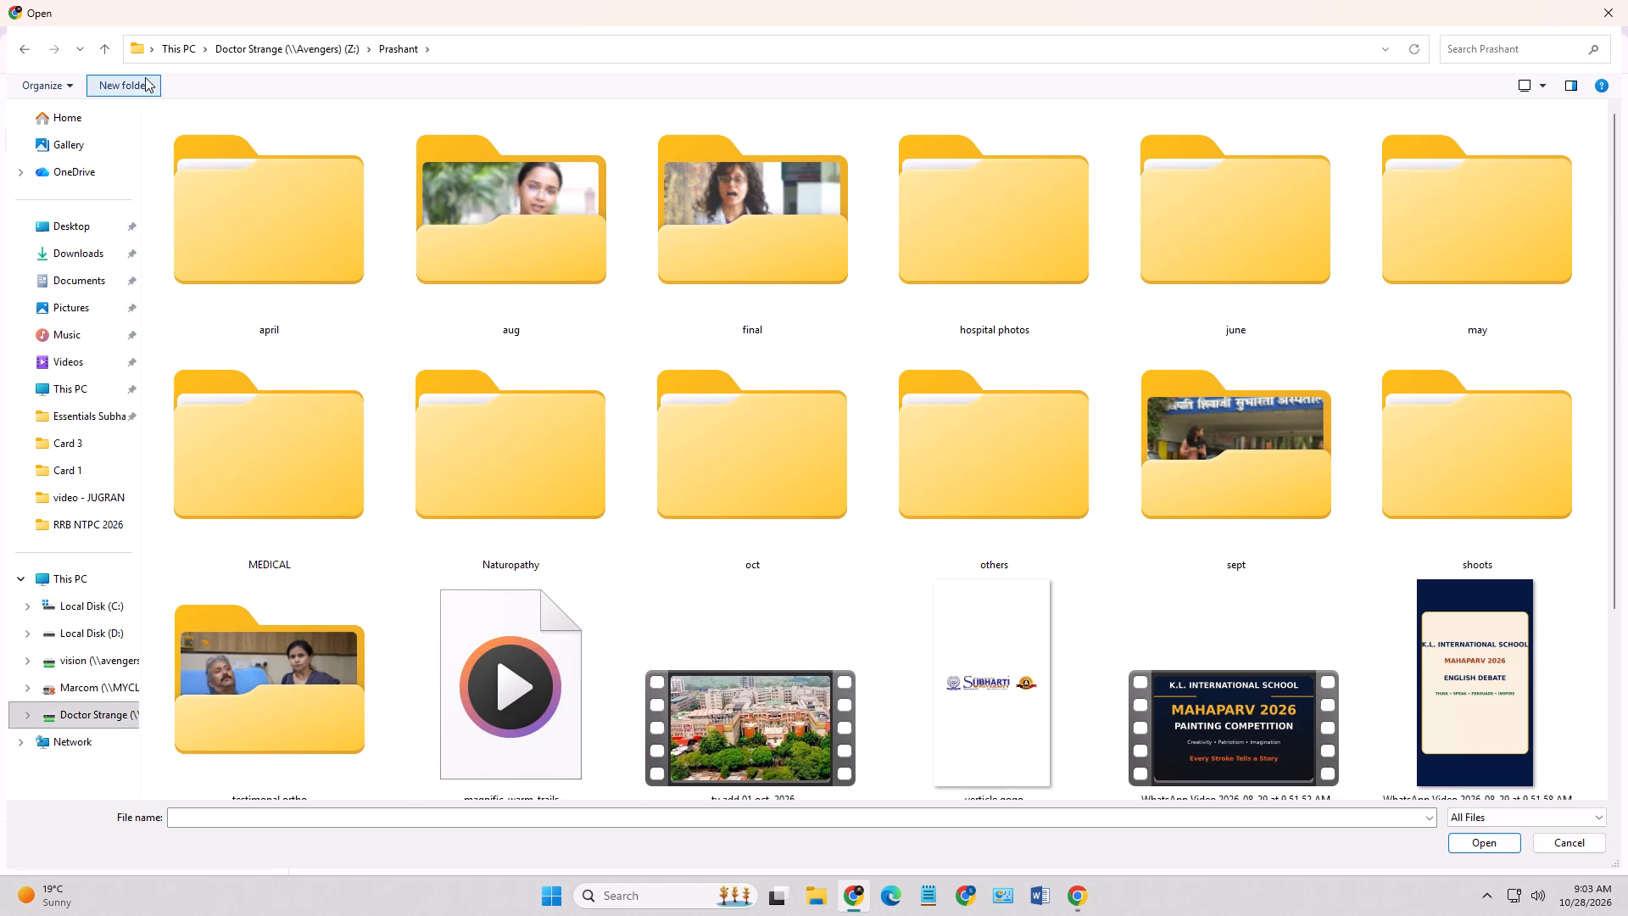
{"action": "left_click", "coordinate": [106, 51]}
{"action": "scroll", "coordinate": [918, 539], "scroll_direction": "down", "scroll_amount": 1}
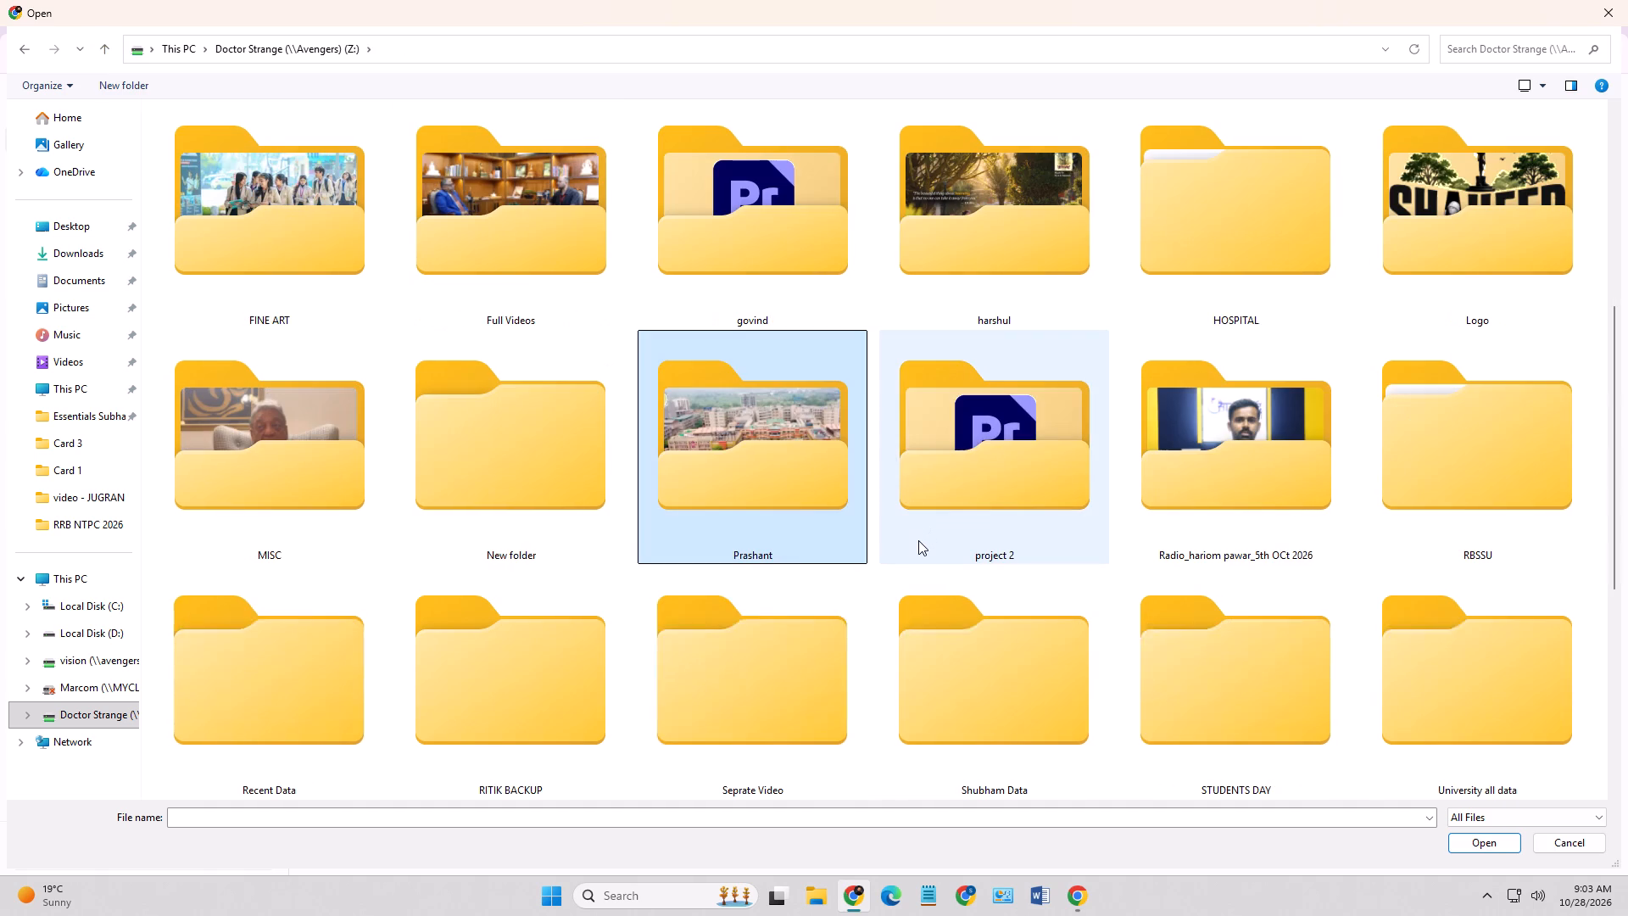
{"action": "scroll", "coordinate": [913, 545], "scroll_direction": "down", "scroll_amount": 1}
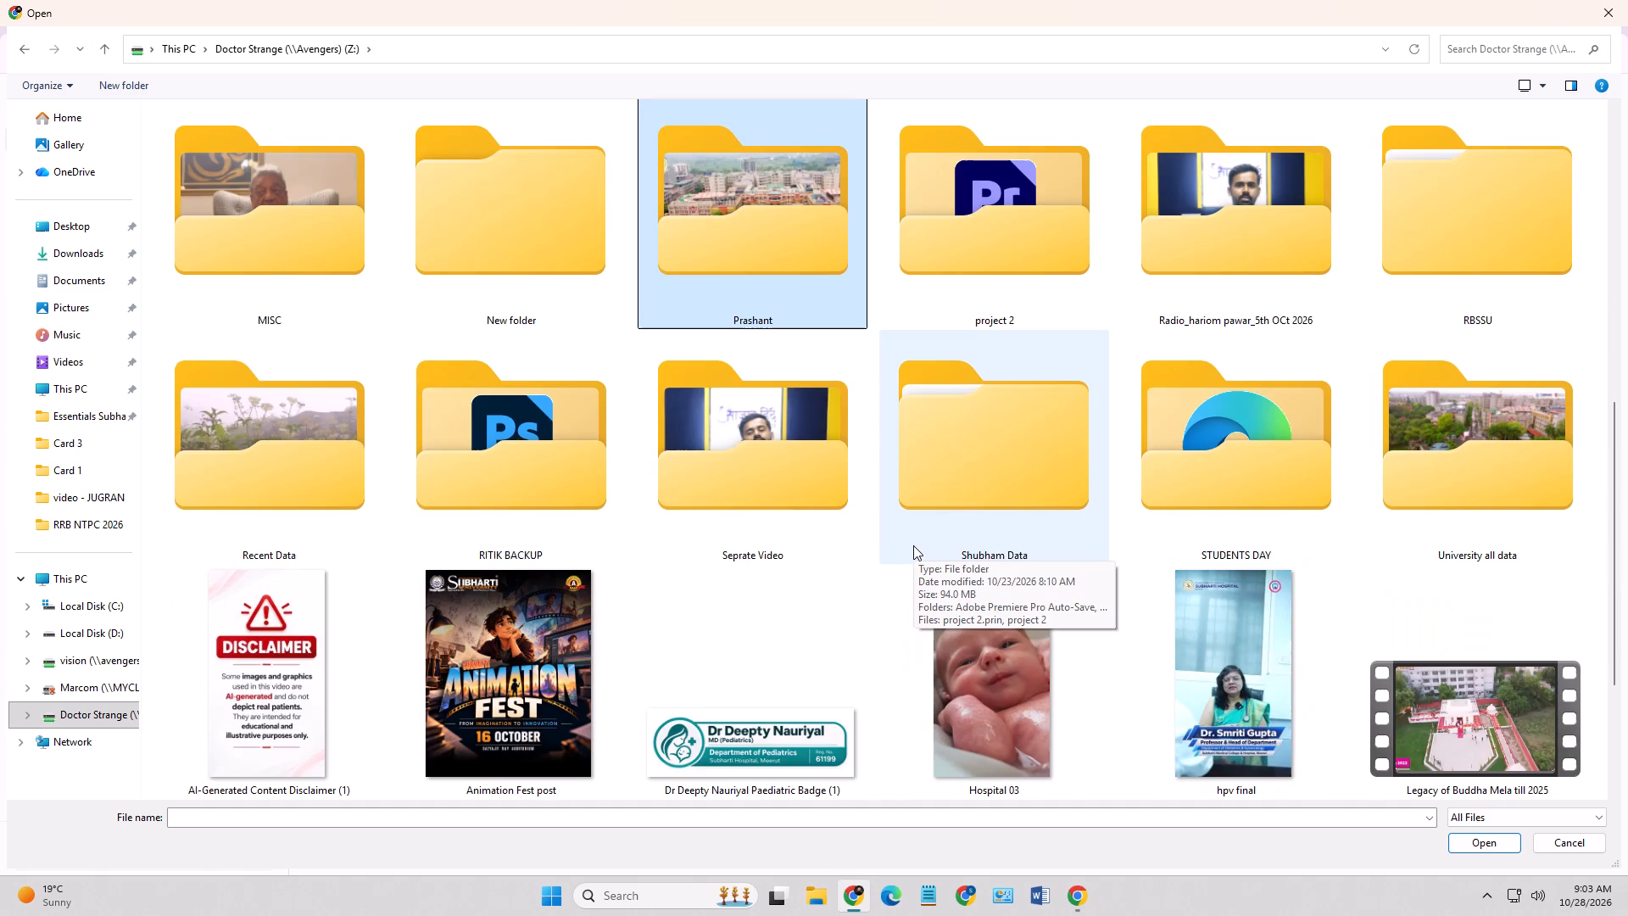
{"action": "double_click", "coordinate": [1452, 434]}
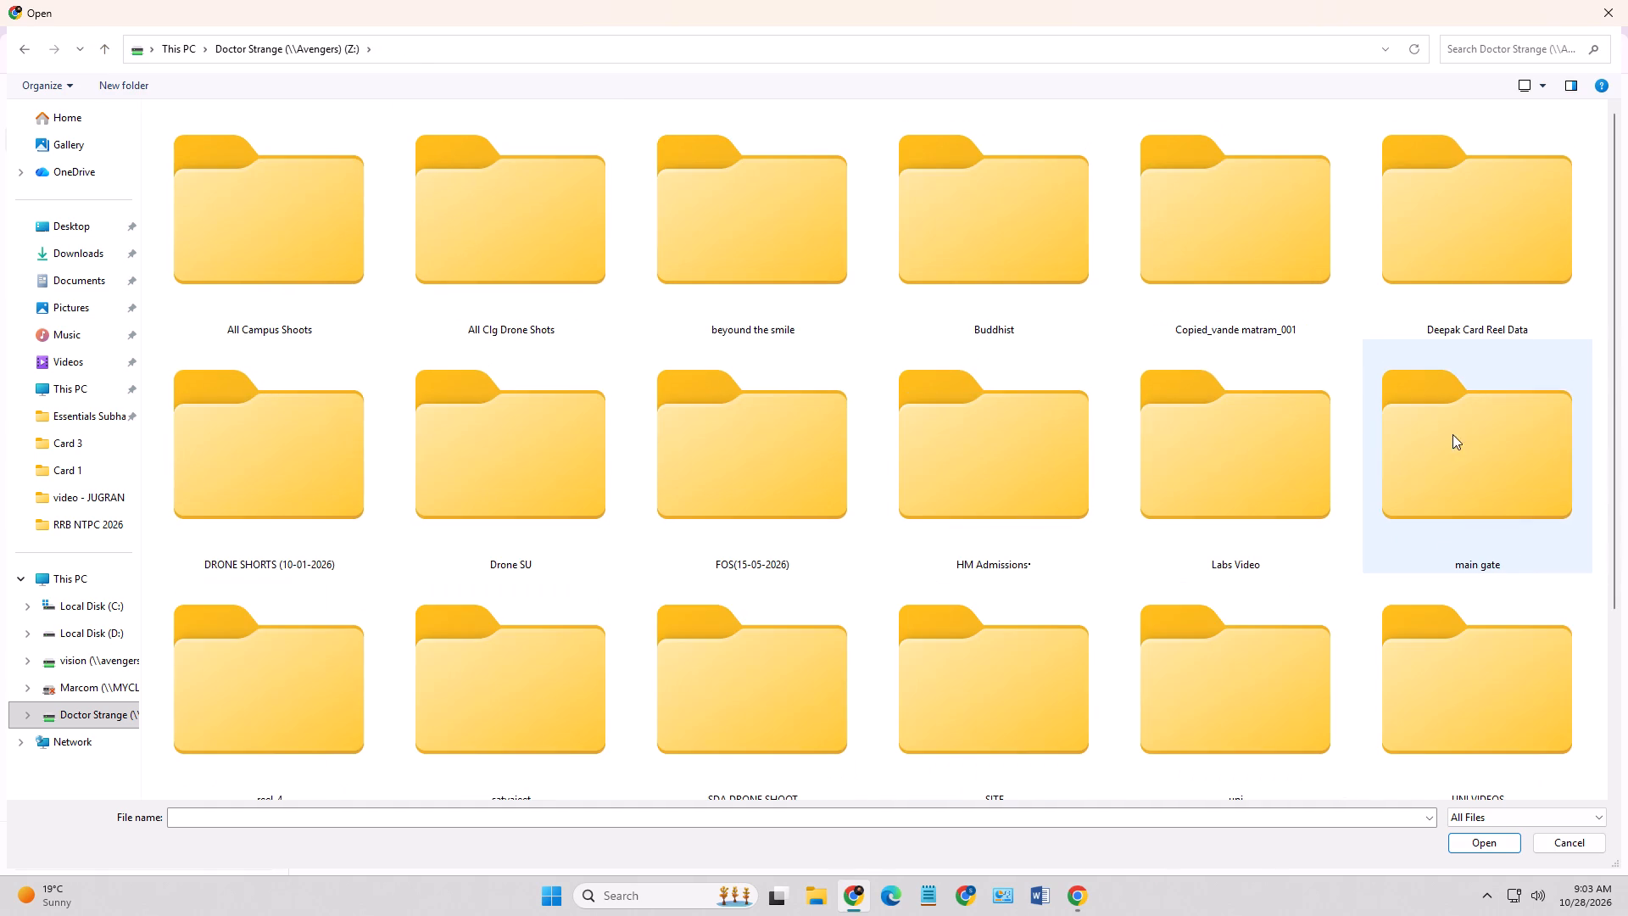
Open the All Campus Shoots folder inside University all data.
{"action": "scroll", "coordinate": [1403, 561], "scroll_direction": "down", "scroll_amount": 5}
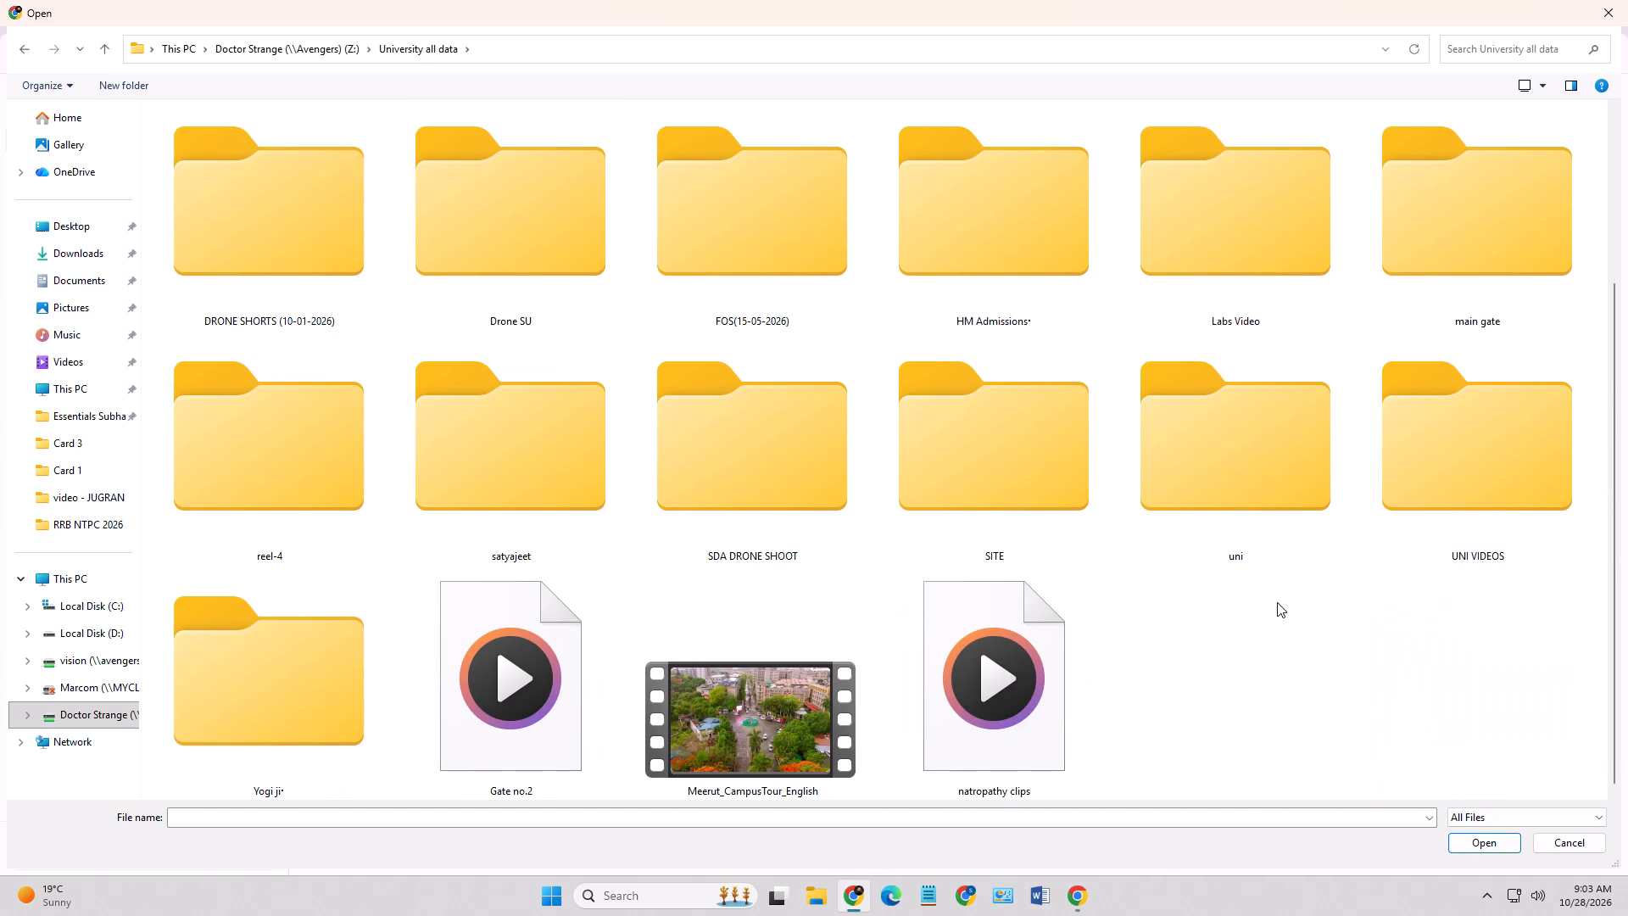
{"action": "scroll", "coordinate": [648, 584], "scroll_direction": "up", "scroll_amount": 1}
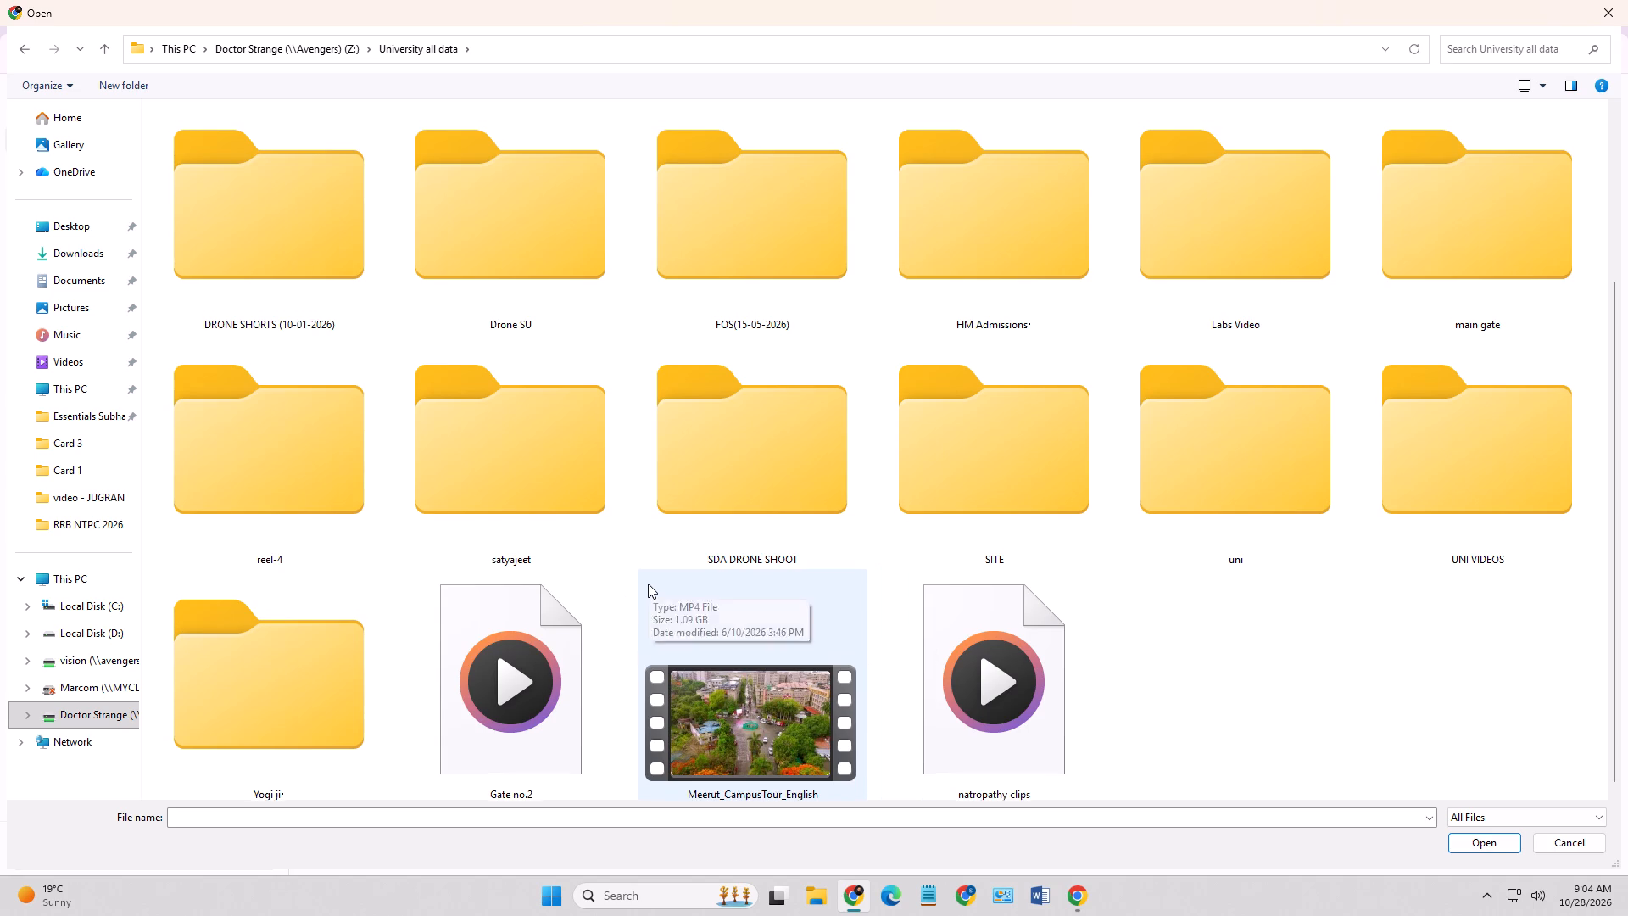
{"action": "scroll", "coordinate": [648, 584], "scroll_direction": "up", "scroll_amount": 2}
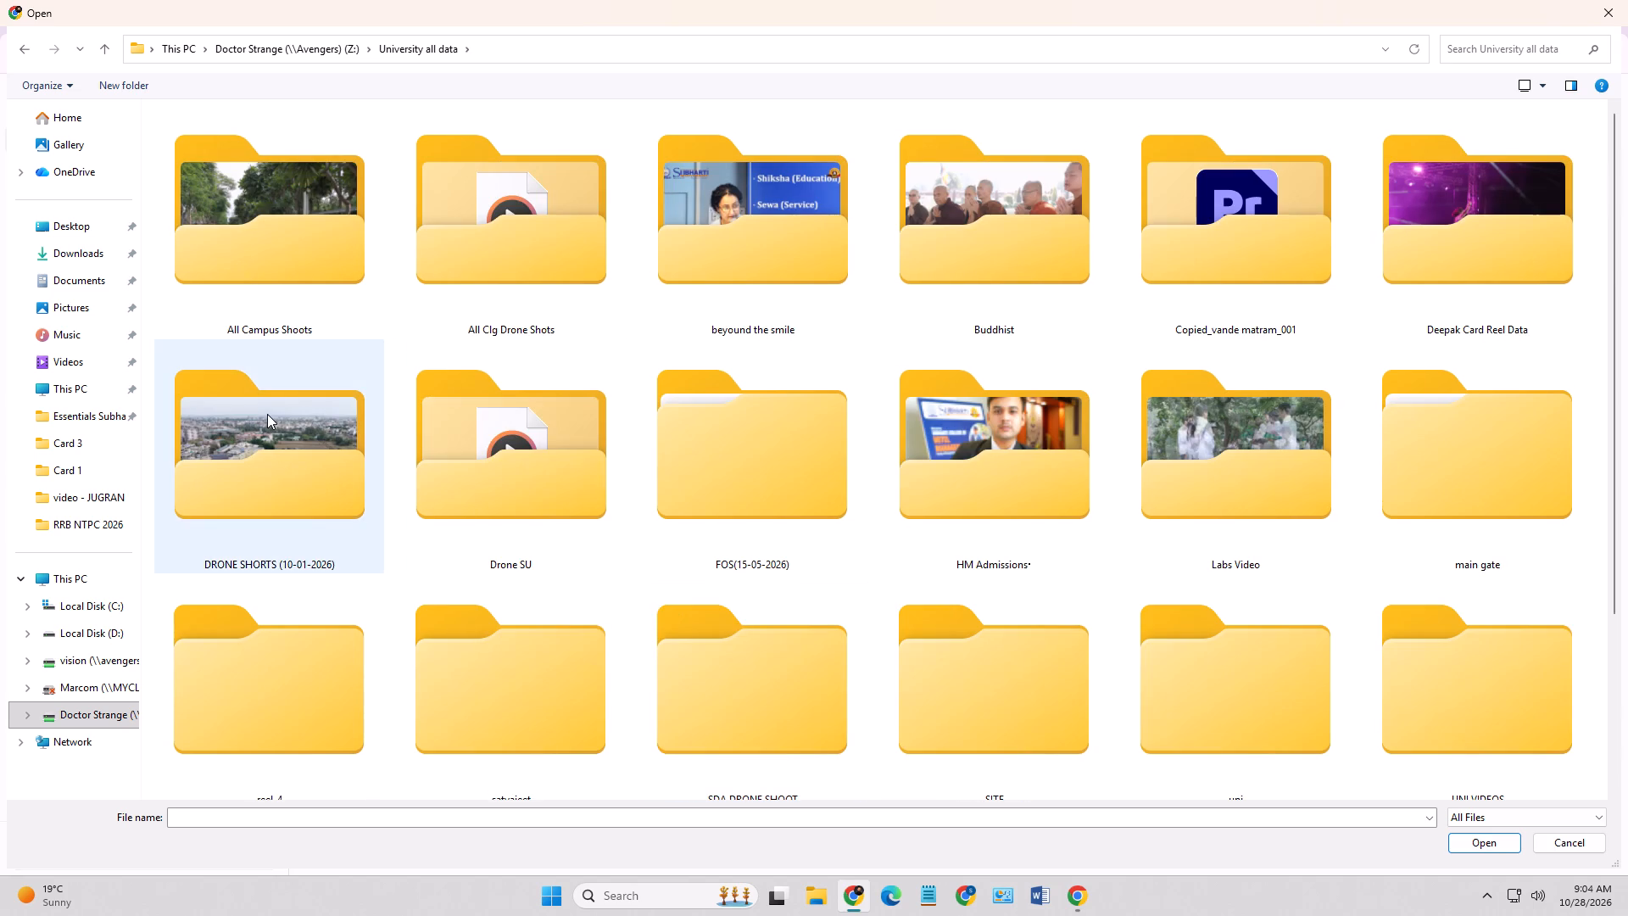
{"action": "double_click", "coordinate": [293, 235]}
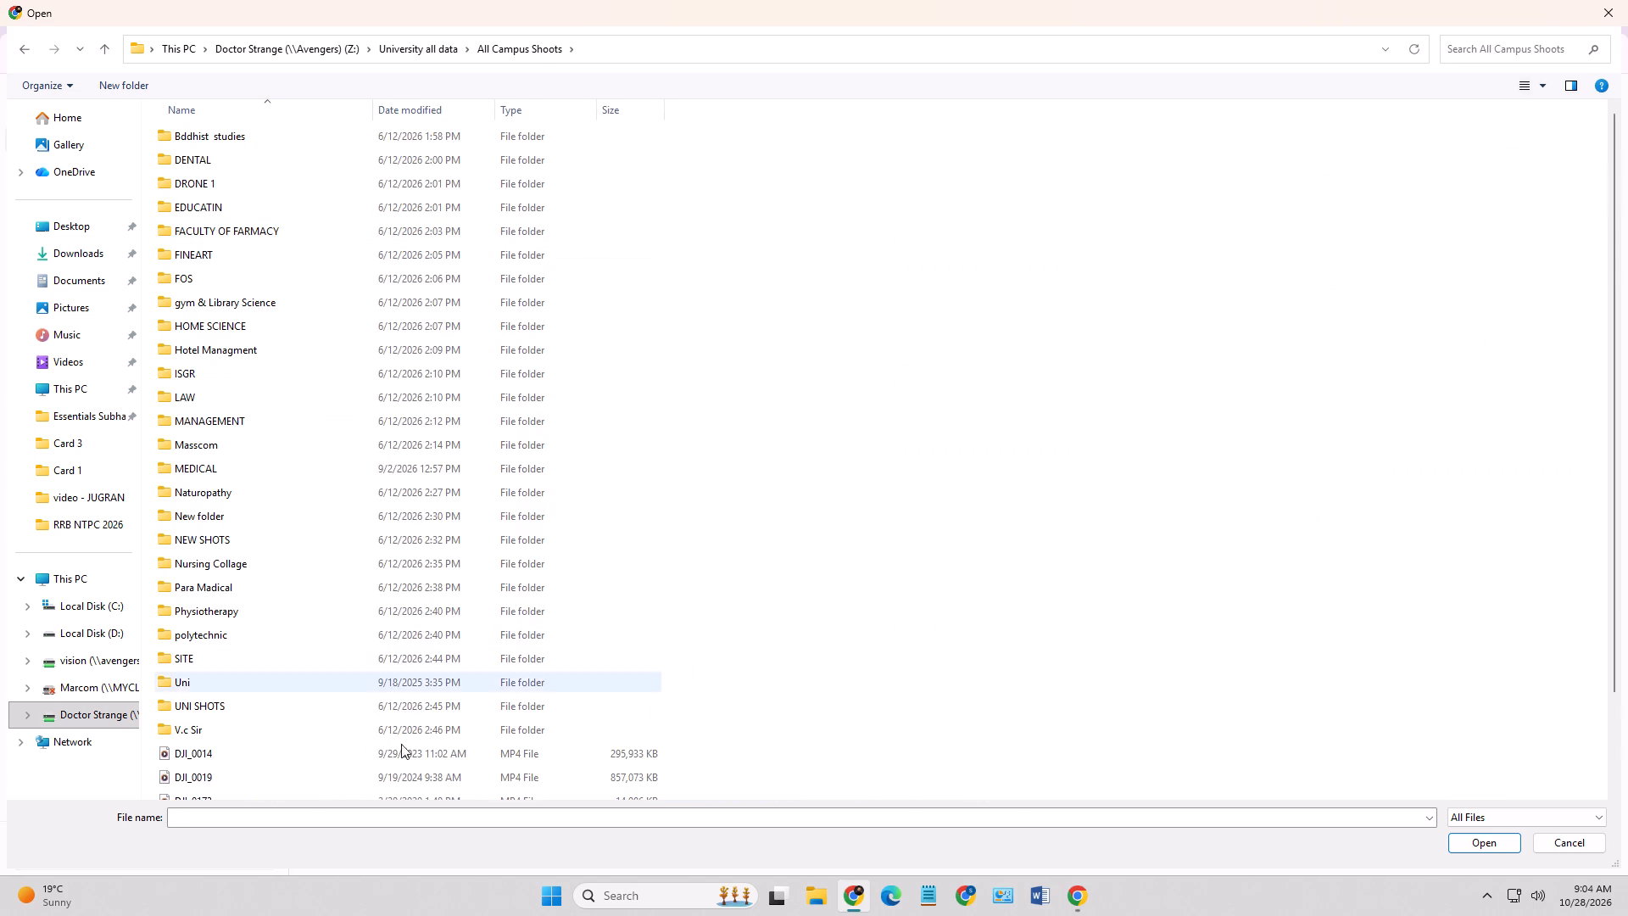
Show the All Campus Shoots contents as extra large icons and check the DRONE 1 folder for a campus image.
{"action": "scroll", "coordinate": [372, 697], "scroll_direction": "down", "scroll_amount": 9}
{"action": "left_click", "coordinate": [1541, 81]}
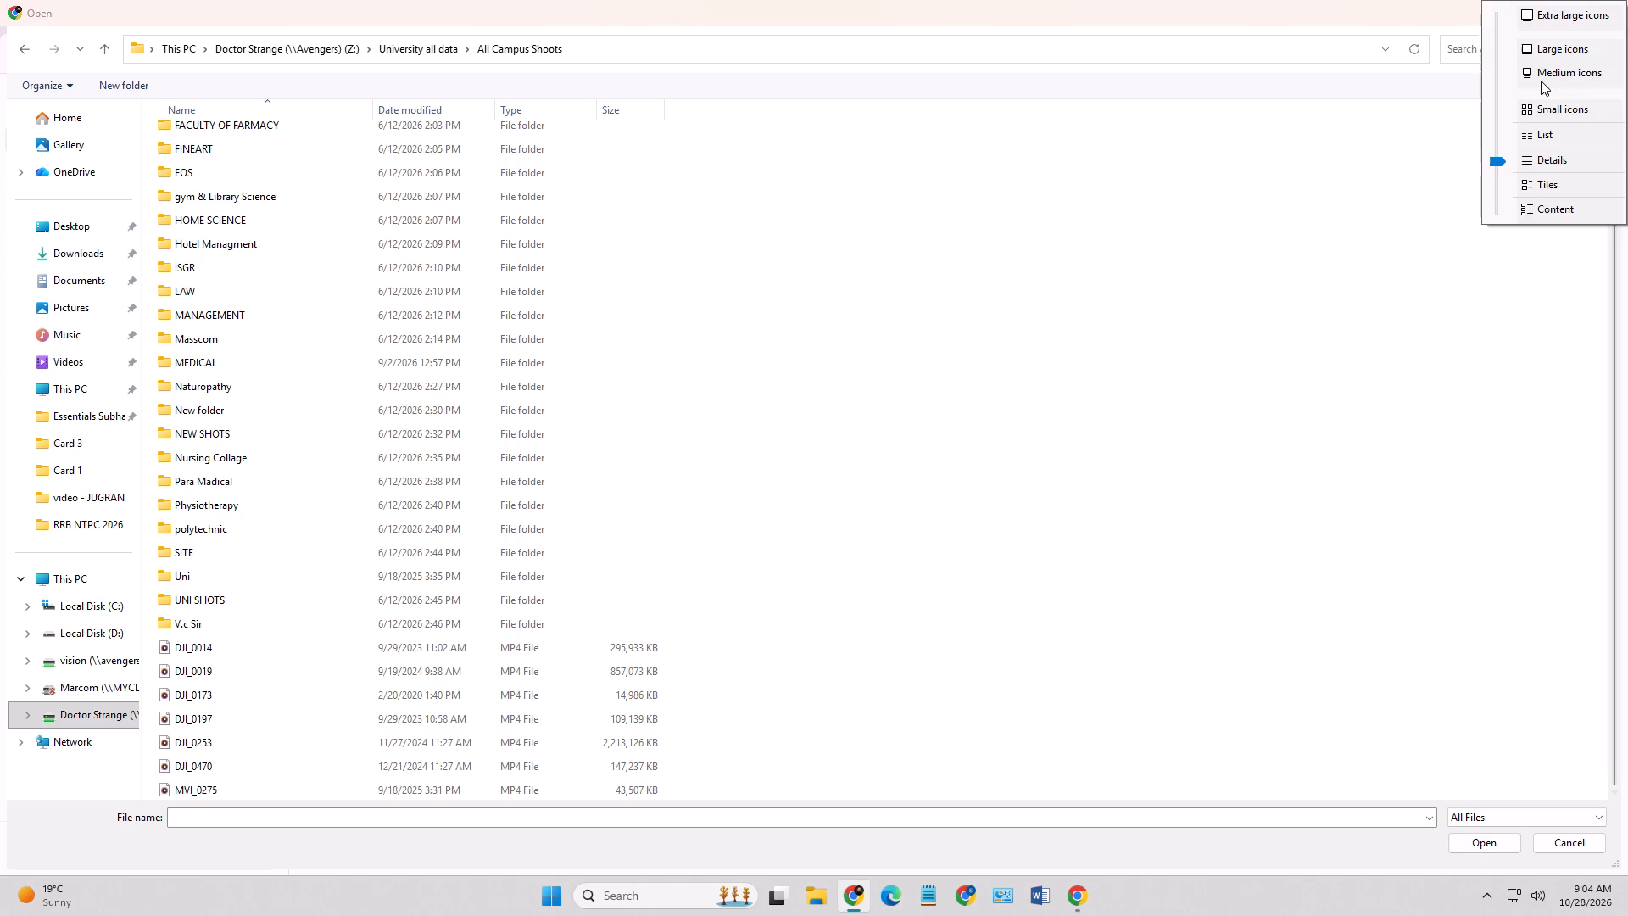
{"action": "left_click", "coordinate": [1546, 13]}
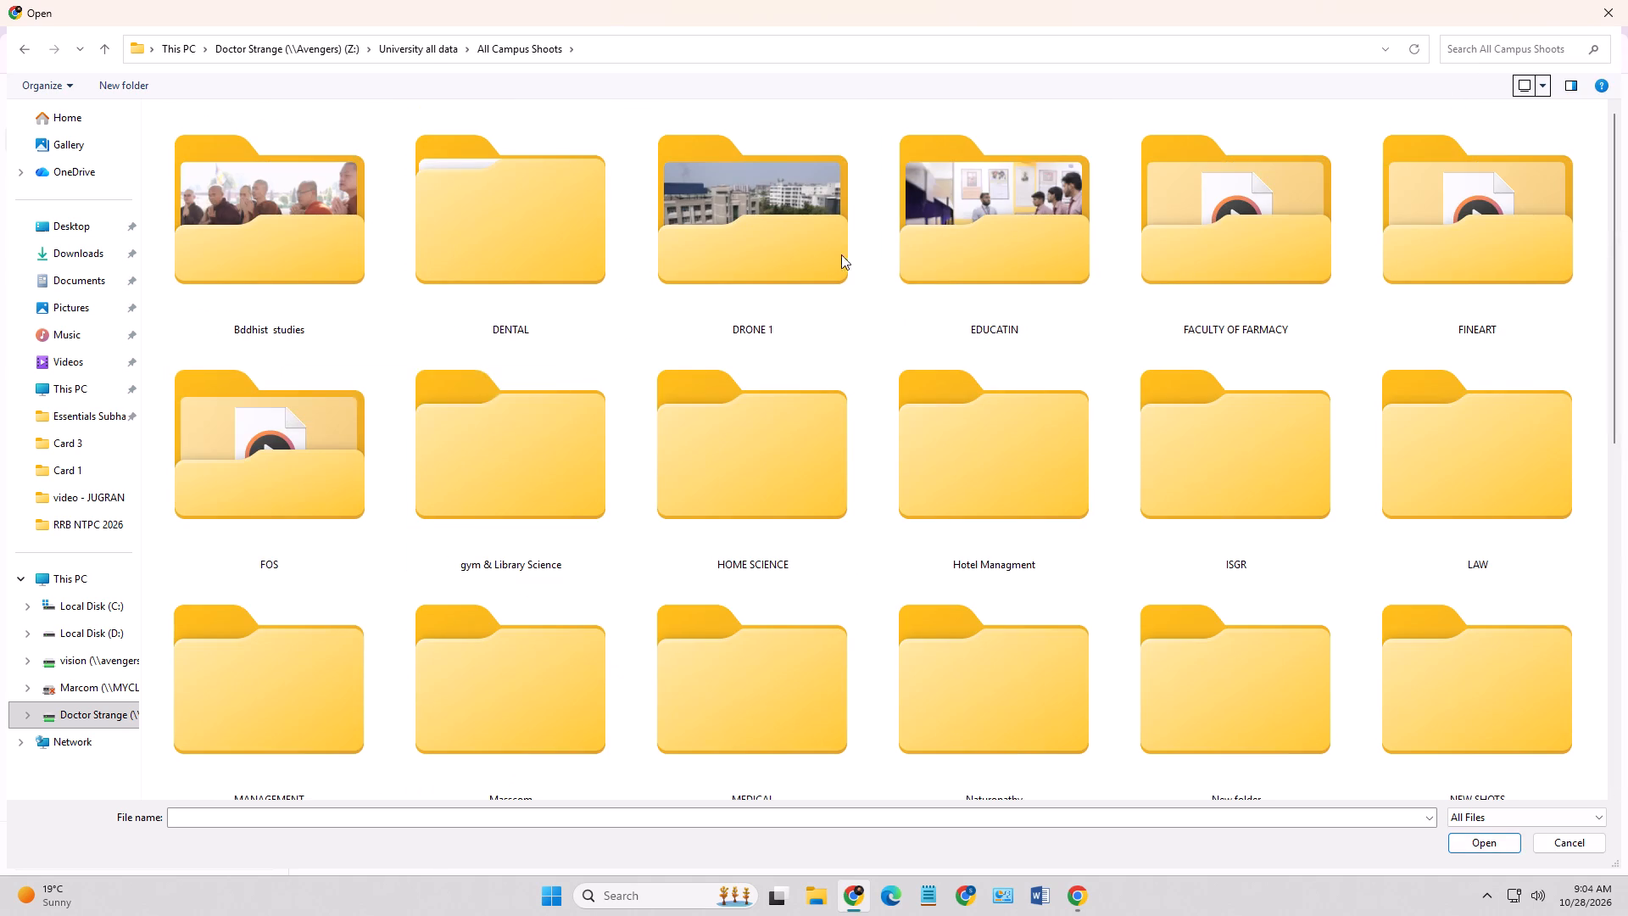
{"action": "double_click", "coordinate": [798, 221]}
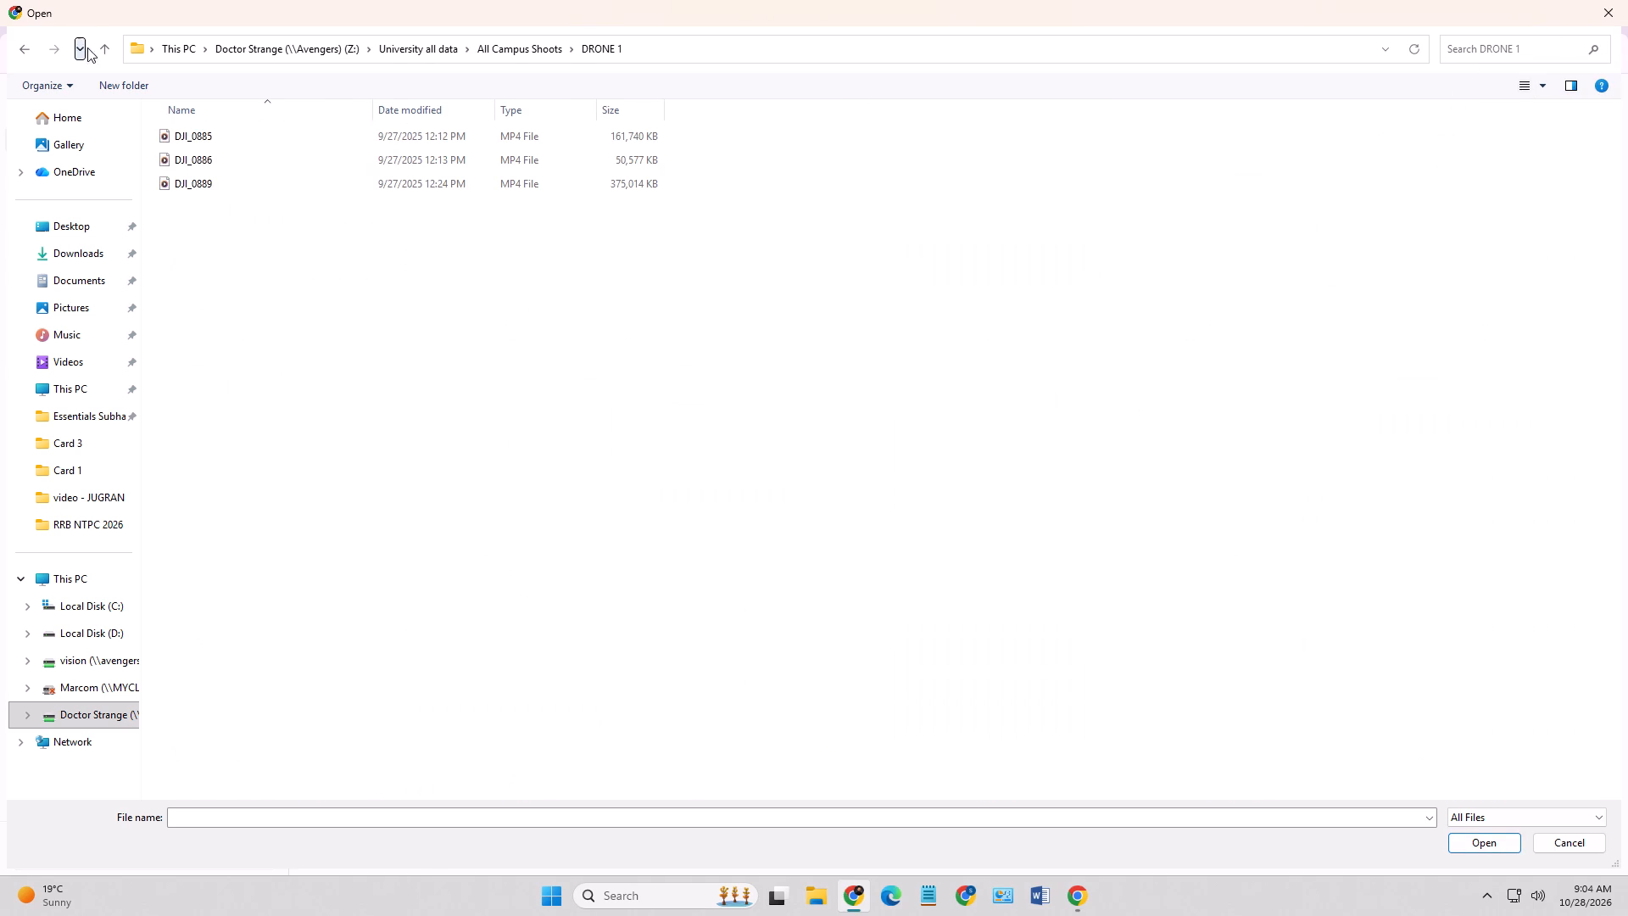
{"action": "left_click", "coordinate": [109, 51]}
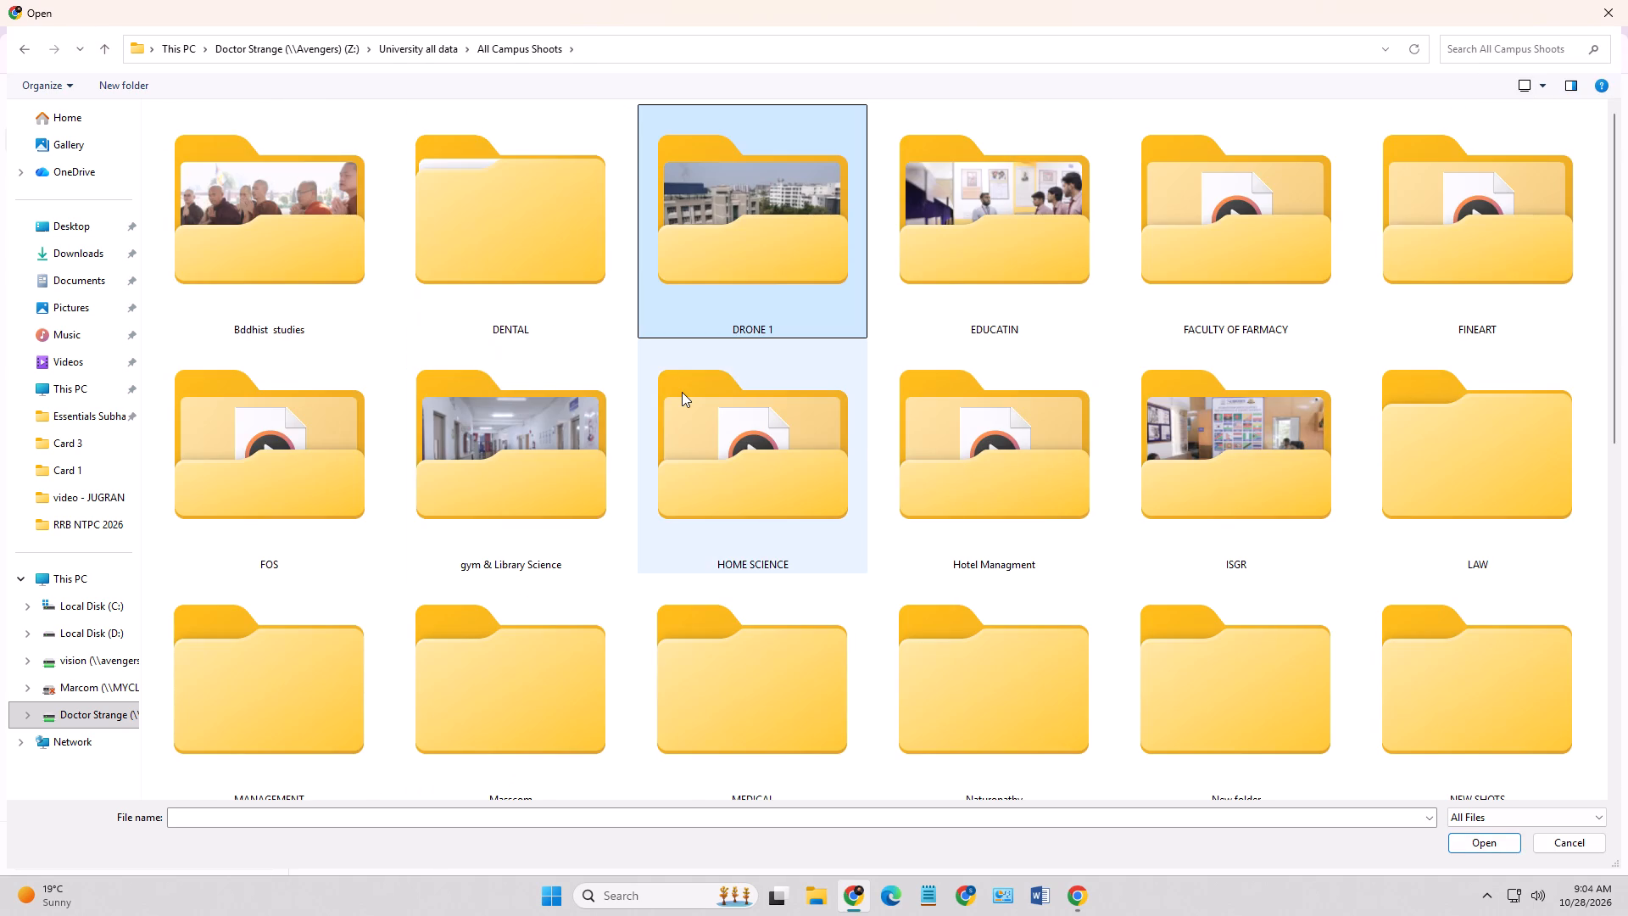
Browse the rest of All Campus Shoots and check its Uni and UNI SHOTS folders for a campus image.
{"action": "scroll", "coordinate": [682, 392], "scroll_direction": "down", "scroll_amount": 2}
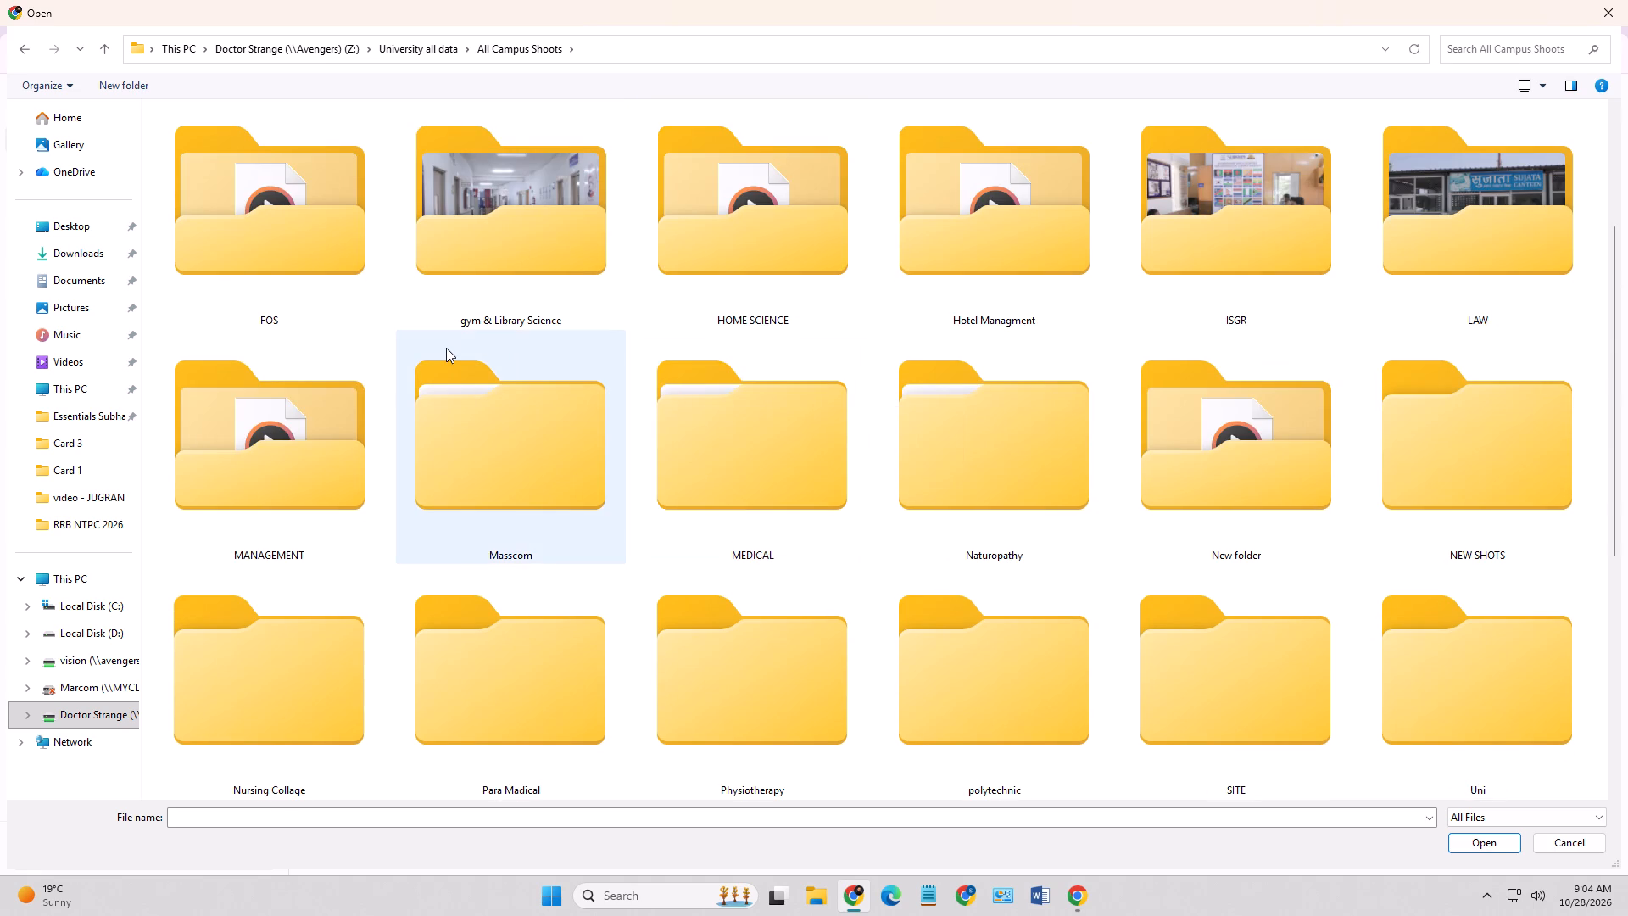
{"action": "scroll", "coordinate": [446, 348], "scroll_direction": "down", "scroll_amount": 1}
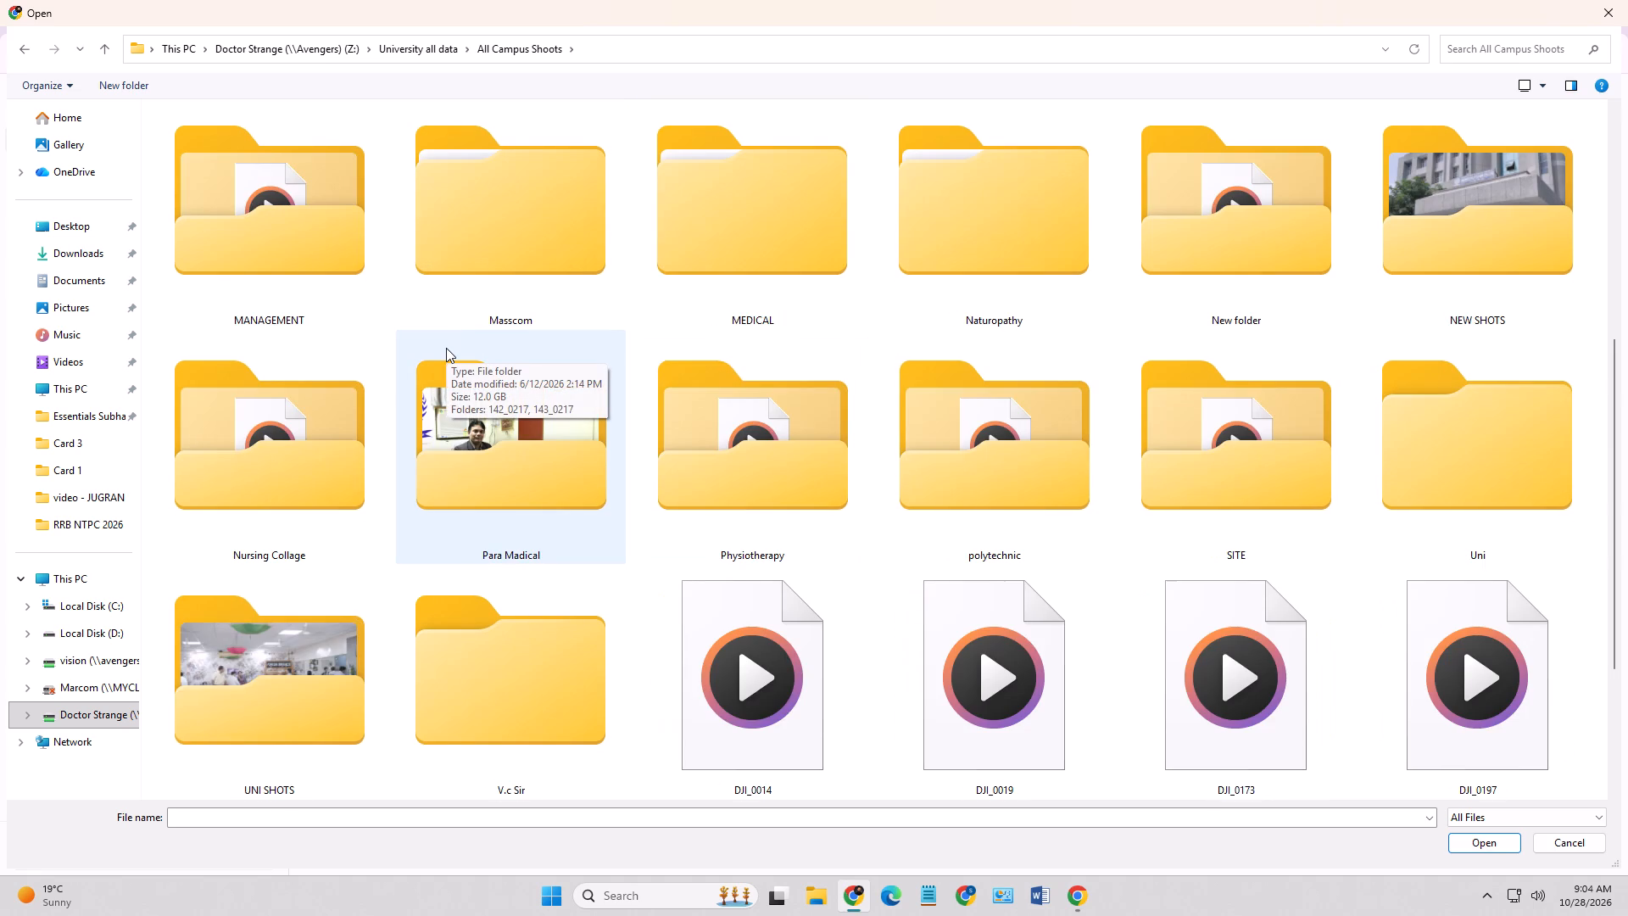
{"action": "scroll", "coordinate": [446, 348], "scroll_direction": "down", "scroll_amount": 1}
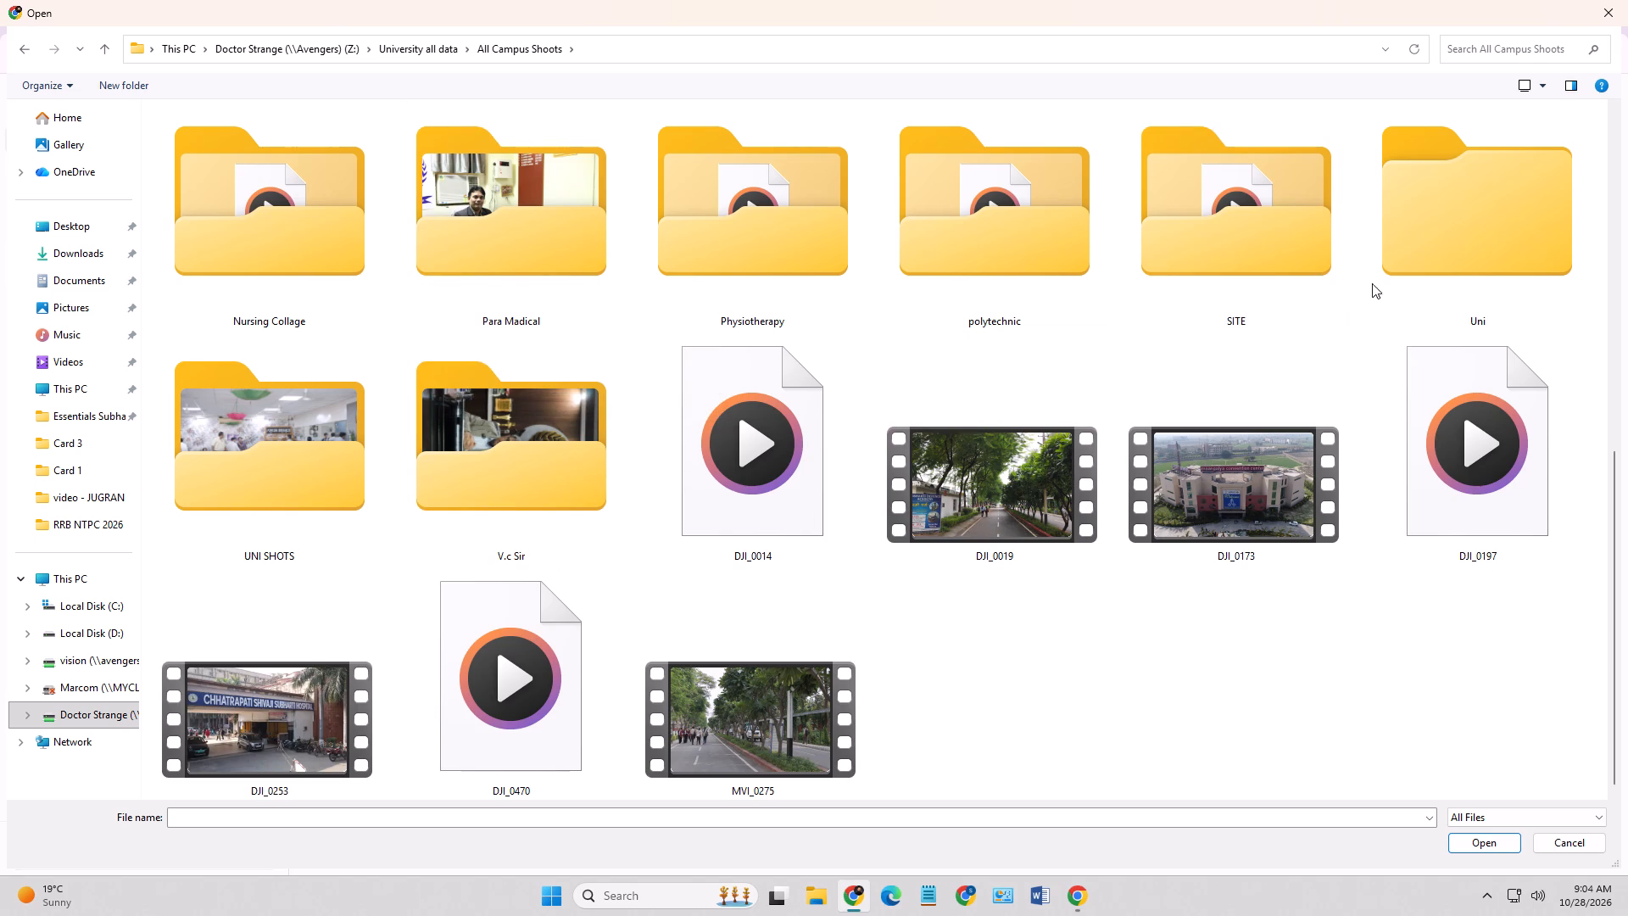
{"action": "double_click", "coordinate": [1475, 277]}
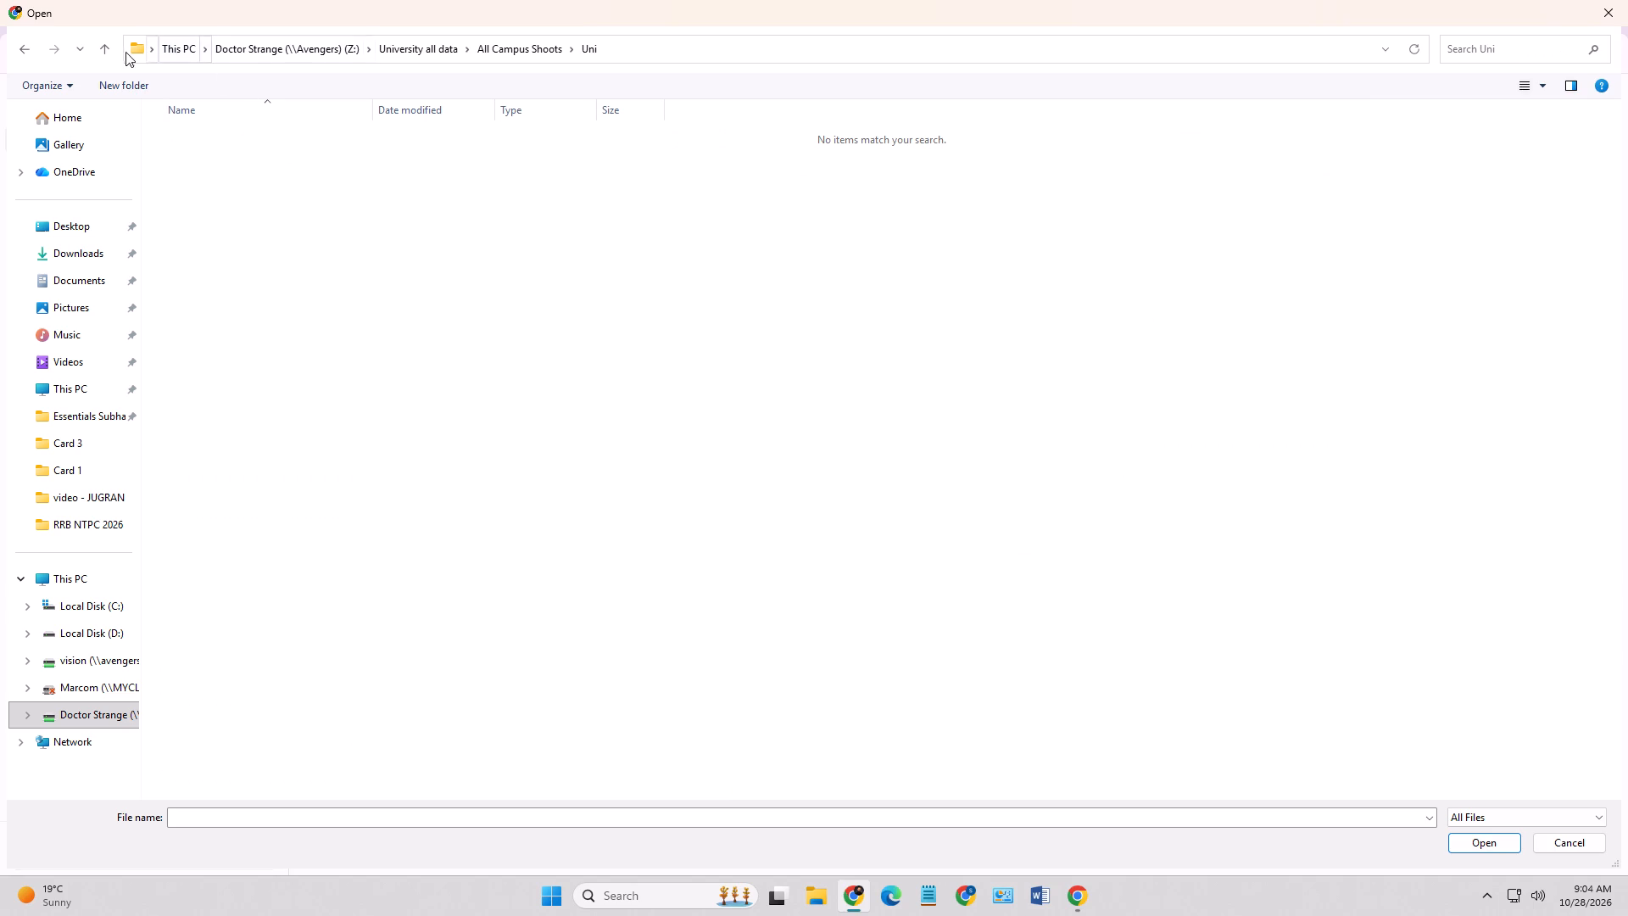
{"action": "left_click", "coordinate": [111, 48]}
{"action": "scroll", "coordinate": [379, 412], "scroll_direction": "down", "scroll_amount": 1}
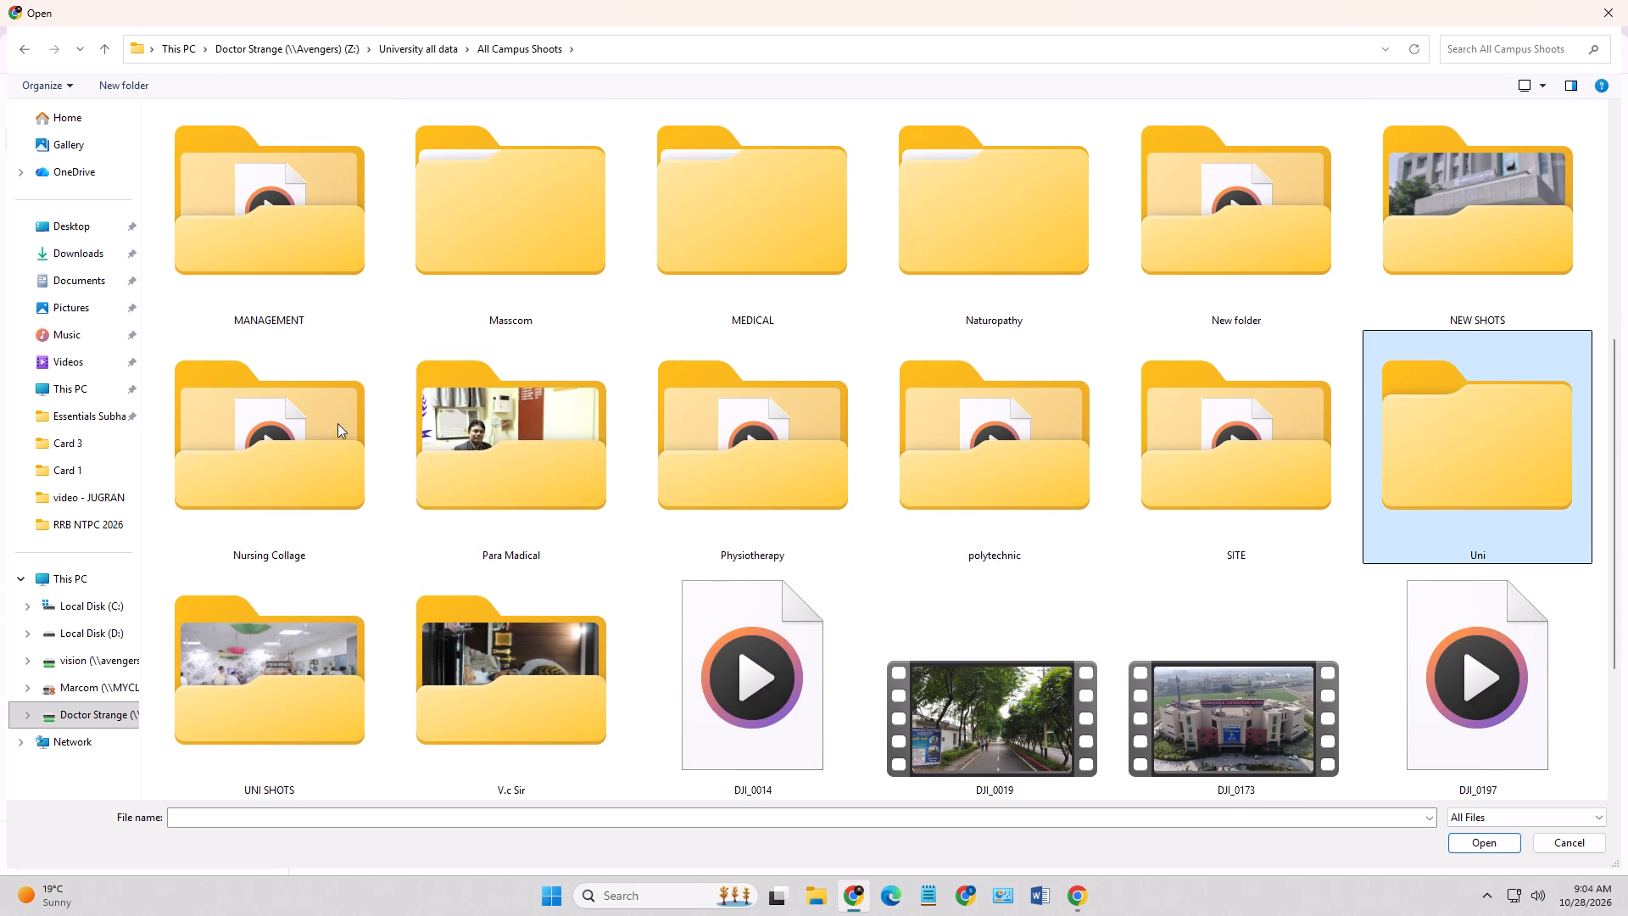
{"action": "double_click", "coordinate": [313, 682]}
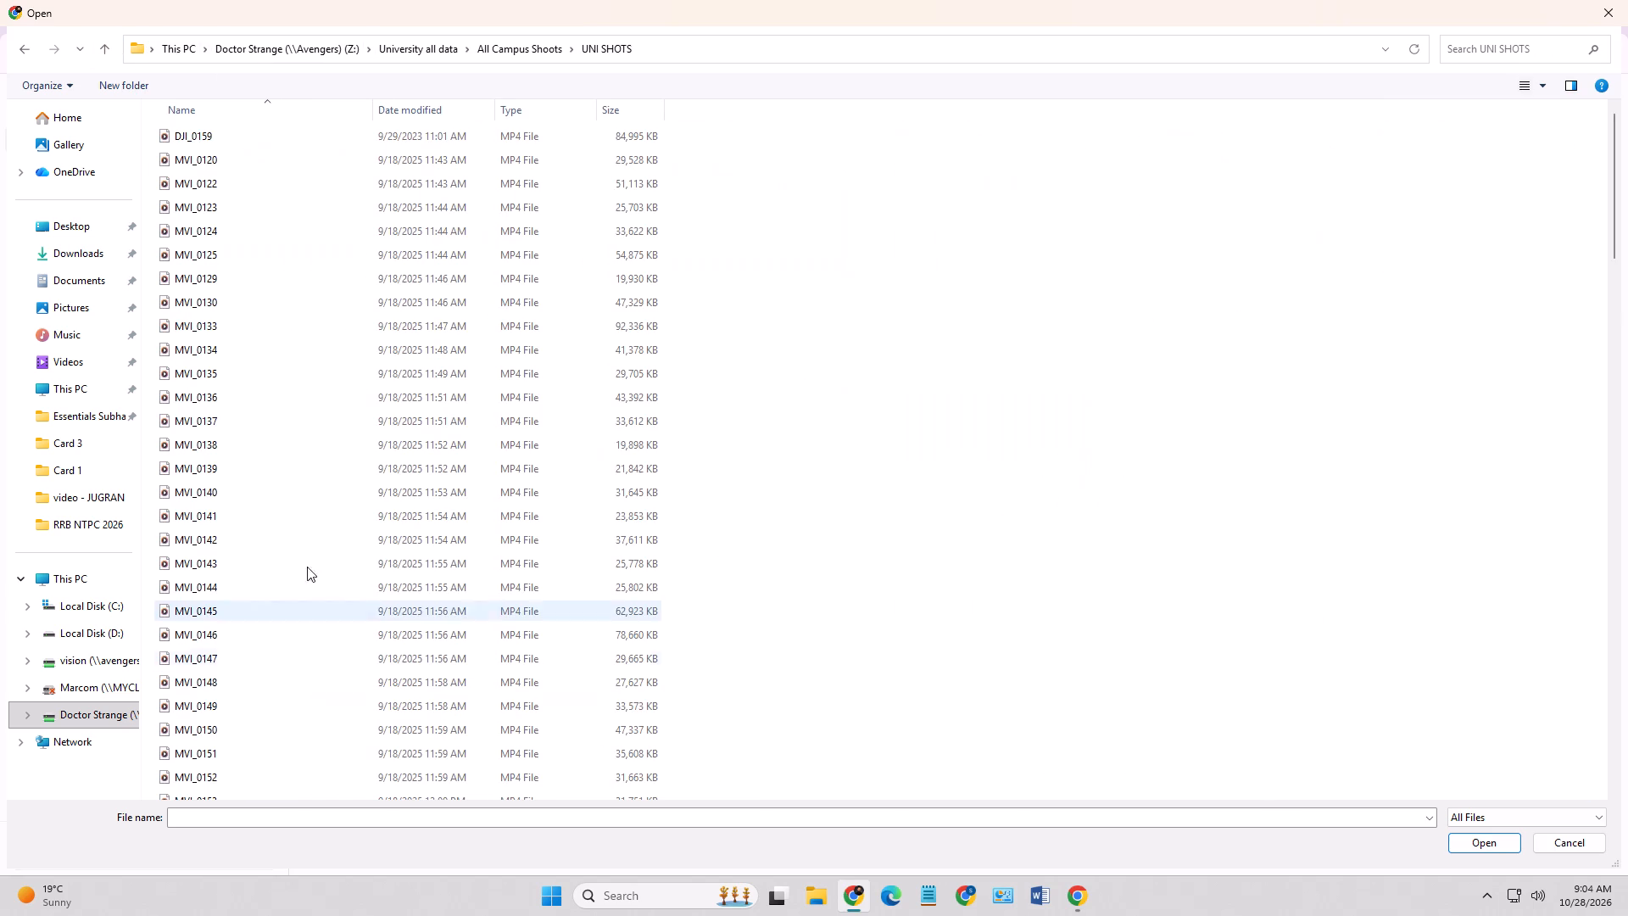
{"action": "left_click", "coordinate": [103, 44]}
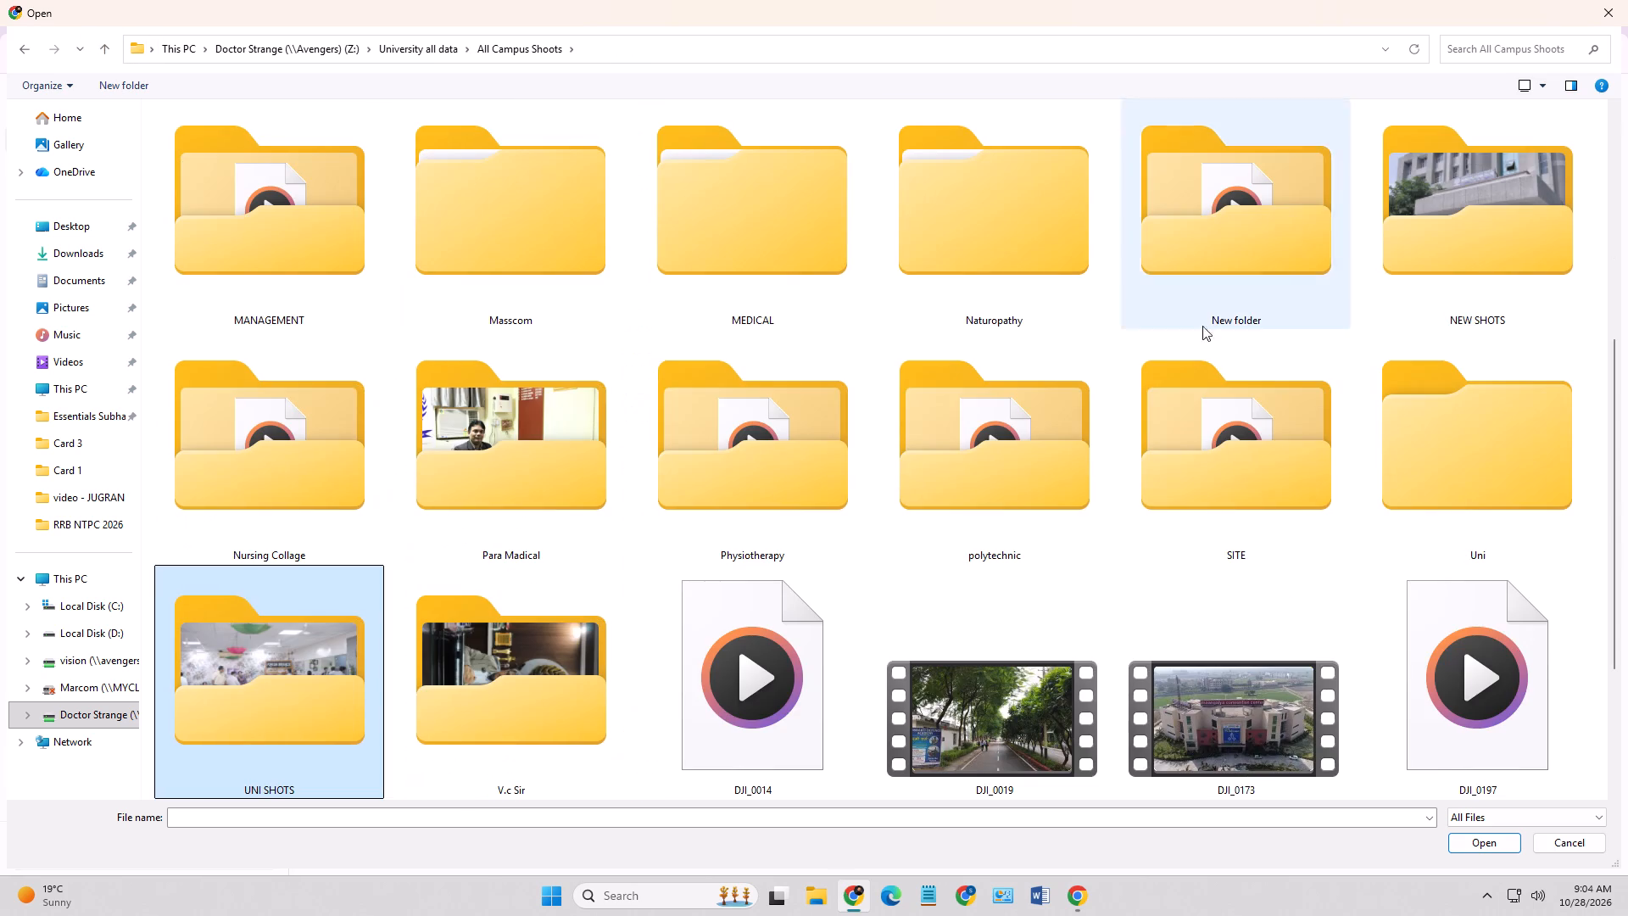
Look through the NEW SHOTS folder for a campus image and return to All Campus Shoots.
{"action": "double_click", "coordinate": [1469, 257]}
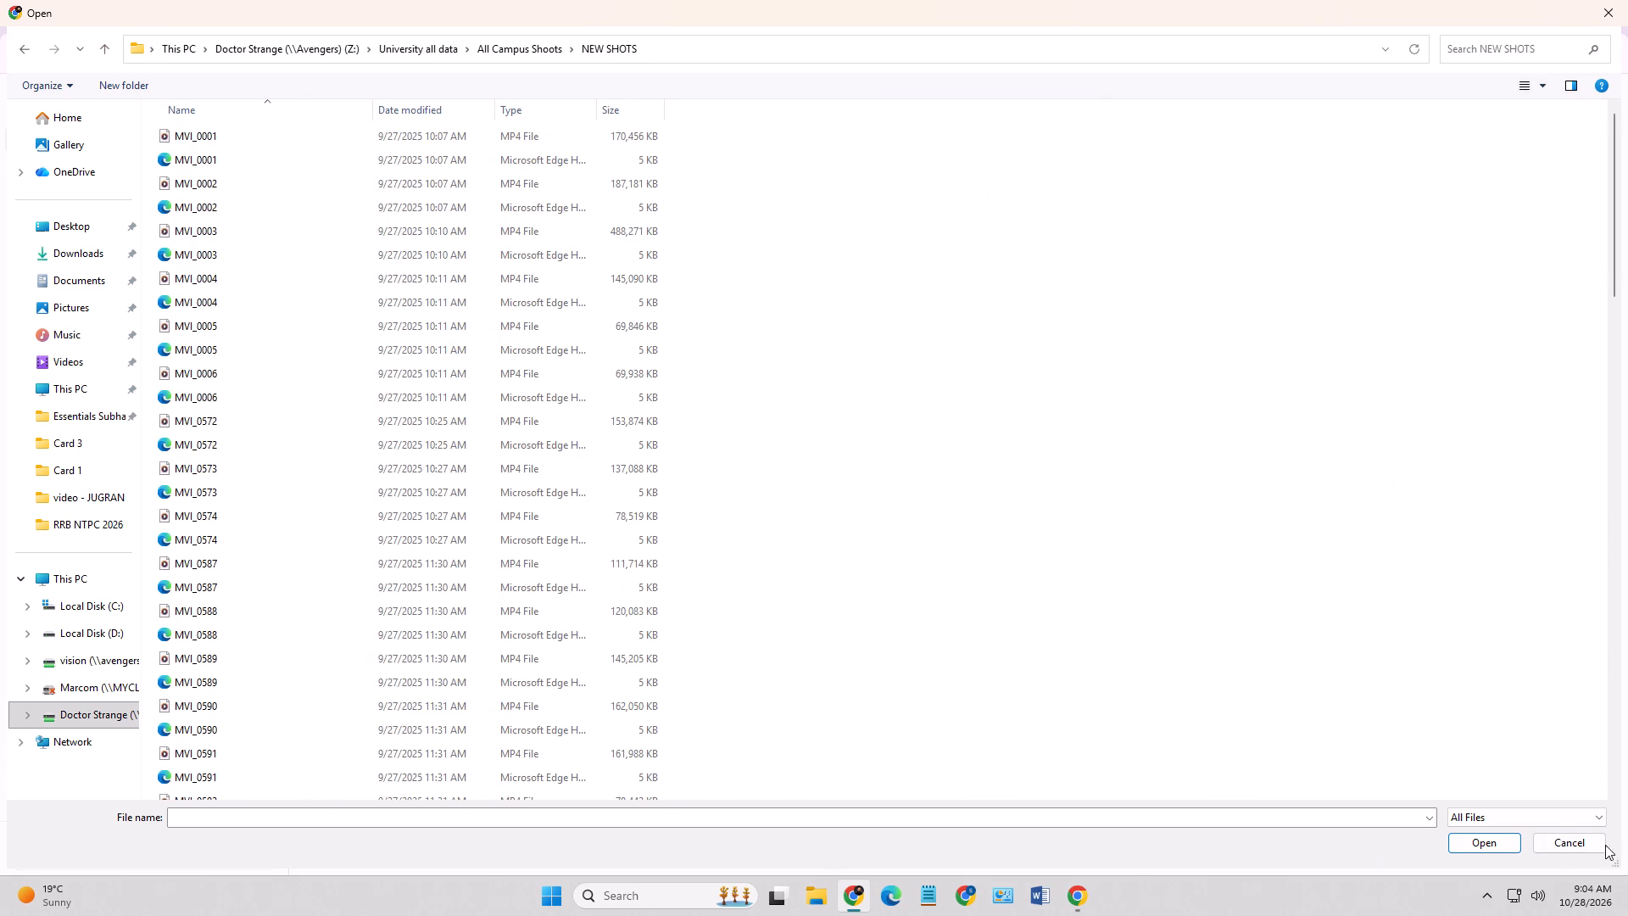
{"action": "scroll", "coordinate": [439, 441], "scroll_direction": "down", "scroll_amount": 14}
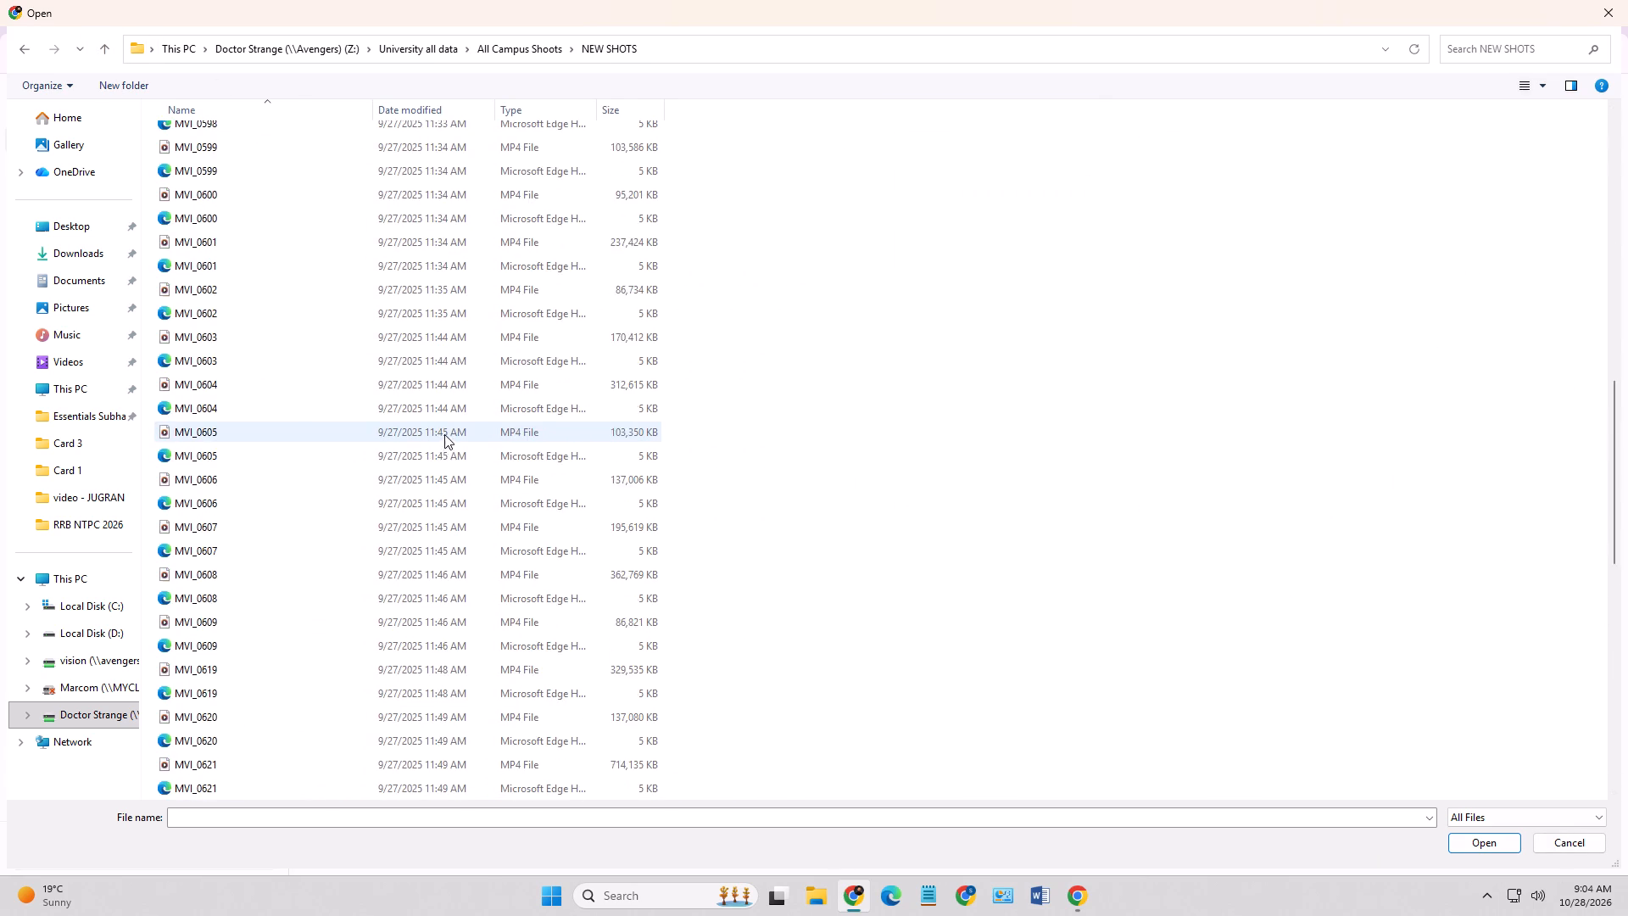
{"action": "scroll", "coordinate": [444, 434], "scroll_direction": "down", "scroll_amount": 20}
{"action": "scroll", "coordinate": [444, 434], "scroll_direction": "down", "scroll_amount": 4}
{"action": "left_click", "coordinate": [109, 52]}
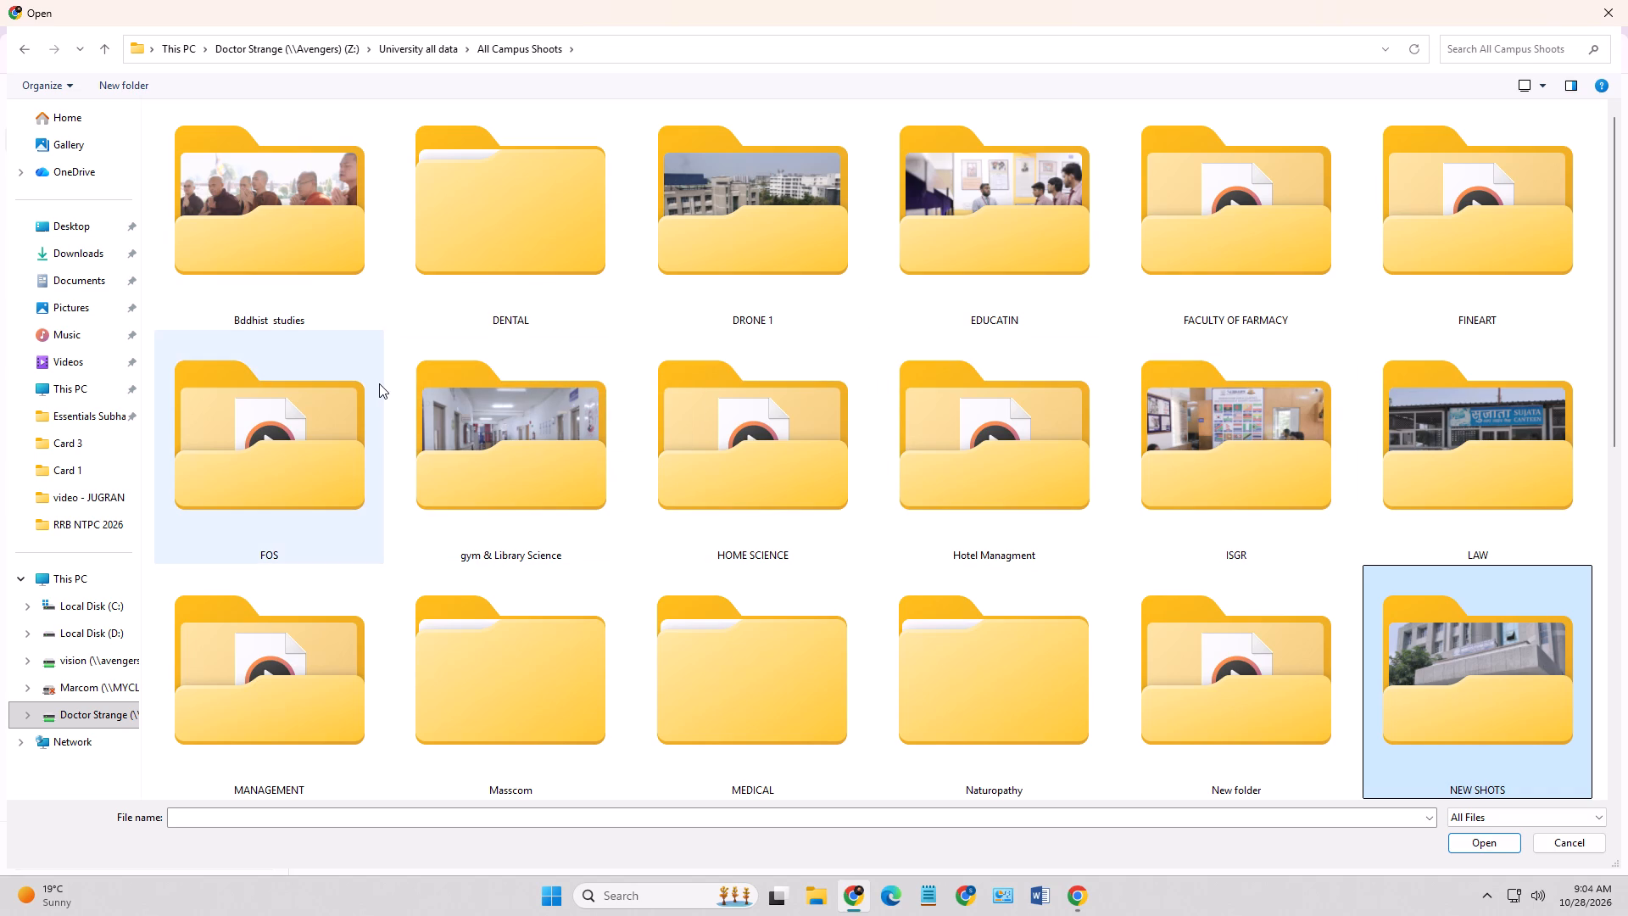
Reopen the DRONE 1 folder and examine its files as extra large icons.
{"action": "scroll", "coordinate": [379, 383], "scroll_direction": "up", "scroll_amount": 1}
{"action": "double_click", "coordinate": [674, 237]}
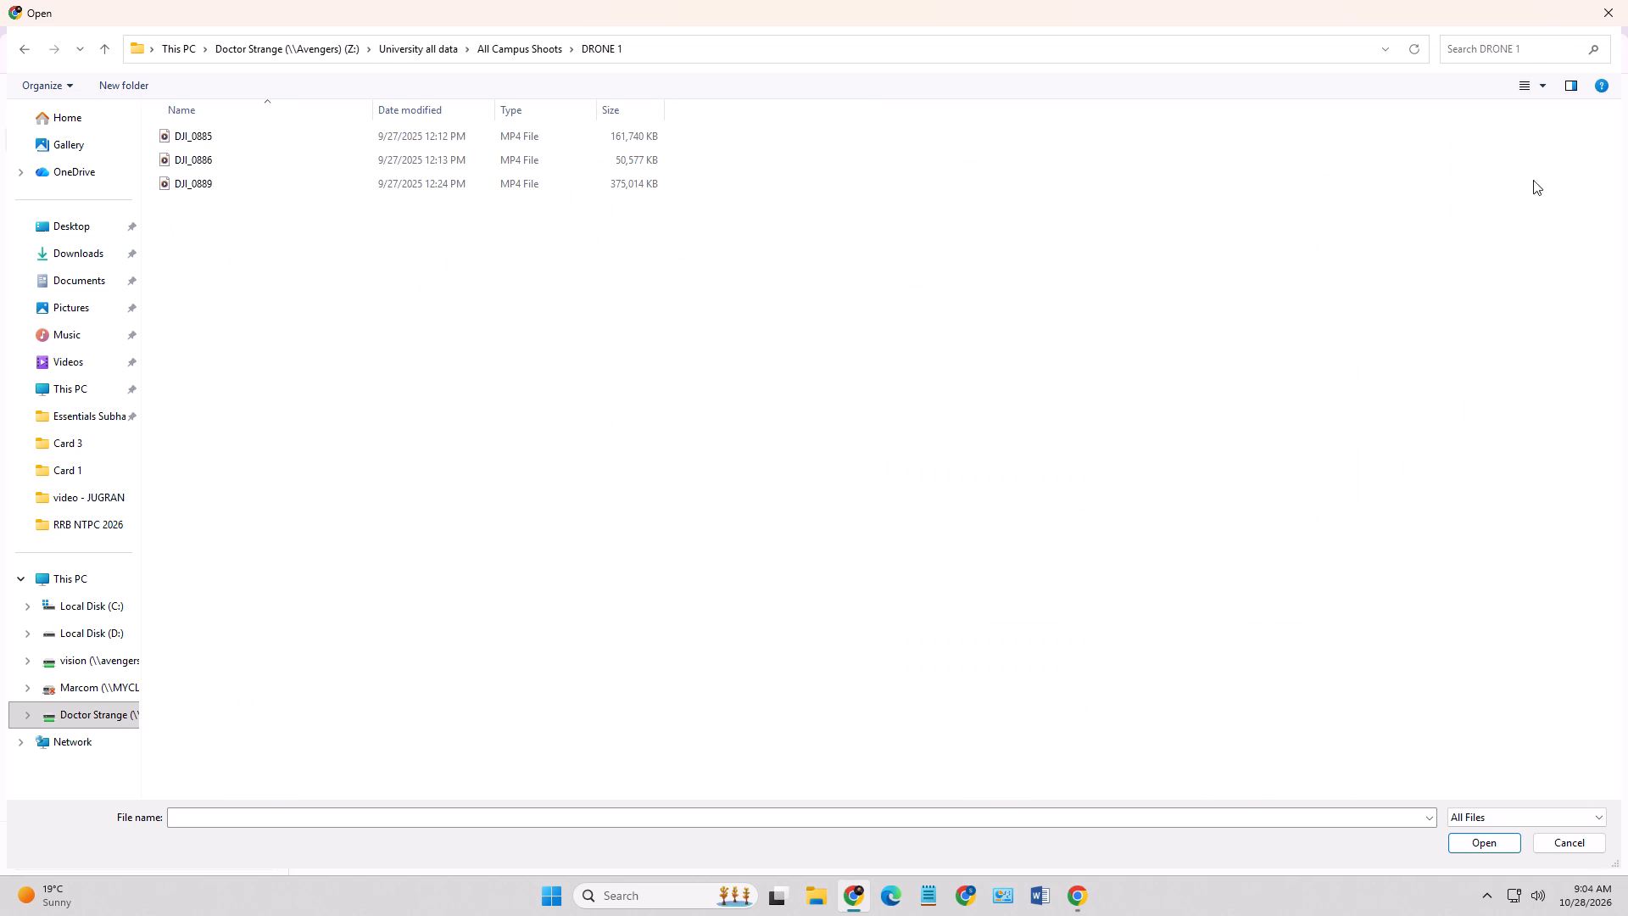
{"action": "left_click", "coordinate": [1541, 89]}
{"action": "left_click", "coordinate": [1542, 14]}
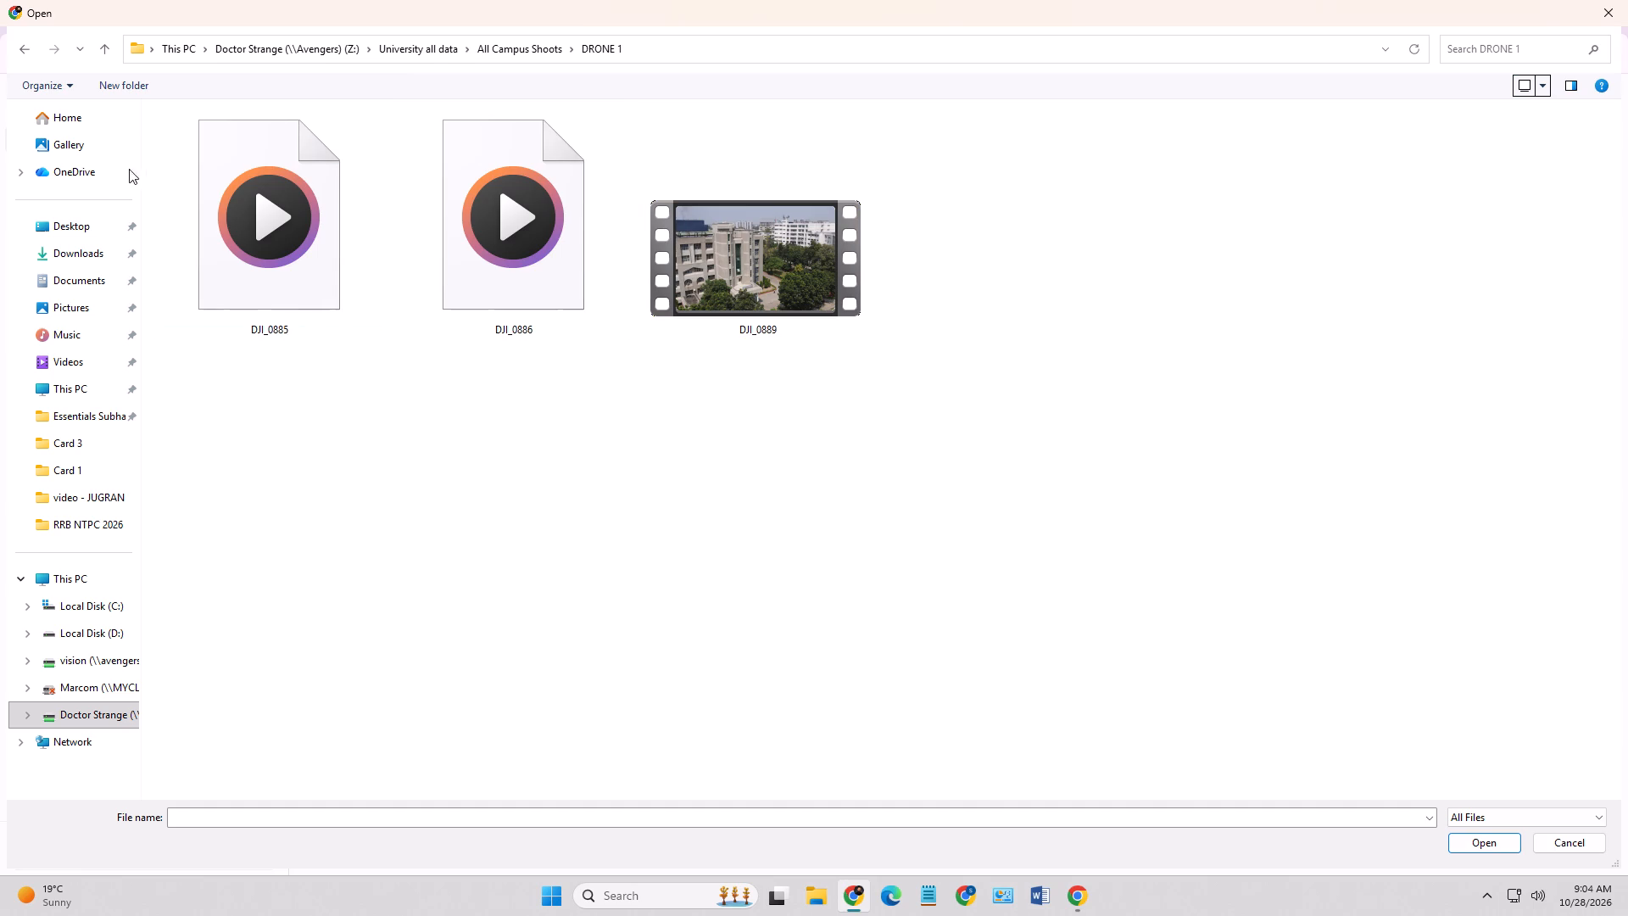
{"action": "left_click", "coordinate": [109, 45]}
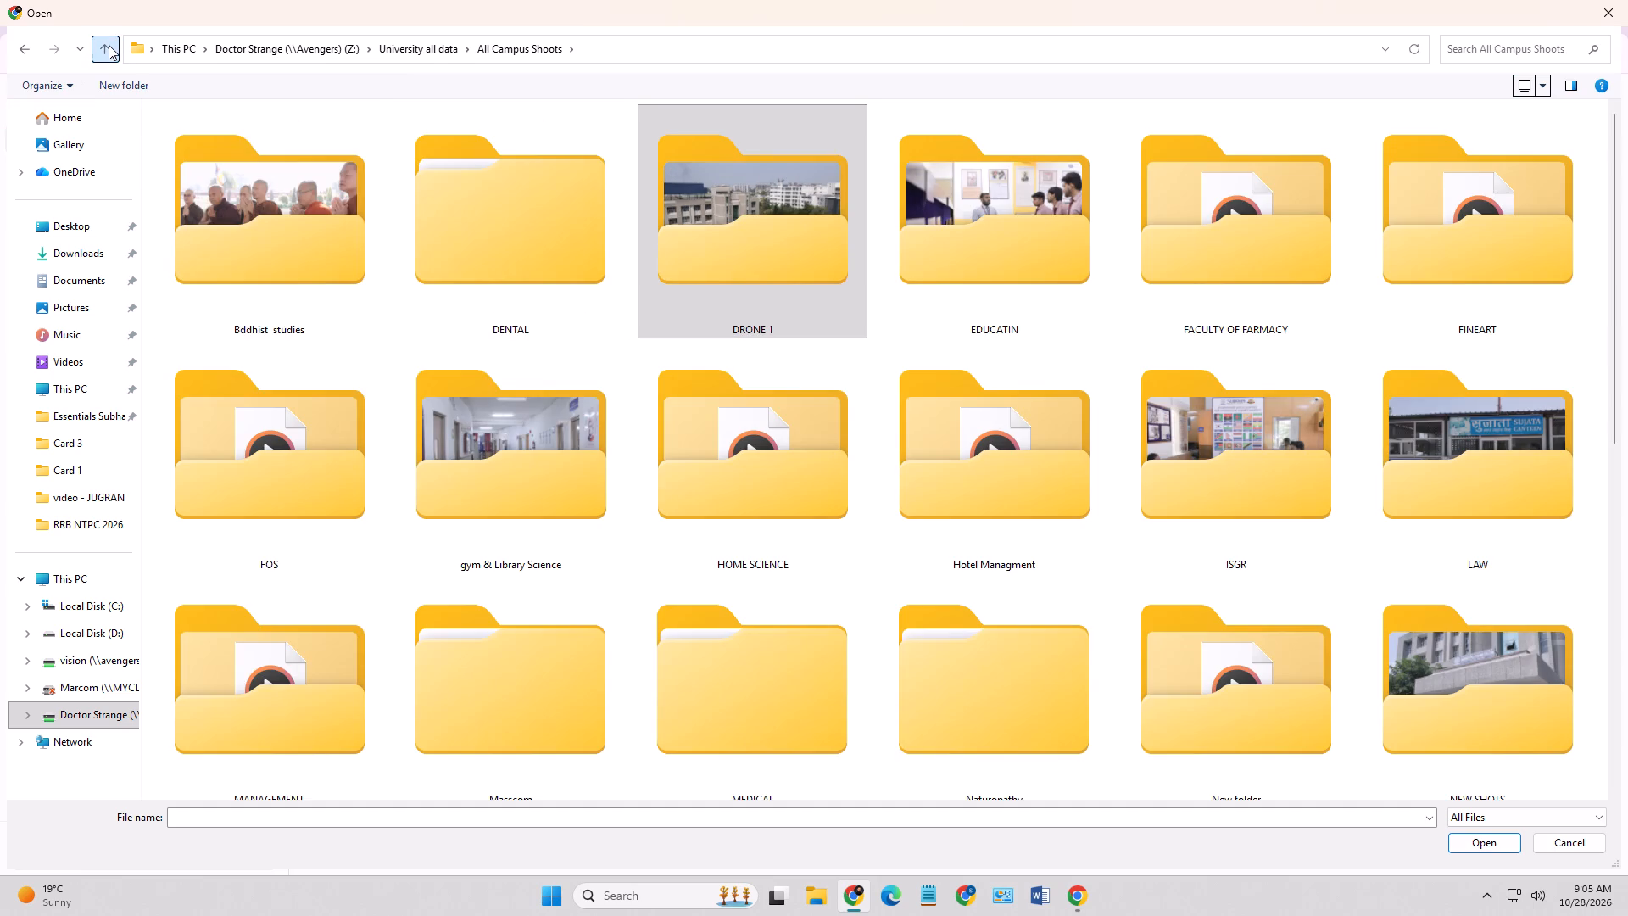
Check the Bddhist studies folder for a campus image and go back to All Campus Shoots.
{"action": "left_click", "coordinate": [265, 194]}
{"action": "left_click", "coordinate": [274, 191]}
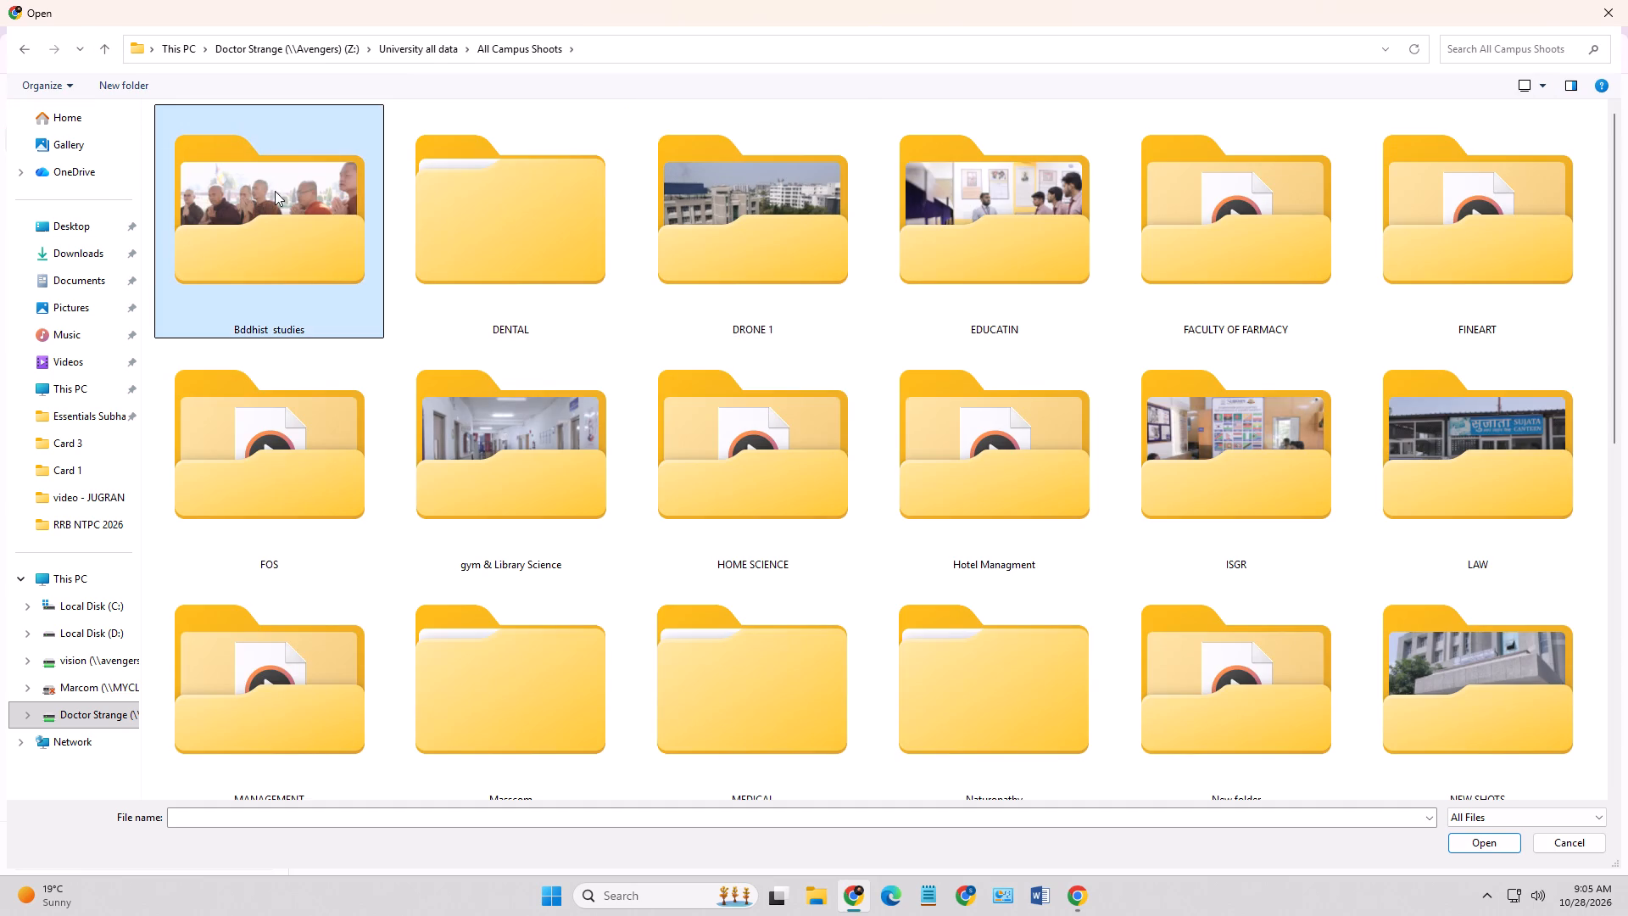
{"action": "left_click", "coordinate": [276, 195]}
{"action": "left_click", "coordinate": [276, 195]}
{"action": "left_click", "coordinate": [109, 53]}
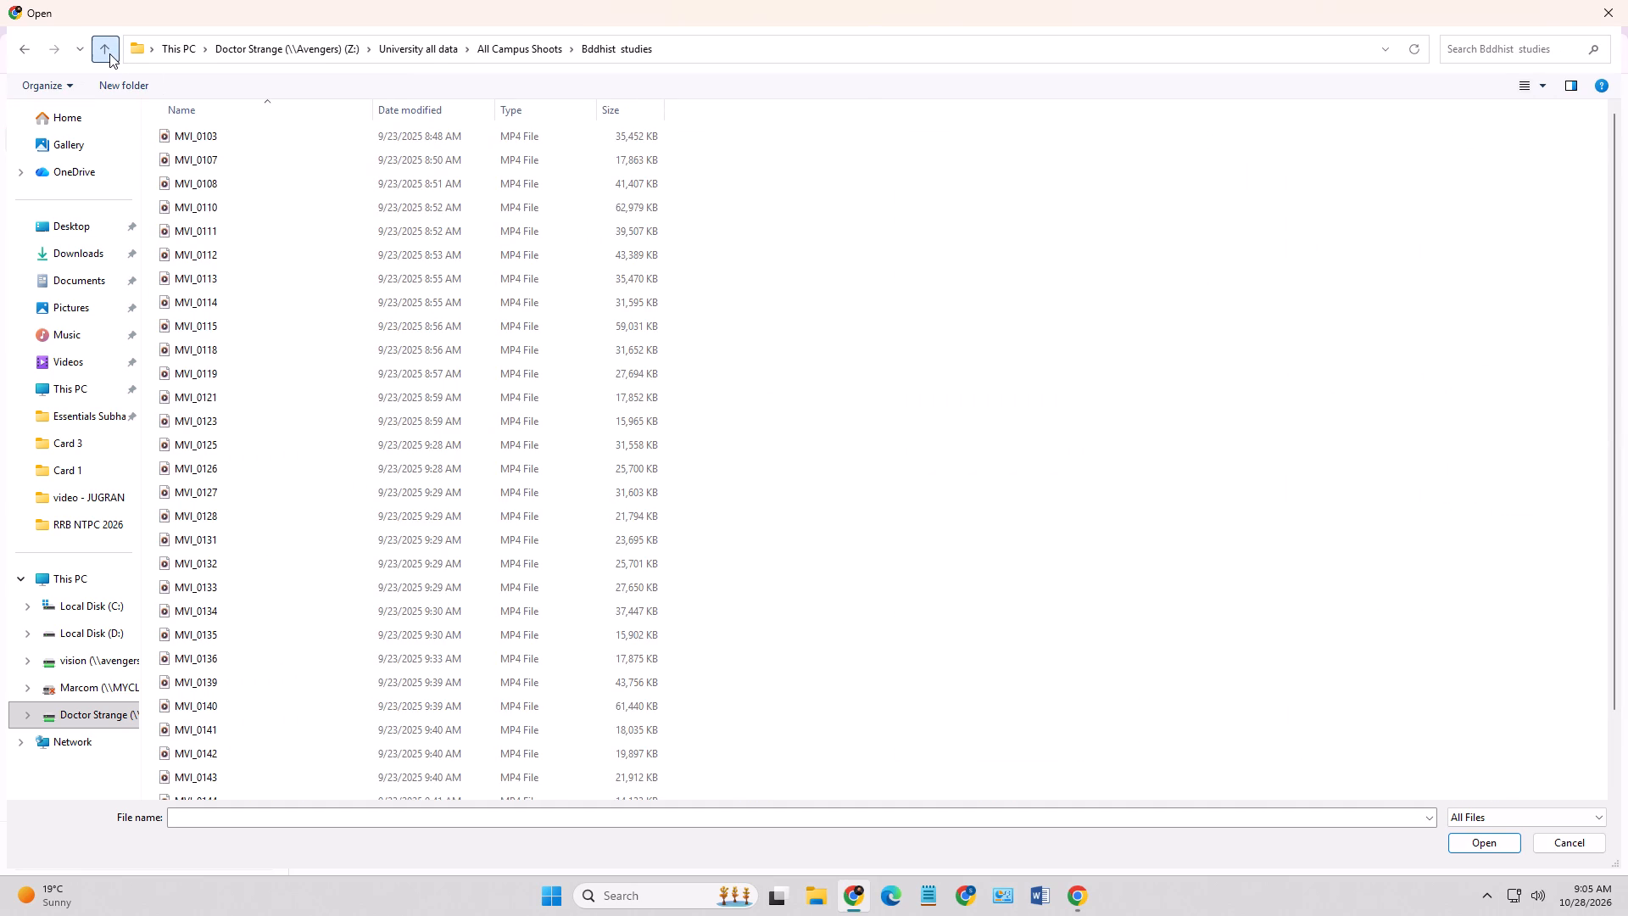
Return to the University all data folder and open its uni subfolder.
{"action": "left_click", "coordinate": [109, 53]}
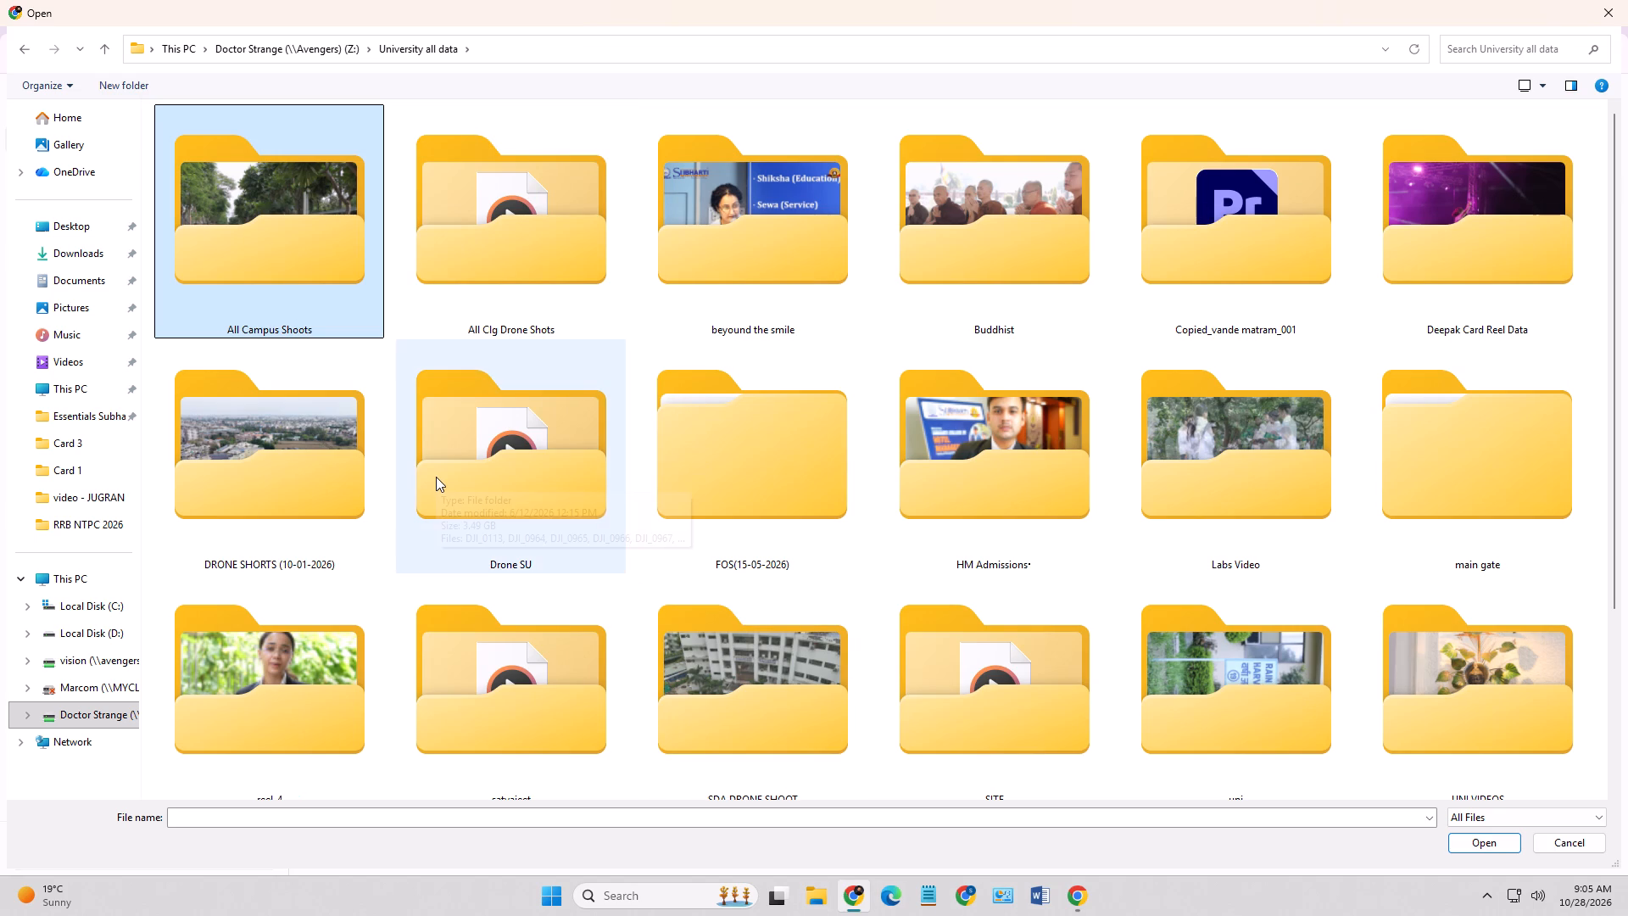
{"action": "scroll", "coordinate": [436, 477], "scroll_direction": "down", "scroll_amount": 2}
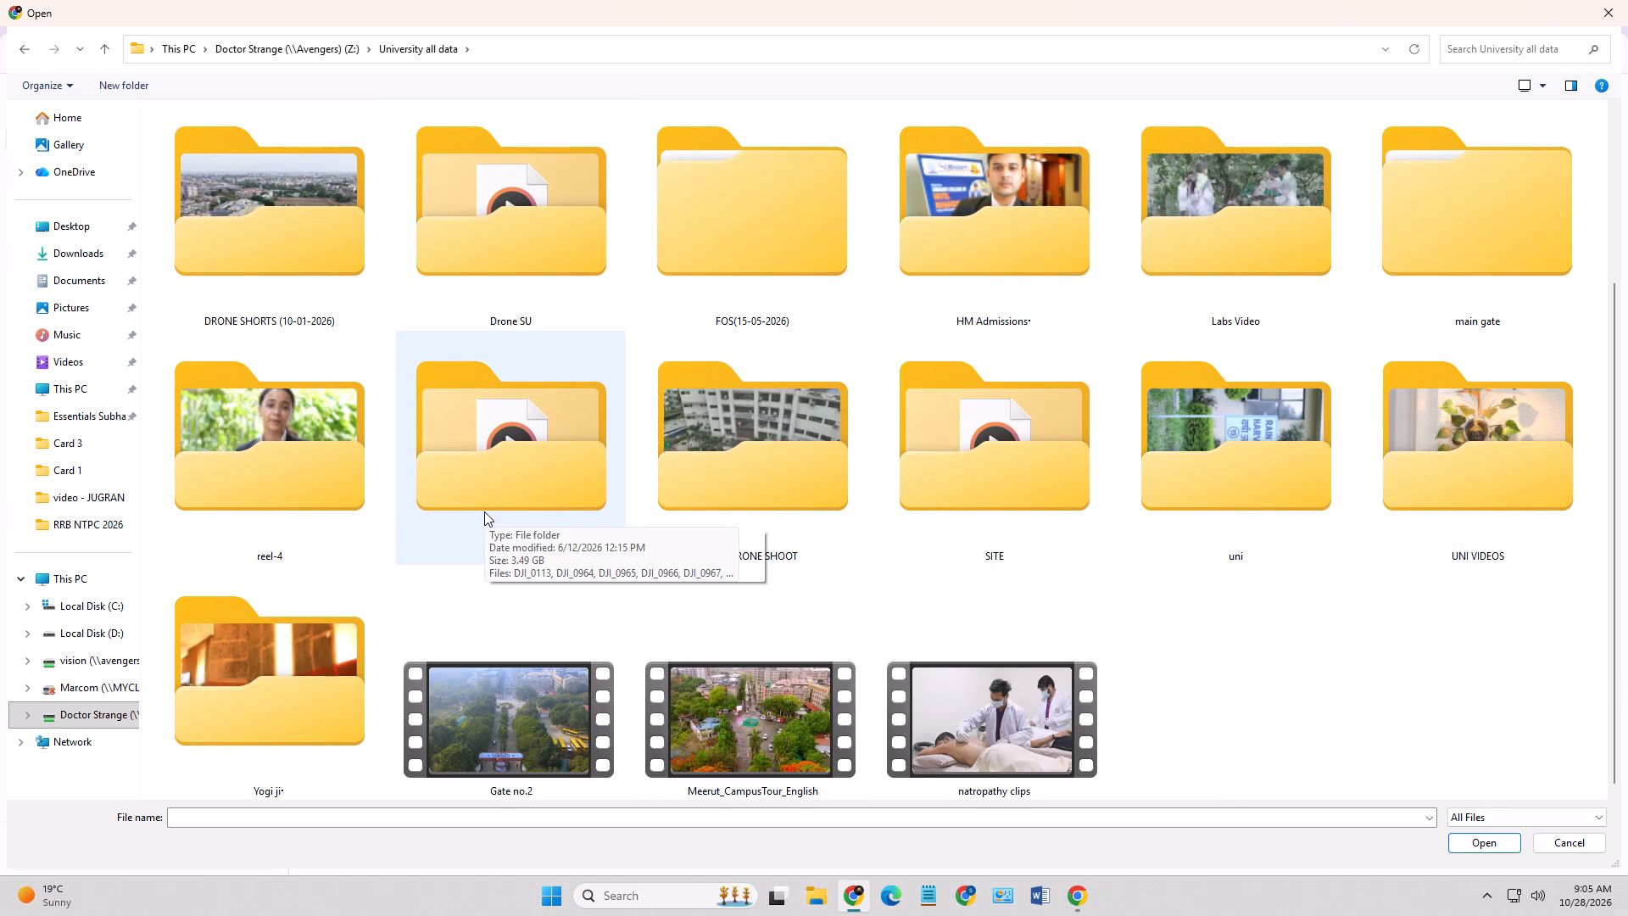
{"action": "scroll", "coordinate": [484, 511], "scroll_direction": "down", "scroll_amount": 2}
{"action": "double_click", "coordinate": [1201, 468]}
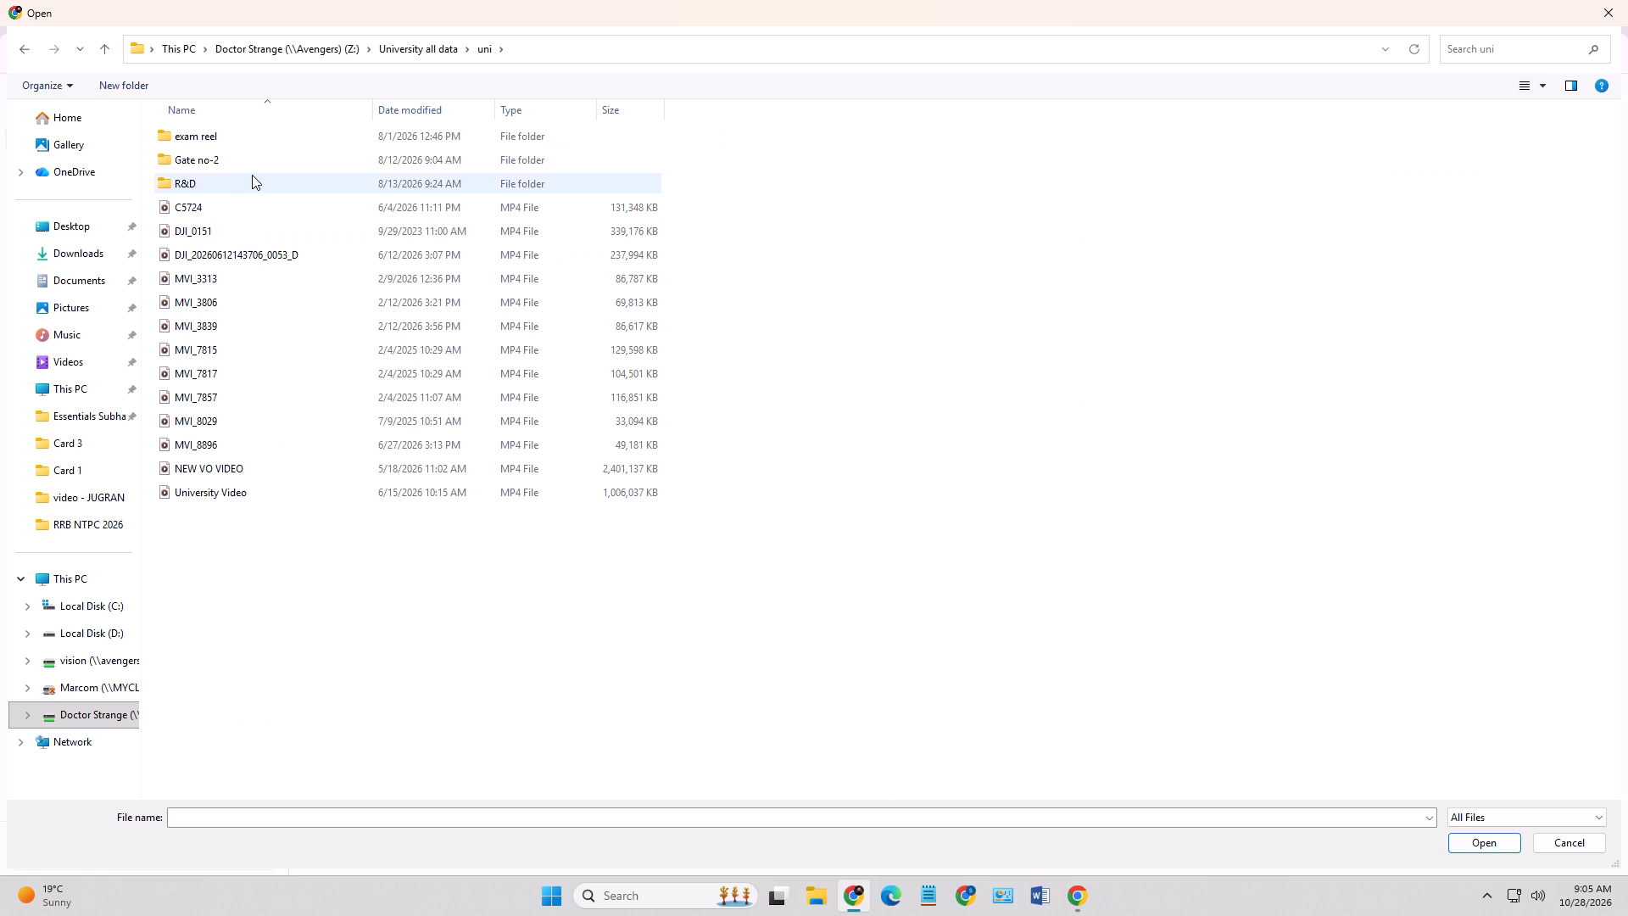
Check the R&D folder inside uni for a campus image and go back up to uni.
{"action": "left_click", "coordinate": [252, 175]}
{"action": "left_click", "coordinate": [252, 175]}
{"action": "double_click", "coordinate": [246, 133]}
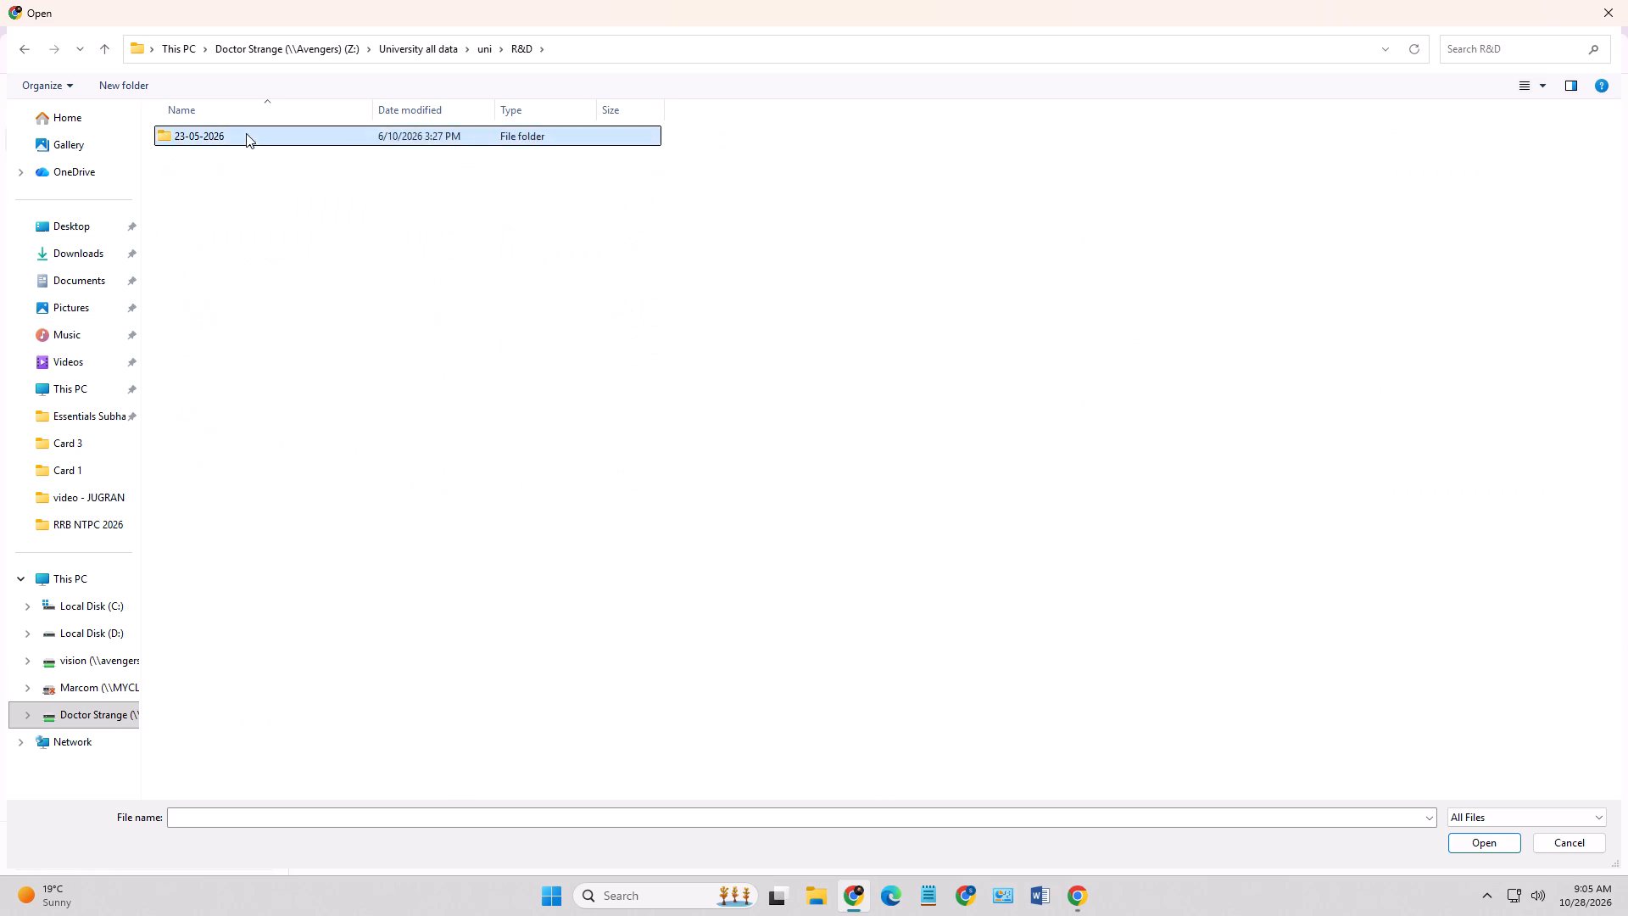
{"action": "left_click", "coordinate": [102, 42]}
{"action": "left_click", "coordinate": [99, 41]}
Look through the exam reel folder's files as extra large icons for a campus image and return to uni.
{"action": "double_click", "coordinate": [269, 133]}
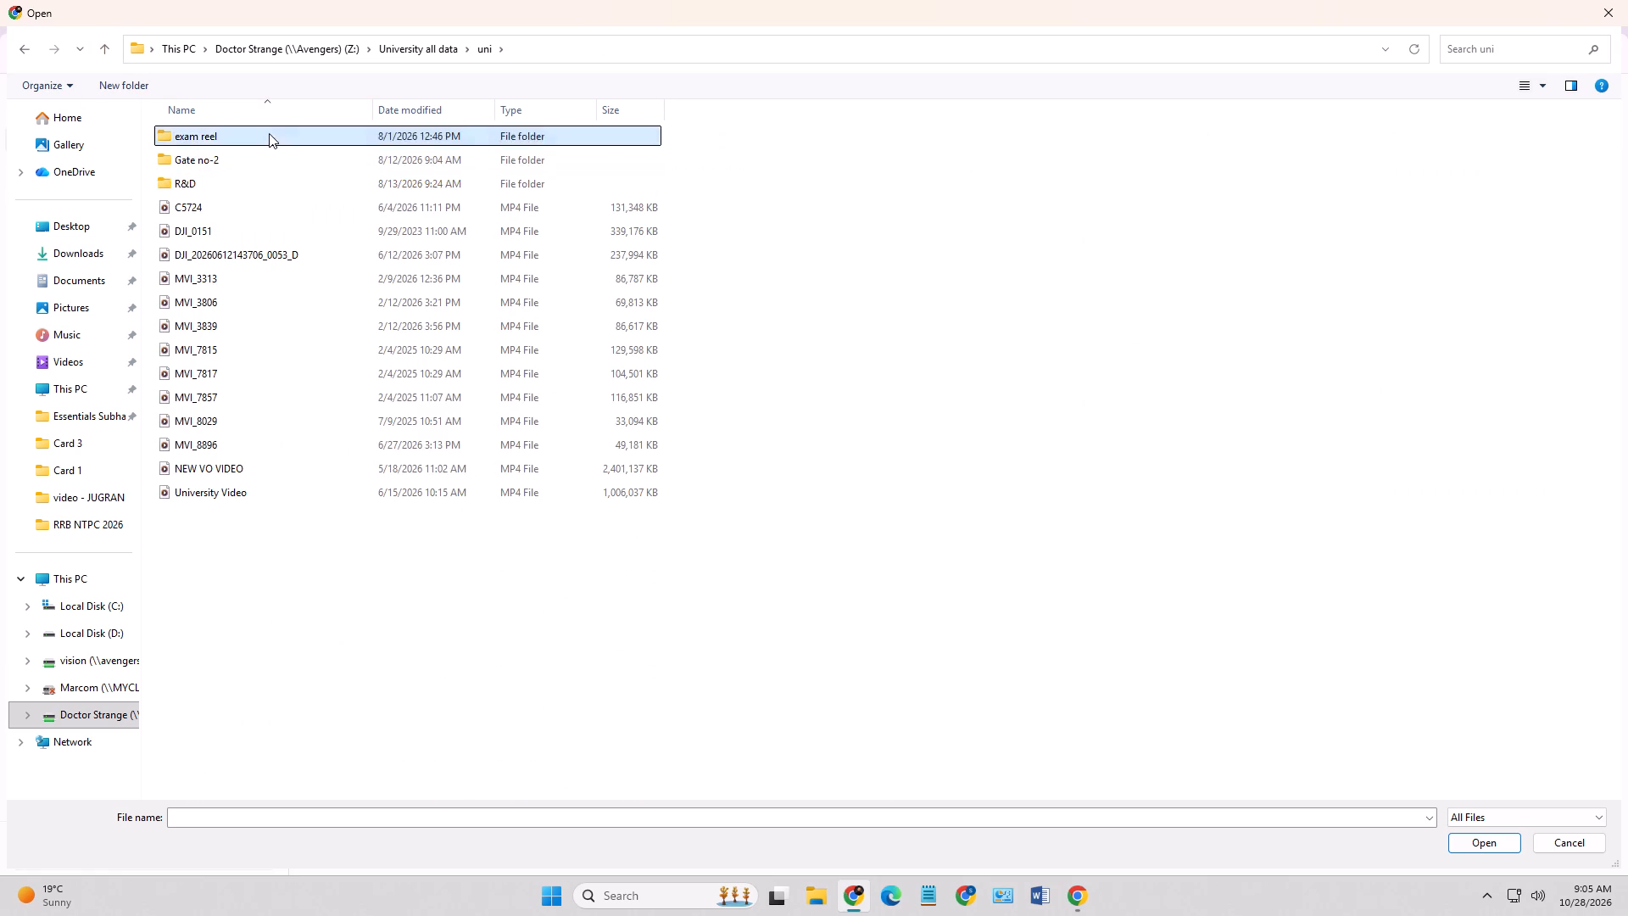
{"action": "left_click", "coordinate": [1533, 81]}
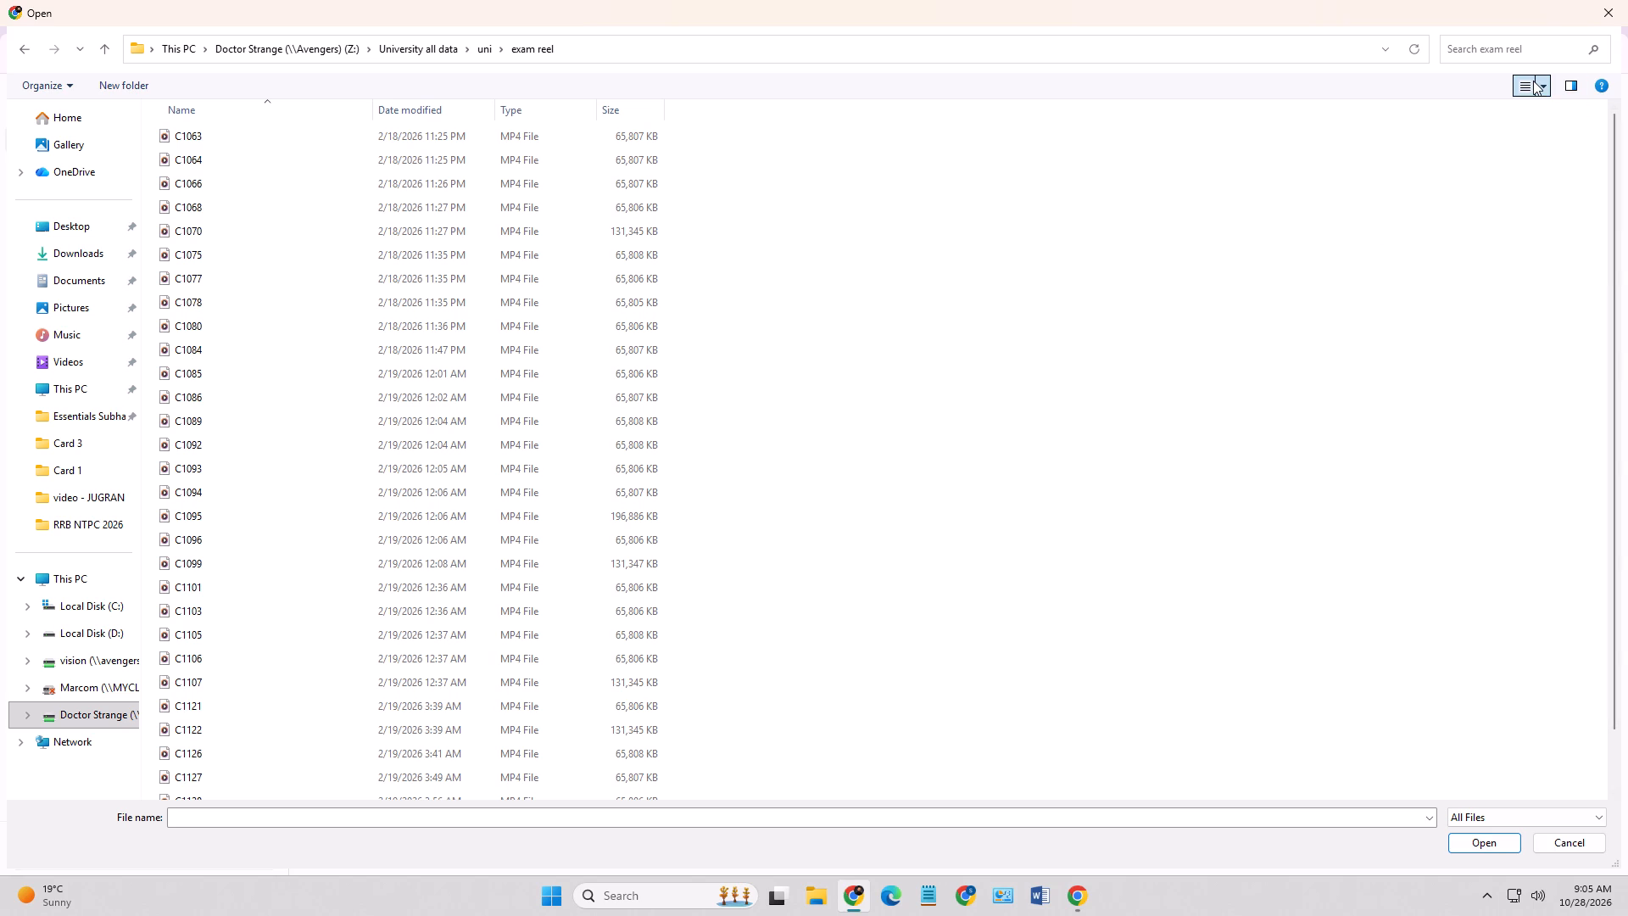
{"action": "left_click", "coordinate": [1534, 81]}
{"action": "left_click", "coordinate": [1542, 87]}
{"action": "left_click", "coordinate": [1543, 88]}
{"action": "left_click", "coordinate": [1536, 227]}
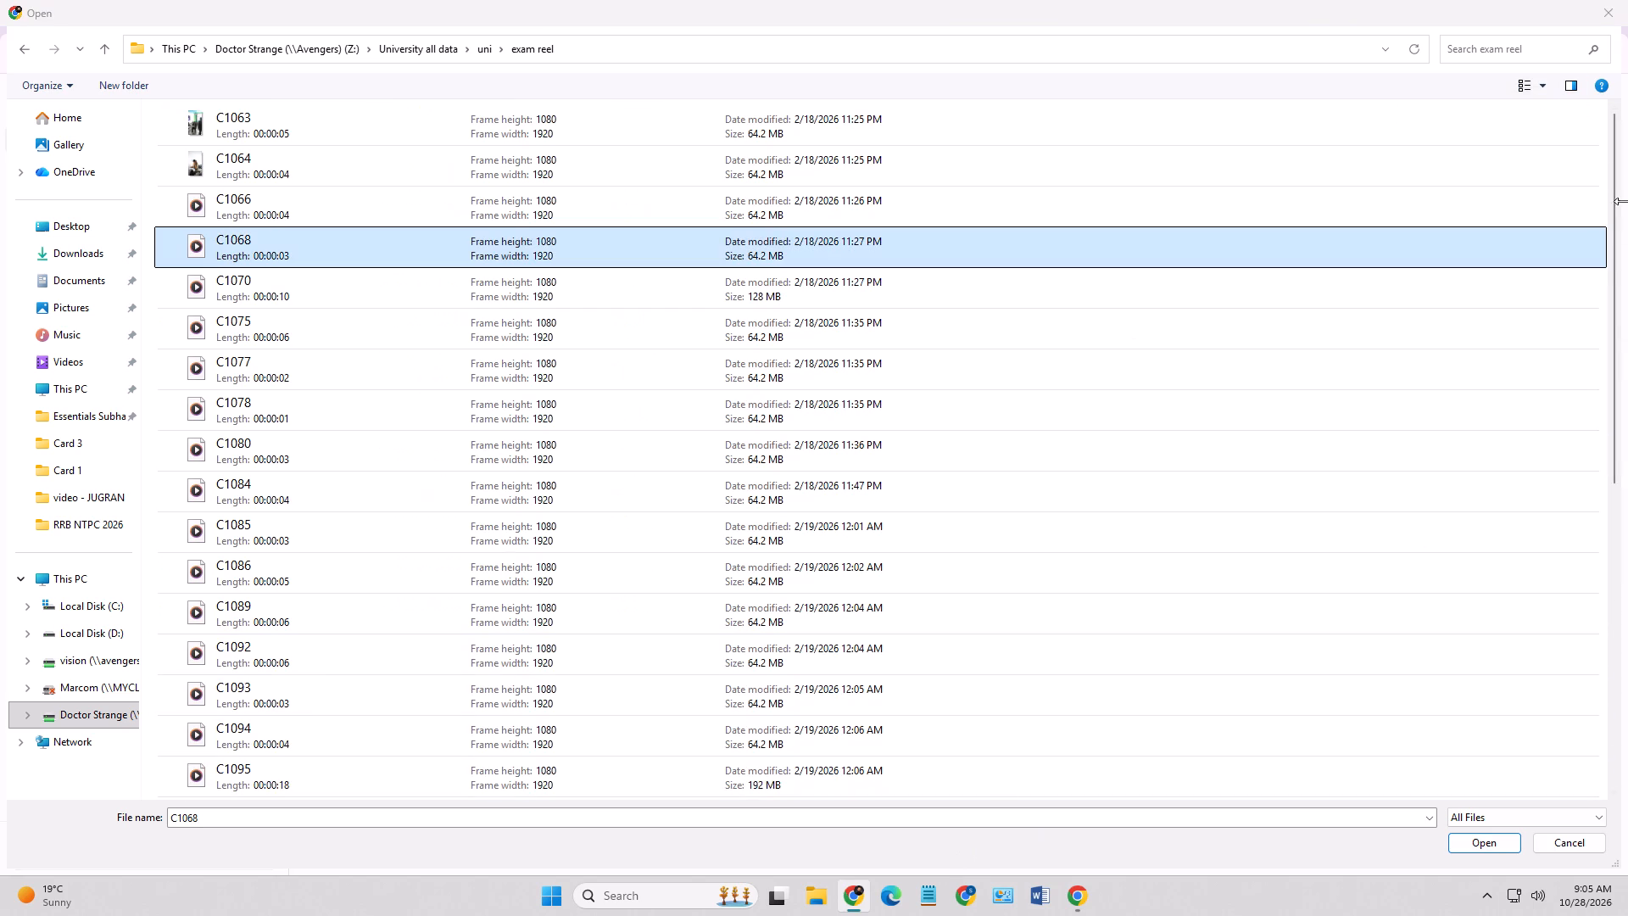
{"action": "left_click", "coordinate": [1554, 87]}
{"action": "left_click", "coordinate": [1547, 91]}
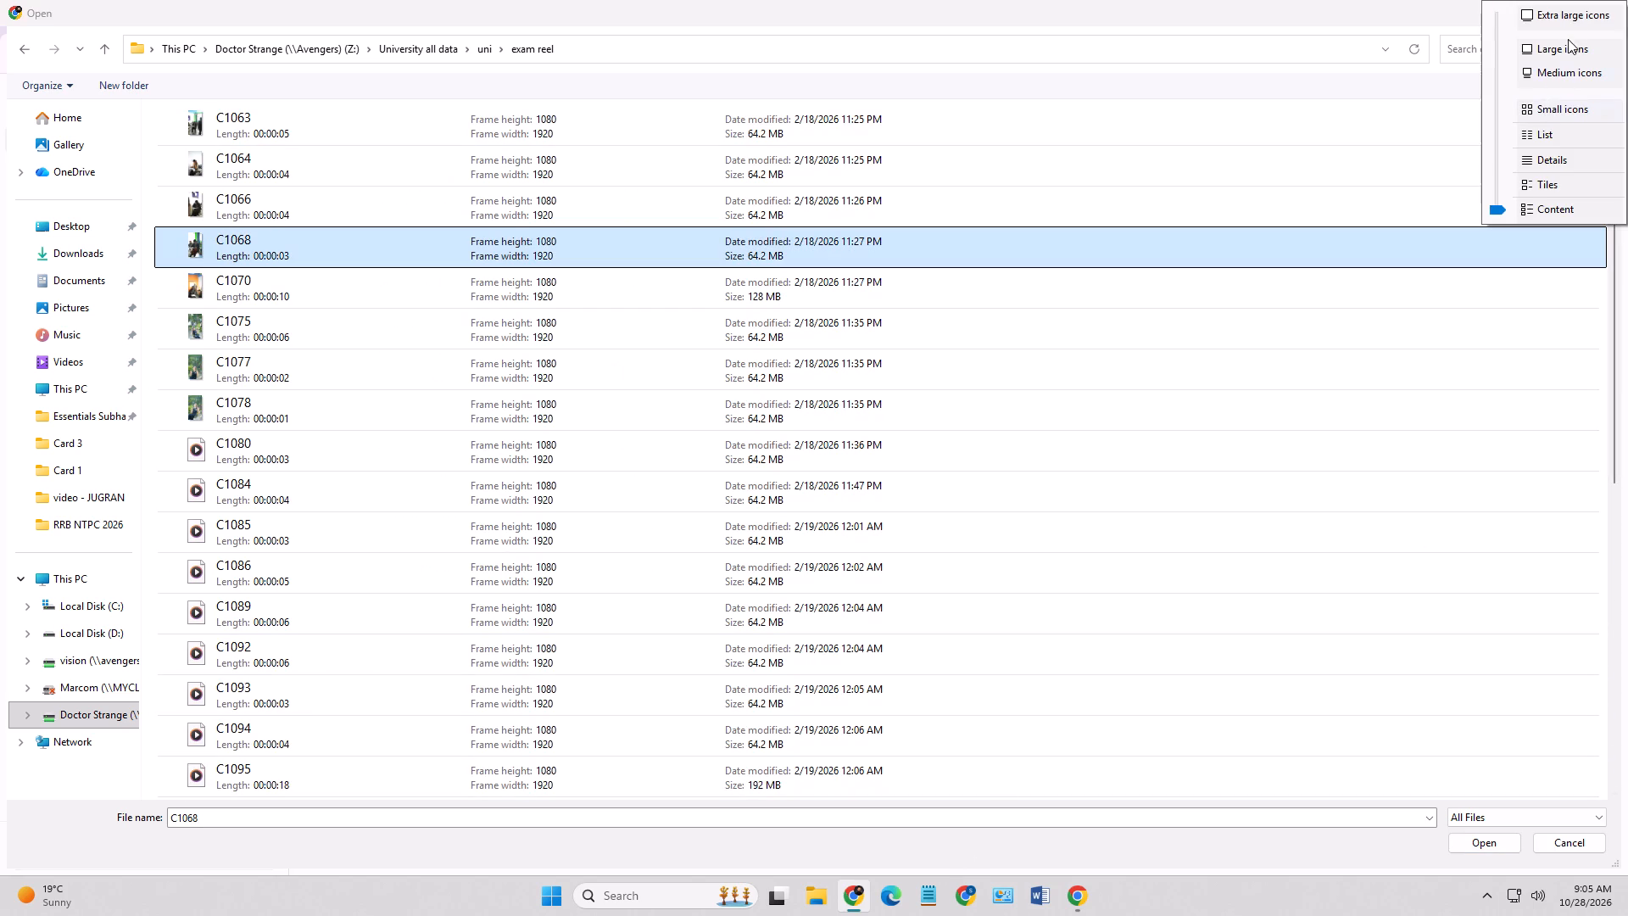
{"action": "left_click", "coordinate": [1567, 19]}
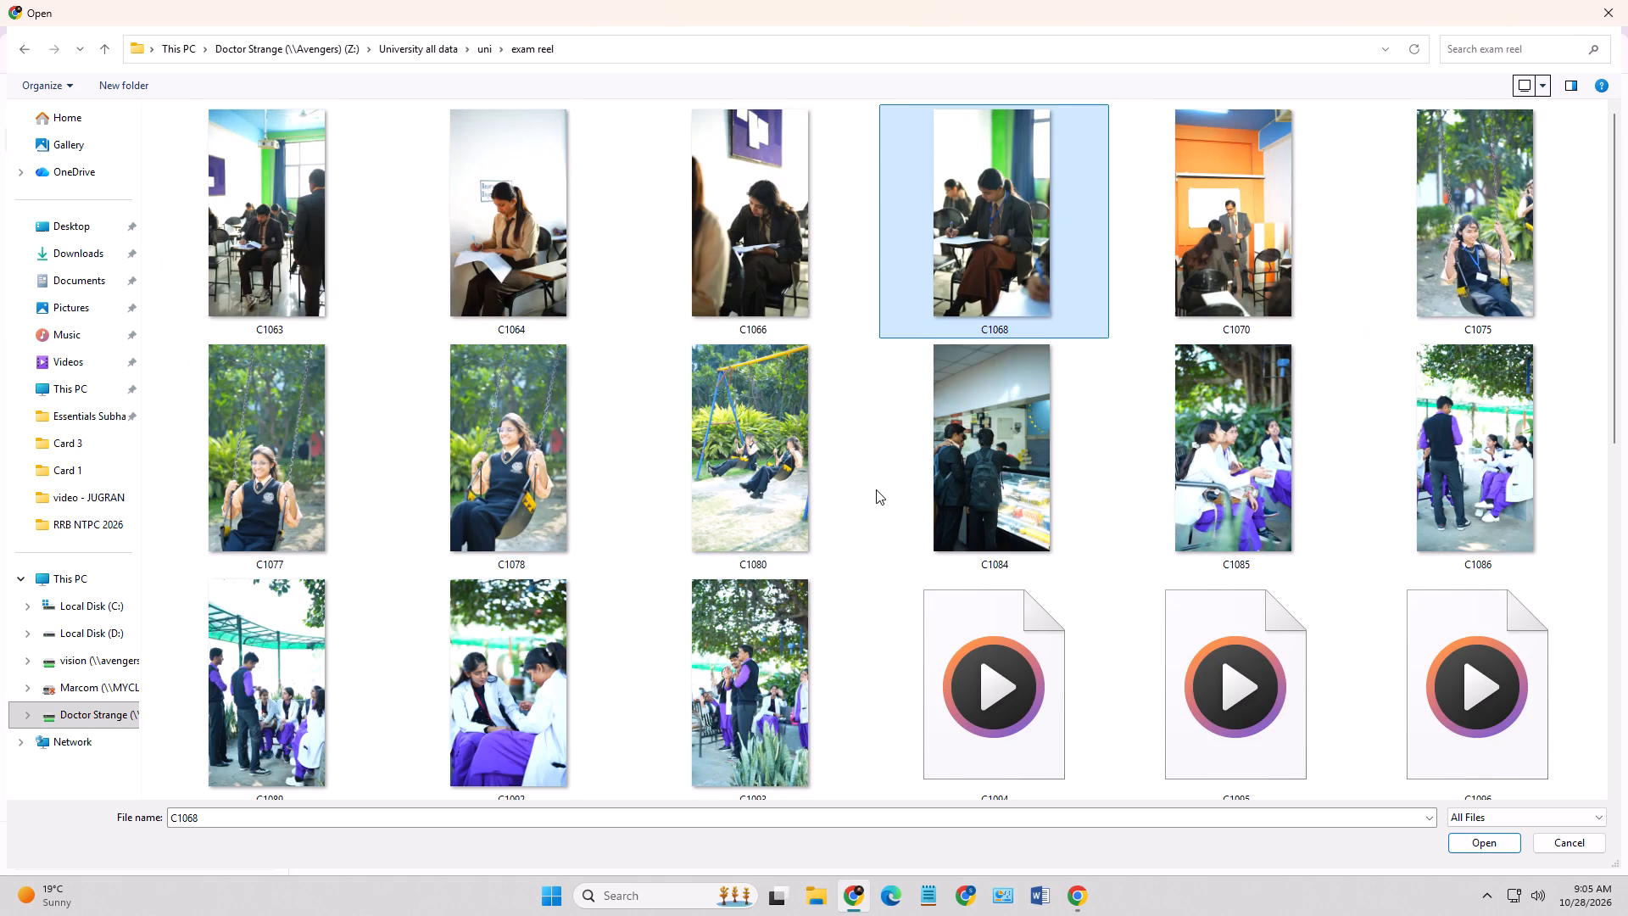
{"action": "scroll", "coordinate": [876, 489], "scroll_direction": "down", "scroll_amount": 12}
{"action": "left_click", "coordinate": [101, 48]}
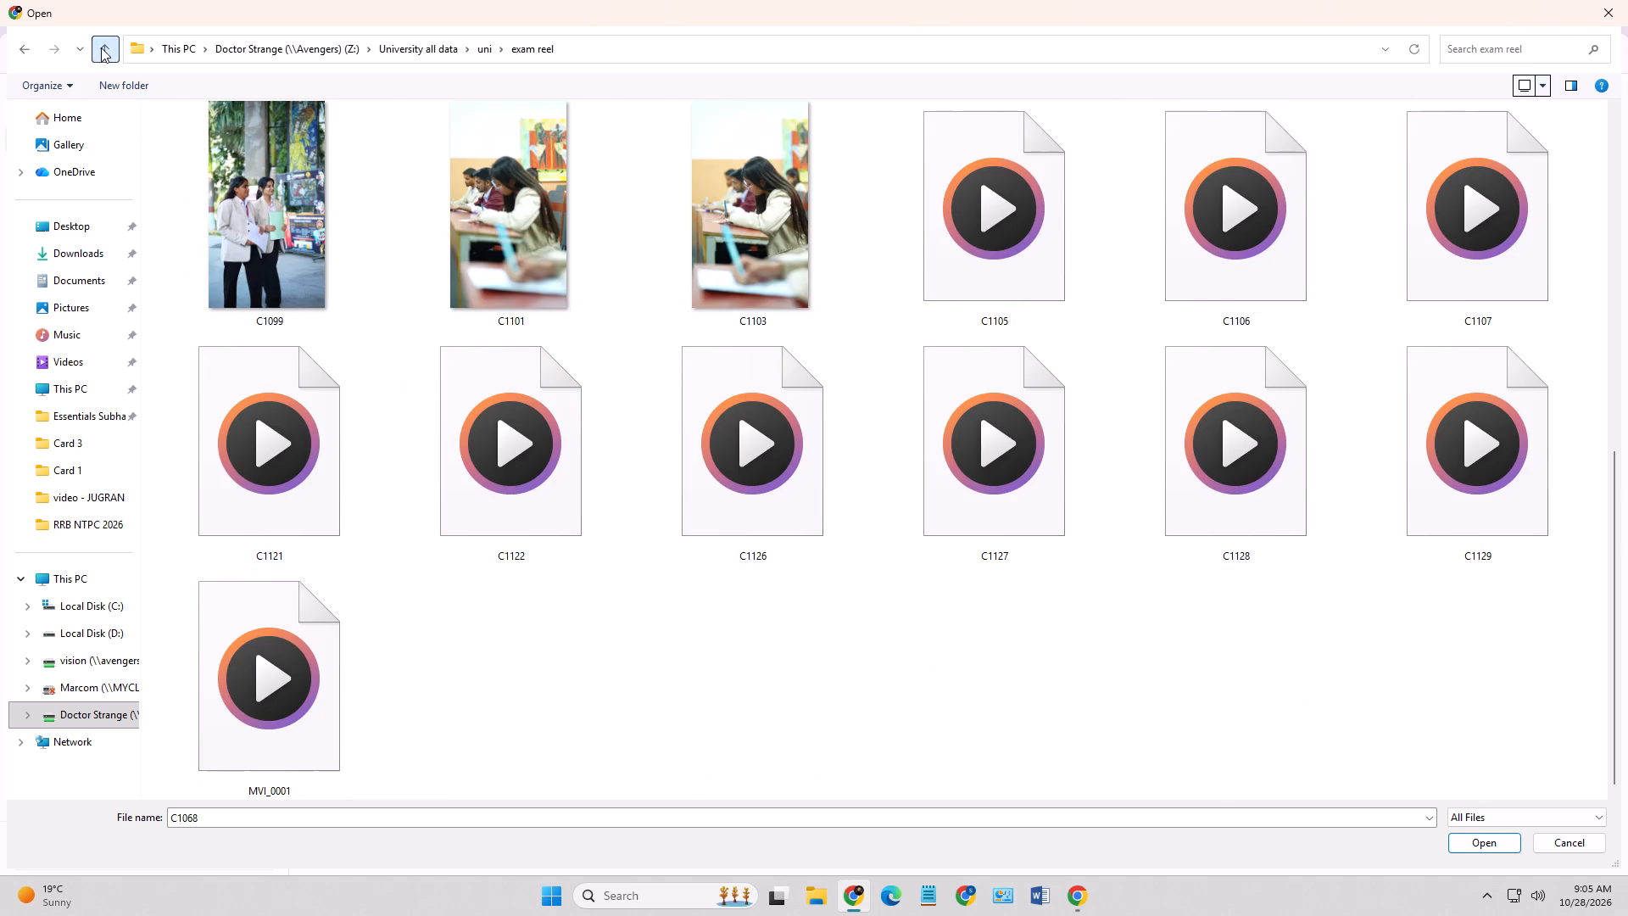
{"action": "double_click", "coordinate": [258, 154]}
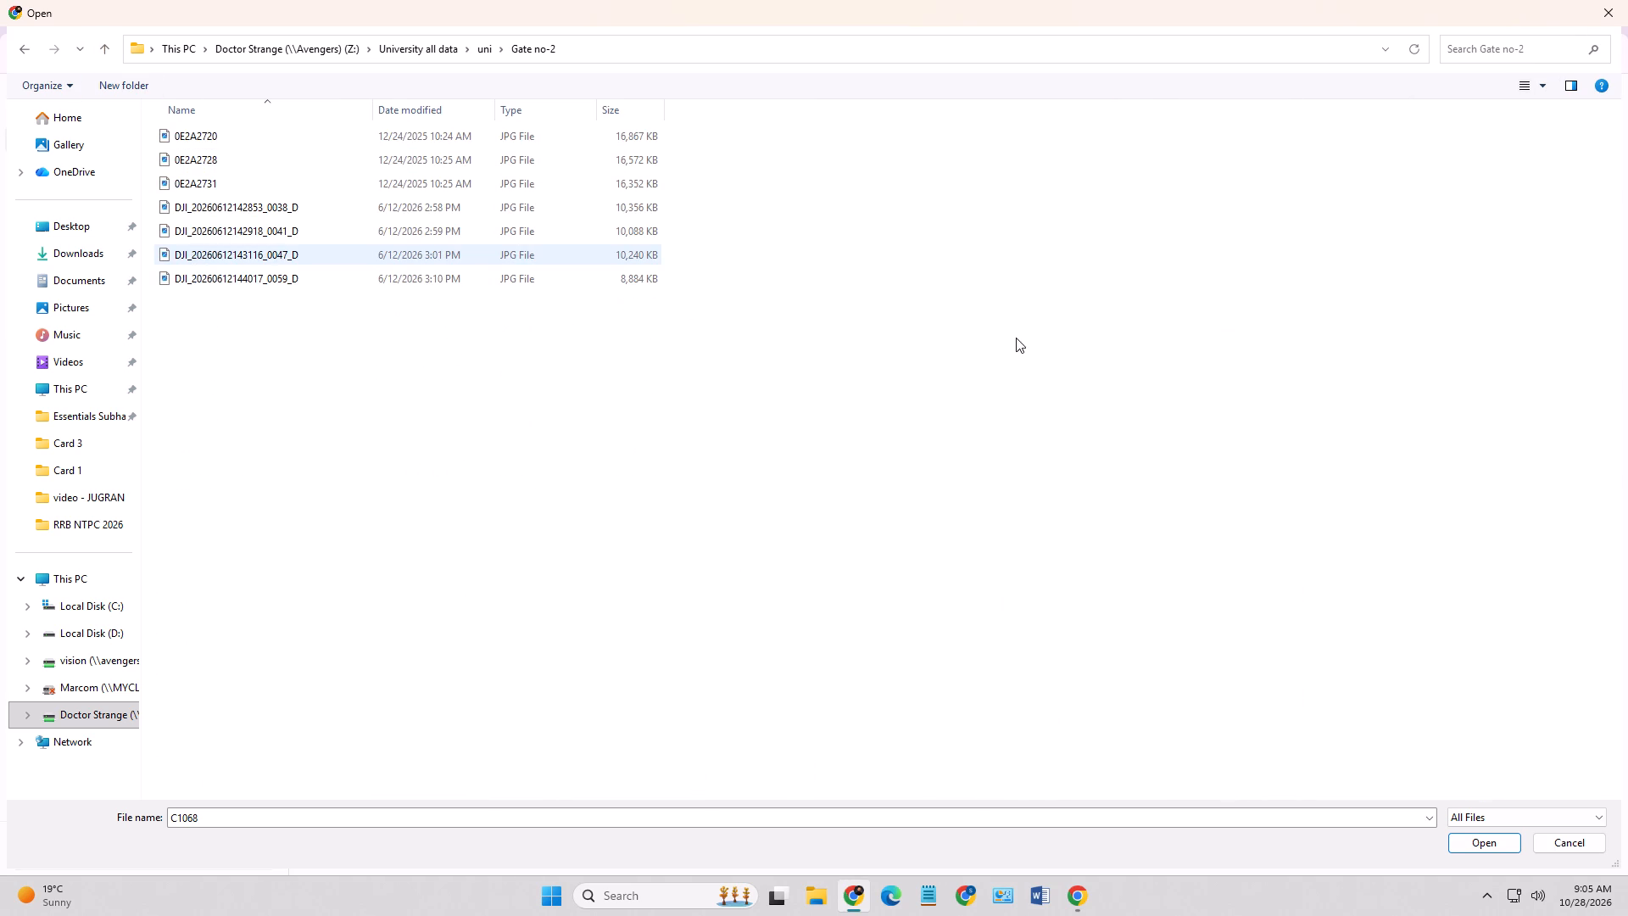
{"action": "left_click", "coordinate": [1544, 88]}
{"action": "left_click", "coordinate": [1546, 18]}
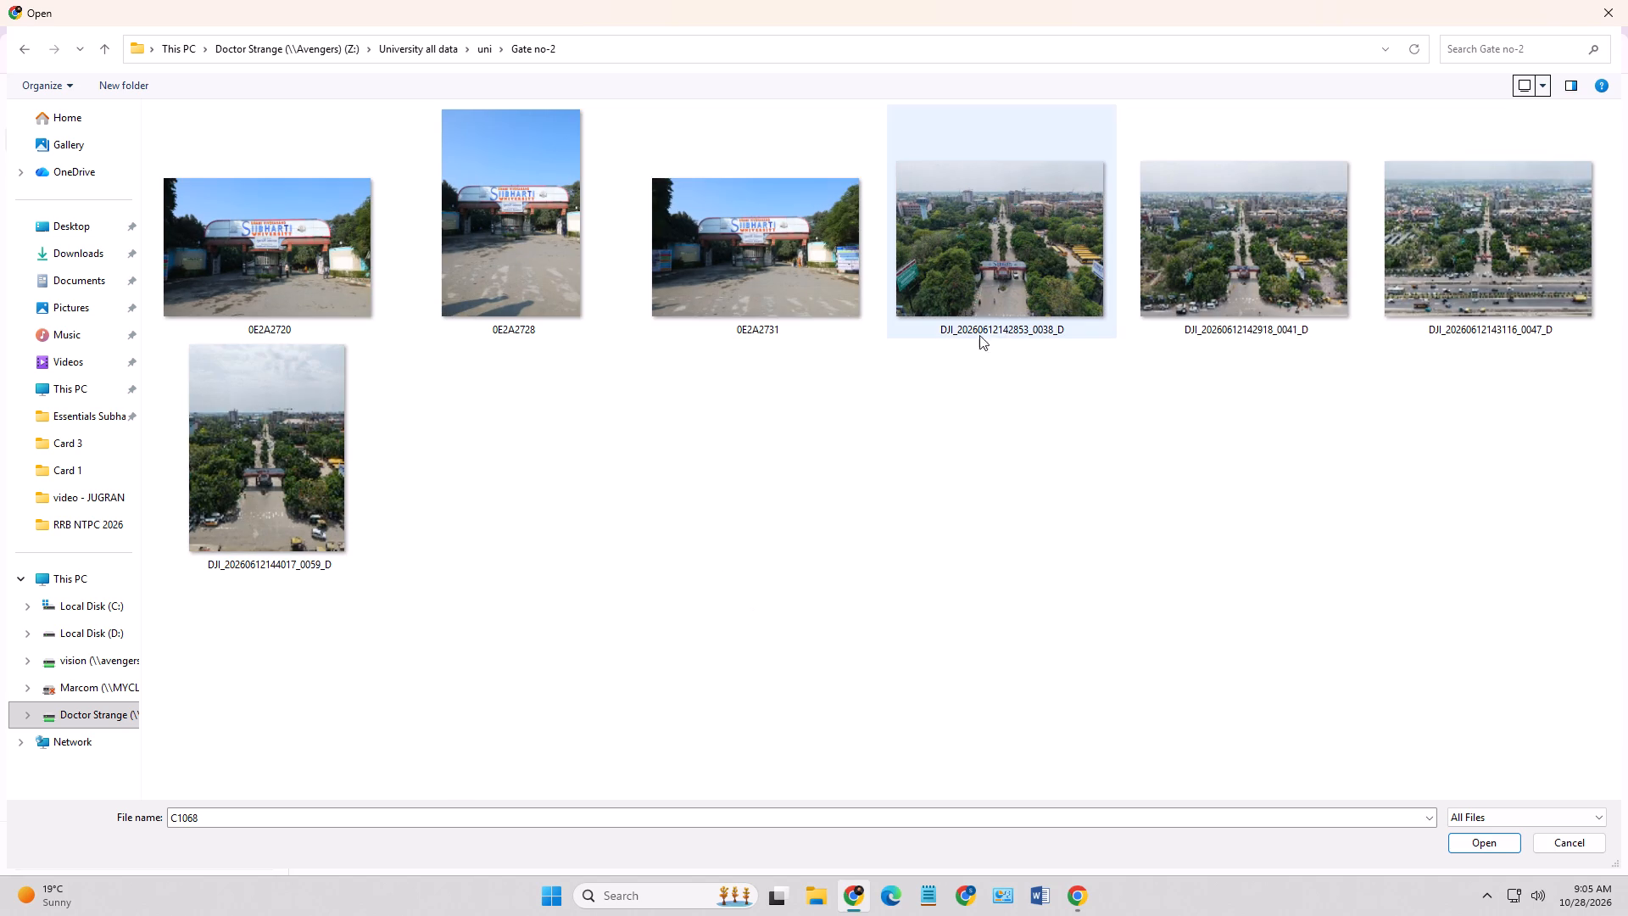
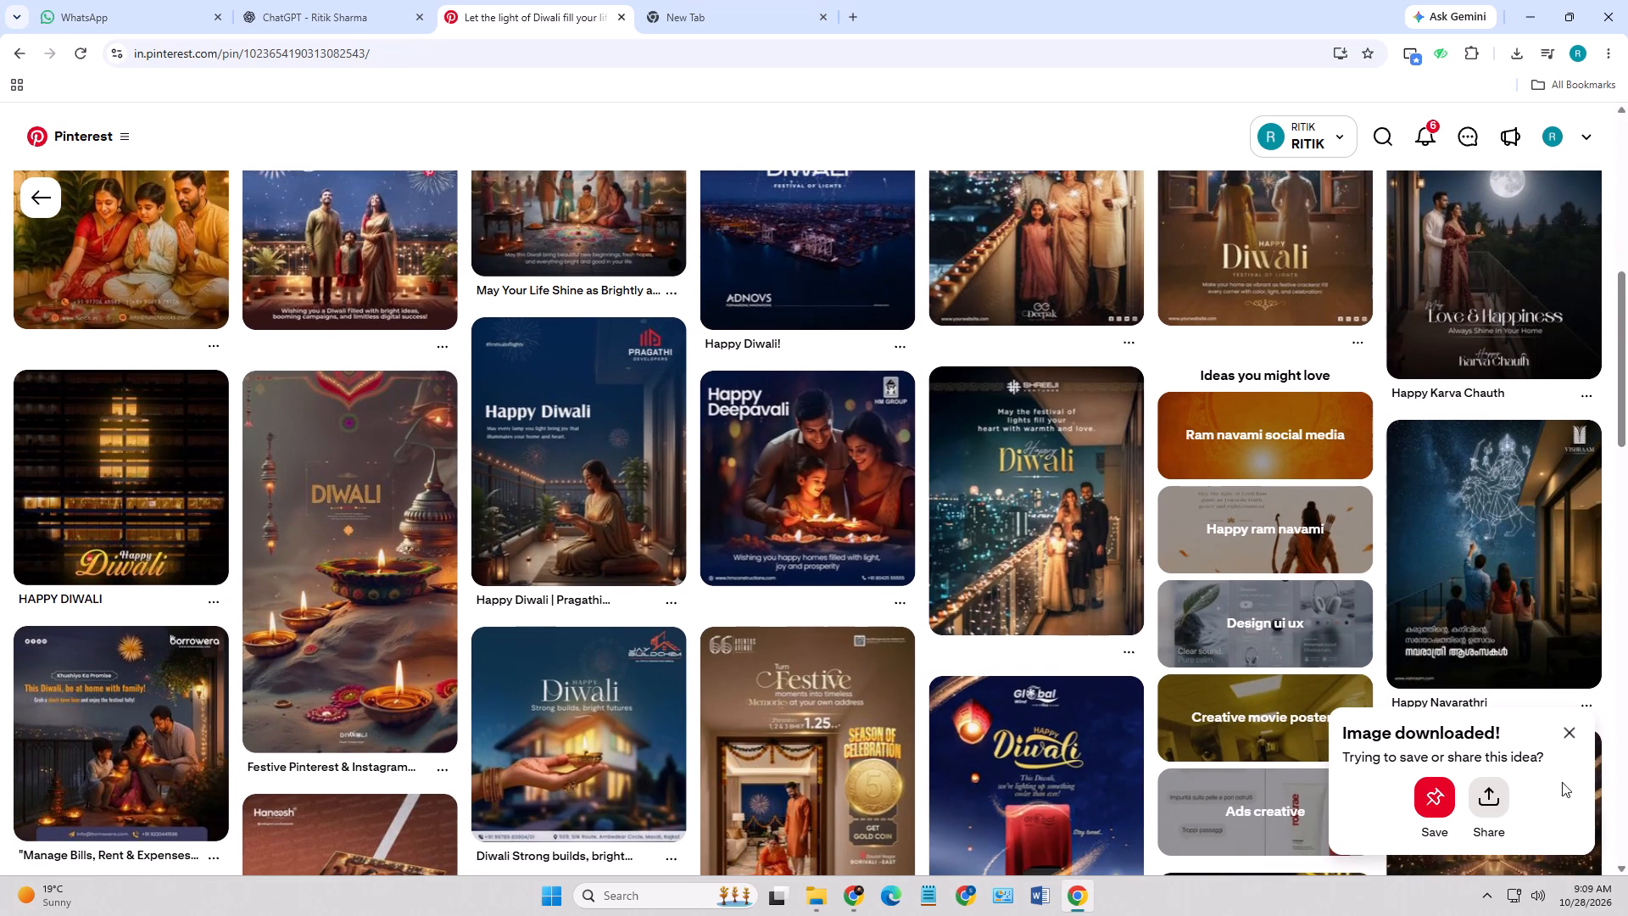
{"action": "left_click", "coordinate": [1568, 729]}
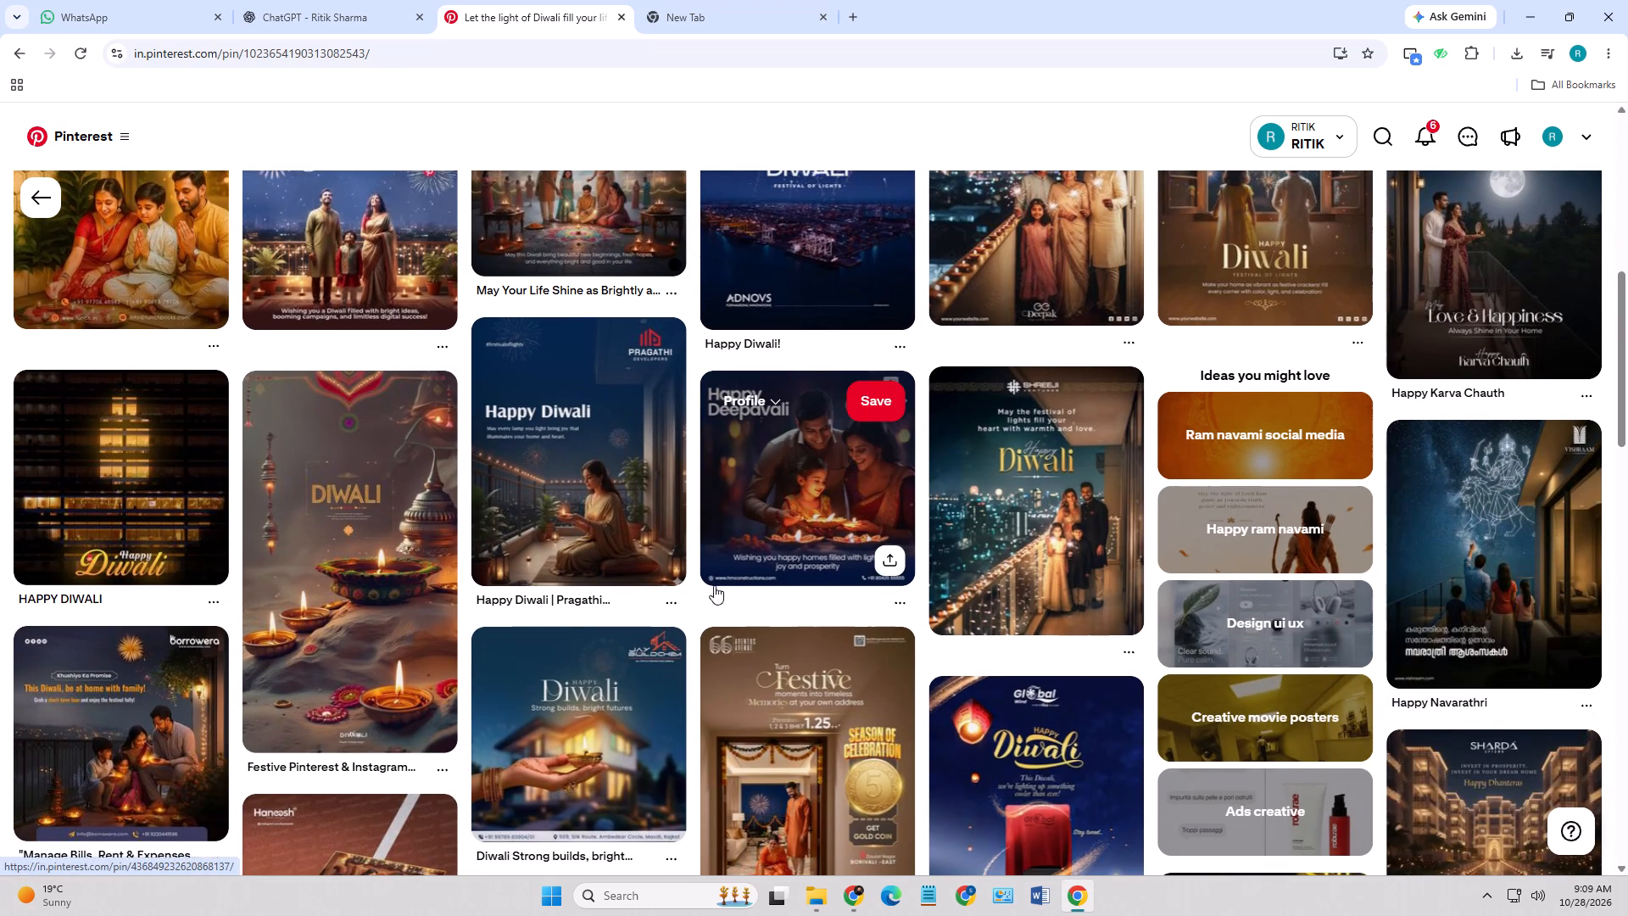
{"action": "scroll", "coordinate": [690, 613], "scroll_direction": "down", "scroll_amount": 1}
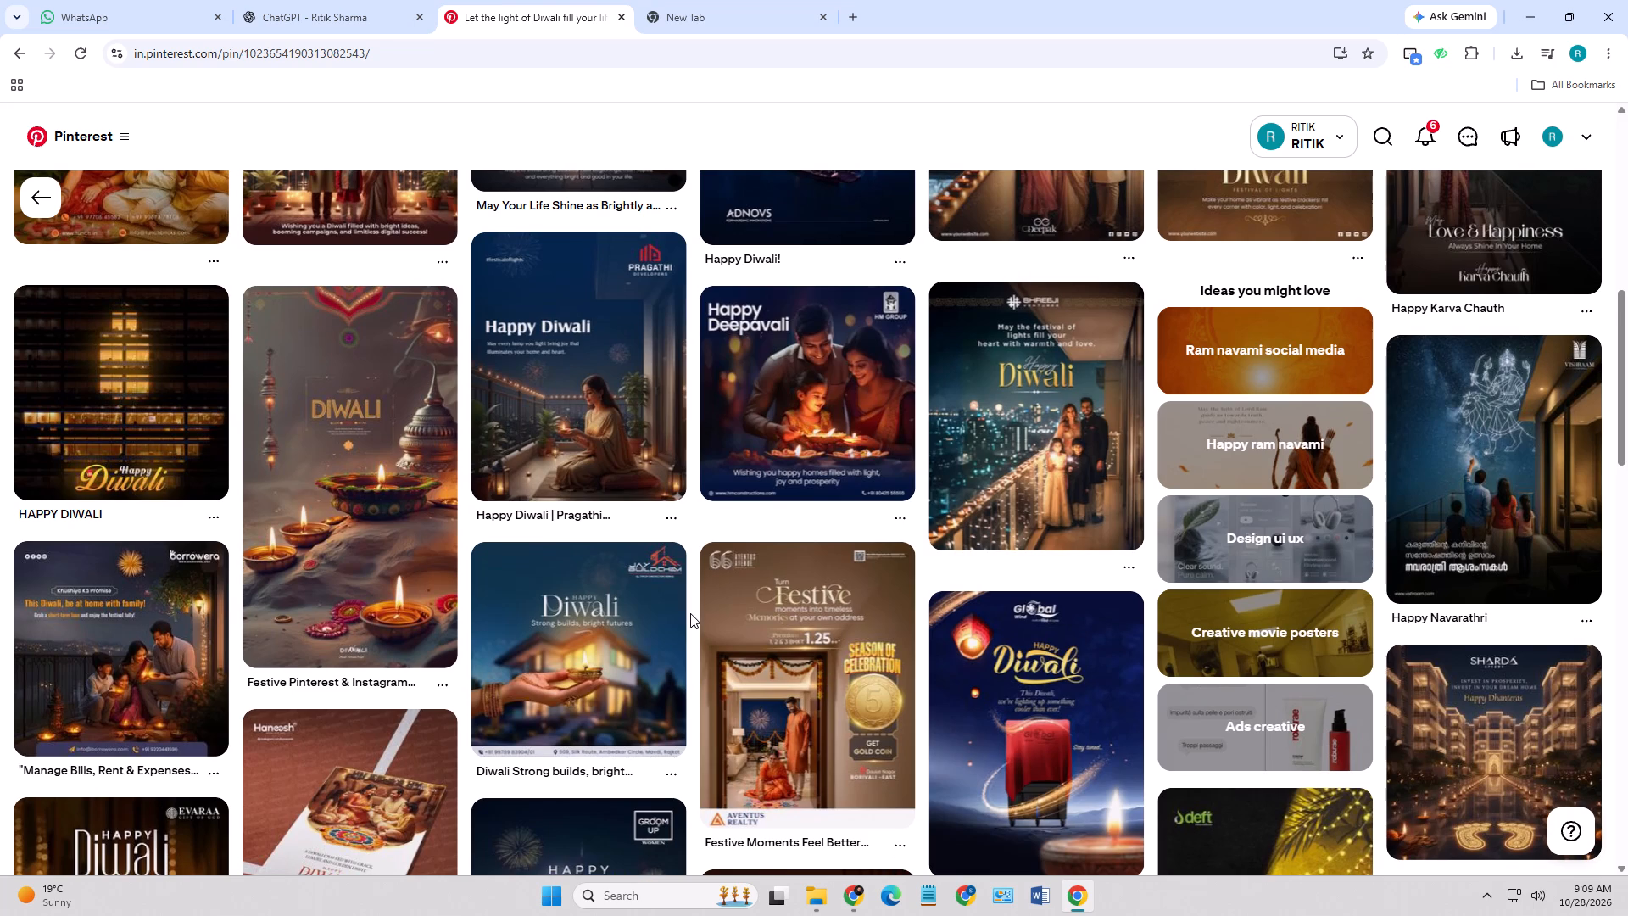
{"action": "left_click", "coordinate": [116, 653]}
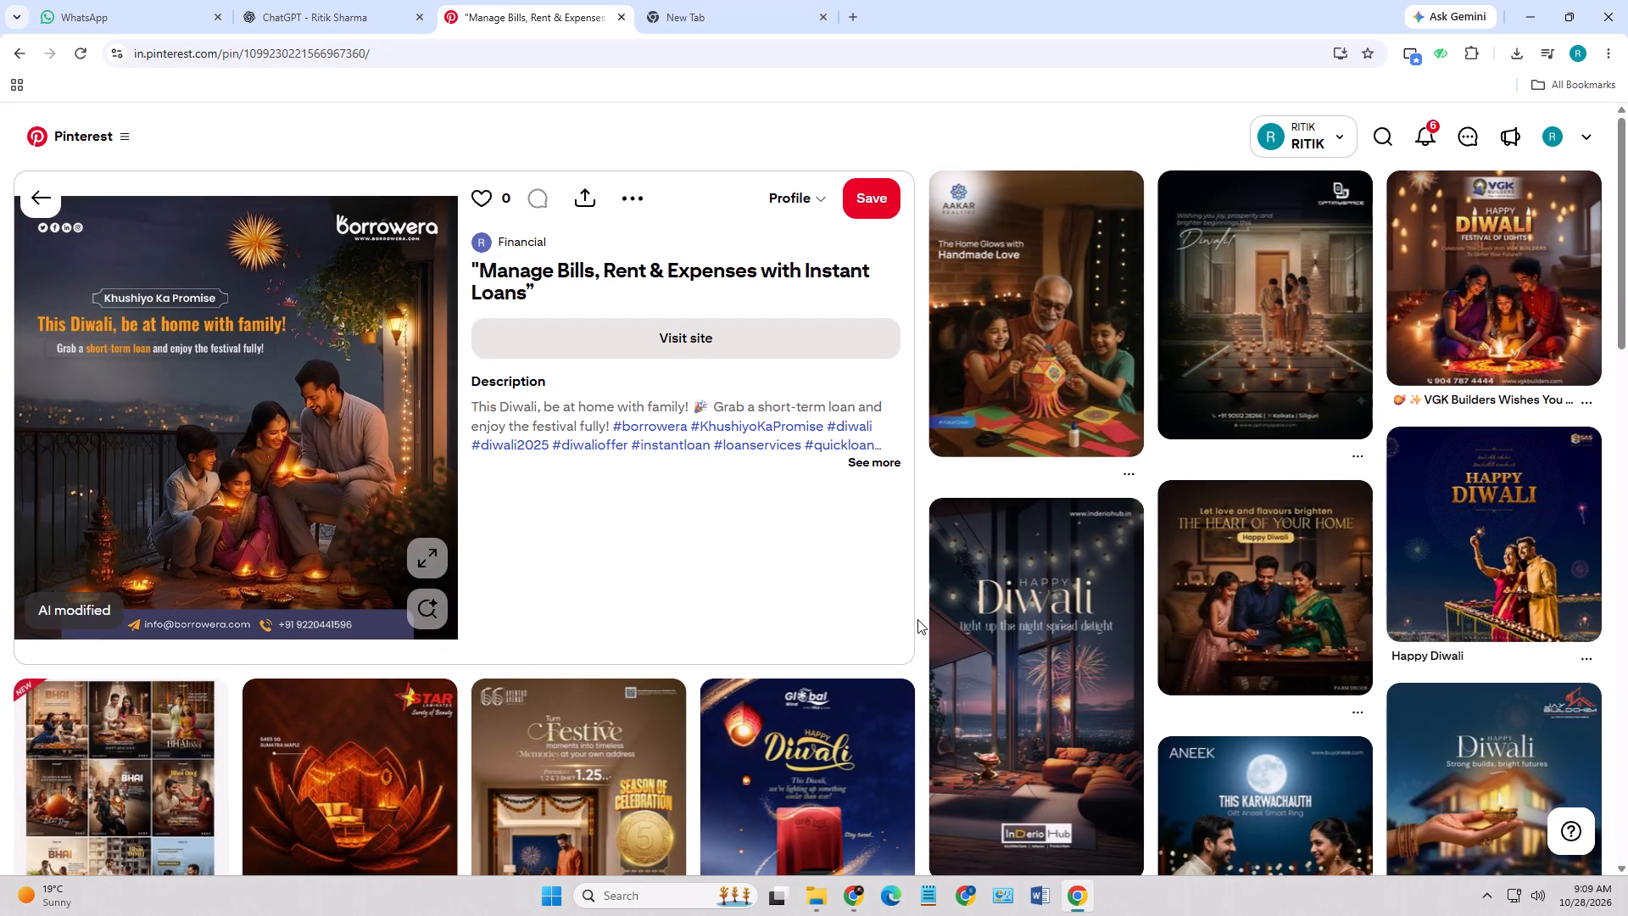
Look through the designs related to the Borrowera pin for further Diwali poster references.
{"action": "scroll", "coordinate": [917, 608], "scroll_direction": "down", "scroll_amount": 2}
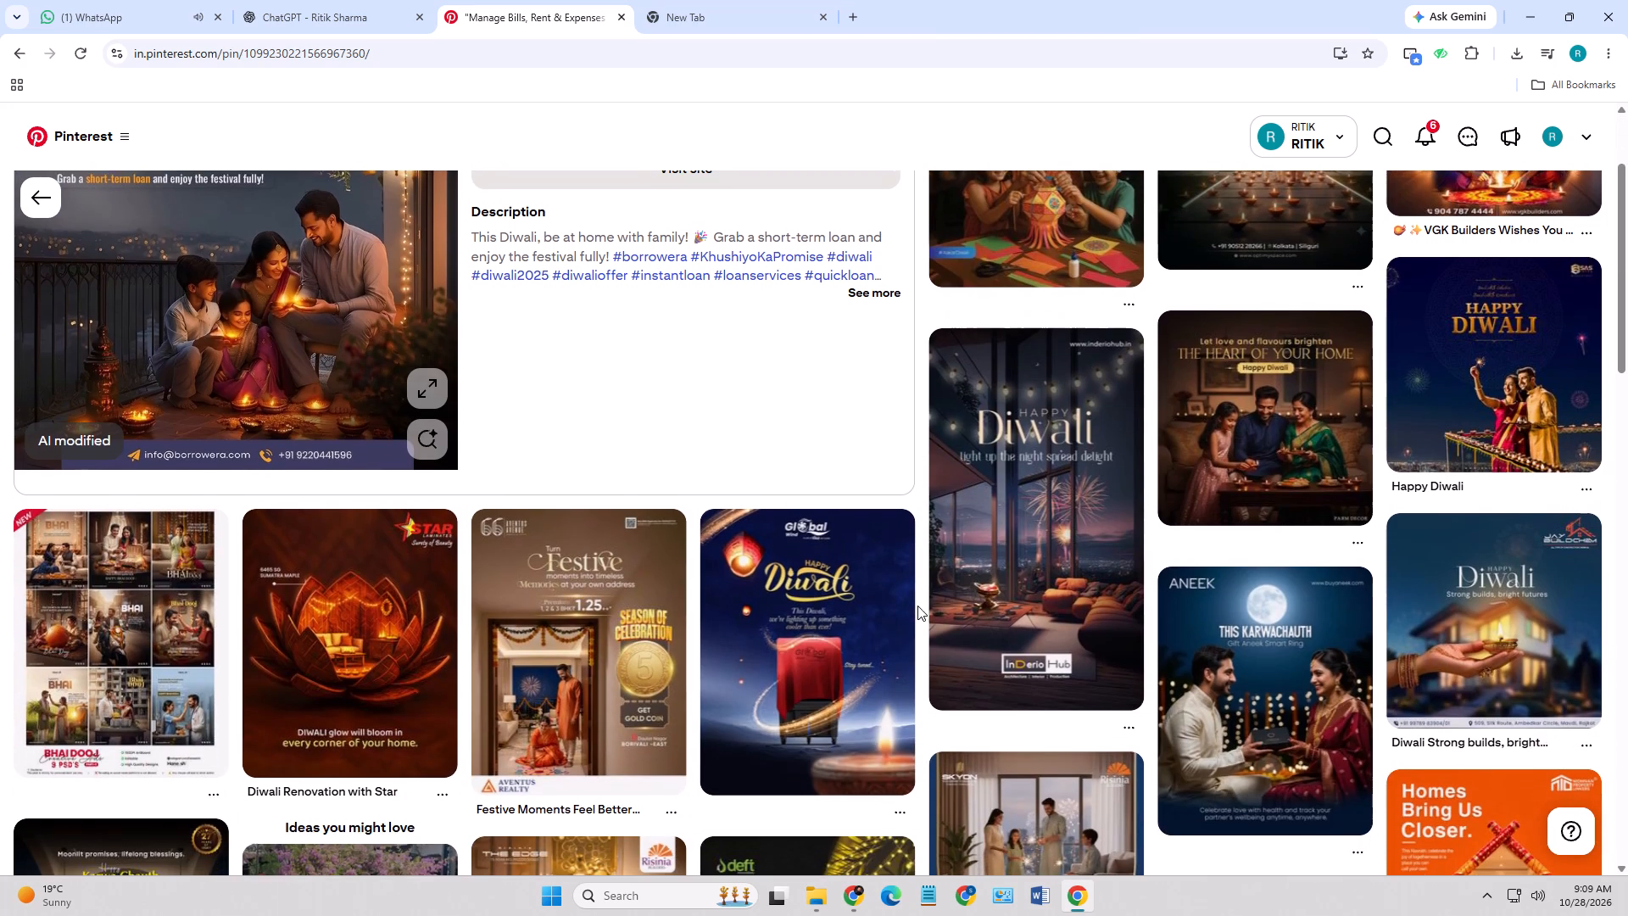
{"action": "scroll", "coordinate": [922, 596], "scroll_direction": "down", "scroll_amount": 3}
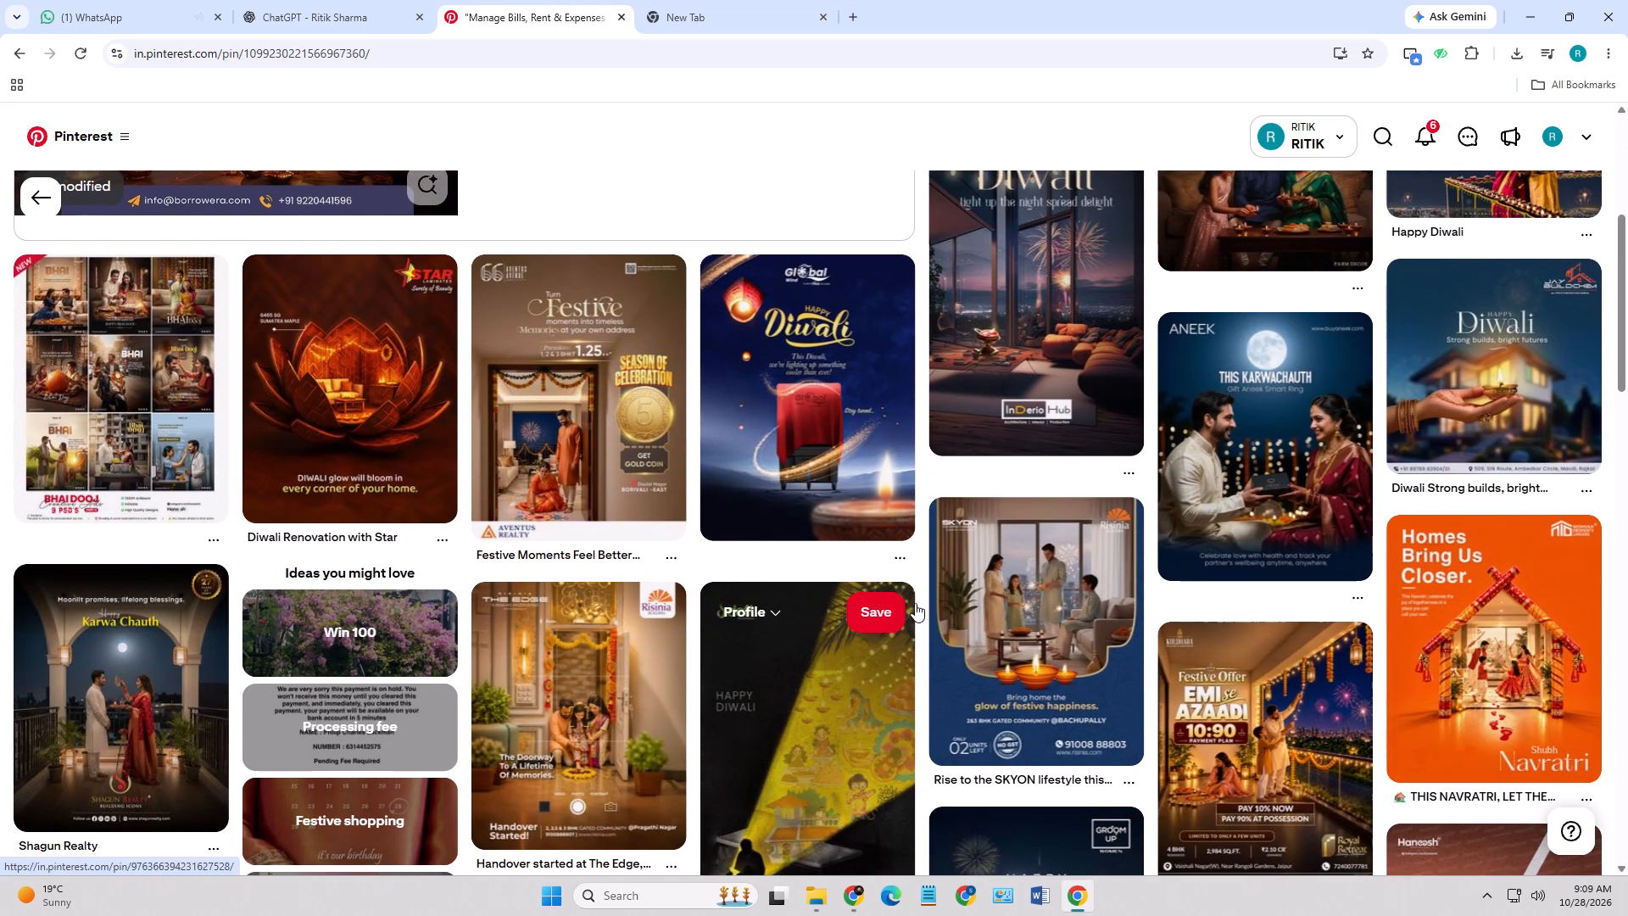
{"action": "scroll", "coordinate": [915, 601], "scroll_direction": "down", "scroll_amount": 3}
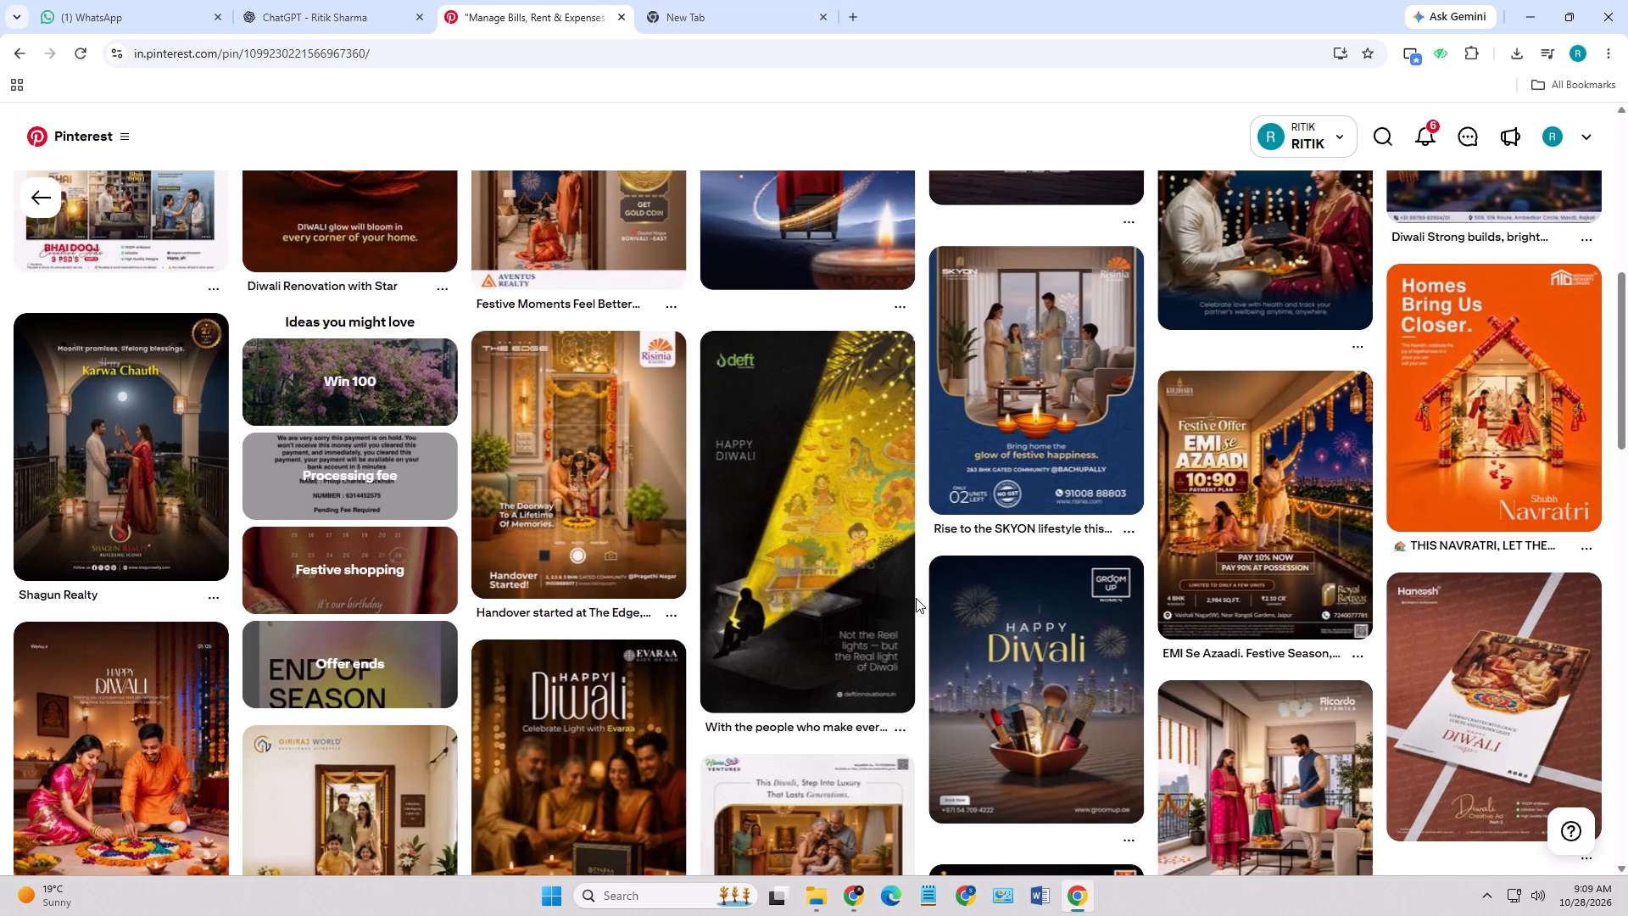
{"action": "scroll", "coordinate": [914, 587], "scroll_direction": "down", "scroll_amount": 1}
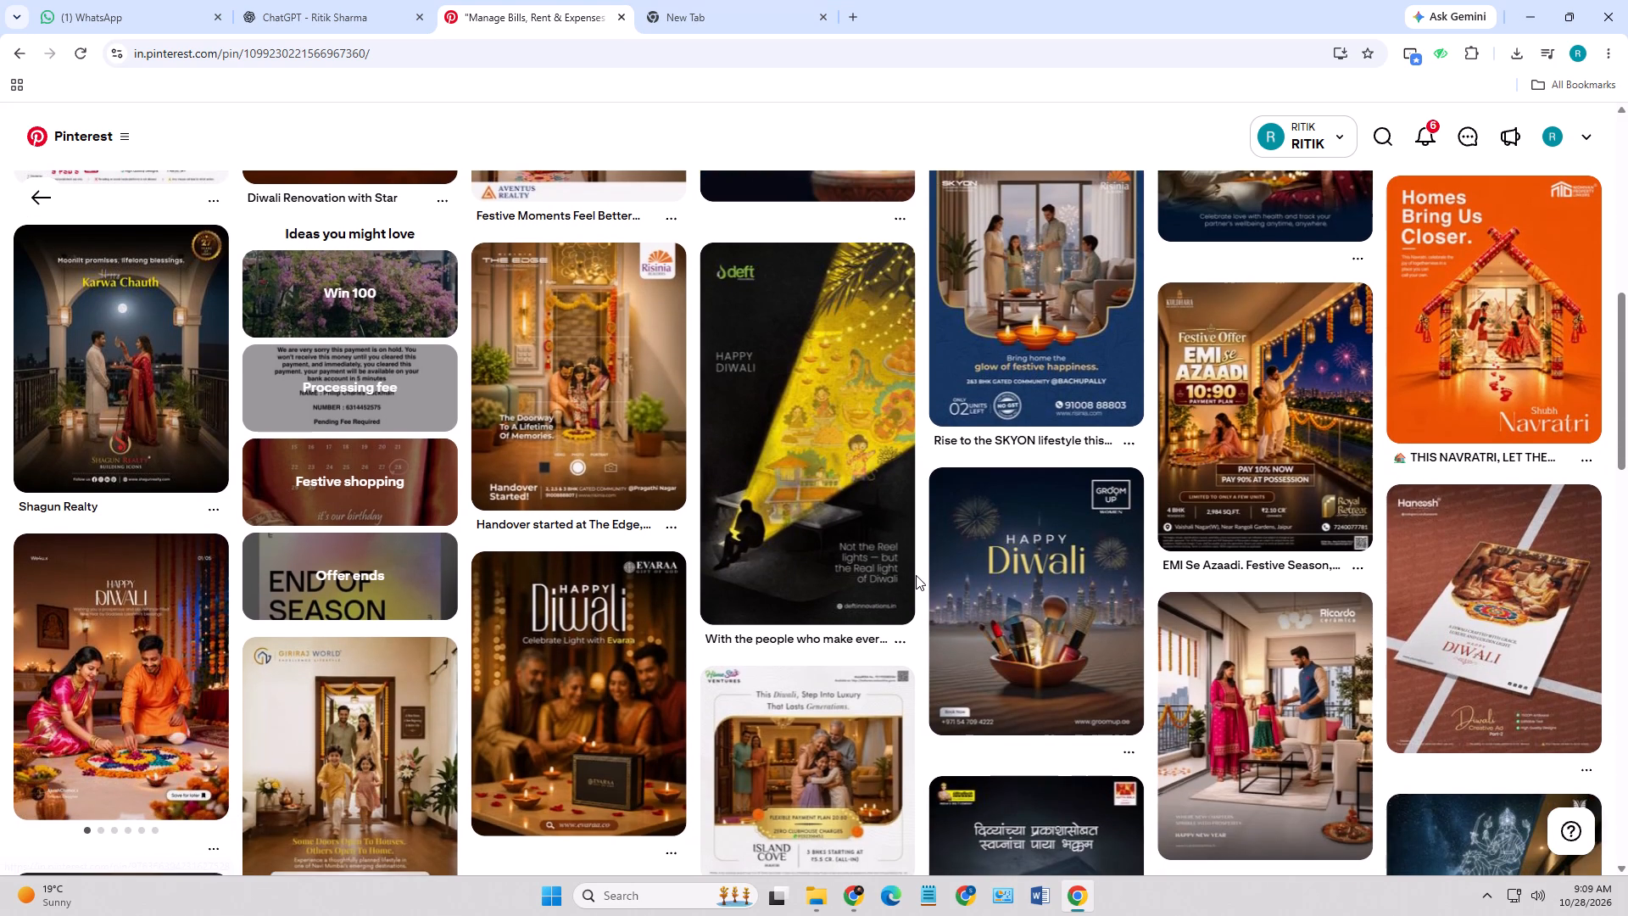
{"action": "scroll", "coordinate": [920, 593], "scroll_direction": "down", "scroll_amount": 3}
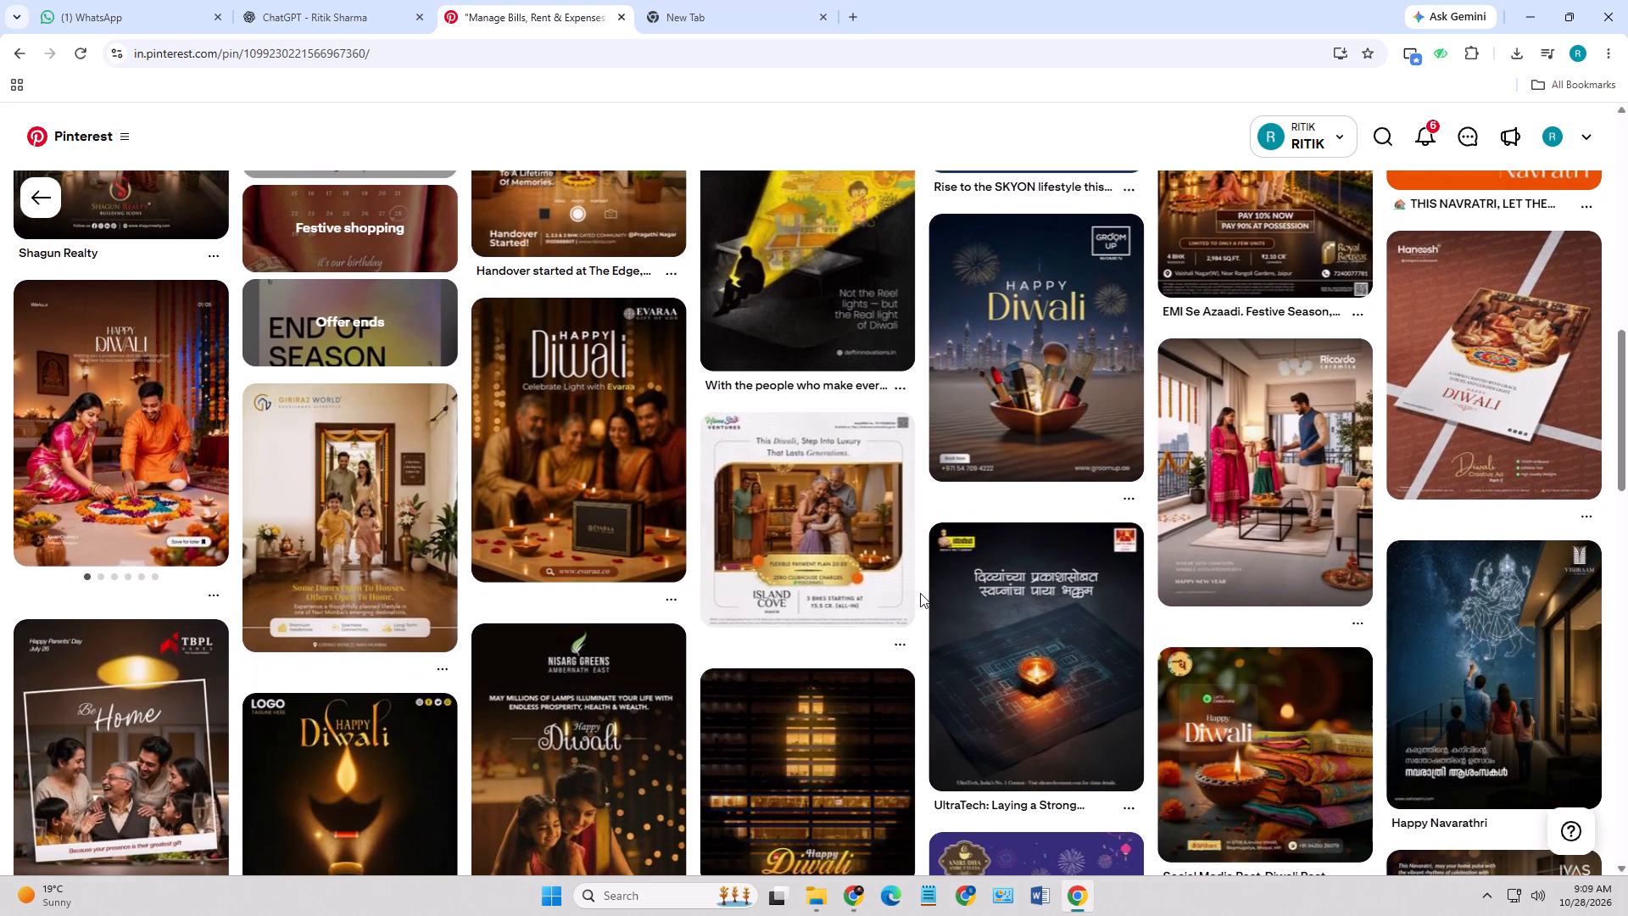
{"action": "scroll", "coordinate": [920, 593], "scroll_direction": "down", "scroll_amount": 2}
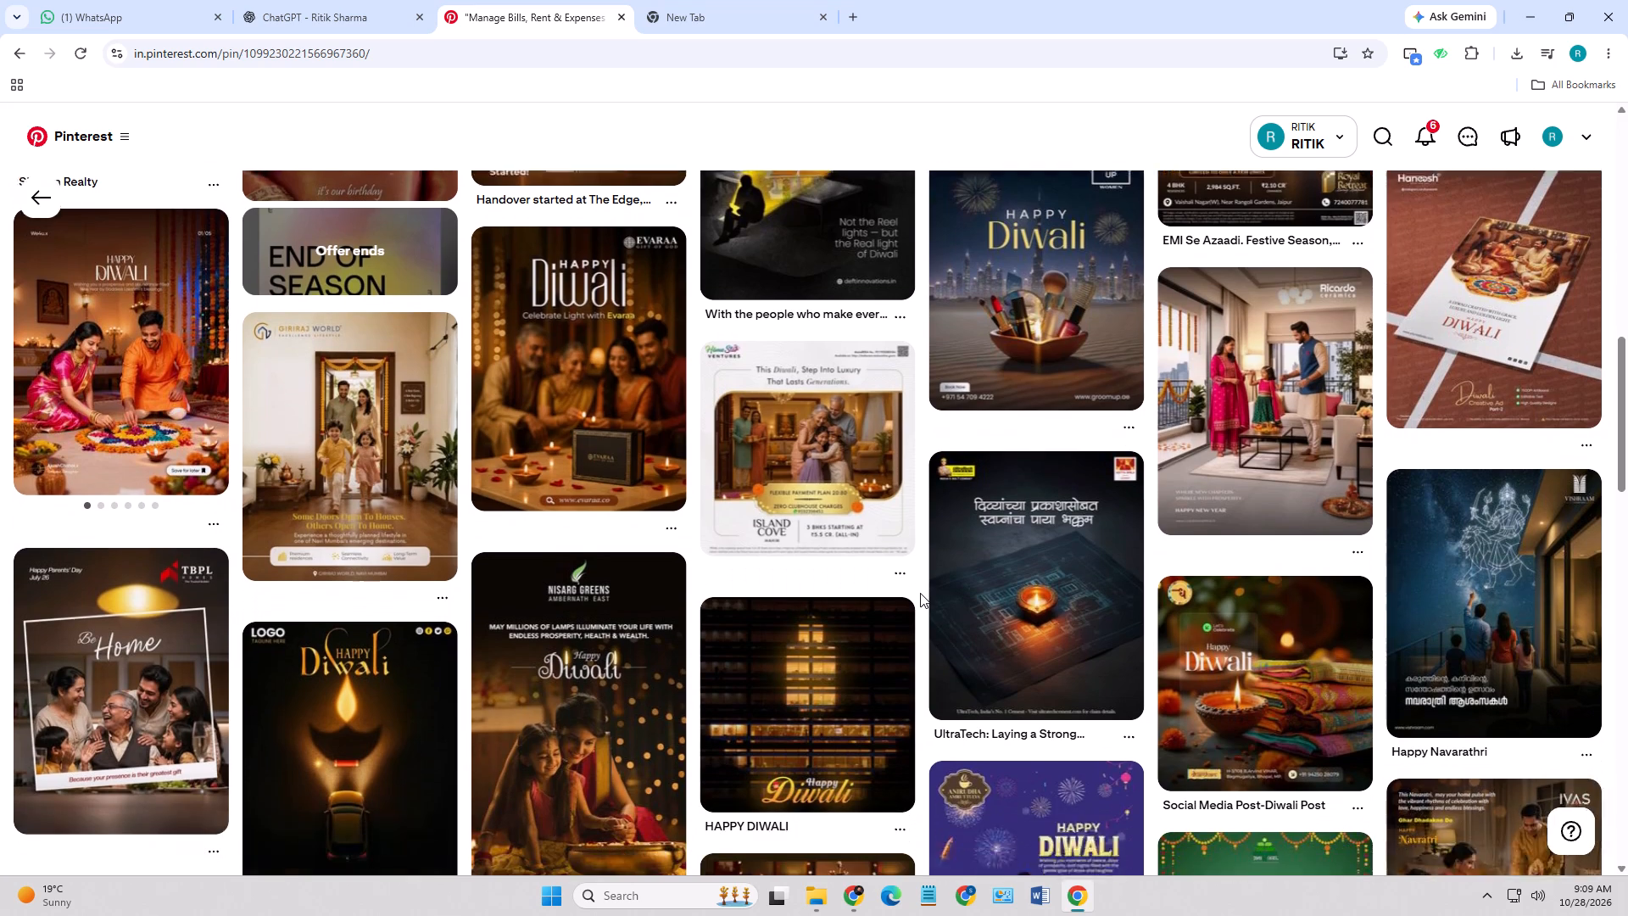
{"action": "scroll", "coordinate": [920, 593], "scroll_direction": "down", "scroll_amount": 1}
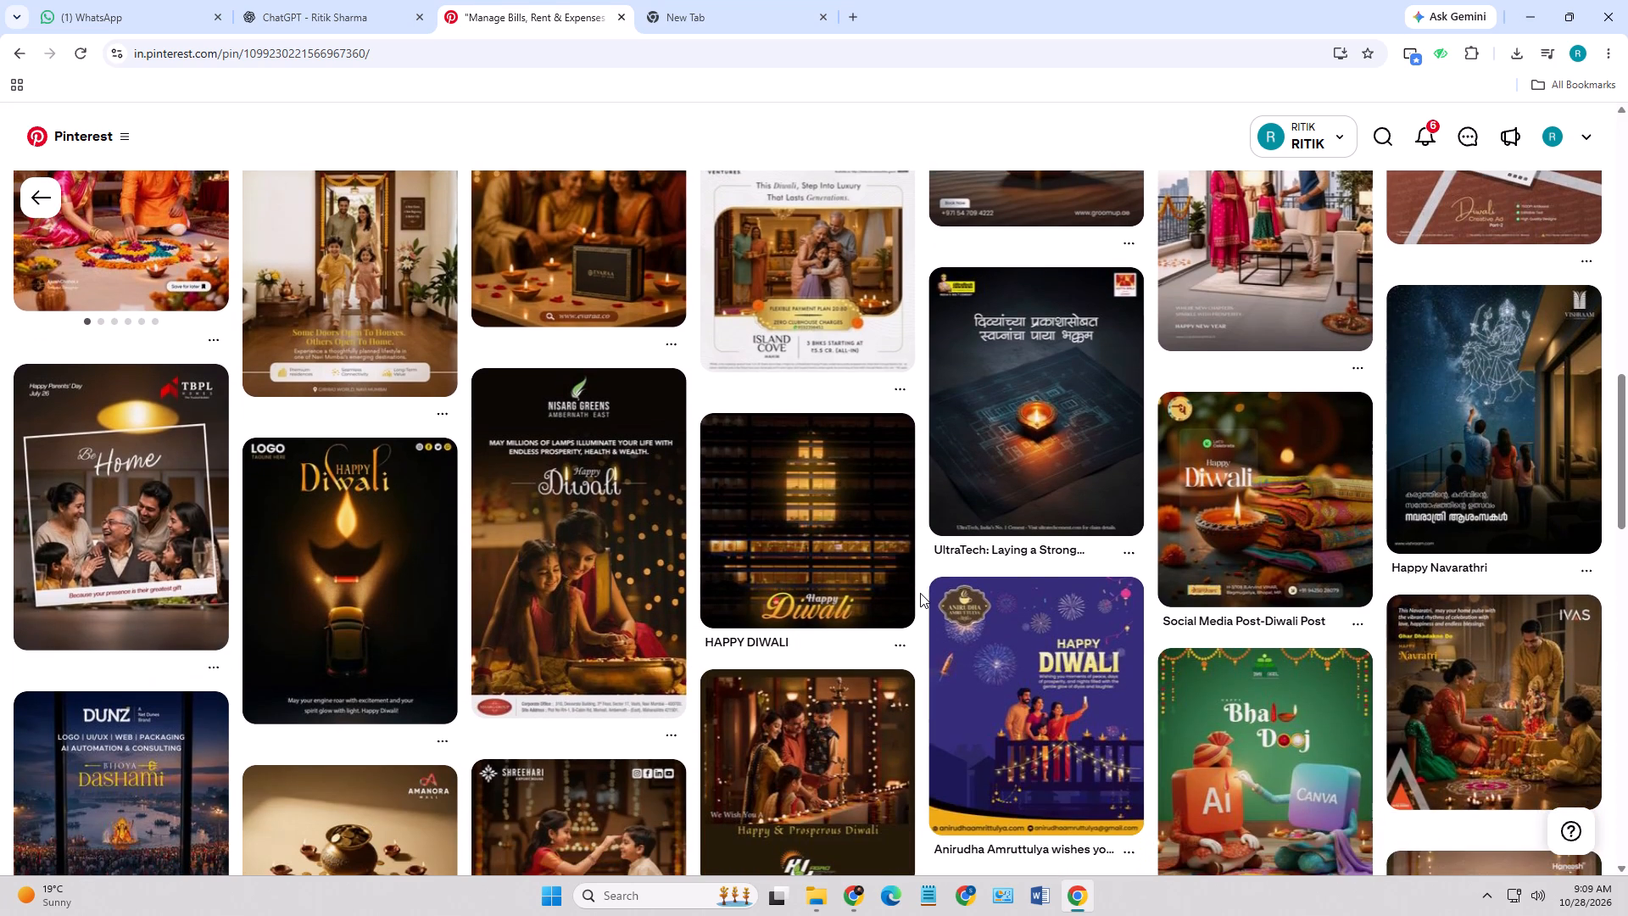
{"action": "scroll", "coordinate": [920, 593], "scroll_direction": "down", "scroll_amount": 3}
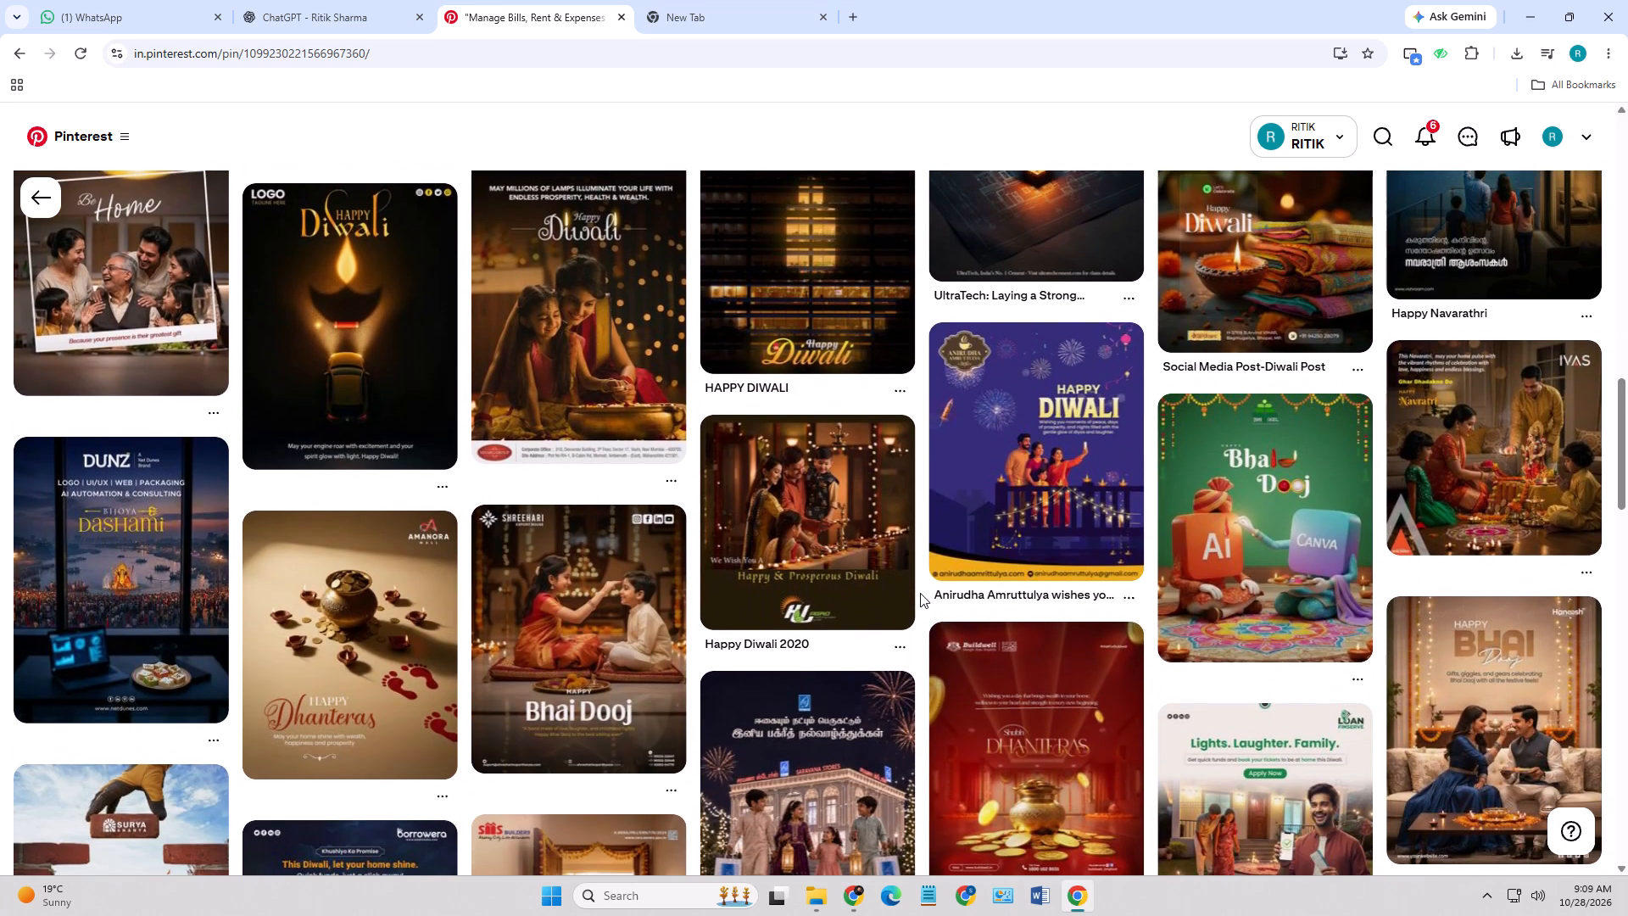
{"action": "scroll", "coordinate": [920, 593], "scroll_direction": "down", "scroll_amount": 2}
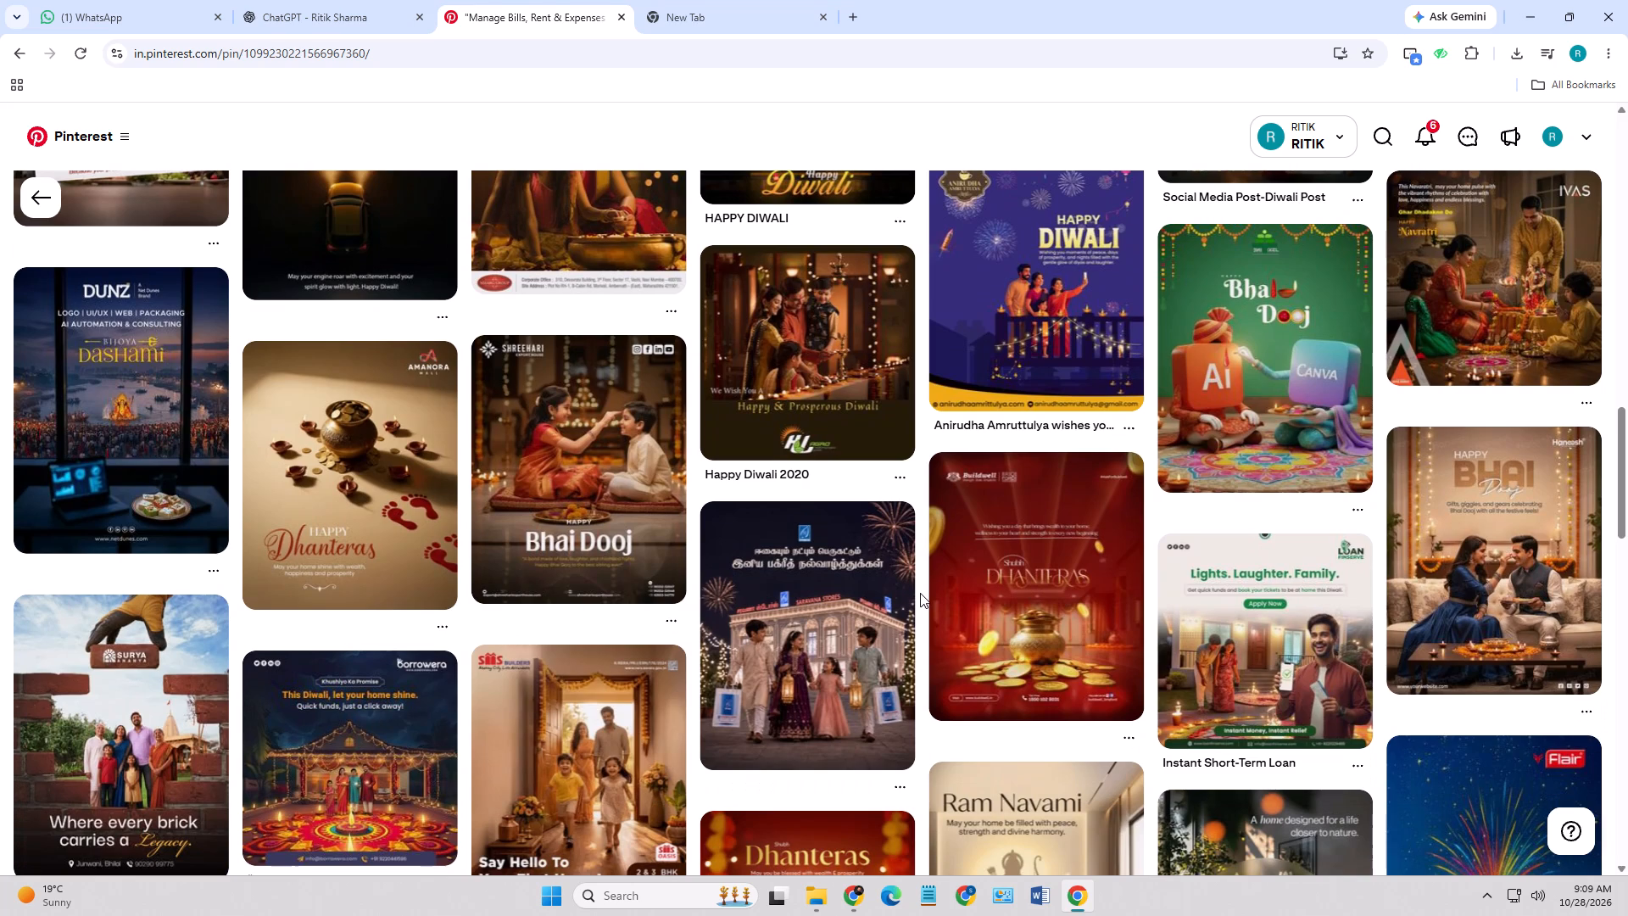
{"action": "scroll", "coordinate": [920, 590], "scroll_direction": "down", "scroll_amount": 3}
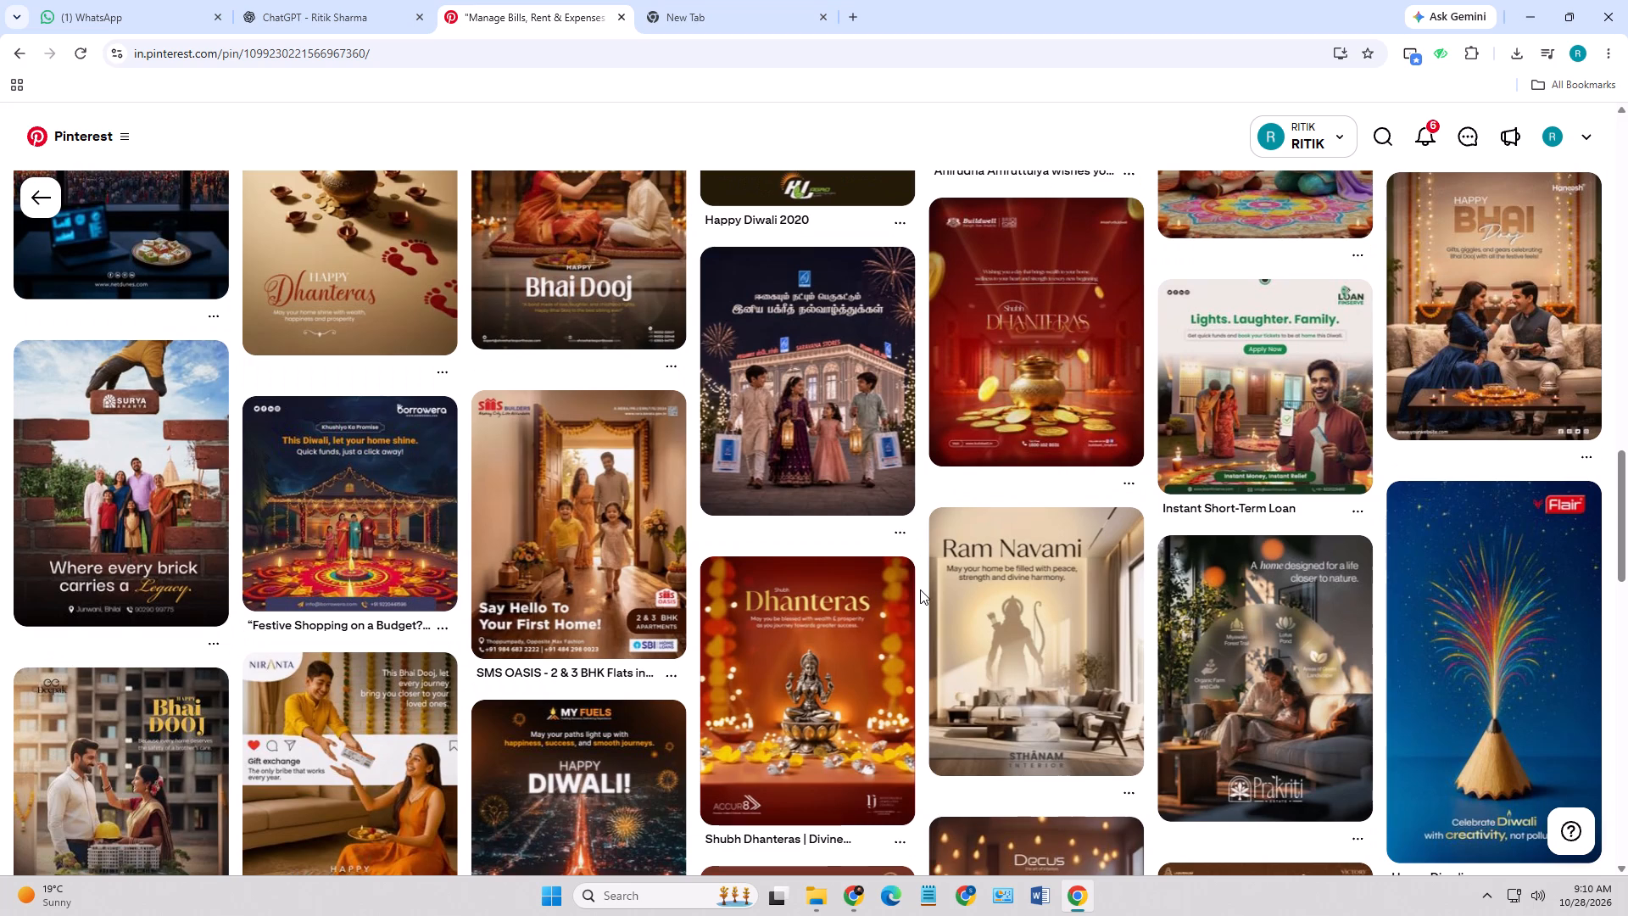
{"action": "scroll", "coordinate": [920, 589], "scroll_direction": "down", "scroll_amount": 1}
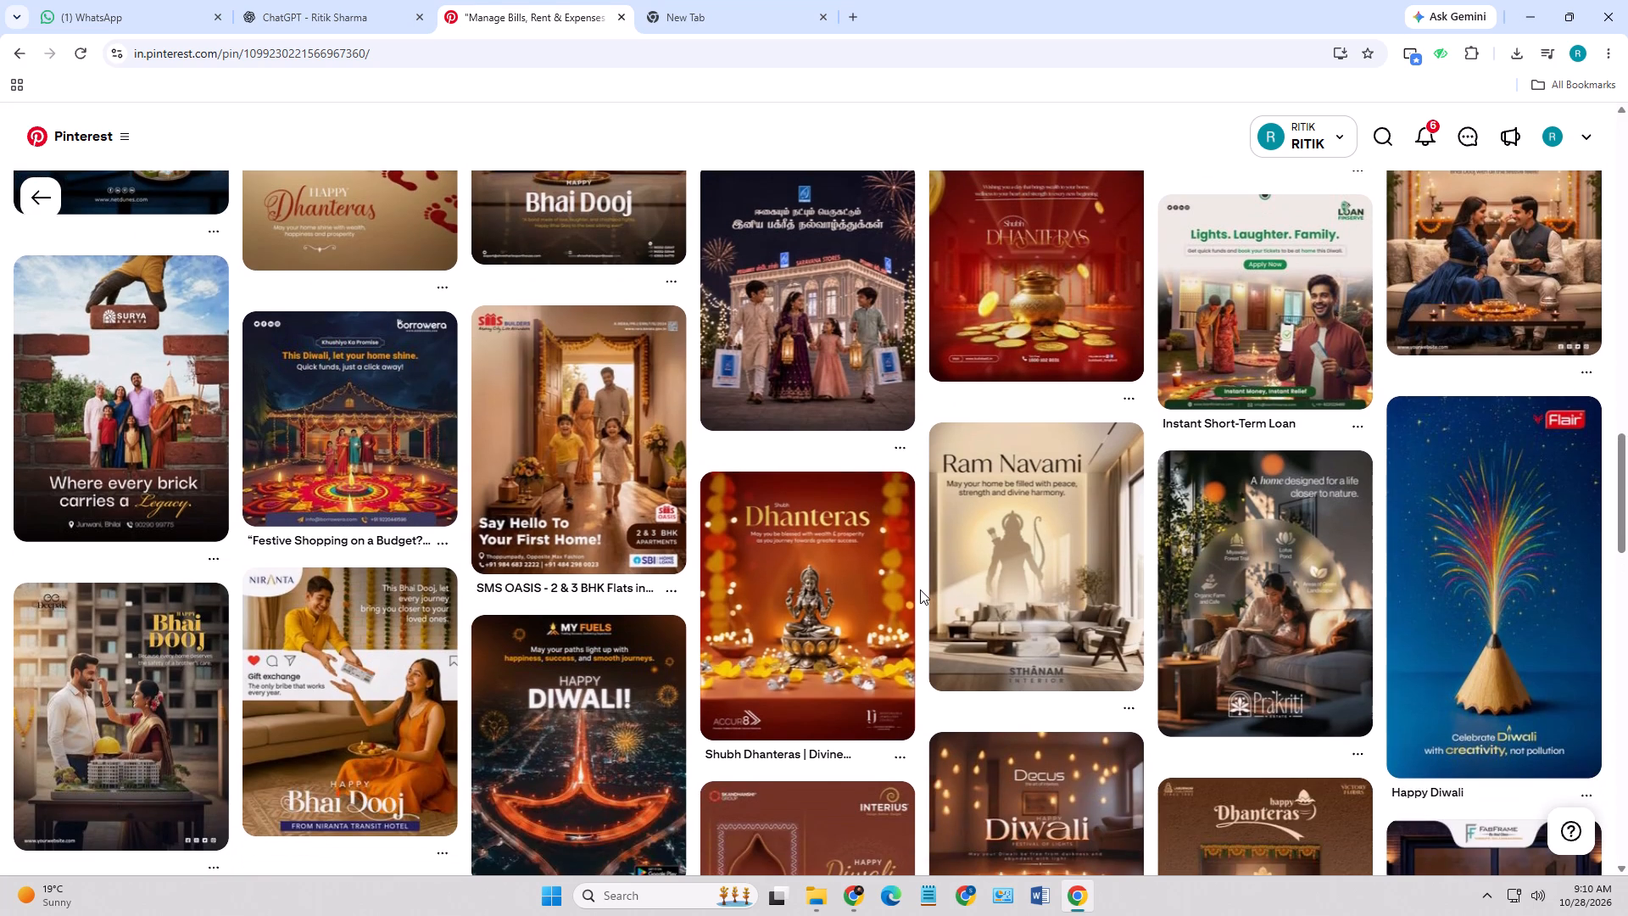
{"action": "scroll", "coordinate": [920, 589], "scroll_direction": "down", "scroll_amount": 5}
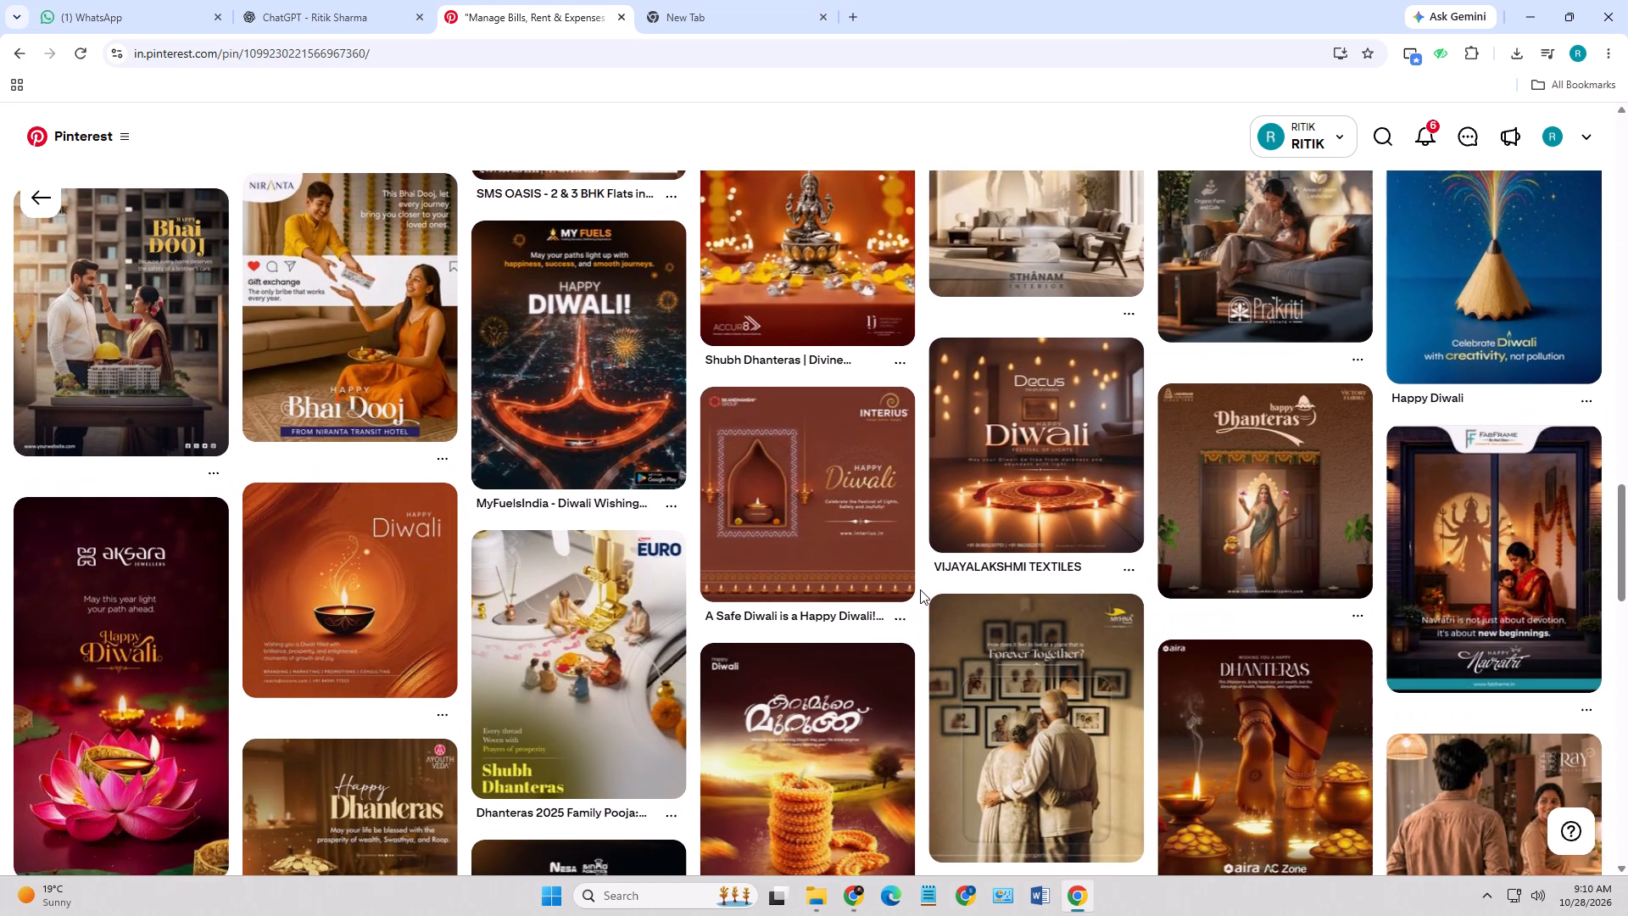
{"action": "scroll", "coordinate": [920, 589], "scroll_direction": "down", "scroll_amount": 3}
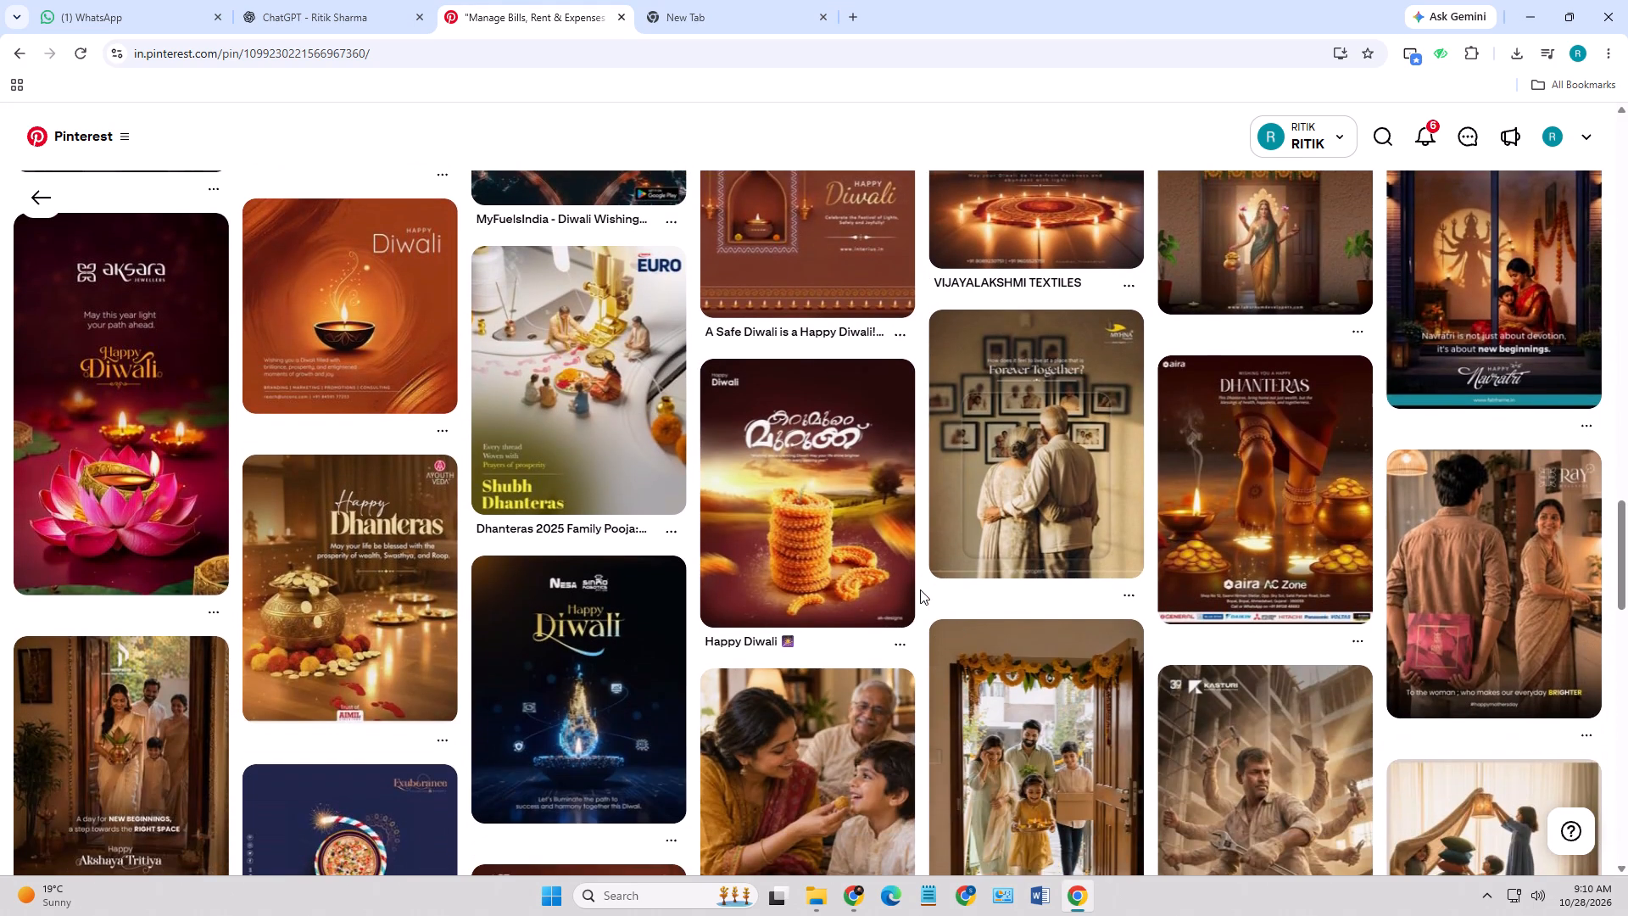
{"action": "scroll", "coordinate": [920, 588], "scroll_direction": "down", "scroll_amount": 1}
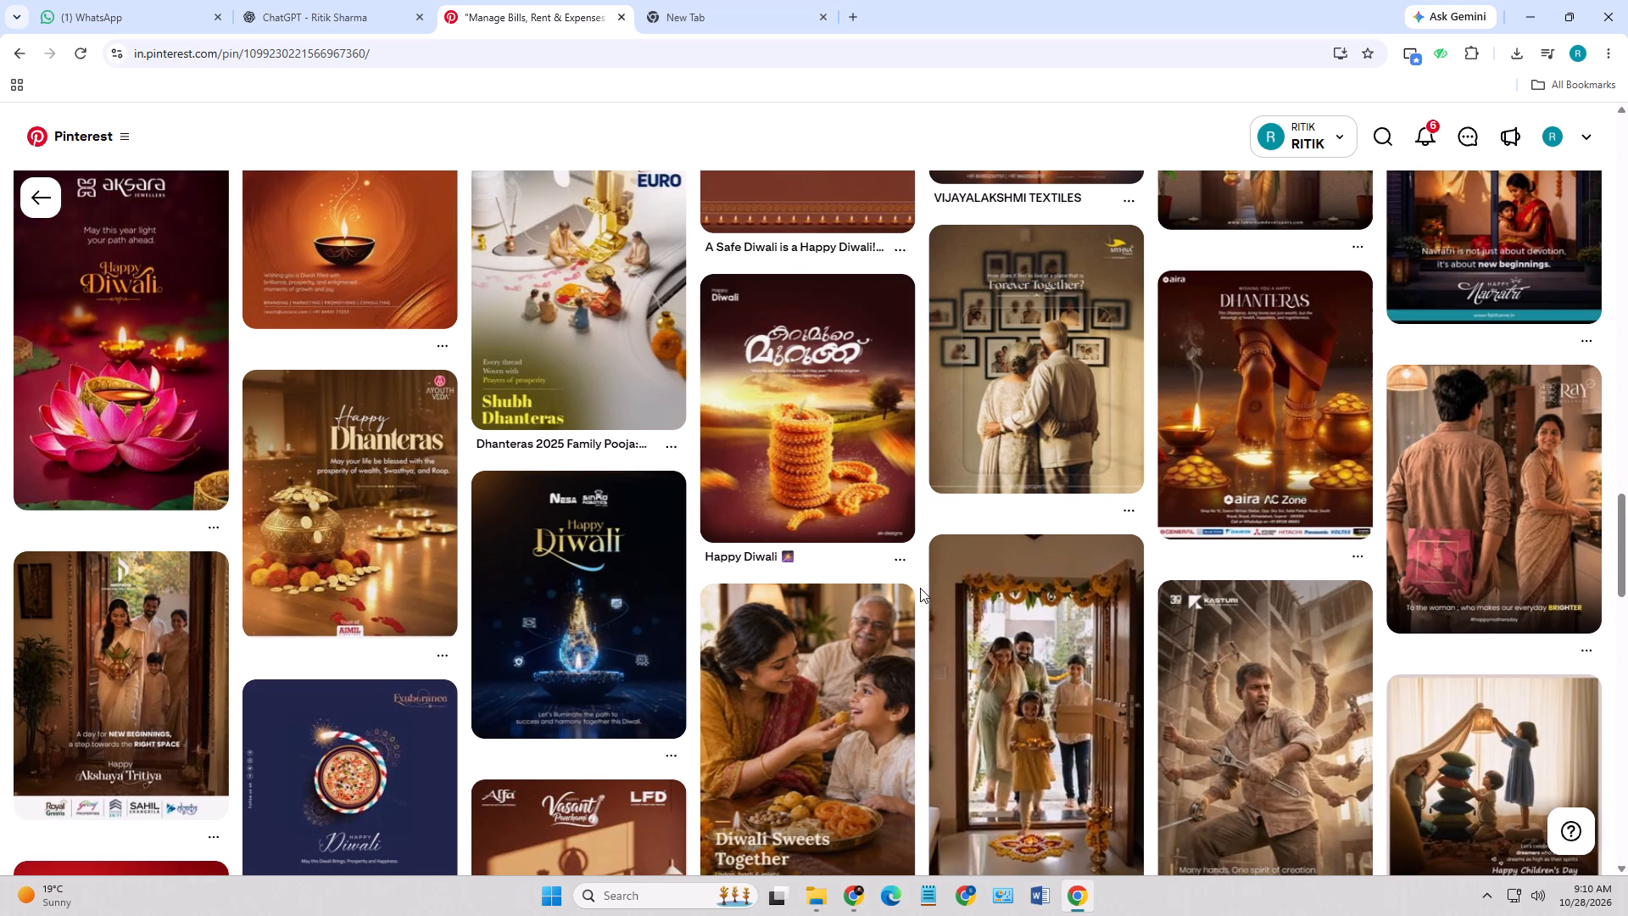
{"action": "scroll", "coordinate": [920, 588], "scroll_direction": "down", "scroll_amount": 6}
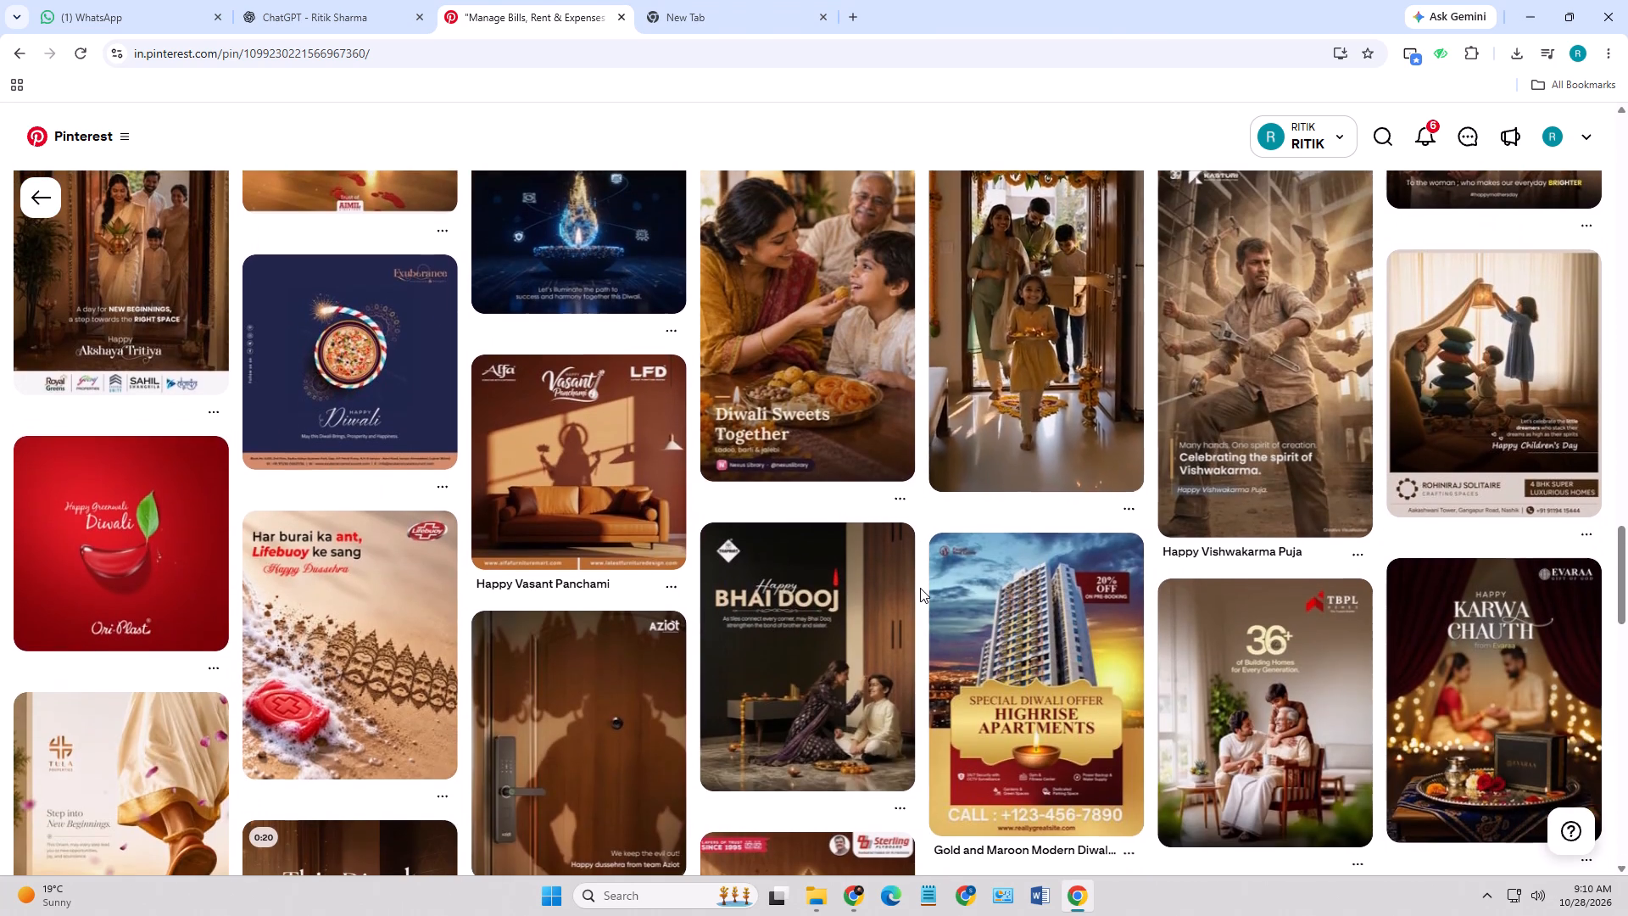
{"action": "scroll", "coordinate": [920, 588], "scroll_direction": "down", "scroll_amount": 2}
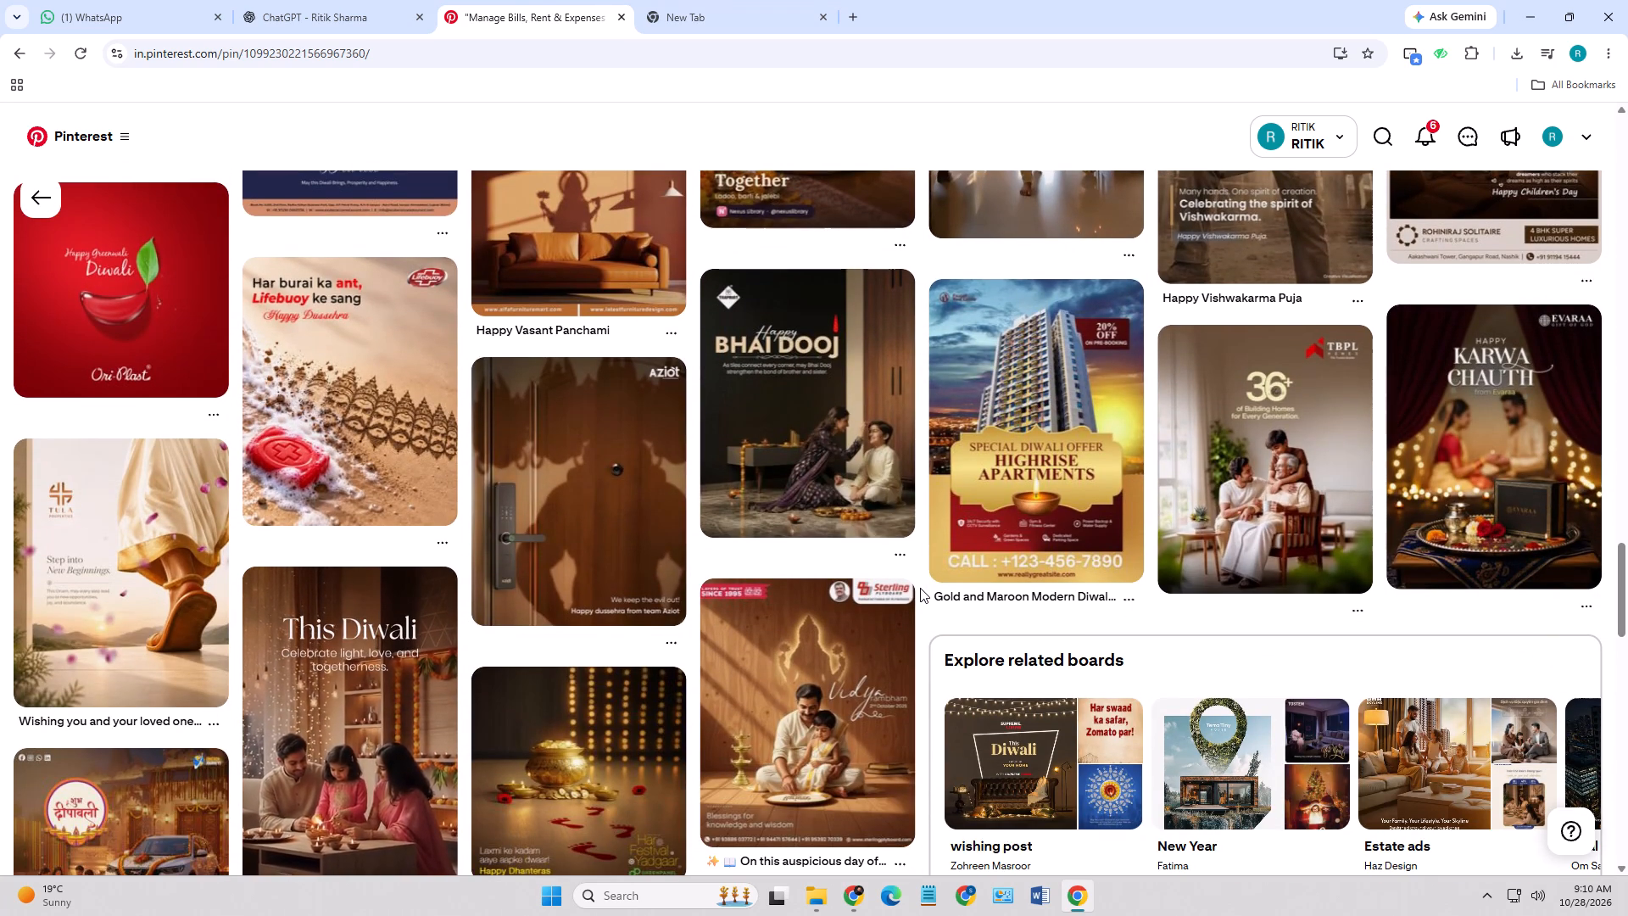
{"action": "scroll", "coordinate": [920, 588], "scroll_direction": "down", "scroll_amount": 5}
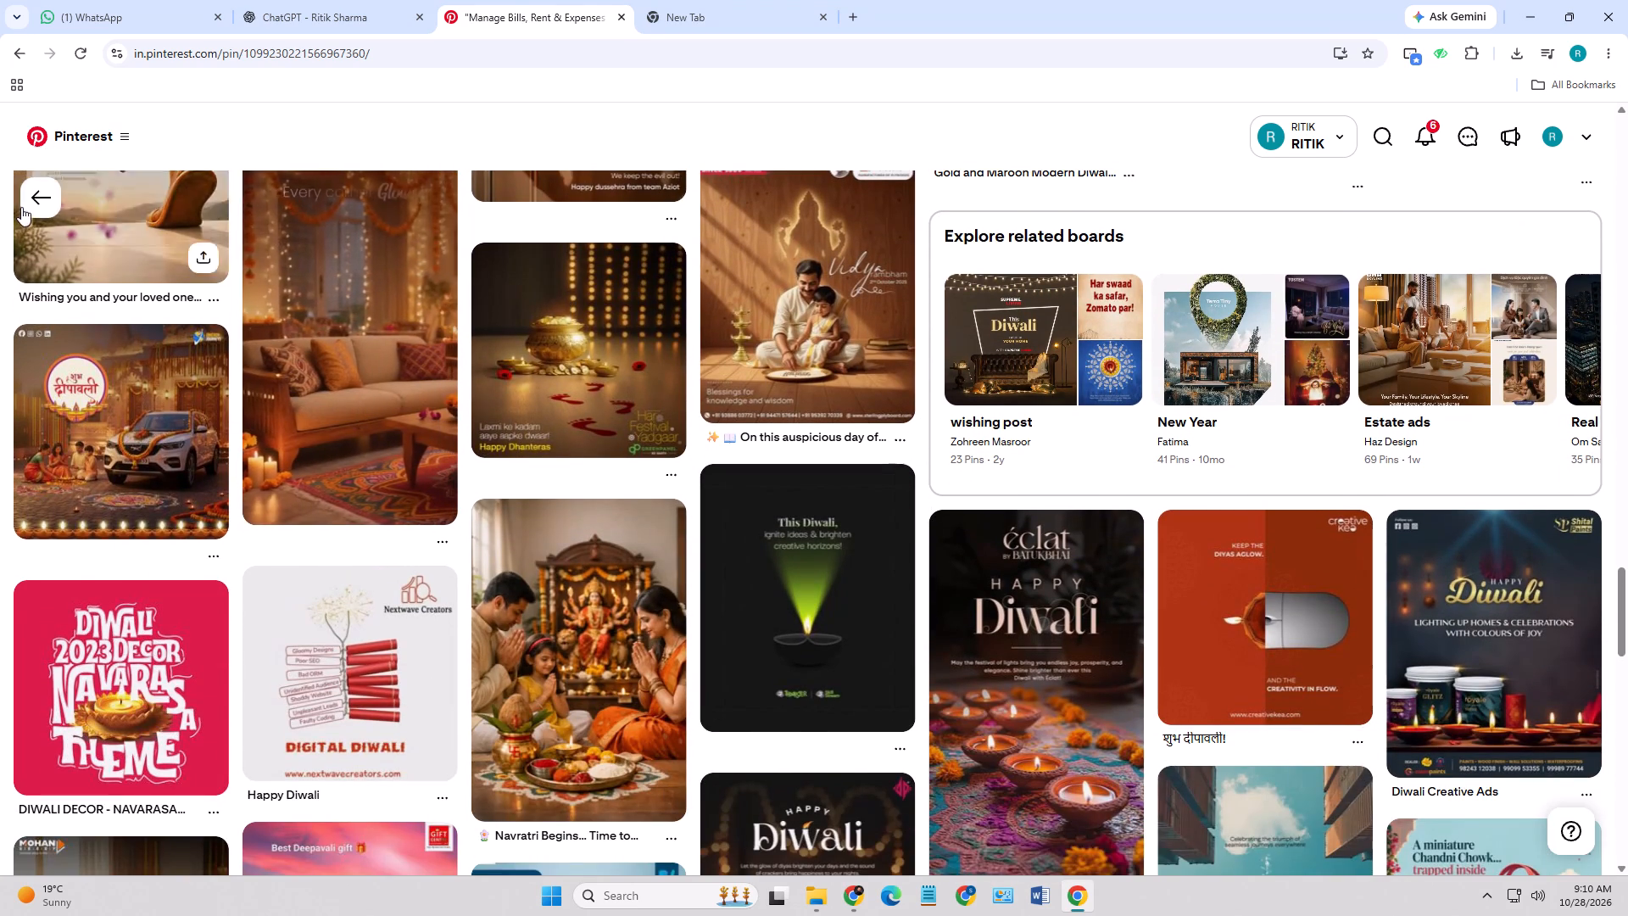
Go back through the previously opened pins to the "diwali creative ads ideas" search results.
{"action": "left_click", "coordinate": [54, 195]}
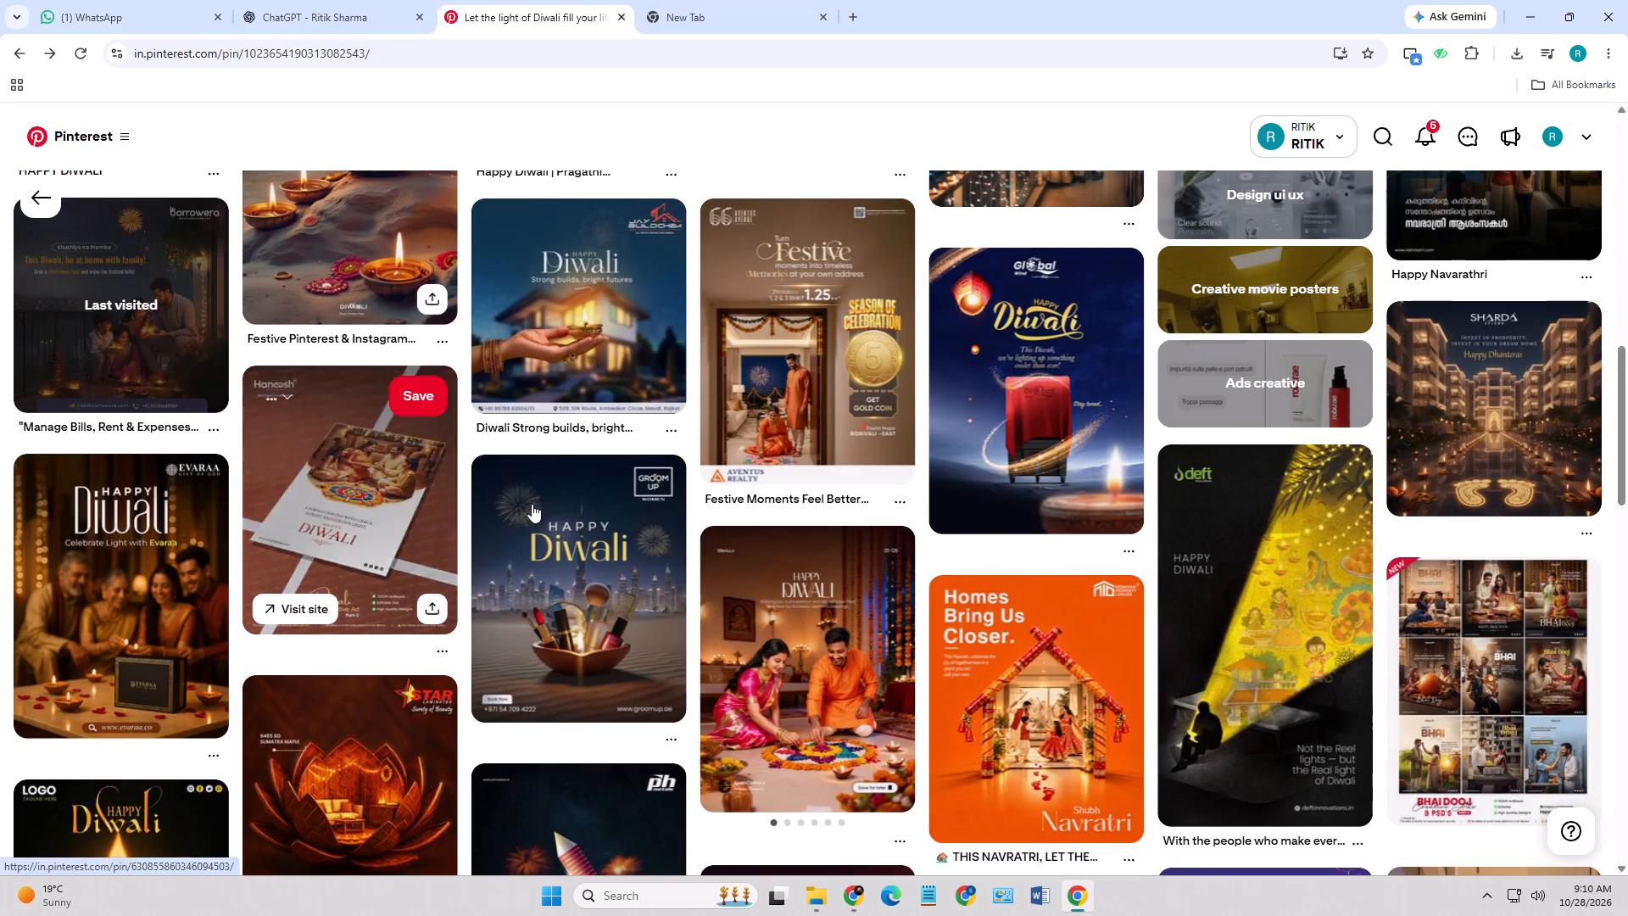
{"action": "scroll", "coordinate": [599, 553], "scroll_direction": "up", "scroll_amount": 20}
{"action": "scroll", "coordinate": [599, 553], "scroll_direction": "up", "scroll_amount": 5}
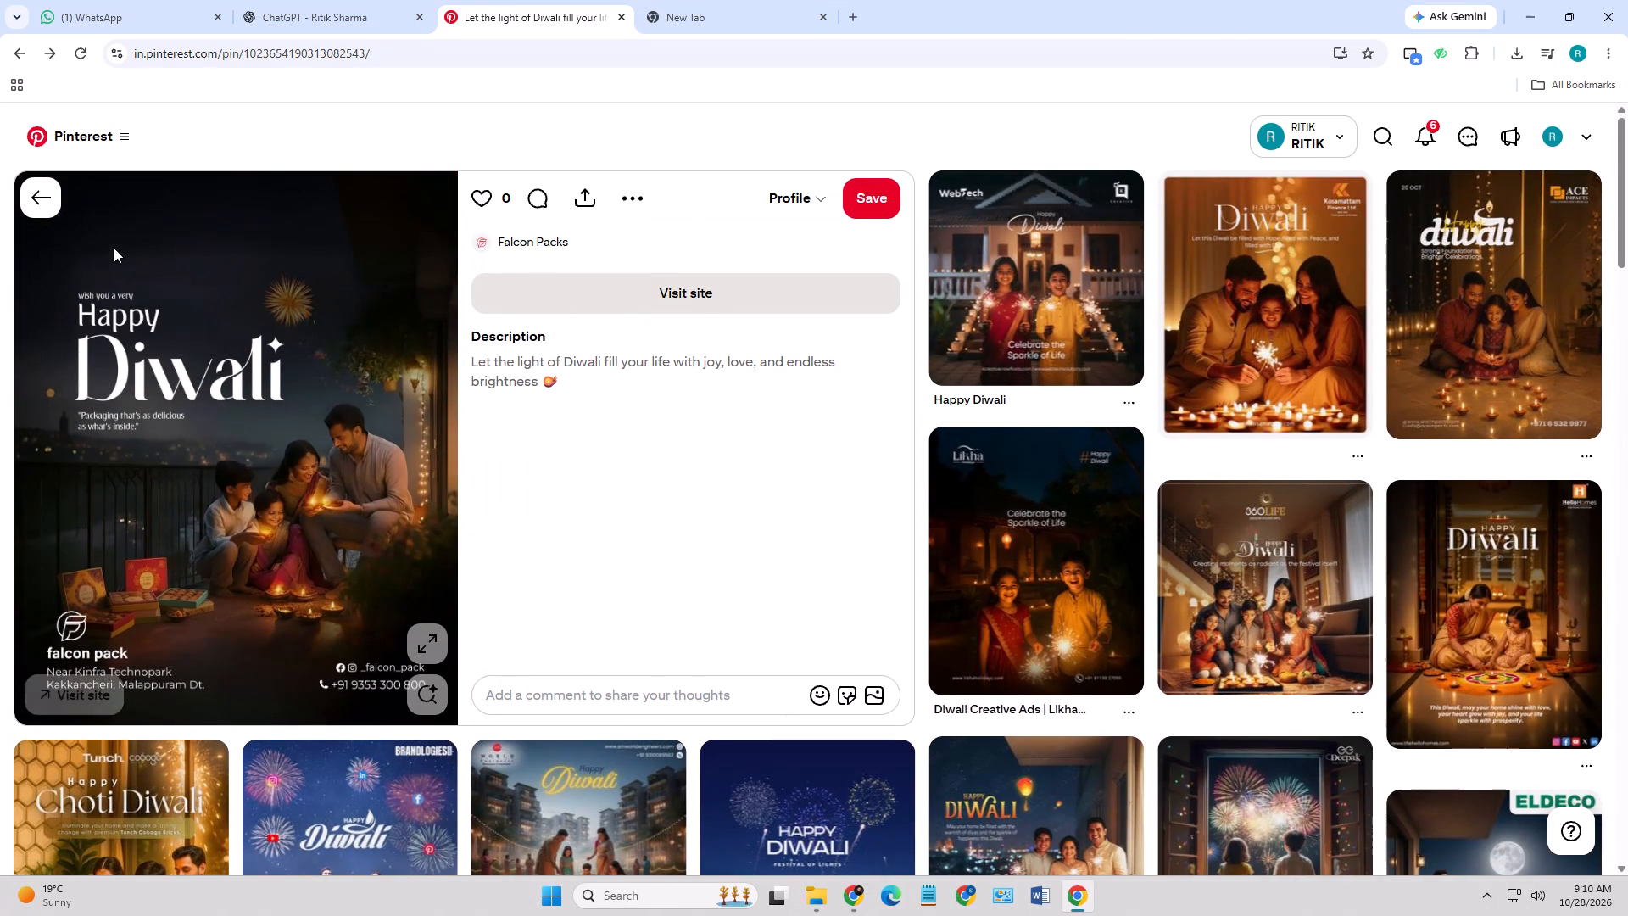
{"action": "left_click", "coordinate": [42, 194]}
{"action": "scroll", "coordinate": [382, 554], "scroll_direction": "up", "scroll_amount": 14}
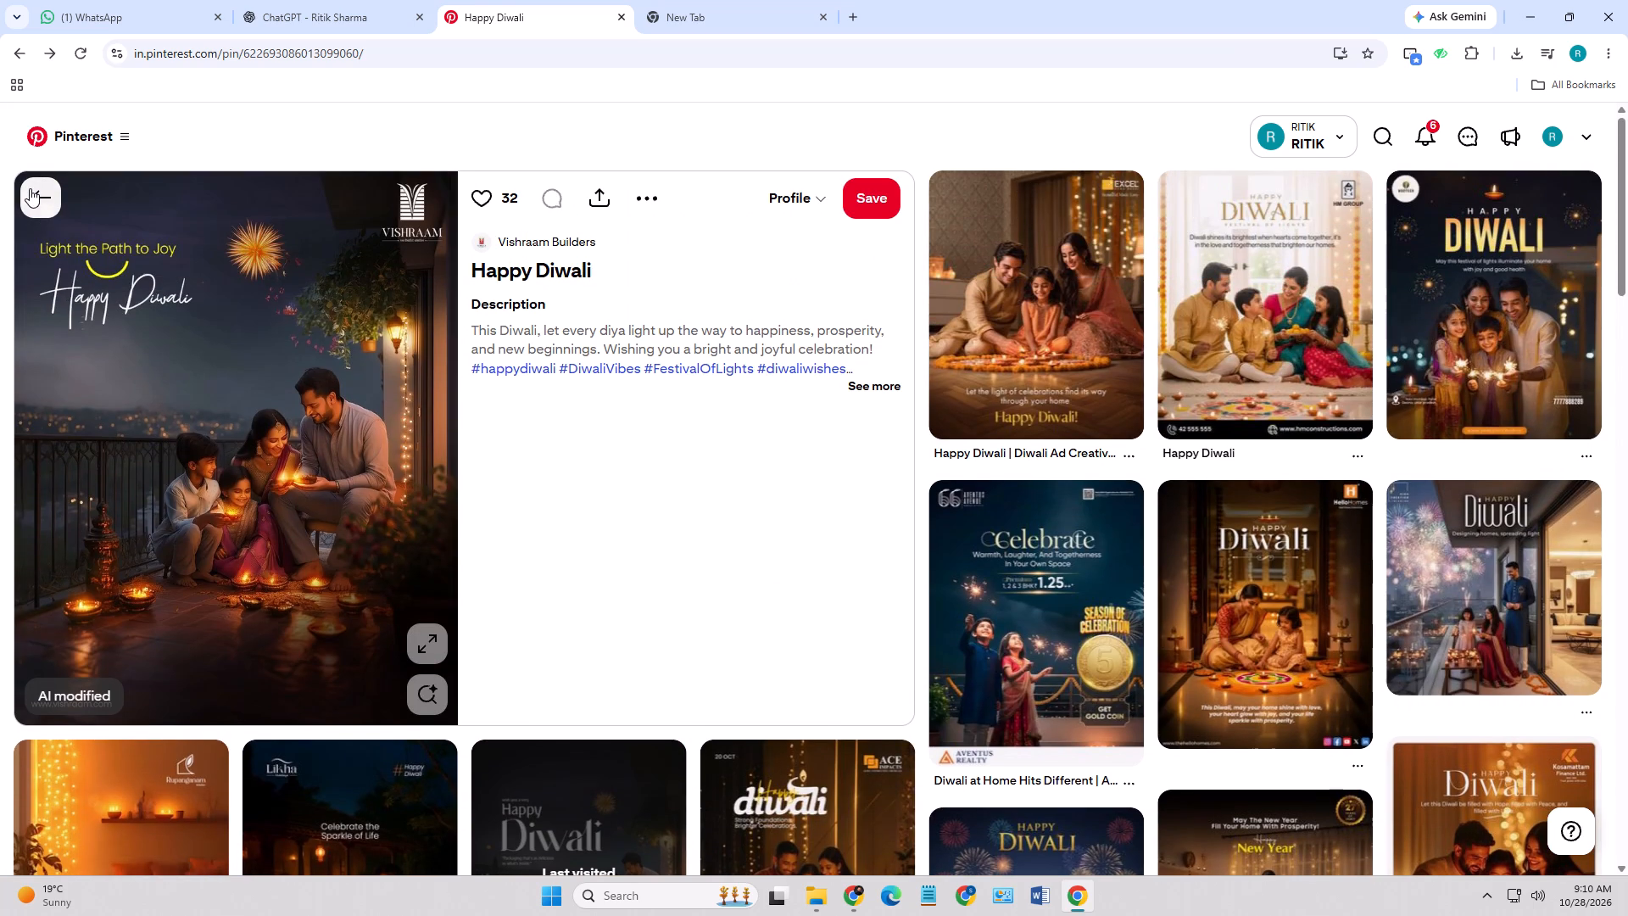
{"action": "left_click", "coordinate": [30, 188]}
{"action": "left_click", "coordinate": [30, 188]}
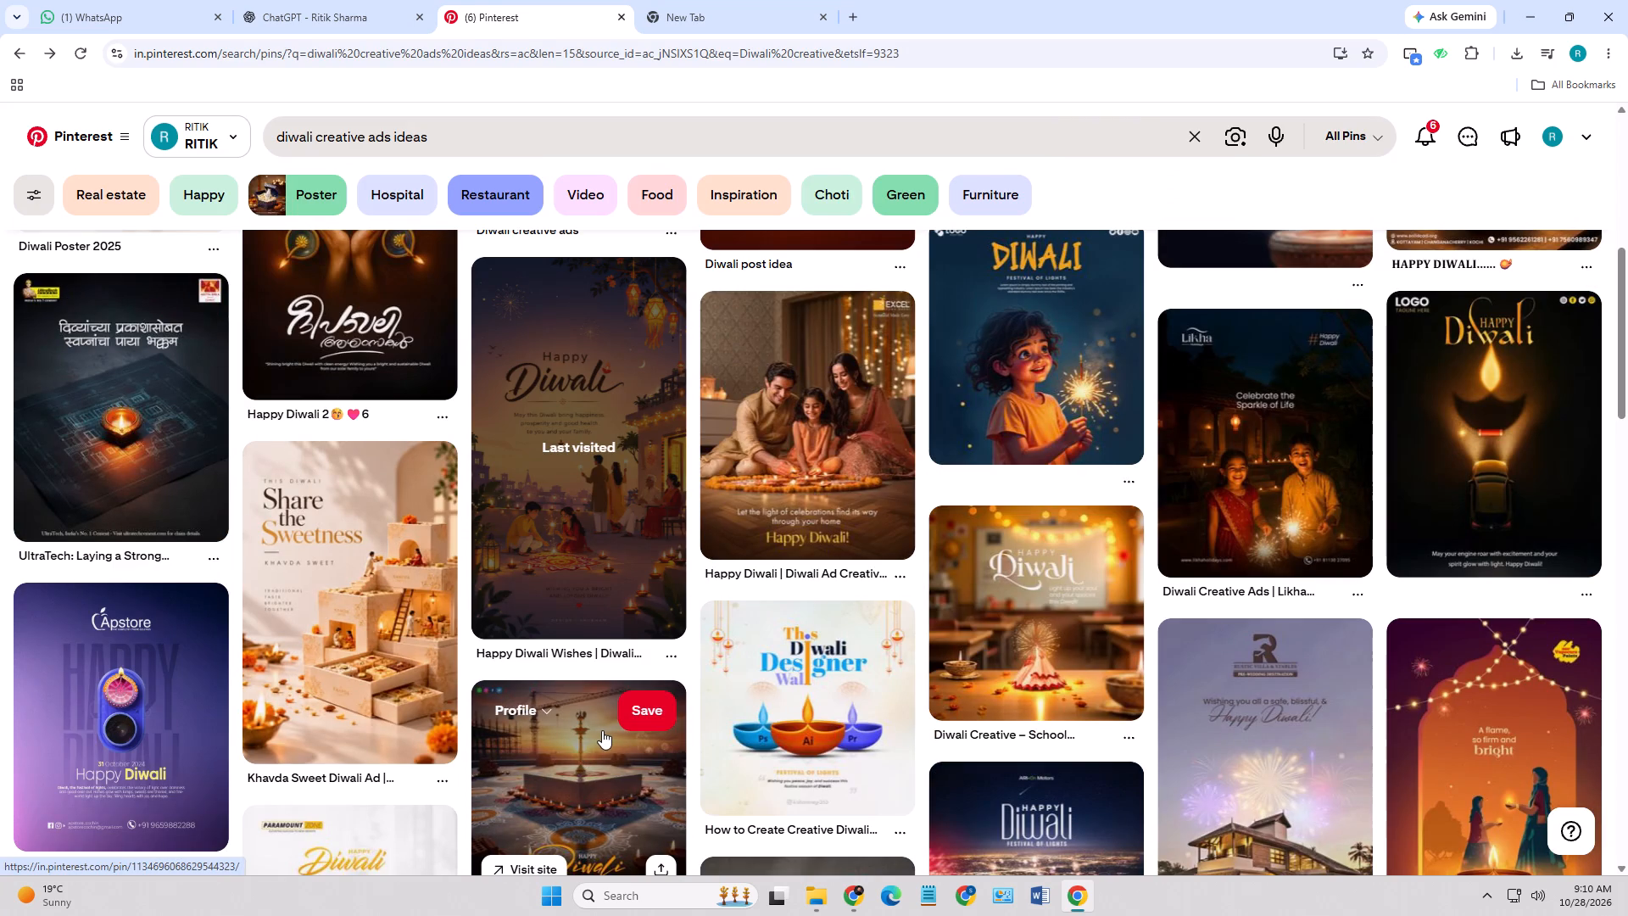
Open the Deepak Creations pin with the nine-design Diwali collage from the search results and view its related pins.
{"action": "scroll", "coordinate": [602, 720], "scroll_direction": "down", "scroll_amount": 8}
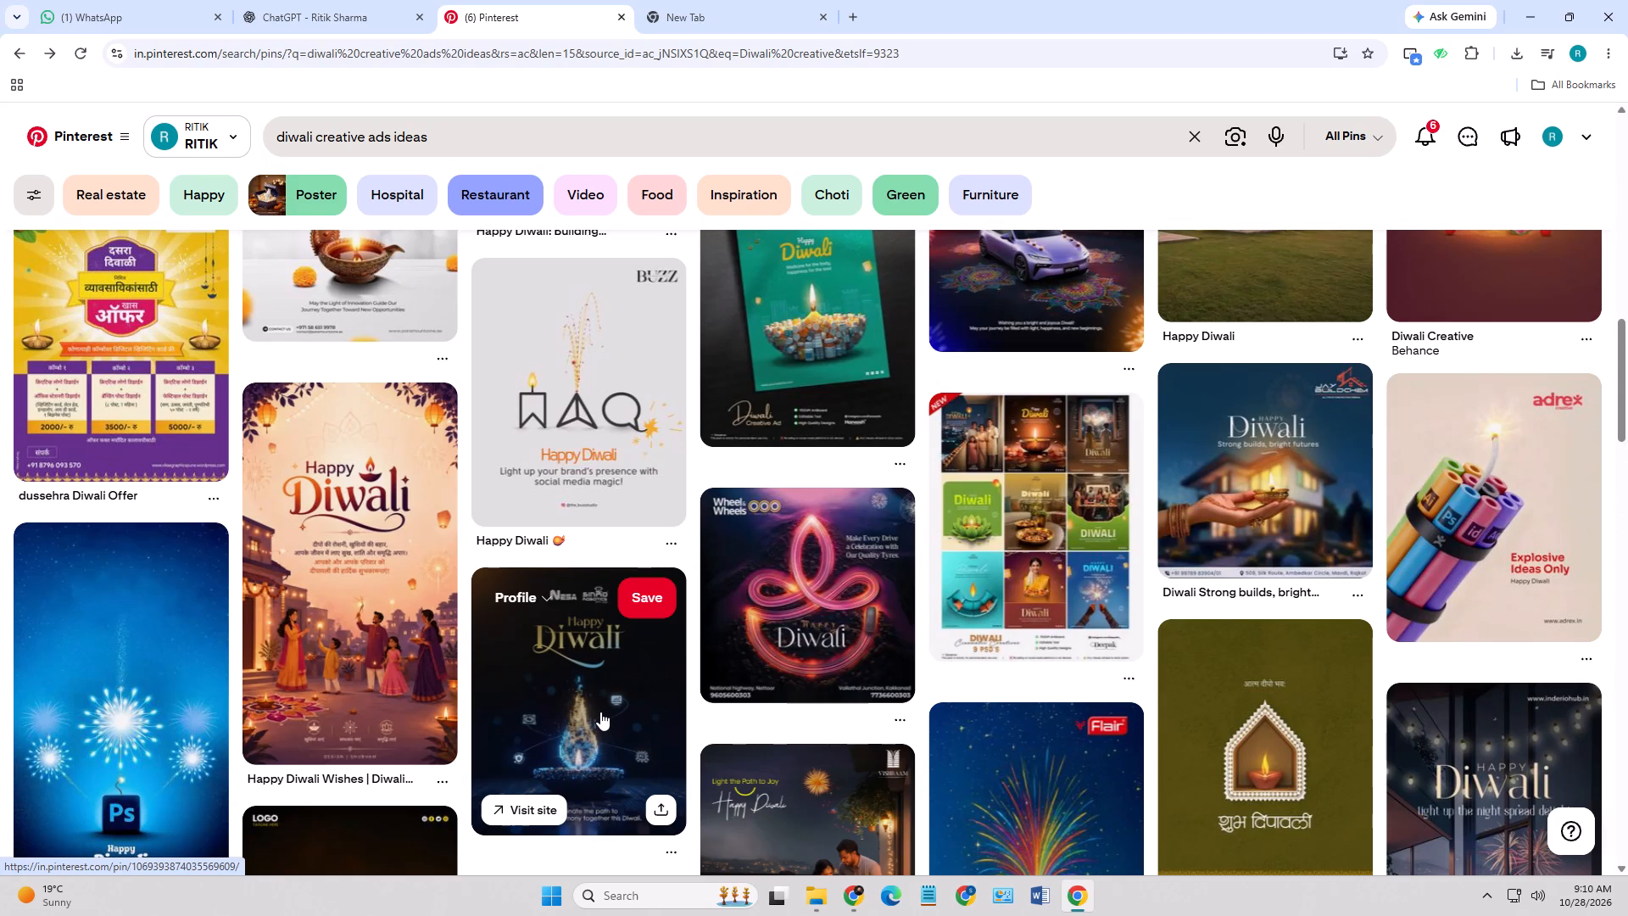
{"action": "left_click", "coordinate": [1042, 532]}
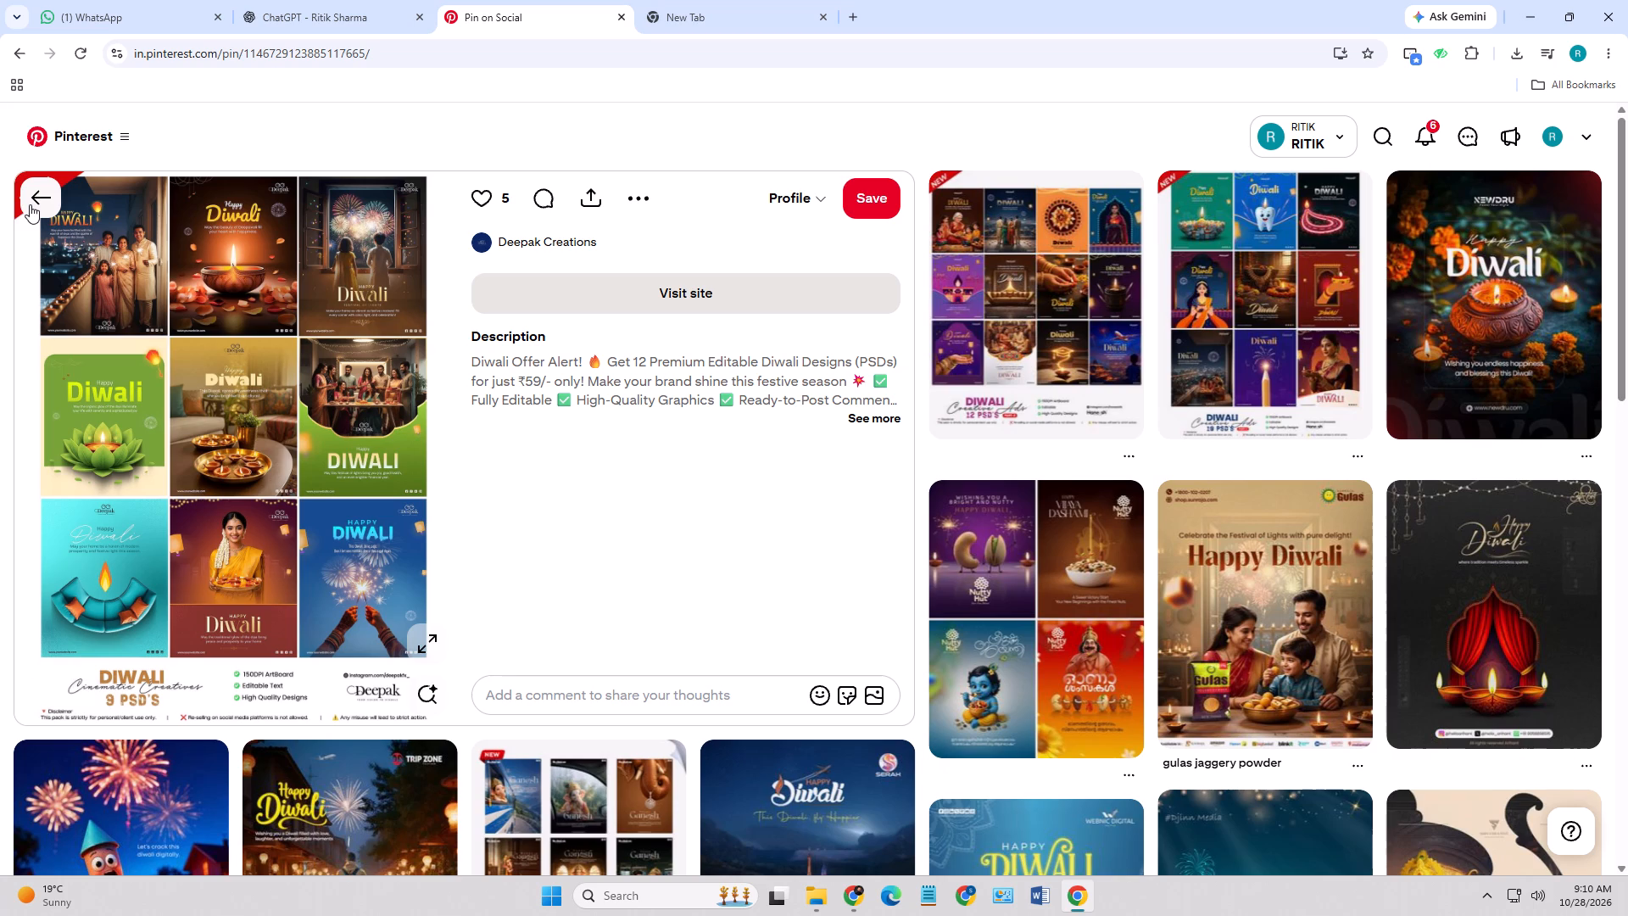
{"action": "left_click_drag", "start_coordinate": [30, 204], "coordinate": [784, 522]}
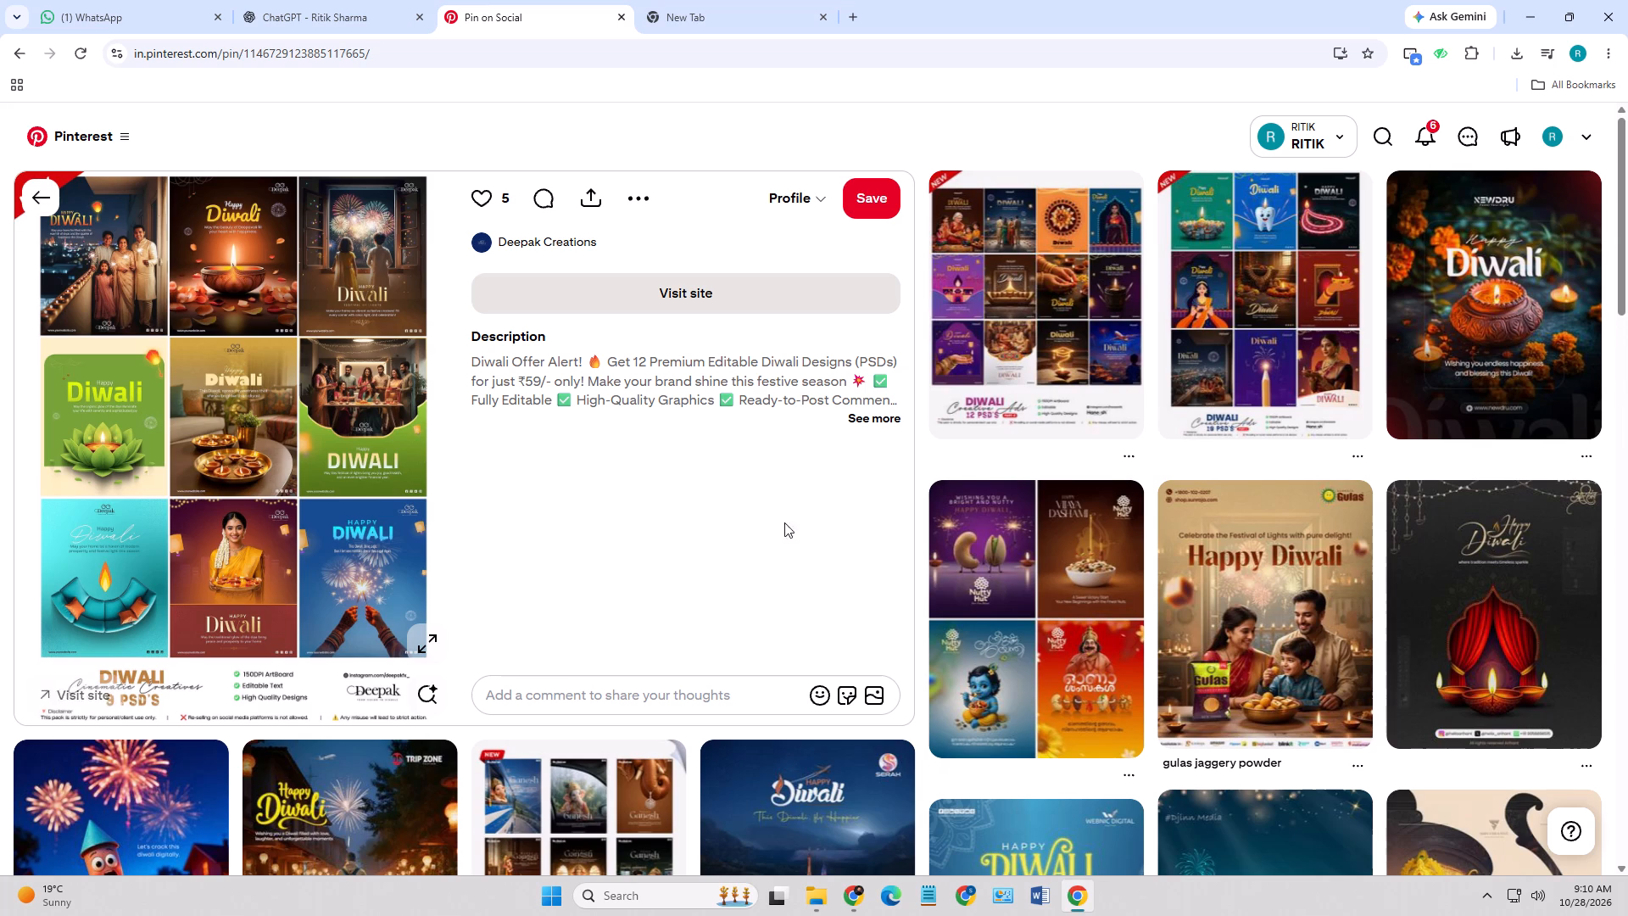
{"action": "left_click_drag", "start_coordinate": [784, 522], "coordinate": [810, 527]}
{"action": "scroll", "coordinate": [838, 539], "scroll_direction": "down", "scroll_amount": 3}
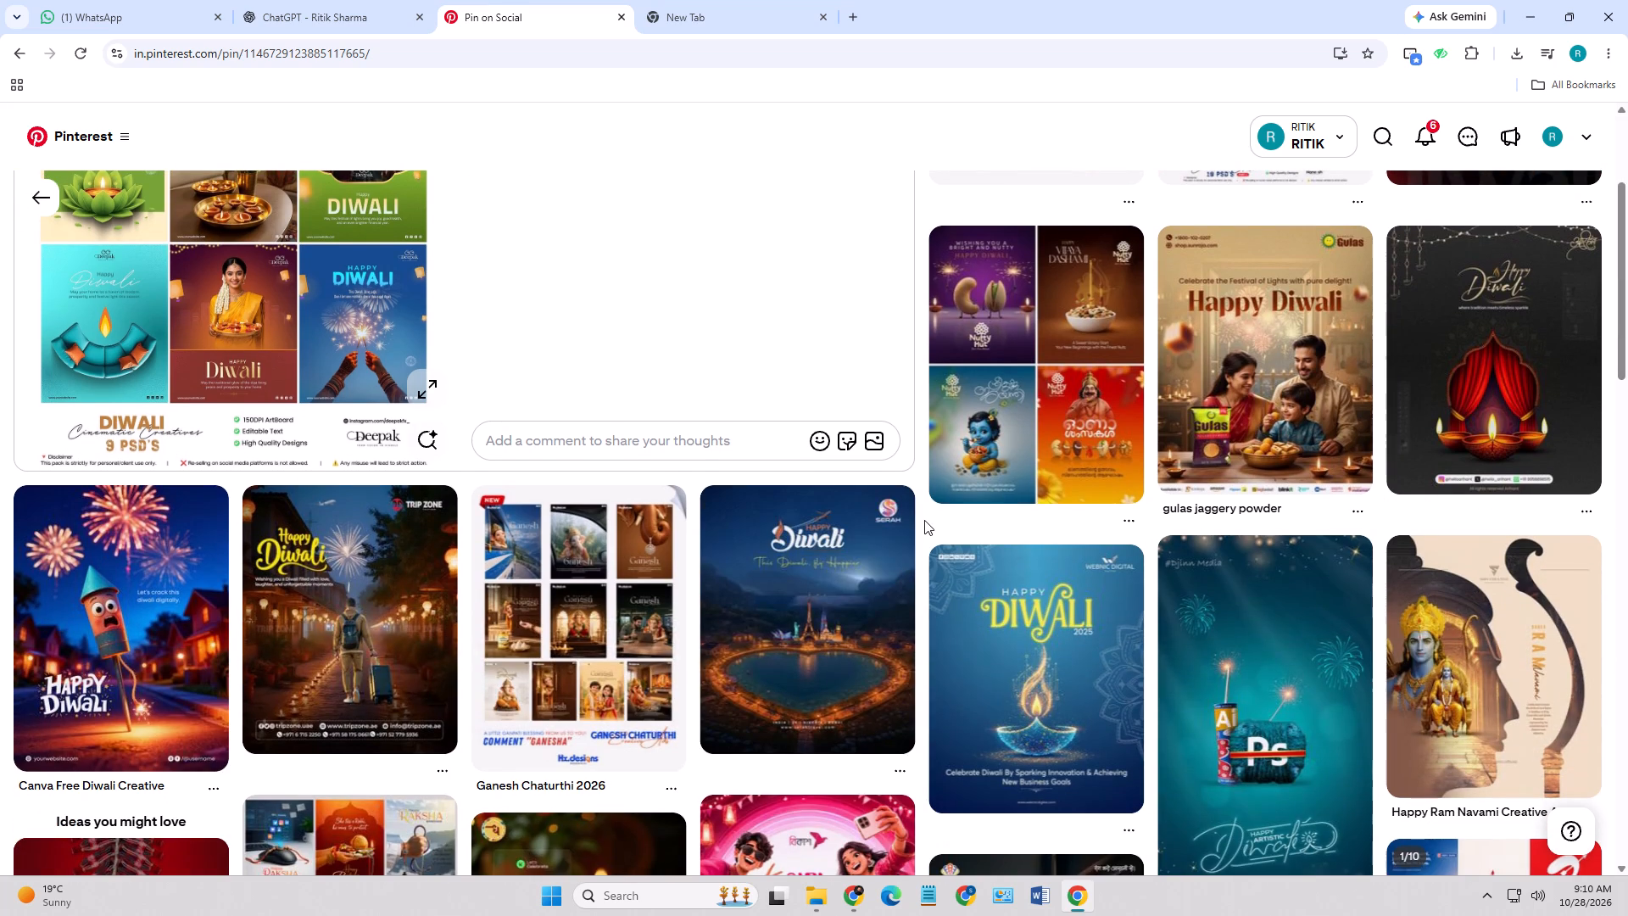
{"action": "left_click", "coordinate": [848, 903]}
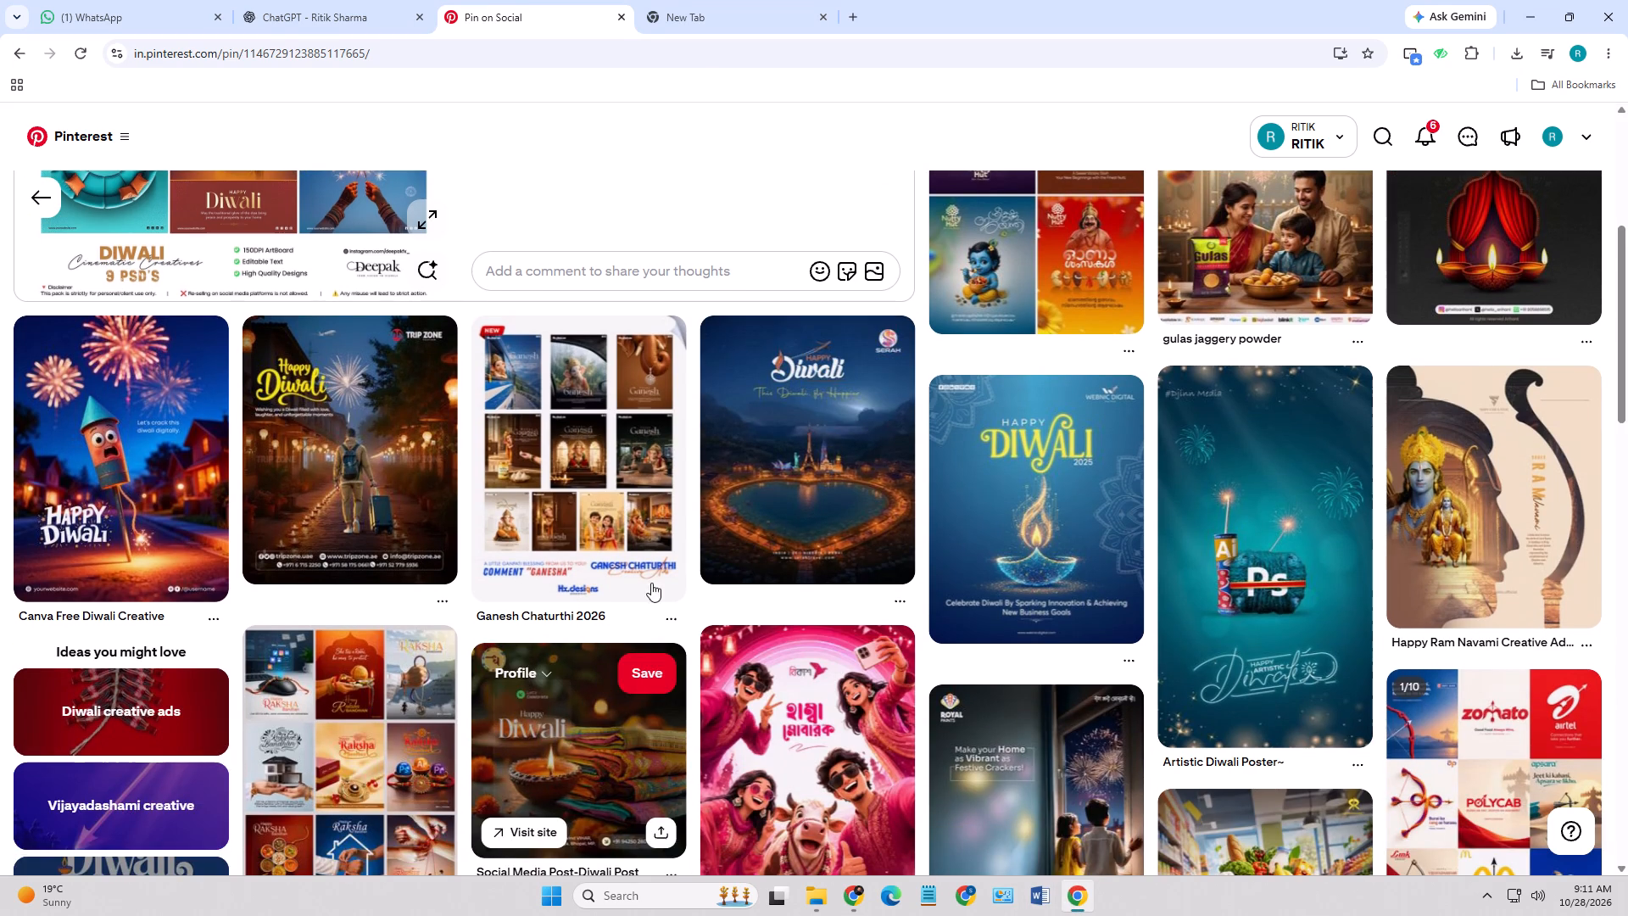
{"action": "left_click", "coordinate": [427, 779]}
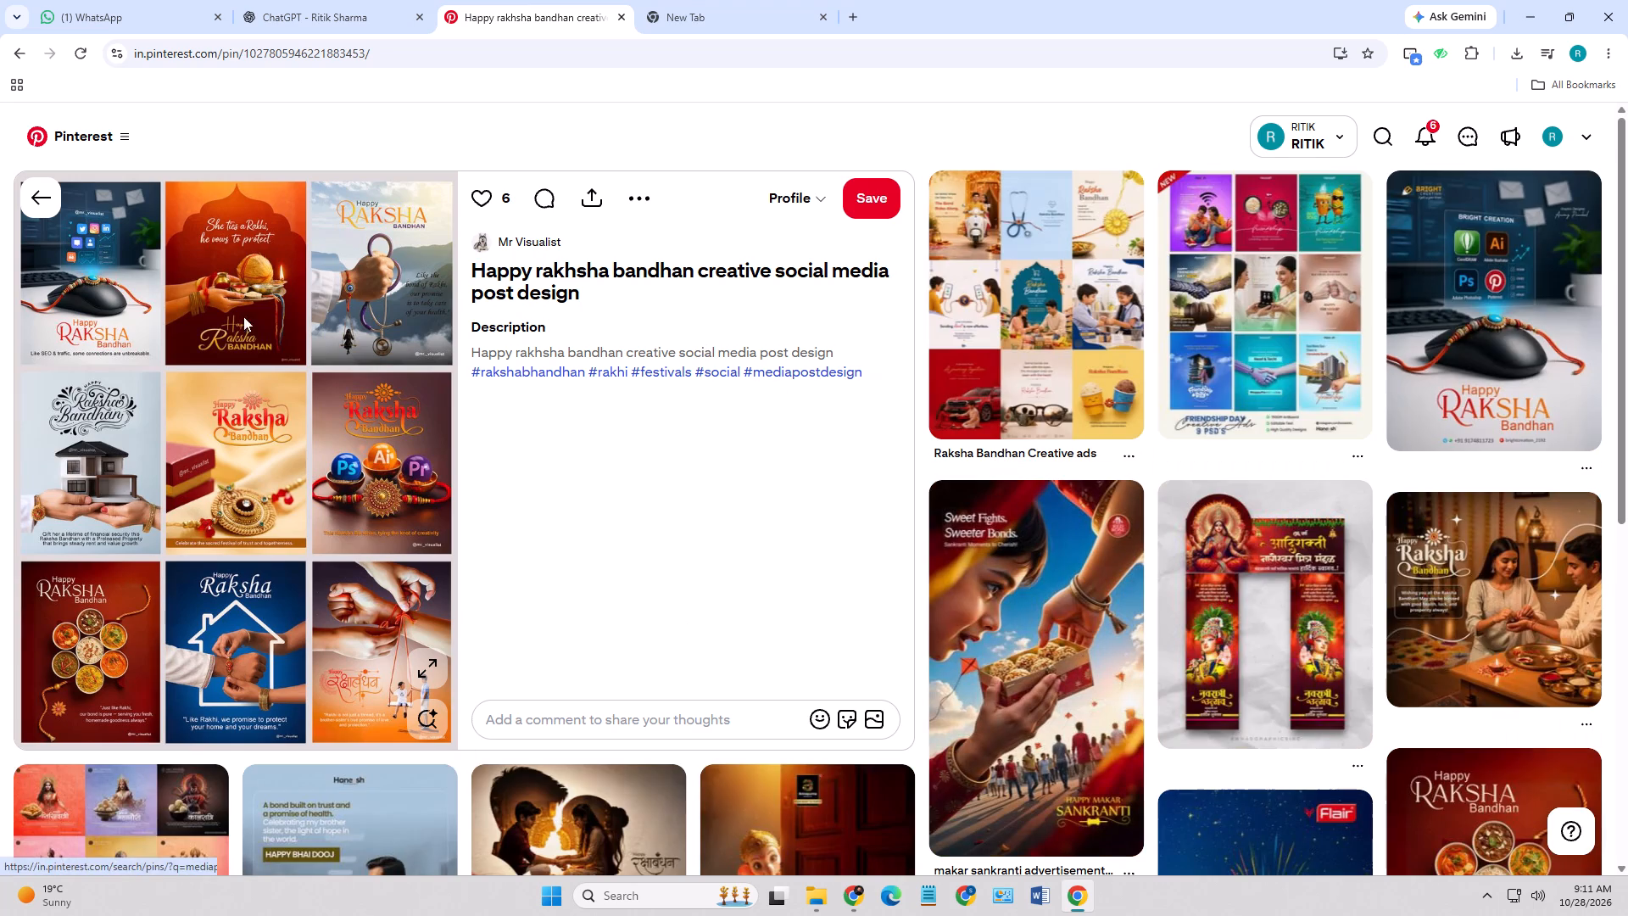
{"action": "left_click", "coordinate": [35, 170]}
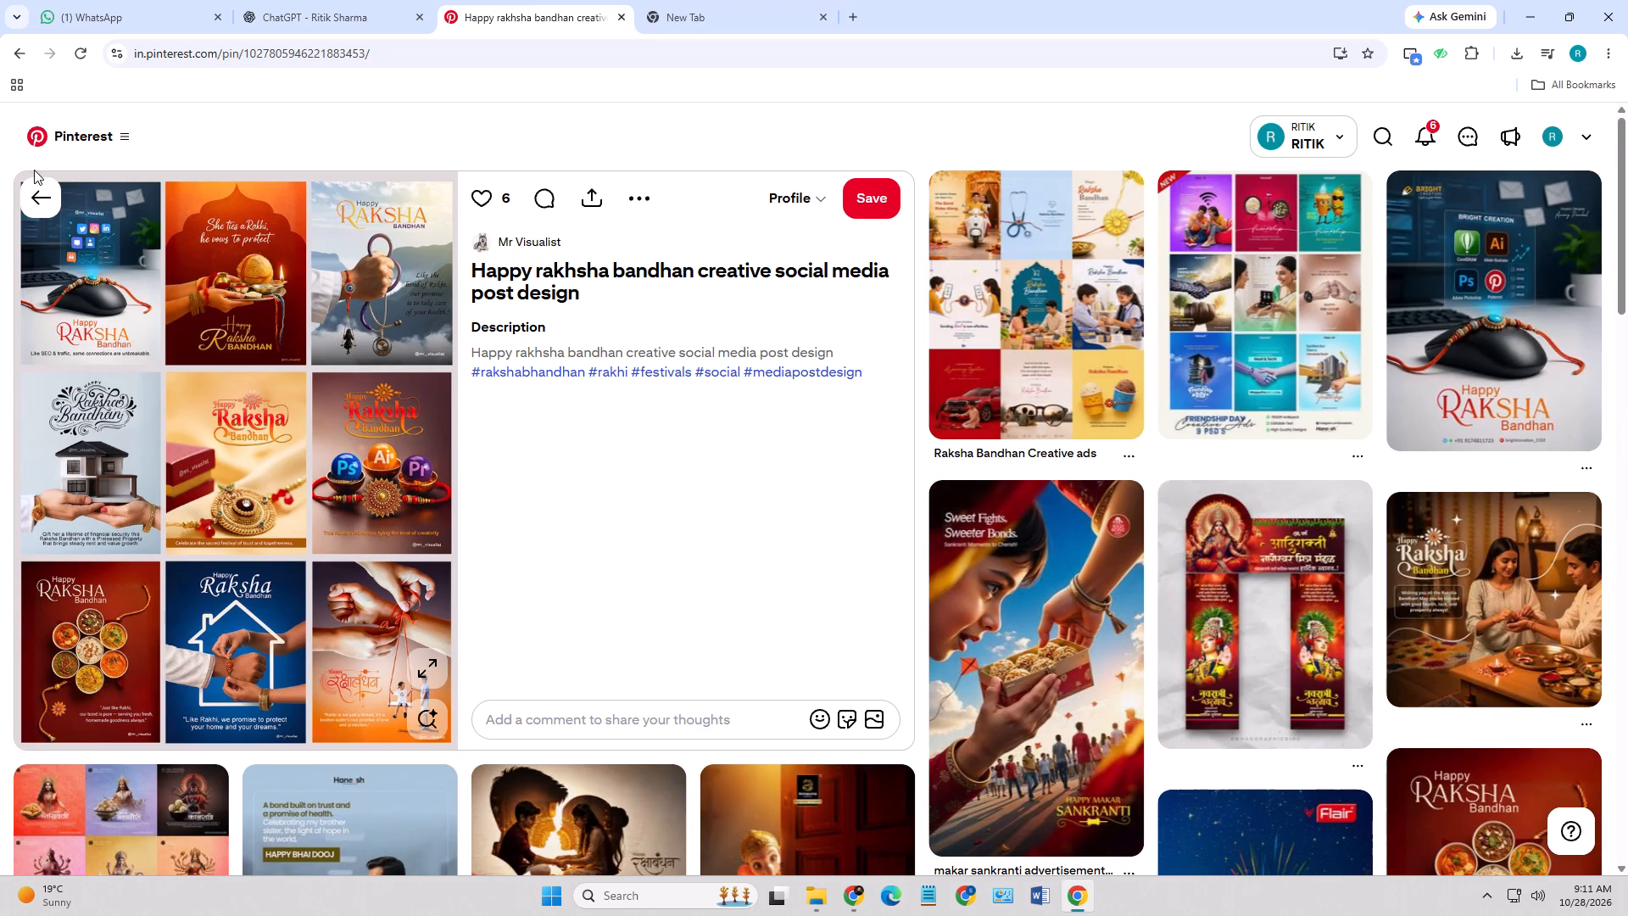
{"action": "left_click", "coordinate": [34, 170]}
{"action": "left_click", "coordinate": [38, 201]}
Browse the related pins below the Diwali collage pin for creative Diwali post design ideas.
{"action": "scroll", "coordinate": [601, 538], "scroll_direction": "down", "scroll_amount": 6}
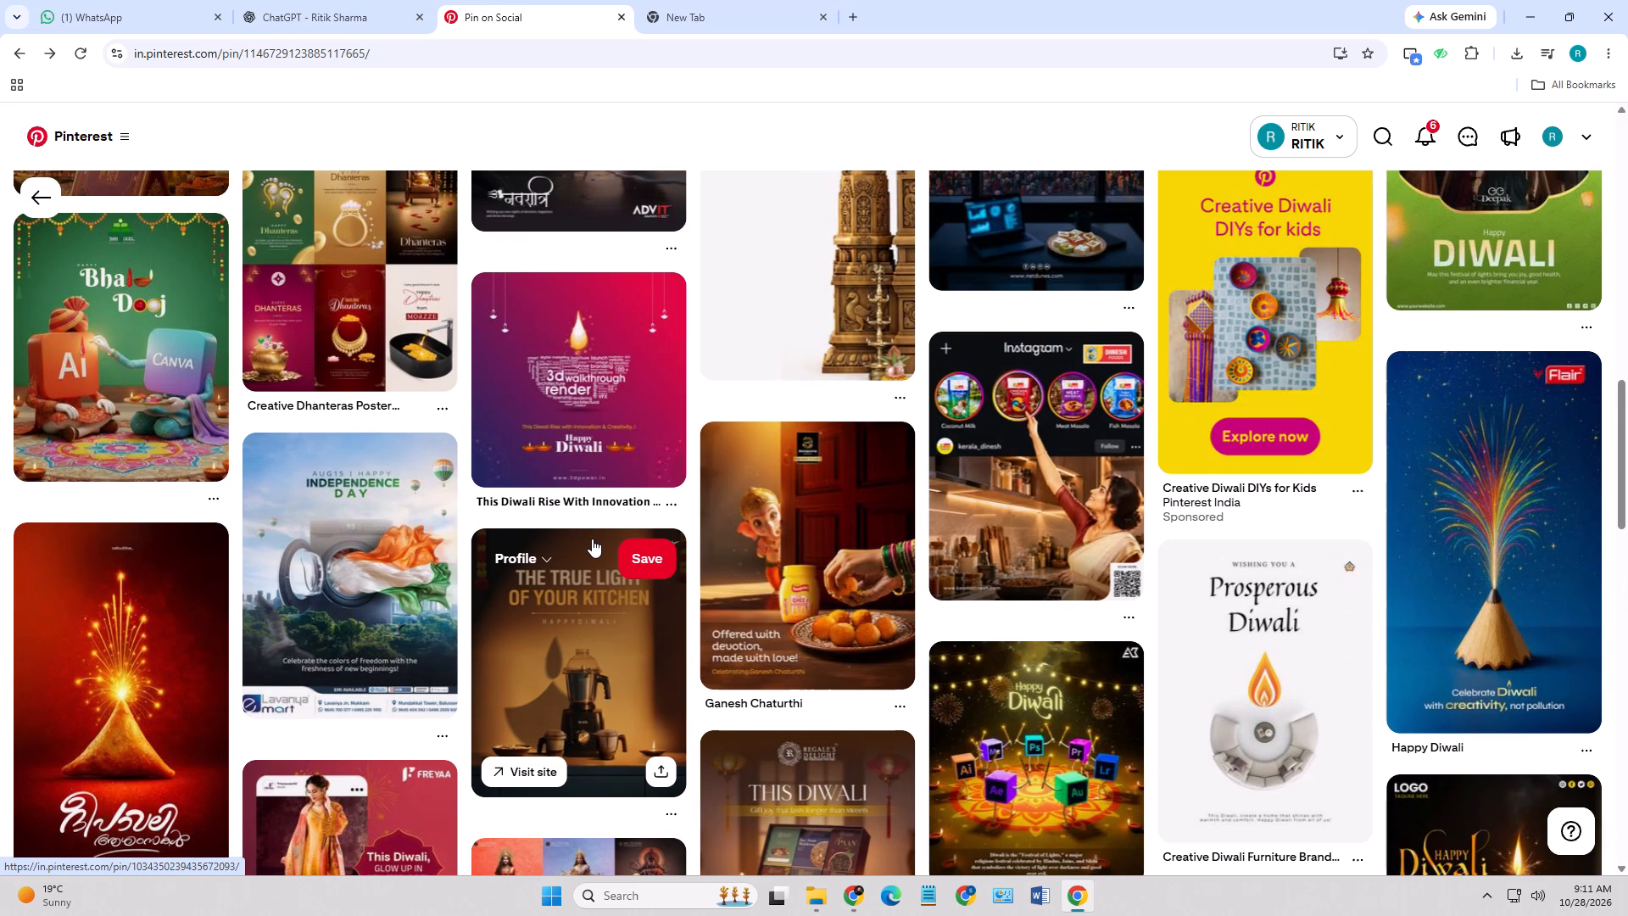
{"action": "scroll", "coordinate": [575, 544], "scroll_direction": "down", "scroll_amount": 2}
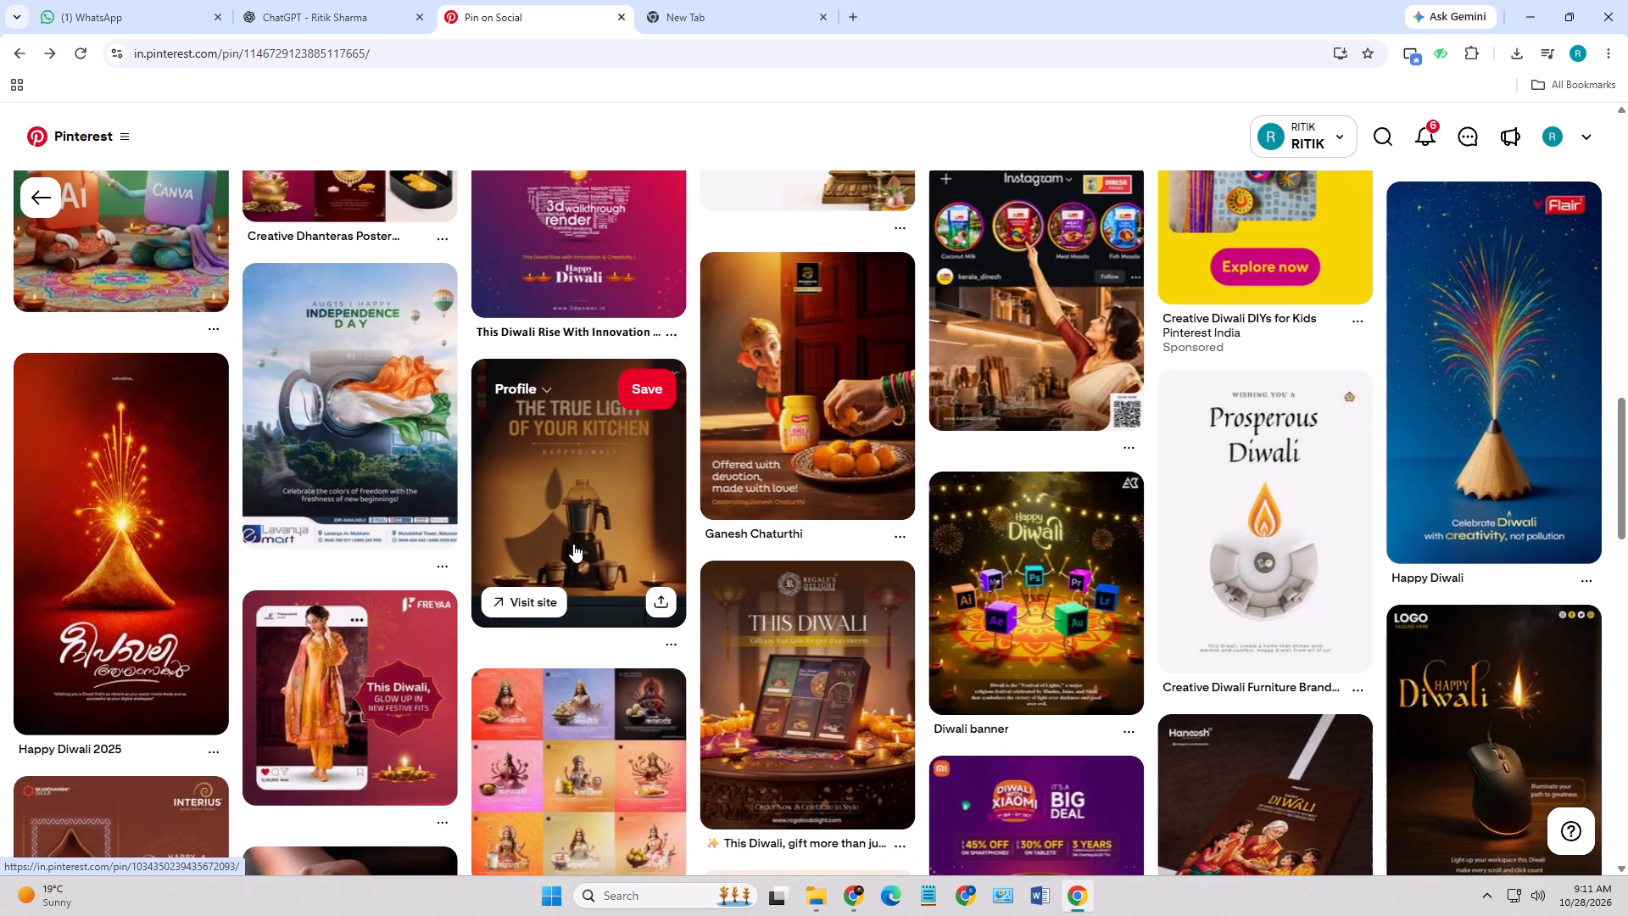
{"action": "scroll", "coordinate": [568, 545], "scroll_direction": "down", "scroll_amount": 3}
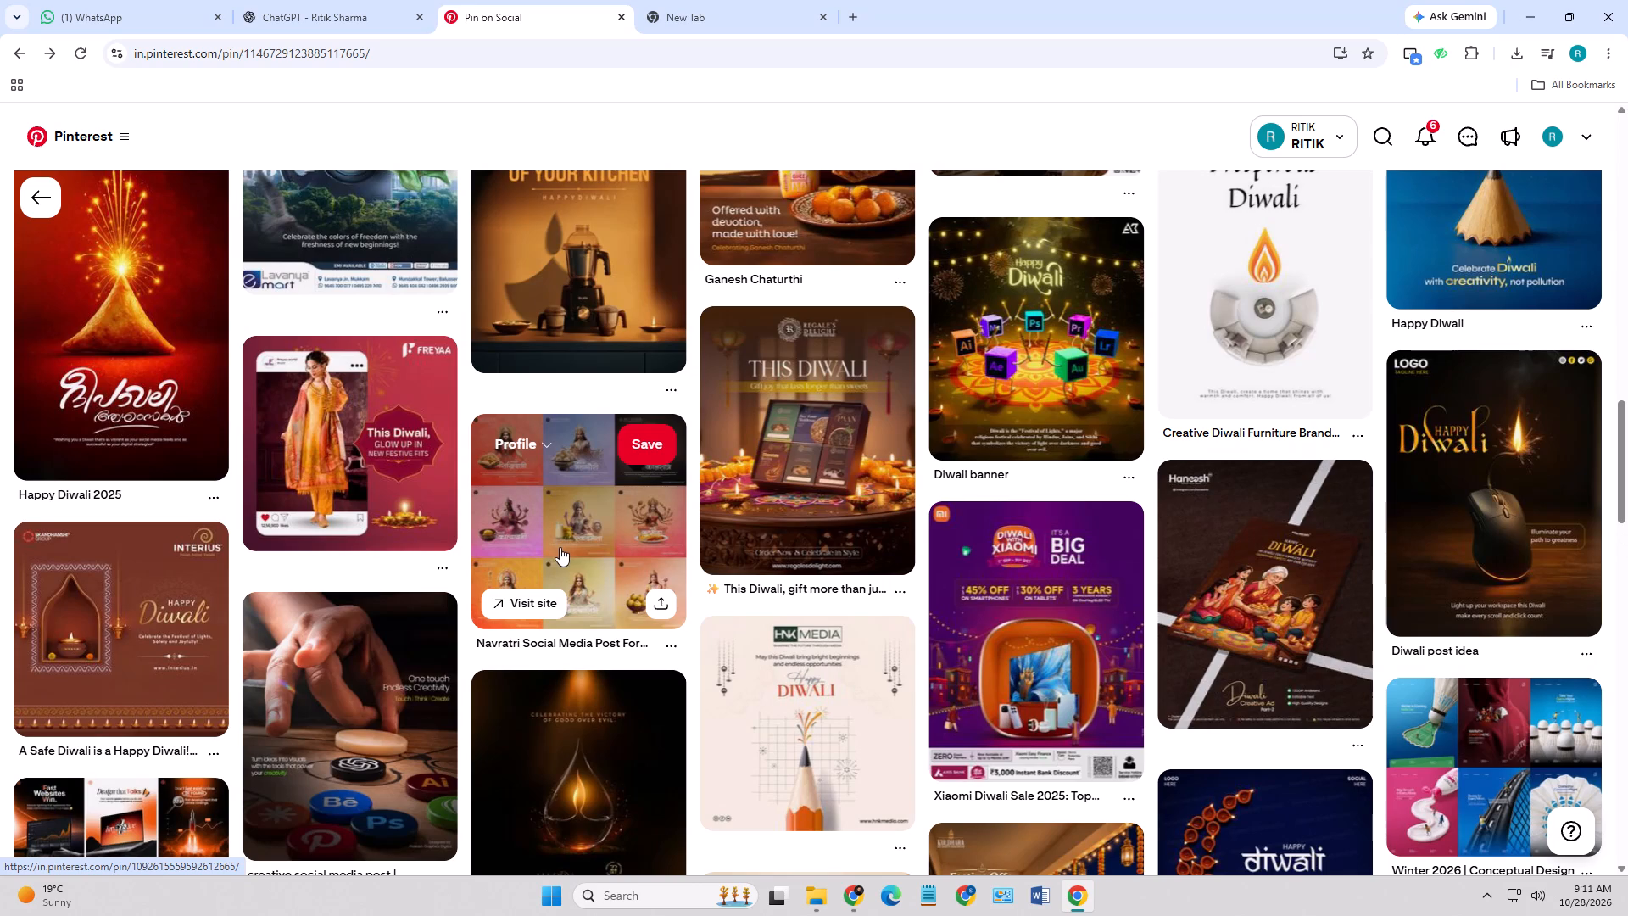
{"action": "scroll", "coordinate": [559, 548], "scroll_direction": "down", "scroll_amount": 2}
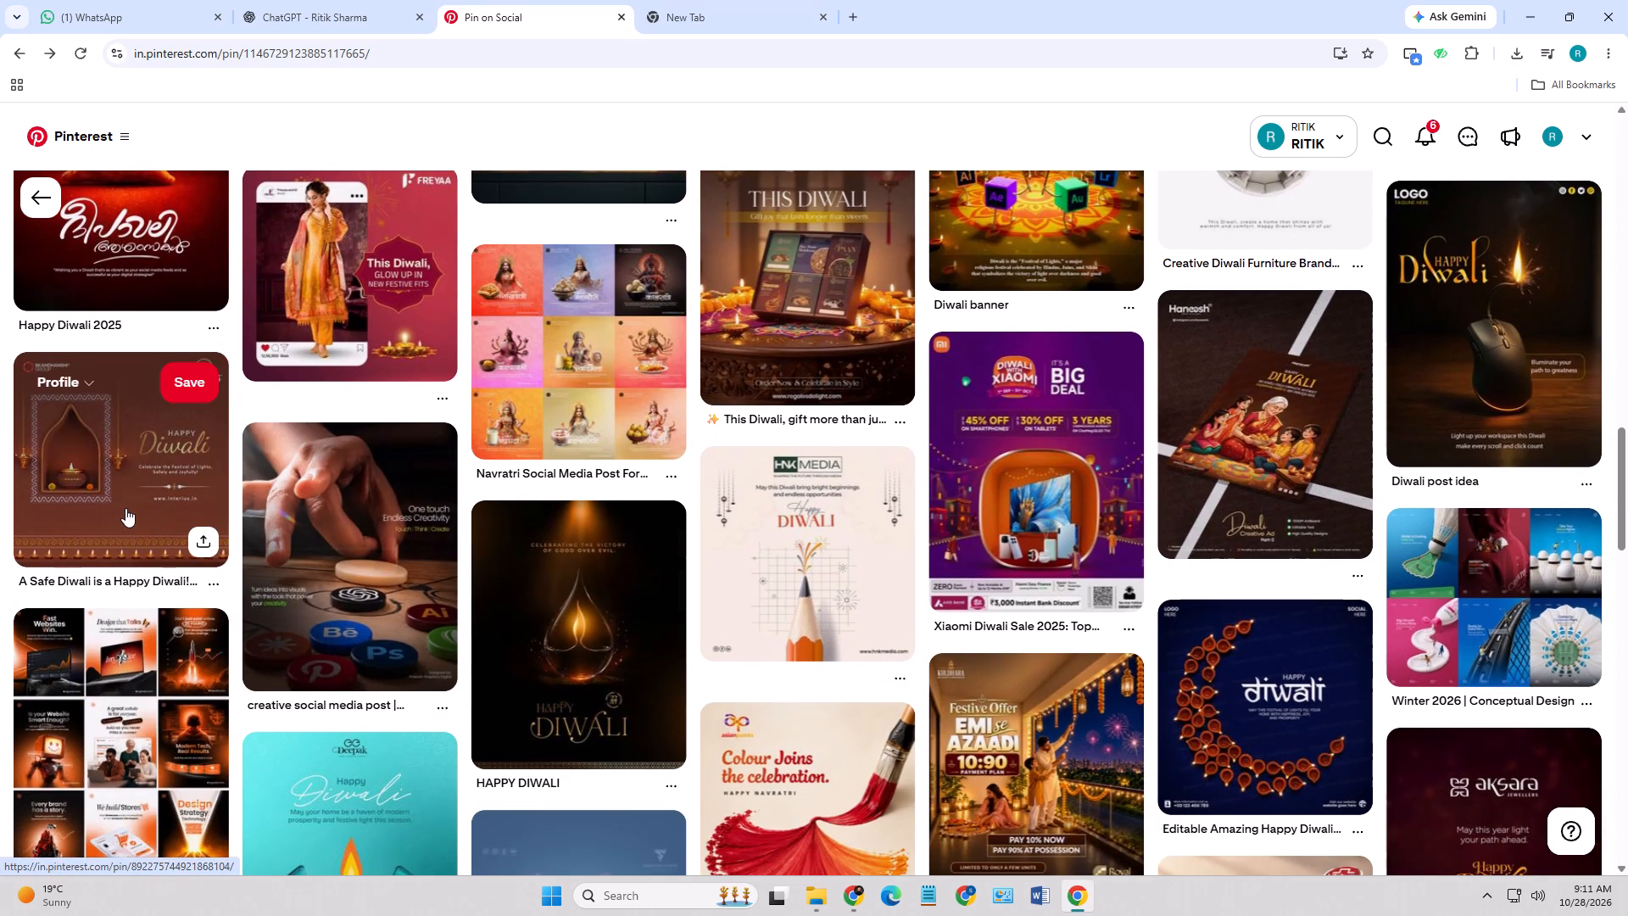
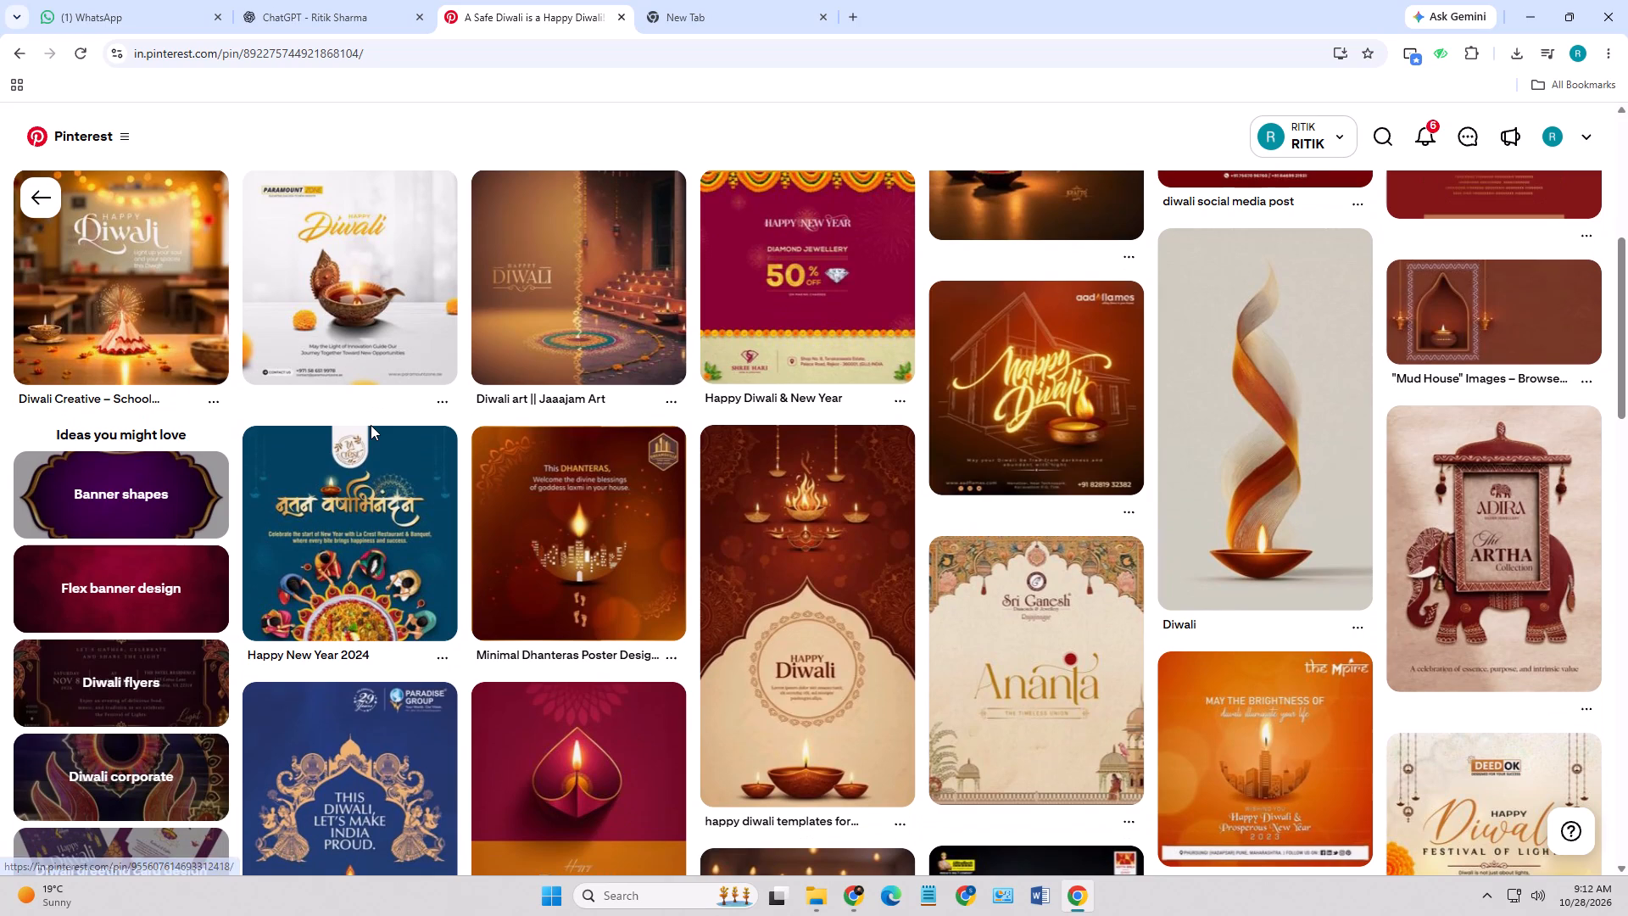
Browse the related pins under the Diwali collage pin for more Diwali post design references.
{"action": "scroll", "coordinate": [371, 425], "scroll_direction": "down", "scroll_amount": 3}
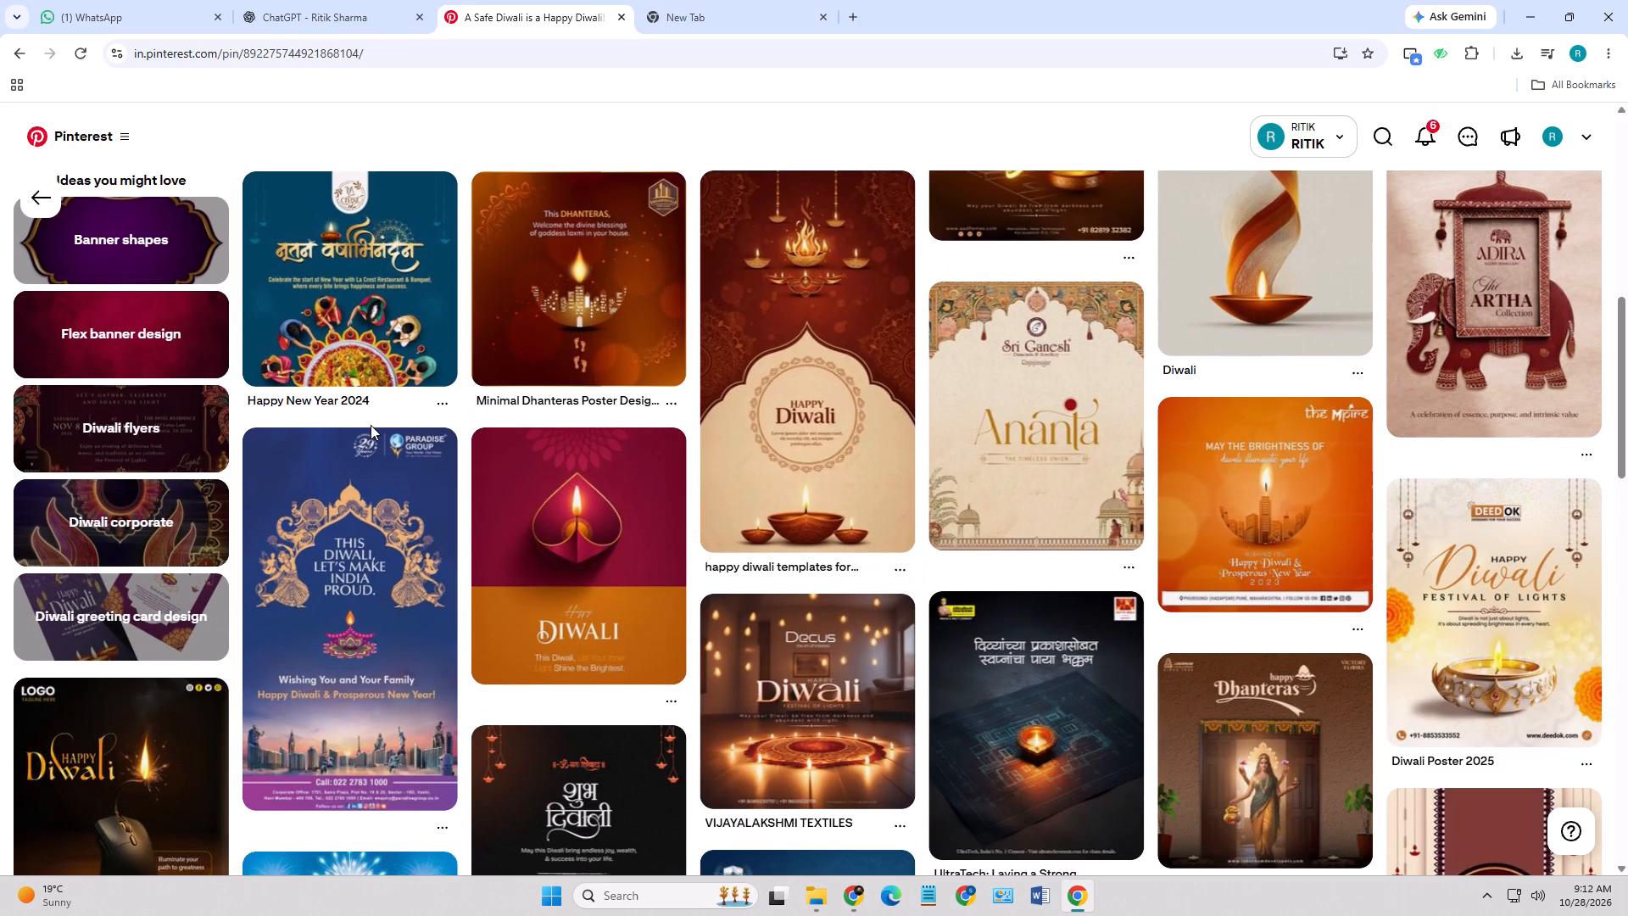
Browse the related pins below the Diwali collage pin for Diwali poster layout and styling references.
{"action": "scroll", "coordinate": [360, 430], "scroll_direction": "down", "scroll_amount": 1}
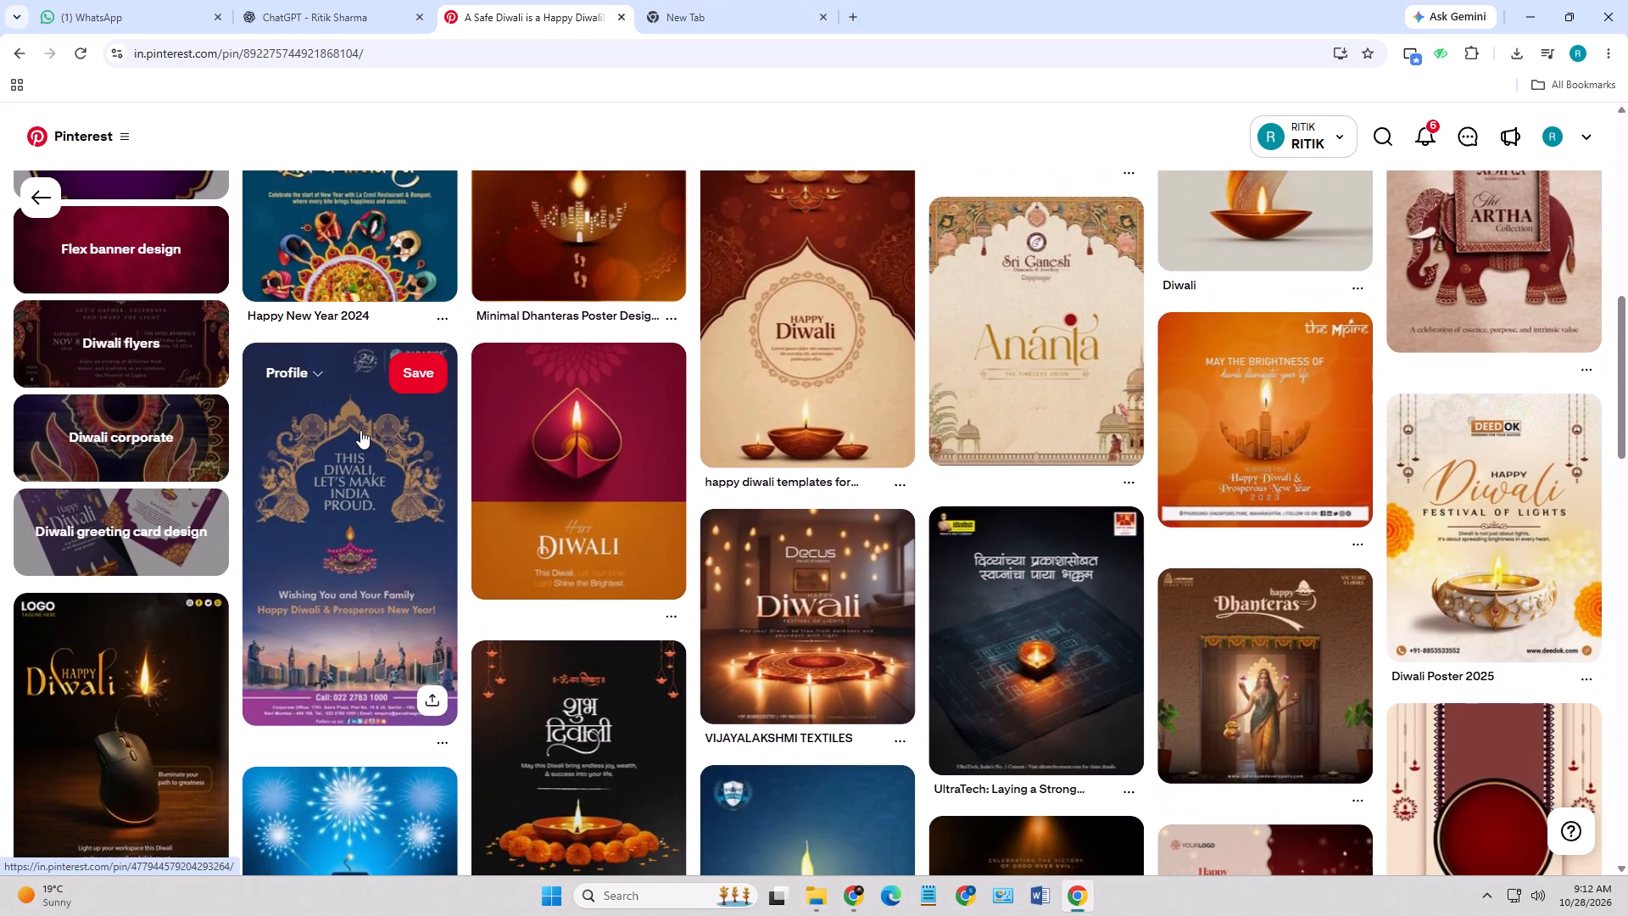
{"action": "scroll", "coordinate": [360, 430], "scroll_direction": "down", "scroll_amount": 1}
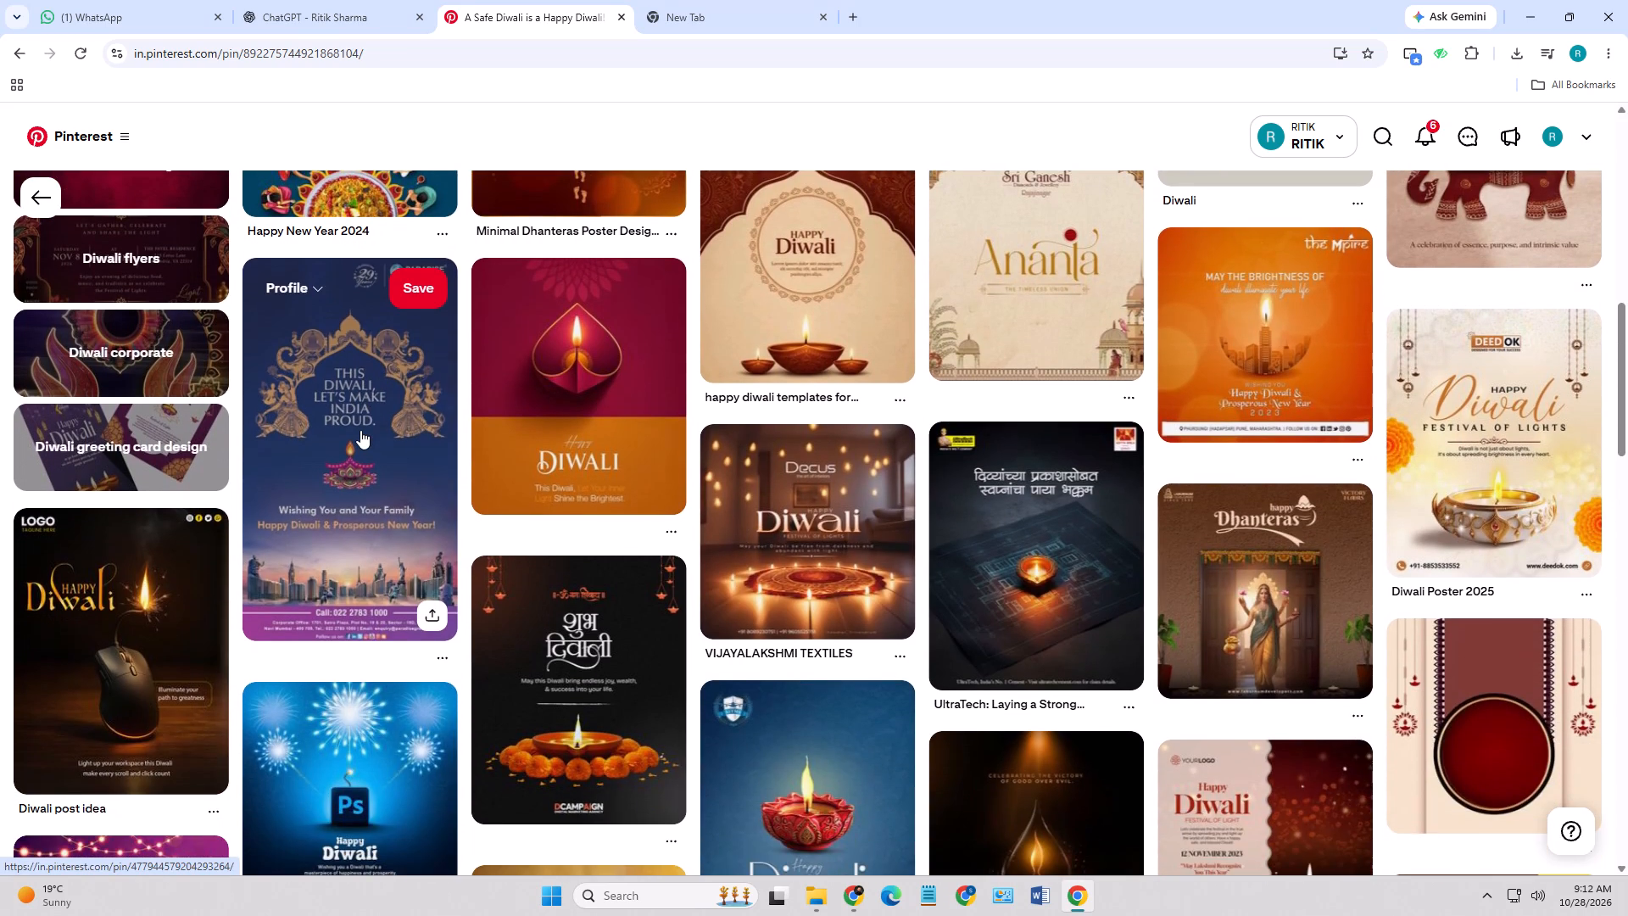
{"action": "scroll", "coordinate": [360, 430], "scroll_direction": "down", "scroll_amount": 4}
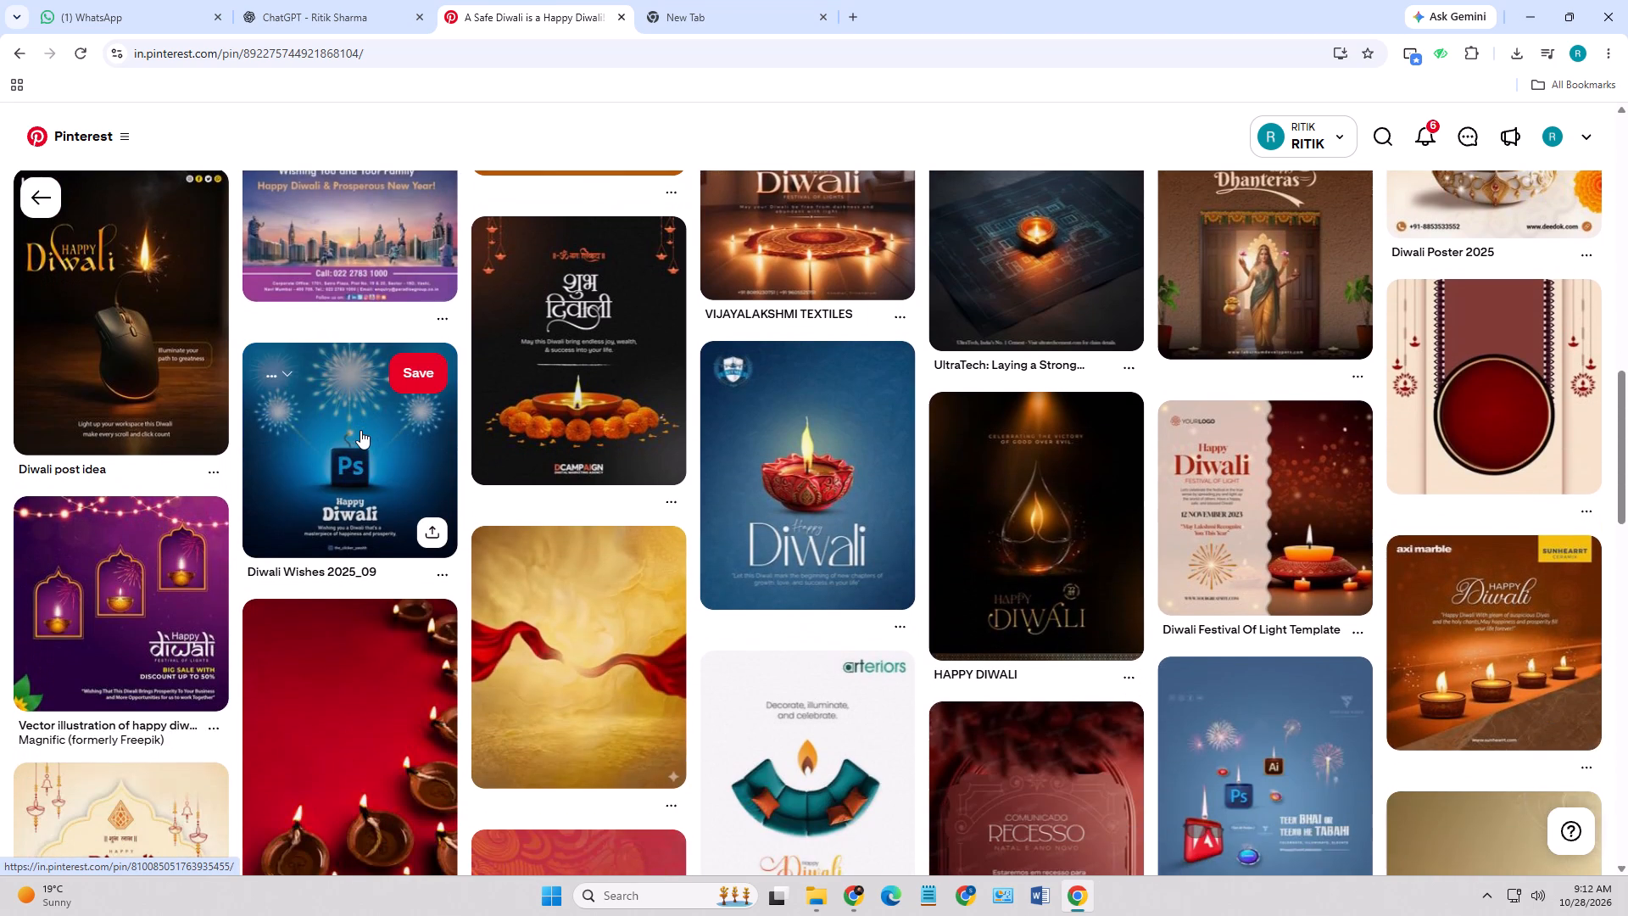
{"action": "scroll", "coordinate": [360, 430], "scroll_direction": "down", "scroll_amount": 1}
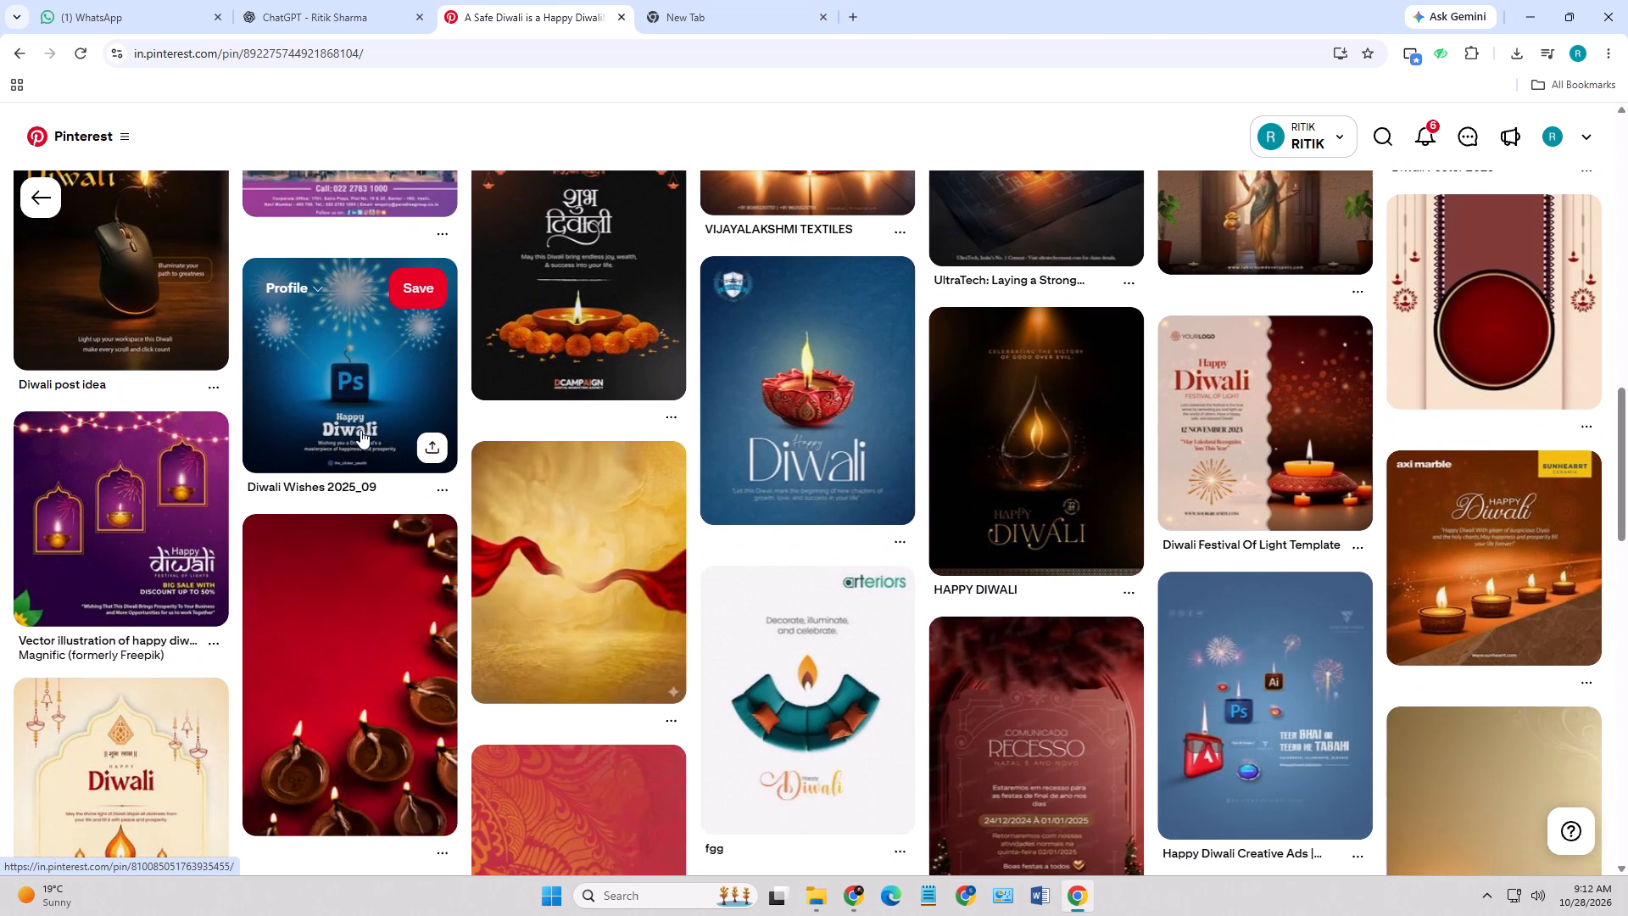
{"action": "scroll", "coordinate": [360, 430], "scroll_direction": "down", "scroll_amount": 2}
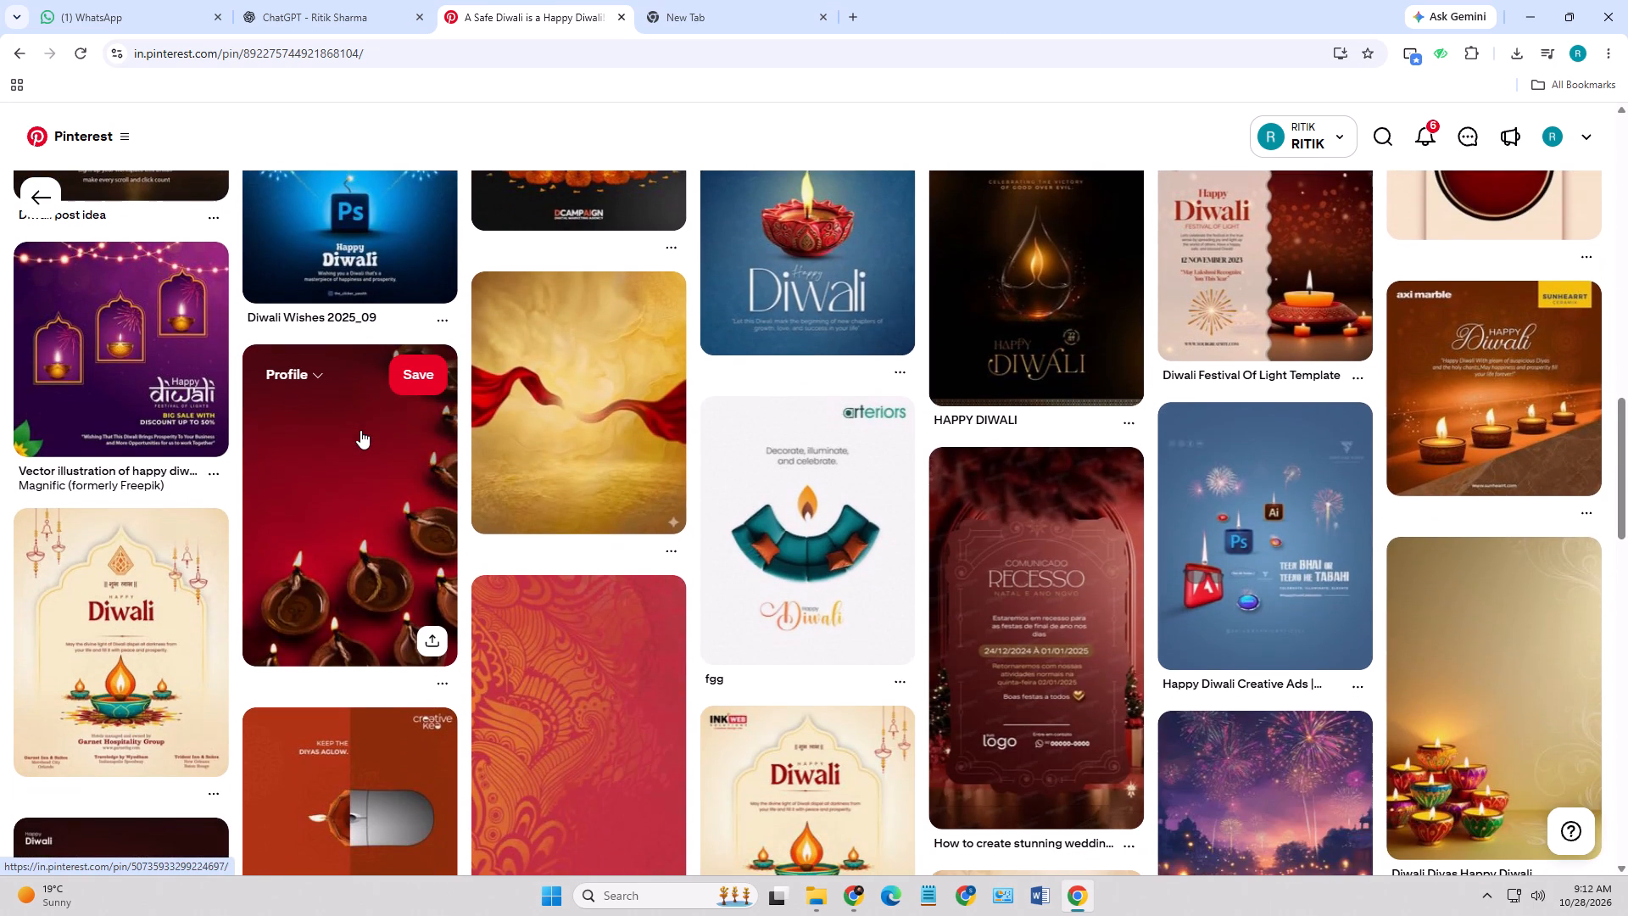
{"action": "scroll", "coordinate": [360, 430], "scroll_direction": "down", "scroll_amount": 4}
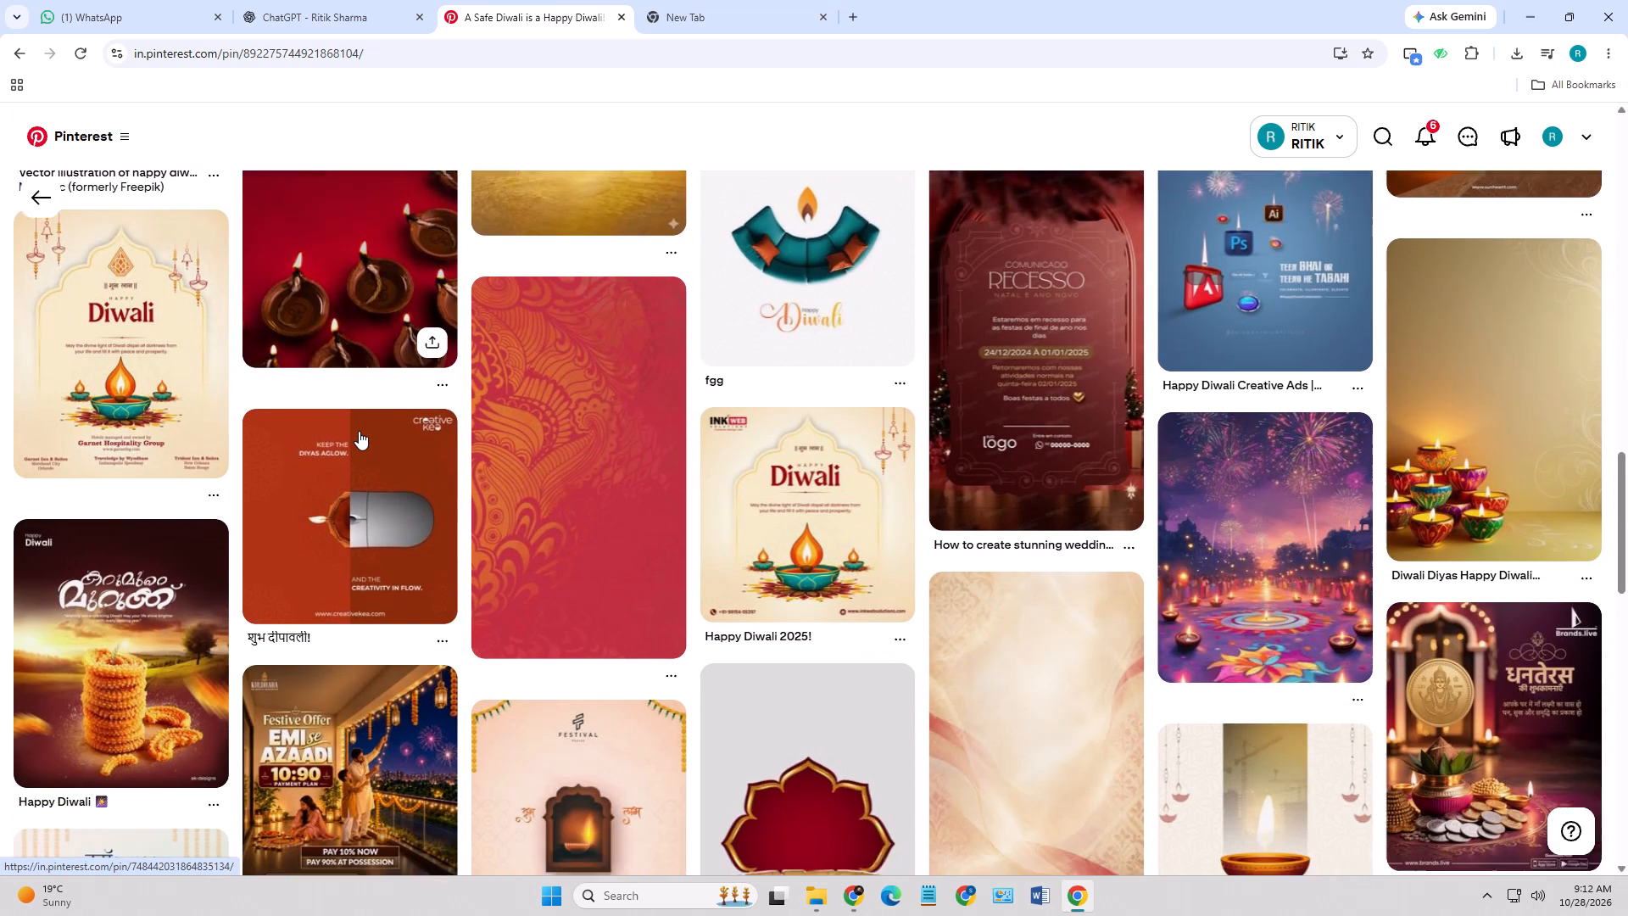
{"action": "scroll", "coordinate": [359, 429], "scroll_direction": "down", "scroll_amount": 2}
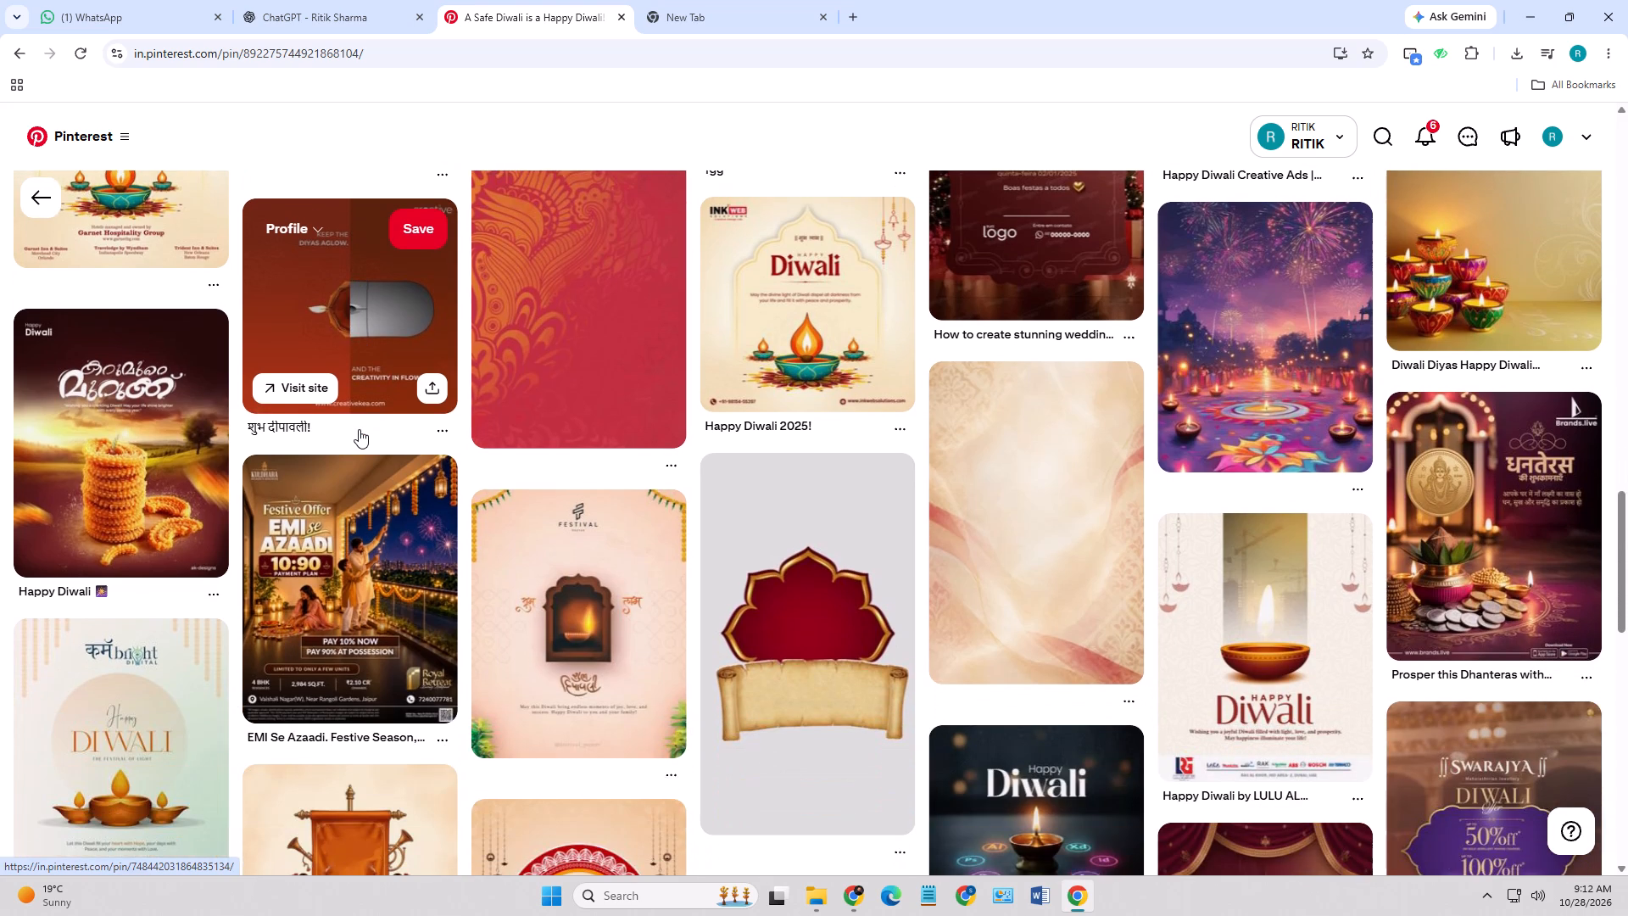
{"action": "scroll", "coordinate": [359, 429], "scroll_direction": "down", "scroll_amount": 2}
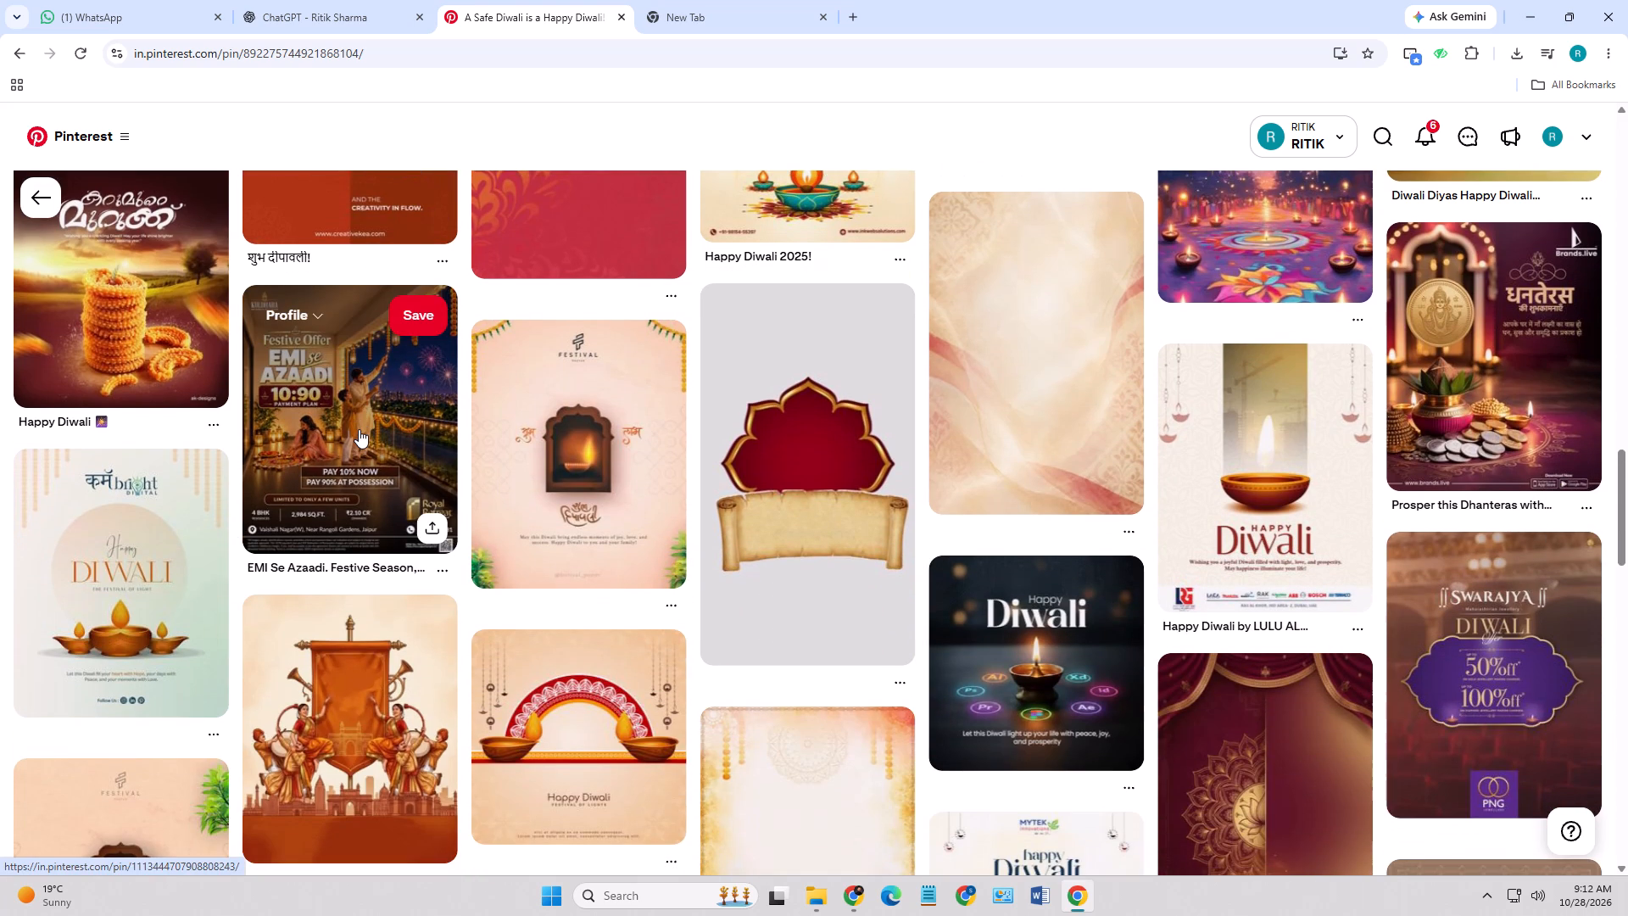
{"action": "scroll", "coordinate": [359, 429], "scroll_direction": "down", "scroll_amount": 1}
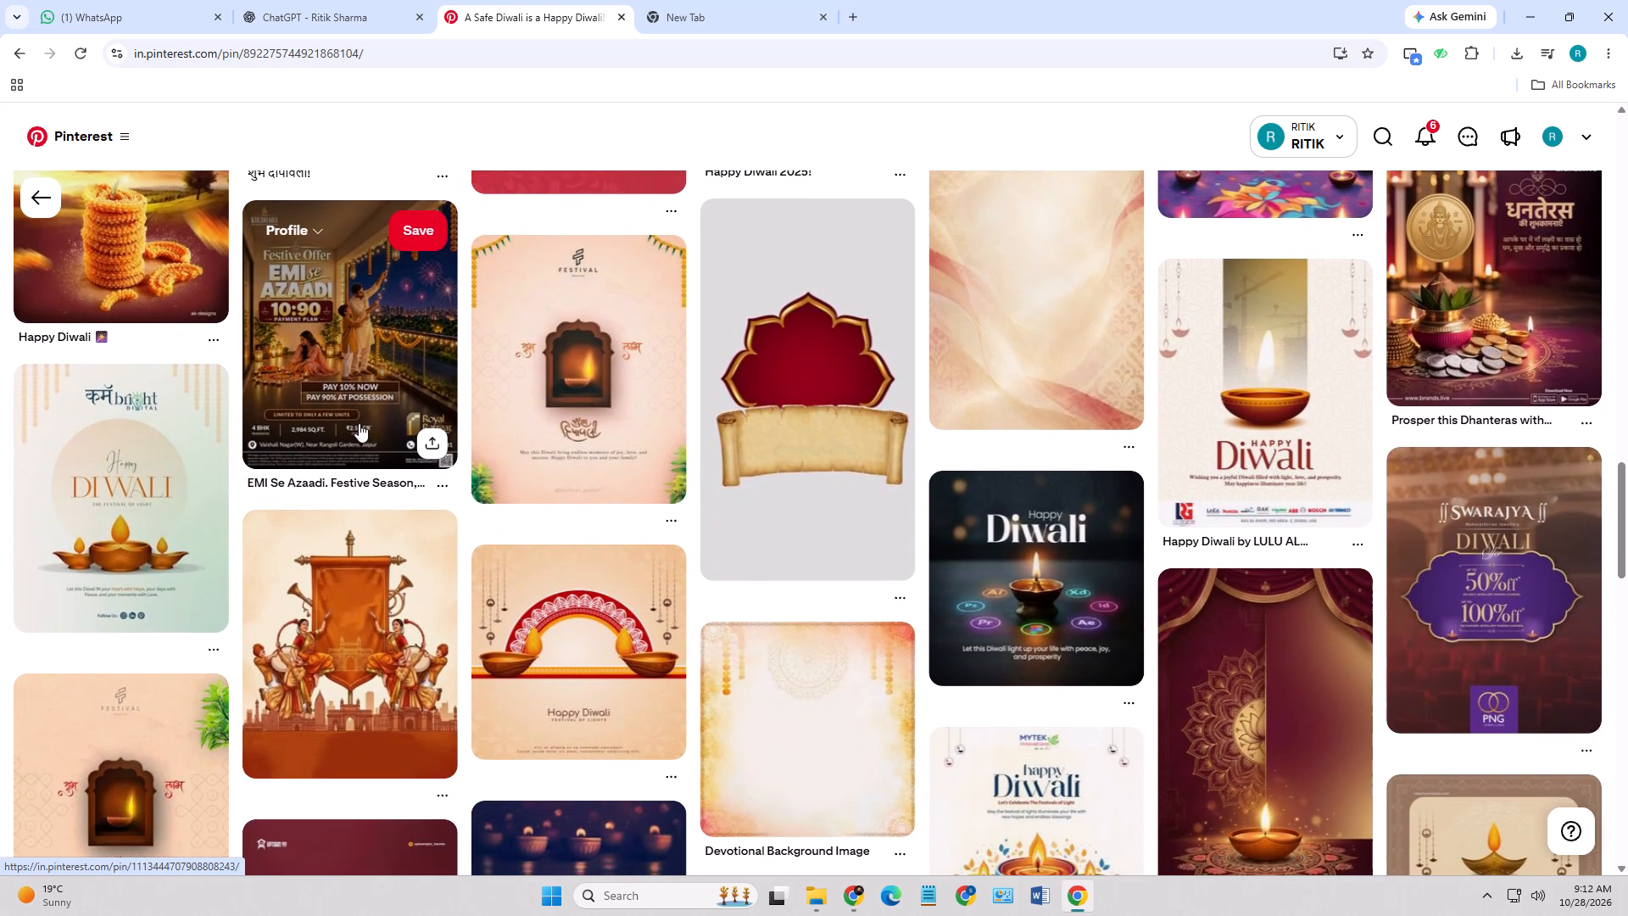
{"action": "scroll", "coordinate": [359, 423], "scroll_direction": "up", "scroll_amount": 4}
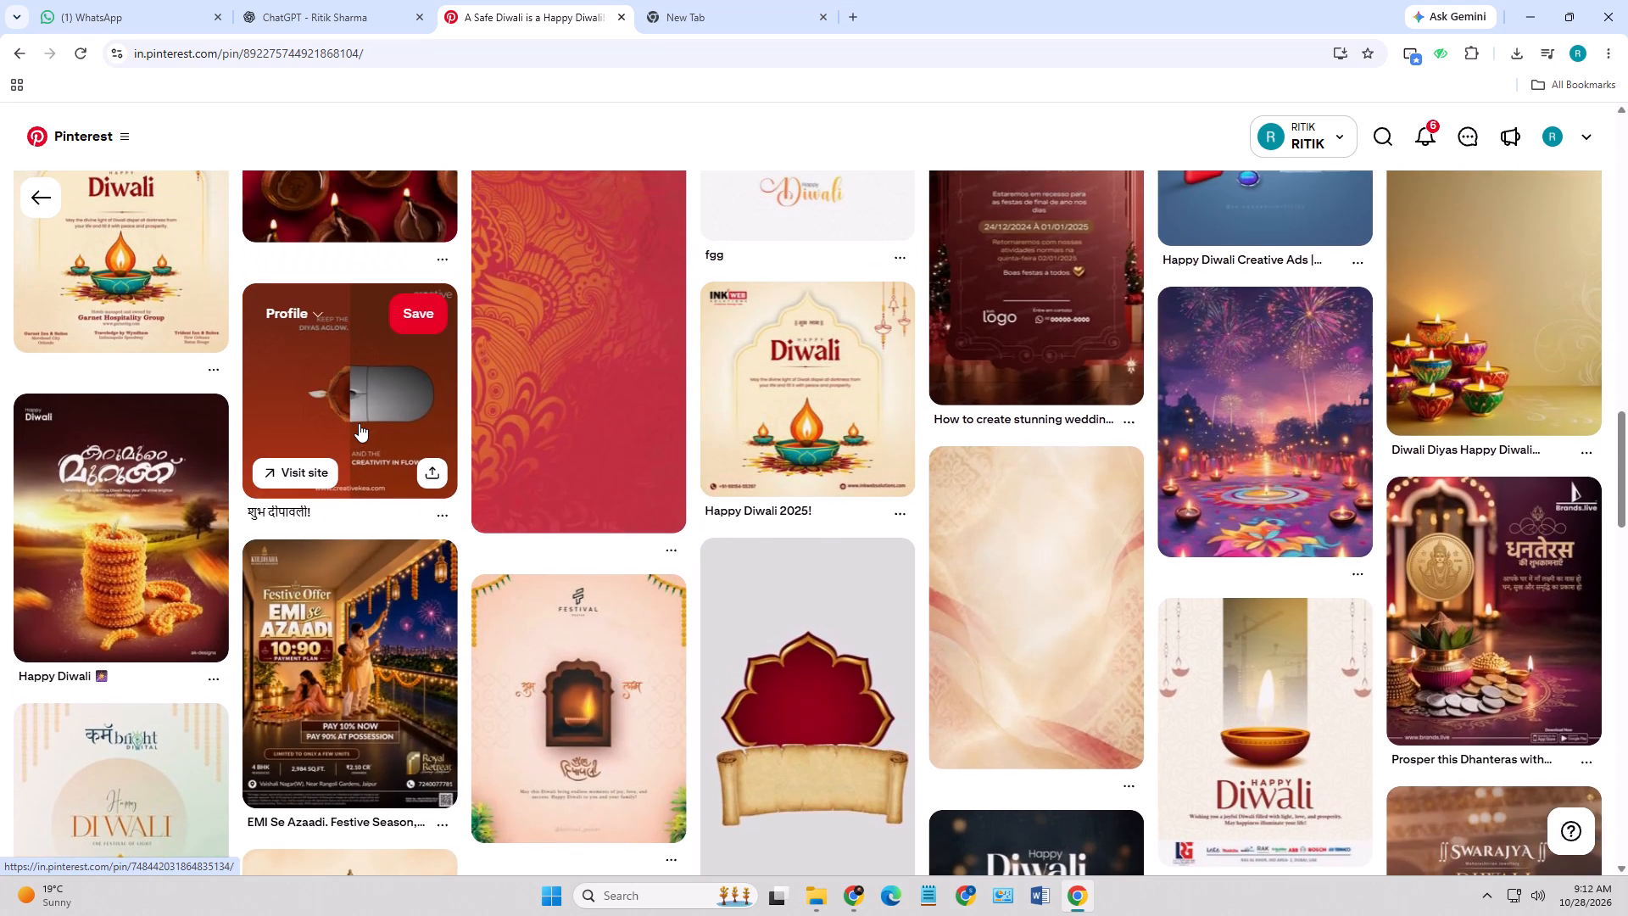
{"action": "scroll", "coordinate": [348, 416], "scroll_direction": "down", "scroll_amount": 6}
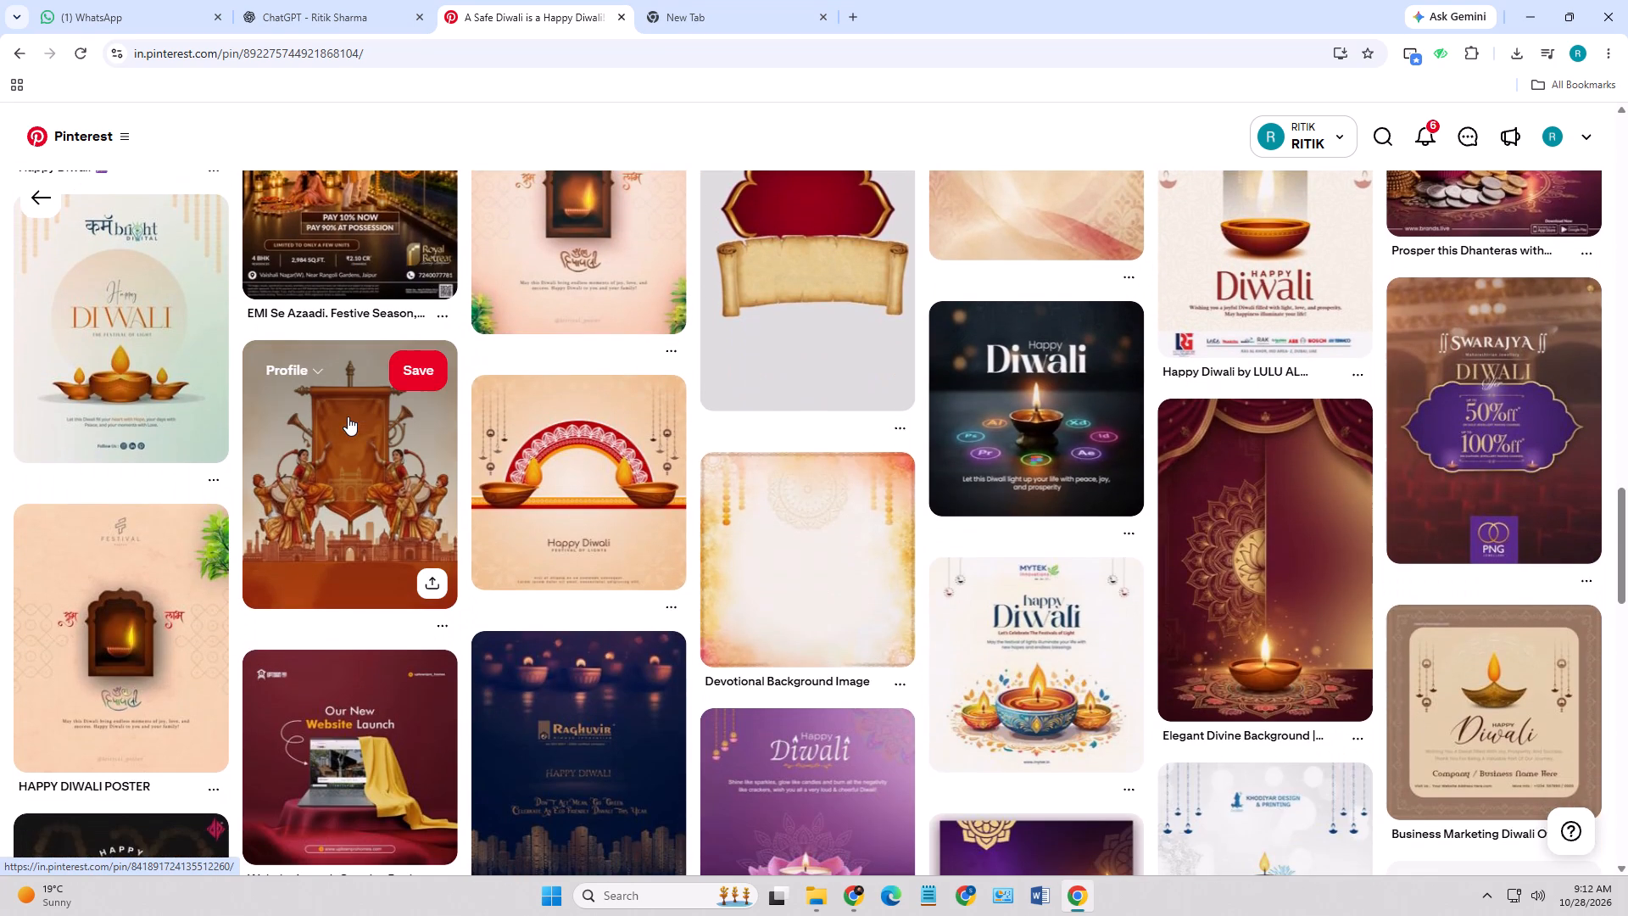
{"action": "scroll", "coordinate": [348, 416], "scroll_direction": "down", "scroll_amount": 3}
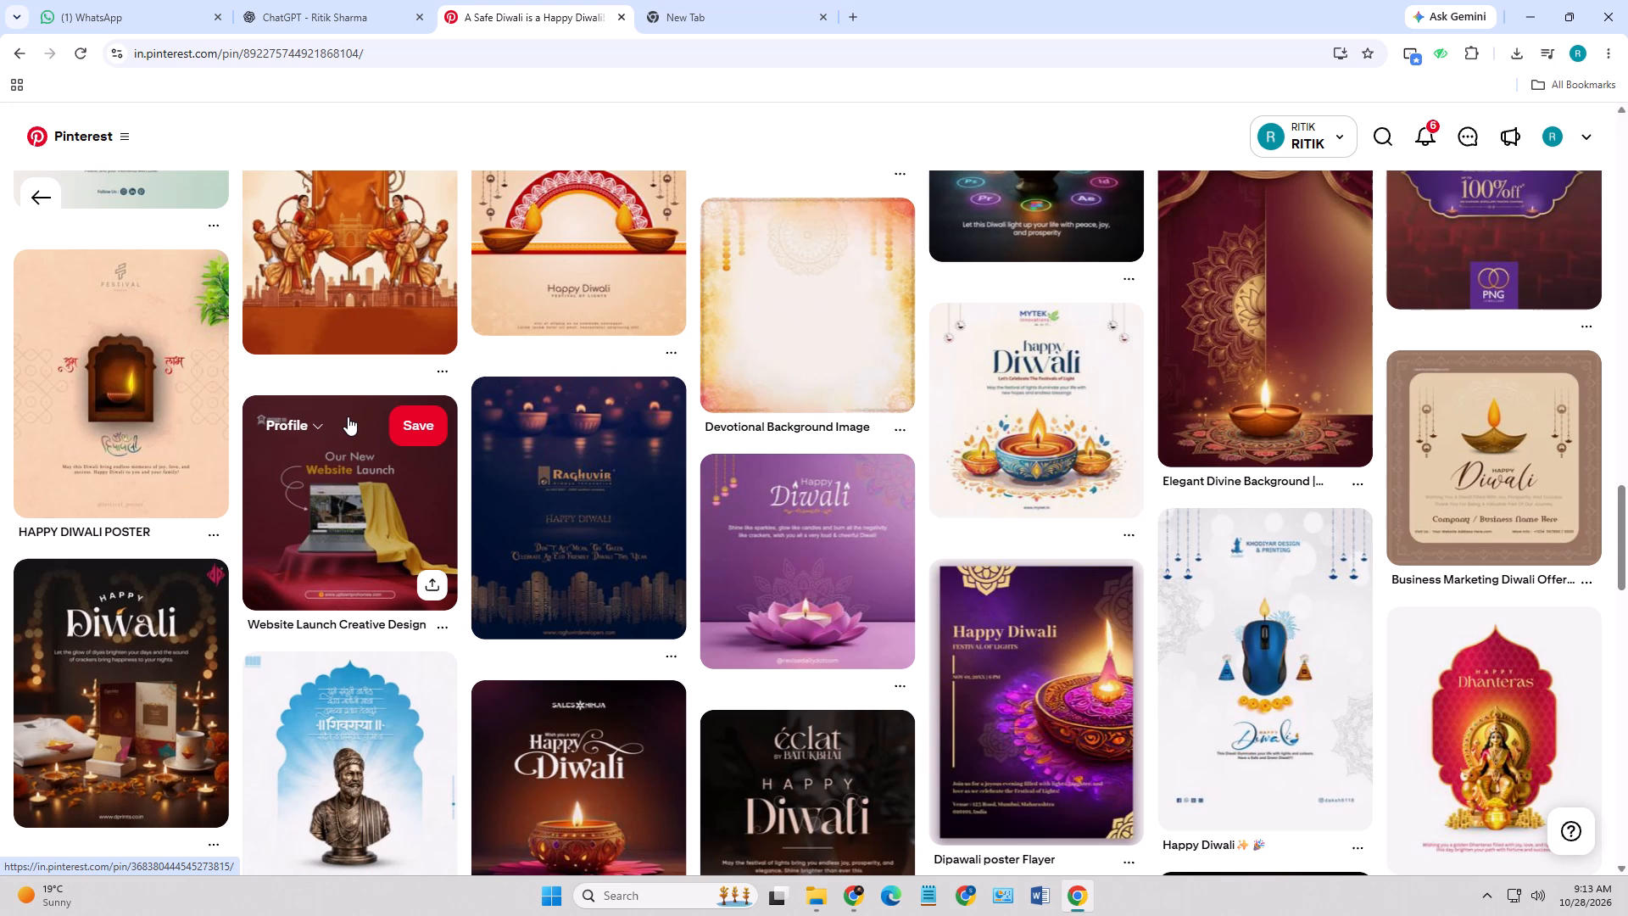
{"action": "scroll", "coordinate": [348, 416], "scroll_direction": "down", "scroll_amount": 5}
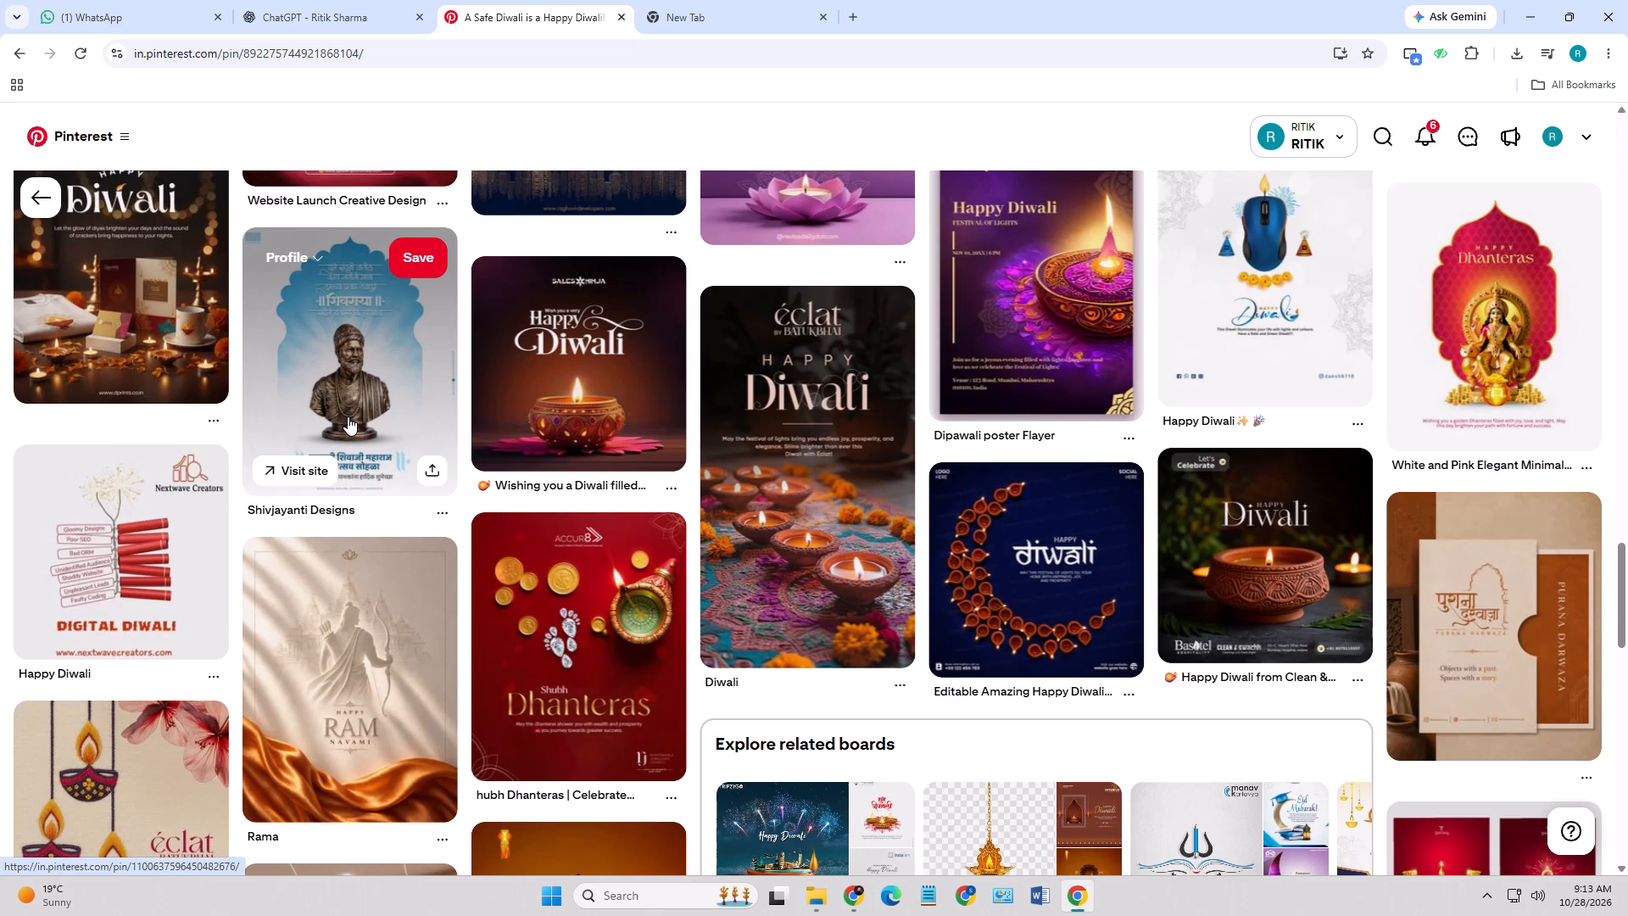
{"action": "scroll", "coordinate": [348, 416], "scroll_direction": "down", "scroll_amount": 2}
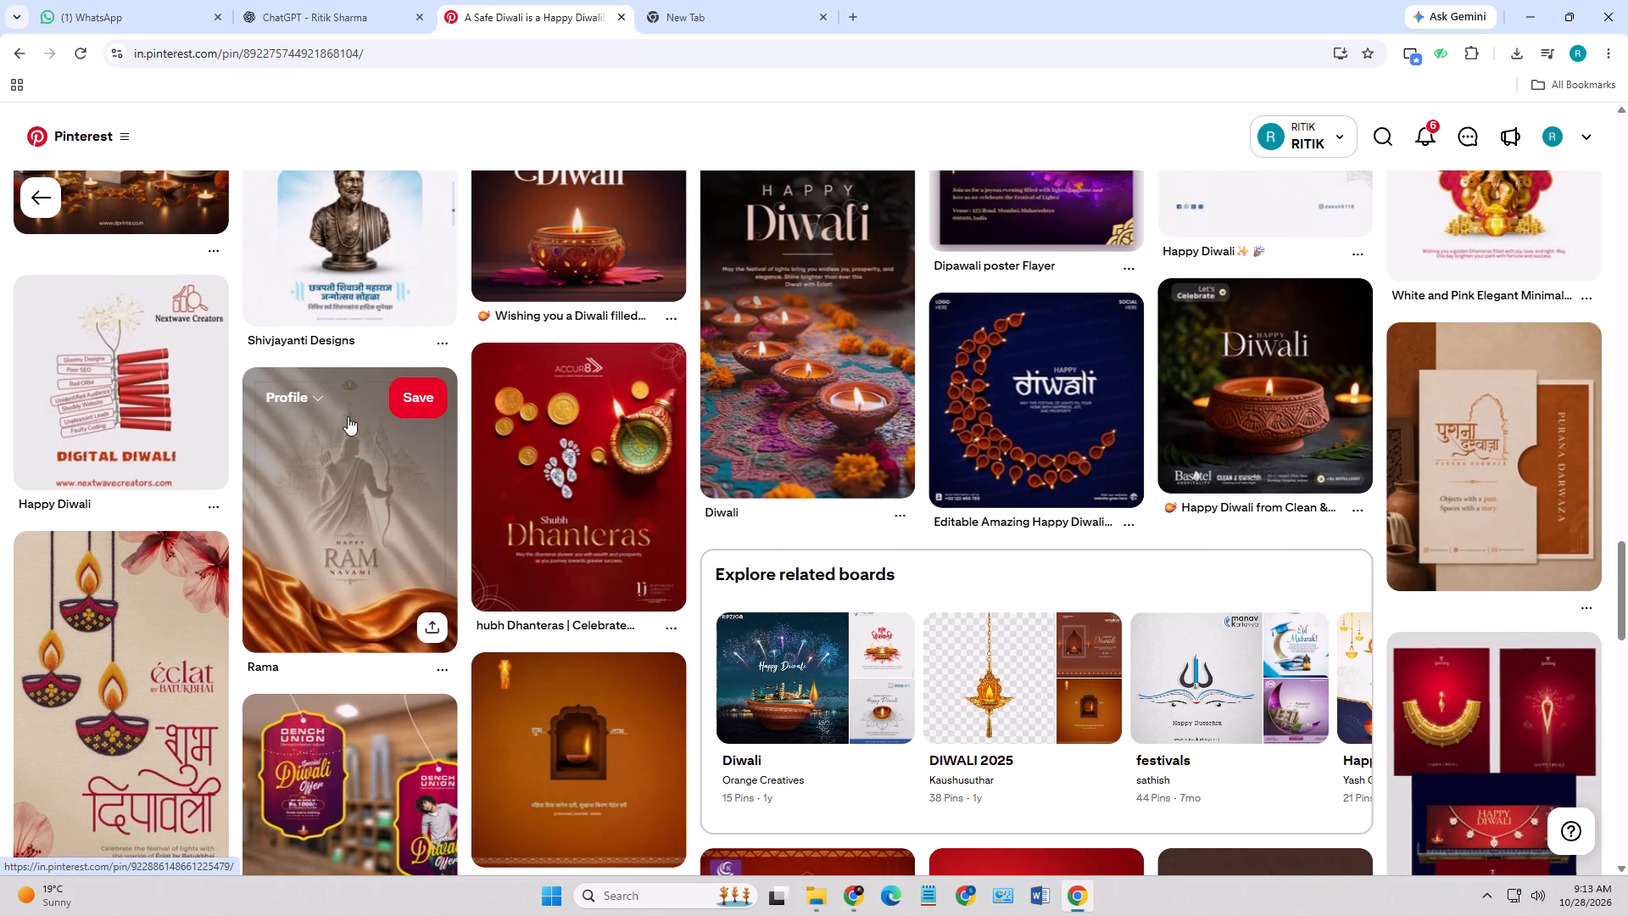
Look further through the related pins around the Dhanteras and Diwali posters for more post design references.
{"action": "scroll", "coordinate": [348, 416], "scroll_direction": "up", "scroll_amount": 1}
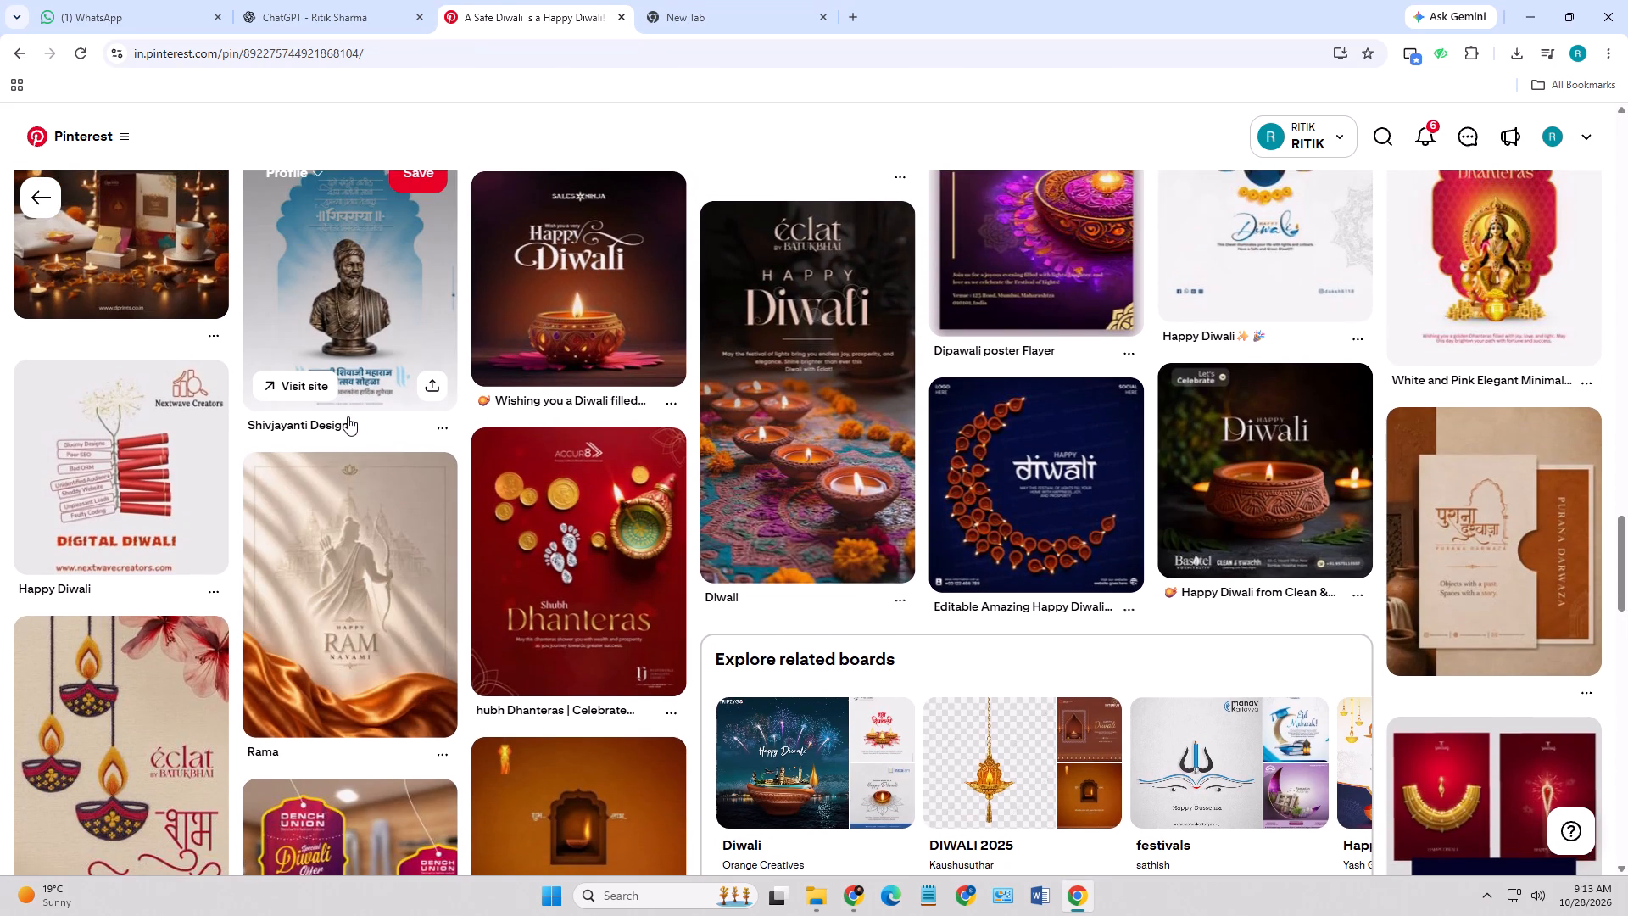
{"action": "scroll", "coordinate": [345, 414], "scroll_direction": "down", "scroll_amount": 6}
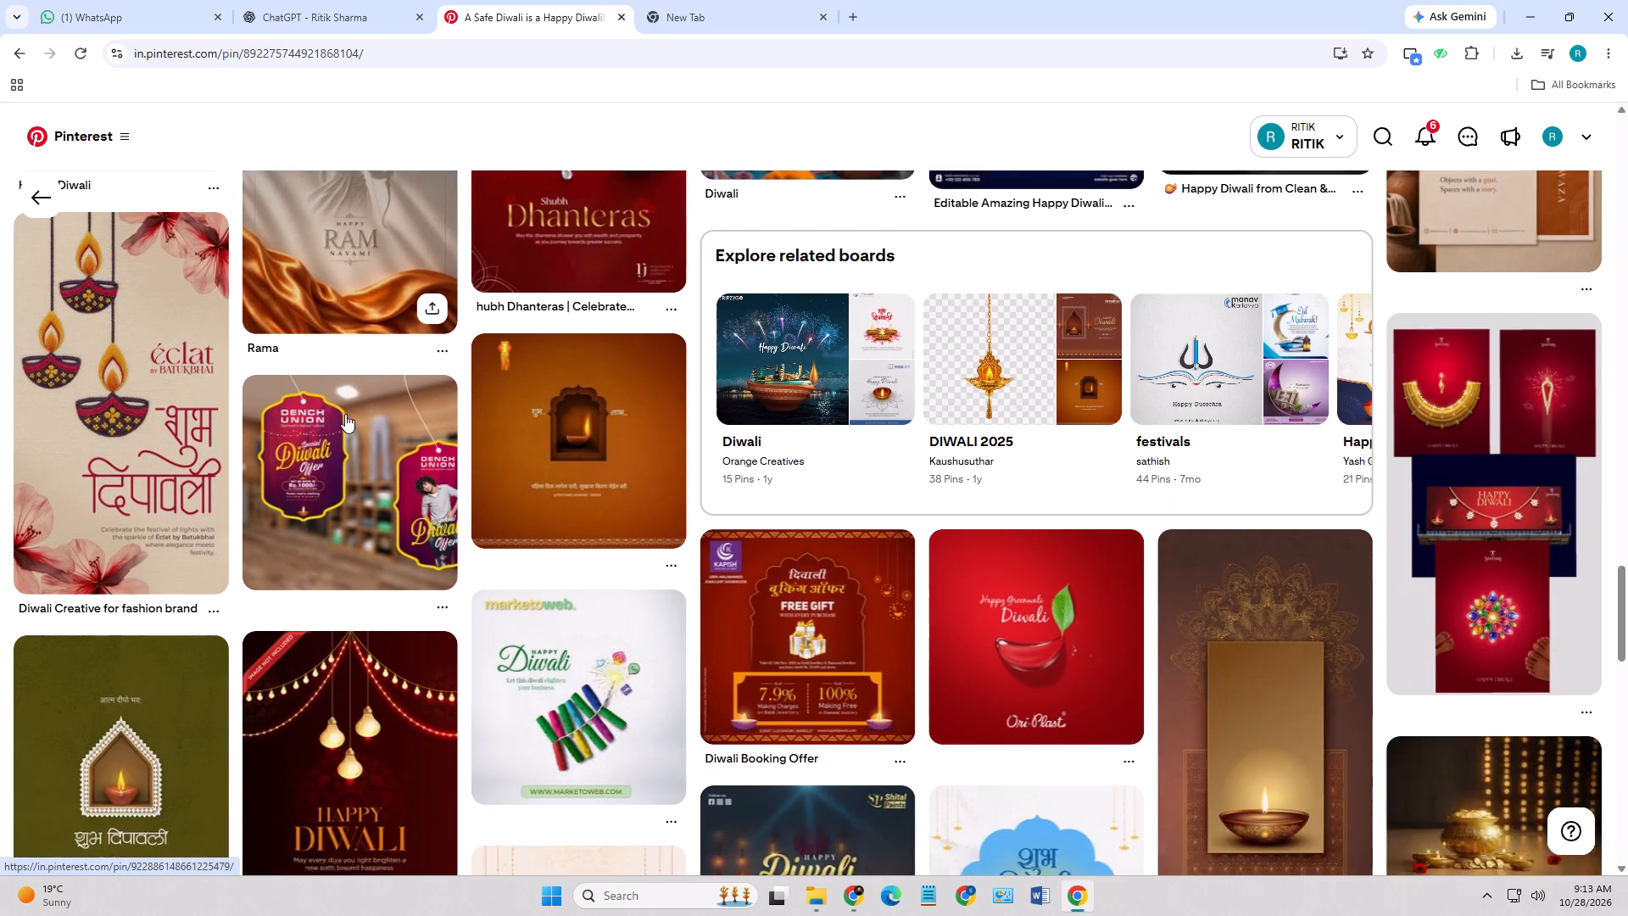
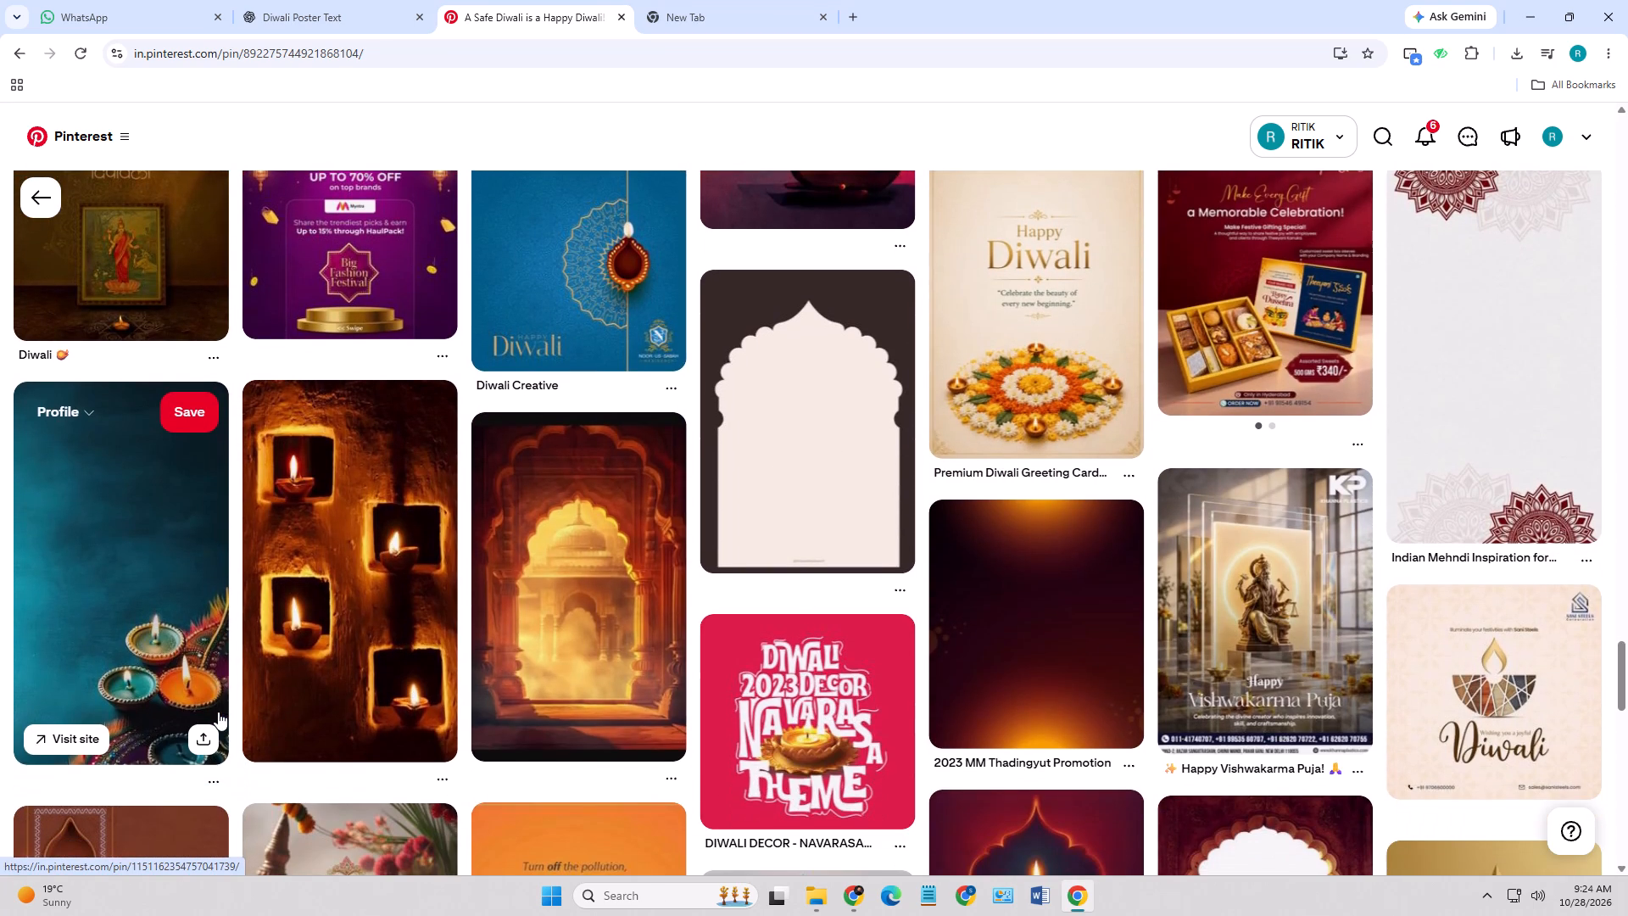
Open the "Festive Pinterest & Instagram Designs" Diwali pin with the brass diyas from the related pins.
{"action": "scroll", "coordinate": [218, 712], "scroll_direction": "down", "scroll_amount": 5}
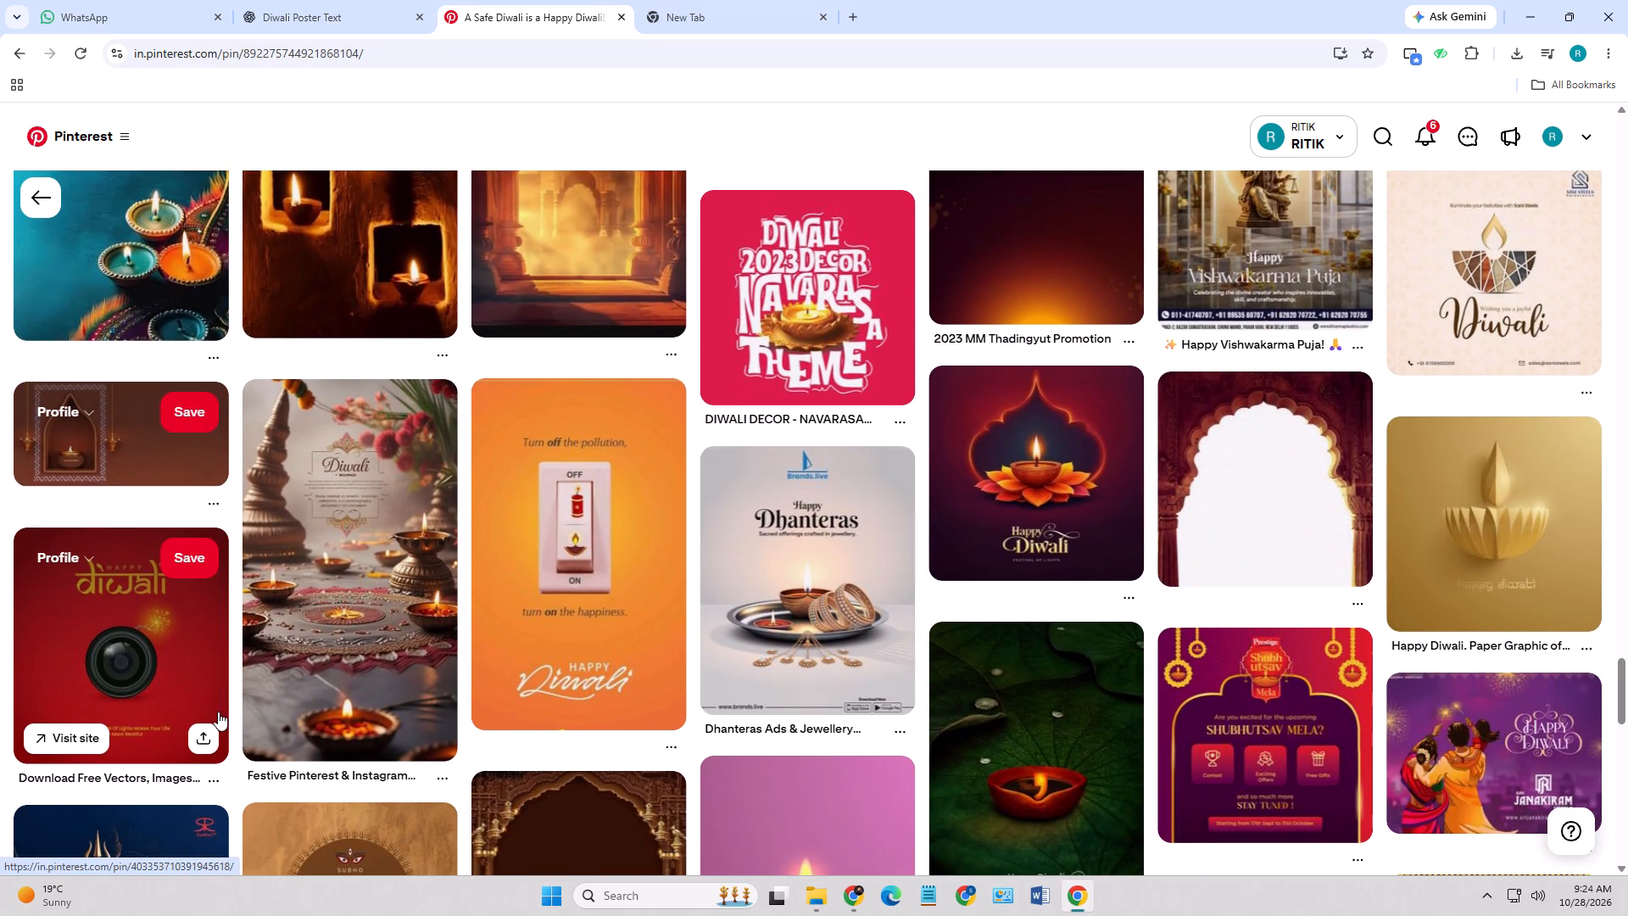
{"action": "left_click", "coordinate": [372, 652]}
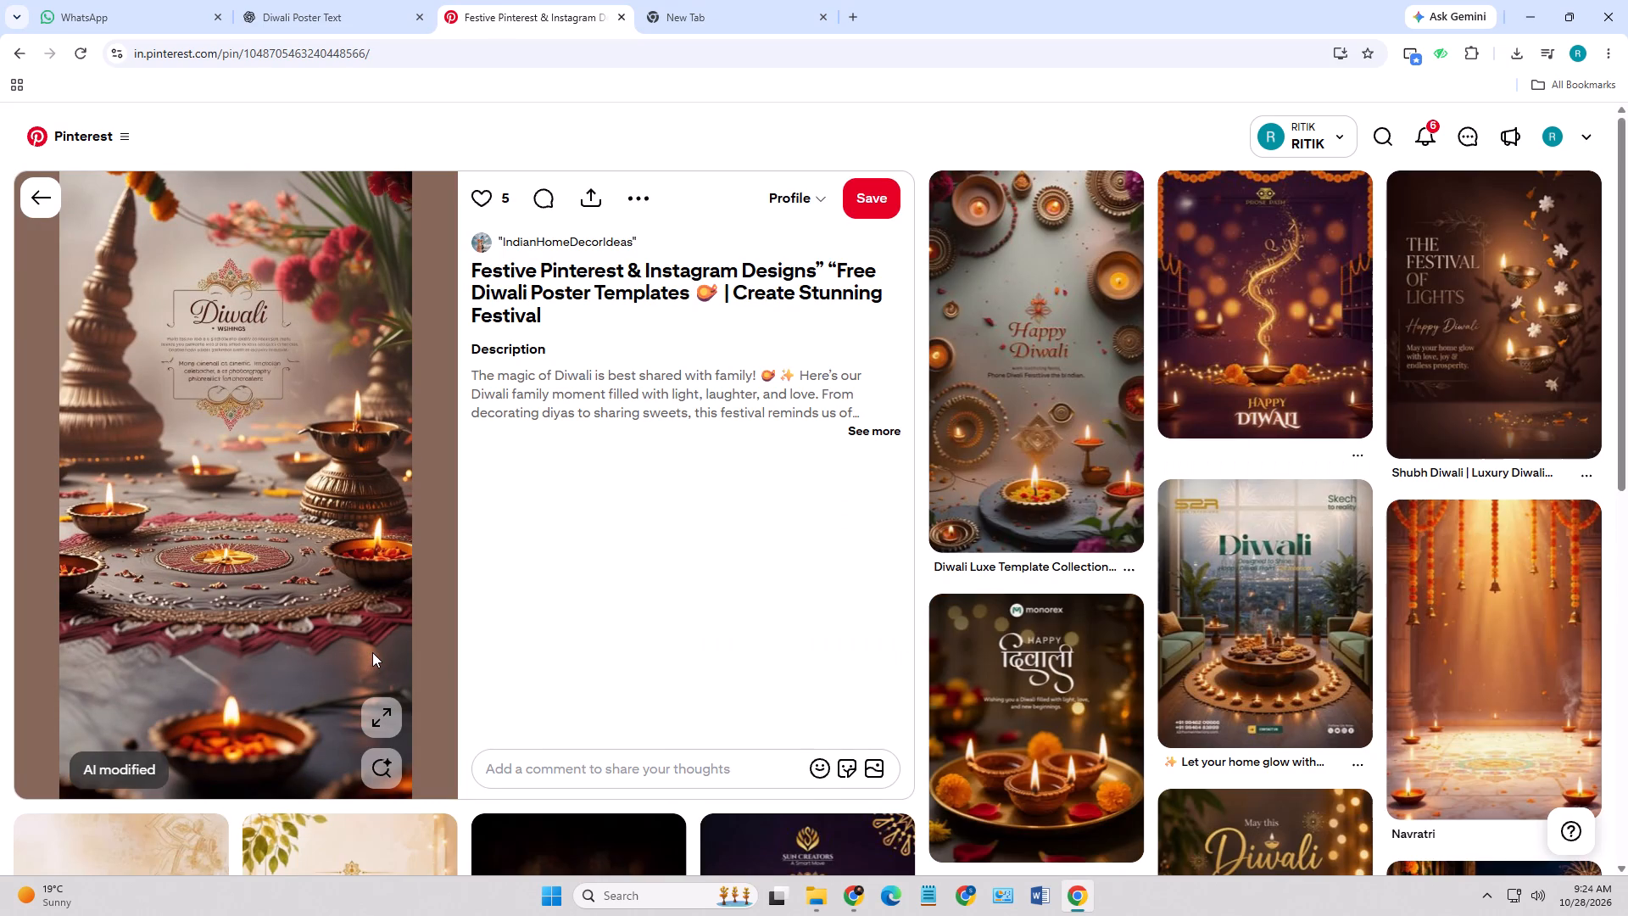
Open the S2R Home Interiors Diwali pin among the related pins and download its image to the Downloads folder.
{"action": "scroll", "coordinate": [373, 651], "scroll_direction": "down", "scroll_amount": 1}
{"action": "left_click", "coordinate": [1244, 539]}
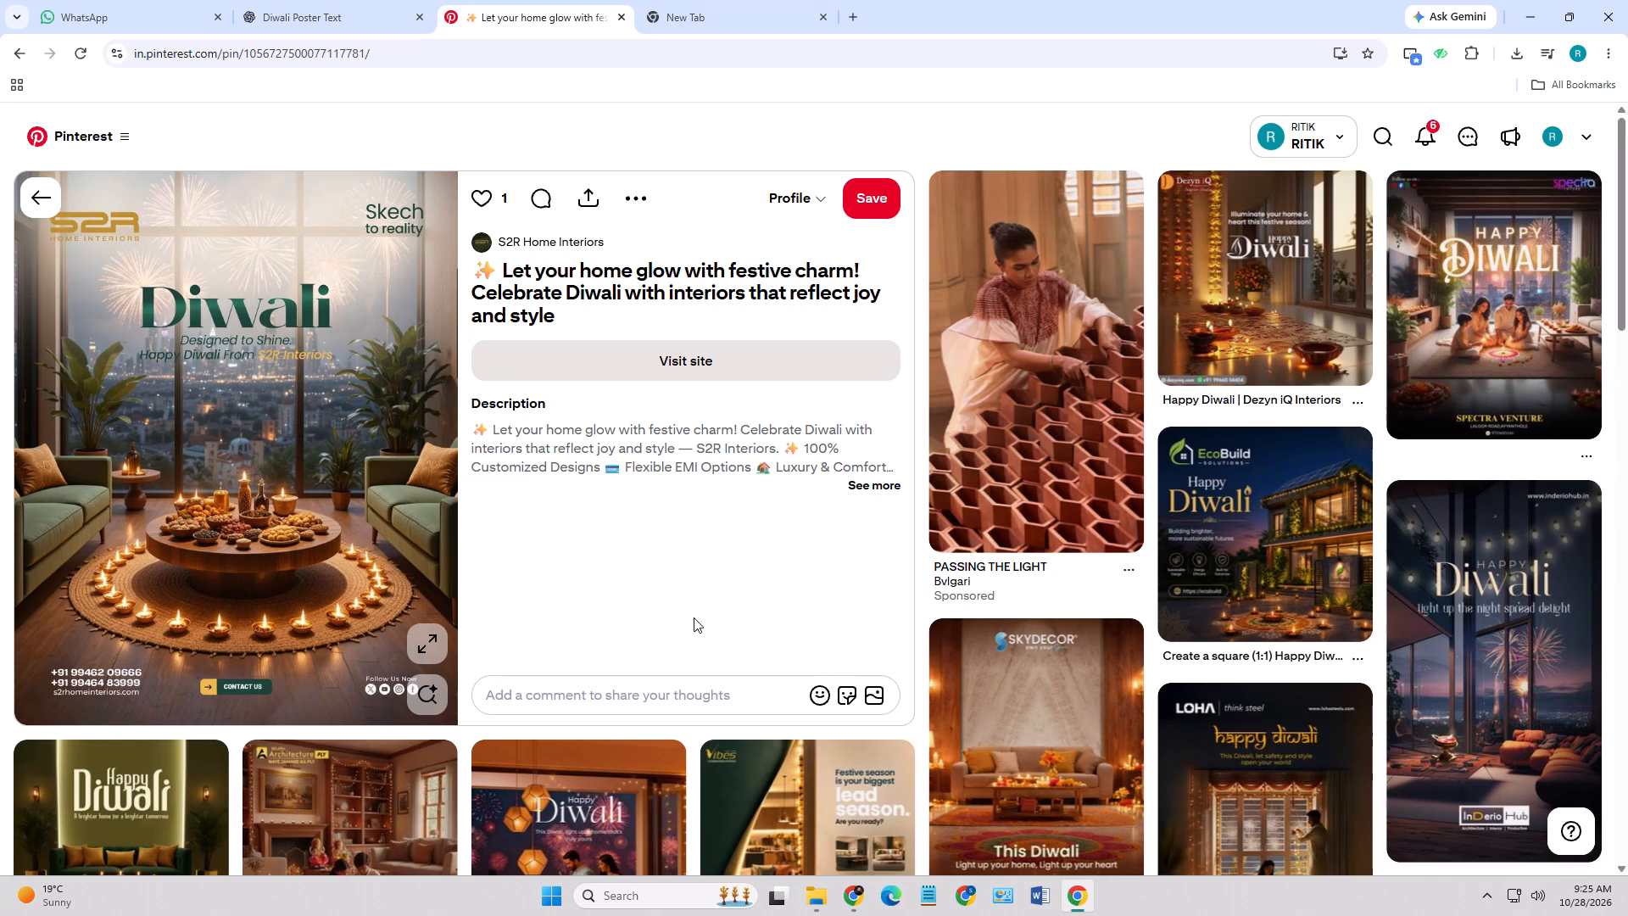
{"action": "left_click", "coordinate": [374, 515]}
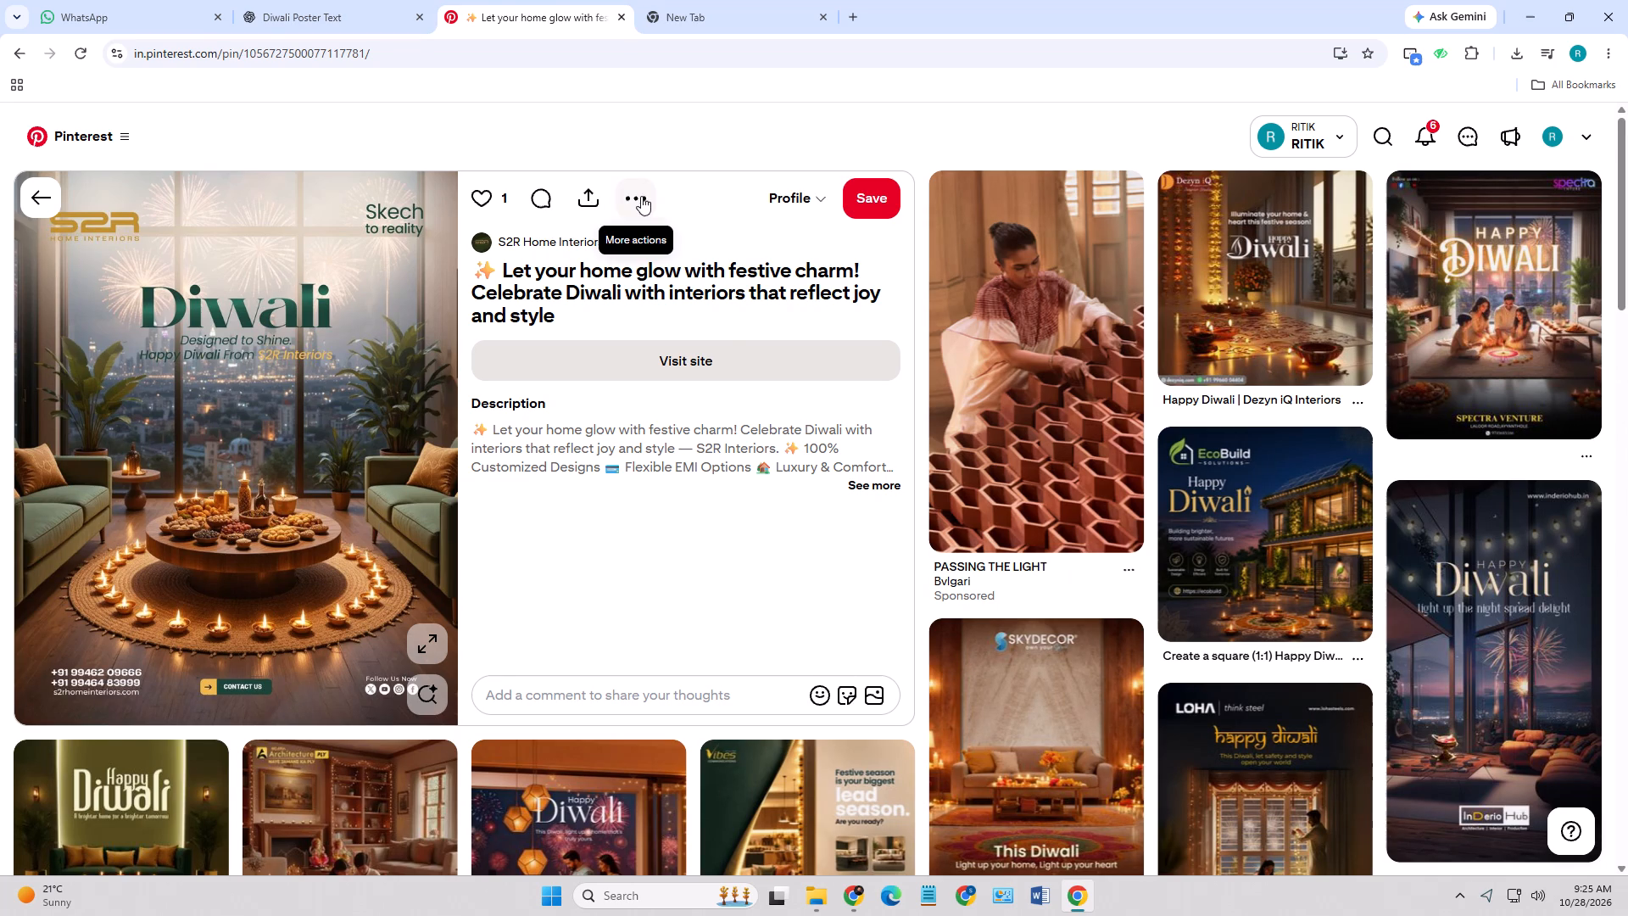
{"action": "left_click", "coordinate": [641, 196]}
{"action": "left_click", "coordinate": [612, 282]}
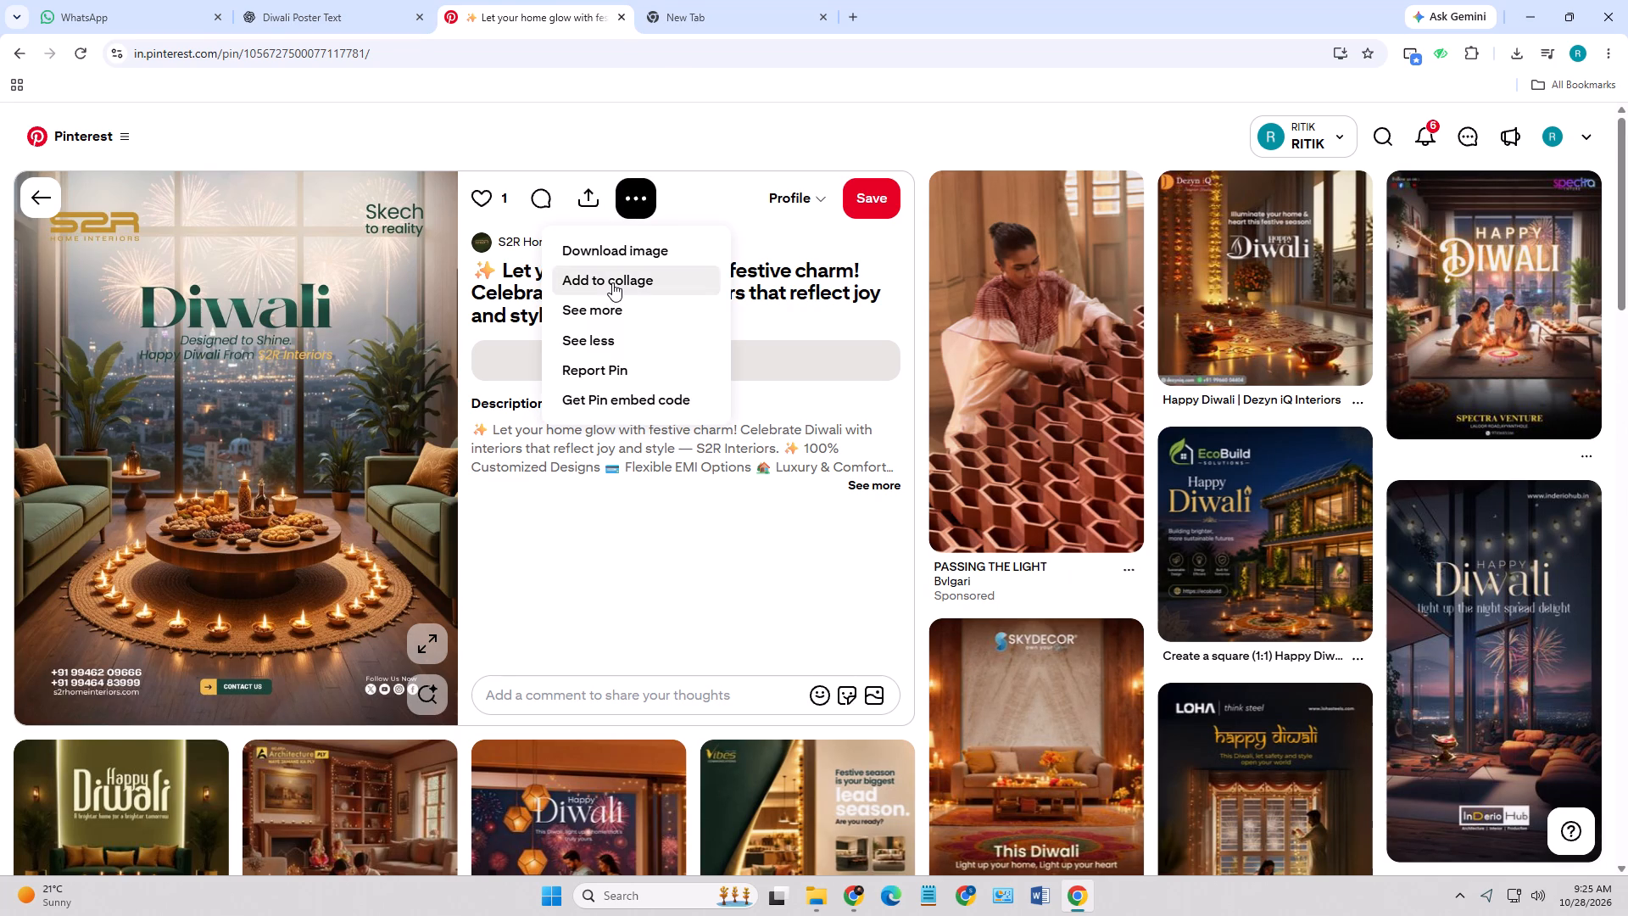
{"action": "left_click", "coordinate": [670, 252]}
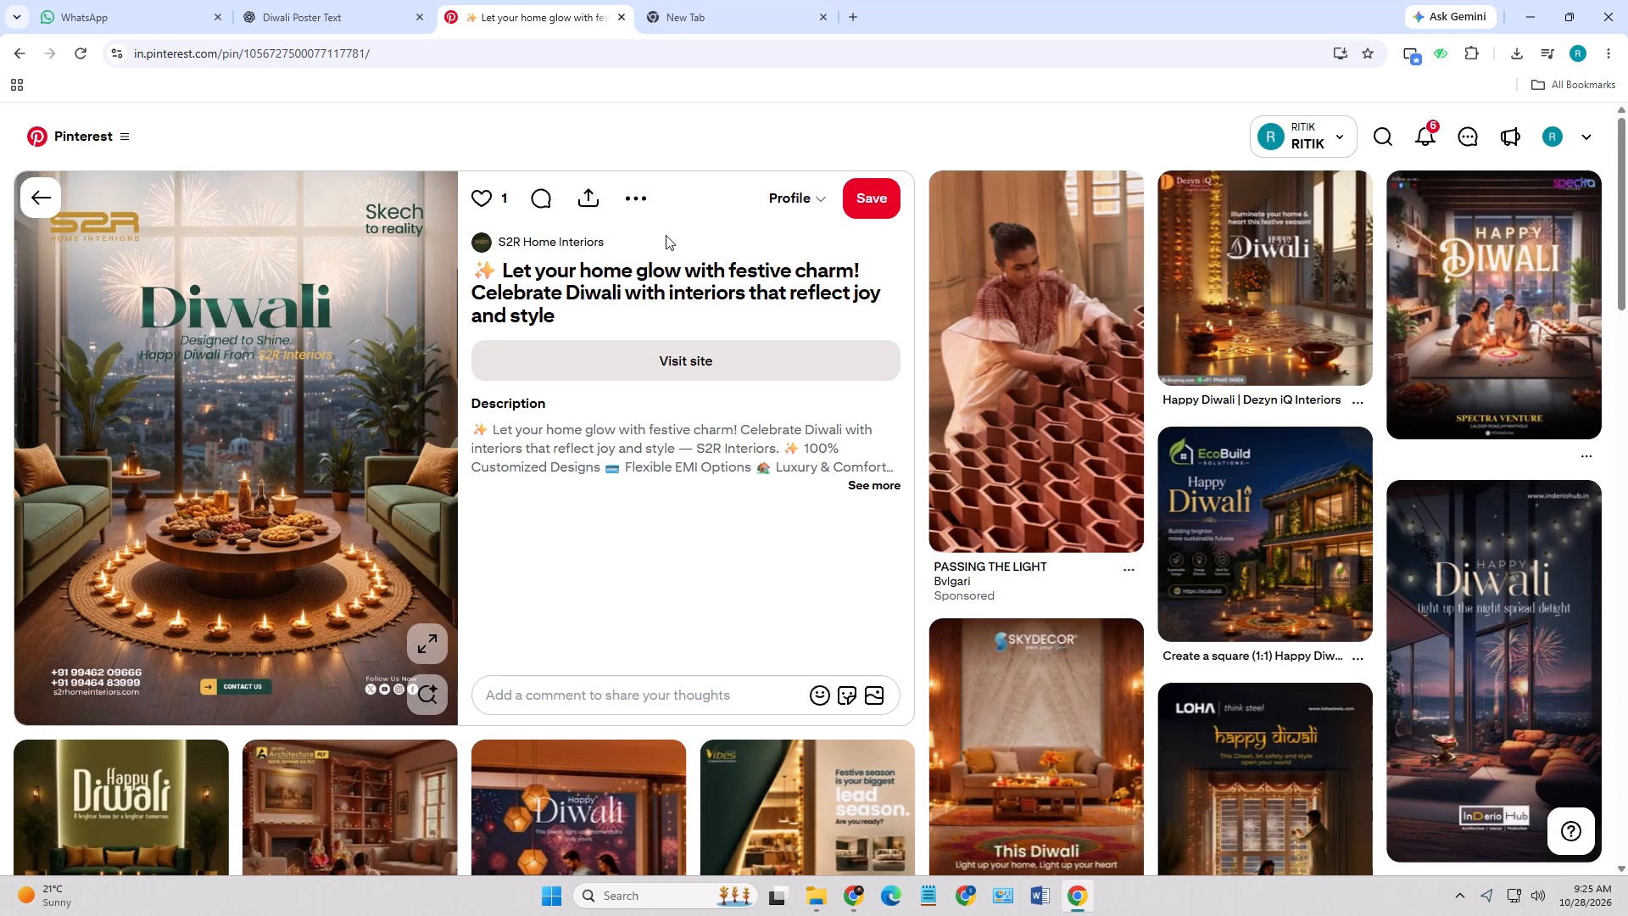
{"action": "left_click", "coordinate": [649, 196]}
{"action": "left_click", "coordinate": [634, 249]}
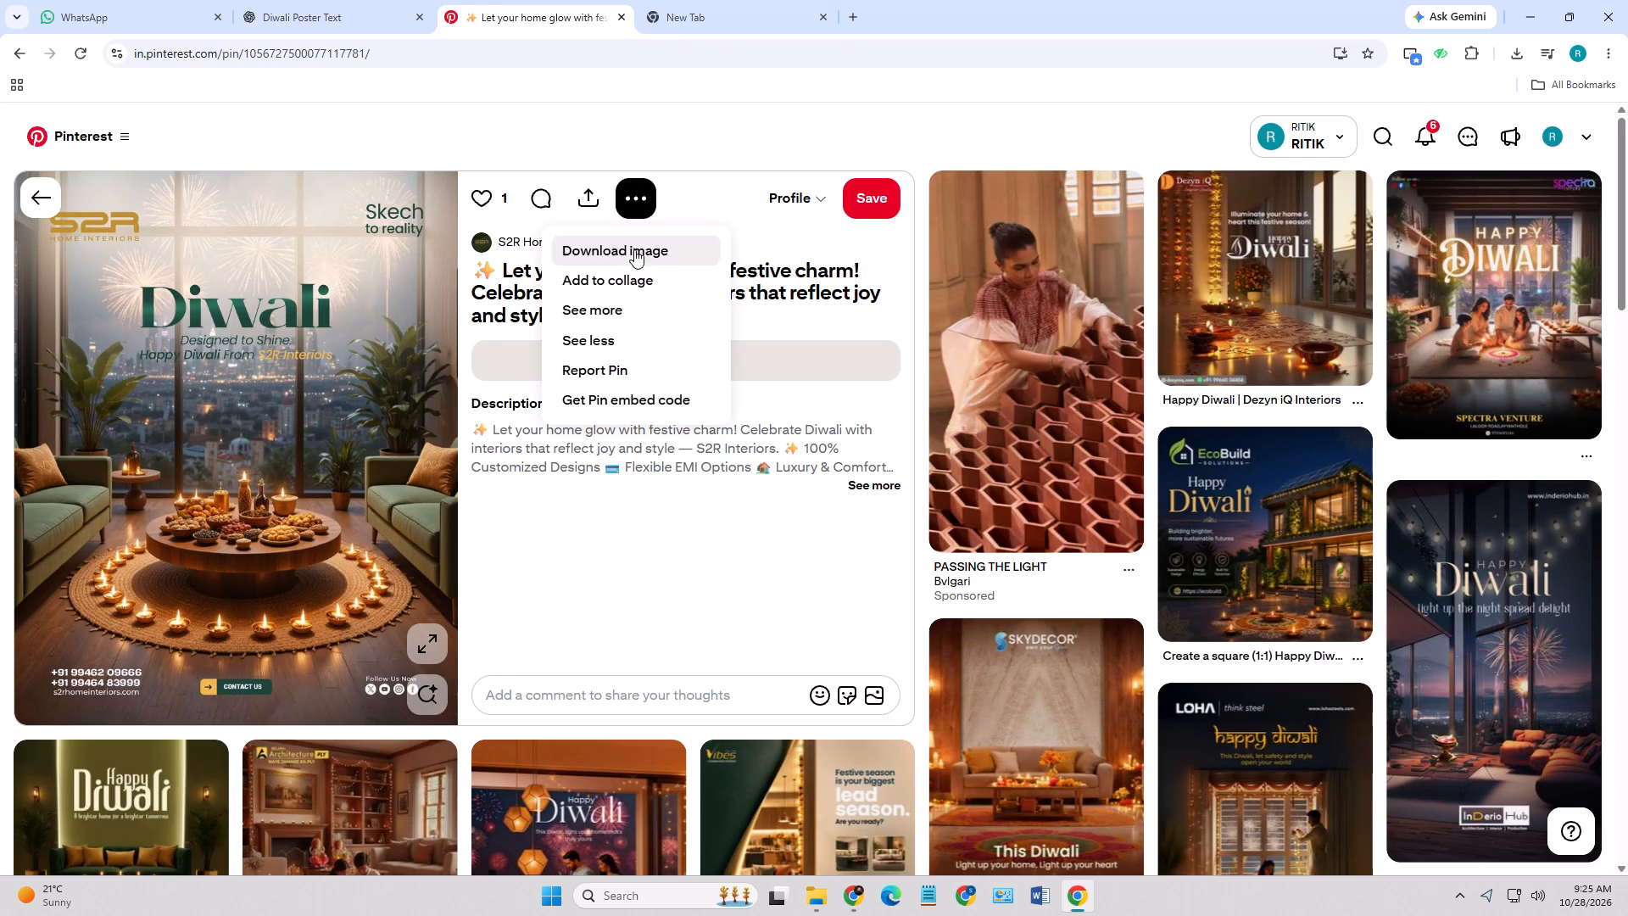
{"action": "left_click", "coordinate": [1487, 848]}
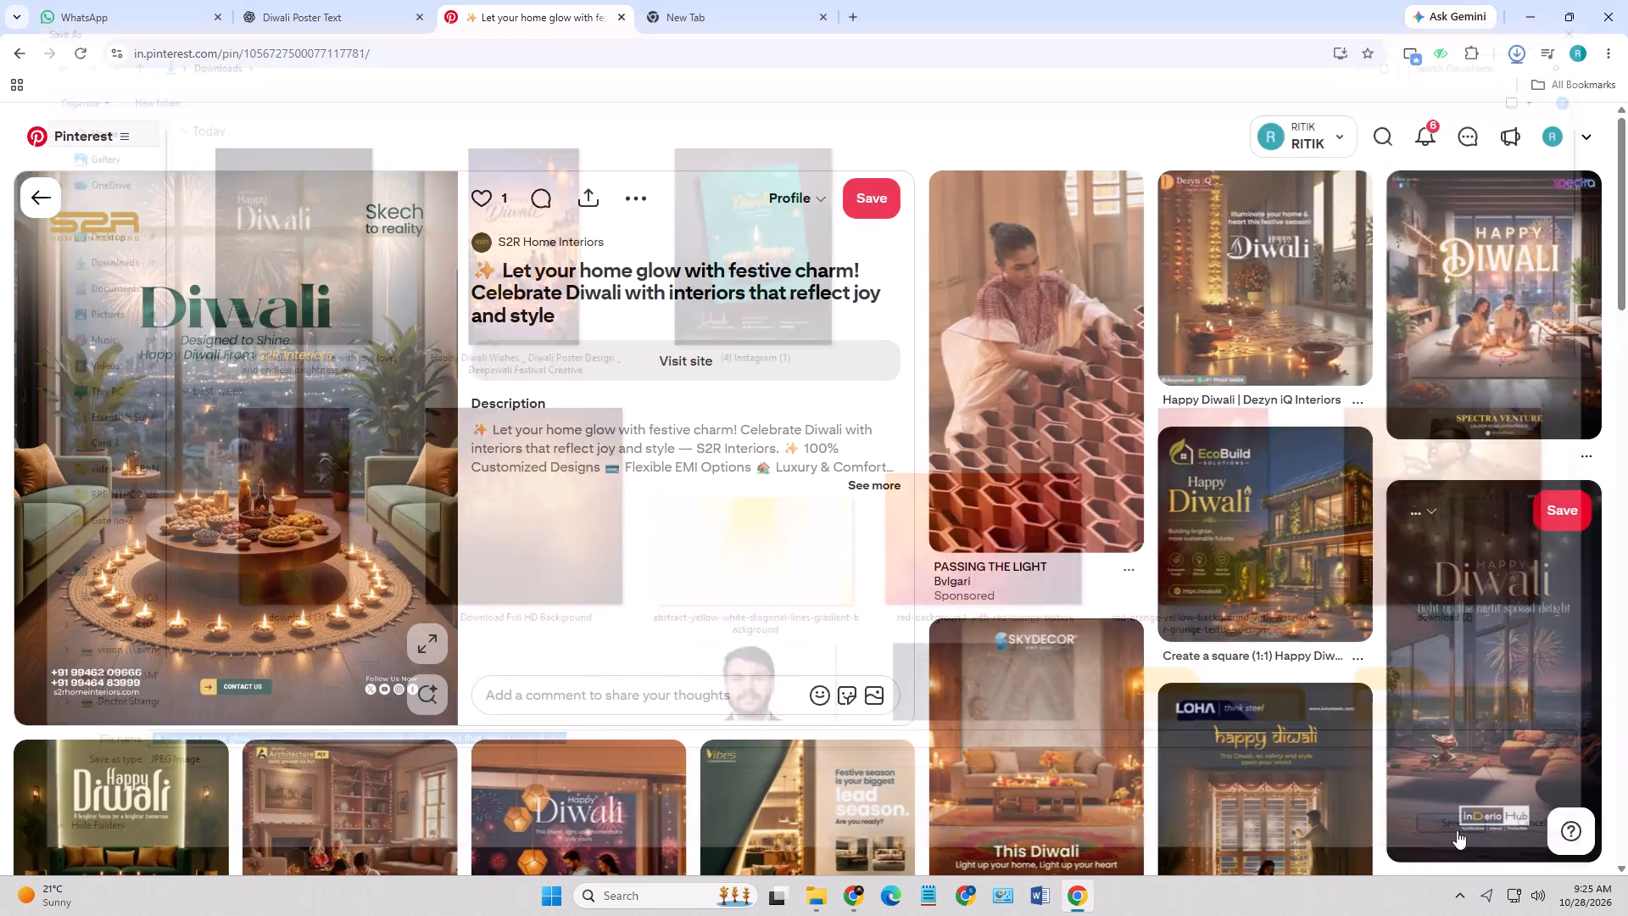
Find the Sunraja Daily "Happy Diwali" family poster among the related pins and download its image as a JPEG to Downloads.
{"action": "left_click", "coordinate": [924, 577]}
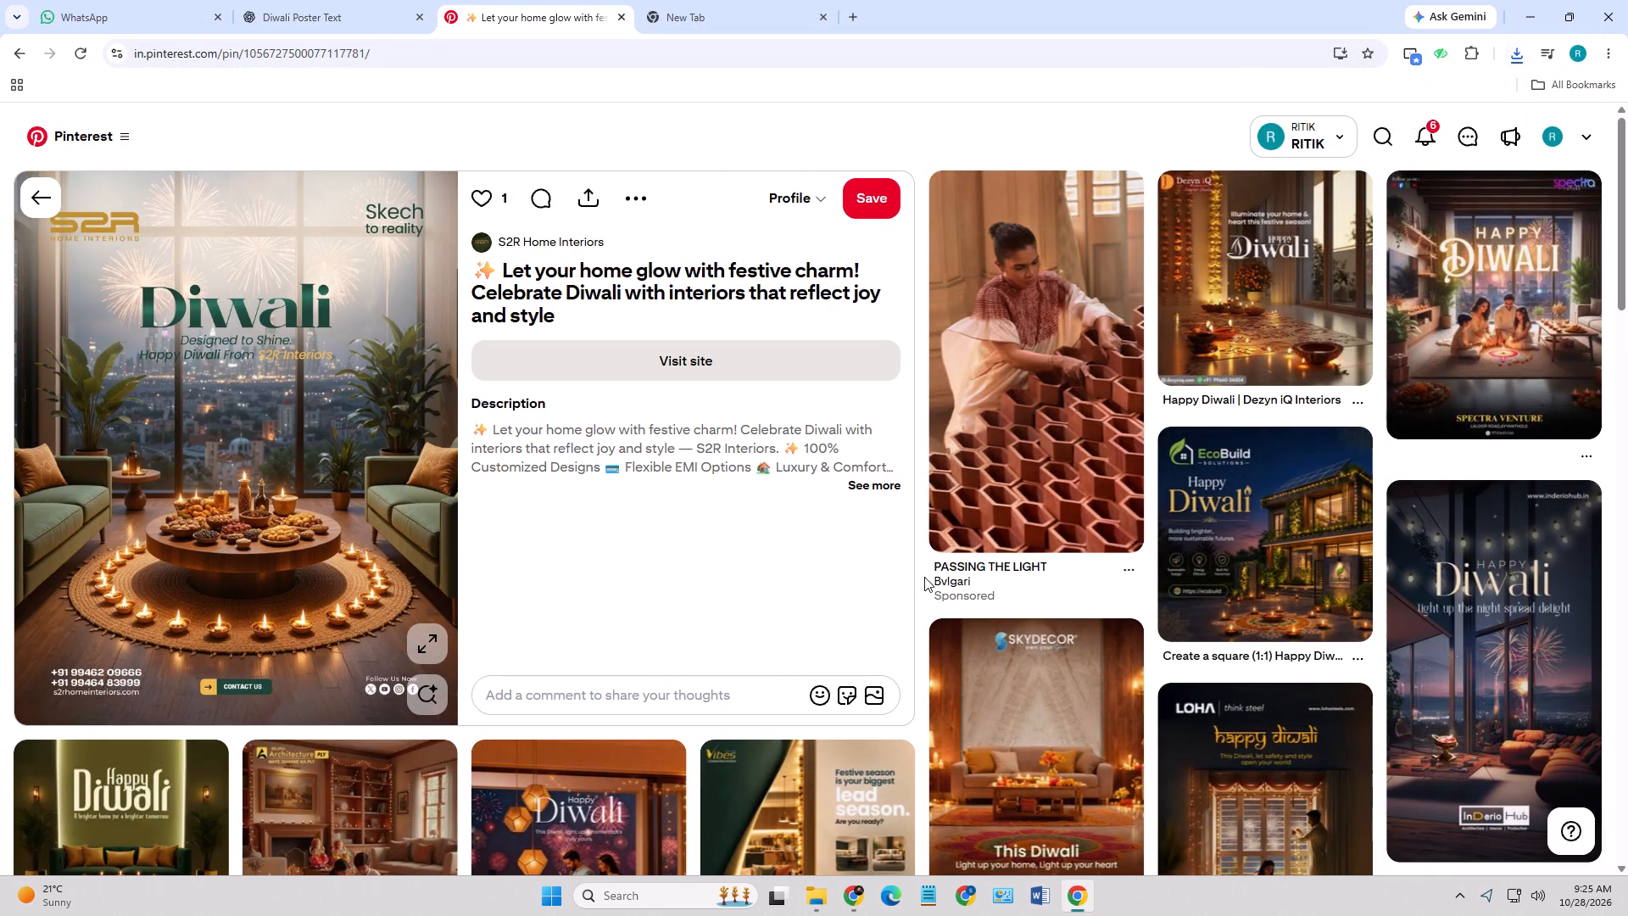
{"action": "scroll", "coordinate": [924, 577], "scroll_direction": "down", "scroll_amount": 3}
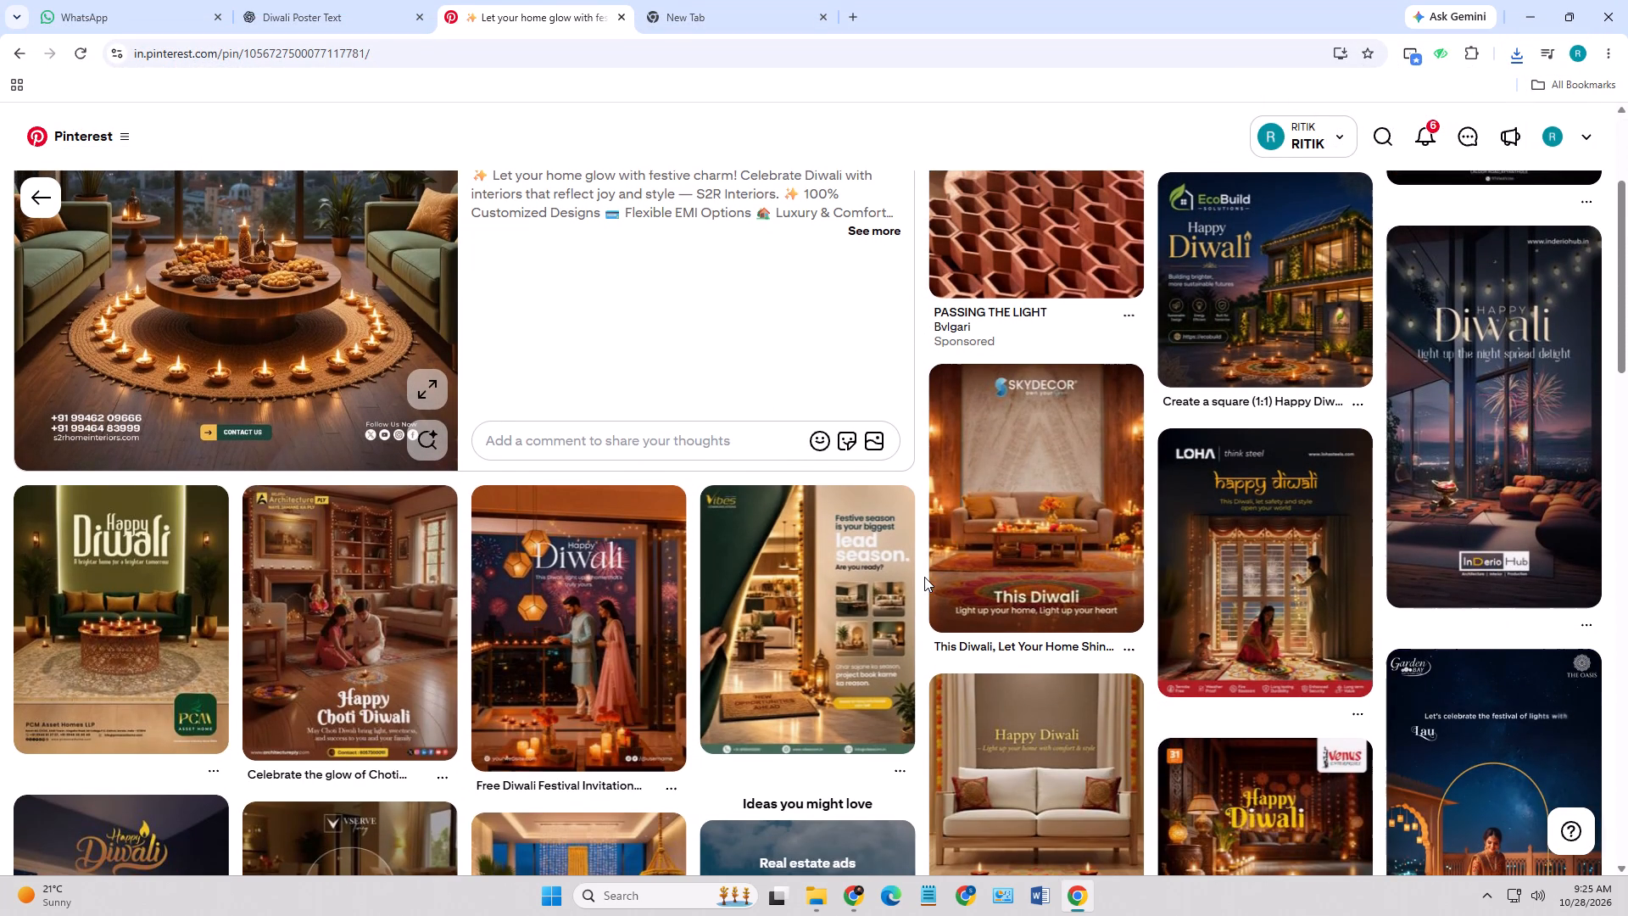
{"action": "scroll", "coordinate": [924, 577], "scroll_direction": "down", "scroll_amount": 4}
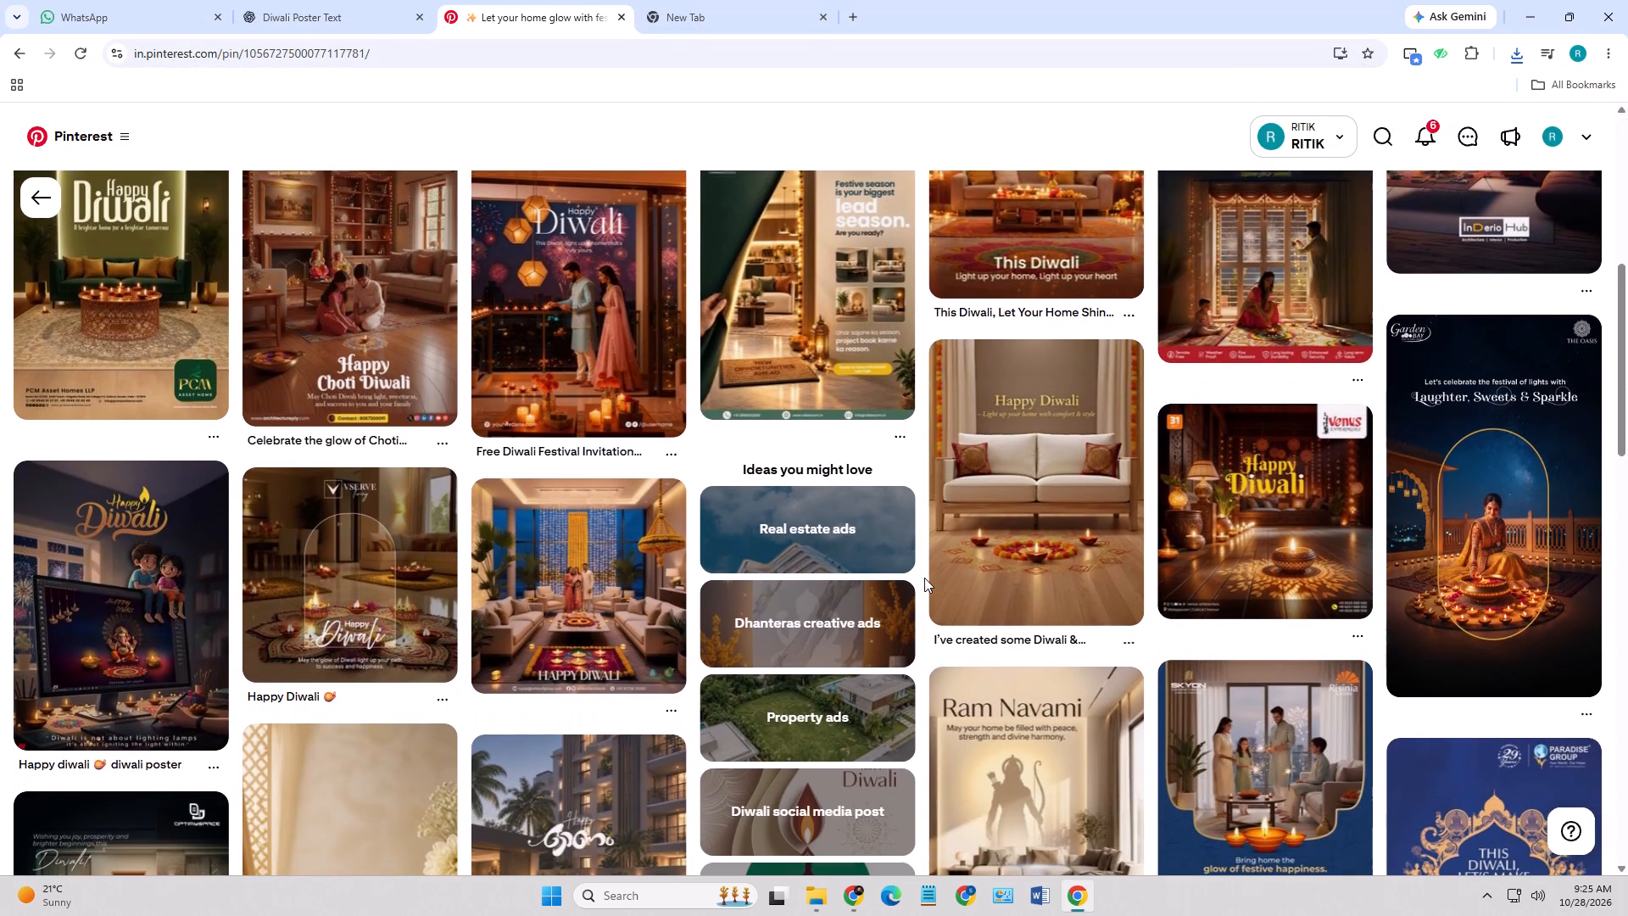
{"action": "scroll", "coordinate": [924, 578], "scroll_direction": "down", "scroll_amount": 2}
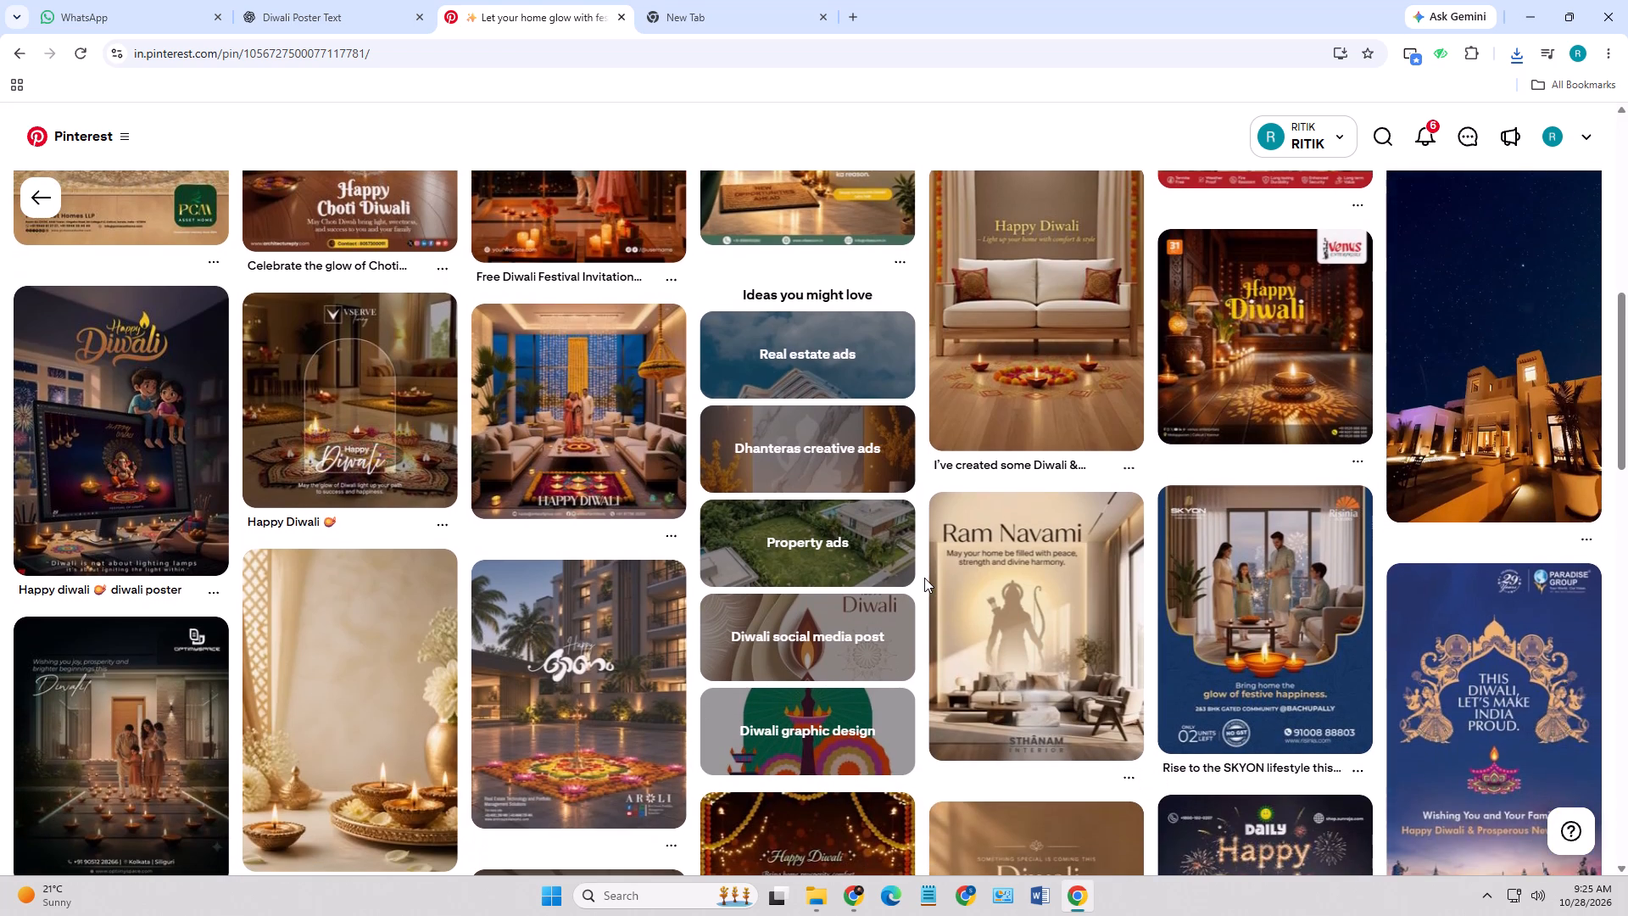
{"action": "scroll", "coordinate": [924, 578], "scroll_direction": "down", "scroll_amount": 3}
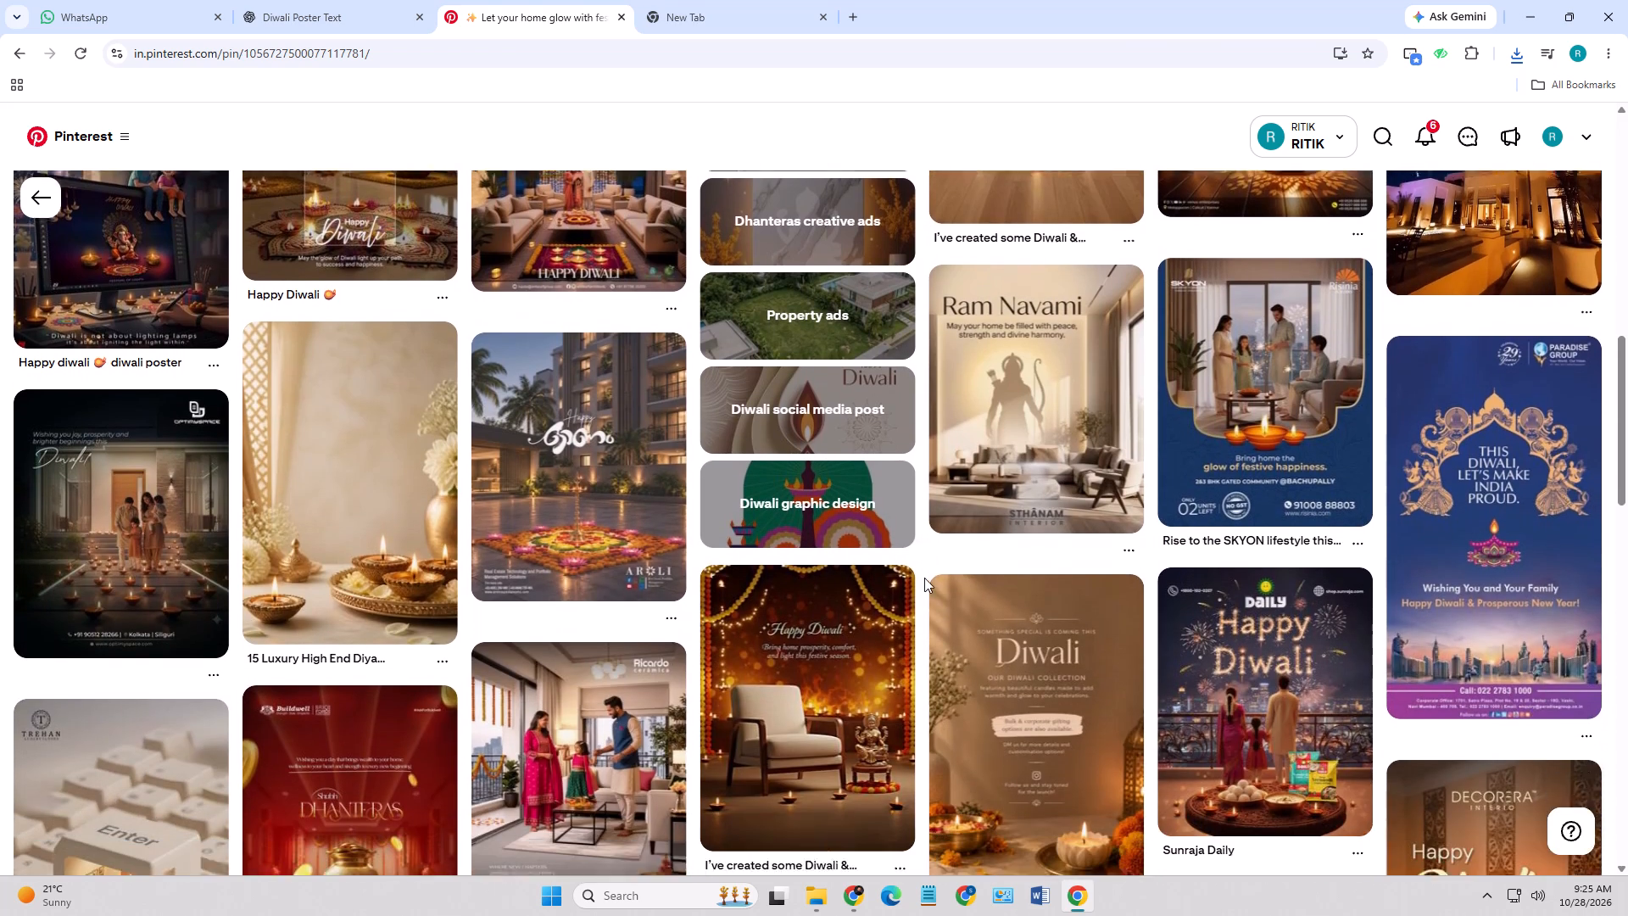
{"action": "scroll", "coordinate": [924, 578], "scroll_direction": "down", "scroll_amount": 1}
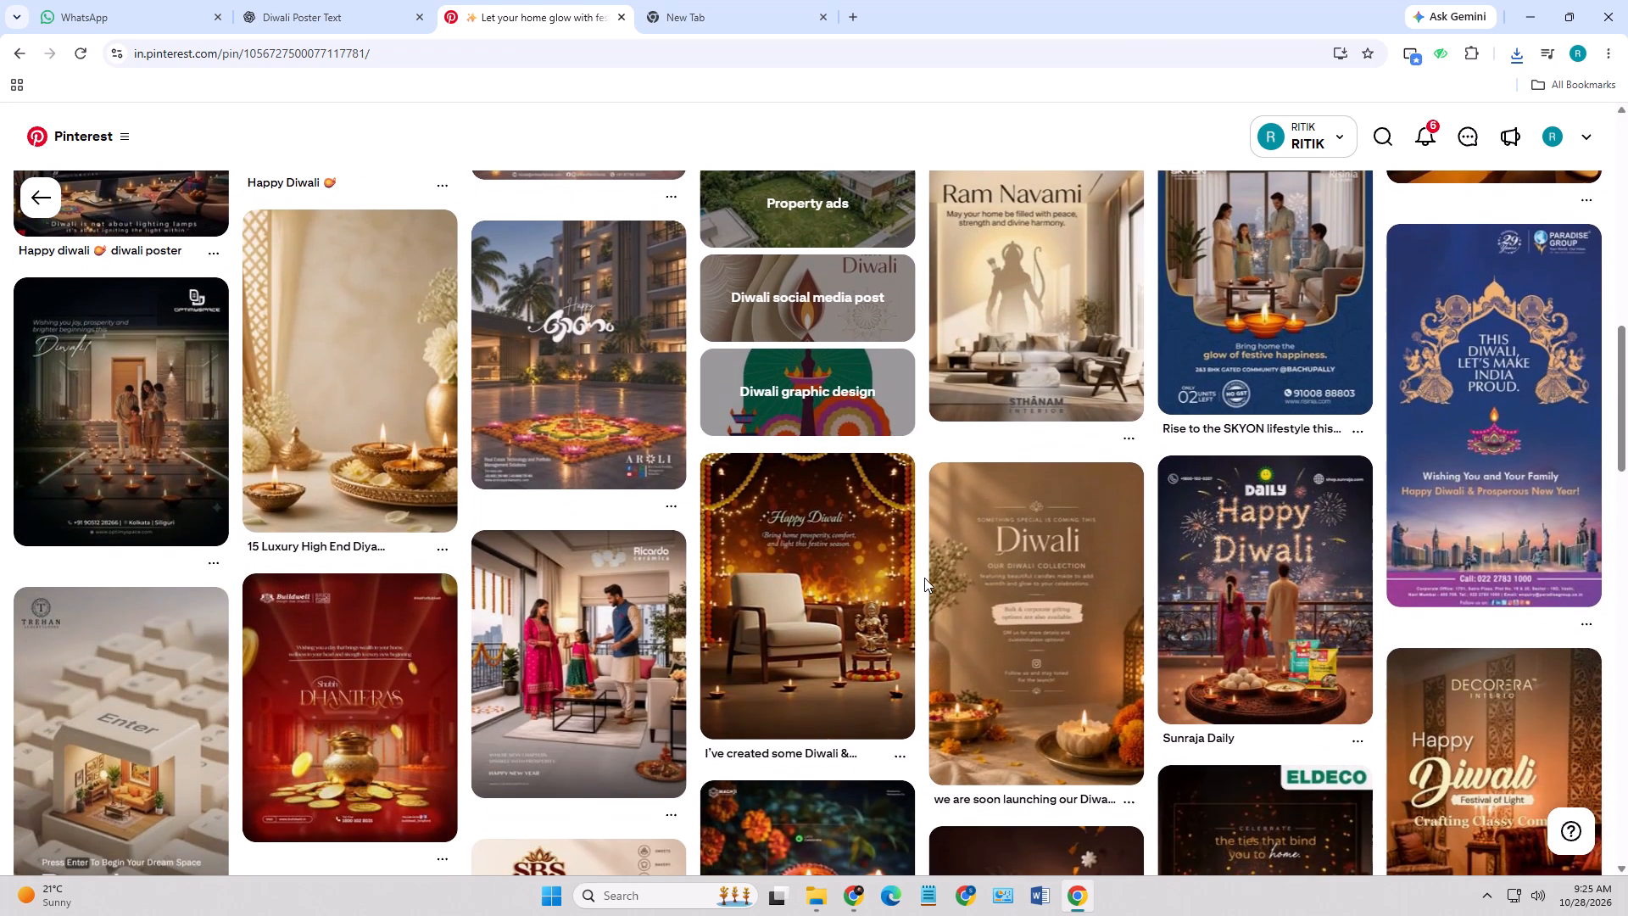
{"action": "left_click", "coordinate": [1251, 640]}
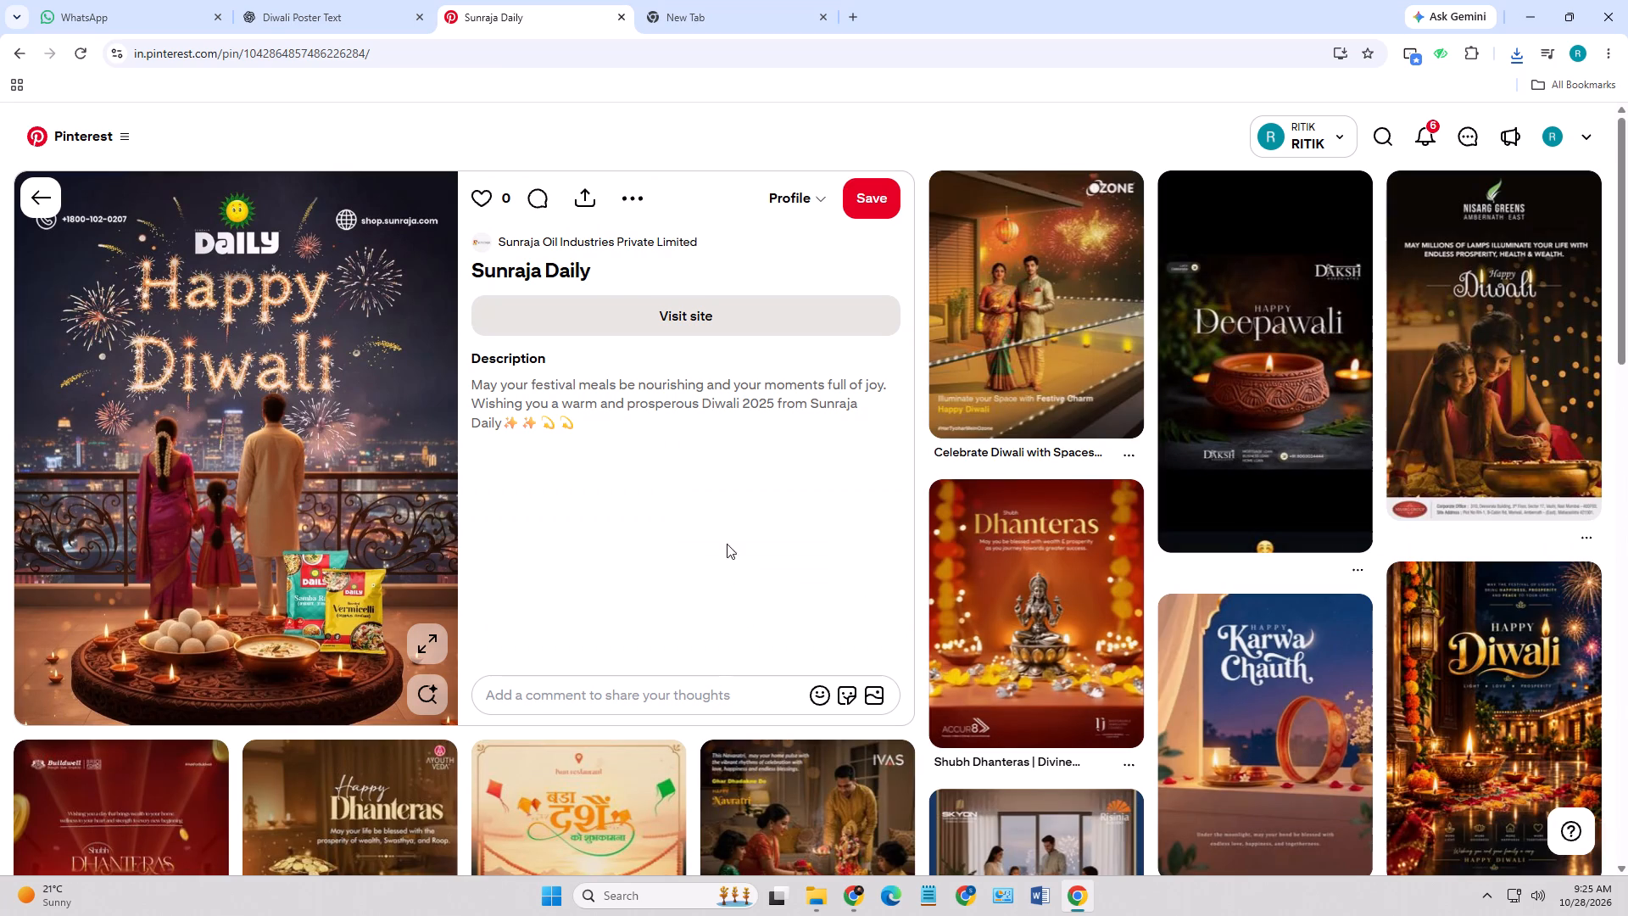
{"action": "left_click", "coordinate": [648, 211]}
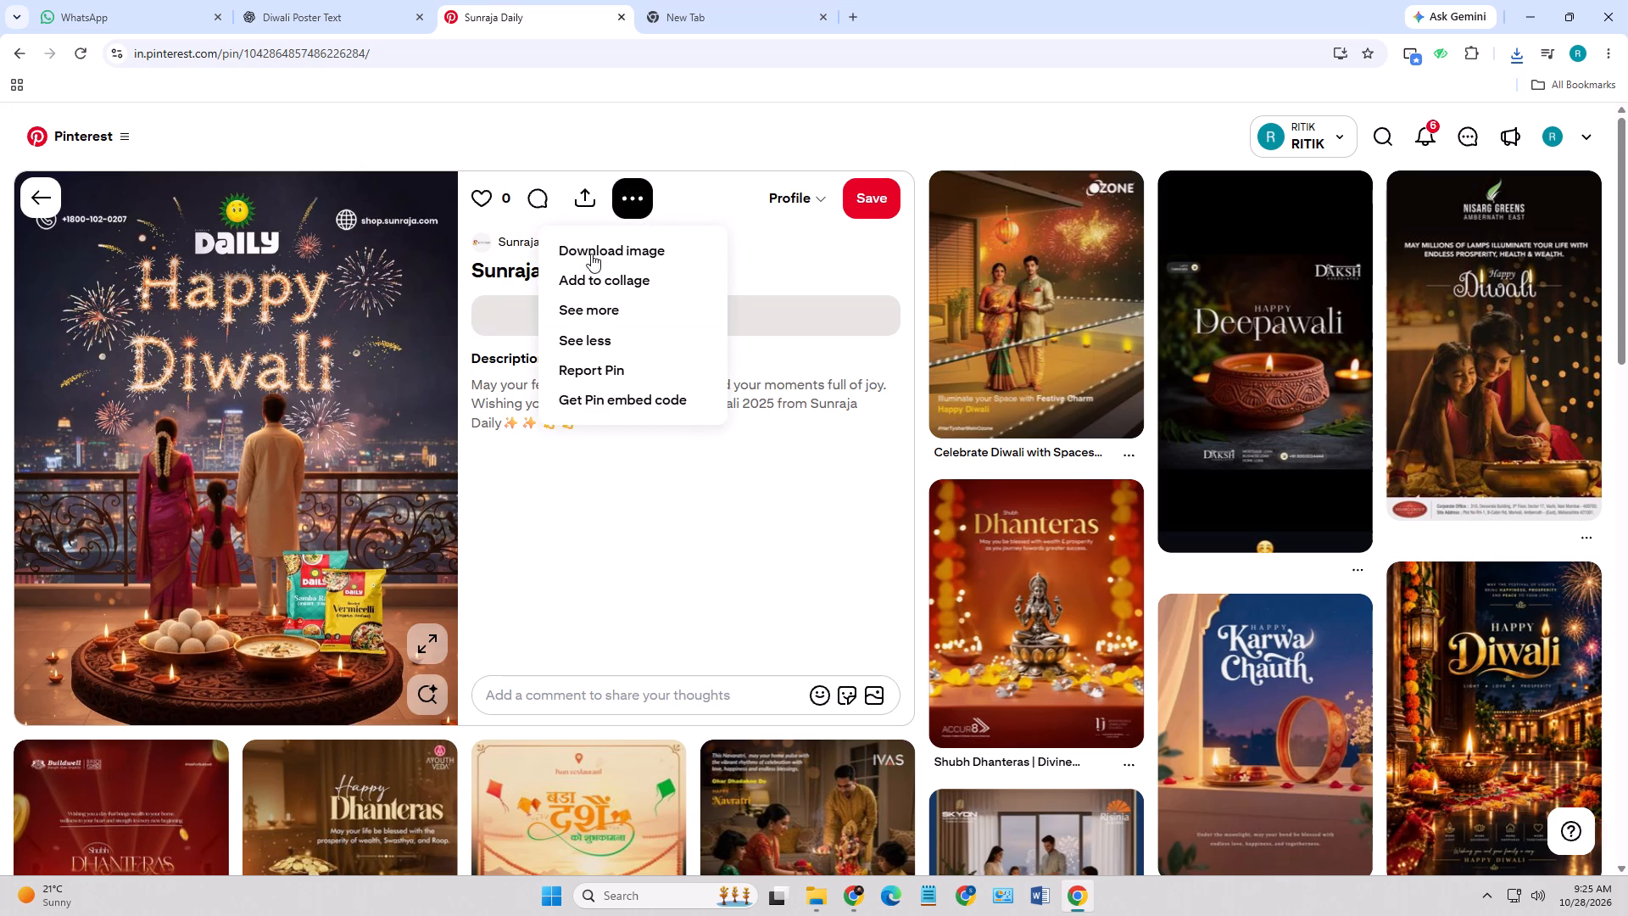
{"action": "left_click", "coordinate": [591, 254]}
{"action": "left_click", "coordinate": [1459, 847]}
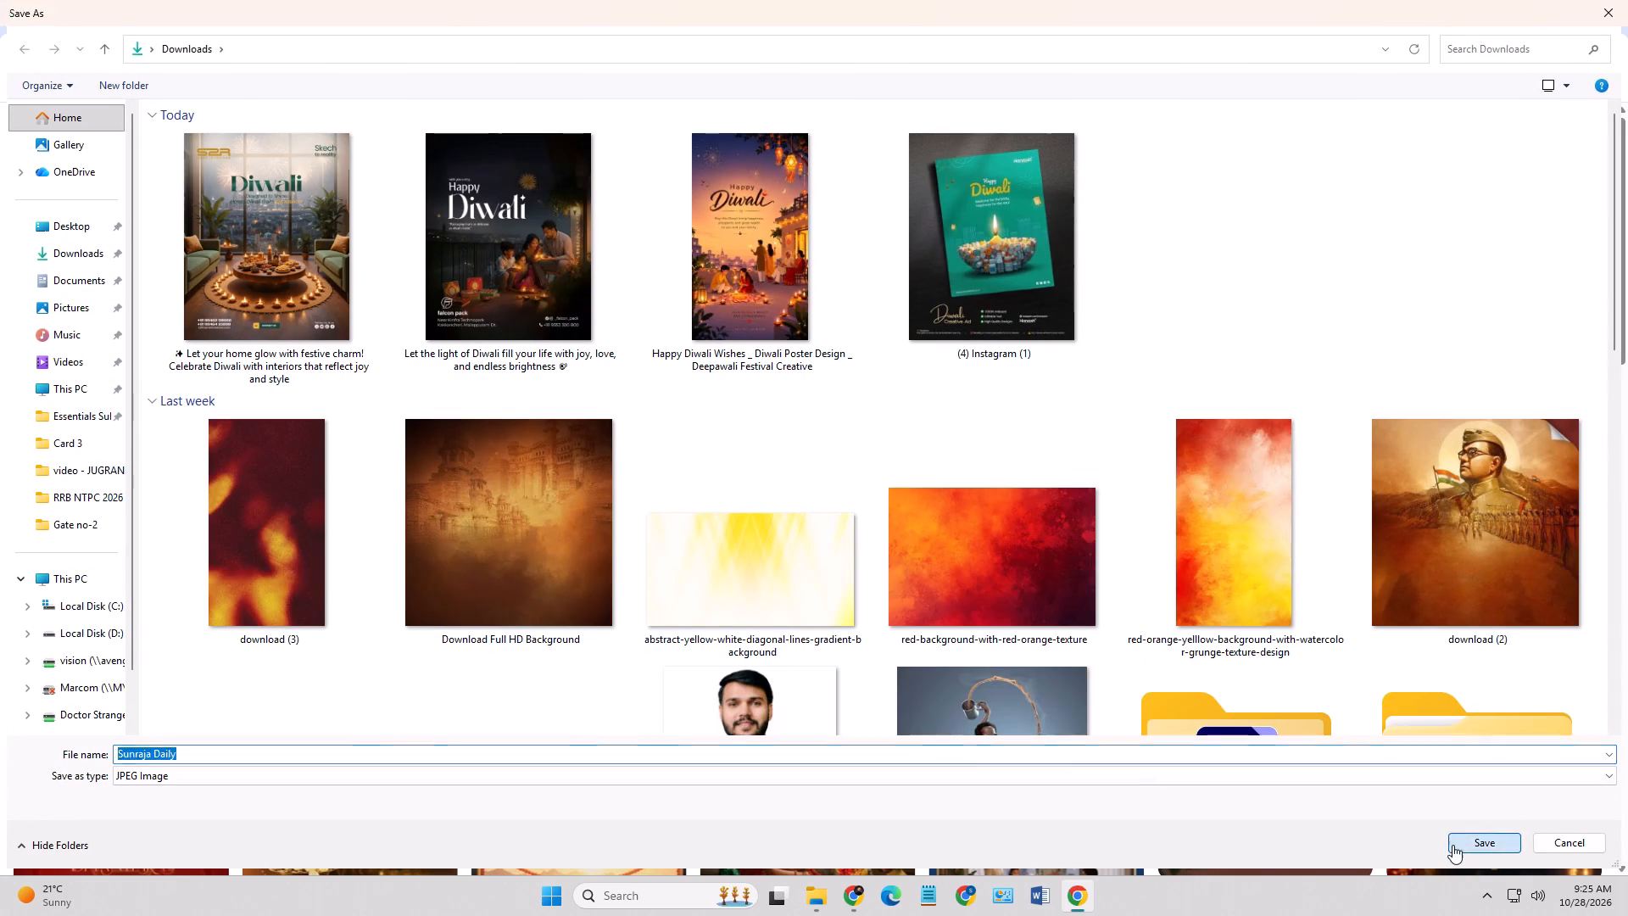
Browse the pins related to the Sunraja Daily Diwali poster for further festive ad design references.
{"action": "scroll", "coordinate": [906, 680], "scroll_direction": "down", "scroll_amount": 3}
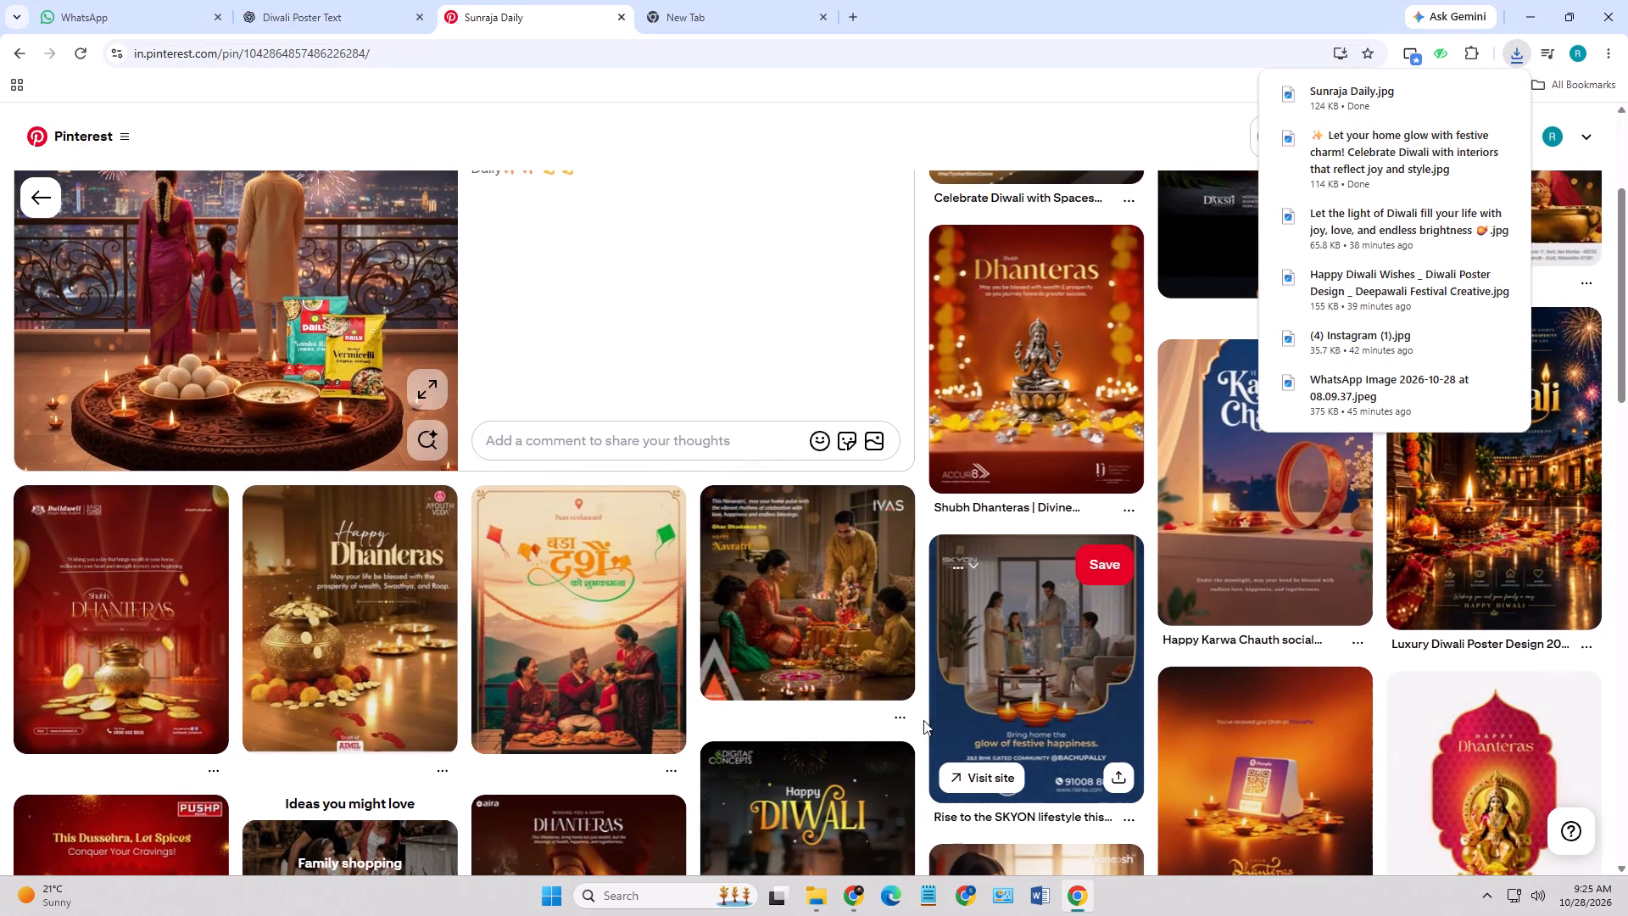
{"action": "left_click", "coordinate": [921, 720]}
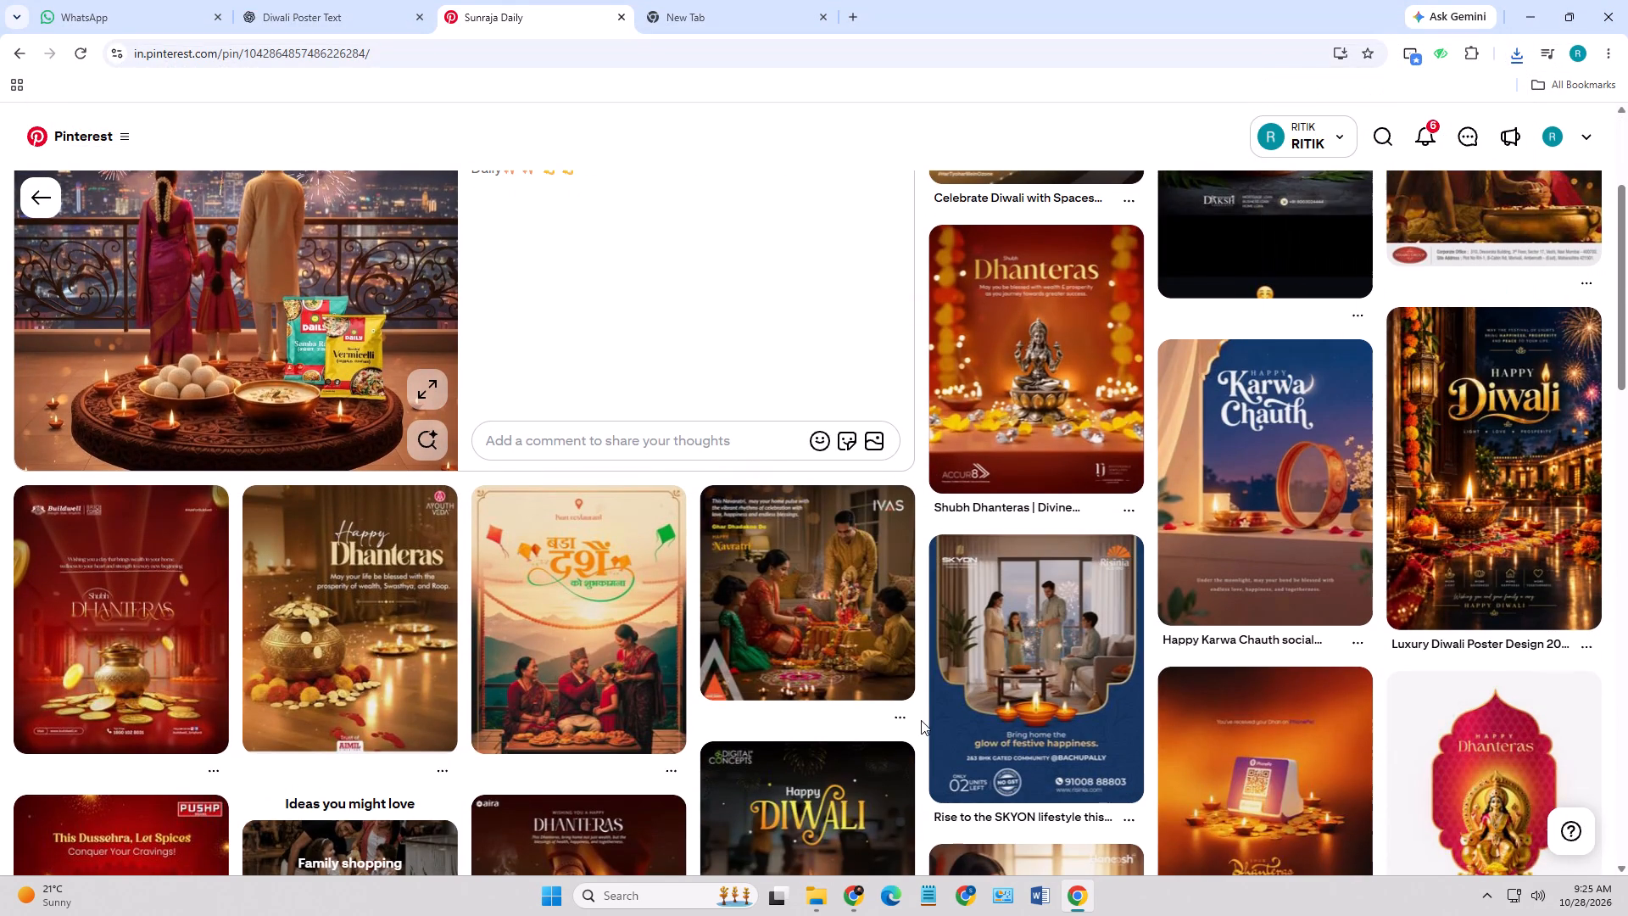
{"action": "scroll", "coordinate": [921, 720], "scroll_direction": "down", "scroll_amount": 1}
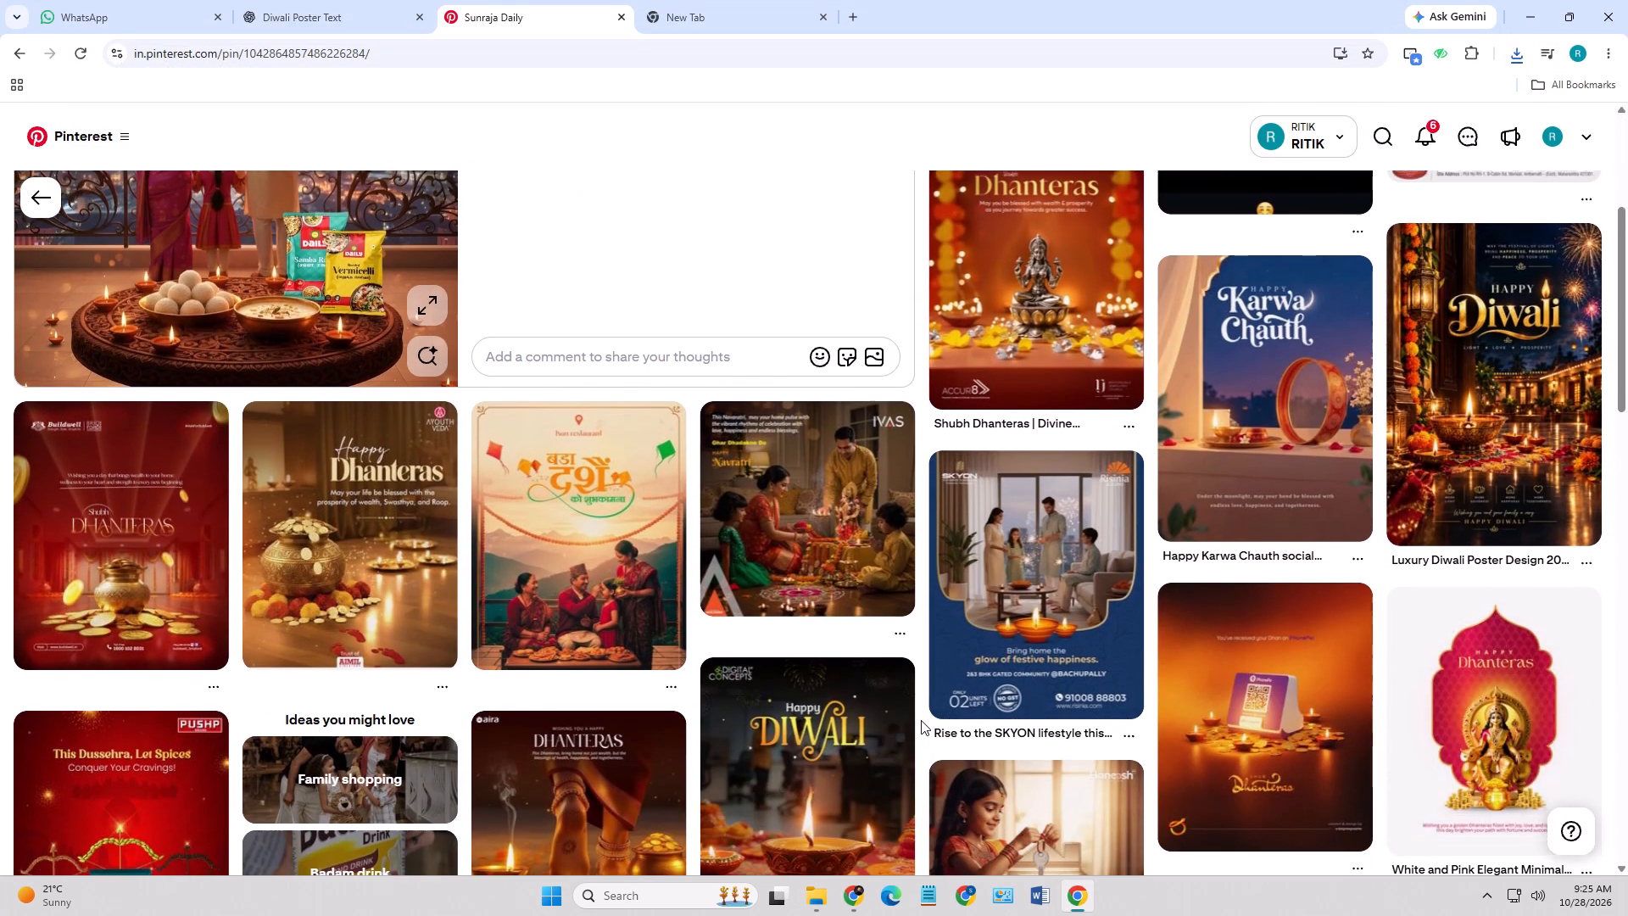
{"action": "scroll", "coordinate": [921, 720], "scroll_direction": "down", "scroll_amount": 3}
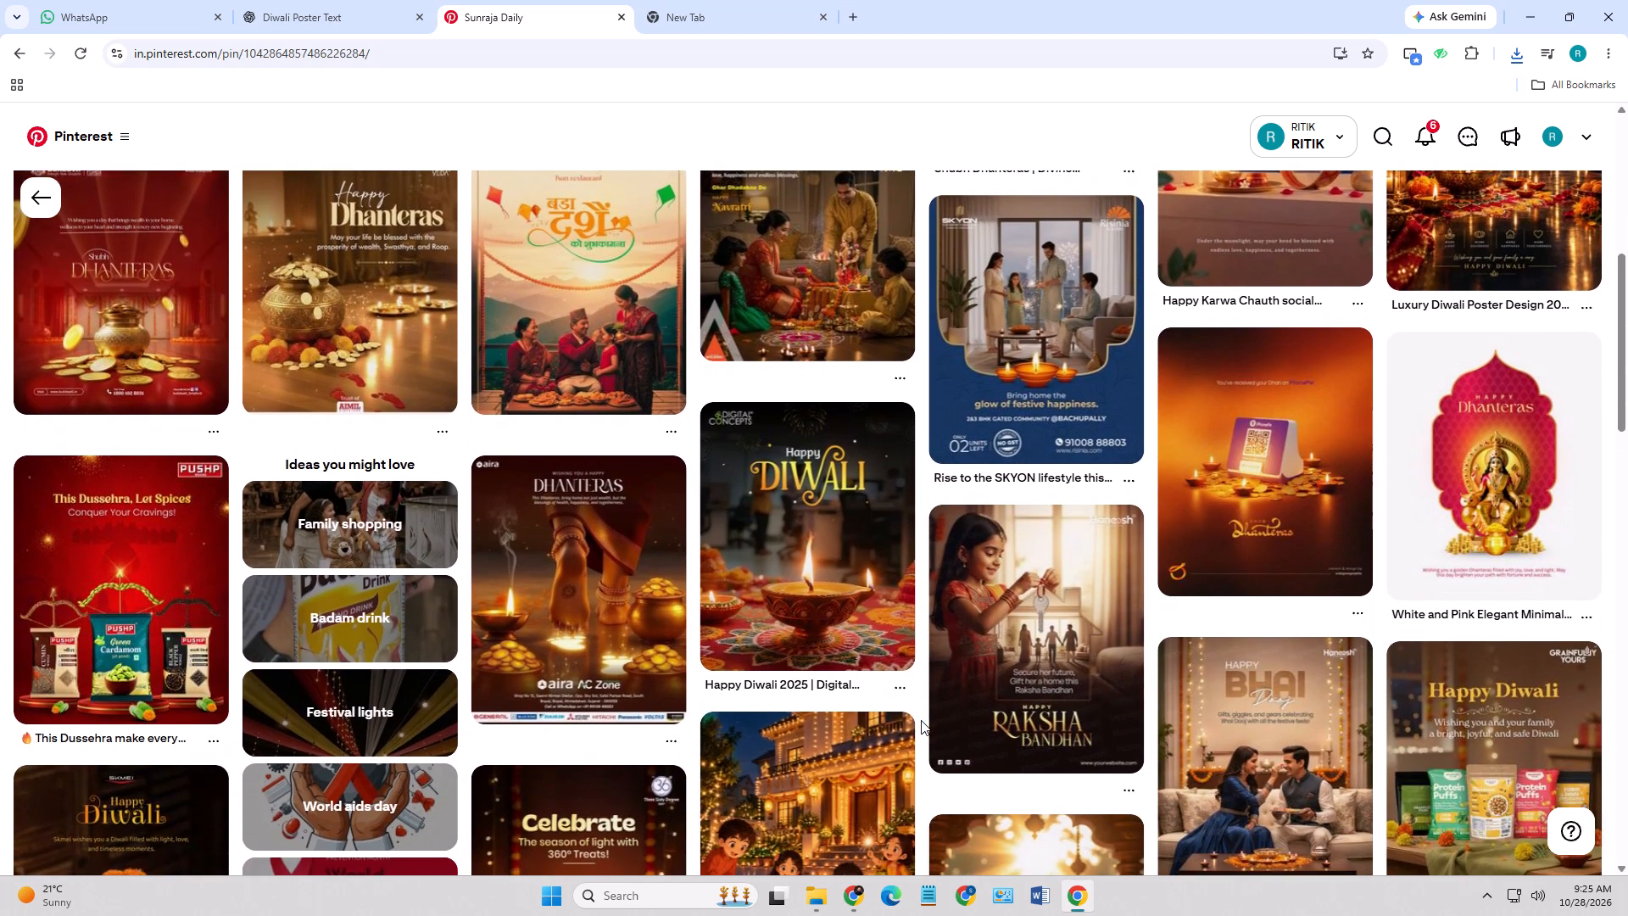
{"action": "scroll", "coordinate": [921, 720], "scroll_direction": "down", "scroll_amount": 4}
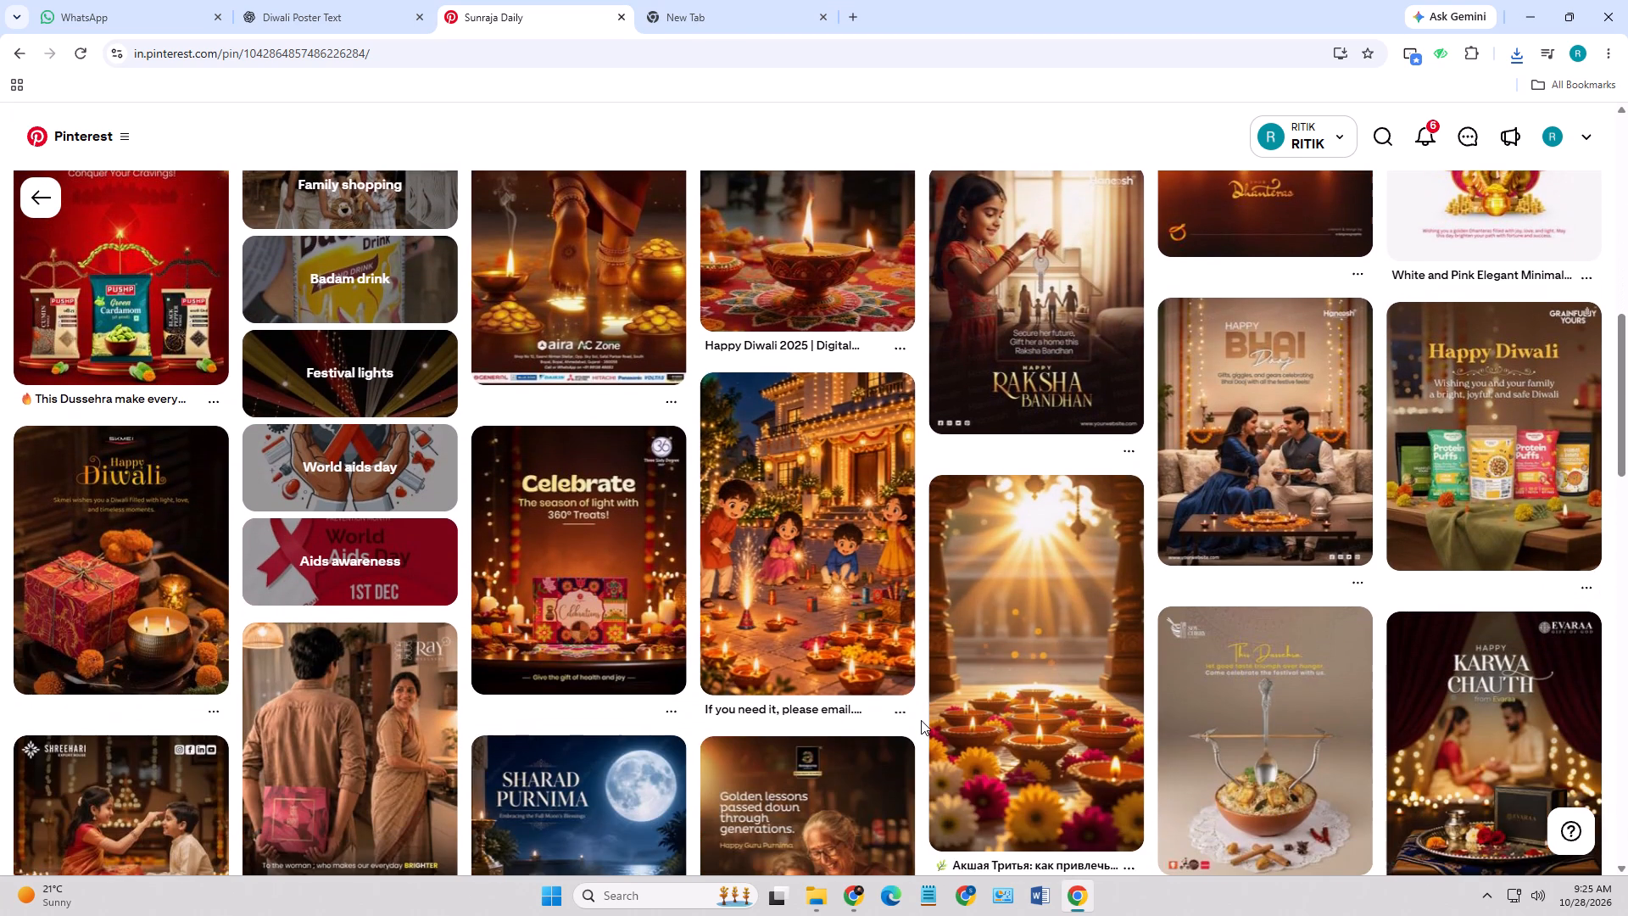
{"action": "scroll", "coordinate": [921, 720], "scroll_direction": "down", "scroll_amount": 3}
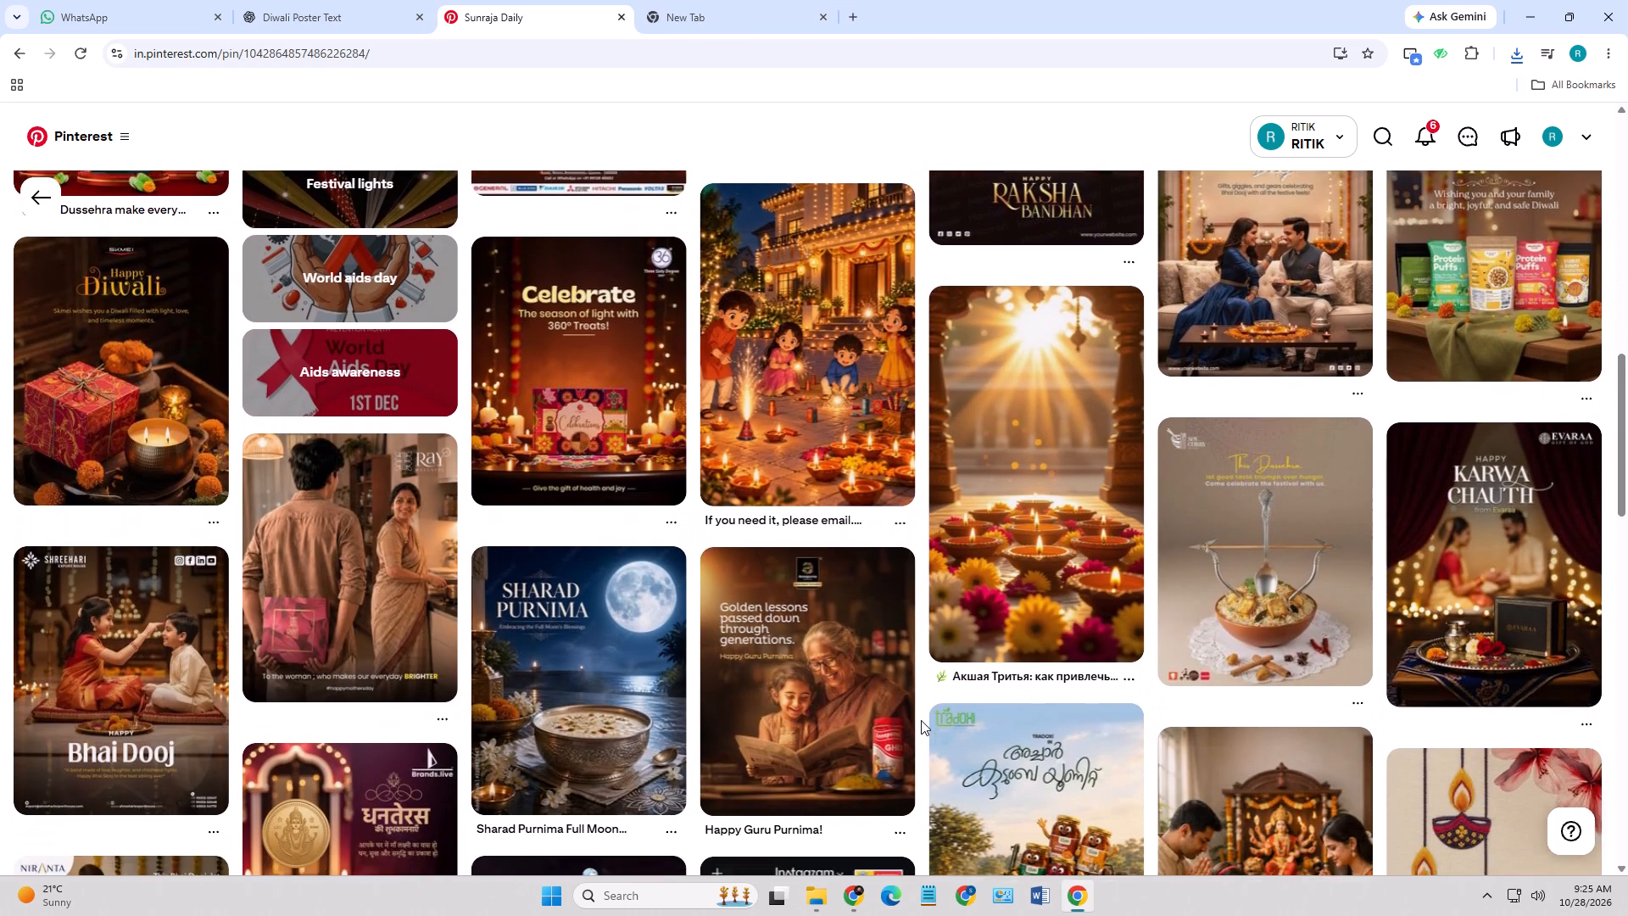
{"action": "scroll", "coordinate": [921, 720], "scroll_direction": "down", "scroll_amount": 1}
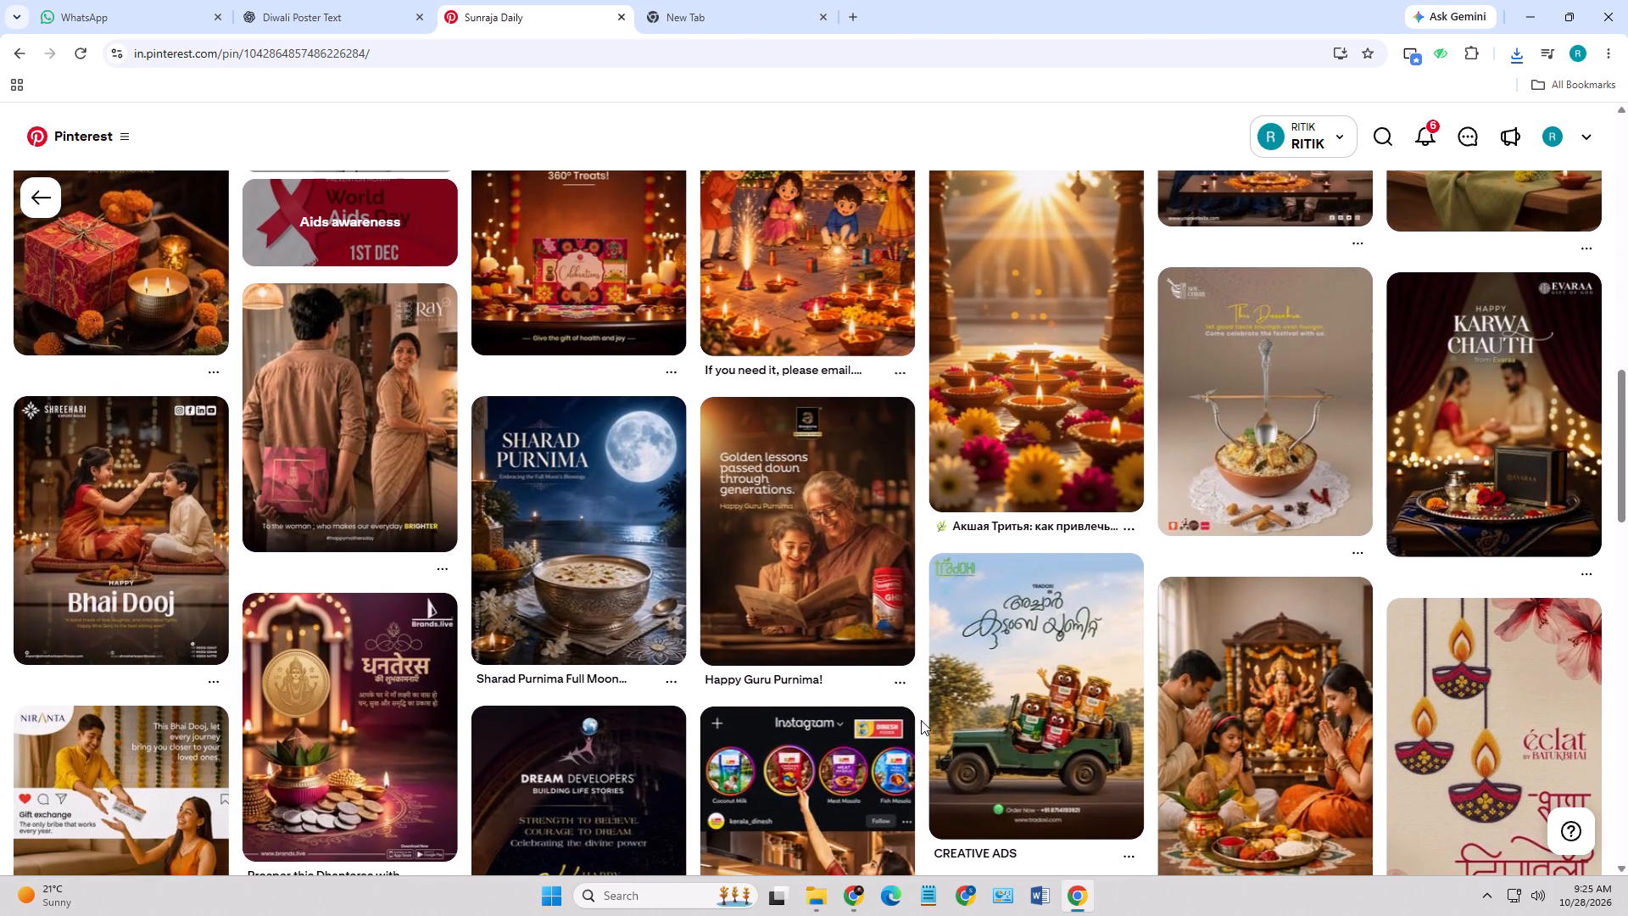
{"action": "scroll", "coordinate": [921, 720], "scroll_direction": "down", "scroll_amount": 3}
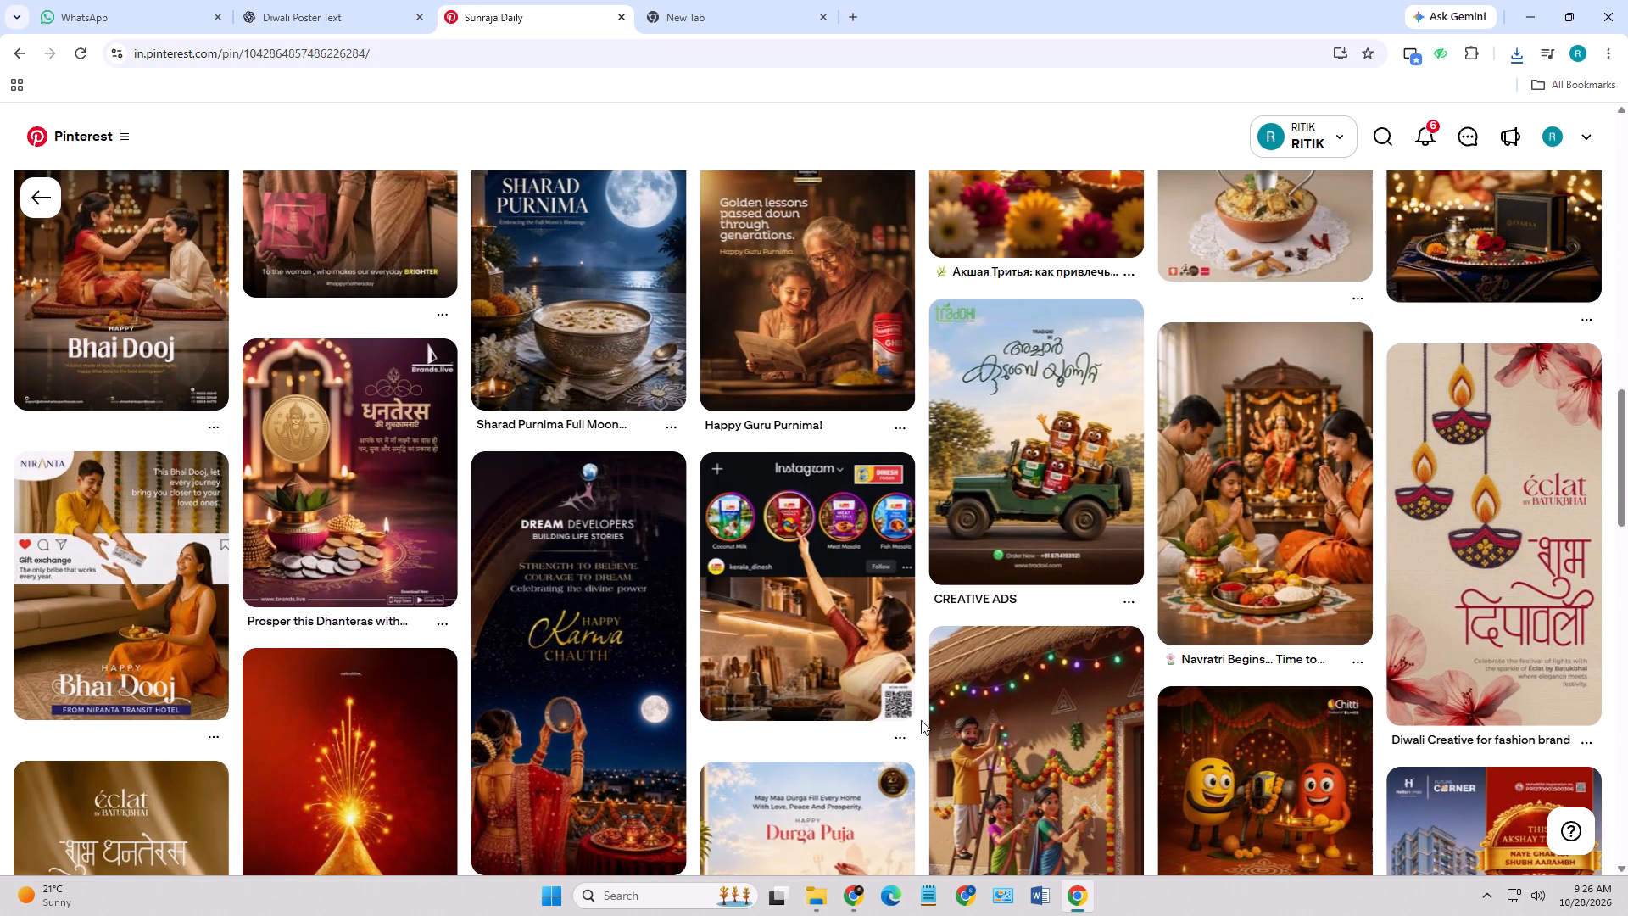
{"action": "scroll", "coordinate": [919, 718], "scroll_direction": "down", "scroll_amount": 3}
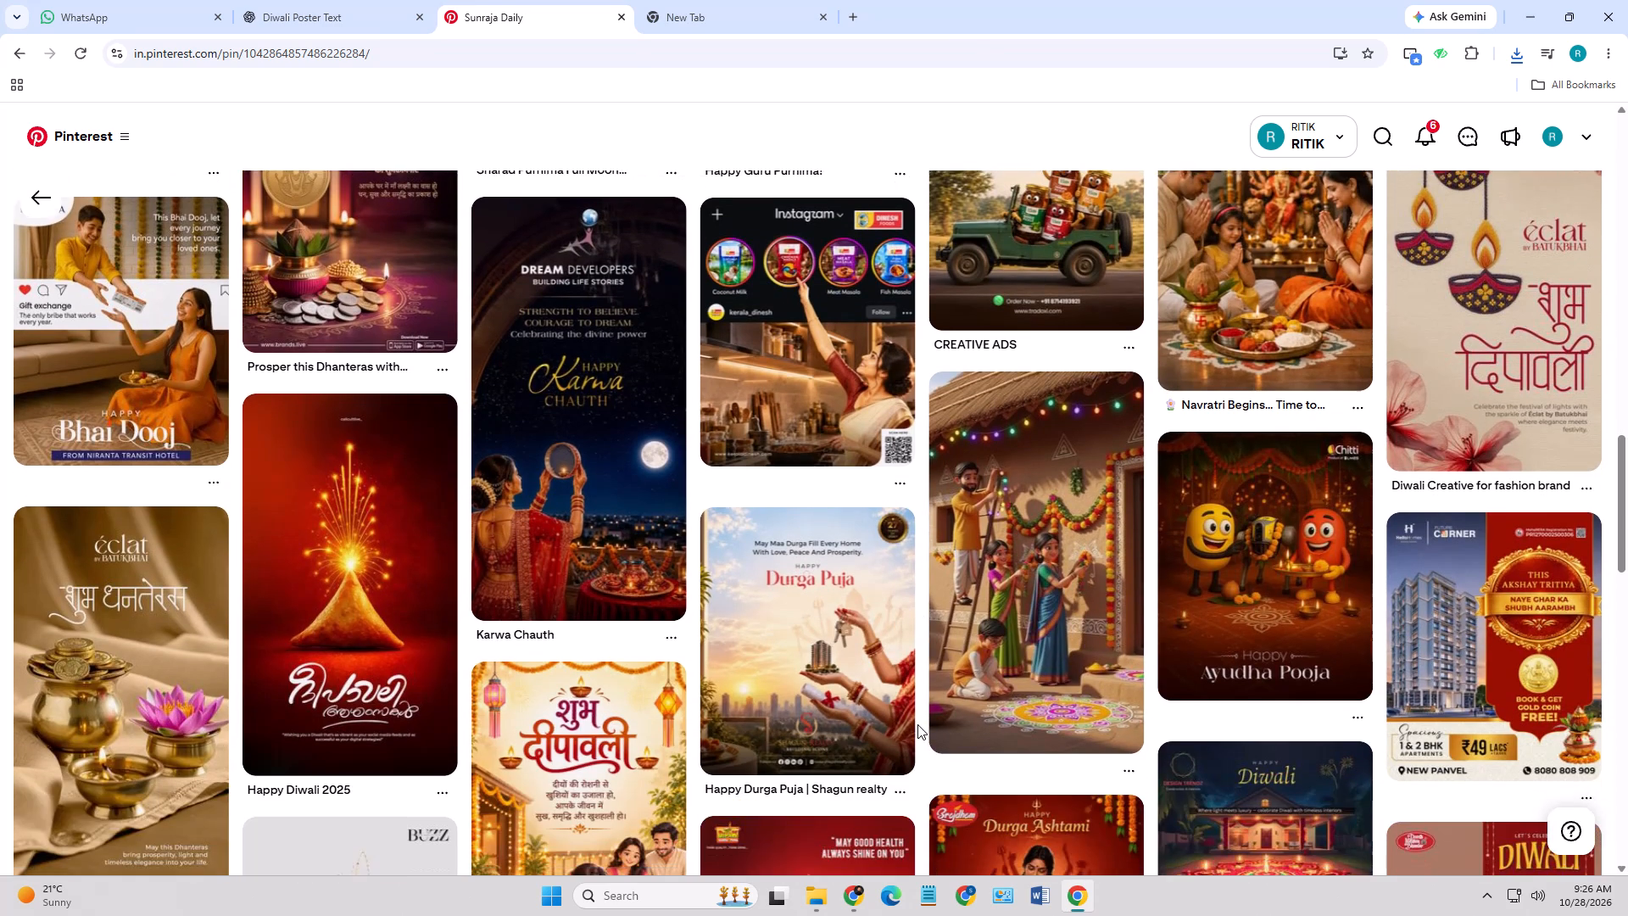
{"action": "scroll", "coordinate": [917, 721], "scroll_direction": "down", "scroll_amount": 3}
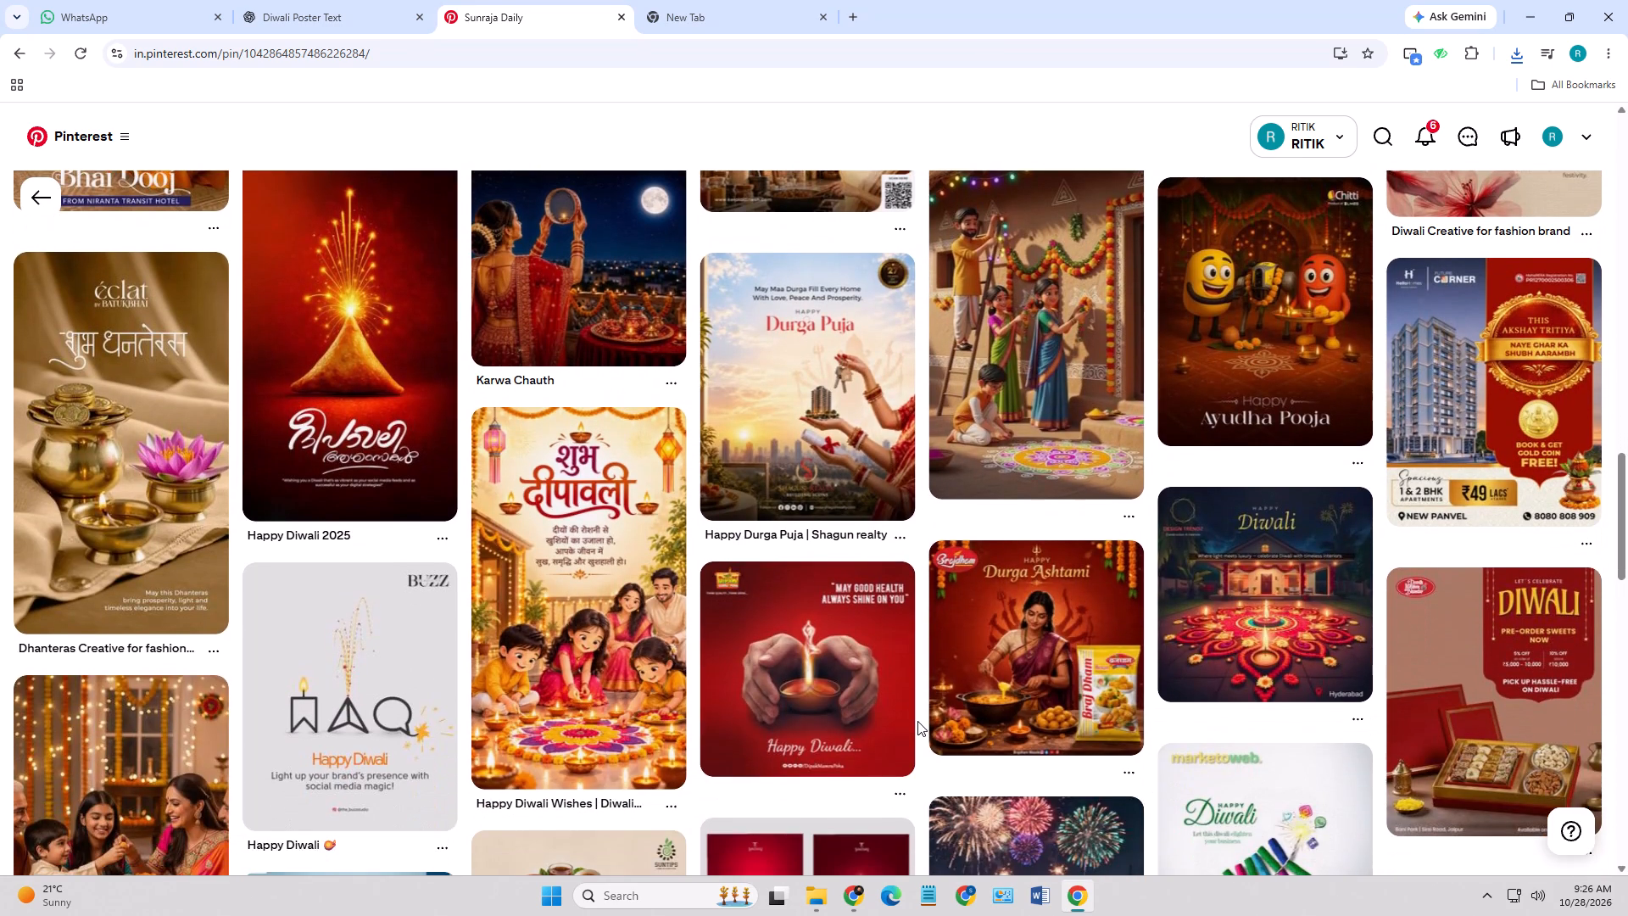
{"action": "scroll", "coordinate": [917, 712], "scroll_direction": "down", "scroll_amount": 1}
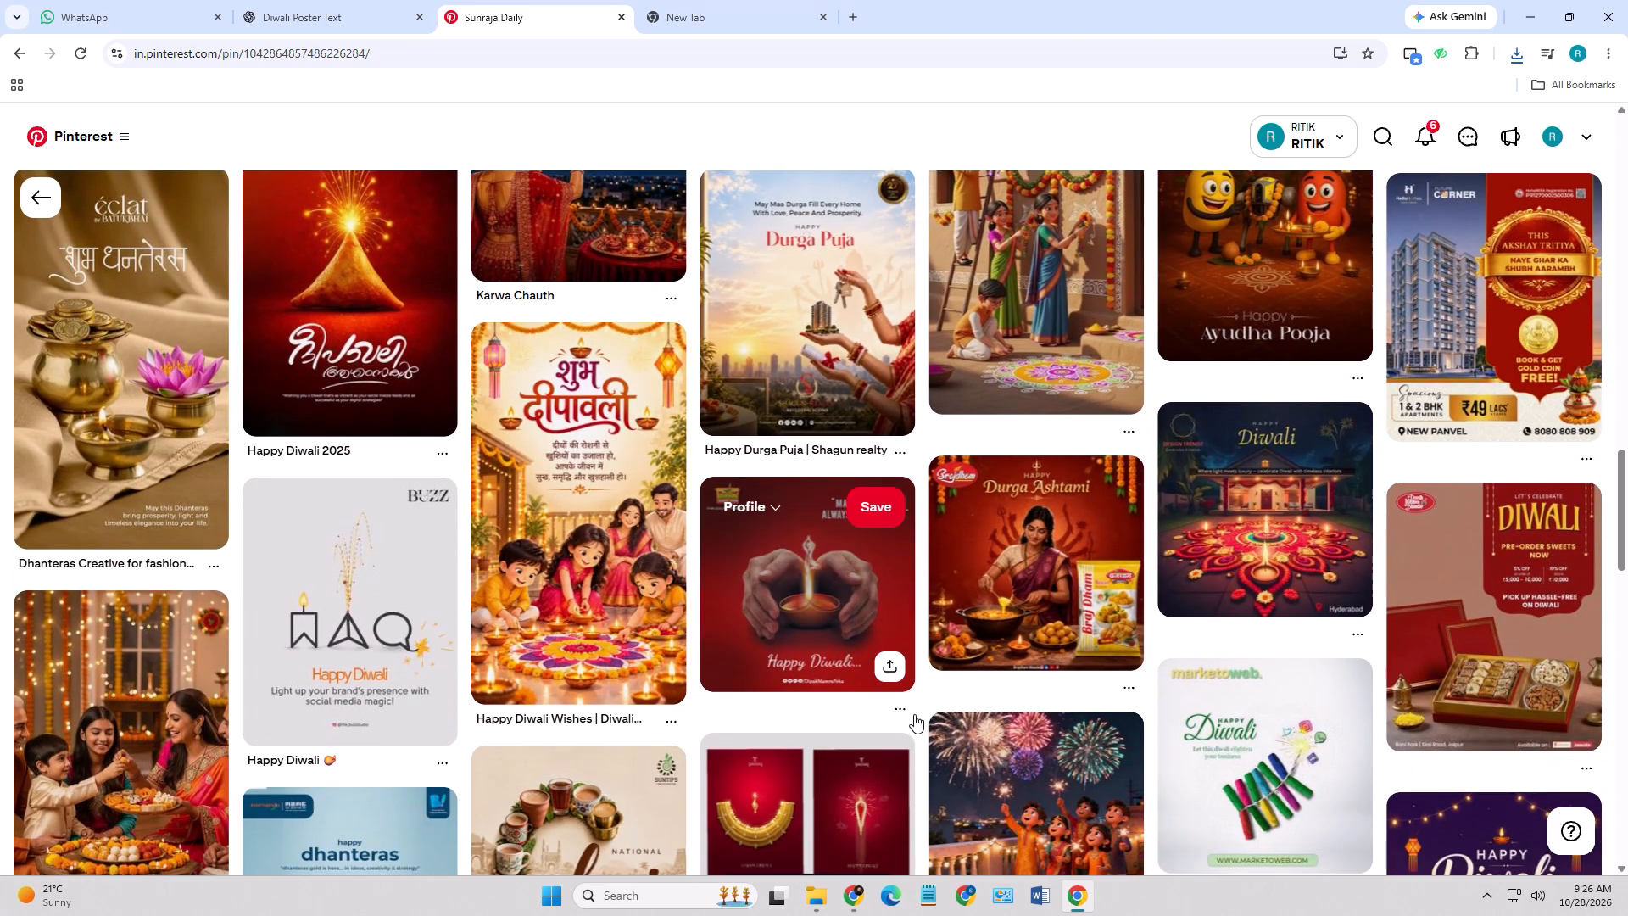
{"action": "scroll", "coordinate": [914, 714], "scroll_direction": "down", "scroll_amount": 1}
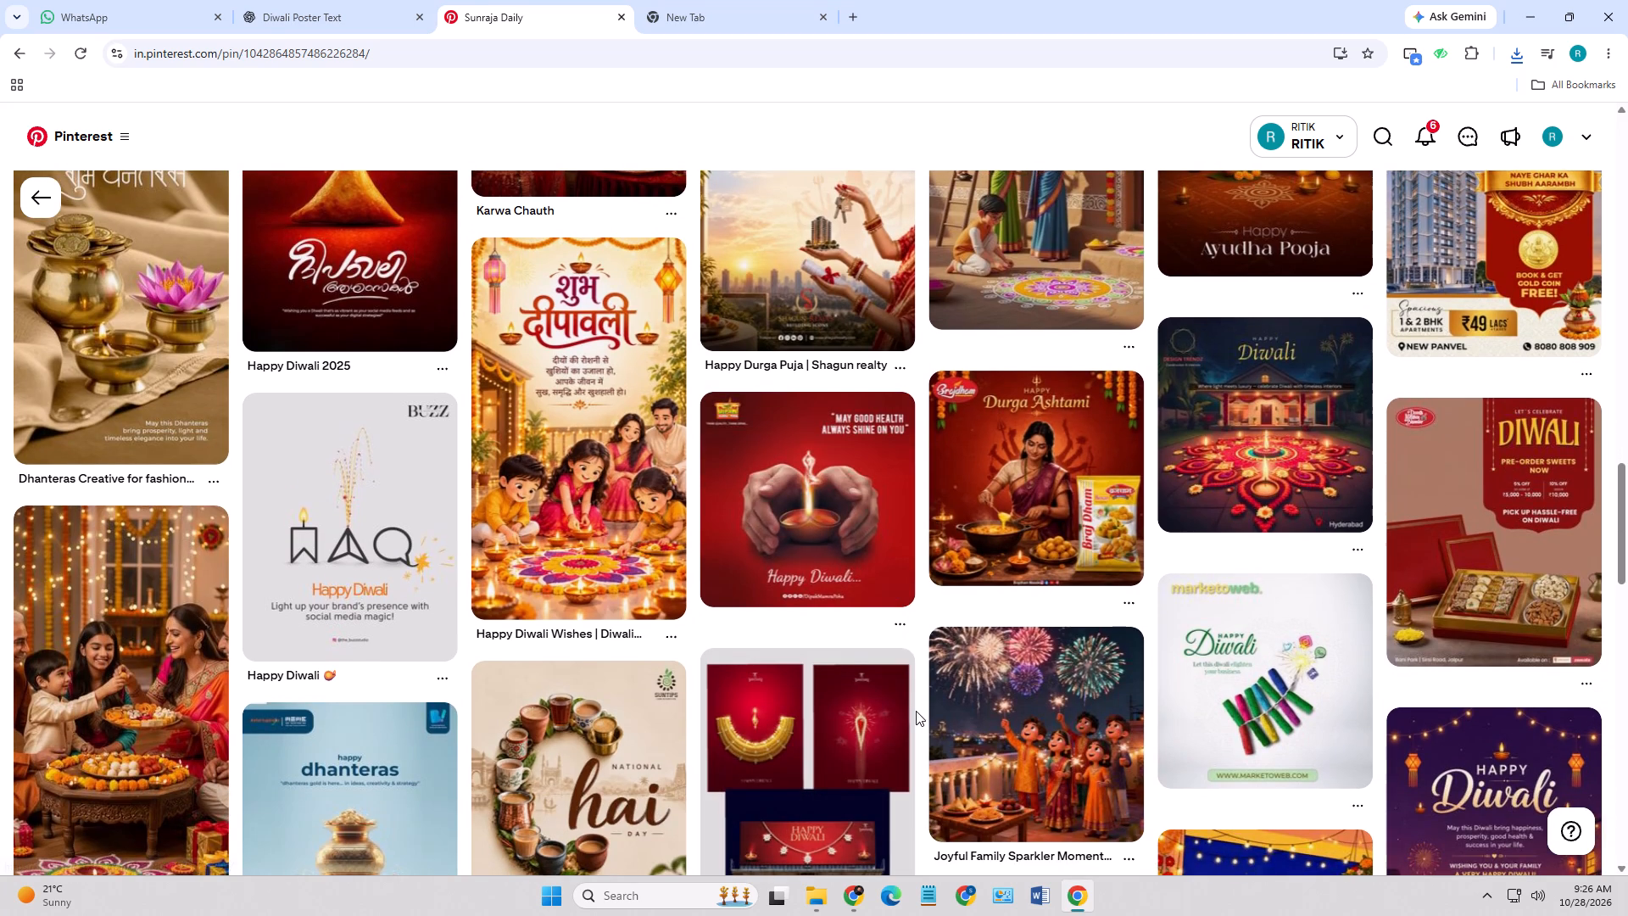
{"action": "scroll", "coordinate": [915, 715], "scroll_direction": "down", "scroll_amount": 5}
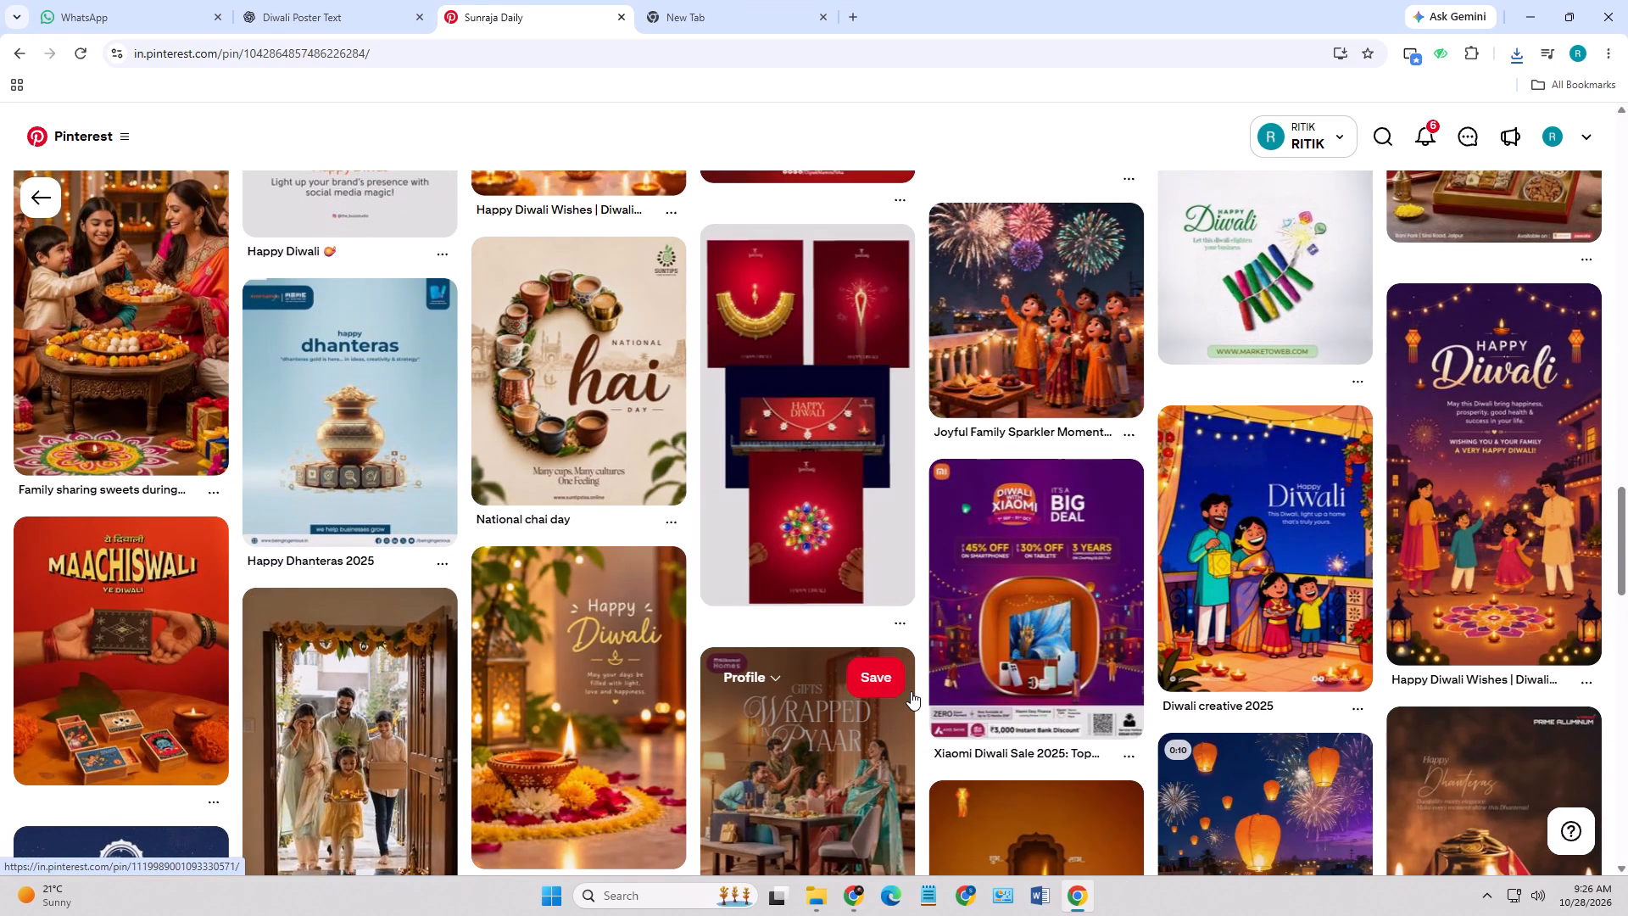
{"action": "scroll", "coordinate": [911, 691], "scroll_direction": "down", "scroll_amount": 4}
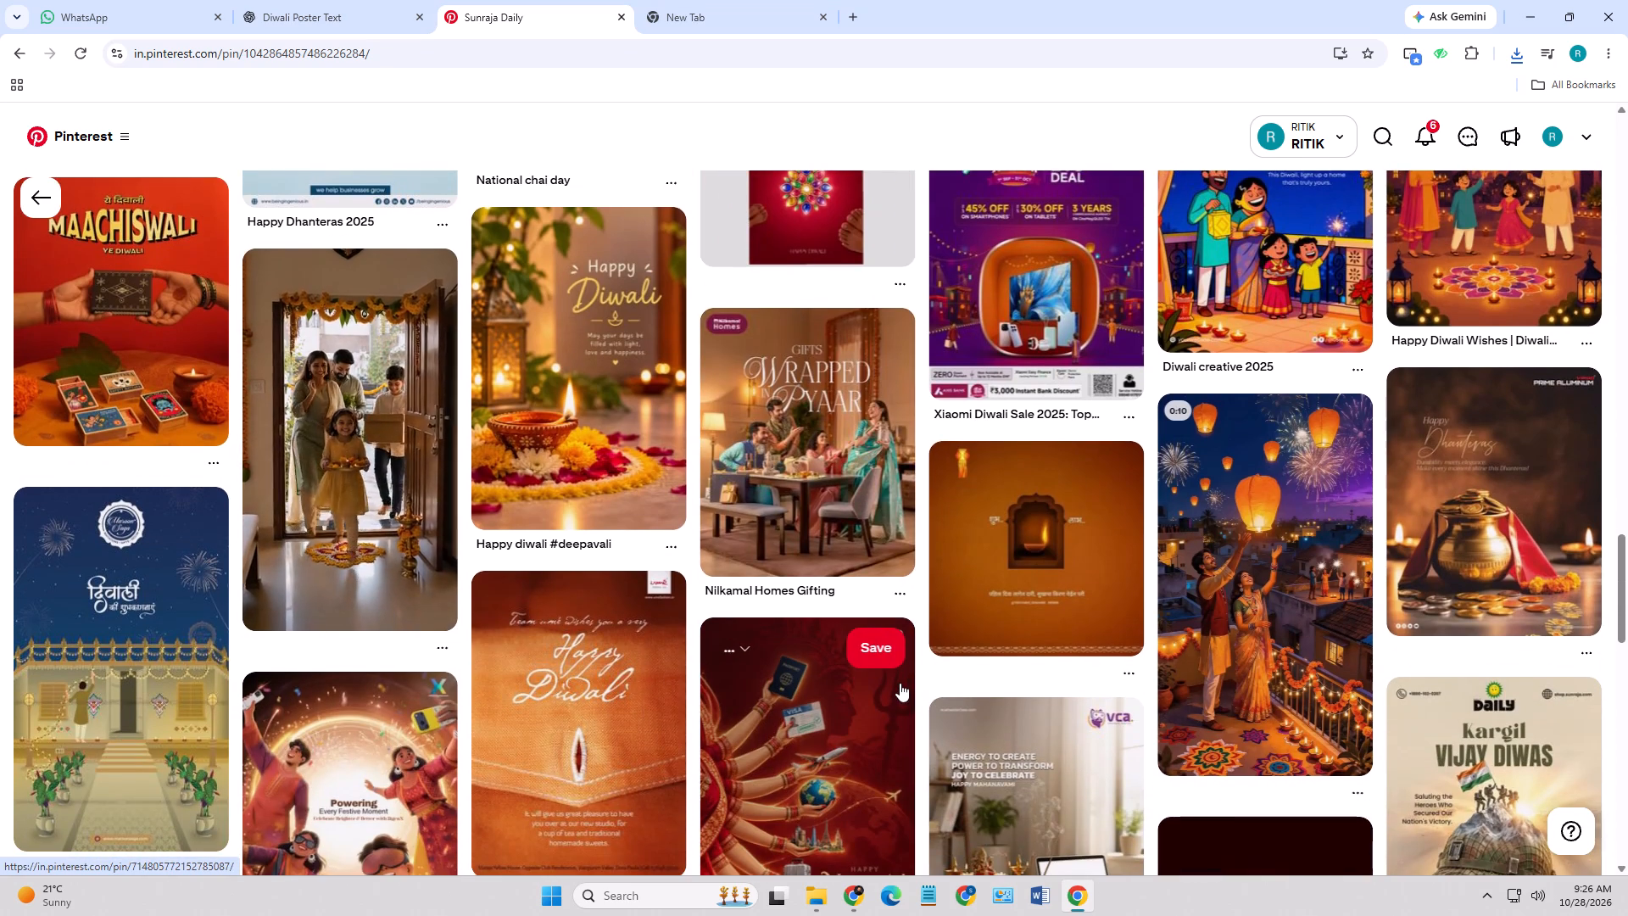
{"action": "scroll", "coordinate": [887, 689], "scroll_direction": "down", "scroll_amount": 3}
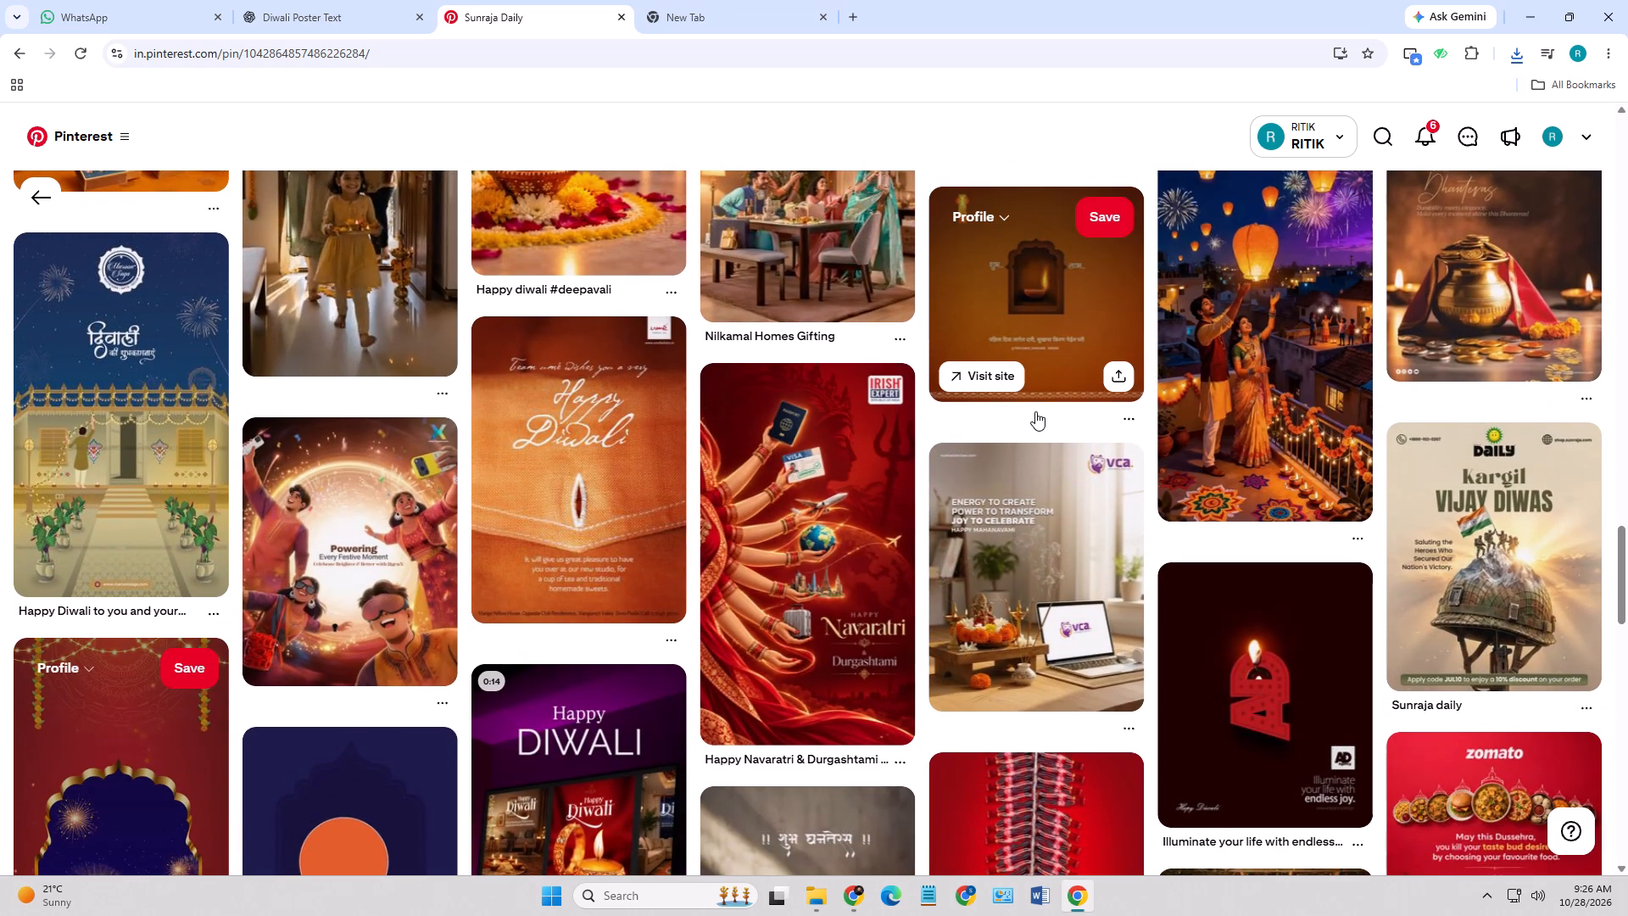
{"action": "scroll", "coordinate": [828, 641], "scroll_direction": "down", "scroll_amount": 3}
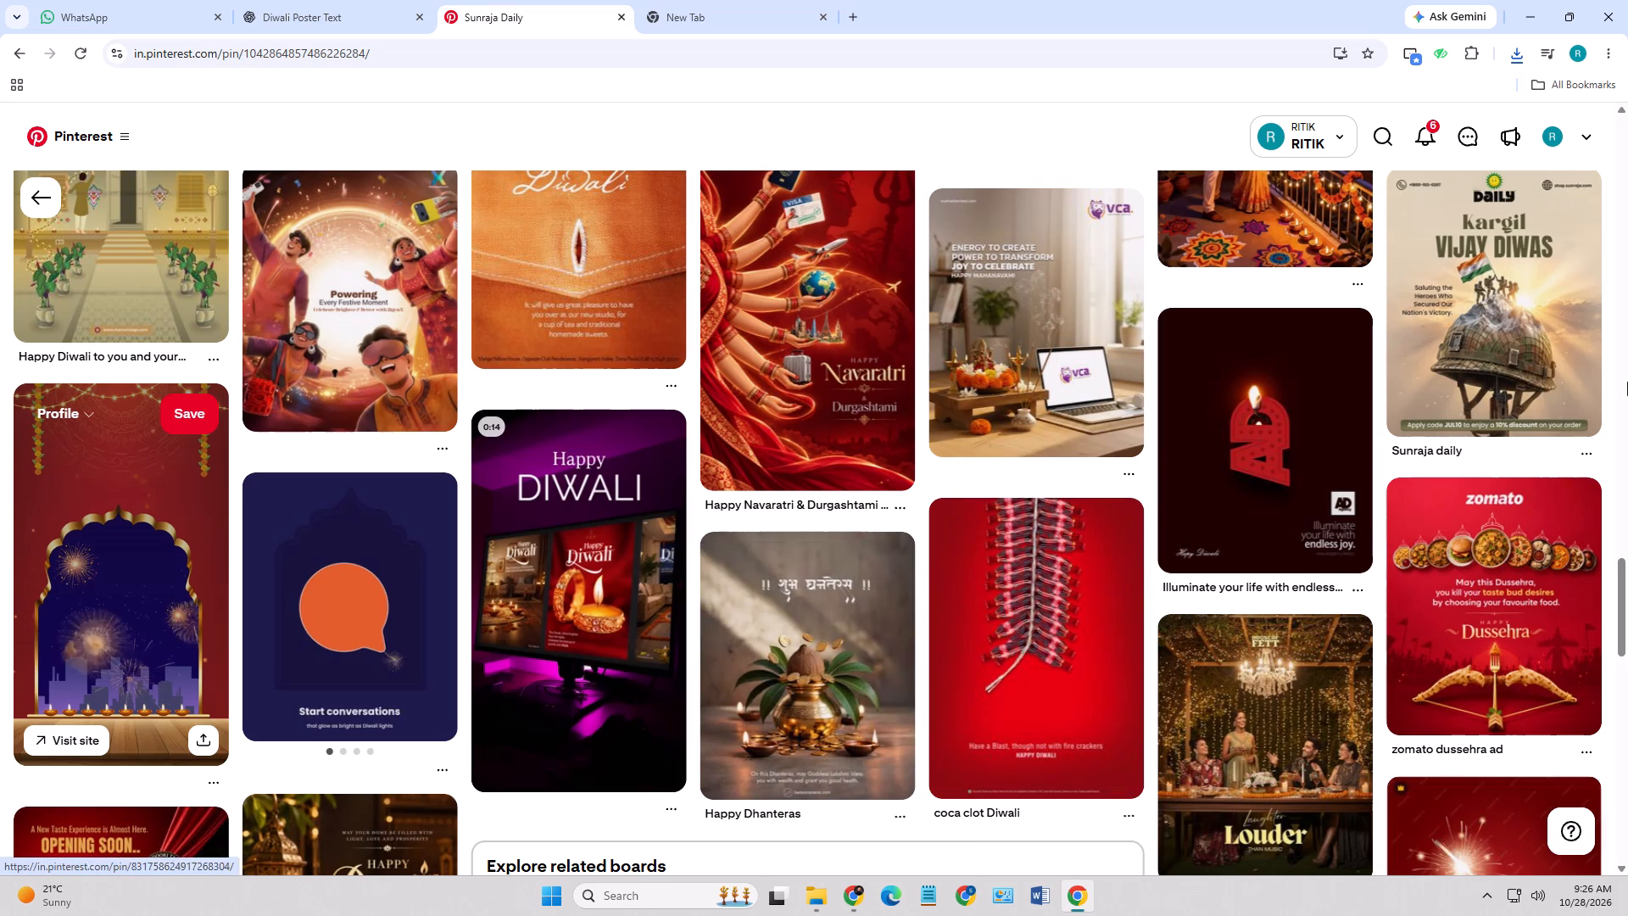
Open the Sunraja Daily "Kargil Vijay Diwas" helmet poster pin and download its image to Downloads.
{"action": "left_click", "coordinate": [1513, 313]}
{"action": "left_click", "coordinate": [618, 193]}
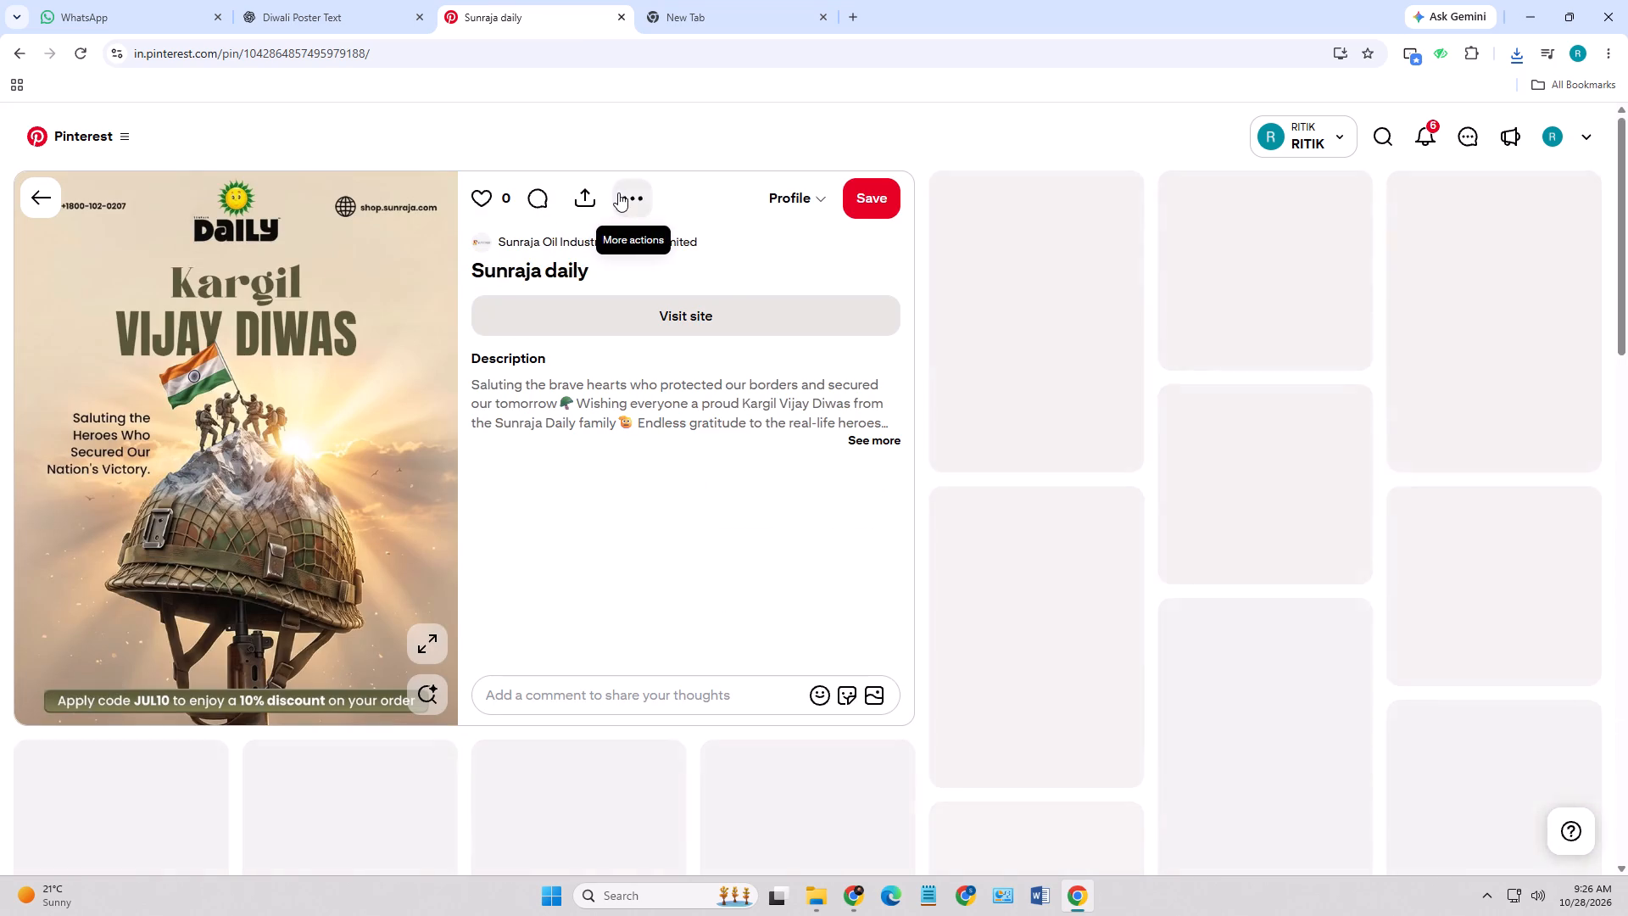
{"action": "left_click", "coordinate": [588, 249]}
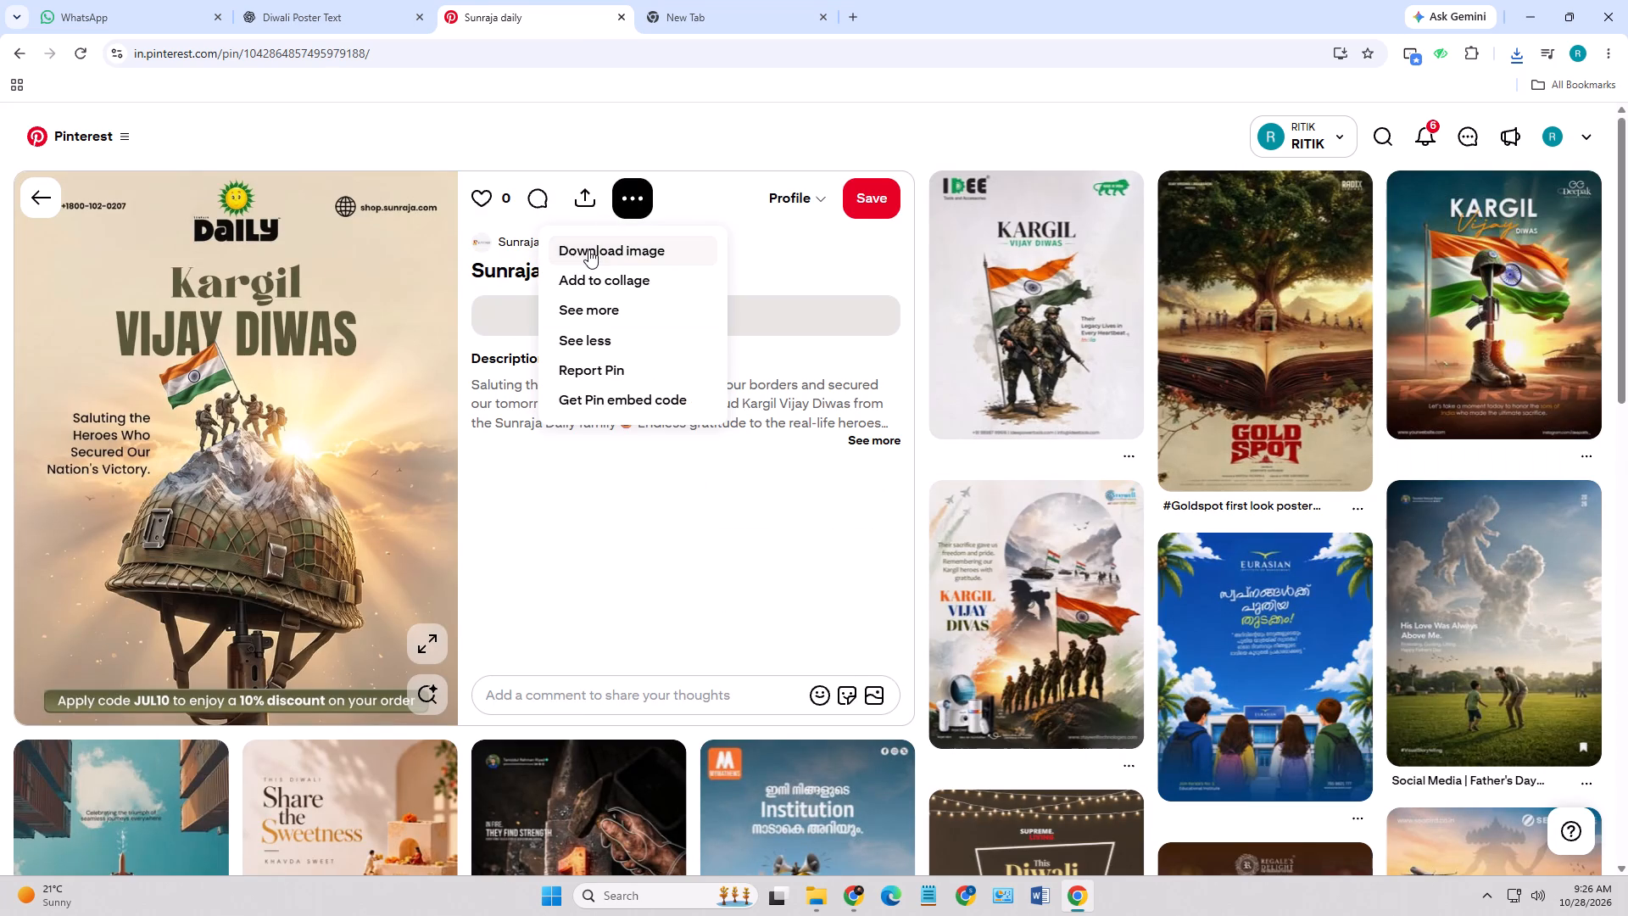
{"action": "left_click", "coordinate": [1480, 846]}
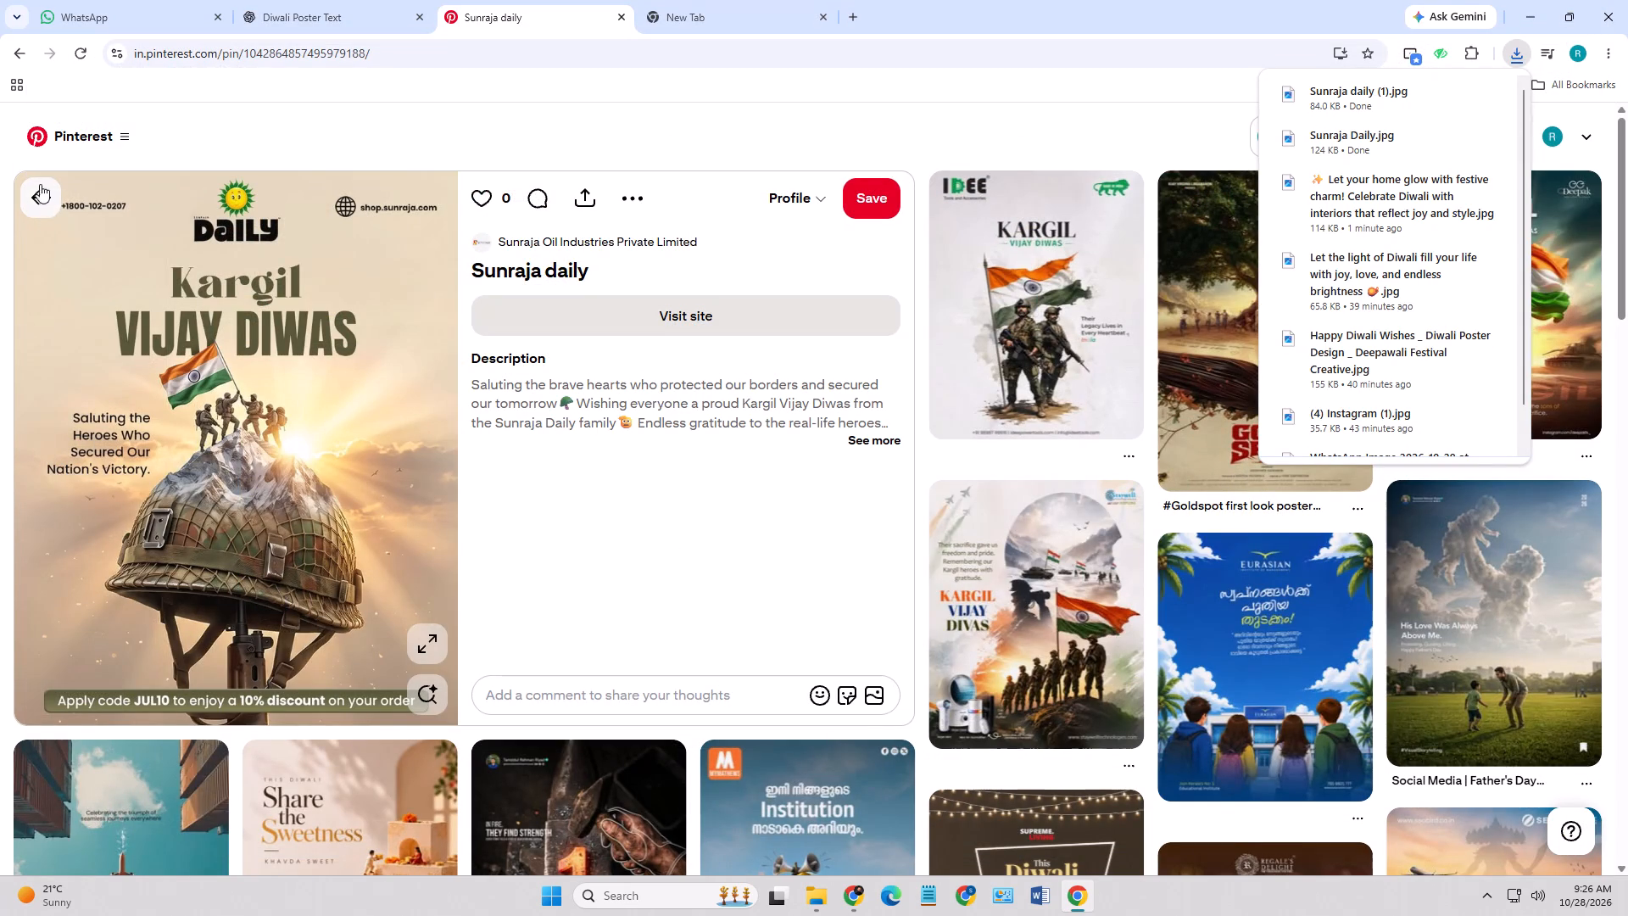
Return to the Sunraja Daily Diwali pin and look through more of its related poster designs.
{"action": "left_click", "coordinate": [39, 192]}
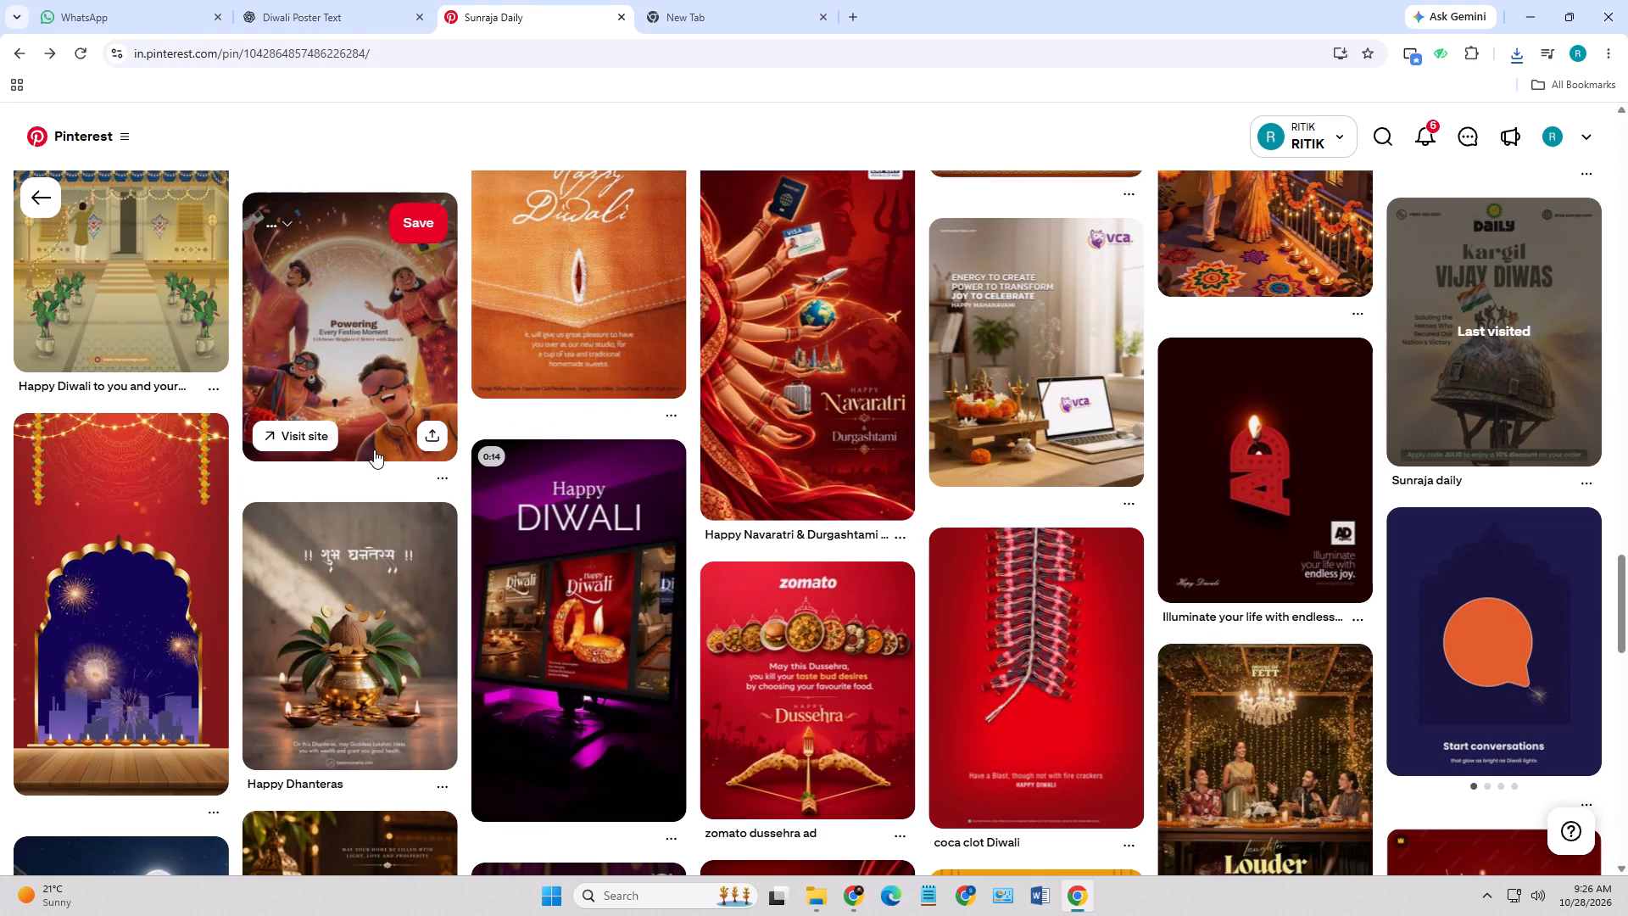
{"action": "scroll", "coordinate": [378, 442], "scroll_direction": "down", "scroll_amount": 6}
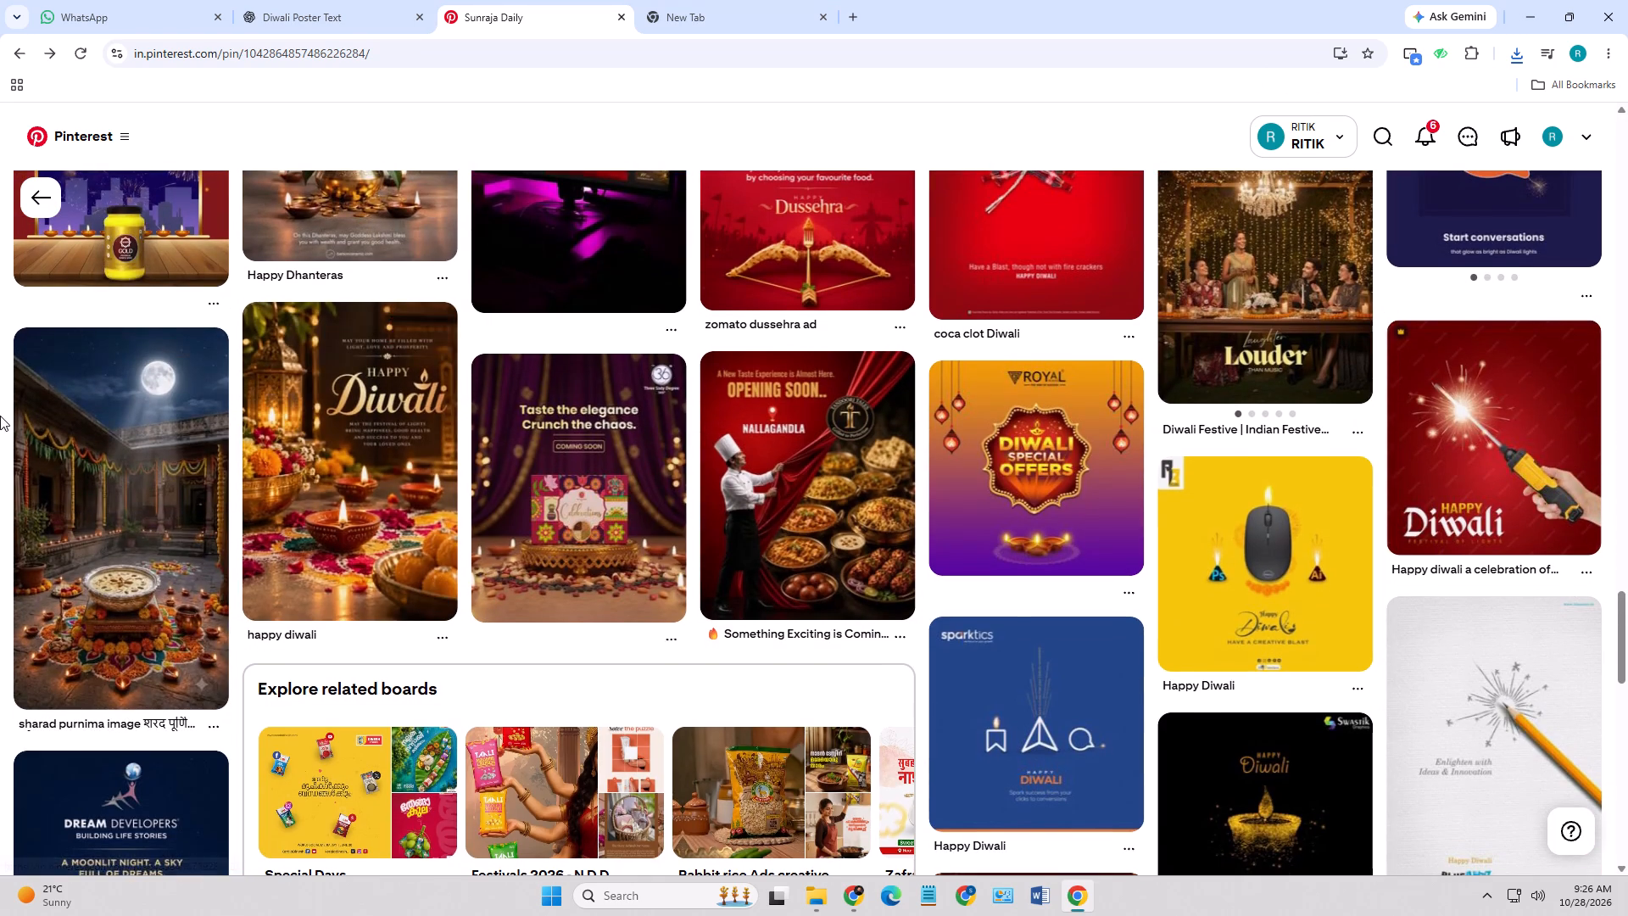
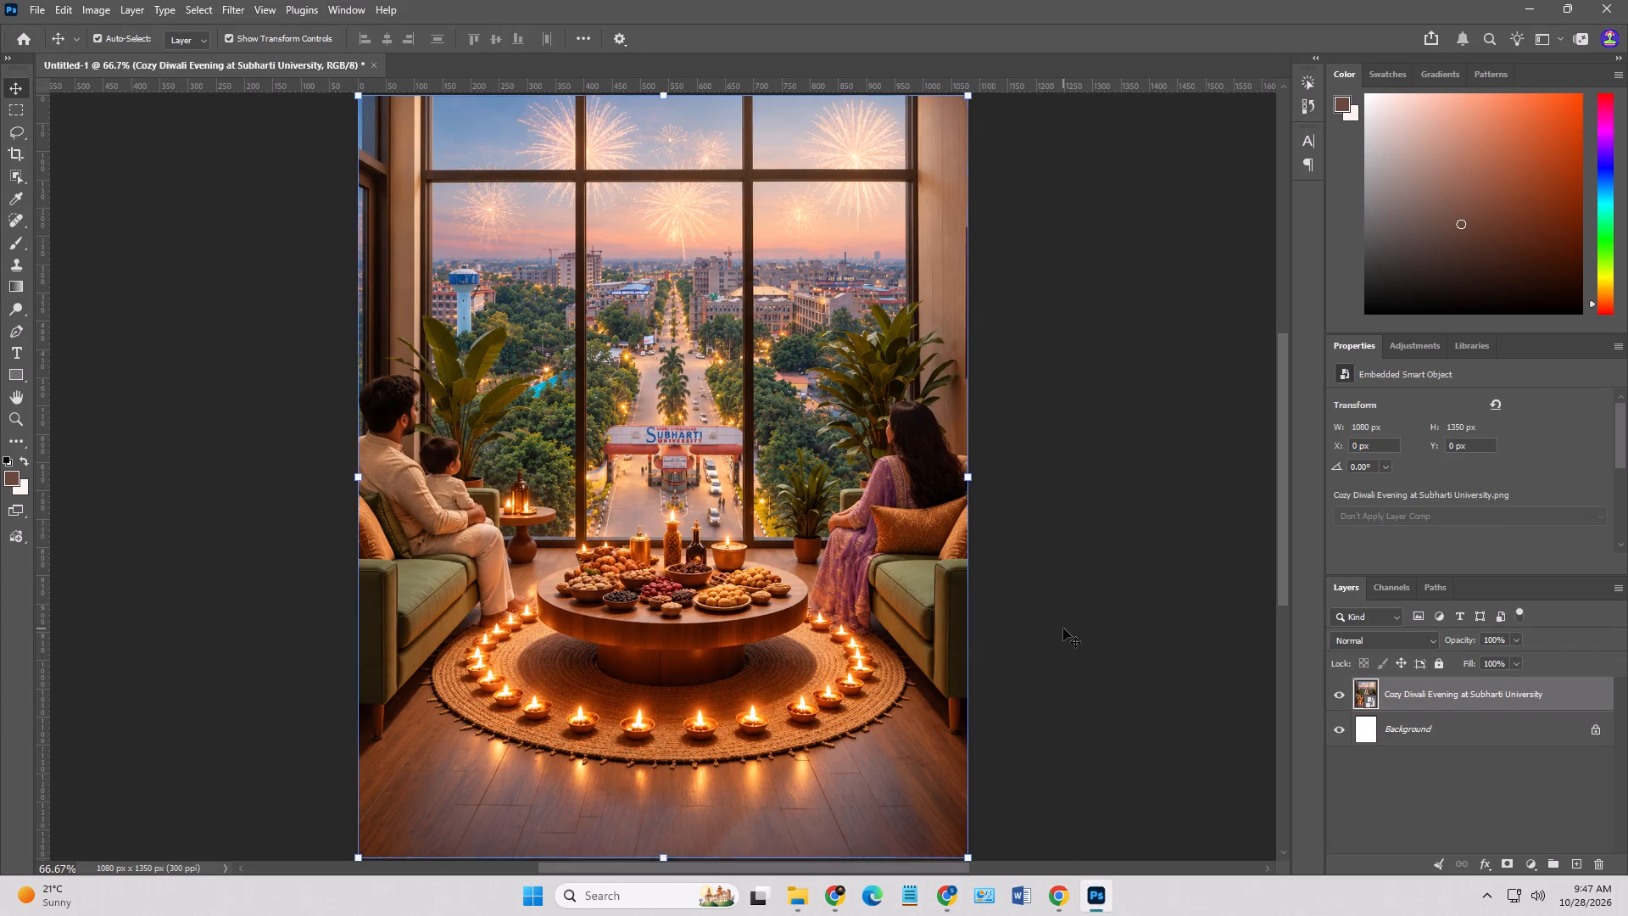
Select the garbled two-line rooftop signboard in the city view with added rectangular marquees on the Cozy Diwali Evening layer and remove it.
{"action": "scroll", "coordinate": [327, 494], "scroll_direction": "up", "scroll_amount": 8}
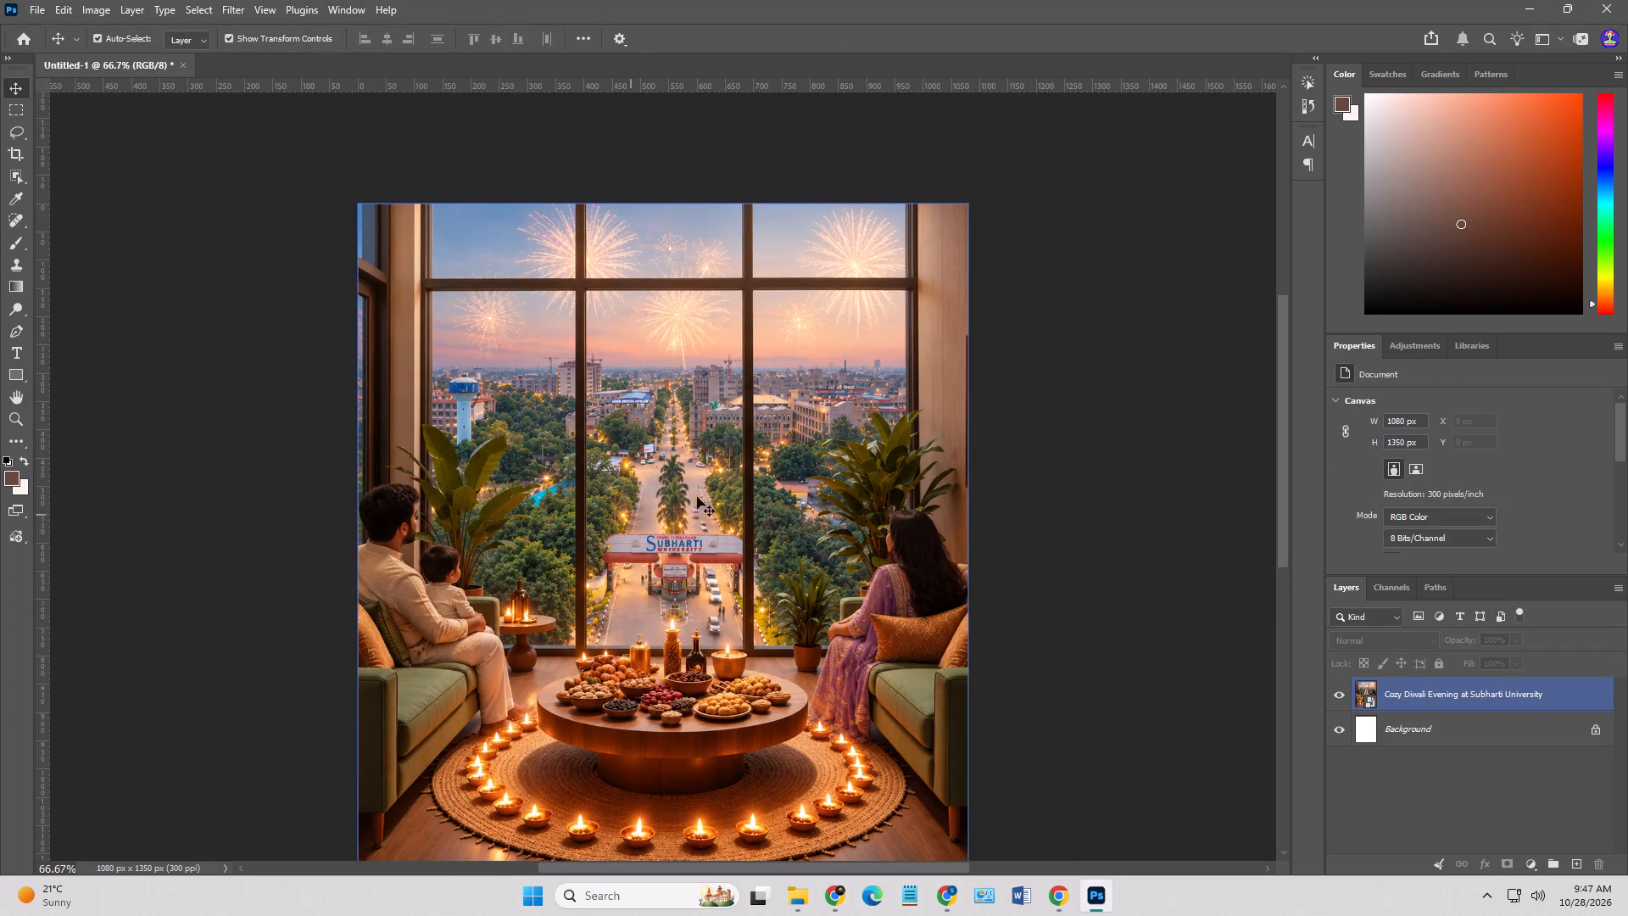
{"action": "scroll", "coordinate": [821, 384], "scroll_direction": "up", "scroll_amount": 19, "text": "alt"}
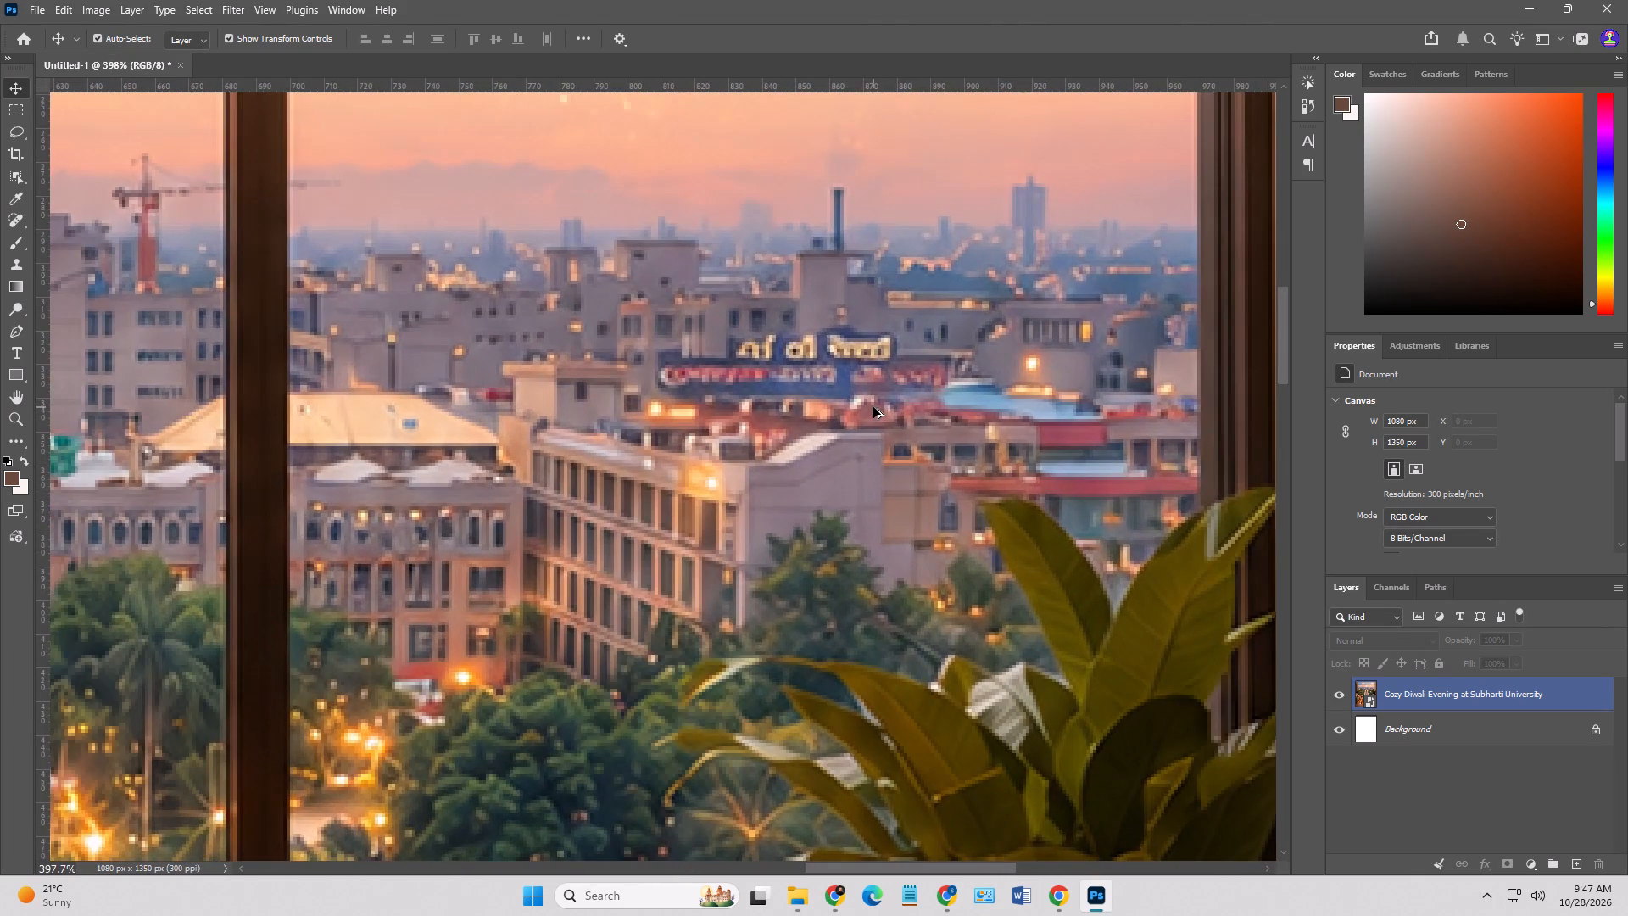
{"action": "left_click", "coordinate": [19, 111]}
{"action": "left_click_drag", "start_coordinate": [947, 389], "coordinate": [749, 366]}
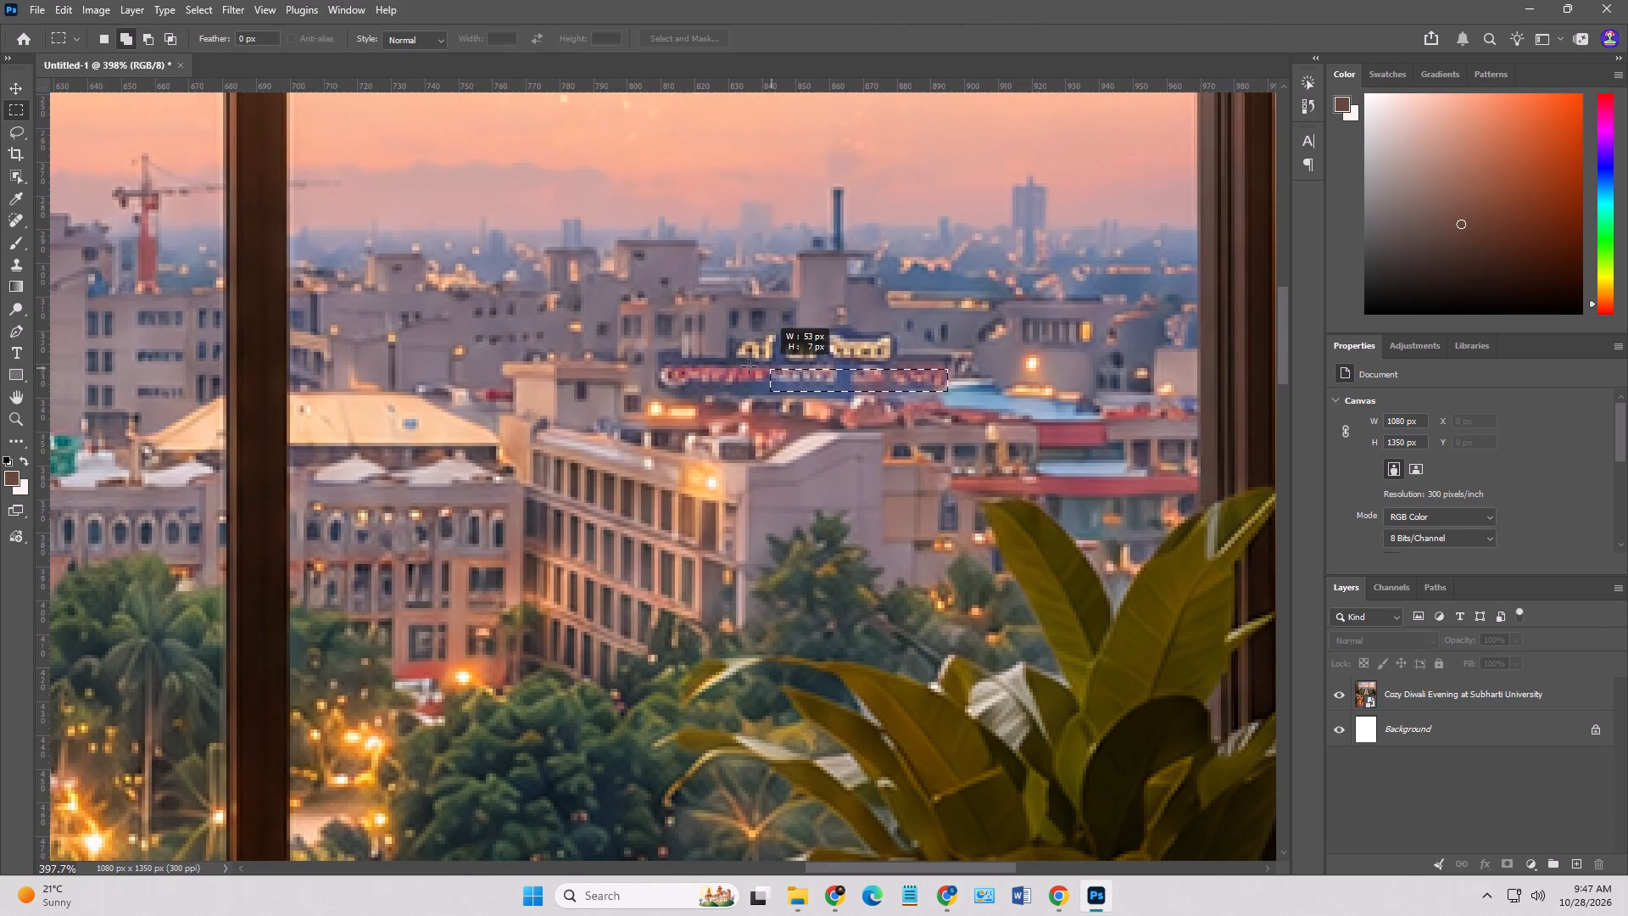
{"action": "left_click_drag", "start_coordinate": [749, 366], "coordinate": [661, 363]}
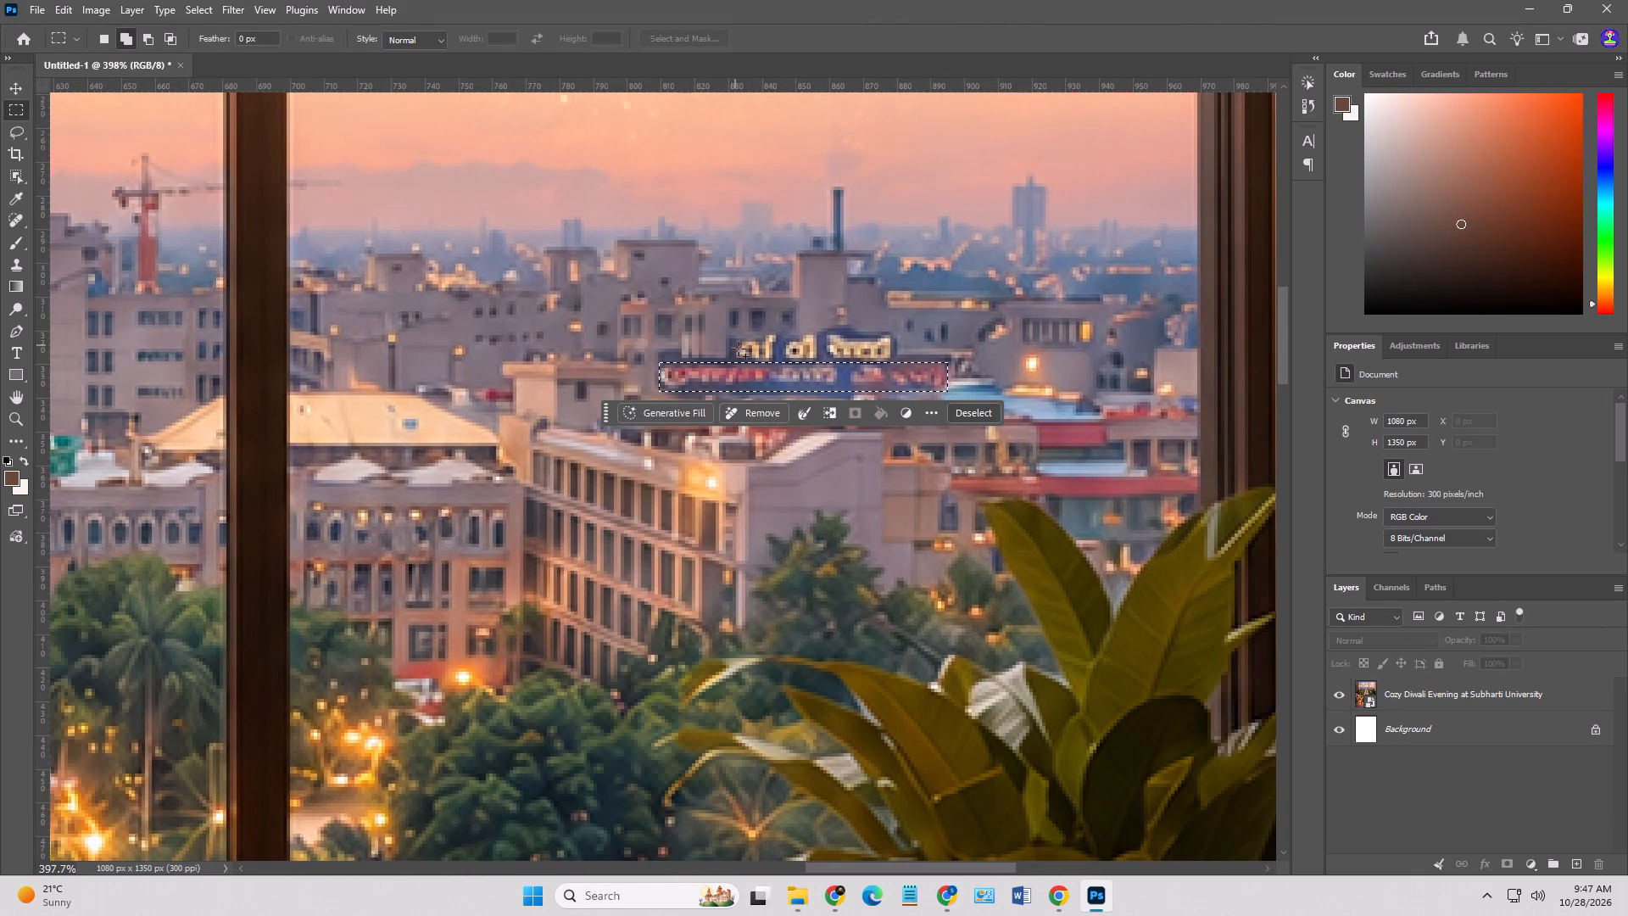
{"action": "left_click_drag", "start_coordinate": [890, 365], "coordinate": [734, 336]}
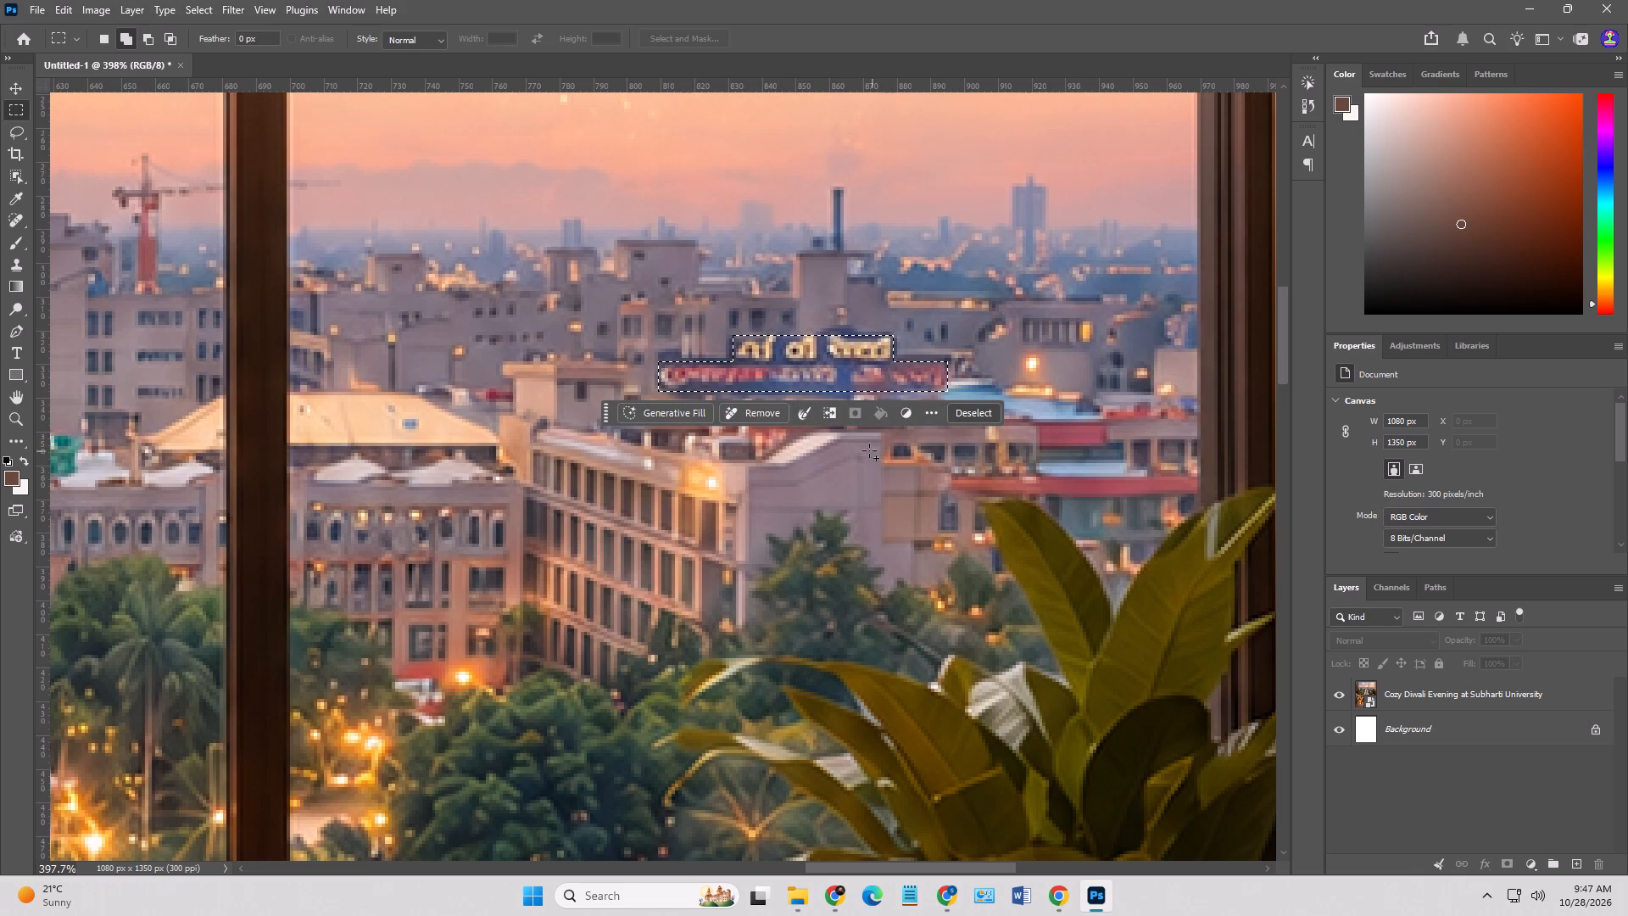
{"action": "left_click_drag", "start_coordinate": [726, 338], "coordinate": [734, 352]}
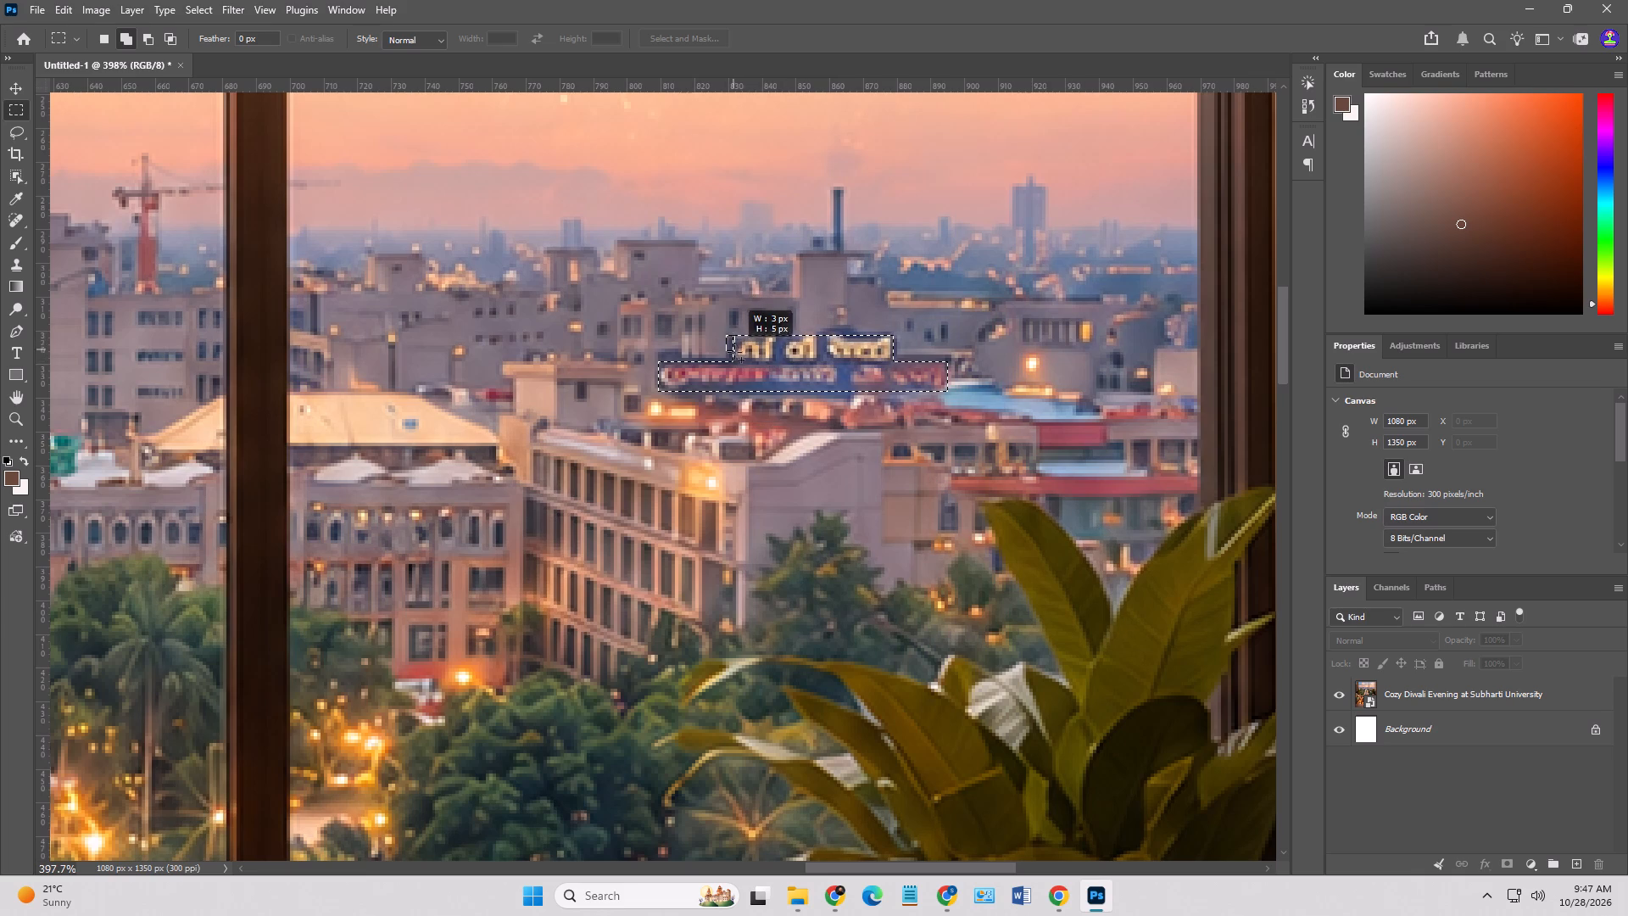
{"action": "left_click_drag", "start_coordinate": [734, 352], "coordinate": [740, 360]}
{"action": "left_click_drag", "start_coordinate": [659, 358], "coordinate": [712, 369]}
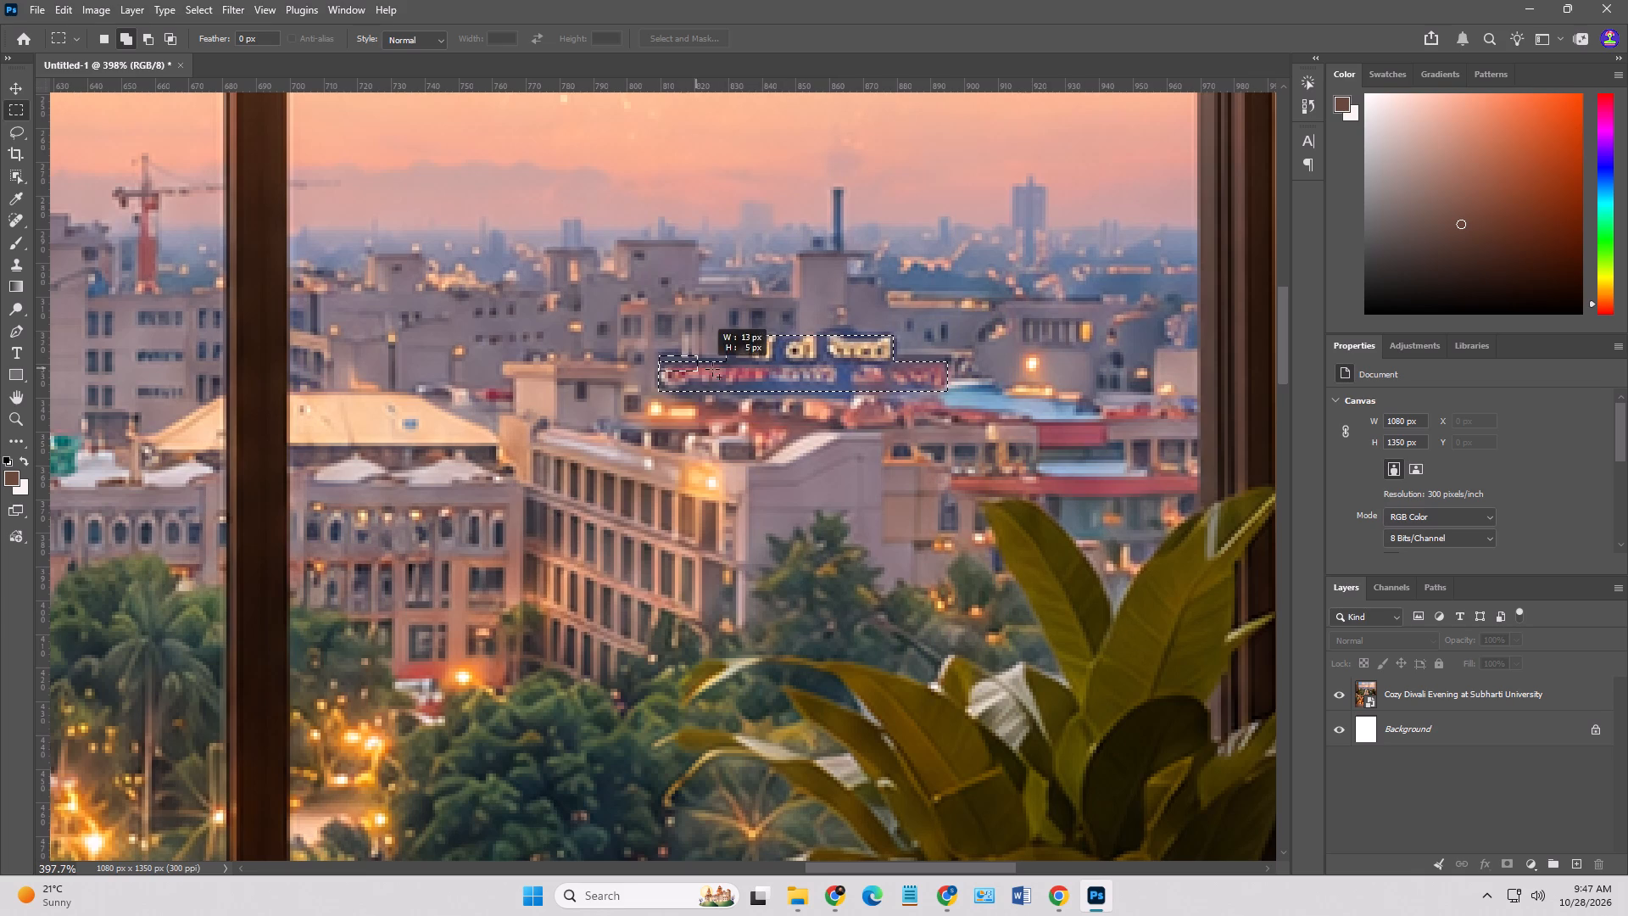
{"action": "left_click_drag", "start_coordinate": [712, 369], "coordinate": [729, 370]}
{"action": "left_click_drag", "start_coordinate": [655, 358], "coordinate": [657, 361]}
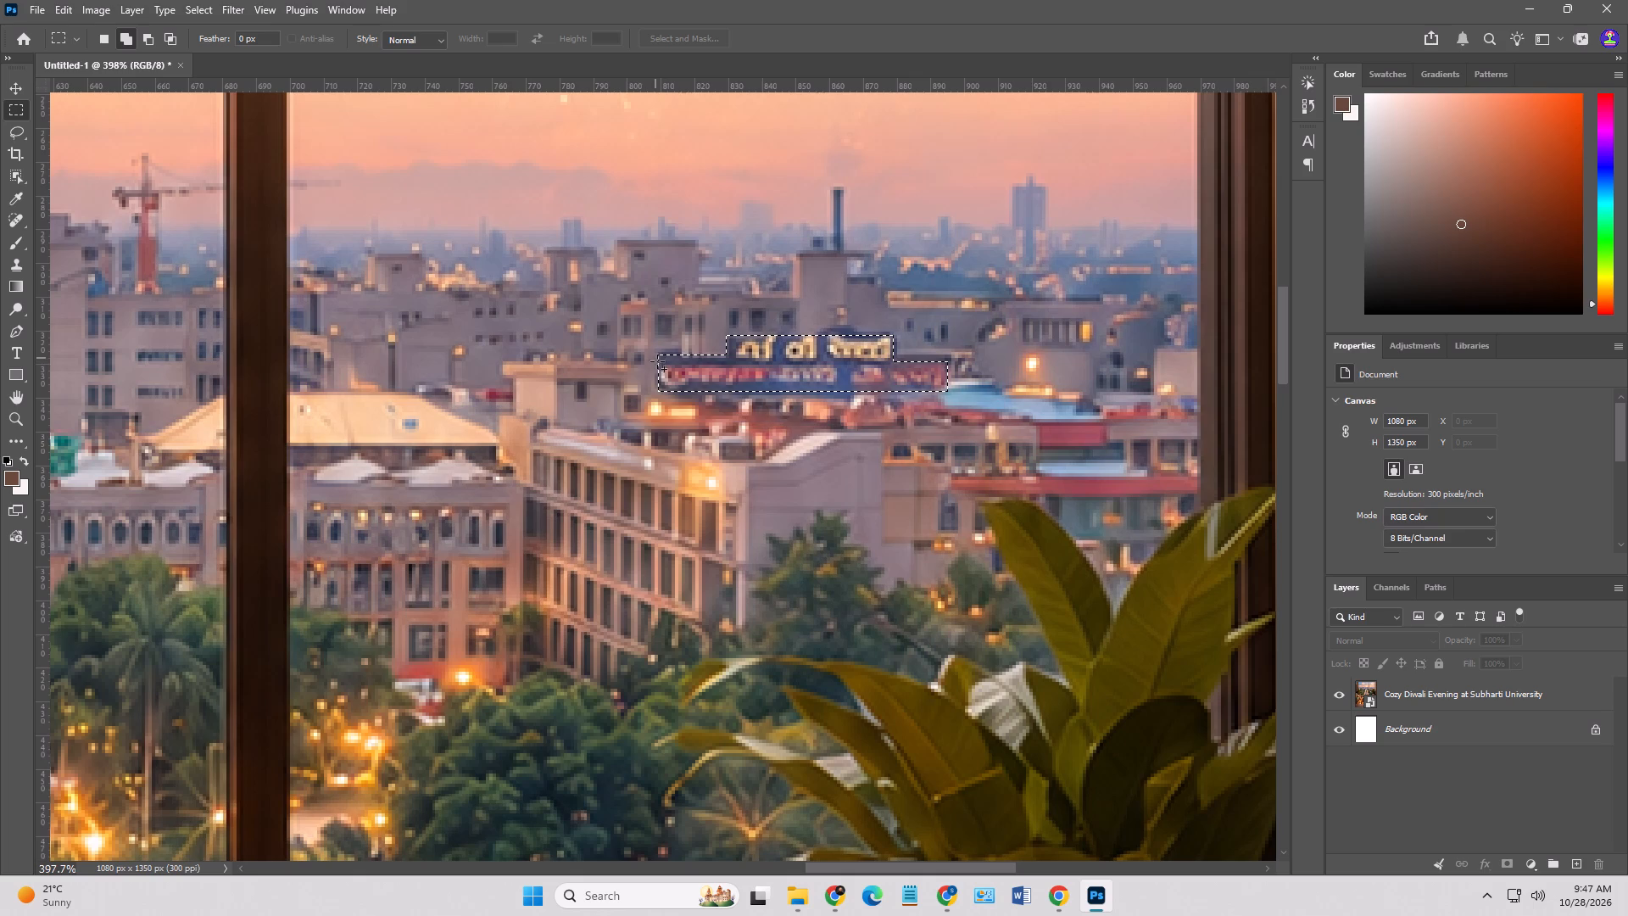
{"action": "left_click_drag", "start_coordinate": [657, 361], "coordinate": [682, 390]}
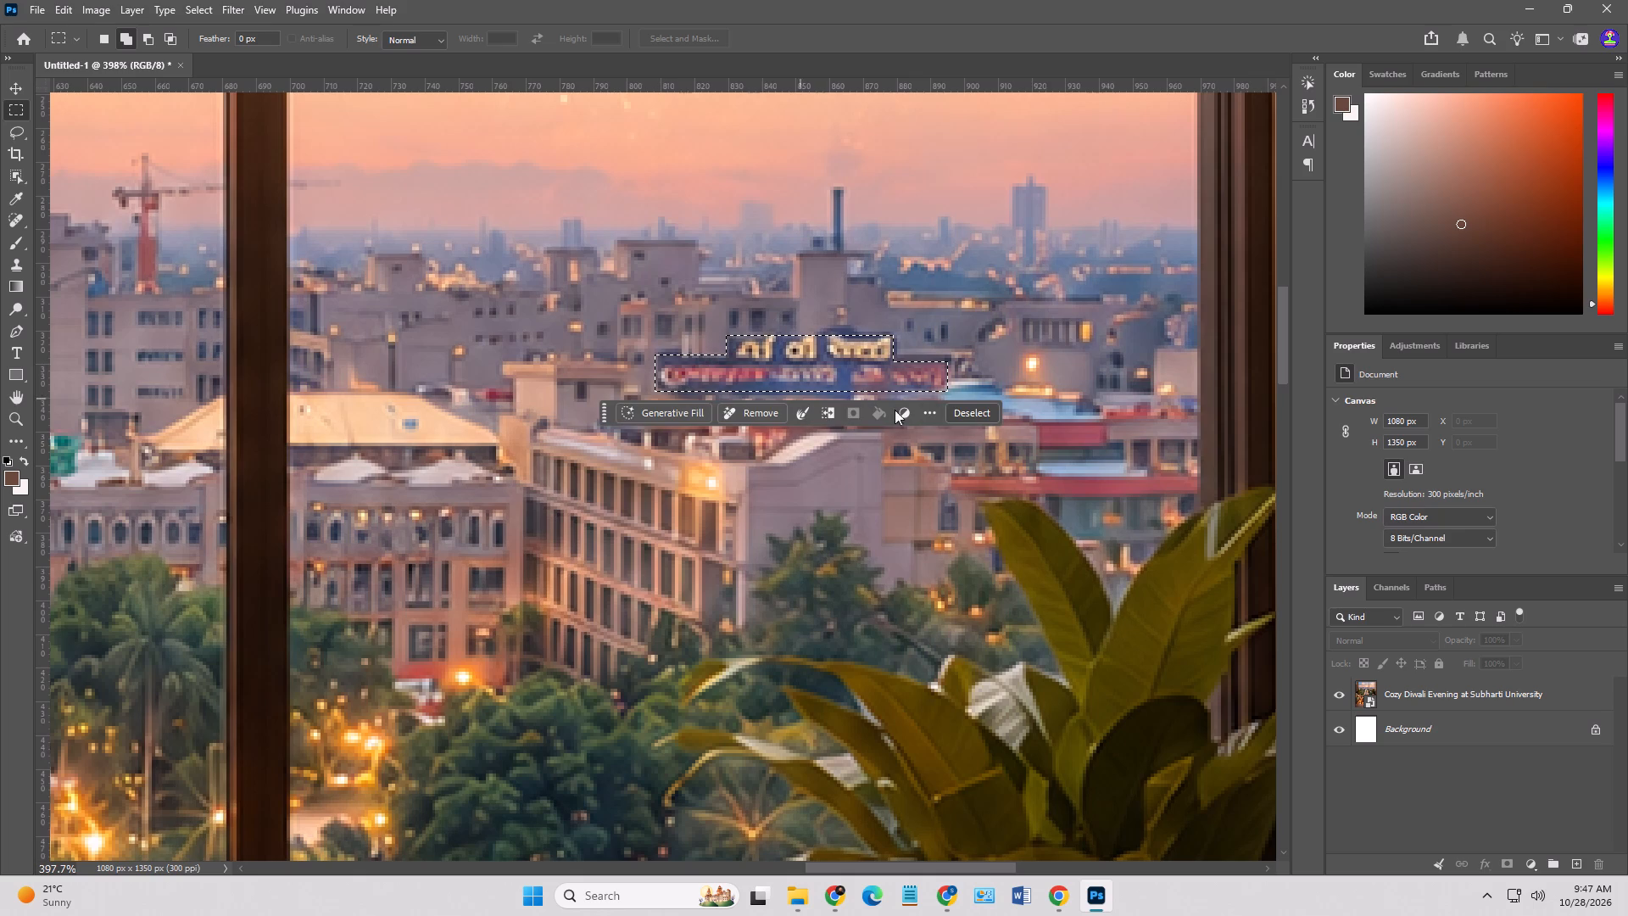
{"action": "left_click_drag", "start_coordinate": [893, 353], "coordinate": [895, 353]}
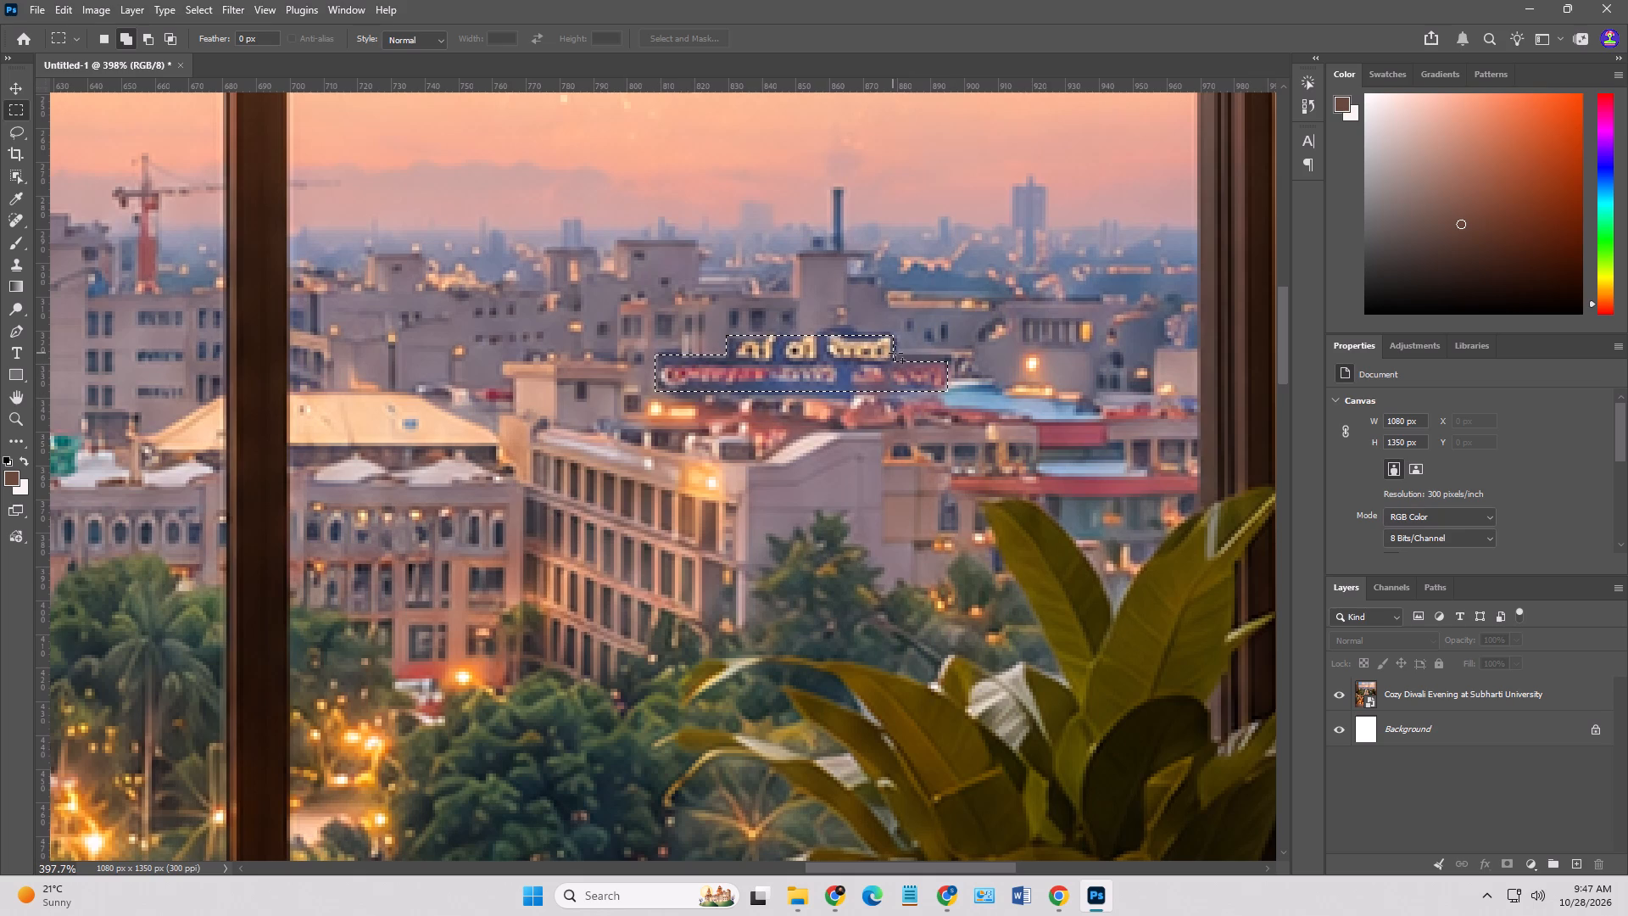
{"action": "left_click_drag", "start_coordinate": [895, 353], "coordinate": [948, 393]}
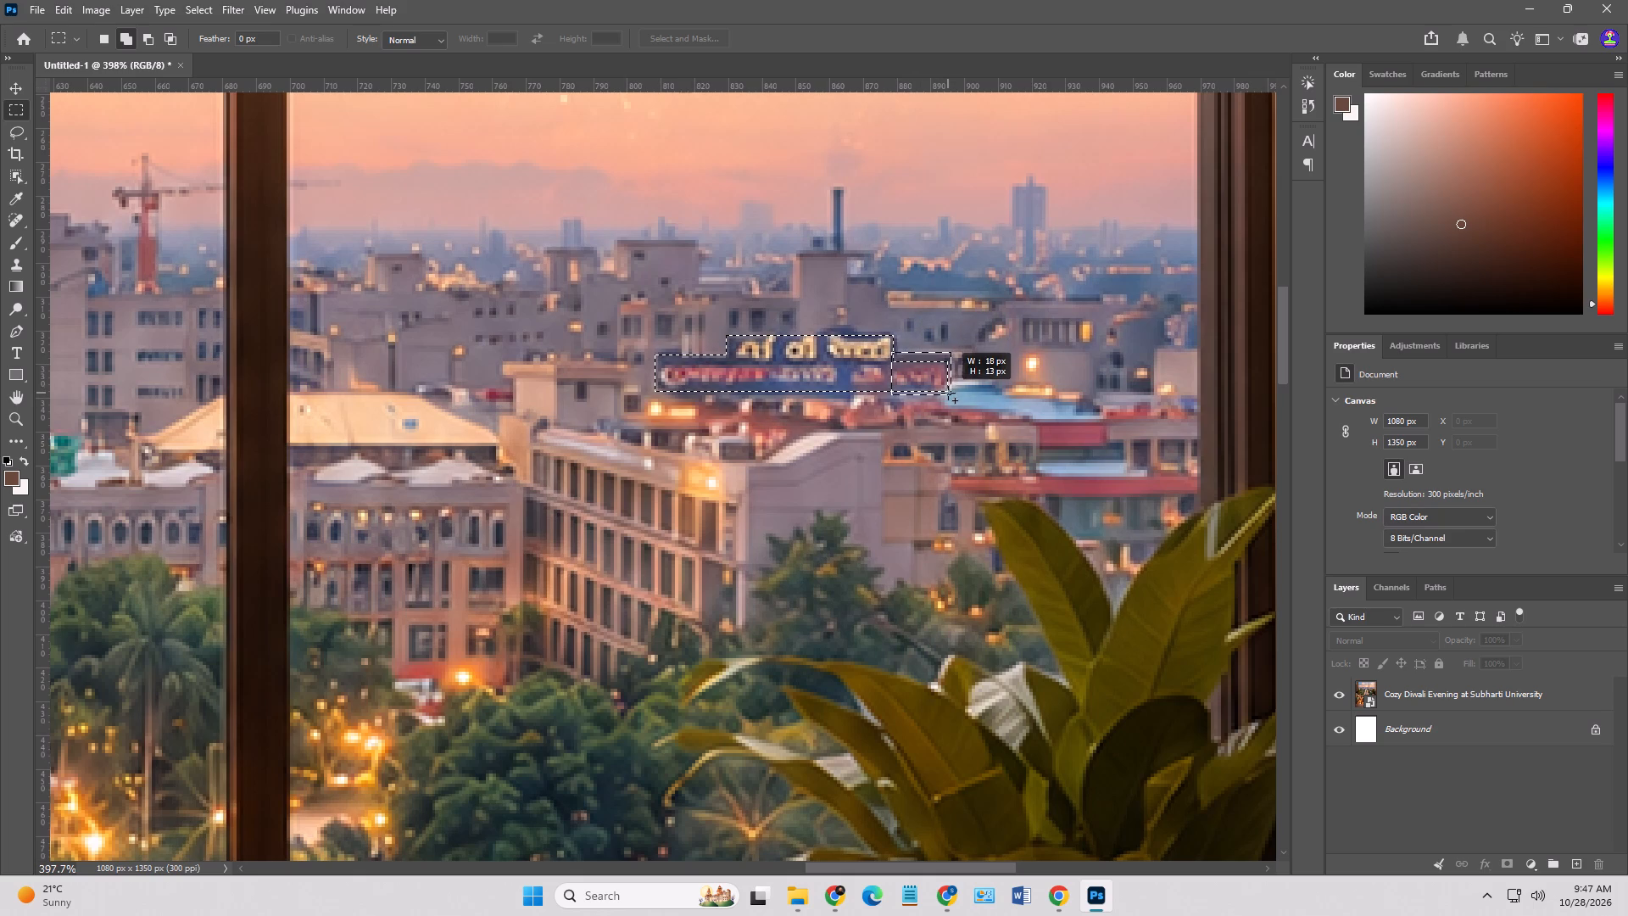
{"action": "left_click_drag", "start_coordinate": [948, 393], "coordinate": [948, 392]}
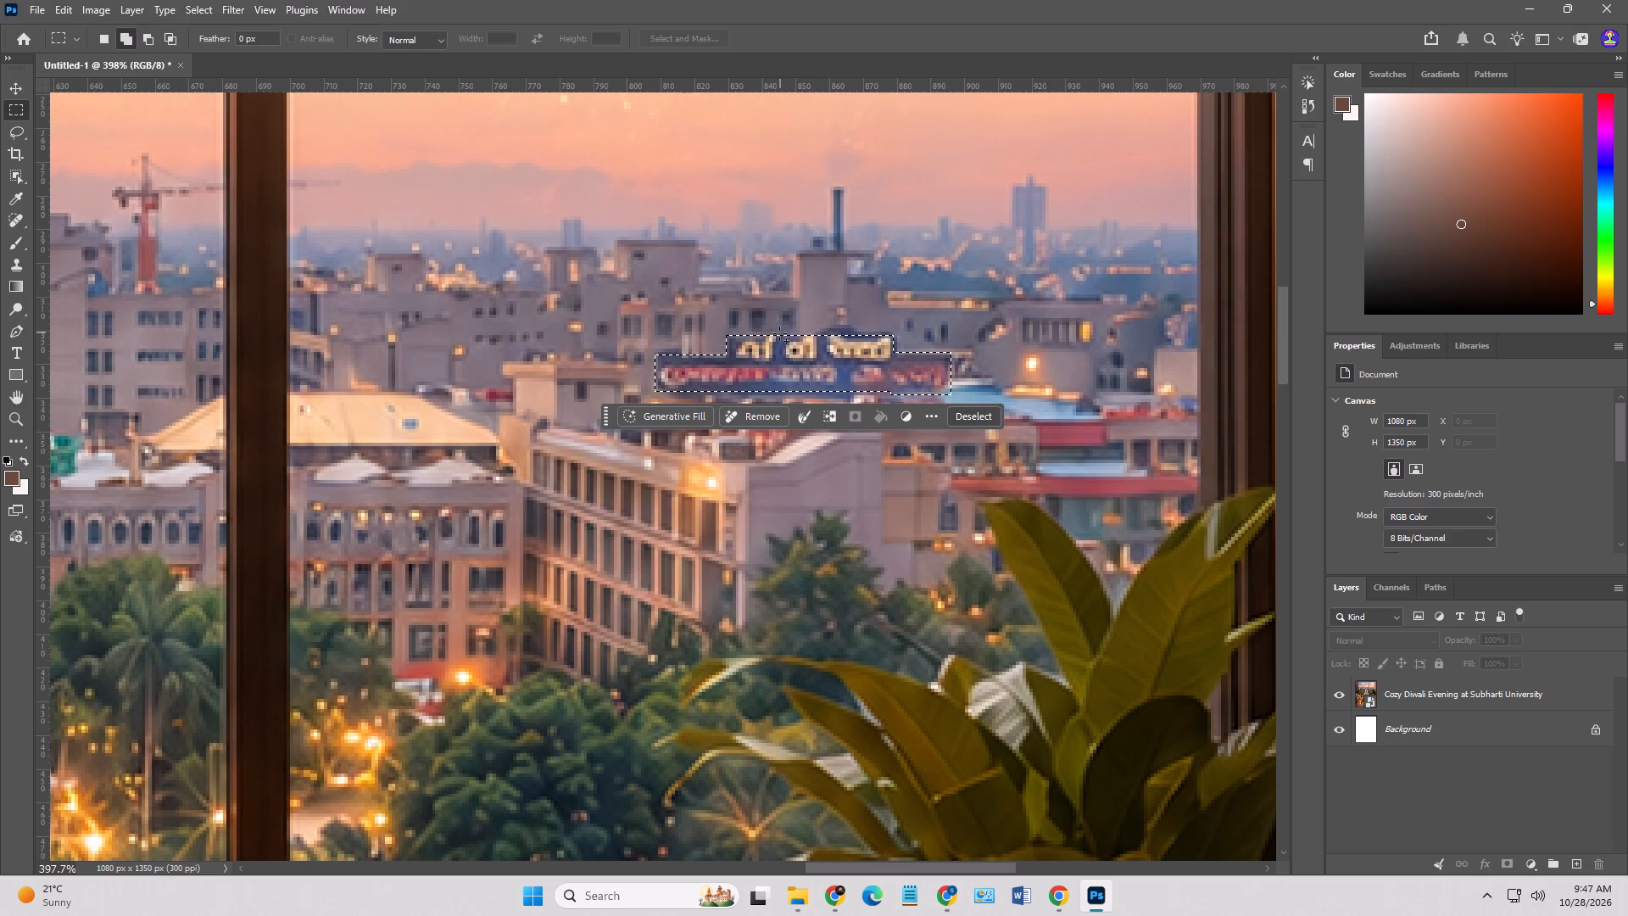
{"action": "left_click_drag", "start_coordinate": [807, 325], "coordinate": [895, 343]}
{"action": "left_click", "coordinate": [1435, 701]}
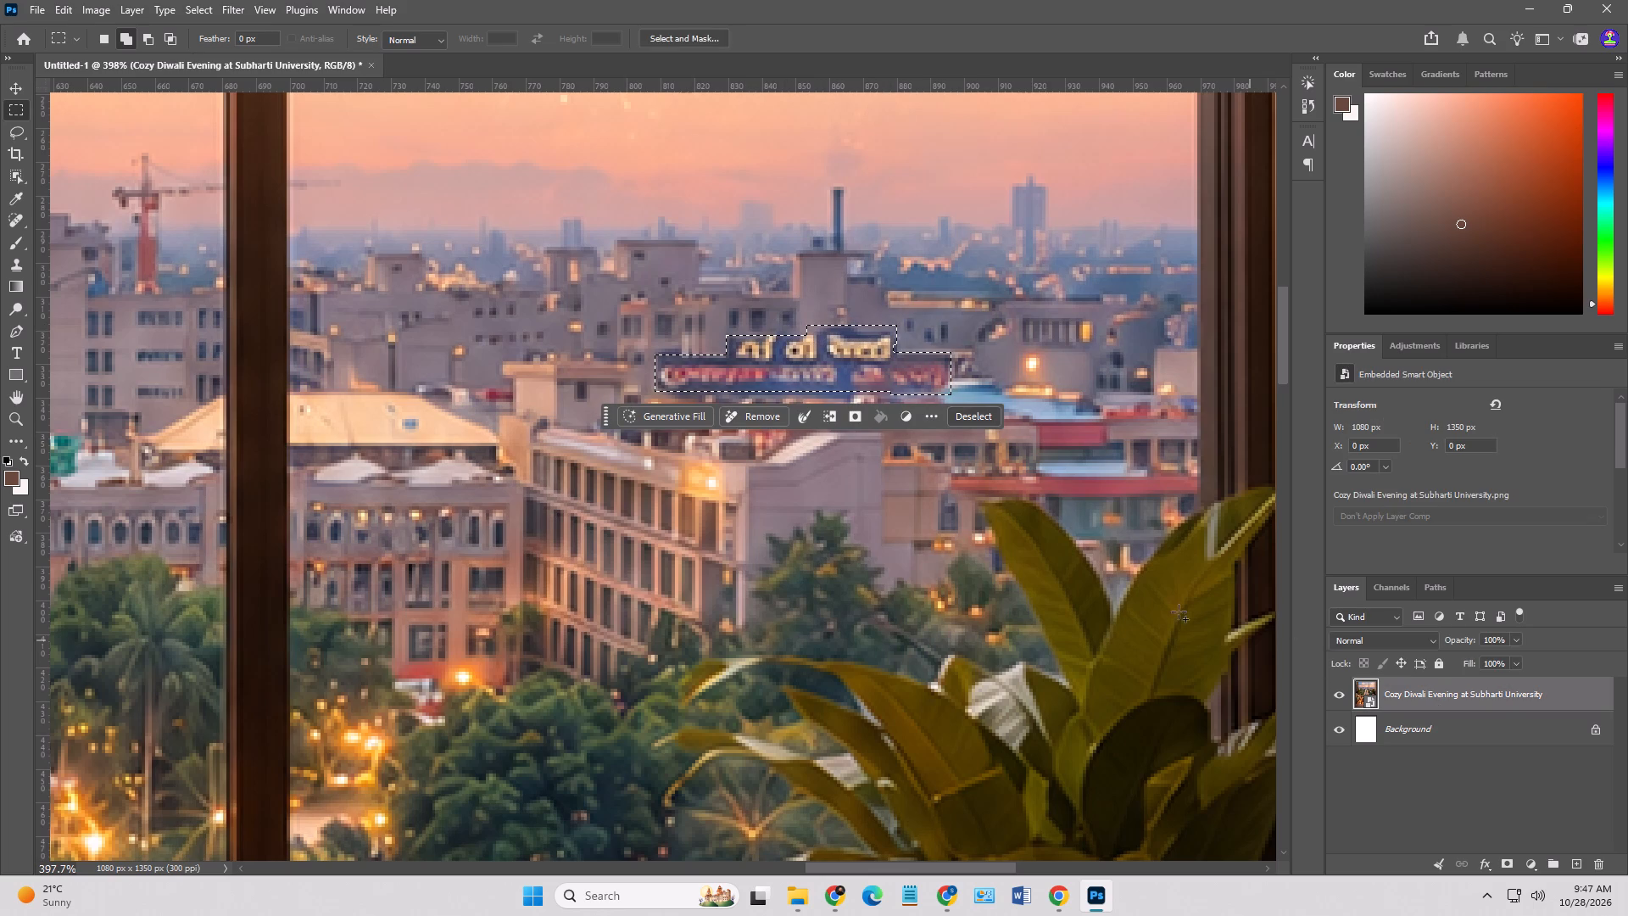
{"action": "left_click_drag", "start_coordinate": [661, 388], "coordinate": [664, 390]}
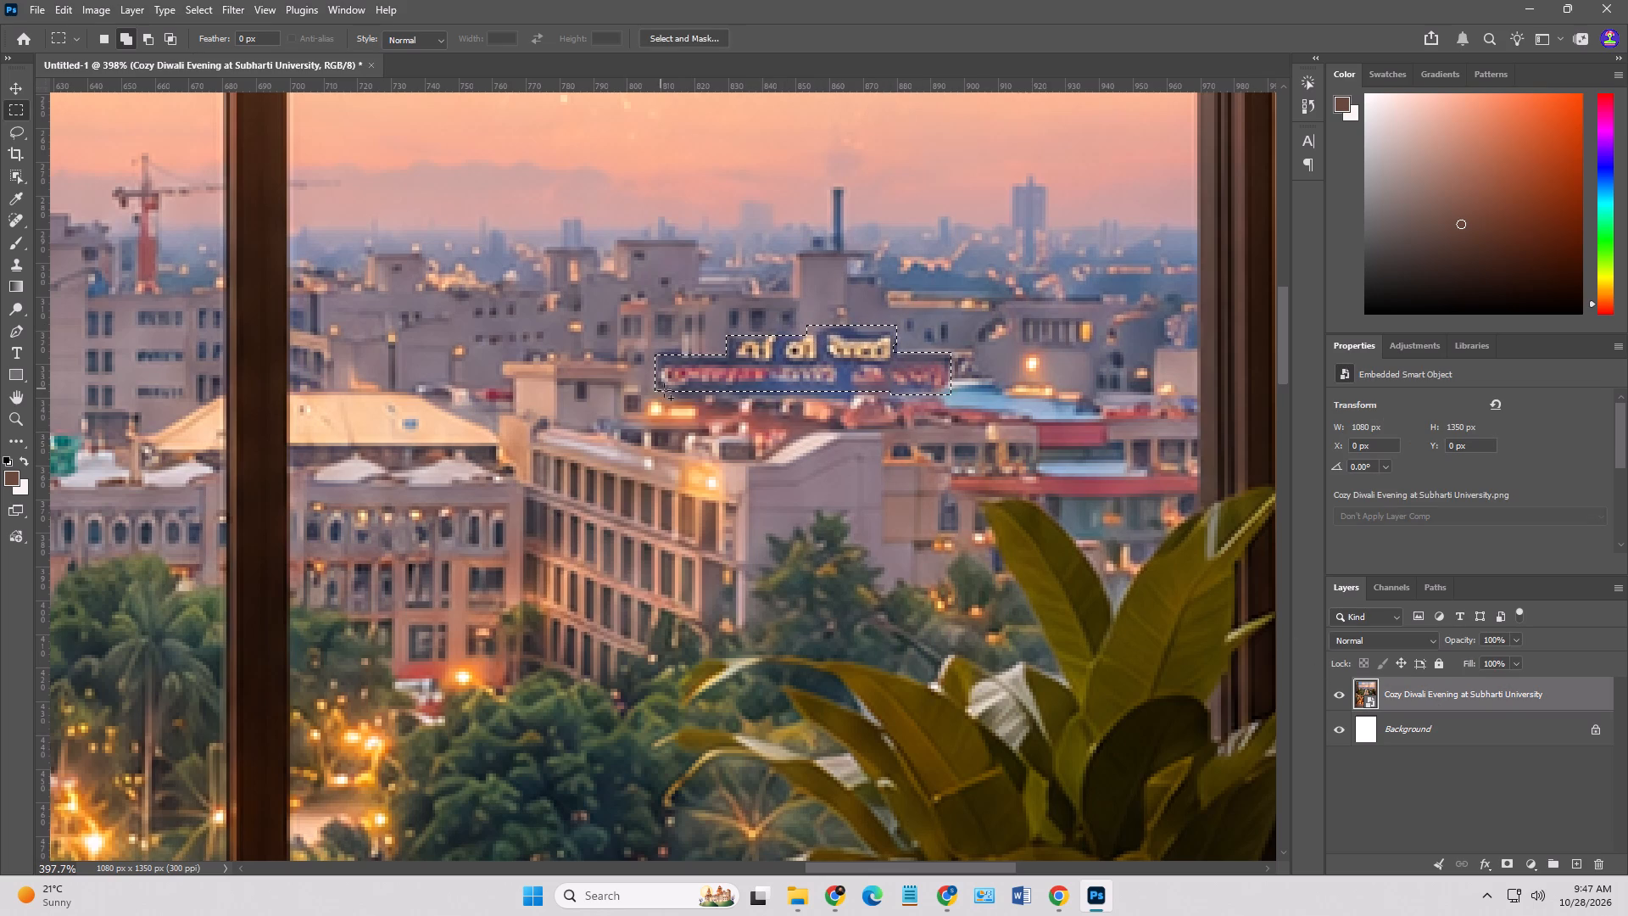
{"action": "left_click_drag", "start_coordinate": [664, 390], "coordinate": [901, 396]}
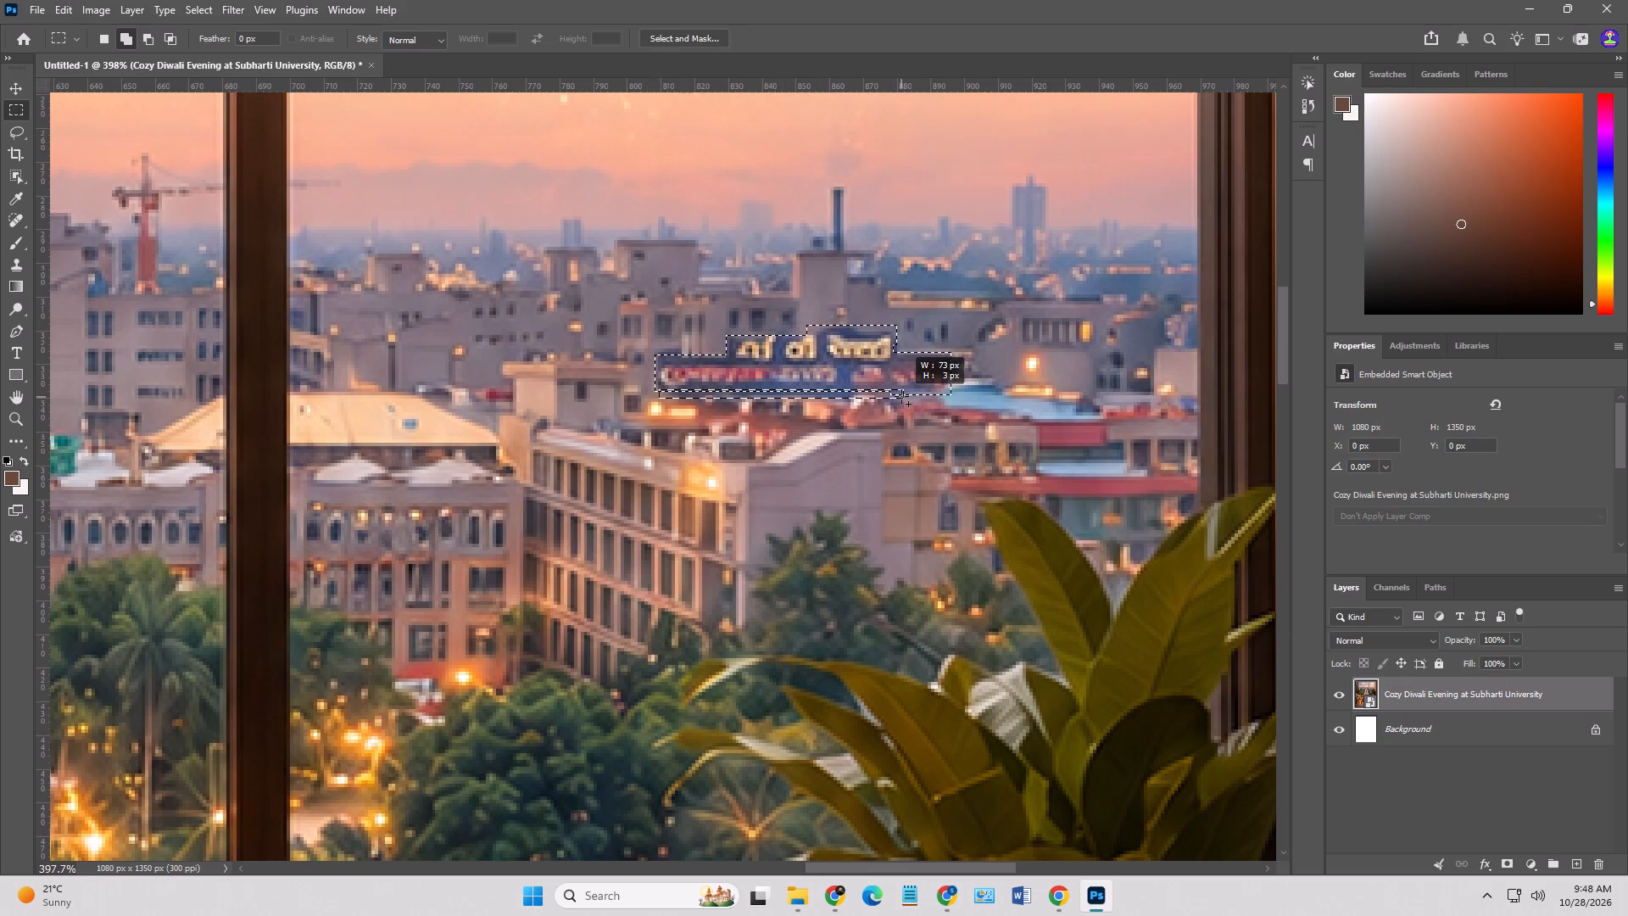
{"action": "left_click_drag", "start_coordinate": [901, 396], "coordinate": [903, 395]}
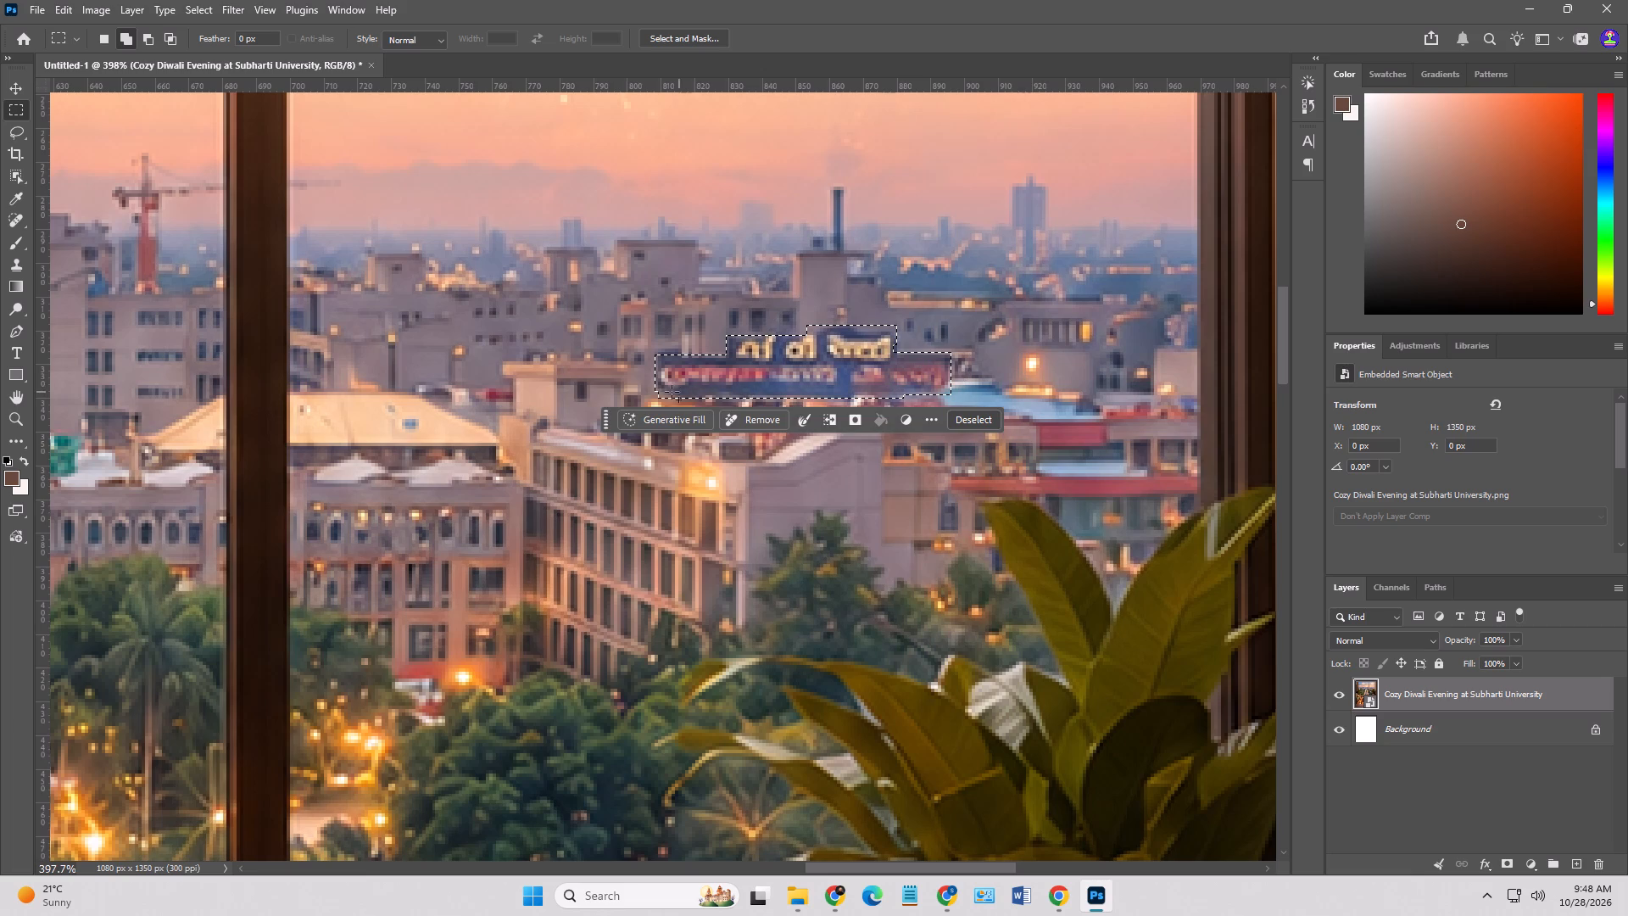
{"action": "left_click_drag", "start_coordinate": [655, 391], "coordinate": [672, 395]}
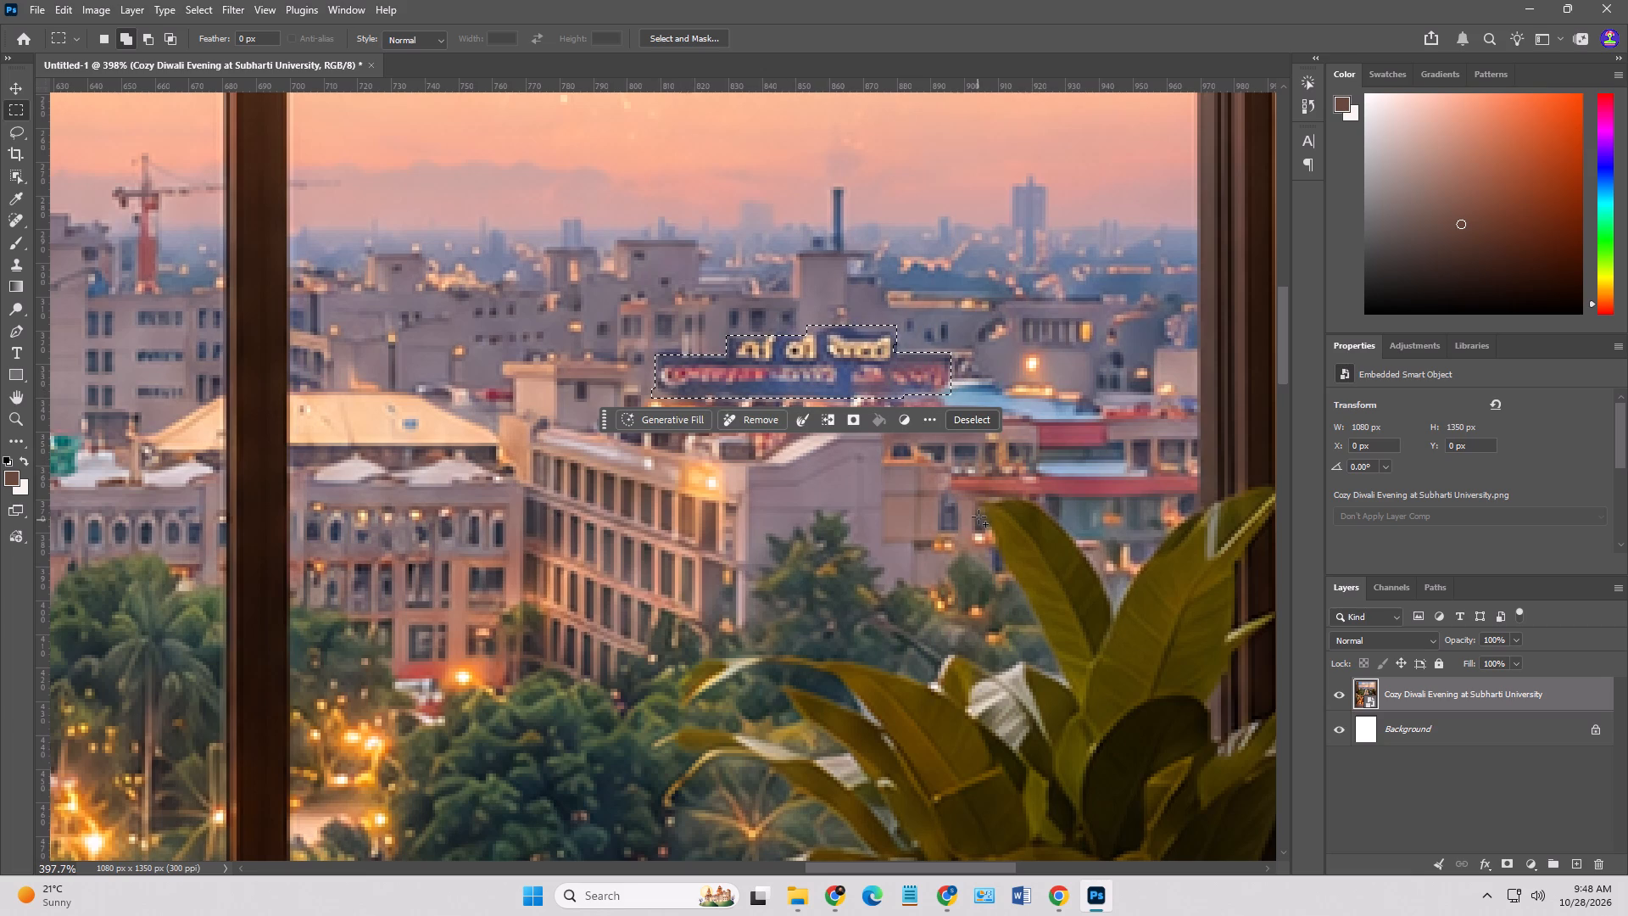
{"action": "left_click", "coordinate": [751, 421]}
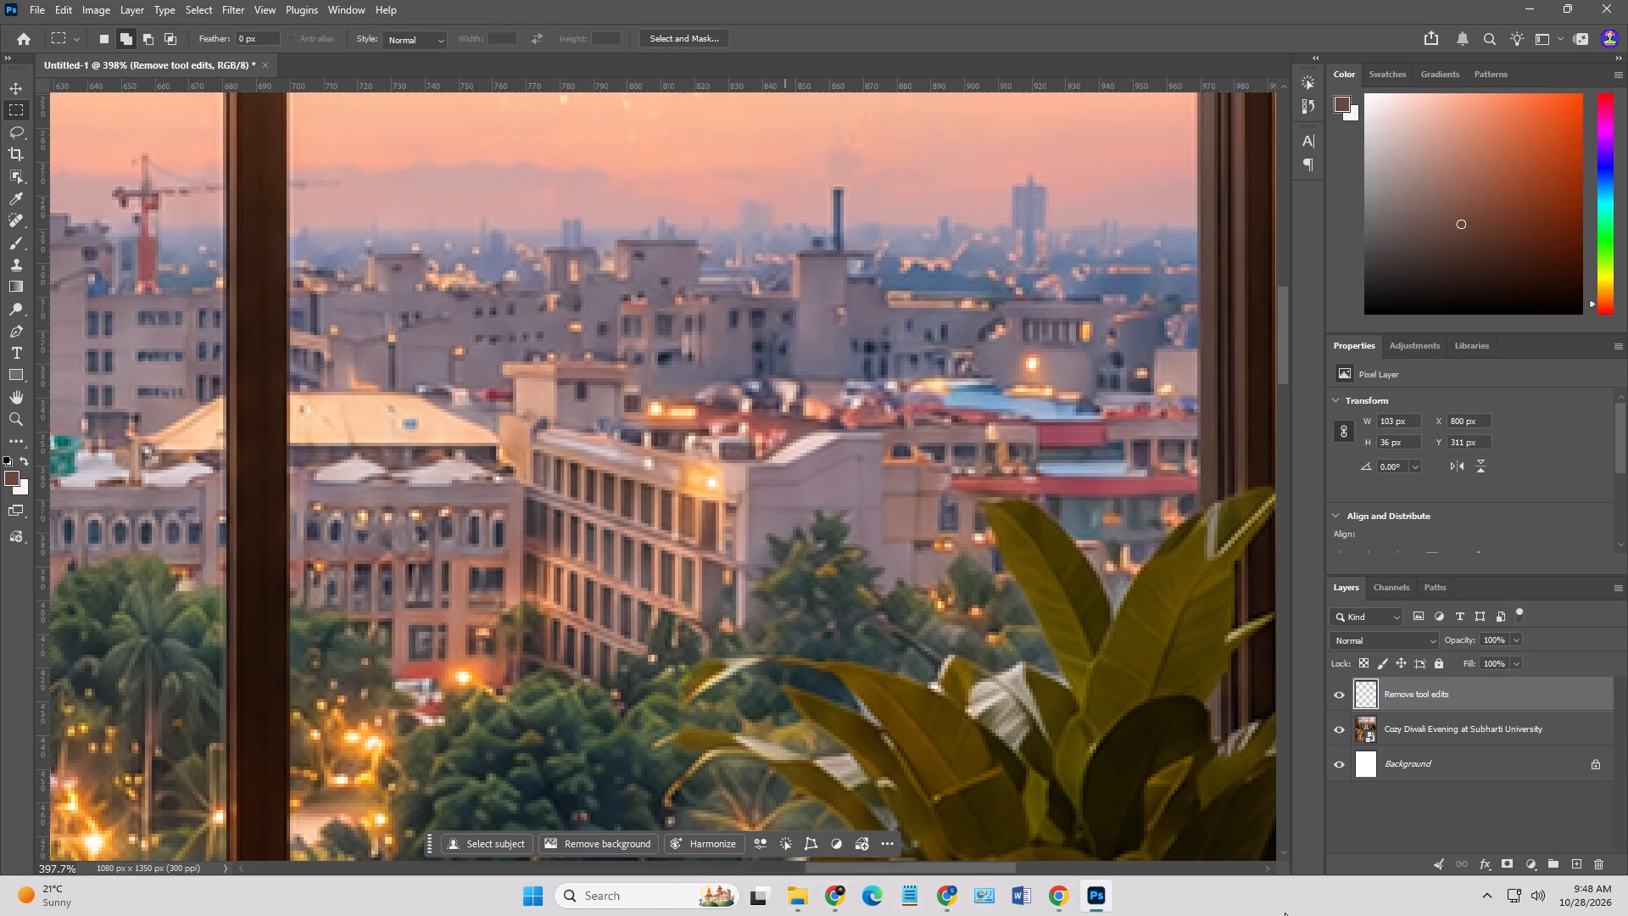
Duplicate the Cozy Diwali Evening at Subharti University layer and merge the copy with the Remove tool edits layer.
{"action": "scroll", "coordinate": [773, 533], "scroll_direction": "down", "scroll_amount": 8, "text": "alt"}
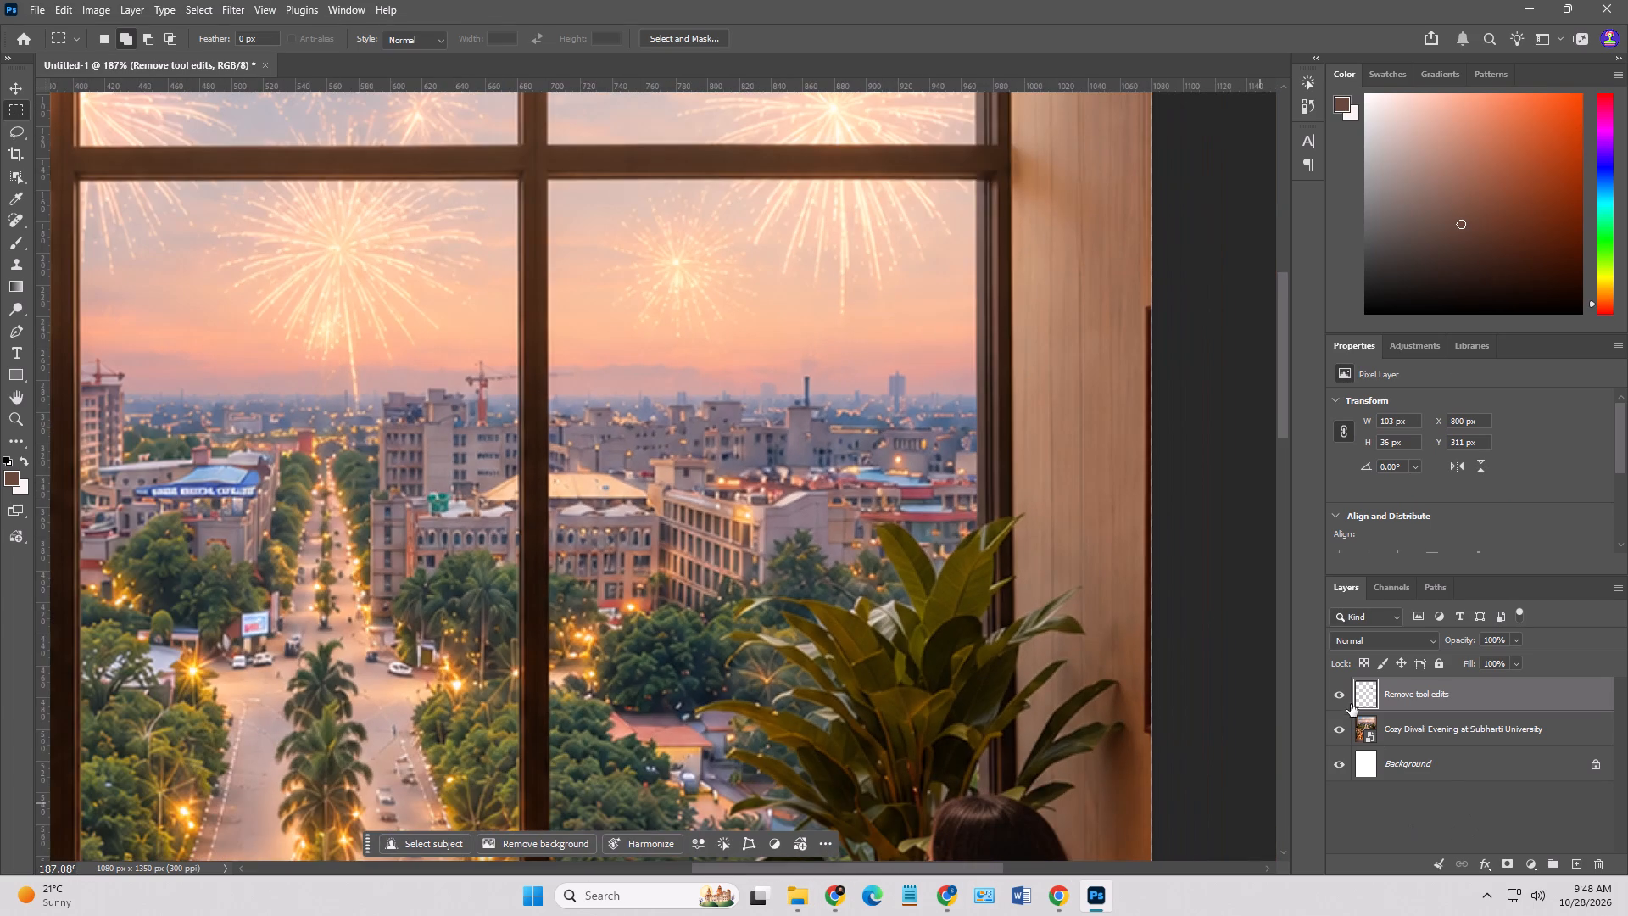
{"action": "left_click", "coordinate": [1347, 697]}
{"action": "left_click", "coordinate": [1347, 697]}
{"action": "left_click", "coordinate": [1405, 723]}
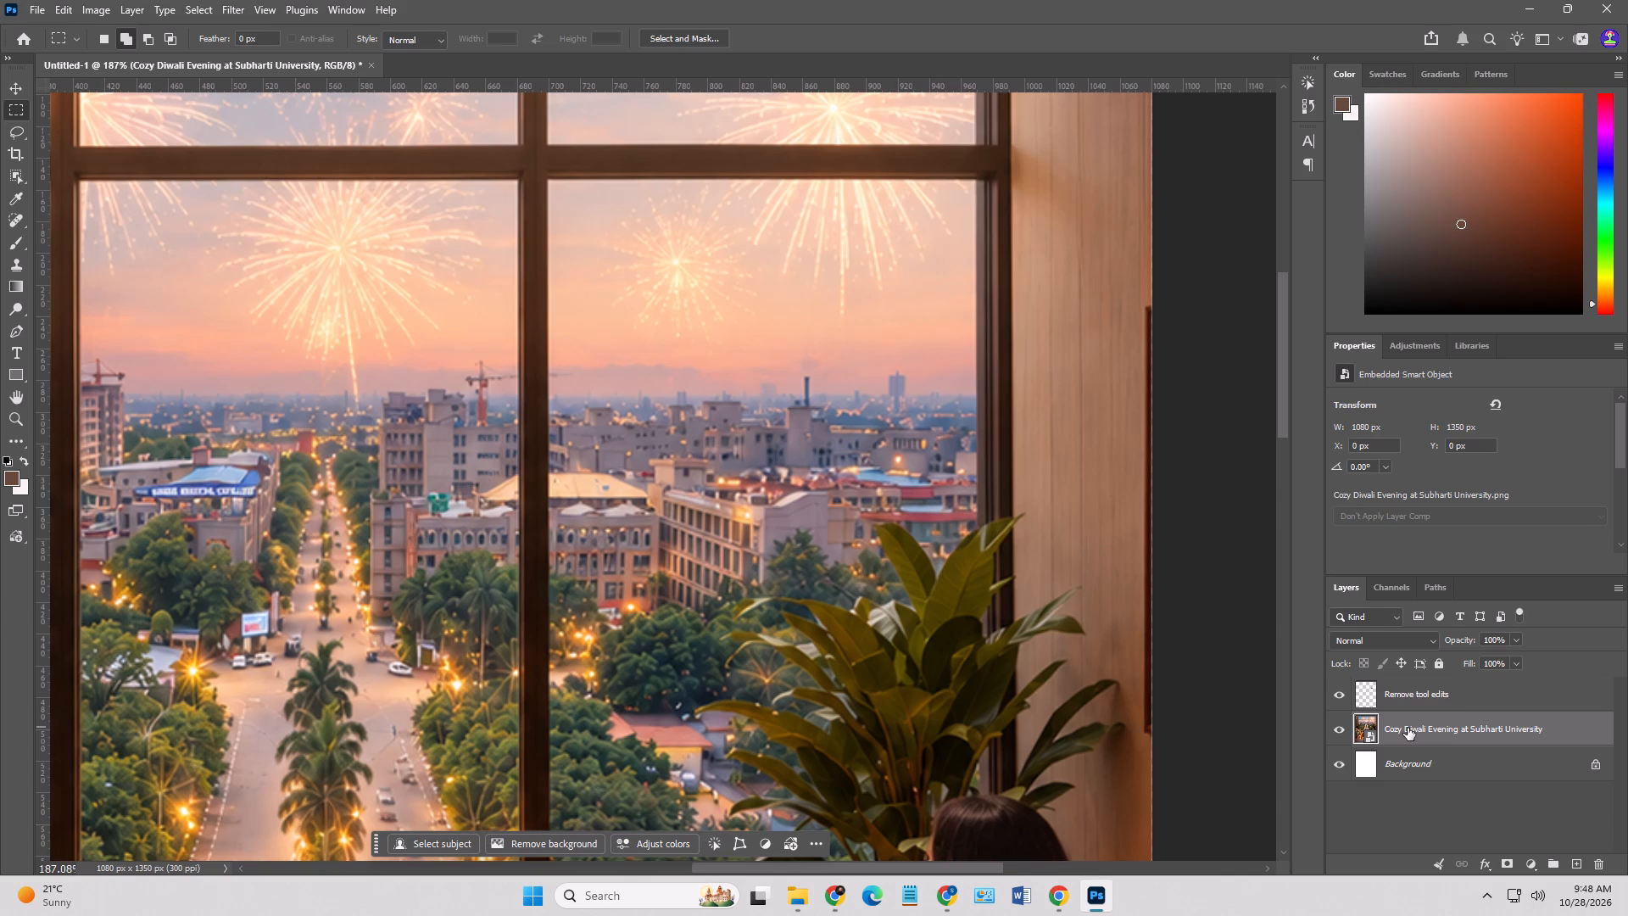
{"action": "key", "text": "ctrl+j"}
{"action": "left_click", "coordinate": [1410, 705], "text": "shift"}
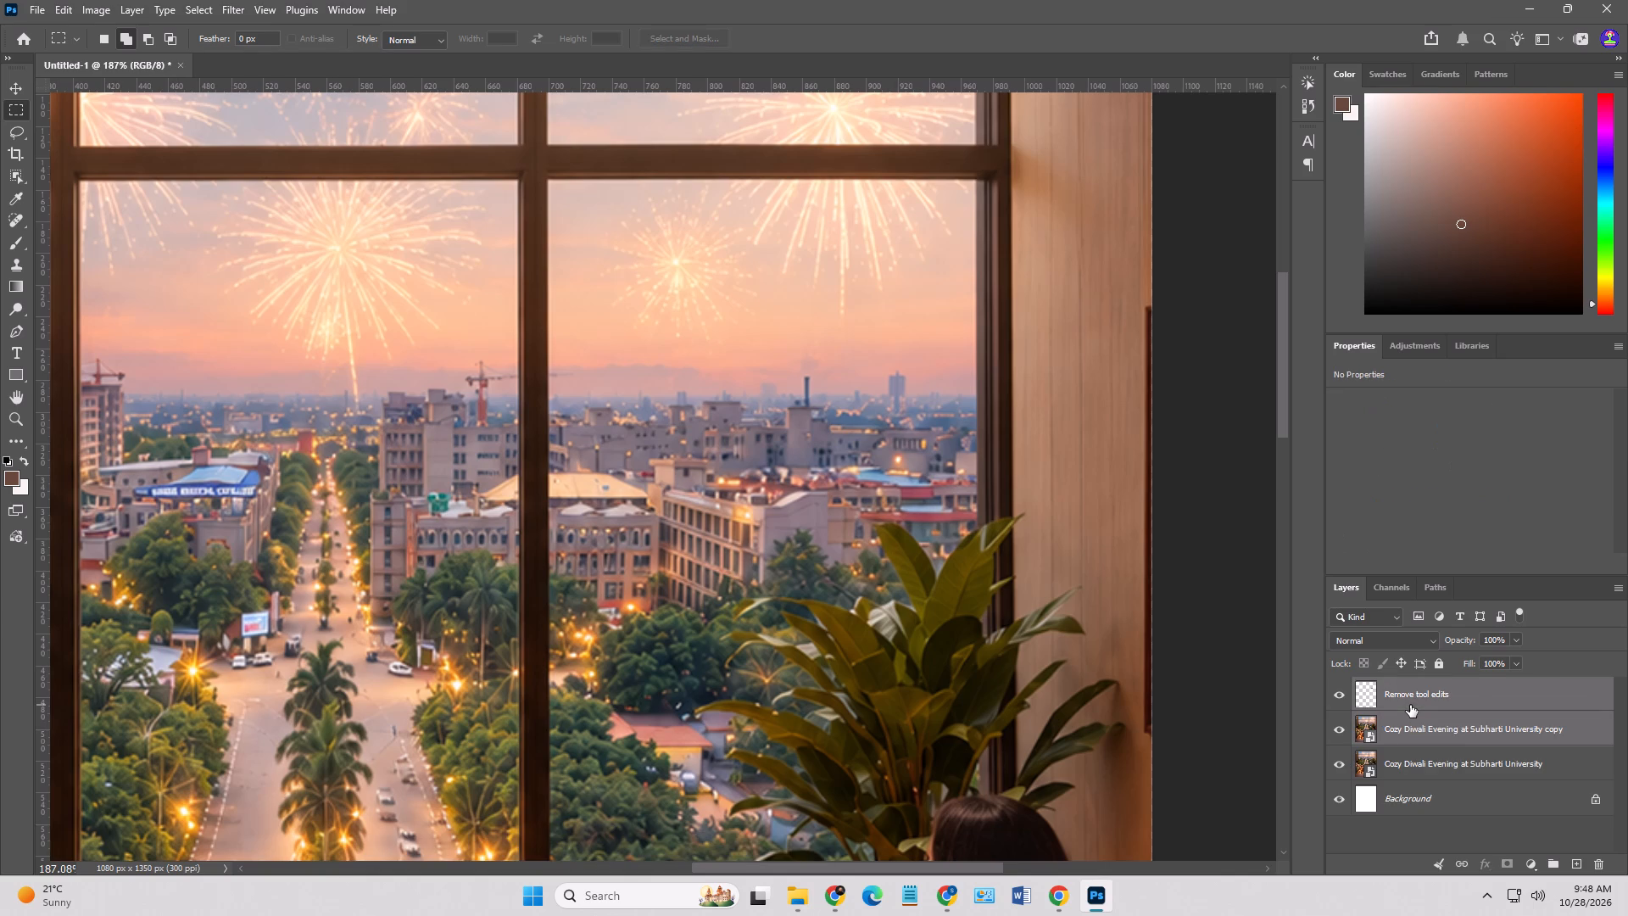
{"action": "key", "text": "ctrl+e"}
Rename the original Cozy Diwali Evening at Subharti University layer to 1 and hide it.
{"action": "left_click", "coordinate": [1428, 730]}
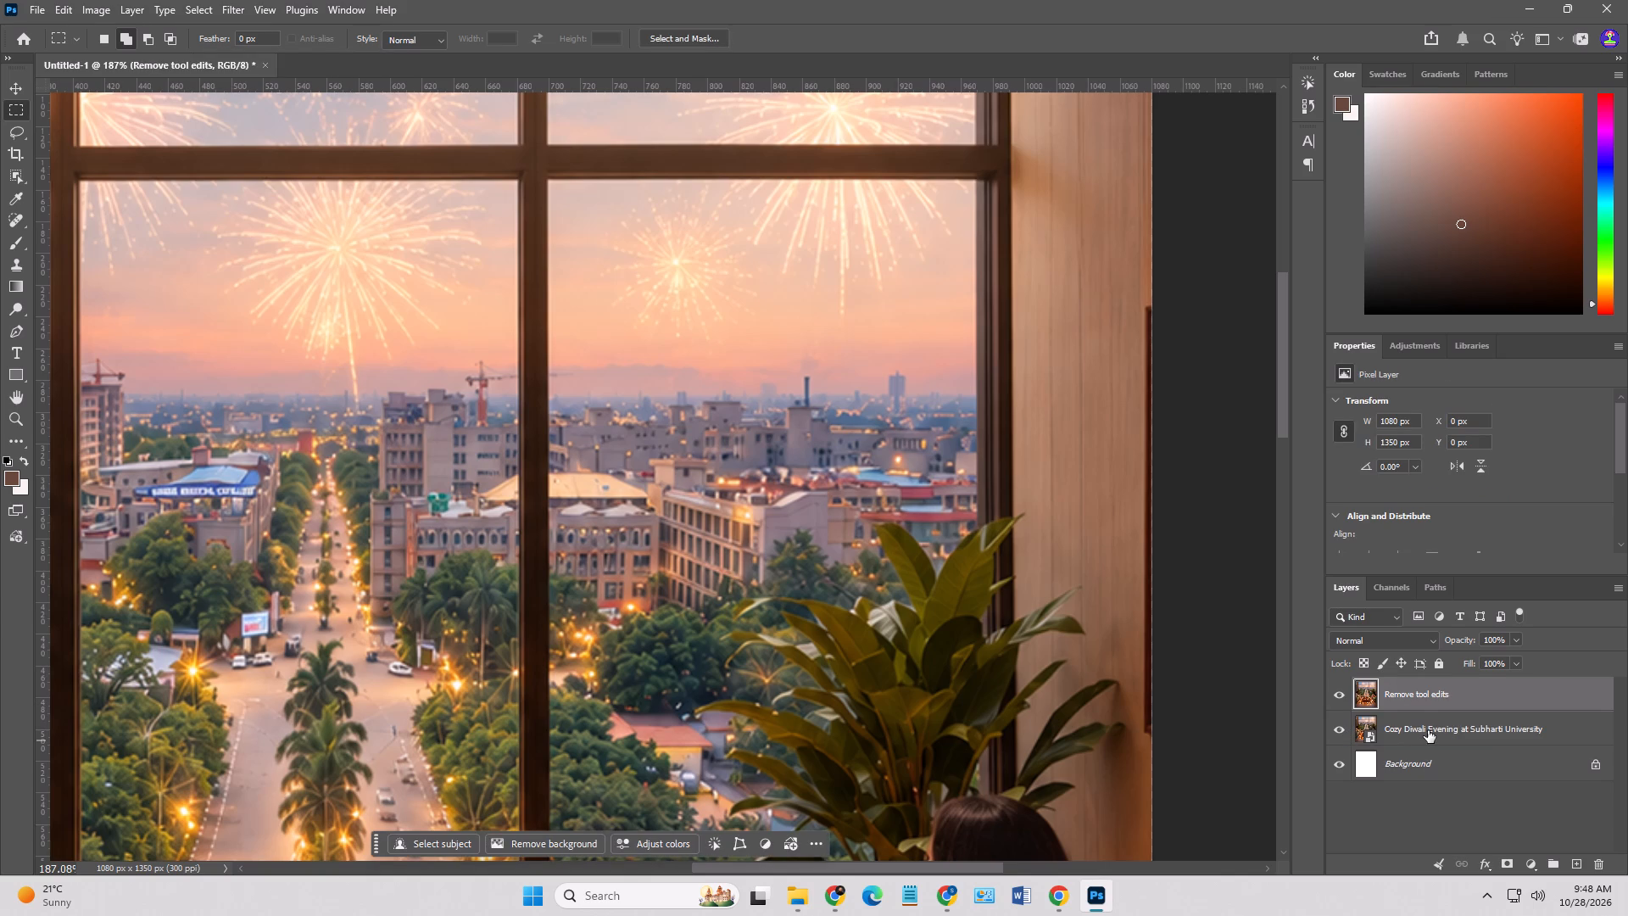
{"action": "left_click", "coordinate": [1428, 730]}
{"action": "key", "text": "1"}
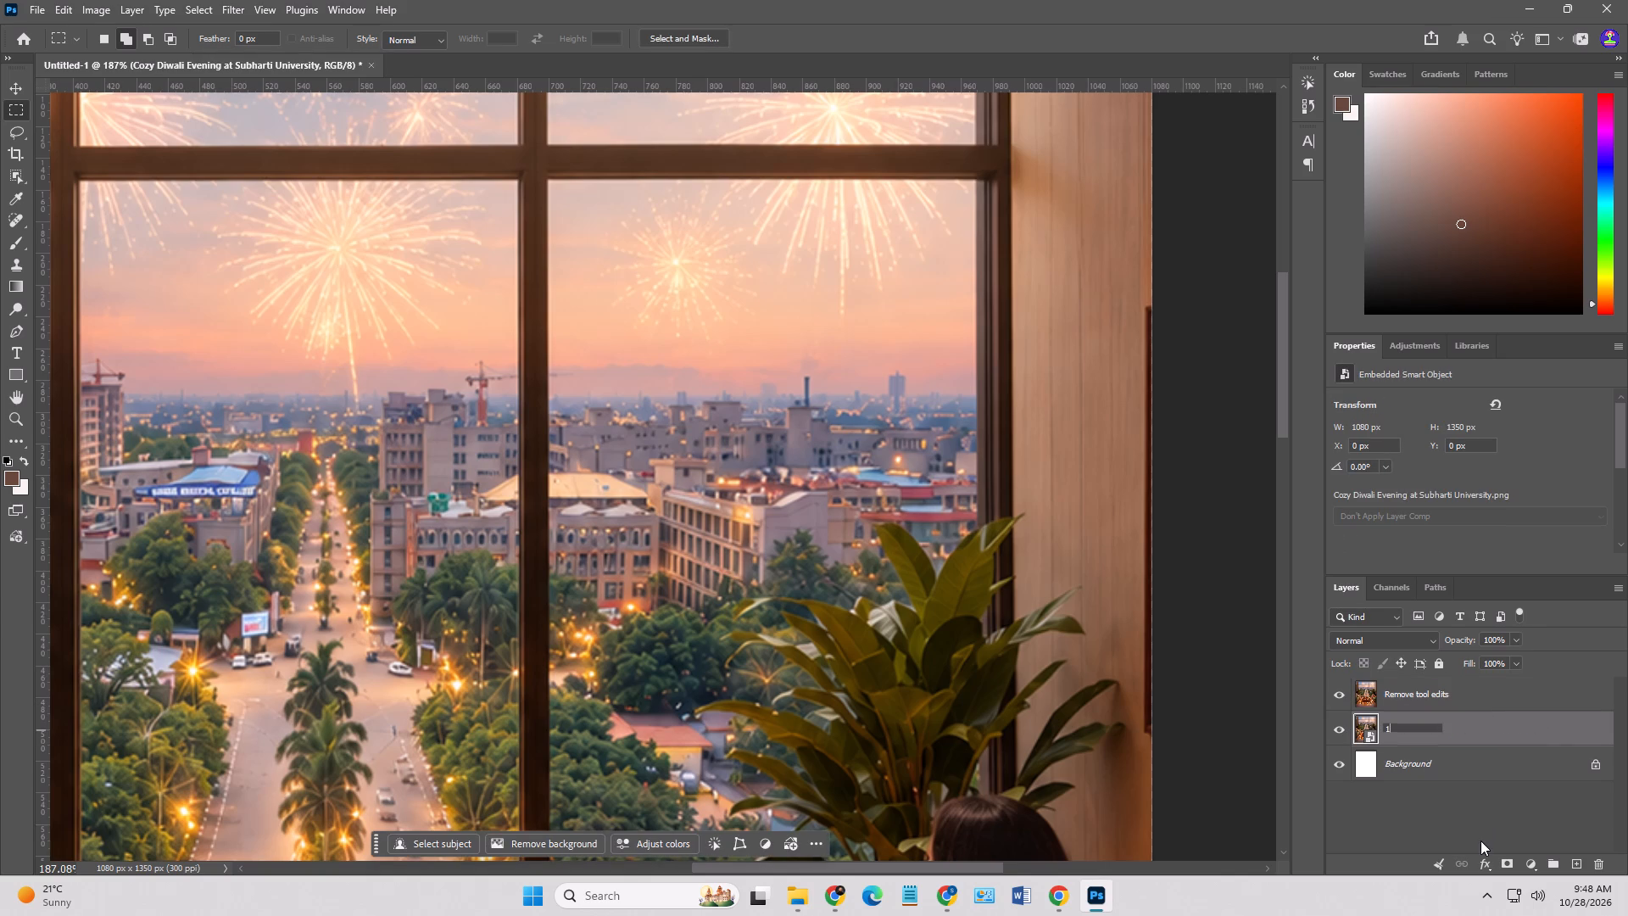
{"action": "left_click", "coordinate": [1480, 841]}
{"action": "left_click", "coordinate": [1335, 729]}
{"action": "scroll", "coordinate": [734, 573], "scroll_direction": "down", "scroll_amount": 1, "text": "alt"}
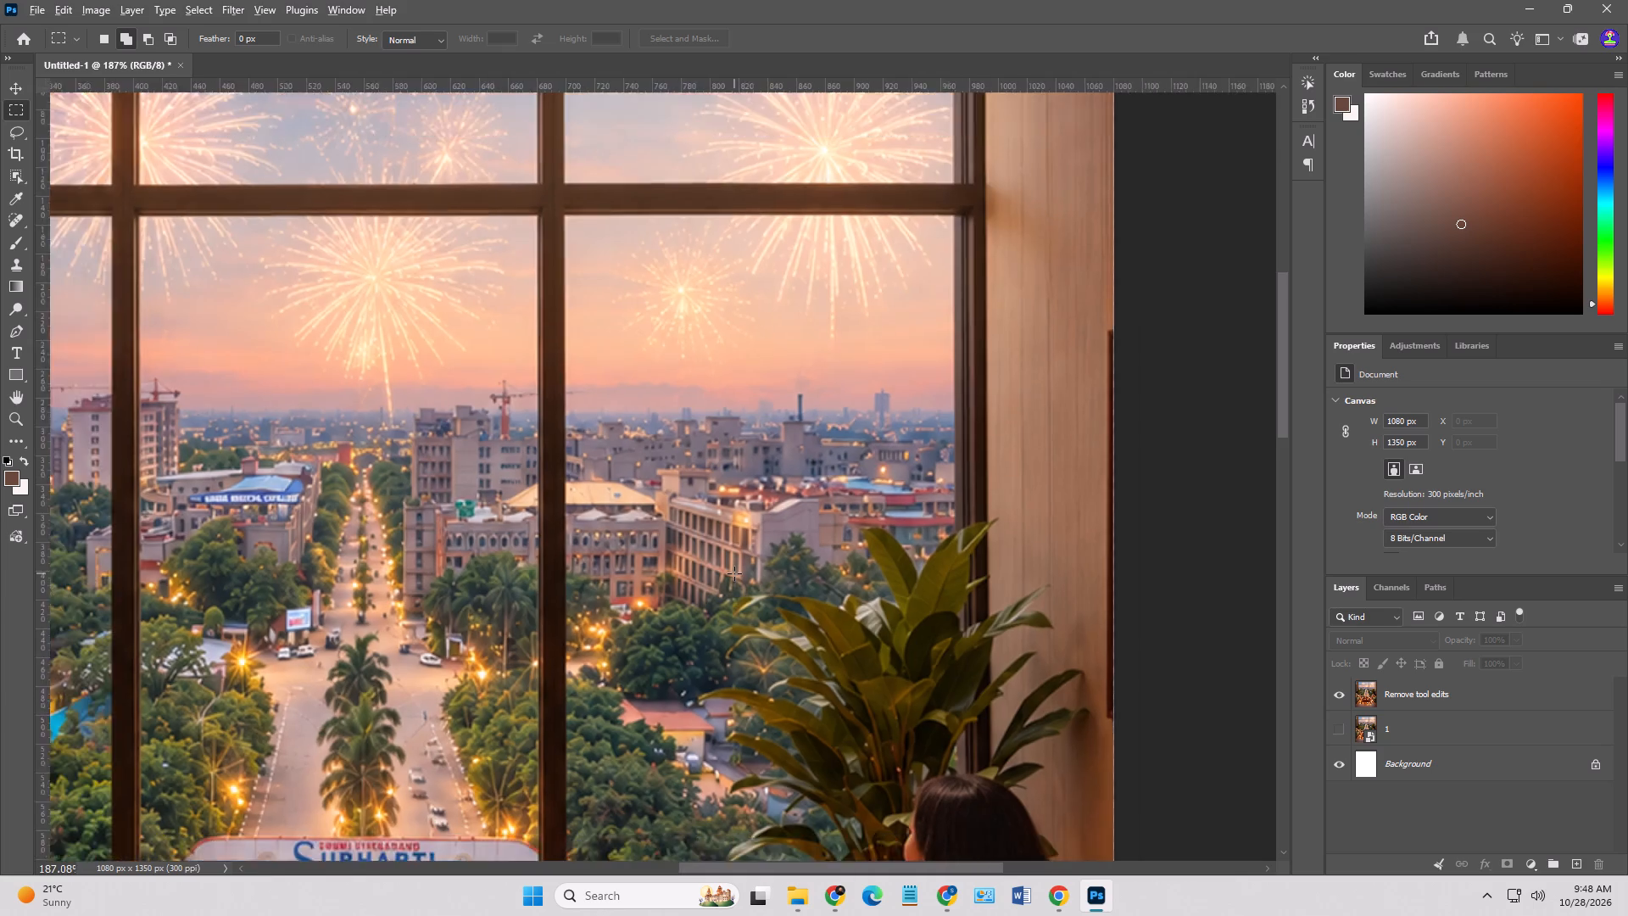
{"action": "scroll", "coordinate": [734, 573], "scroll_direction": "down", "scroll_amount": 7, "text": "alt"}
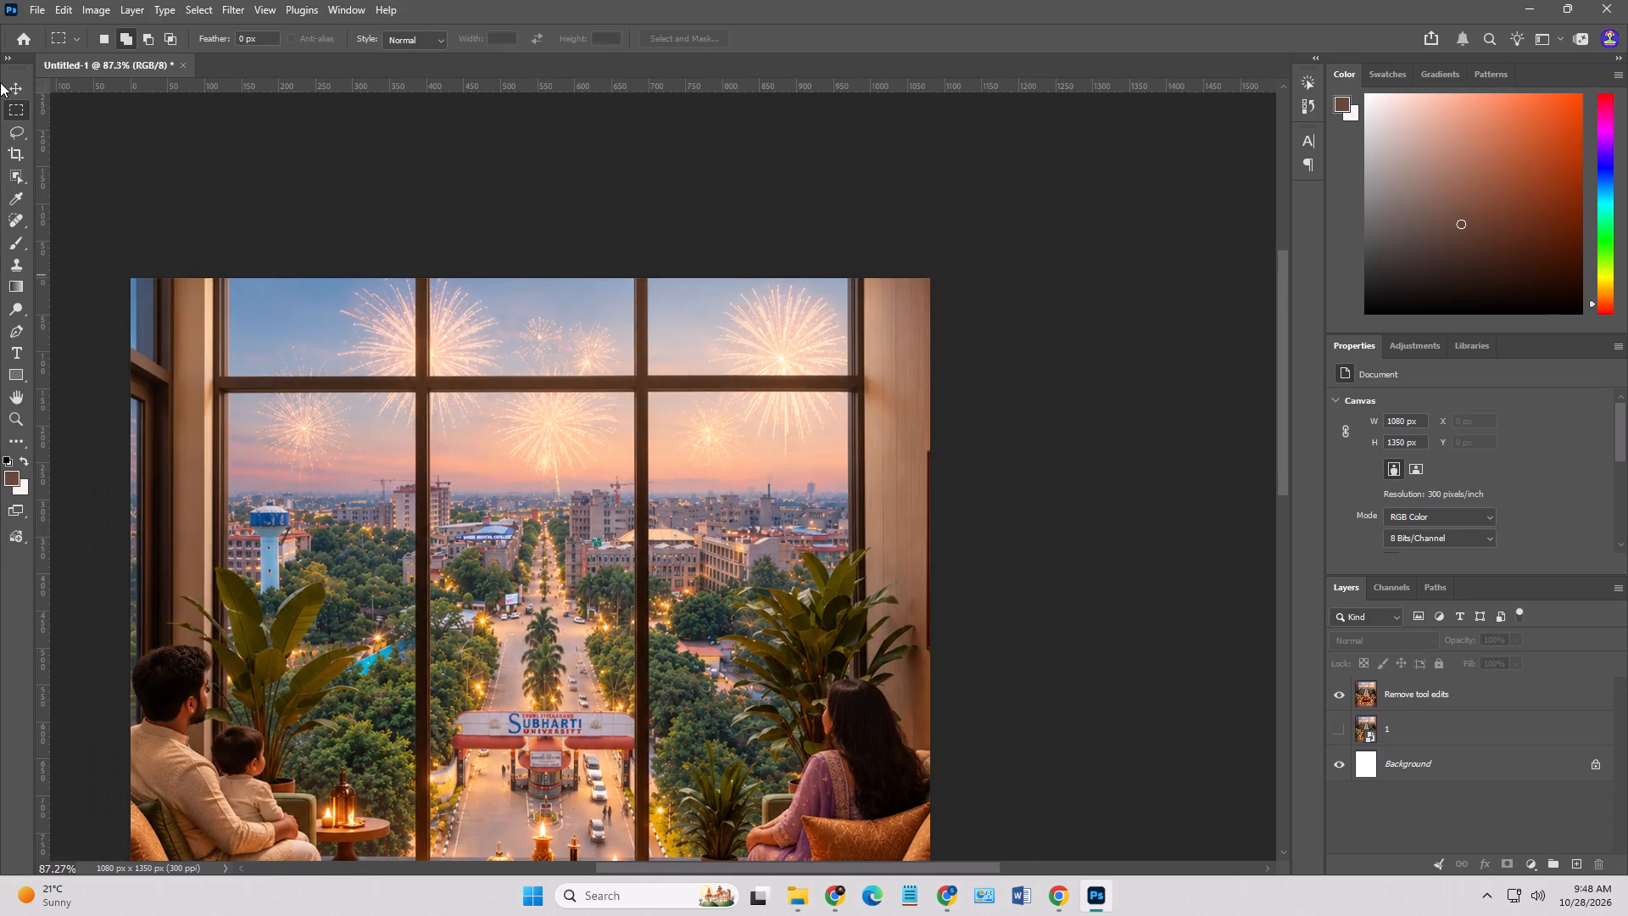
{"action": "left_click", "coordinate": [9, 86]}
{"action": "left_click", "coordinate": [806, 906]}
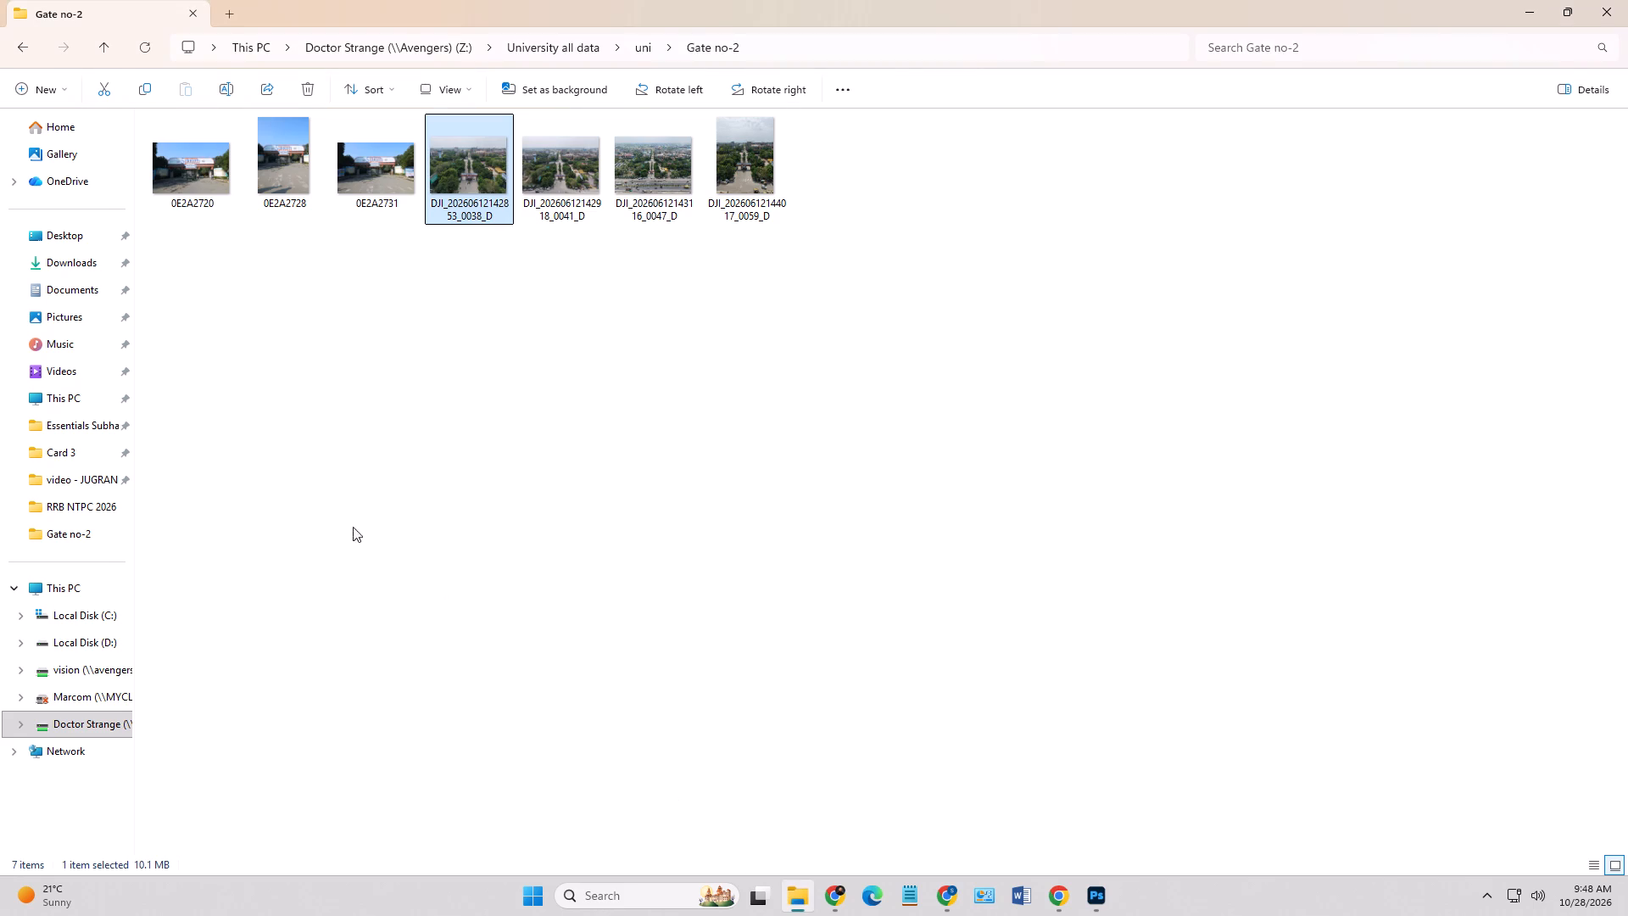
{"action": "left_click_drag", "start_coordinate": [473, 155], "coordinate": [928, 746]}
{"action": "left_click_drag", "start_coordinate": [928, 746], "coordinate": [721, 662]}
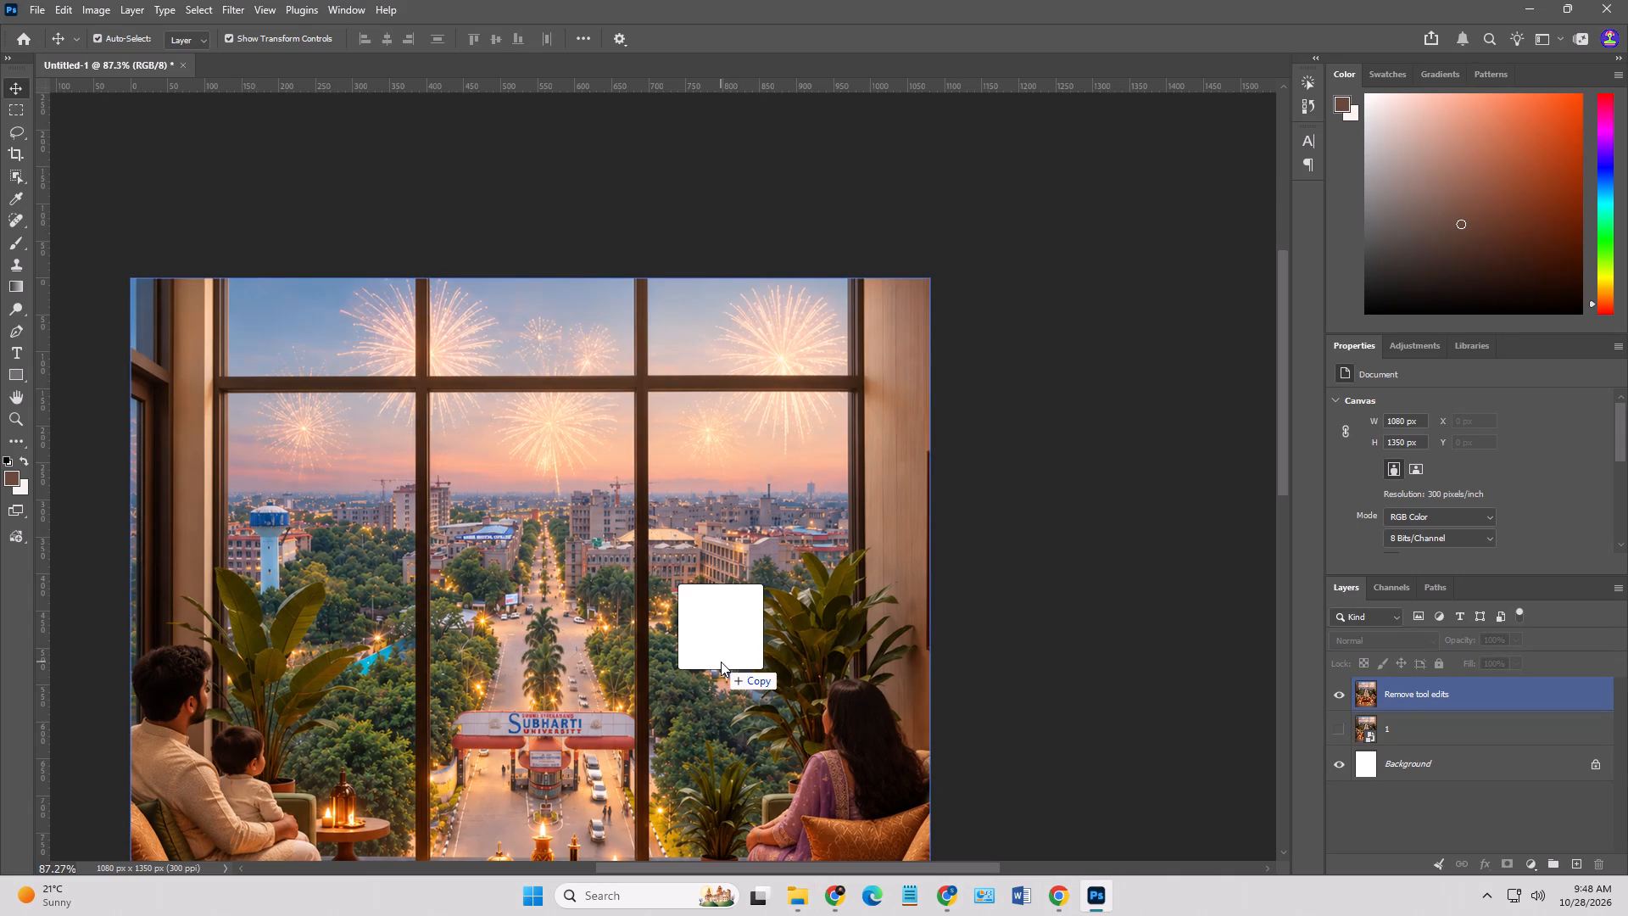
{"action": "left_click", "coordinate": [1102, 660]}
Enlarge the placed drone photo to about 1434 x 1076 px and position it over the window's city view.
{"action": "scroll", "coordinate": [914, 660], "scroll_direction": "down", "scroll_amount": 4}
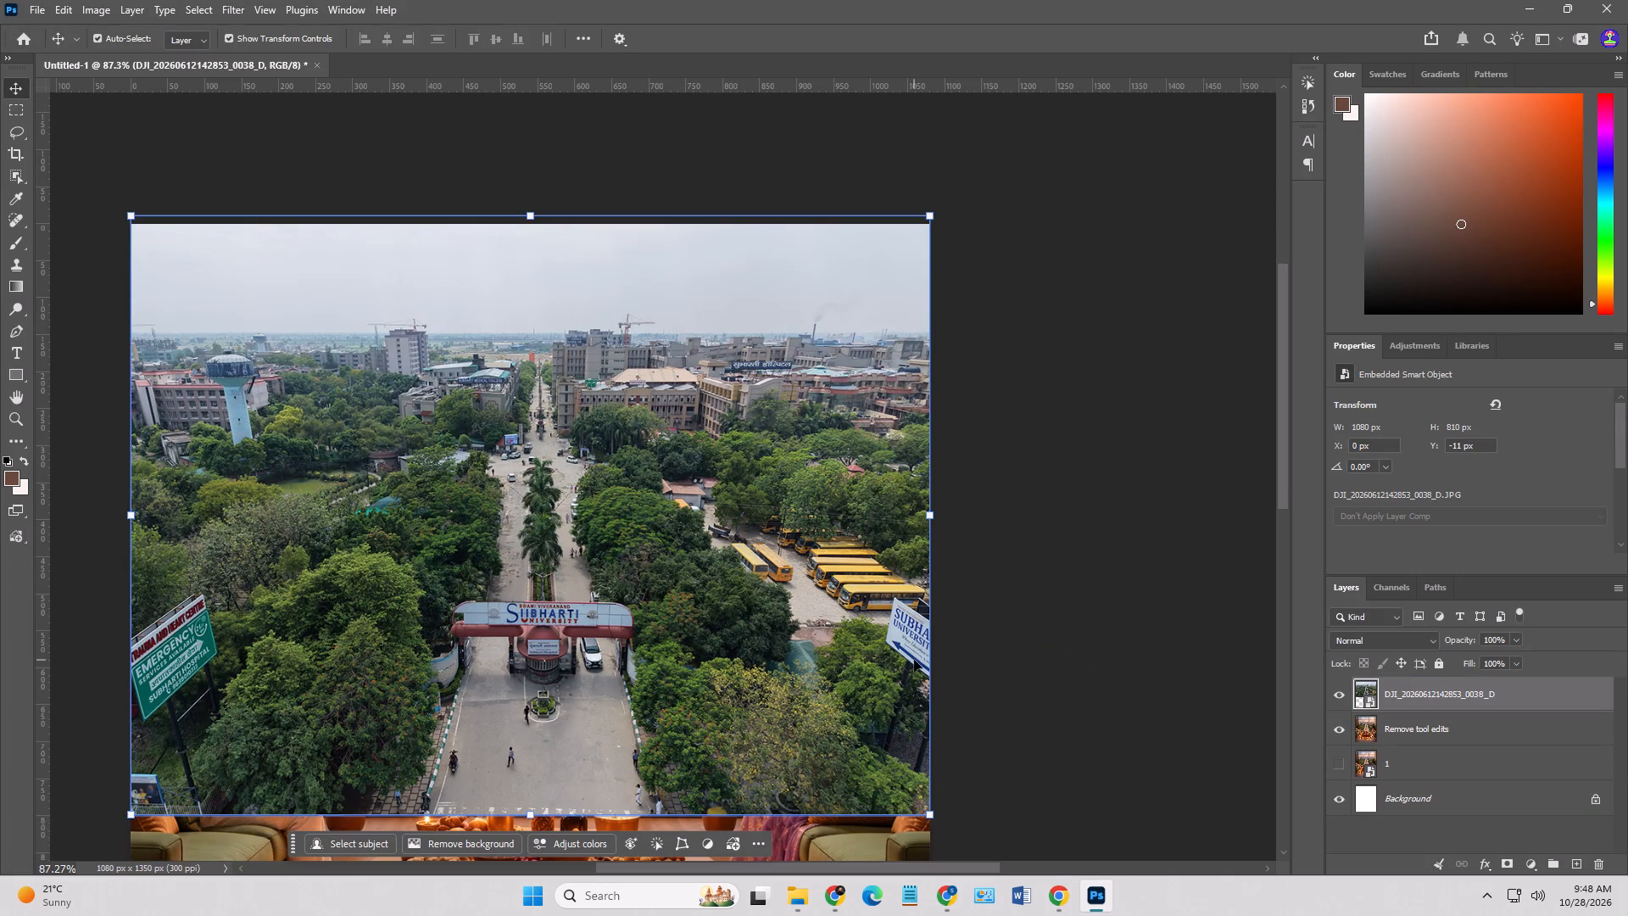
{"action": "left_click_drag", "start_coordinate": [755, 451], "coordinate": [715, 669]}
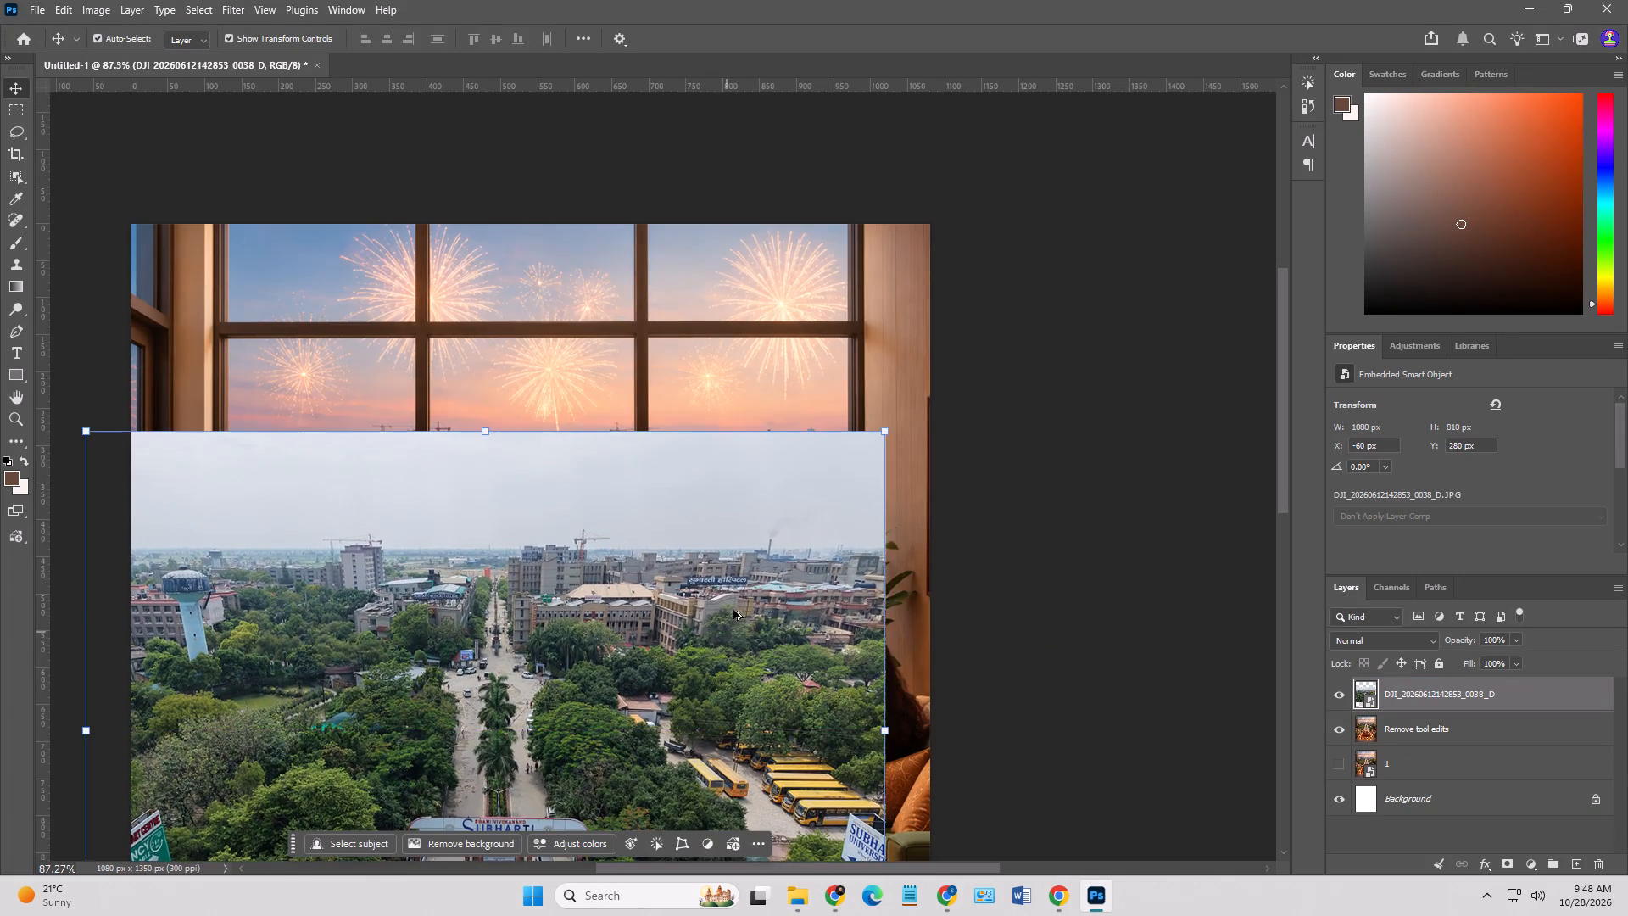
{"action": "scroll", "coordinate": [731, 590], "scroll_direction": "up", "scroll_amount": 9, "text": "alt"}
{"action": "scroll", "coordinate": [734, 584], "scroll_direction": "down", "scroll_amount": 8, "text": "alt"}
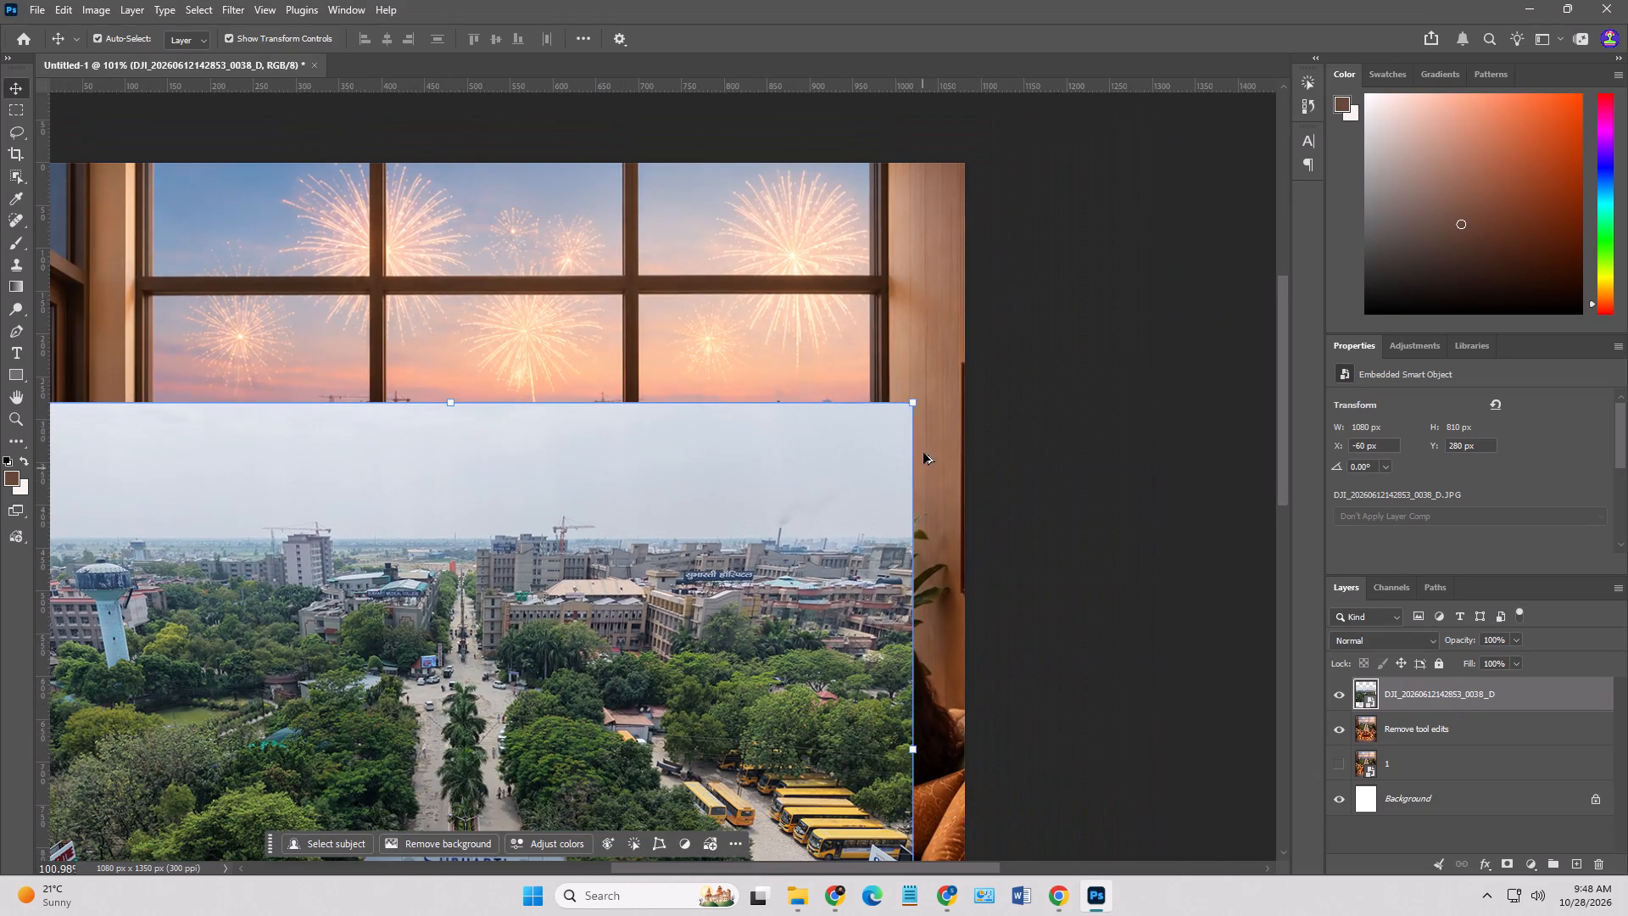
{"action": "left_click_drag", "start_coordinate": [911, 405], "coordinate": [1111, 355], "text": "alt"}
{"action": "left_click_drag", "start_coordinate": [984, 470], "coordinate": [850, 468]}
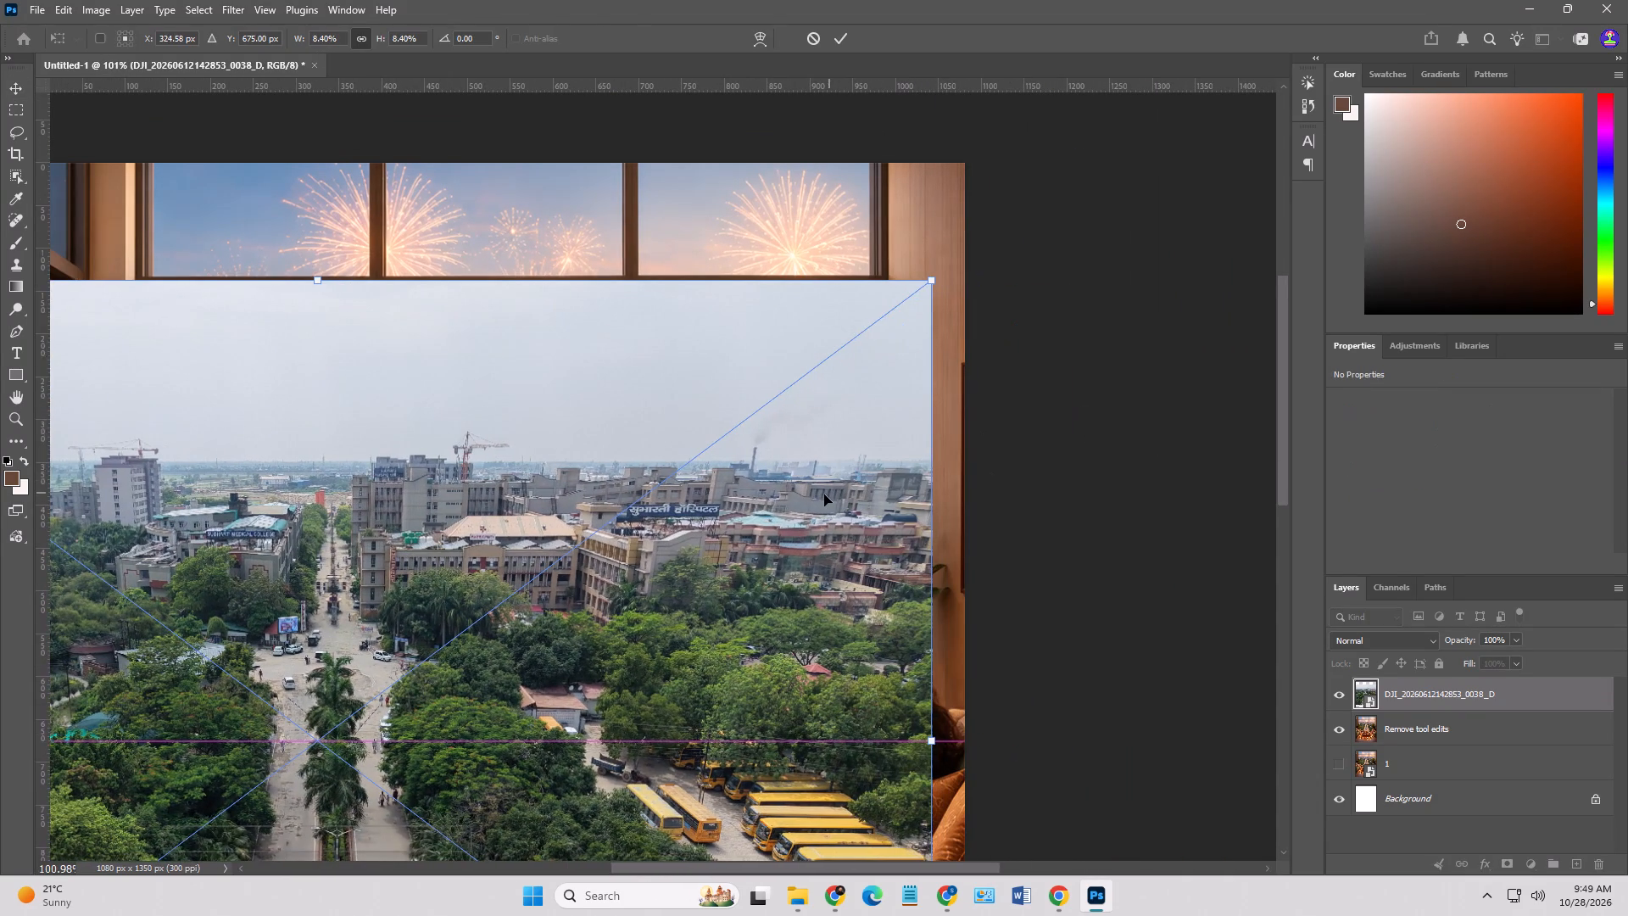
{"action": "key", "text": "Return"}
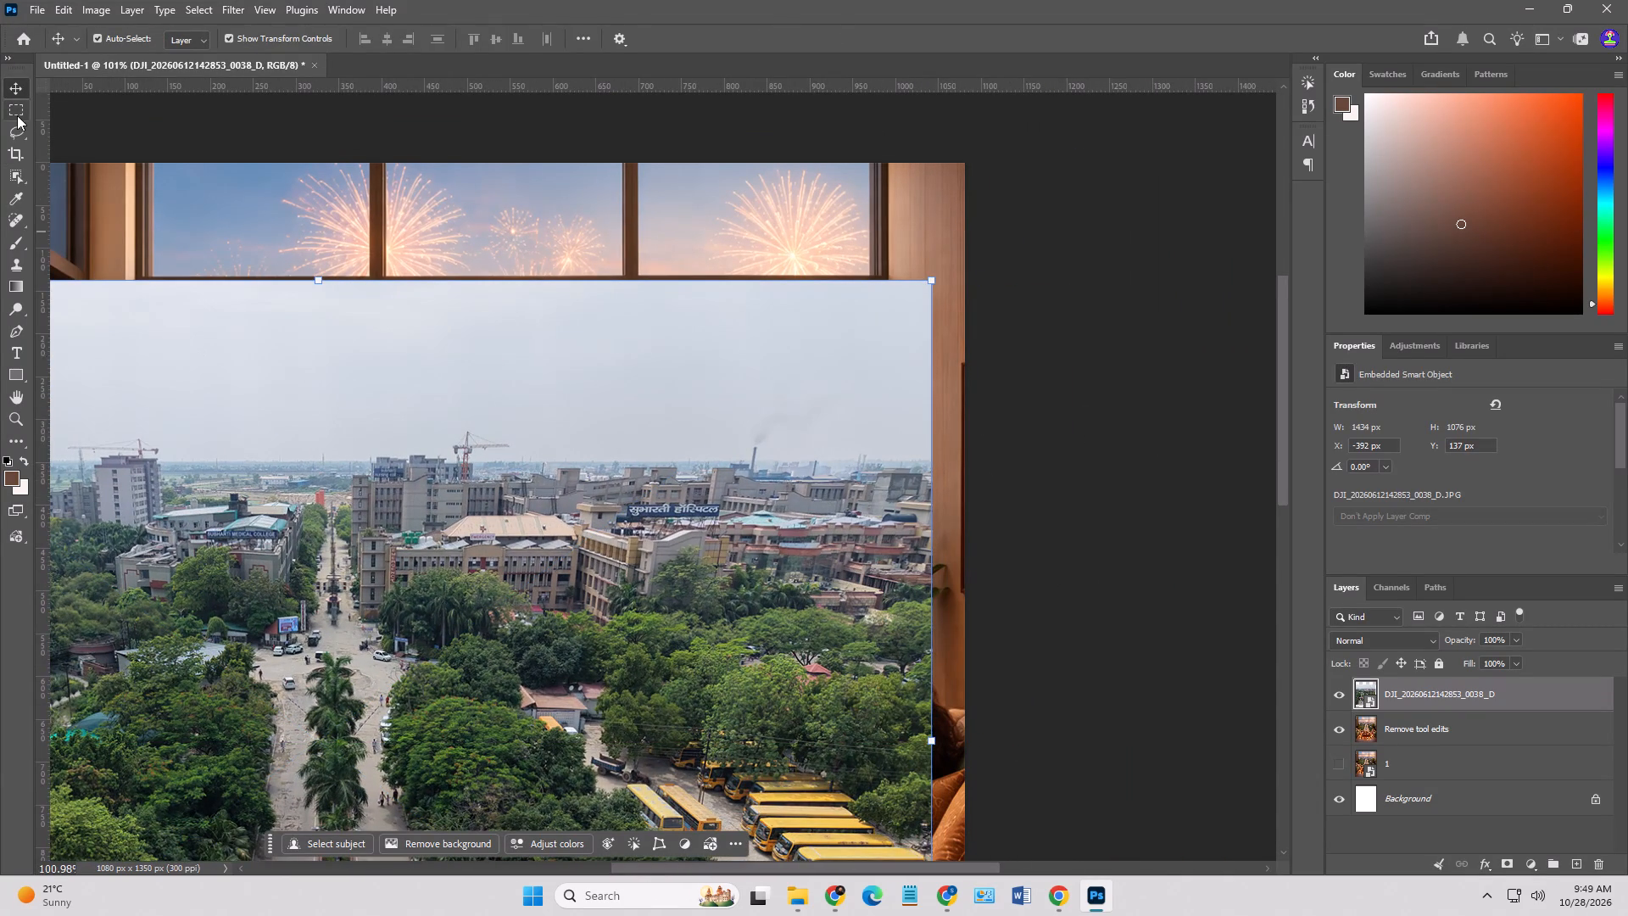
Copy the rooftop signboard "सुभारती हॉस्पिटल" from the drone photo onto its own layer and hide the photo.
{"action": "left_click", "coordinate": [15, 107]}
{"action": "left_click_drag", "start_coordinate": [622, 501], "coordinate": [706, 528]}
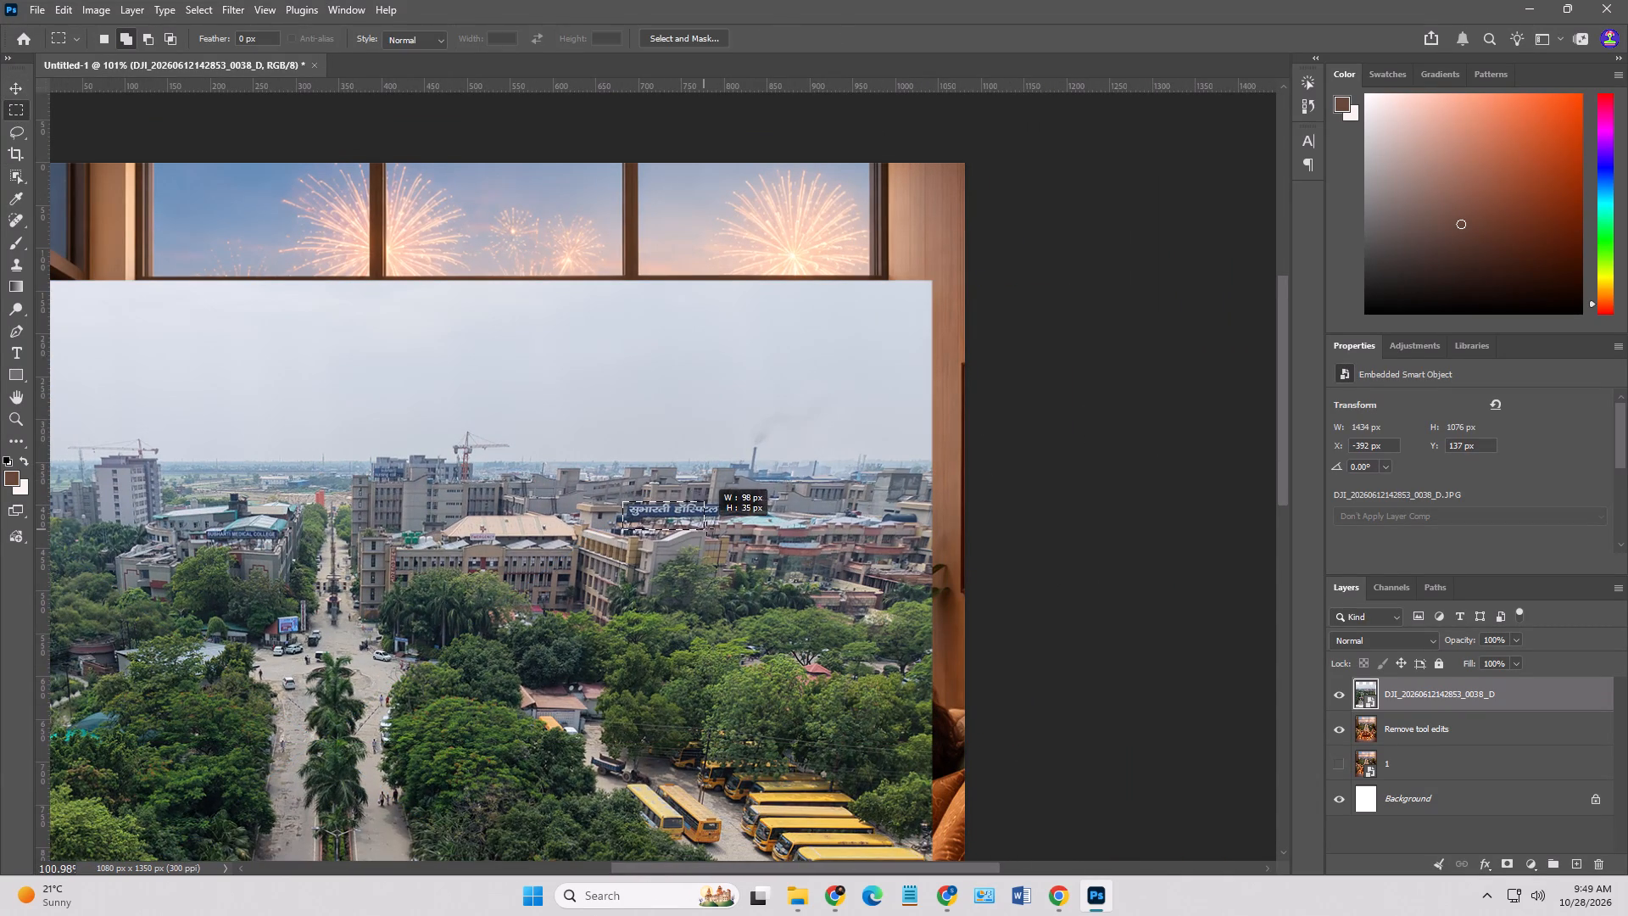
{"action": "left_click_drag", "start_coordinate": [706, 528], "coordinate": [722, 530]}
{"action": "key", "text": "ctrl+j"}
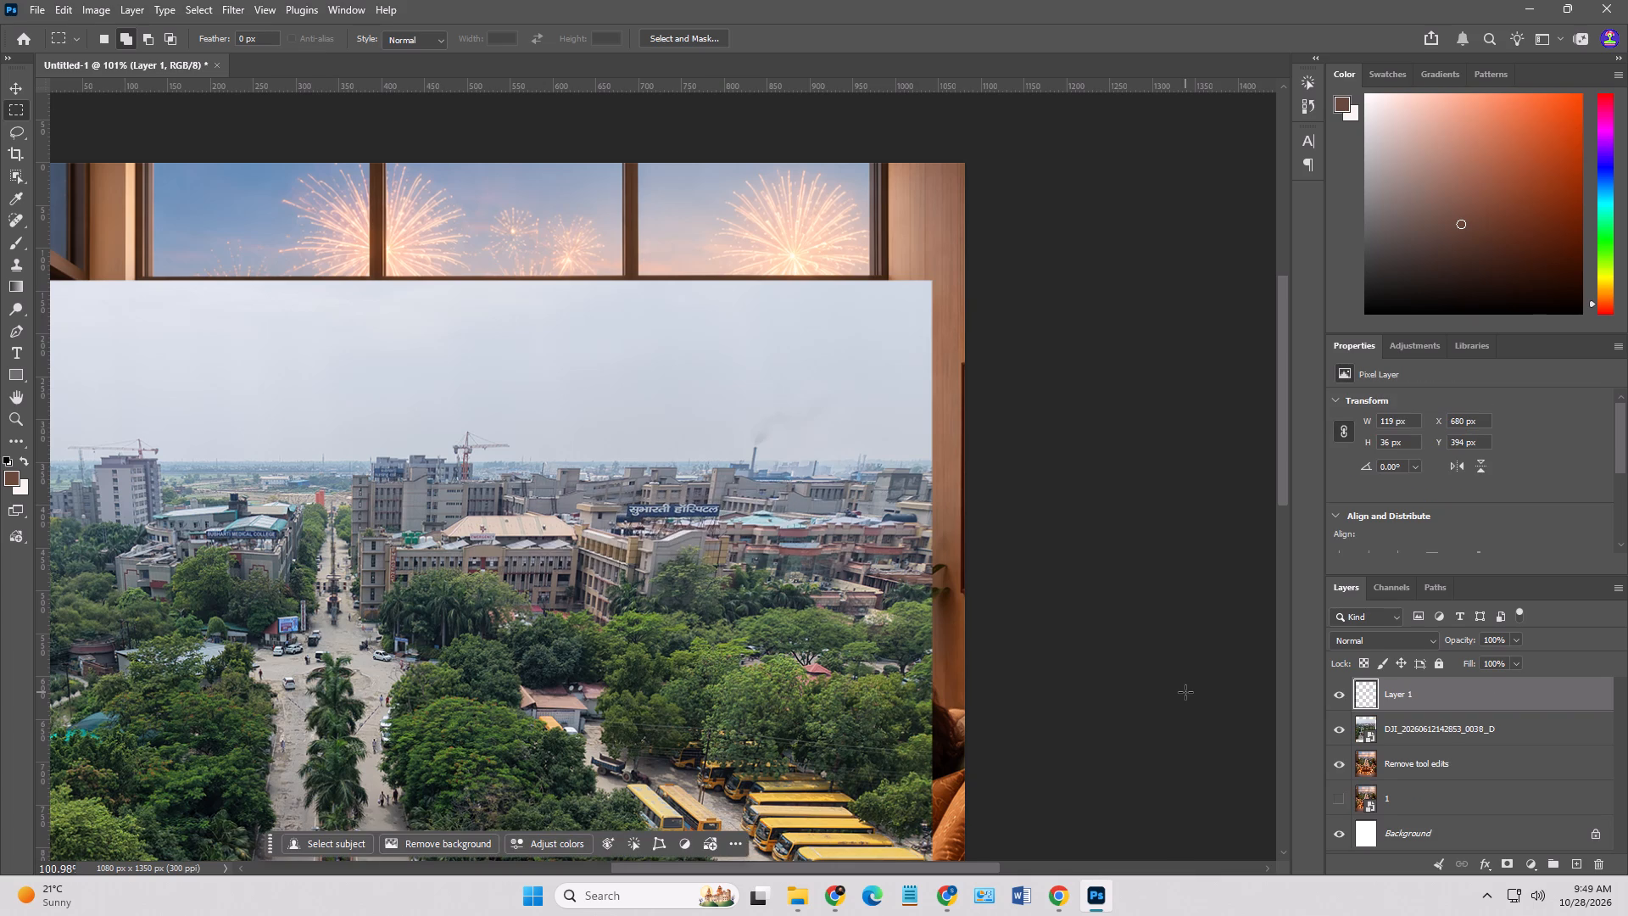
{"action": "left_click", "coordinate": [1336, 733]}
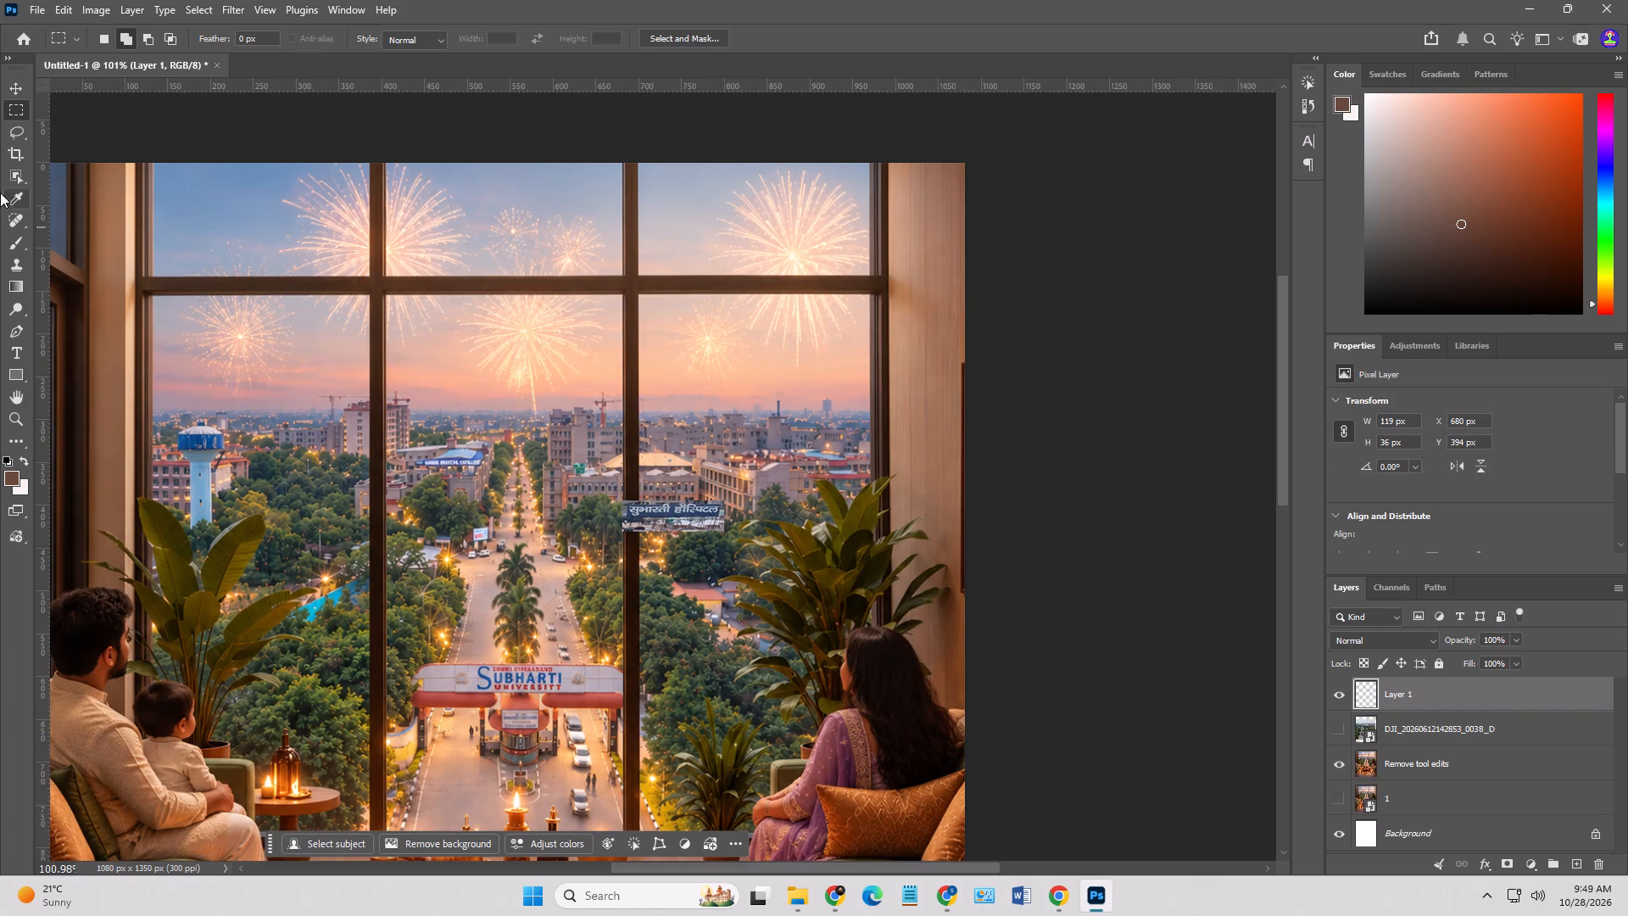
Move the copied signboard onto the hospital rooftop in the city view and scale it down to about 83 x 25 px.
{"action": "left_click", "coordinate": [12, 90]}
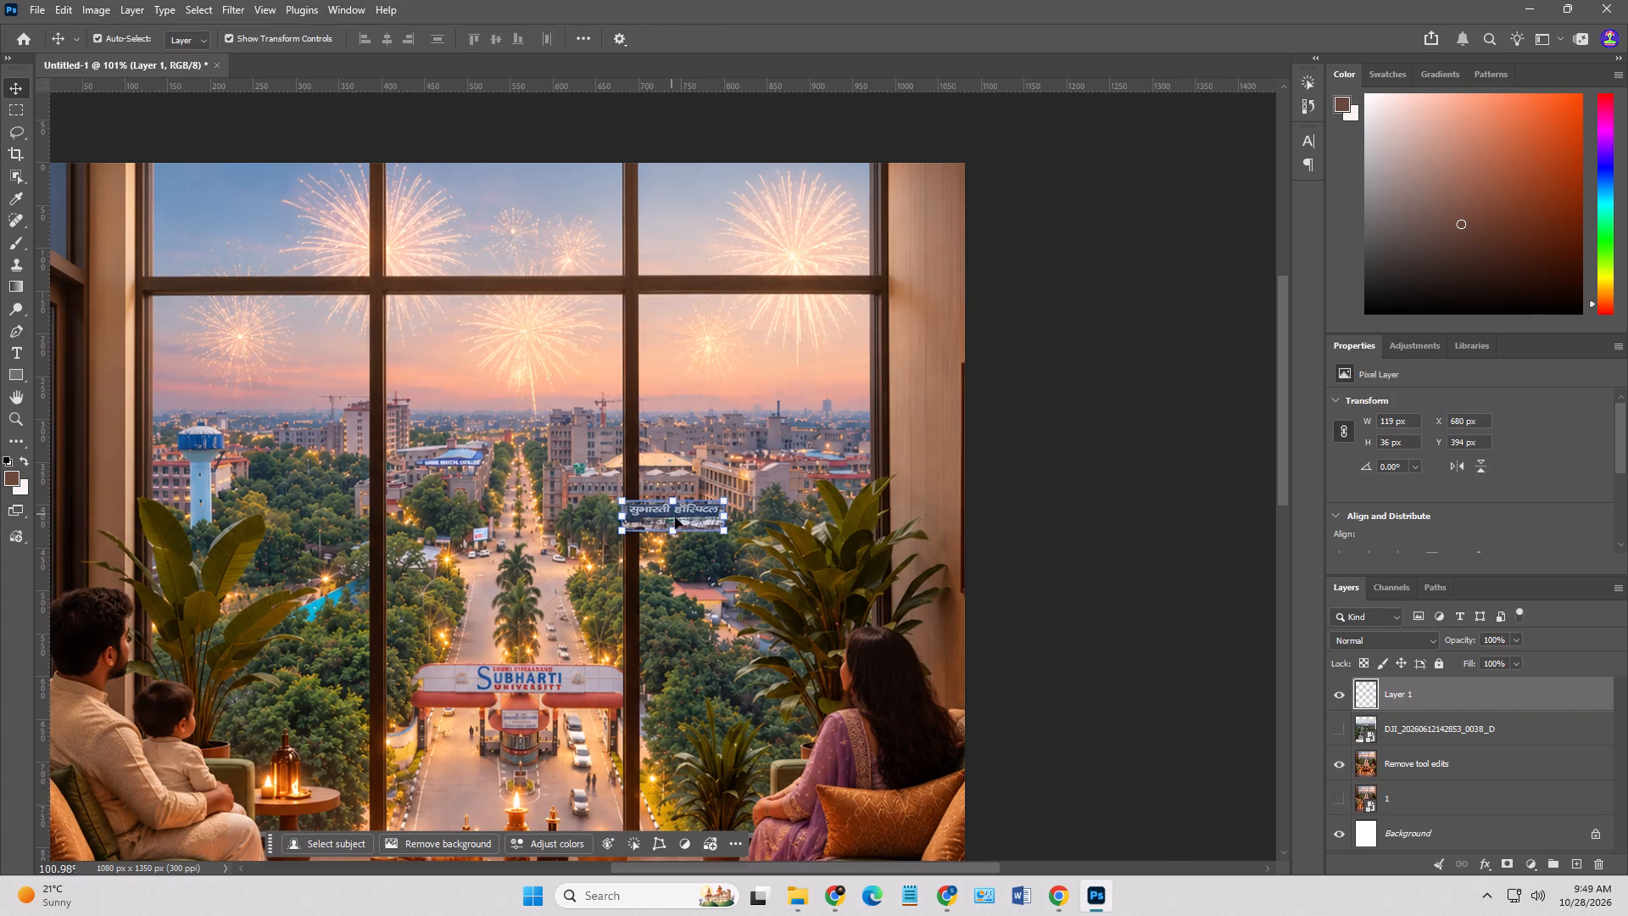
{"action": "left_click_drag", "start_coordinate": [675, 517], "coordinate": [749, 445]}
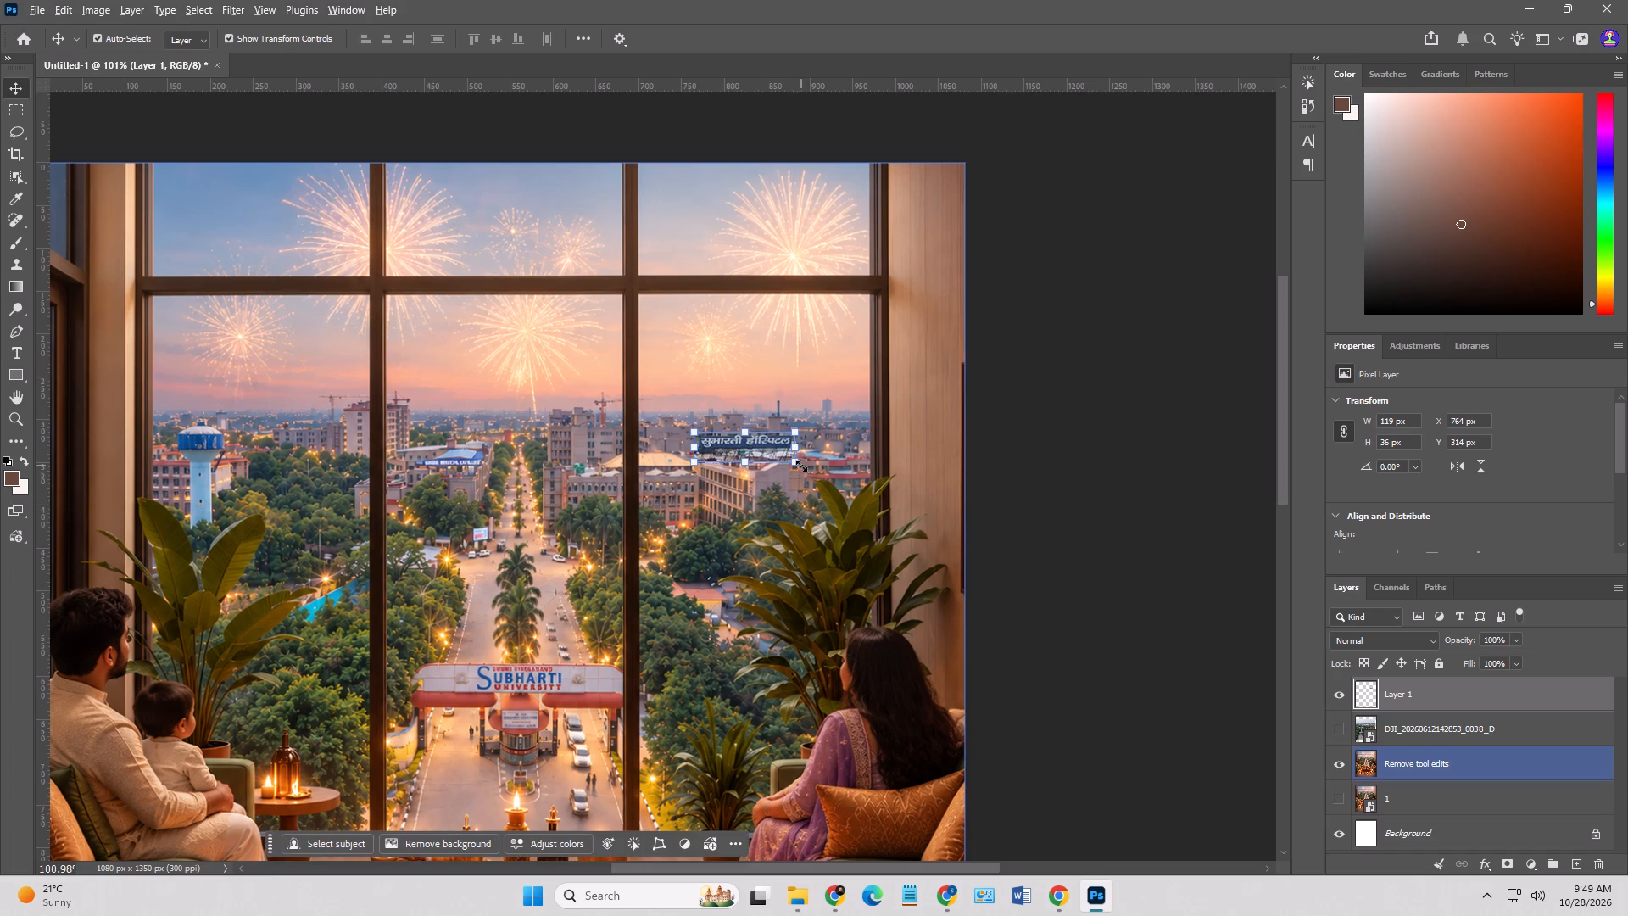
{"action": "left_click_drag", "start_coordinate": [800, 465], "coordinate": [785, 466], "text": "alt"}
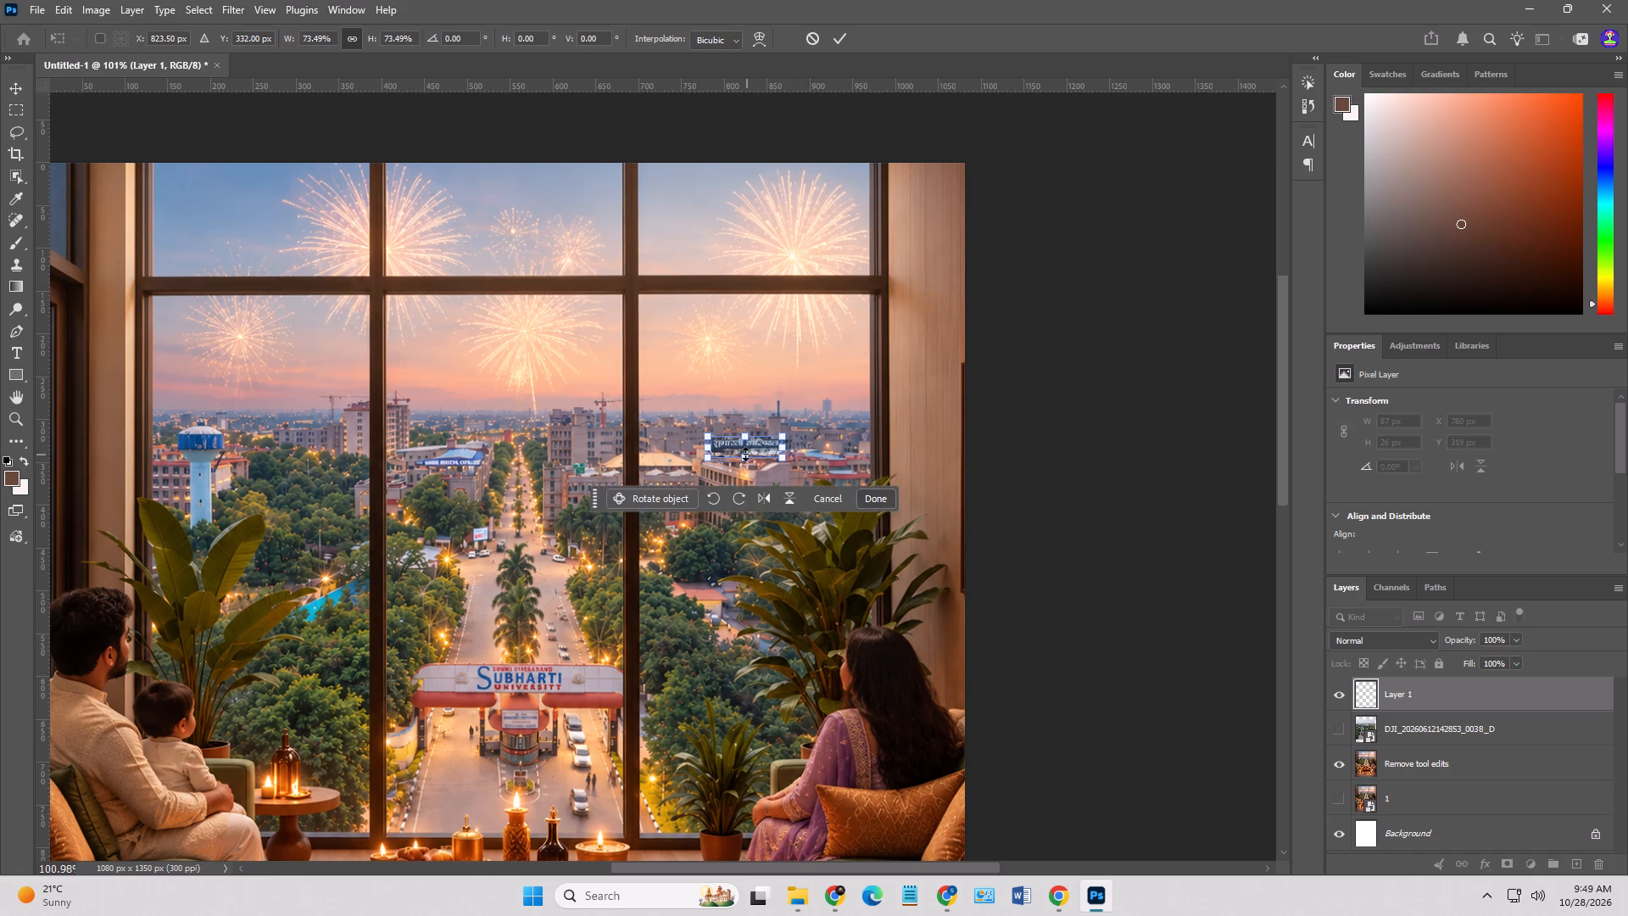
{"action": "scroll", "coordinate": [745, 454], "scroll_direction": "up", "scroll_amount": 13, "text": "alt"}
{"action": "left_click_drag", "start_coordinate": [728, 424], "coordinate": [799, 392]}
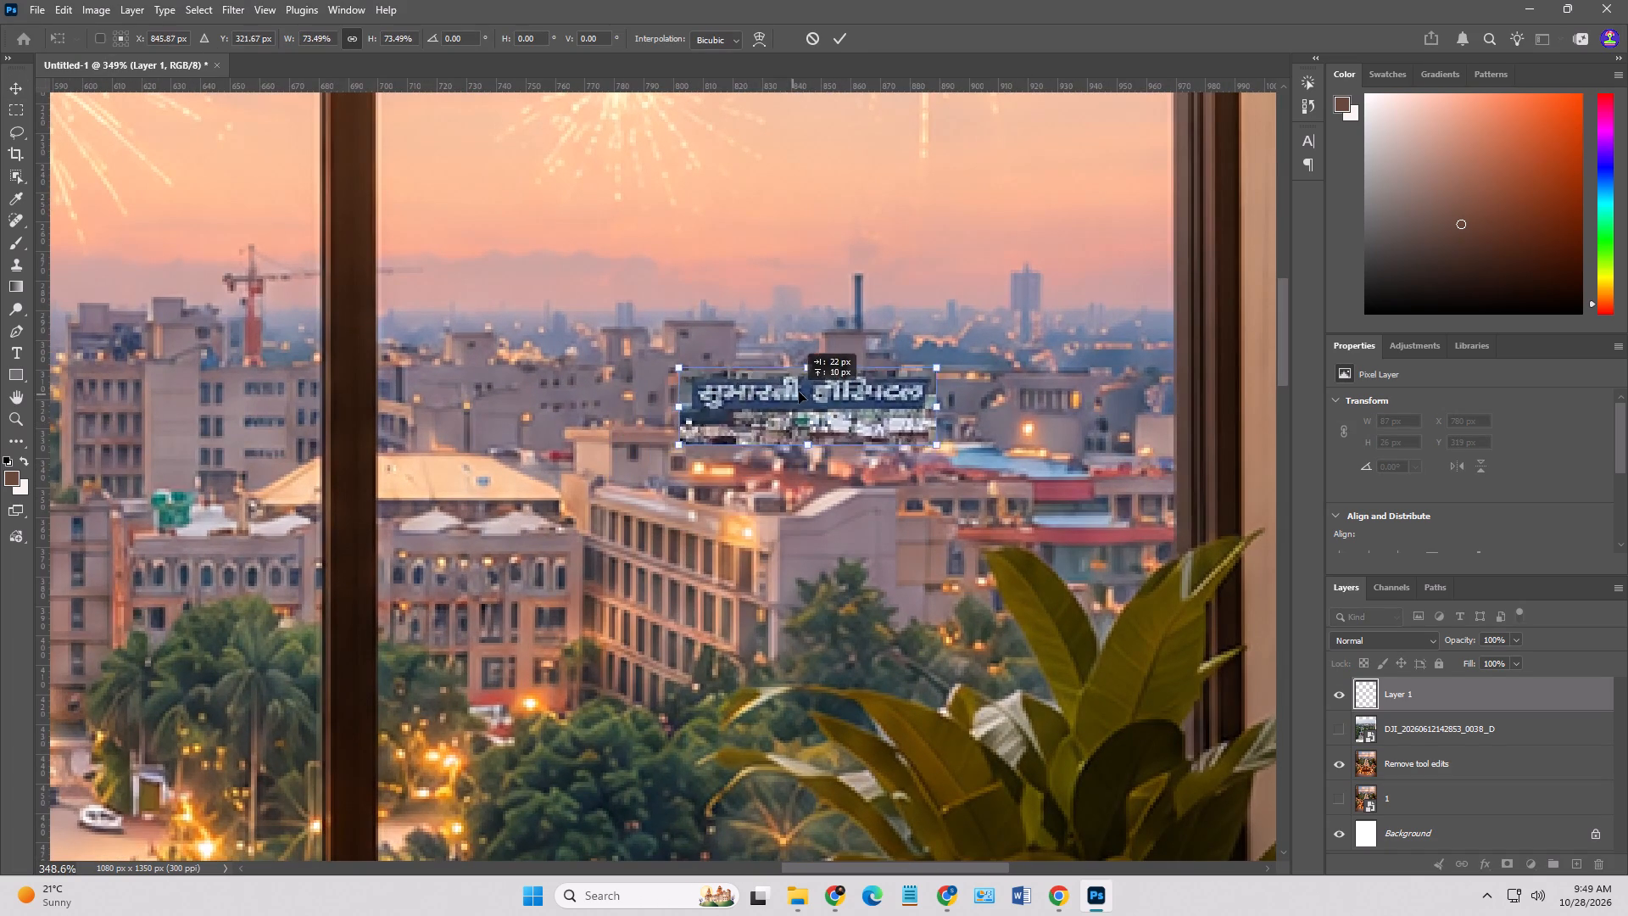
{"action": "left_click_drag", "start_coordinate": [799, 392], "coordinate": [785, 427]}
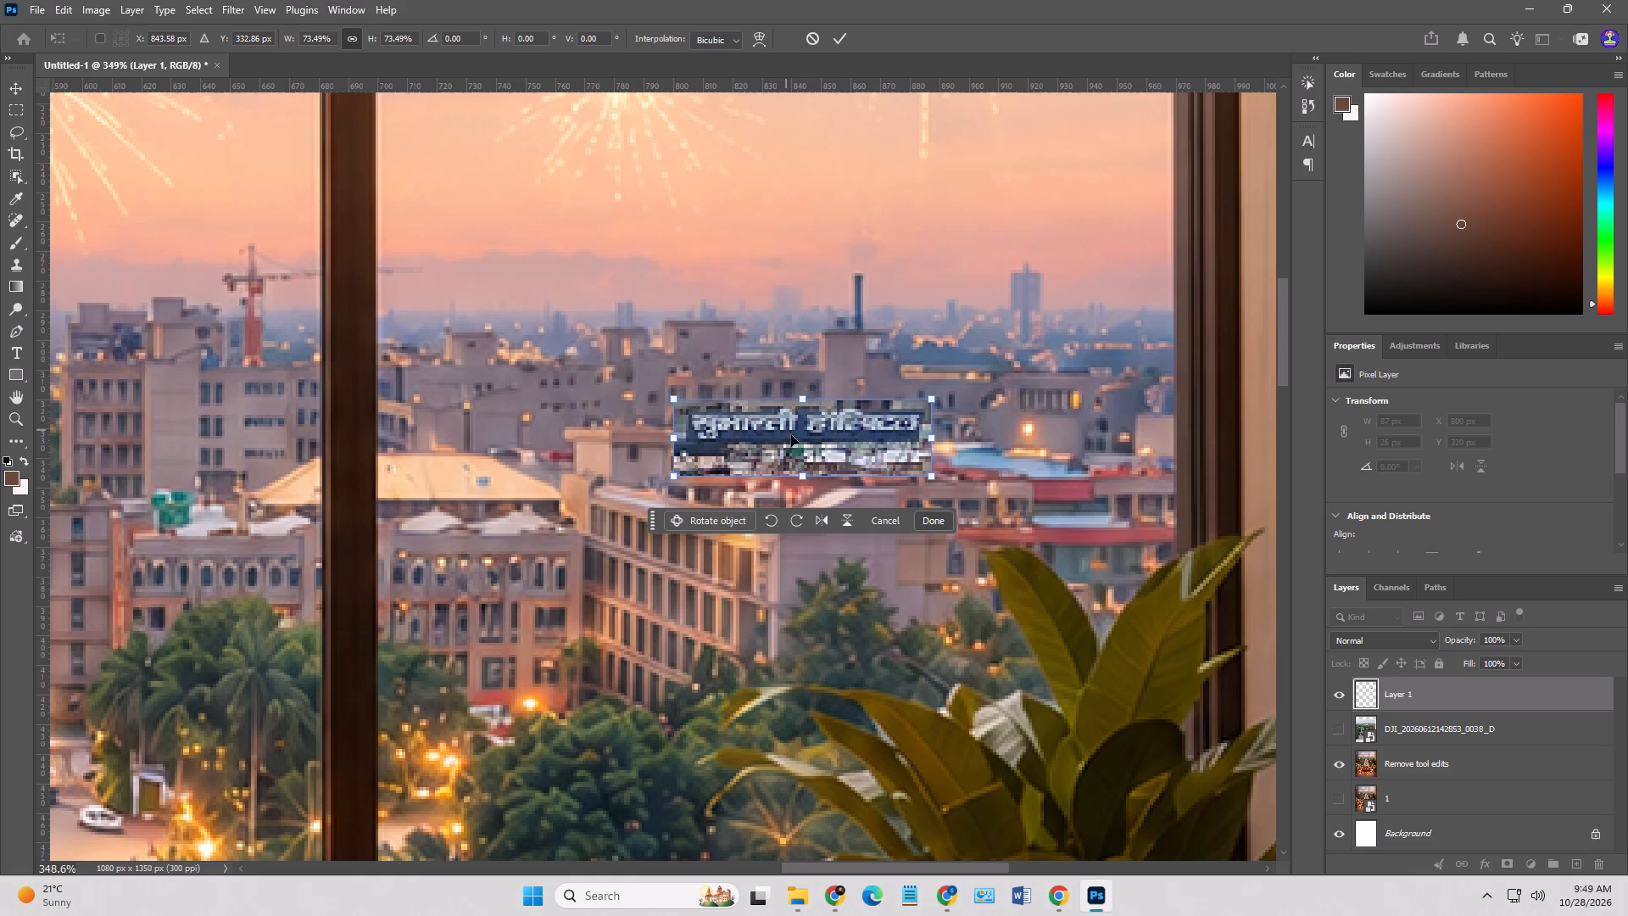
{"action": "left_click_drag", "start_coordinate": [931, 479], "coordinate": [924, 477]}
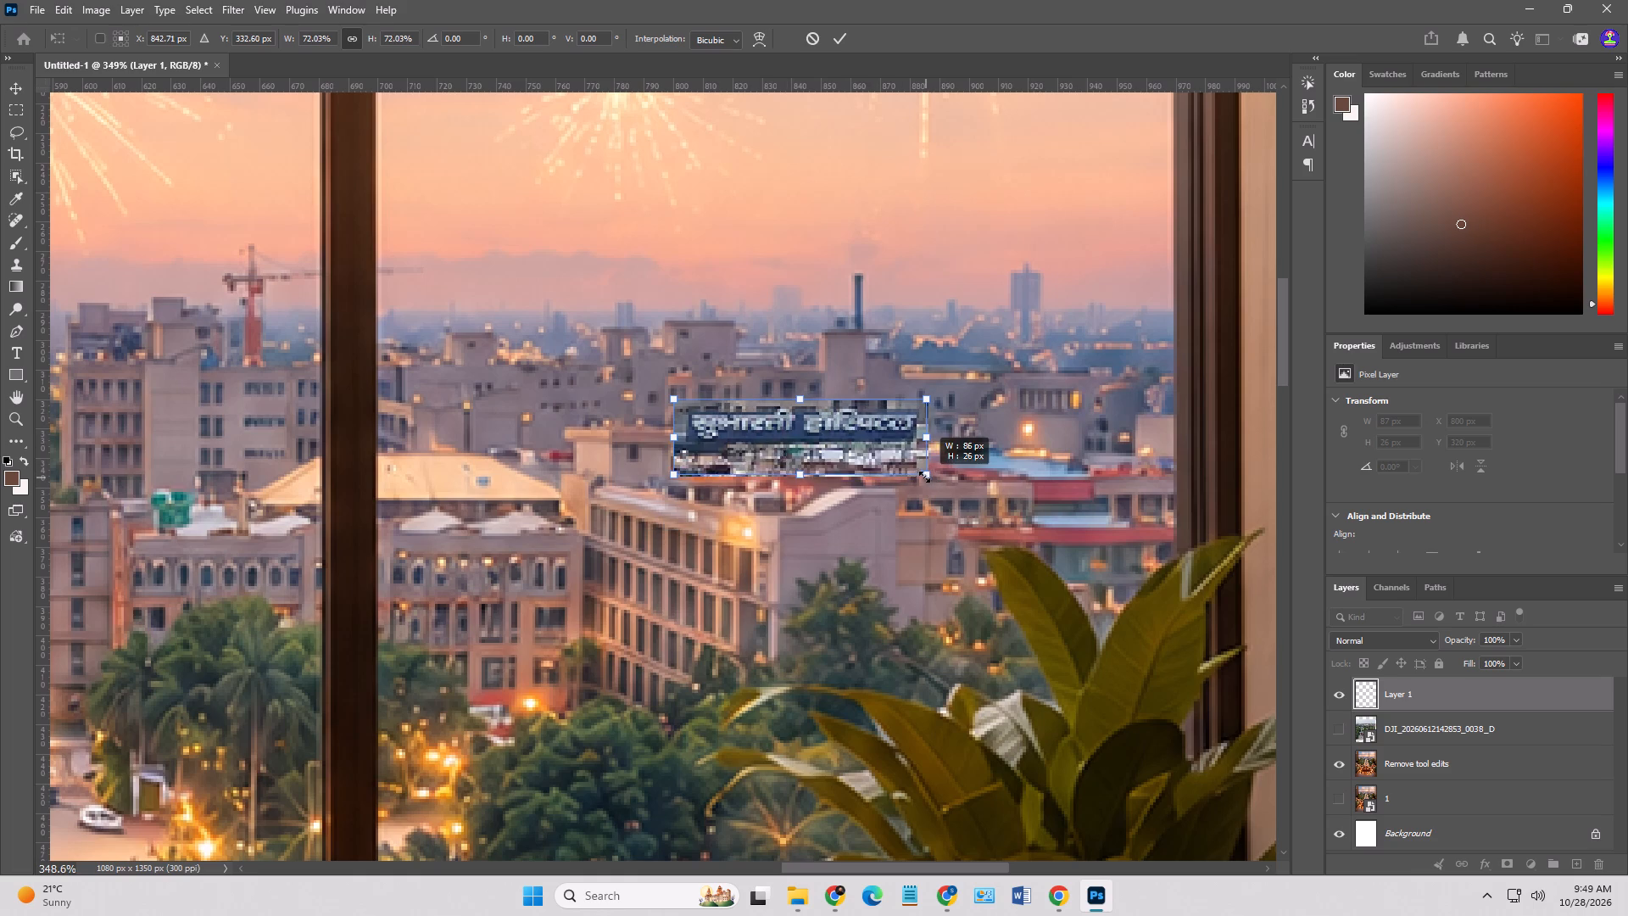
{"action": "left_click_drag", "start_coordinate": [924, 477], "coordinate": [917, 477]}
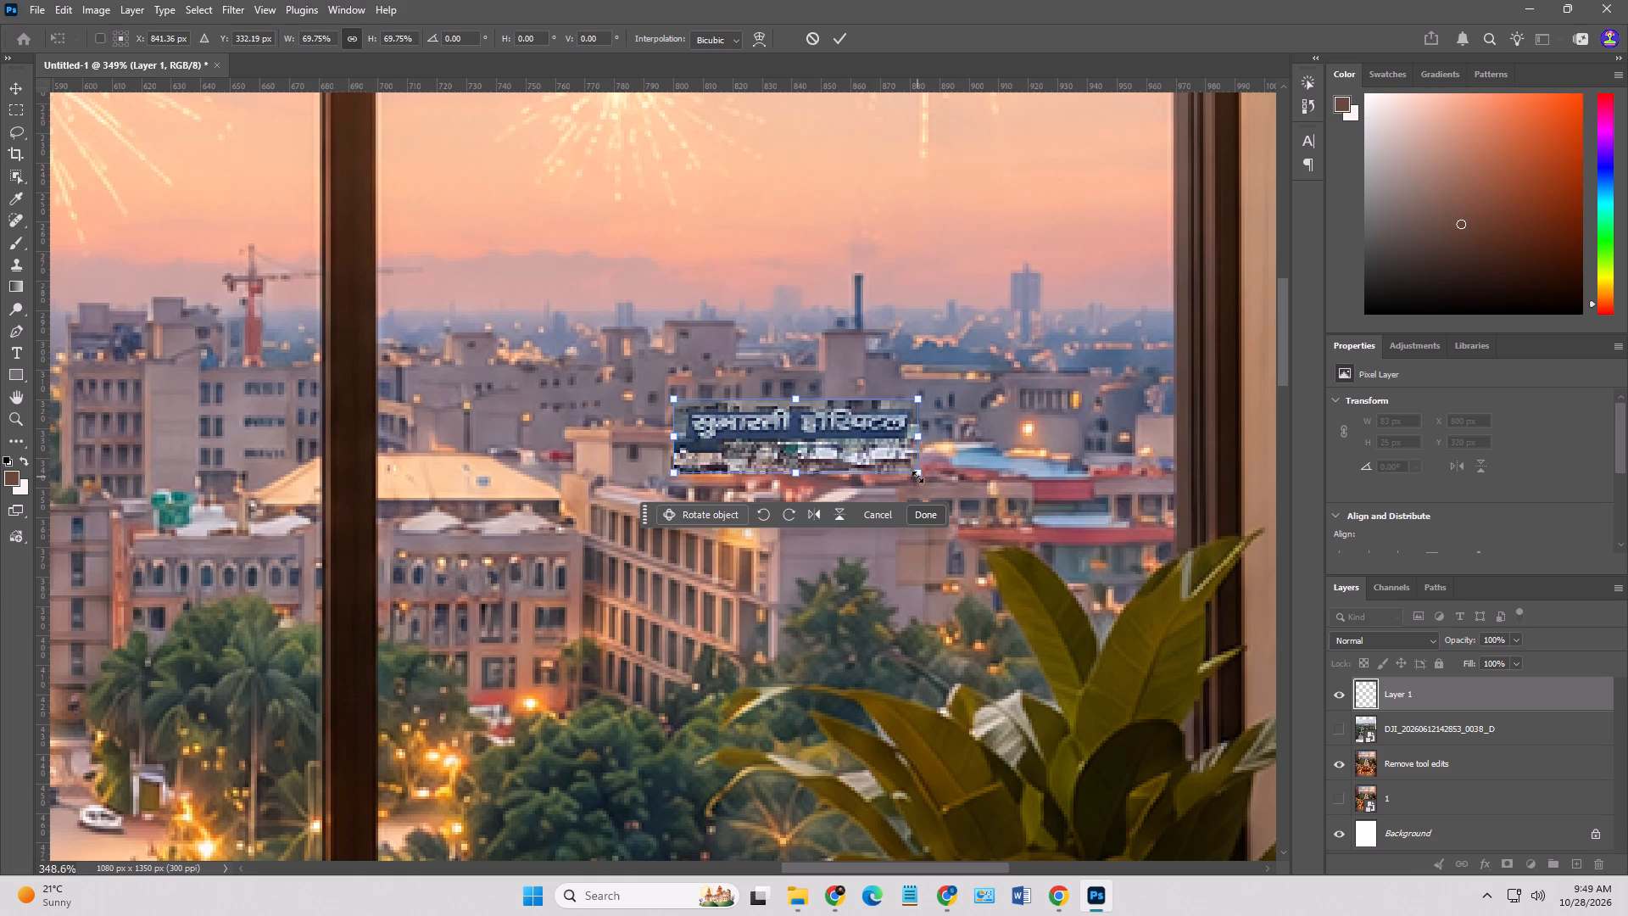
{"action": "key", "text": "Return"}
{"action": "left_click", "coordinate": [851, 489]}
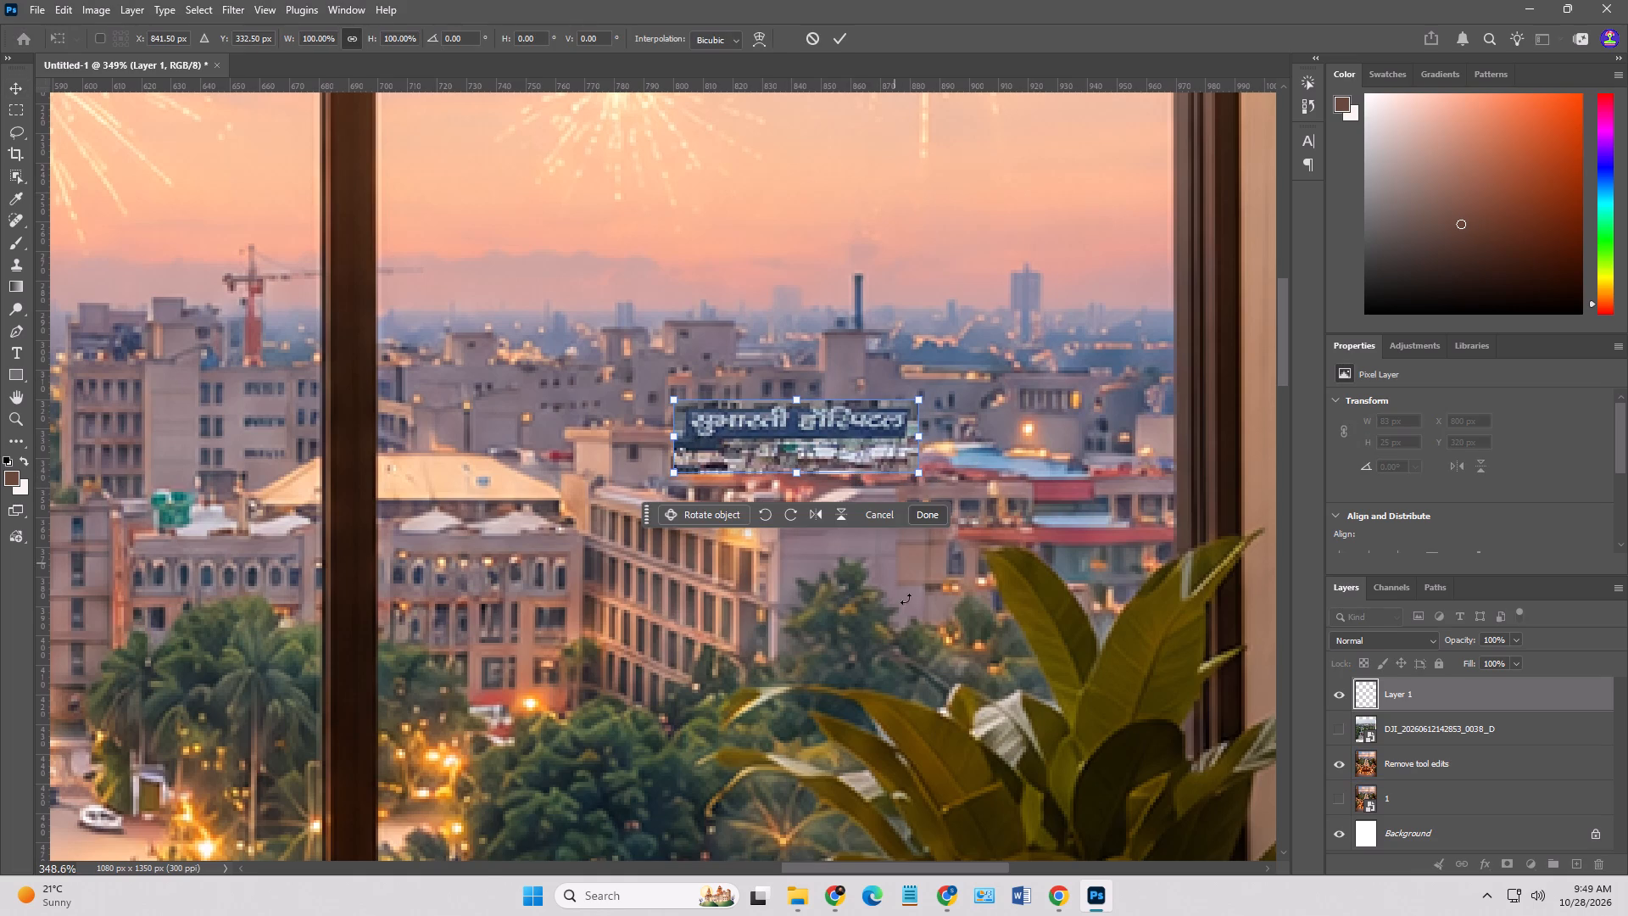
{"action": "left_click", "coordinate": [898, 611]}
{"action": "key", "text": "Return"}
{"action": "left_click", "coordinate": [897, 611]}
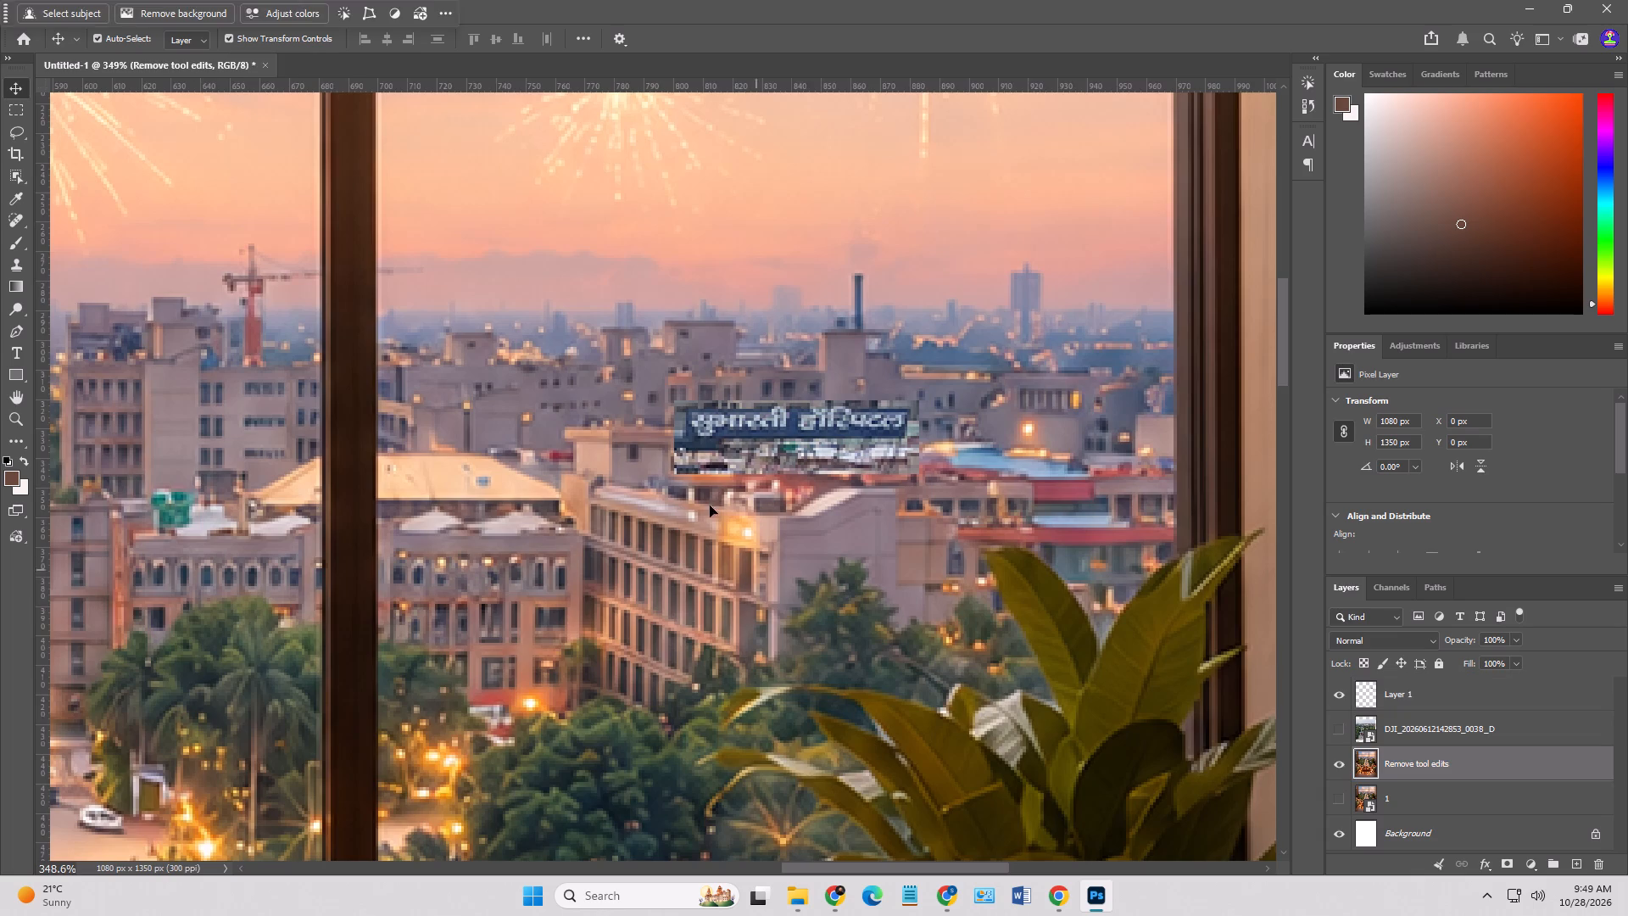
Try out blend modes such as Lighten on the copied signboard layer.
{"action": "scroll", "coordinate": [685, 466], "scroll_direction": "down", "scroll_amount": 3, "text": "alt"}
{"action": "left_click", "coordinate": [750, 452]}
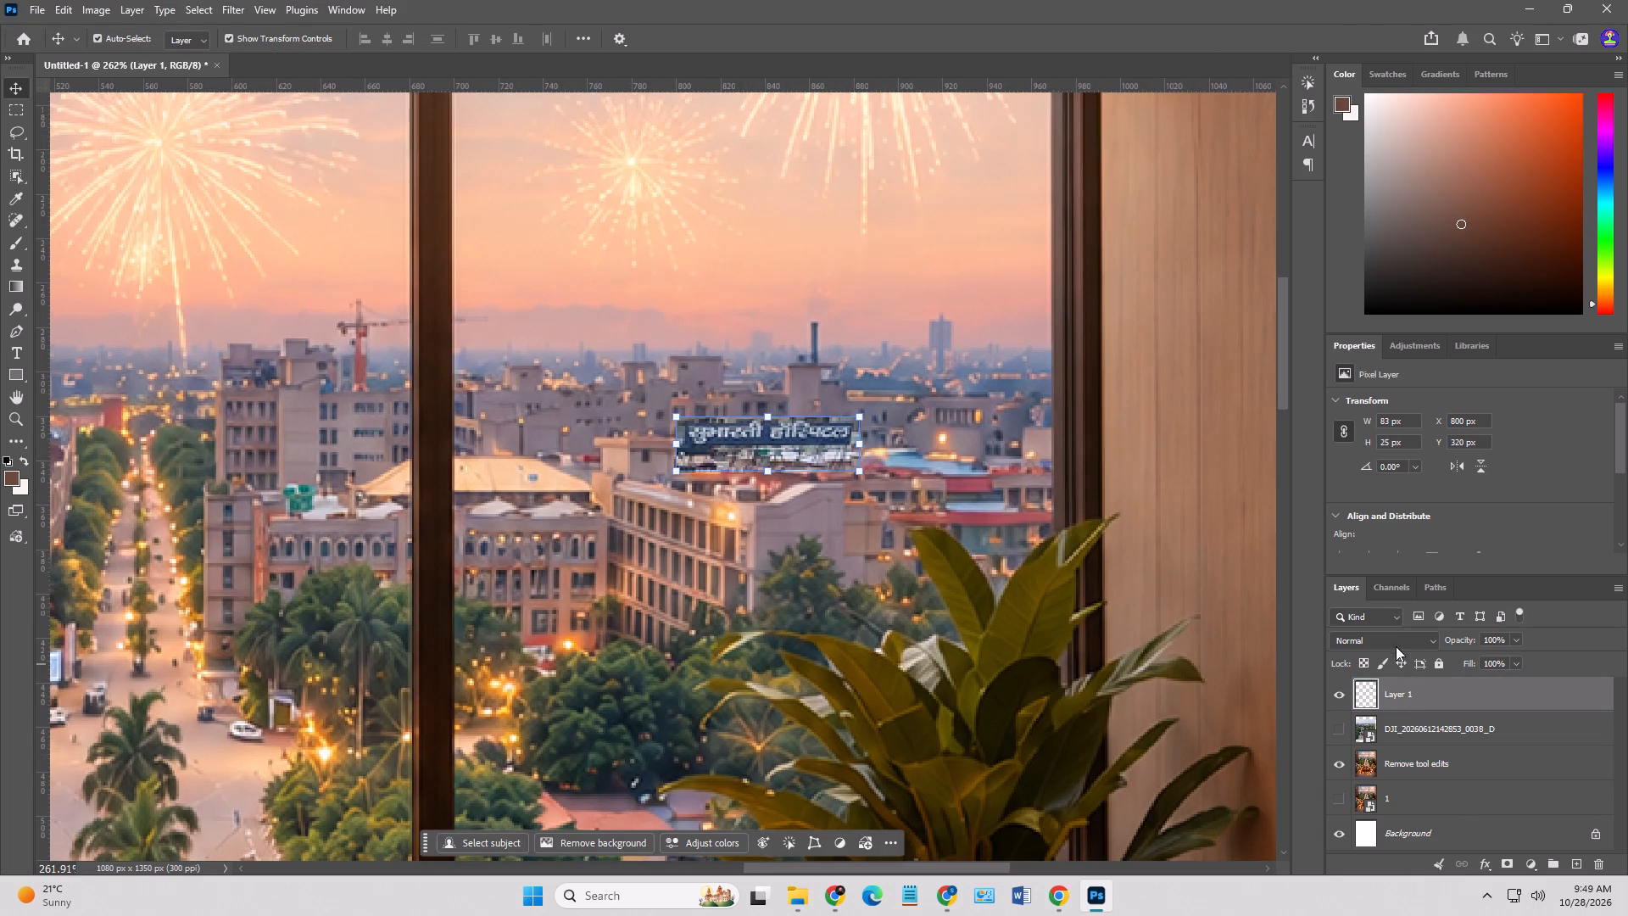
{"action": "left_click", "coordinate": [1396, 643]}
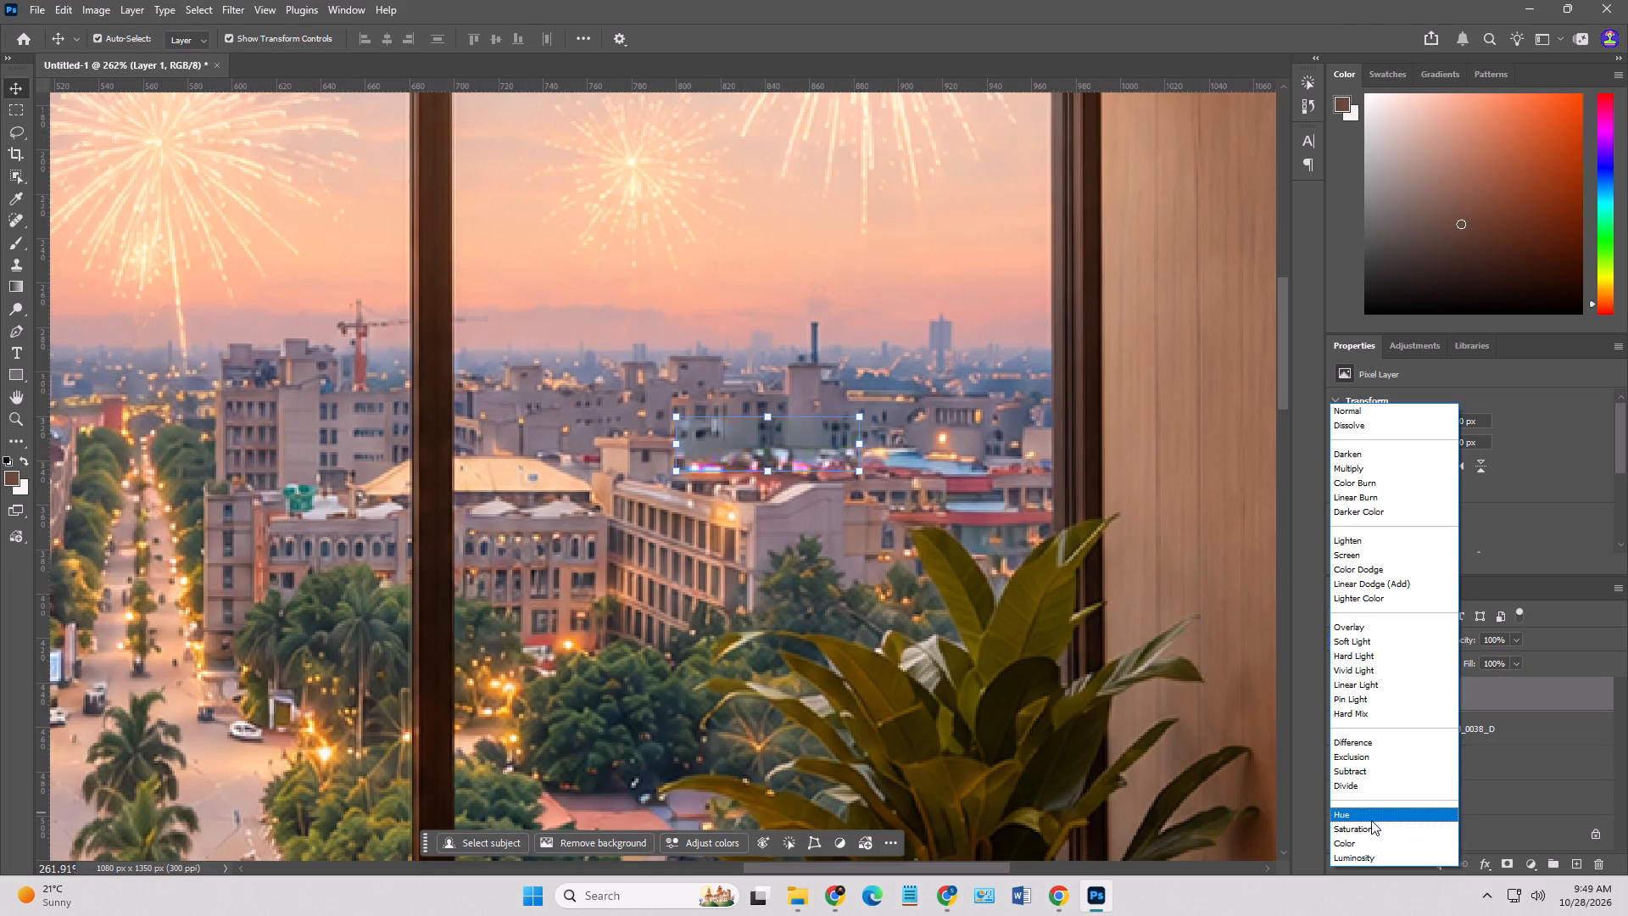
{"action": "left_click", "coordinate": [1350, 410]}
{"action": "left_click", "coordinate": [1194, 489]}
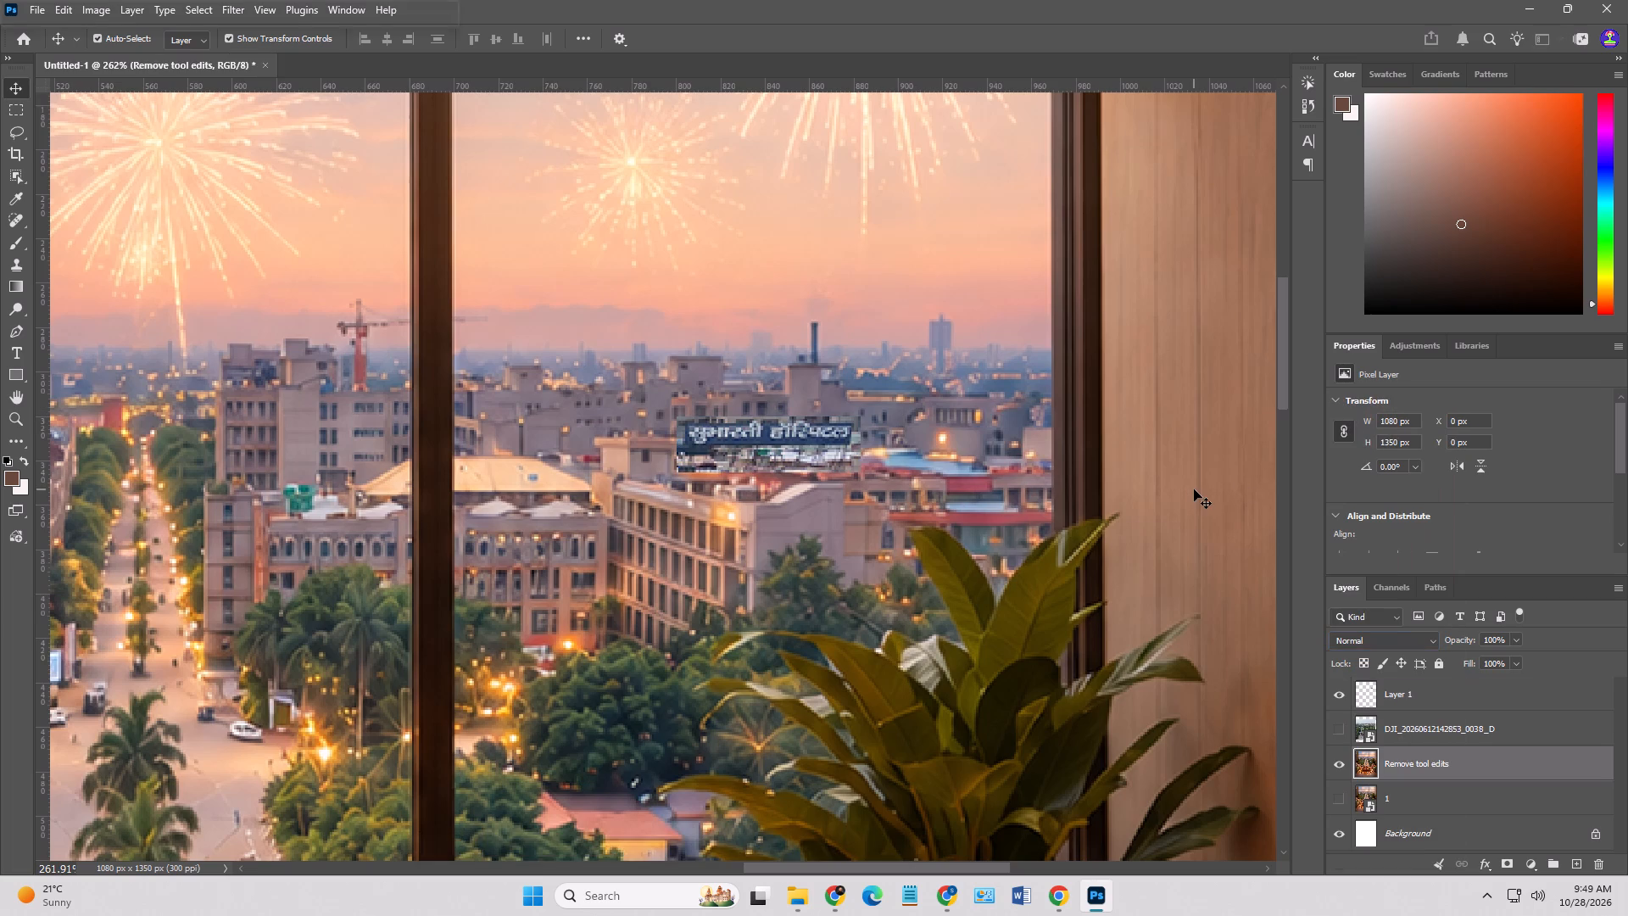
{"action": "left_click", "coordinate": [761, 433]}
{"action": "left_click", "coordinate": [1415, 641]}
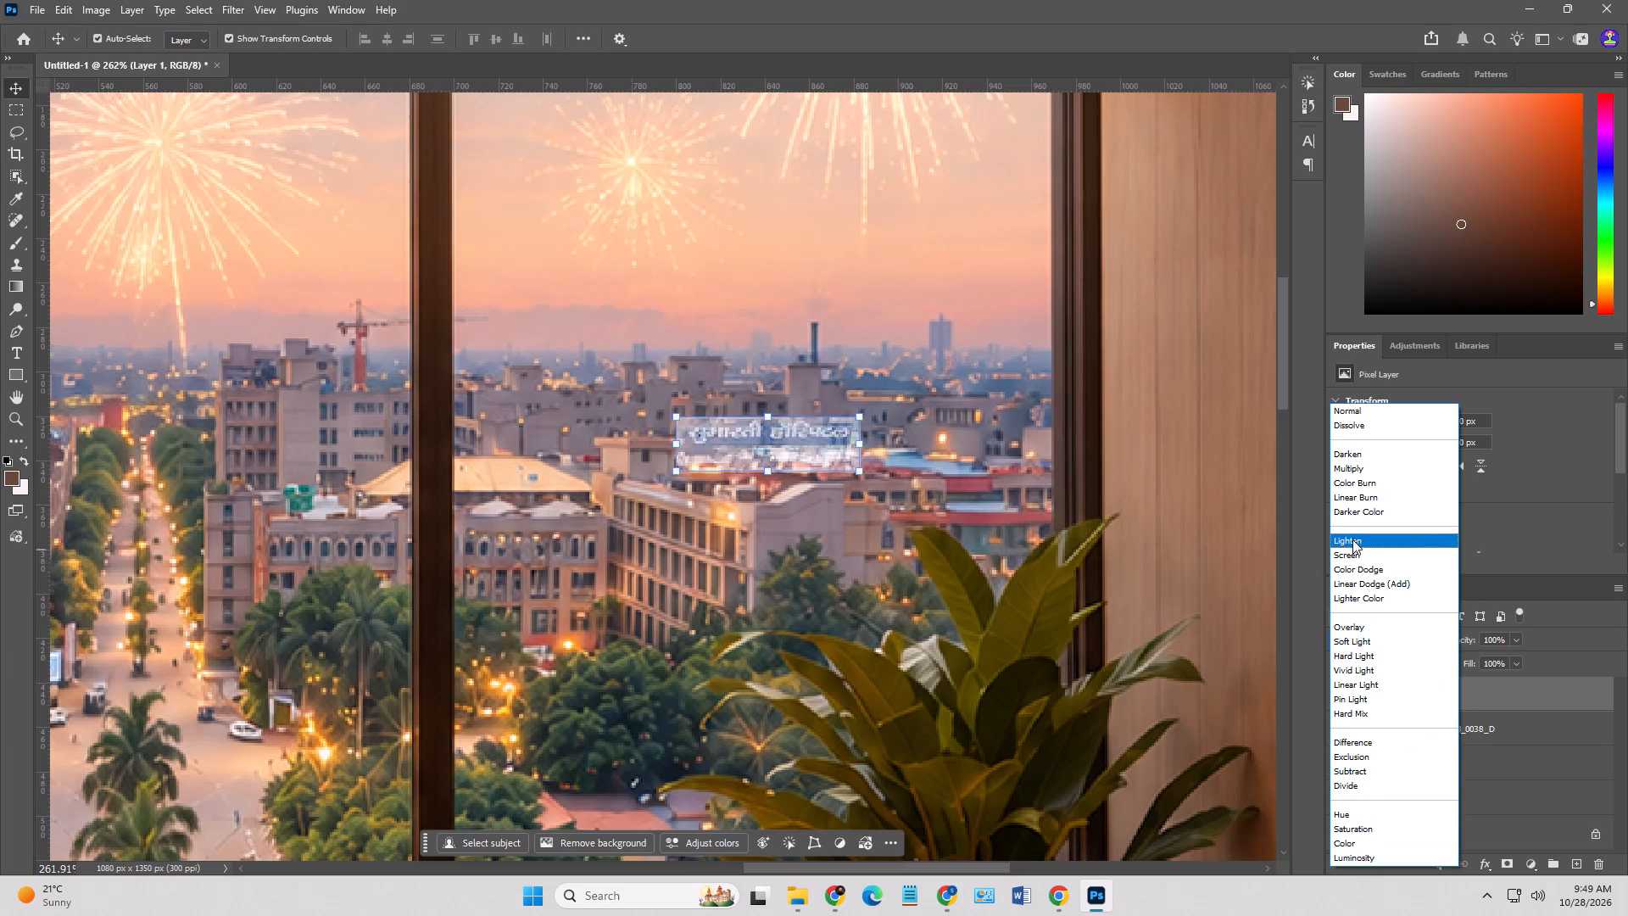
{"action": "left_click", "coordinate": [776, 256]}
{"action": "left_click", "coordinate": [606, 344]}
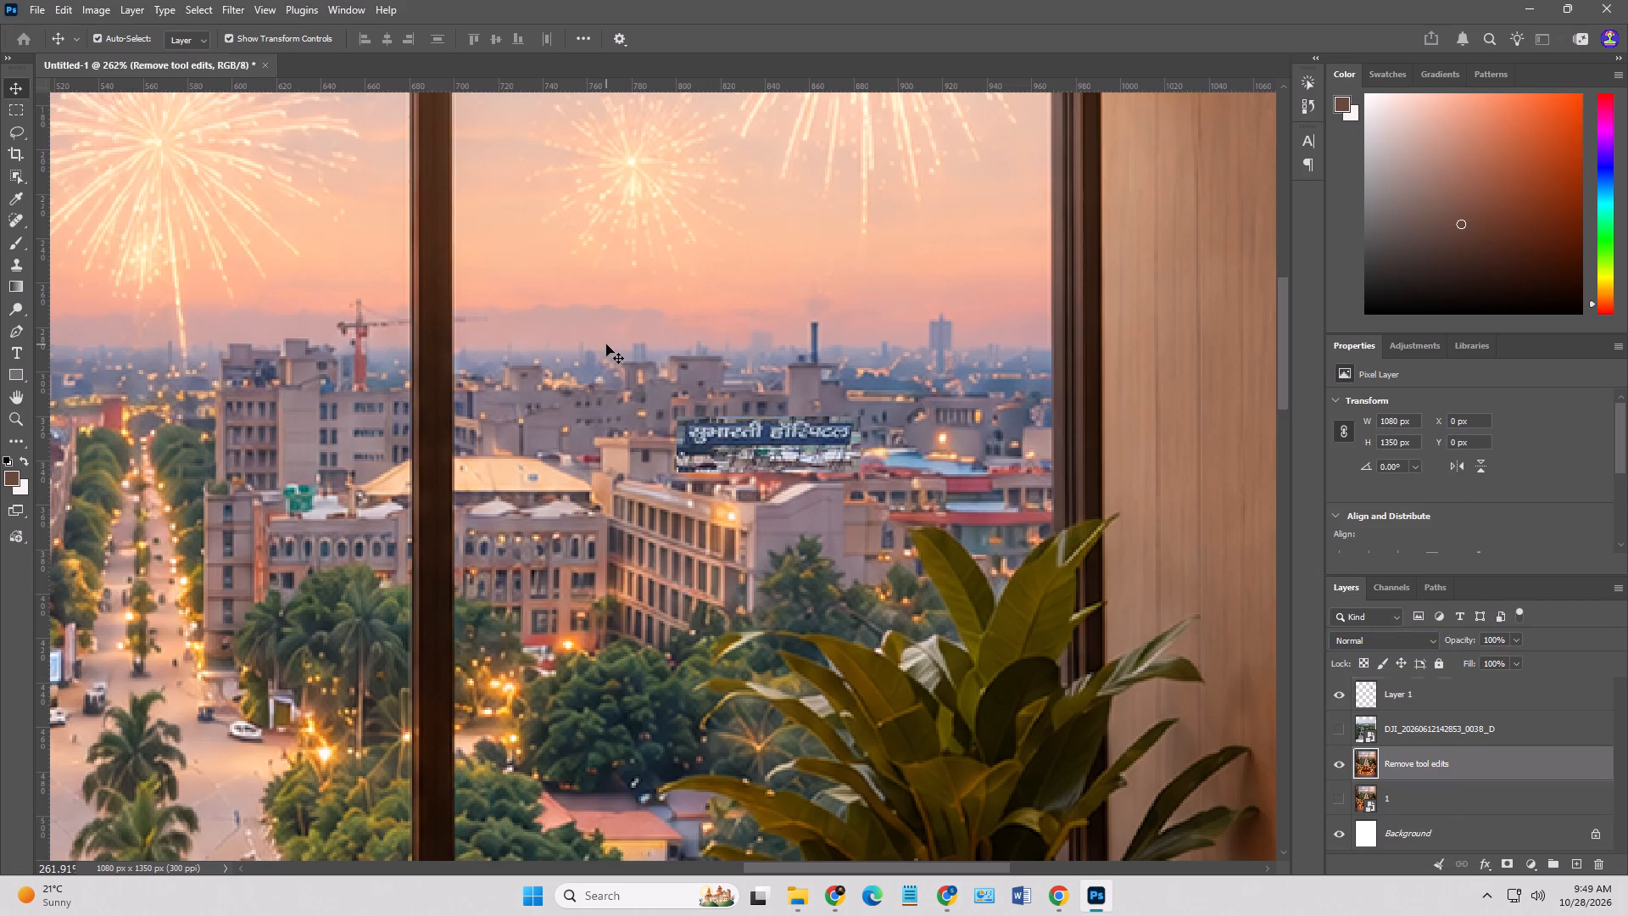
Apply Auto Tone and Auto Contrast to the copied hospital signboard layer.
{"action": "left_click", "coordinate": [763, 463]}
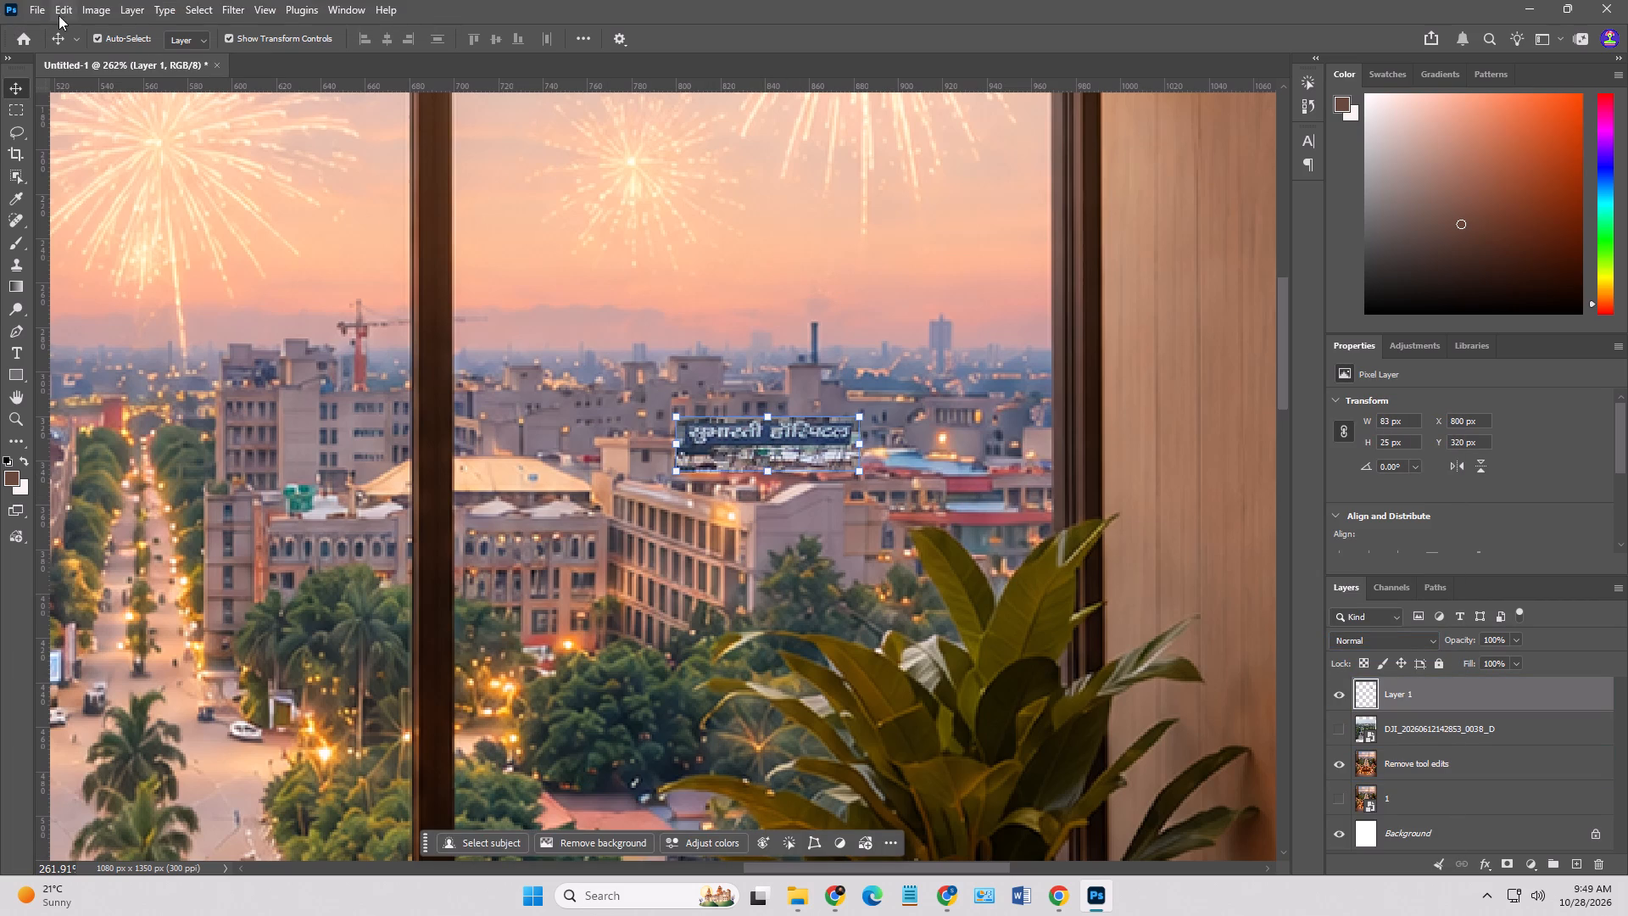
{"action": "left_click", "coordinate": [36, 5]}
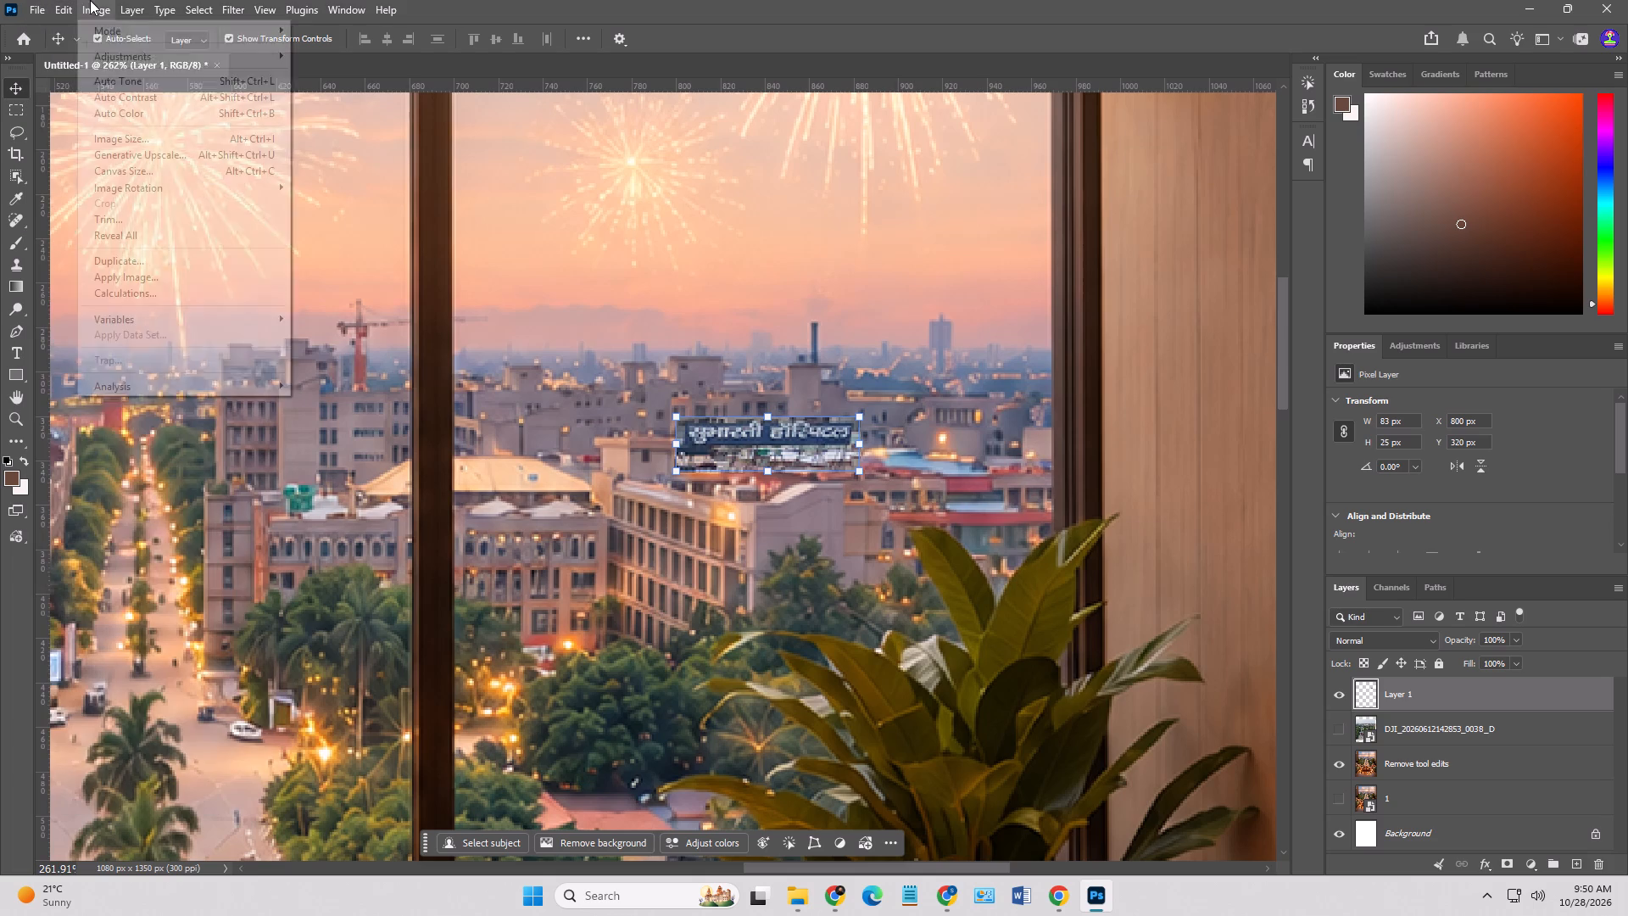
{"action": "left_click", "coordinate": [121, 78]}
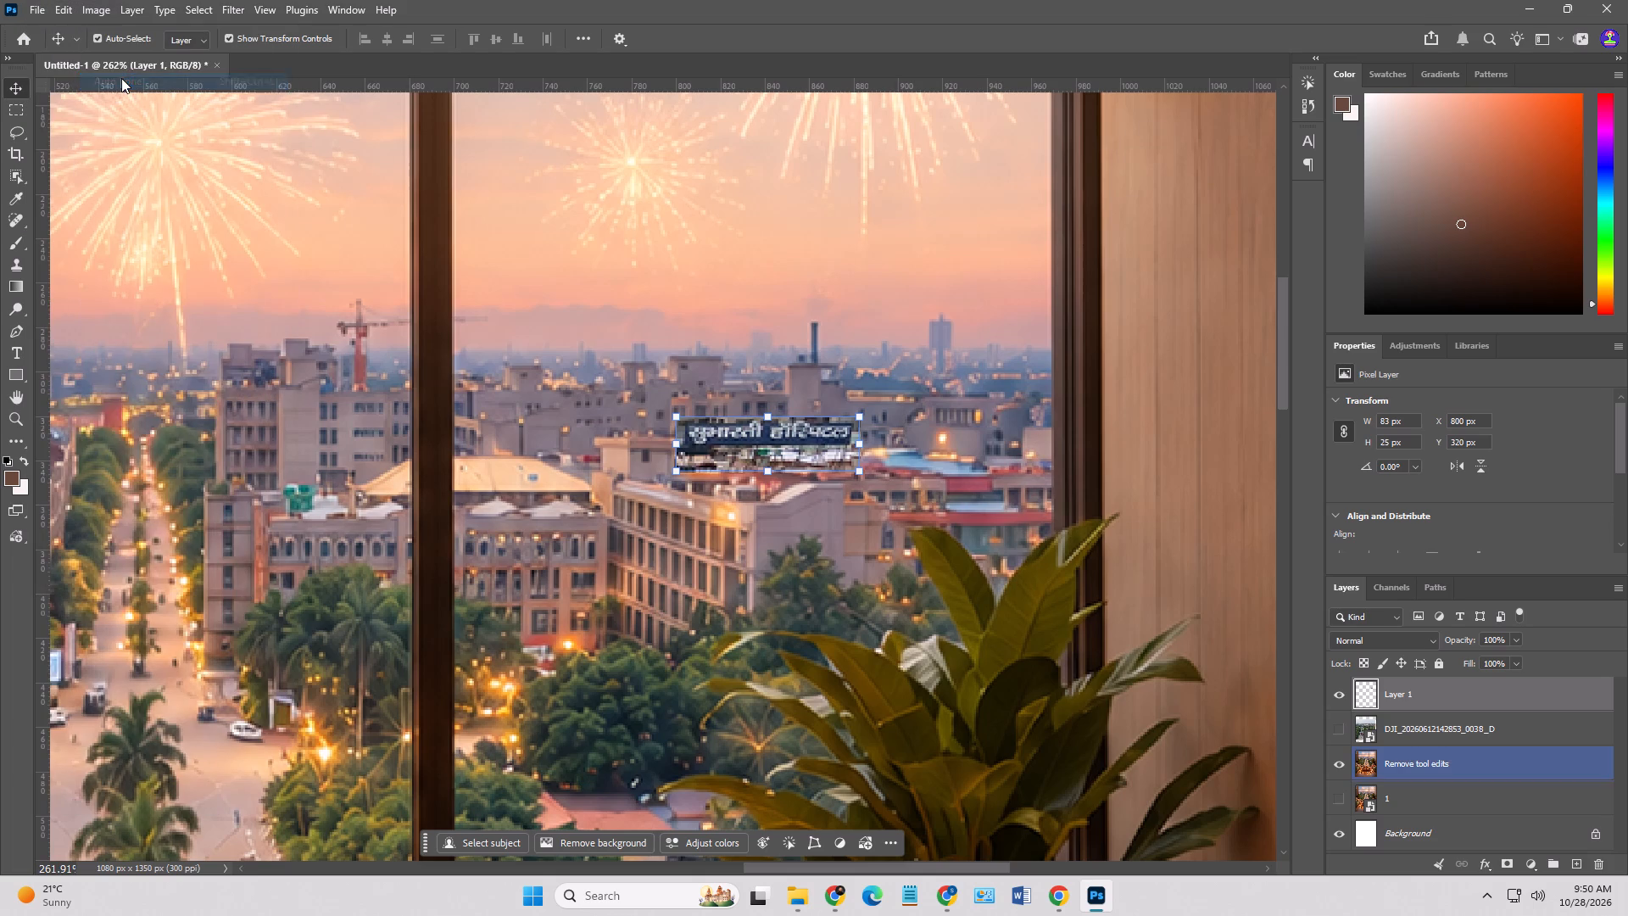
{"action": "left_click", "coordinate": [100, 6]}
{"action": "left_click", "coordinate": [120, 99]}
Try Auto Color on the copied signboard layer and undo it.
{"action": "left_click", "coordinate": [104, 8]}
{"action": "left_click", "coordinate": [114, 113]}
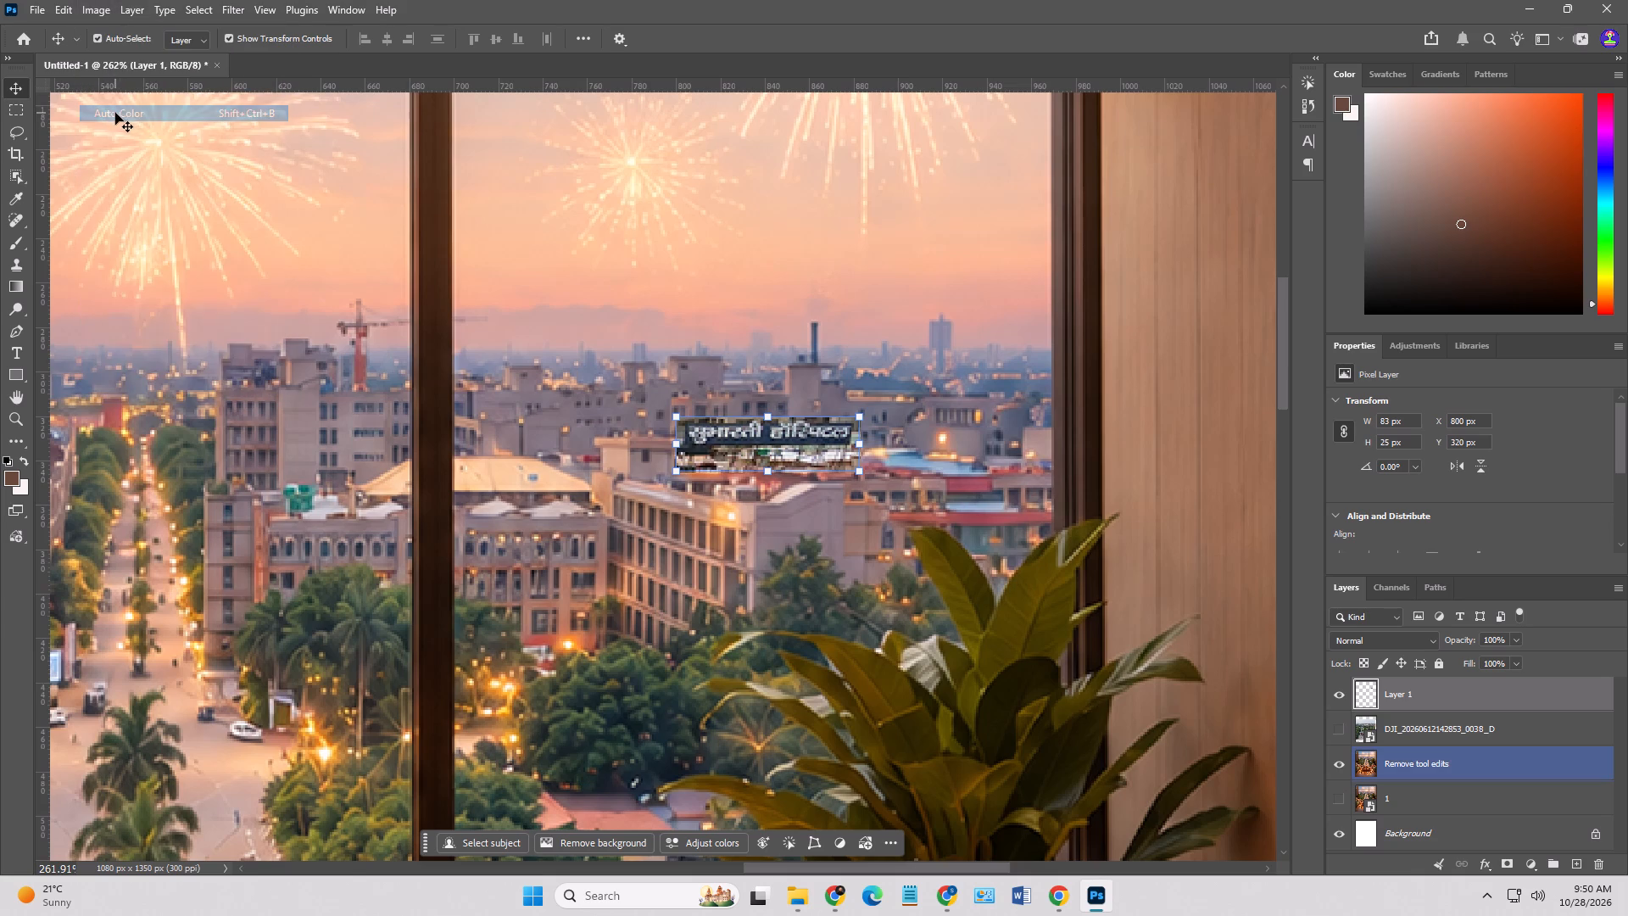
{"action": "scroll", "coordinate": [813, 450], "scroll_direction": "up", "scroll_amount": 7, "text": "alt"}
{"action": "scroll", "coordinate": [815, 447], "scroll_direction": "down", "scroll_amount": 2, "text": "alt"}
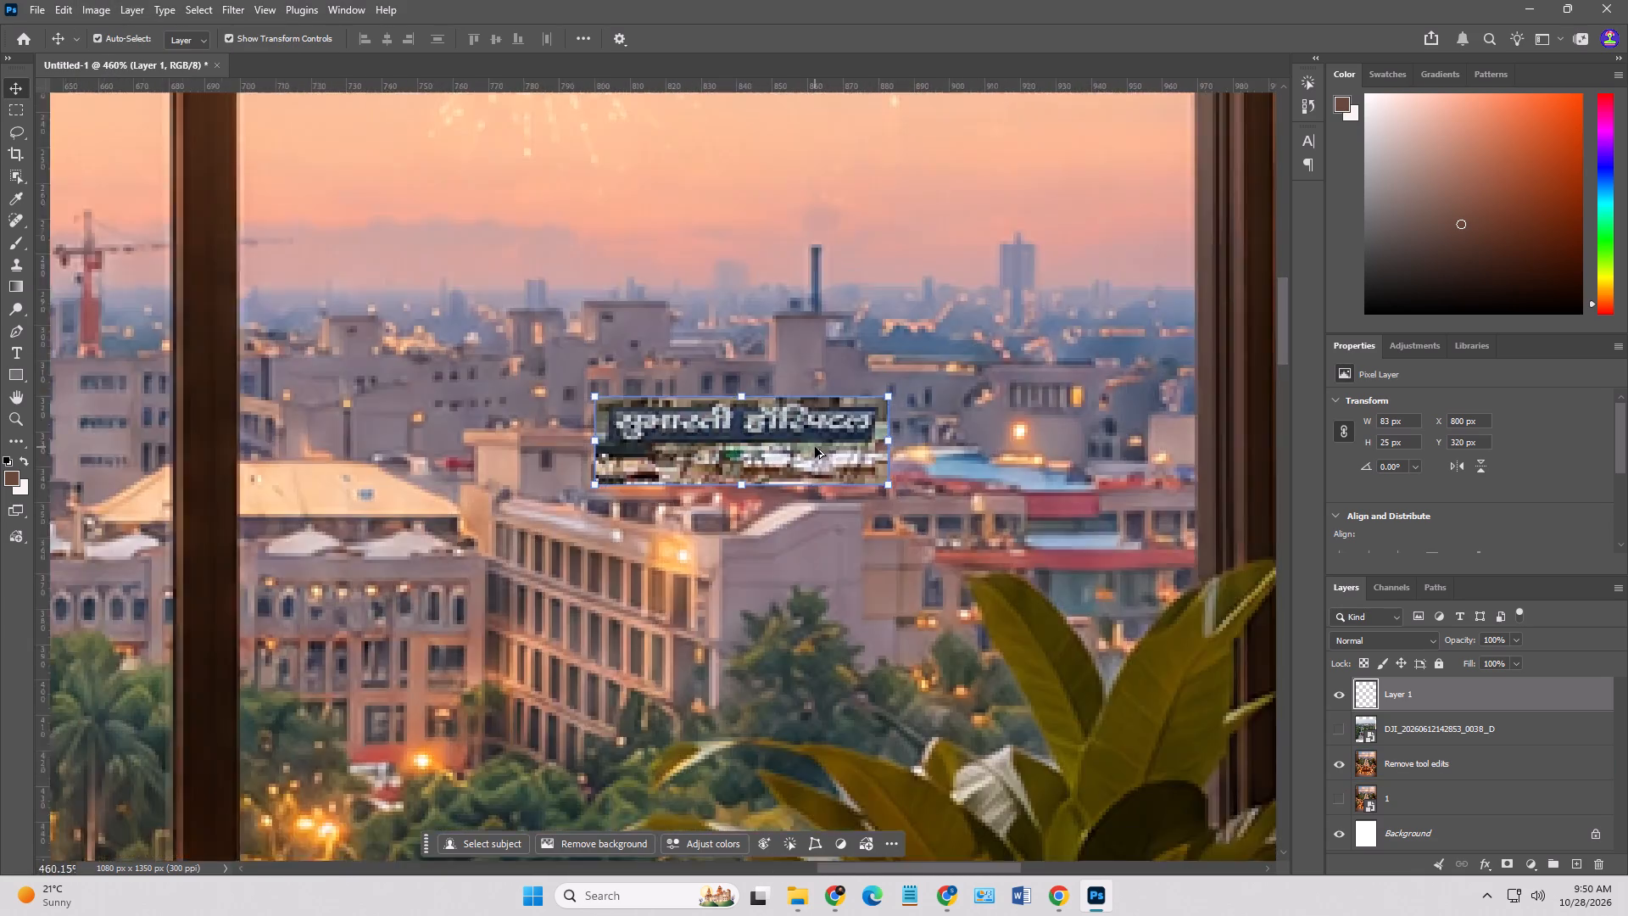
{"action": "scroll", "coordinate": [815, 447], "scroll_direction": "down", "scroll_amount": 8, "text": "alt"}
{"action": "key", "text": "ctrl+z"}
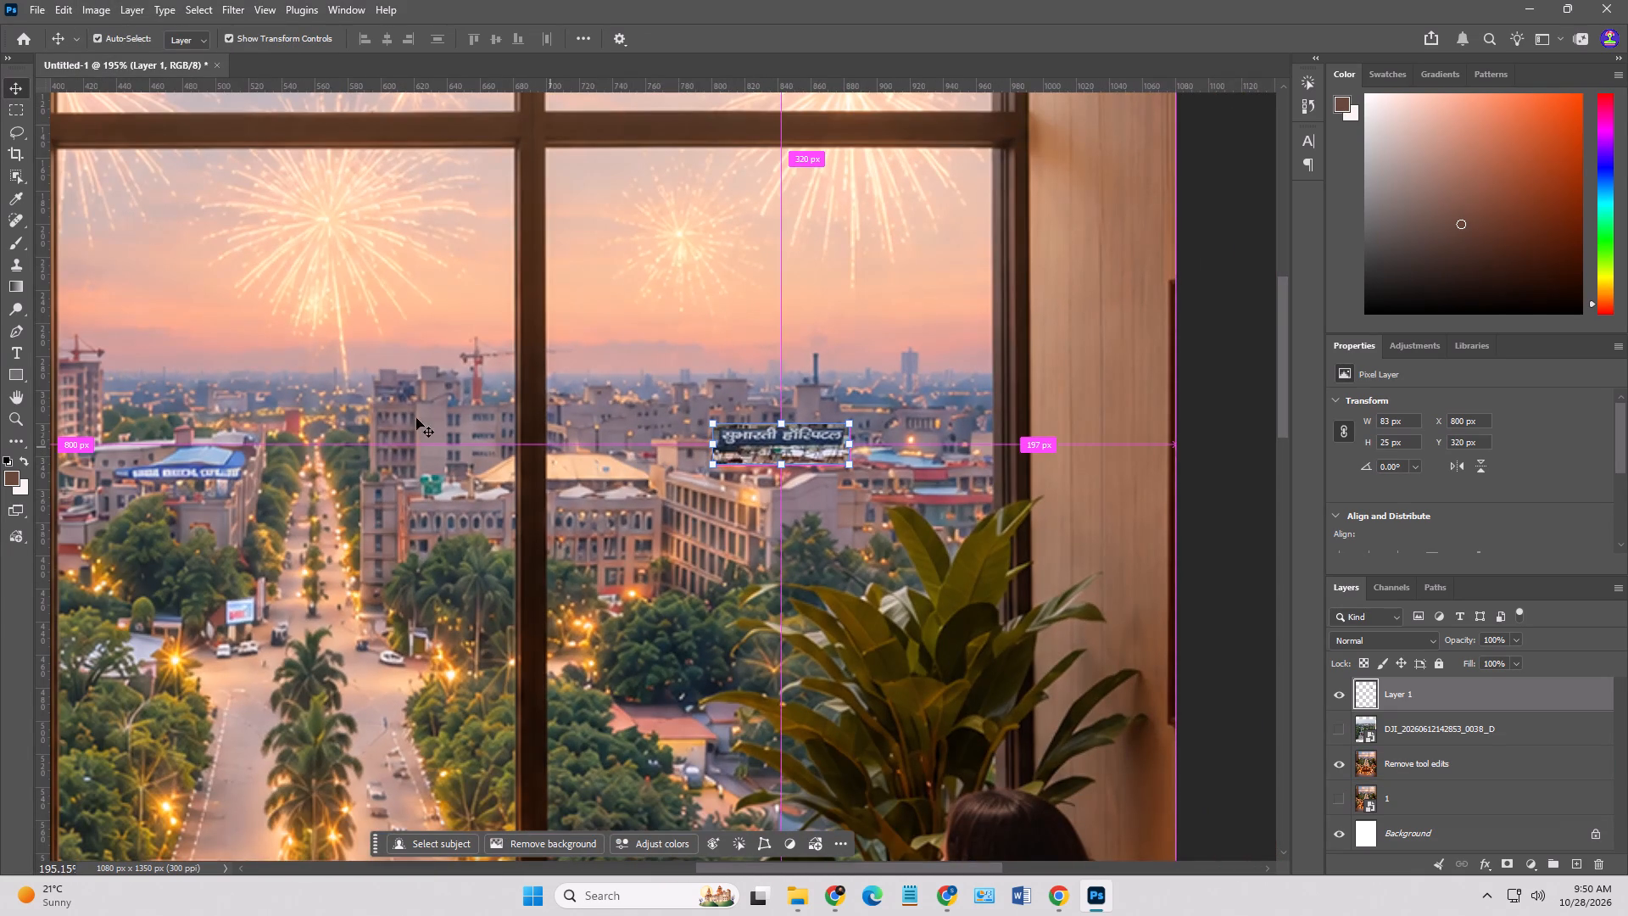
Shift the hospital signboard slightly to X 803 px and add a layer mask to Layer 1.
{"action": "scroll", "coordinate": [851, 462], "scroll_direction": "up", "scroll_amount": 6, "text": "alt"}
{"action": "left_click", "coordinate": [737, 432]}
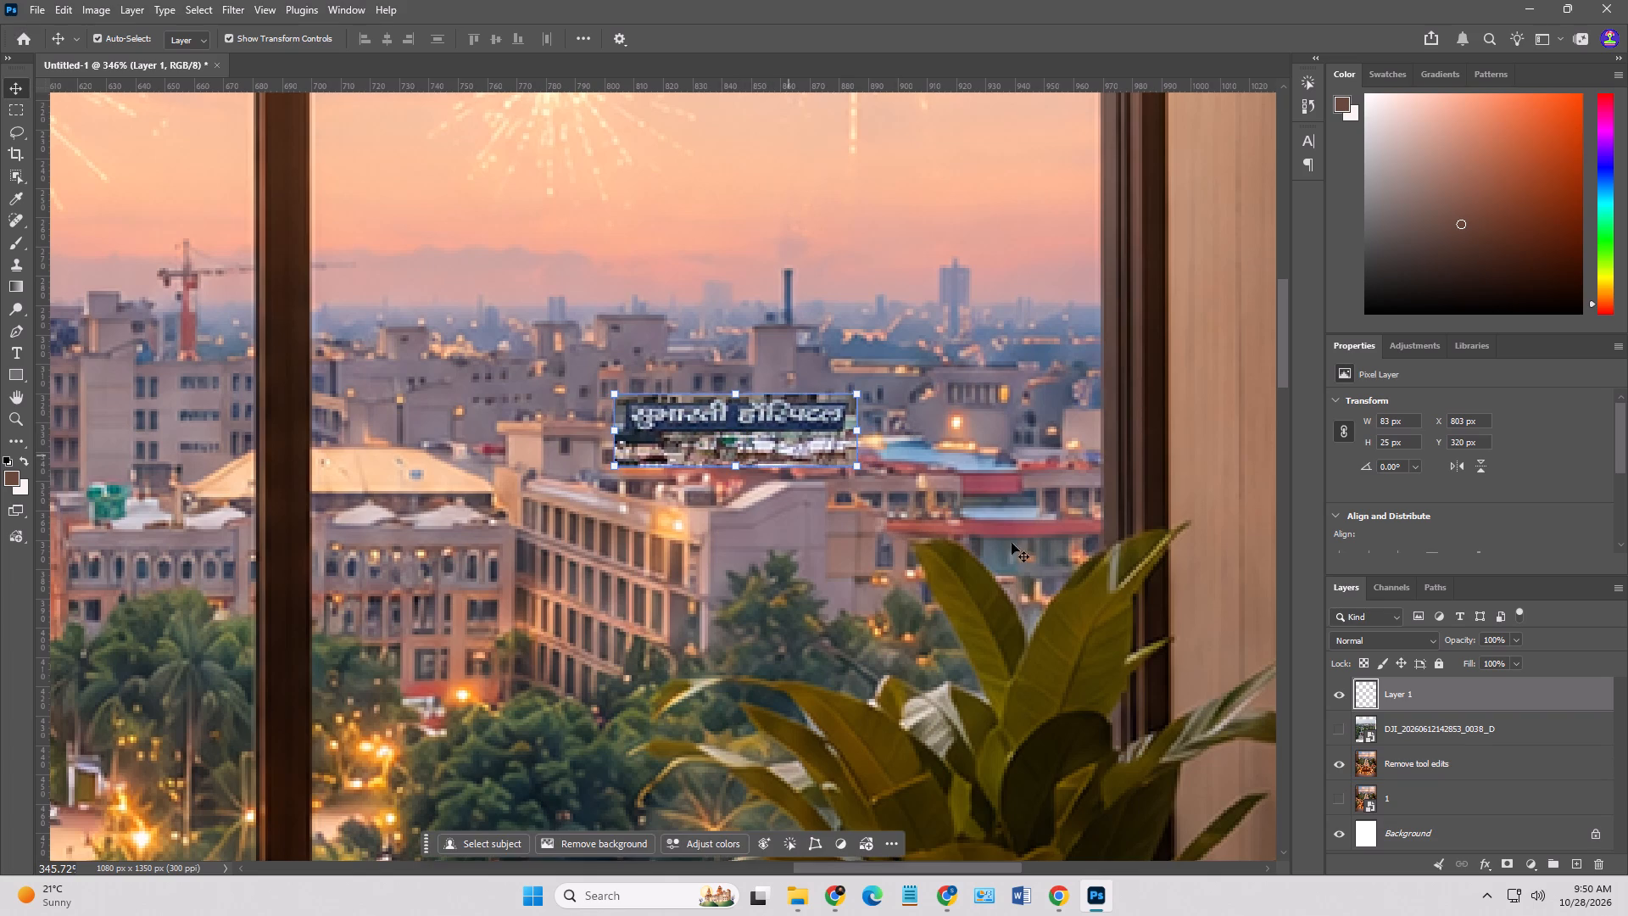
{"action": "left_click", "coordinate": [1513, 864]}
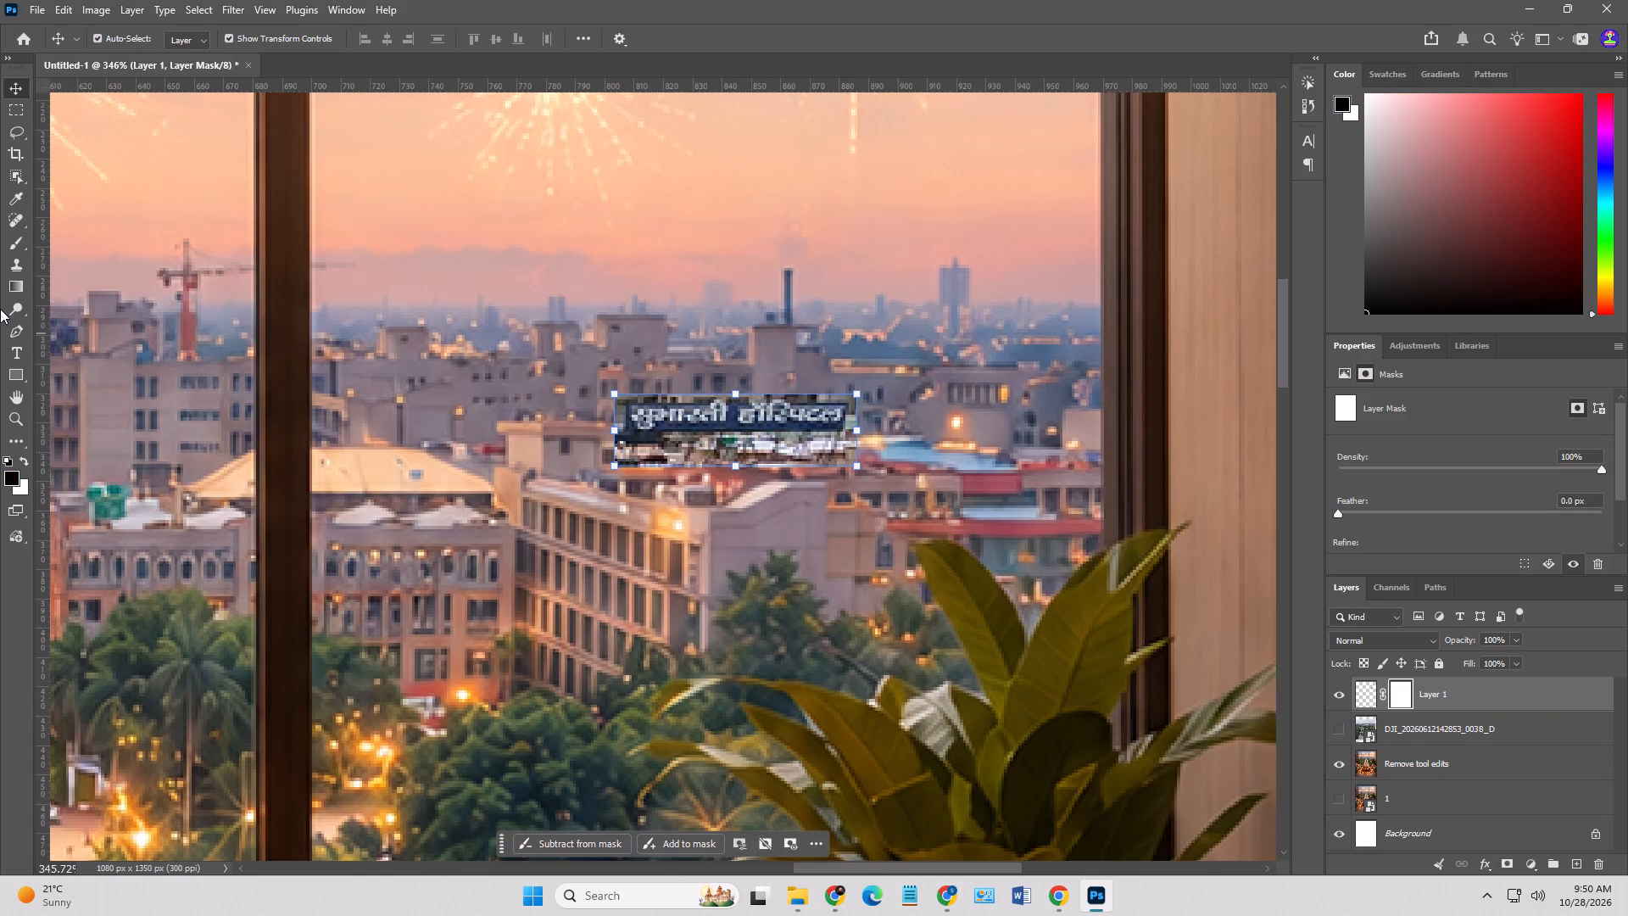
Paint black on the mask over the signboard's upper-left corner with the Brush tool at about 8 px and 2% opacity.
{"action": "left_click", "coordinate": [9, 245]}
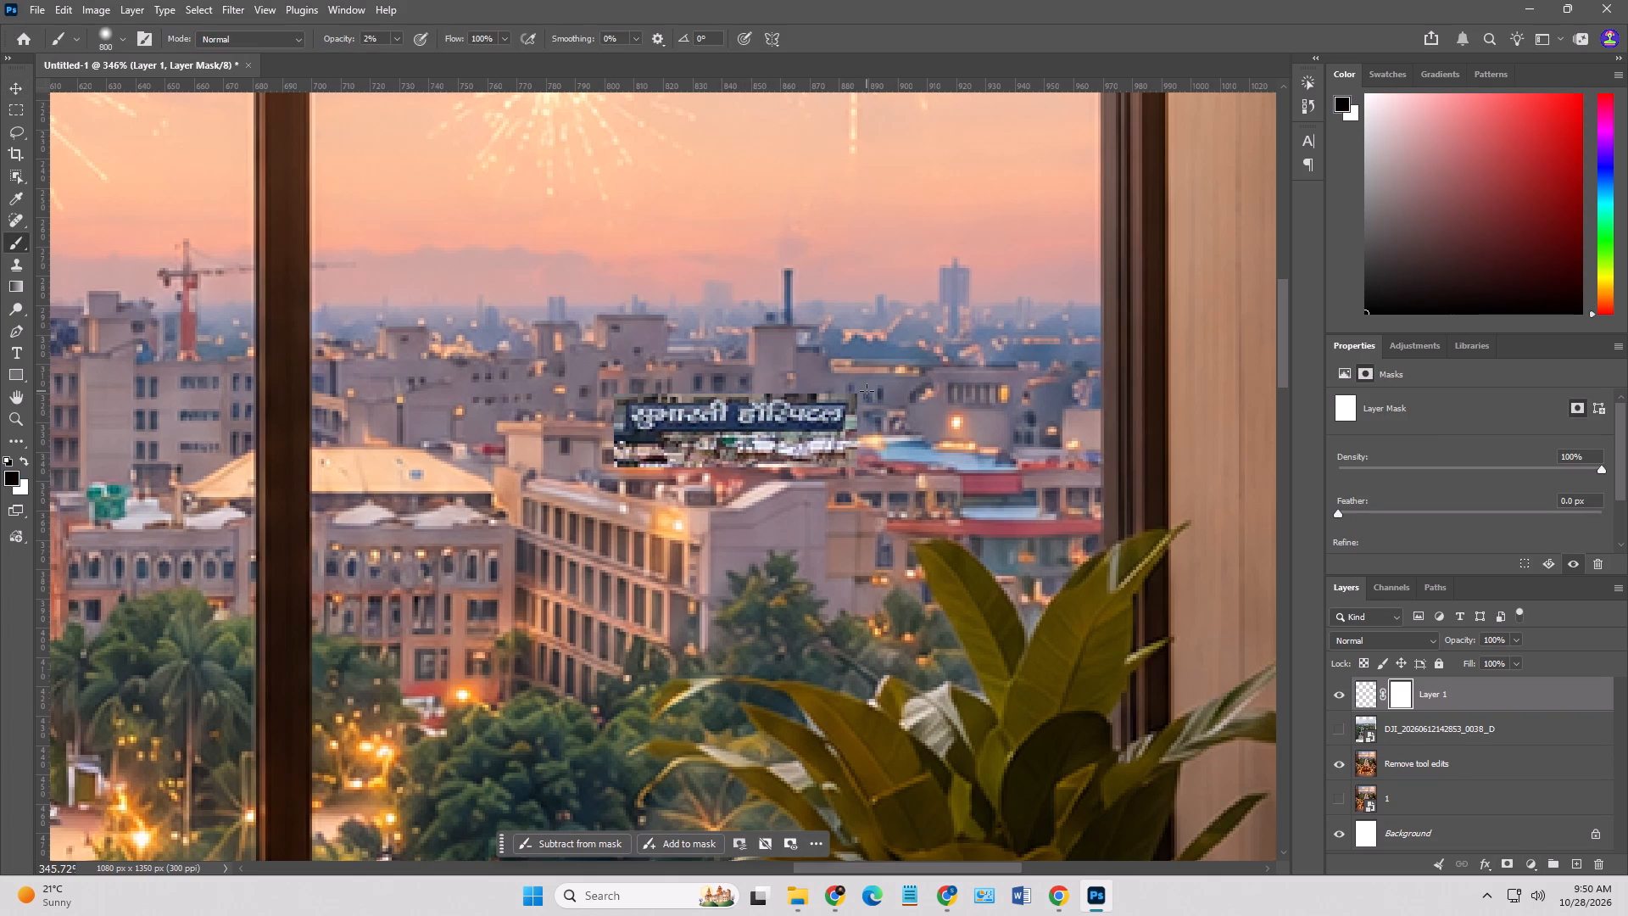
{"action": "key", "text": "bracketleft"}
{"action": "key", "text": "bracketleft"}
{"action": "key", "text": "bracketleft"}
{"action": "key", "text": "bracketleft"}
{"action": "key", "text": "bracketleft"}
{"action": "key", "text": "bracketleft"}
{"action": "key", "text": "bracketleft"}
{"action": "key", "text": "bracketleft"}
{"action": "key", "text": "bracketleft"}
{"action": "key", "text": "bracketleft"}
{"action": "key", "text": "bracketleft"}
{"action": "key", "text": "bracketleft"}
{"action": "key", "text": "bracketleft"}
{"action": "key", "text": "bracketleft"}
{"action": "key", "text": "bracketleft"}
{"action": "key", "text": "bracketleft"}
{"action": "key", "text": "bracketleft"}
{"action": "key", "text": "bracketleft"}
{"action": "key", "text": "bracketleft"}
{"action": "key", "text": "bracketleft"}
{"action": "left_click_drag", "start_coordinate": [627, 388], "coordinate": [627, 388]}
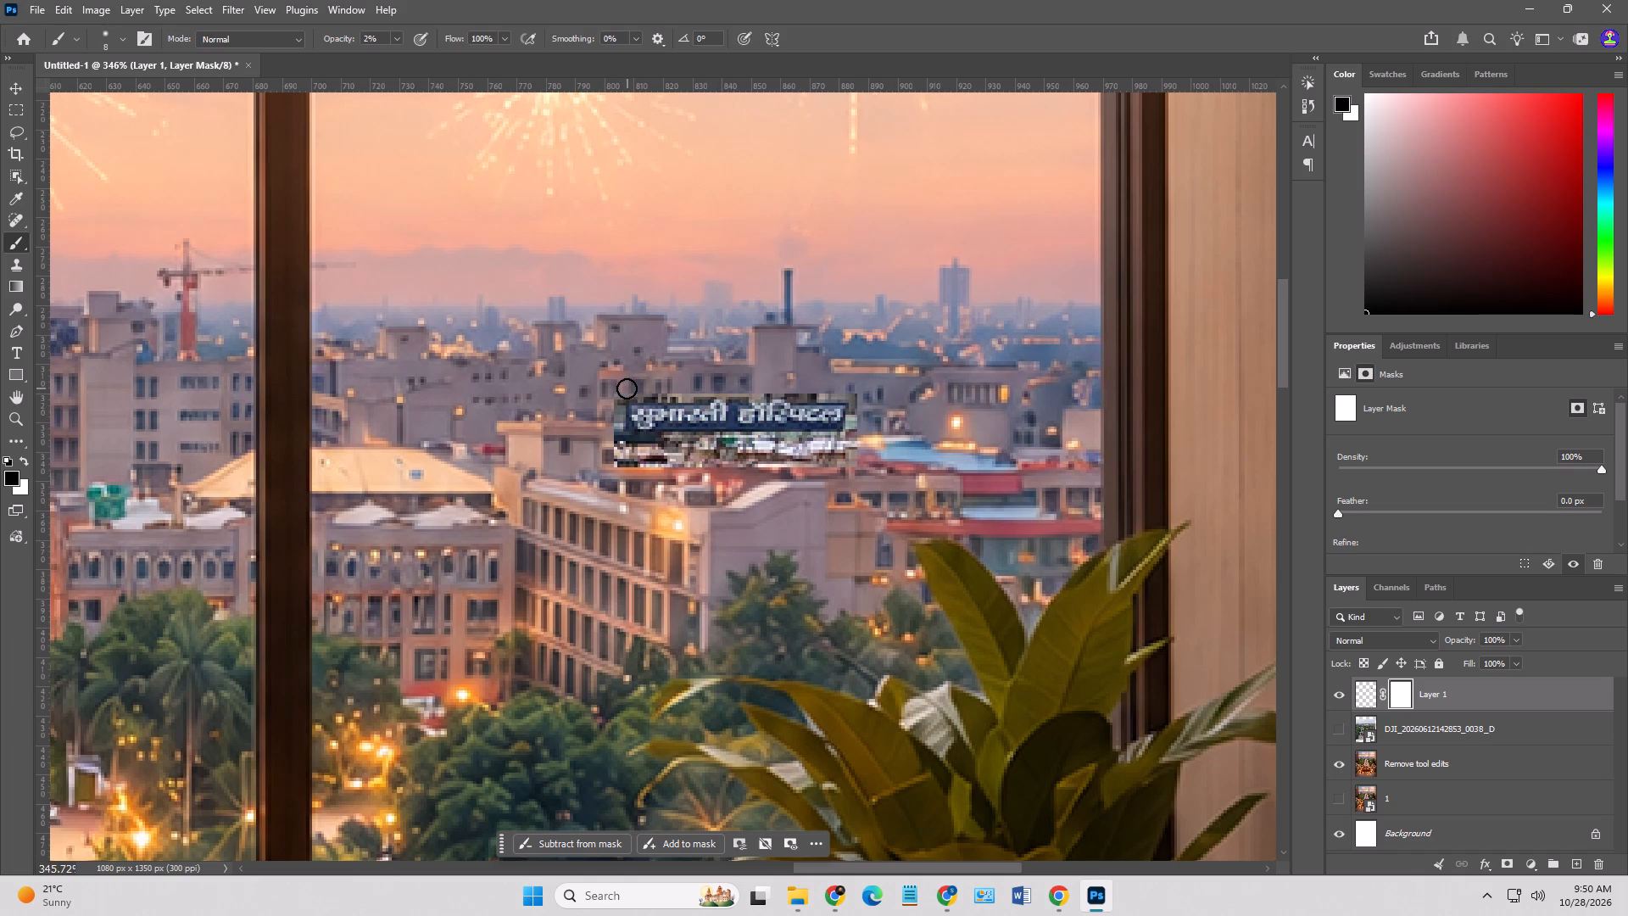
{"action": "left_click_drag", "start_coordinate": [627, 388], "coordinate": [609, 399]}
{"action": "double_click", "coordinate": [610, 394]}
{"action": "double_click", "coordinate": [610, 399]}
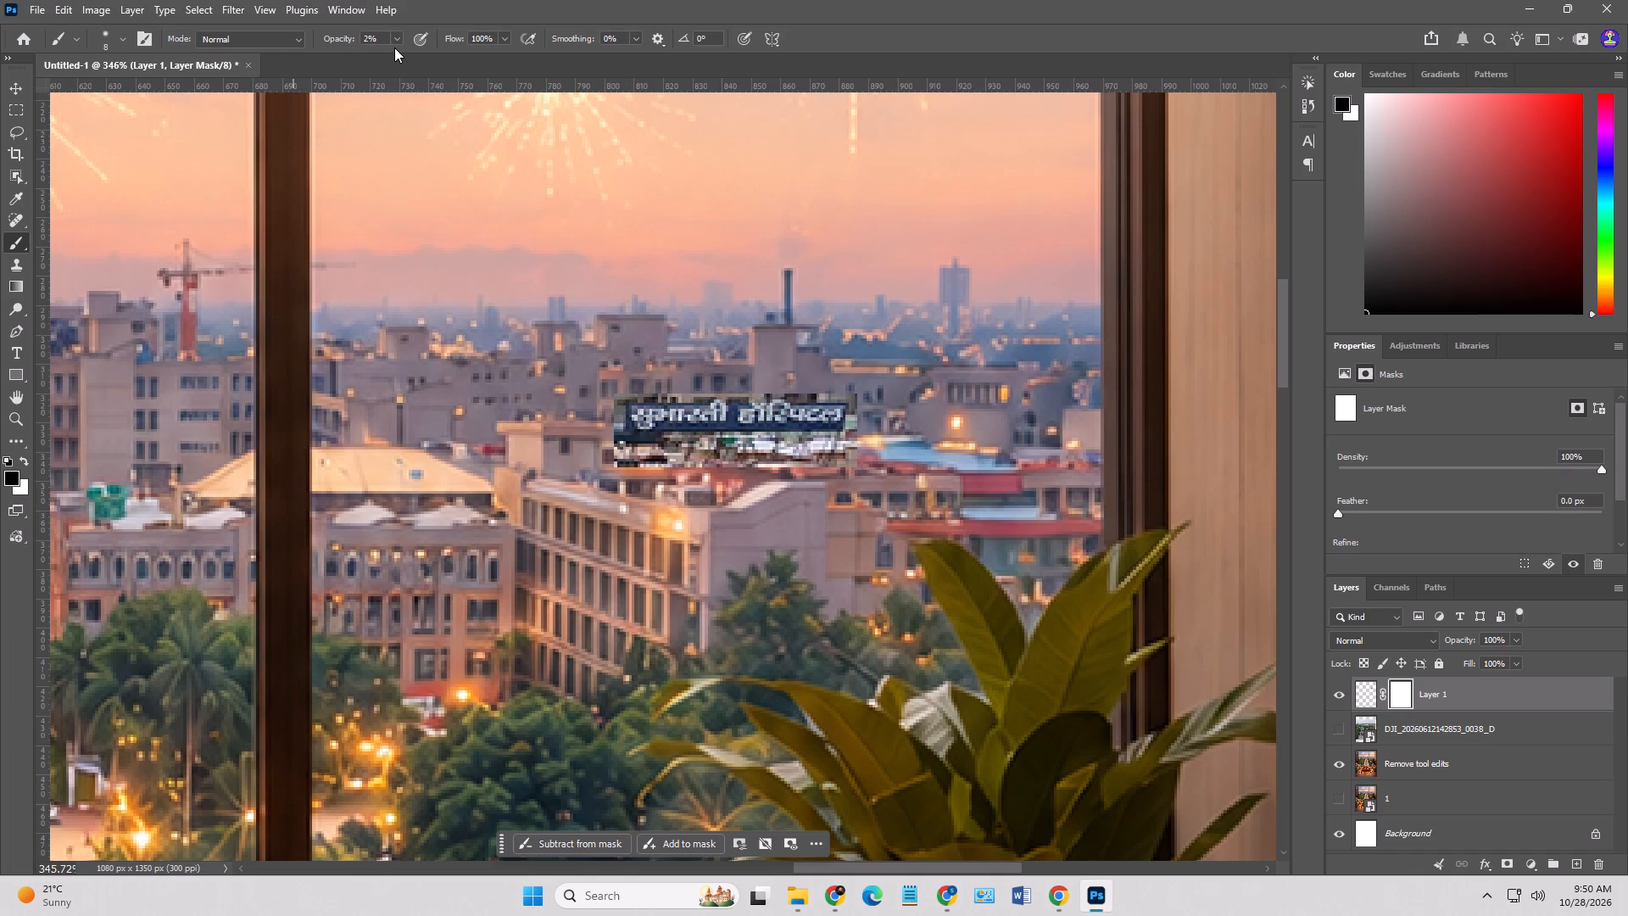
Mask out the signboard's left edge and lower-left corner with the black brush at 100% opacity.
{"action": "left_click", "coordinate": [398, 39]}
{"action": "left_click_drag", "start_coordinate": [395, 56], "coordinate": [648, 87]}
{"action": "left_click_drag", "start_coordinate": [617, 397], "coordinate": [615, 487]}
{"action": "left_click_drag", "start_coordinate": [627, 455], "coordinate": [661, 468]}
{"action": "left_click", "coordinate": [654, 459]}
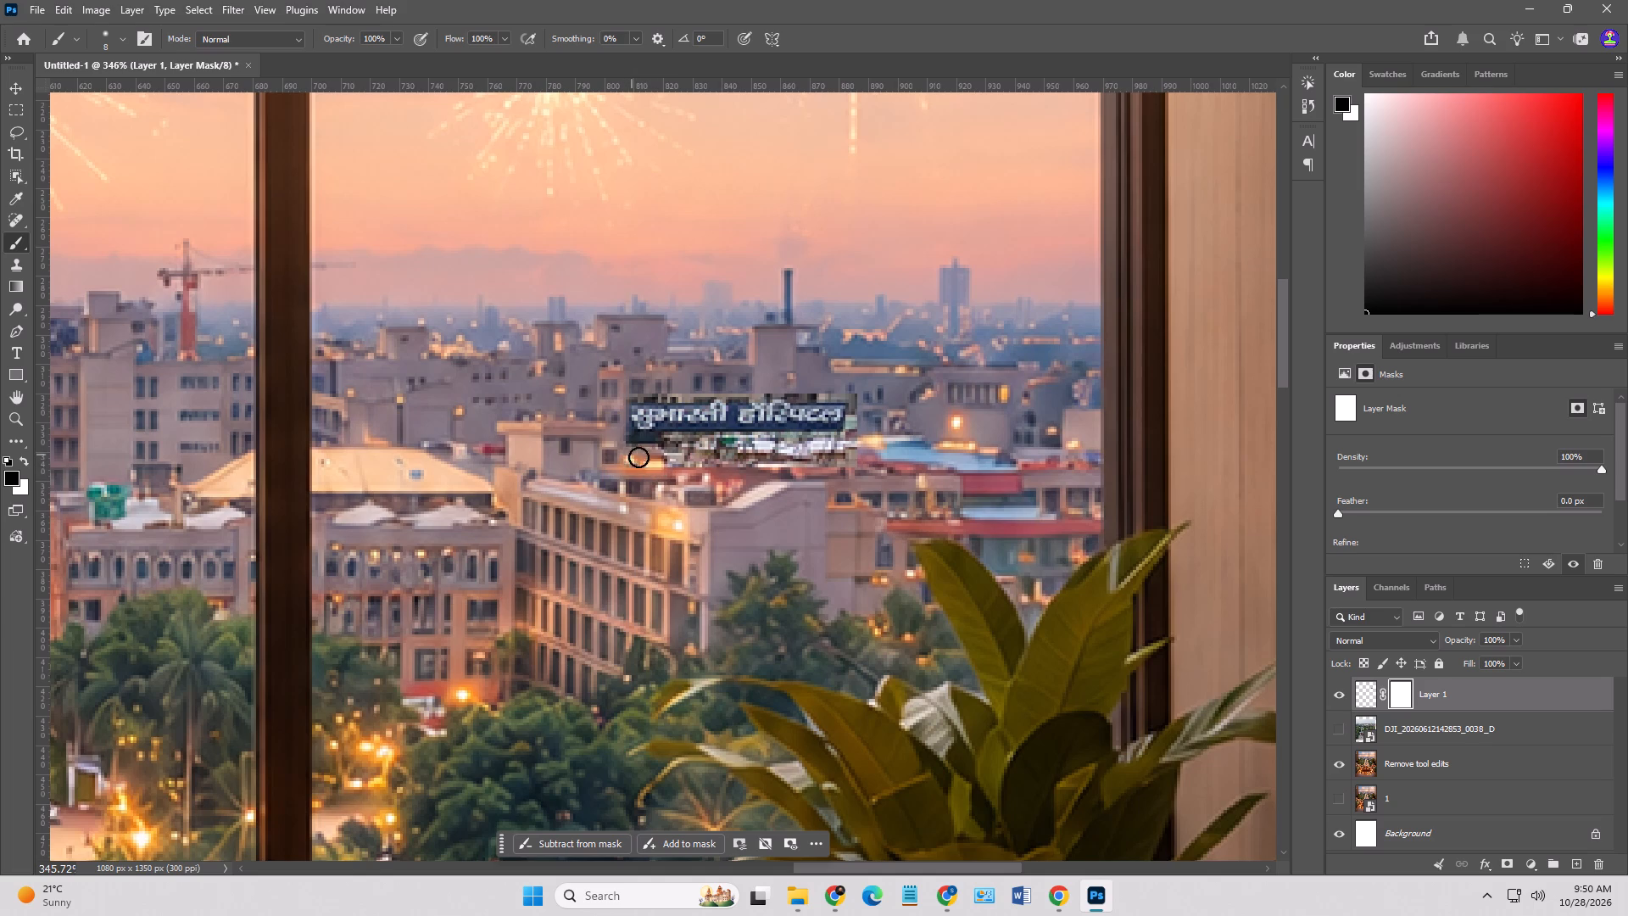
{"action": "left_click_drag", "start_coordinate": [671, 442], "coordinate": [704, 444]}
{"action": "key", "text": "ctrl+z"}
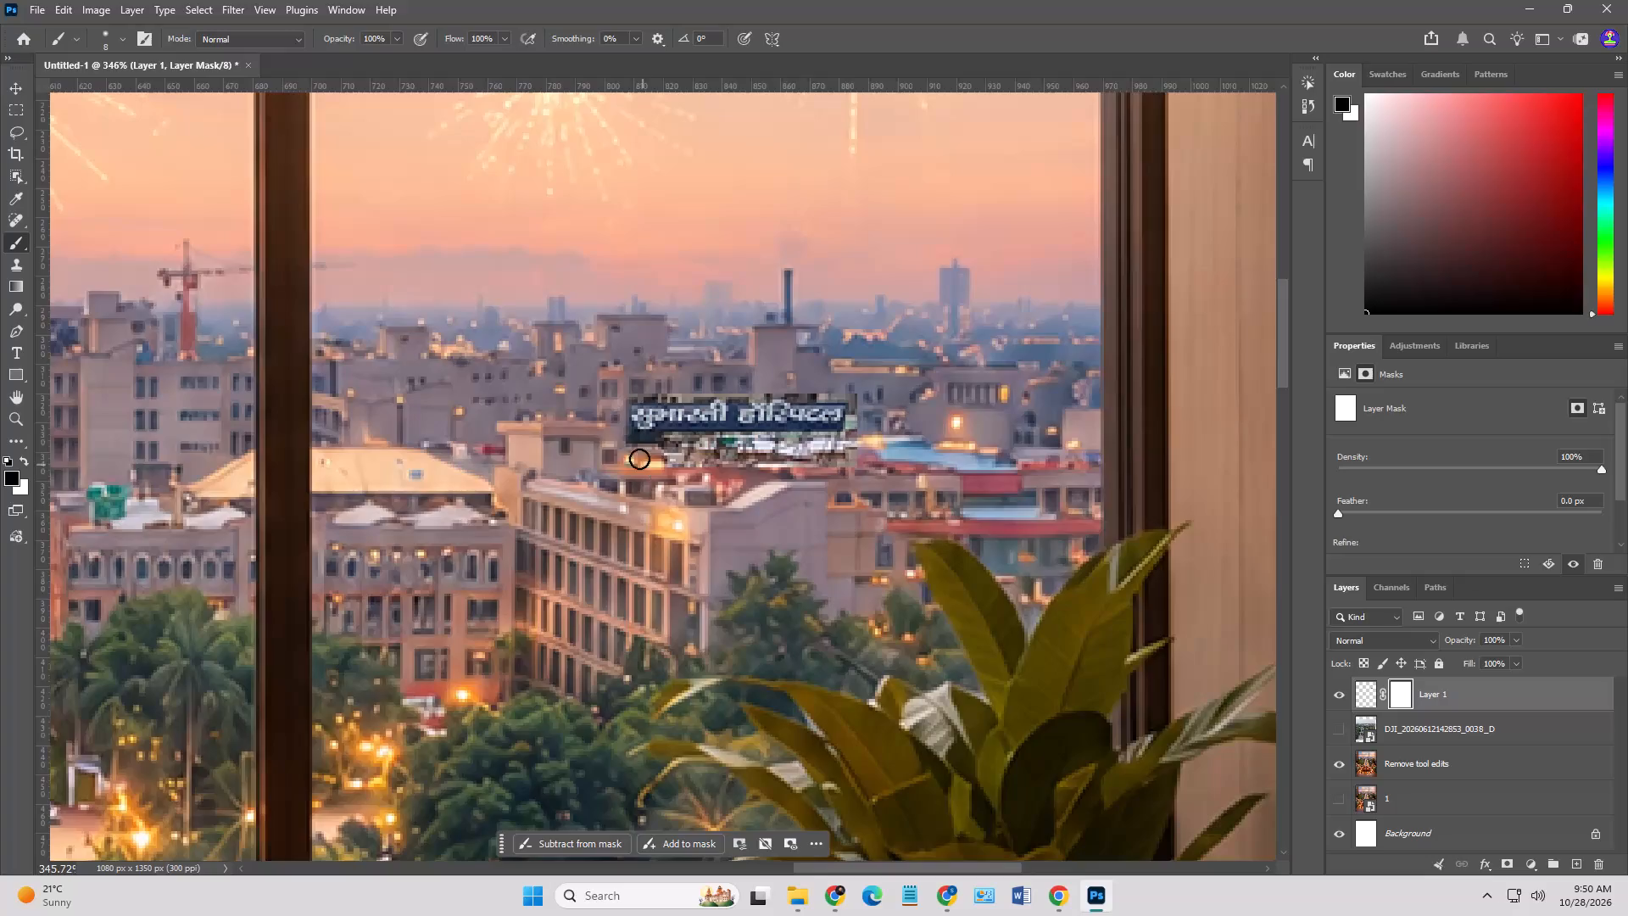
{"action": "left_click_drag", "start_coordinate": [661, 448], "coordinate": [688, 453]}
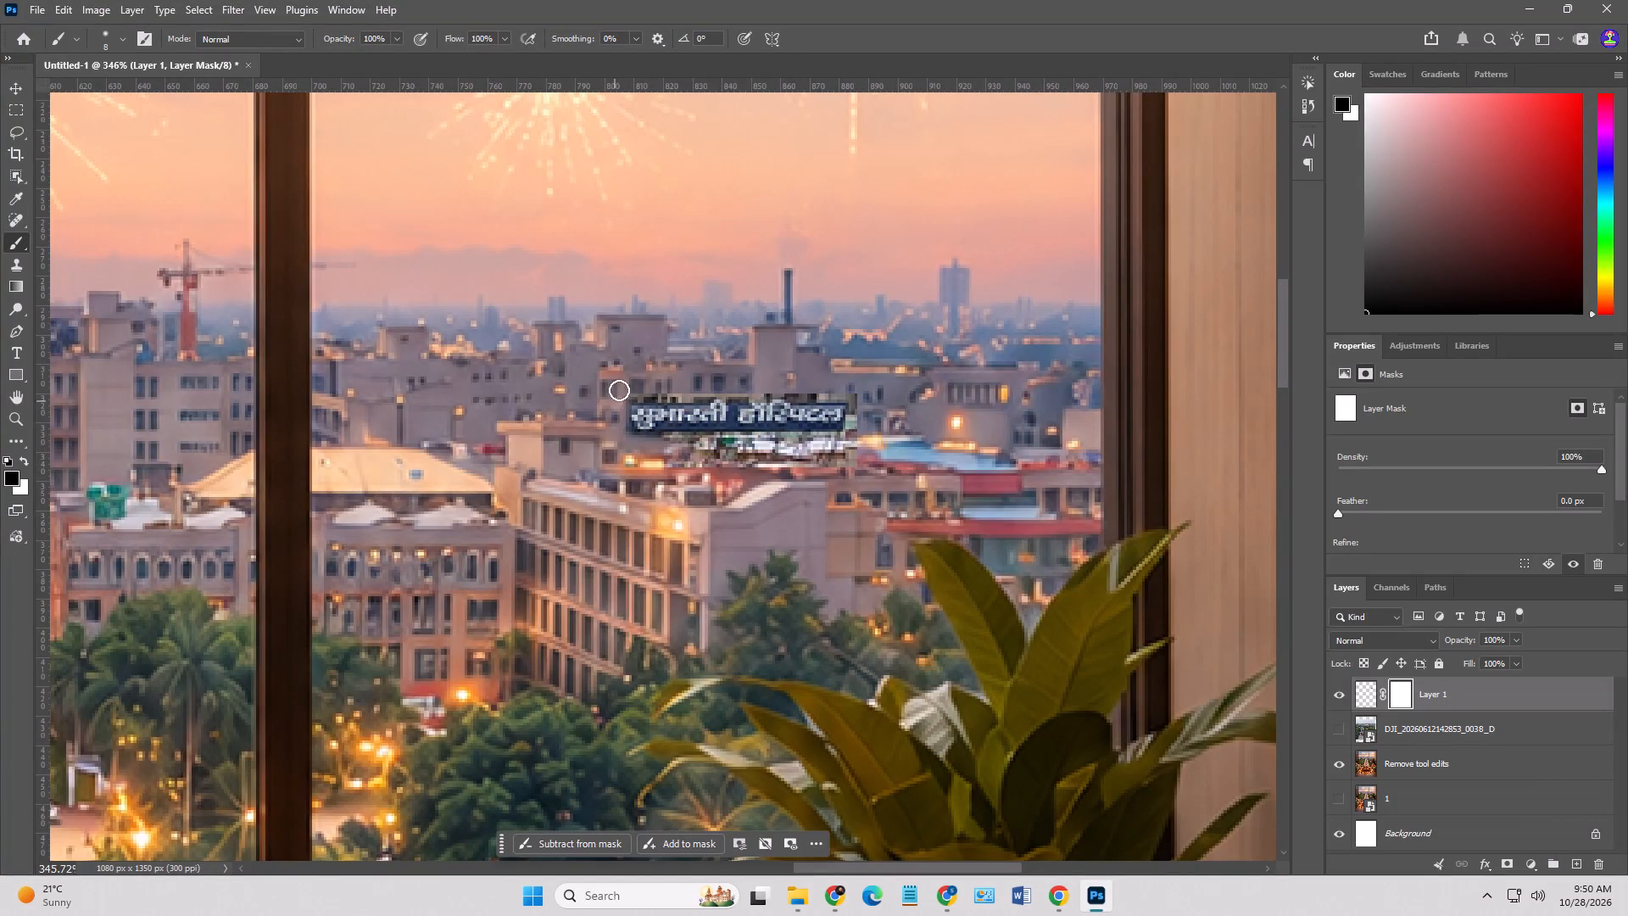
Mask out the rough strips along the signboard's top, right and bottom edges at full brush opacity.
{"action": "left_click_drag", "start_coordinate": [657, 388], "coordinate": [631, 386]}
{"action": "left_click_drag", "start_coordinate": [711, 386], "coordinate": [756, 387]}
{"action": "left_click_drag", "start_coordinate": [789, 384], "coordinate": [809, 388]}
{"action": "left_click_drag", "start_coordinate": [809, 388], "coordinate": [727, 385]}
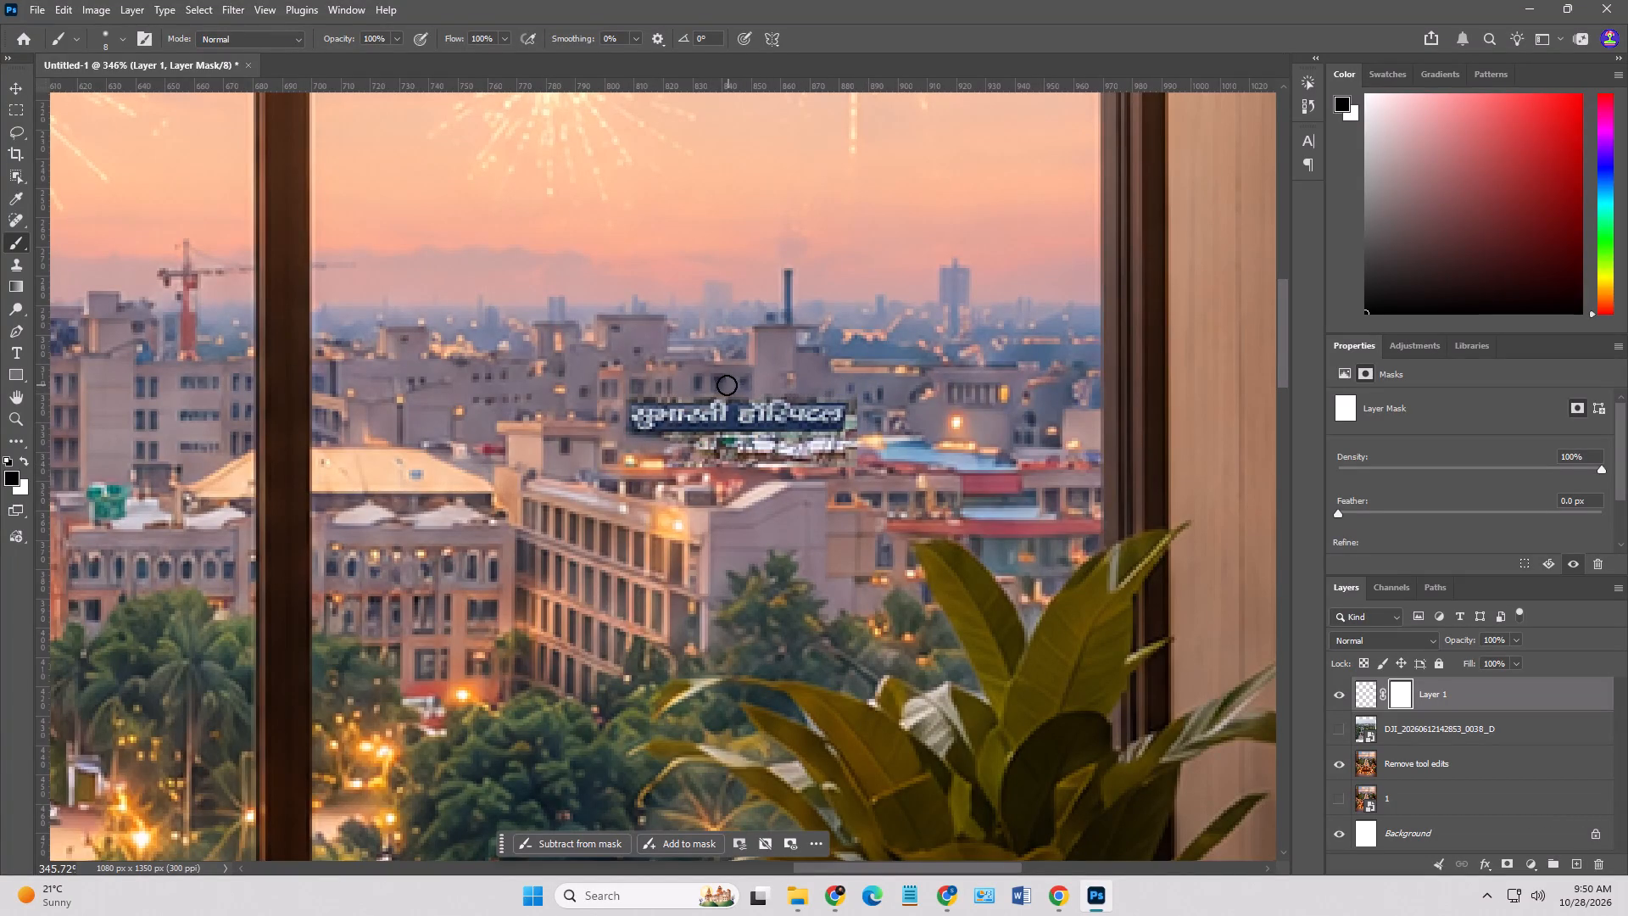
{"action": "left_click_drag", "start_coordinate": [727, 385], "coordinate": [682, 385]}
{"action": "left_click_drag", "start_coordinate": [682, 385], "coordinate": [730, 383]}
{"action": "left_click_drag", "start_coordinate": [842, 388], "coordinate": [851, 393]}
{"action": "left_click_drag", "start_coordinate": [851, 393], "coordinate": [587, 478]}
Faintly fade the leftover strip below the "सुभारती हॉस्पिटल" lettering on the mask with 4% brush opacity.
{"action": "left_click", "coordinate": [394, 37]}
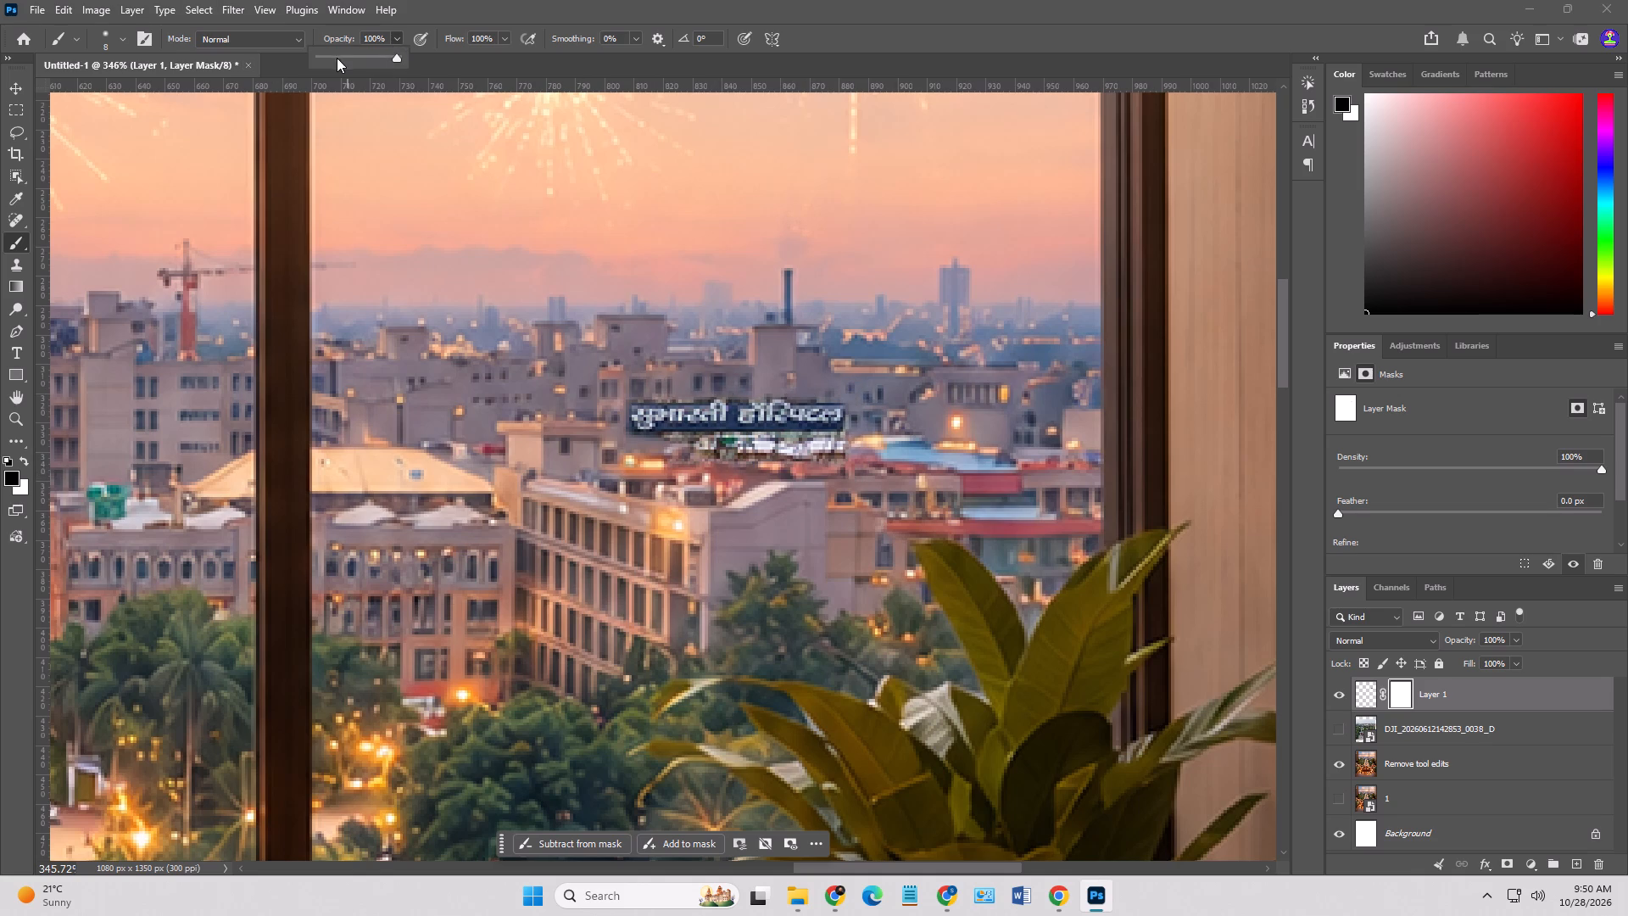
{"action": "left_click", "coordinate": [324, 55]}
{"action": "left_click", "coordinate": [324, 55]}
{"action": "left_click_drag", "start_coordinate": [719, 438], "coordinate": [777, 440]}
{"action": "left_click", "coordinate": [739, 442]}
{"action": "left_click_drag", "start_coordinate": [744, 441], "coordinate": [762, 442]}
{"action": "left_click_drag", "start_coordinate": [772, 442], "coordinate": [808, 444]}
{"action": "left_click_drag", "start_coordinate": [842, 444], "coordinate": [783, 447]}
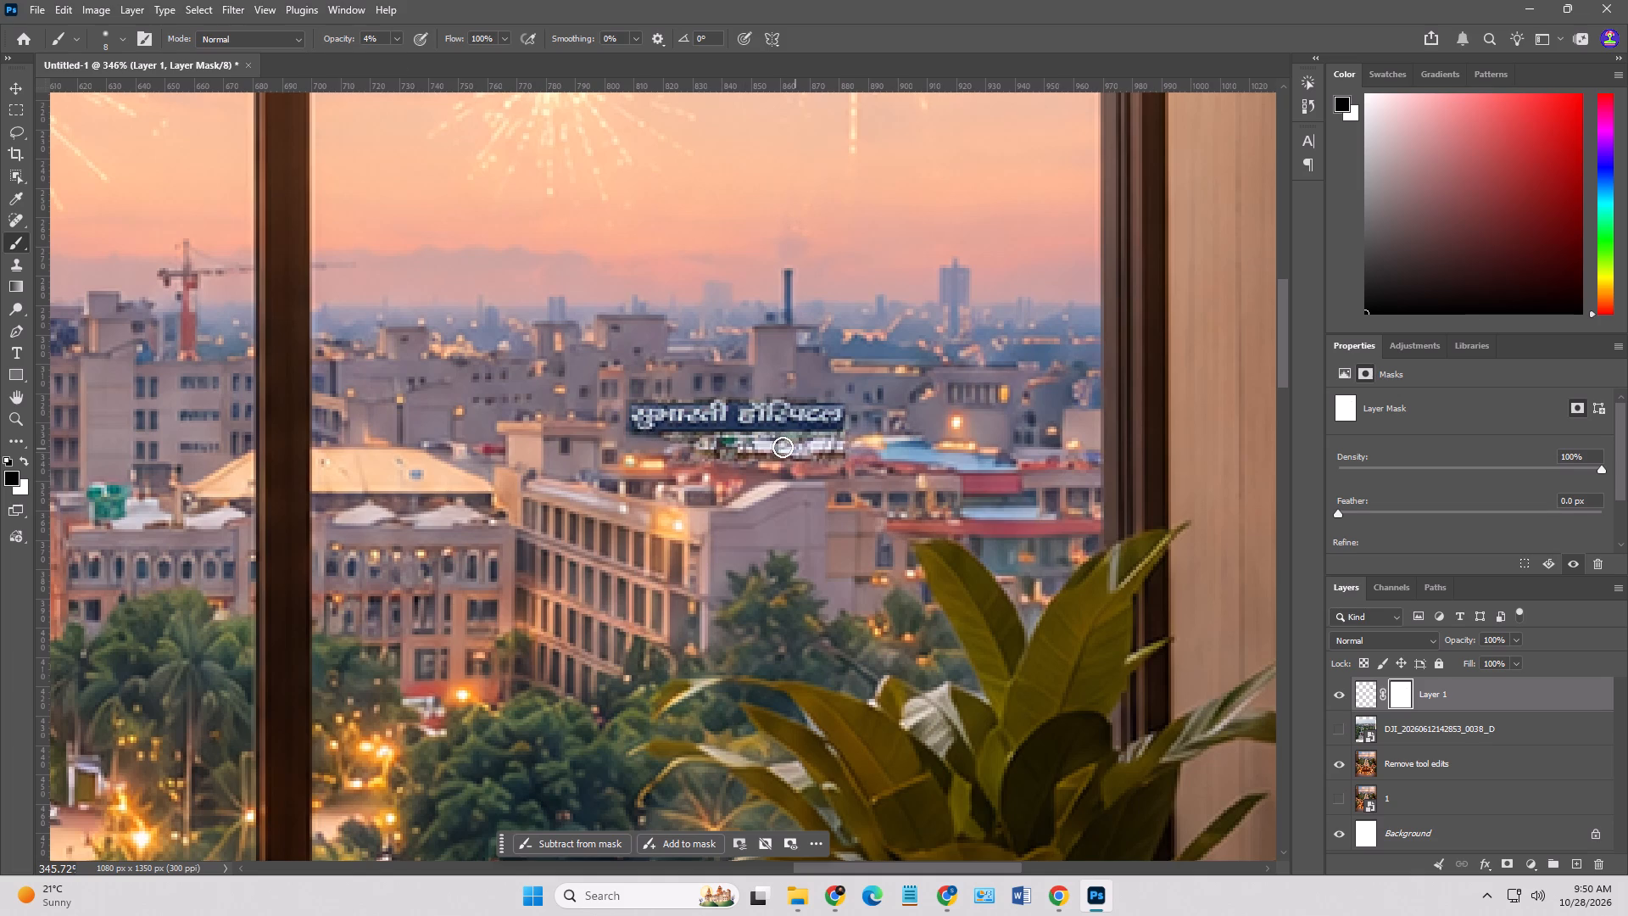
{"action": "left_click_drag", "start_coordinate": [783, 447], "coordinate": [789, 447]}
Enlarge the brush to 25 px and soften the signboard's lower edge on the mask.
{"action": "key", "text": "bracketright"}
{"action": "key", "text": "bracketright"}
{"action": "key", "text": "bracketright"}
{"action": "key", "text": "bracketright"}
{"action": "key", "text": "bracketright"}
{"action": "left_click_drag", "start_coordinate": [834, 462], "coordinate": [721, 461]}
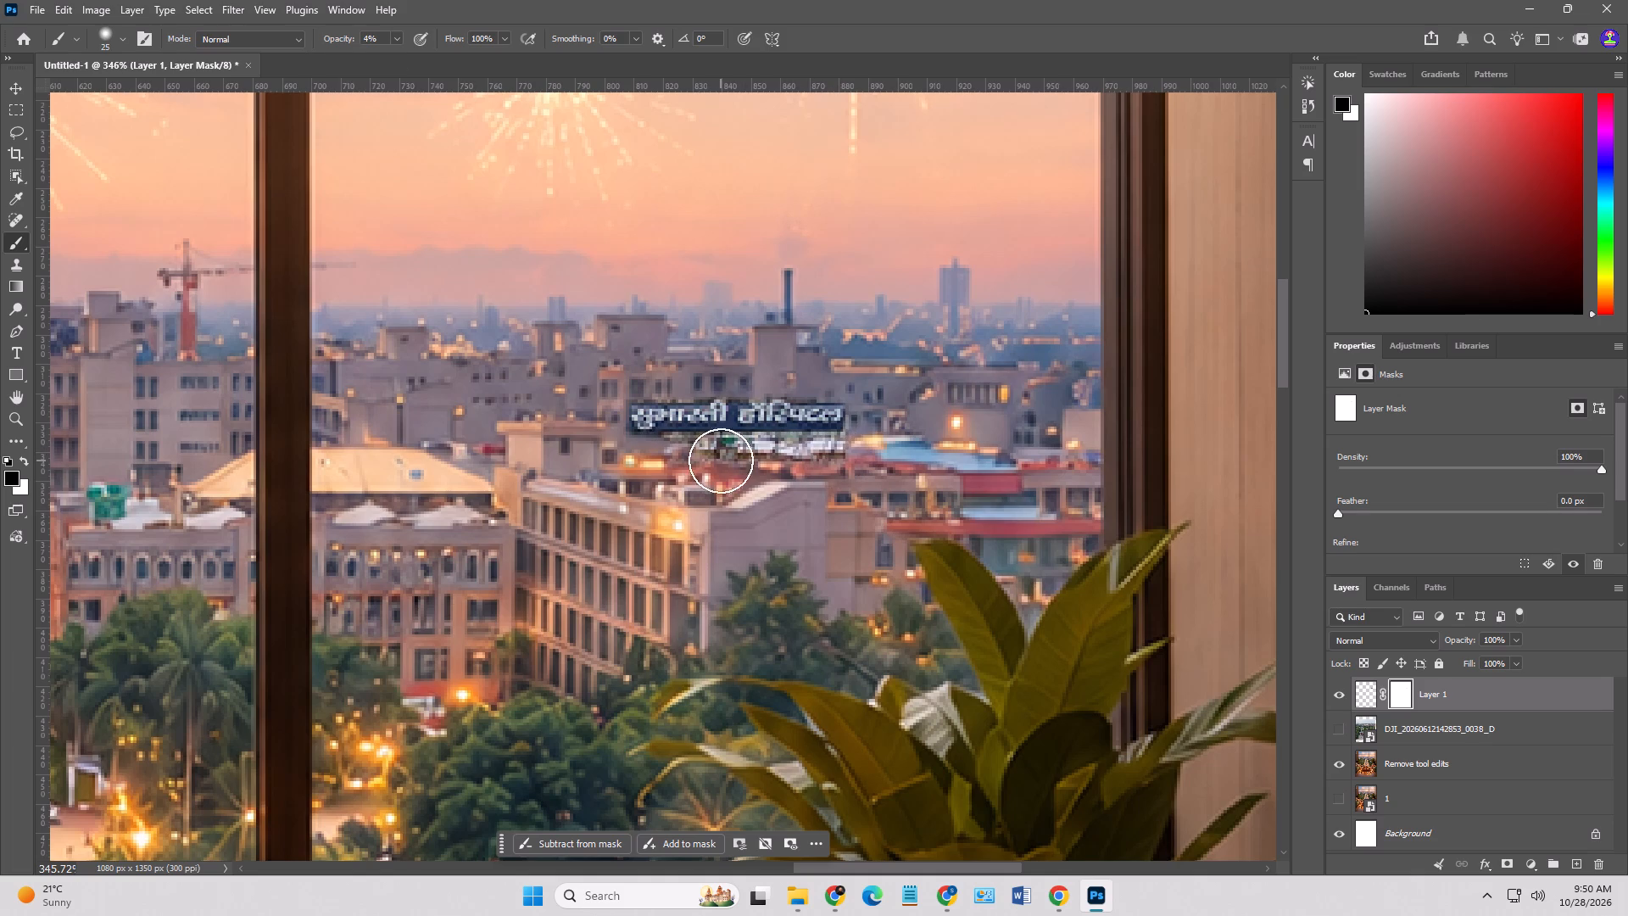
{"action": "left_click_drag", "start_coordinate": [721, 461], "coordinate": [761, 465]}
Fade the area just below the signboard lettering further on the mask with brush opacity at 16%.
{"action": "scroll", "coordinate": [779, 422], "scroll_direction": "down", "scroll_amount": 13, "text": "alt"}
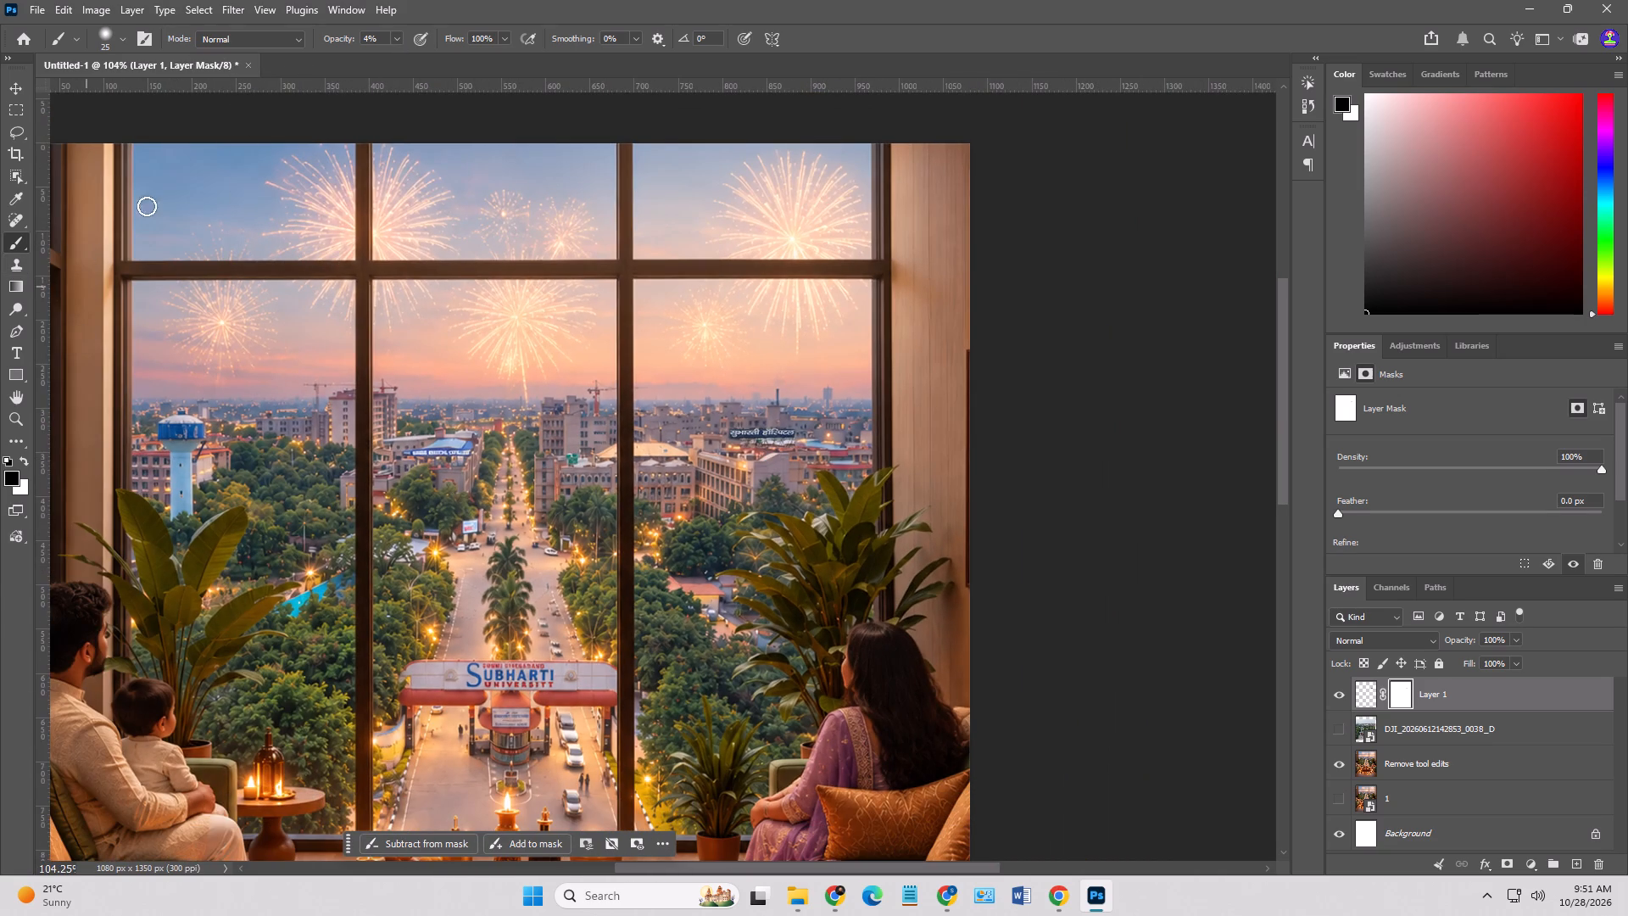
{"action": "left_click", "coordinate": [399, 38]}
{"action": "left_click", "coordinate": [406, 57]}
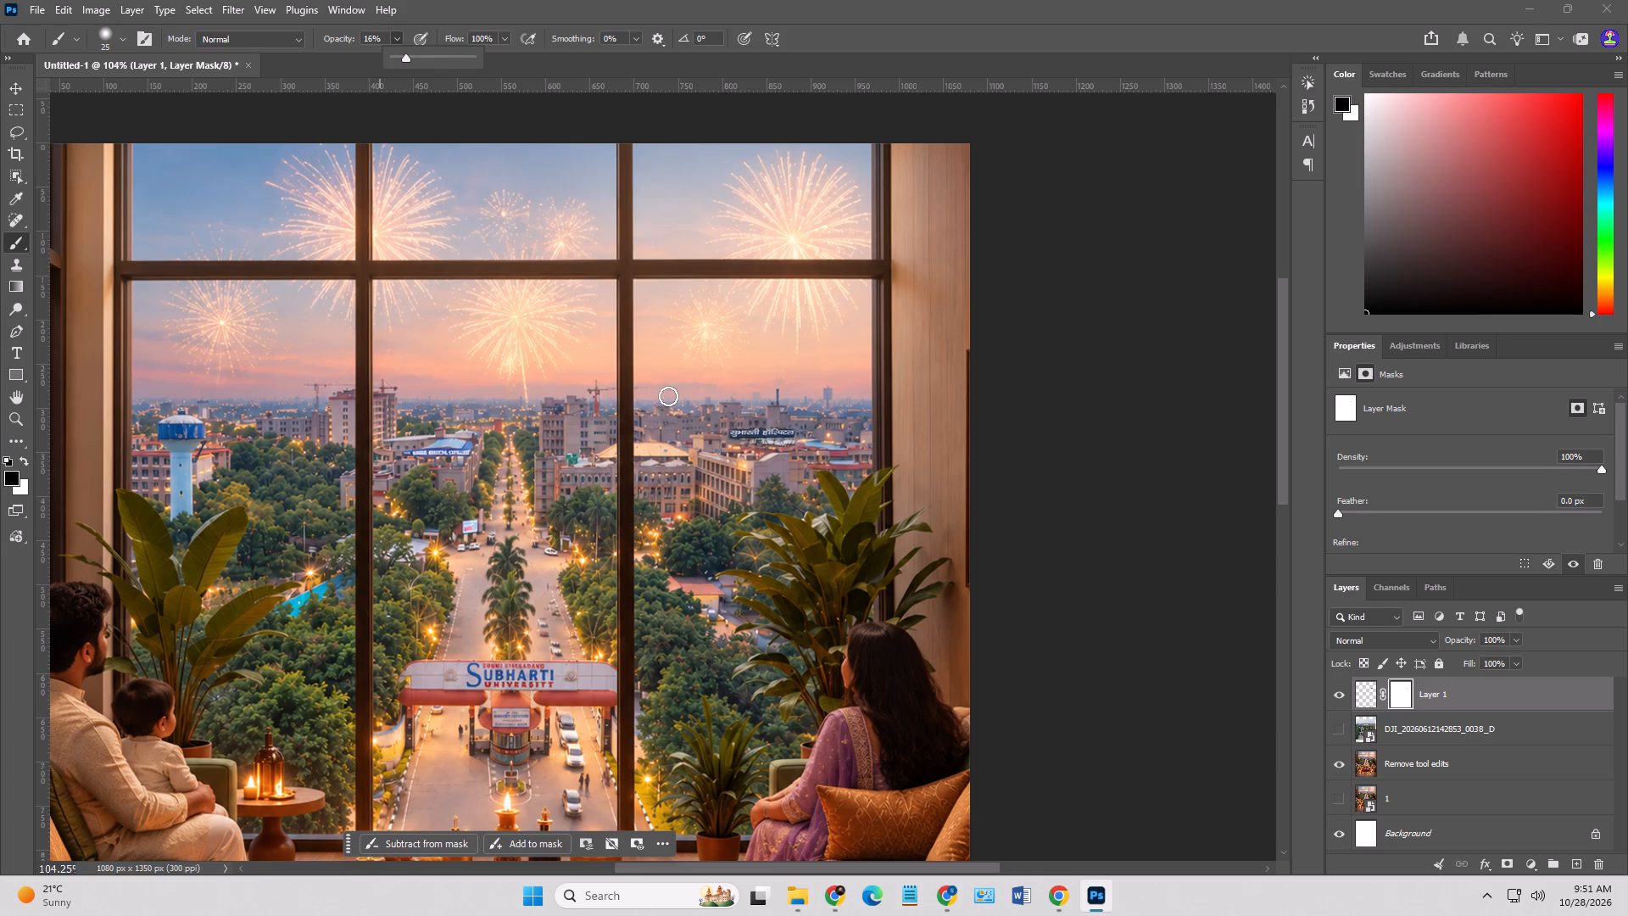
{"action": "left_click", "coordinate": [773, 455]}
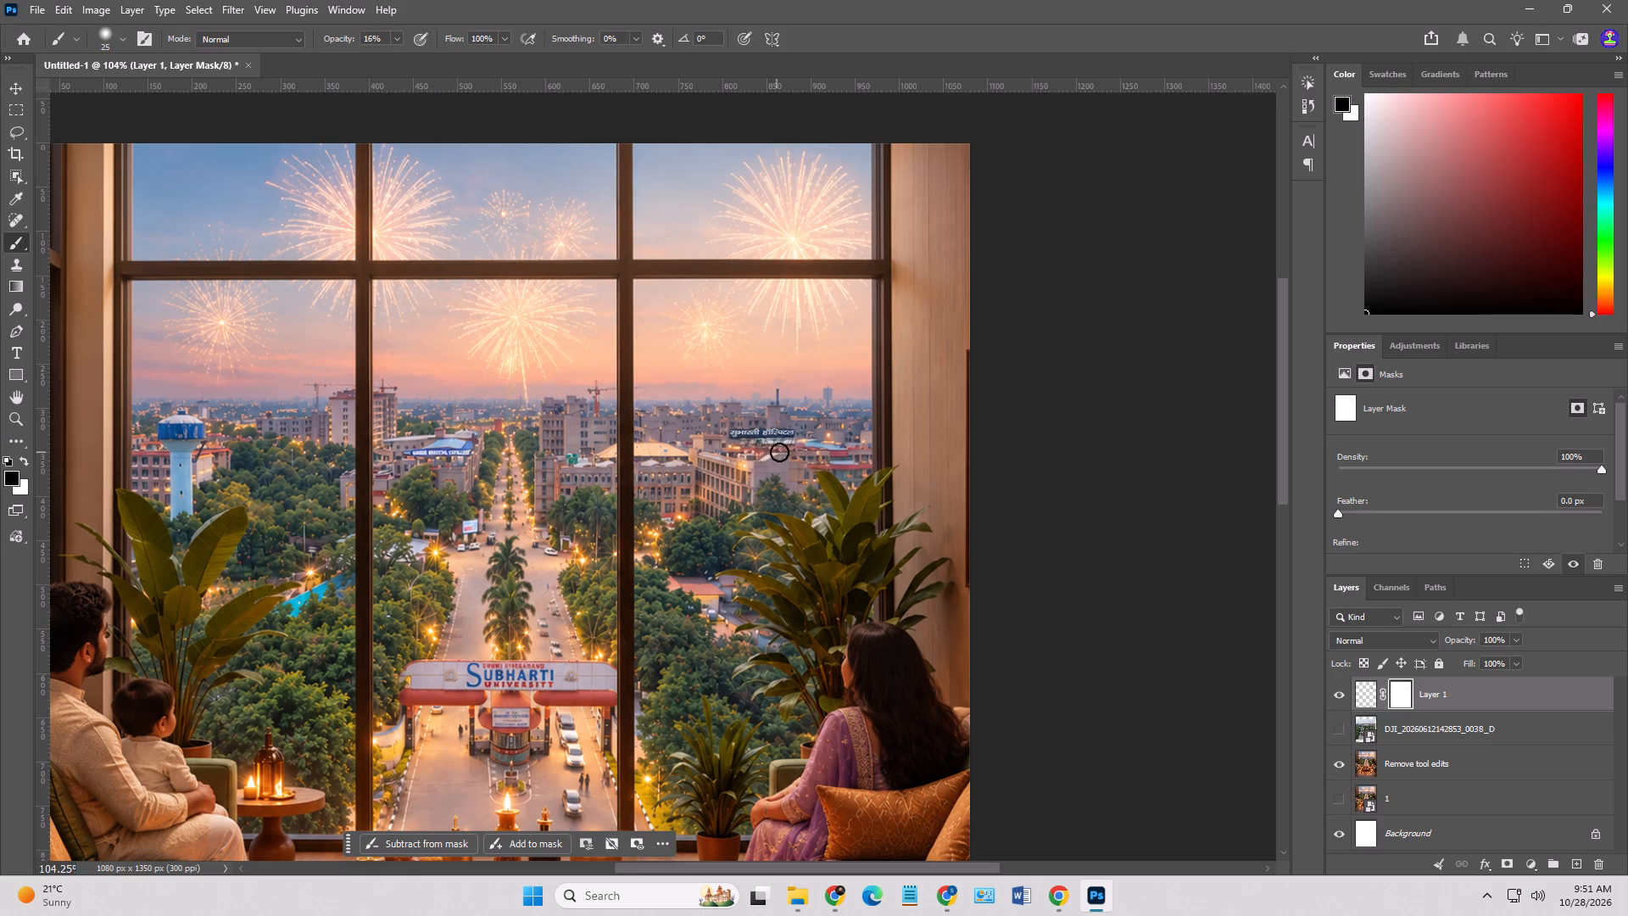
{"action": "left_click", "coordinate": [775, 449]}
Blend the remaining strip beneath the signboard into the rooftop by masking it with brush opacity at 30%.
{"action": "left_click", "coordinate": [400, 39]}
{"action": "left_click", "coordinate": [408, 57]}
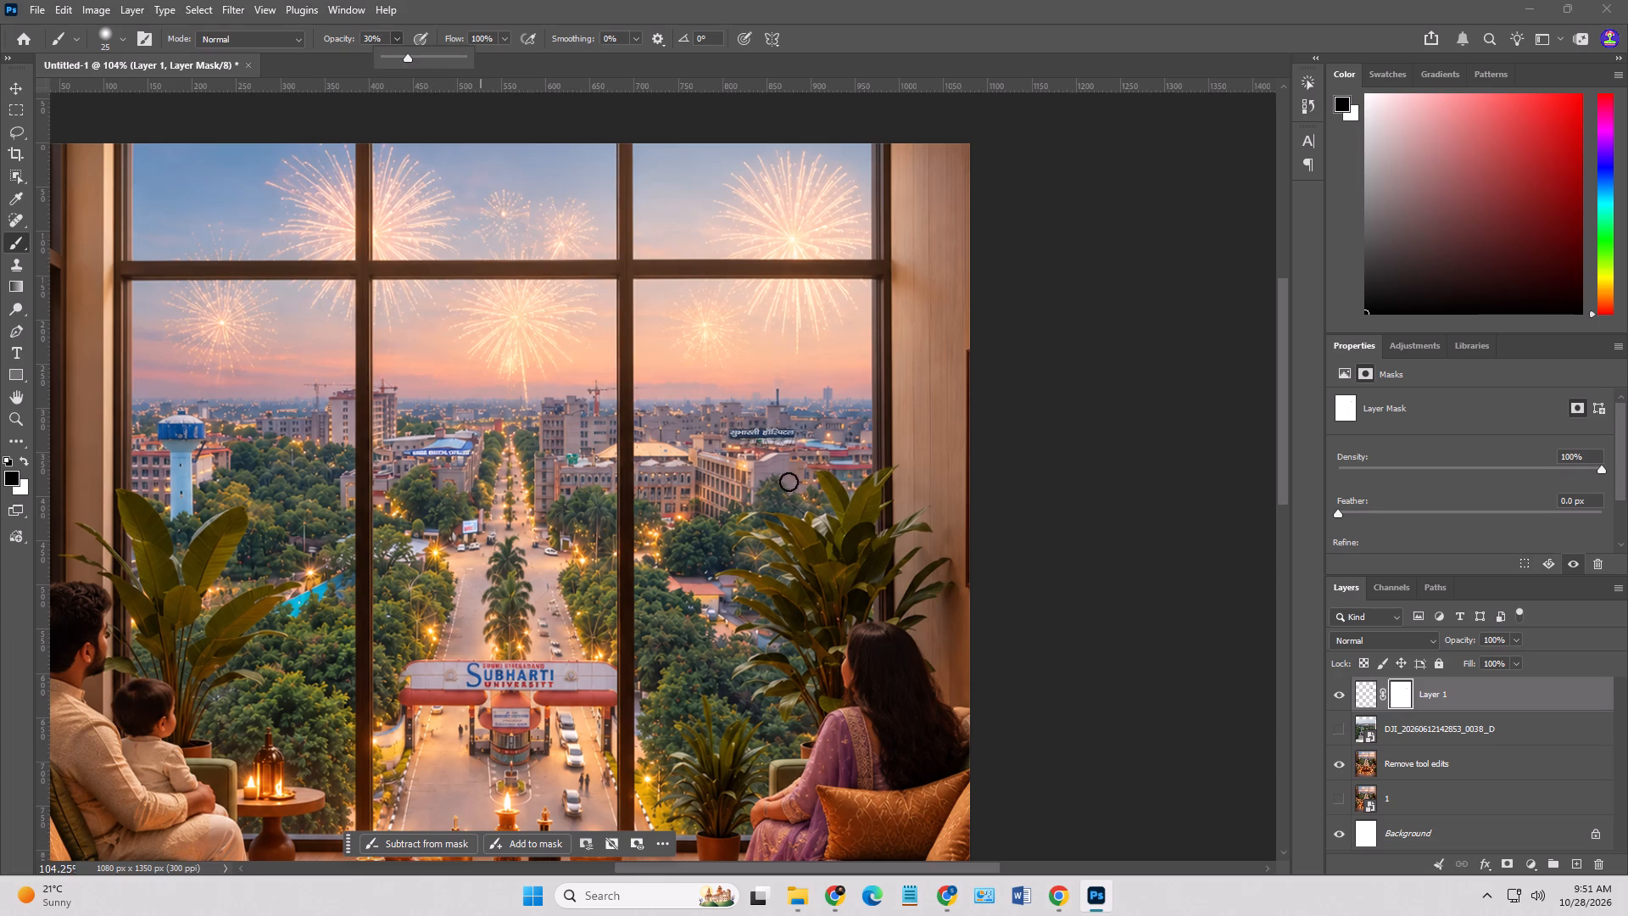
{"action": "left_click", "coordinate": [771, 448]}
{"action": "left_click", "coordinate": [782, 446]}
{"action": "double_click", "coordinate": [792, 445]}
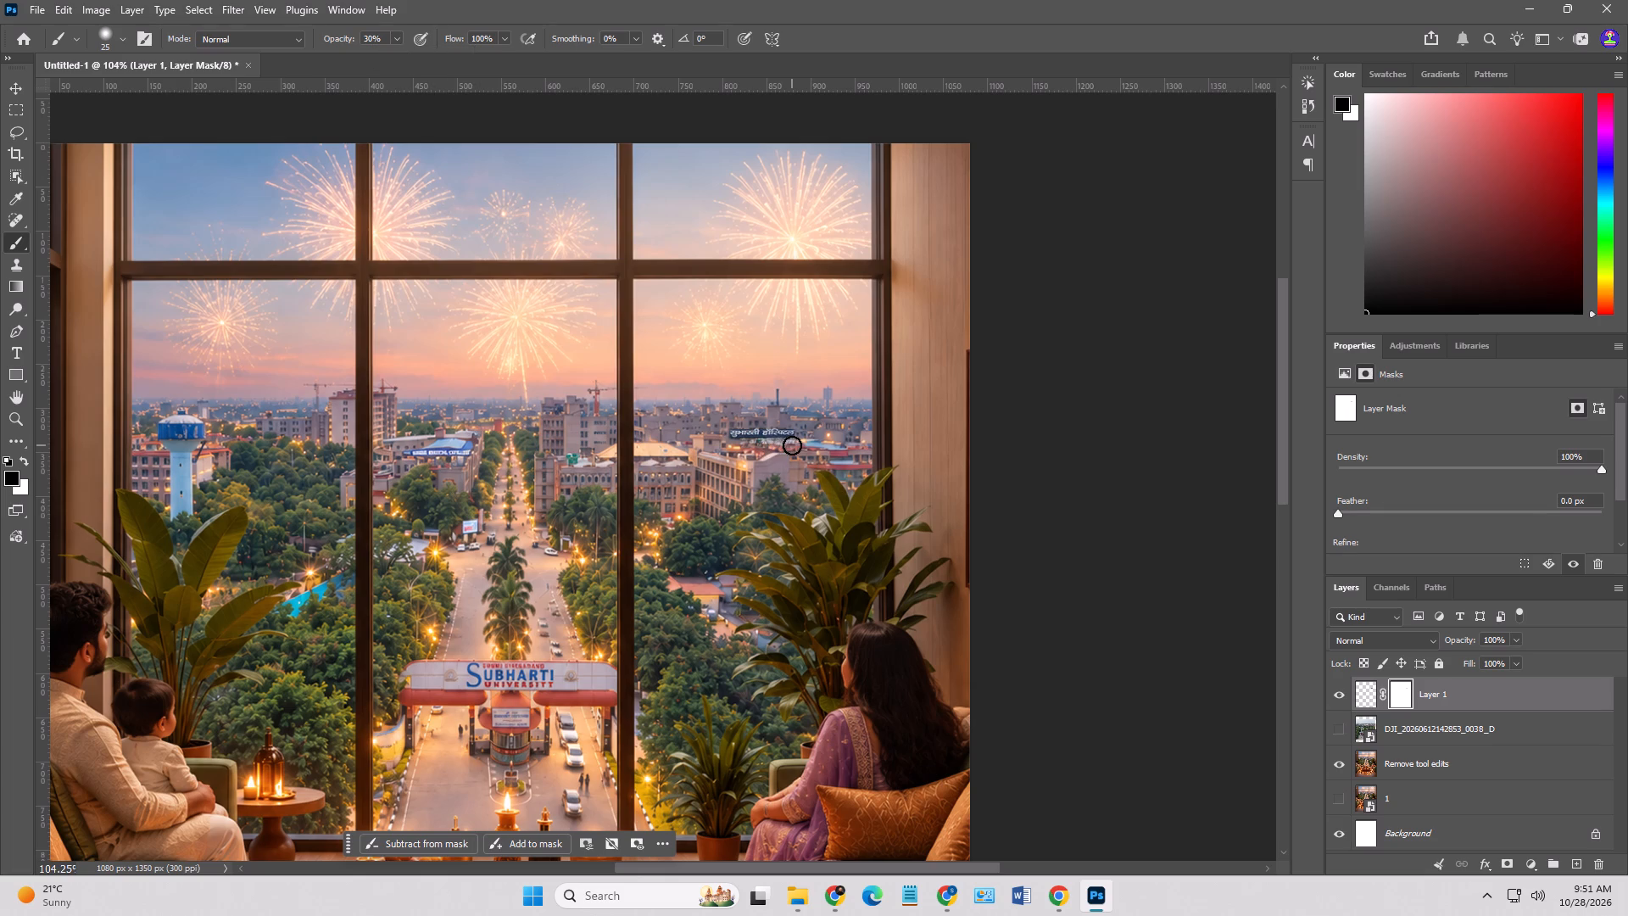
{"action": "left_click", "coordinate": [751, 445]}
{"action": "left_click", "coordinate": [788, 447]}
Look over the blended signboards in the window view and the poster's overall composition.
{"action": "scroll", "coordinate": [669, 502], "scroll_direction": "down", "scroll_amount": 4, "text": "alt"}
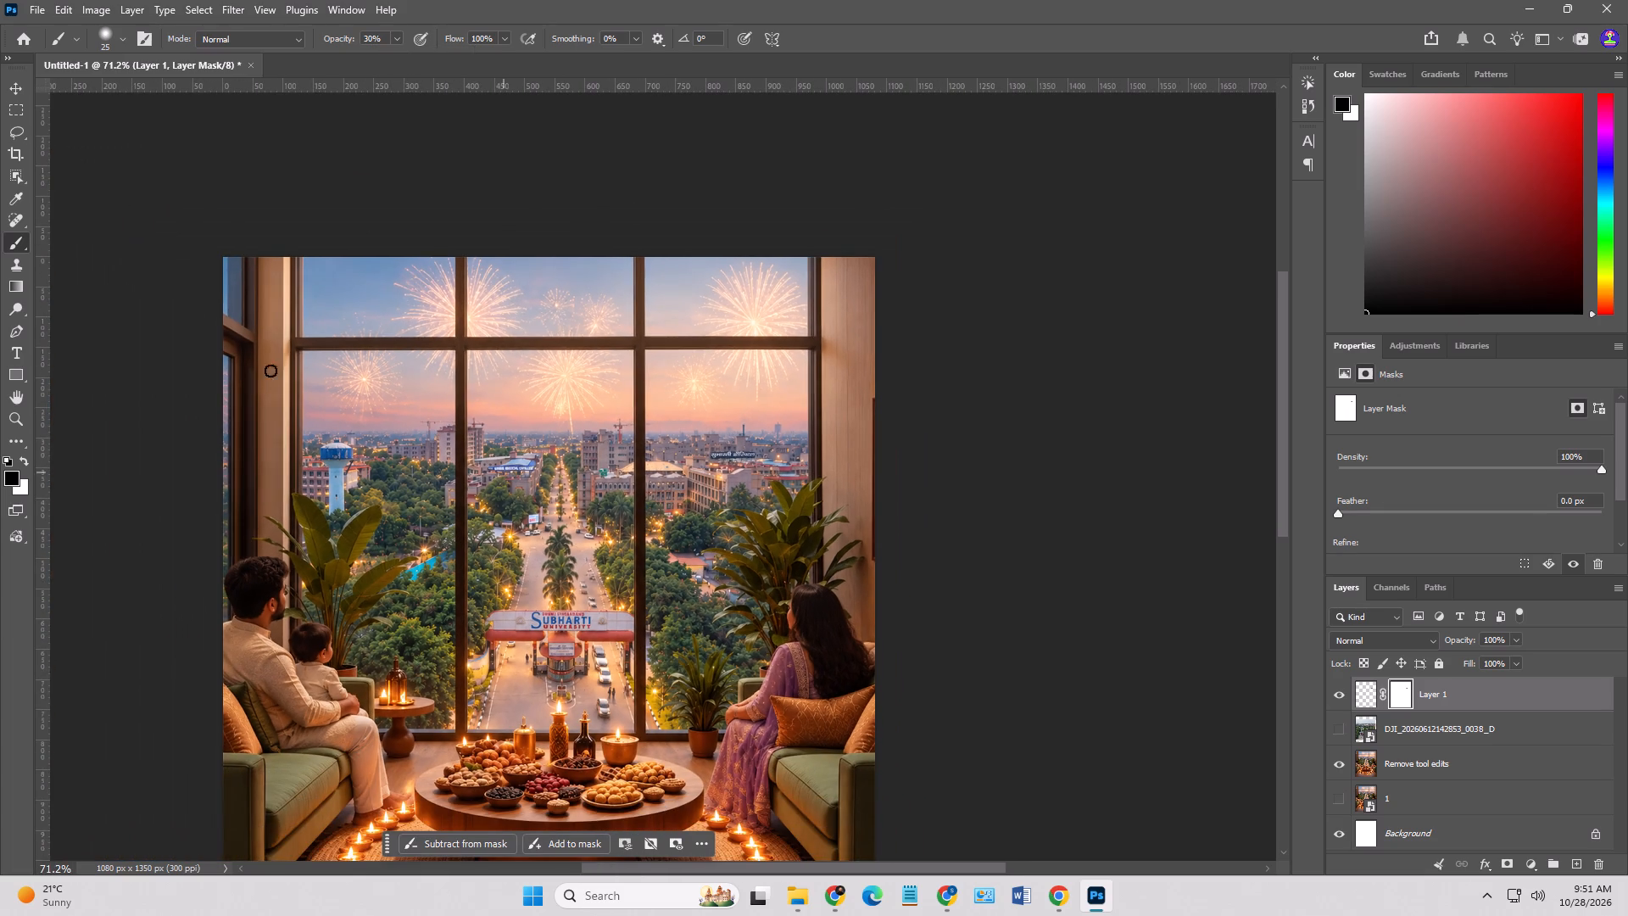
{"action": "left_click", "coordinate": [14, 81]}
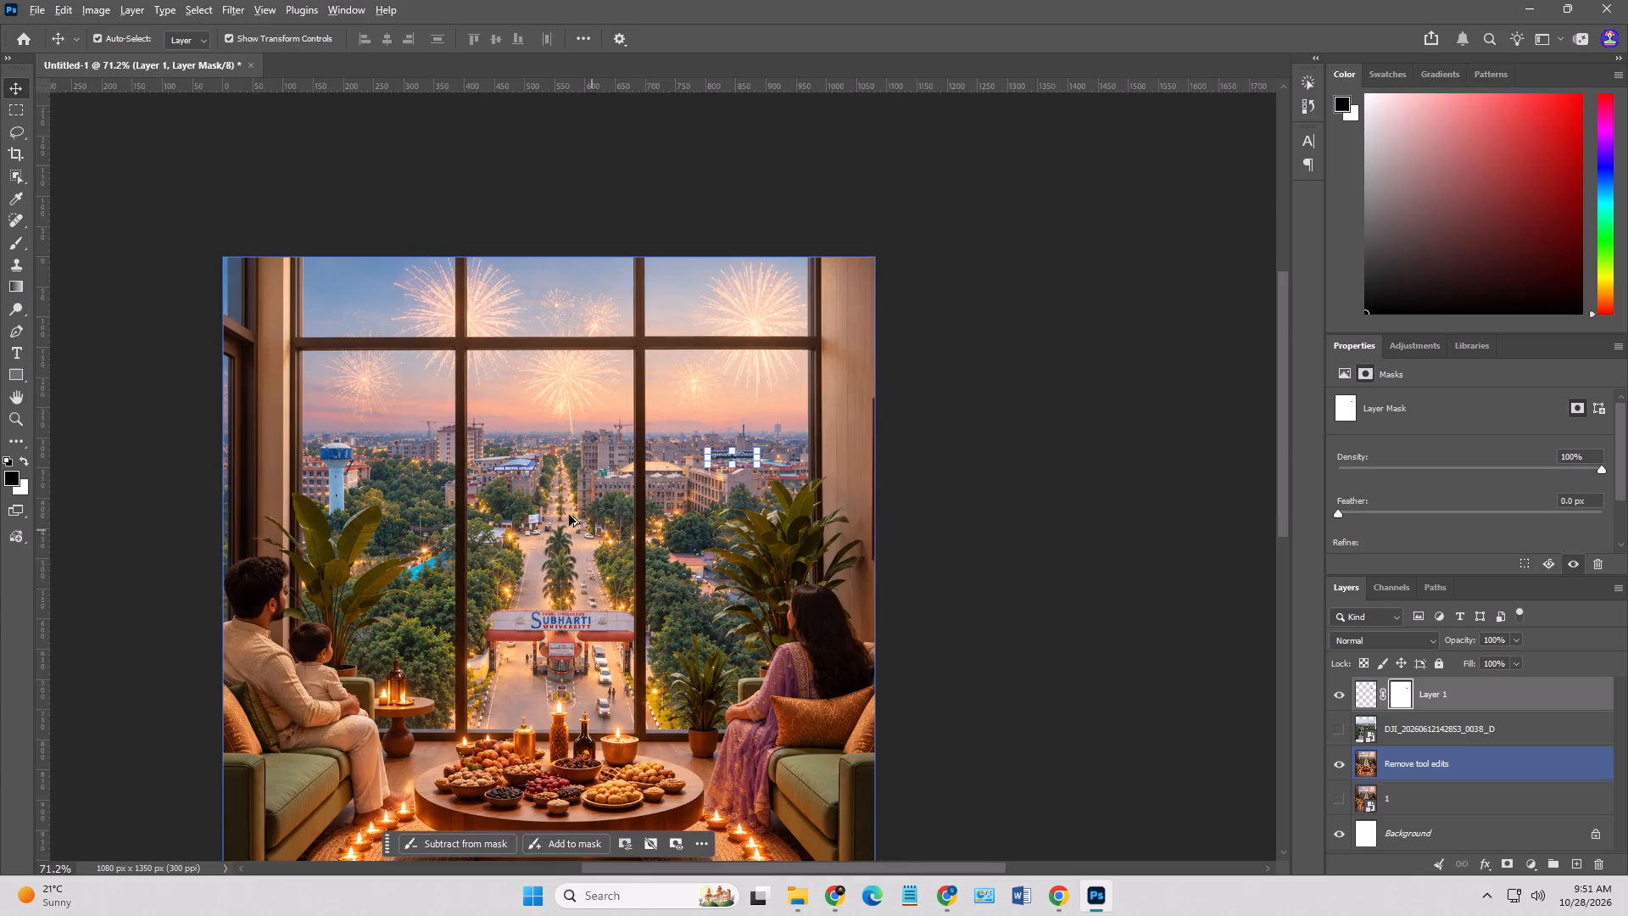
{"action": "scroll", "coordinate": [559, 508], "scroll_direction": "up", "scroll_amount": 12, "text": "alt"}
{"action": "scroll", "coordinate": [526, 463], "scroll_direction": "down", "scroll_amount": 7, "text": "alt"}
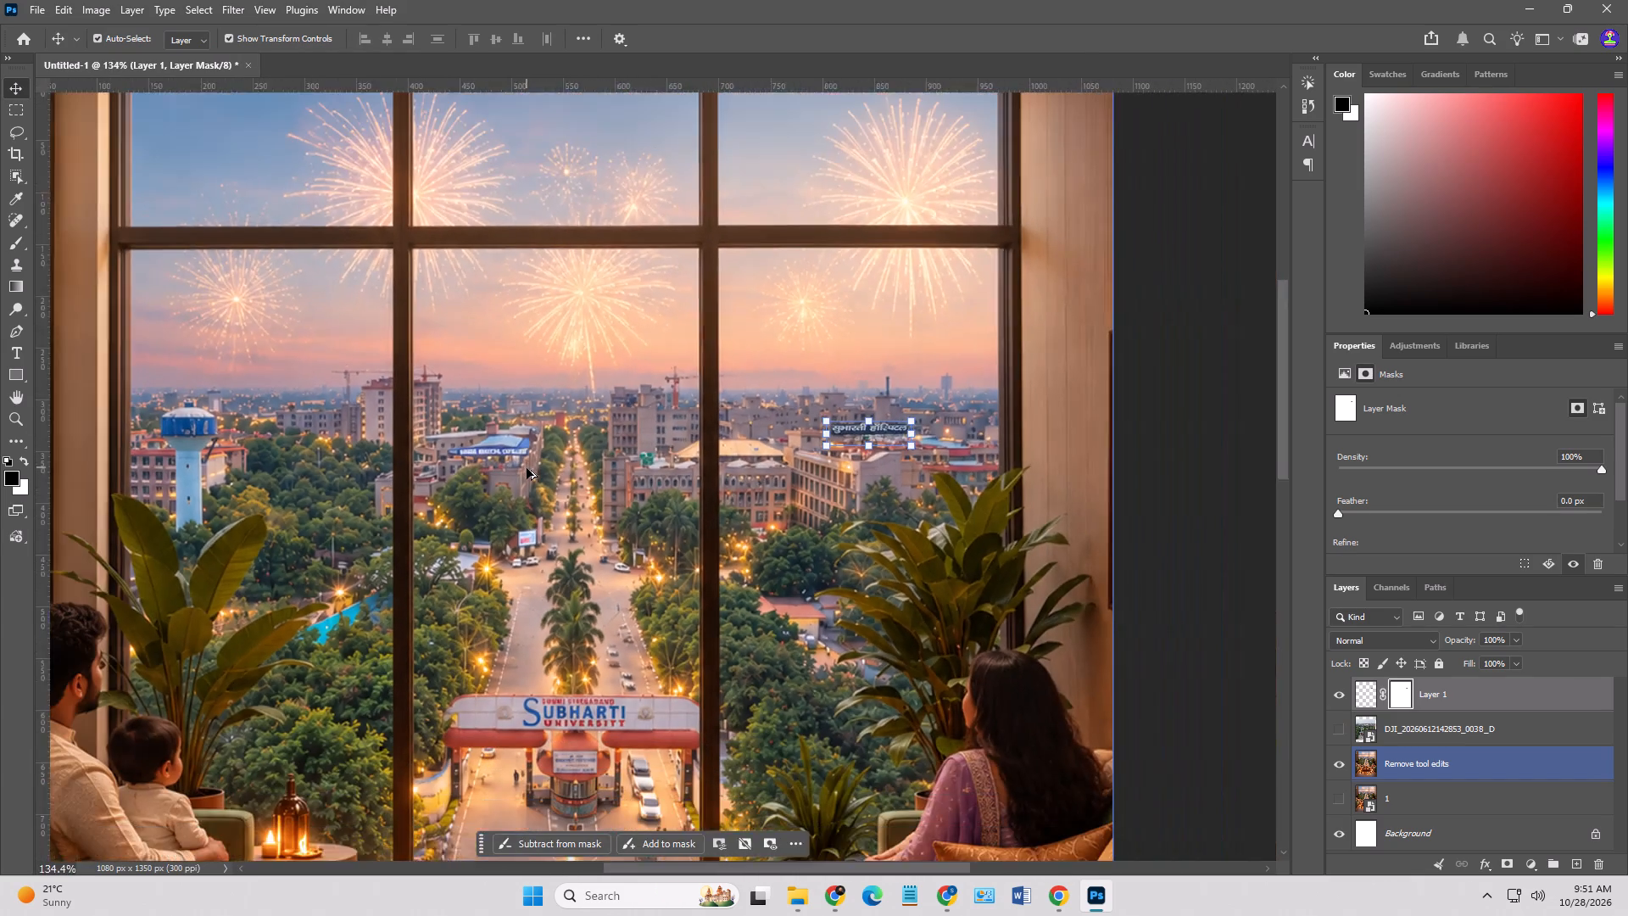
{"action": "scroll", "coordinate": [530, 472], "scroll_direction": "down", "scroll_amount": 1, "text": "alt"}
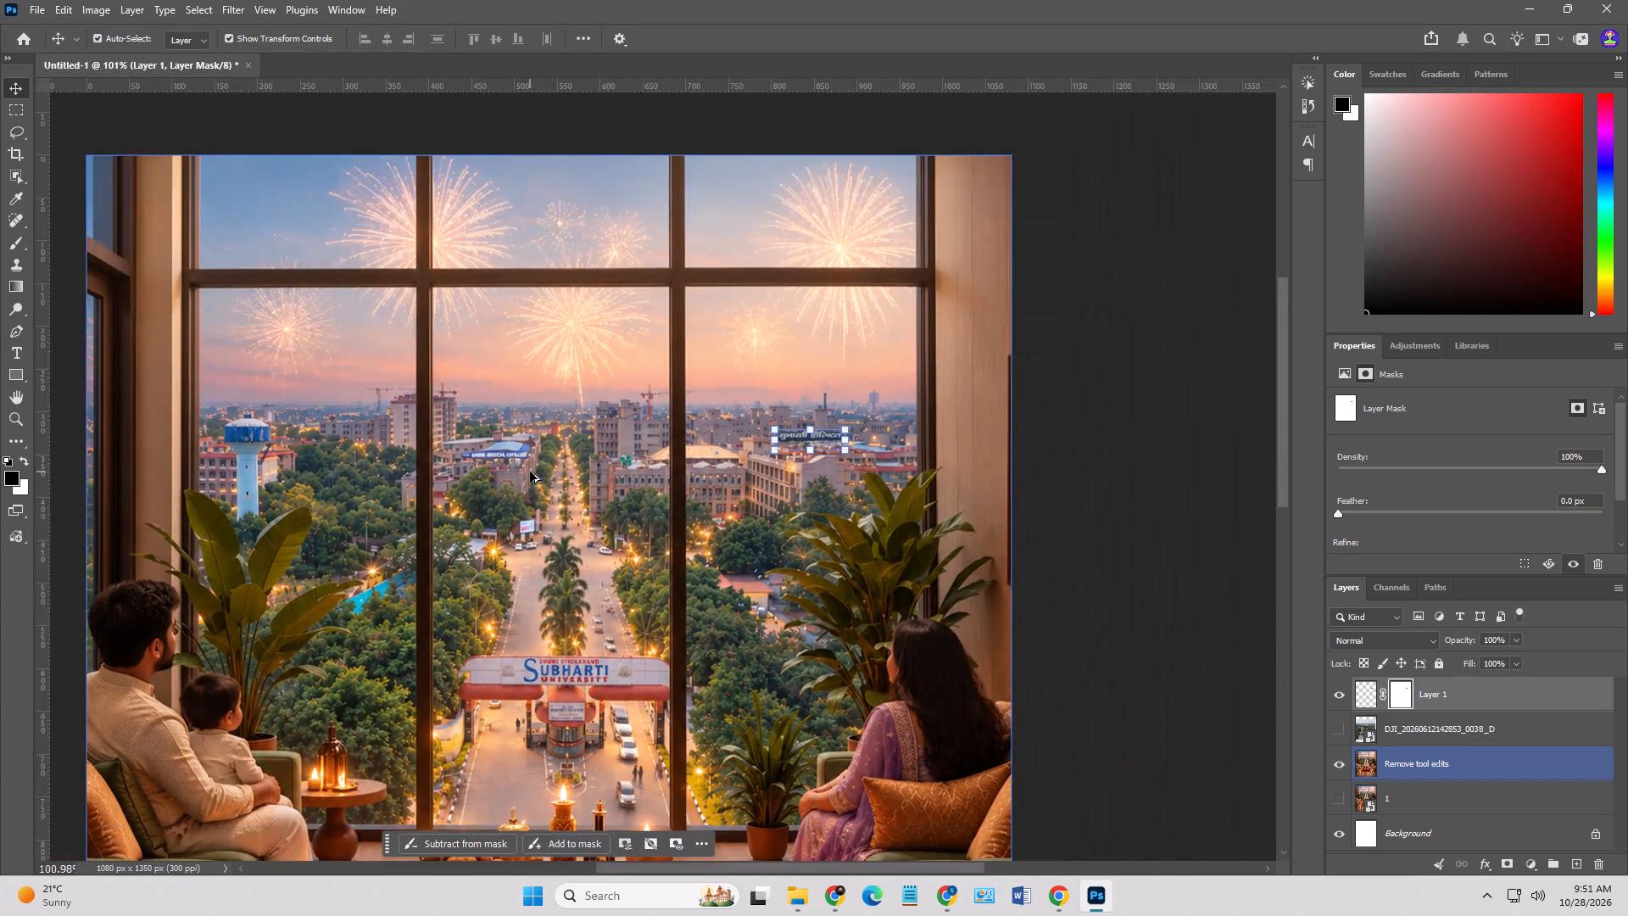
{"action": "scroll", "coordinate": [530, 472], "scroll_direction": "down", "scroll_amount": 9, "text": "alt"}
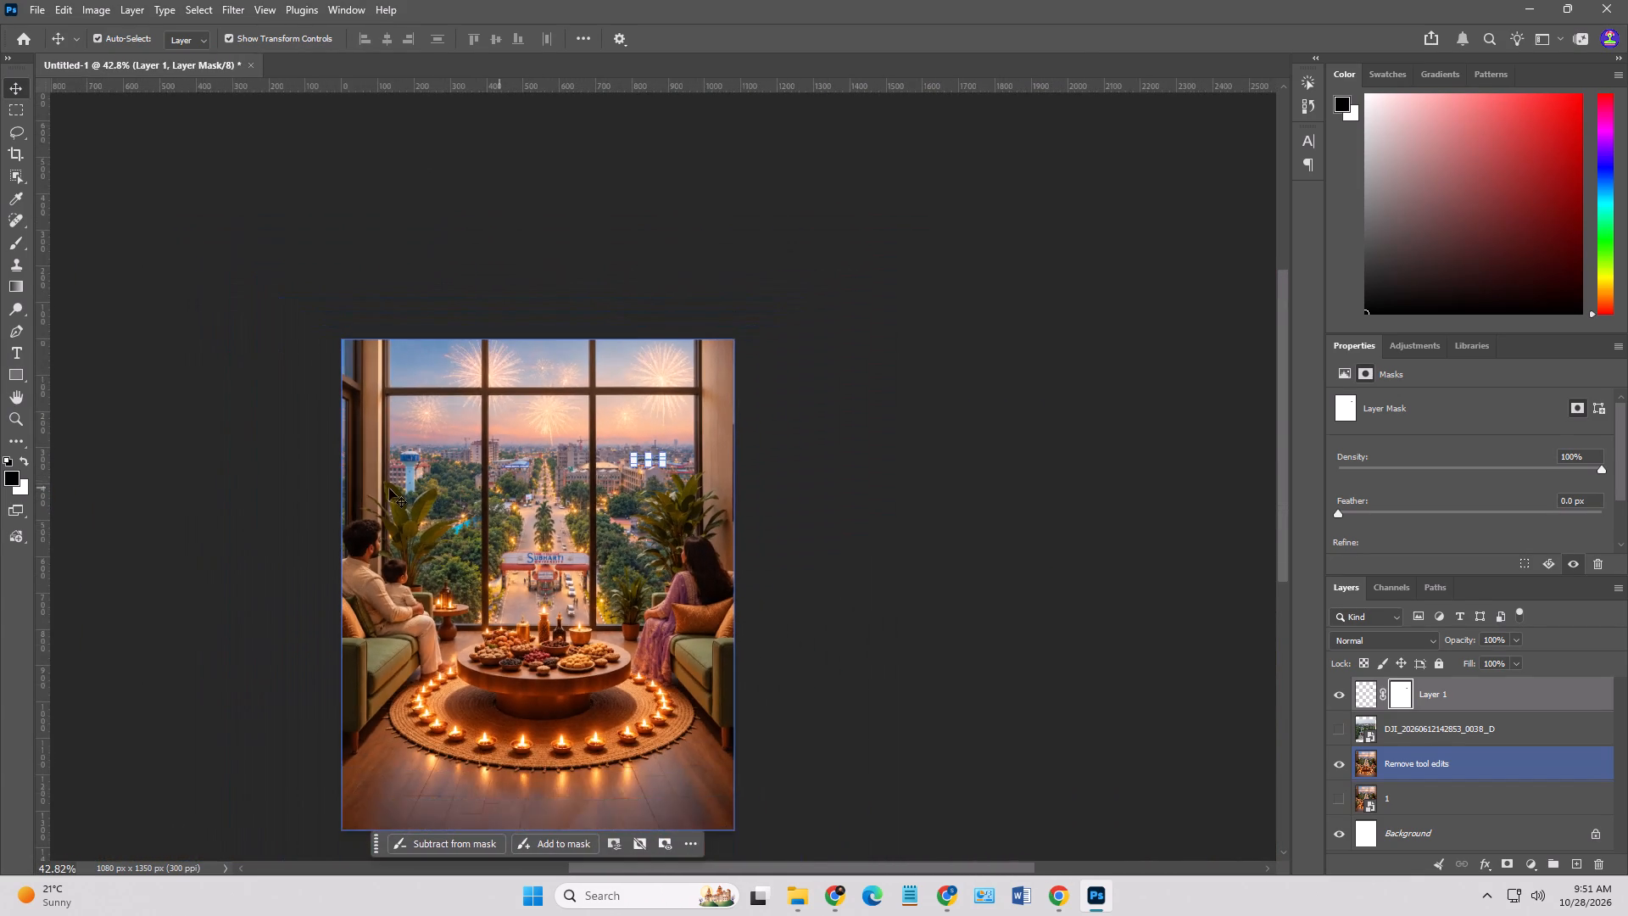
{"action": "left_click", "coordinate": [244, 478]}
{"action": "scroll", "coordinate": [493, 519], "scroll_direction": "down", "scroll_amount": 7}
{"action": "left_click", "coordinate": [645, 693]}
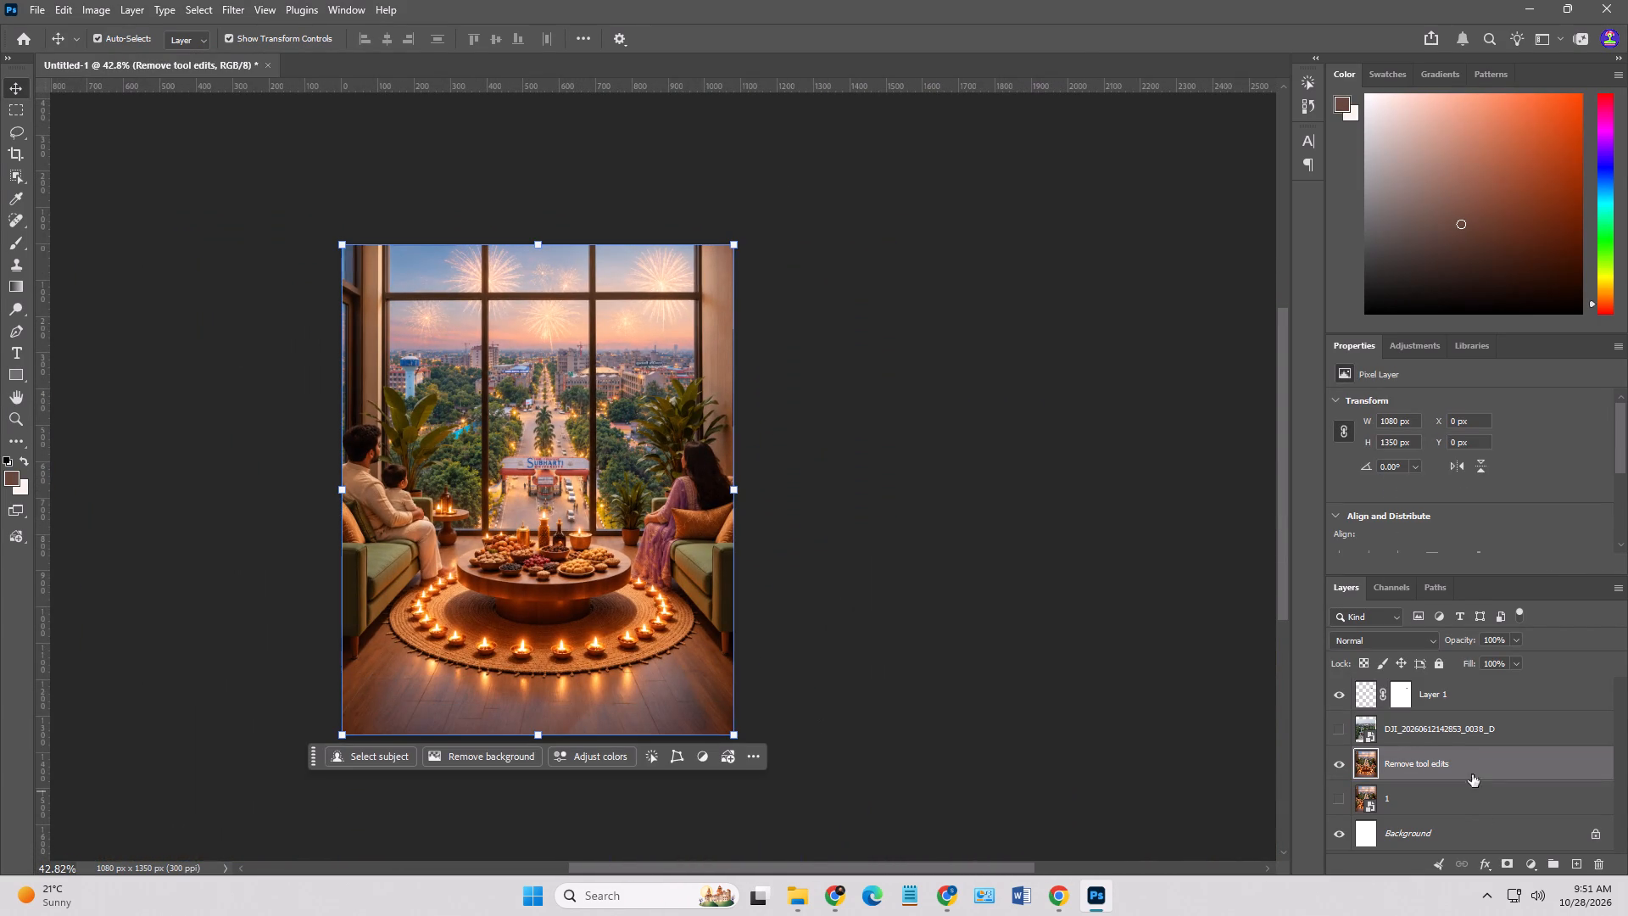
{"action": "left_click", "coordinate": [1455, 699], "text": "shift"}
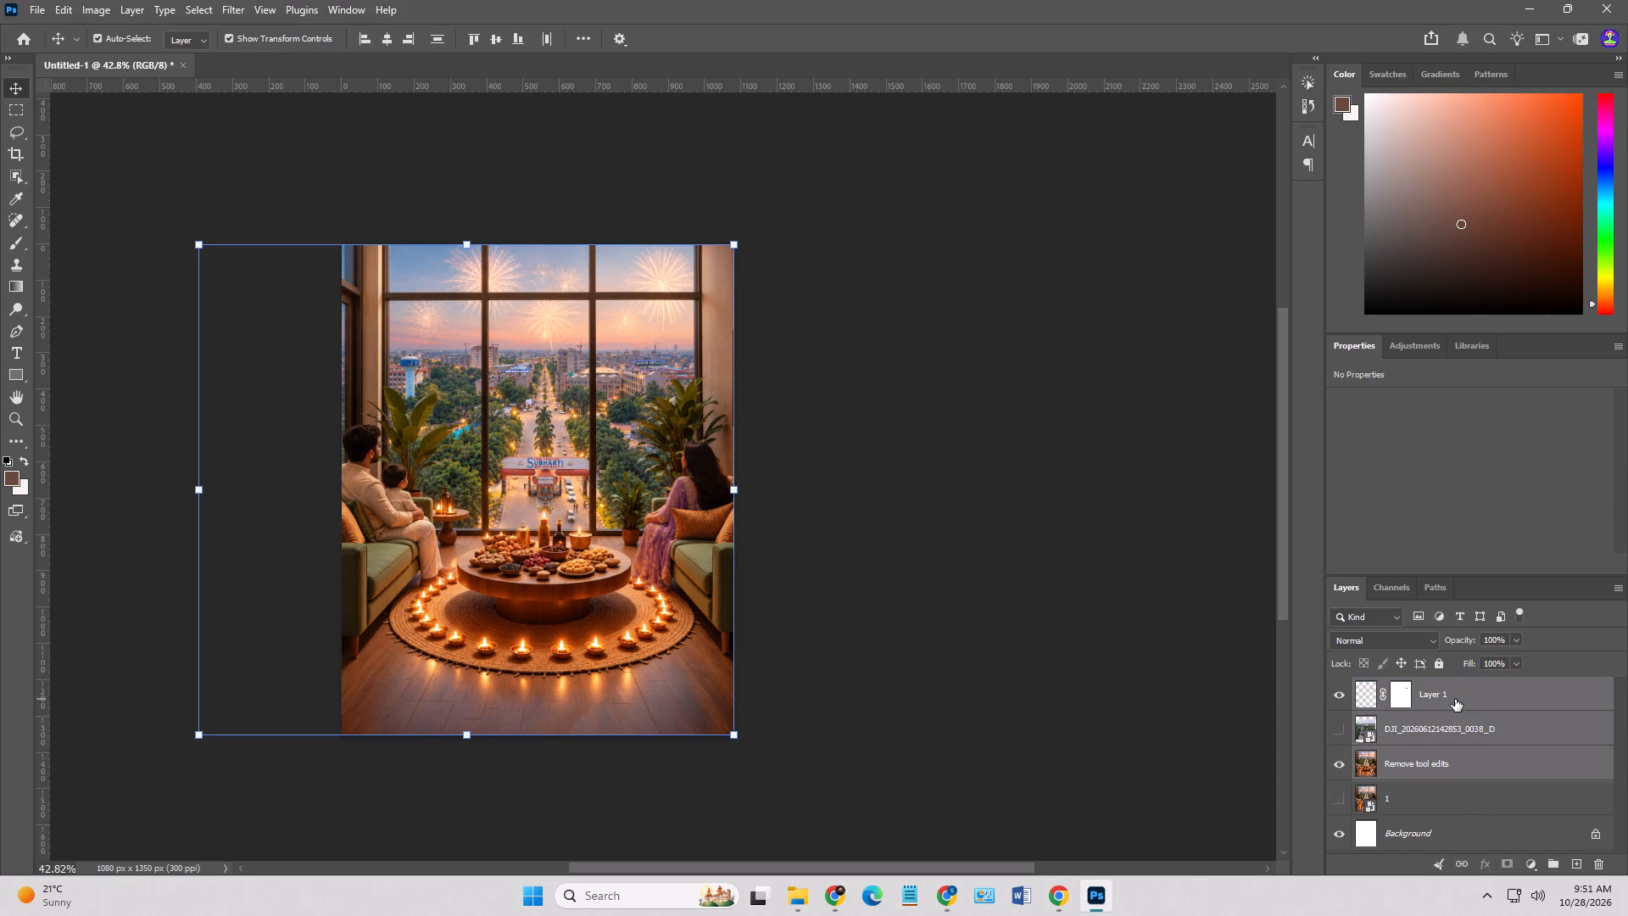
{"action": "left_click", "coordinate": [1471, 740]}
{"action": "left_click_drag", "start_coordinate": [1473, 736], "coordinate": [1478, 808]}
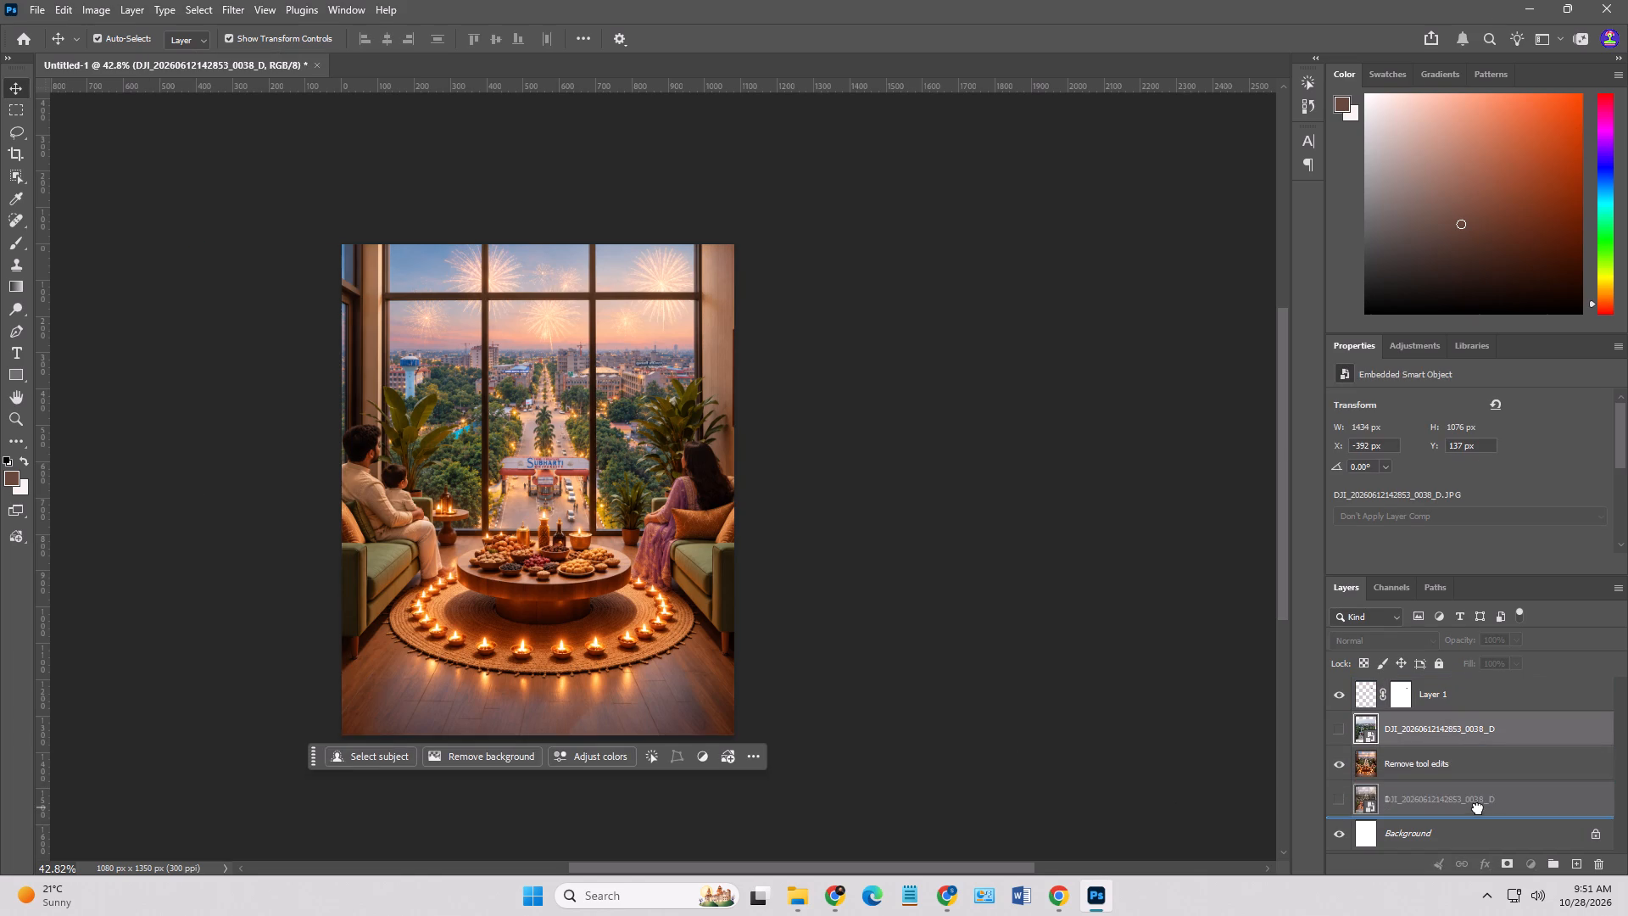
{"action": "left_click_drag", "start_coordinate": [1478, 808], "coordinate": [1478, 797]}
Merge the signboard layer "Layer 1" with the "Remove tool edits" layer into a single layer and clear the layer selection.
{"action": "left_click", "coordinate": [1436, 727]}
{"action": "left_click", "coordinate": [1443, 701], "text": "shift"}
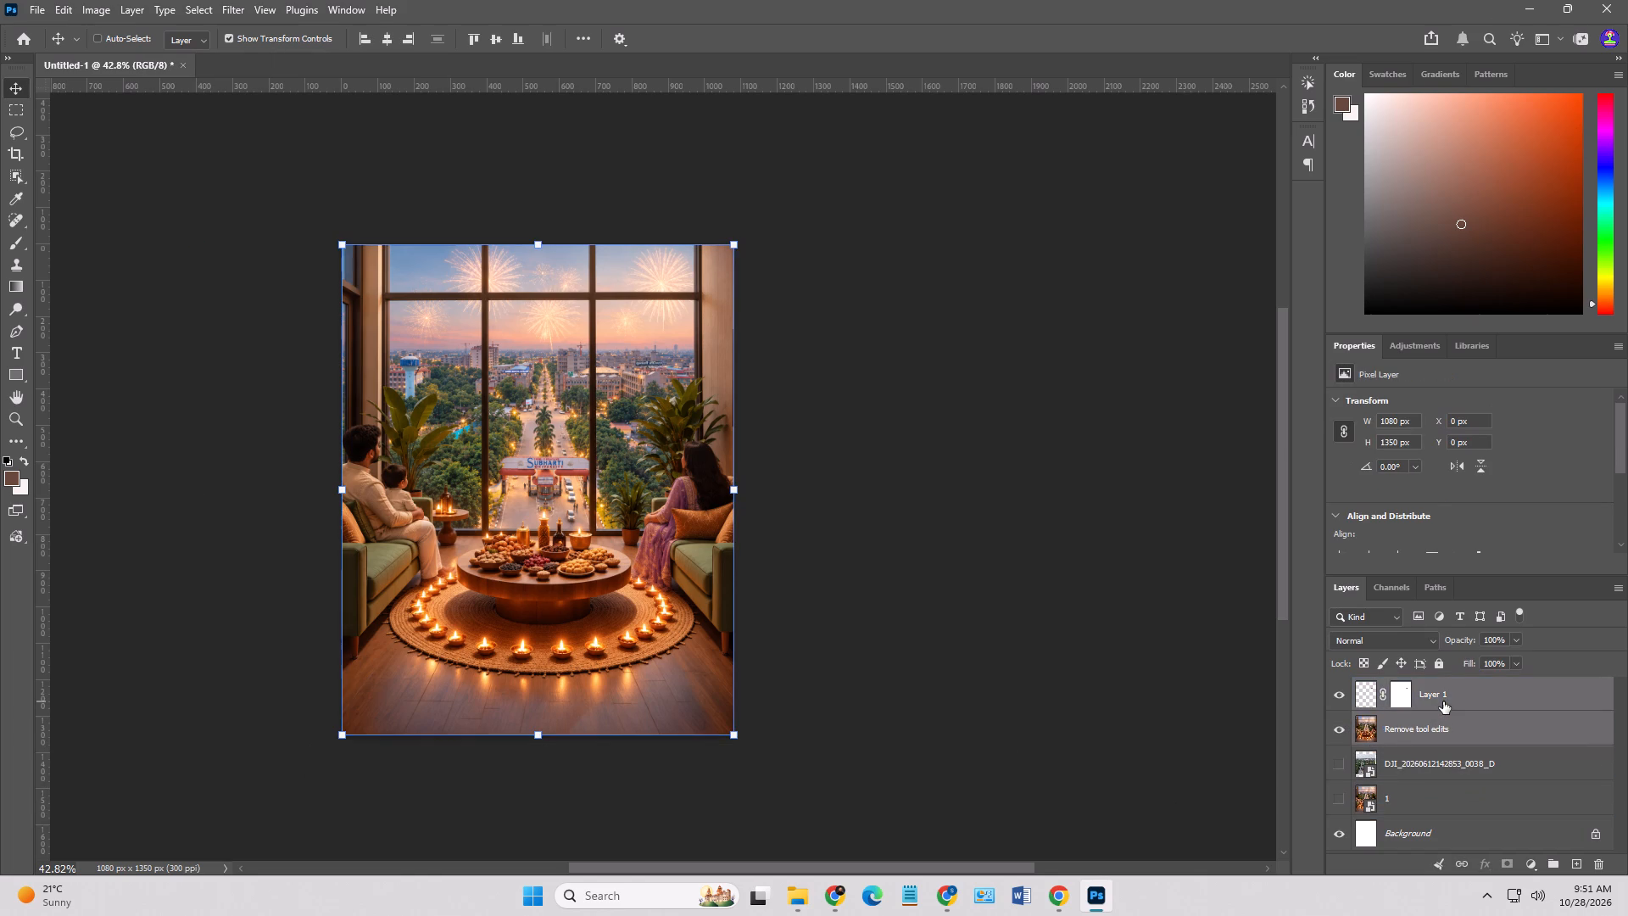
{"action": "key", "text": "ctrl+e"}
{"action": "left_click", "coordinate": [977, 500]}
{"action": "scroll", "coordinate": [346, 389], "scroll_direction": "up", "scroll_amount": 7}
{"action": "scroll", "coordinate": [356, 405], "scroll_direction": "up", "scroll_amount": 2, "text": "alt"}
{"action": "scroll", "coordinate": [562, 392], "scroll_direction": "down", "scroll_amount": 8}
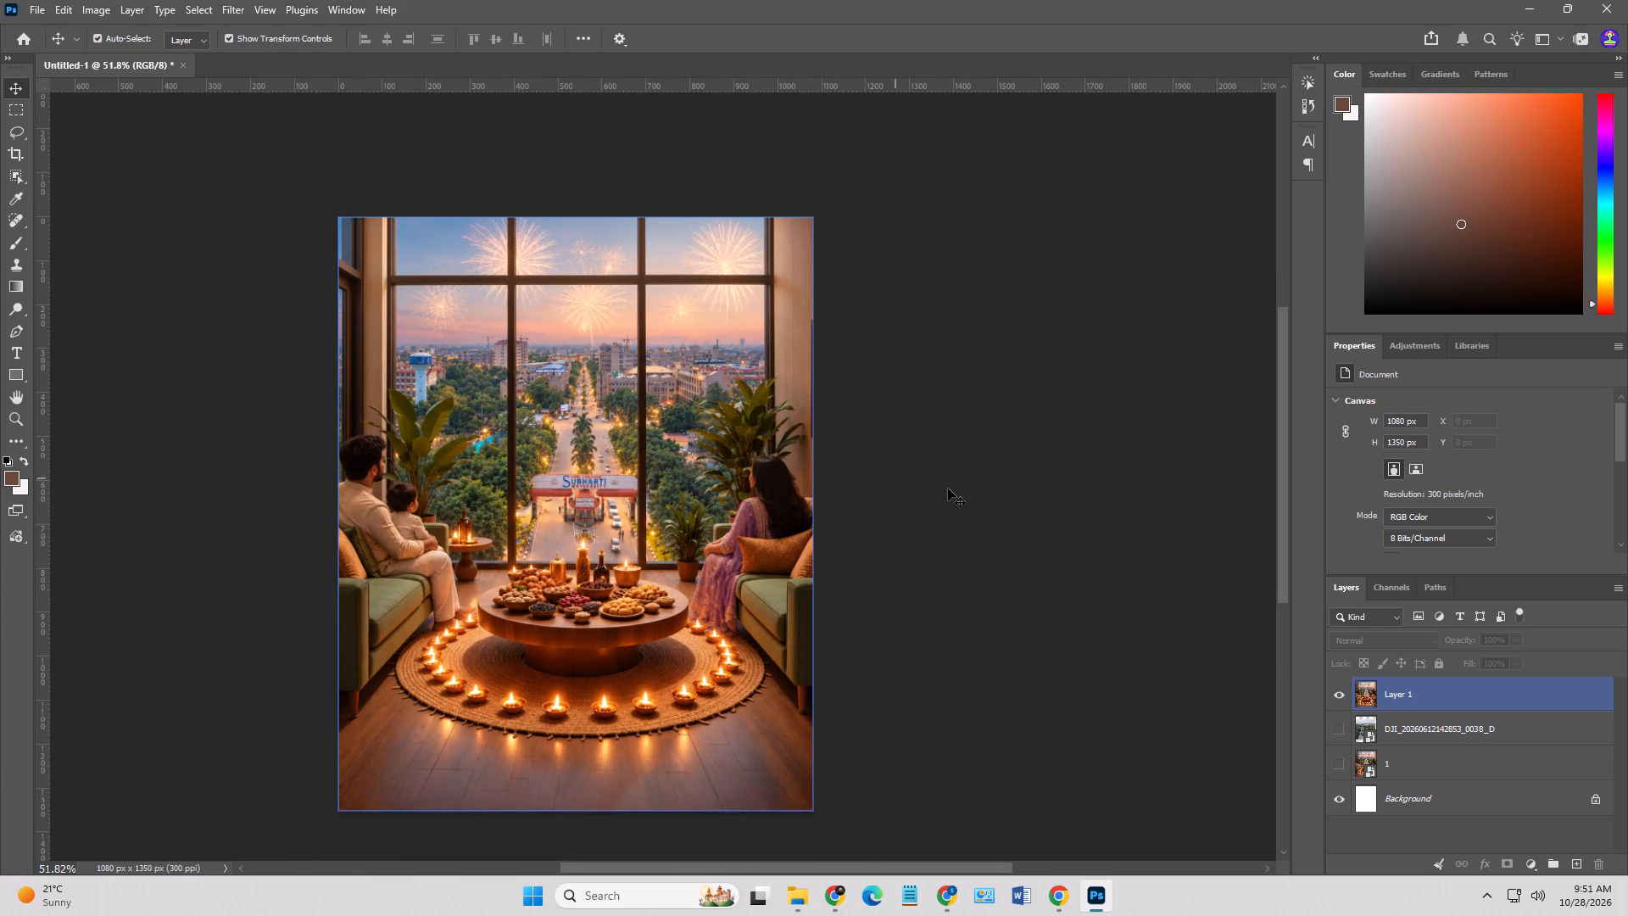
{"action": "left_click", "coordinate": [948, 489]}
Create a new empty layer on top and set the Brush tool's foreground colour to pure white.
{"action": "left_click", "coordinate": [1574, 857]}
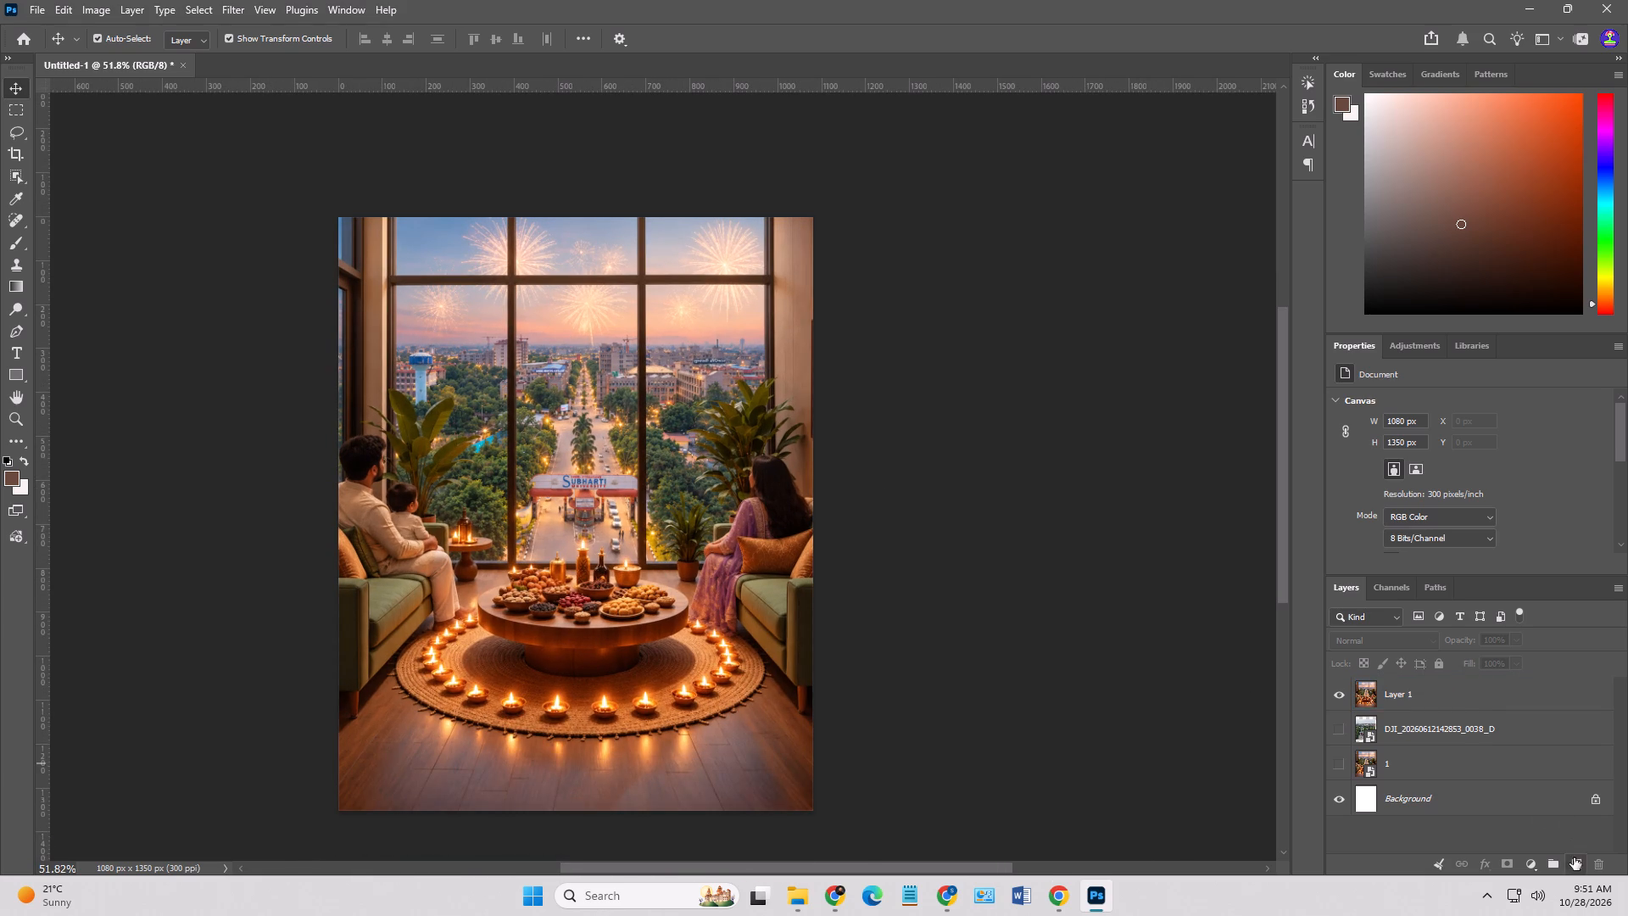
{"action": "left_click", "coordinate": [18, 242]}
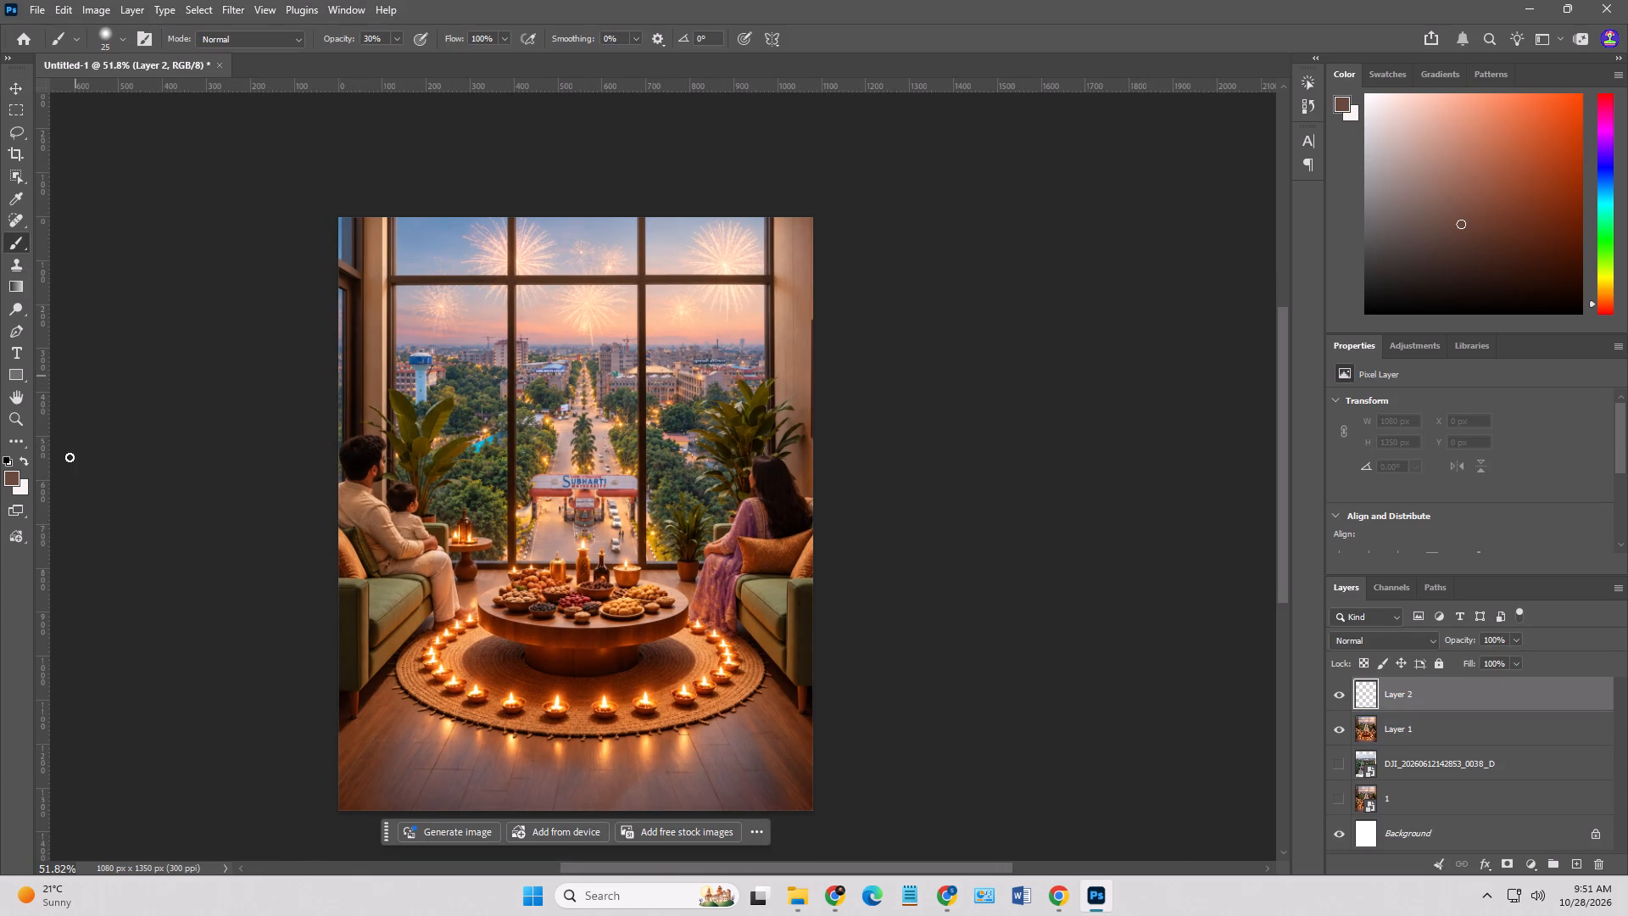
{"action": "left_click", "coordinate": [25, 464]}
{"action": "left_click", "coordinate": [11, 477]}
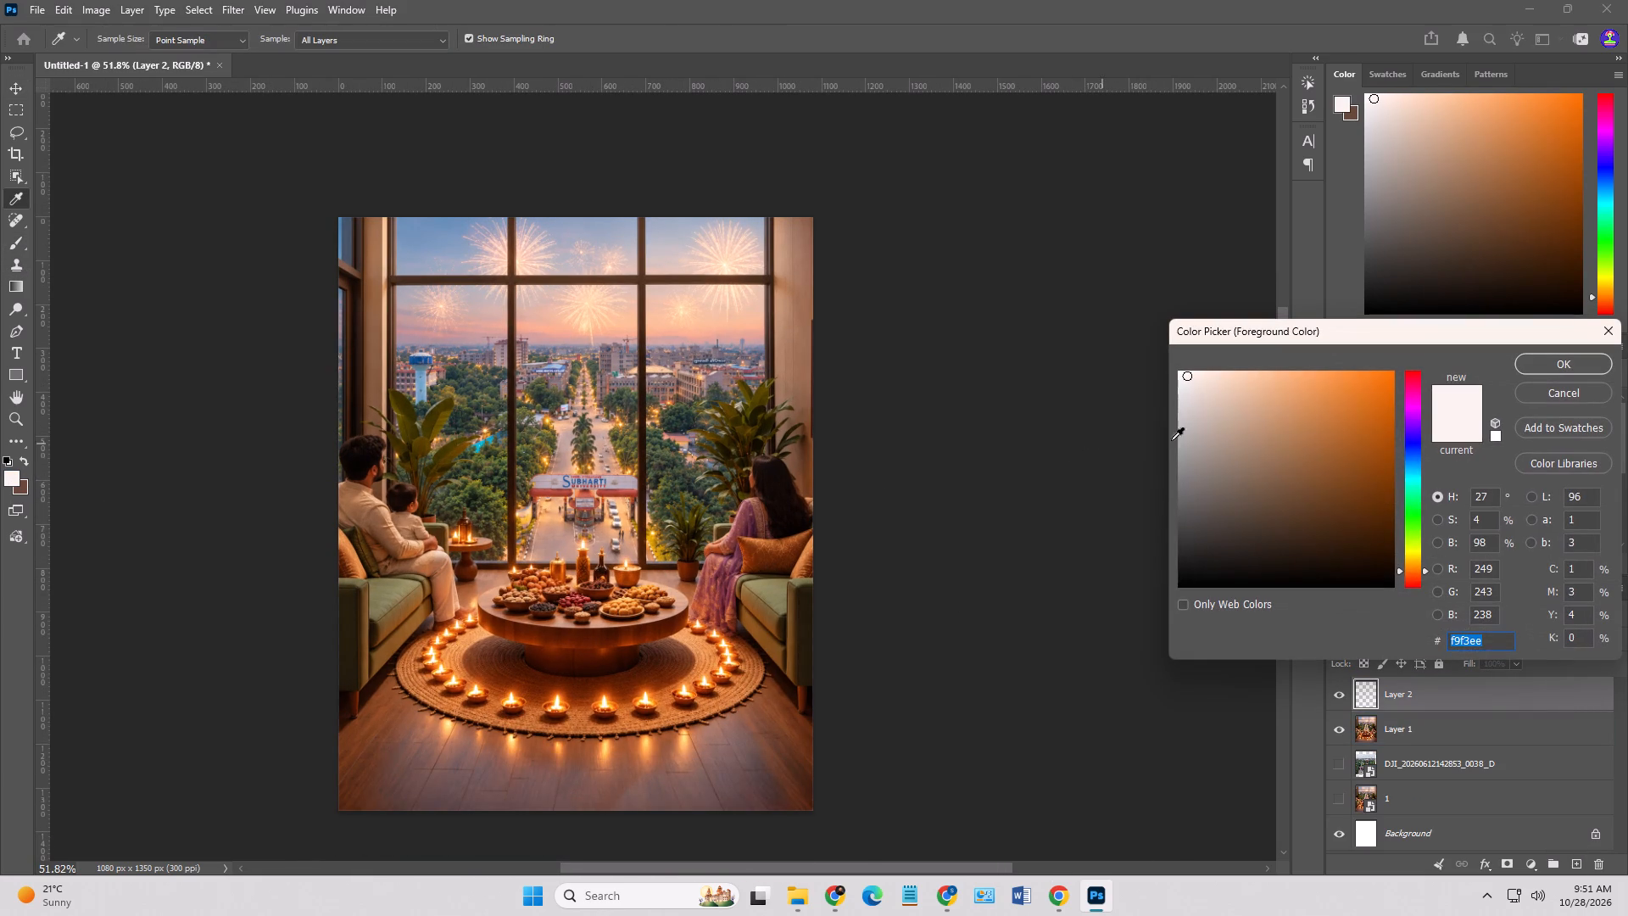
{"action": "left_click_drag", "start_coordinate": [1209, 417], "coordinate": [1107, 327]}
{"action": "left_click", "coordinate": [1579, 360]}
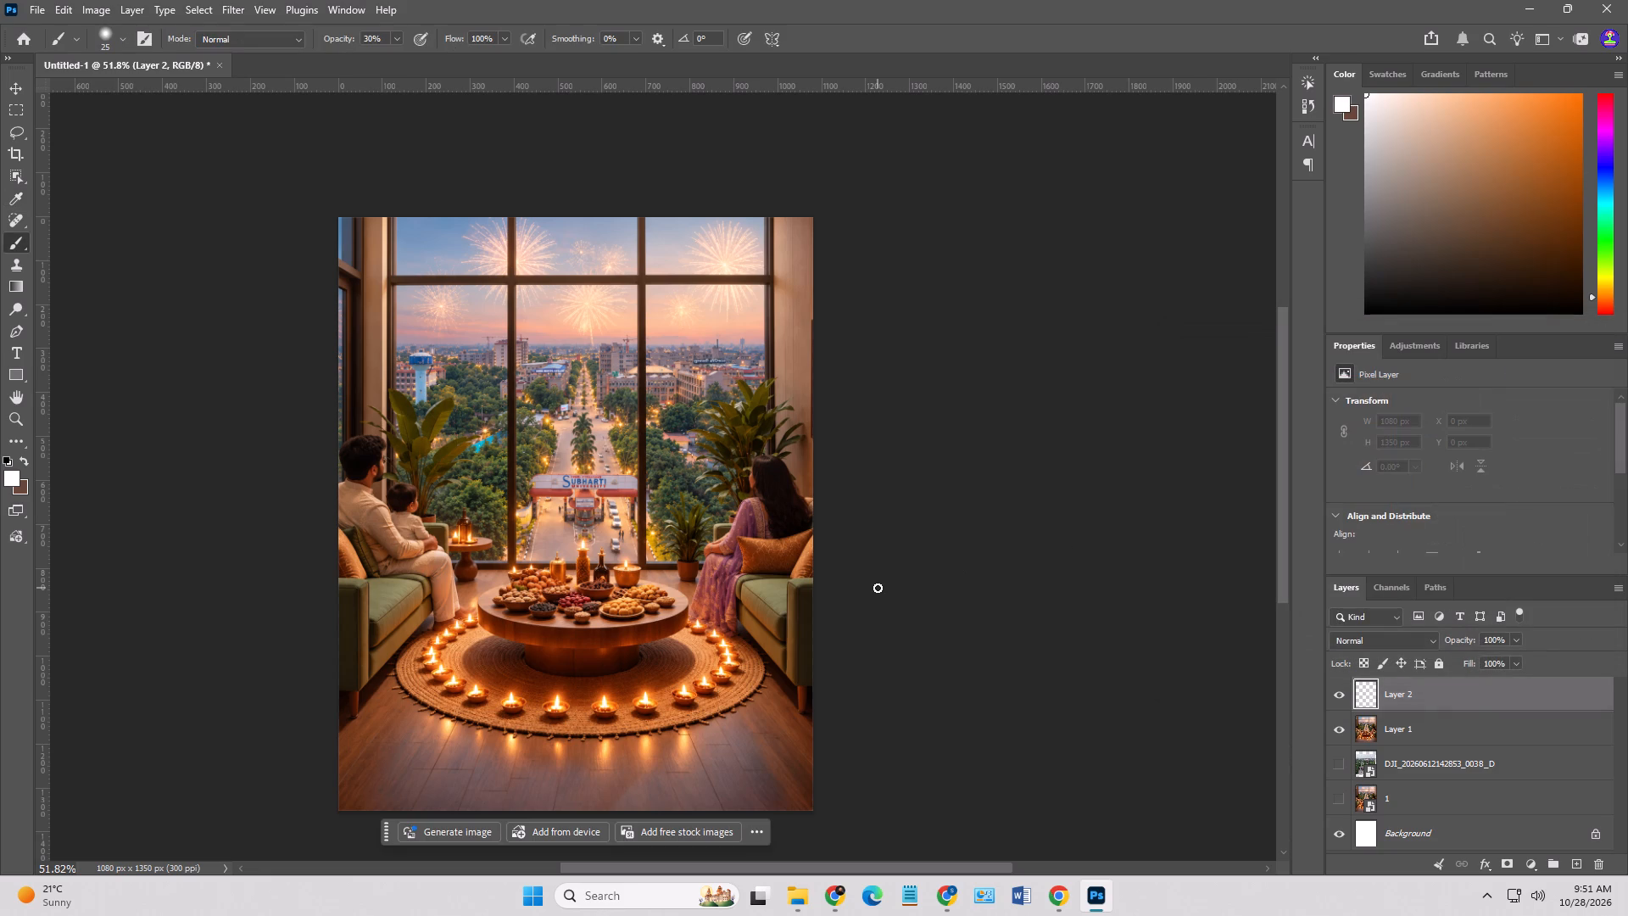
Enlarge the brush to 2000 px so it spans the whole poster.
{"action": "key", "text": "bracketright"}
{"action": "key", "text": "bracketright"}
{"action": "key", "text": "bracketright"}
{"action": "key", "text": "bracketright"}
{"action": "key", "text": "bracketright"}
{"action": "key", "text": "bracketright"}
{"action": "key", "text": "bracketright"}
{"action": "key", "text": "bracketright"}
{"action": "key", "text": "bracketright"}
{"action": "key", "text": "bracketright"}
{"action": "key", "text": "bracketright"}
{"action": "key", "text": "bracketright"}
{"action": "key", "text": "bracketright"}
{"action": "key", "text": "bracketright"}
{"action": "key", "text": "bracketright"}
{"action": "key", "text": "bracketright"}
{"action": "key", "text": "bracketright"}
{"action": "key", "text": "bracketright"}
{"action": "key", "text": "bracketright"}
{"action": "key", "text": "bracketright"}
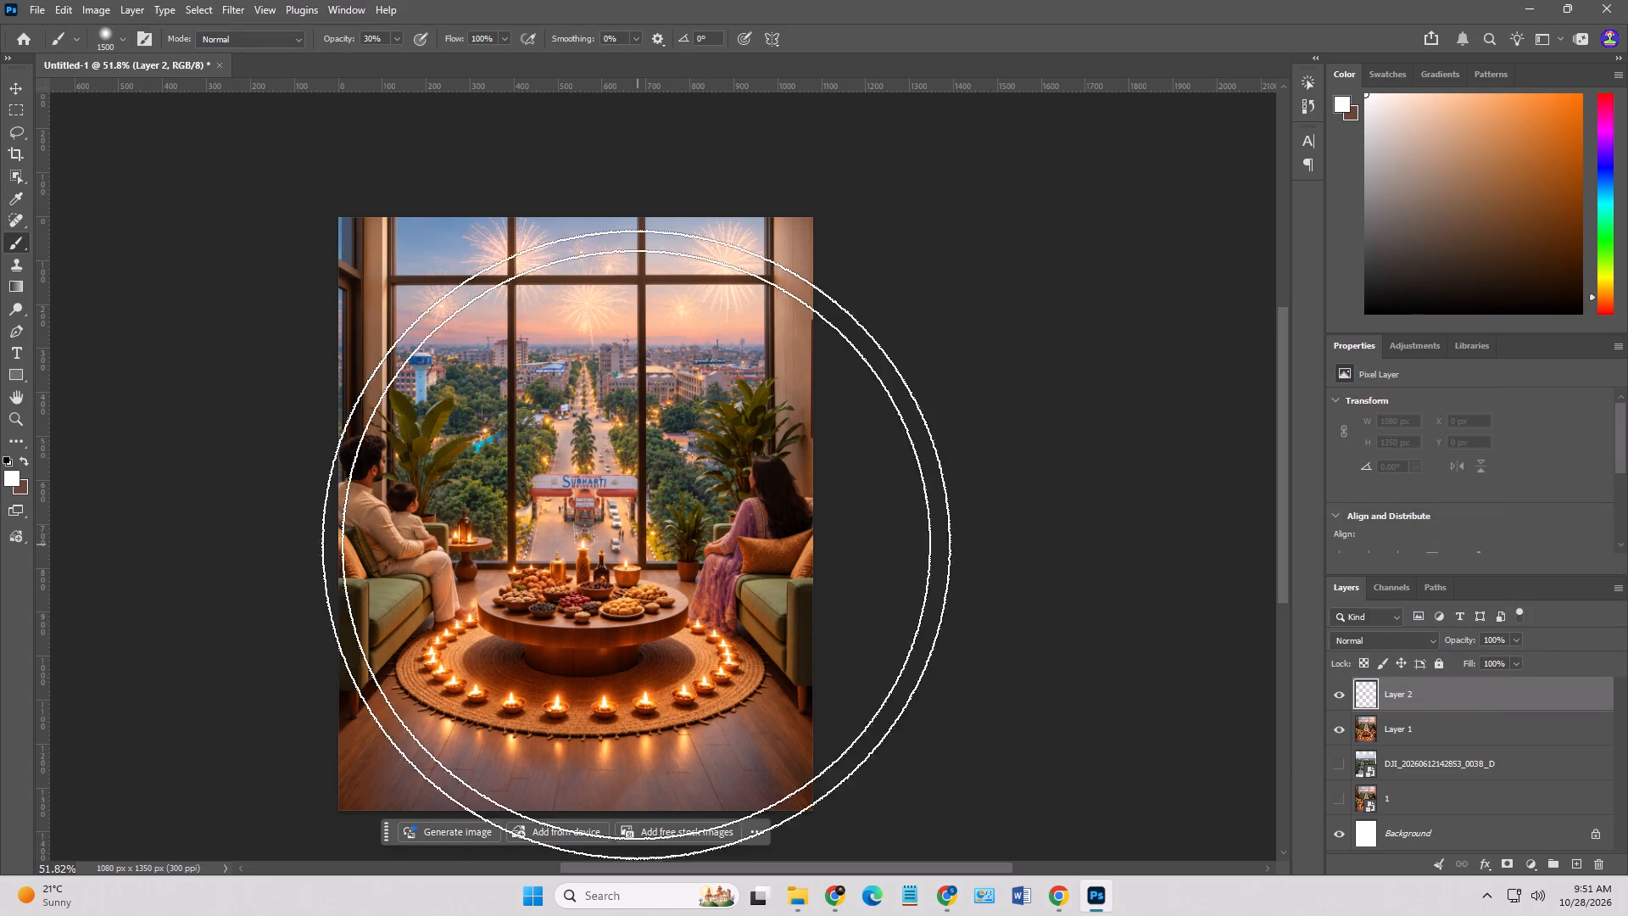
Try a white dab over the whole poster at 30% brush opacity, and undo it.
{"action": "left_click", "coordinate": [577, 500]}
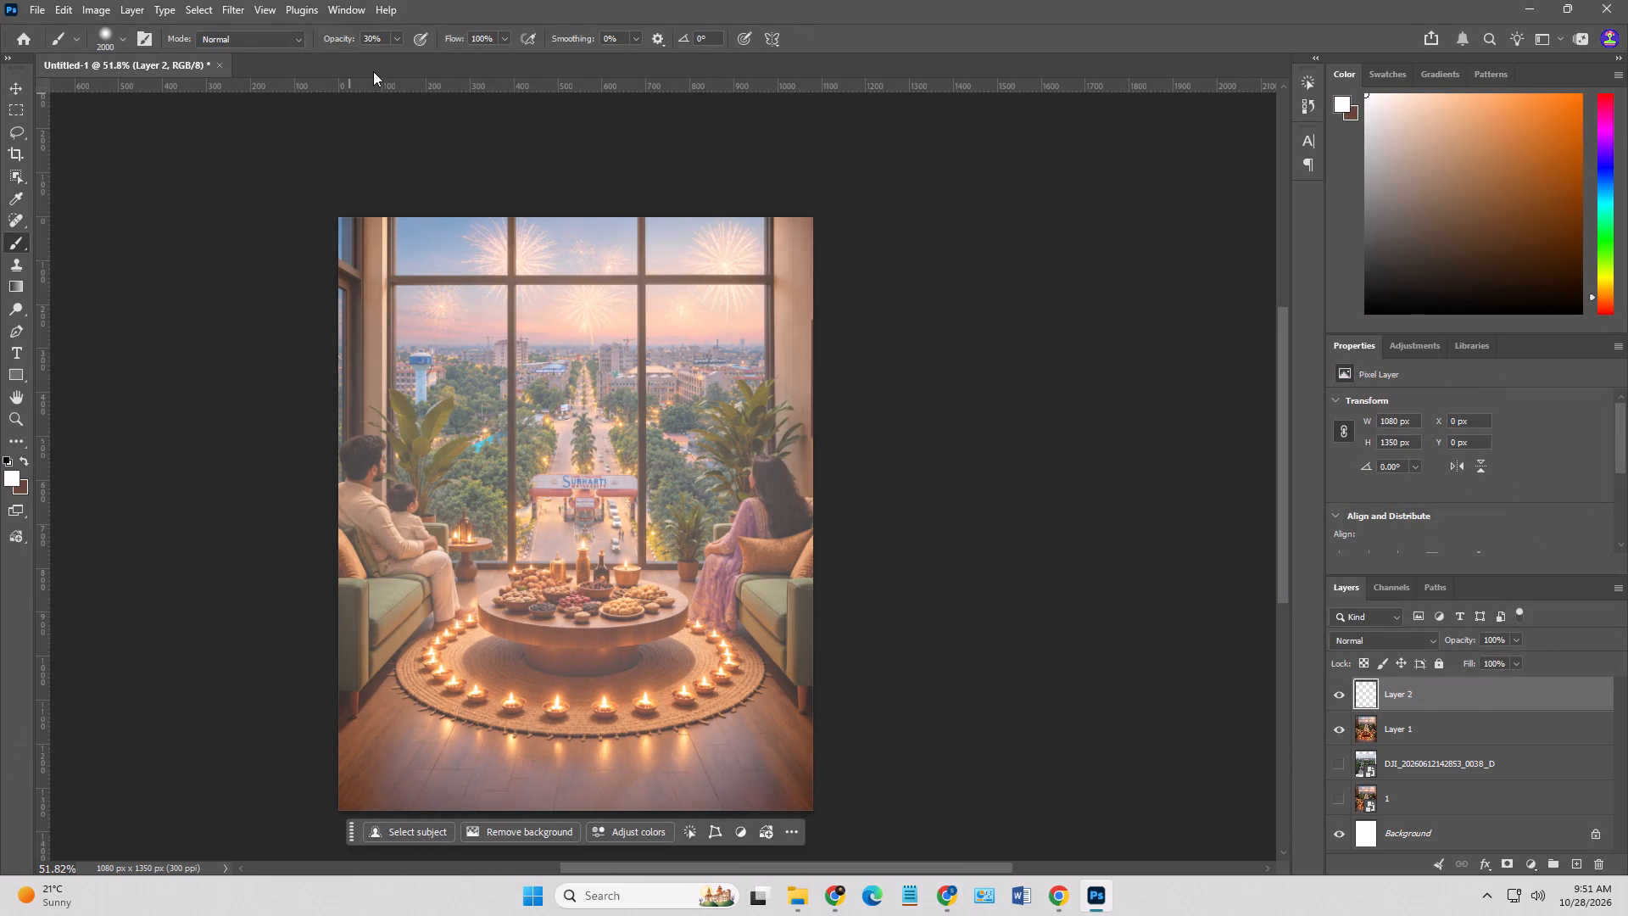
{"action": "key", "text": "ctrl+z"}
Lay a faint white haze over the poster's centre at 3% brush opacity, trying and undoing a stroke along the top edge.
{"action": "left_click", "coordinate": [395, 41]}
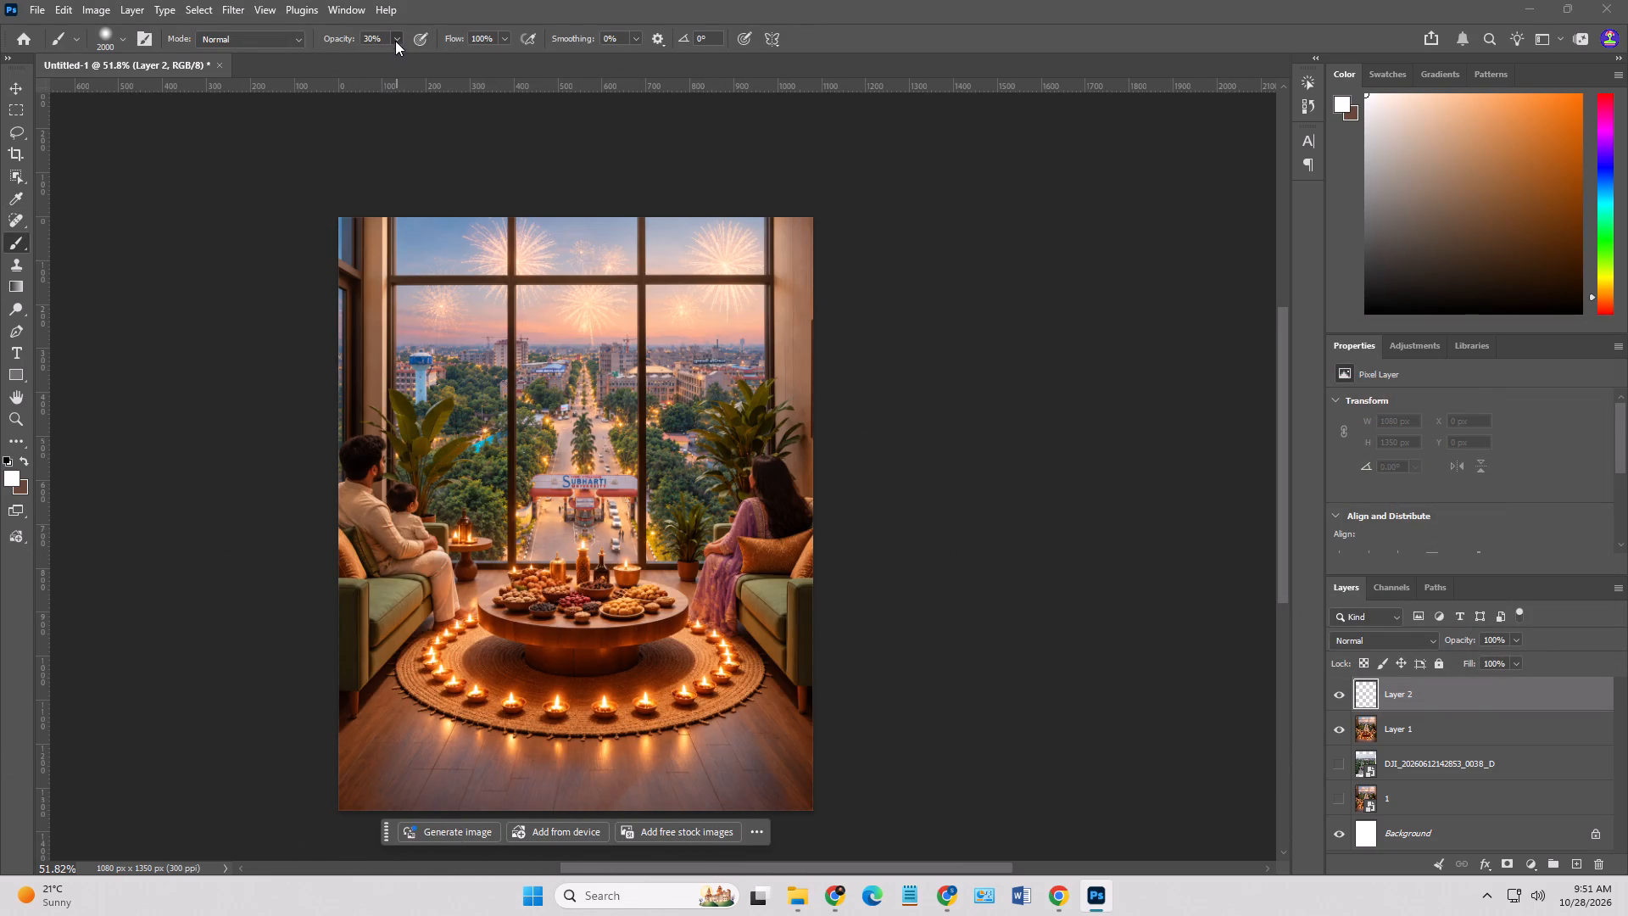
{"action": "left_click", "coordinate": [382, 54]}
{"action": "left_click", "coordinate": [376, 54]}
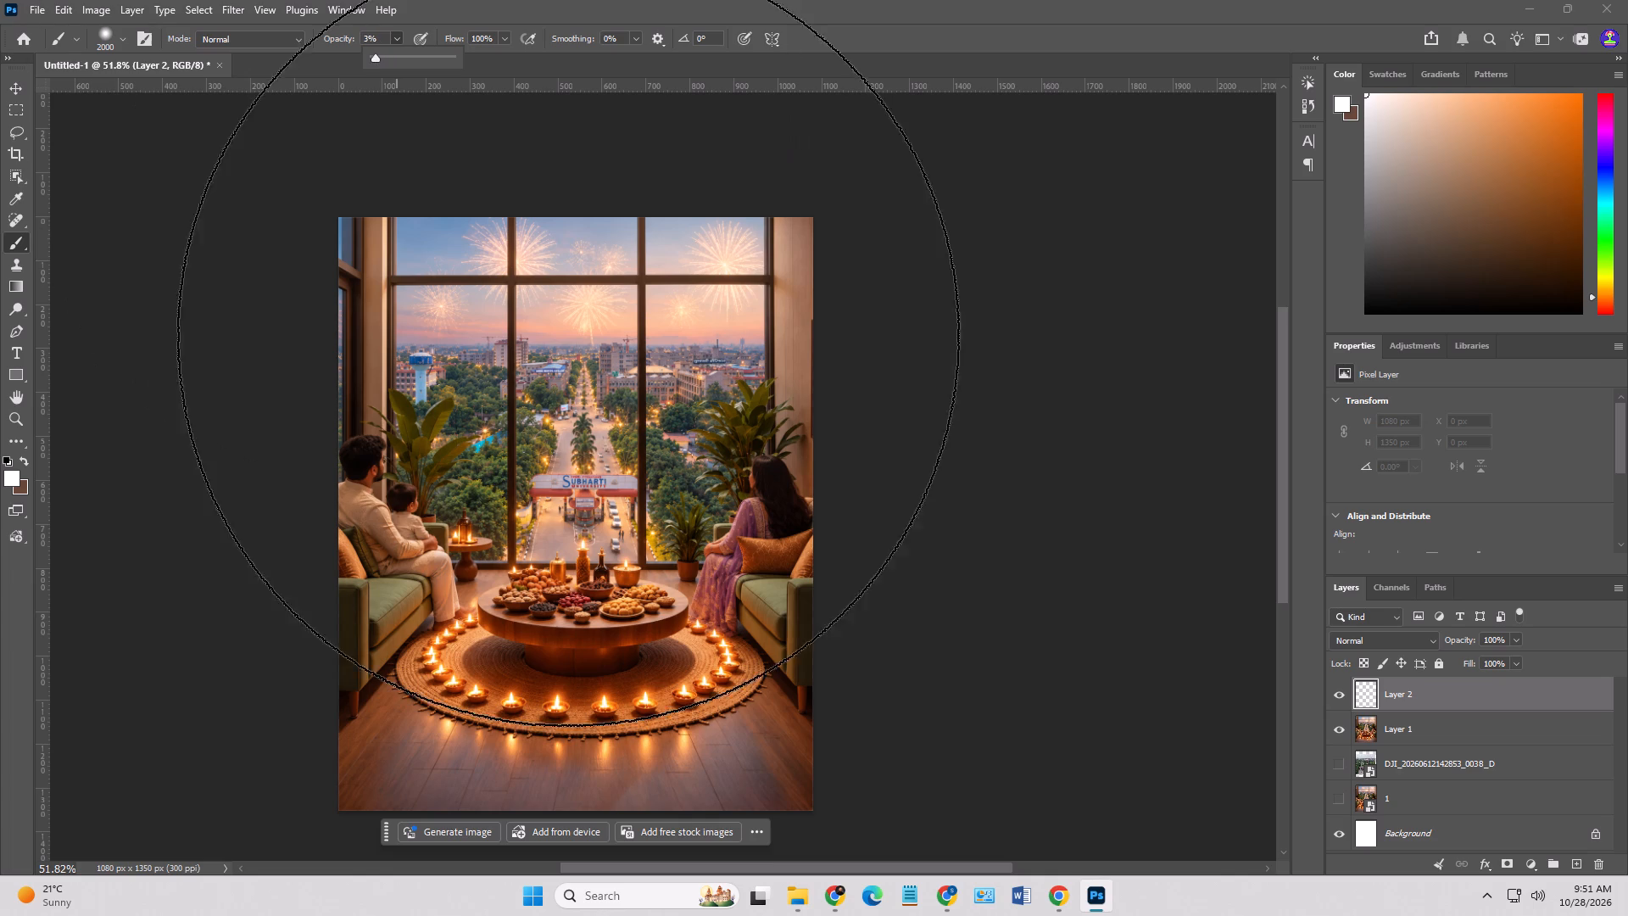
{"action": "left_click", "coordinate": [583, 500]}
{"action": "double_click", "coordinate": [570, 492]}
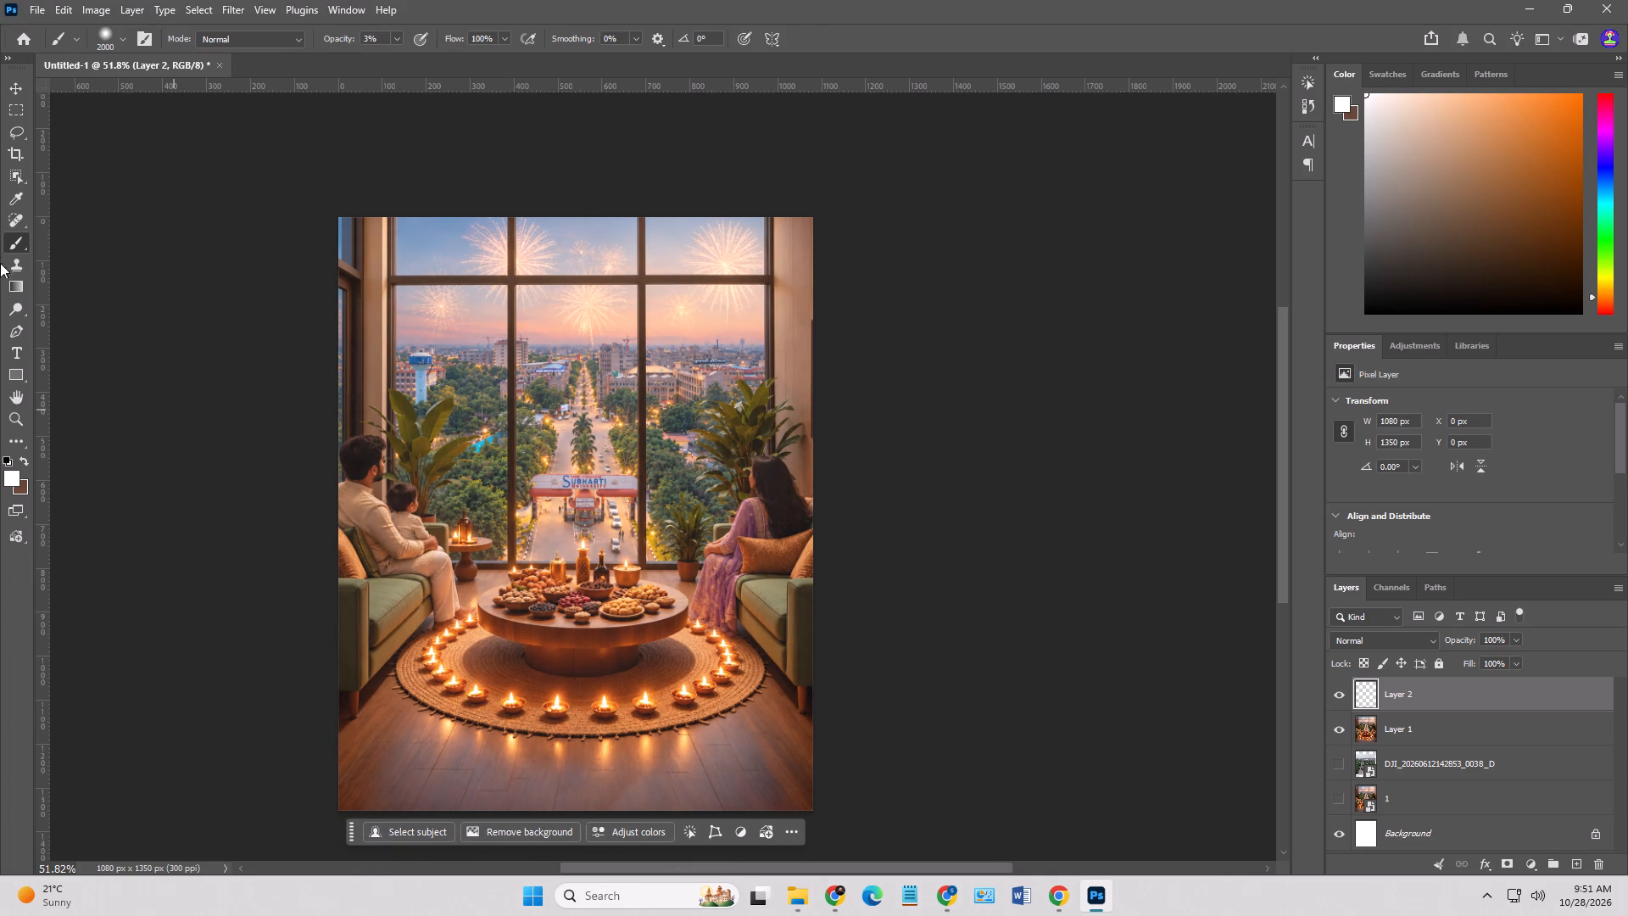
{"action": "key", "text": "ctrl+z"}
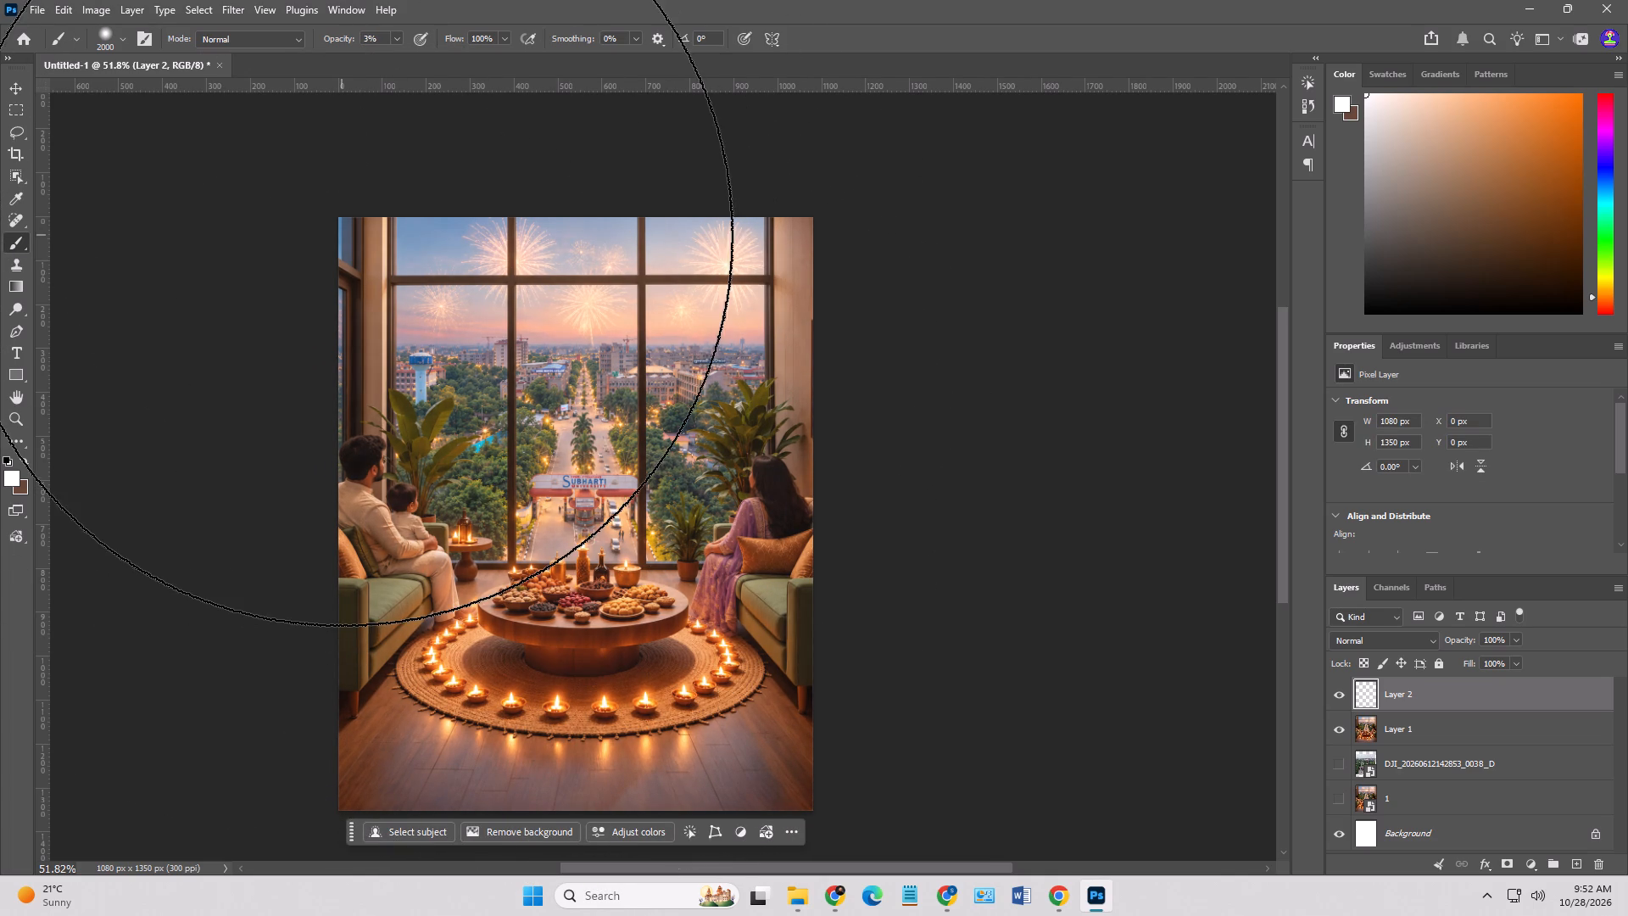
{"action": "left_click_drag", "start_coordinate": [341, 235], "coordinate": [623, 228]}
{"action": "key", "text": "ctrl+z"}
{"action": "scroll", "coordinate": [565, 473], "scroll_direction": "down", "scroll_amount": 2}
{"action": "left_click", "coordinate": [580, 453]}
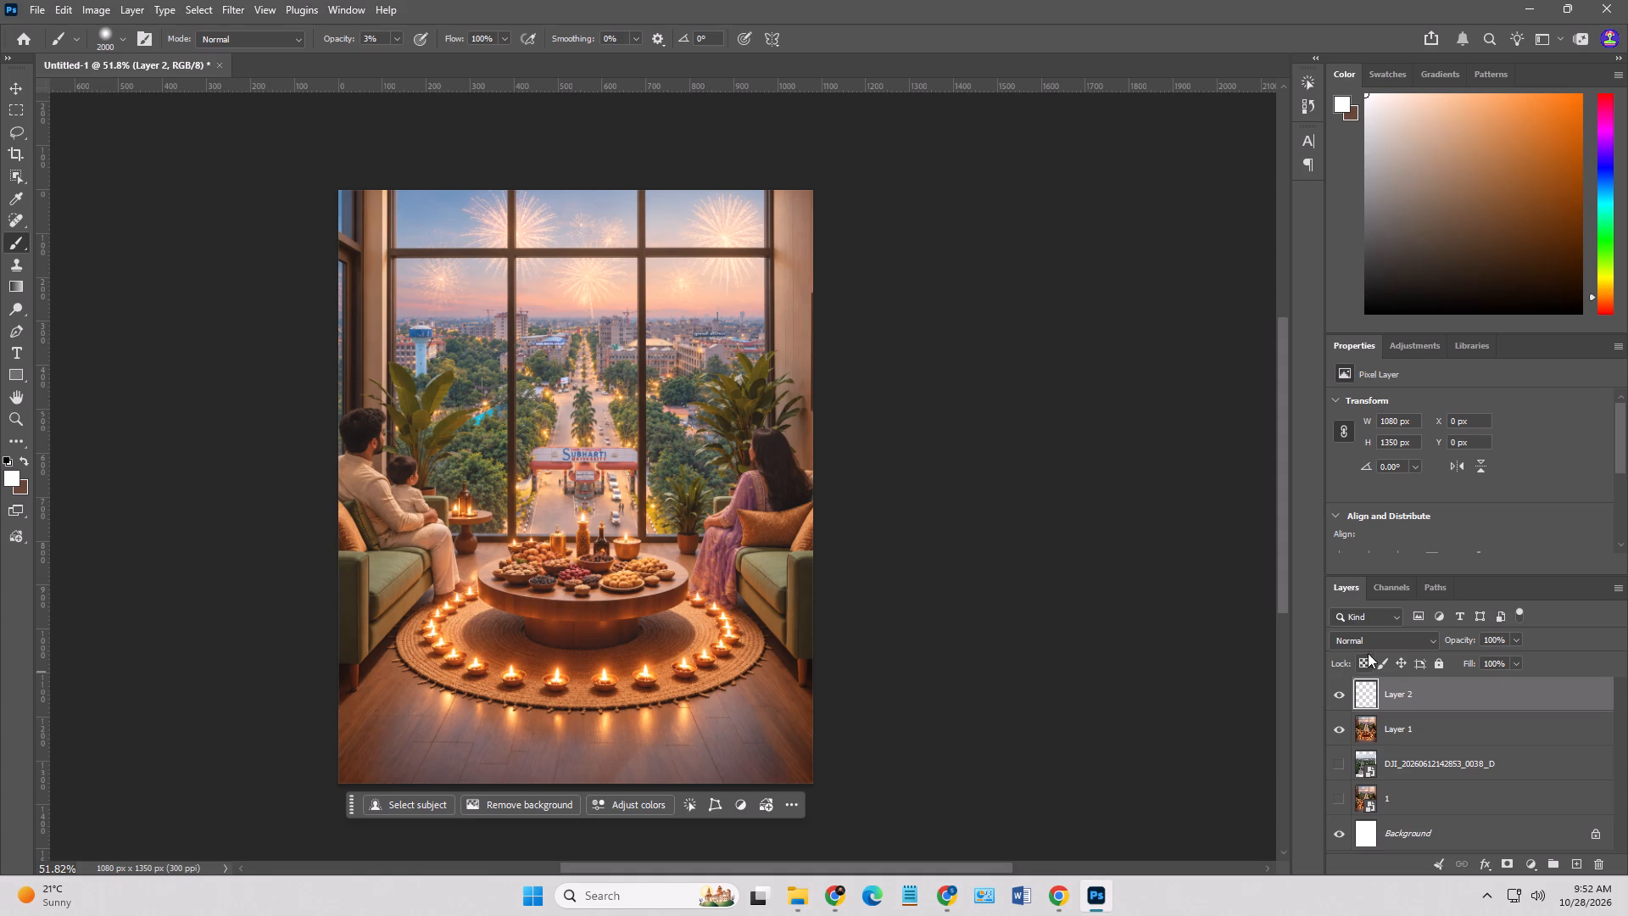
Set the white haze layer to Screen blend mode with 42% layer opacity.
{"action": "left_click", "coordinate": [1373, 640]}
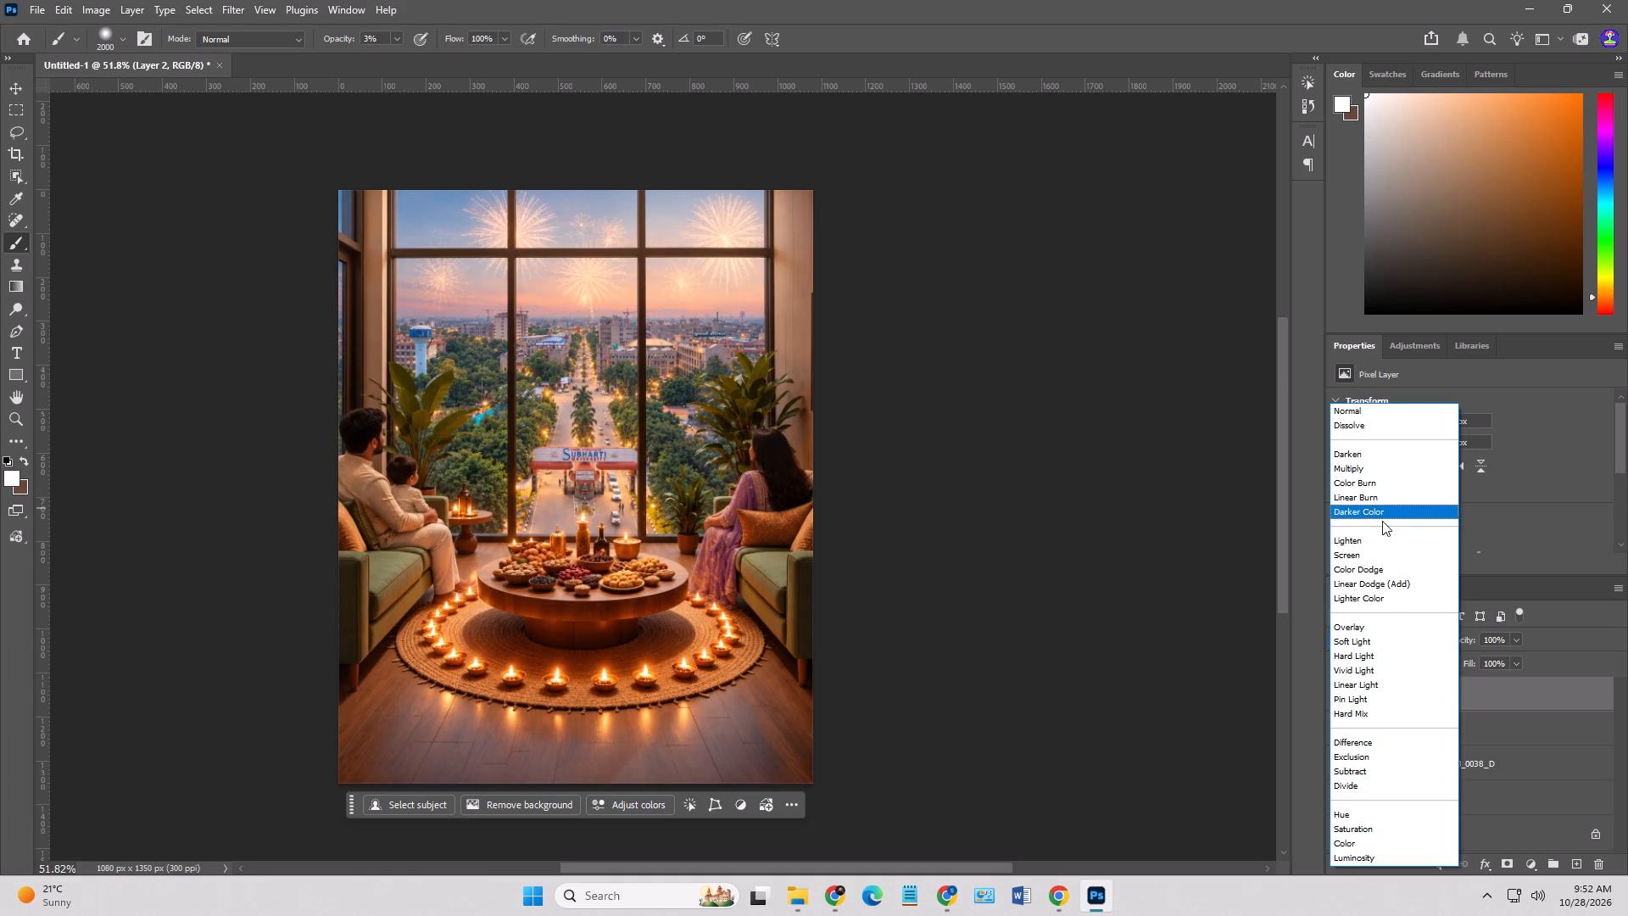
{"action": "left_click", "coordinate": [1391, 556]}
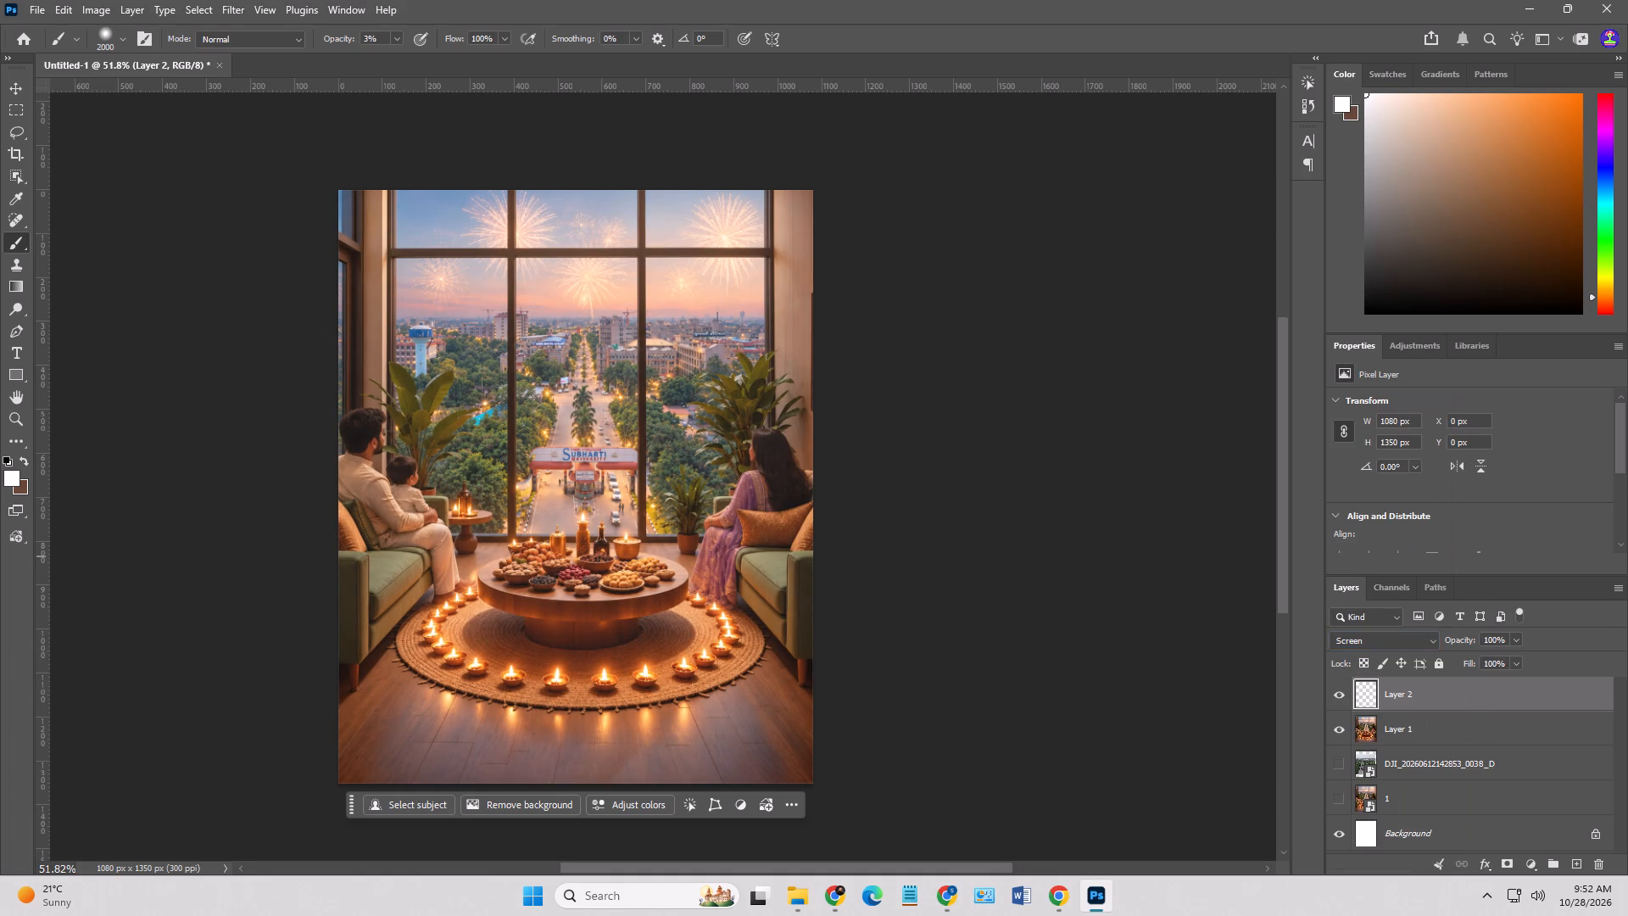
{"action": "left_click", "coordinate": [1515, 637]}
{"action": "left_click", "coordinate": [1503, 655]}
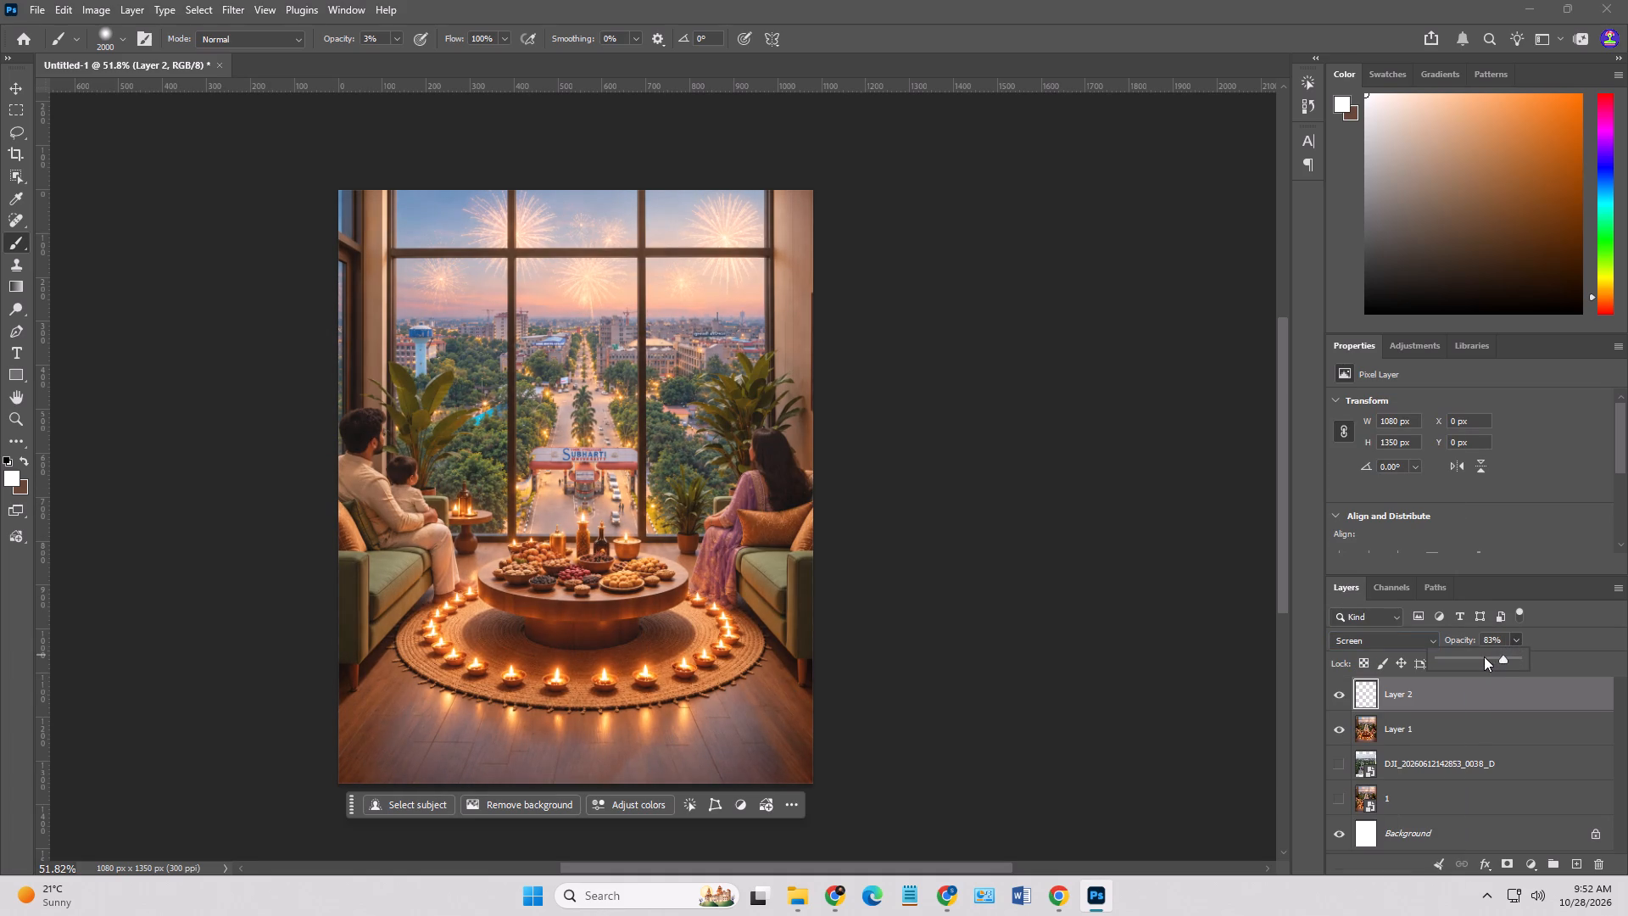
{"action": "left_click", "coordinate": [1484, 656]}
{"action": "left_click", "coordinate": [1472, 656]}
Open the most recent 2.psd design from the recent files list.
{"action": "left_click", "coordinate": [11, 87]}
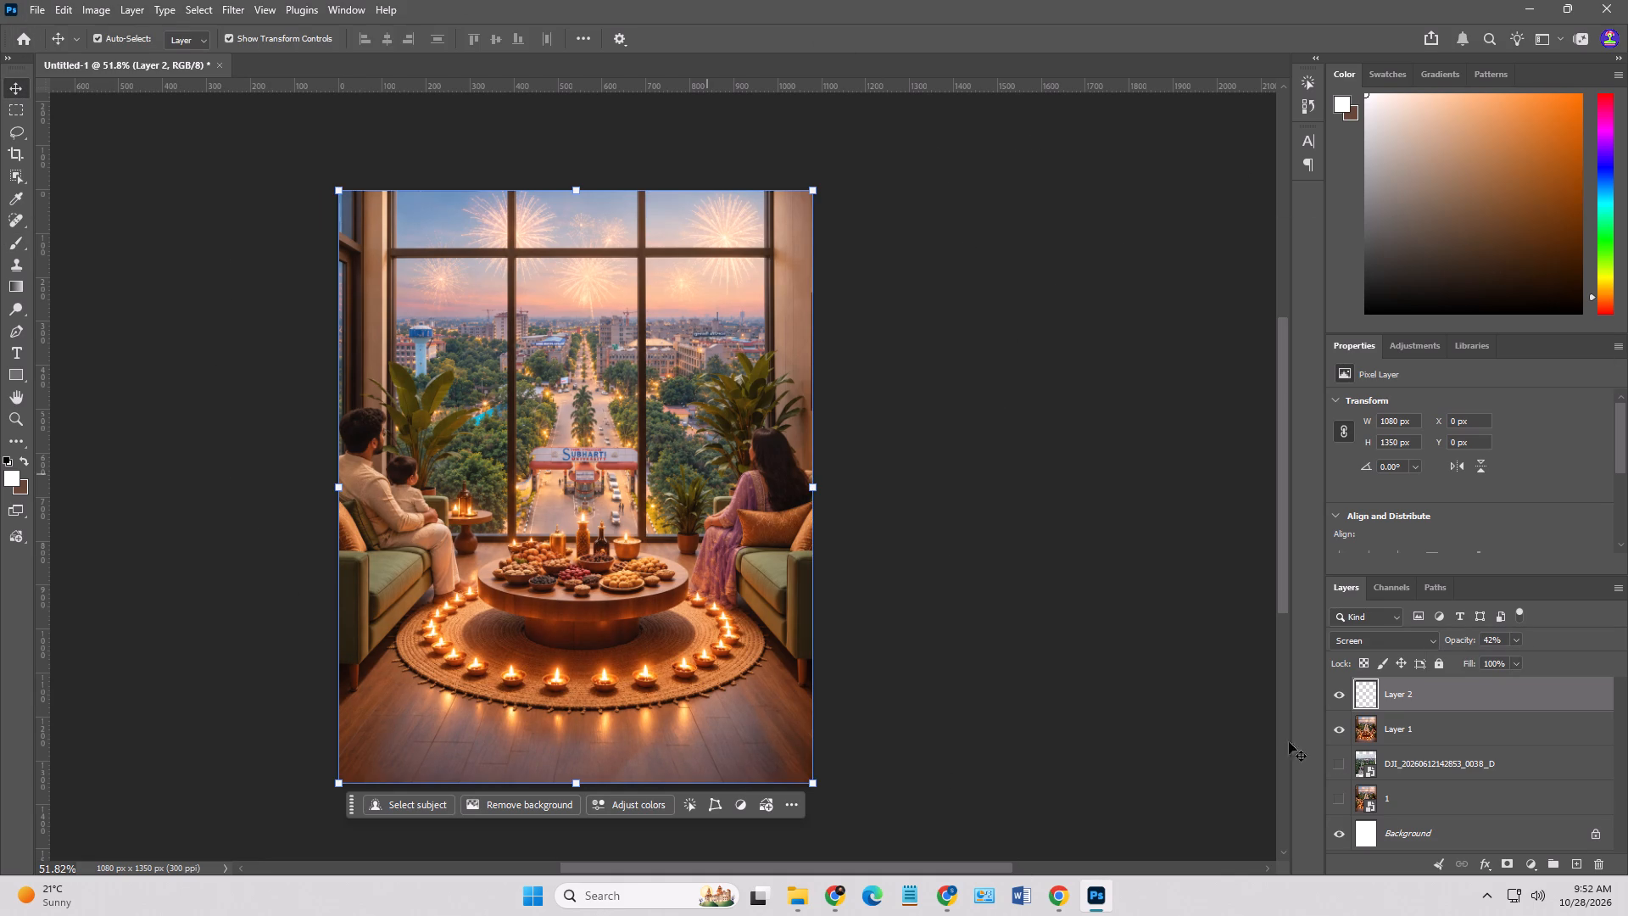
{"action": "left_click", "coordinate": [10, 30]}
{"action": "left_click", "coordinate": [24, 39]}
{"action": "scroll", "coordinate": [573, 649], "scroll_direction": "down", "scroll_amount": 1}
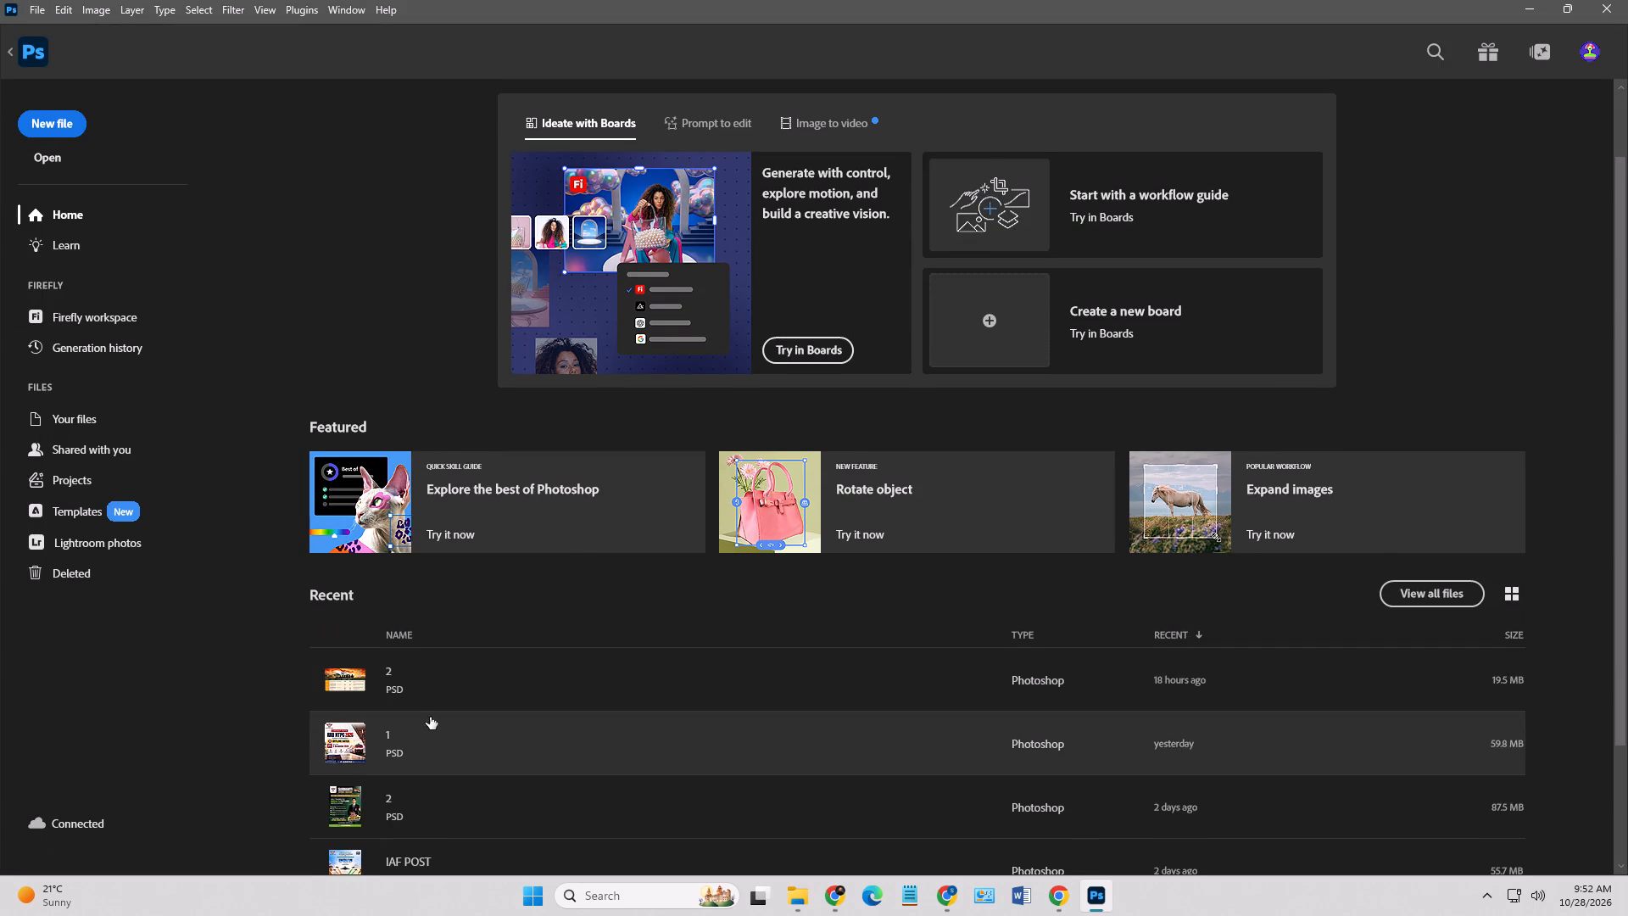
{"action": "scroll", "coordinate": [443, 753], "scroll_direction": "down", "scroll_amount": 1}
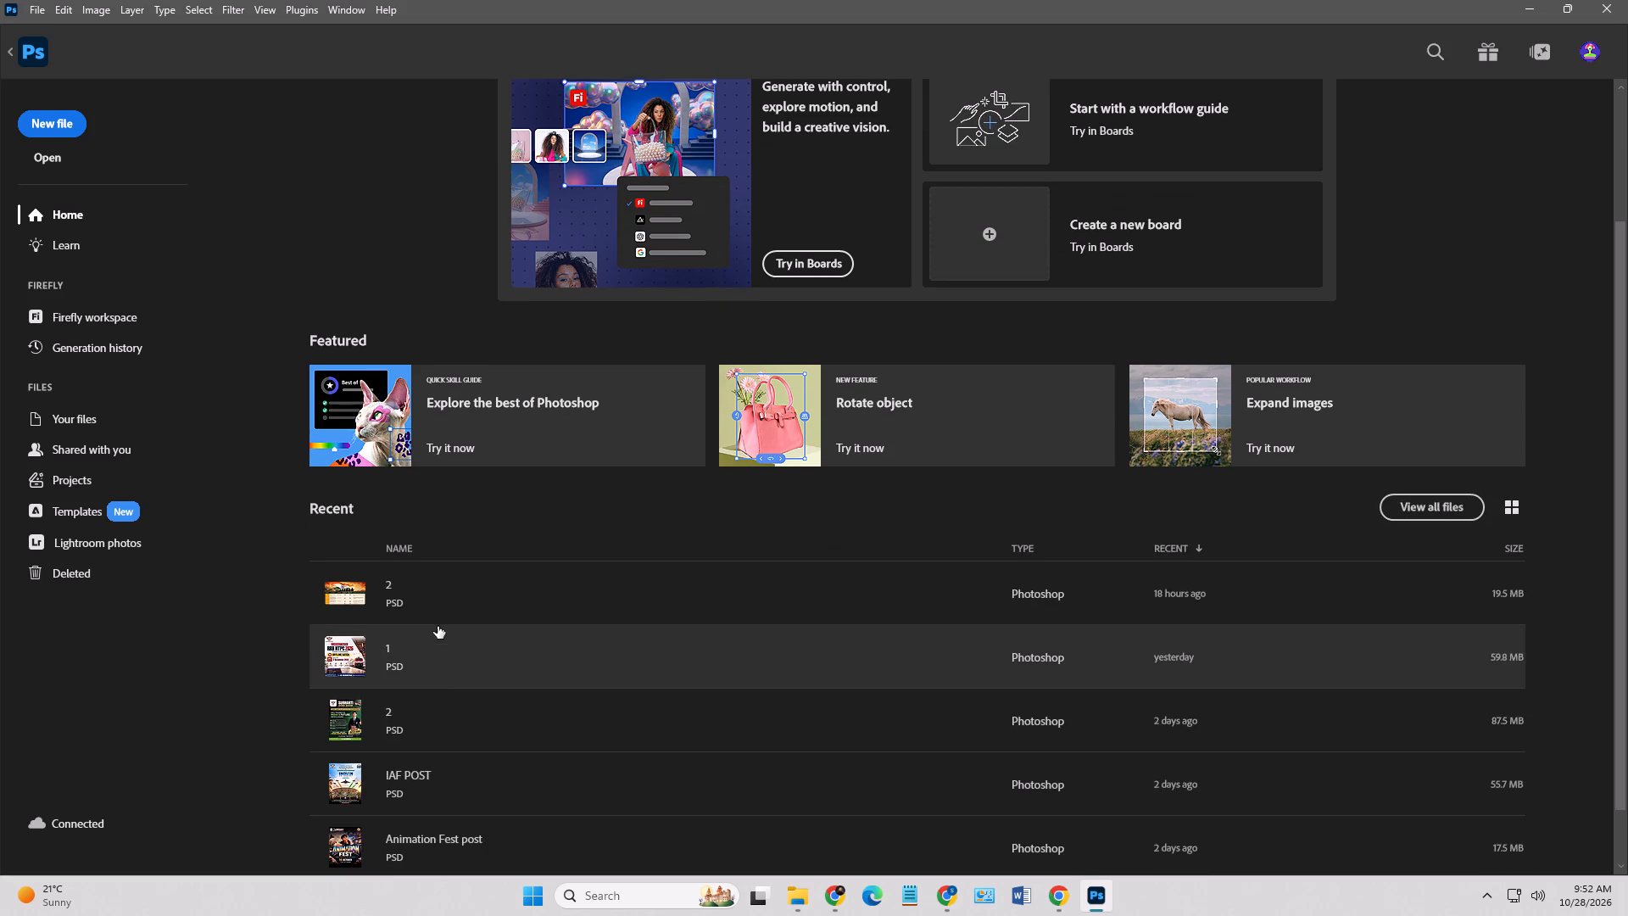
{"action": "left_click", "coordinate": [443, 599]}
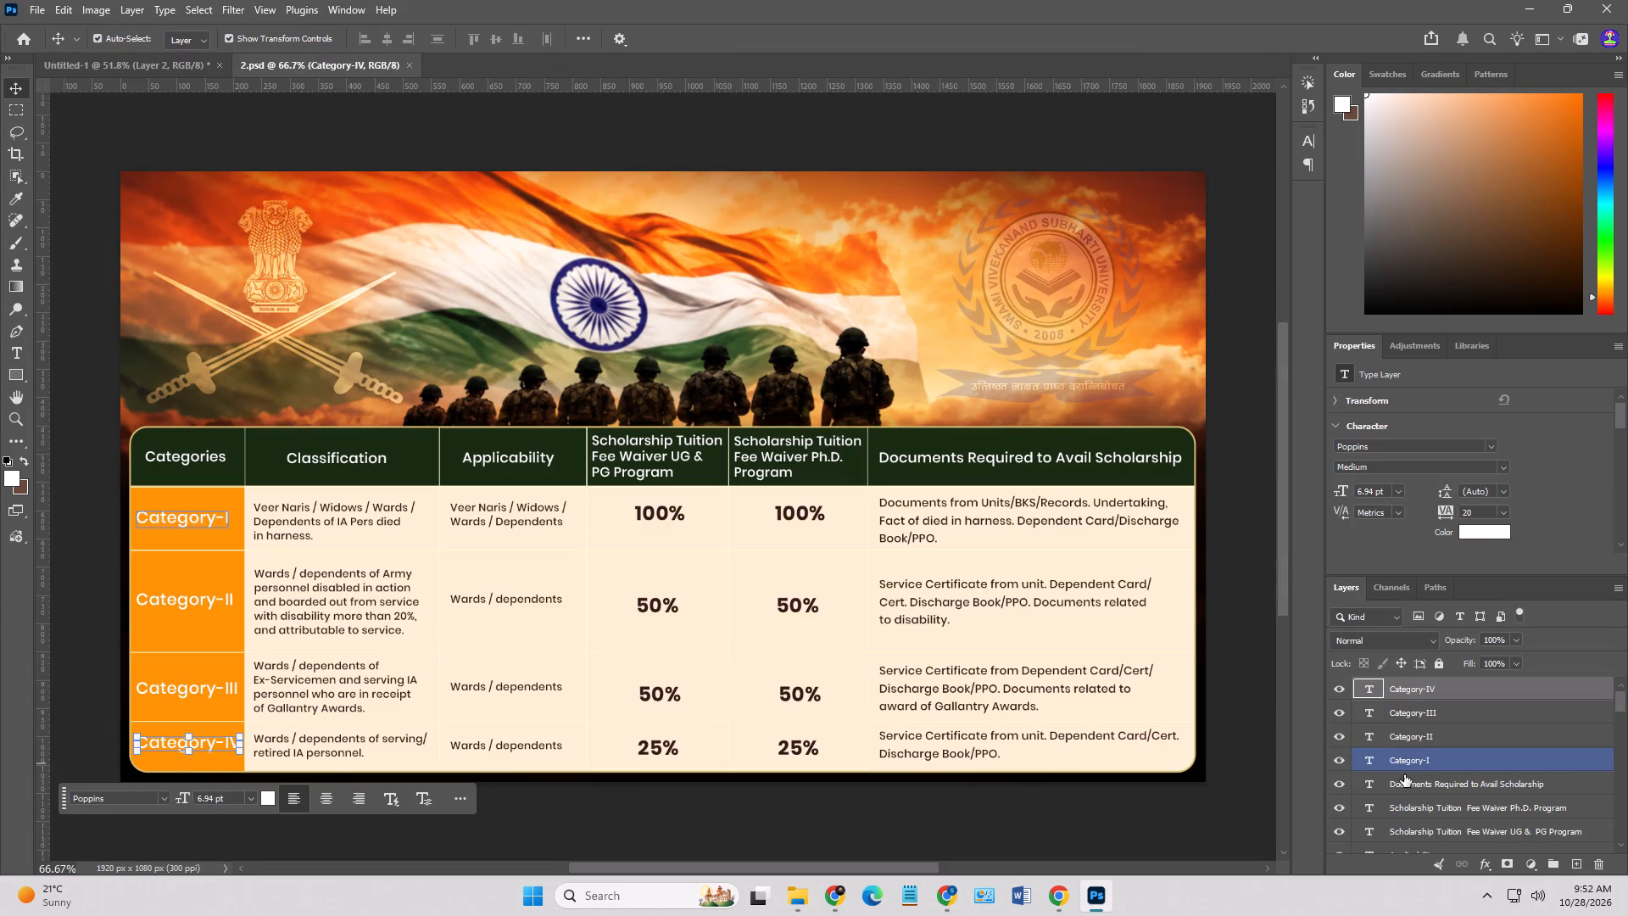
Copy the "Black-Shadow-PNG-Photos (1) copy" layer from 2.psd into the Untitled-1 poster.
{"action": "scroll", "coordinate": [1405, 777], "scroll_direction": "up", "scroll_amount": 4}
{"action": "scroll", "coordinate": [1410, 769], "scroll_direction": "down", "scroll_amount": 20}
{"action": "scroll", "coordinate": [1410, 769], "scroll_direction": "down", "scroll_amount": 4}
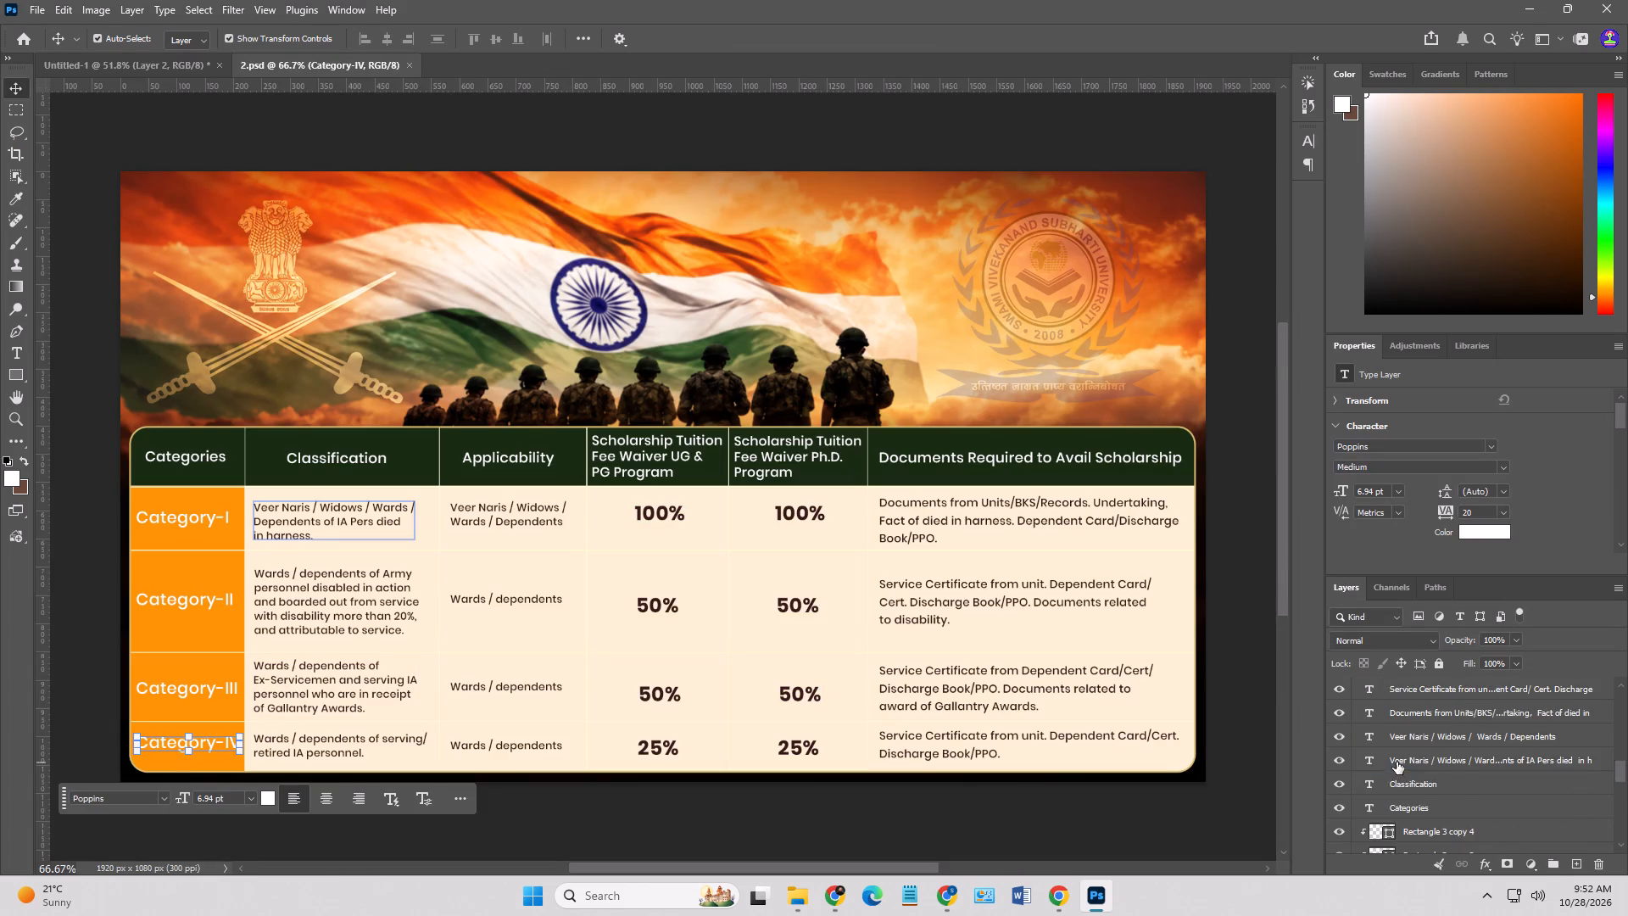
{"action": "scroll", "coordinate": [1397, 762], "scroll_direction": "down", "scroll_amount": 17}
{"action": "scroll", "coordinate": [1391, 762], "scroll_direction": "down", "scroll_amount": 5}
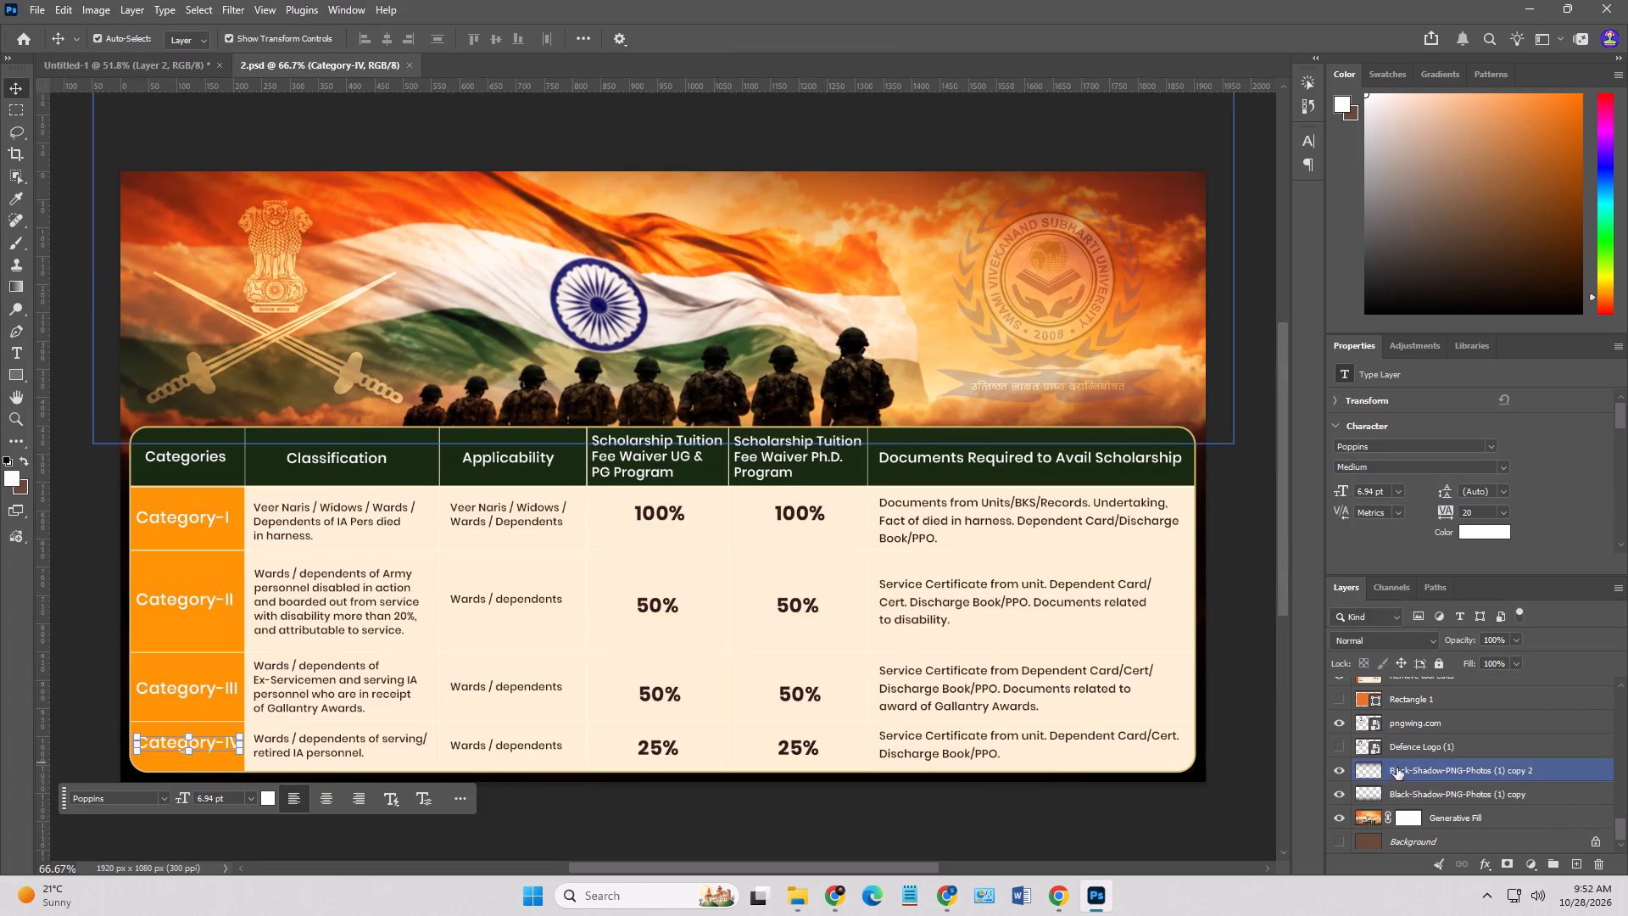
{"action": "left_click", "coordinate": [1405, 789]}
{"action": "left_click_drag", "start_coordinate": [1423, 790], "coordinate": [110, 59]}
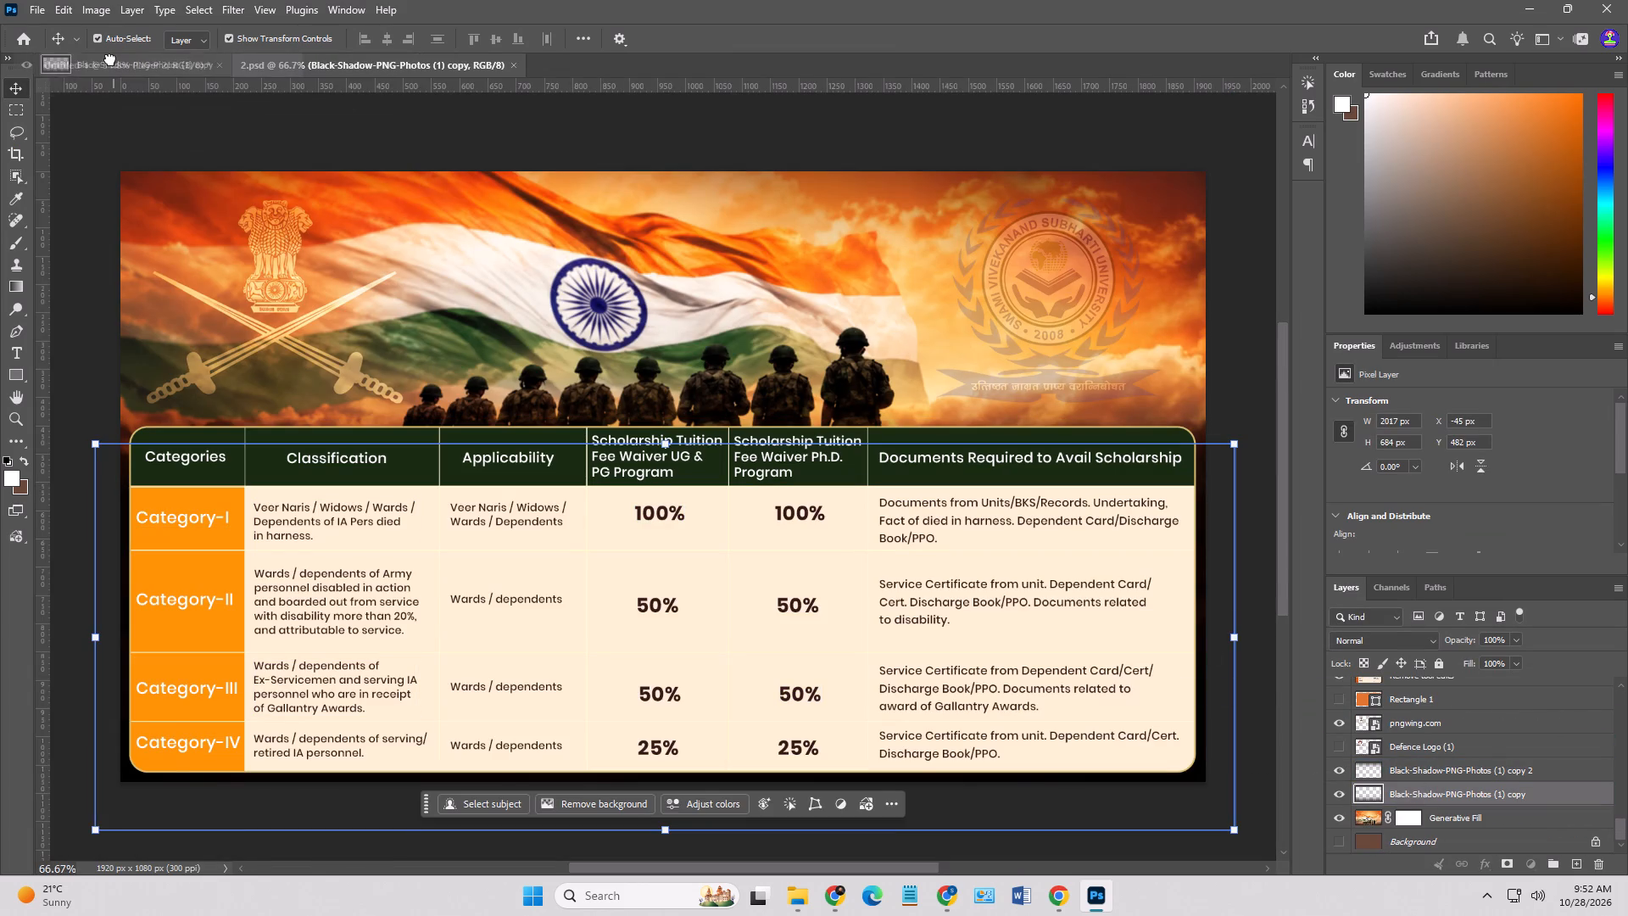
{"action": "left_click_drag", "start_coordinate": [110, 59], "coordinate": [440, 316]}
Position the black shadow gradient along the poster's bottom edge, at about X -670 px and Y 675 px.
{"action": "left_click_drag", "start_coordinate": [519, 338], "coordinate": [564, 667]}
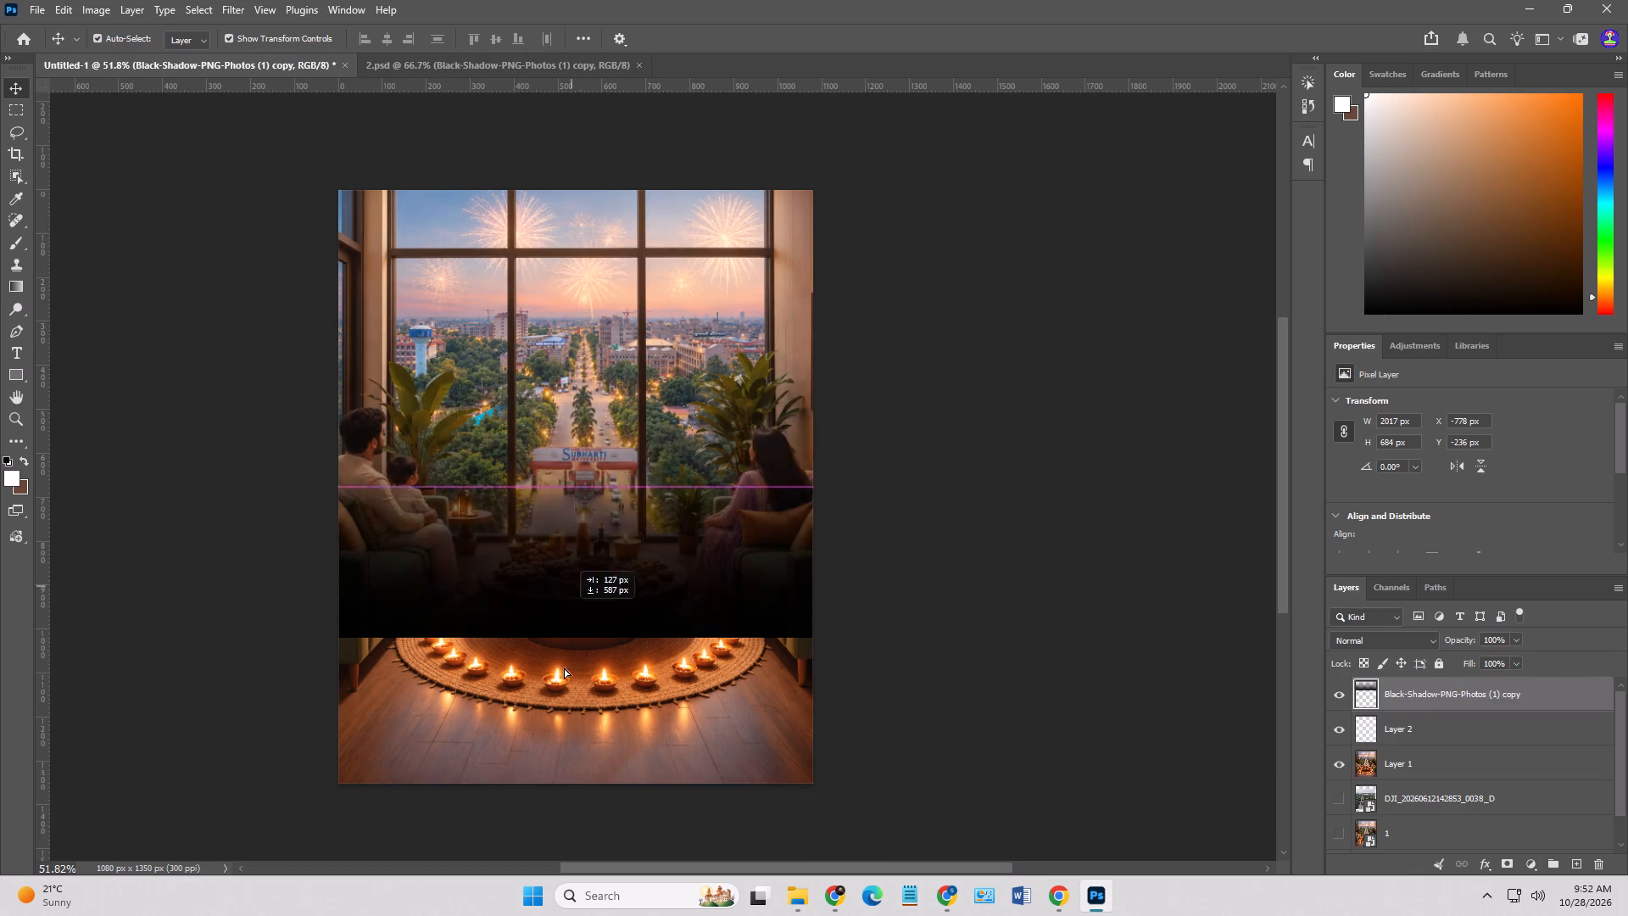
{"action": "left_click_drag", "start_coordinate": [564, 667], "coordinate": [564, 746]}
{"action": "left_click", "coordinate": [935, 726]}
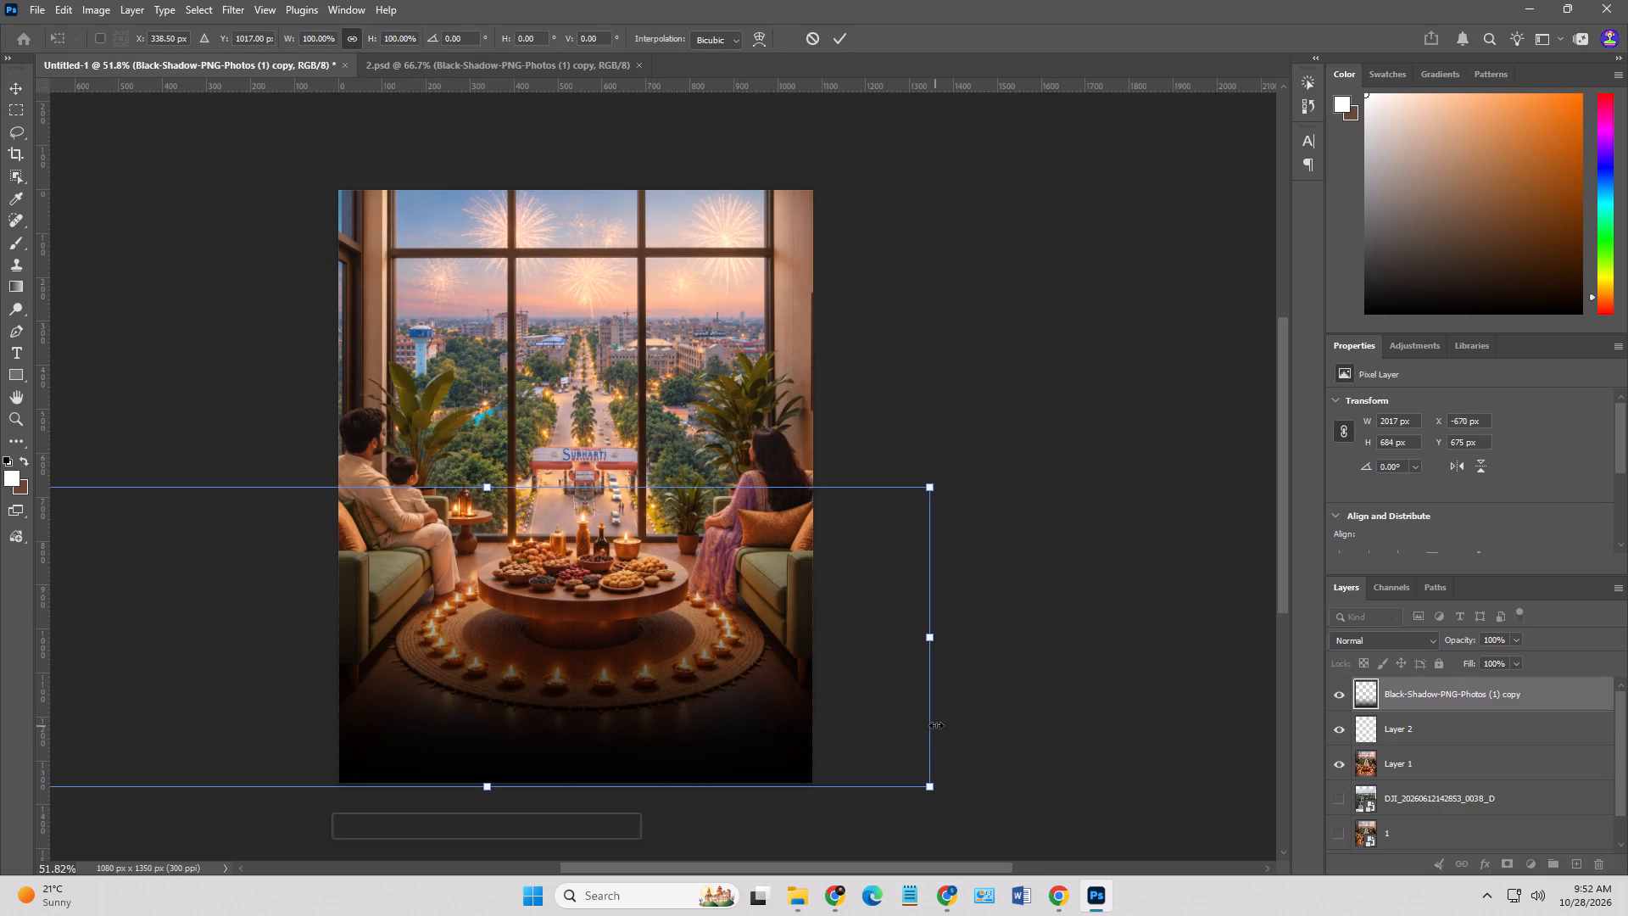
{"action": "left_click", "coordinate": [1174, 749]}
{"action": "key", "text": "Return"}
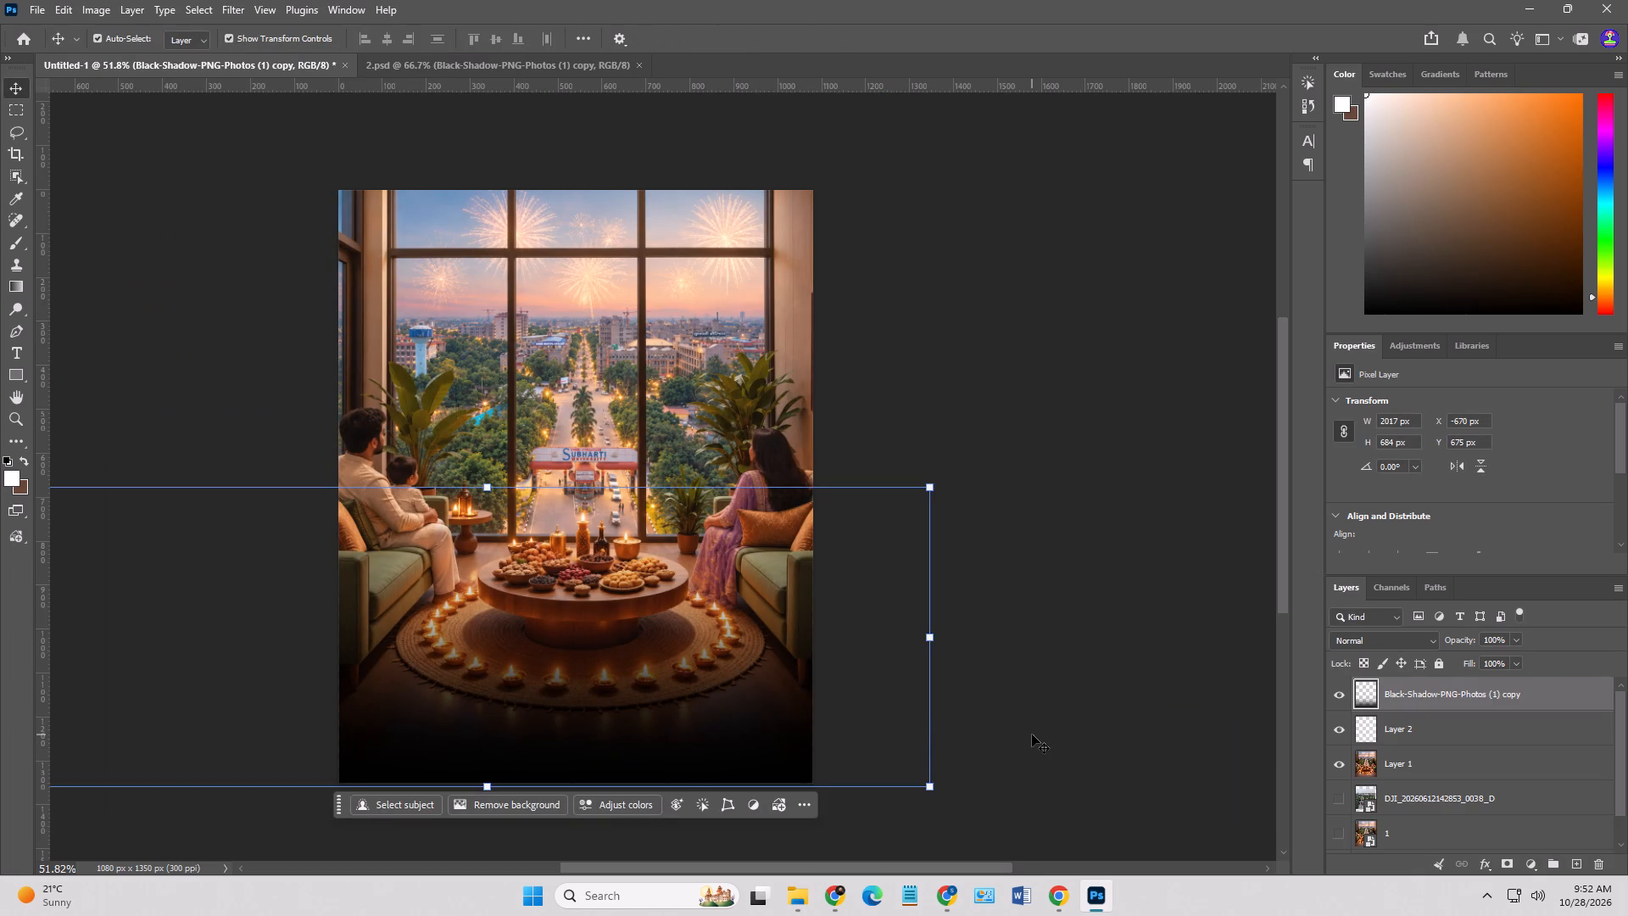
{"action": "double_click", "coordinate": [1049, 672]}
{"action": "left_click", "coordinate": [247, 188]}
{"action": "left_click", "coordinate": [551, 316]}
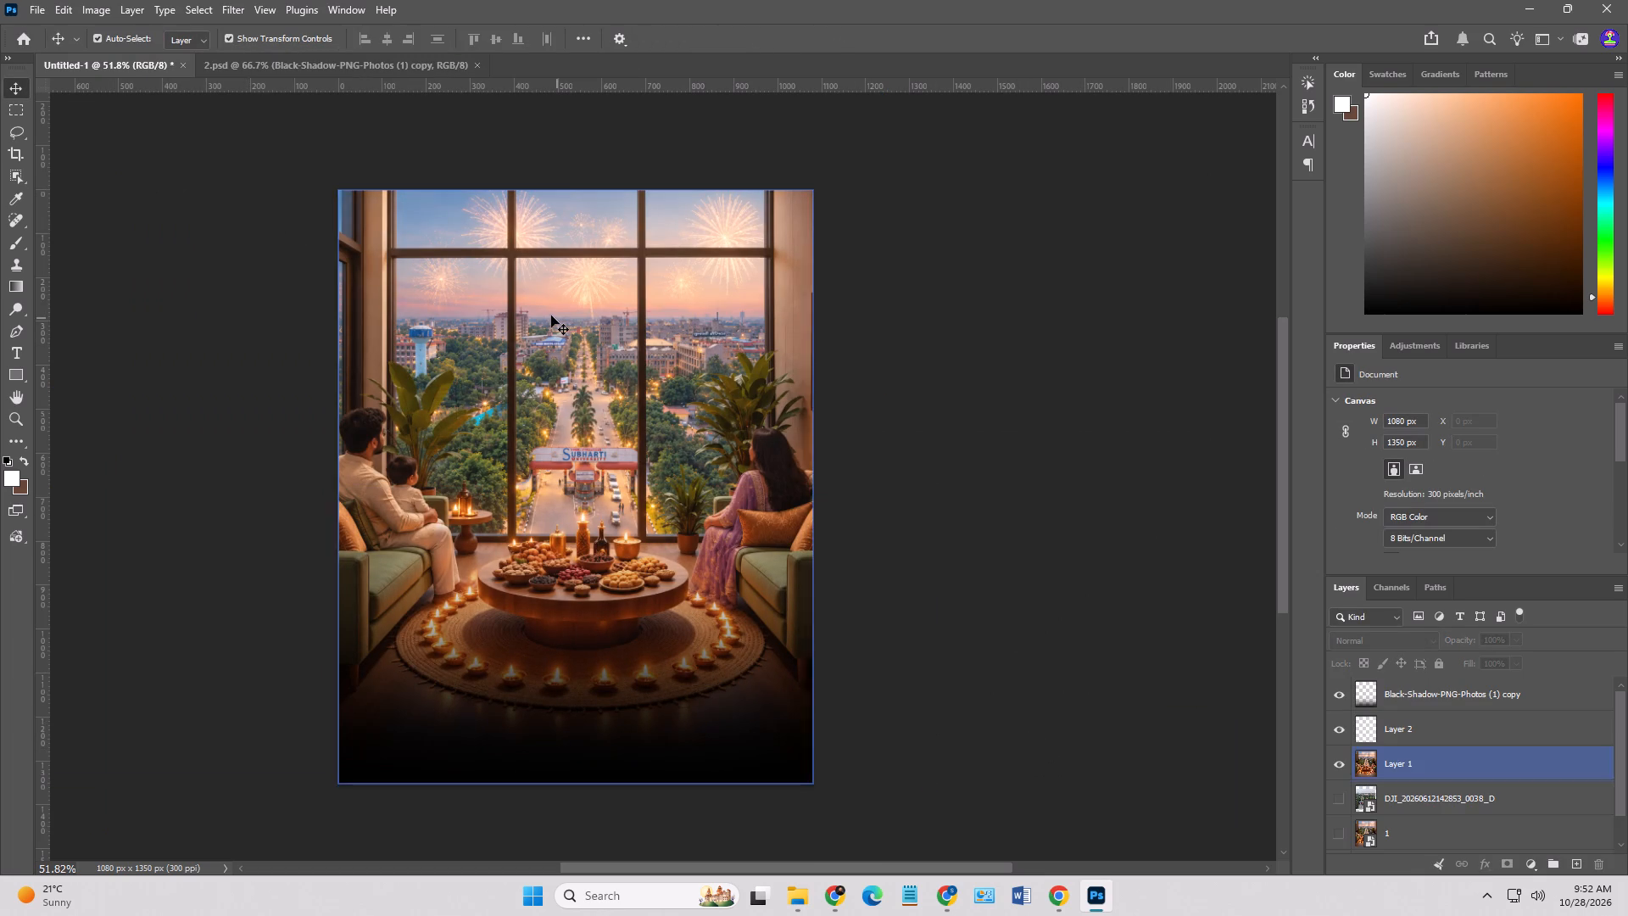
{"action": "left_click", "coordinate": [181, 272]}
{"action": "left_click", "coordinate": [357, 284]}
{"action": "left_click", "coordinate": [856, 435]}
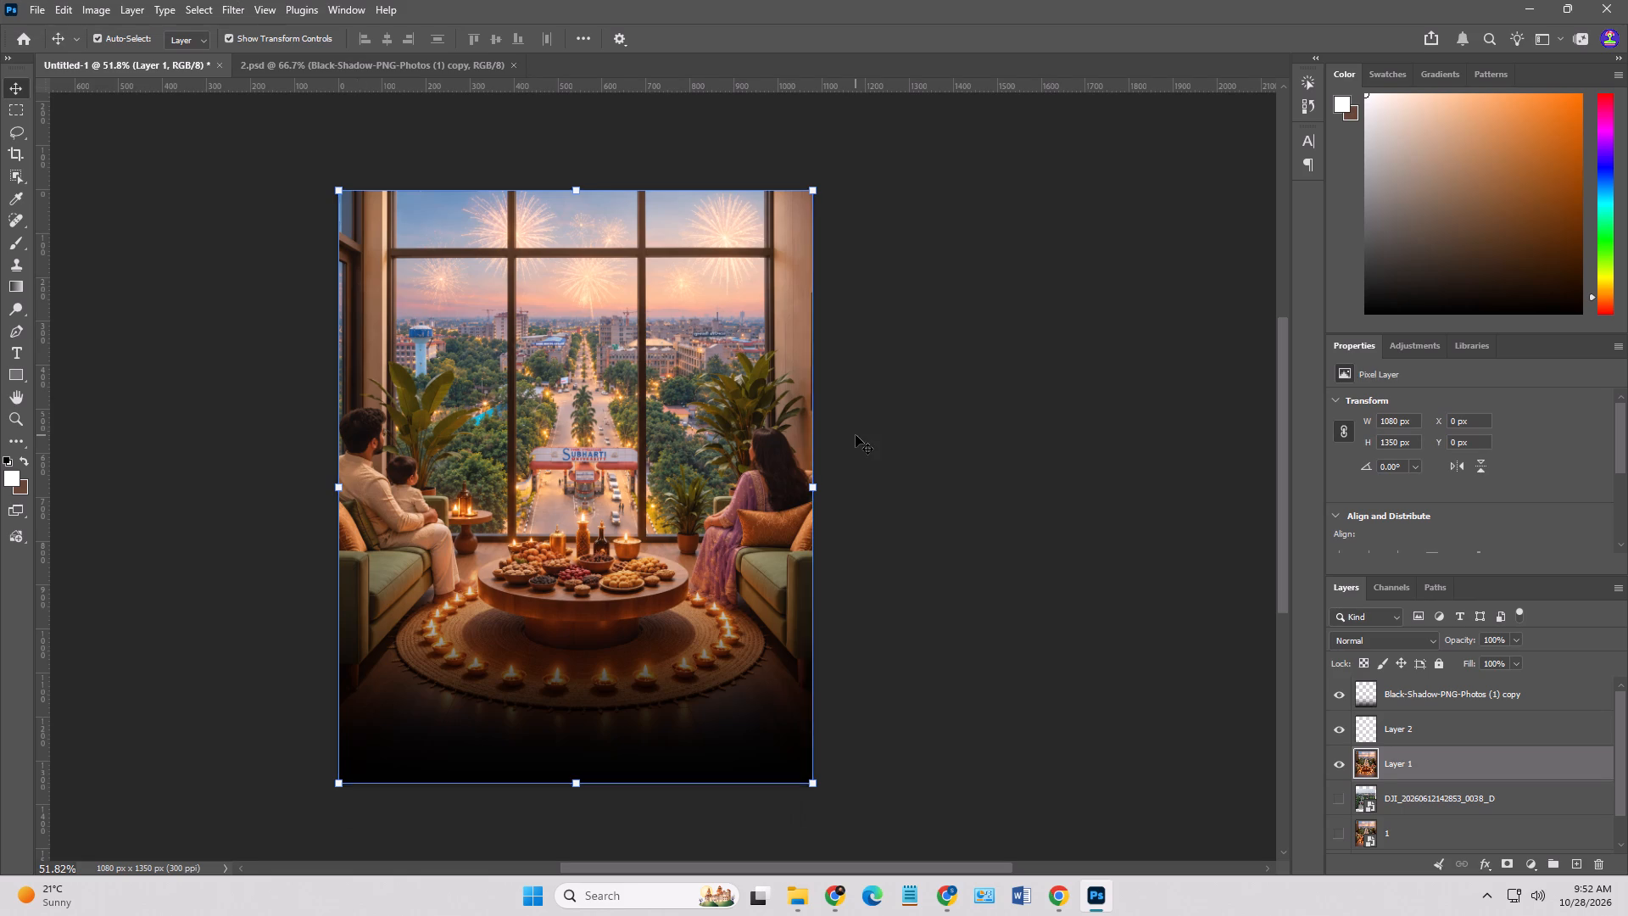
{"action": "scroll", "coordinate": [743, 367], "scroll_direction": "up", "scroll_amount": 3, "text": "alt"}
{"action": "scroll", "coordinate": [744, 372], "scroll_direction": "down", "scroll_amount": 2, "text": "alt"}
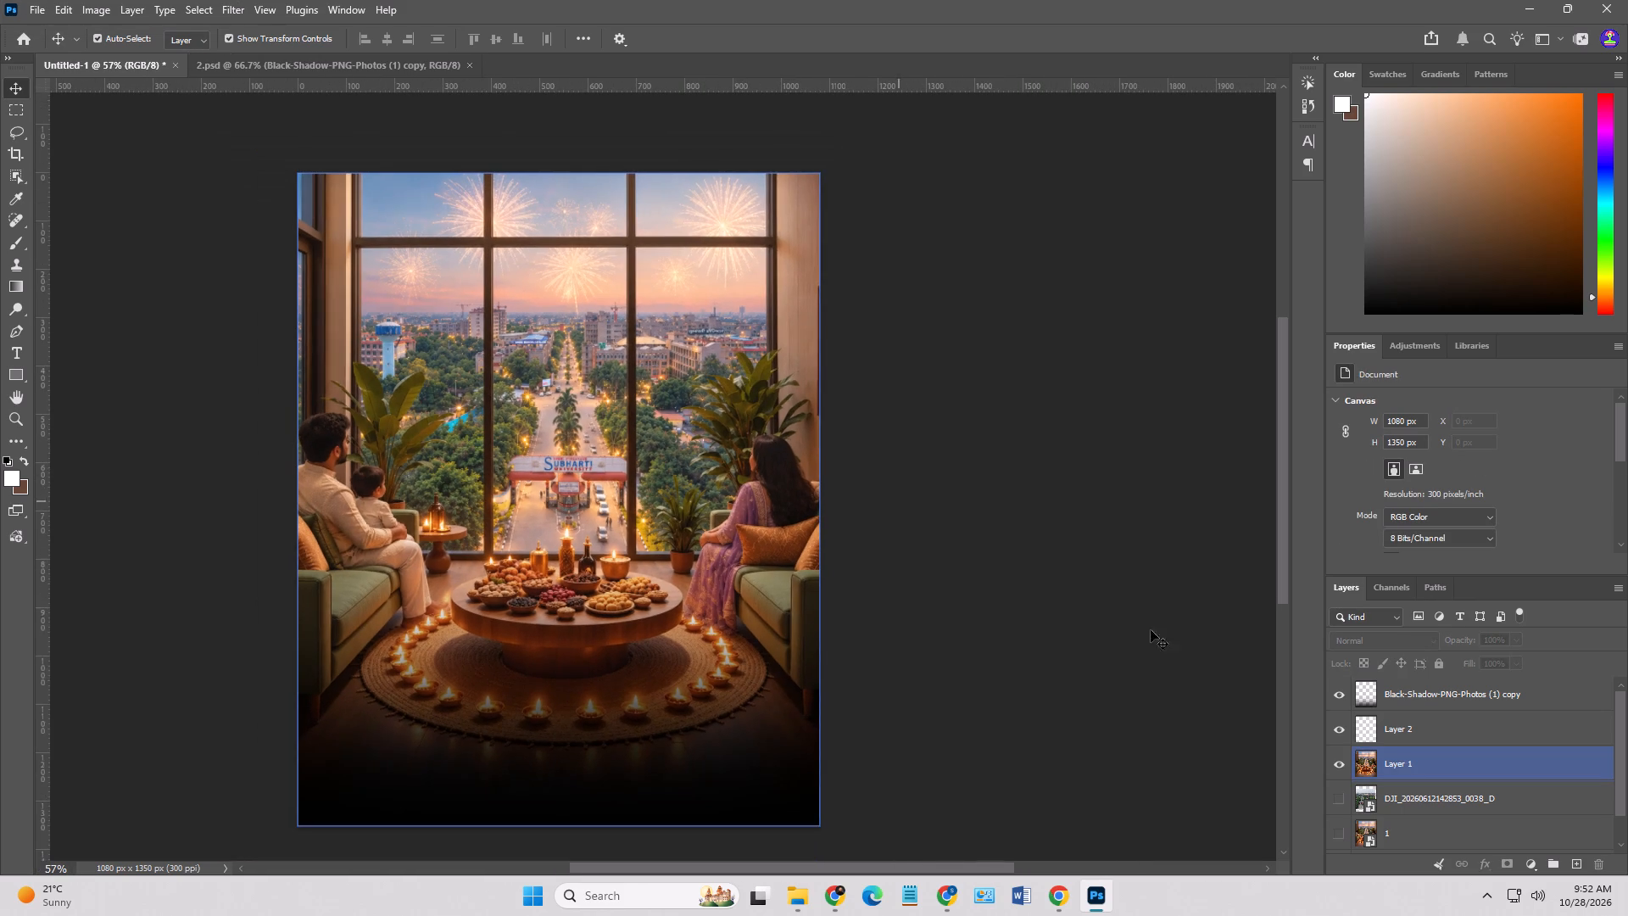
Scale the black shadow layer, Layer 2 and Layer 1 together slightly about their centre to about 2039 x 1373 px.
{"action": "left_click", "coordinate": [1439, 702], "text": "shift"}
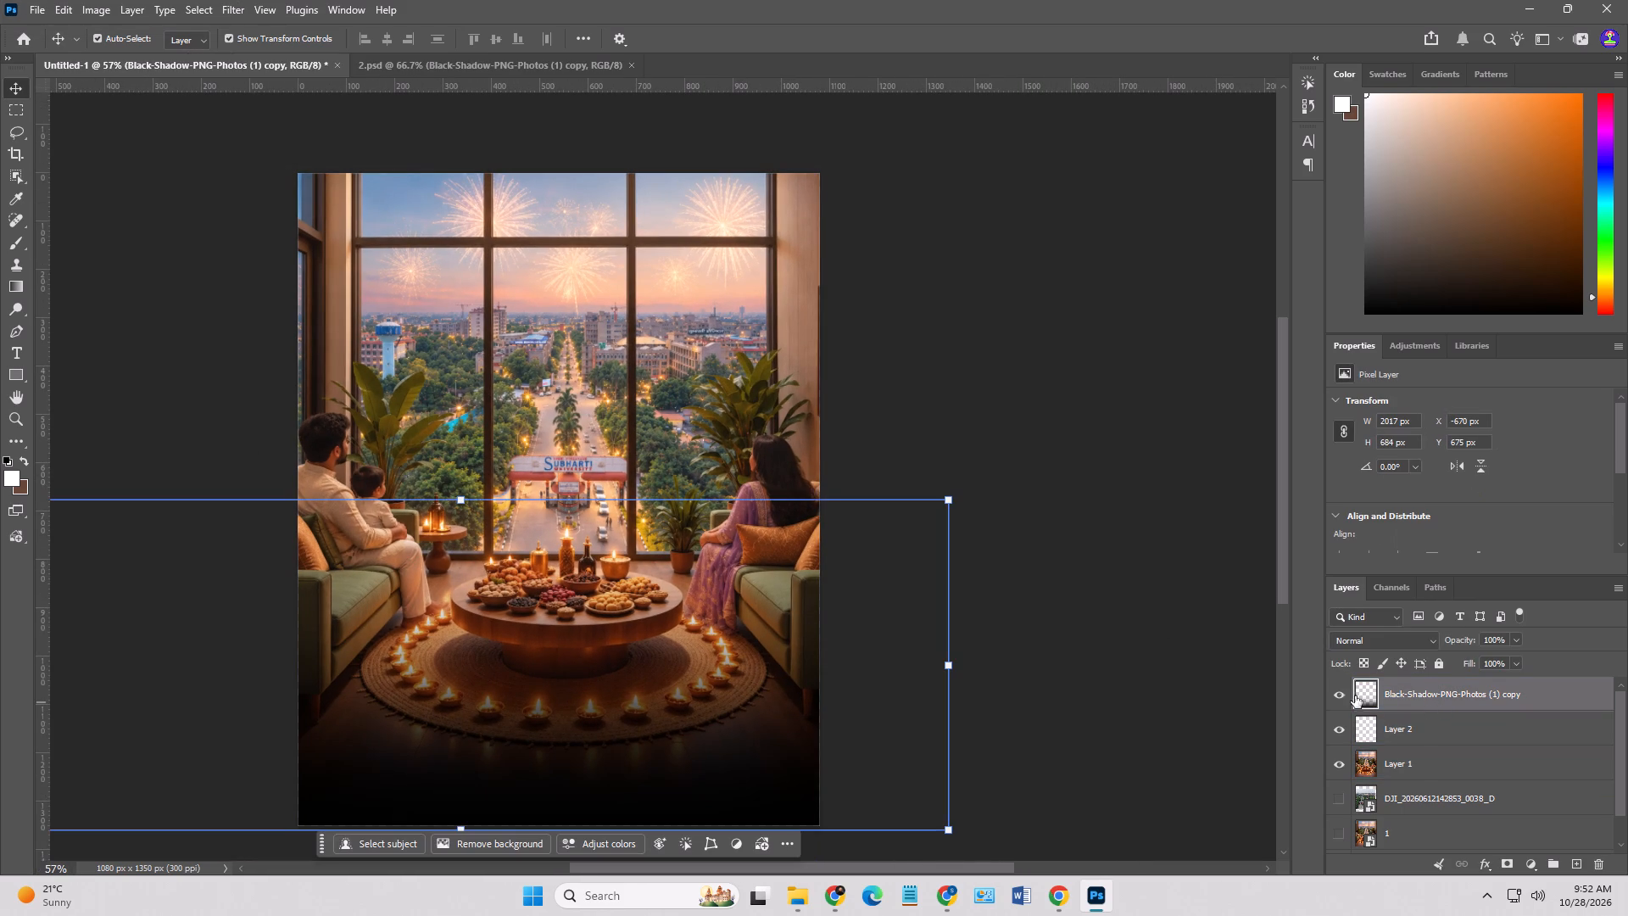
{"action": "left_click", "coordinate": [1421, 759], "text": "shift"}
{"action": "left_click", "coordinate": [956, 505], "text": "alt"}
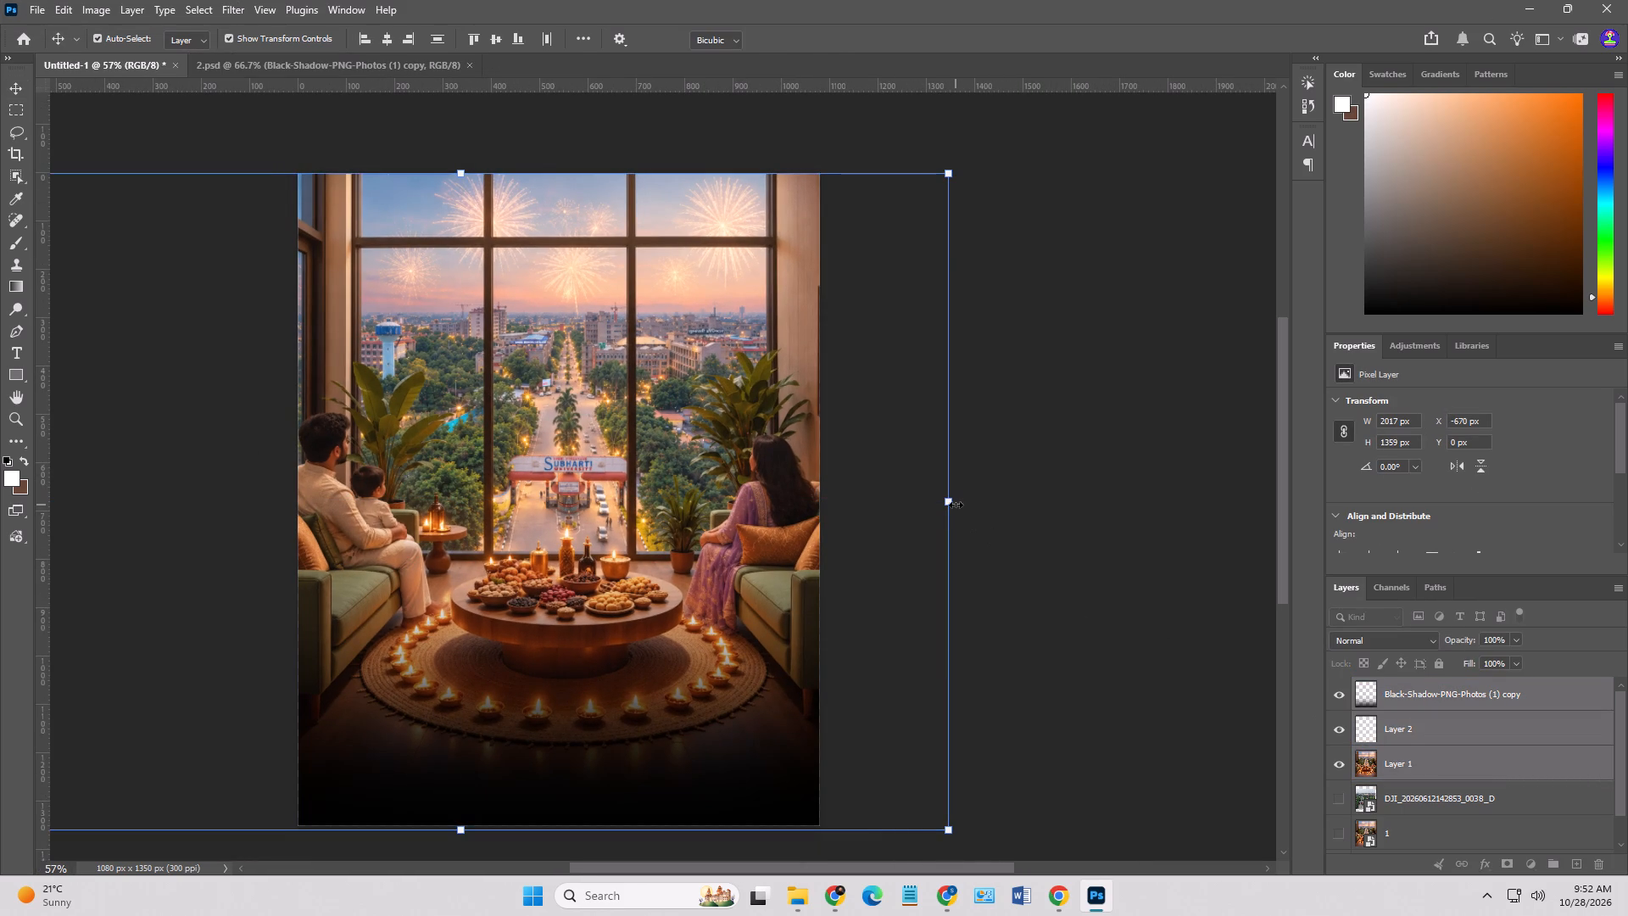
{"action": "key", "text": "Return"}
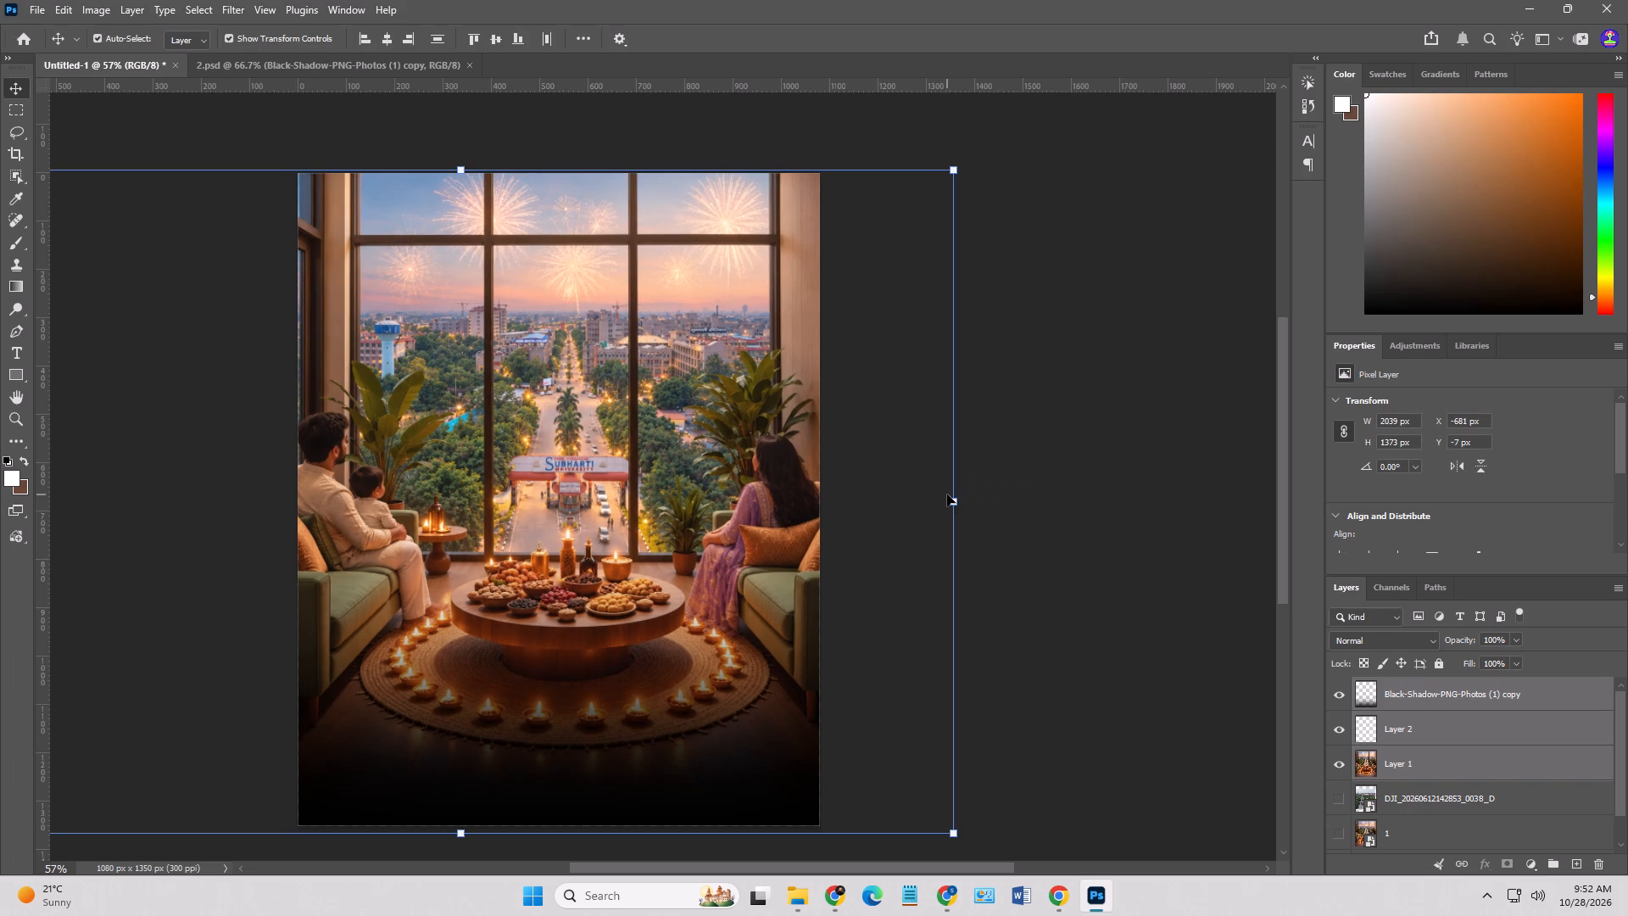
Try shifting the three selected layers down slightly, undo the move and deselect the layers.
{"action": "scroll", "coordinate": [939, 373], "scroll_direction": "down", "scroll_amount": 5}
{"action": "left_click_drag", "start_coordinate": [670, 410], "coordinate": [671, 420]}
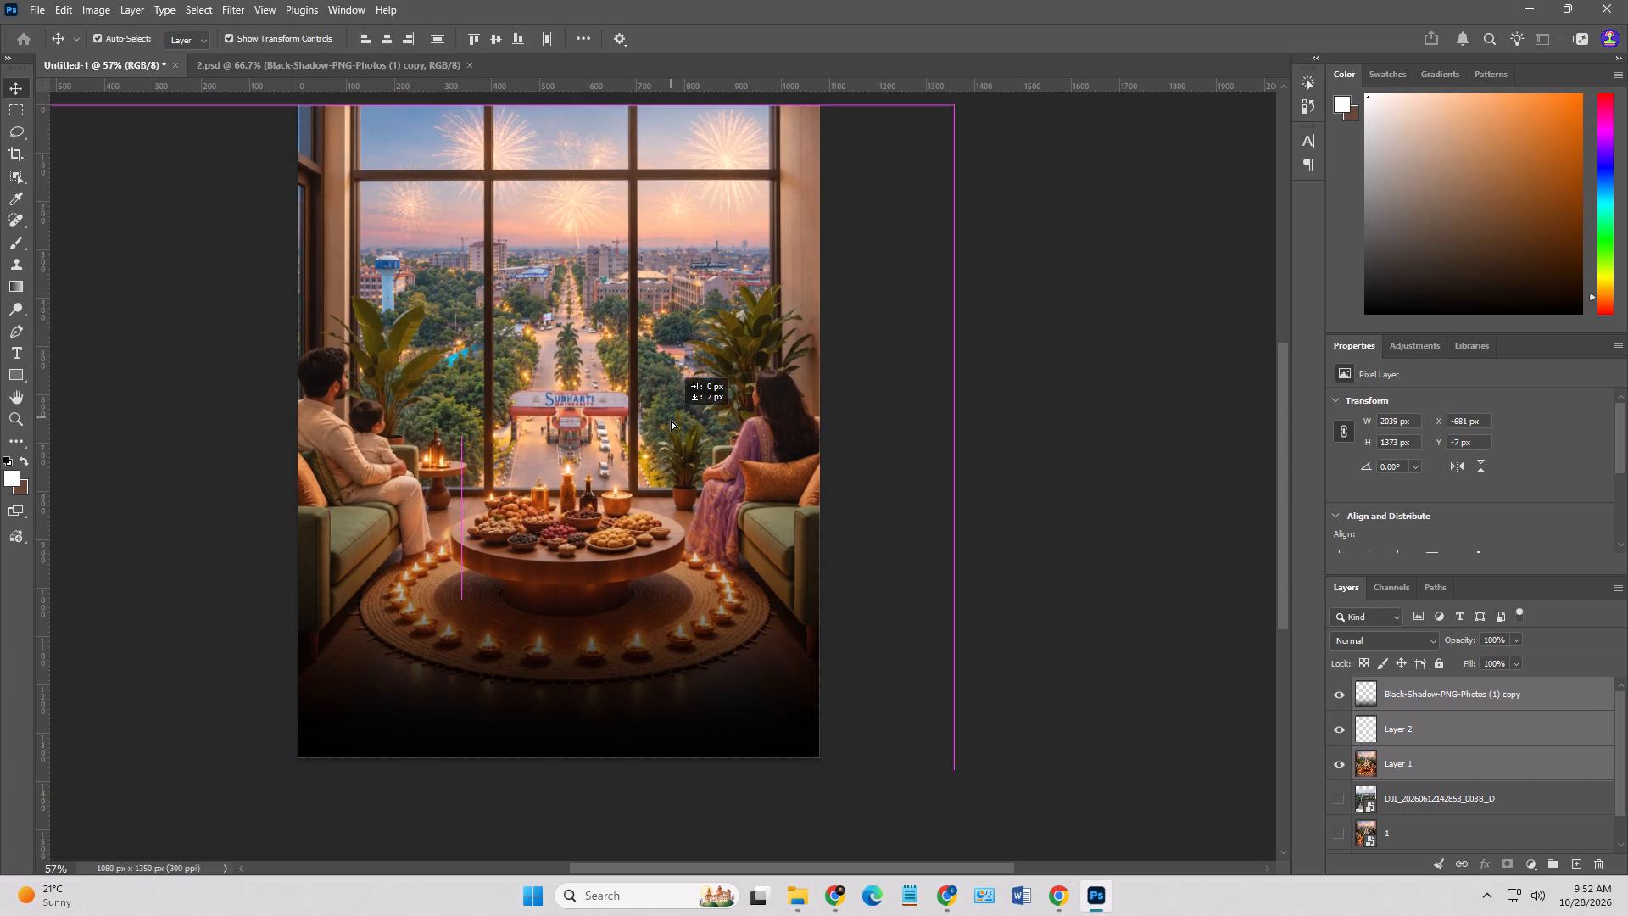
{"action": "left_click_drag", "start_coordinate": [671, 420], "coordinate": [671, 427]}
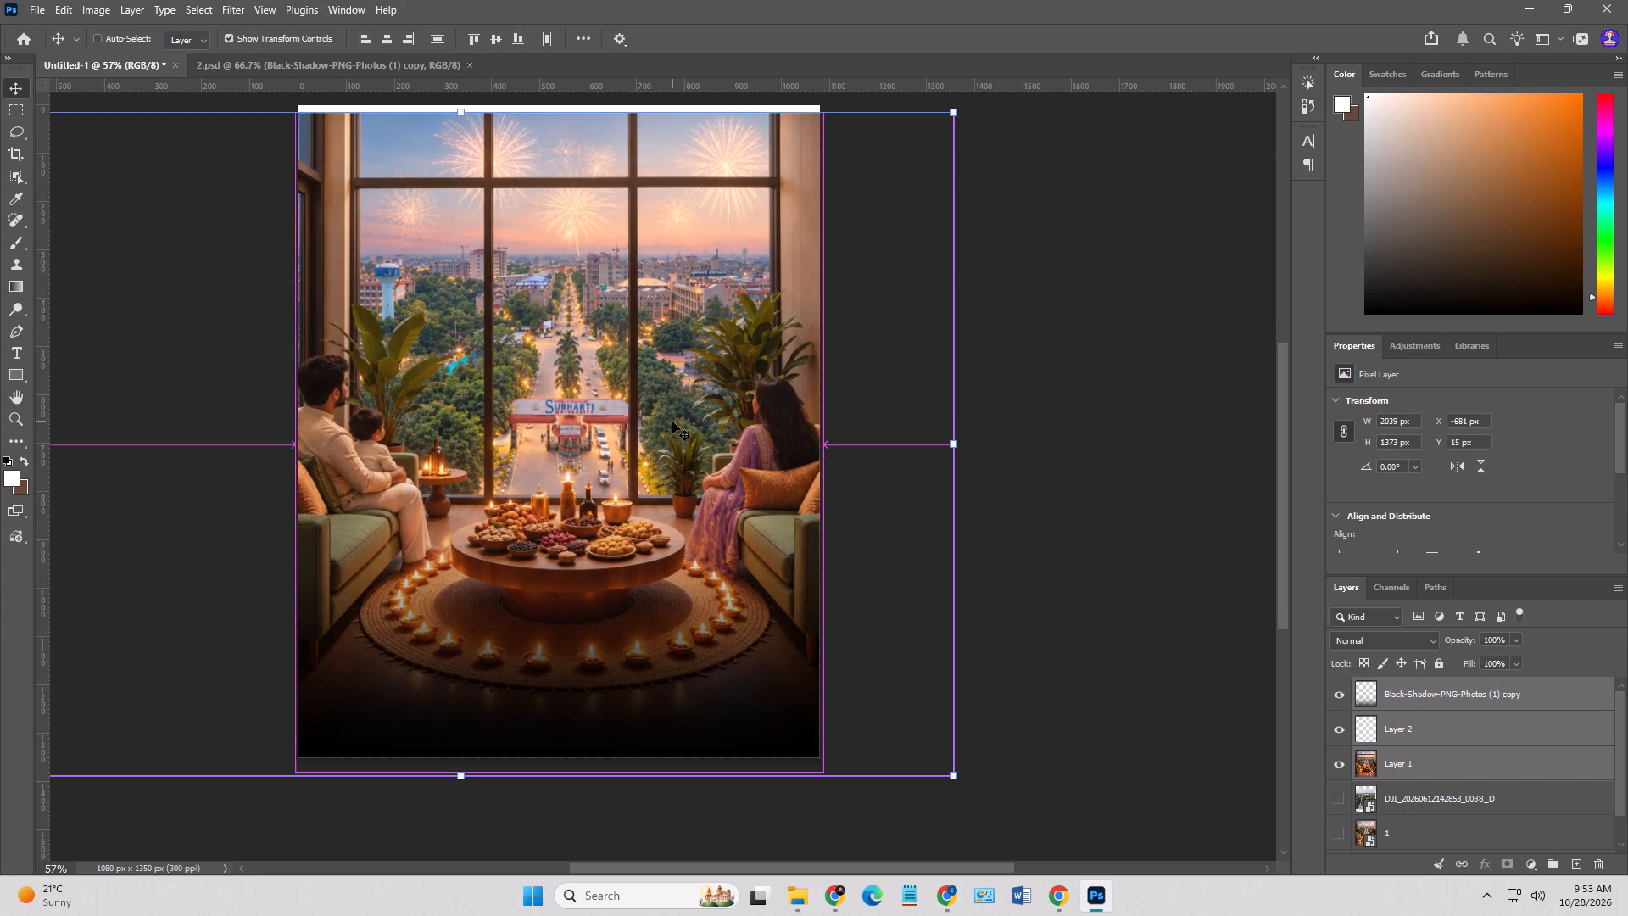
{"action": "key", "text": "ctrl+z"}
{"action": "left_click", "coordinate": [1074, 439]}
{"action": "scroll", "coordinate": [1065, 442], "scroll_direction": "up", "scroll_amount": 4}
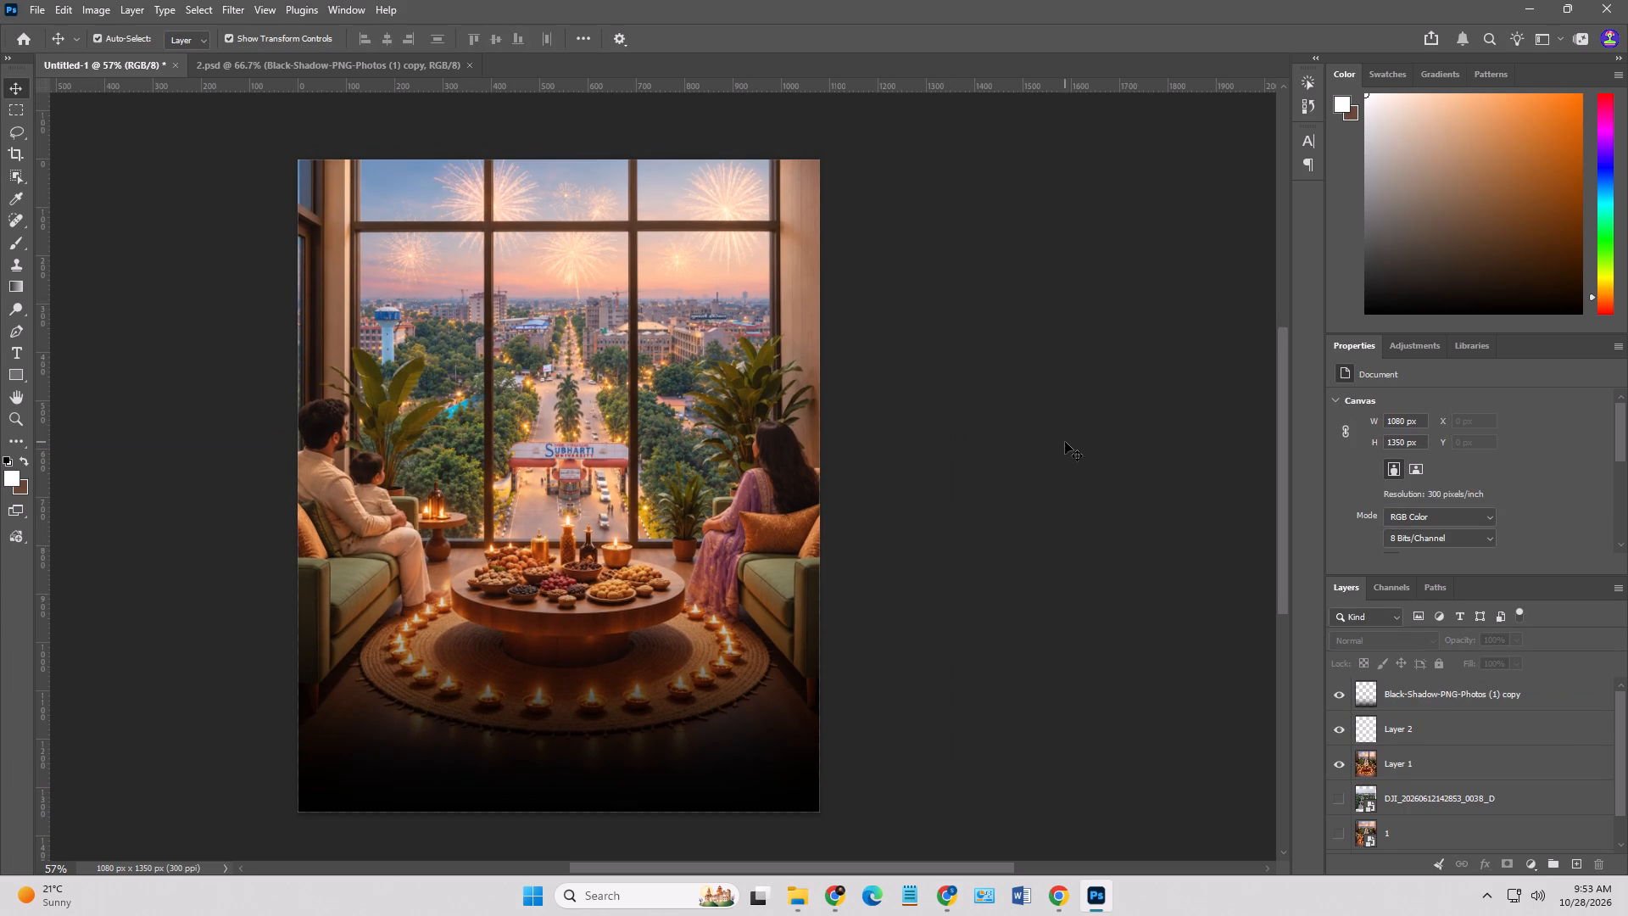
Switch to the Brush tool and add a new empty layer above the black shadow layer.
{"action": "left_click", "coordinate": [7, 245]}
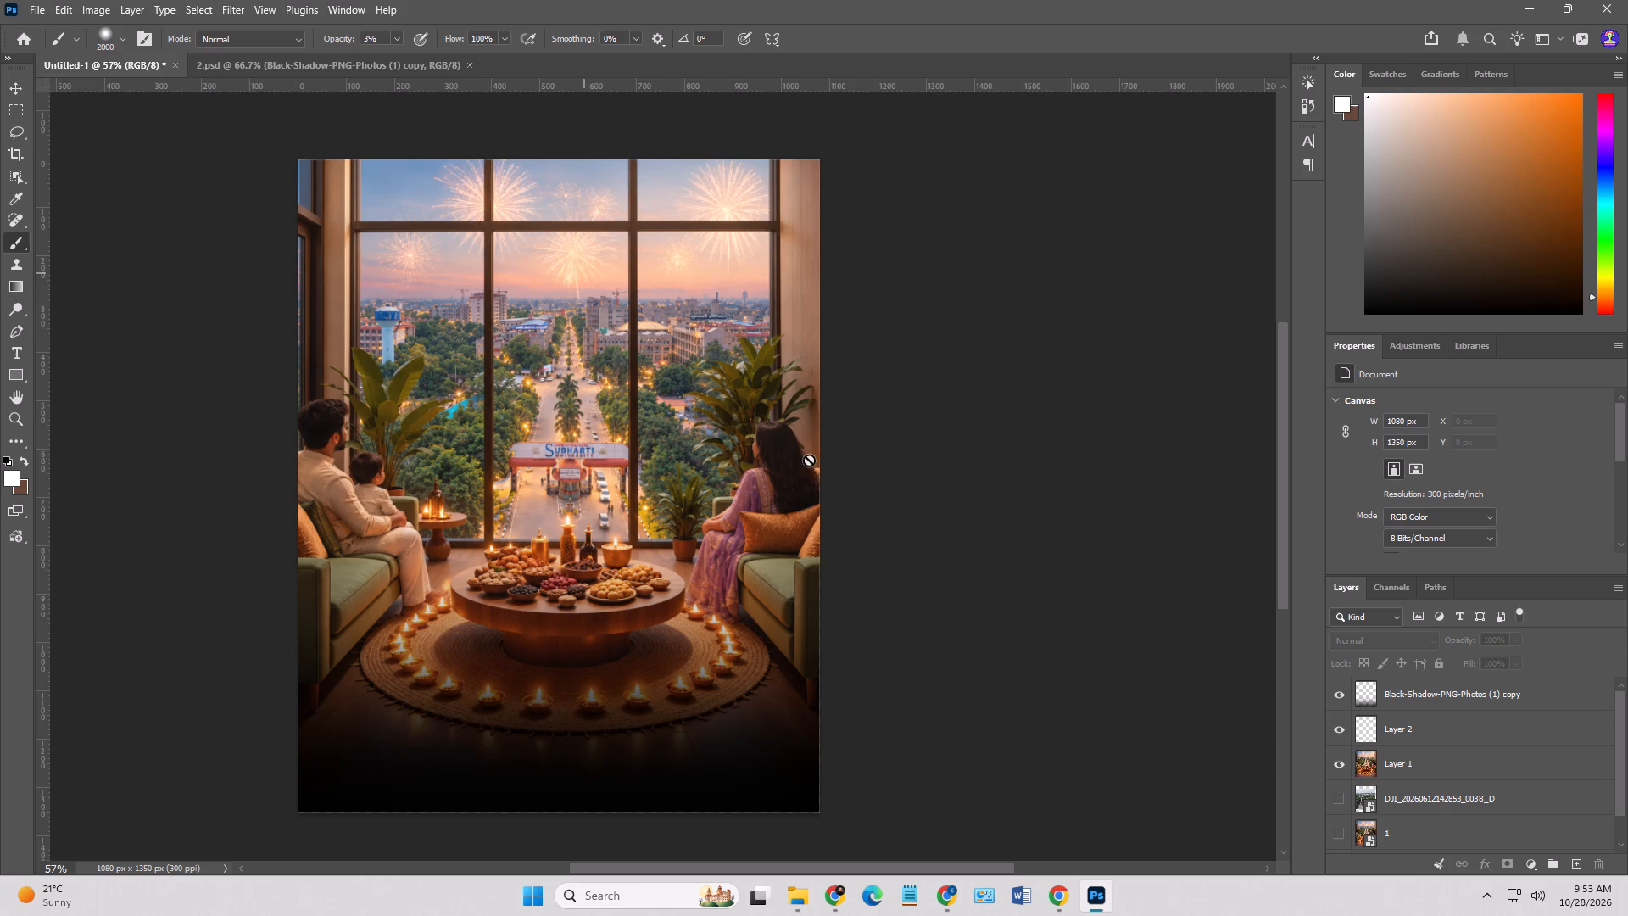
{"action": "left_click", "coordinate": [1419, 699]}
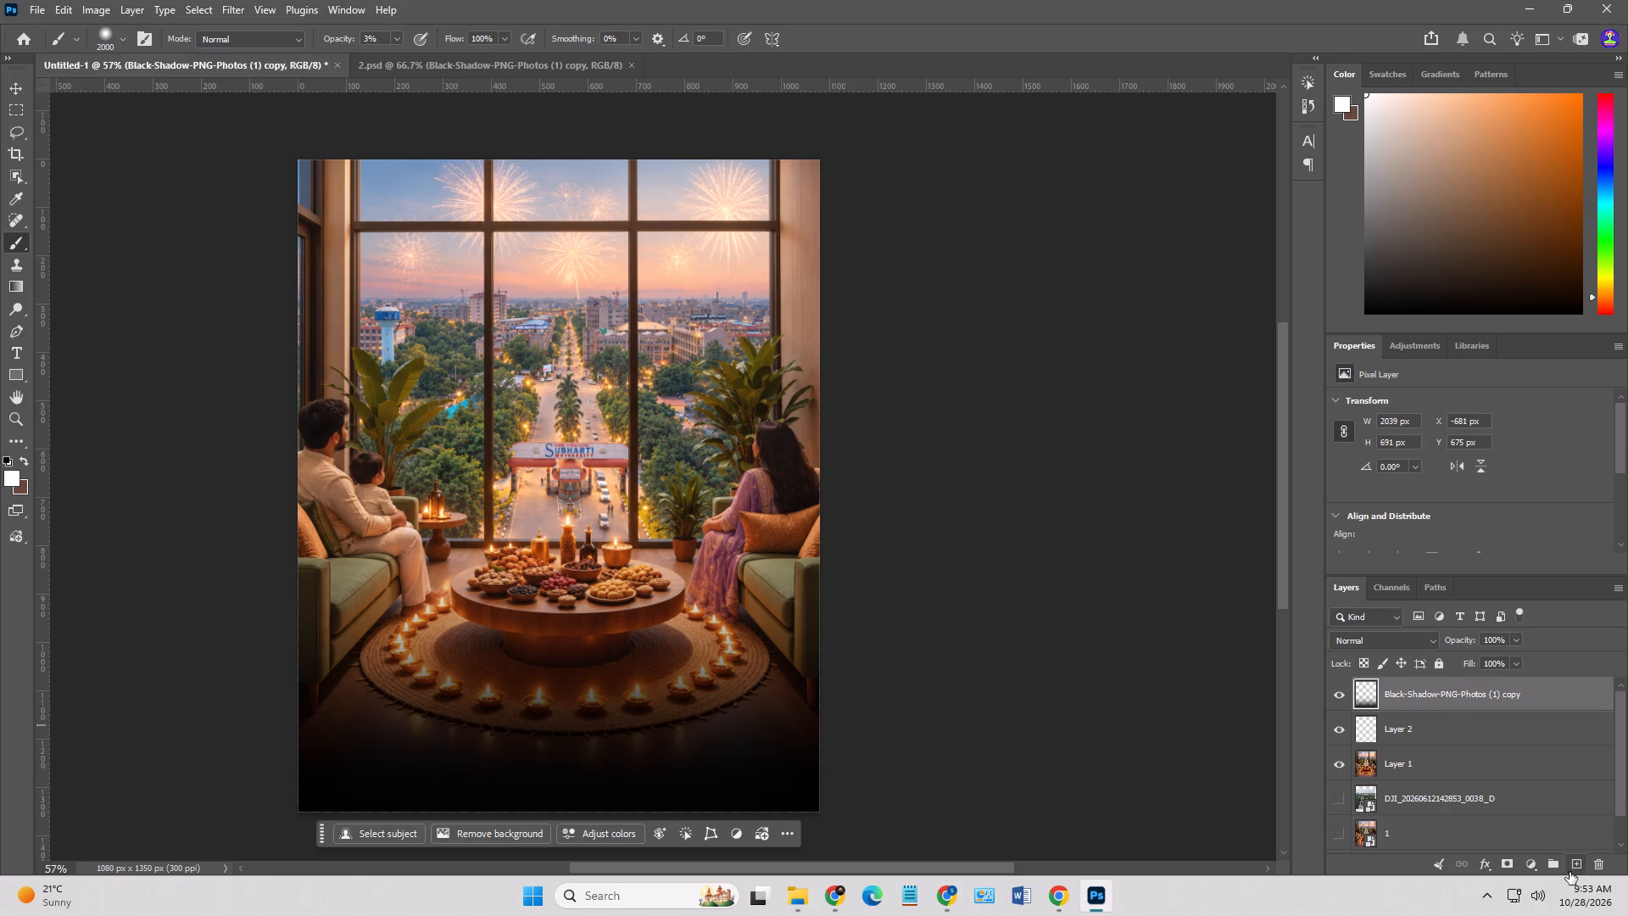
{"action": "left_click", "coordinate": [1583, 868]}
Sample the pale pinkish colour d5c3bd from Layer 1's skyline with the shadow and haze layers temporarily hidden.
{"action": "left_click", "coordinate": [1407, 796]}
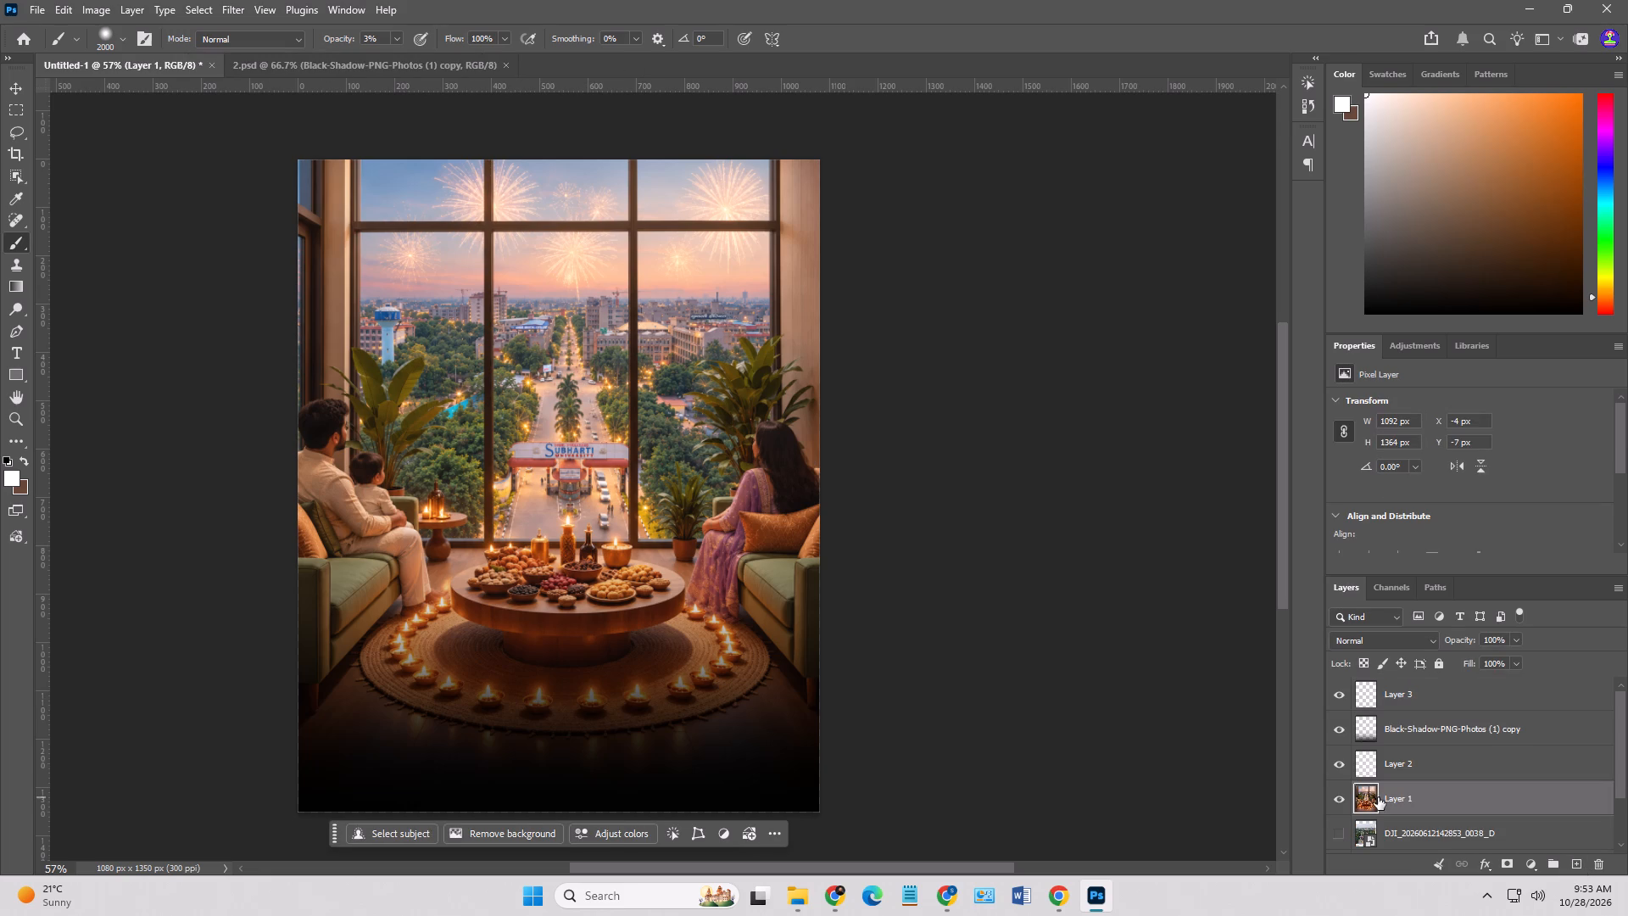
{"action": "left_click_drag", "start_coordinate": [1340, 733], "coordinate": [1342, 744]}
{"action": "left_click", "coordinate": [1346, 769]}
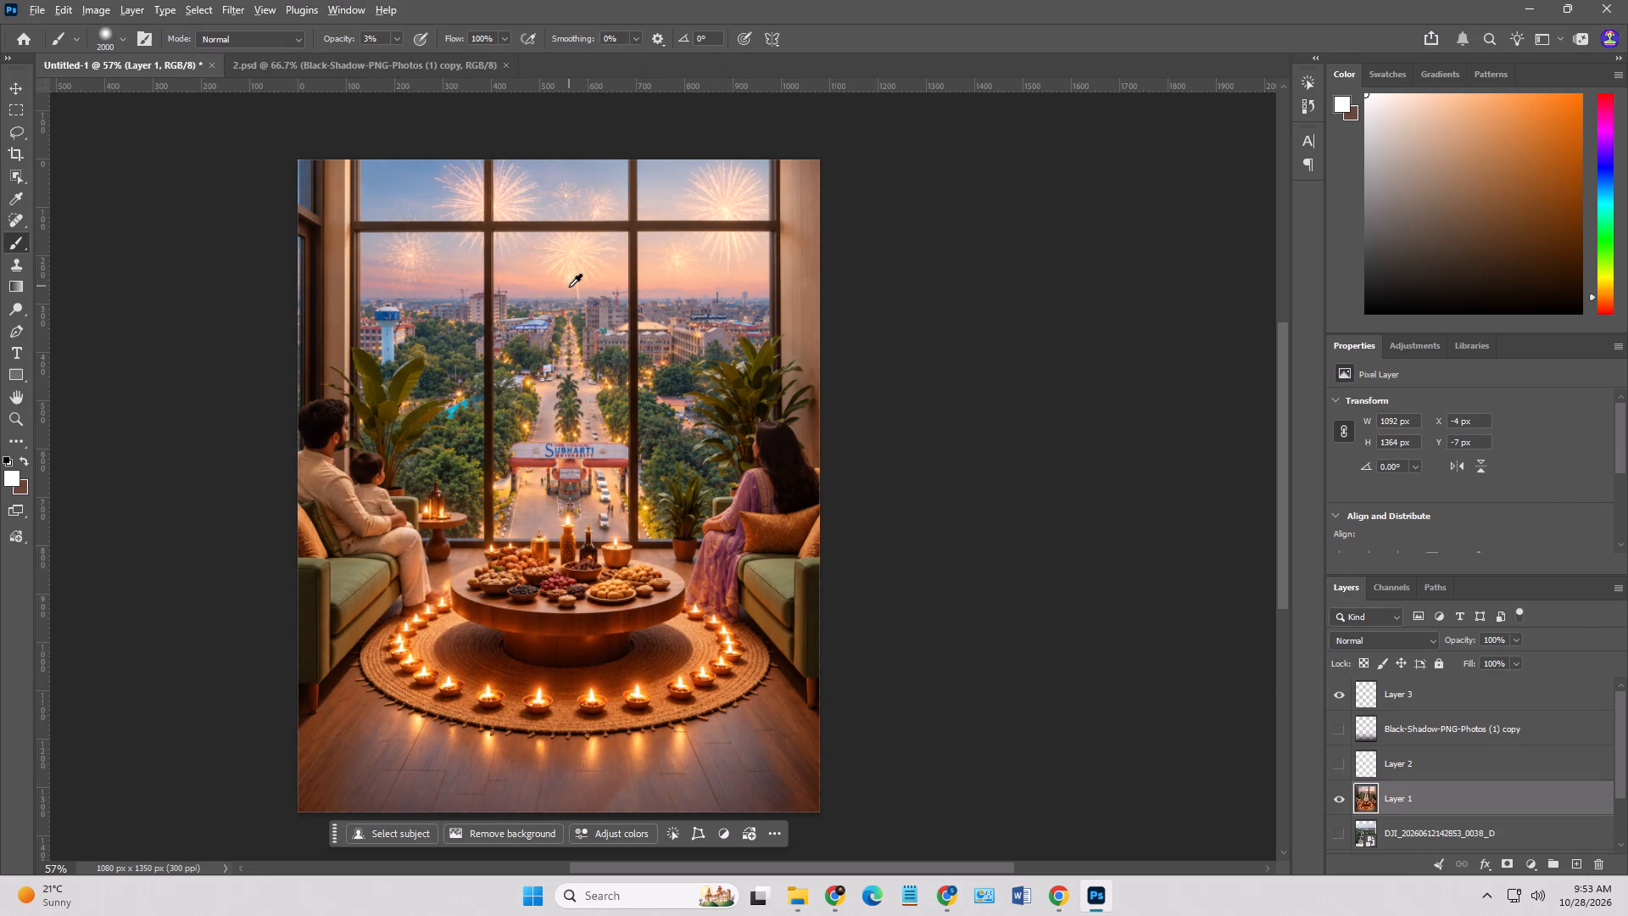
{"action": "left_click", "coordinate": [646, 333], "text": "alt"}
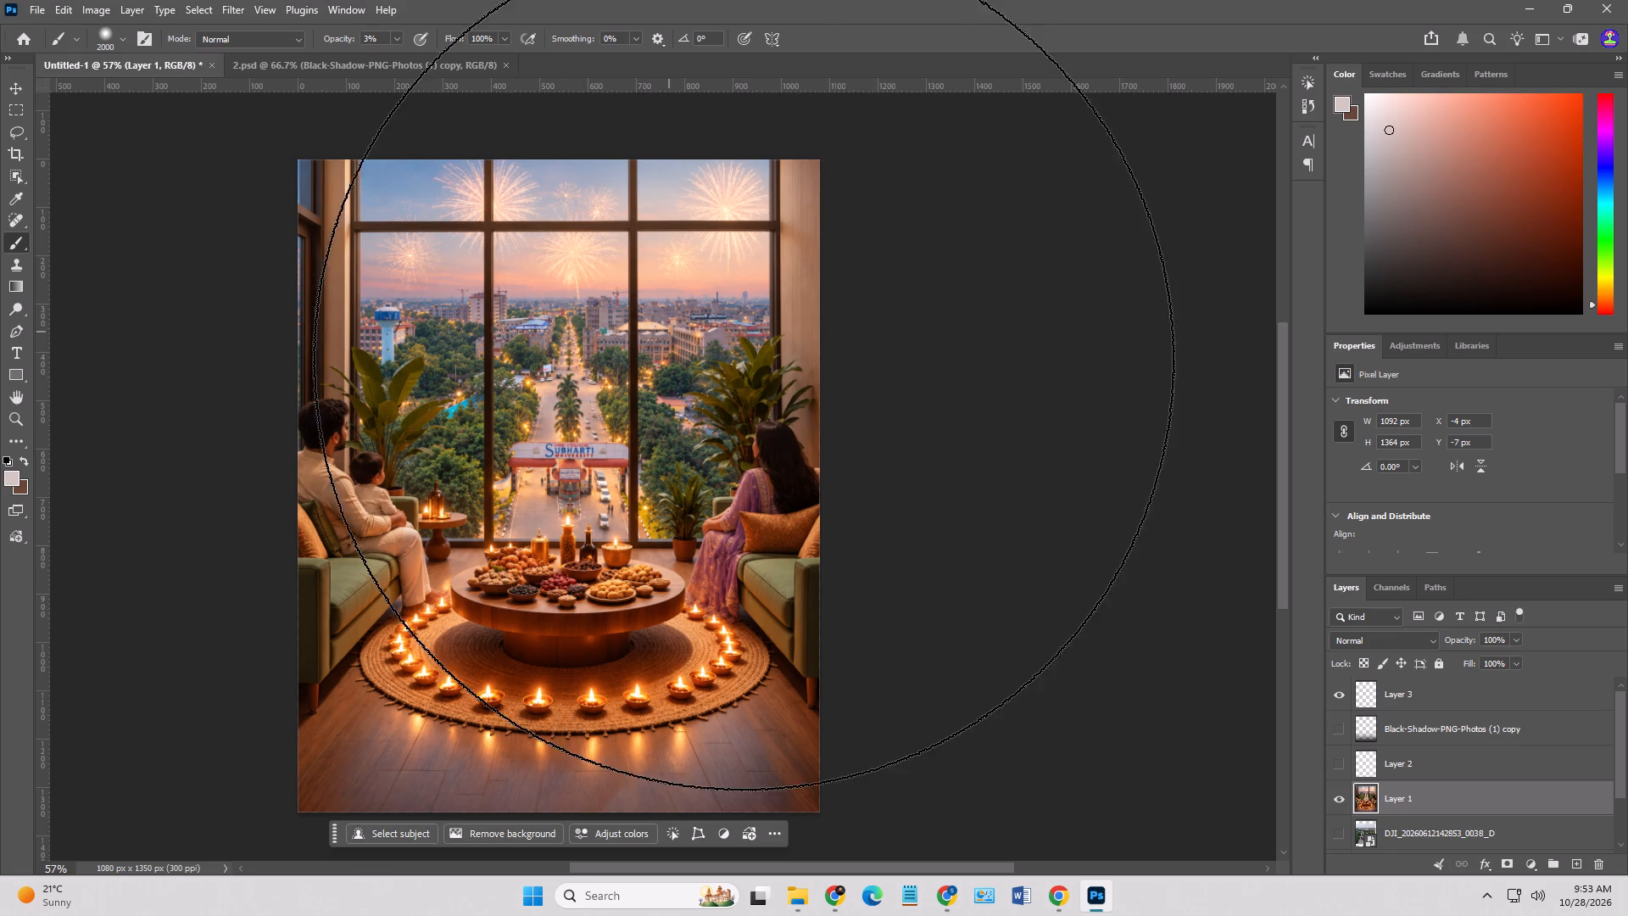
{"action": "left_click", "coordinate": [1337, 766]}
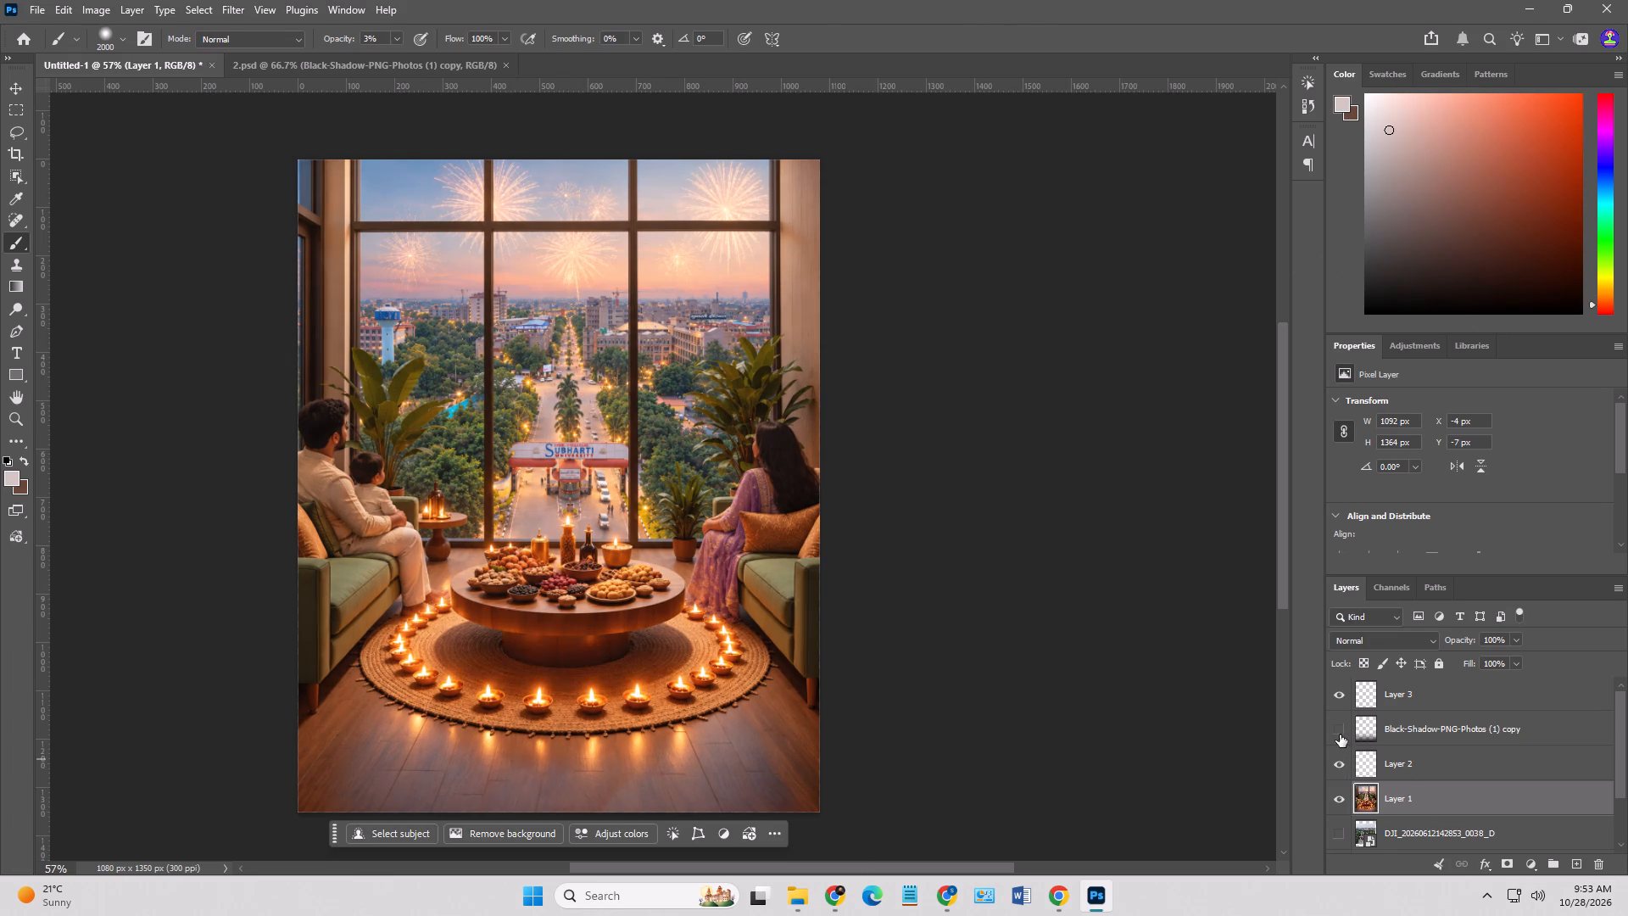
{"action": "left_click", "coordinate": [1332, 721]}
Reduce the brush size to 300 px.
{"action": "key", "text": "bracketleft"}
{"action": "key", "text": "bracketleft"}
{"action": "key", "text": "bracketleft"}
{"action": "key", "text": "bracketleft"}
{"action": "key", "text": "bracketleft"}
{"action": "key", "text": "bracketleft"}
{"action": "key", "text": "bracketleft"}
{"action": "key", "text": "bracketleft"}
{"action": "key", "text": "bracketleft"}
{"action": "key", "text": "bracketleft"}
{"action": "key", "text": "bracketleft"}
{"action": "key", "text": "bracketleft"}
{"action": "key", "text": "bracketleft"}
{"action": "key", "text": "bracketleft"}
{"action": "key", "text": "bracketleft"}
{"action": "key", "text": "bracketleft"}
{"action": "key", "text": "bracketleft"}
{"action": "key", "text": "bracketleft"}
{"action": "key", "text": "bracketleft"}
{"action": "key", "text": "bracketleft"}
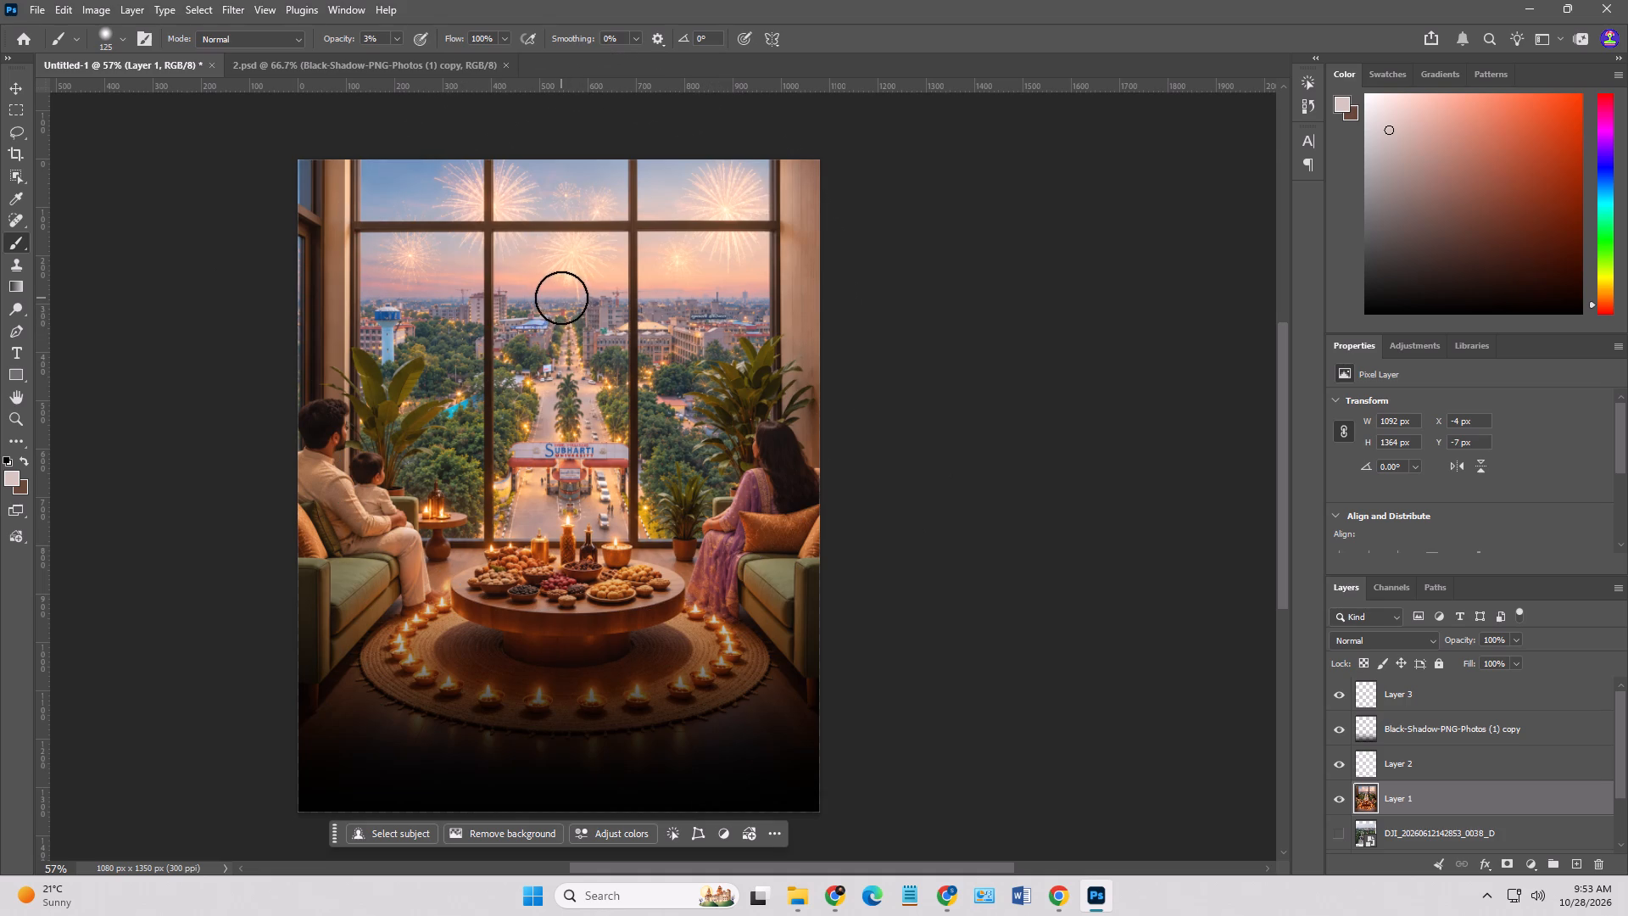
{"action": "key", "text": "bracketright"}
{"action": "key", "text": "bracketright"}
{"action": "key", "text": "bracketright"}
{"action": "type", "text": "]]"}
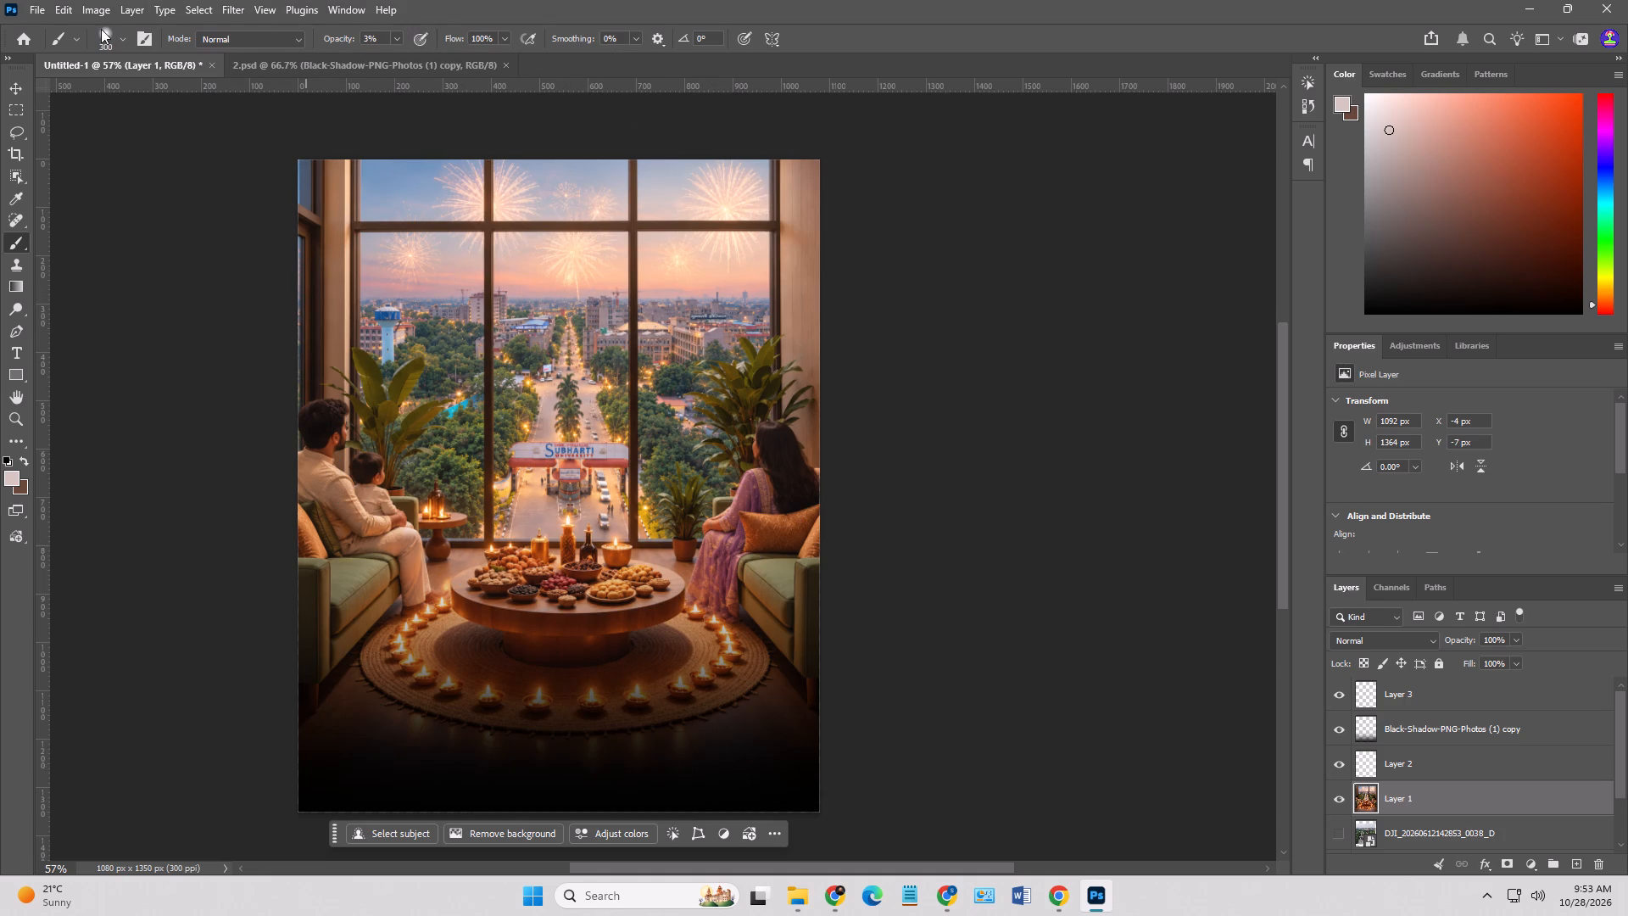
Flatten the brush tip into a wide ellipse angled at 7° and enlarge it to 600 px.
{"action": "left_click", "coordinate": [99, 31]}
{"action": "left_click_drag", "start_coordinate": [49, 115], "coordinate": [46, 113]}
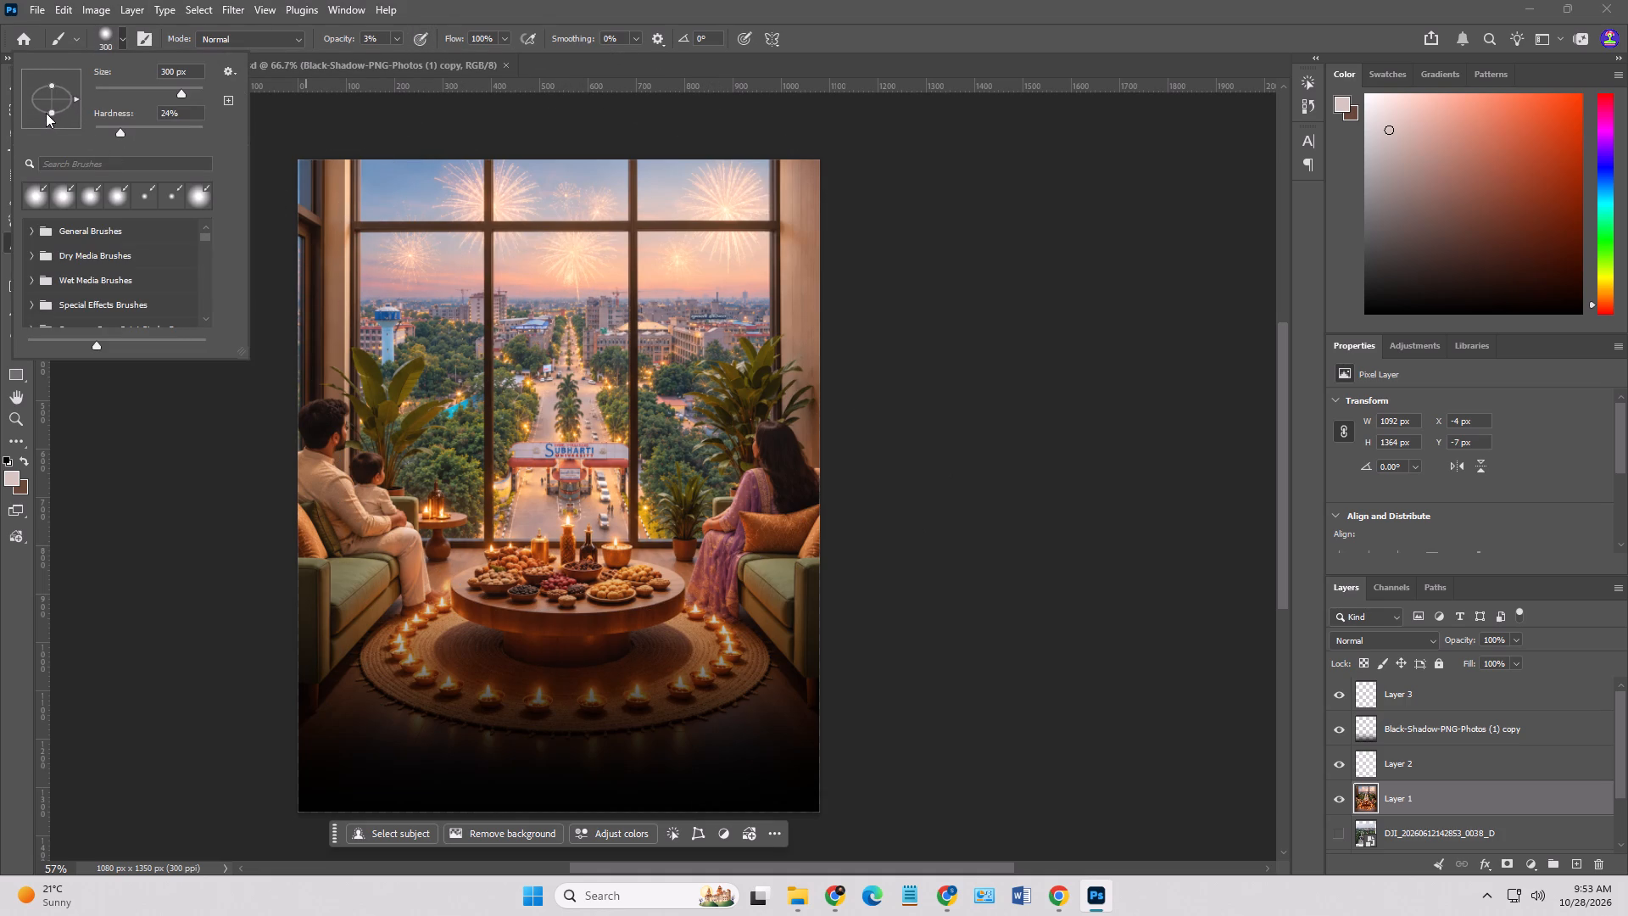
{"action": "left_click_drag", "start_coordinate": [46, 113], "coordinate": [46, 107]}
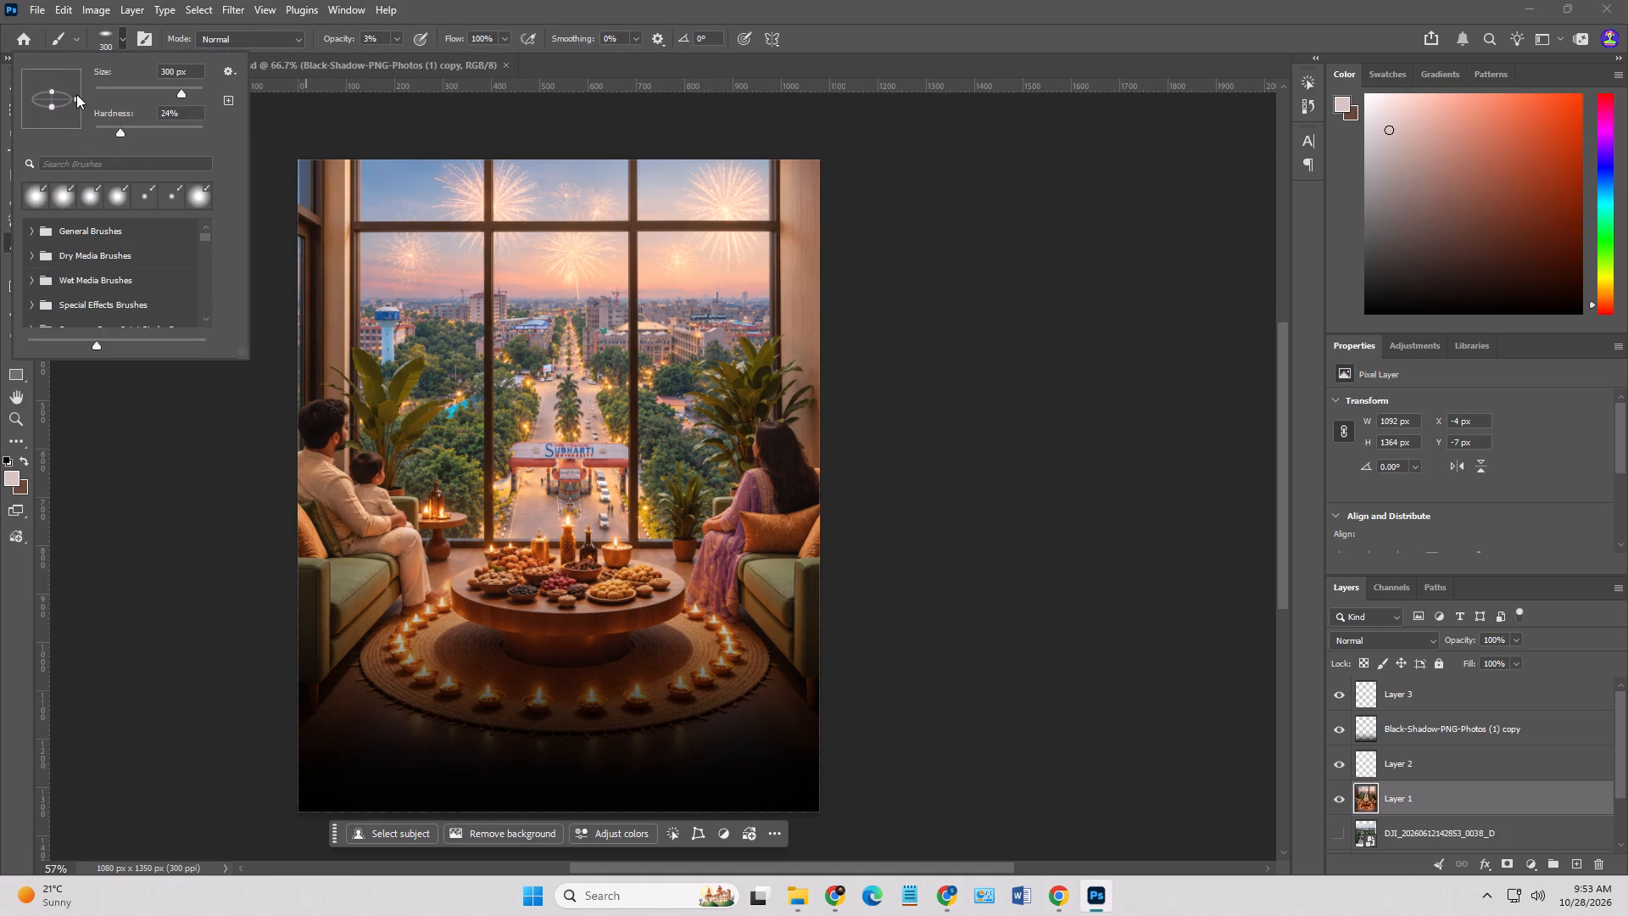
{"action": "left_click", "coordinate": [72, 98]}
{"action": "left_click", "coordinate": [1312, 577]}
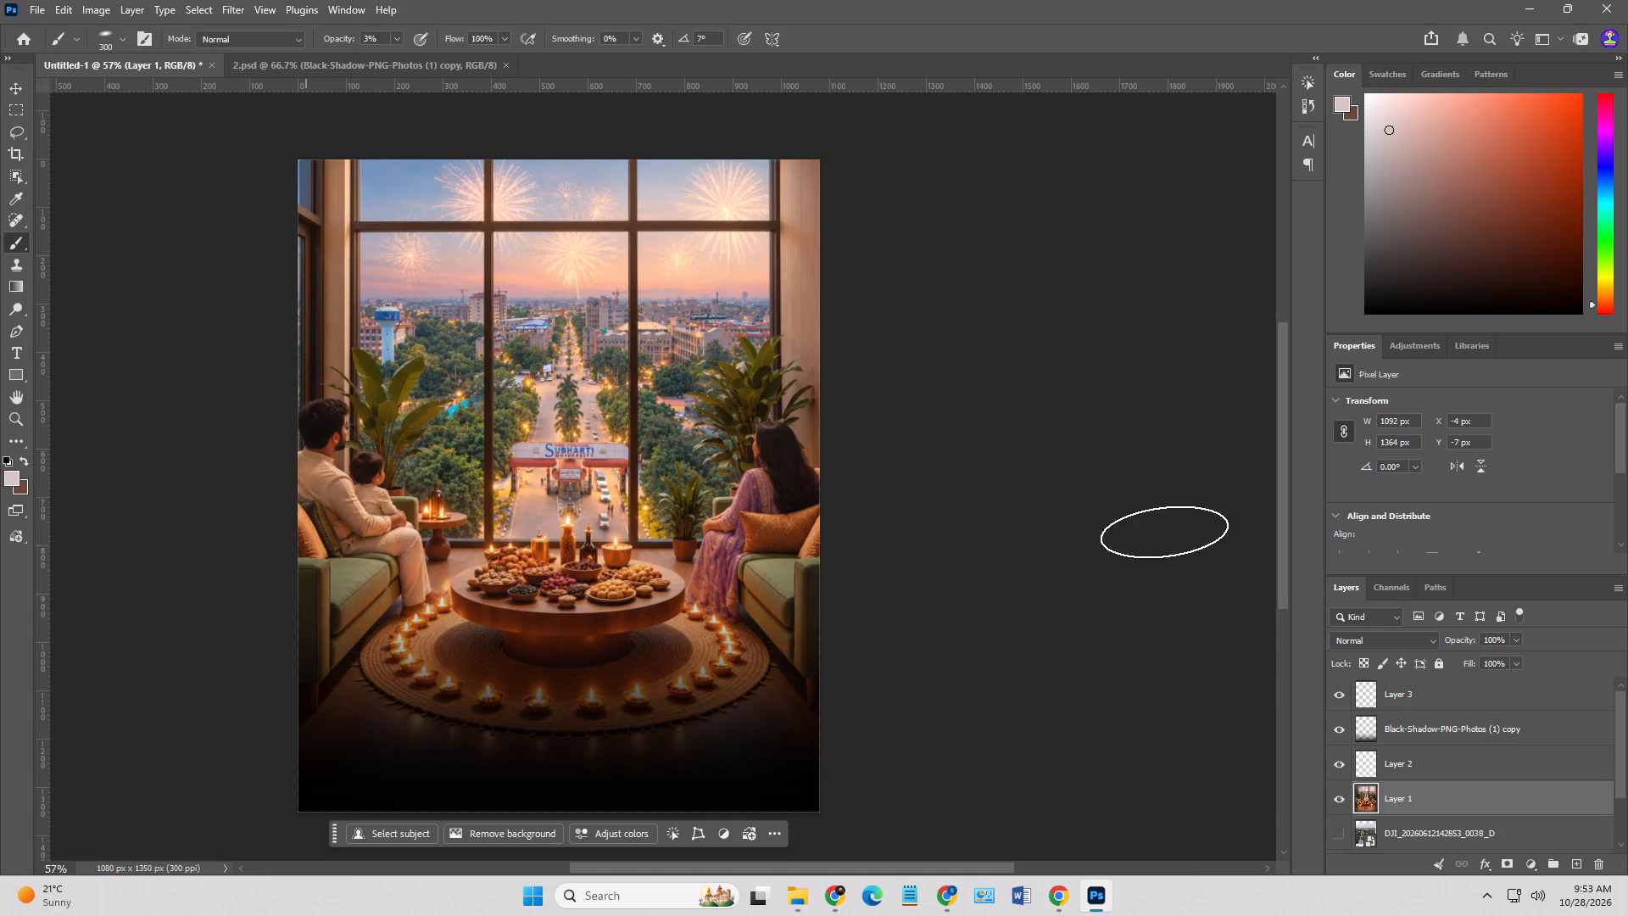
{"action": "key", "text": "bracketright"}
{"action": "key", "text": "bracketright"}
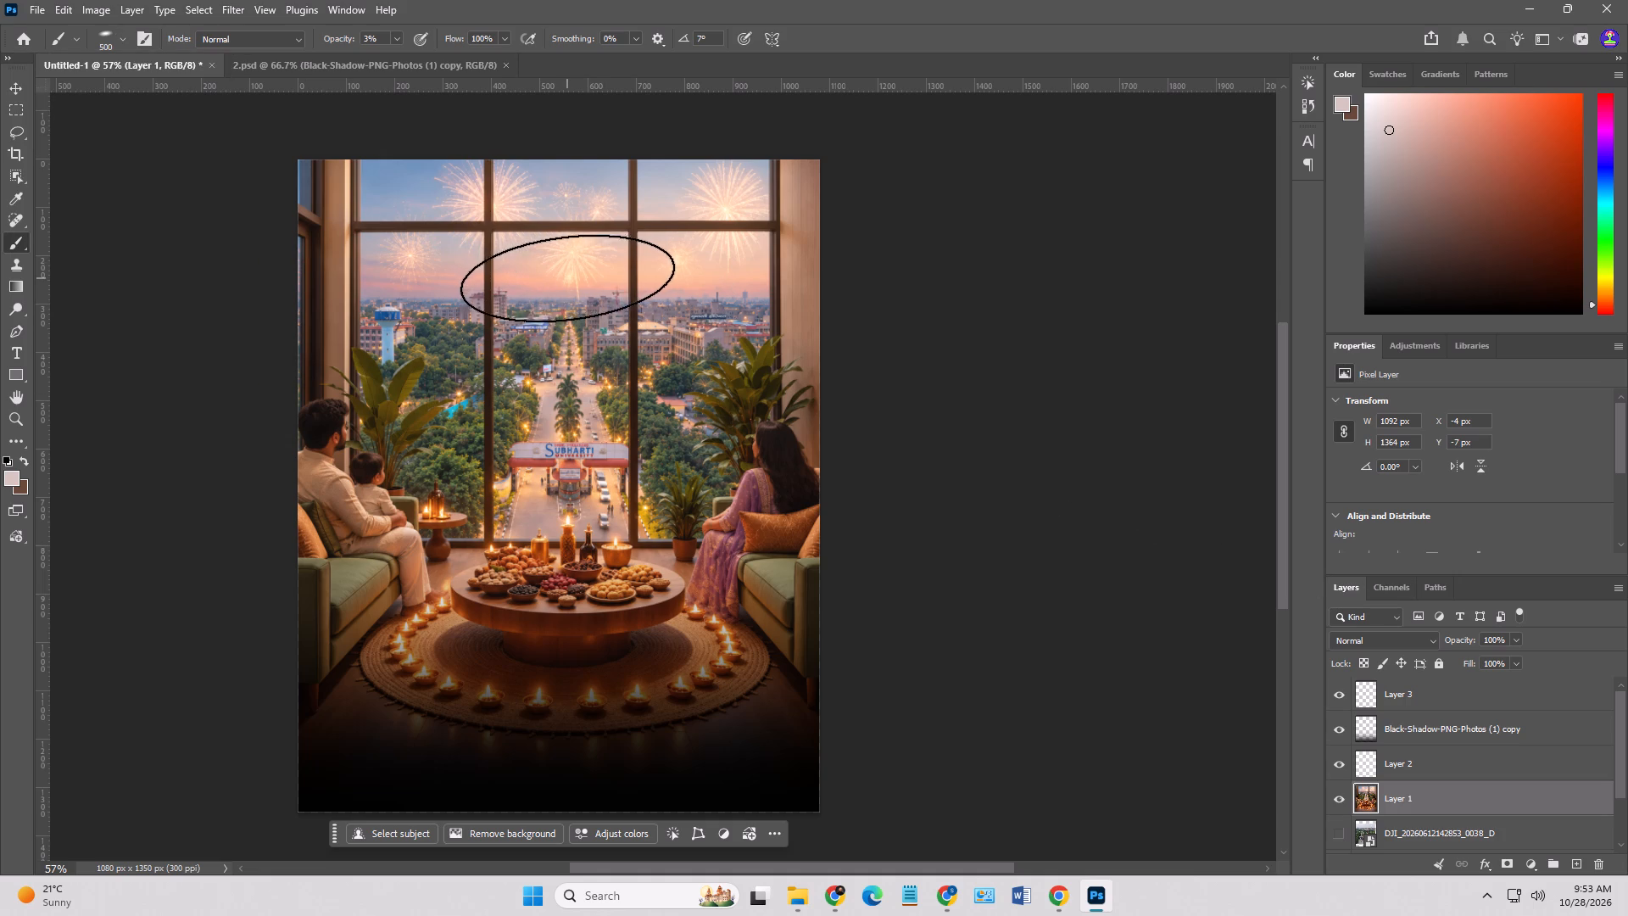
{"action": "key", "text": "bracketright"}
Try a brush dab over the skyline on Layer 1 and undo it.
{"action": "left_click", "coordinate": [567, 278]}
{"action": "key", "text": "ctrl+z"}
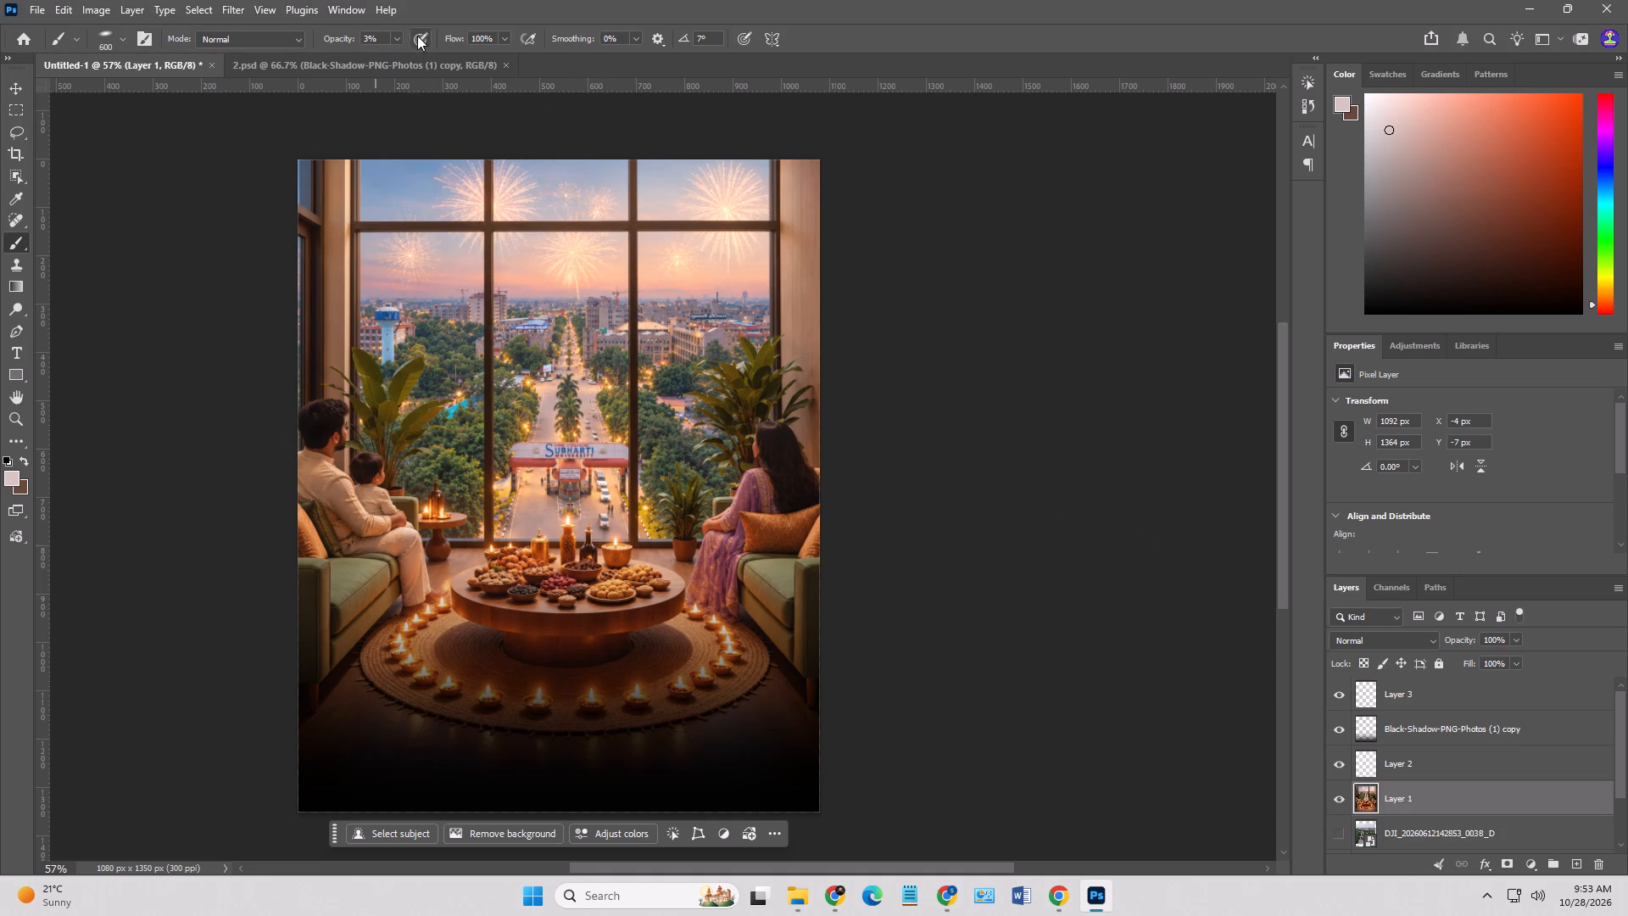
Compare the poster with the Layer 2 haze hidden and shown.
{"action": "left_click", "coordinate": [398, 37]}
{"action": "left_click", "coordinate": [1460, 766]}
{"action": "left_click", "coordinate": [1338, 768]}
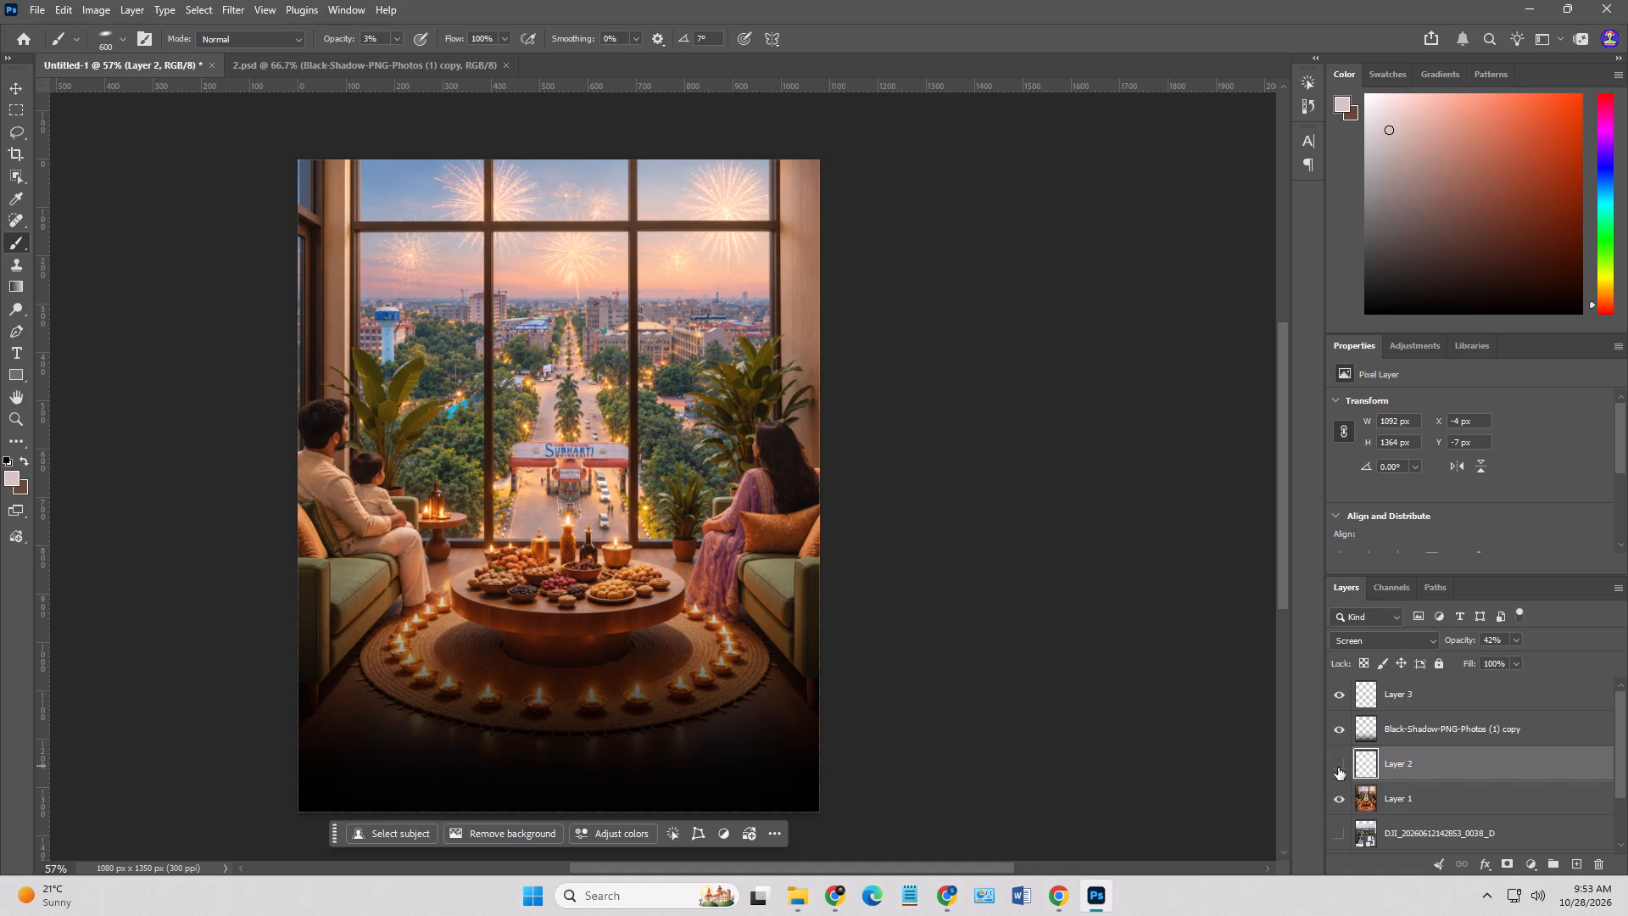
{"action": "left_click", "coordinate": [1338, 768]}
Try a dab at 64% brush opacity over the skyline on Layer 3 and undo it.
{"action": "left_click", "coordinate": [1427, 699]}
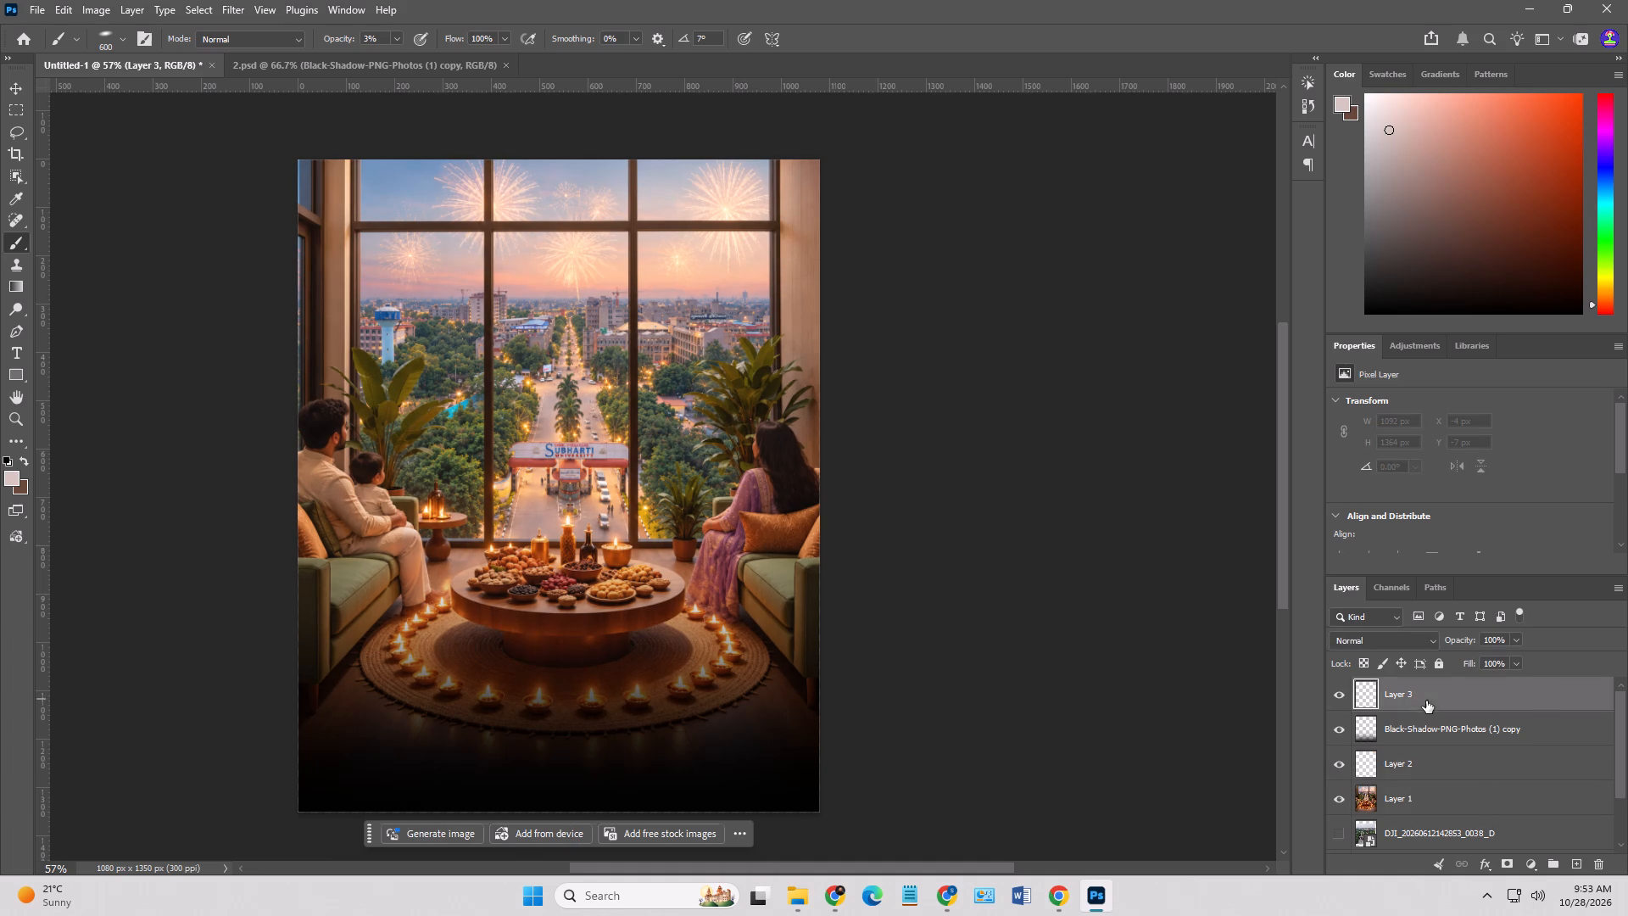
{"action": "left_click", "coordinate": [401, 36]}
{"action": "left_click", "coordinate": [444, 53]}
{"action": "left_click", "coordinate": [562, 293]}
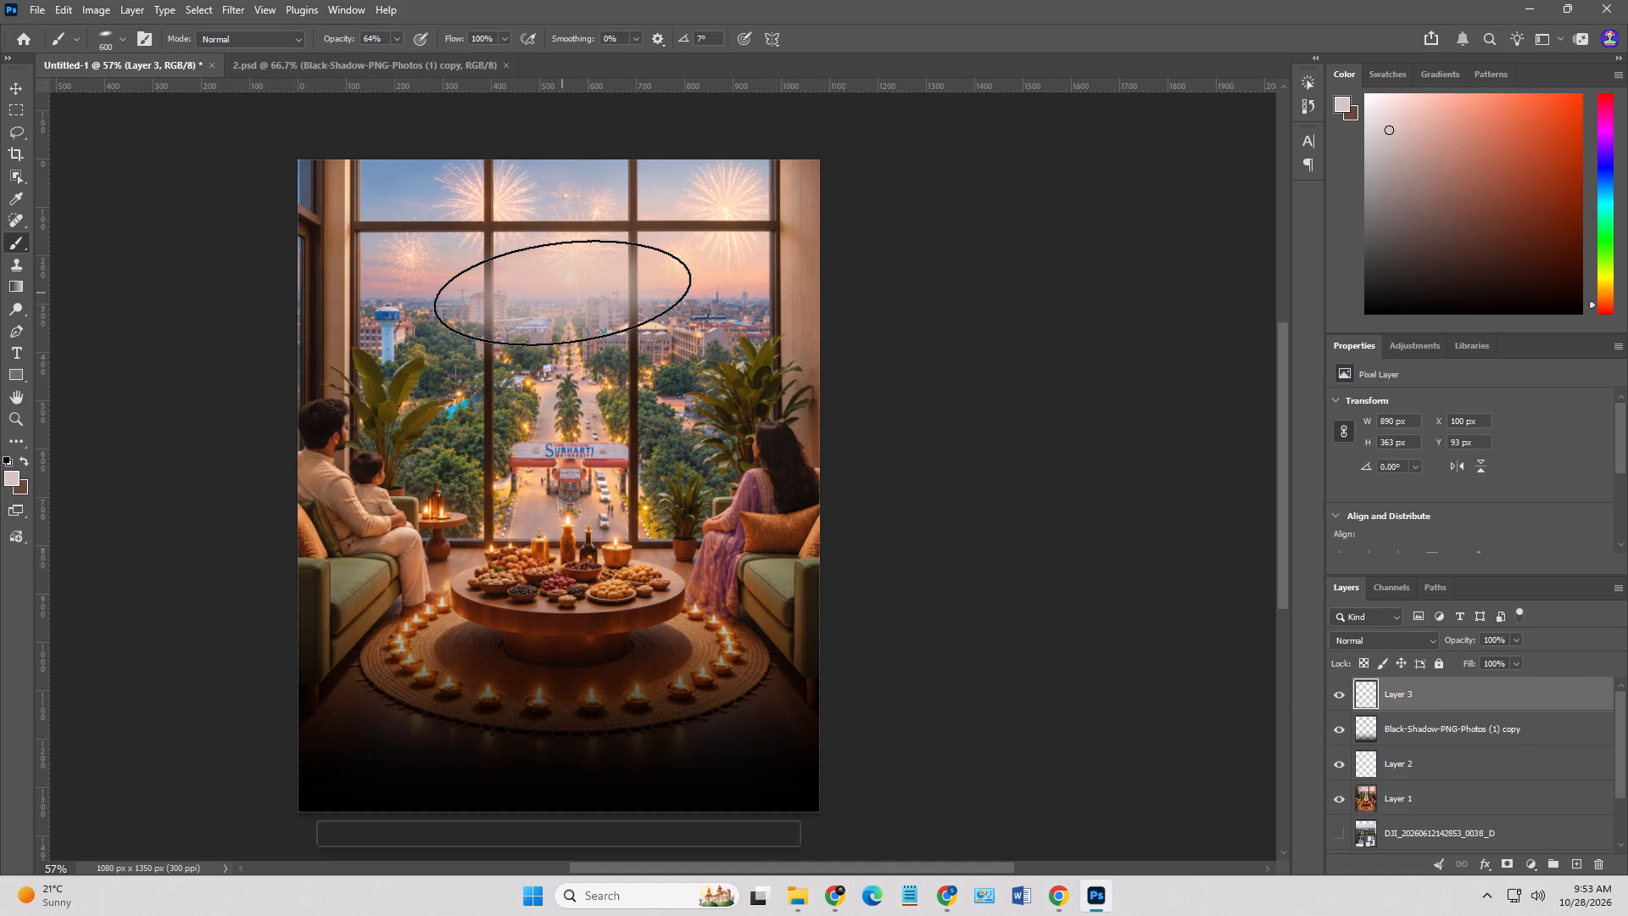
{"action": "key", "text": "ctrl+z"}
Set the brush opacity to 100%.
{"action": "left_click", "coordinate": [399, 37]}
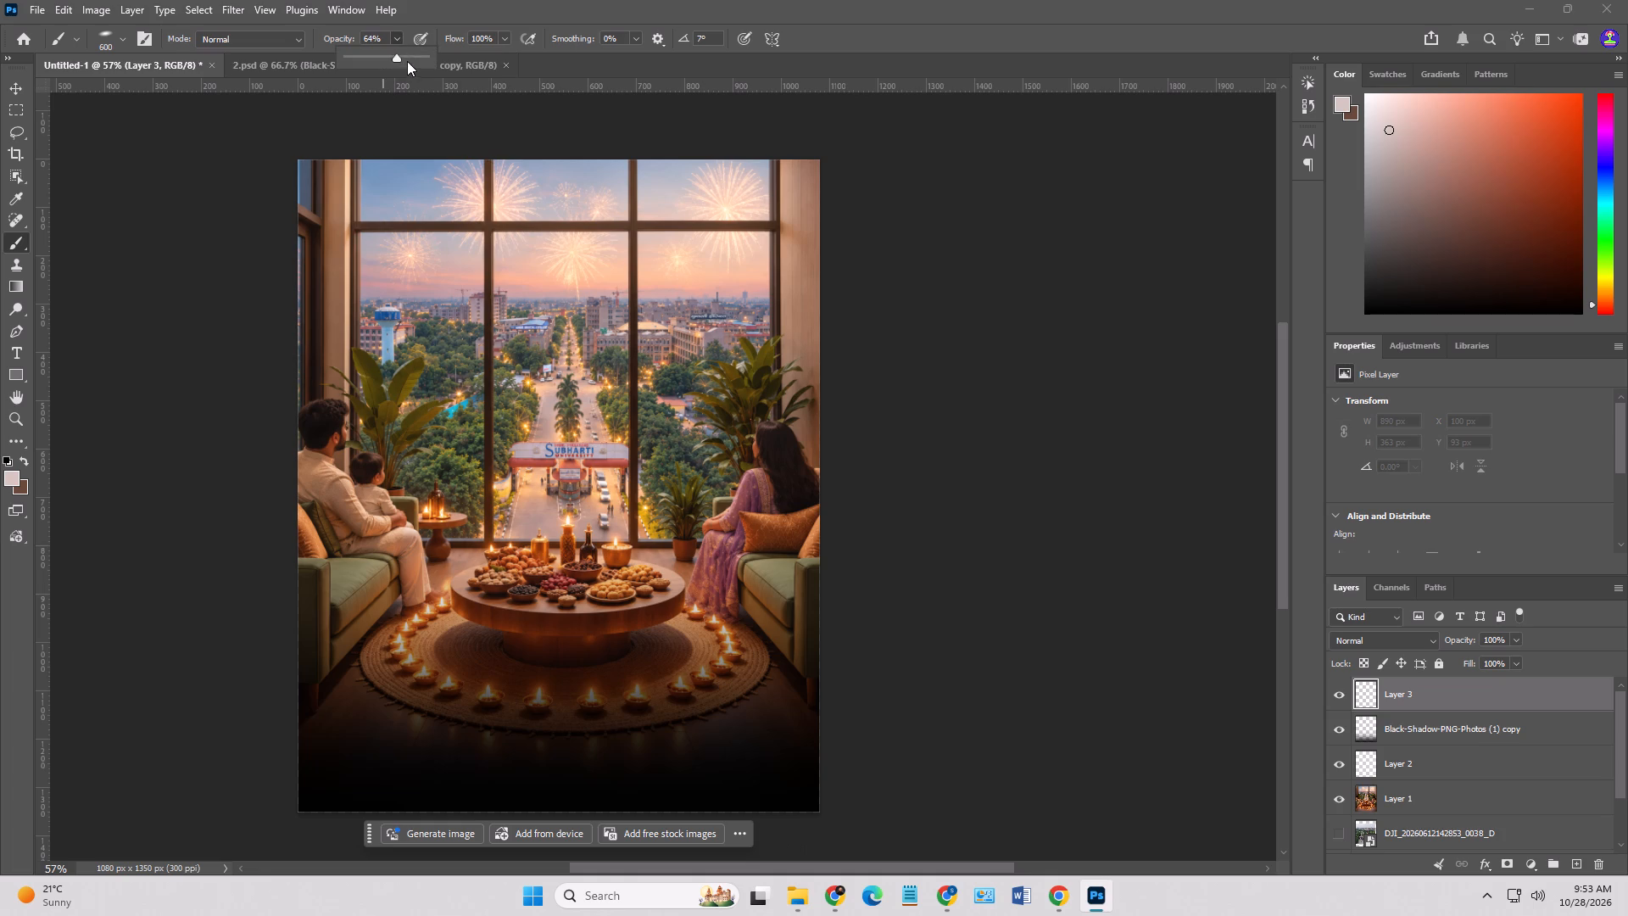
{"action": "left_click_drag", "start_coordinate": [399, 56], "coordinate": [483, 59]}
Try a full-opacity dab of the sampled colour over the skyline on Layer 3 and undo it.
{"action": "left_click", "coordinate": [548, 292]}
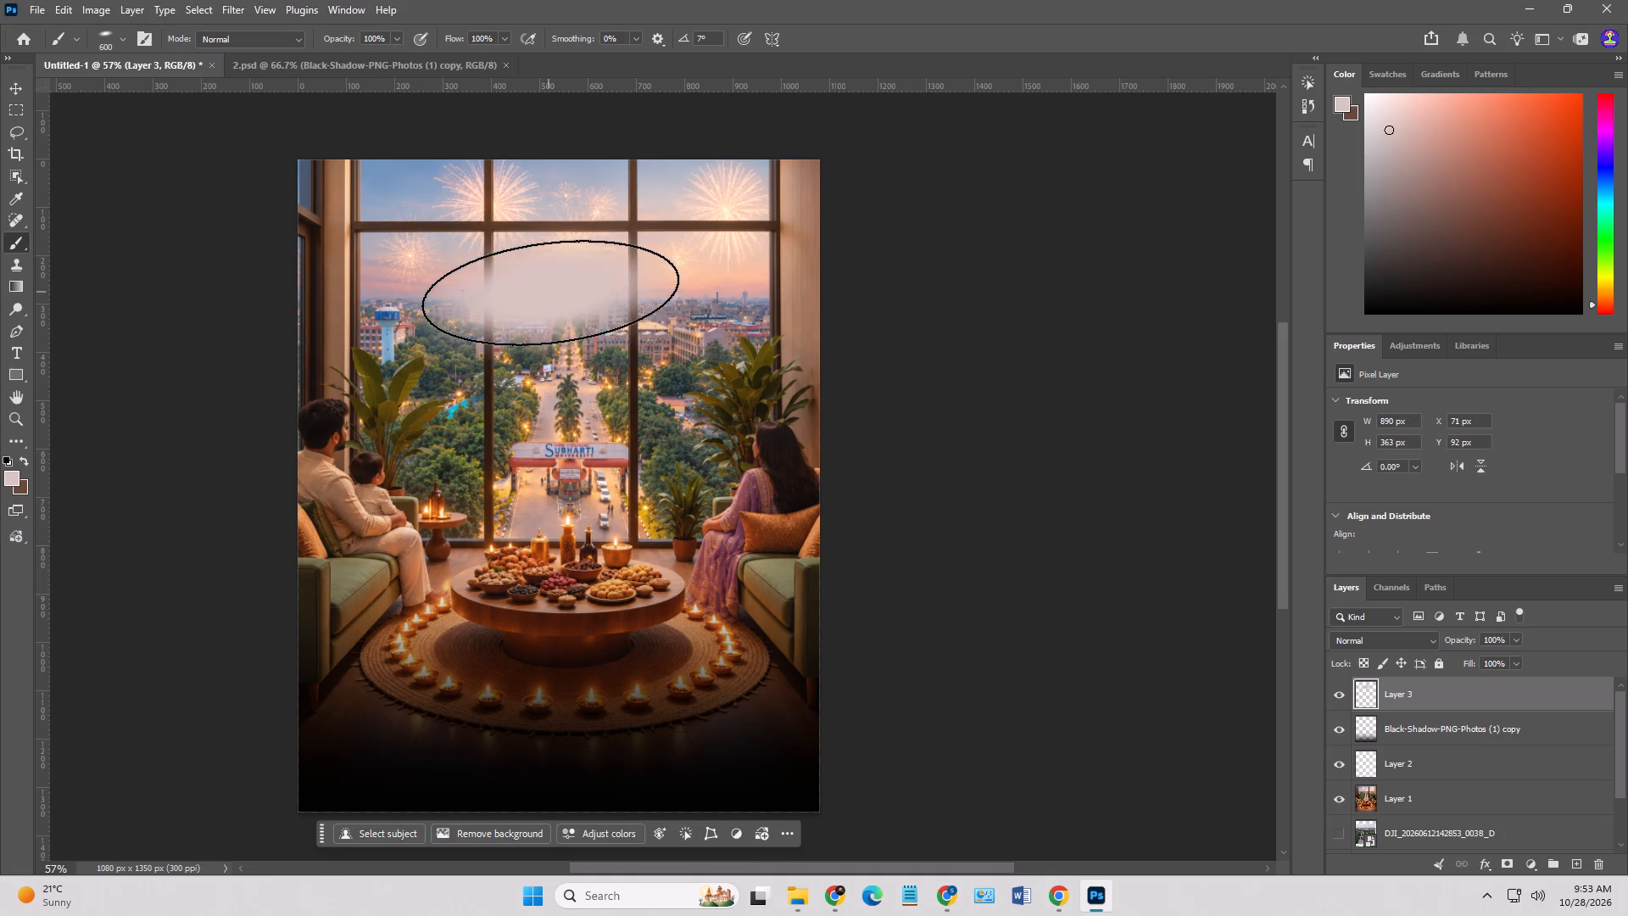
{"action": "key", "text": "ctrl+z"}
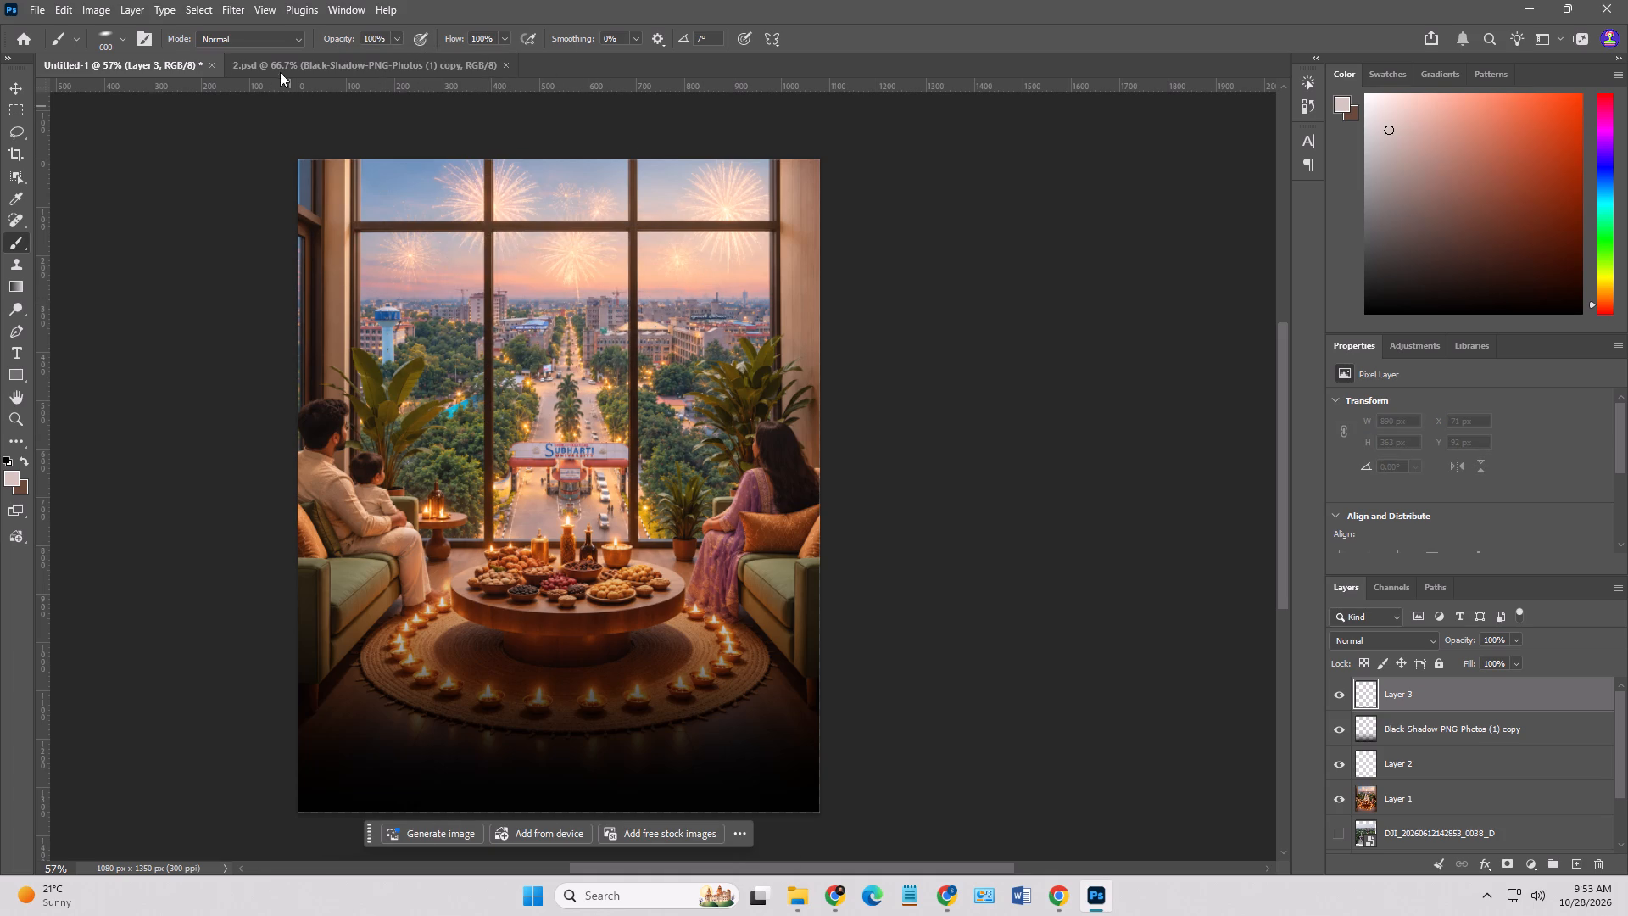
Paint one soft elliptical glow in cream fffae2, about 889 x 363 px, over the central skyline on Layer 3.
{"action": "left_click", "coordinate": [21, 476]}
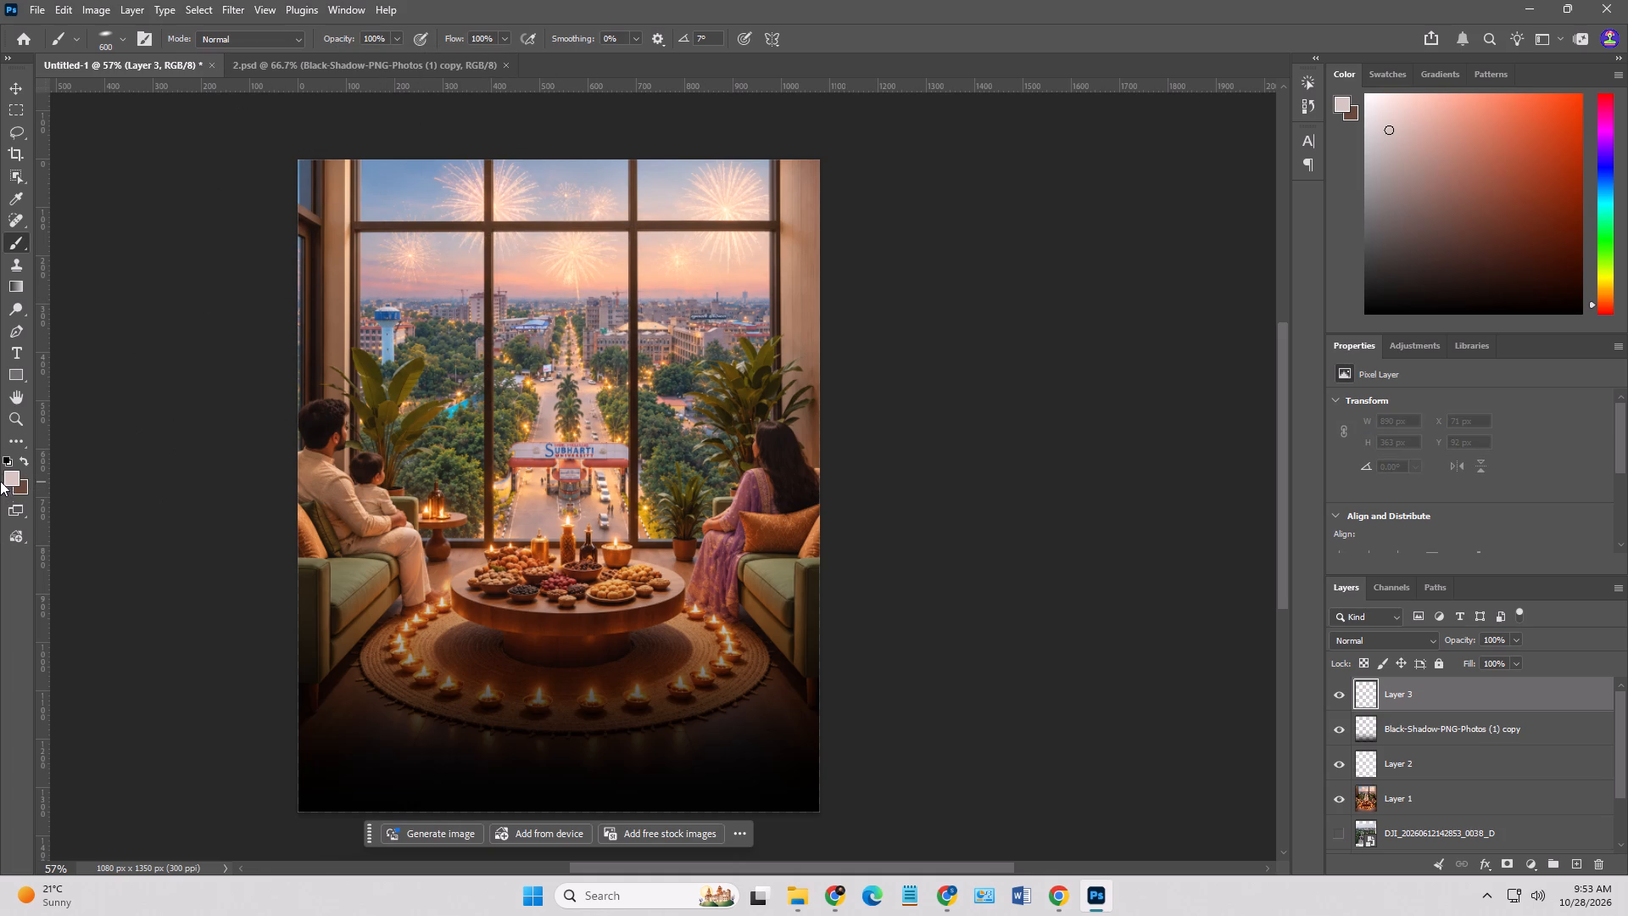
{"action": "left_click", "coordinate": [3, 473]}
{"action": "left_click", "coordinate": [6, 472]}
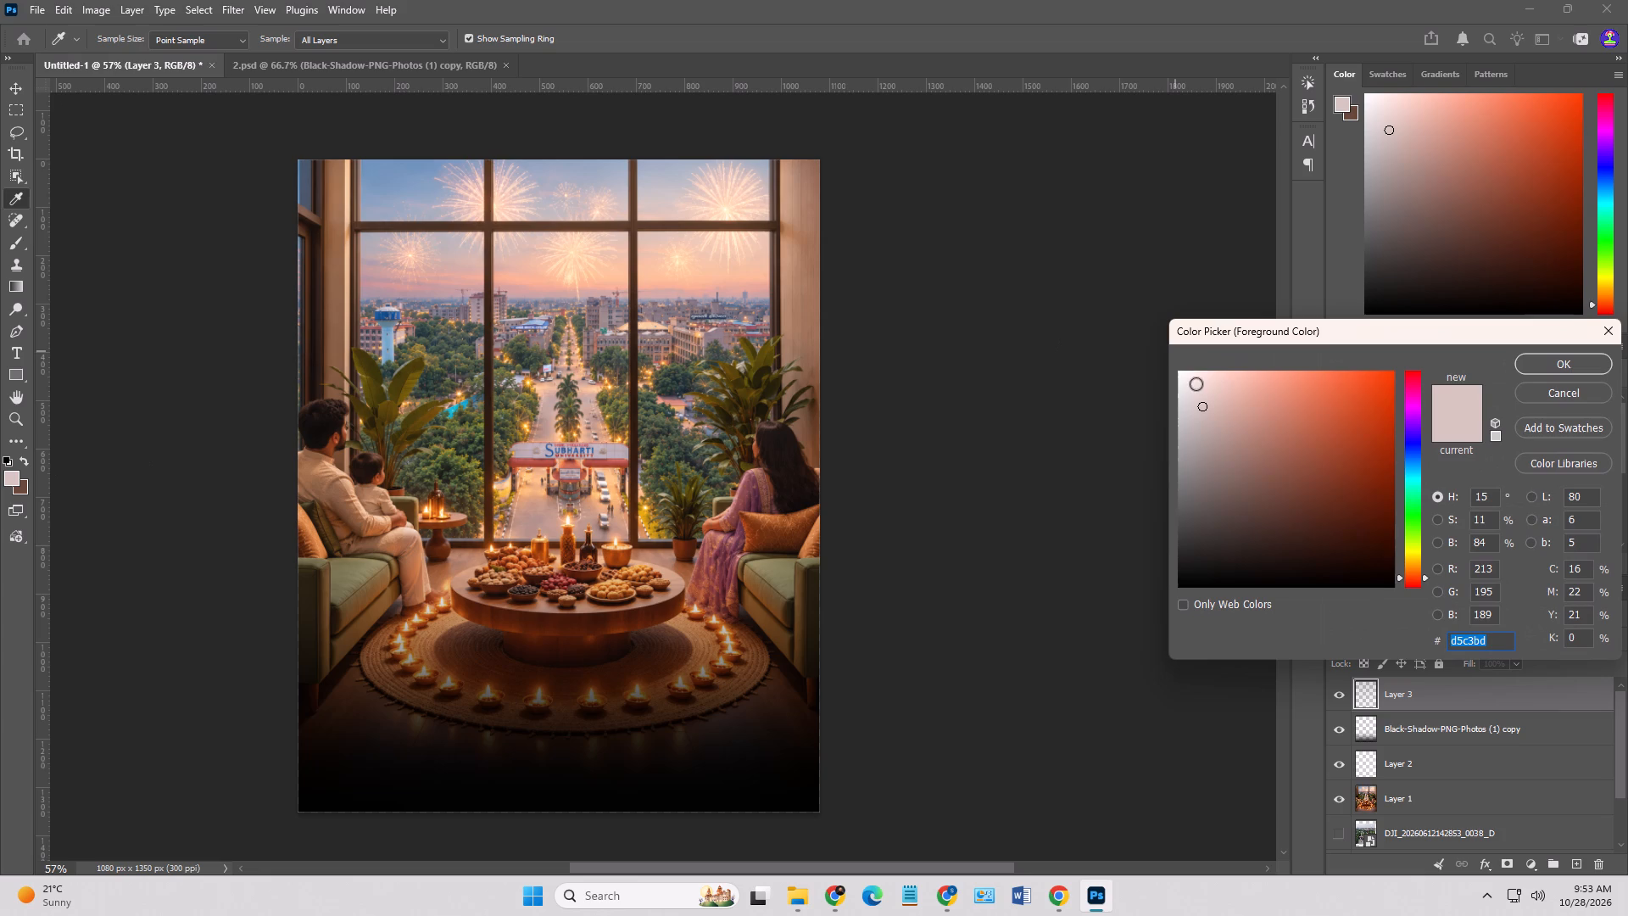
{"action": "left_click_drag", "start_coordinate": [1205, 377], "coordinate": [1202, 368]}
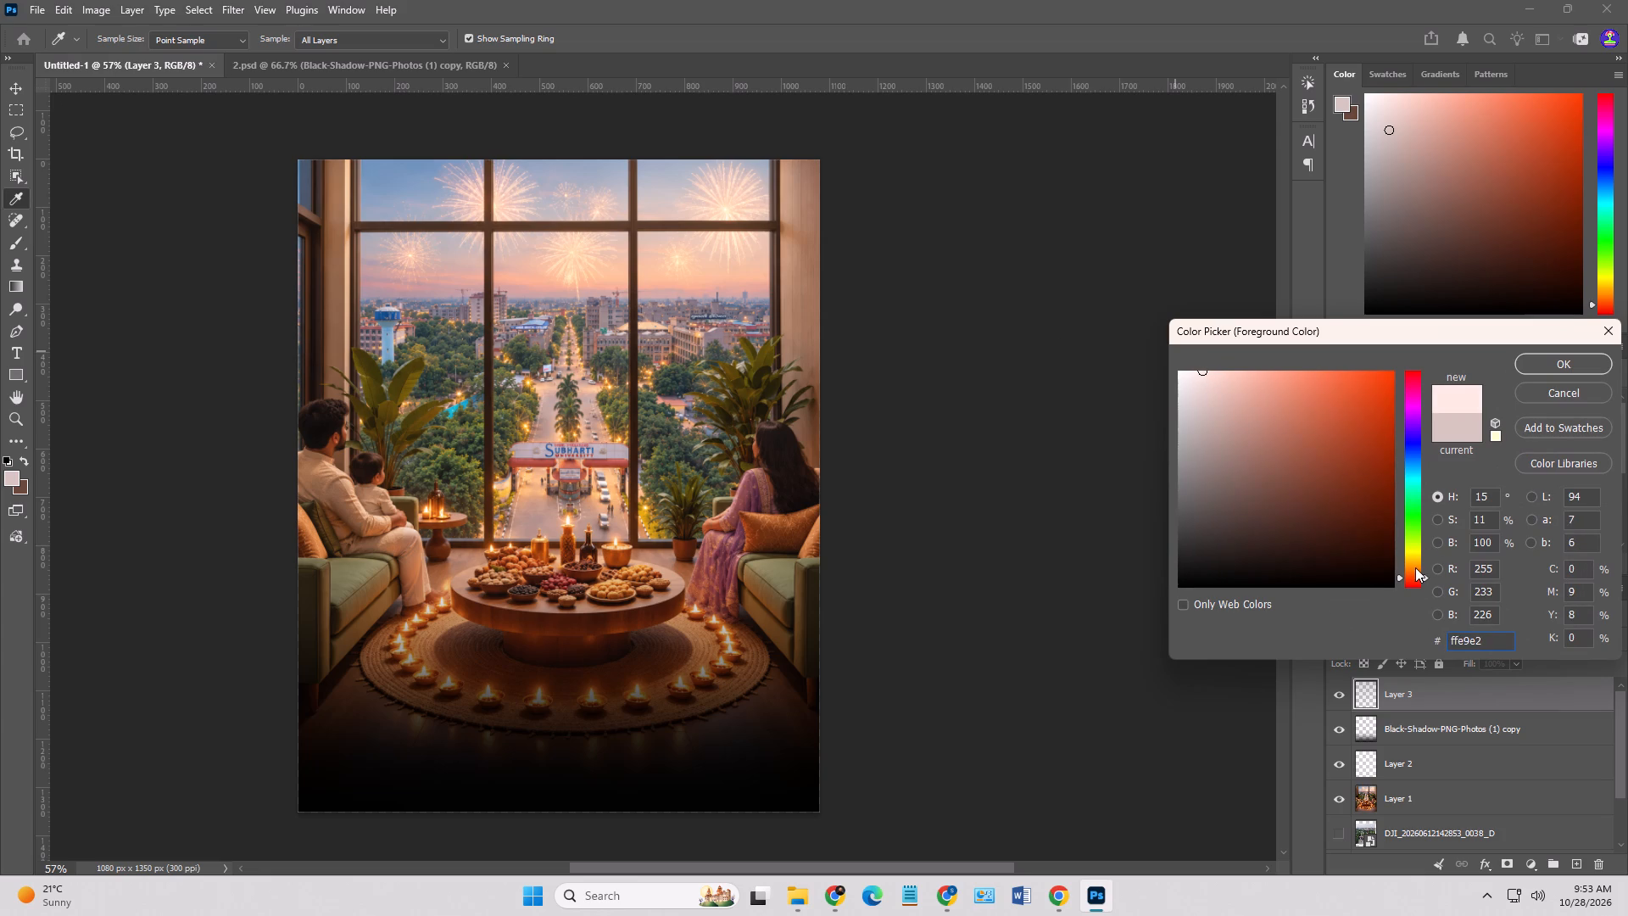
{"action": "left_click_drag", "start_coordinate": [1415, 567], "coordinate": [1411, 557]}
{"action": "left_click", "coordinate": [1559, 369]}
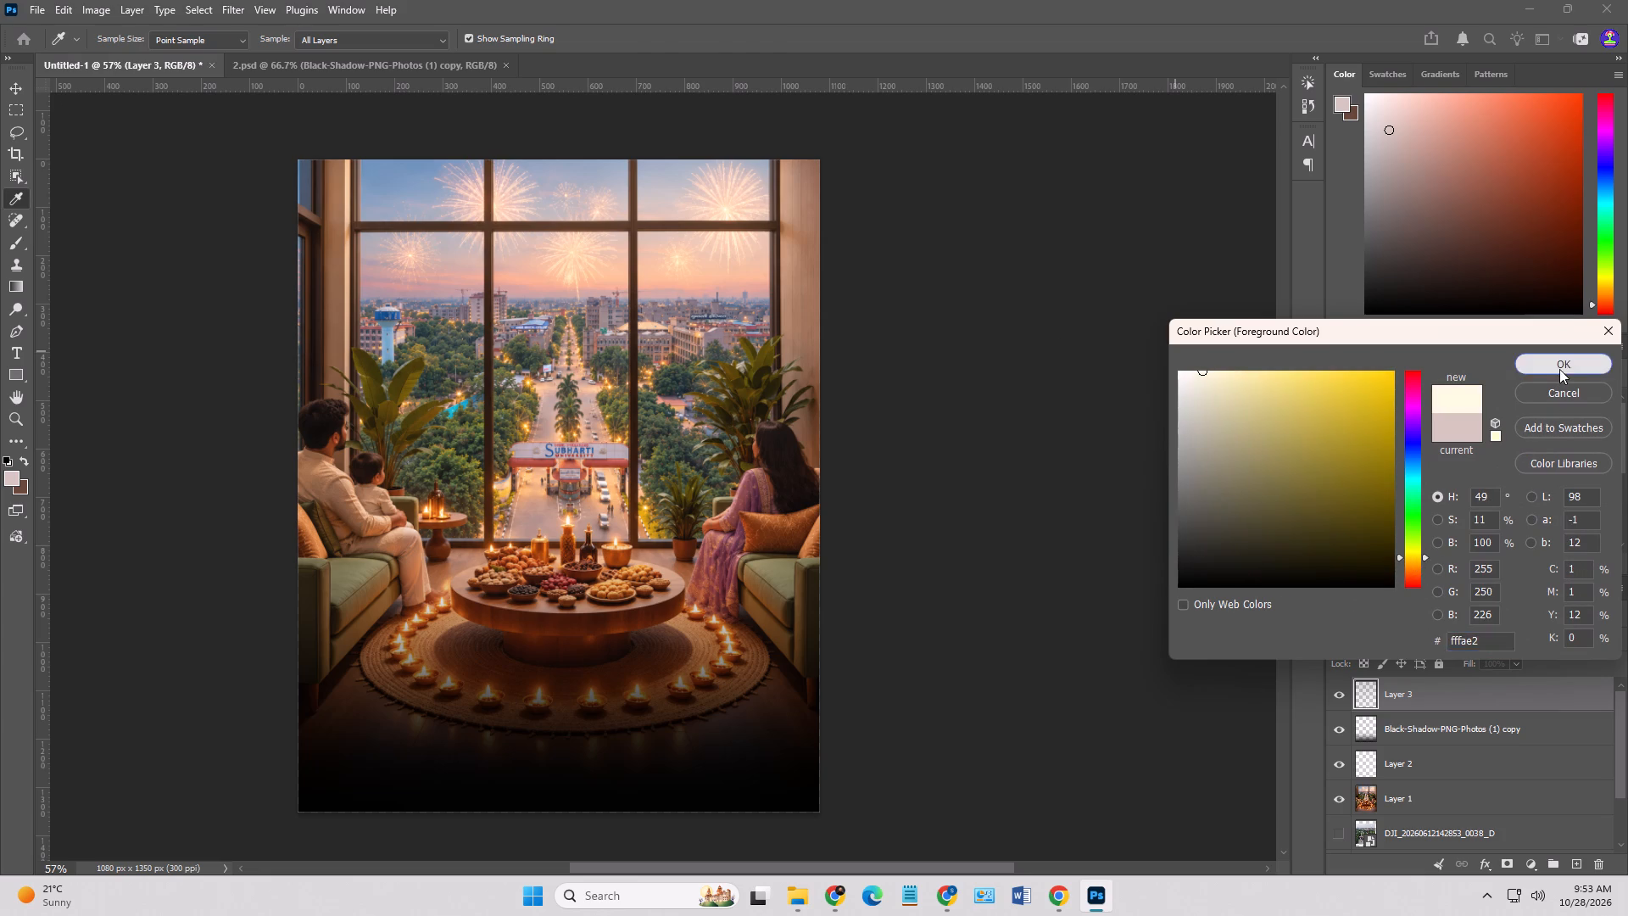
{"action": "left_click", "coordinate": [559, 280]}
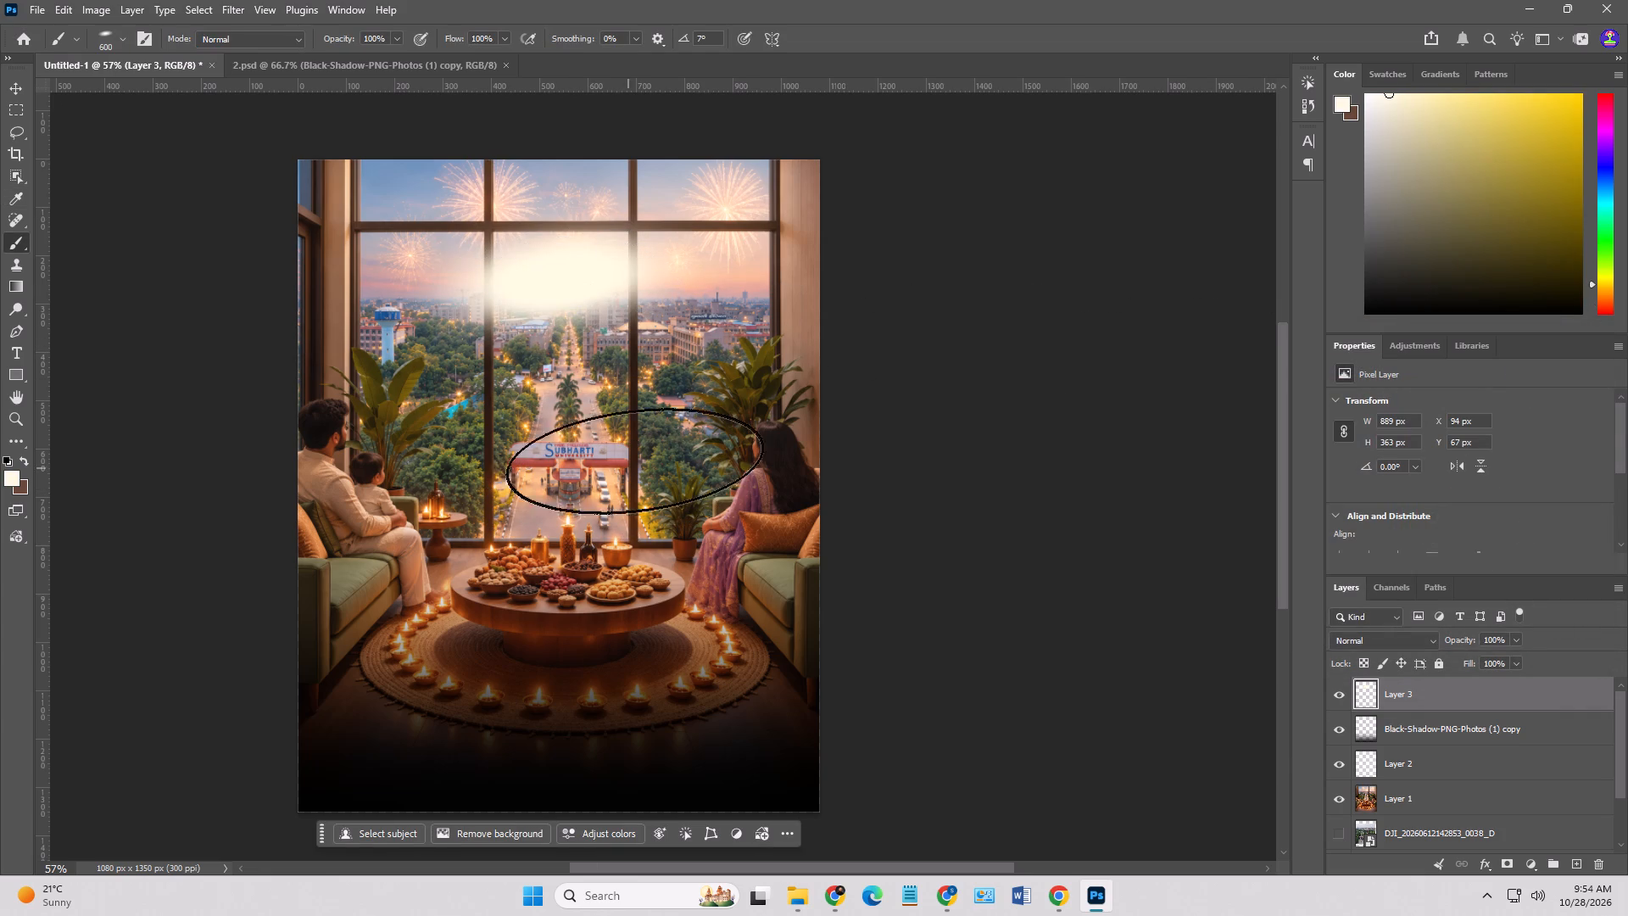
Undo the cream glow painted over the central skyline on Layer 3.
{"action": "key", "text": "ctrl+z"}
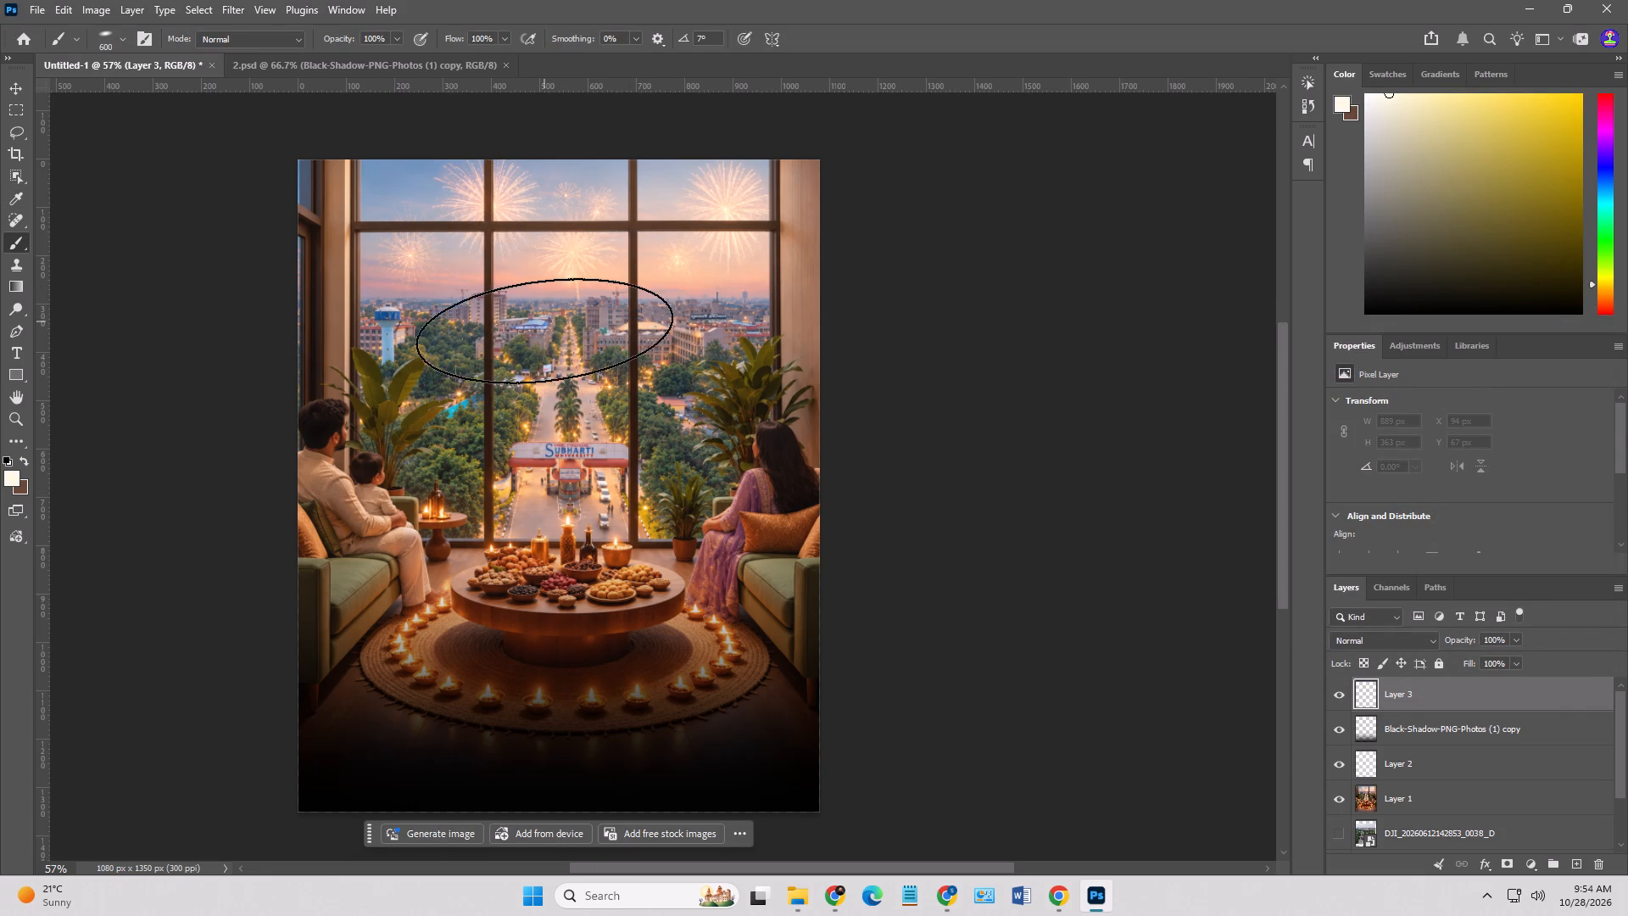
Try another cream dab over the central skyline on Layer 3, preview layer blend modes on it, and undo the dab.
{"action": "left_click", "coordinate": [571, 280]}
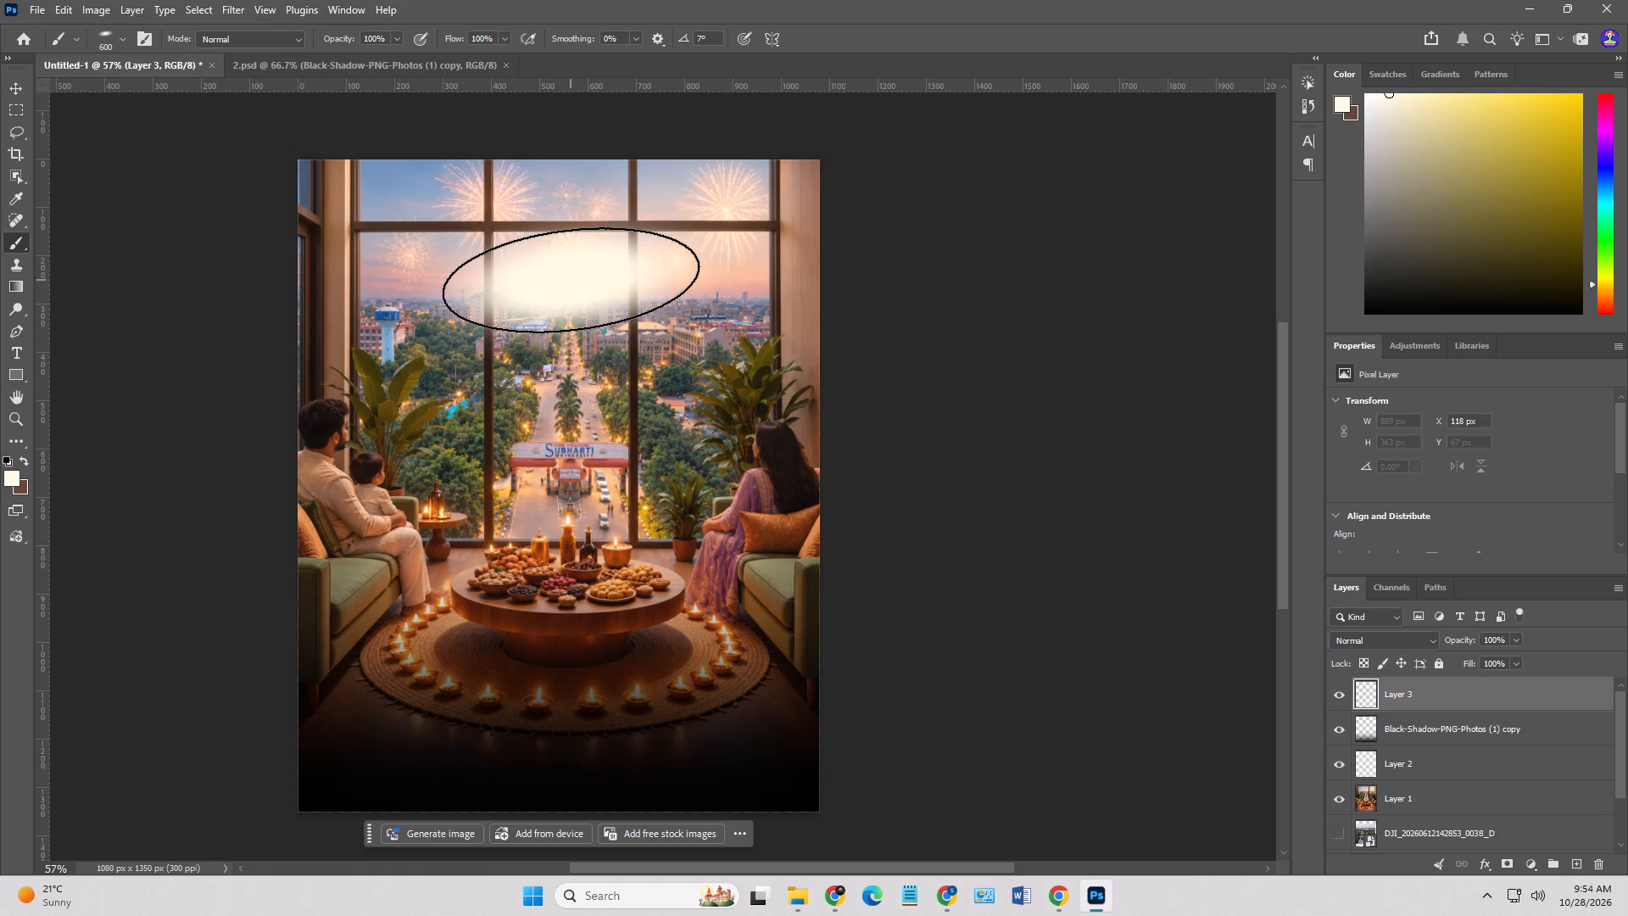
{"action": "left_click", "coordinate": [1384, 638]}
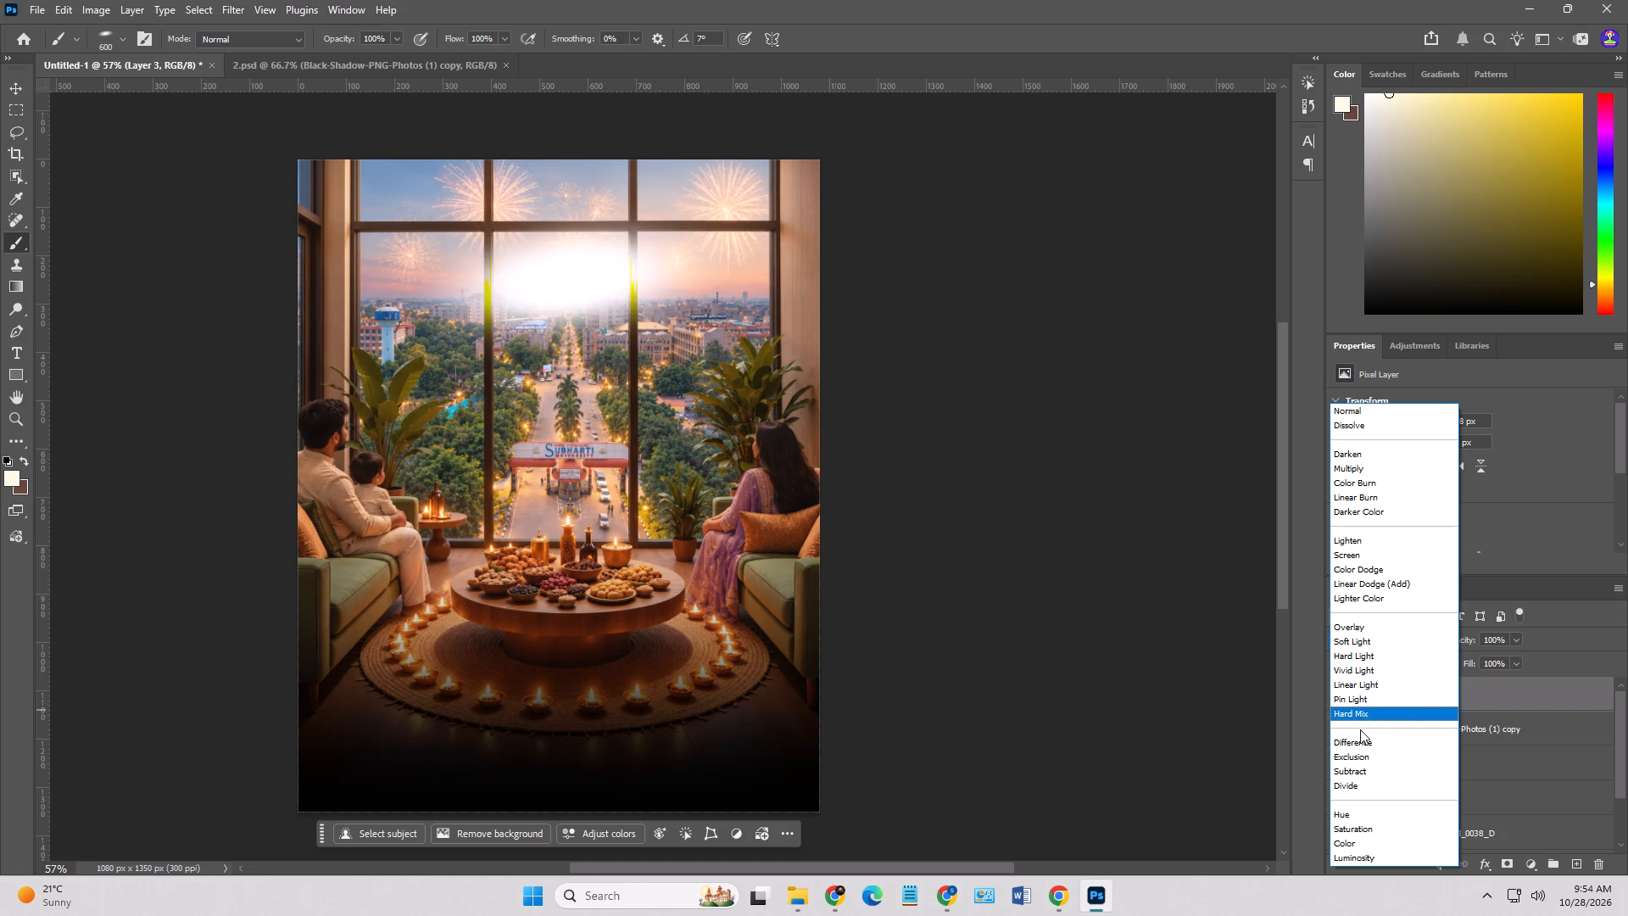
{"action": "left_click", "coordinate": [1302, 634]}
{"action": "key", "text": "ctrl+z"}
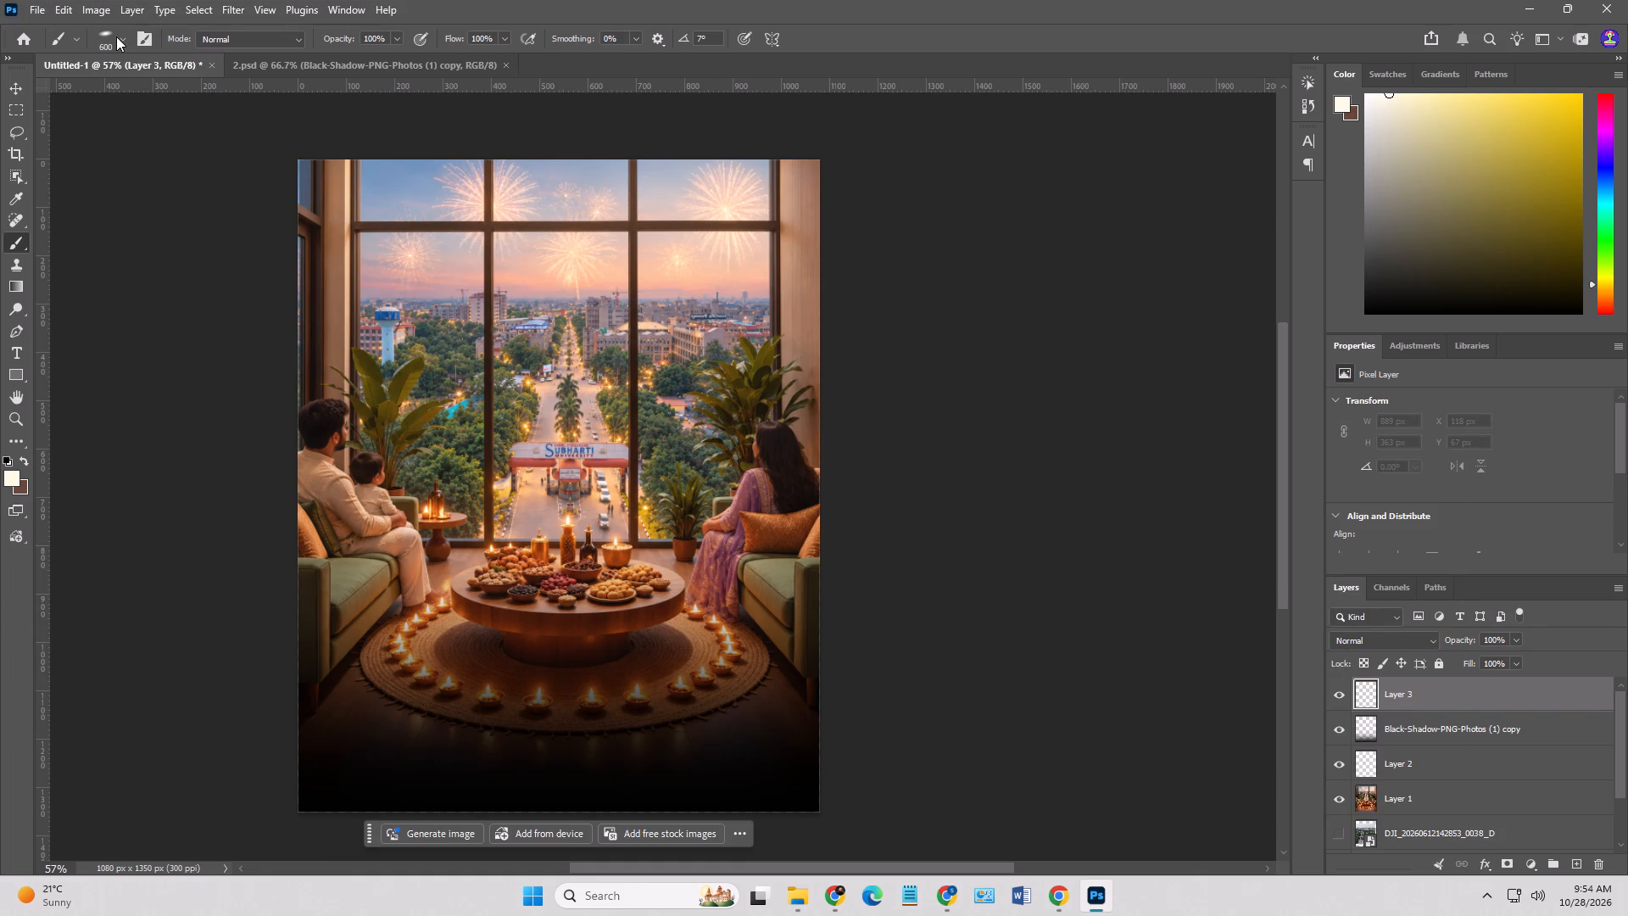
Set the brush tip to 0° with a rounder ellipse and paint one cream glow, about 896 x 511 px, over the central skyline on Layer 3.
{"action": "left_click", "coordinate": [111, 35]}
{"action": "left_click", "coordinate": [75, 97]}
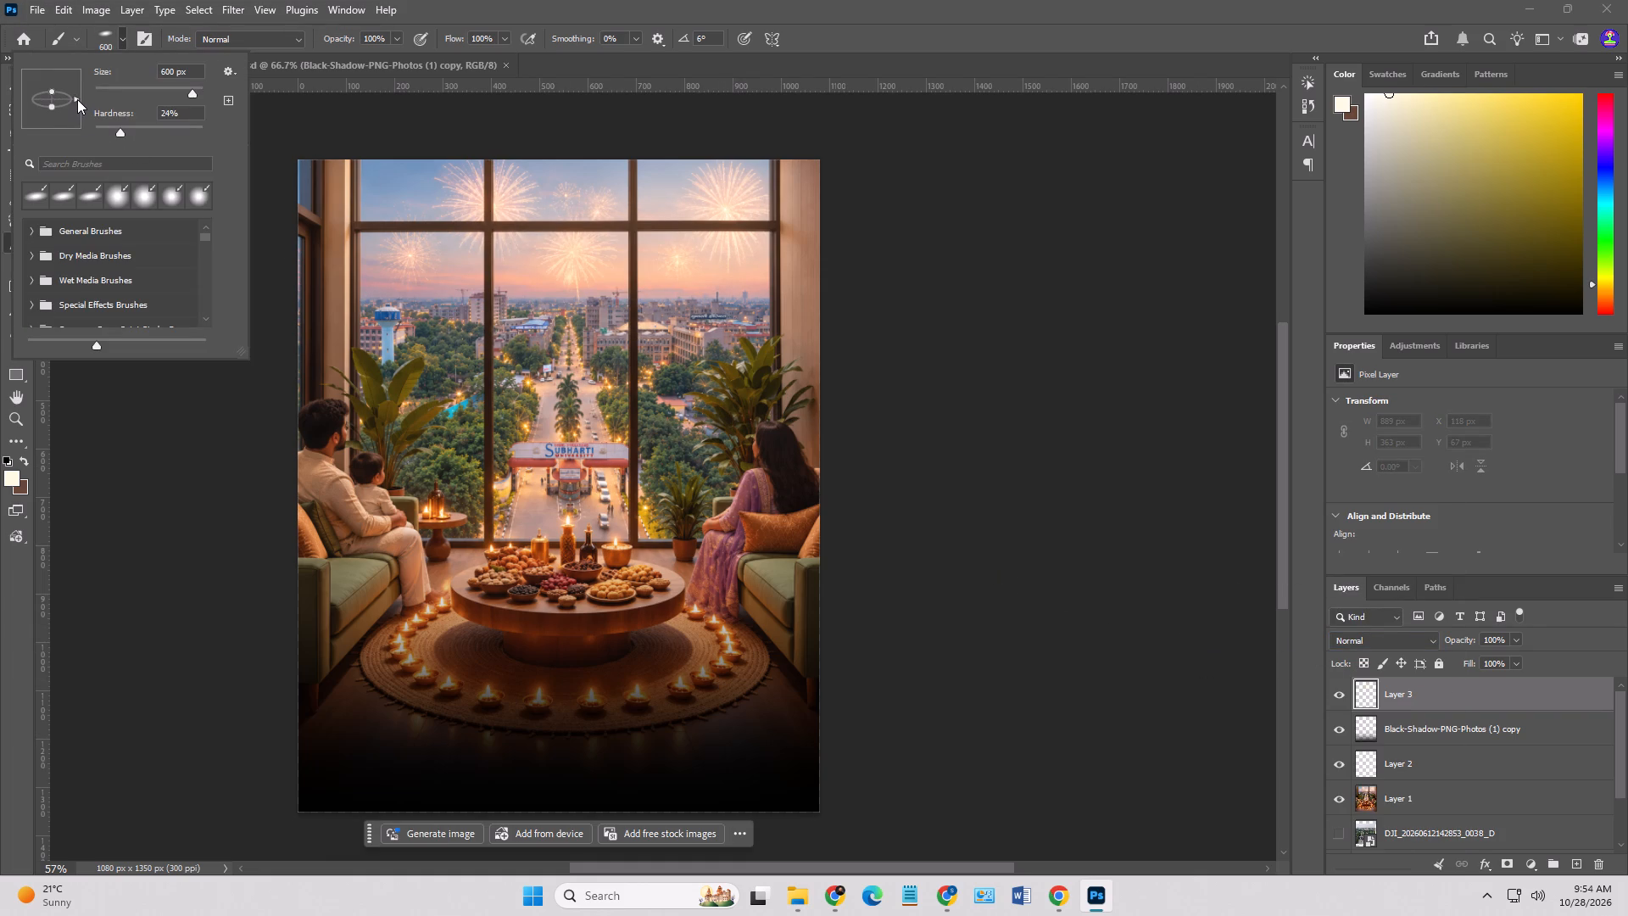
{"action": "left_click", "coordinate": [51, 108]}
{"action": "left_click", "coordinate": [1311, 525]}
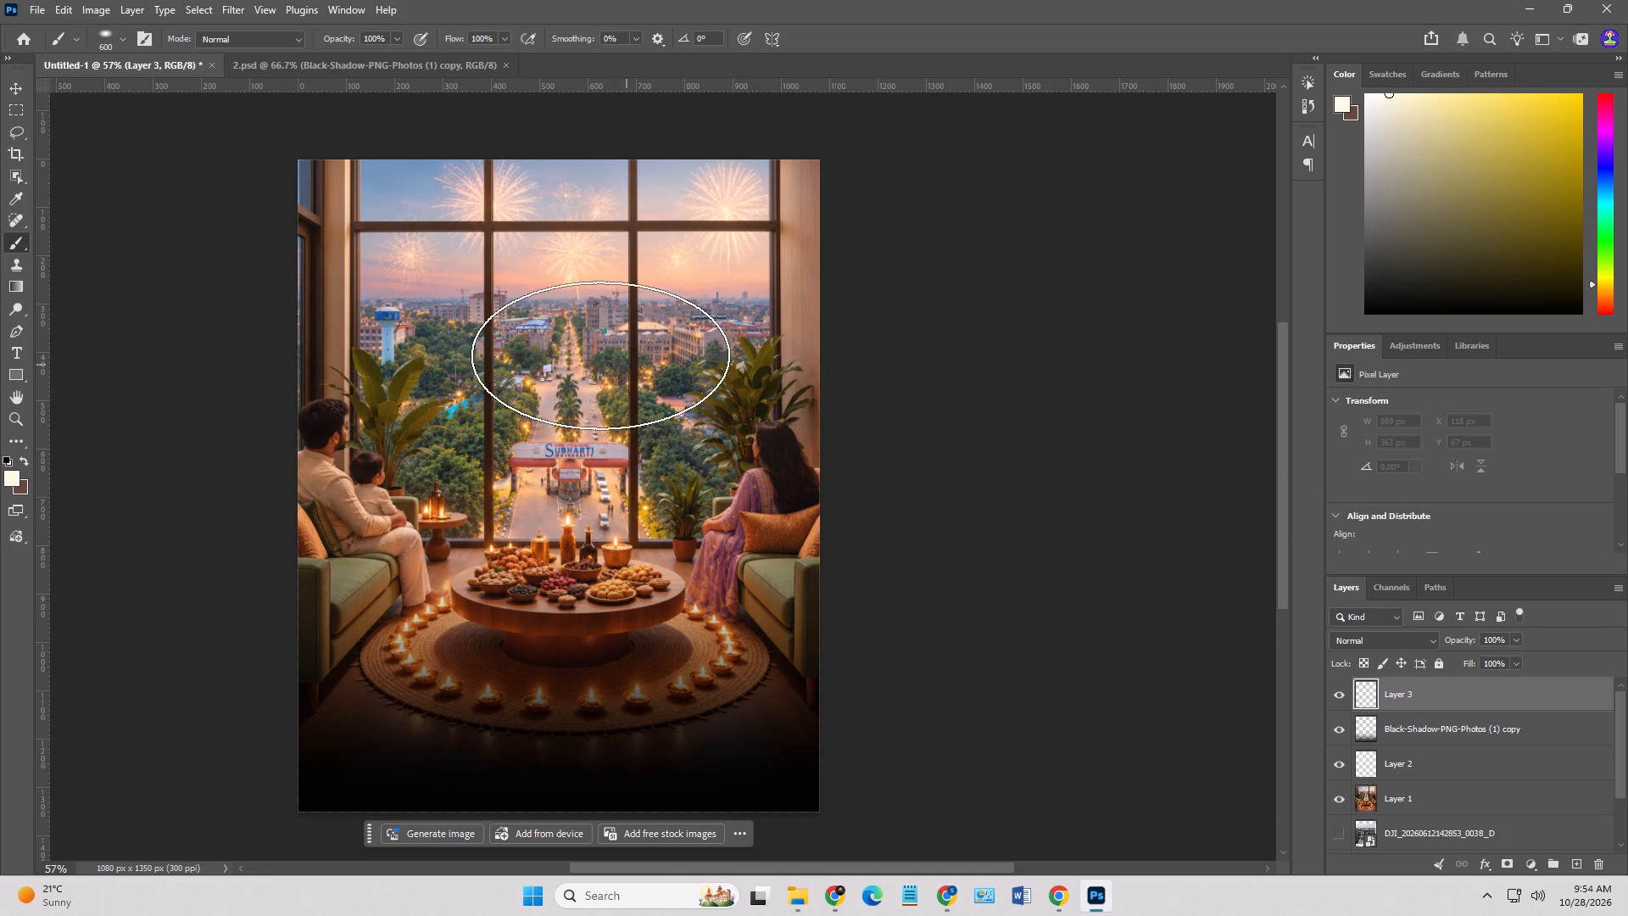
{"action": "left_click", "coordinate": [559, 285]}
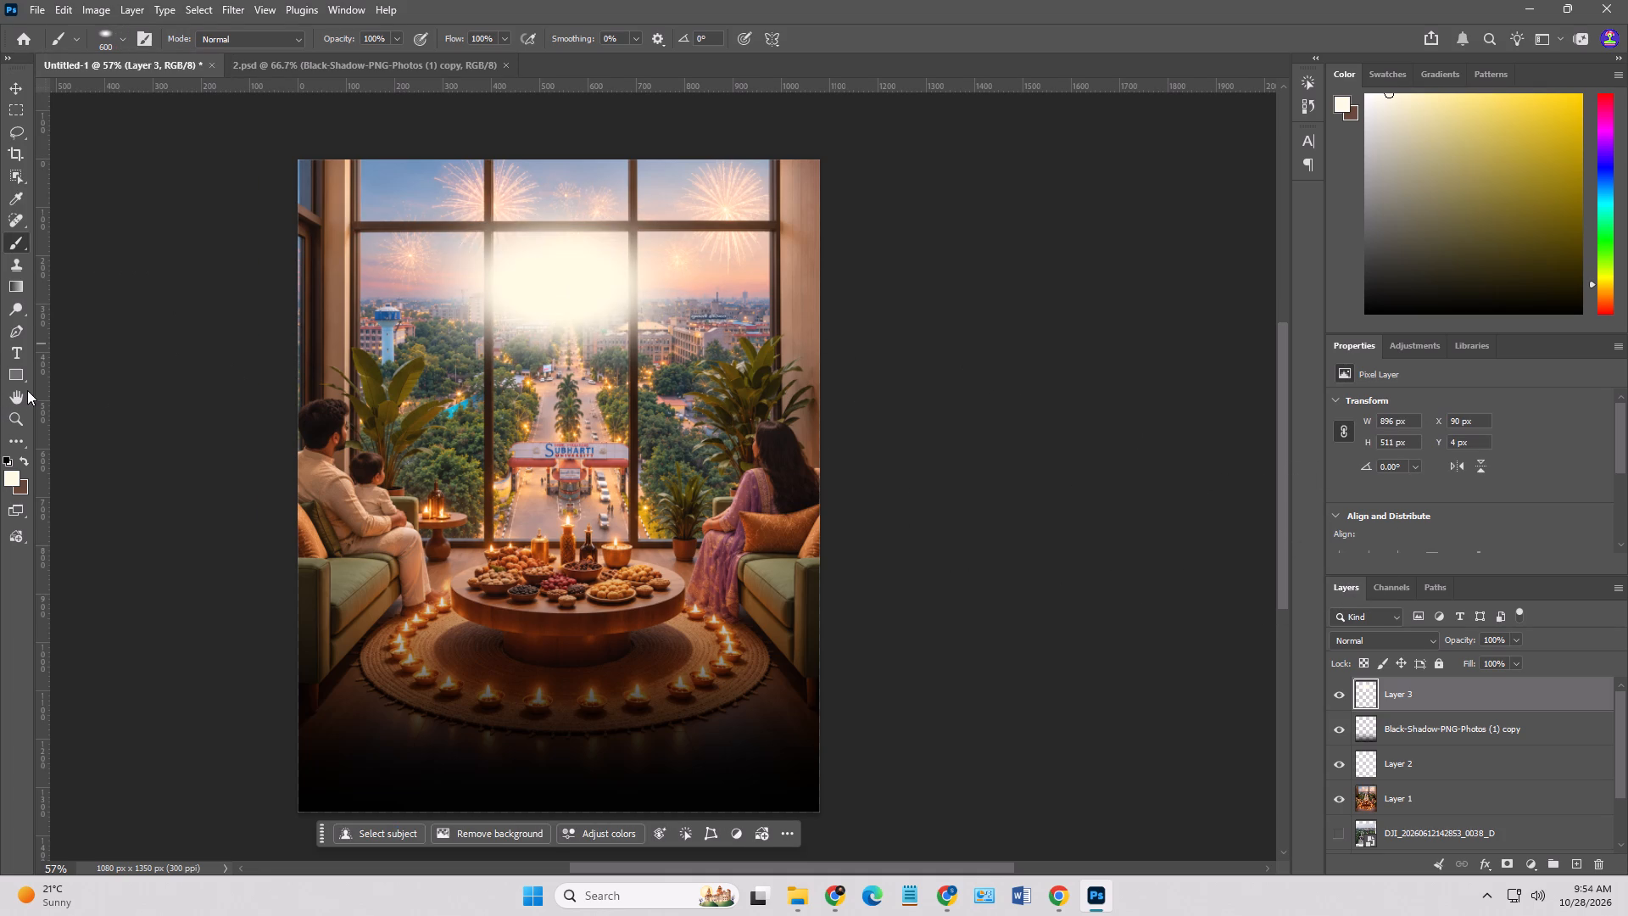
Transform the glow on Layer 3 to 1080 x 471 px, spanning the full poster width and positioned at X 0, Y 41 px.
{"action": "left_click", "coordinate": [7, 87]}
{"action": "left_click", "coordinate": [520, 298]}
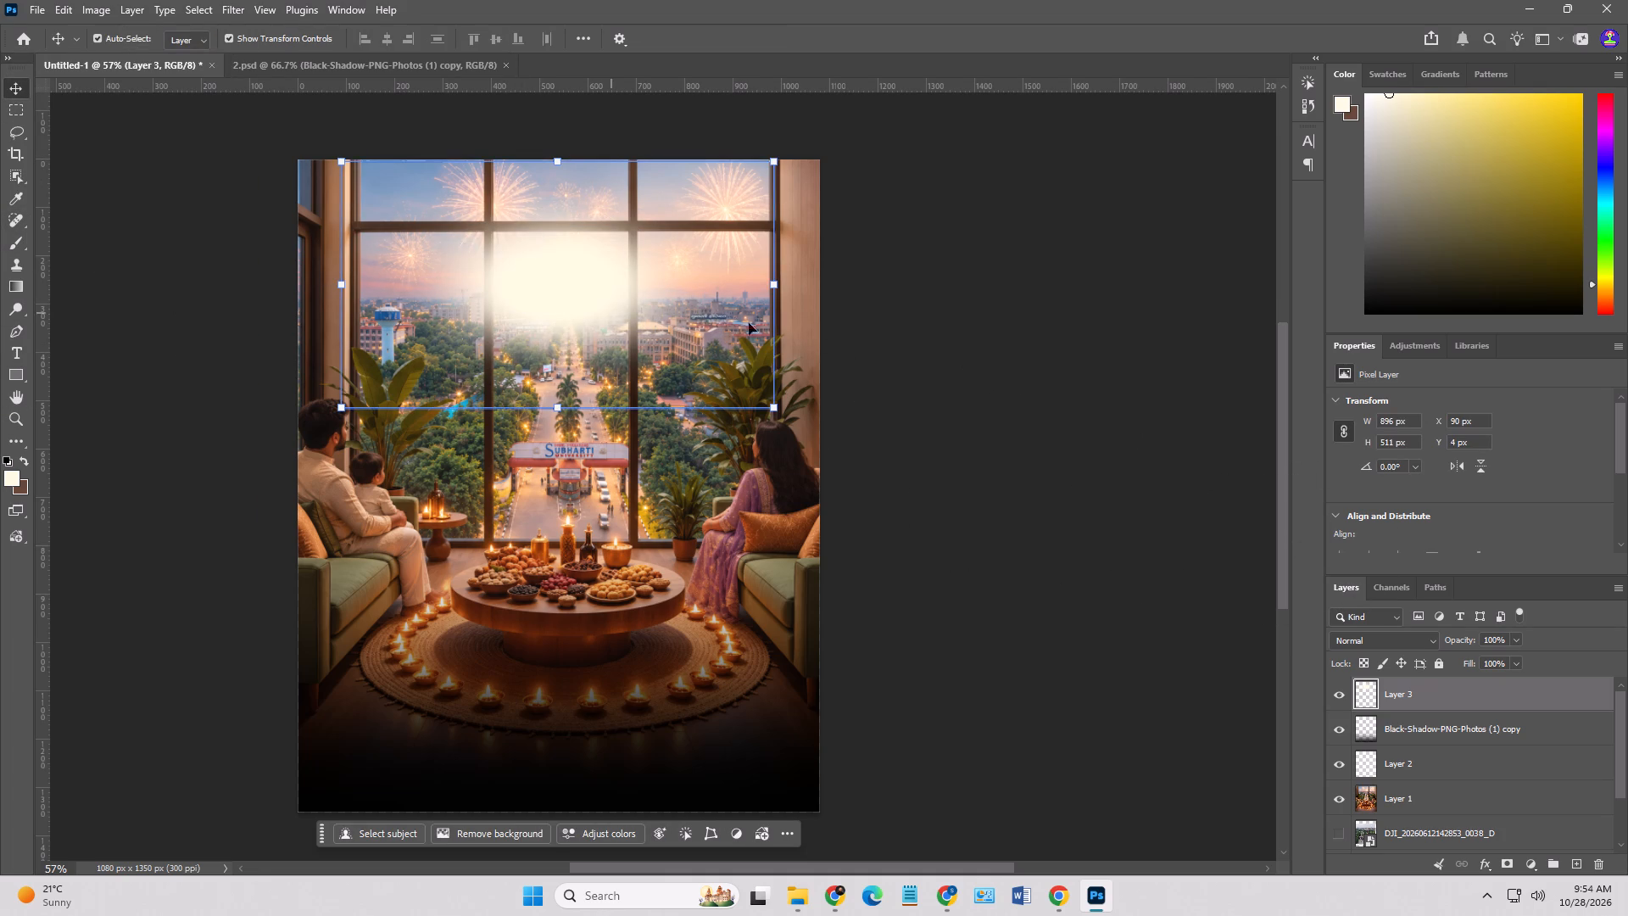
{"action": "left_click_drag", "start_coordinate": [776, 289], "coordinate": [818, 285]}
{"action": "left_click_drag", "start_coordinate": [335, 283], "coordinate": [292, 281], "text": "shift"}
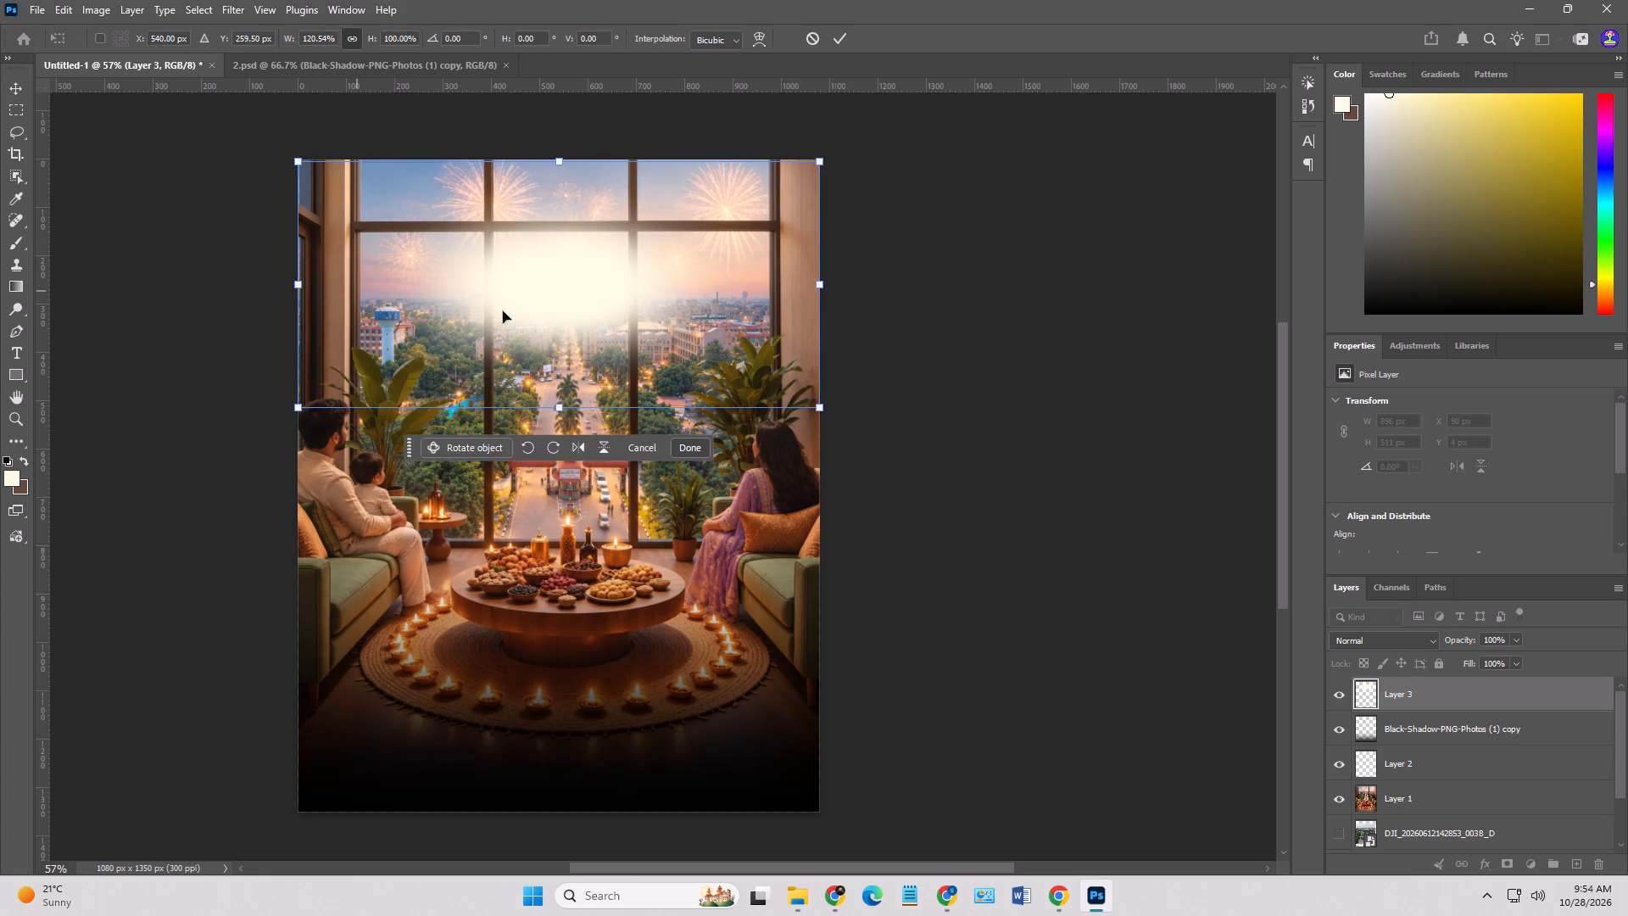
{"action": "left_click", "coordinate": [588, 310]}
{"action": "left_click_drag", "start_coordinate": [560, 413], "coordinate": [560, 405], "text": "shift"}
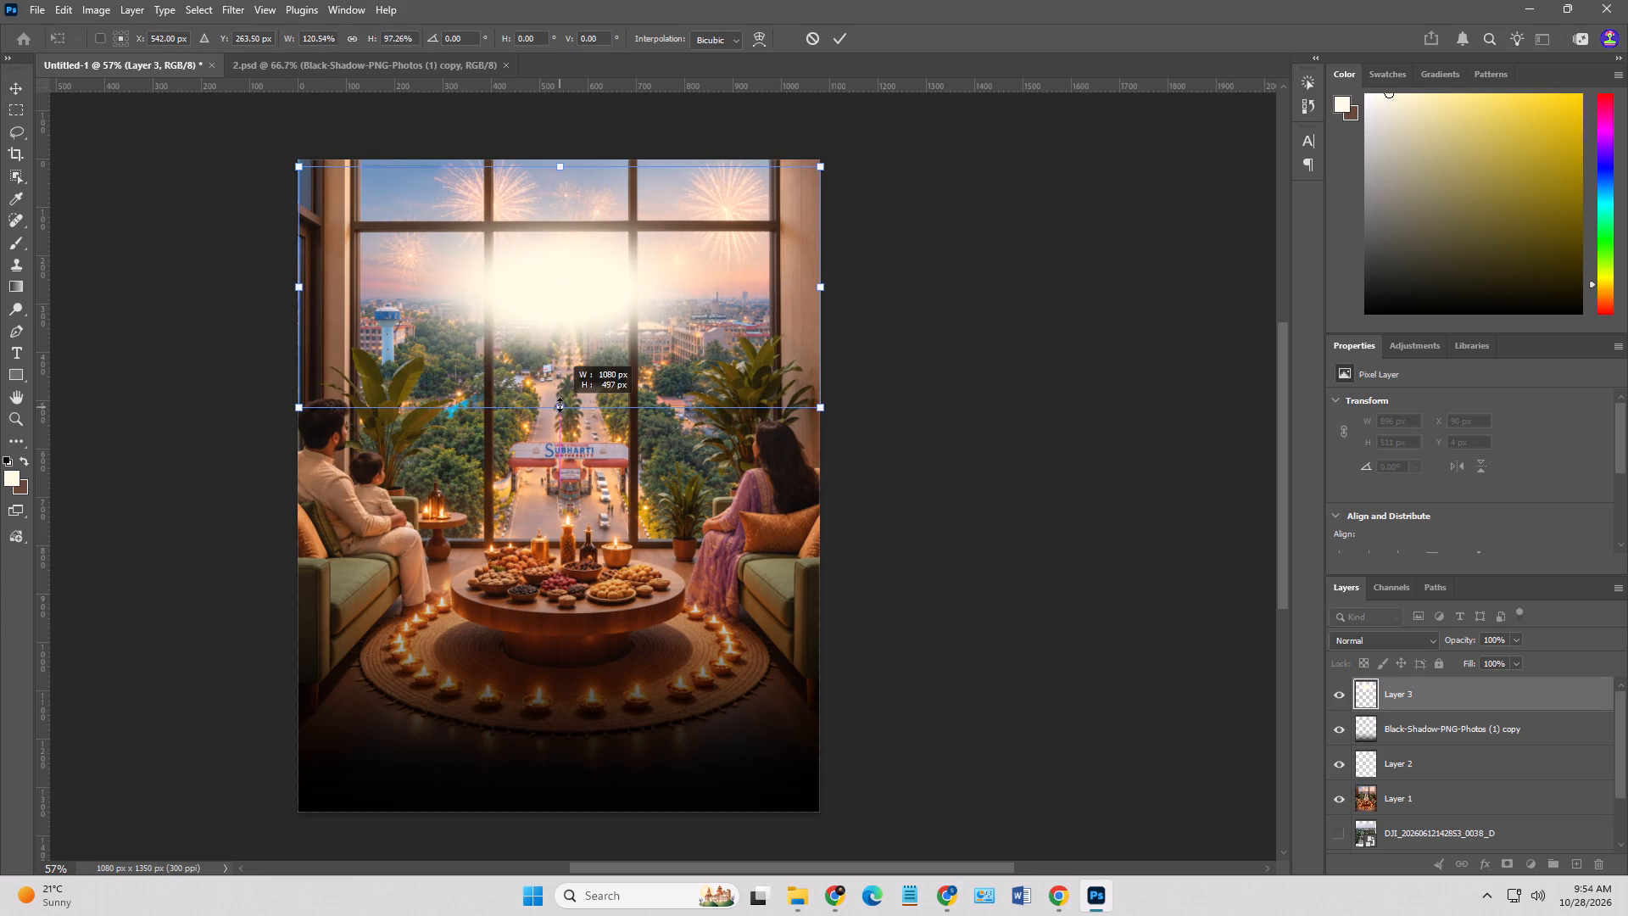
{"action": "left_click_drag", "start_coordinate": [560, 405], "coordinate": [558, 394], "text": "shift"}
{"action": "left_click_drag", "start_coordinate": [580, 305], "coordinate": [579, 318]}
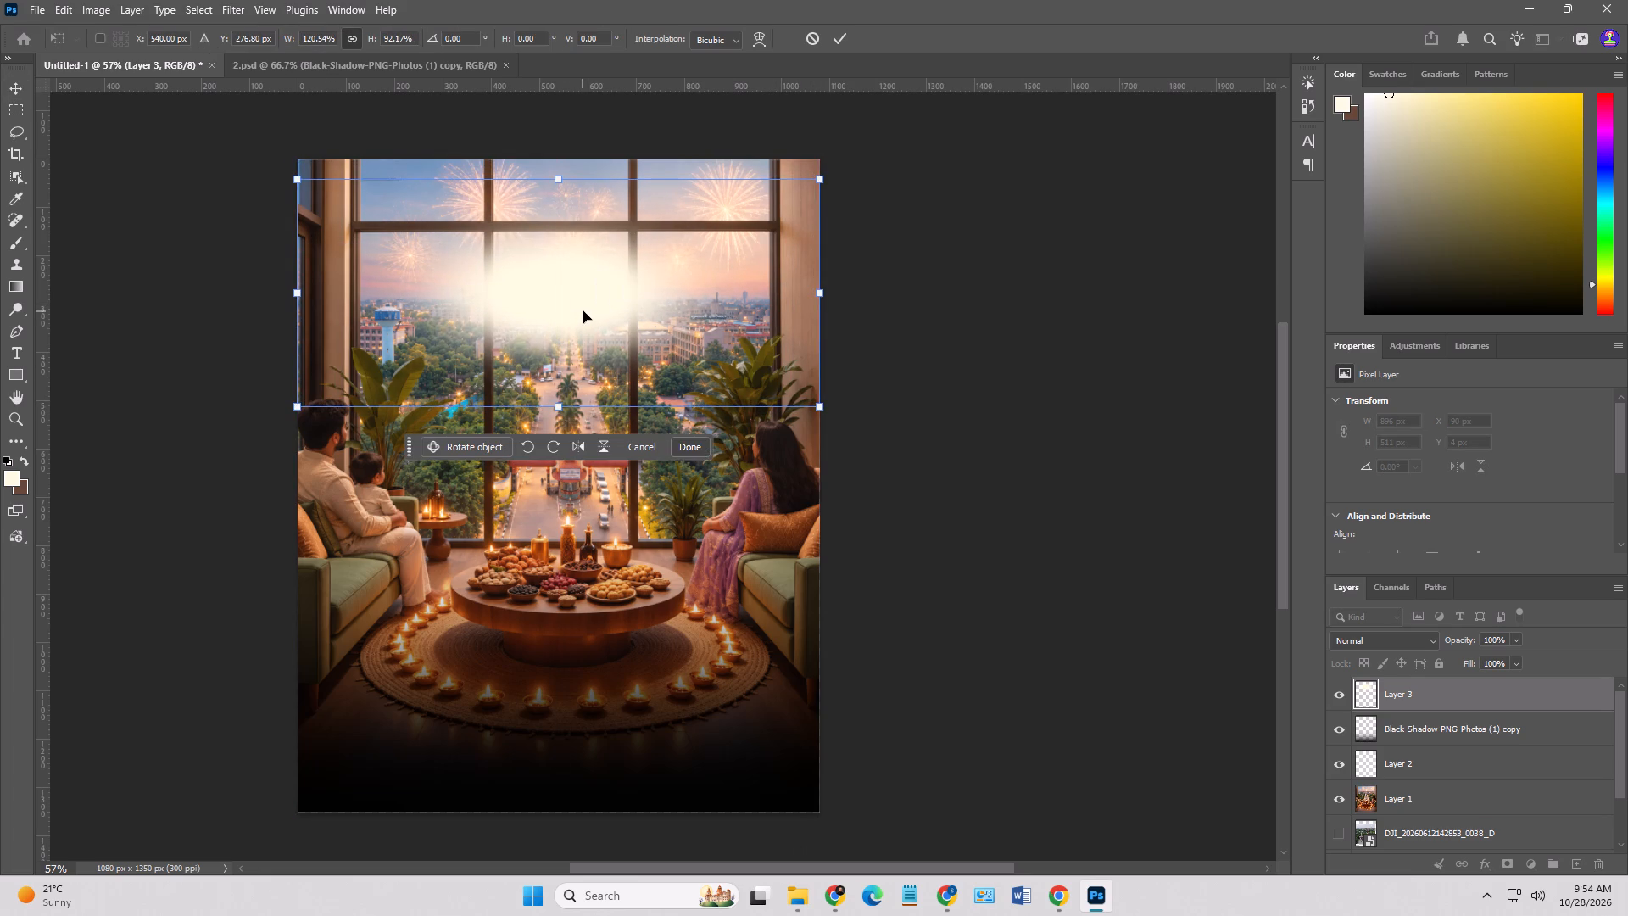
{"action": "key", "text": "Return"}
Reduce the opacity of the glow on Layer 3 to 83% and deselect the layer.
{"action": "left_click", "coordinate": [1521, 643]}
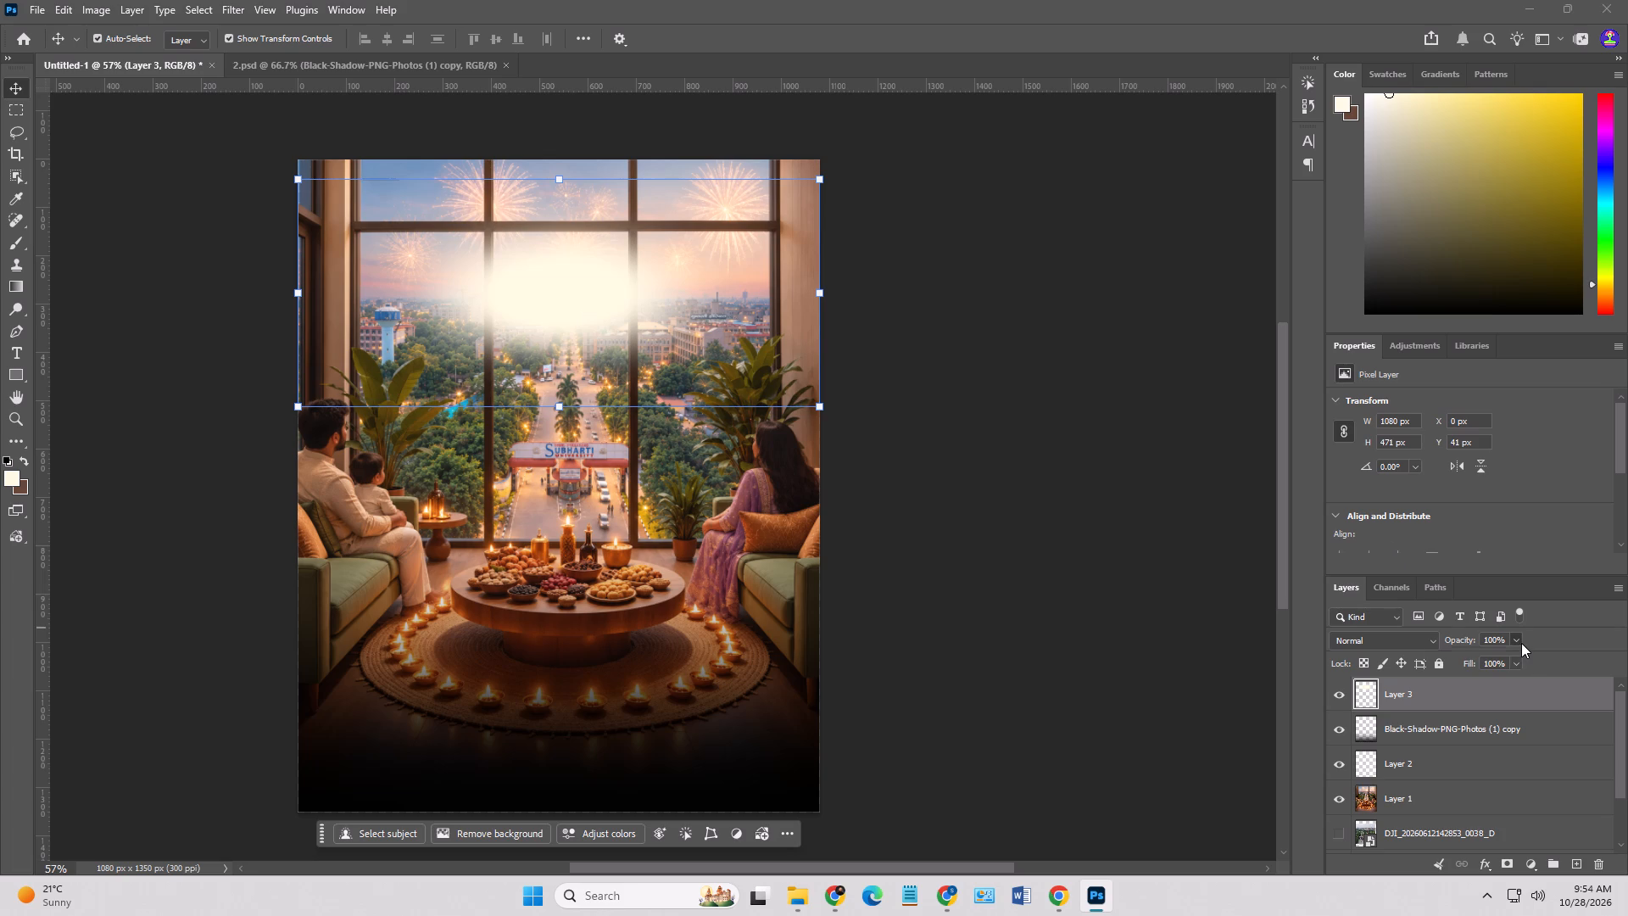
{"action": "left_click", "coordinate": [1496, 656]}
{"action": "left_click", "coordinate": [1508, 664]}
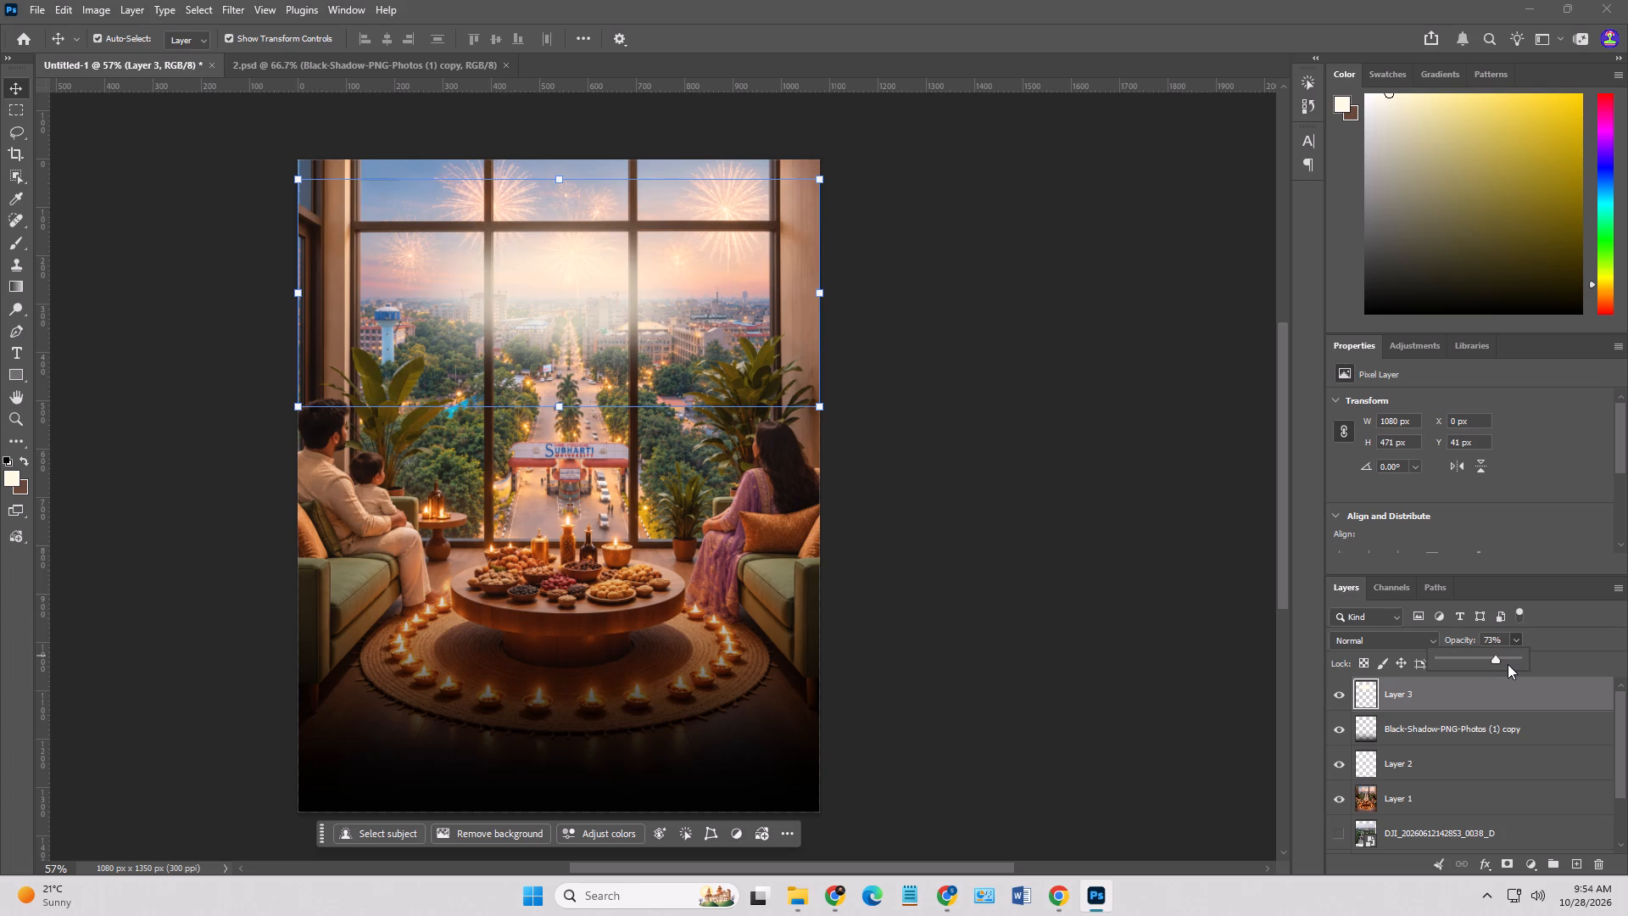
{"action": "left_click", "coordinate": [1503, 657]}
{"action": "left_click", "coordinate": [1129, 579]}
{"action": "left_click", "coordinate": [1077, 567]}
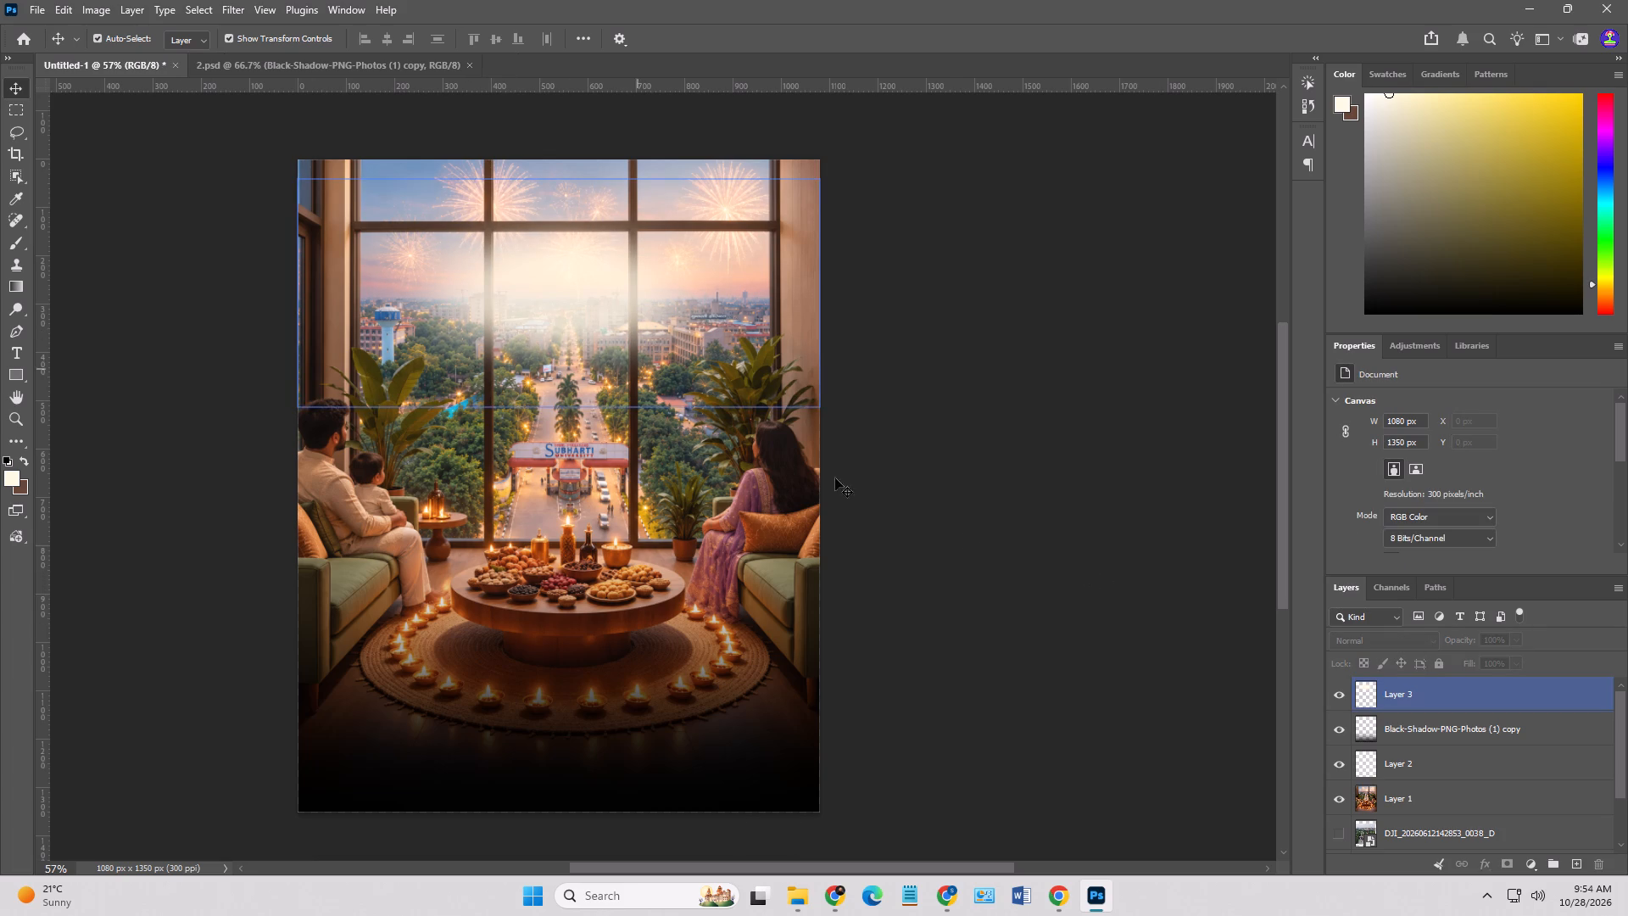
{"action": "left_click", "coordinate": [972, 536]}
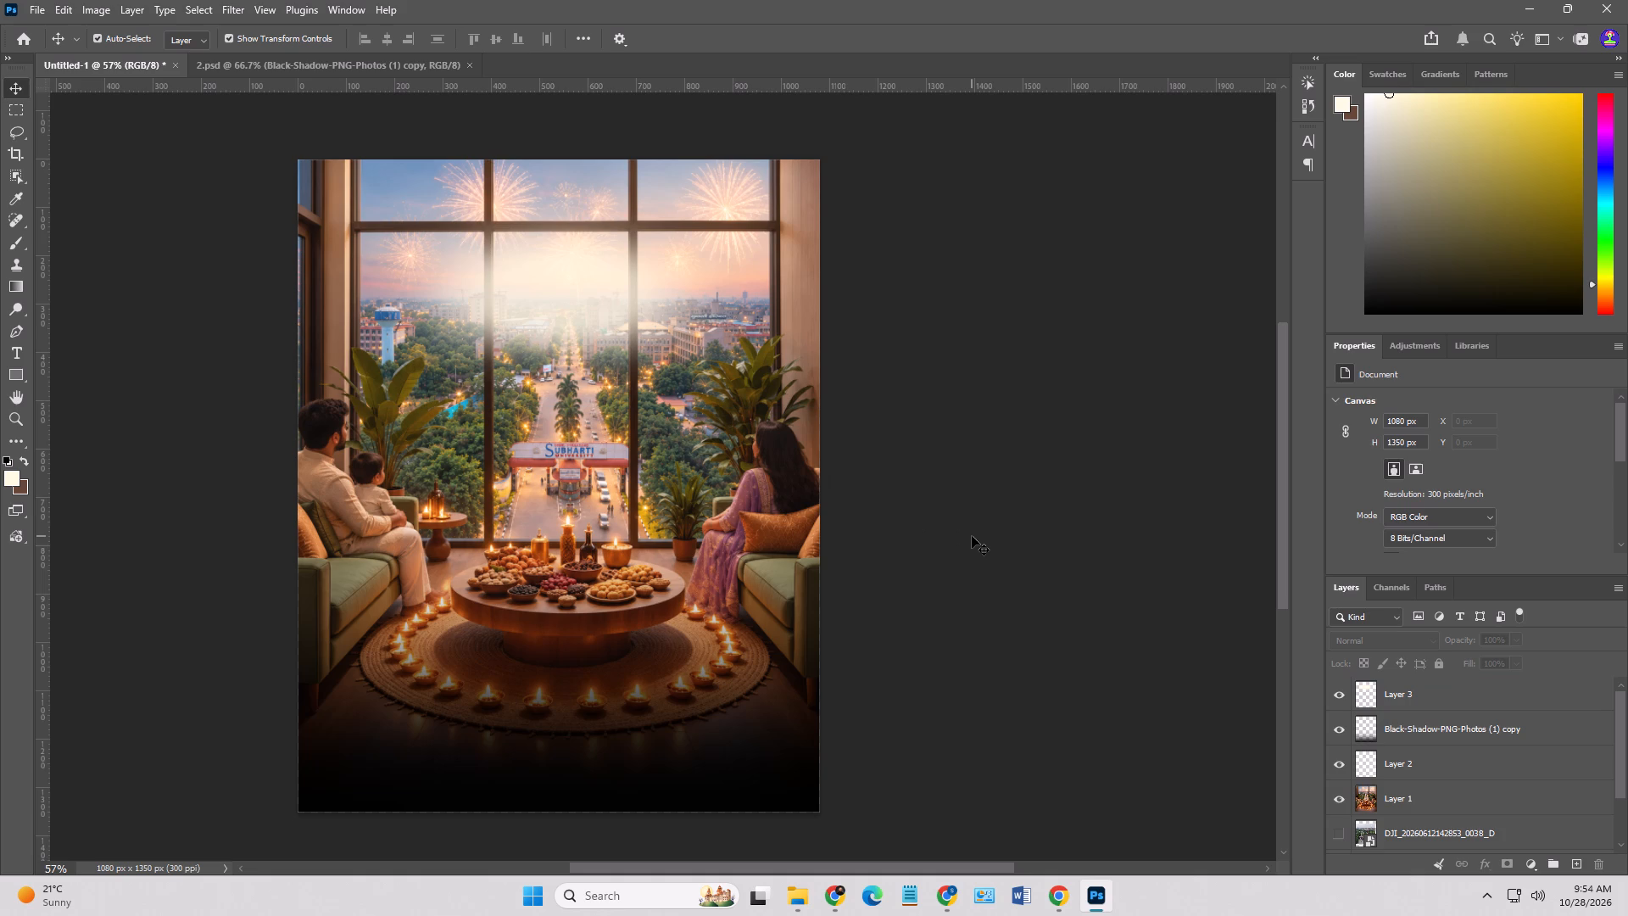
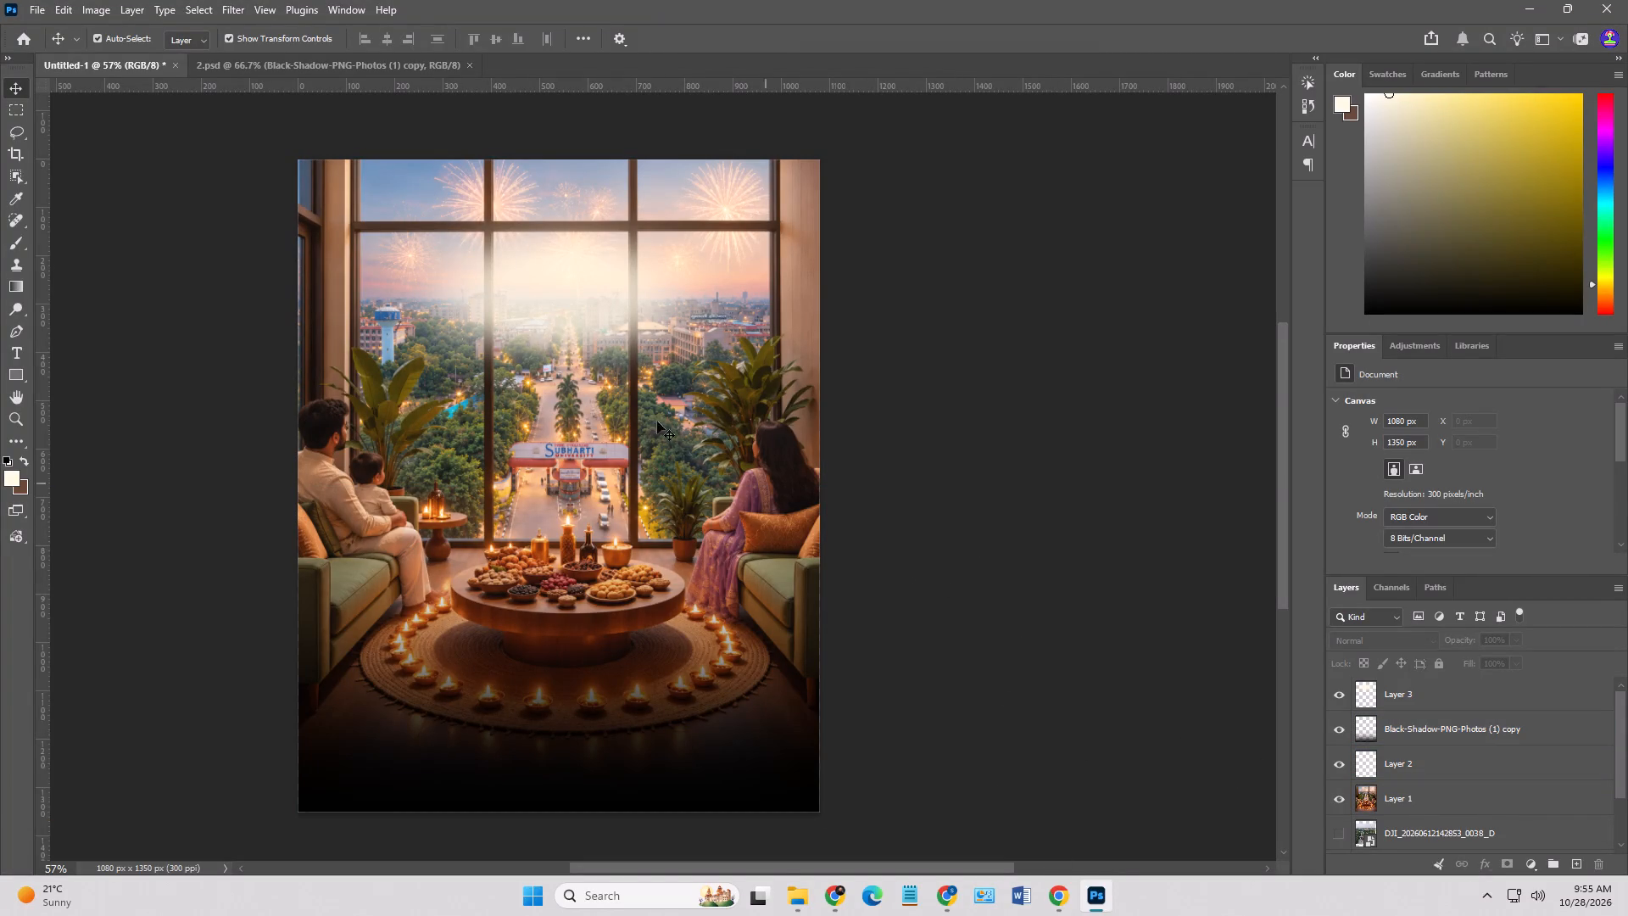
Hide Layer 2 and the glow on Layer 3, and add a new empty layer above them.
{"action": "left_click", "coordinate": [1346, 762]}
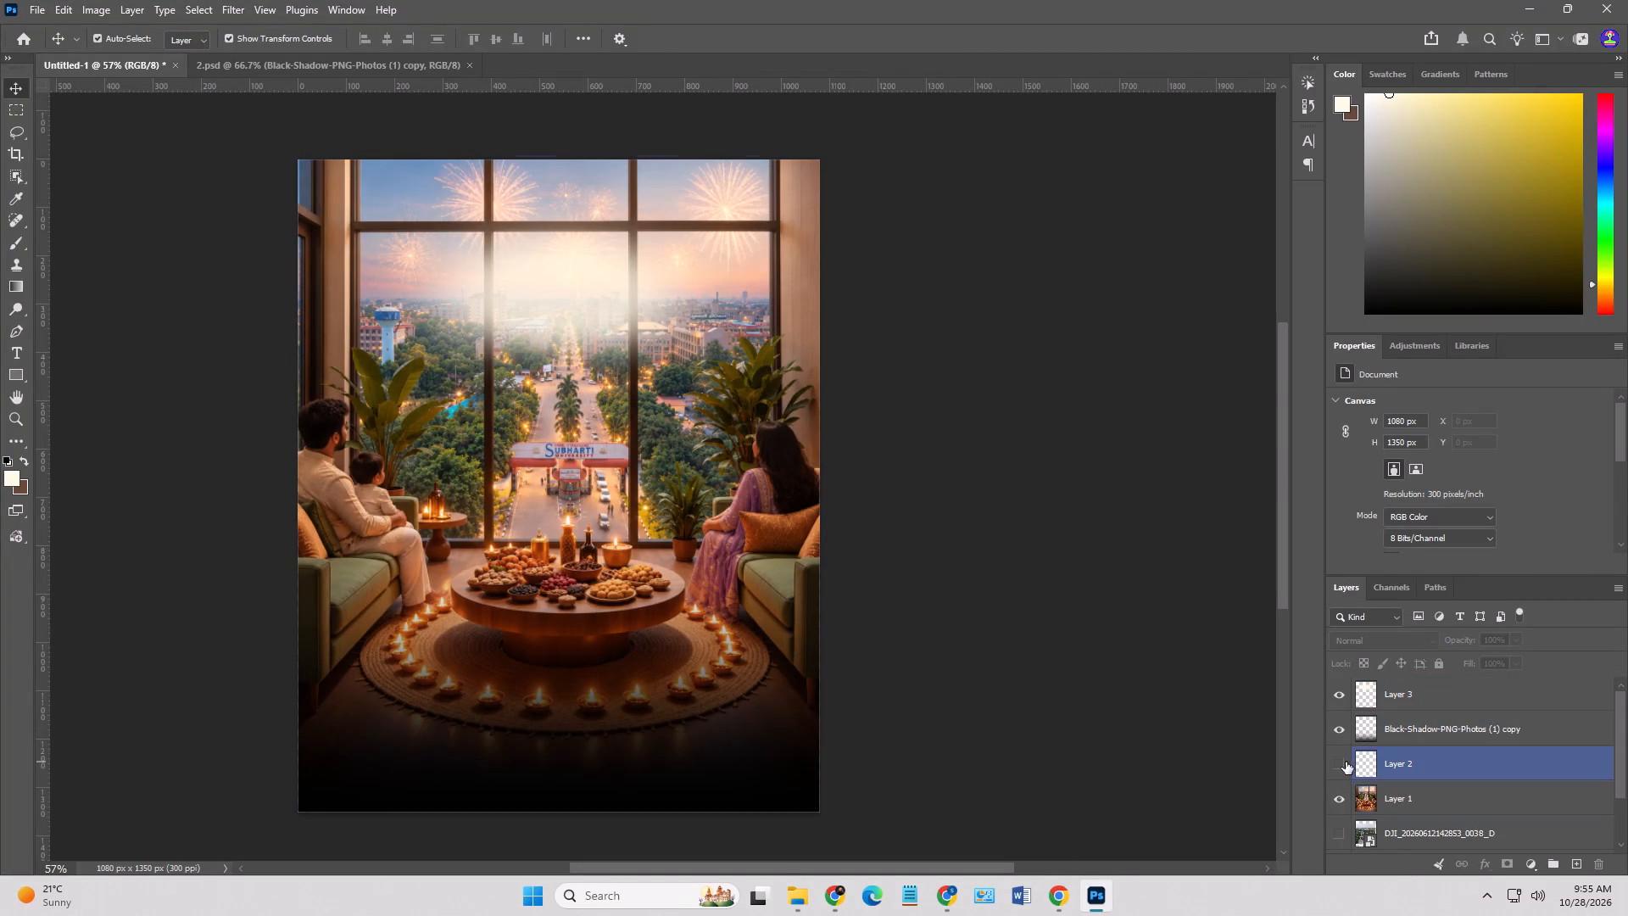
{"action": "left_click", "coordinate": [1159, 701]}
{"action": "left_click", "coordinate": [550, 274]}
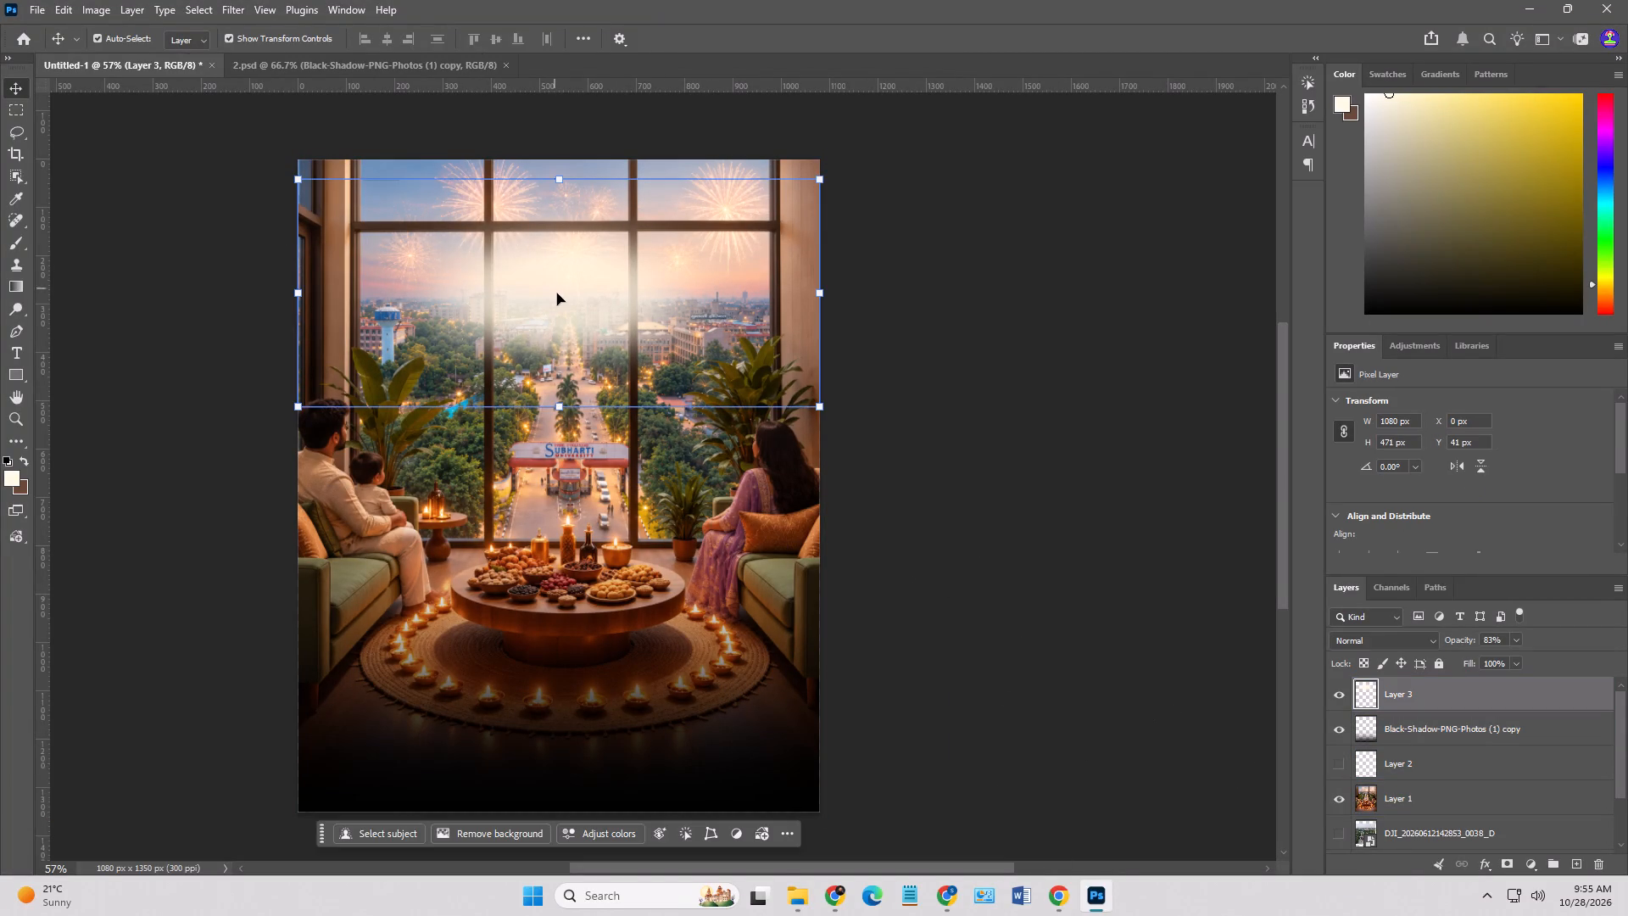
{"action": "left_click", "coordinate": [558, 295]}
{"action": "left_click", "coordinate": [1341, 695]}
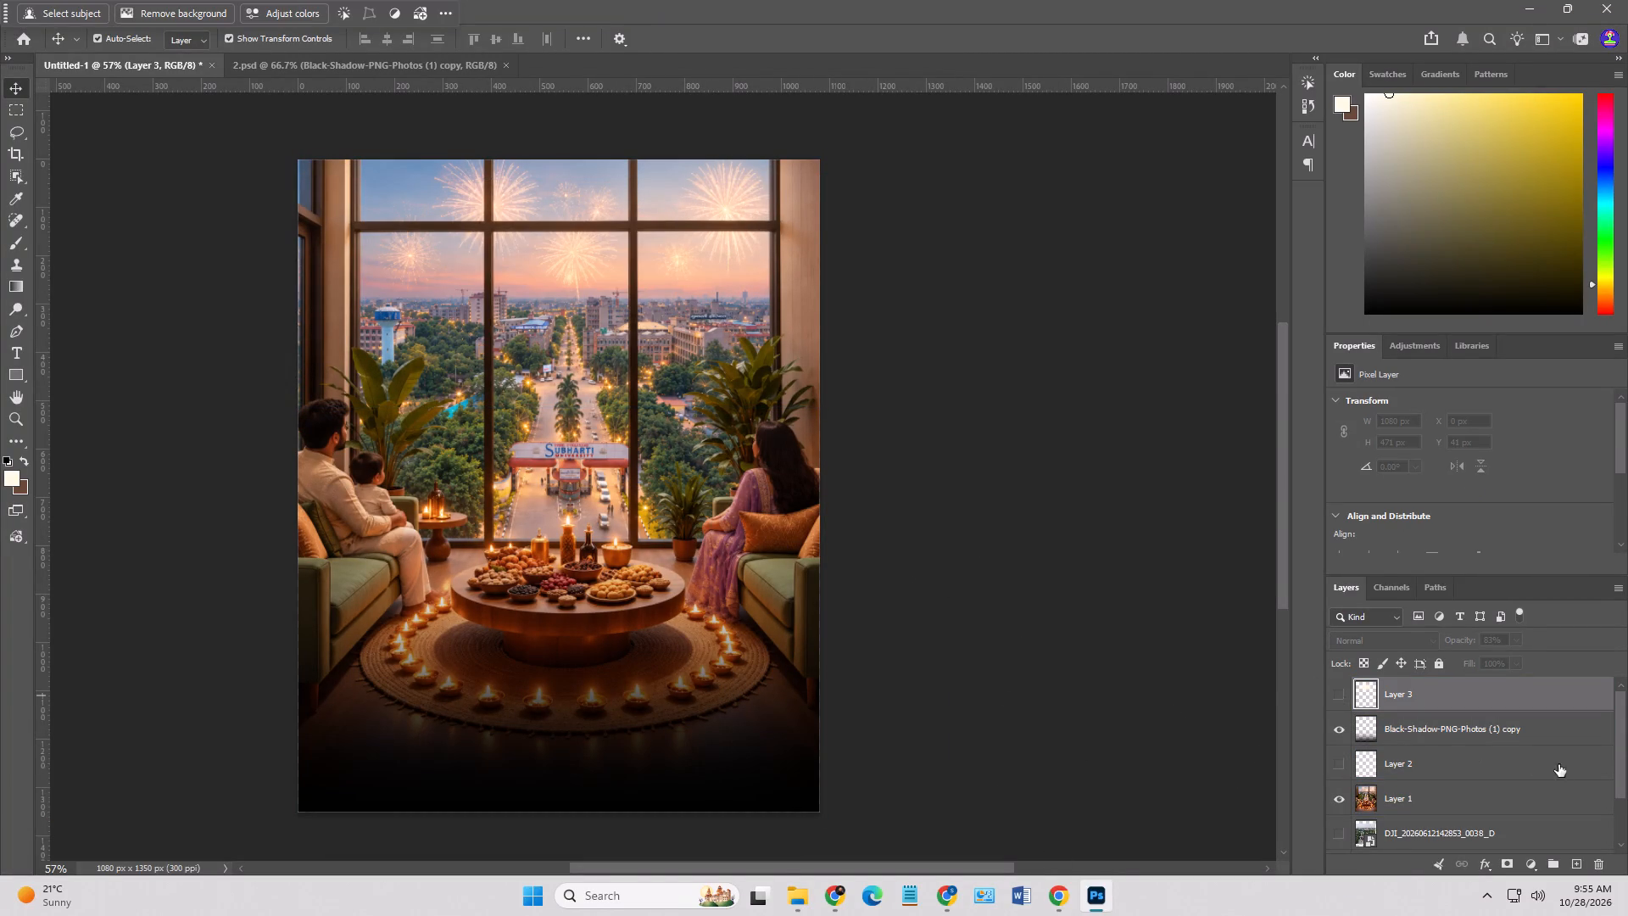
{"action": "left_click", "coordinate": [1575, 863]}
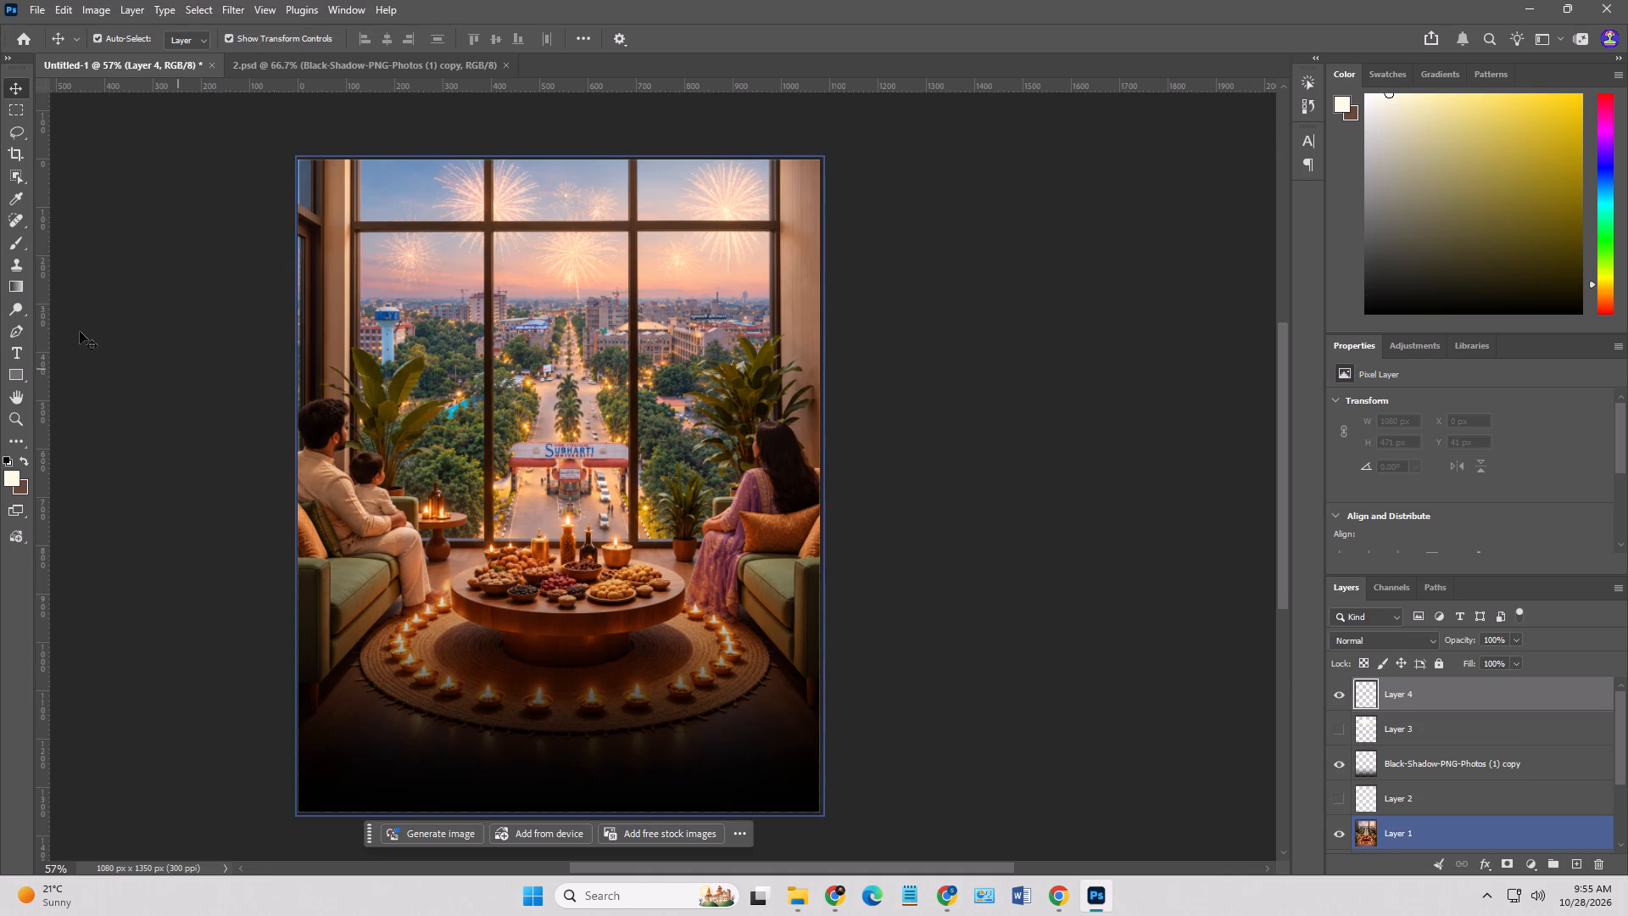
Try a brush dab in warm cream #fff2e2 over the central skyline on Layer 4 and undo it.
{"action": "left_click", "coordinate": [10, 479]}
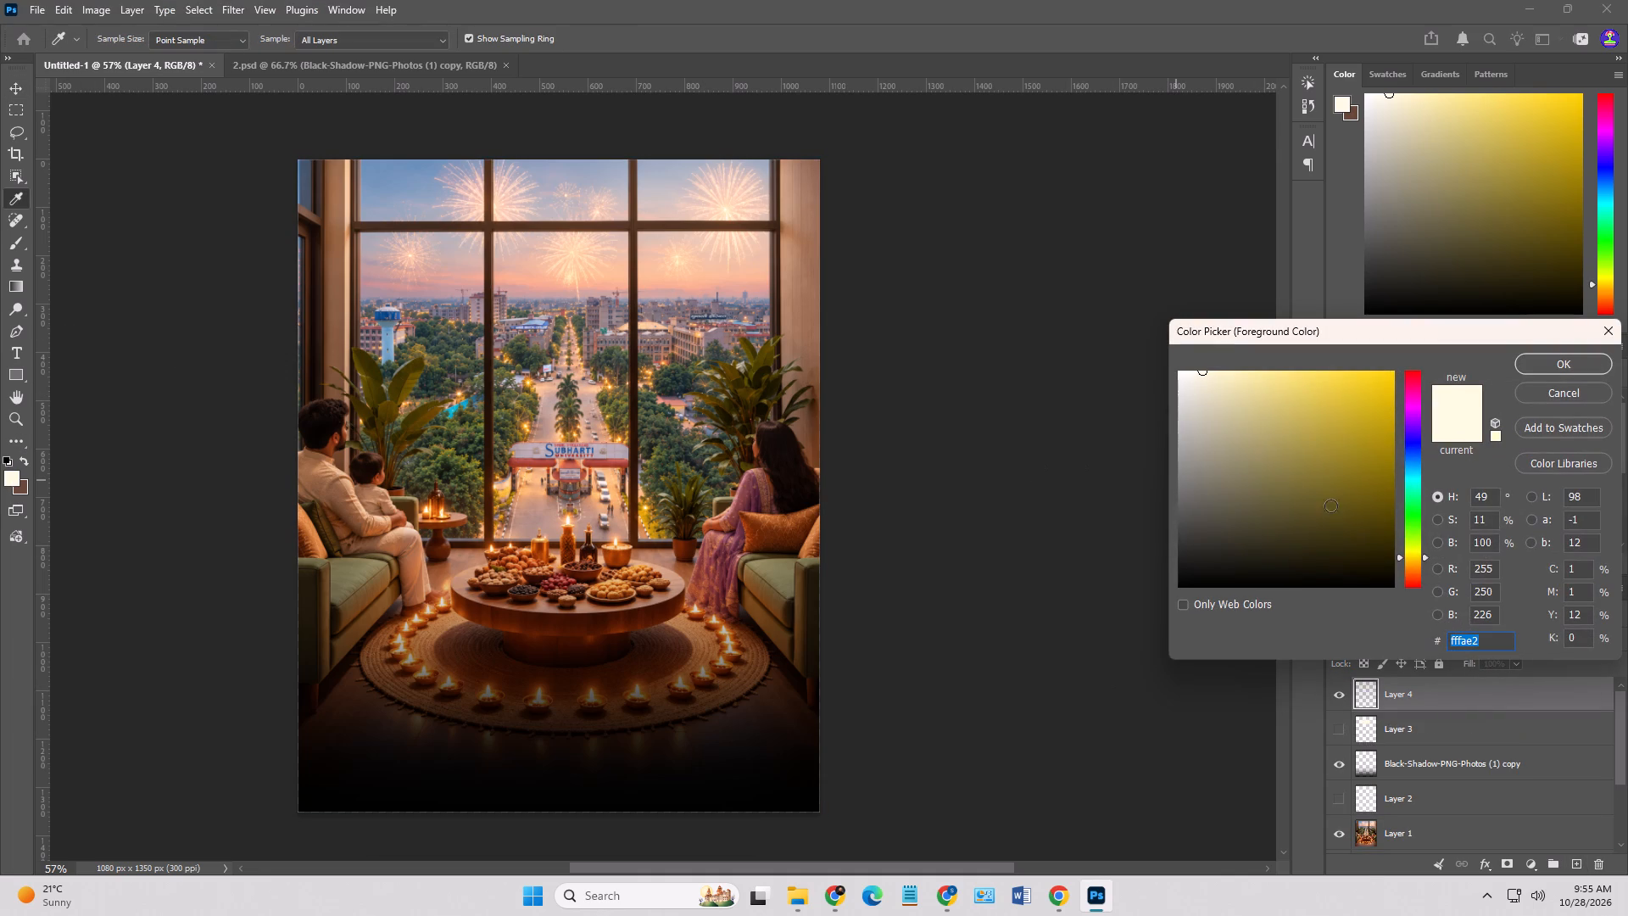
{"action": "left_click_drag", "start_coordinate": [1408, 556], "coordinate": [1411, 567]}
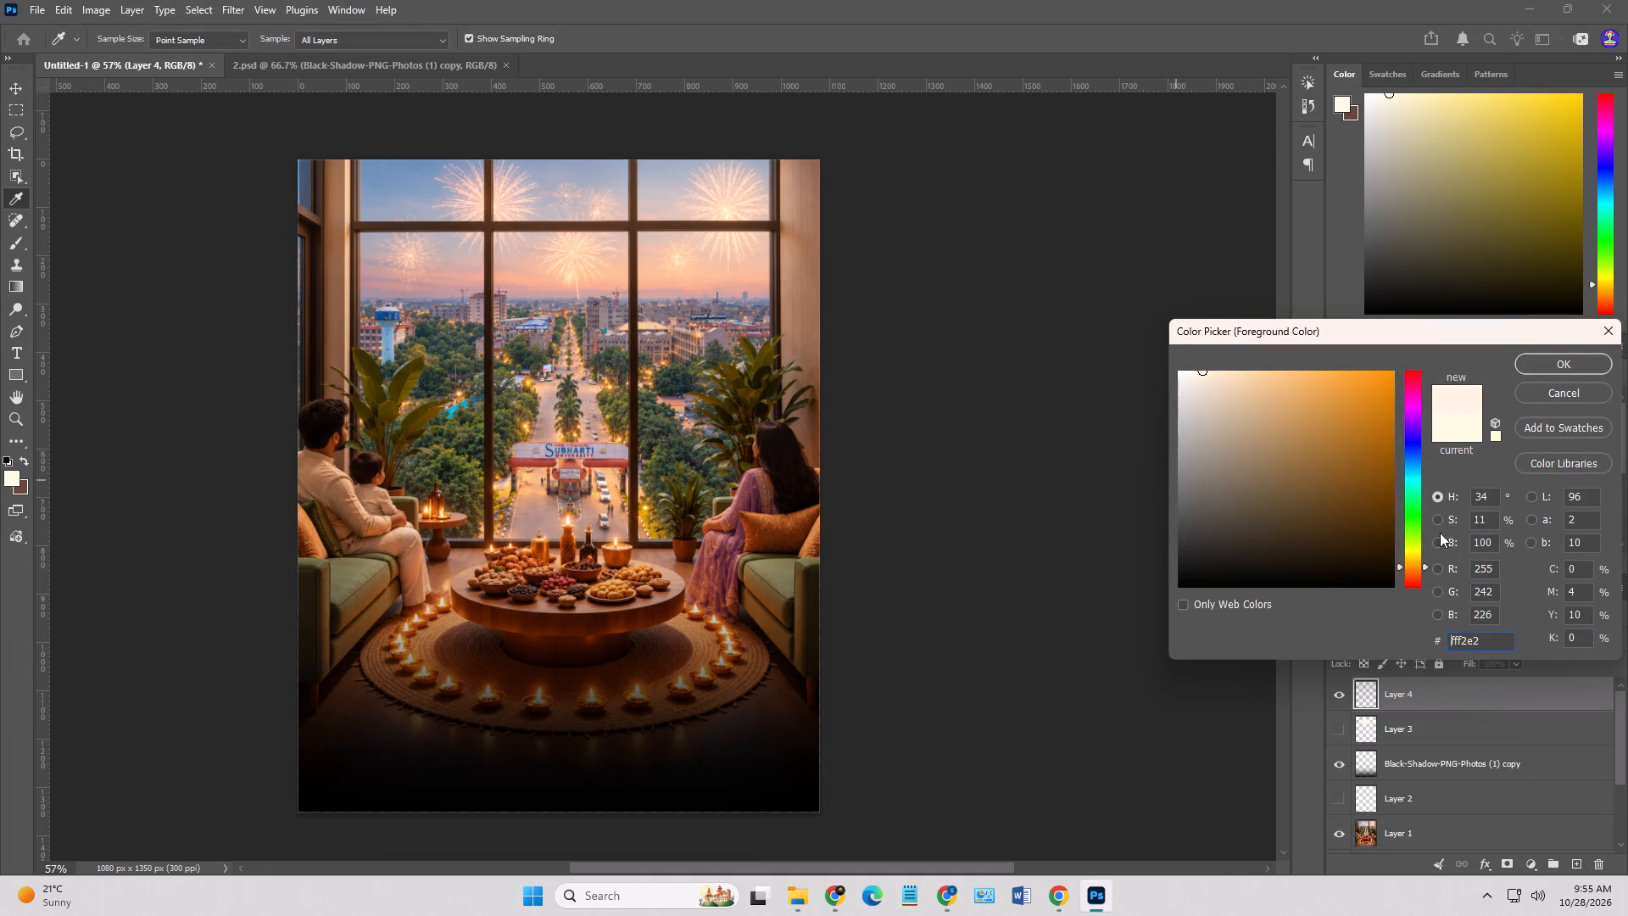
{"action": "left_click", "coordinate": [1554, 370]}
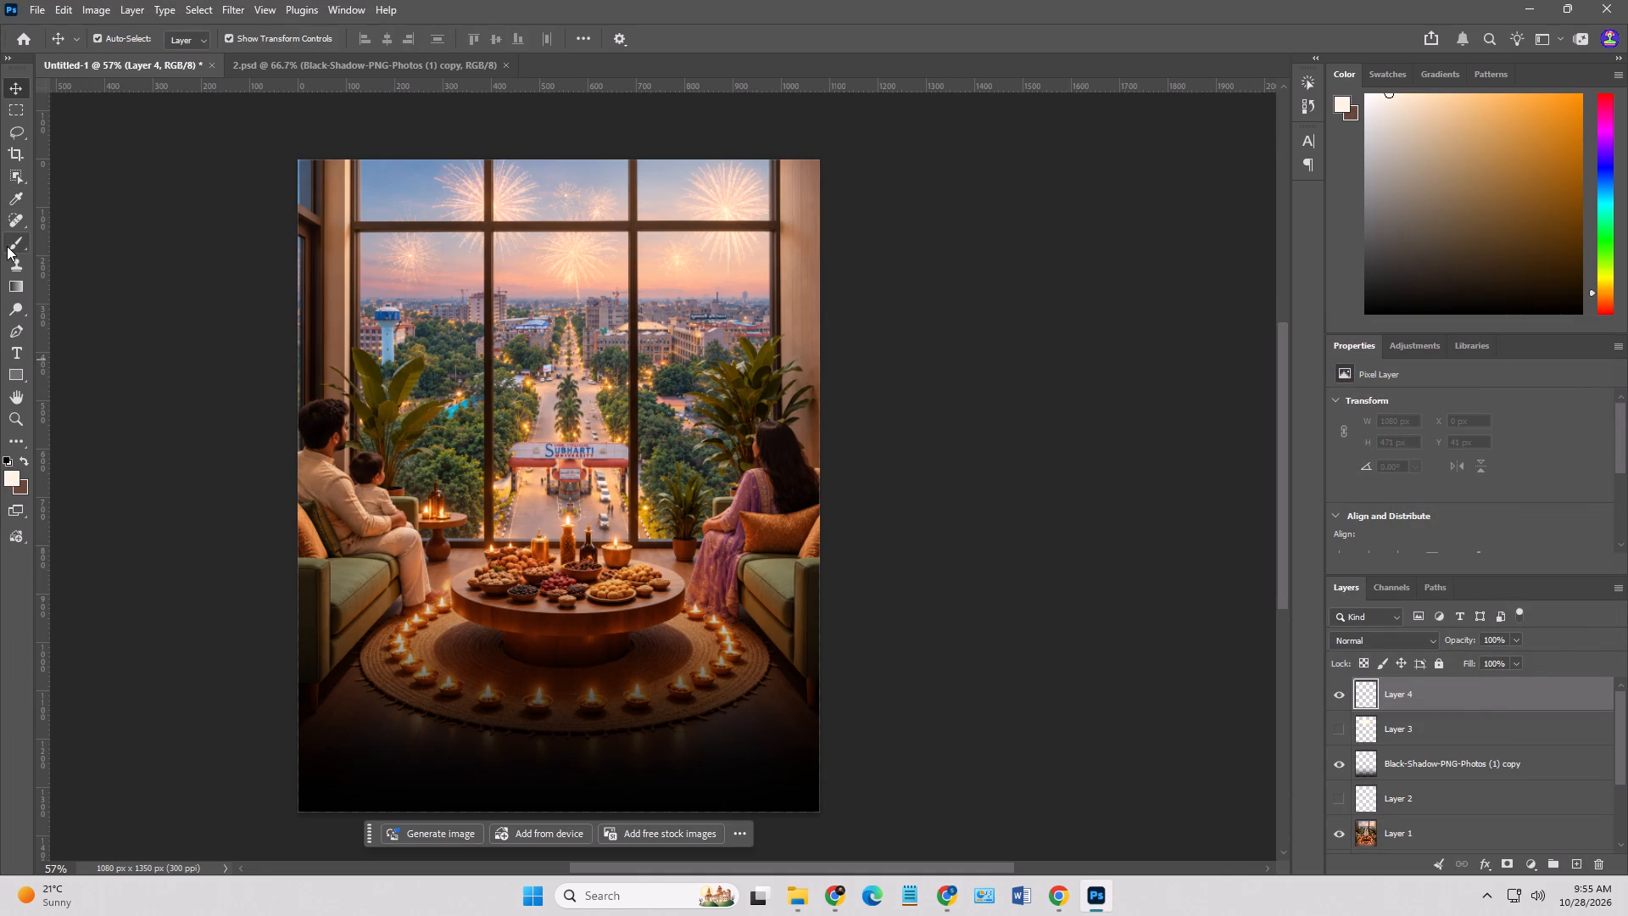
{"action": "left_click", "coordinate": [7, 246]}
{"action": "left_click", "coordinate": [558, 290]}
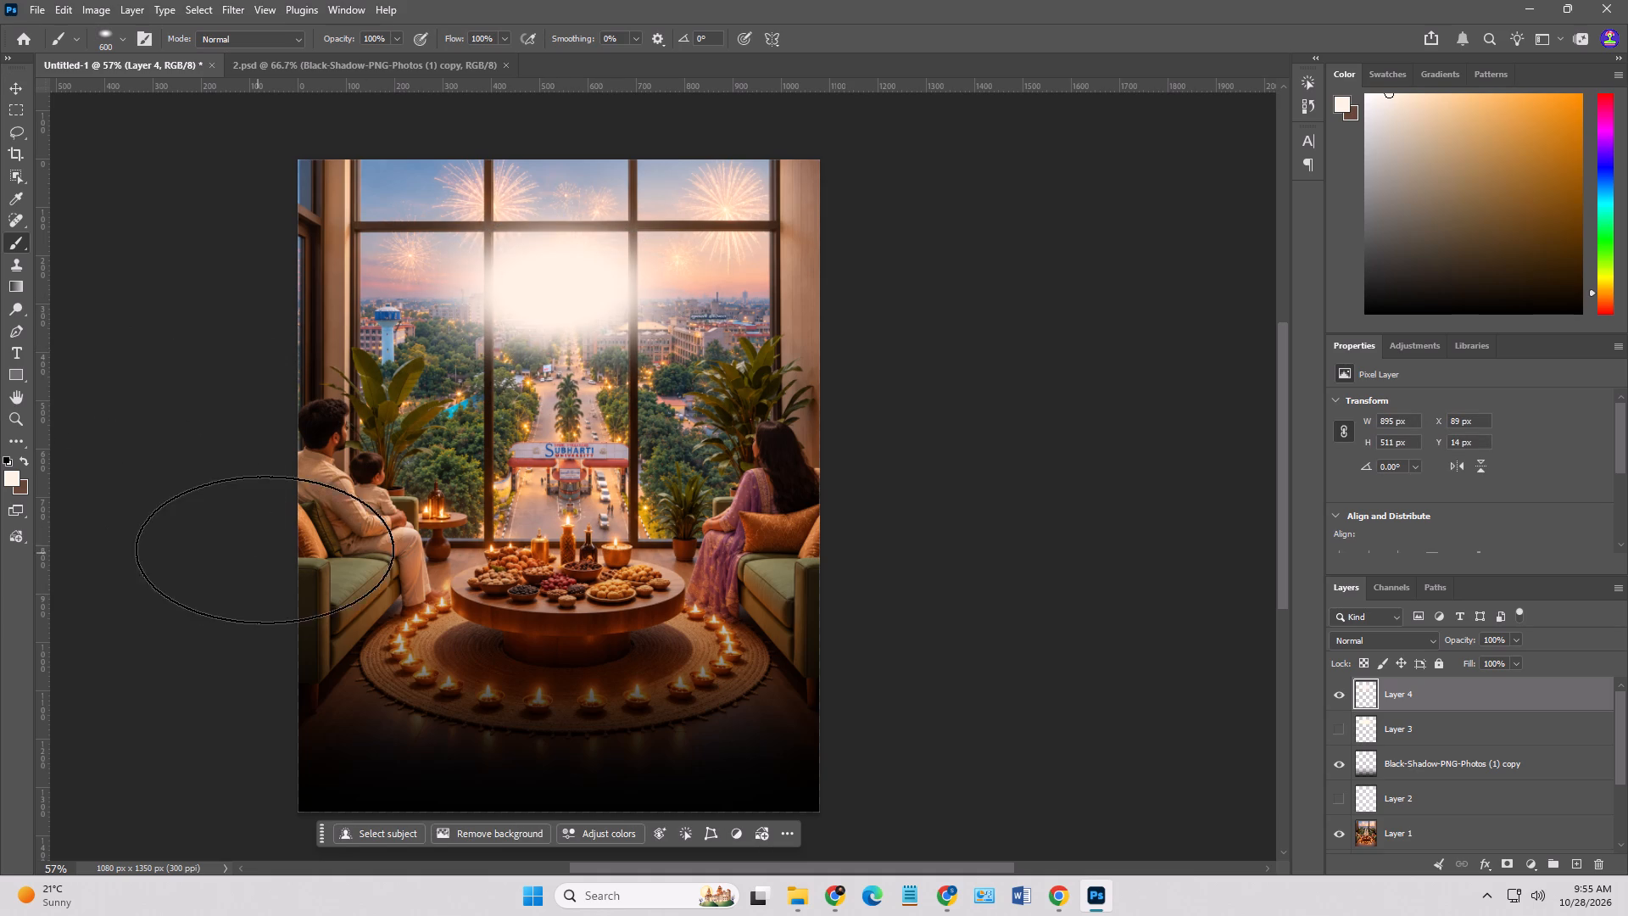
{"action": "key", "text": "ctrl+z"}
Set the foreground colour to #ffeee2 and paint one glow, about 896 x 509 px, over the central skyline on Layer 4.
{"action": "left_click", "coordinate": [9, 480]}
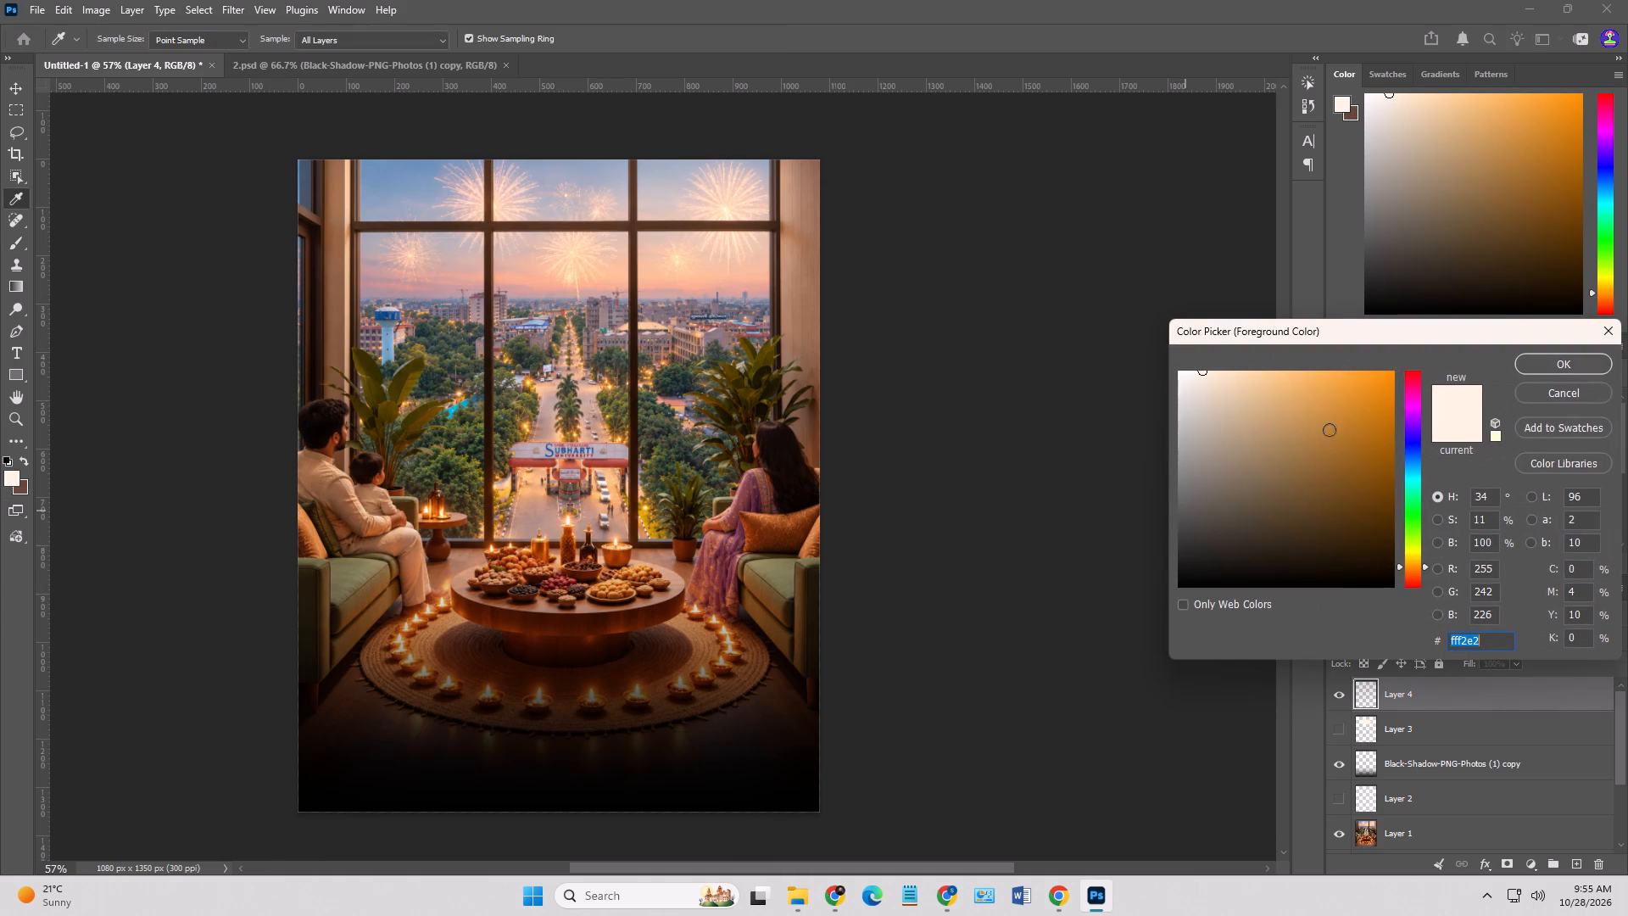
{"action": "left_click", "coordinate": [1412, 566]}
{"action": "left_click", "coordinate": [1558, 368]}
{"action": "left_click", "coordinate": [561, 282]}
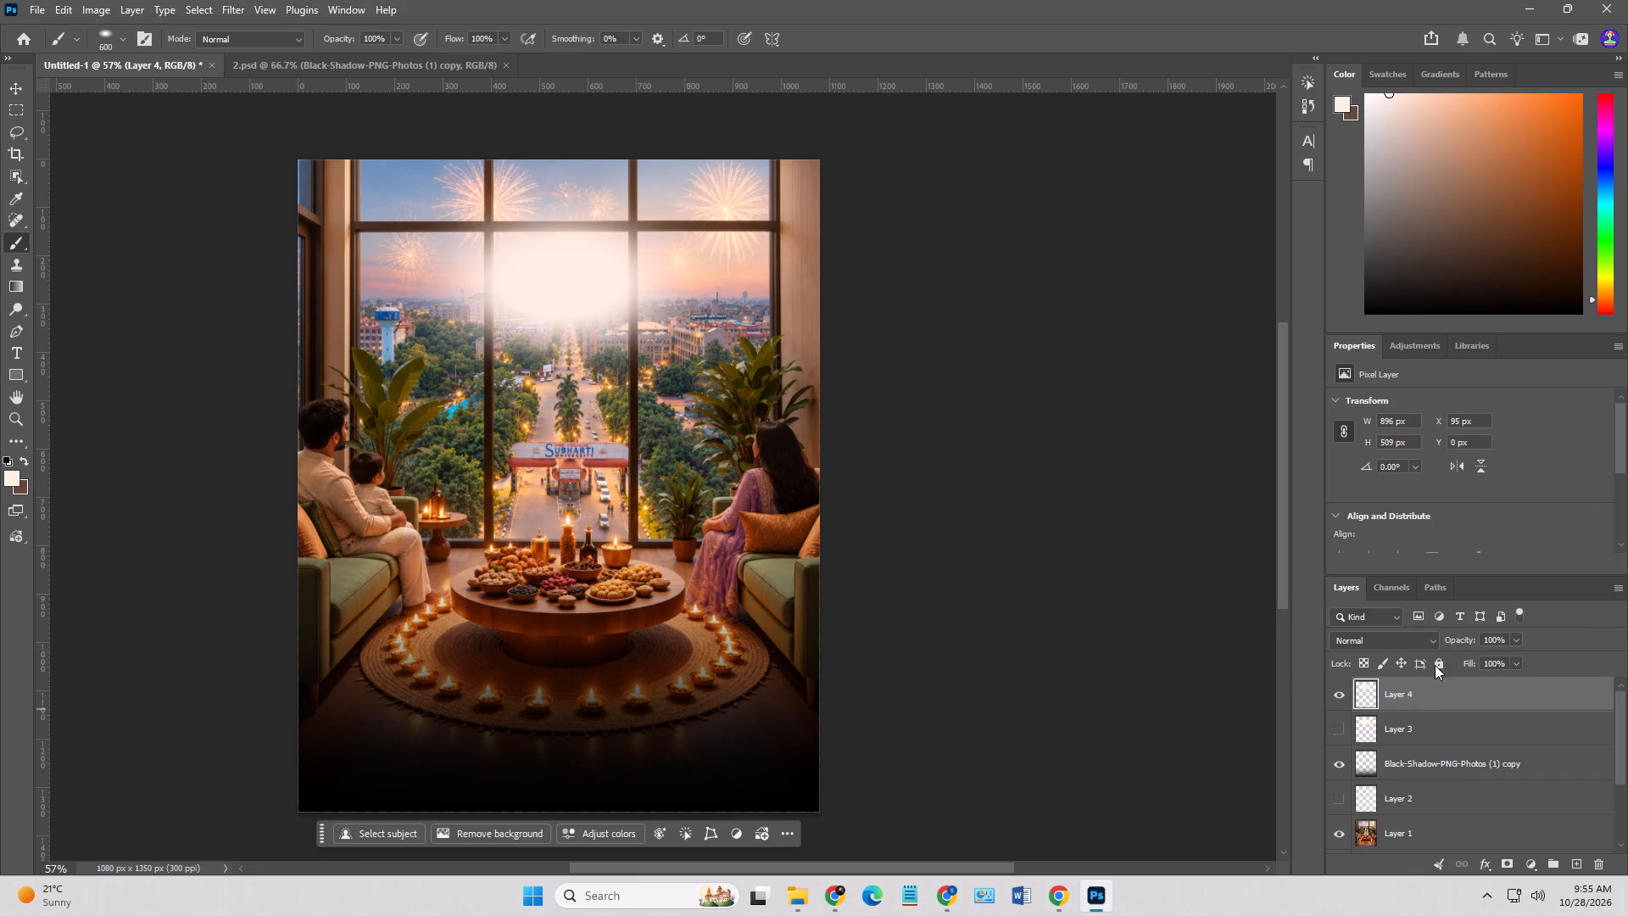
Set the glow on Layer 4 to the Lighter Color blend mode at 67% opacity.
{"action": "left_click", "coordinate": [1515, 638]}
{"action": "left_click", "coordinate": [1424, 640]}
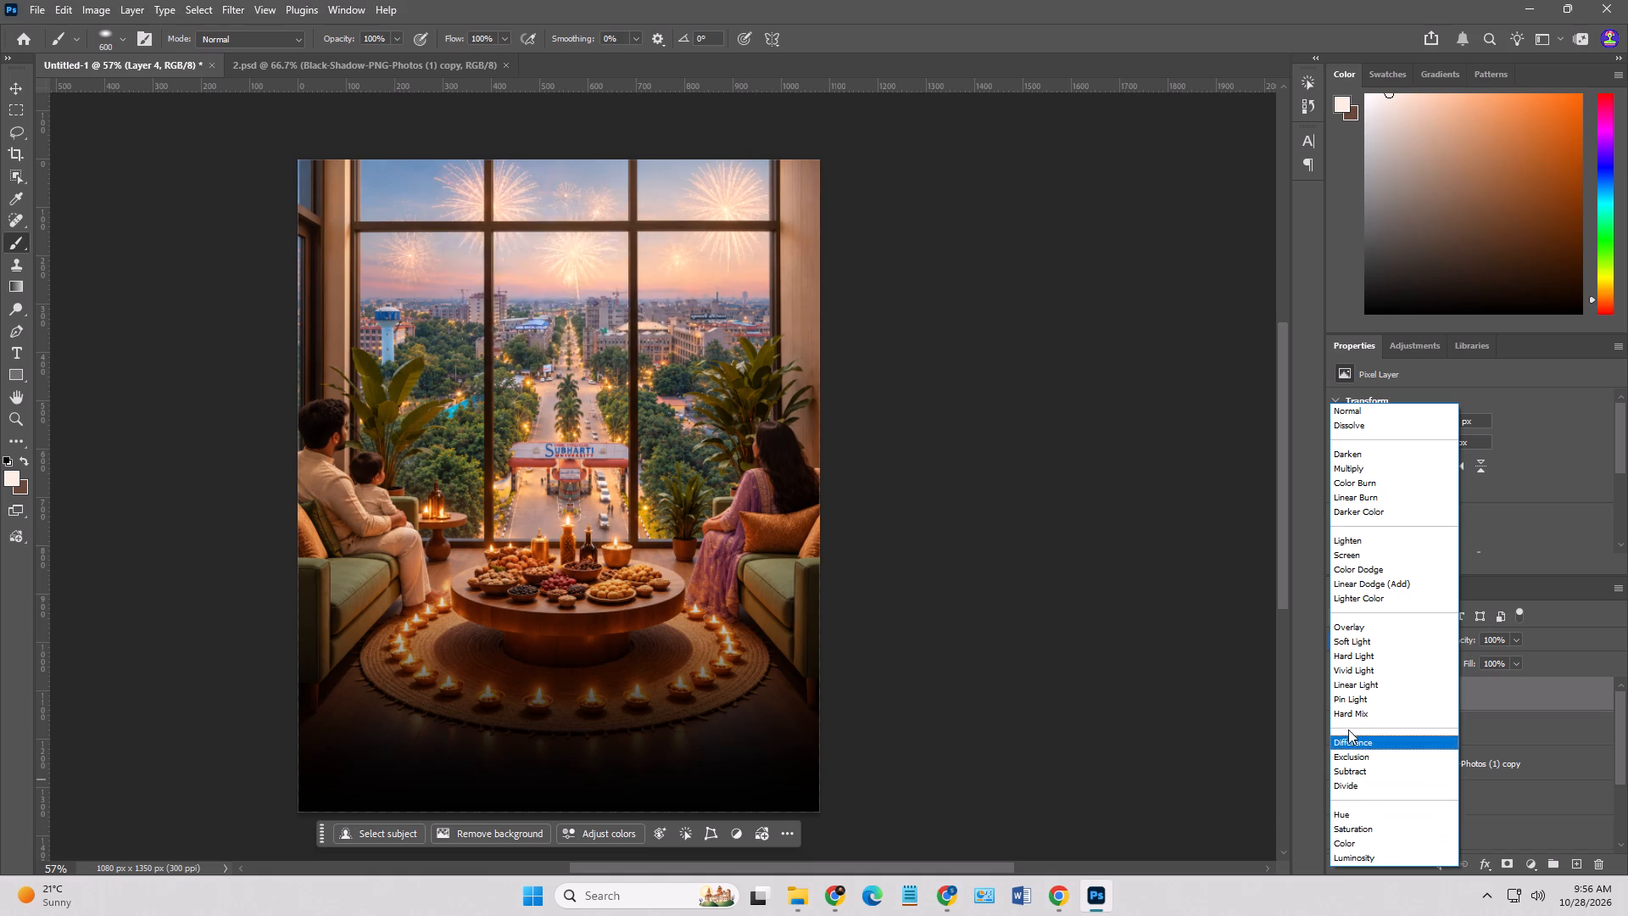
{"action": "left_click_drag", "start_coordinate": [1358, 625], "coordinate": [1358, 601]}
{"action": "left_click", "coordinate": [1517, 640]}
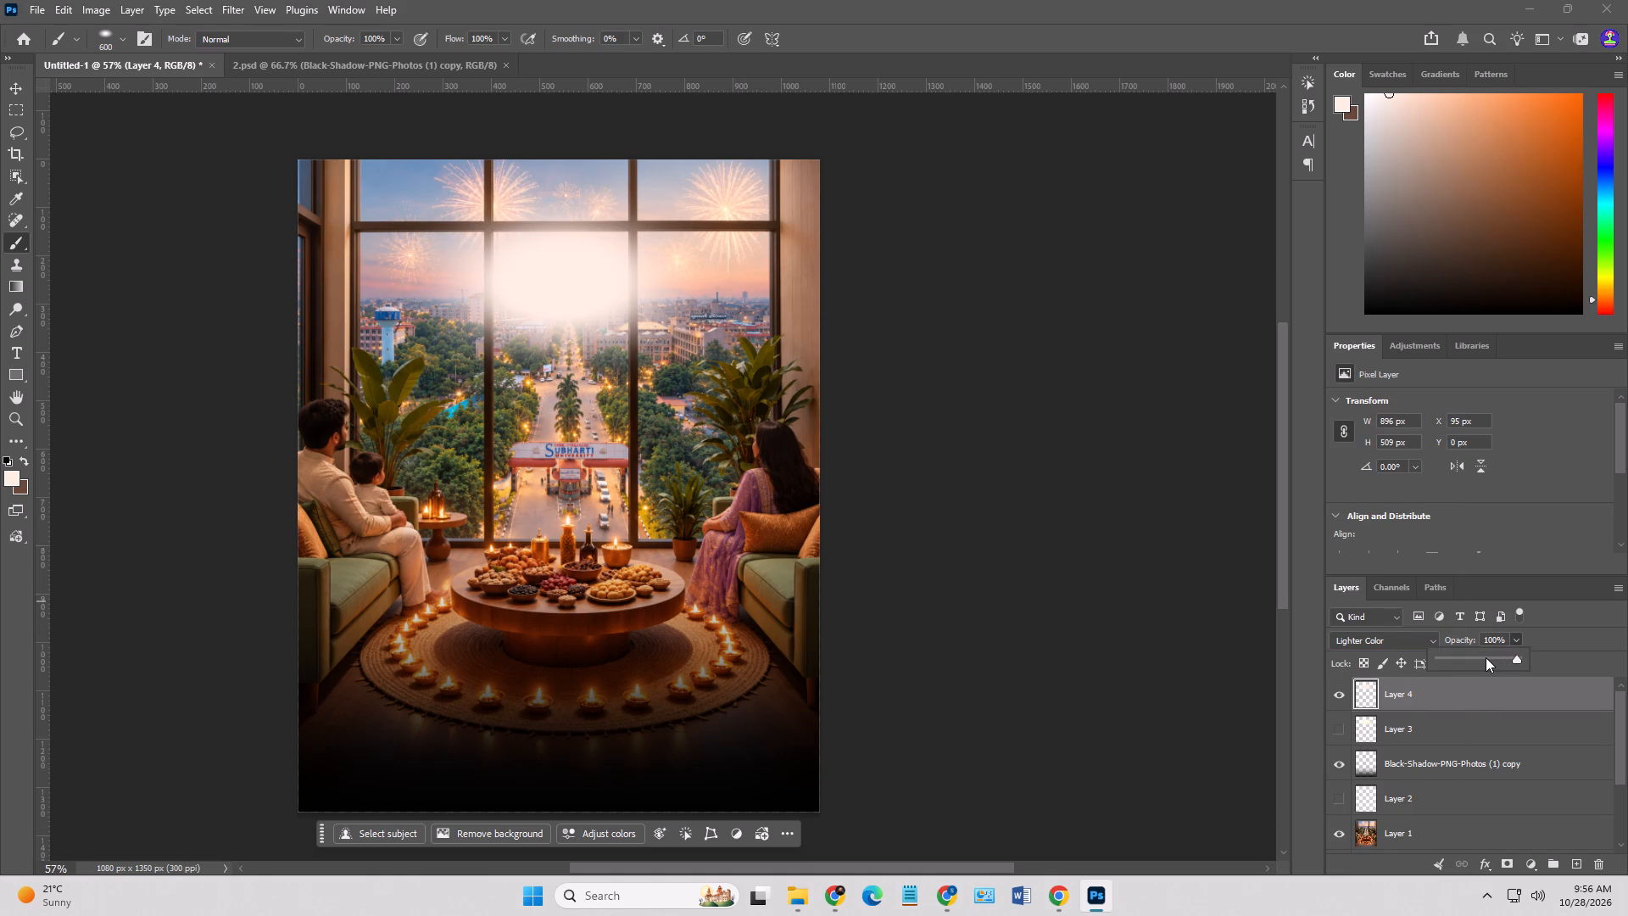
{"action": "left_click", "coordinate": [1486, 657]}
{"action": "left_click", "coordinate": [1488, 656]}
{"action": "triple_click", "coordinate": [1488, 656]}
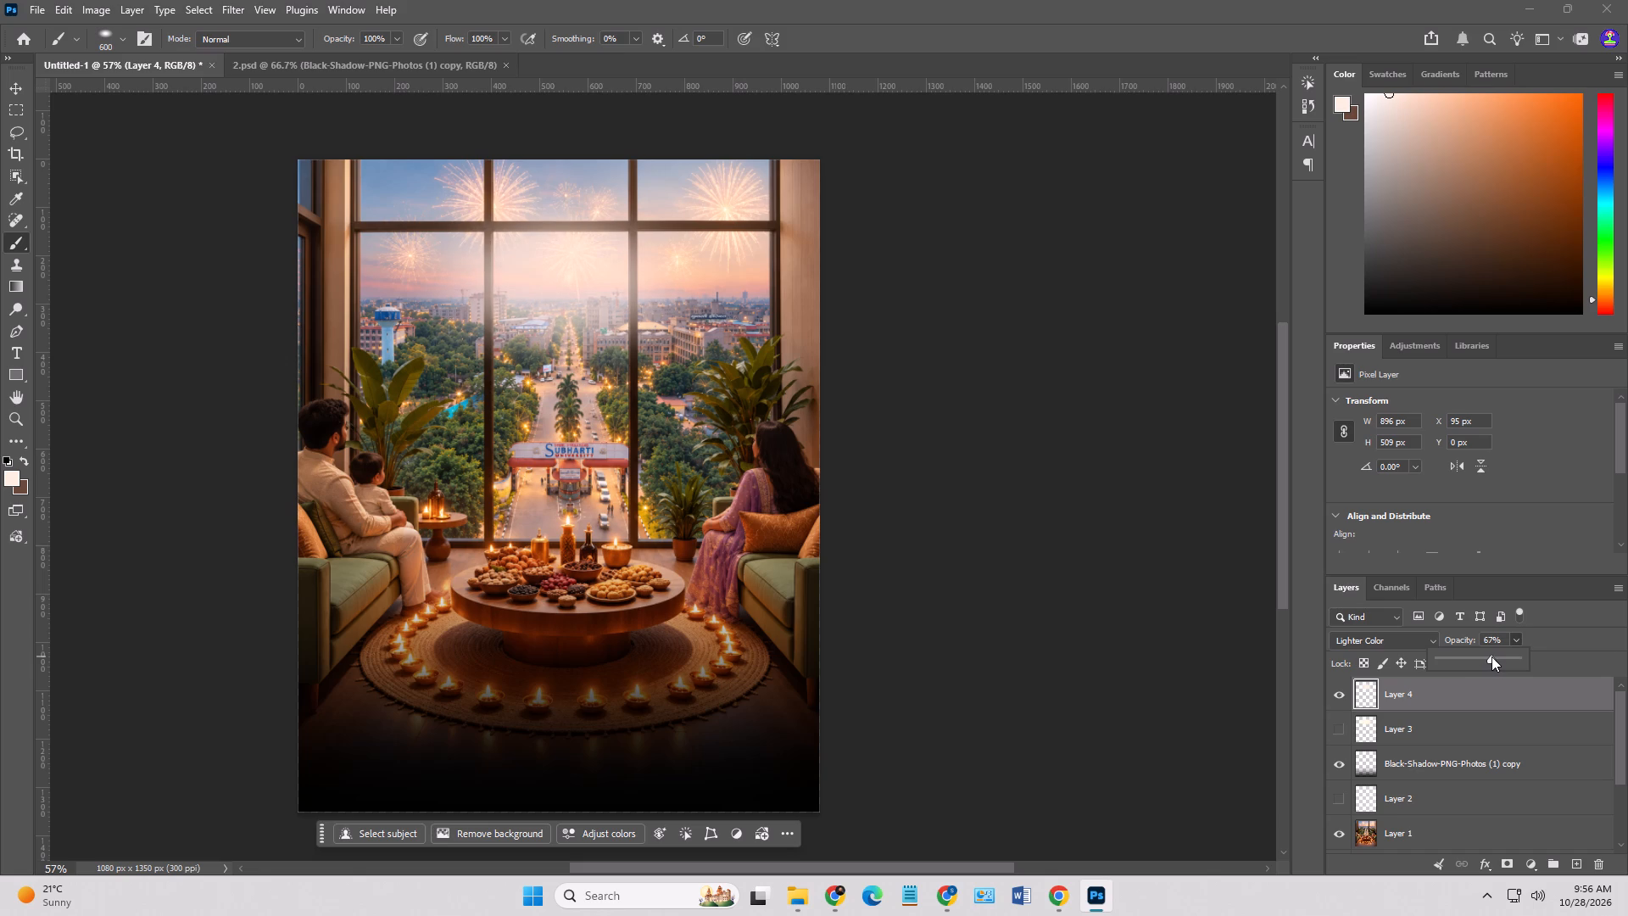
{"action": "left_click", "coordinate": [13, 78]}
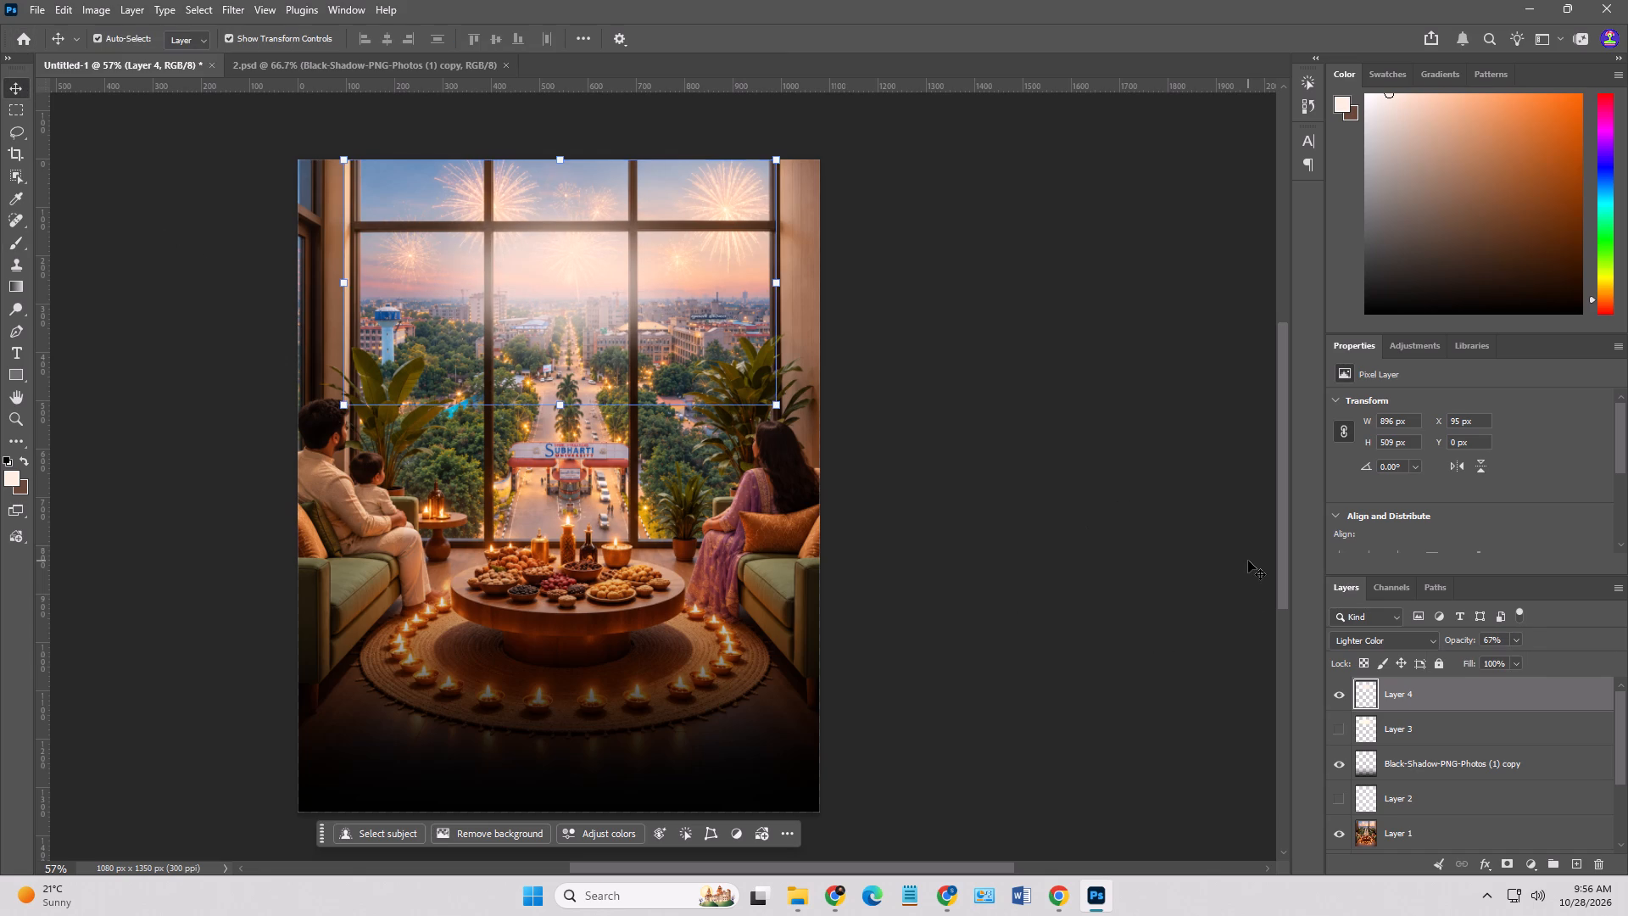
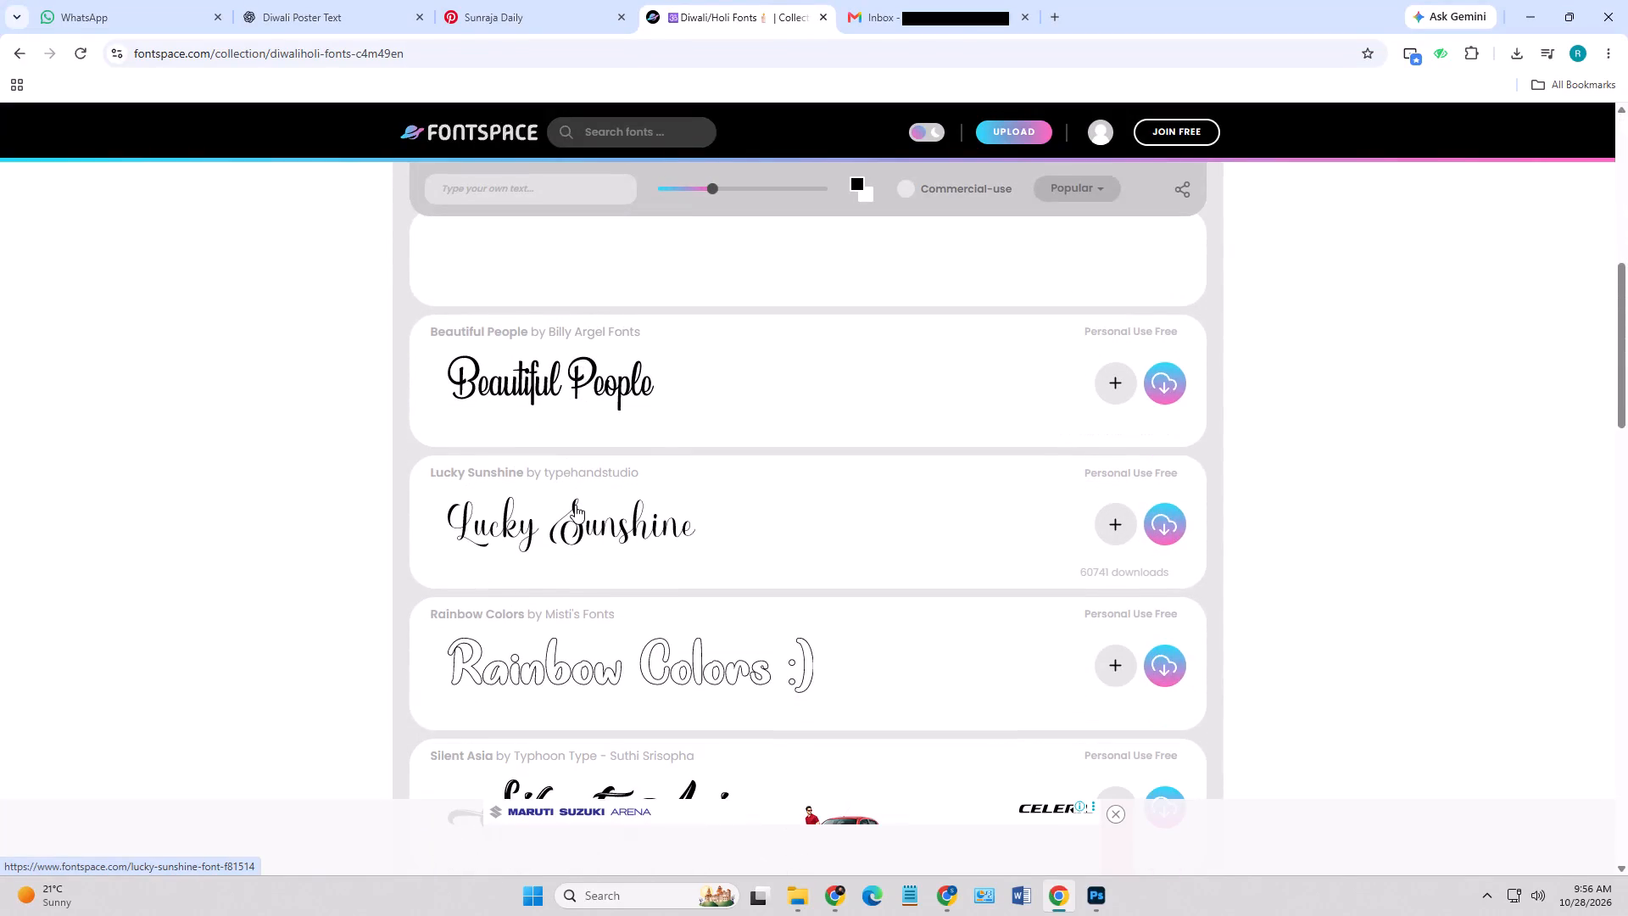
{"action": "scroll", "coordinate": [575, 505], "scroll_direction": "down", "scroll_amount": 4}
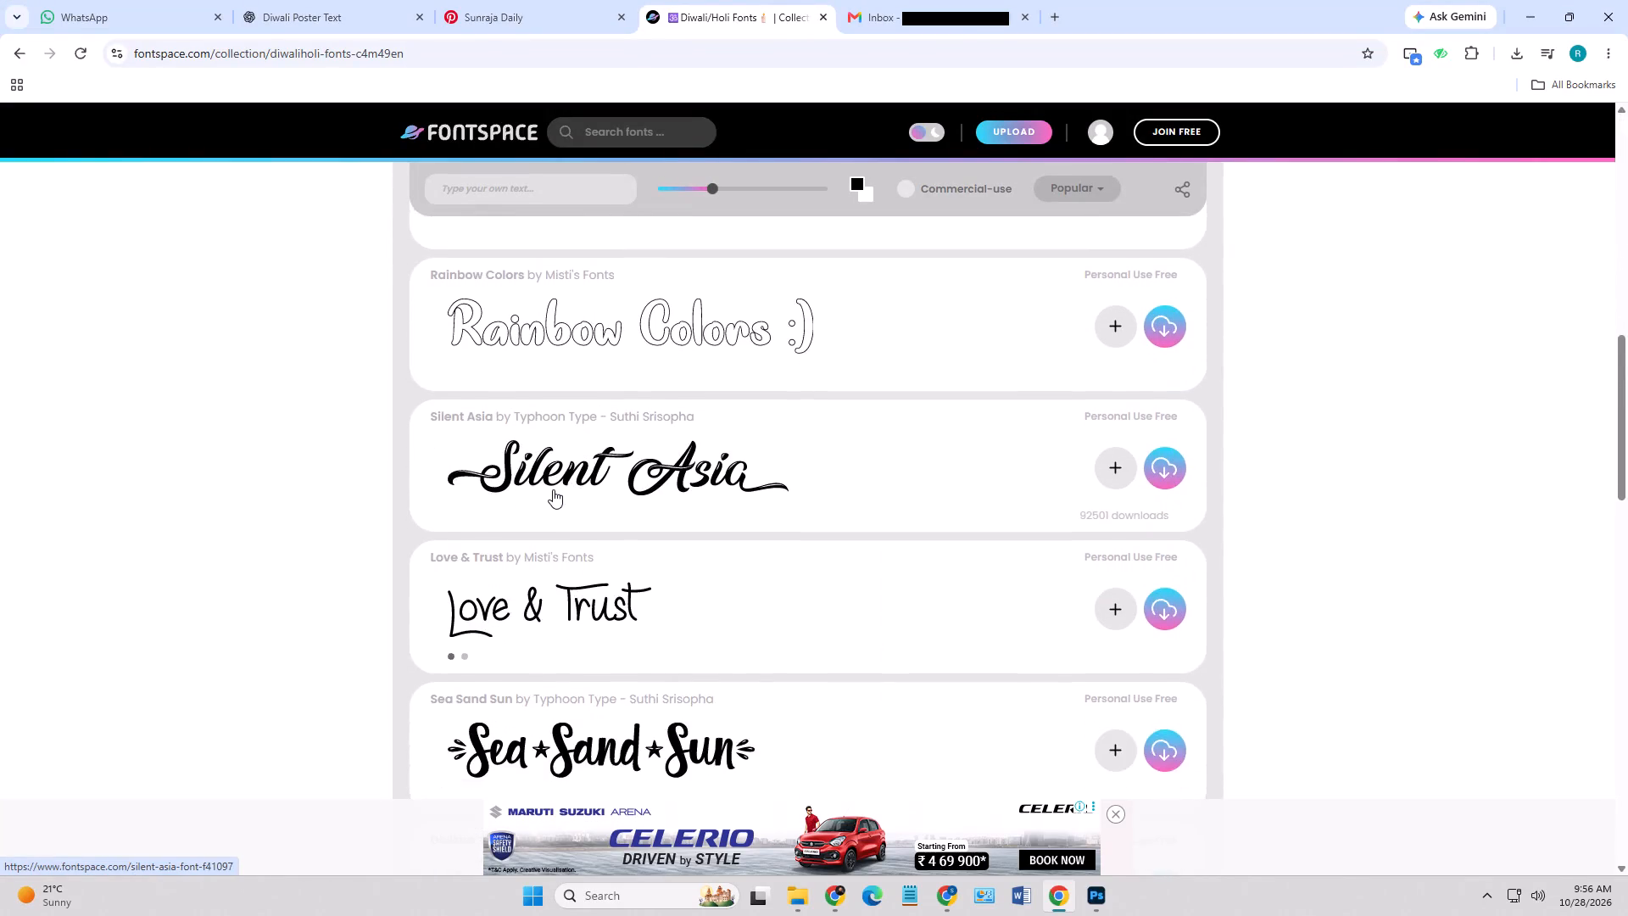
{"action": "scroll", "coordinate": [553, 489], "scroll_direction": "down", "scroll_amount": 5}
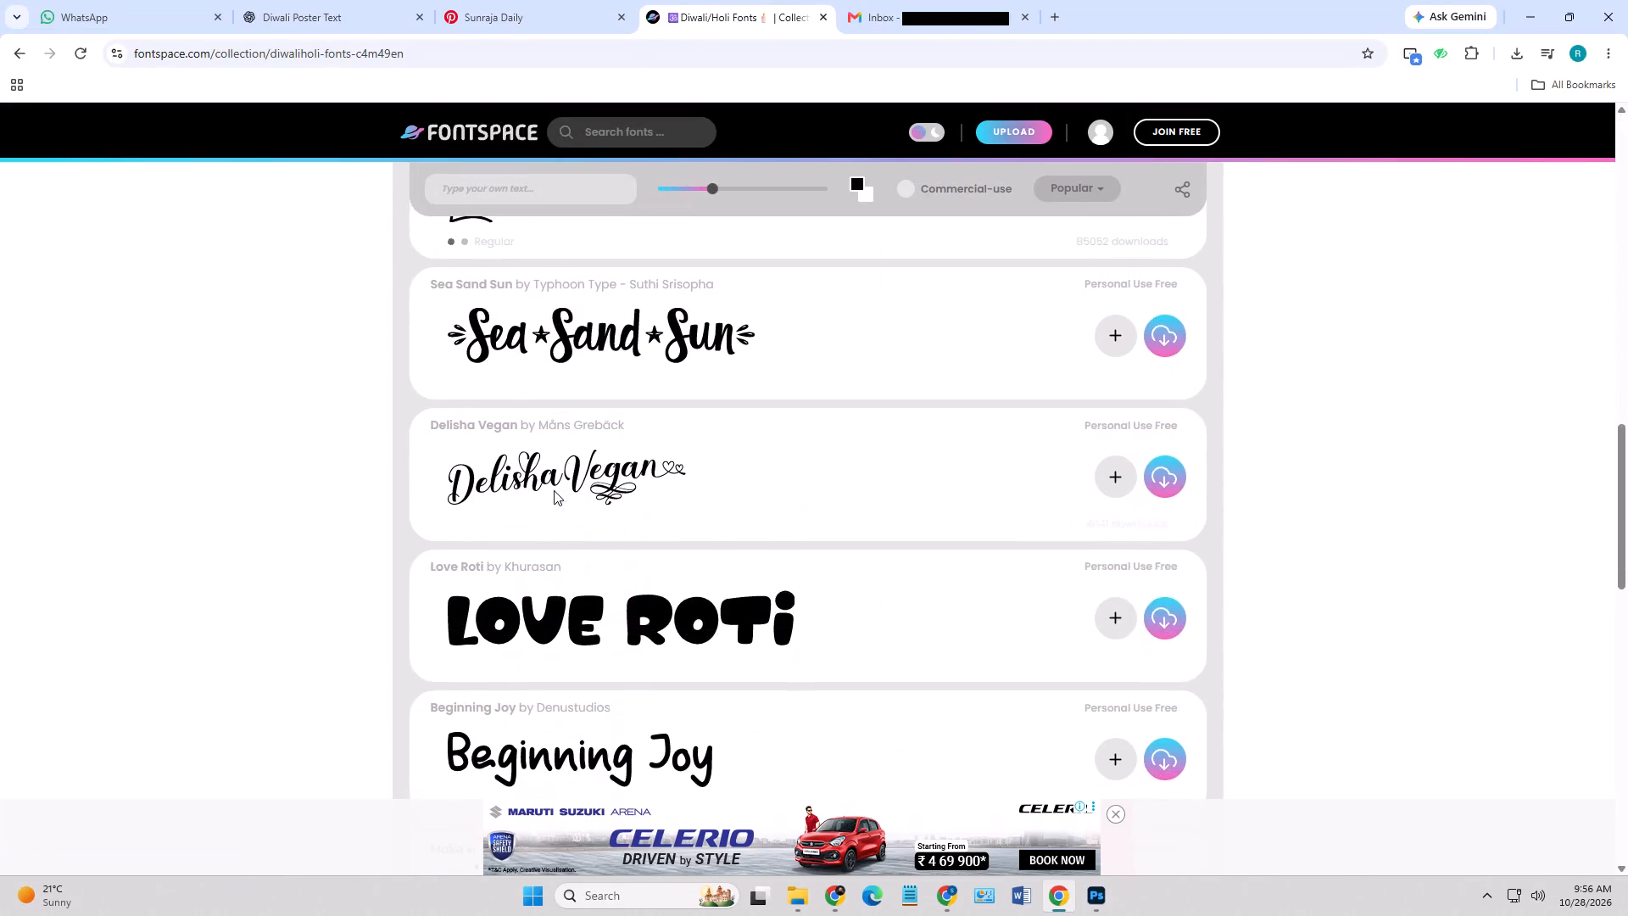
{"action": "scroll", "coordinate": [554, 490], "scroll_direction": "down", "scroll_amount": 5}
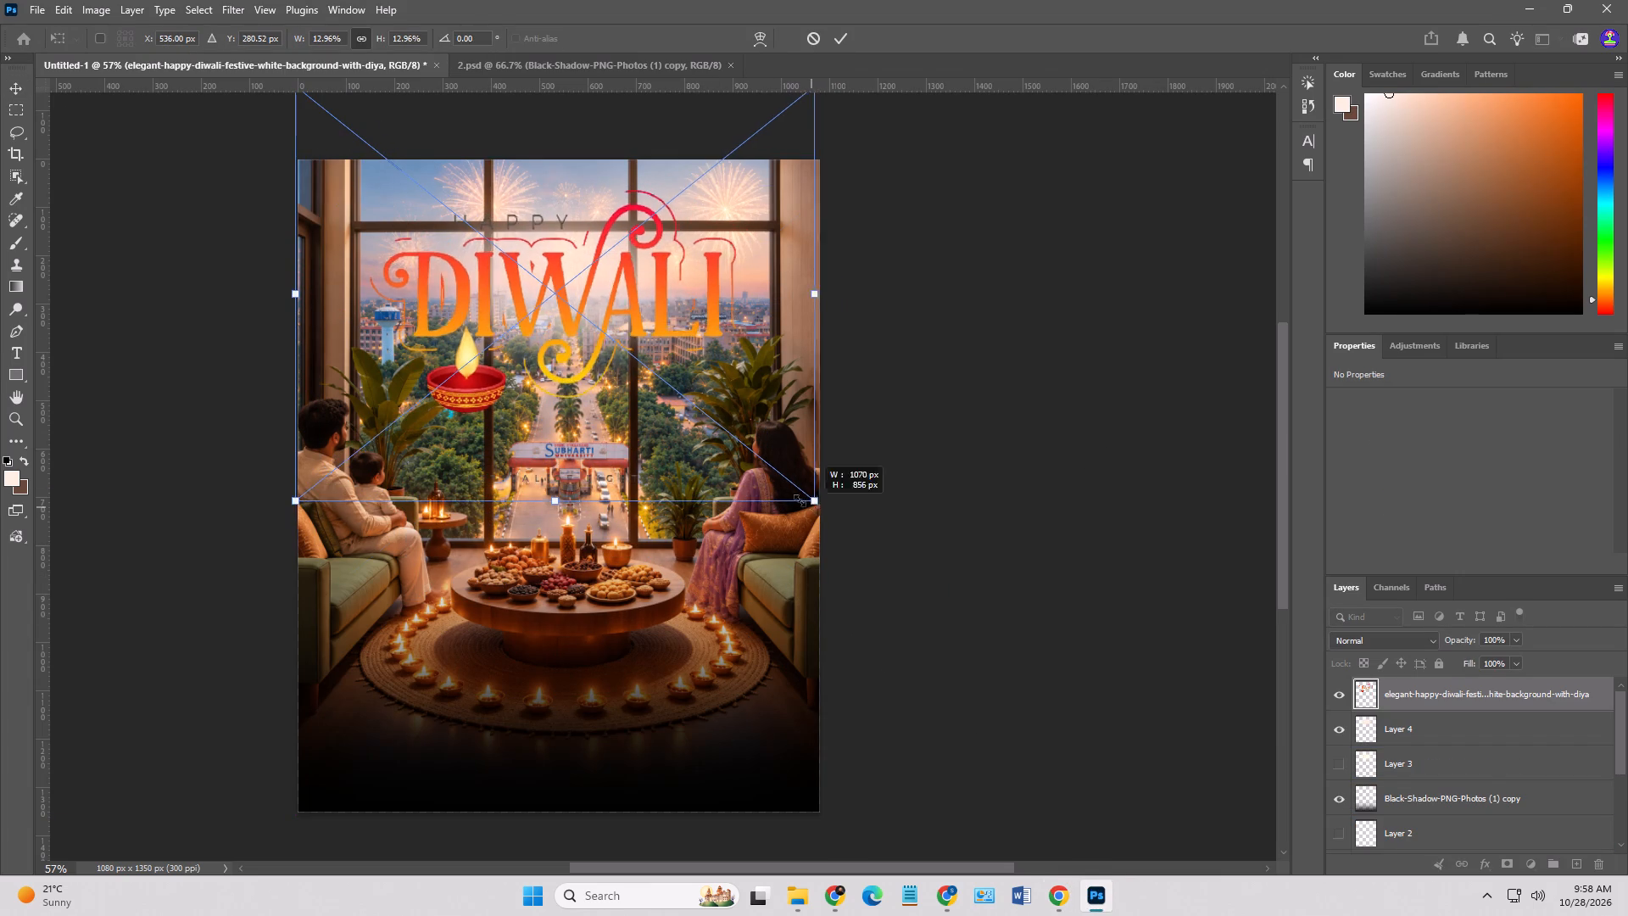
{"action": "left_click_drag", "start_coordinate": [800, 500], "coordinate": [476, 399]}
{"action": "left_click_drag", "start_coordinate": [454, 191], "coordinate": [576, 280]}
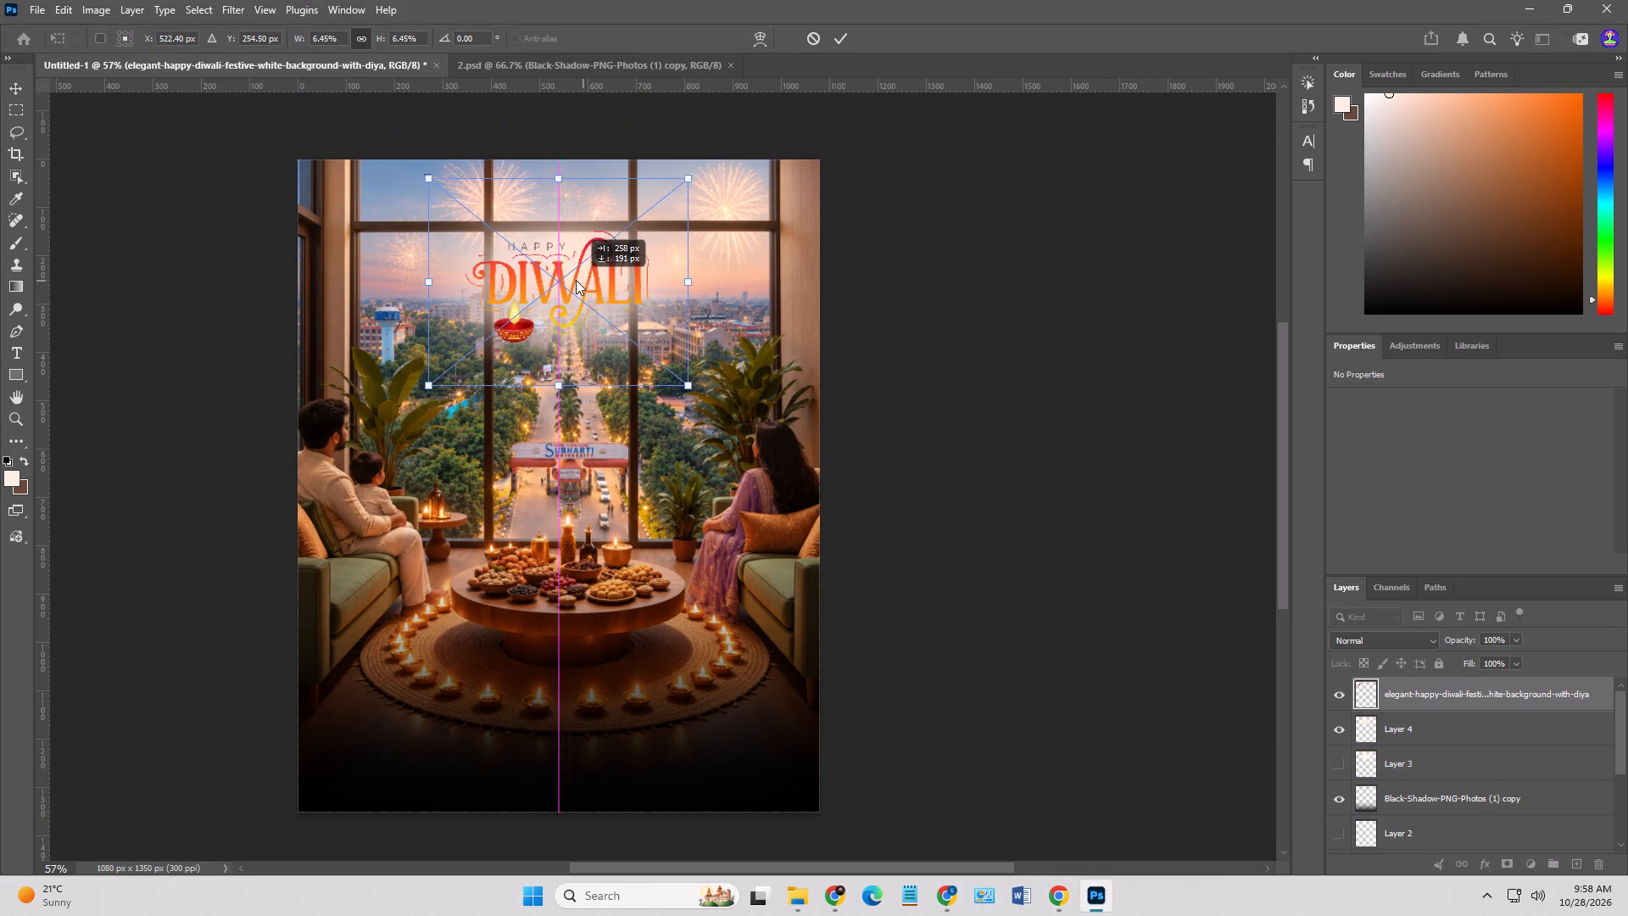
{"action": "left_click_drag", "start_coordinate": [576, 280], "coordinate": [581, 280]}
{"action": "left_click_drag", "start_coordinate": [689, 388], "coordinate": [696, 388]}
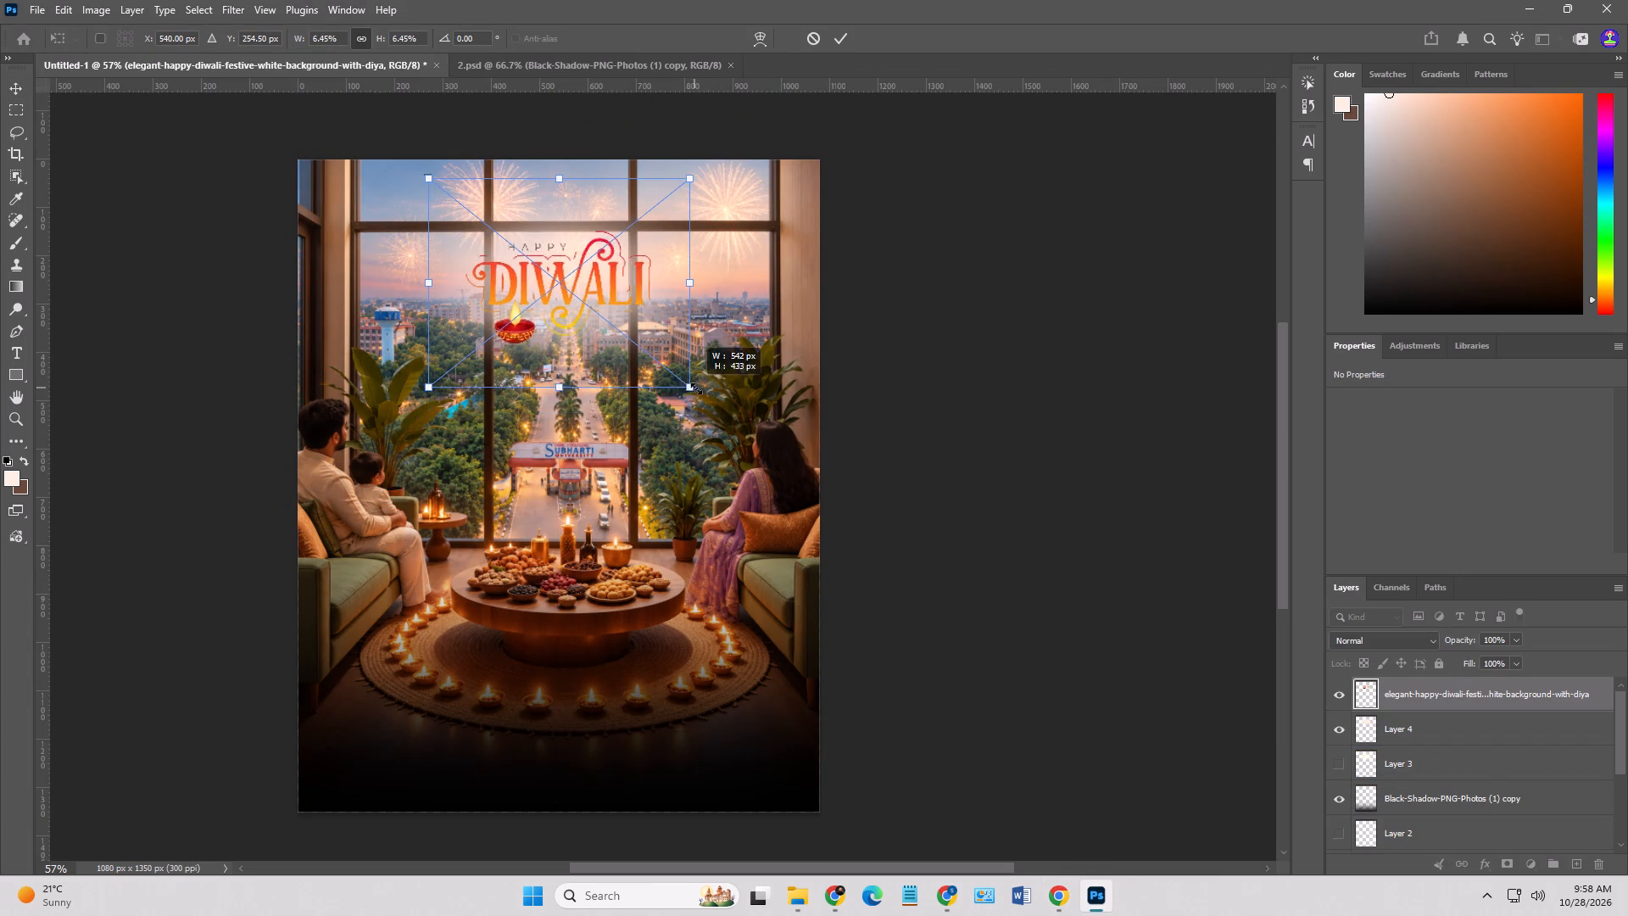
{"action": "left_click_drag", "start_coordinate": [696, 388], "coordinate": [742, 416]}
{"action": "left_click_drag", "start_coordinate": [667, 311], "coordinate": [642, 302]}
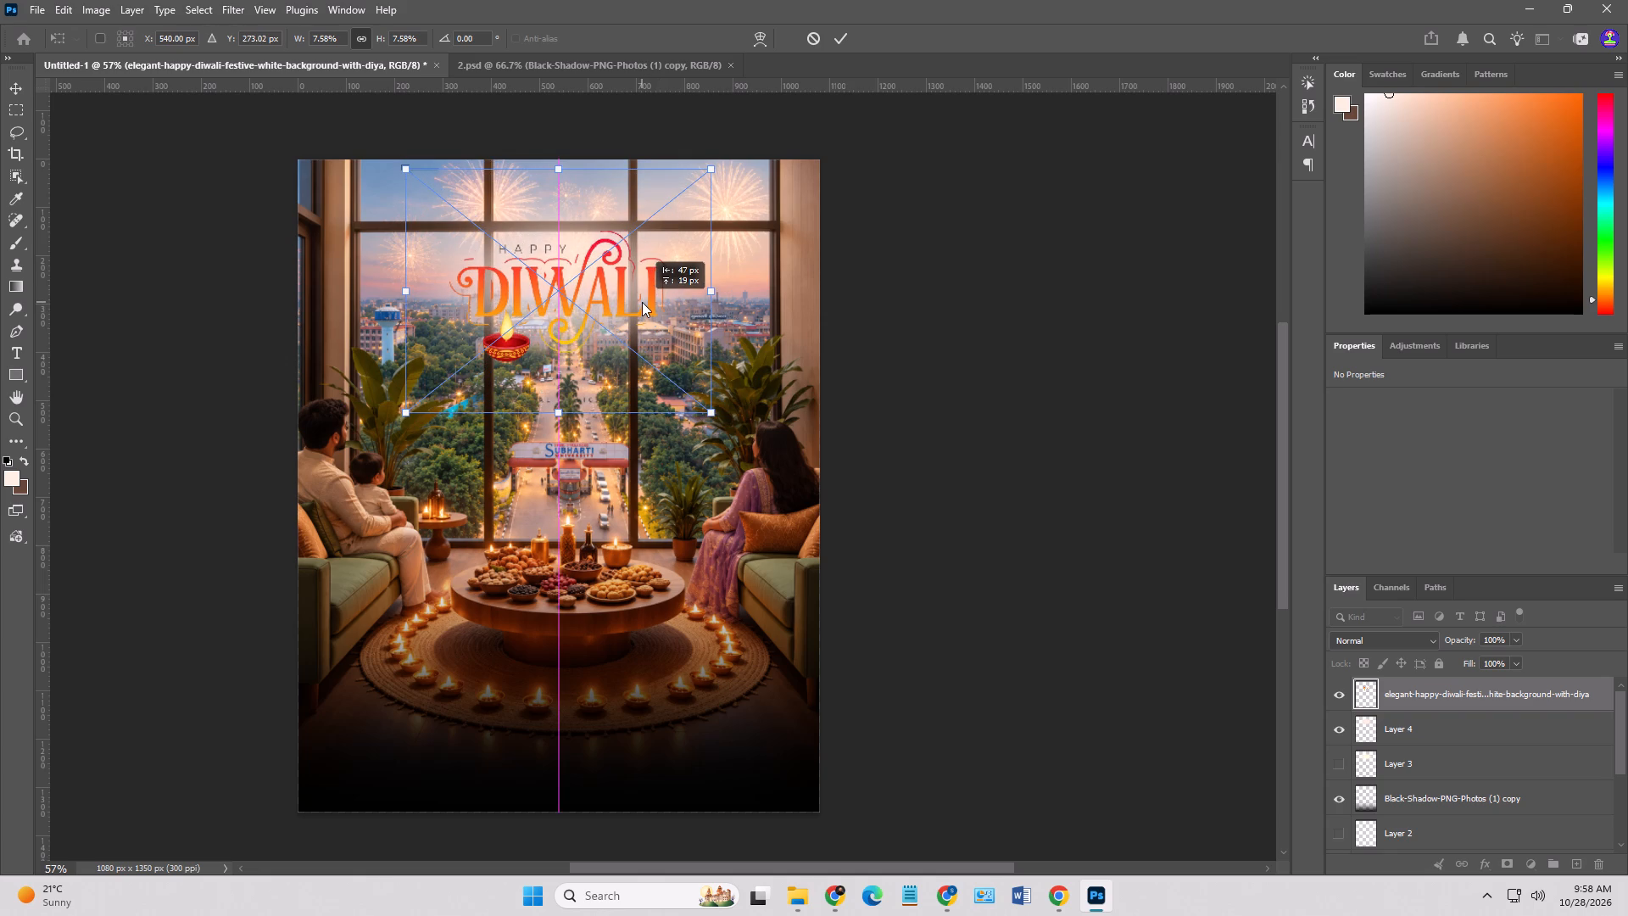
{"action": "left_click_drag", "start_coordinate": [642, 302], "coordinate": [637, 304]}
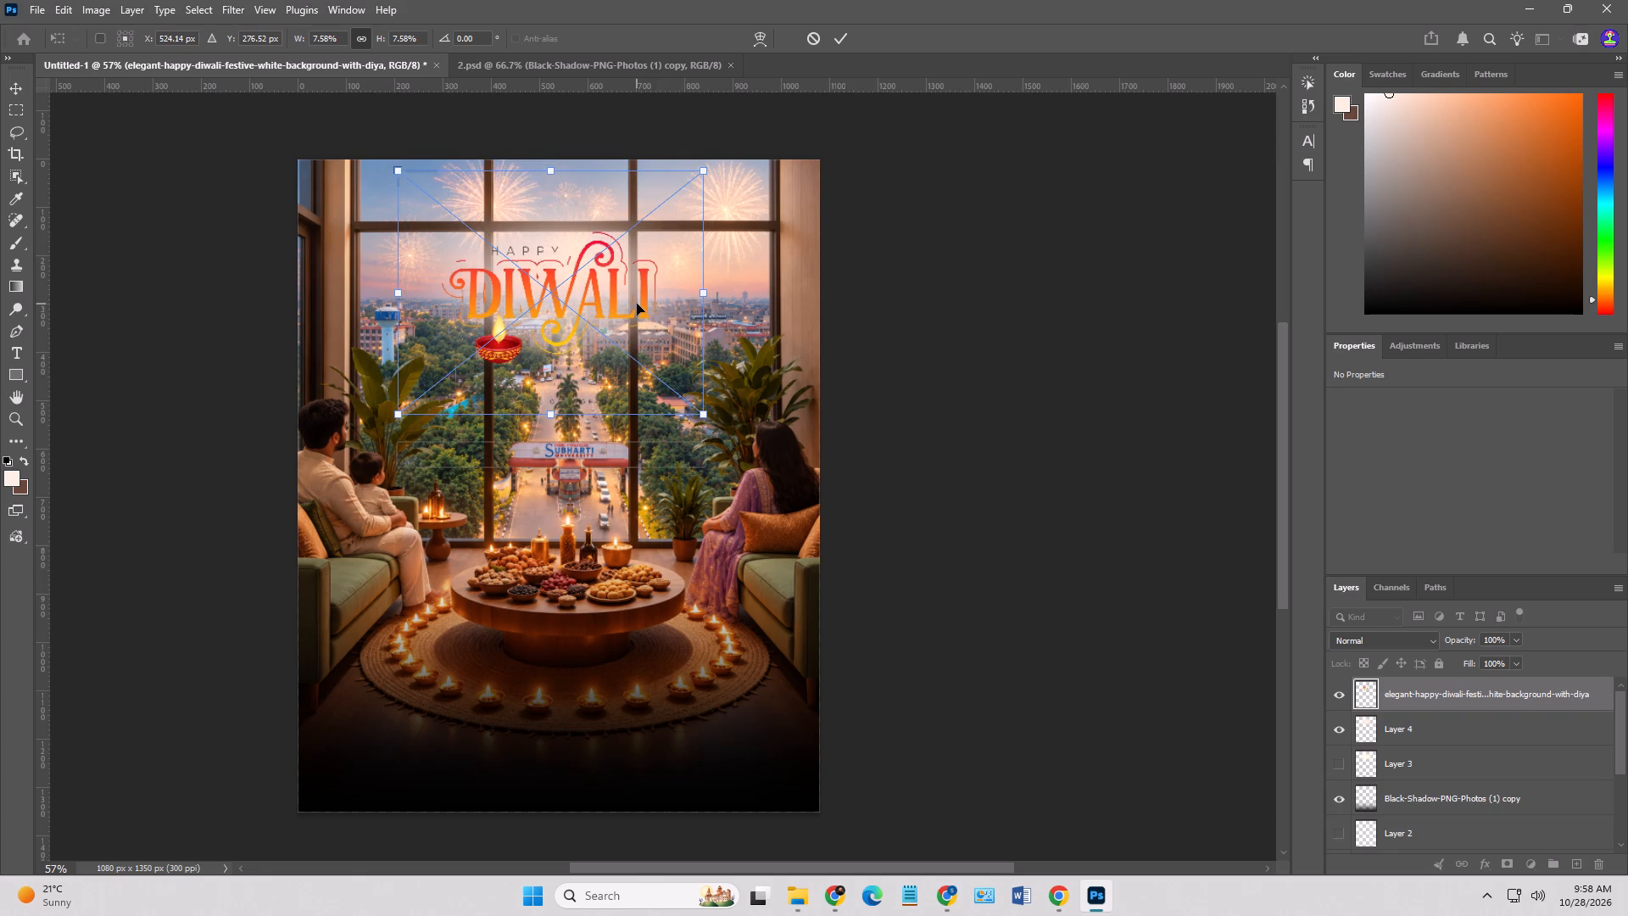
{"action": "key", "text": "Return"}
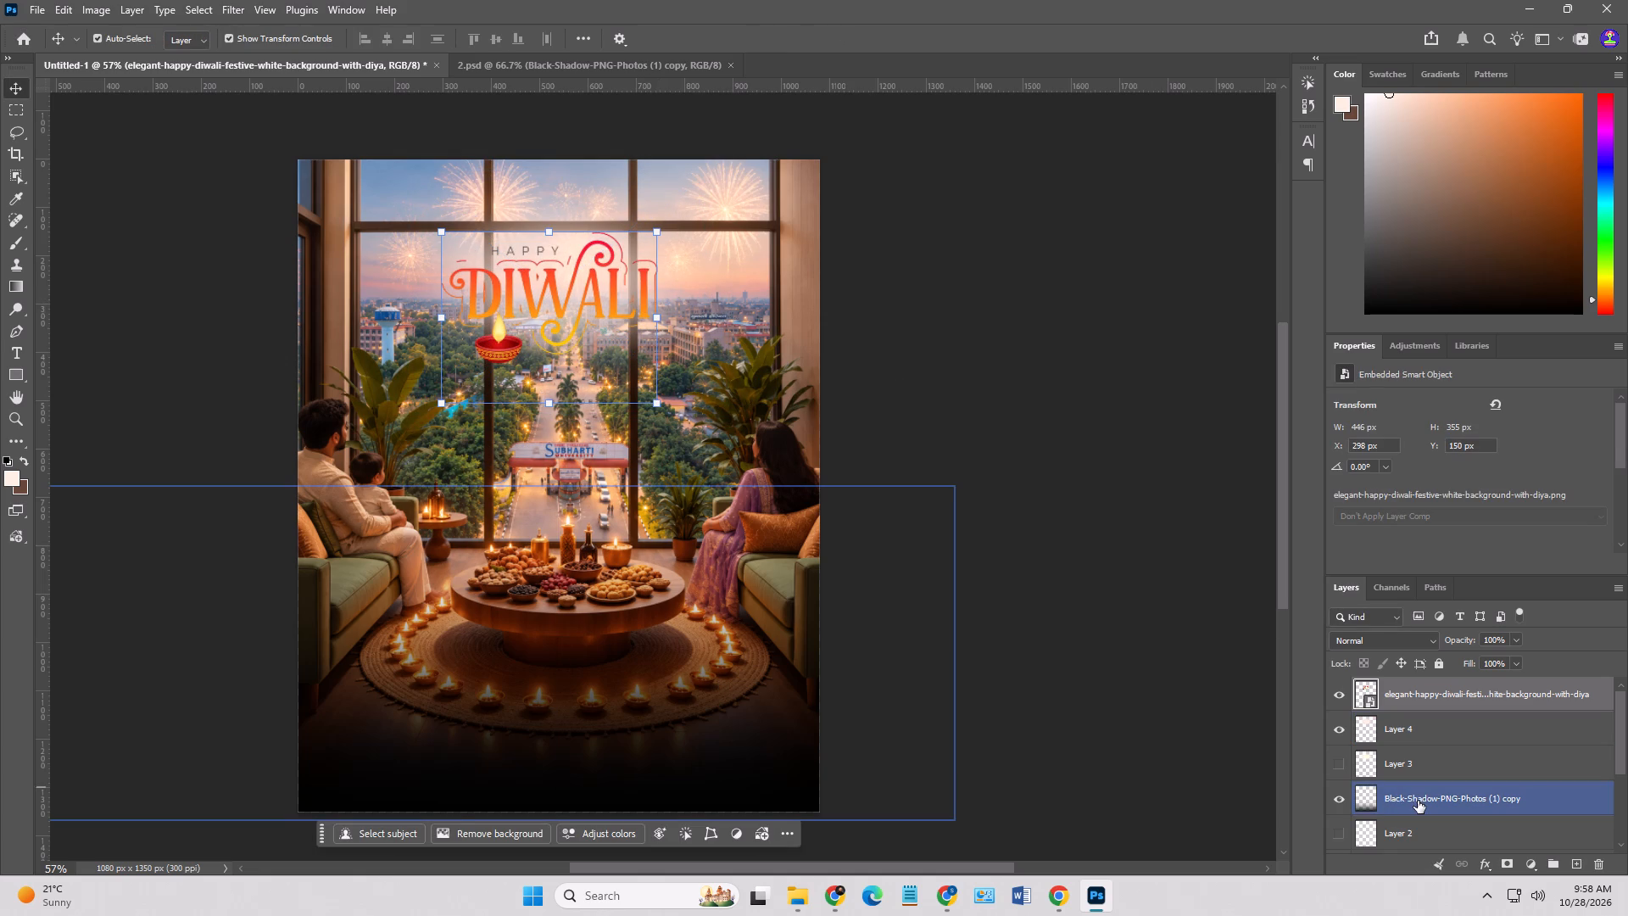
Duplicate the bottom black shadow layer, flip the copy vertically and place it along the poster's top edge at about Y -245 px.
{"action": "left_click", "coordinate": [1418, 801]}
{"action": "key", "text": "ctrl+j"}
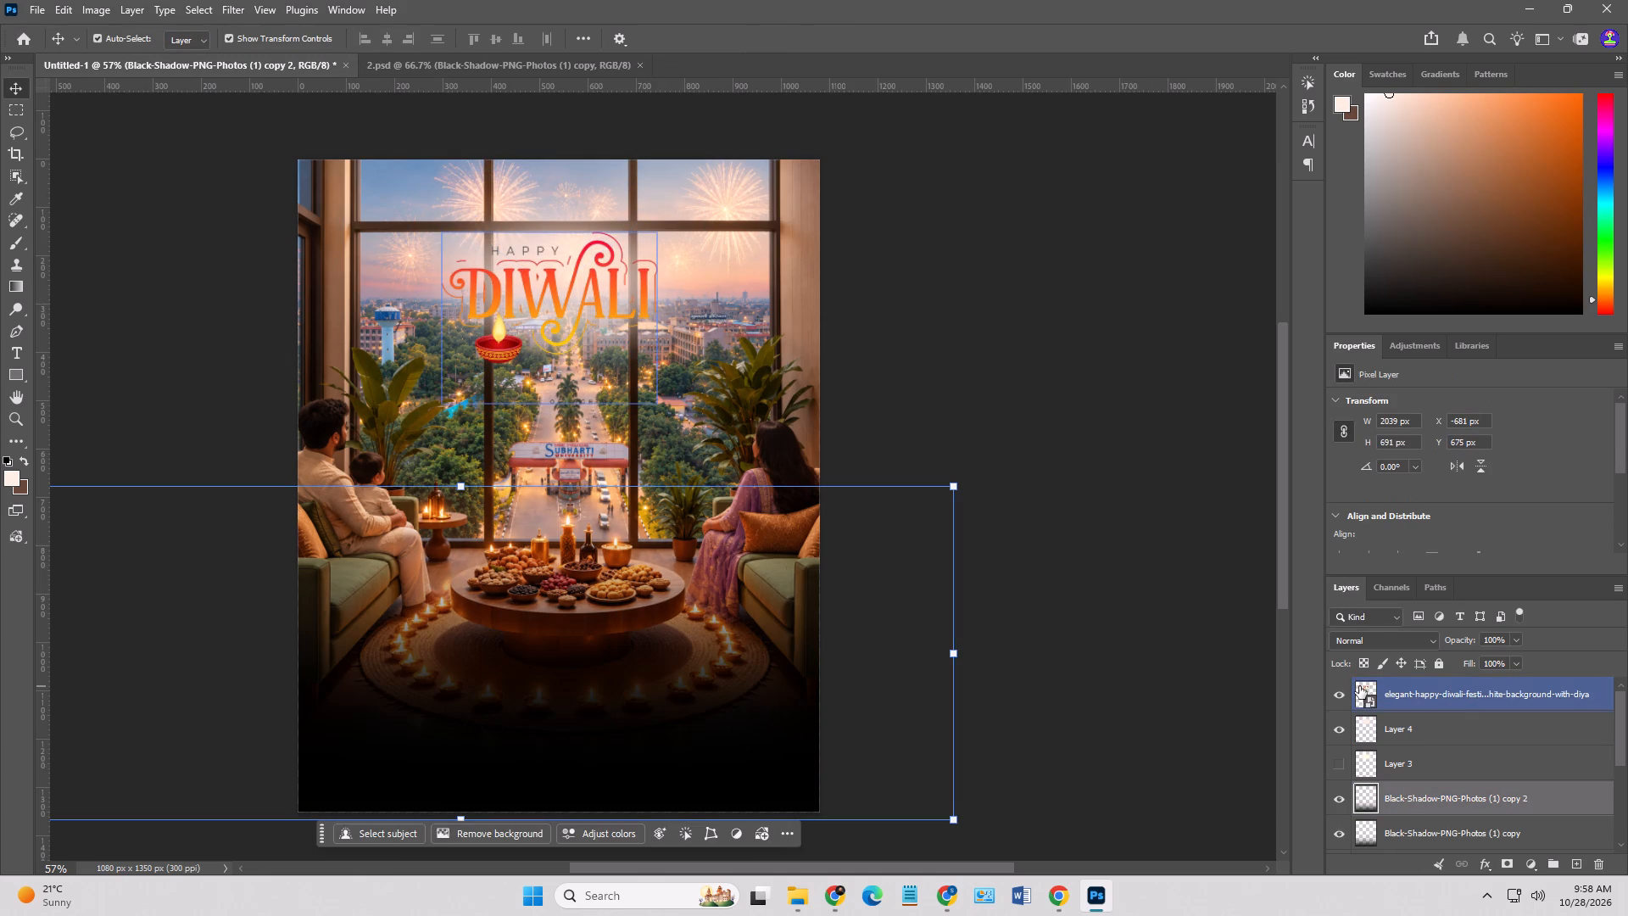
{"action": "key", "text": "ctrl+t"}
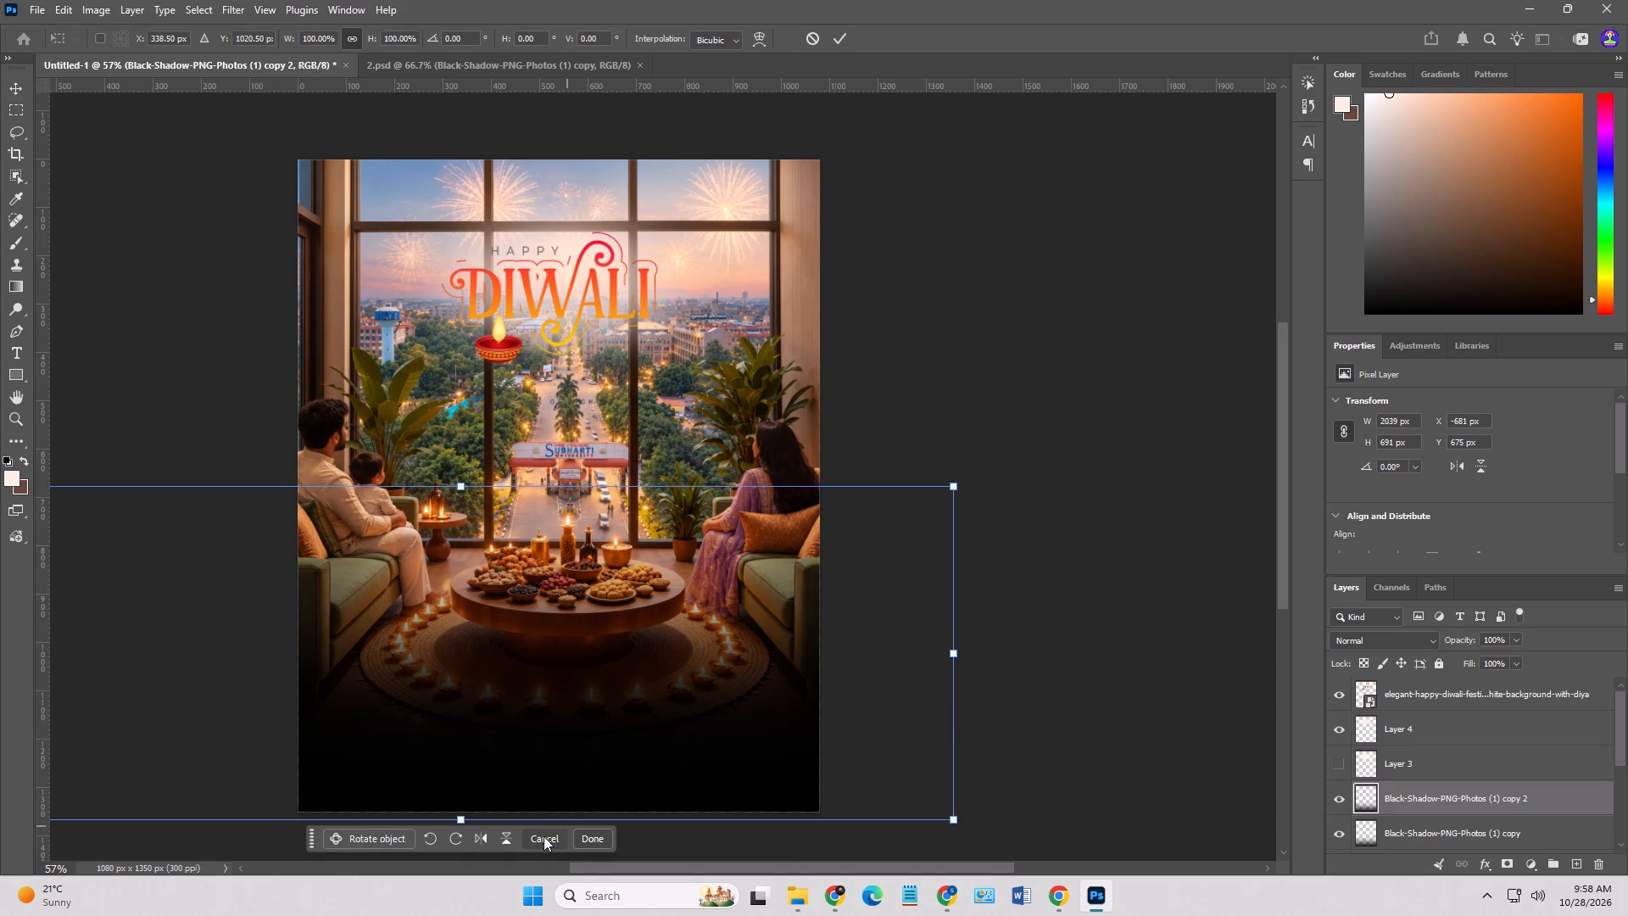
{"action": "left_click", "coordinate": [499, 838]}
{"action": "left_click_drag", "start_coordinate": [634, 615], "coordinate": [608, 389]}
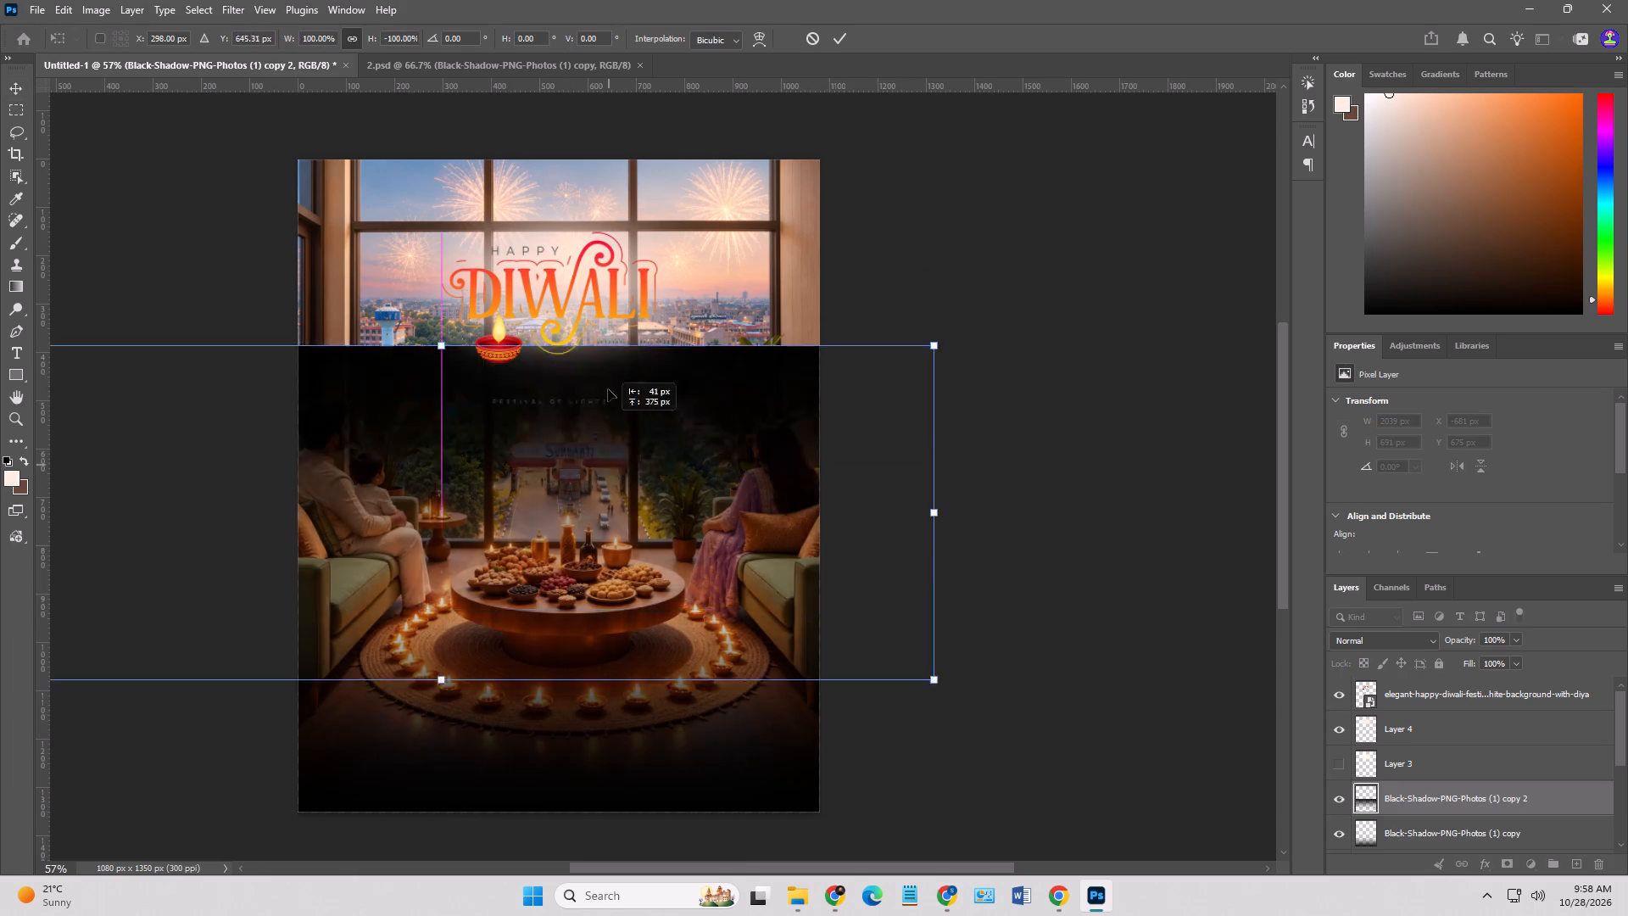
{"action": "left_click_drag", "start_coordinate": [608, 389], "coordinate": [629, 180]}
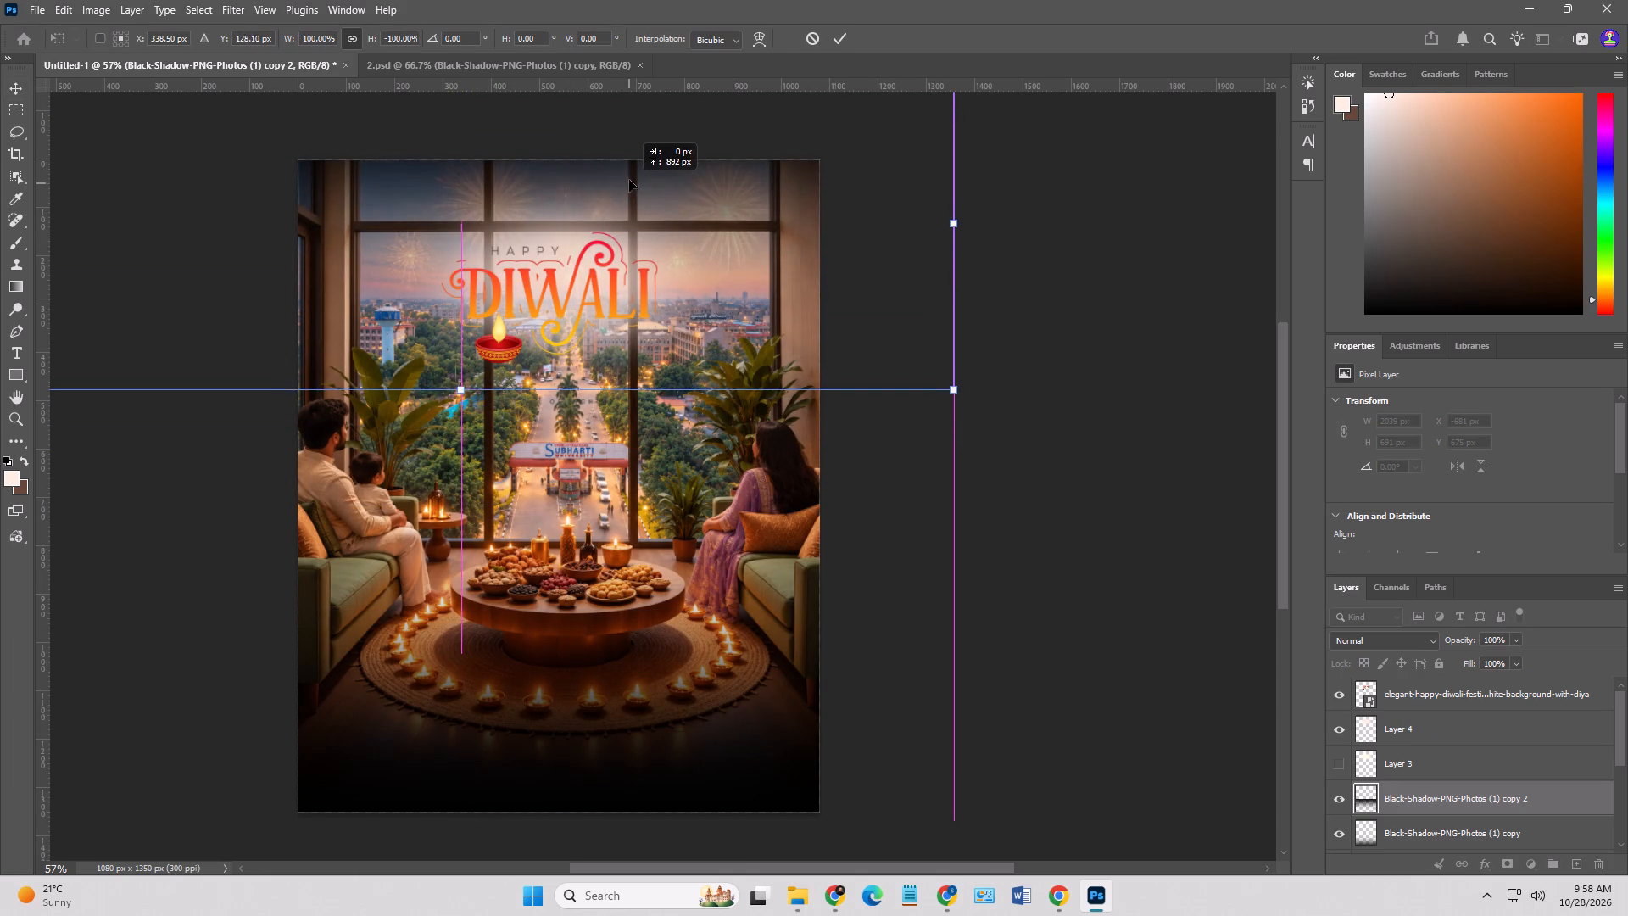
{"action": "left_click_drag", "start_coordinate": [629, 180], "coordinate": [627, 170]}
{"action": "key", "text": "Return"}
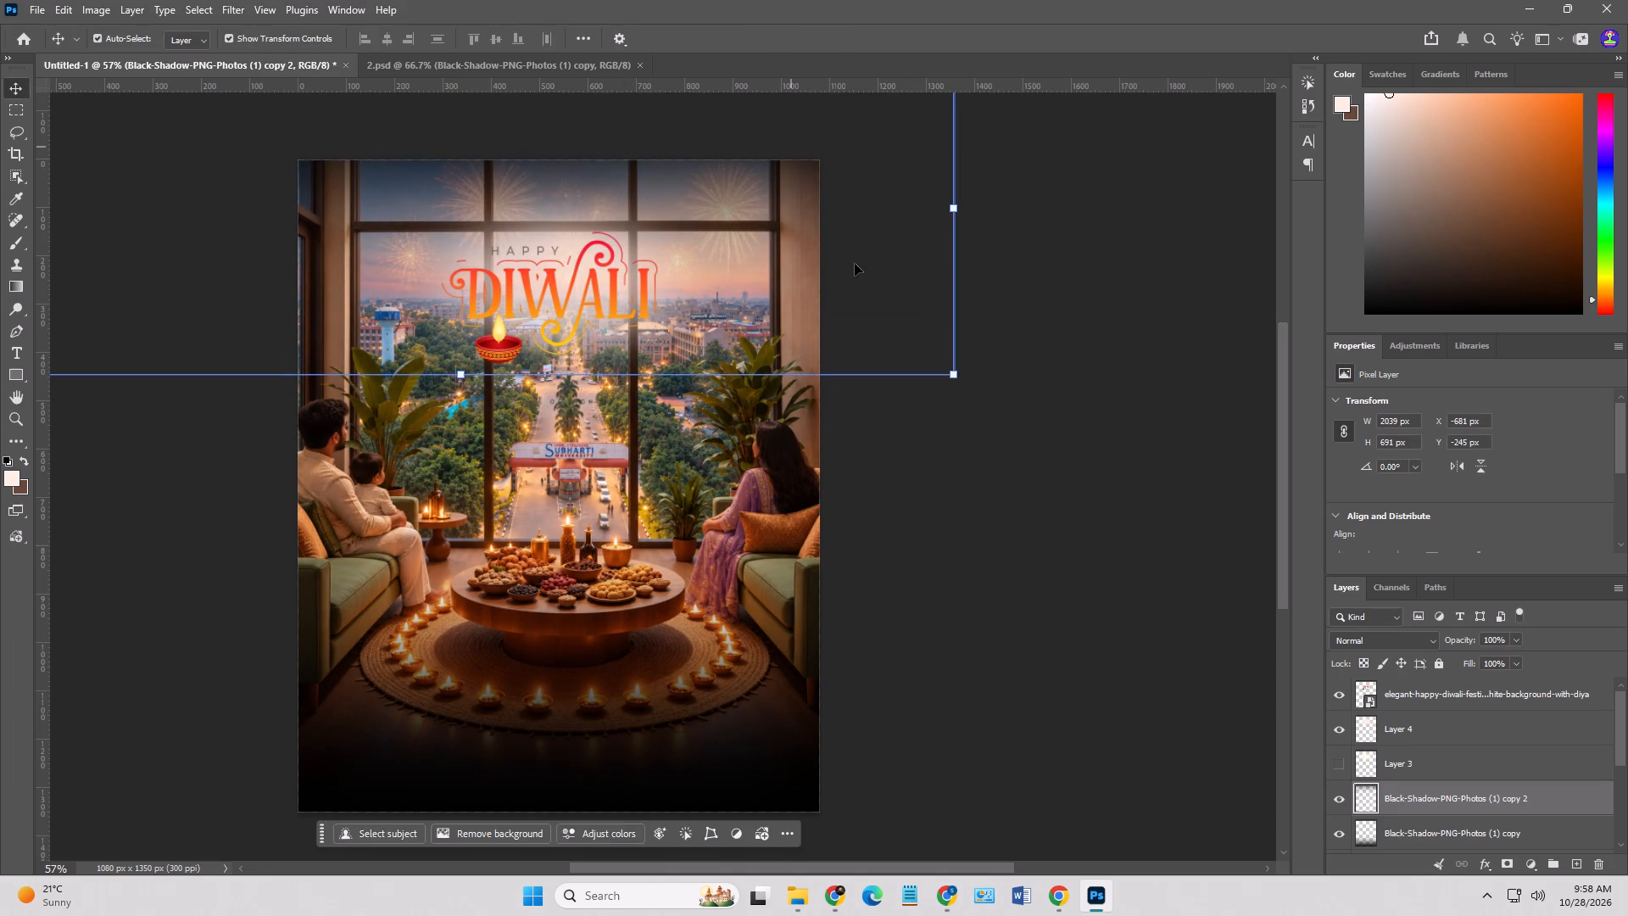
{"action": "left_click", "coordinate": [961, 495]}
Set the skyline glow layer behind the lettering to 100% opacity and Normal blend mode.
{"action": "left_click", "coordinate": [576, 301]}
{"action": "left_click", "coordinate": [583, 305]}
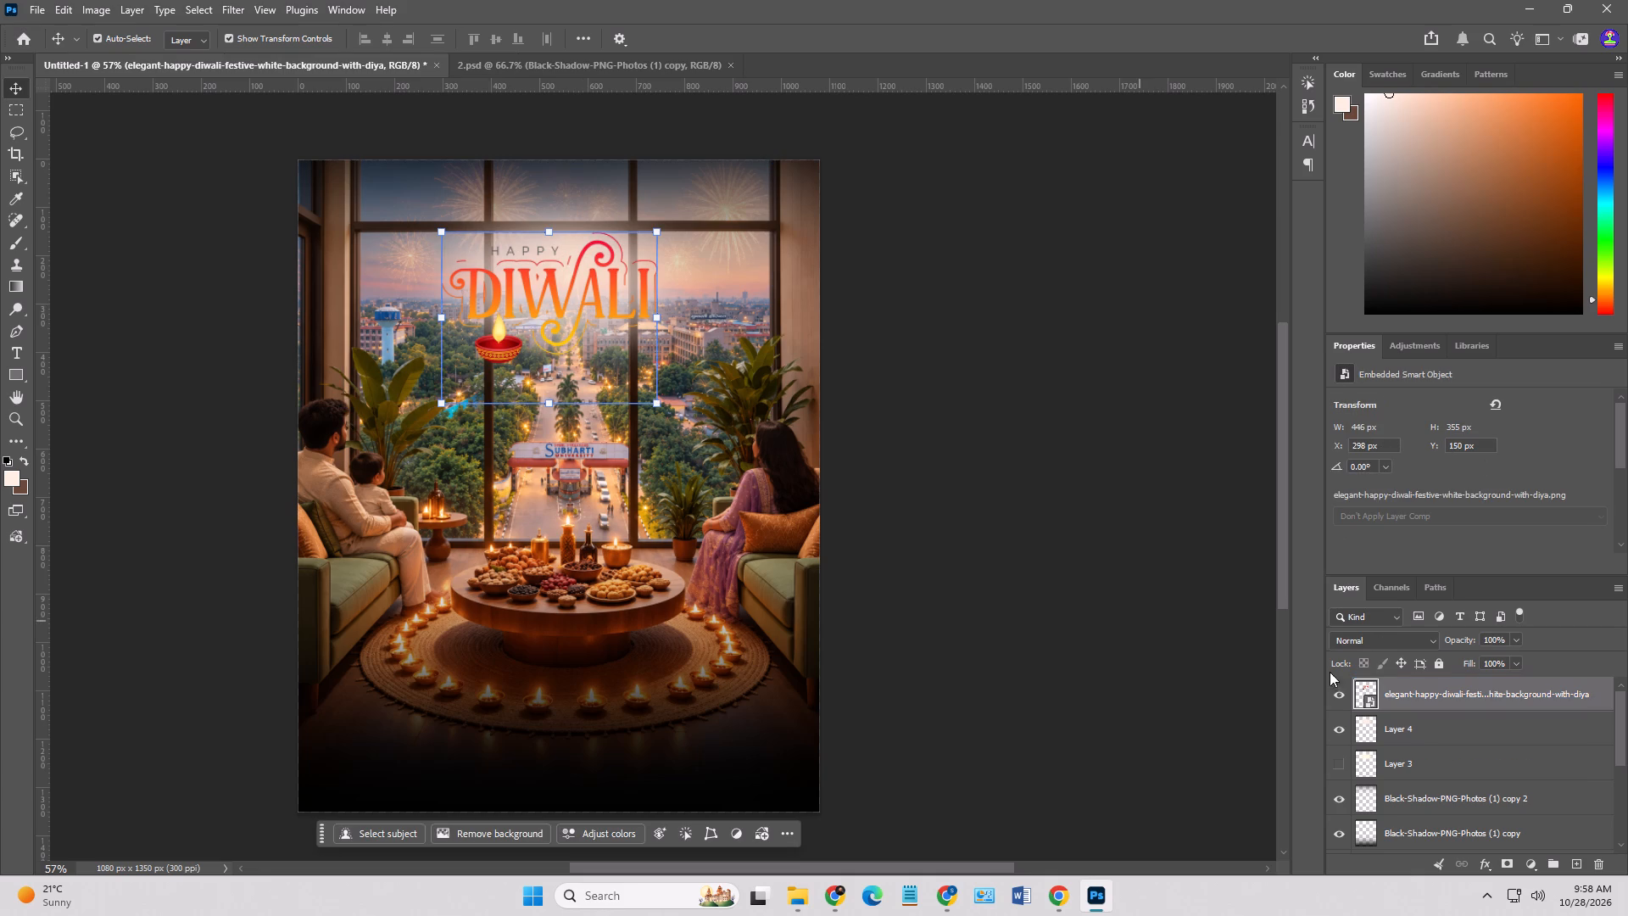
{"action": "left_click", "coordinate": [1392, 731]}
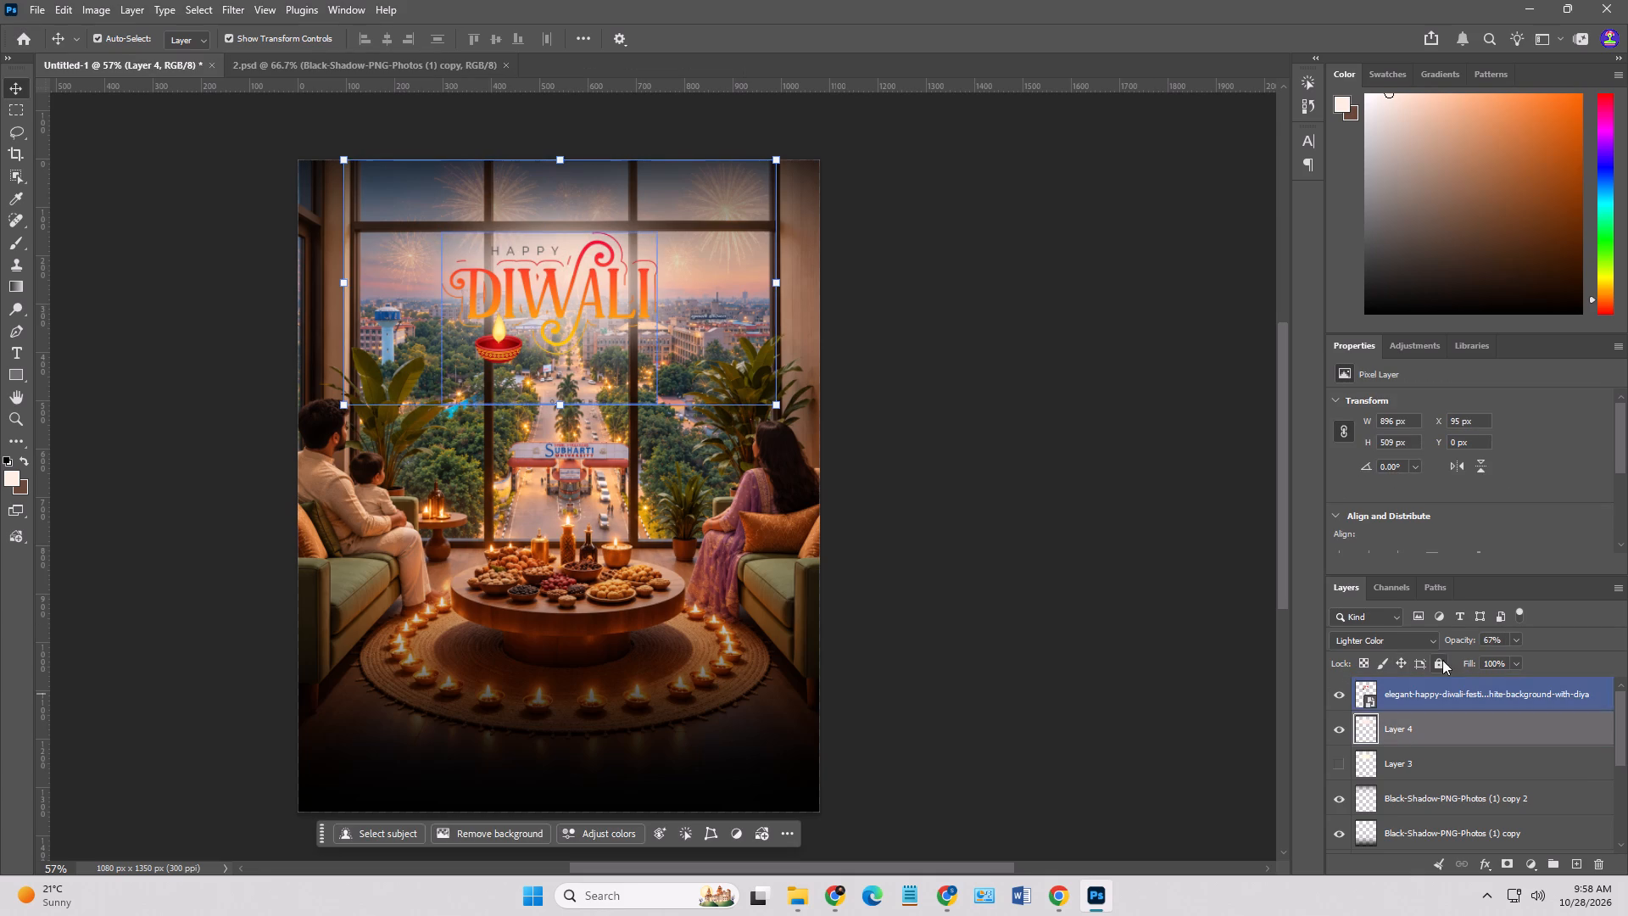
{"action": "left_click", "coordinate": [1516, 640]}
{"action": "left_click_drag", "start_coordinate": [1514, 660], "coordinate": [1597, 662]}
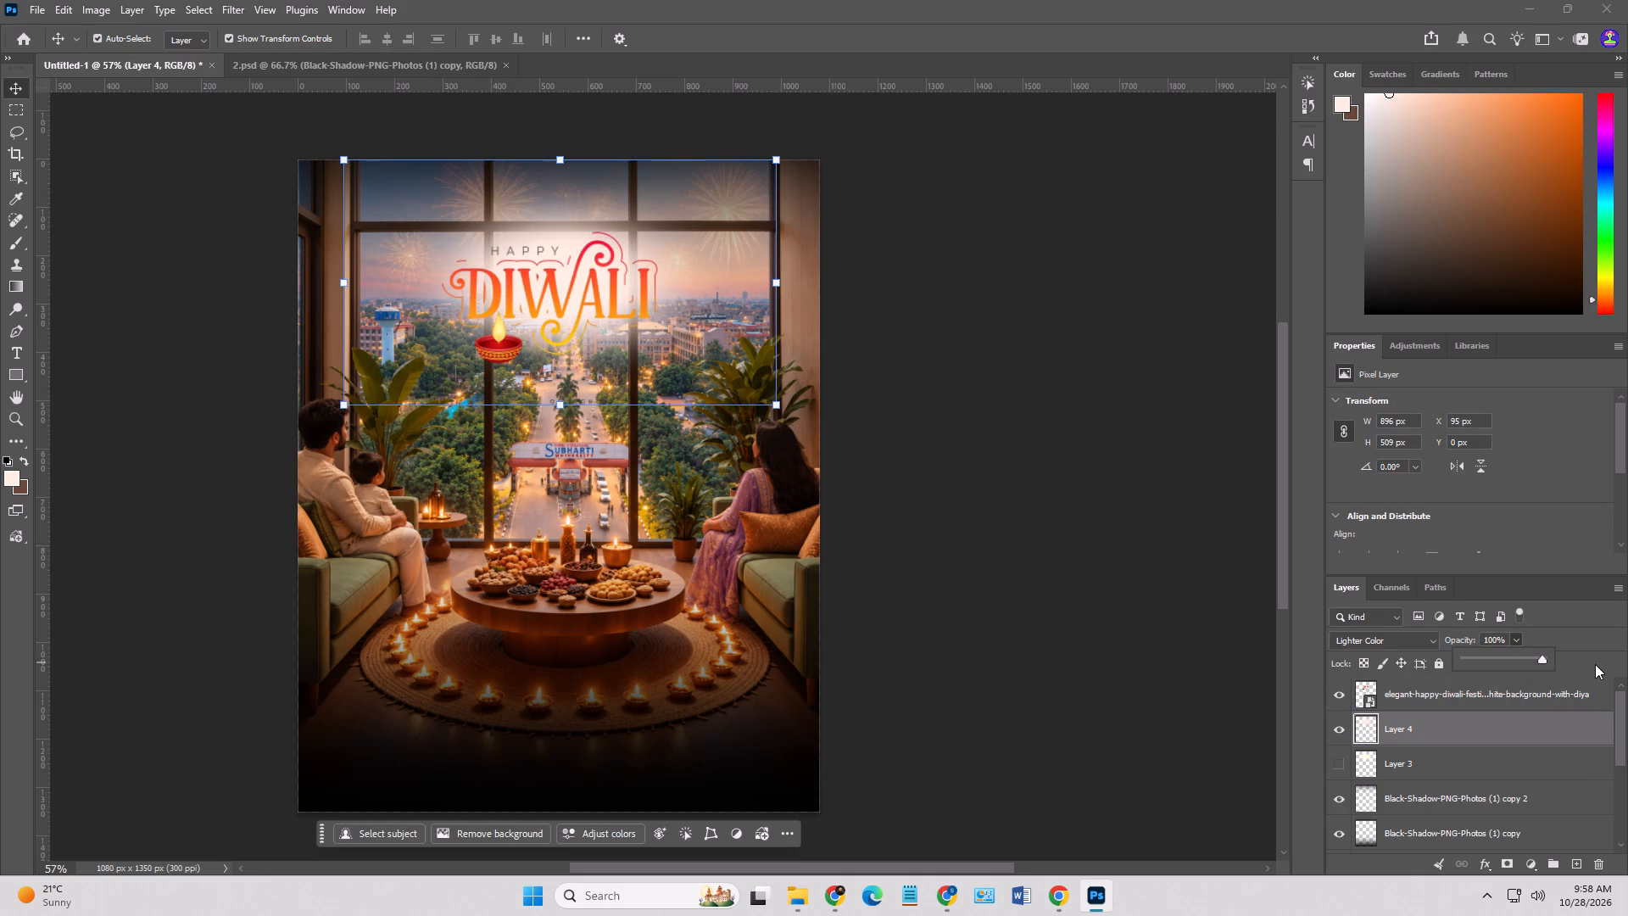
{"action": "left_click", "coordinate": [1430, 643]}
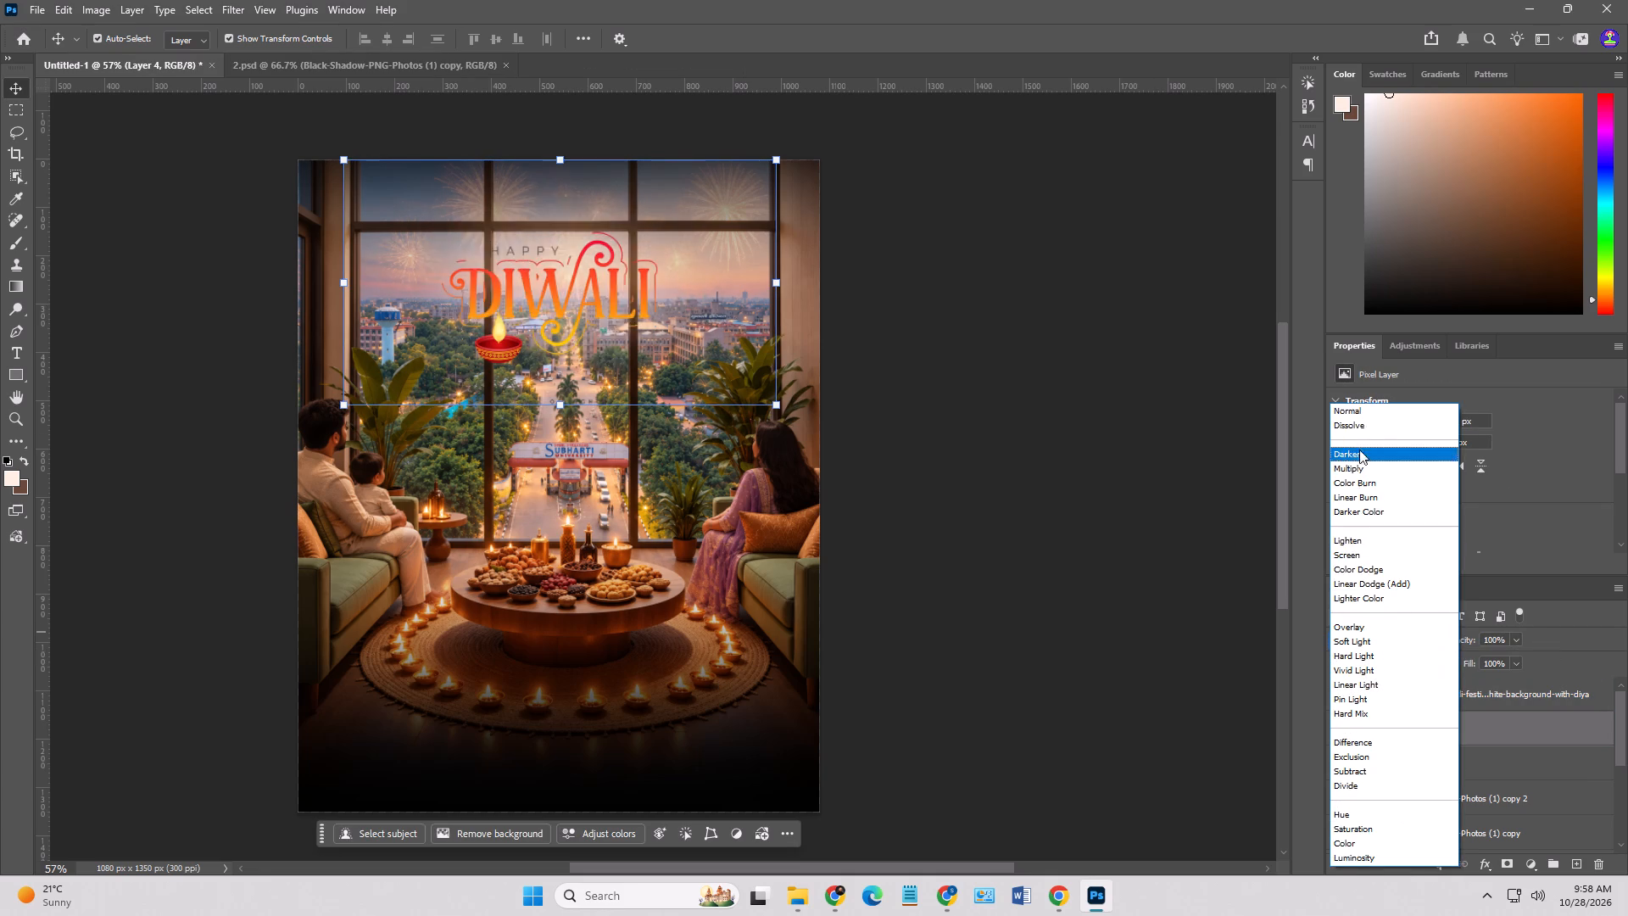
{"action": "left_click", "coordinate": [1354, 409]}
{"action": "left_click", "coordinate": [1090, 444]}
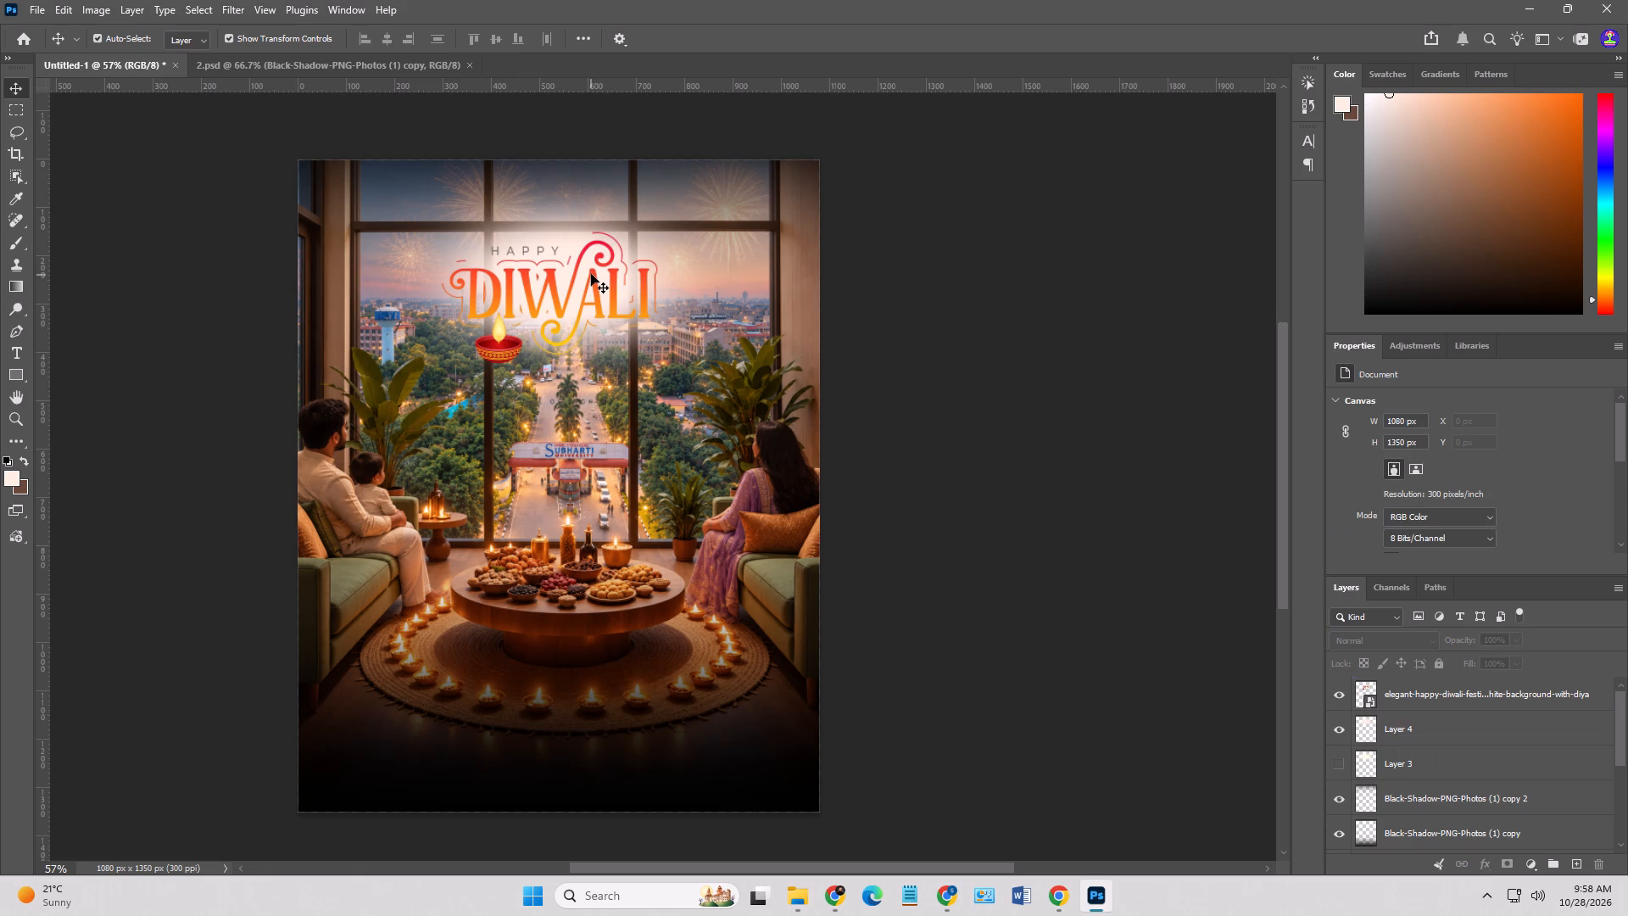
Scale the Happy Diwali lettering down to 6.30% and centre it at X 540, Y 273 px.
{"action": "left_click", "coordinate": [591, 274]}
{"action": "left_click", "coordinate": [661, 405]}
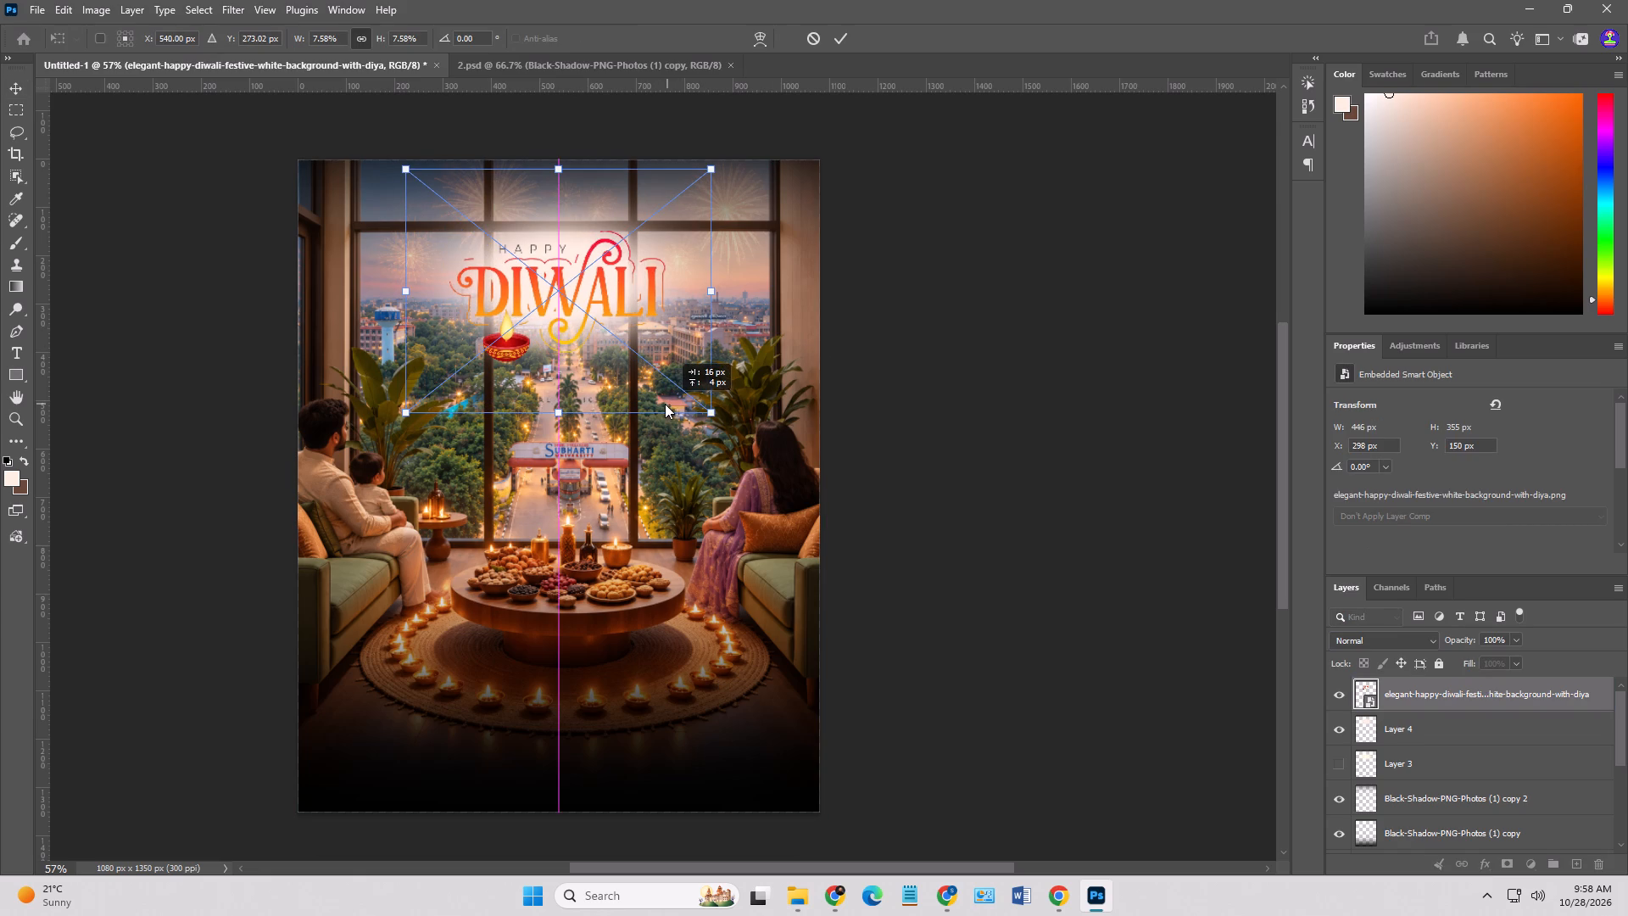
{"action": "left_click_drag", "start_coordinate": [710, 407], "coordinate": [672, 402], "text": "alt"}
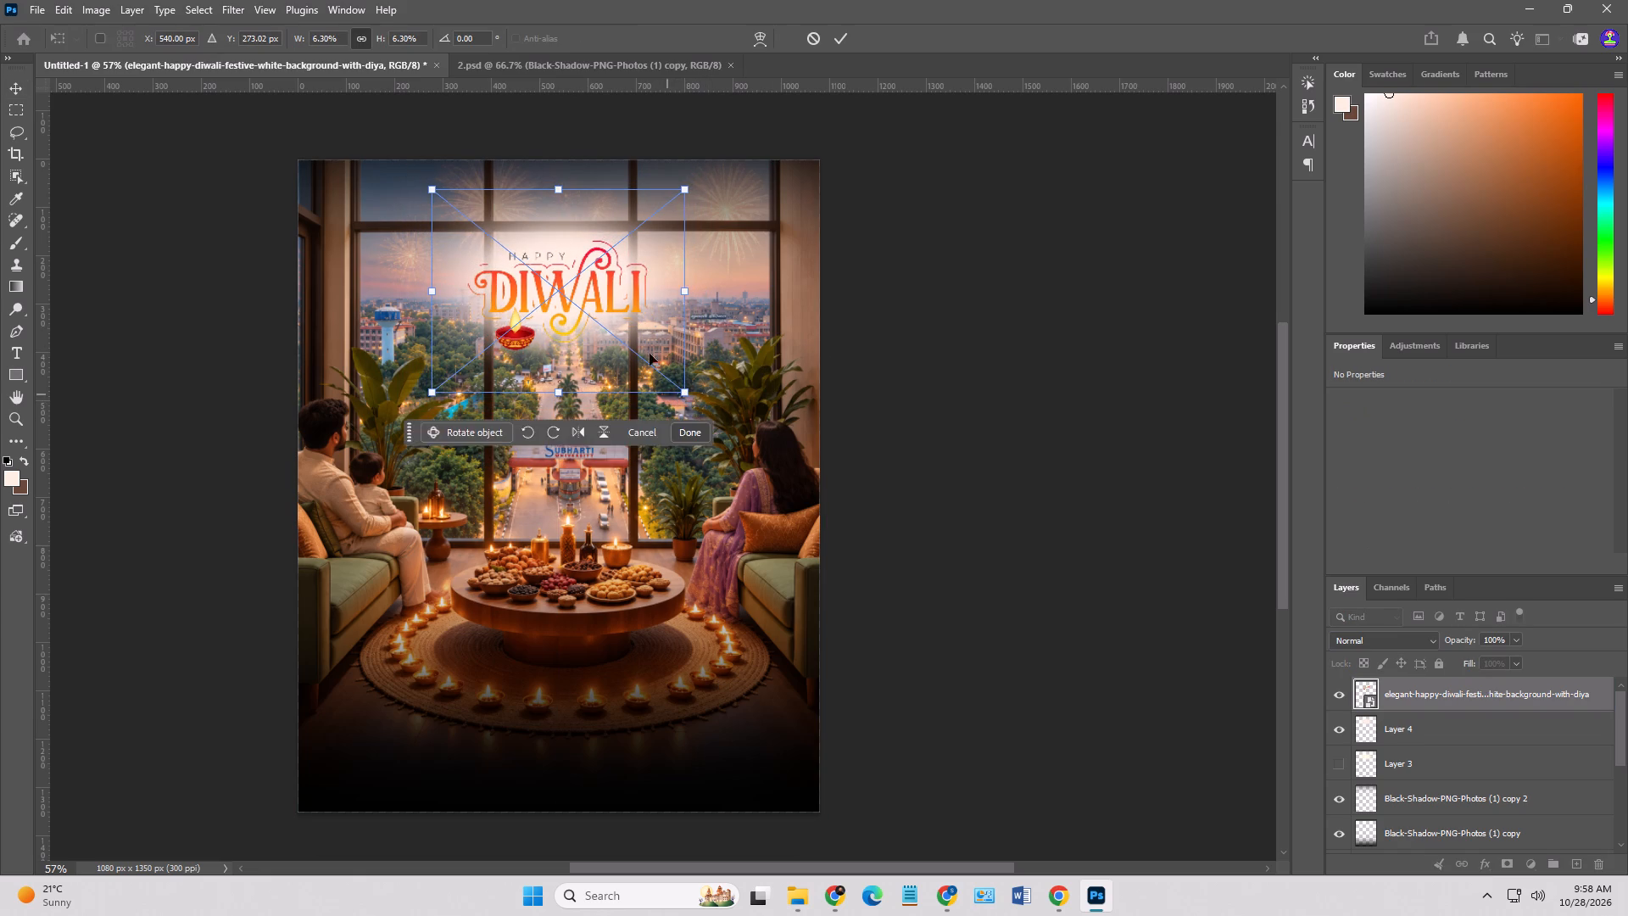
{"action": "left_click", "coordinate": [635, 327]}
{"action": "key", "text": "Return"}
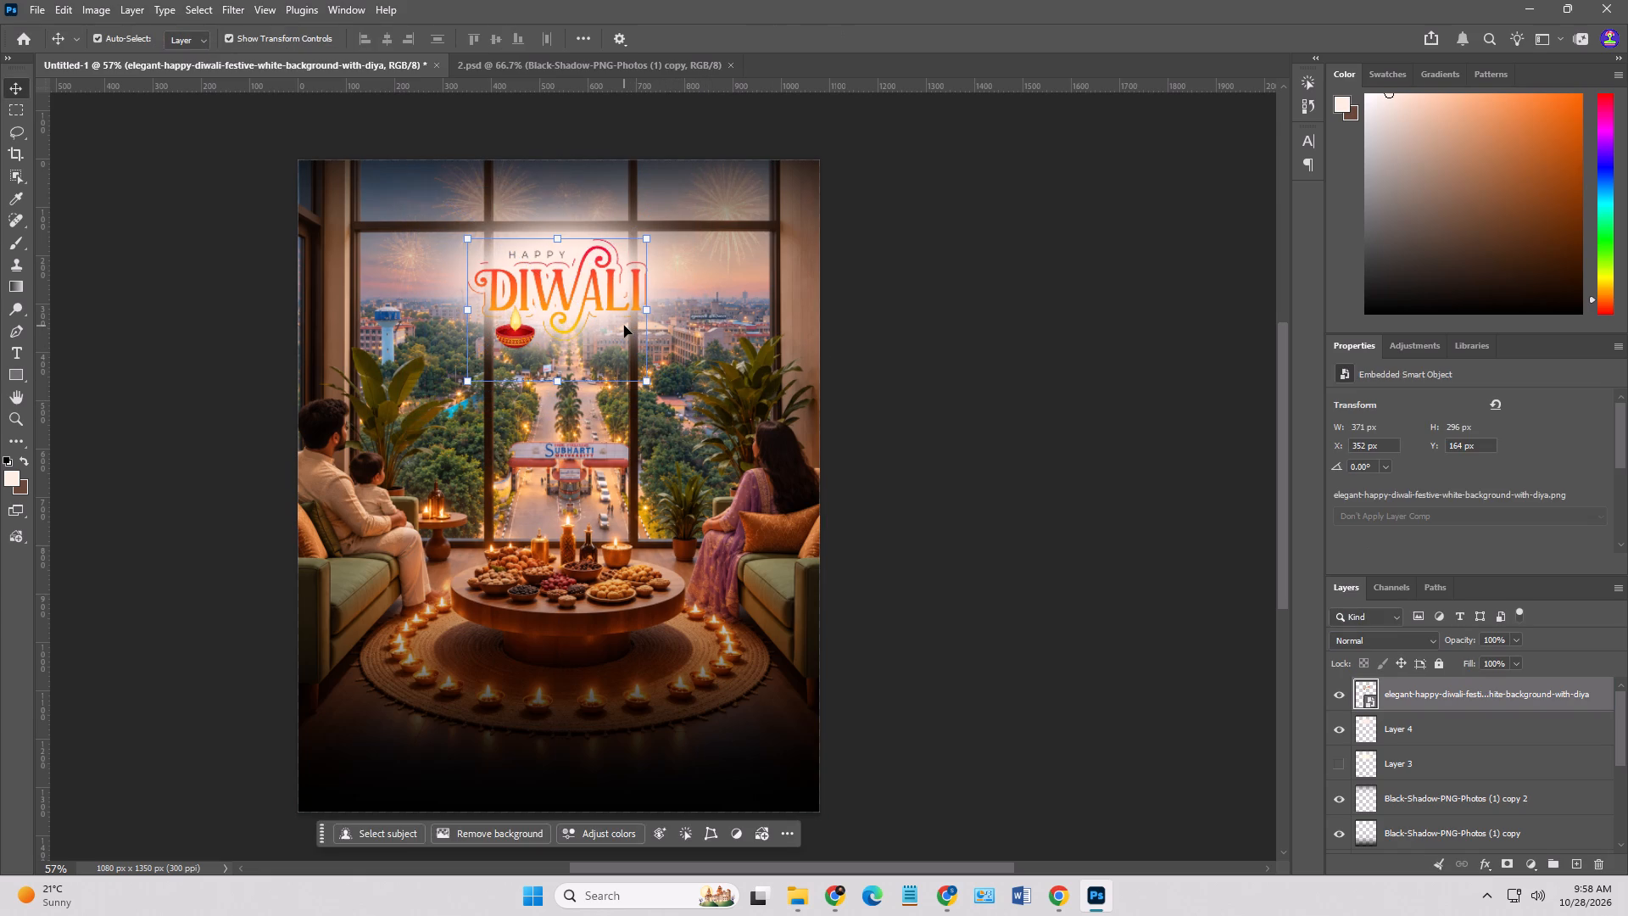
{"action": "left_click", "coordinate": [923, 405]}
Delete the Happy Diwali lettering layer from the poster.
{"action": "left_click", "coordinate": [488, 282]}
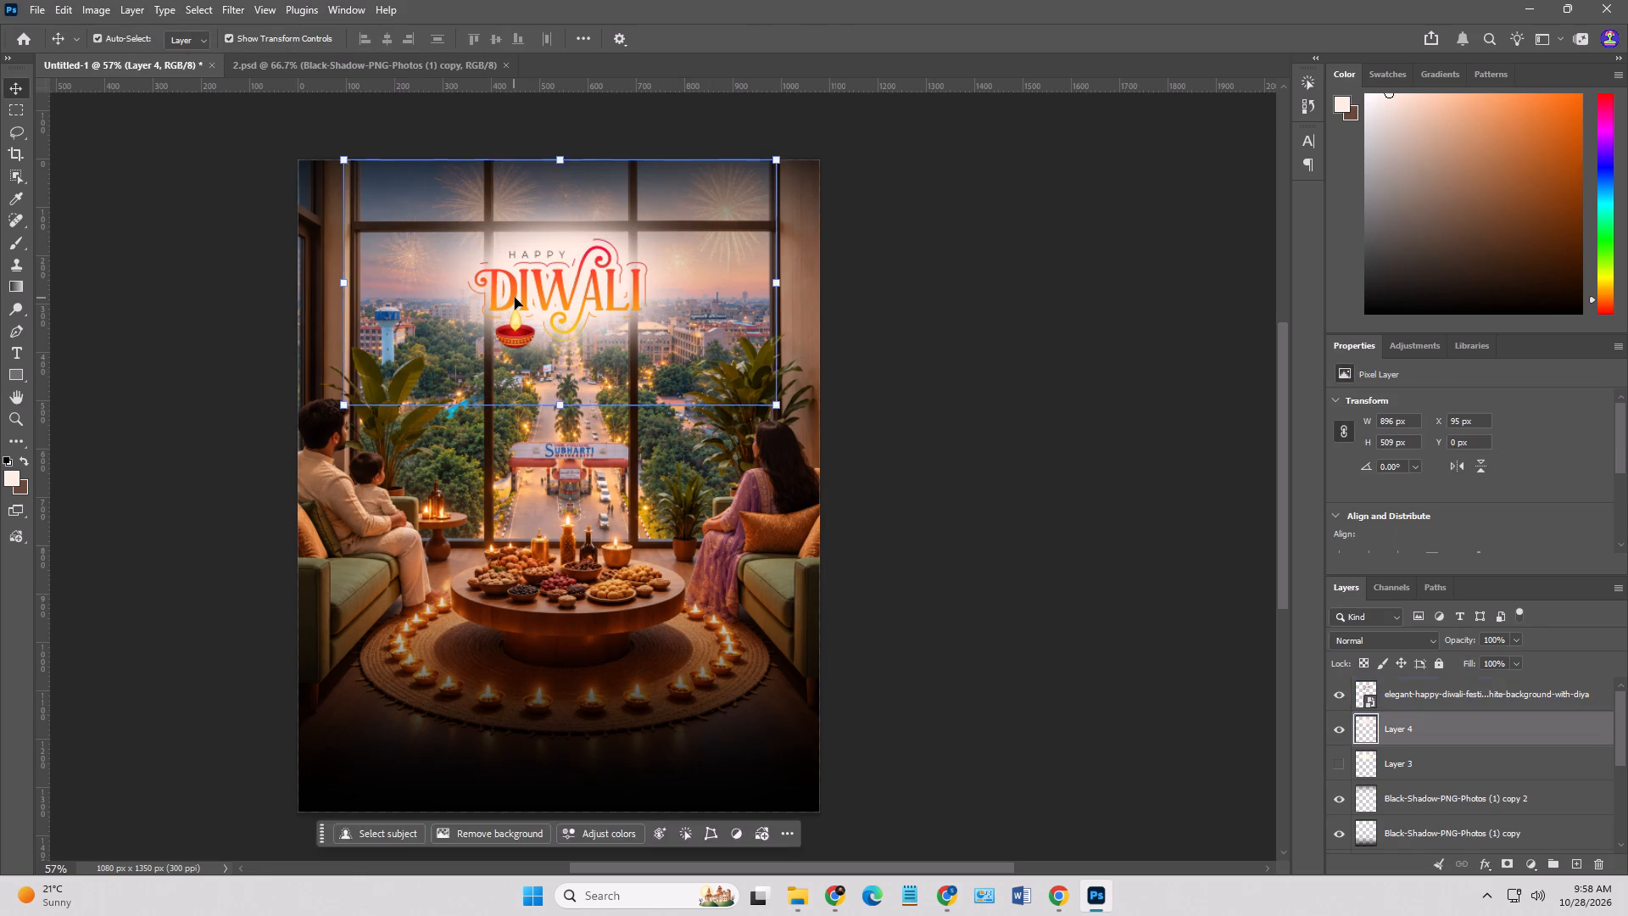
{"action": "left_click", "coordinate": [515, 298]}
{"action": "key", "text": "Delete"}
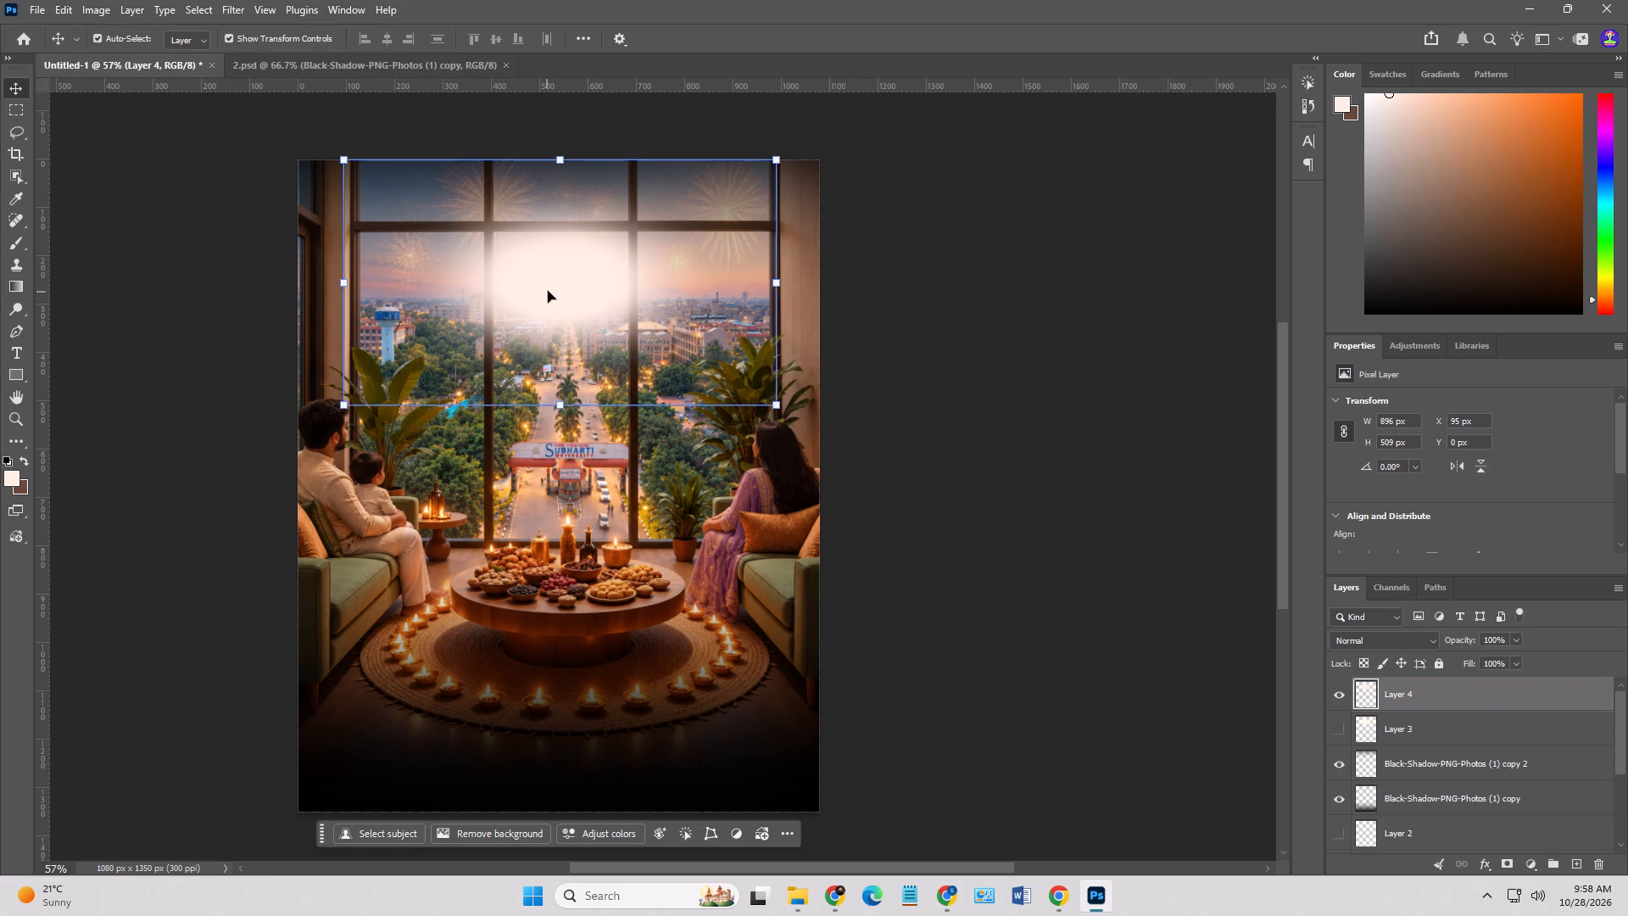
Transform the skyline glow to about 112.5% width and 98.3% height, centred at about X 537, Y 296 px.
{"action": "left_click", "coordinate": [548, 291]}
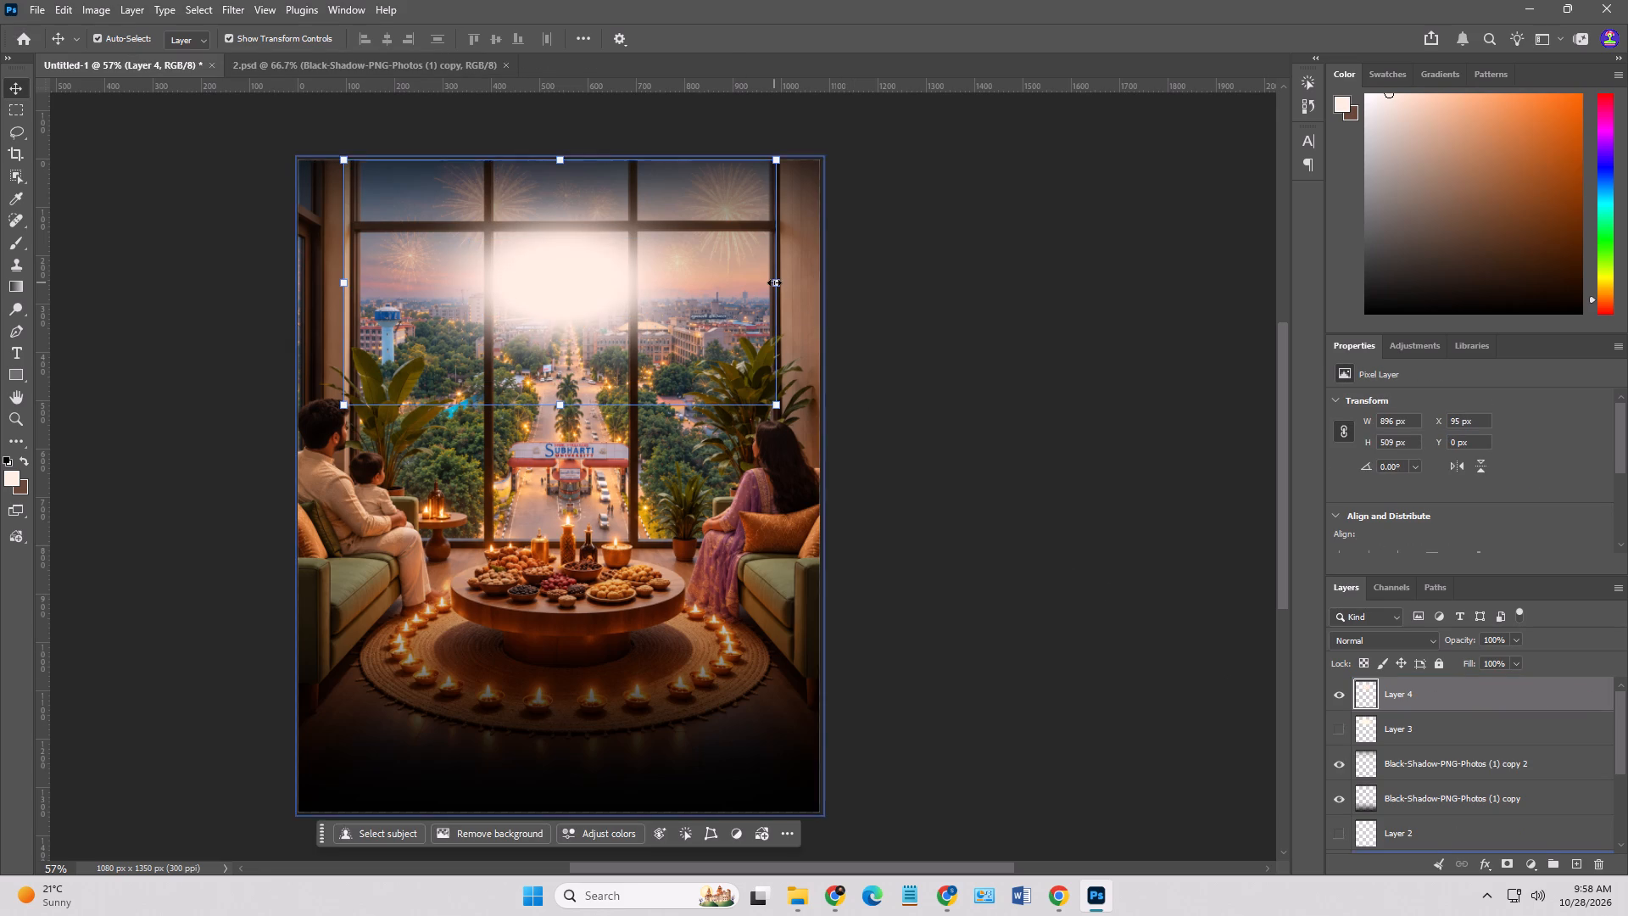
{"action": "left_click_drag", "start_coordinate": [774, 282], "coordinate": [851, 283], "text": "alt"}
{"action": "left_click_drag", "start_coordinate": [762, 276], "coordinate": [759, 296]}
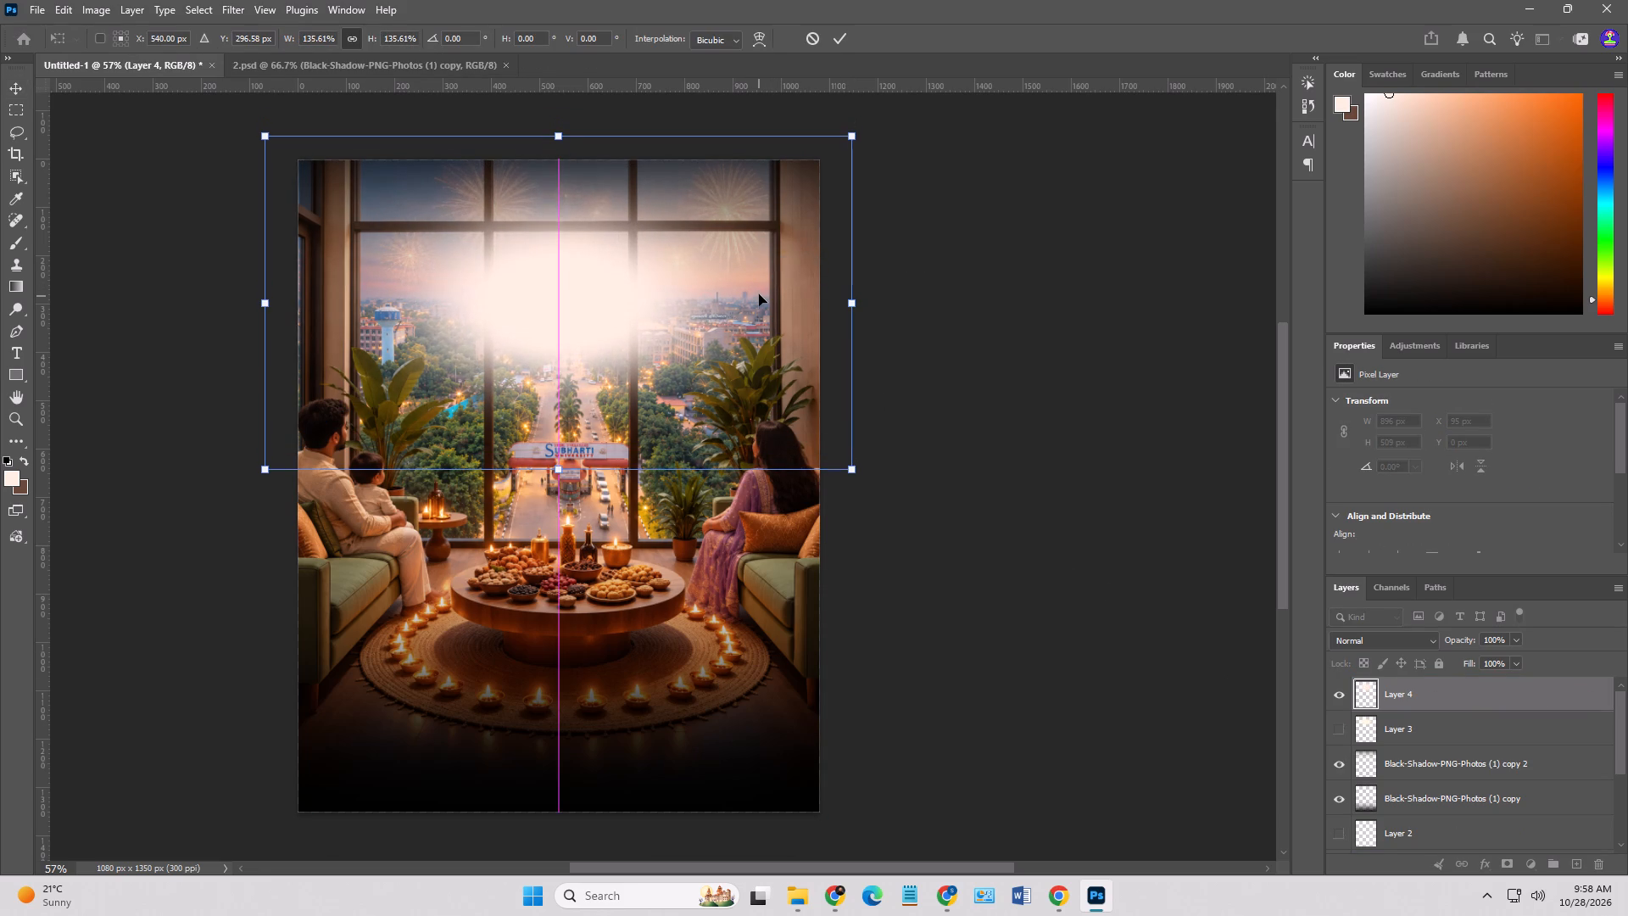
{"action": "left_click_drag", "start_coordinate": [850, 139], "coordinate": [820, 165], "text": "alt"}
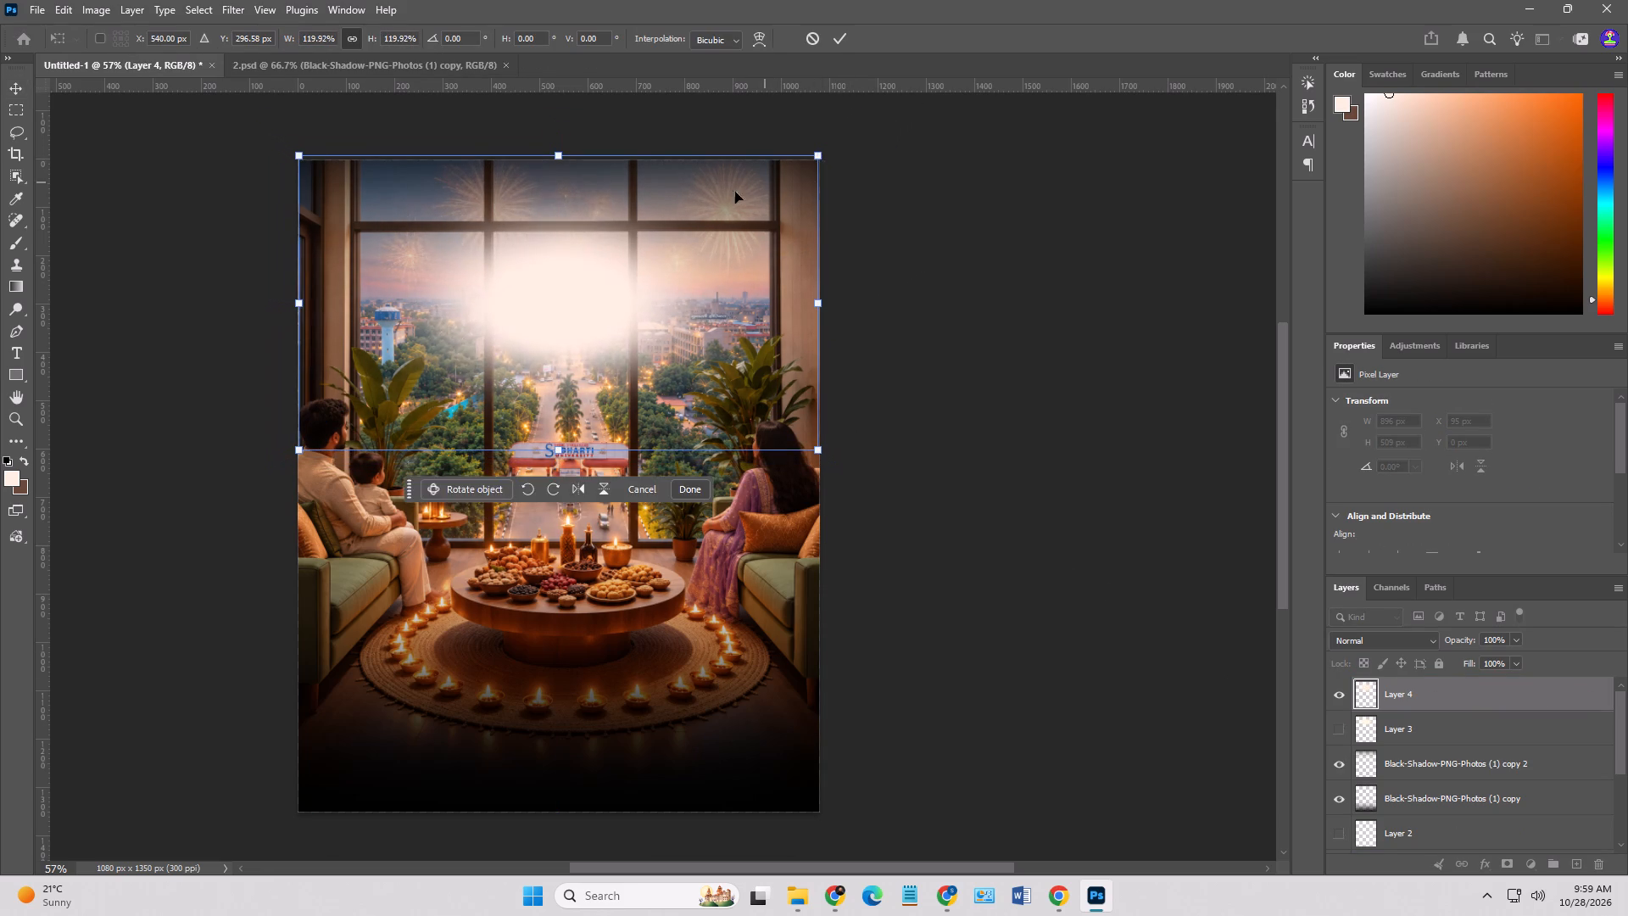
{"action": "left_click_drag", "start_coordinate": [728, 205], "coordinate": [723, 223]}
{"action": "left_click_drag", "start_coordinate": [555, 473], "coordinate": [554, 455], "text": "shift"}
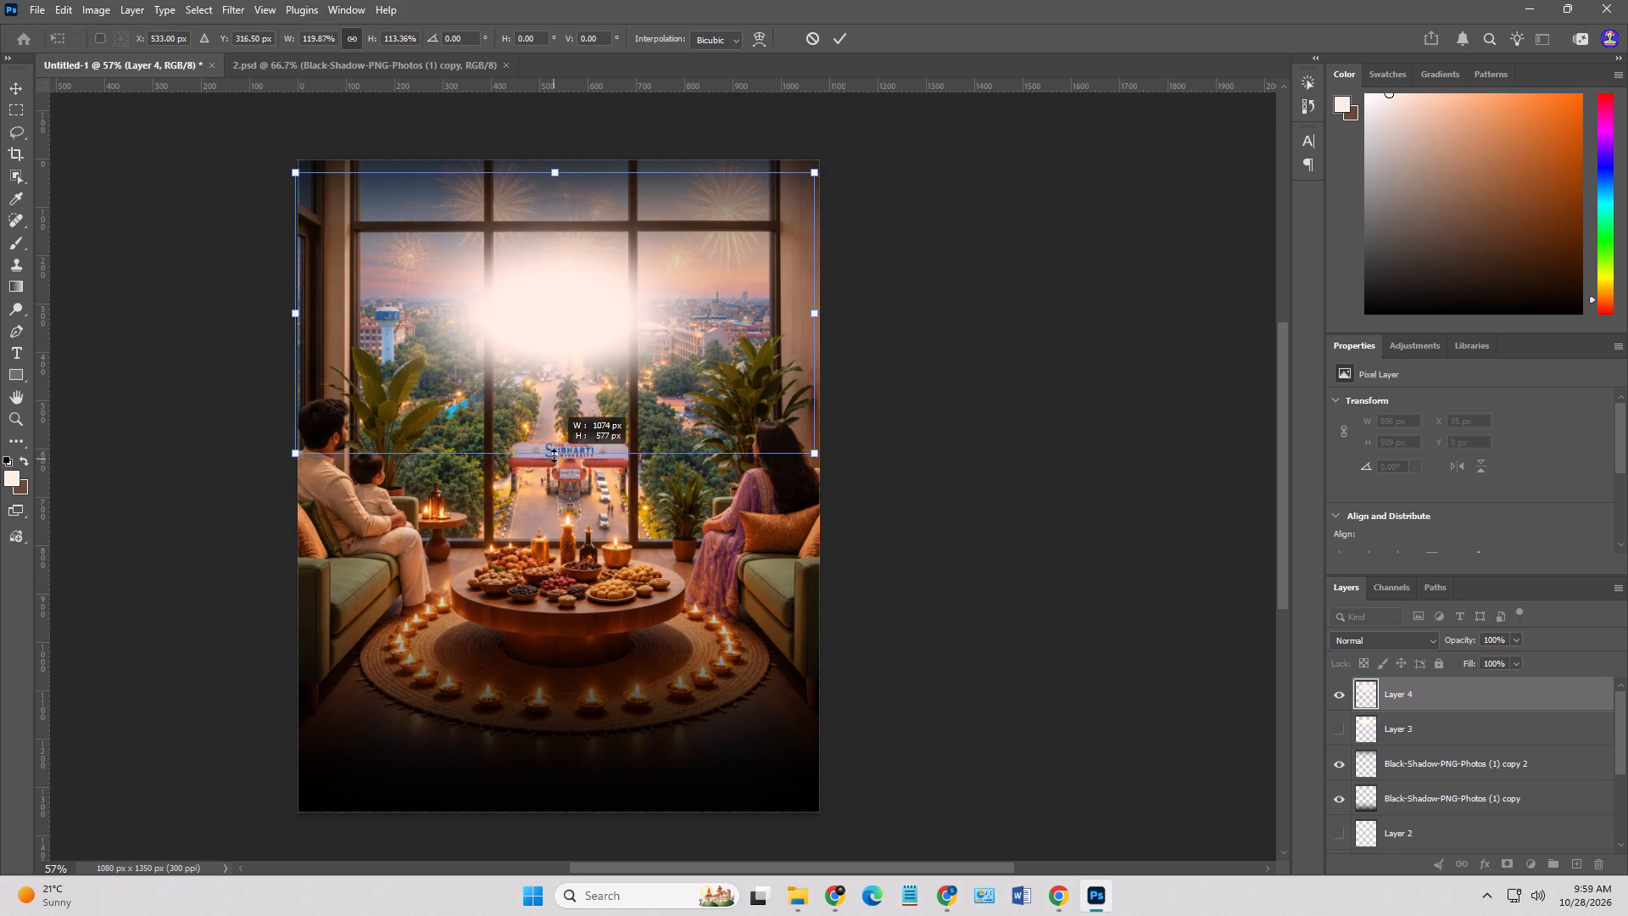
{"action": "left_click_drag", "start_coordinate": [554, 455], "coordinate": [557, 436], "text": "shift"}
{"action": "left_click", "coordinate": [586, 331]}
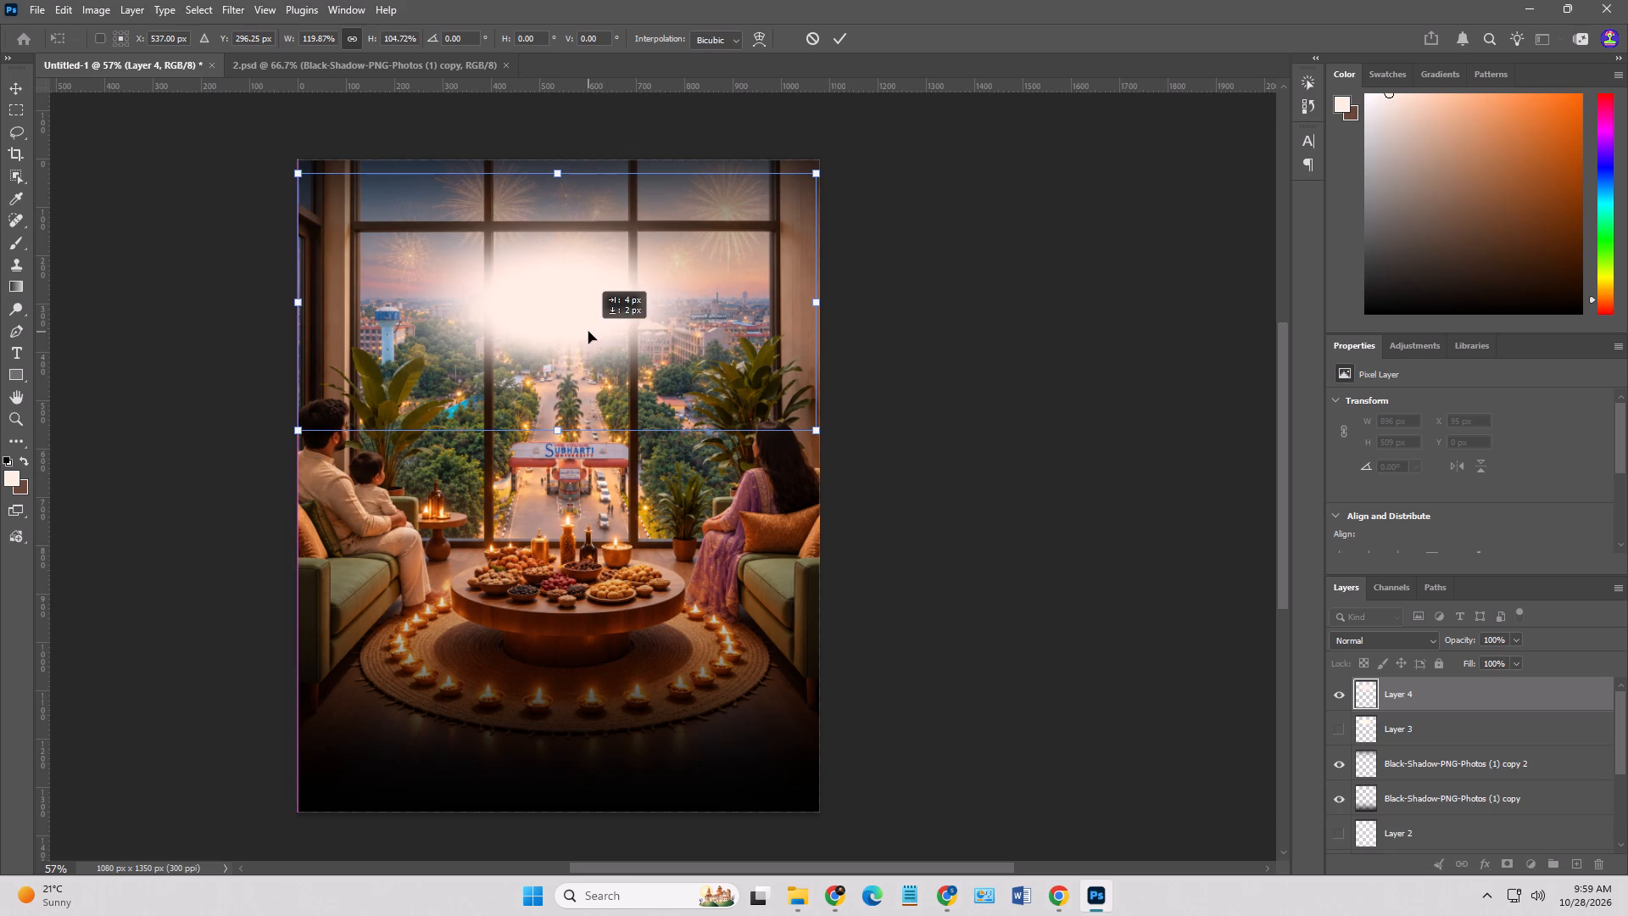
{"action": "left_click_drag", "start_coordinate": [814, 423], "coordinate": [796, 419], "text": "alt"}
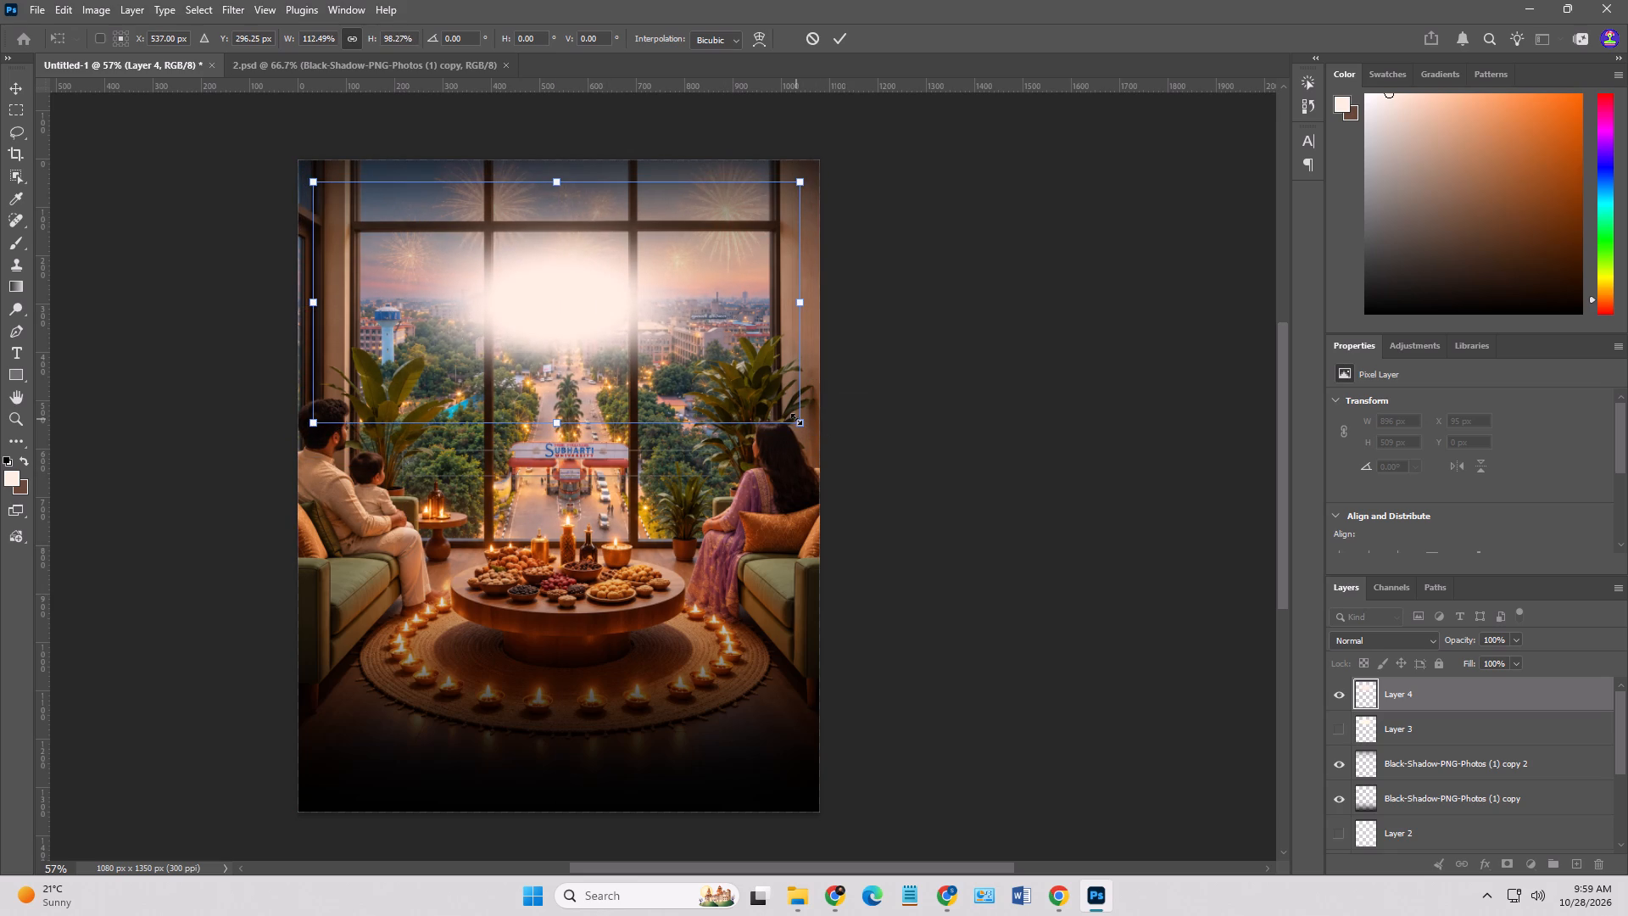
{"action": "key", "text": "Return"}
{"action": "left_click", "coordinate": [963, 394]}
{"action": "left_click", "coordinate": [996, 390]}
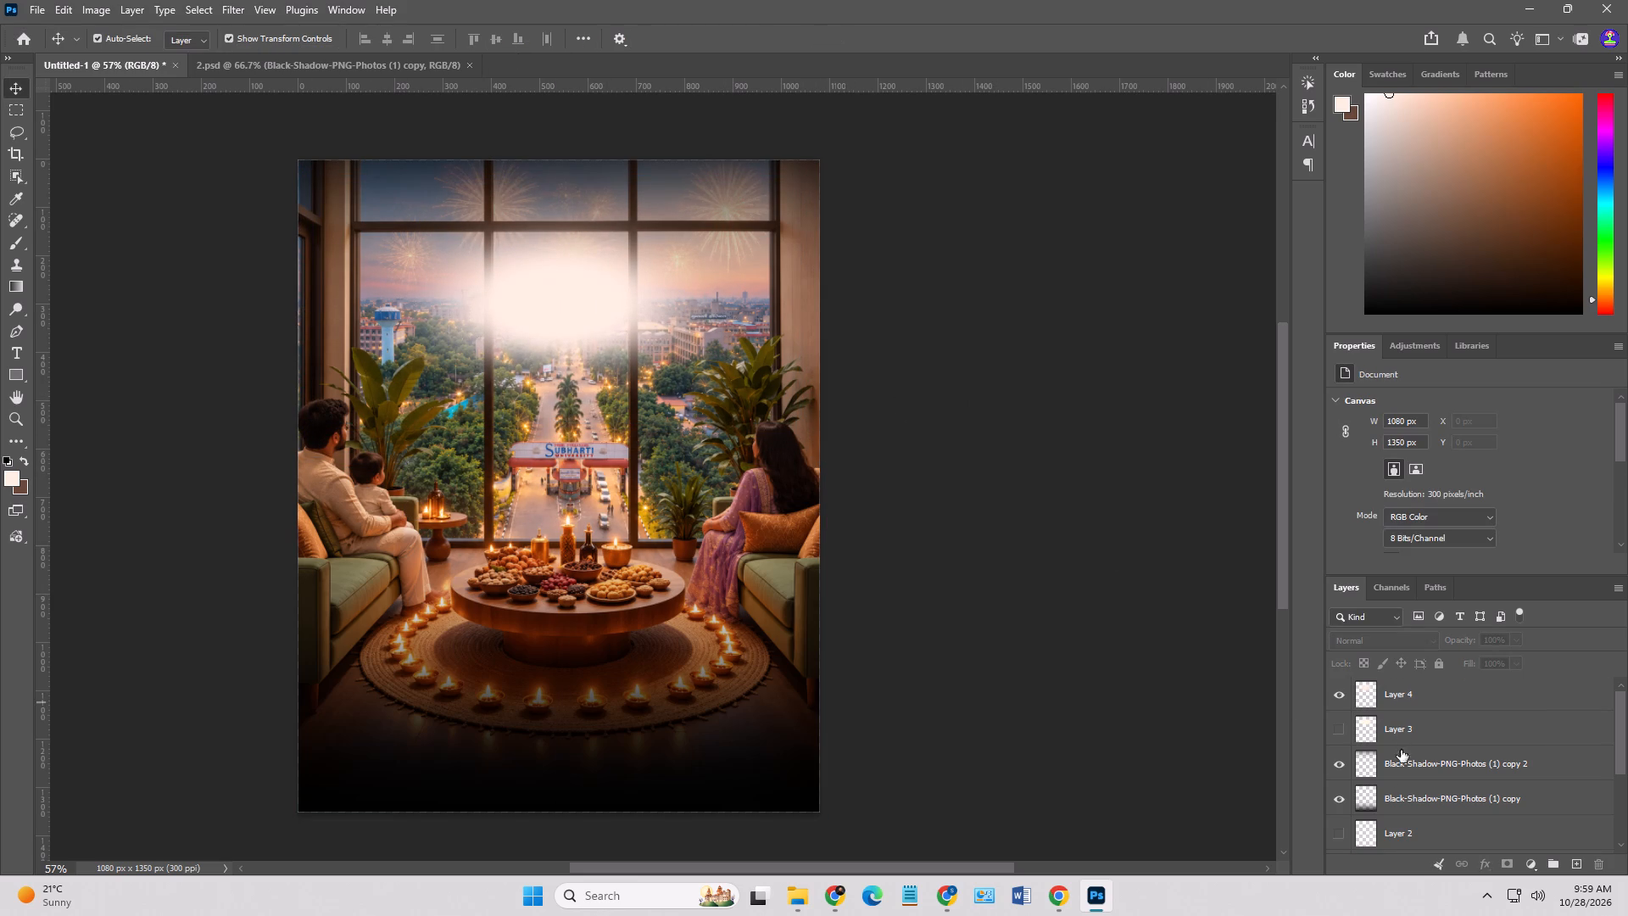
Move the flipped black shadow at the poster's top up by 40 px.
{"action": "left_click", "coordinate": [1405, 773]}
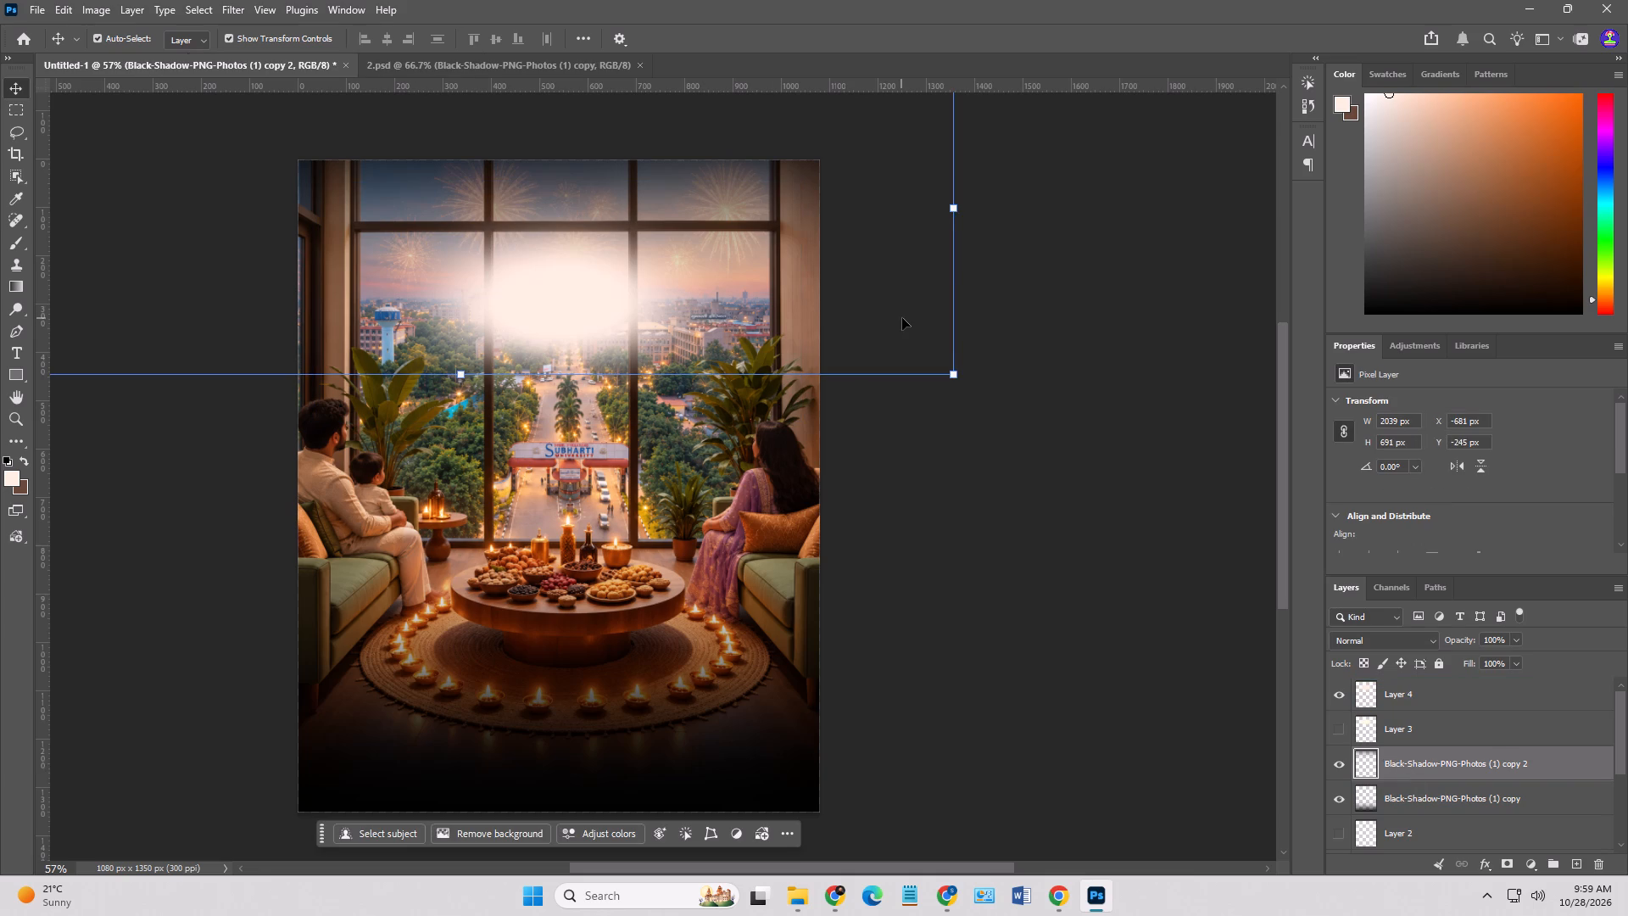
{"action": "key", "text": "shift+Up"}
{"action": "key", "text": "shift+Up"}
{"action": "key", "text": "shift+Up"}
{"action": "key", "text": "shift+Up"}
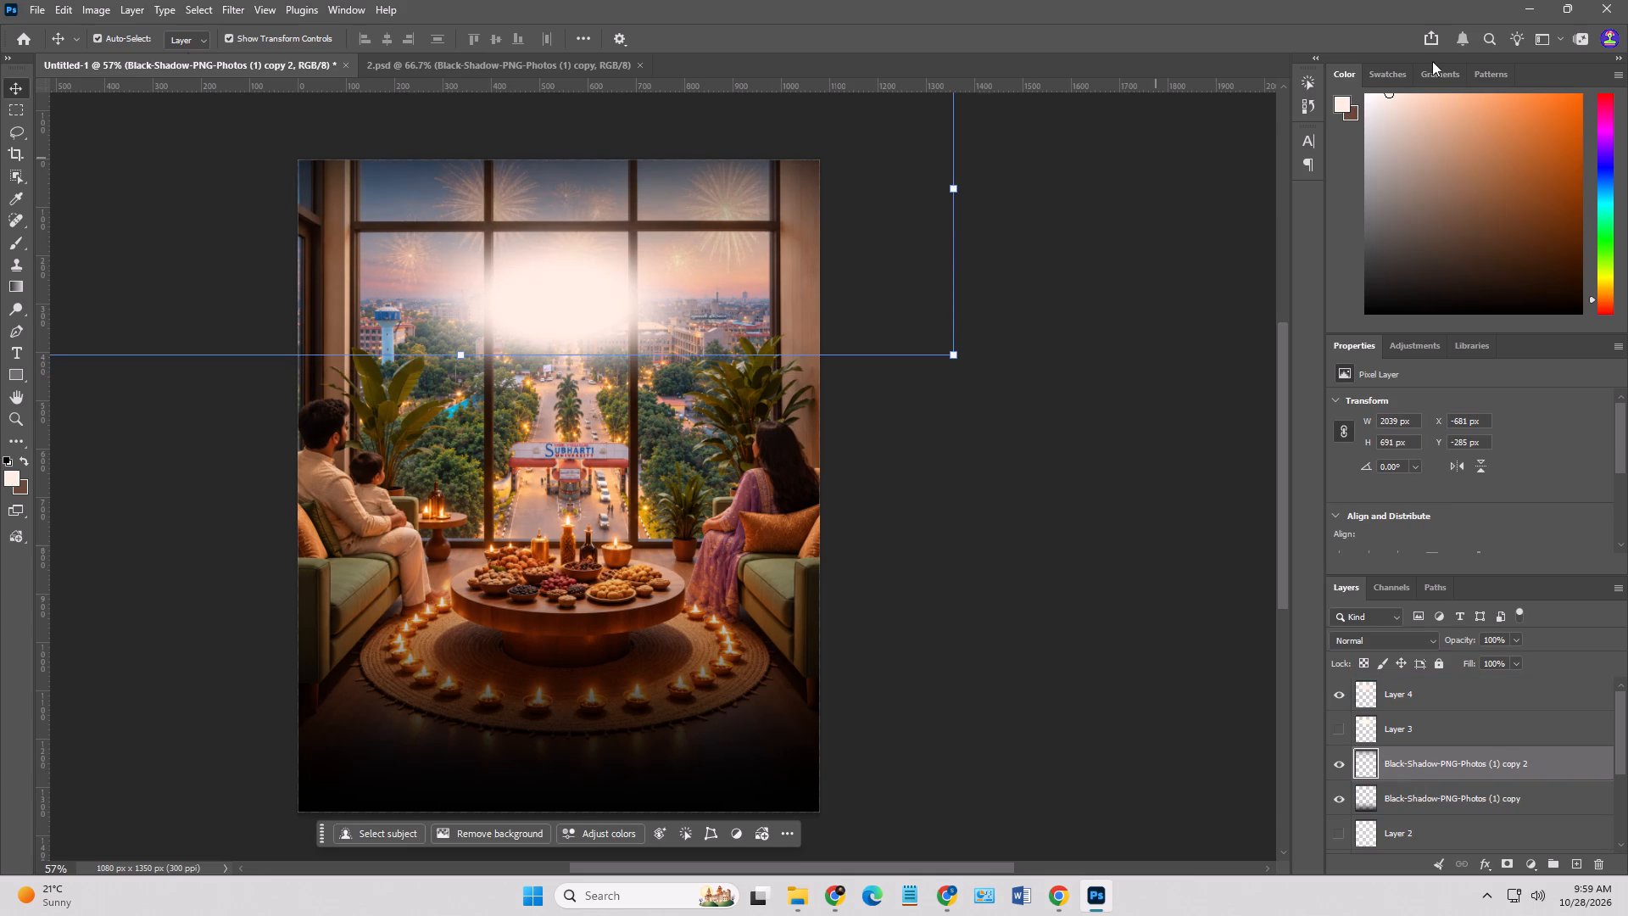
Hide the flipped top shadow layer and add a new empty layer above it.
{"action": "left_click", "coordinate": [1340, 764]}
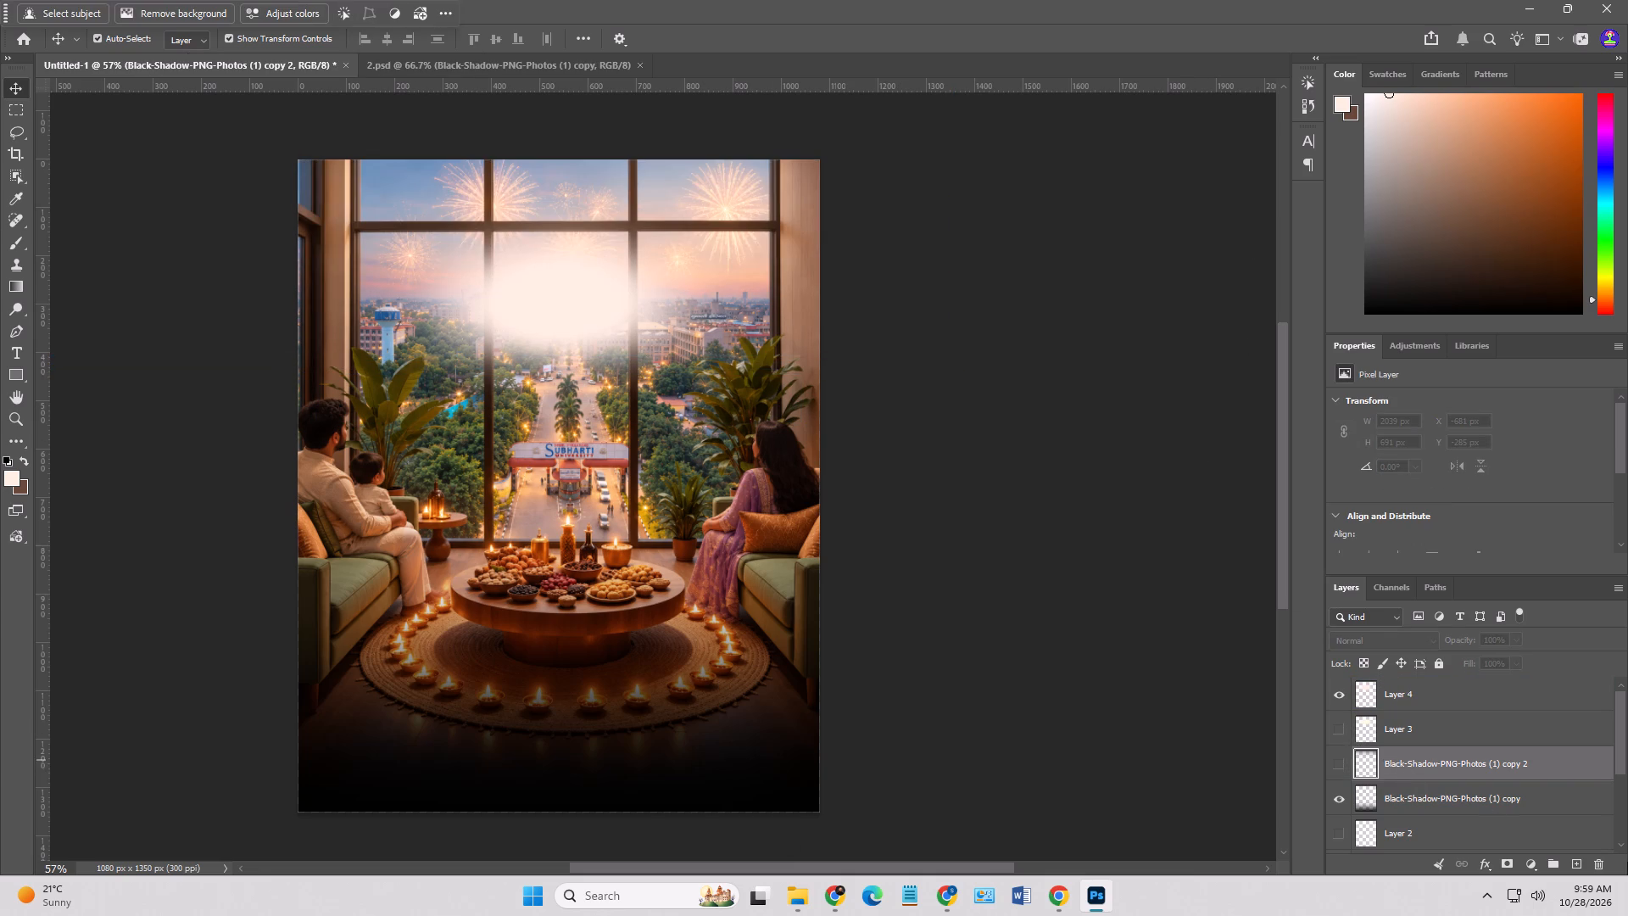
{"action": "left_click", "coordinate": [1570, 867]}
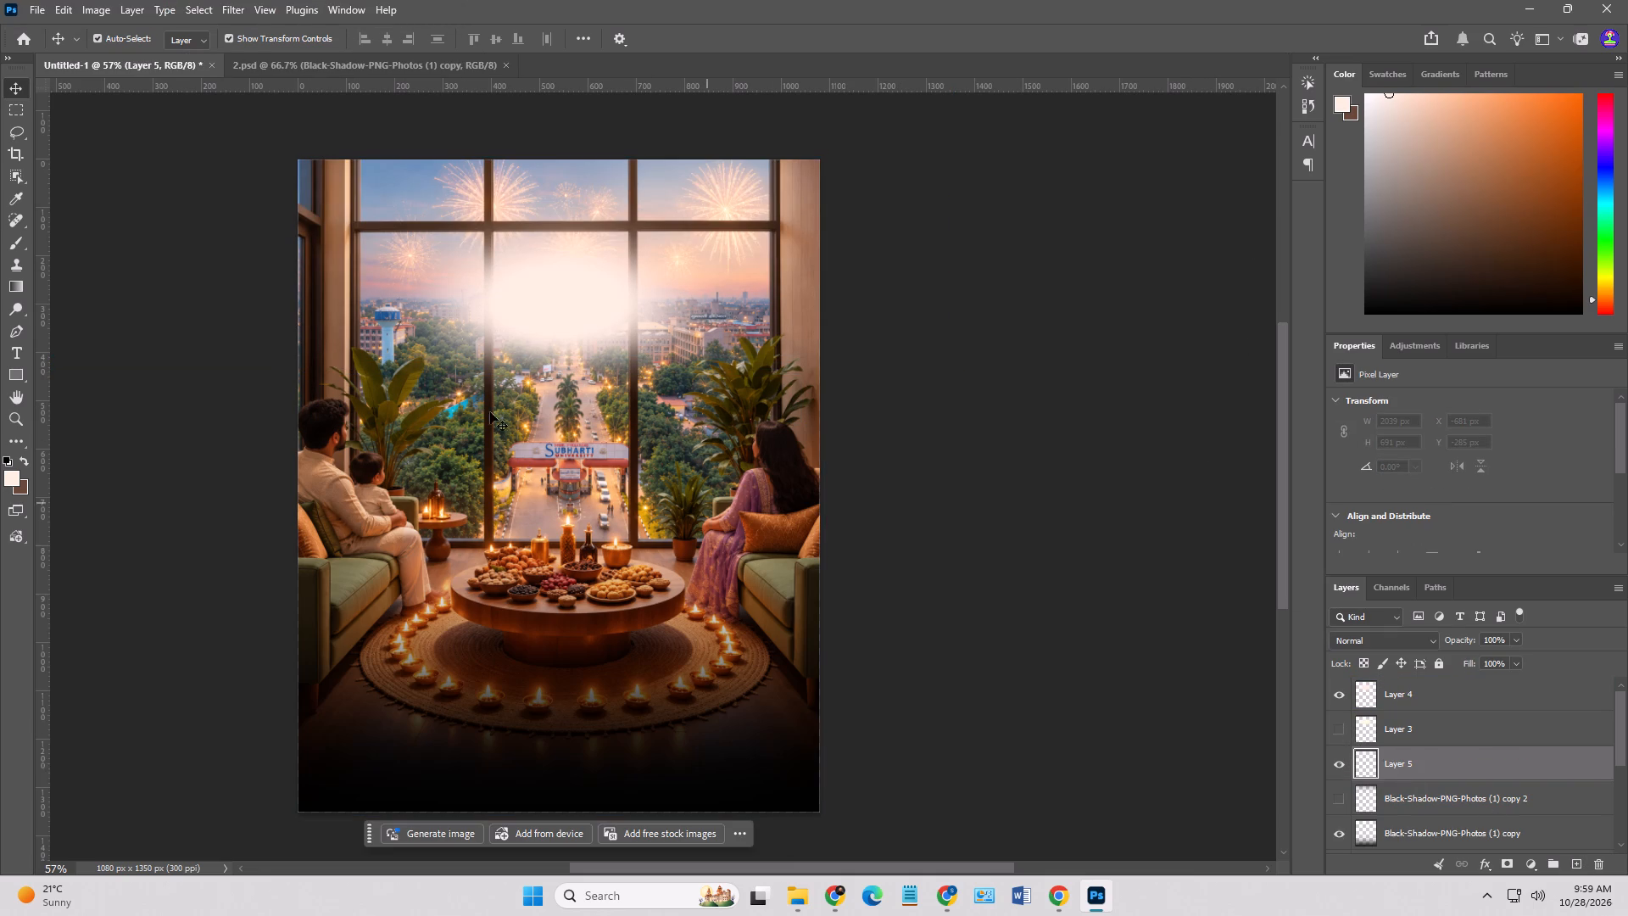
Choose the Brush tool with the Soft Round preset from General Brushes.
{"action": "left_click", "coordinate": [17, 234]}
{"action": "scroll", "coordinate": [212, 215], "scroll_direction": "up", "scroll_amount": 5}
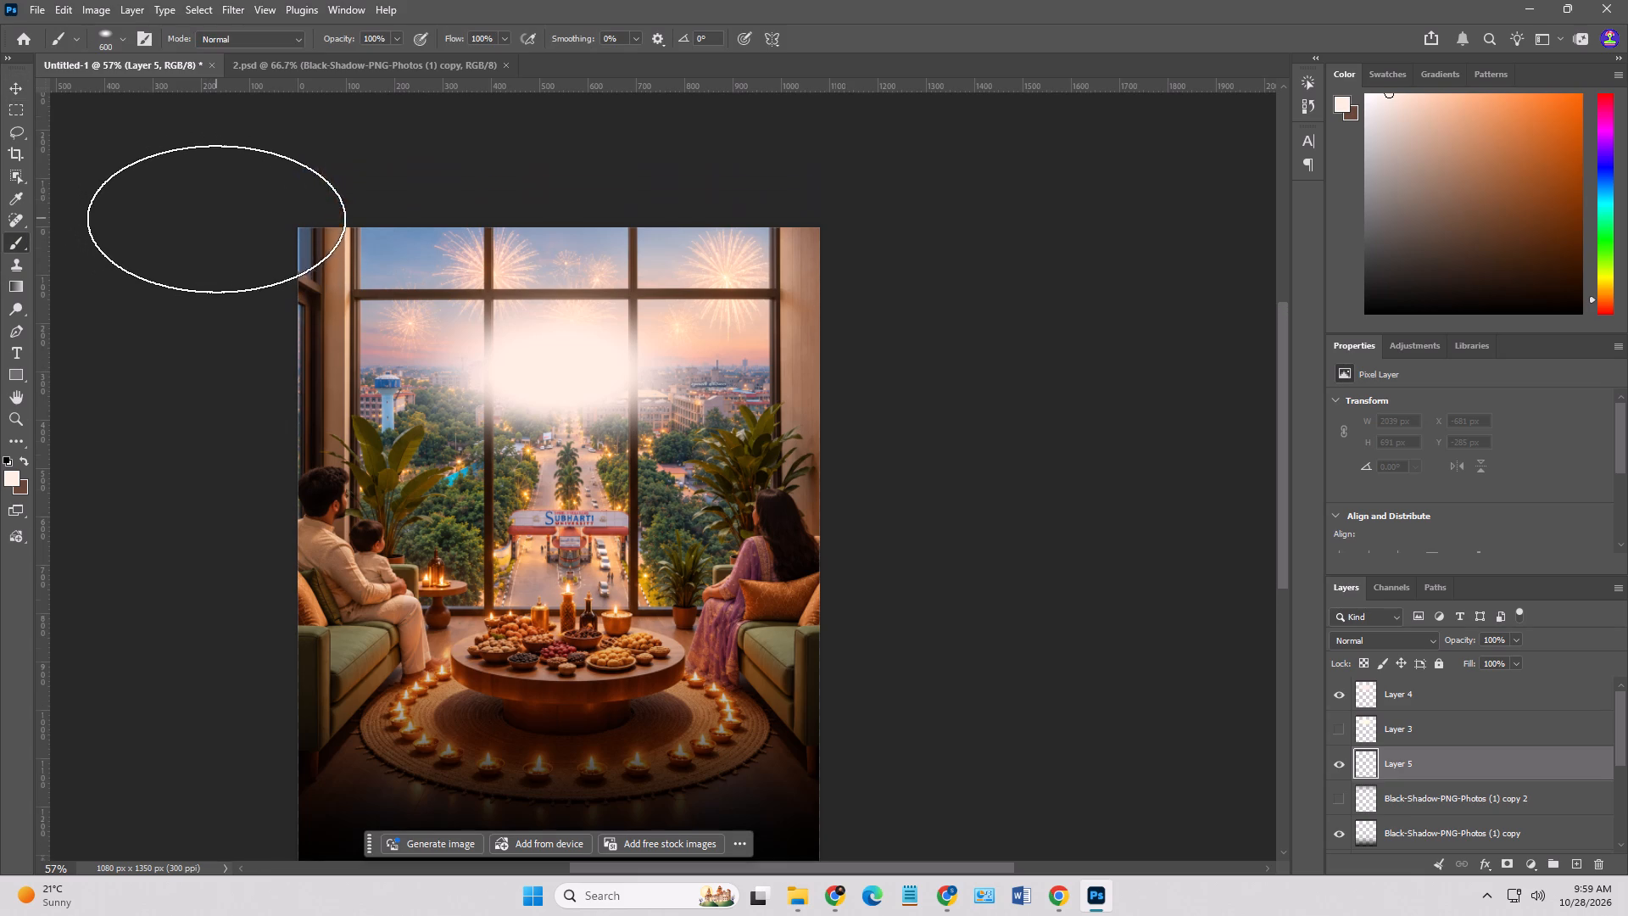
{"action": "left_click", "coordinate": [96, 33]}
{"action": "left_click", "coordinate": [31, 234]}
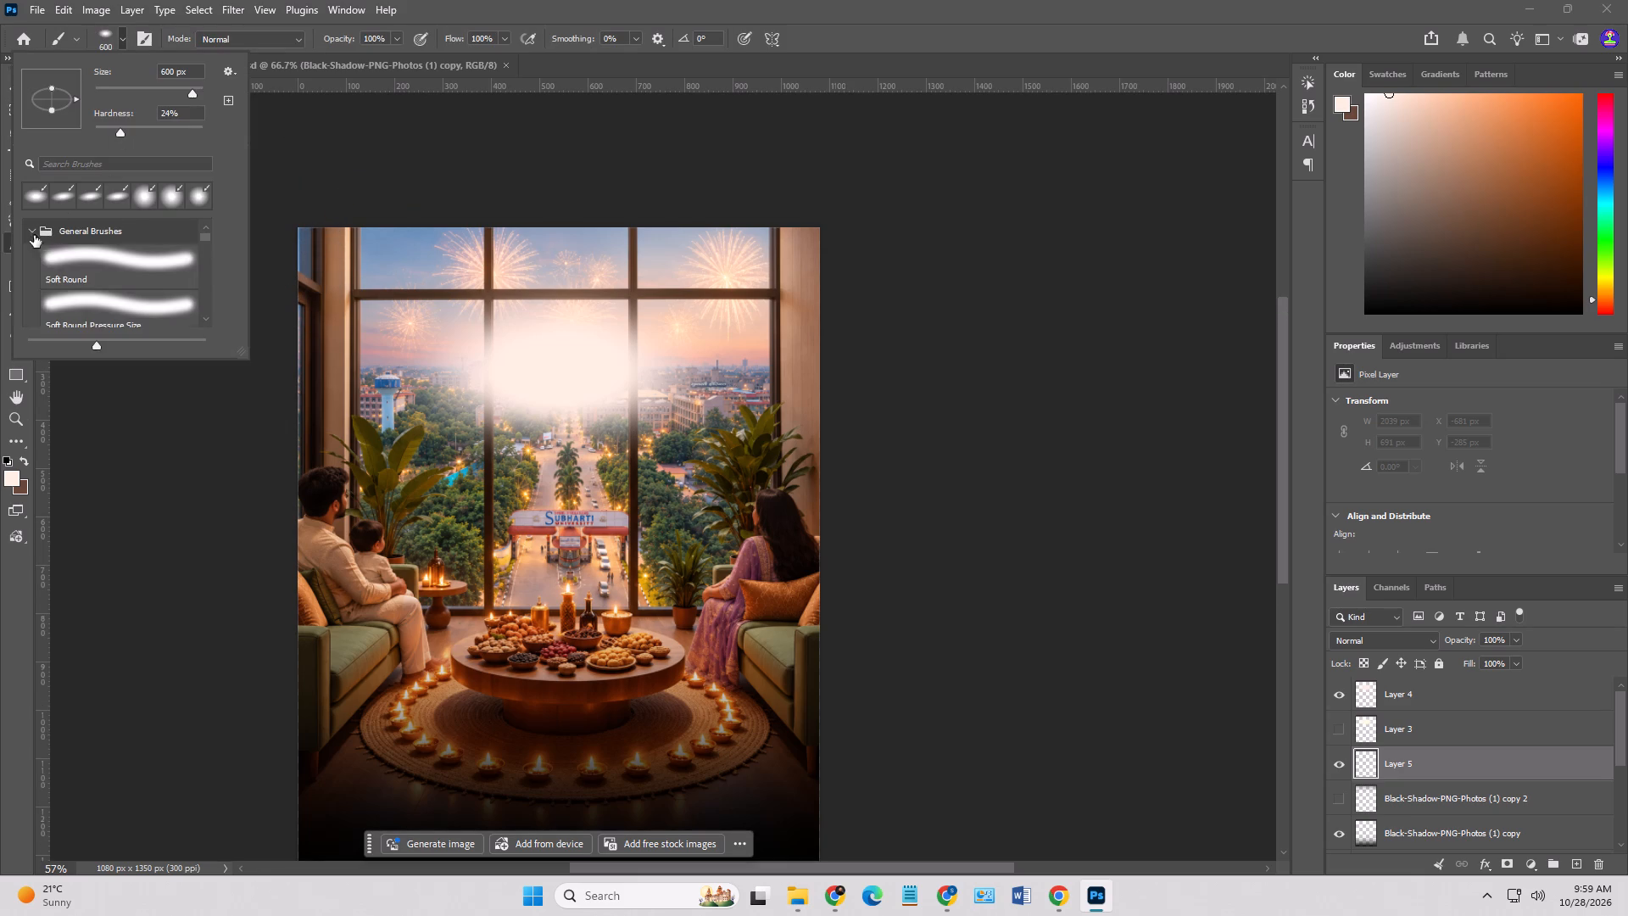
{"action": "double_click", "coordinate": [70, 255]}
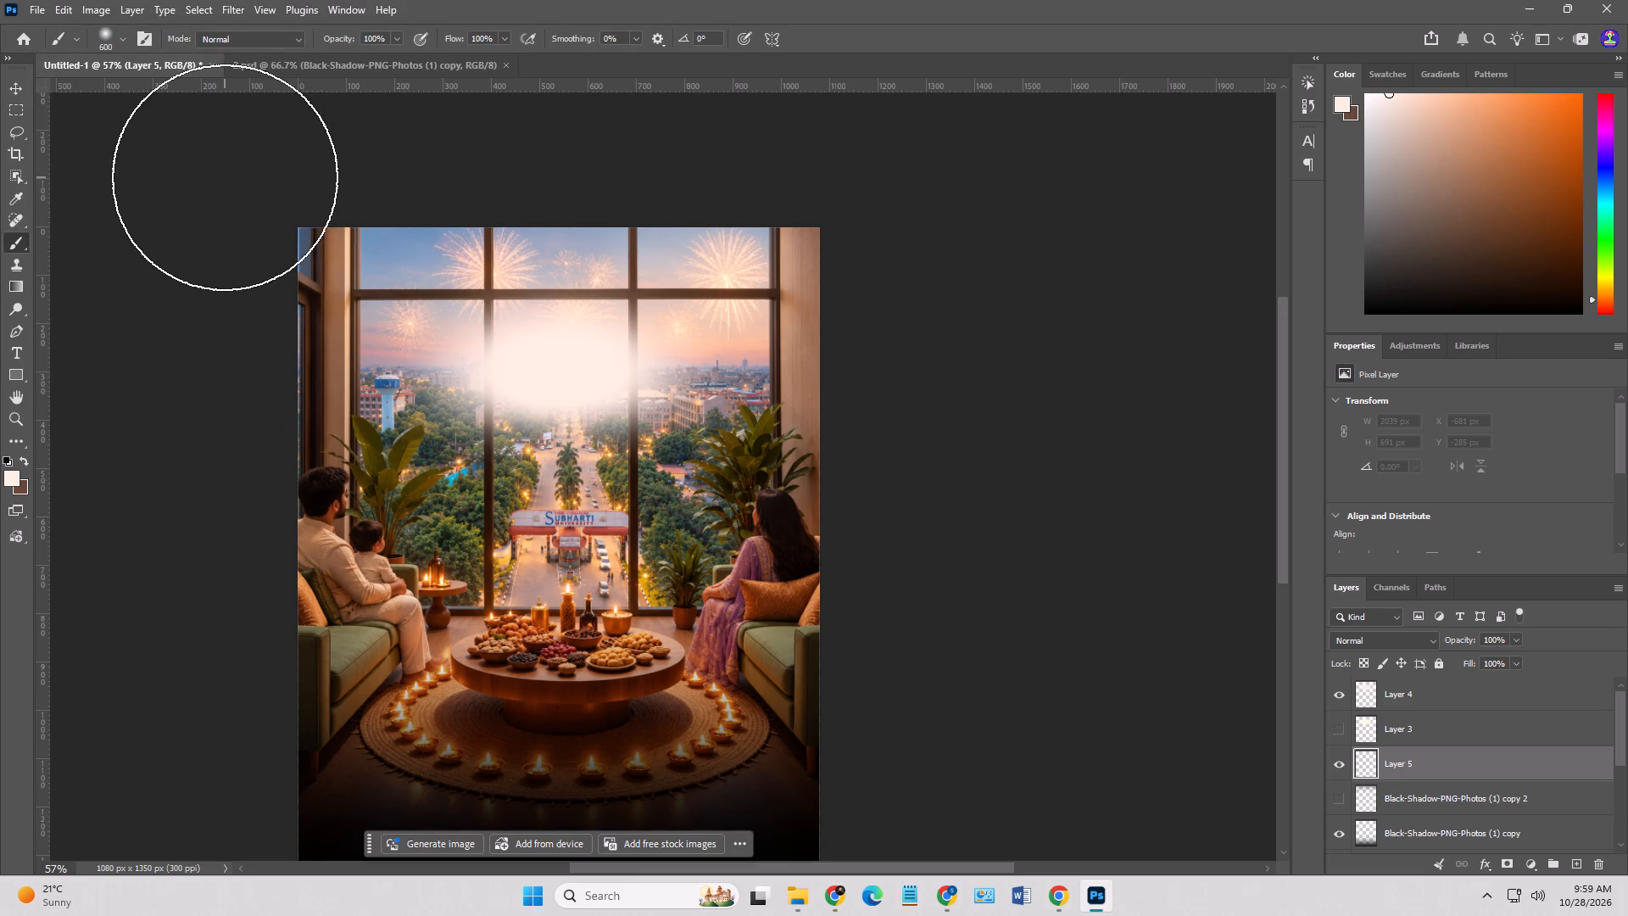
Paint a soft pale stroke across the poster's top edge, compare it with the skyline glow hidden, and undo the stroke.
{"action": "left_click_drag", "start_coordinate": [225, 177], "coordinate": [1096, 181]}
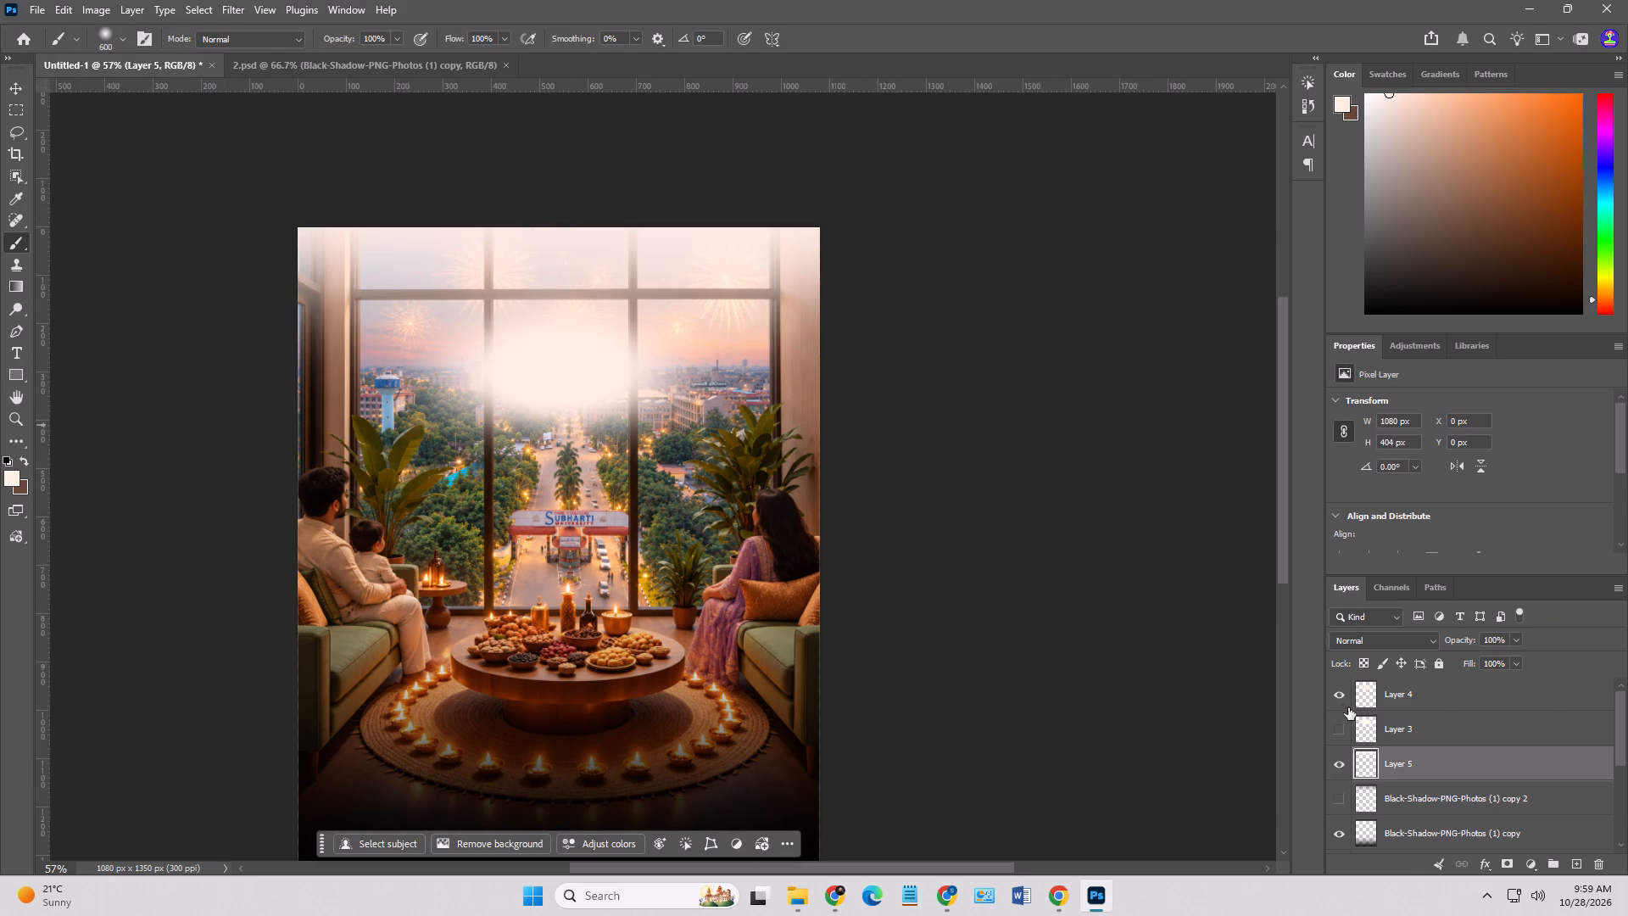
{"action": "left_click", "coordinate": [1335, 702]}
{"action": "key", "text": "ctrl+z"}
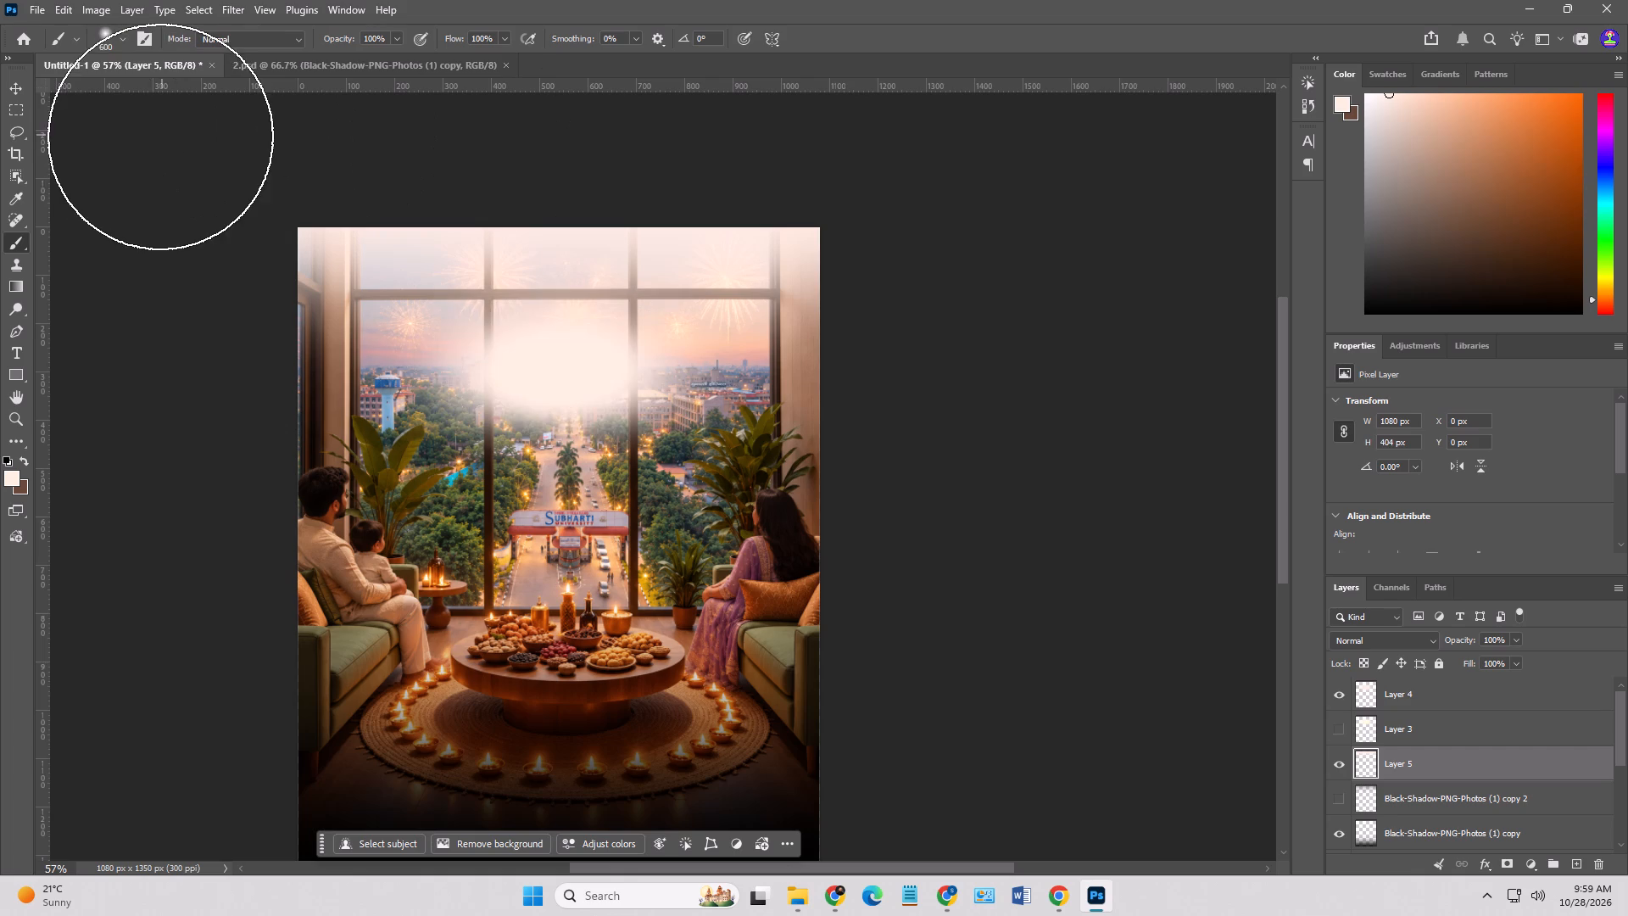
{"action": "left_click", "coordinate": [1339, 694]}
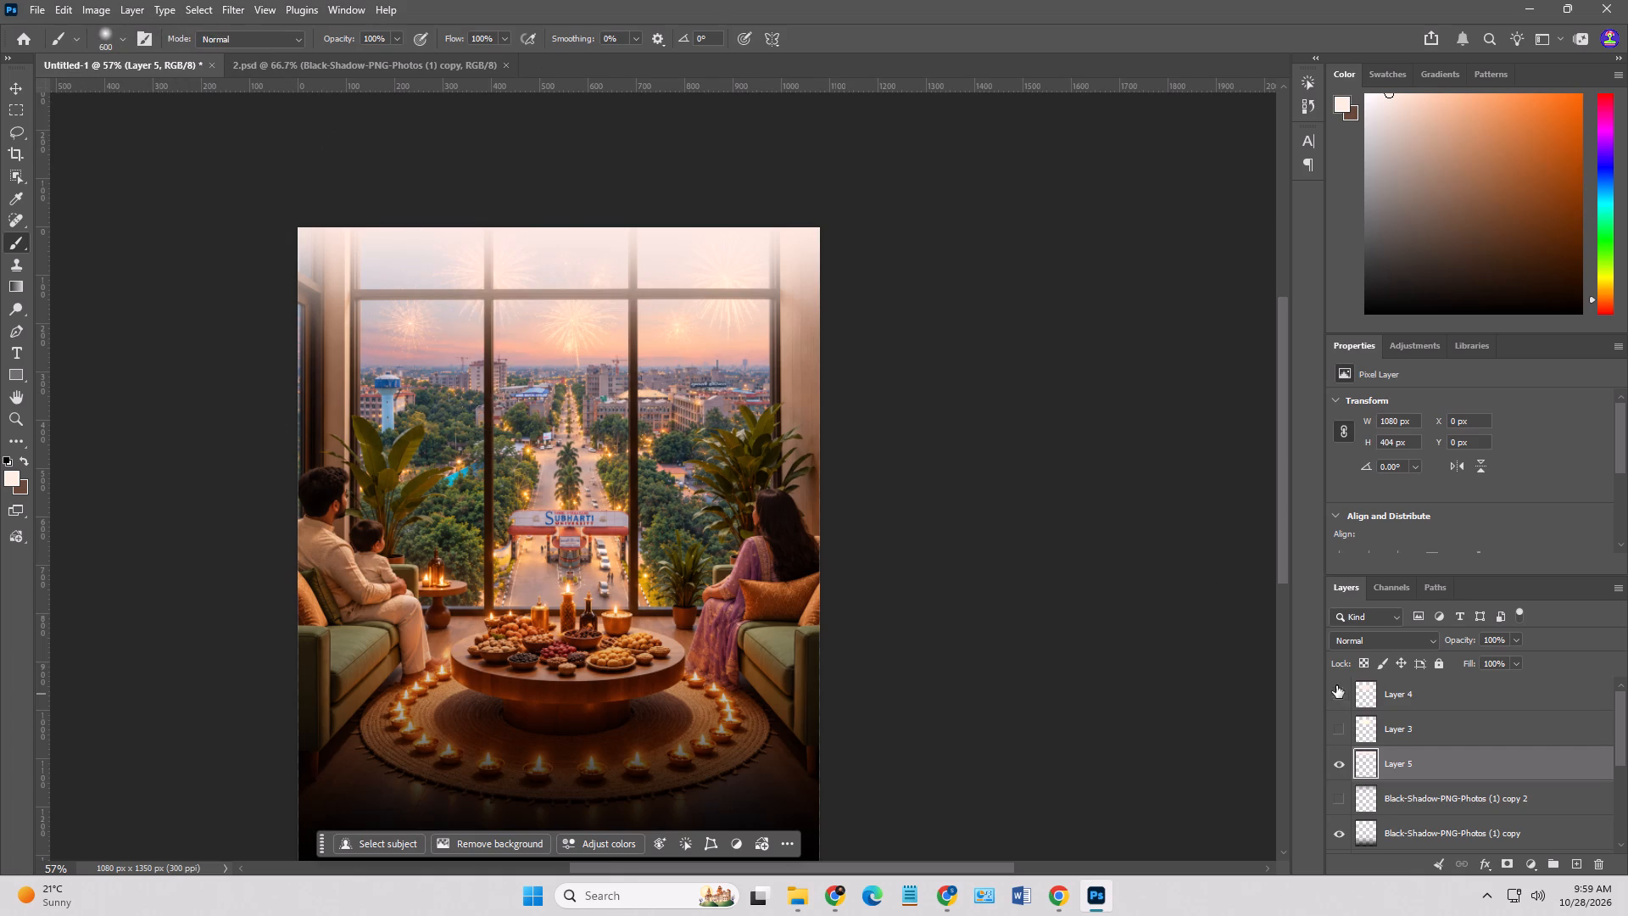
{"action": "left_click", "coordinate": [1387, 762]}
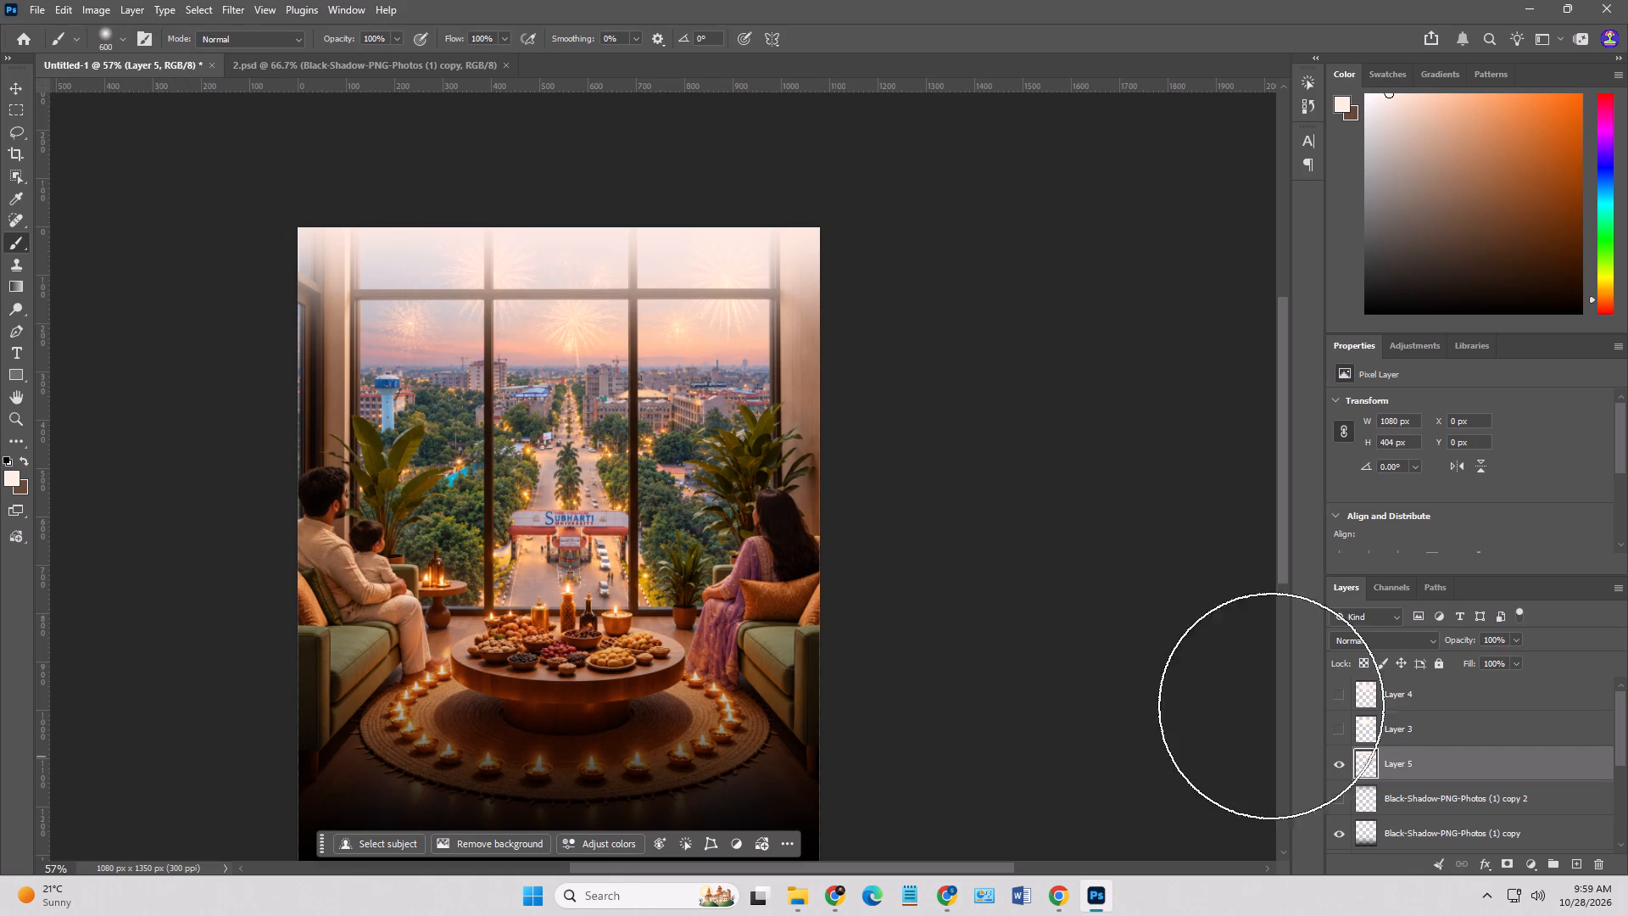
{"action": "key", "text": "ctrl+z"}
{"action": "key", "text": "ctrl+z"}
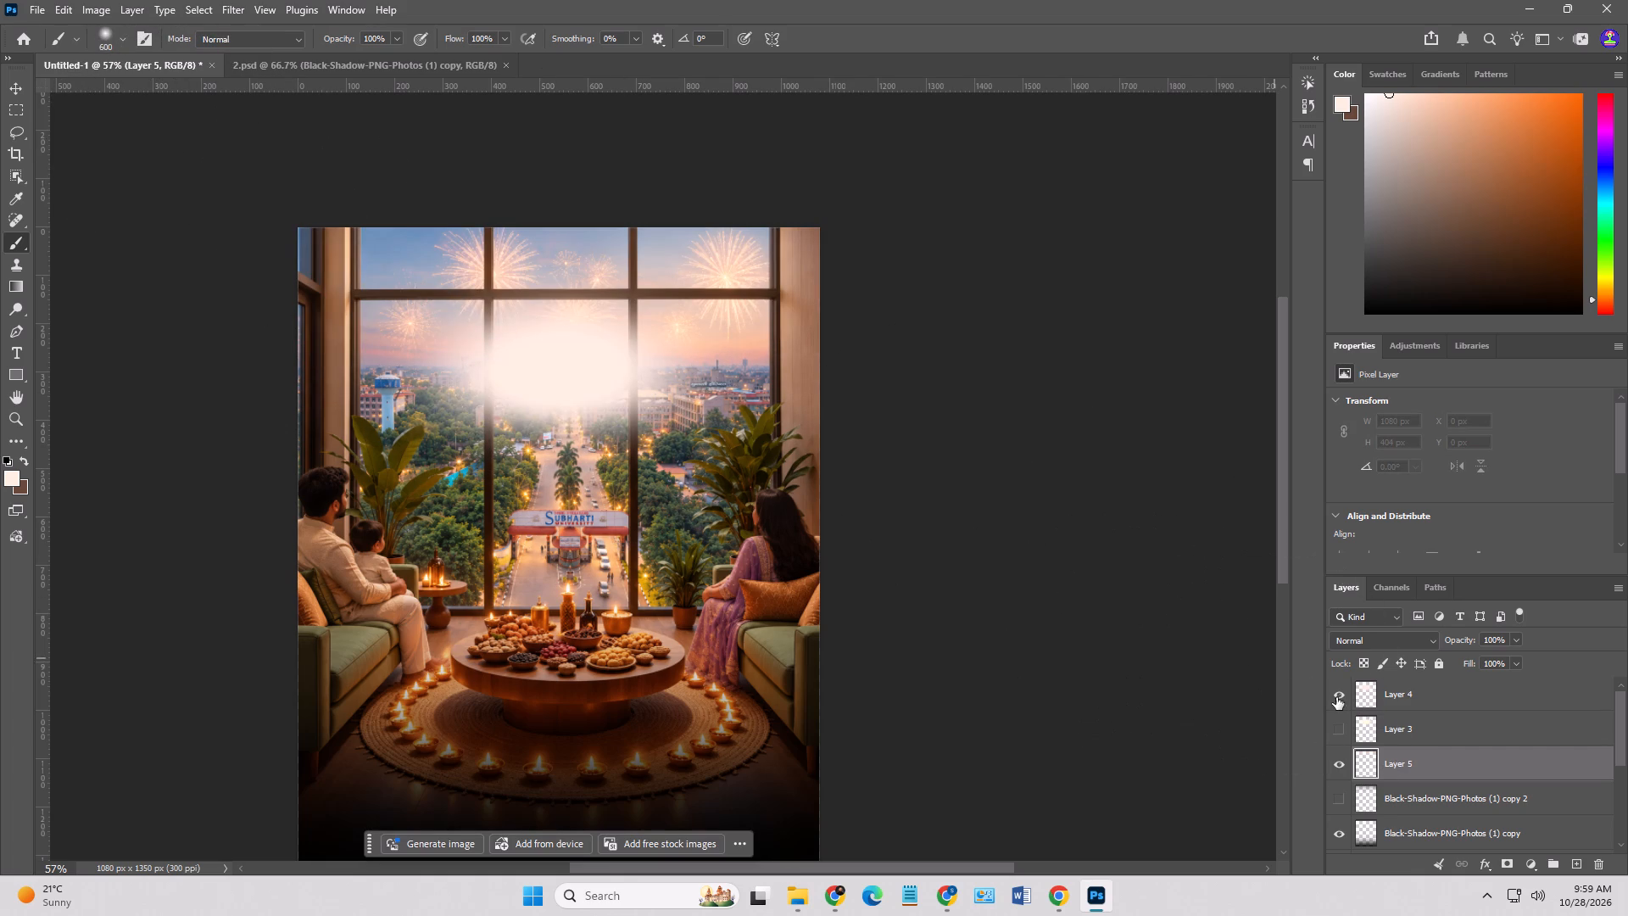
Hide the skyline glow layer.
{"action": "left_click", "coordinate": [1336, 692]}
{"action": "scroll", "coordinate": [131, 215], "scroll_direction": "up", "scroll_amount": 8}
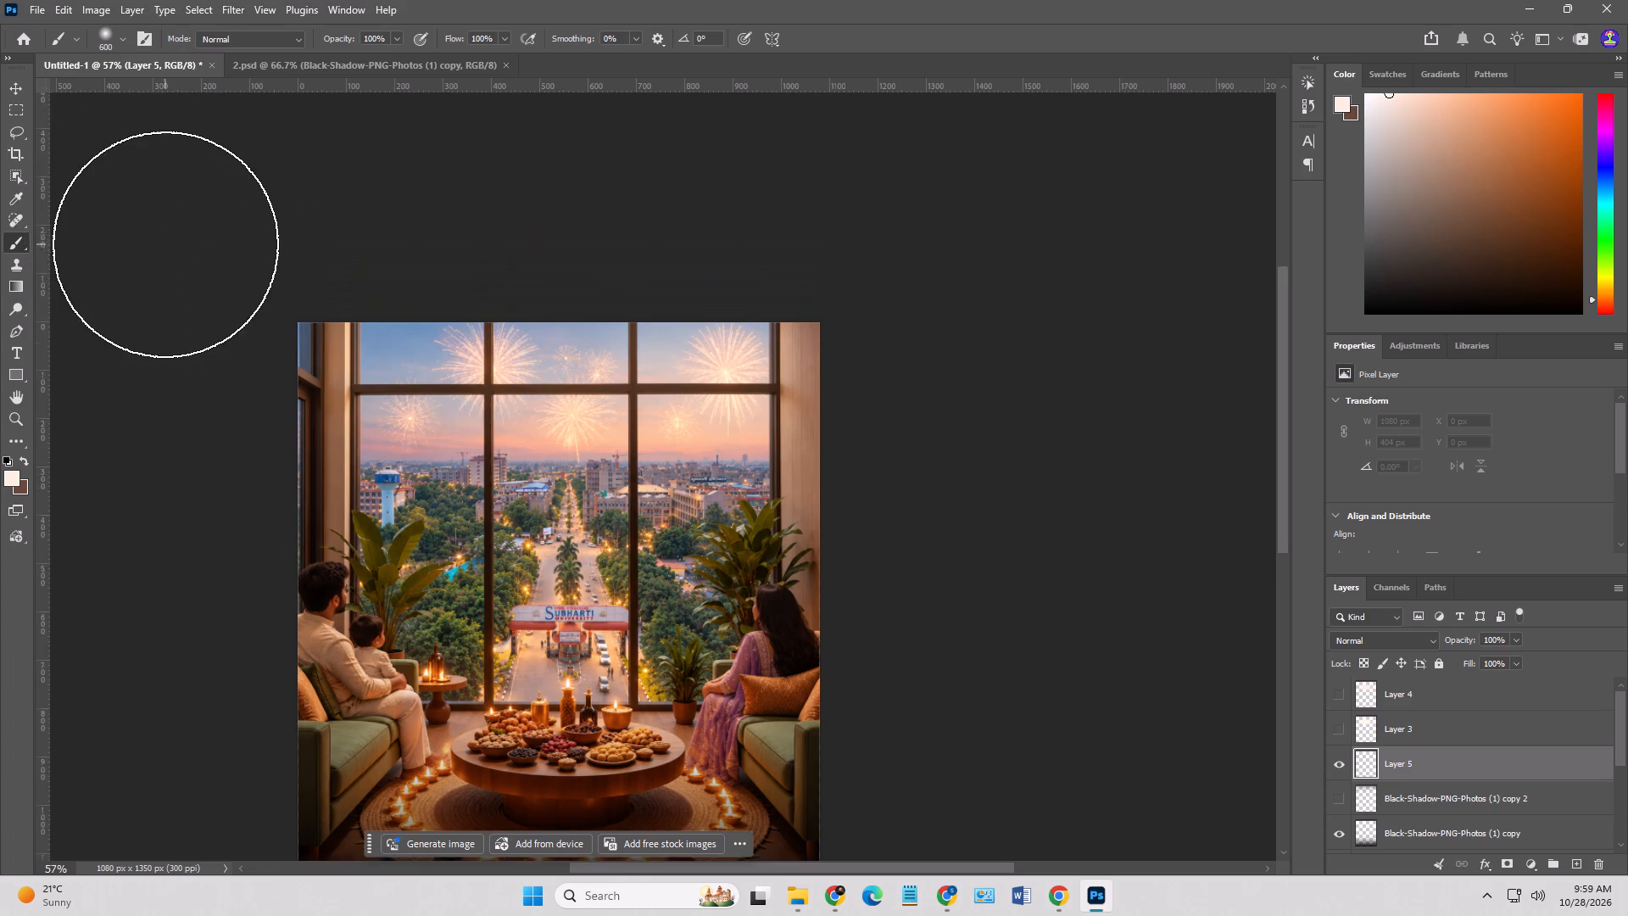
Paint a soft pale haze along the poster's top edge and upper corners with the brush enlarged to 1200 px.
{"action": "key", "text": "bracketright"}
{"action": "key", "text": "bracketright"}
{"action": "key", "text": "bracketright"}
{"action": "key", "text": "bracketright"}
{"action": "key", "text": "bracketright"}
{"action": "scroll", "coordinate": [195, 183], "scroll_direction": "up", "scroll_amount": 9}
{"action": "key", "text": "bracketright"}
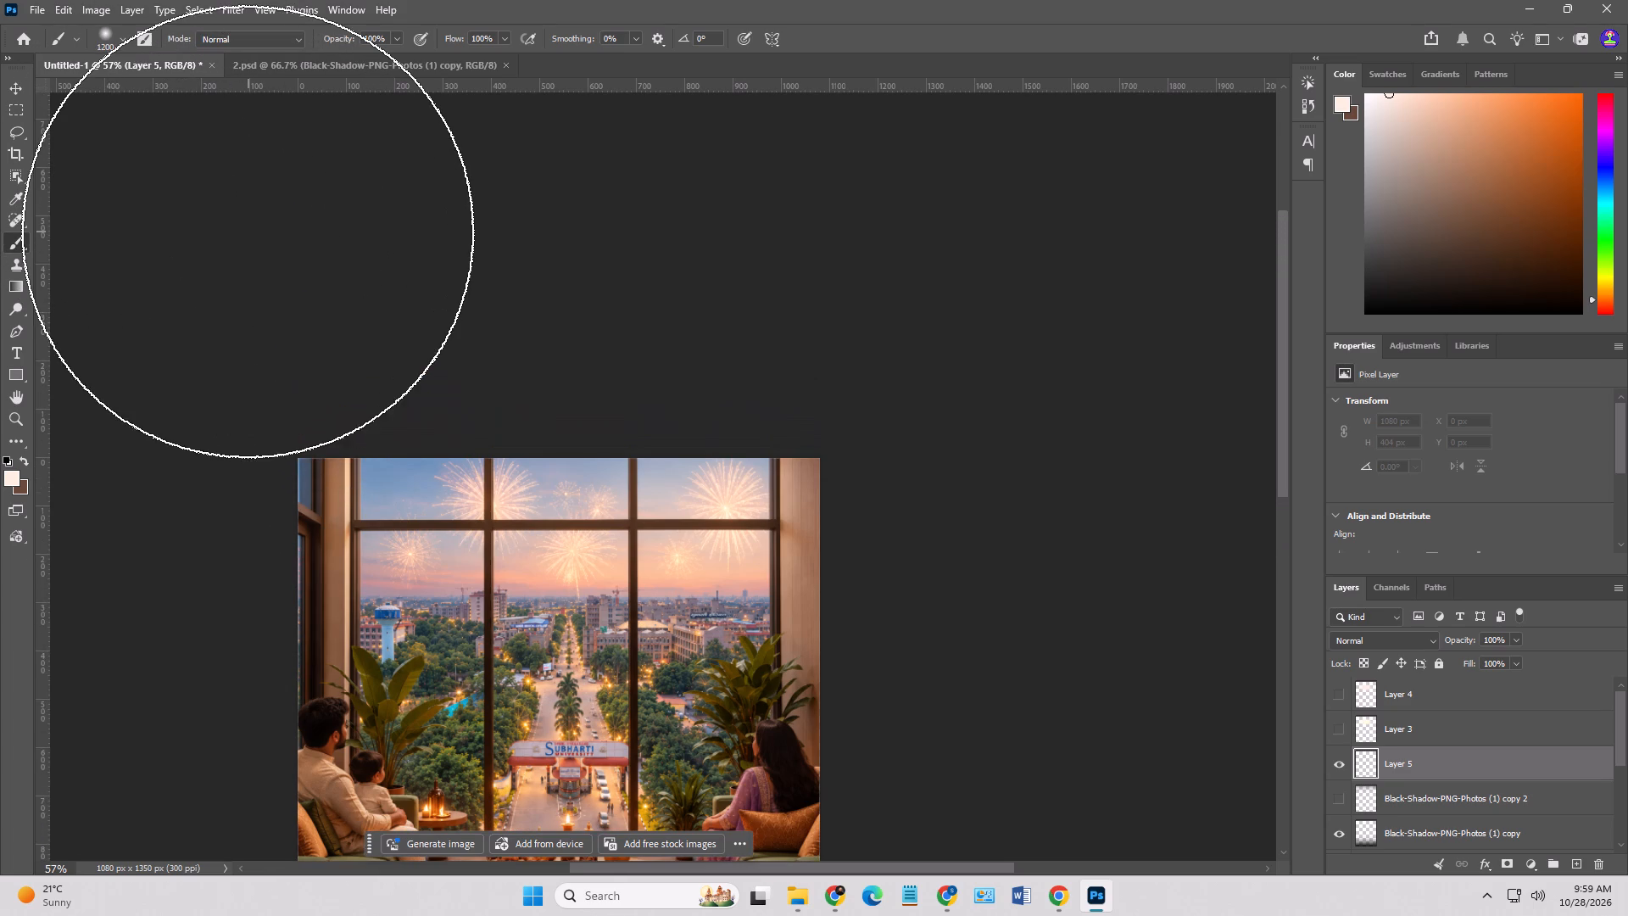
{"action": "left_click_drag", "start_coordinate": [248, 231], "coordinate": [217, 304]}
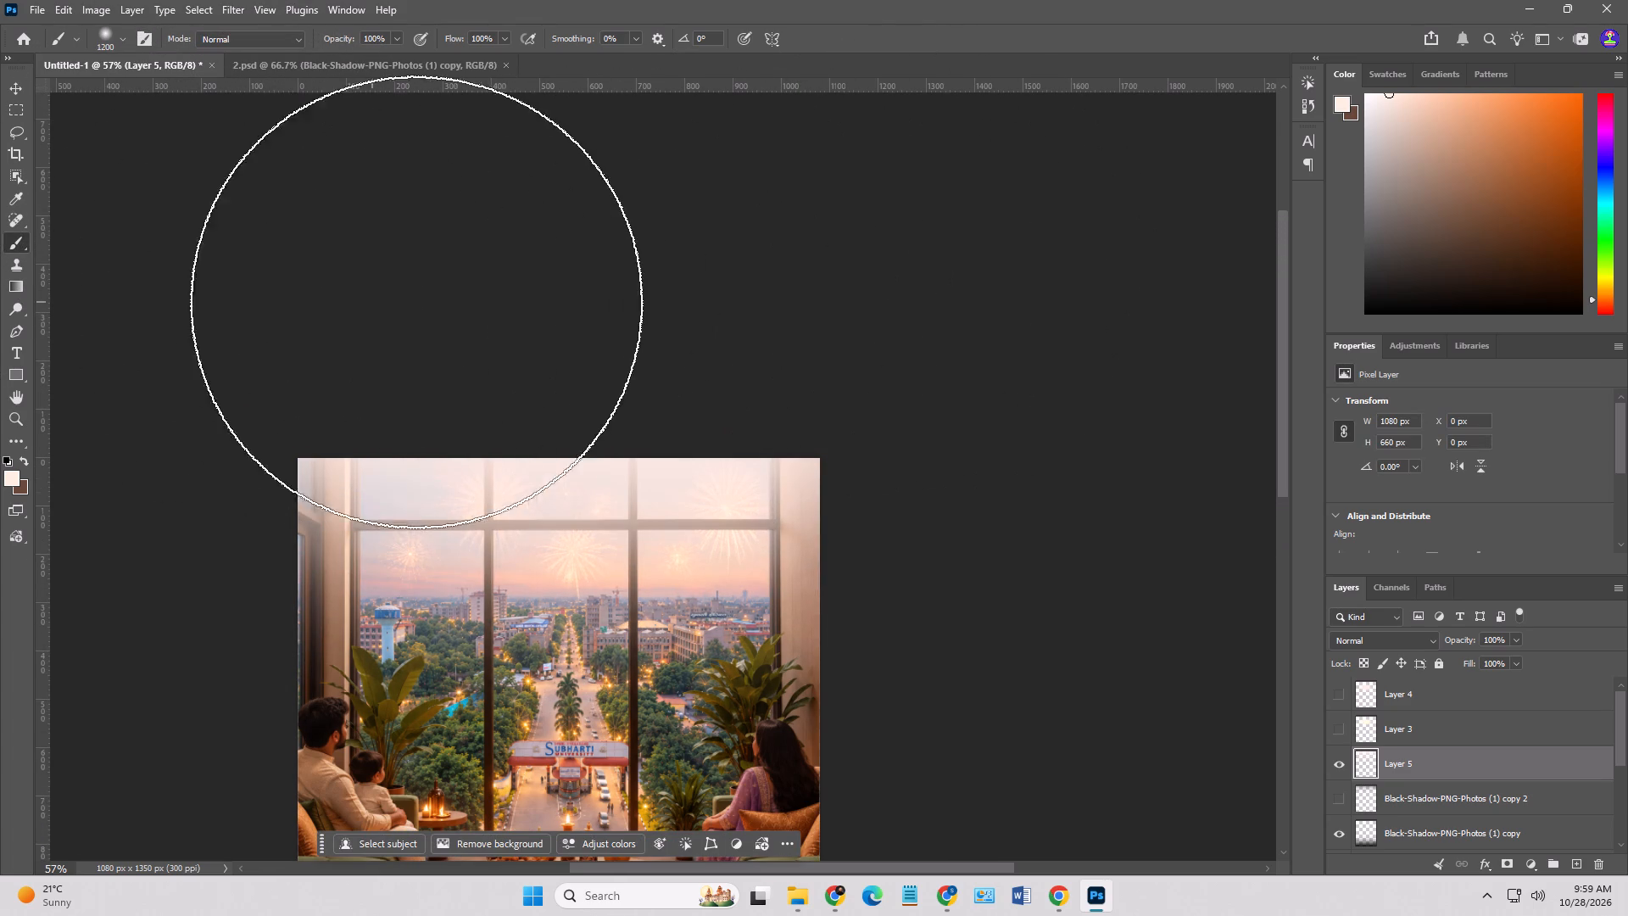
{"action": "left_click", "coordinate": [811, 303]}
{"action": "left_click", "coordinate": [321, 328]}
{"action": "left_click", "coordinate": [820, 313]}
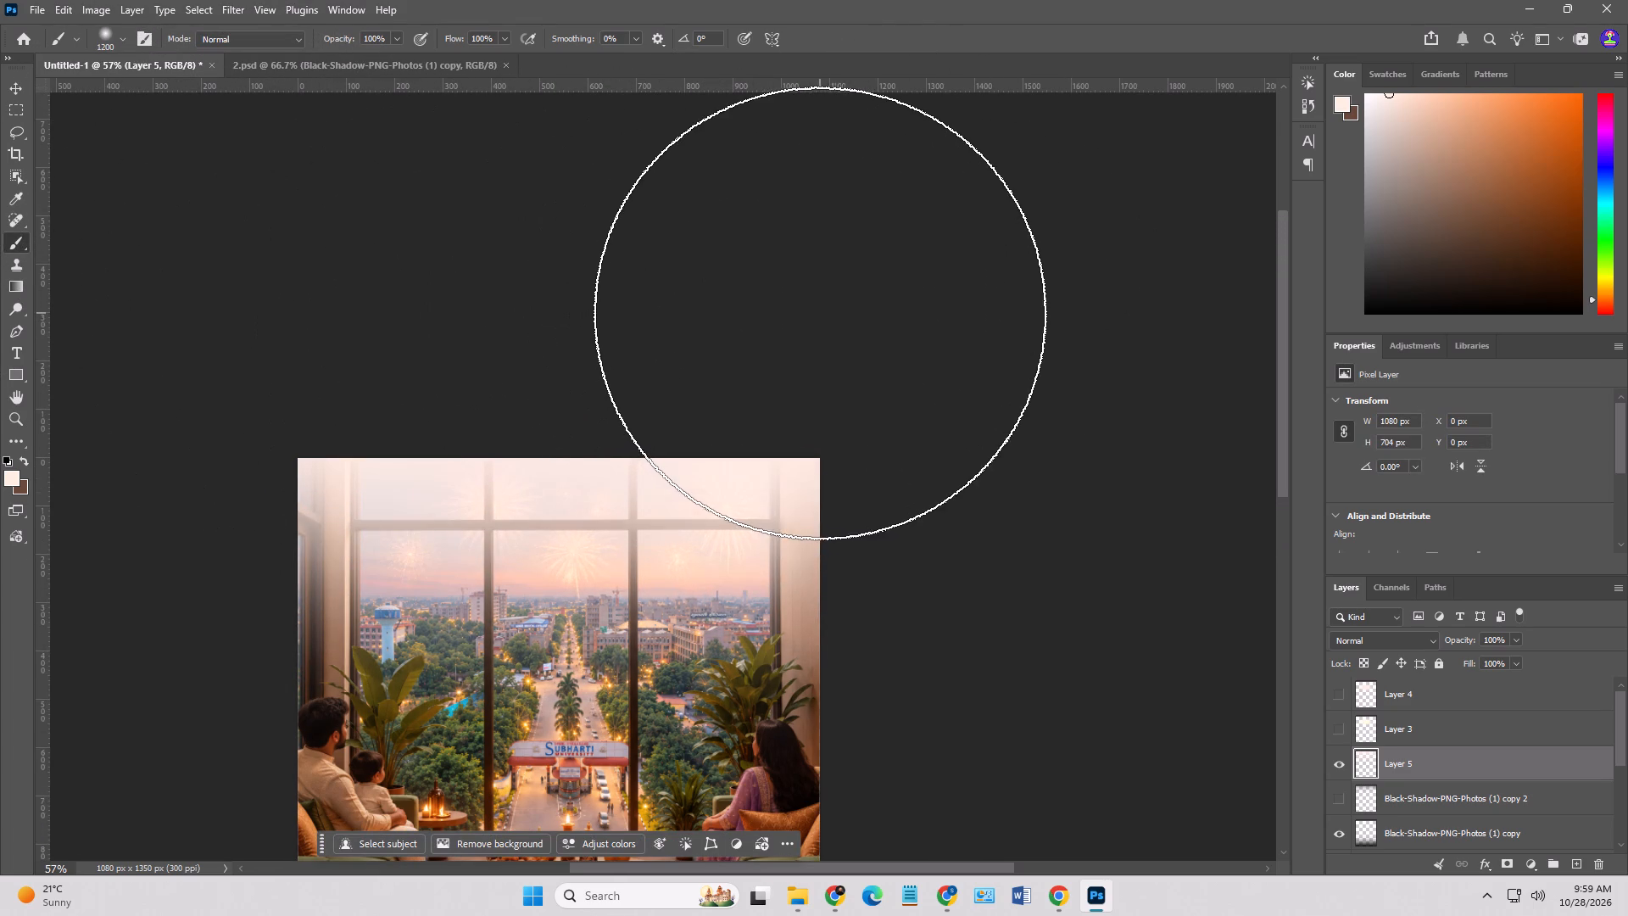
{"action": "scroll", "coordinate": [612, 202], "scroll_direction": "down", "scroll_amount": 17}
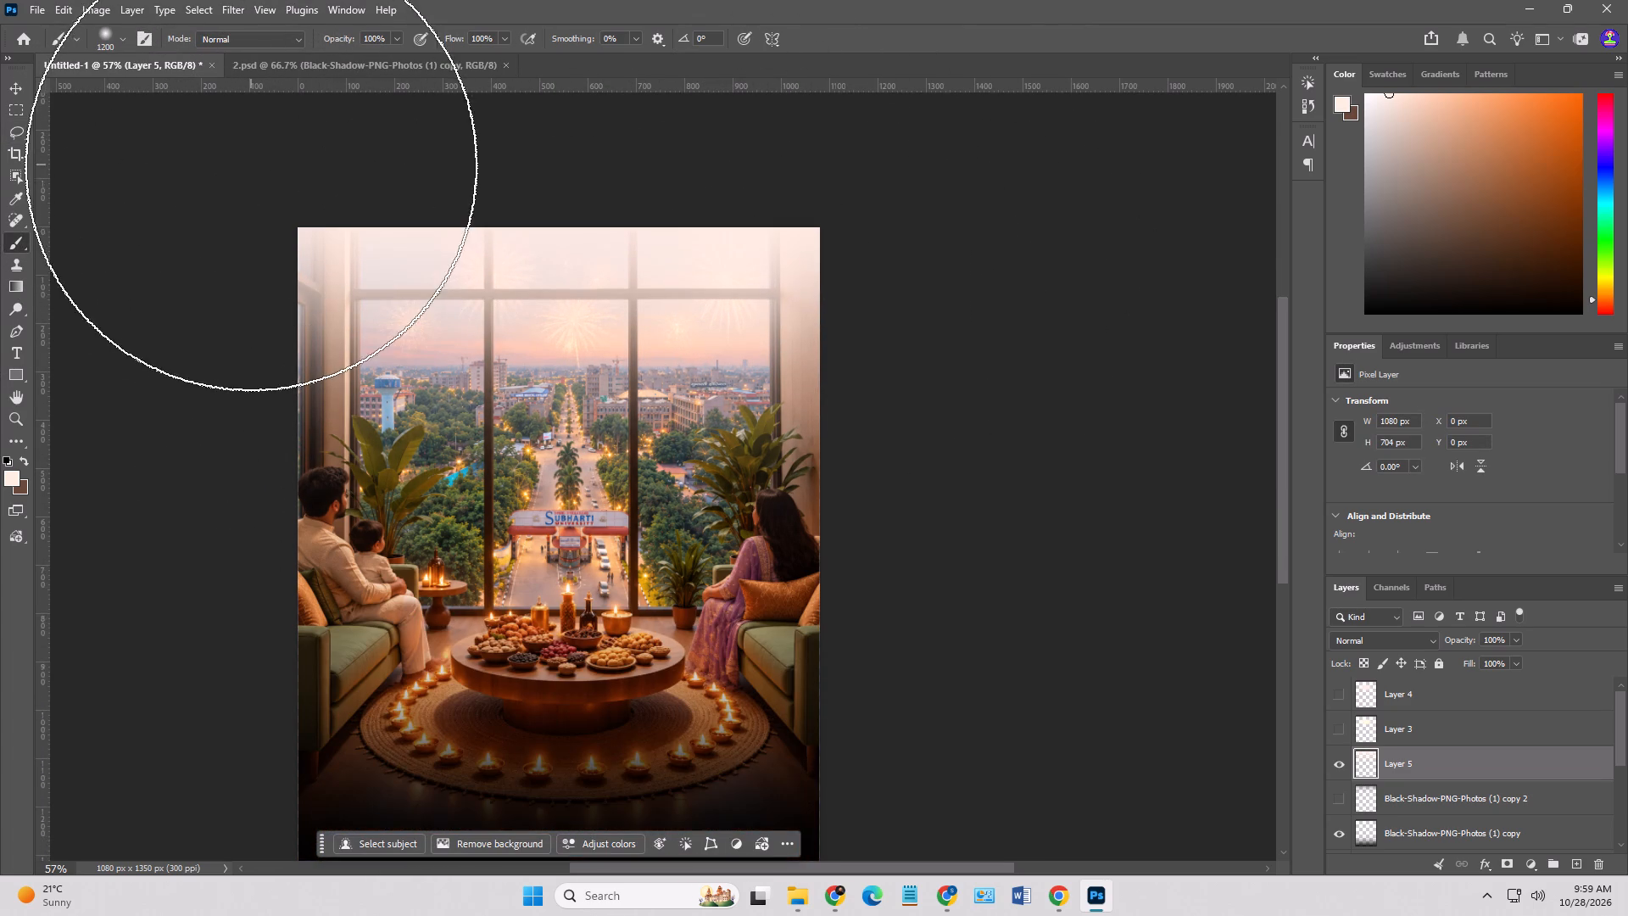
{"action": "scroll", "coordinate": [251, 165], "scroll_direction": "down", "scroll_amount": 2}
{"action": "left_click", "coordinate": [867, 129]}
{"action": "left_click", "coordinate": [219, 151]}
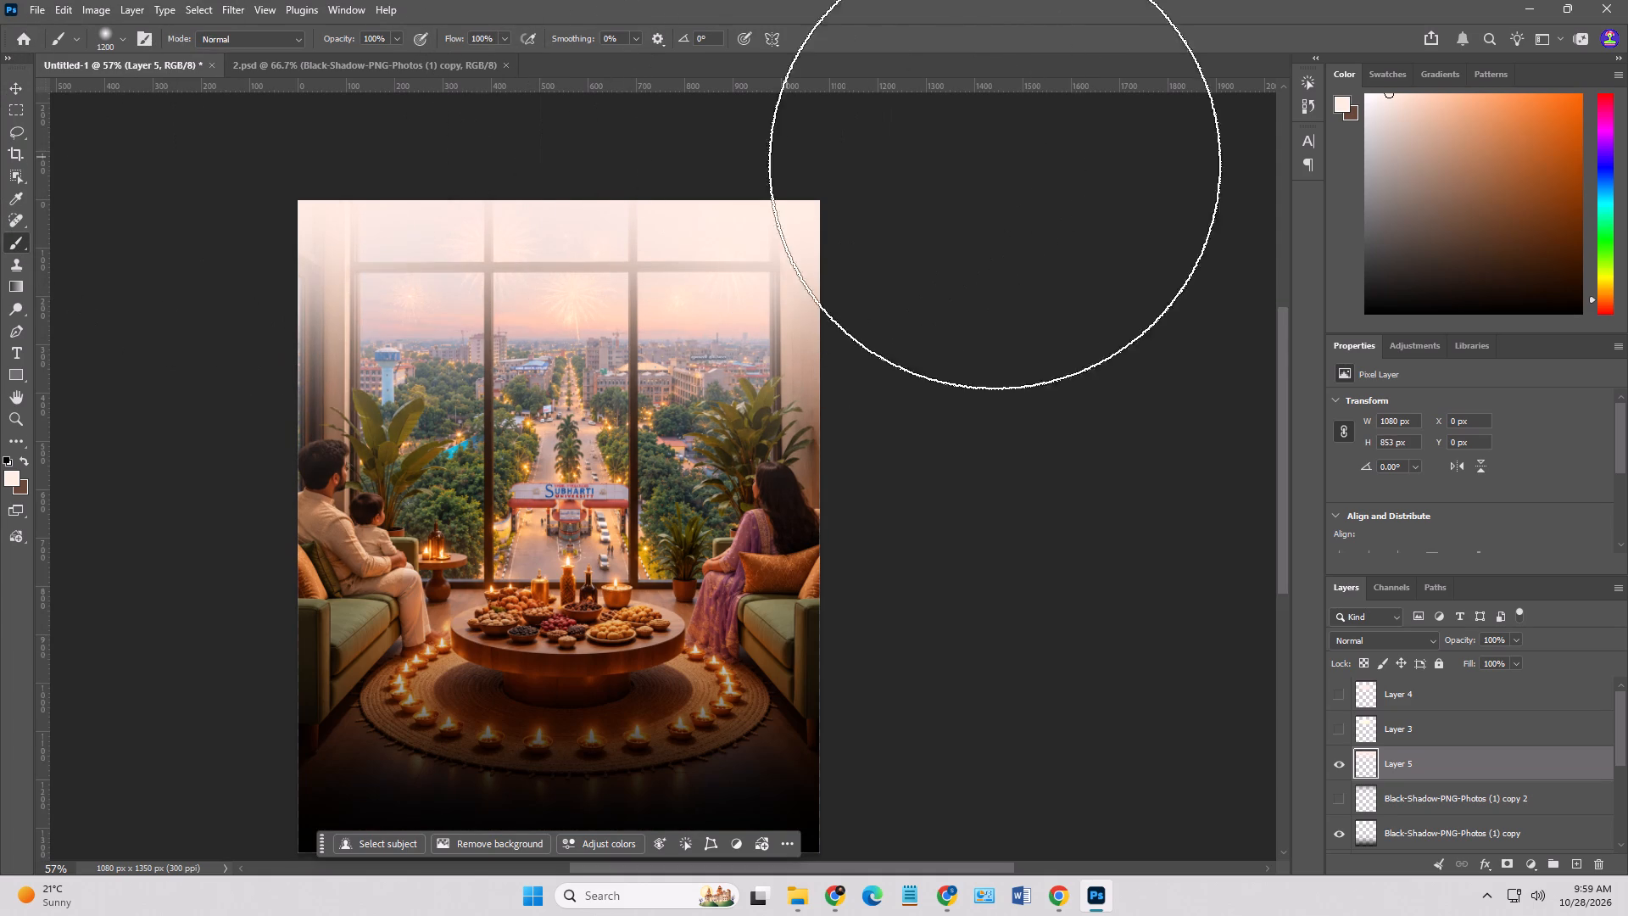
Add a layer mask to the pale haze layer, Layer 5.
{"action": "left_click", "coordinate": [14, 88]}
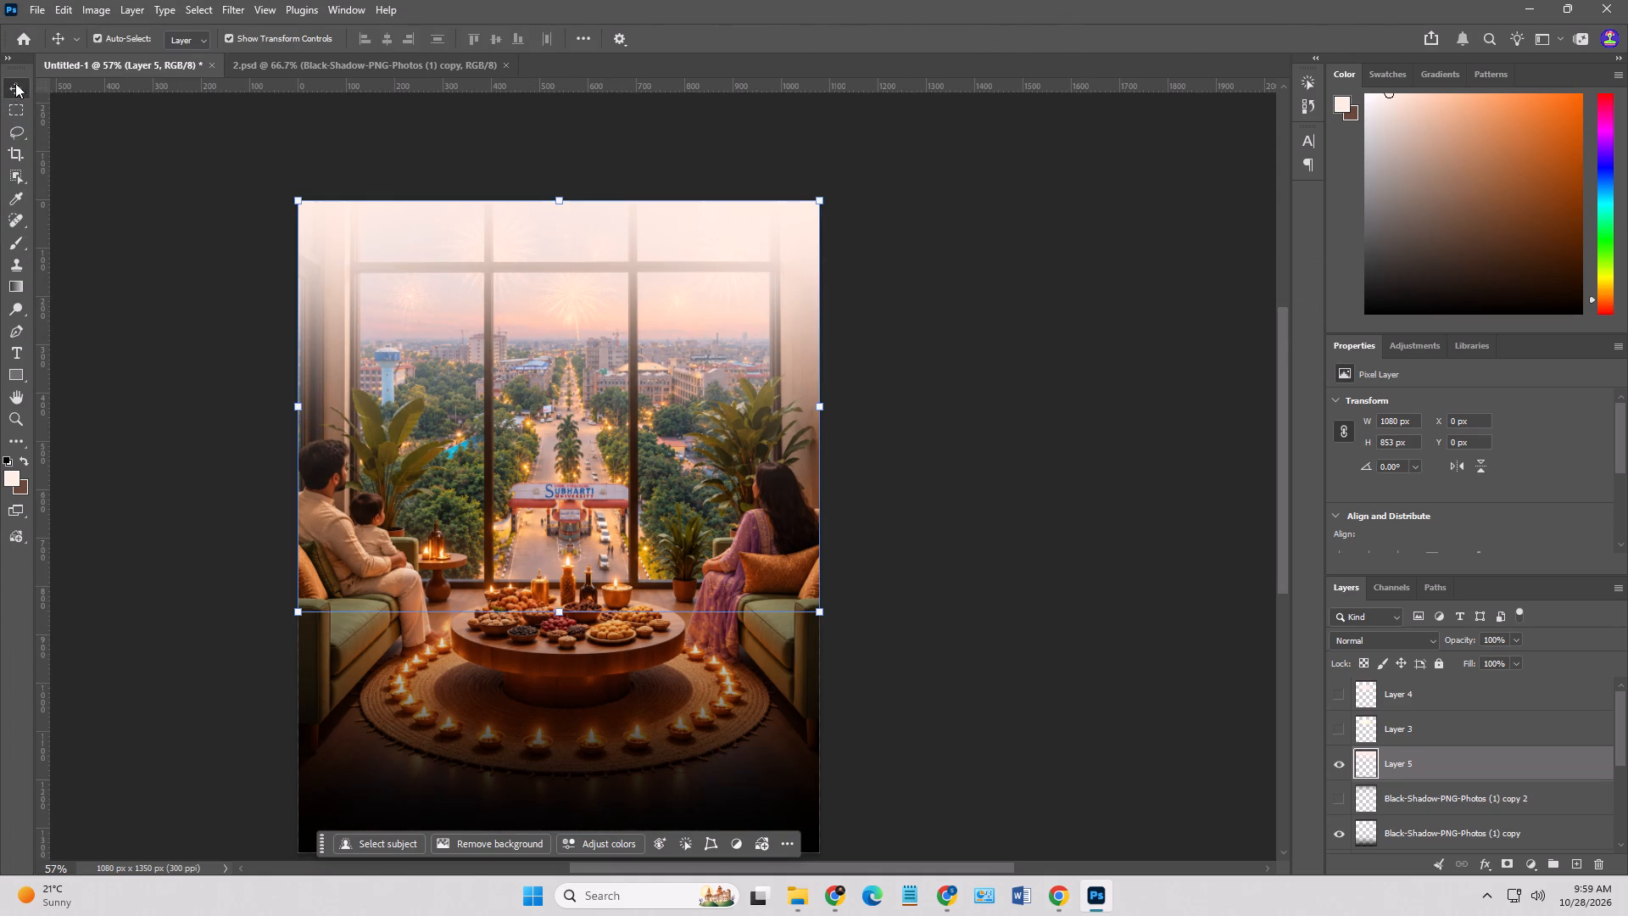
{"action": "left_click", "coordinate": [1374, 770]}
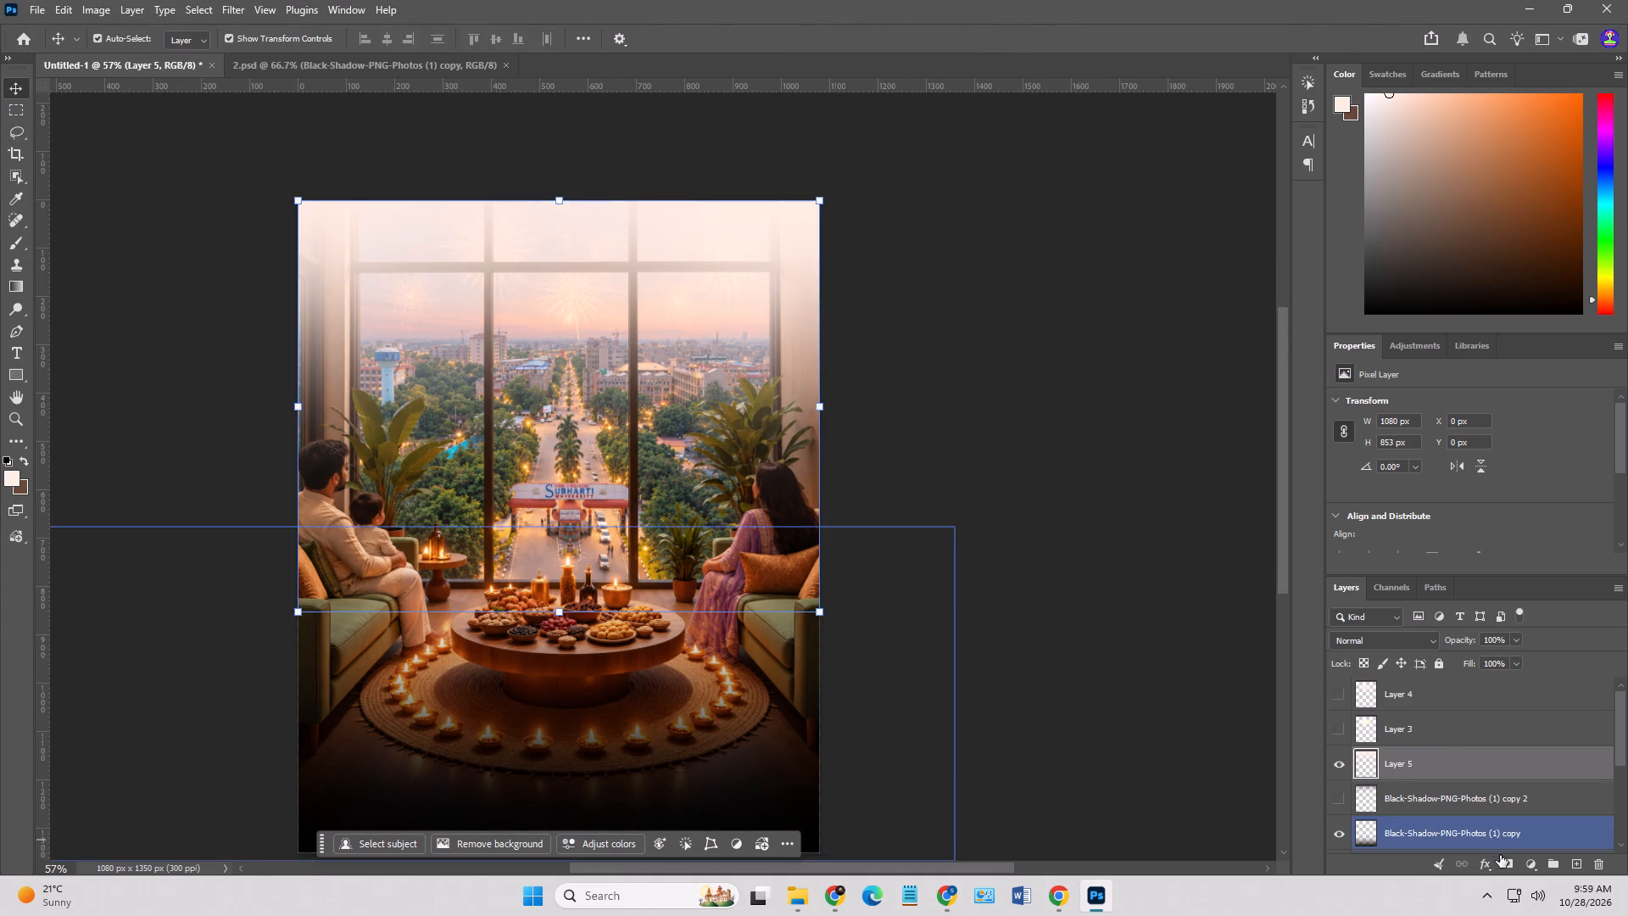
{"action": "left_click", "coordinate": [1506, 864]}
Mask the haze off the father and child and the seated woman, painting black with the brush reduced to 250 px.
{"action": "left_click", "coordinate": [17, 239]}
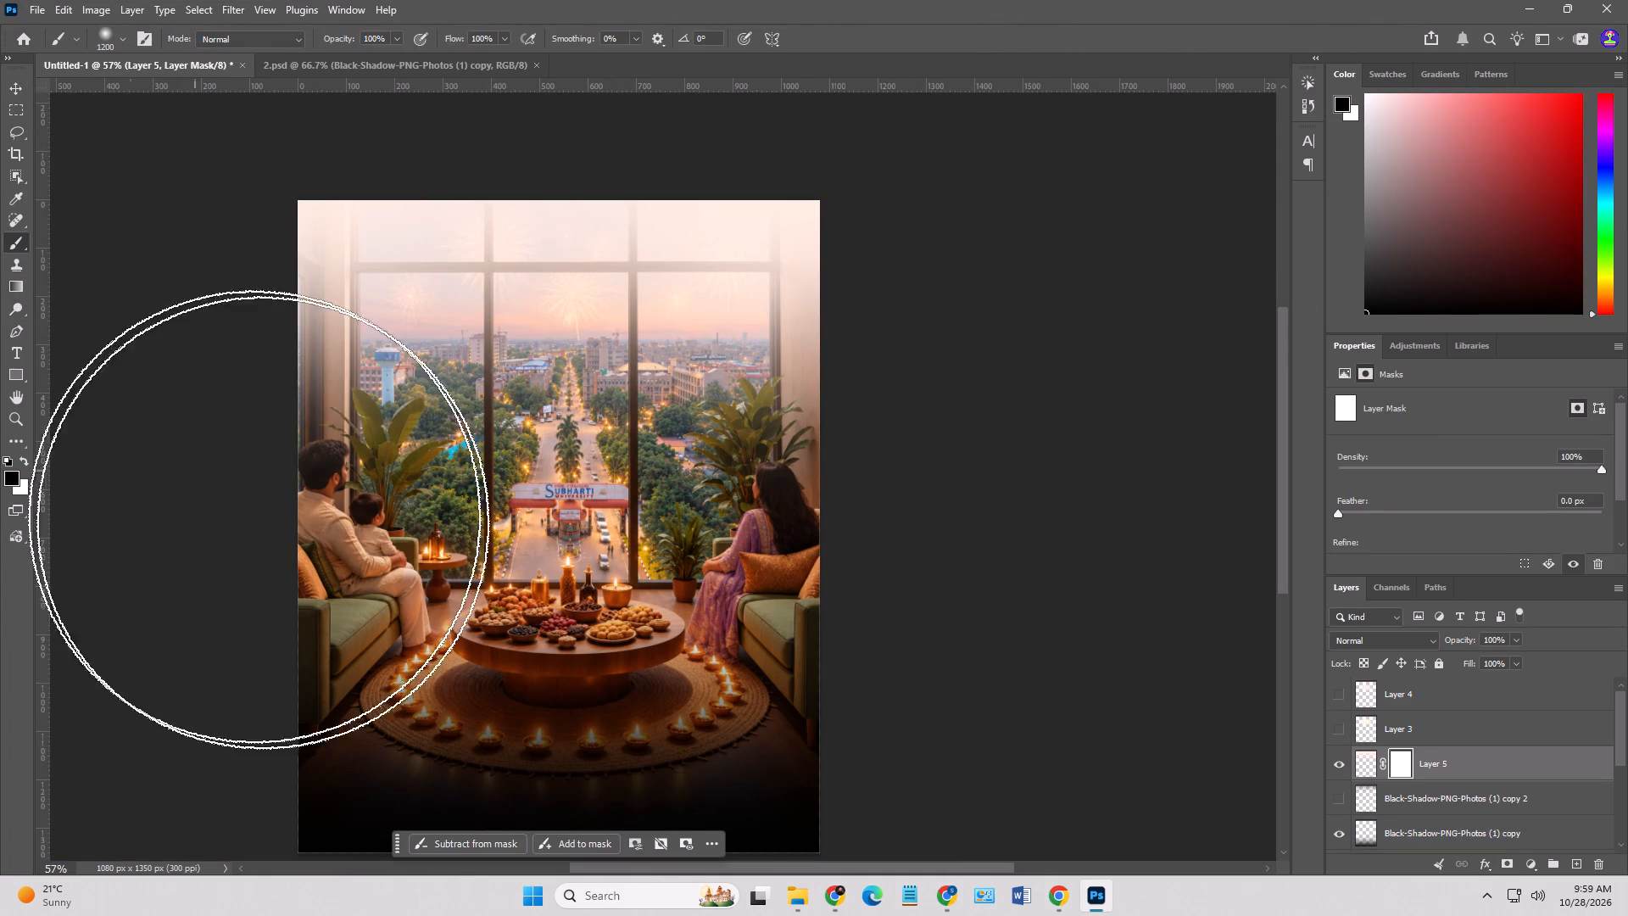
{"action": "key", "text": "bracketleft"}
{"action": "key", "text": "bracketleft"}
{"action": "key", "text": "bracketleft"}
{"action": "key", "text": "bracketleft"}
{"action": "key", "text": "bracketleft"}
{"action": "key", "text": "bracketleft"}
{"action": "key", "text": "bracketleft"}
{"action": "key", "text": "bracketleft"}
{"action": "key", "text": "bracketleft"}
{"action": "key", "text": "bracketleft"}
{"action": "key", "text": "bracketleft"}
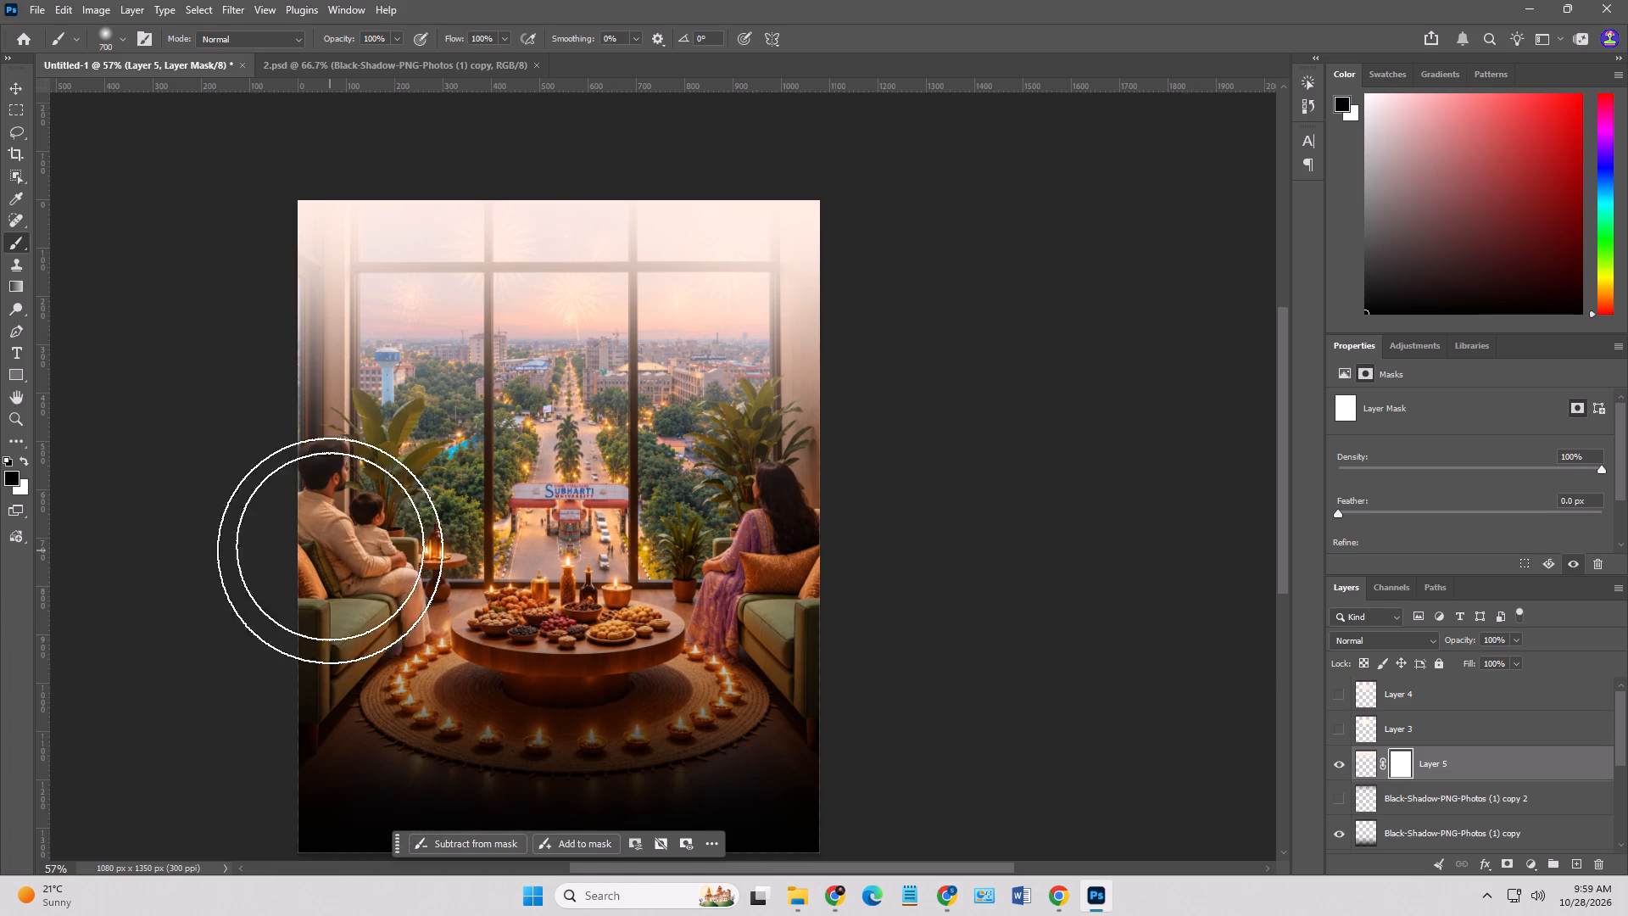
{"action": "left_click", "coordinate": [320, 497]}
{"action": "left_click", "coordinate": [329, 477]}
{"action": "left_click_drag", "start_coordinate": [329, 477], "coordinate": [438, 602]}
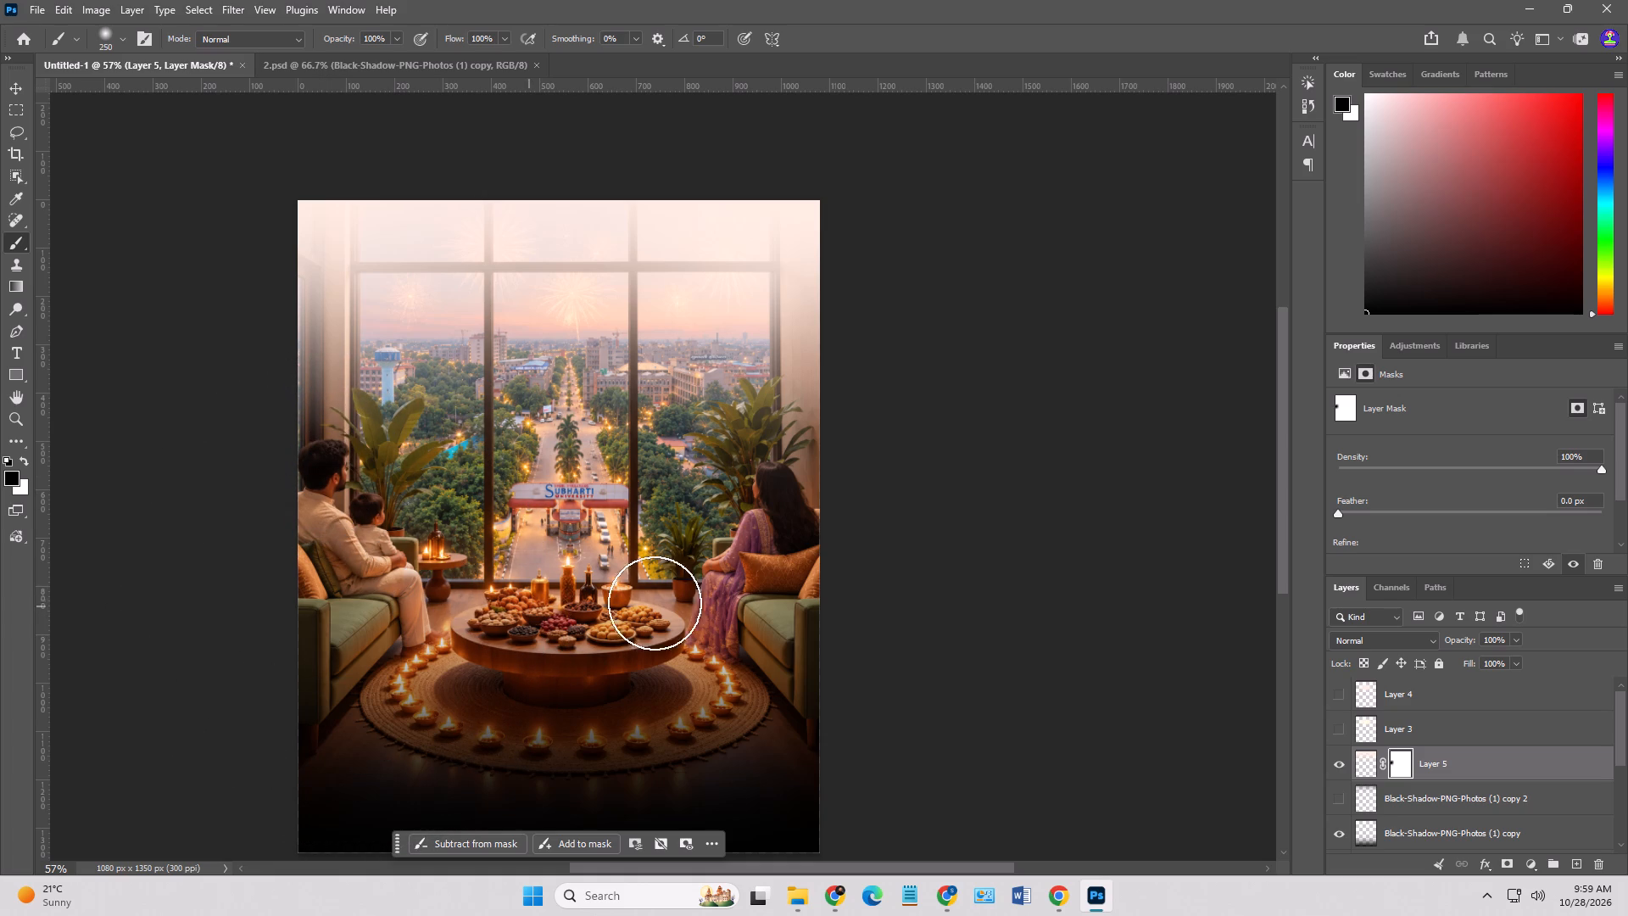
{"action": "double_click", "coordinate": [786, 505]}
{"action": "left_click_drag", "start_coordinate": [782, 509], "coordinate": [758, 569]}
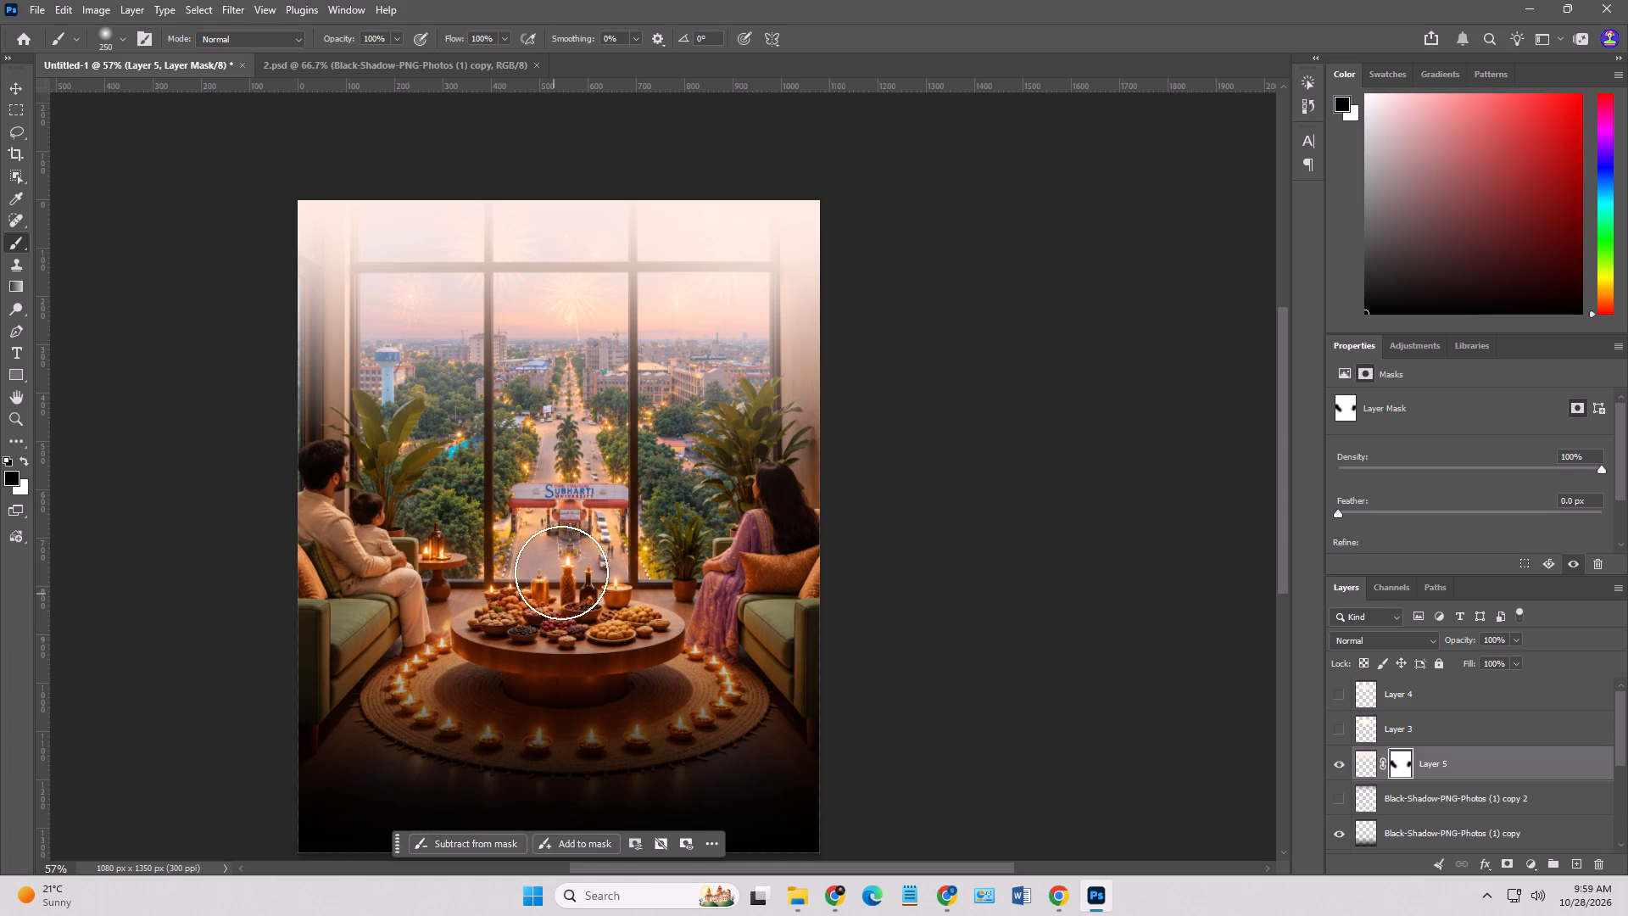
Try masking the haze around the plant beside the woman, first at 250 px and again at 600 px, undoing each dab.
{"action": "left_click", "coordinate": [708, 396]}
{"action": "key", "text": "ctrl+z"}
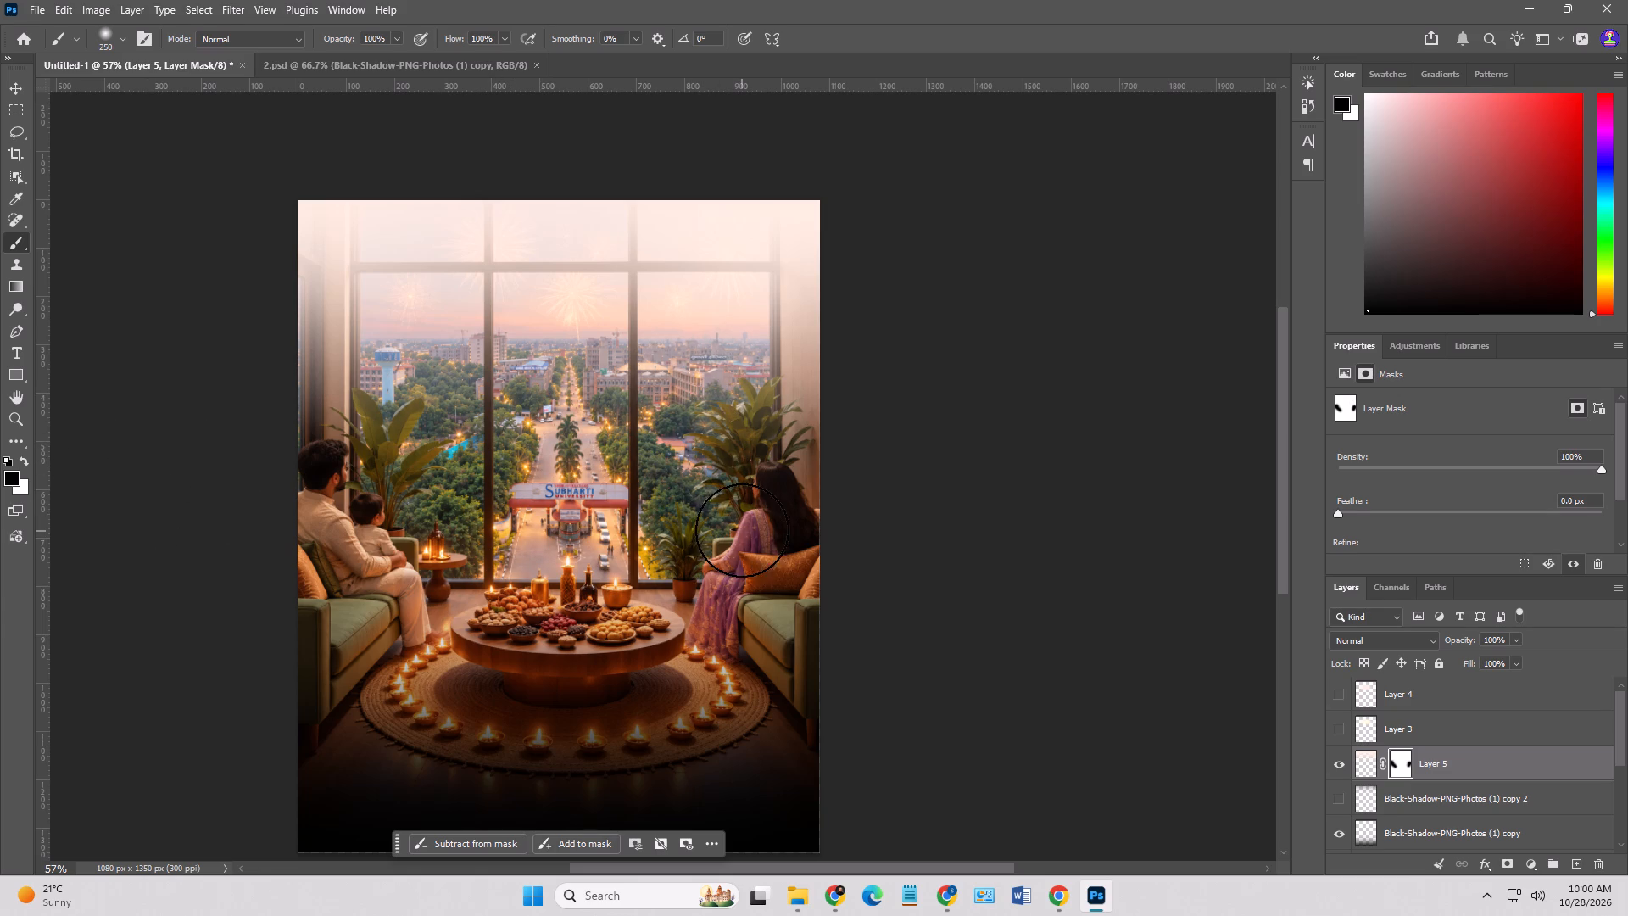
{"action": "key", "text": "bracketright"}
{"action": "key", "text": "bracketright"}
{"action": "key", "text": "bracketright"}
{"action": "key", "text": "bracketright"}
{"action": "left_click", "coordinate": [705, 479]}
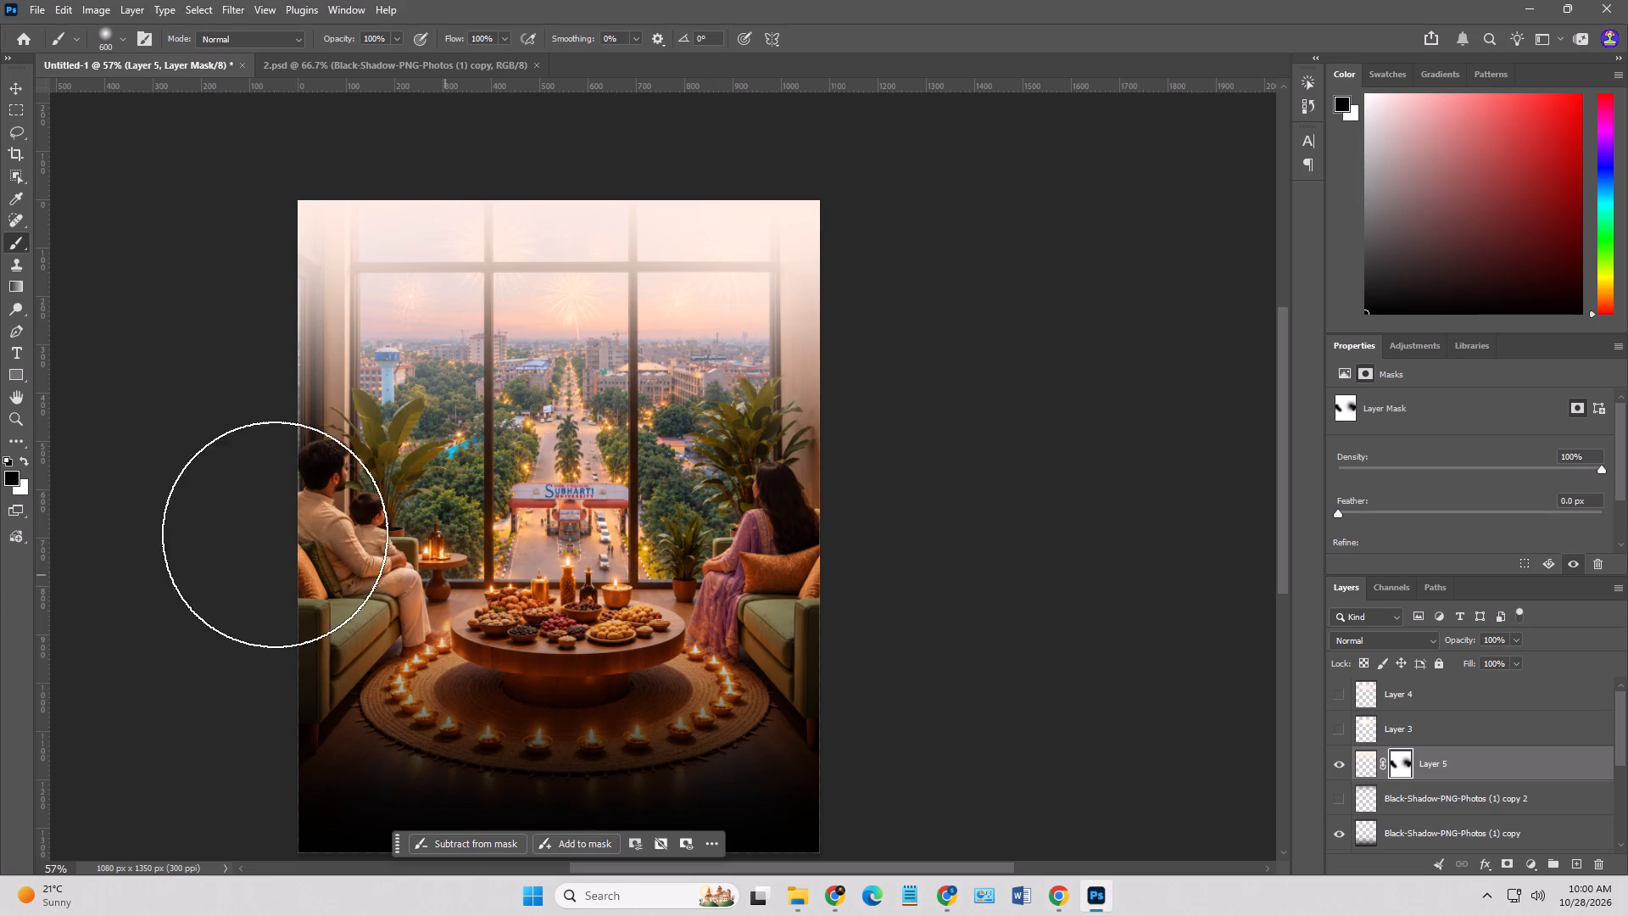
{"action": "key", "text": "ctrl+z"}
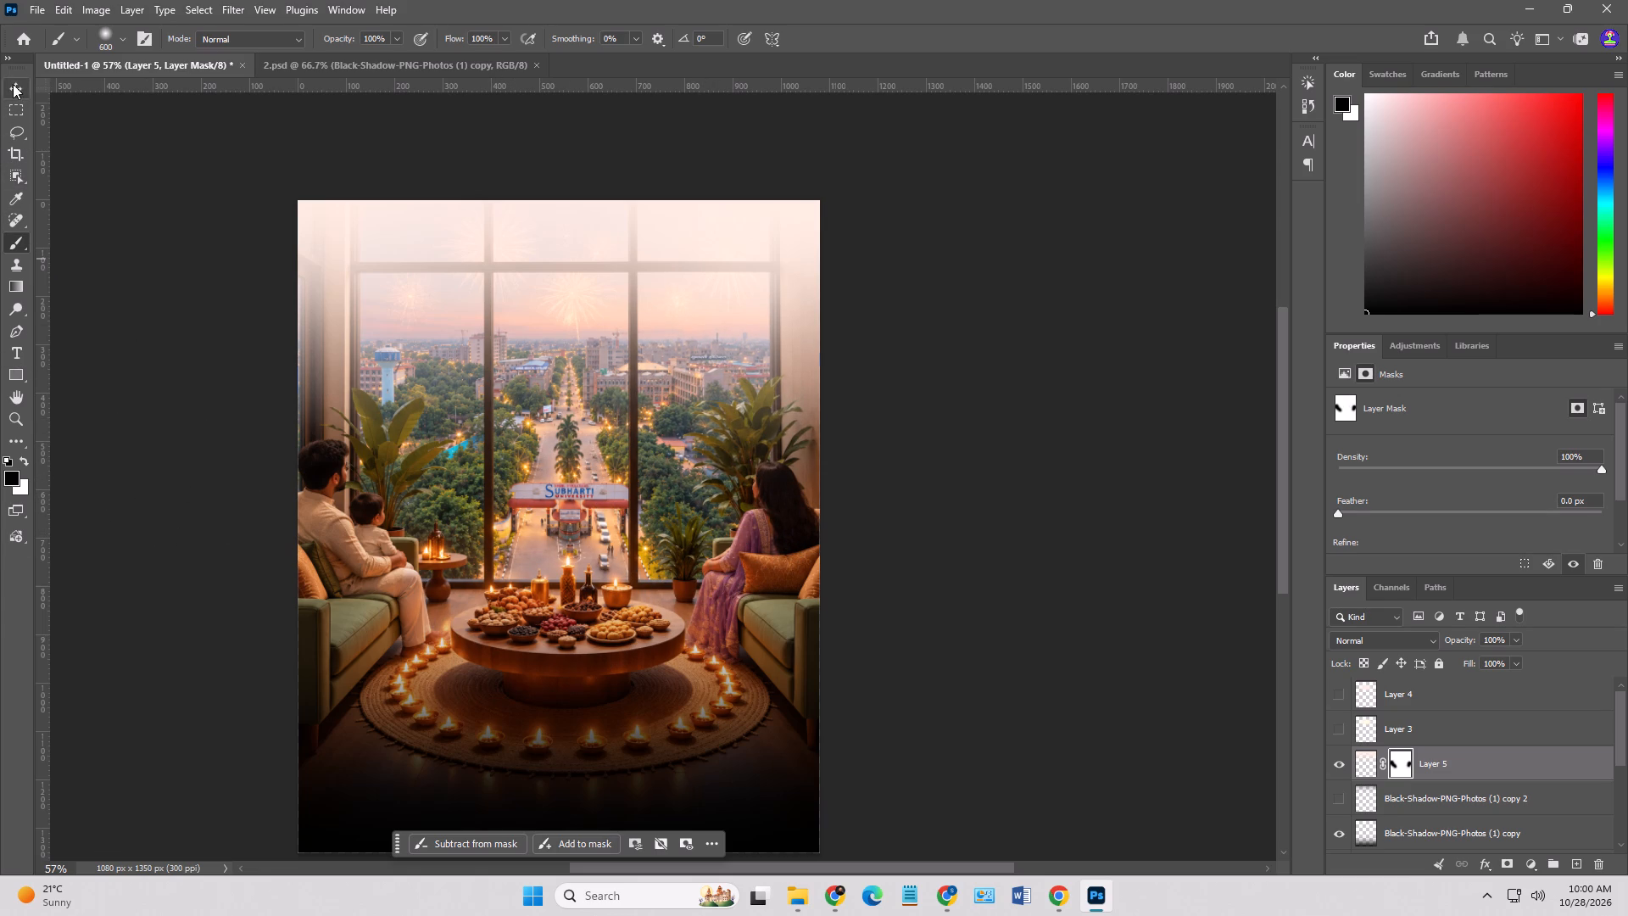
Switch to the Move tool and deselect all layers.
{"action": "left_click", "coordinate": [13, 84]}
{"action": "left_click", "coordinate": [125, 254]}
{"action": "left_click", "coordinate": [152, 343]}
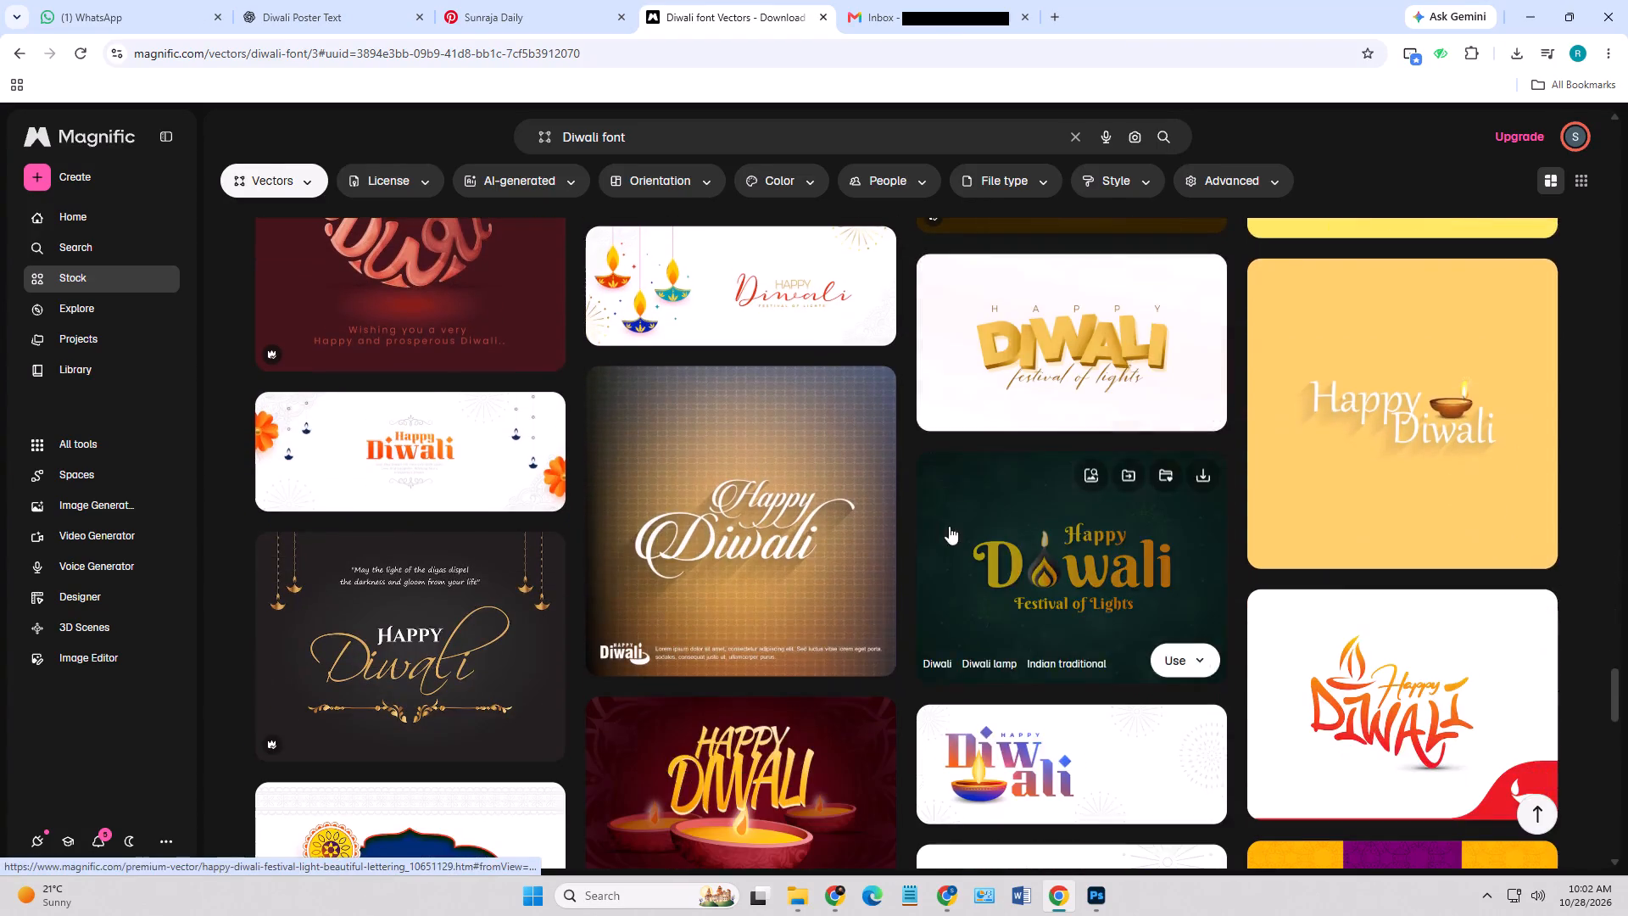
{"action": "scroll", "coordinate": [904, 497], "scroll_direction": "down", "scroll_amount": 4}
{"action": "scroll", "coordinate": [795, 530], "scroll_direction": "down", "scroll_amount": 8}
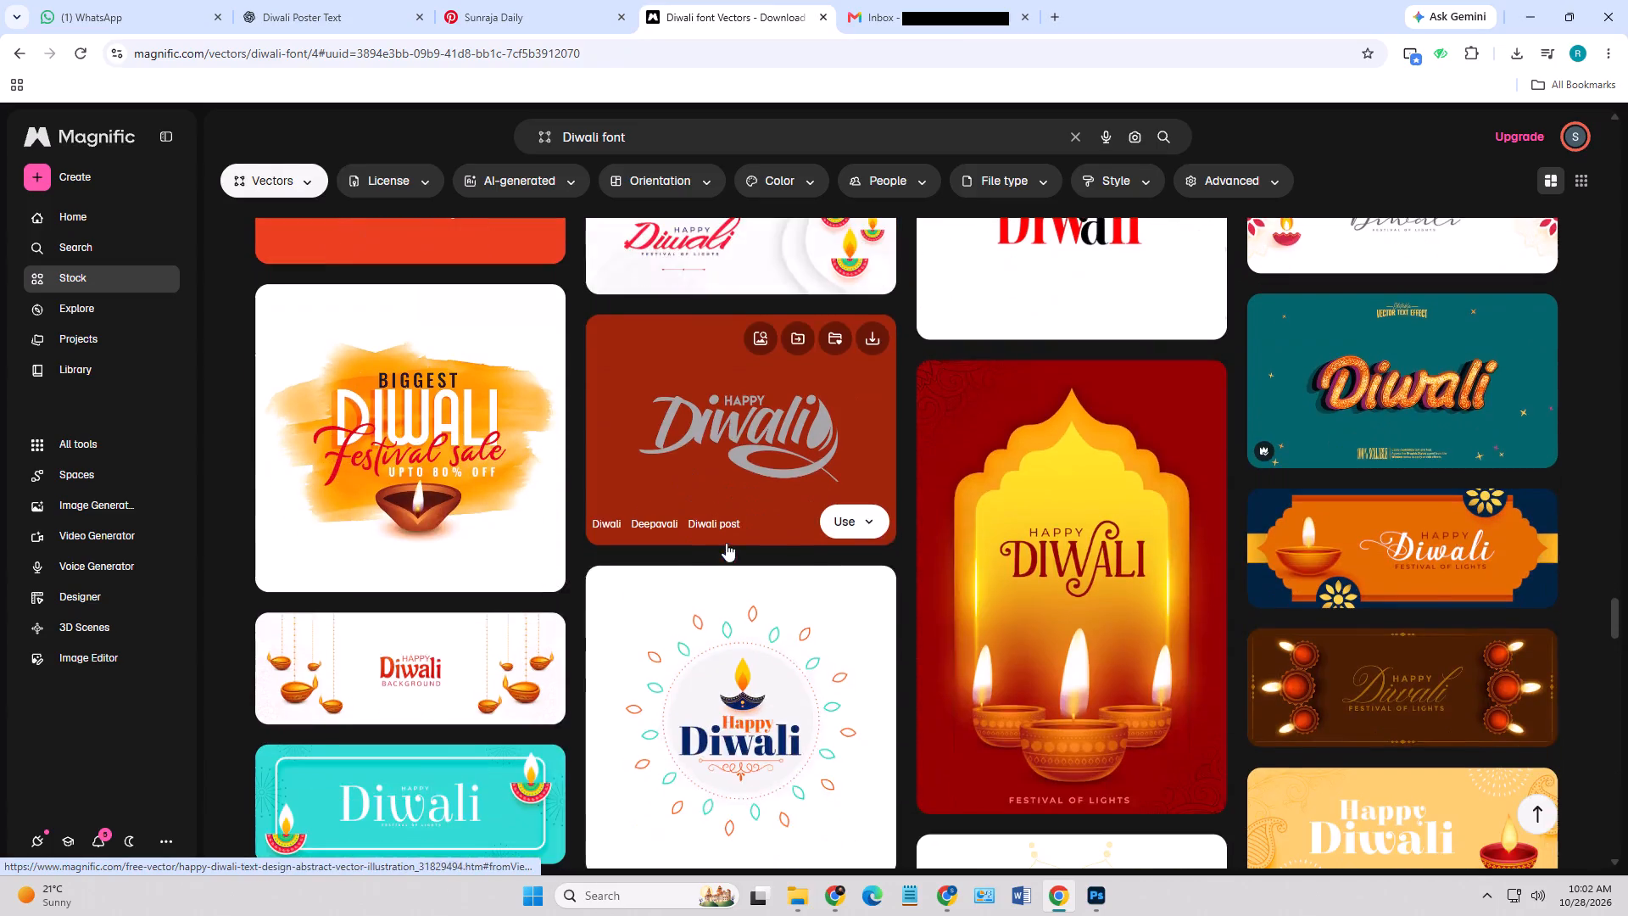
{"action": "scroll", "coordinate": [712, 544], "scroll_direction": "down", "scroll_amount": 12}
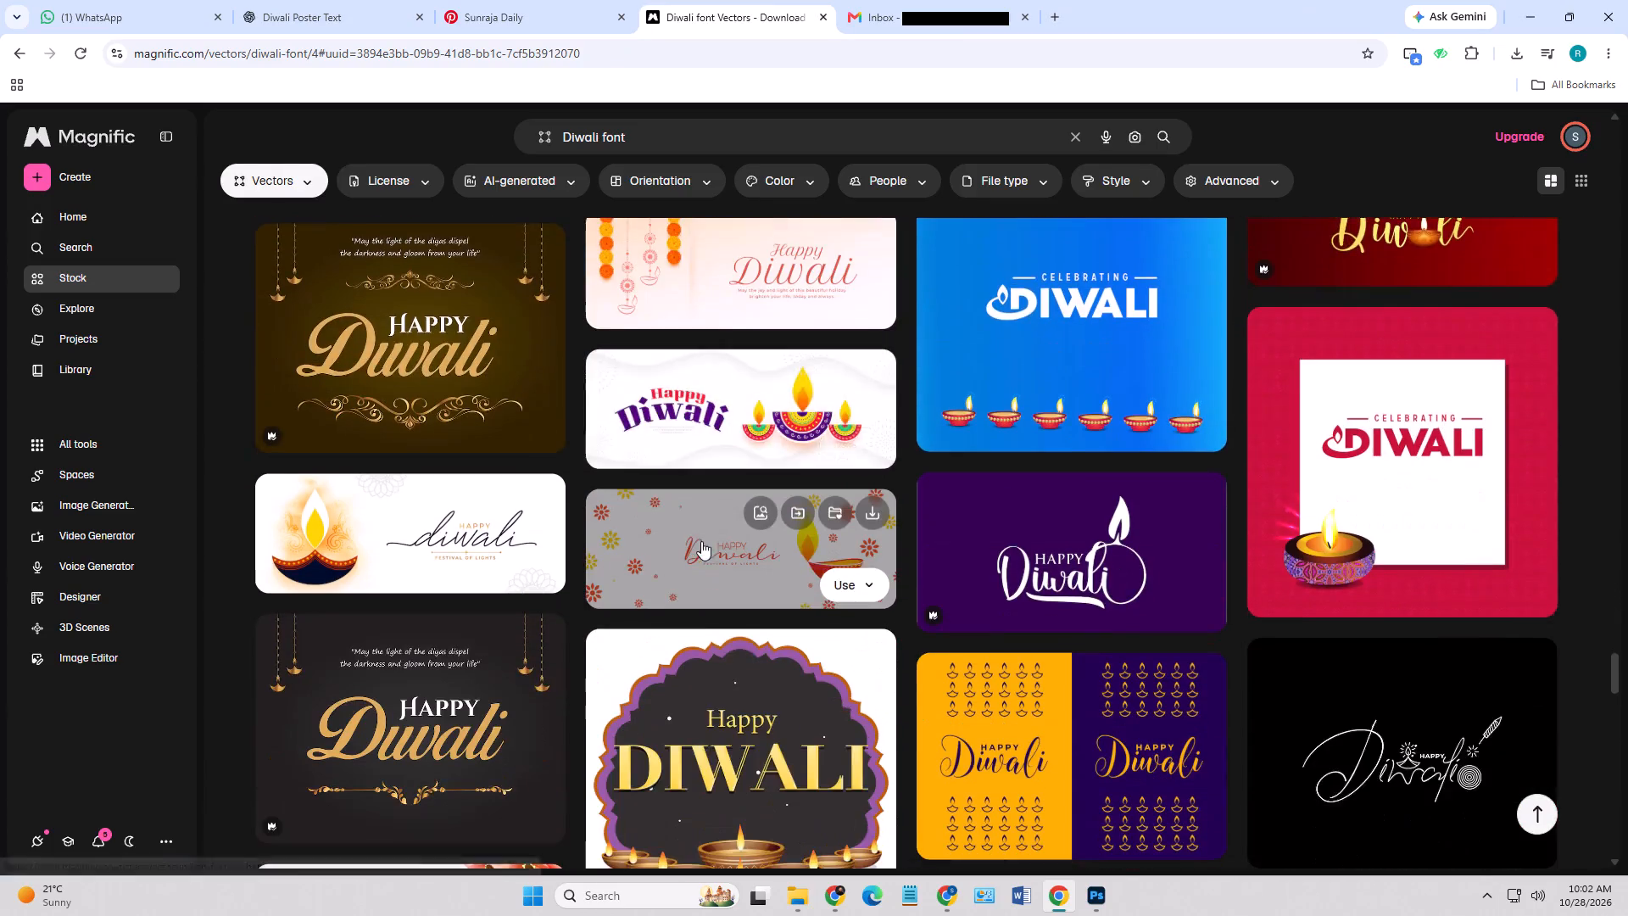
{"action": "scroll", "coordinate": [698, 539], "scroll_direction": "down", "scroll_amount": 7}
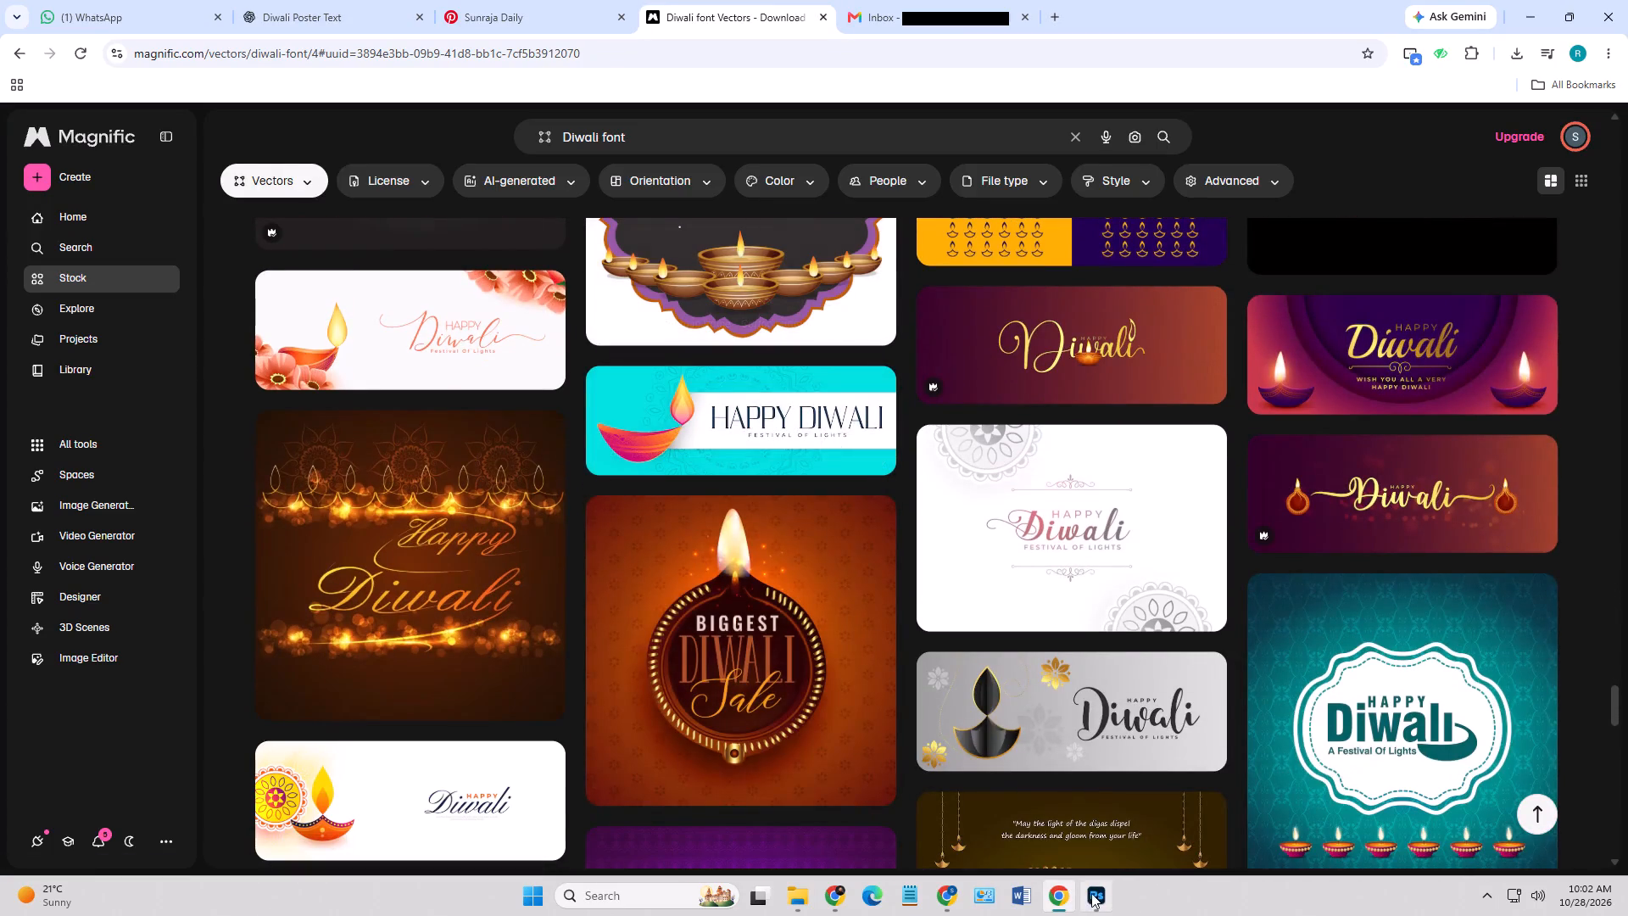
Switch to Photoshop, hide the pale haze on Layer 5 and show the dark Black-Shadow-PNG-Photos (1) copy 2 layer.
{"action": "left_click", "coordinate": [1091, 893]}
{"action": "scroll", "coordinate": [791, 634], "scroll_direction": "up", "scroll_amount": 6}
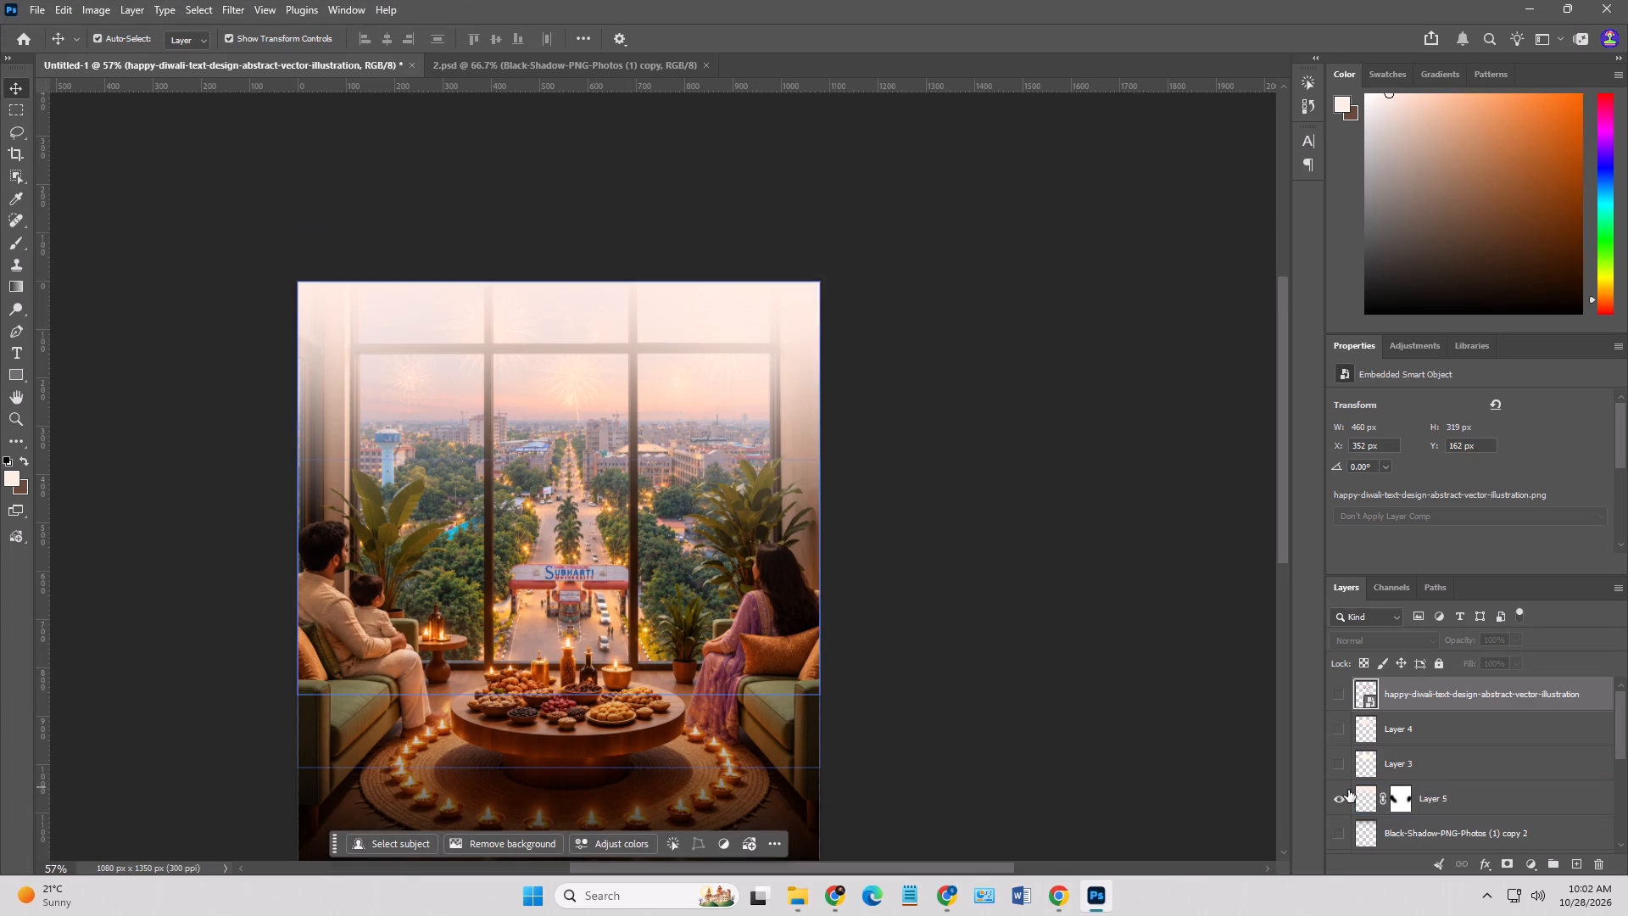
{"action": "left_click", "coordinate": [1340, 801]}
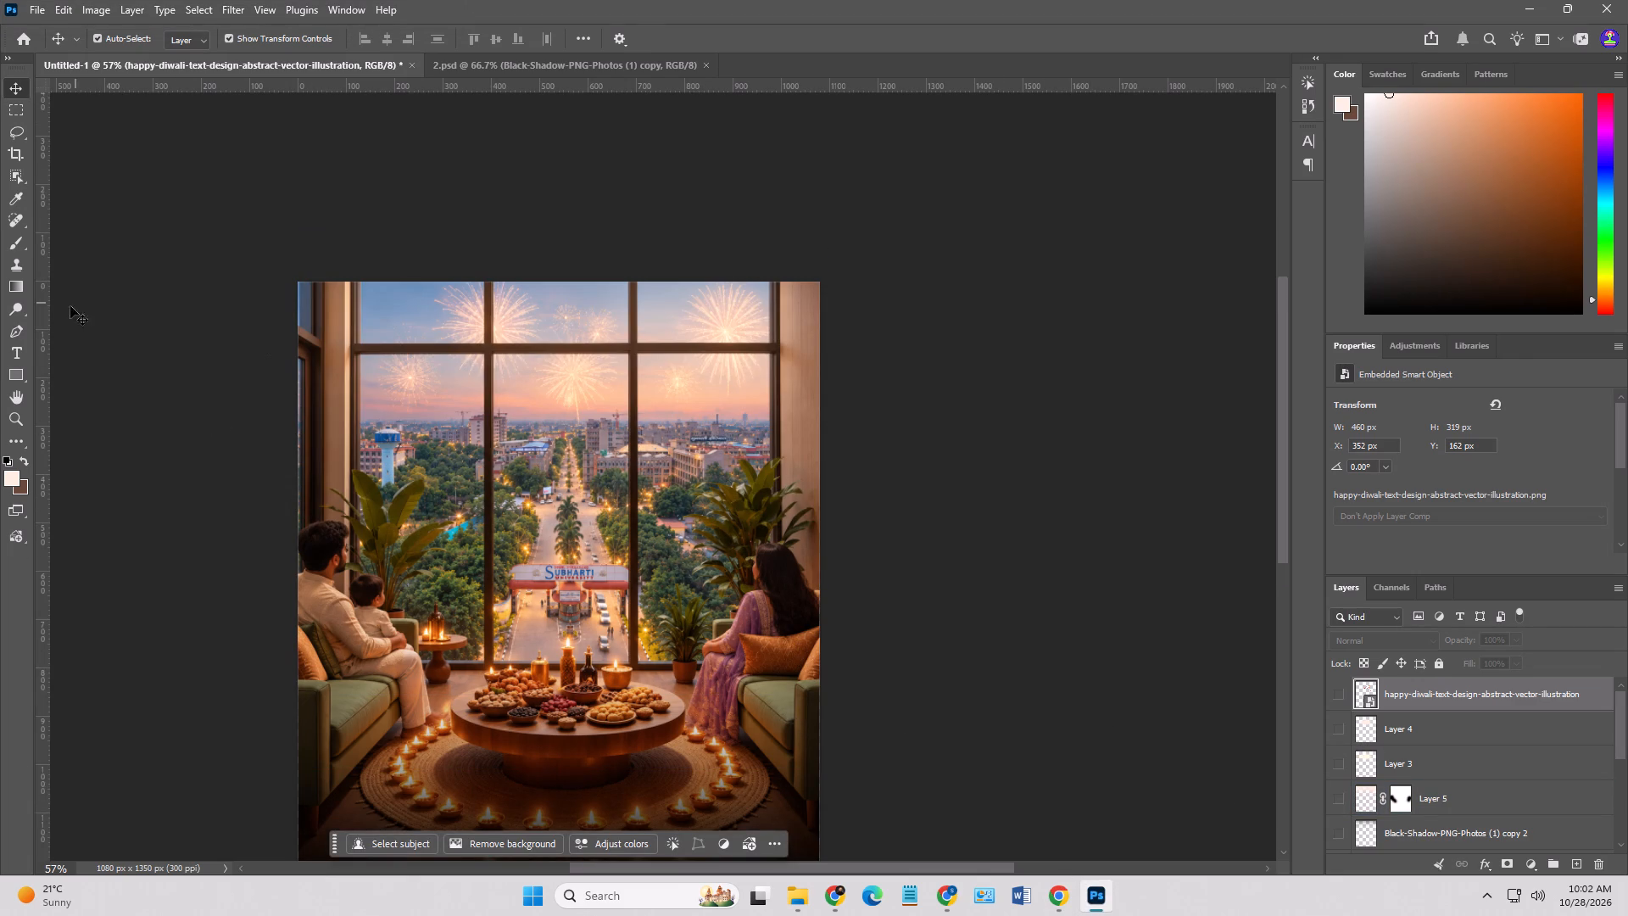
{"action": "scroll", "coordinate": [1335, 806], "scroll_direction": "down", "scroll_amount": 1}
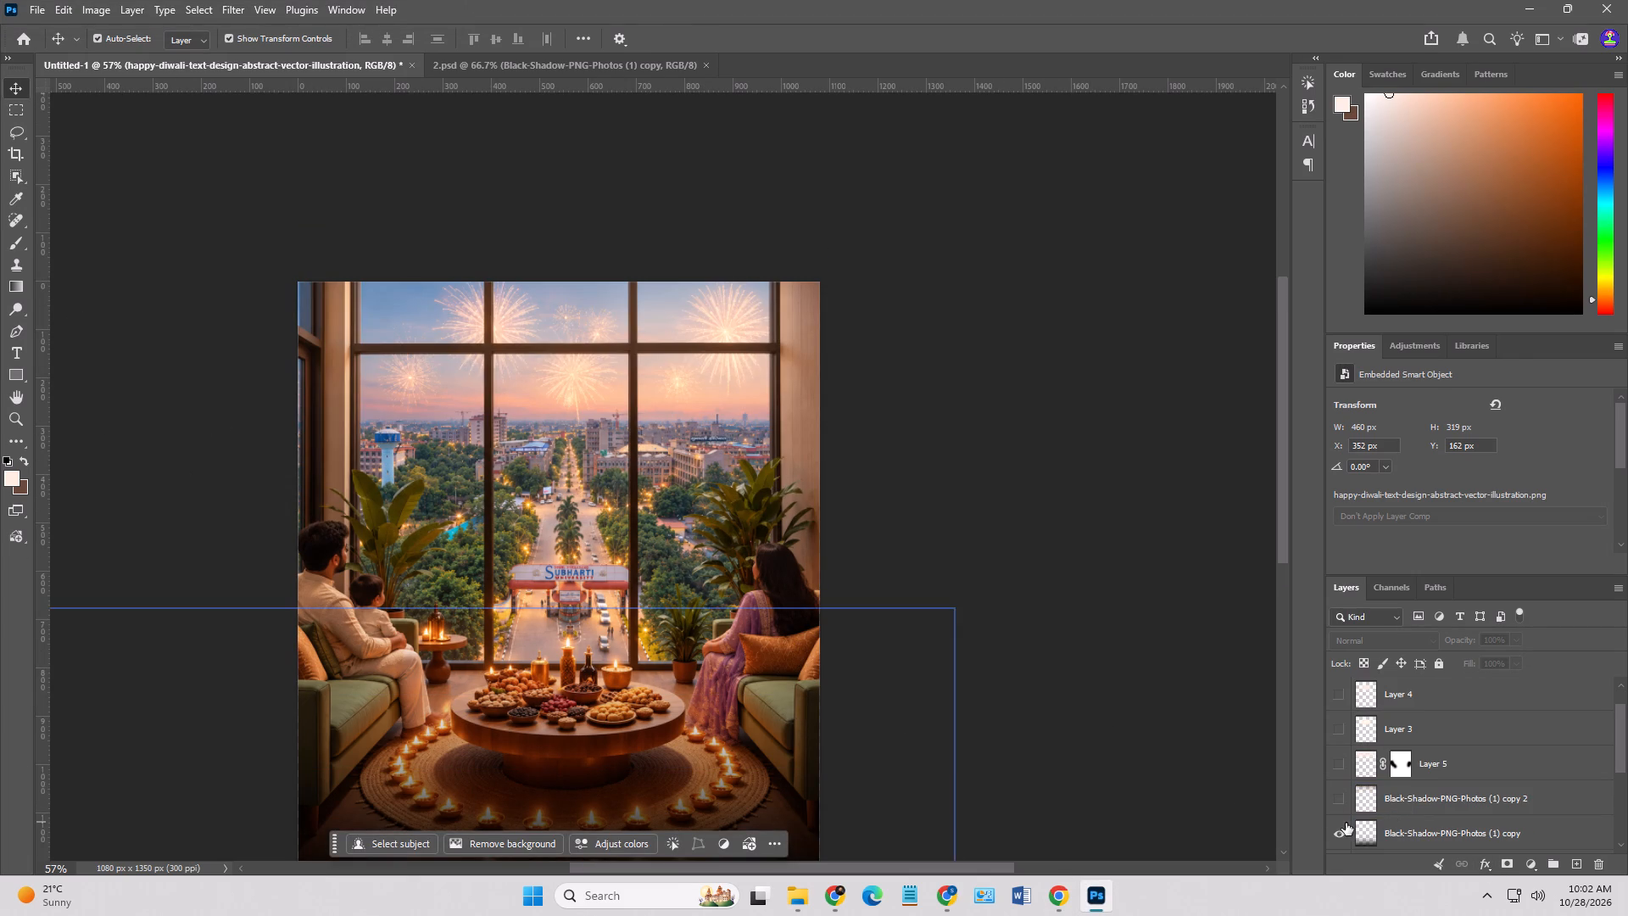
{"action": "left_click", "coordinate": [1336, 800]}
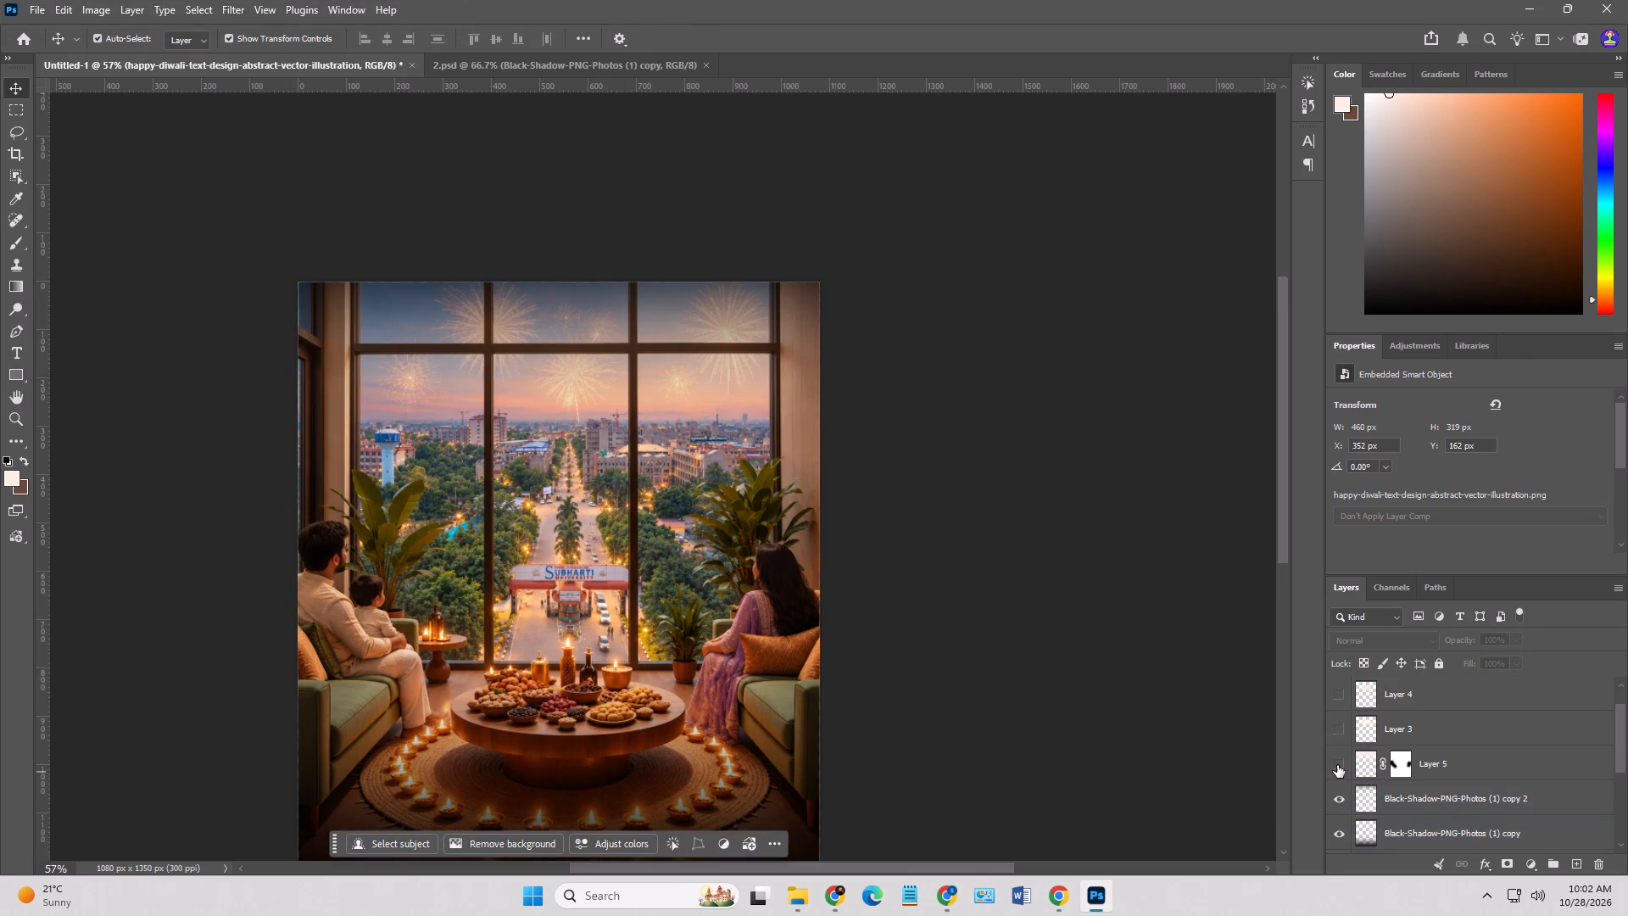
{"action": "left_click", "coordinate": [1337, 765]}
{"action": "left_click", "coordinate": [1337, 765]}
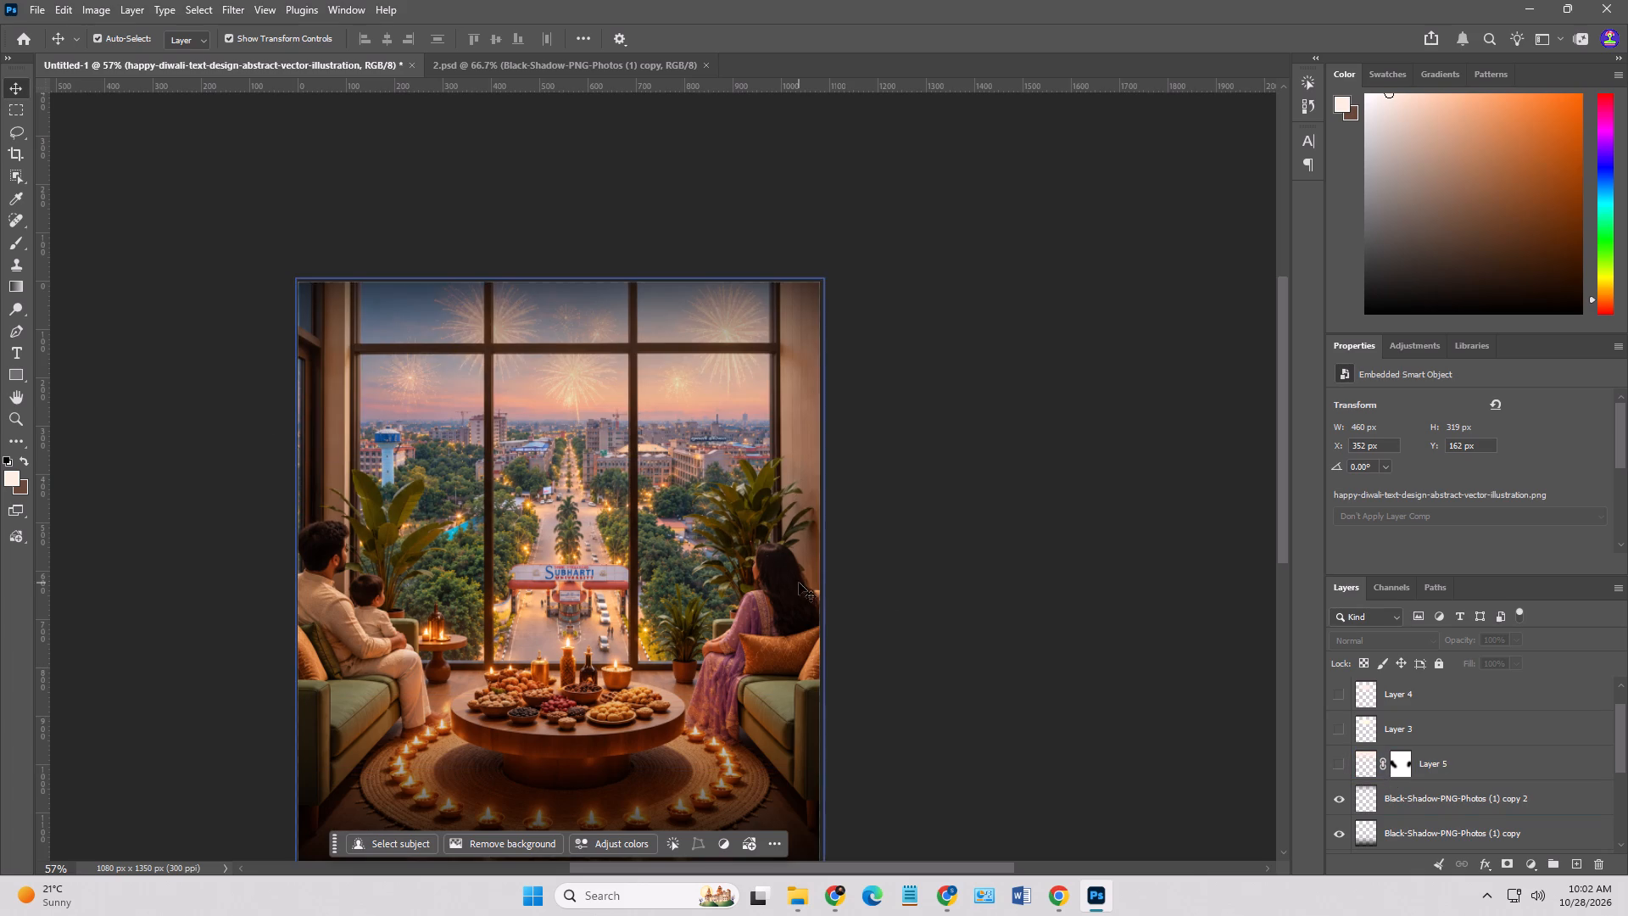
Show the hidden Layer 3 glow to check it, and delete that layer.
{"action": "left_click", "coordinate": [20, 244]}
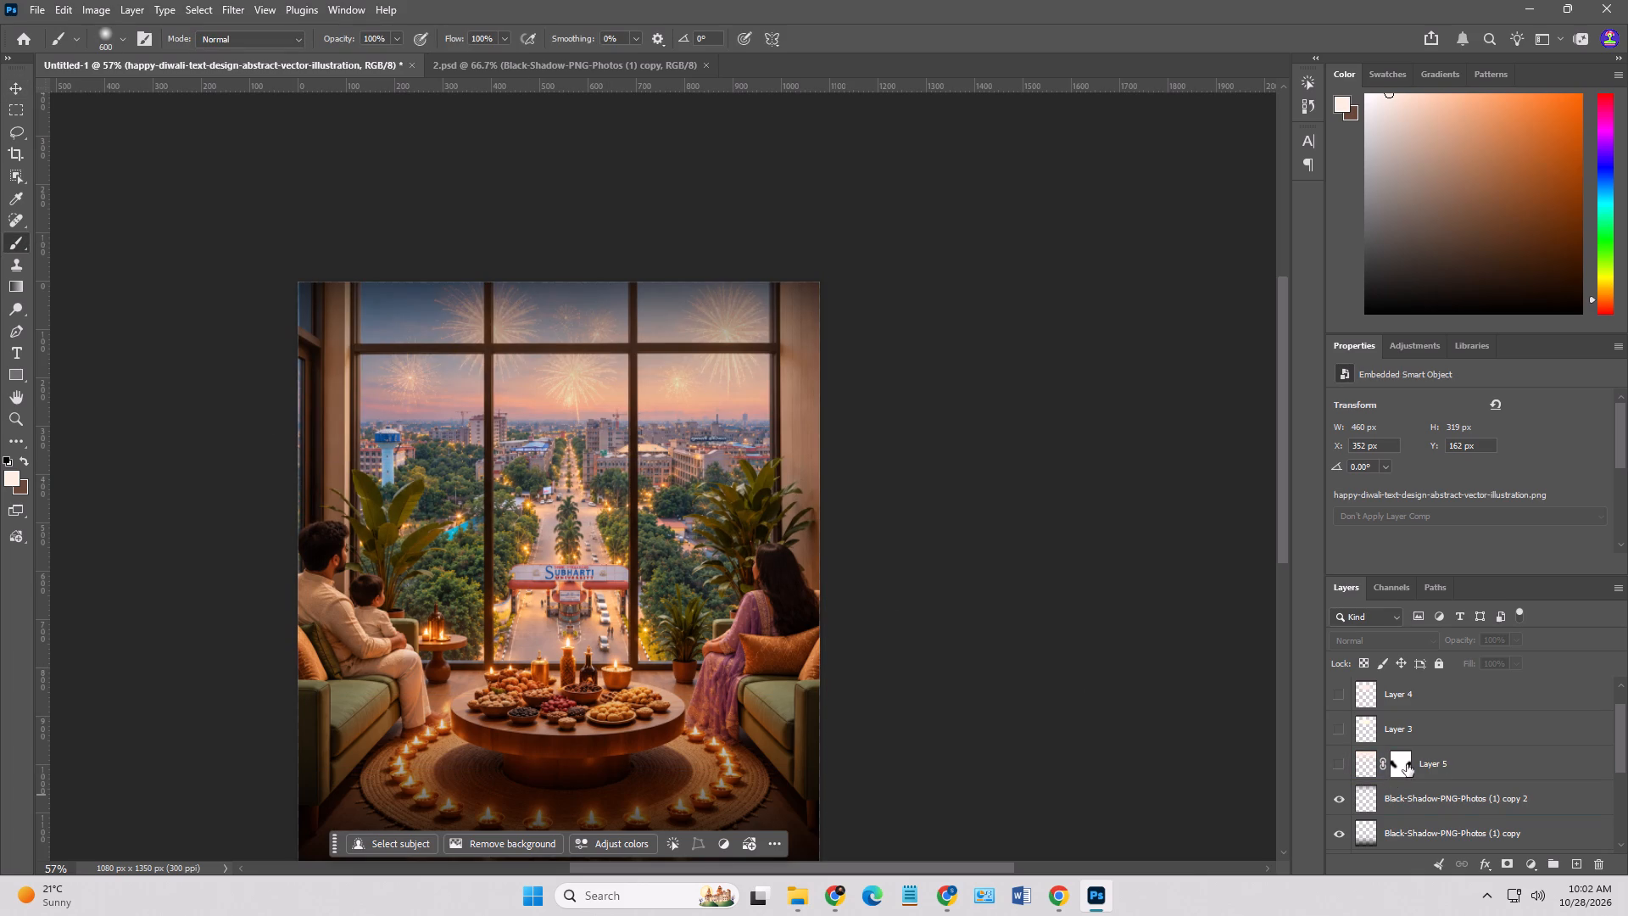
{"action": "left_click", "coordinate": [1437, 765]}
{"action": "left_click", "coordinate": [1338, 727]}
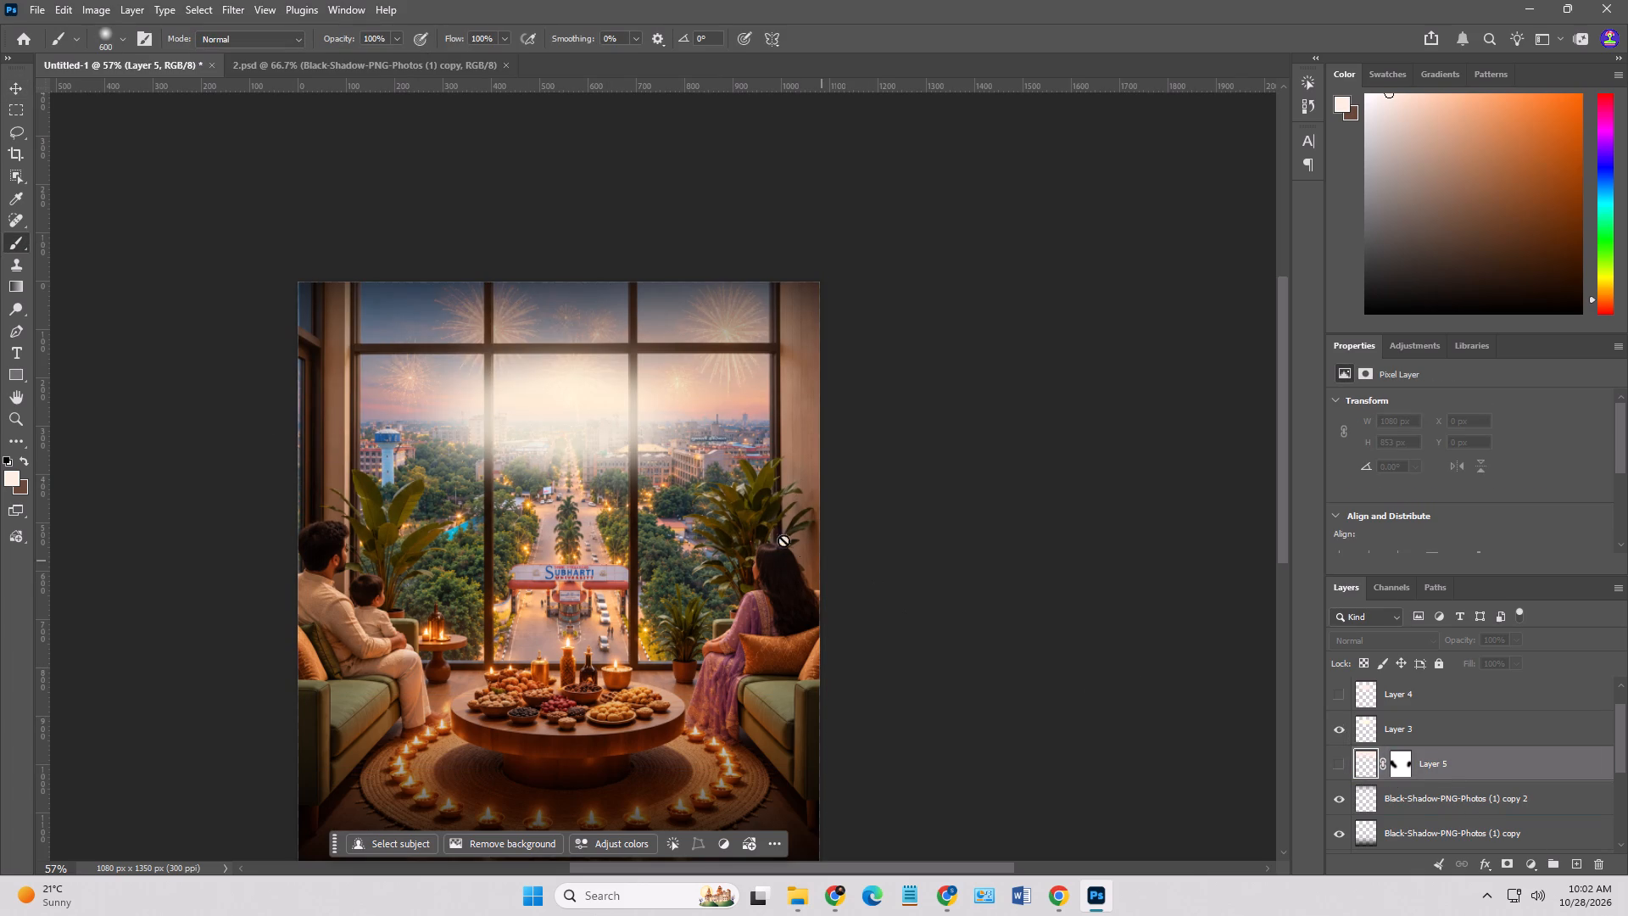
{"action": "left_click", "coordinate": [1407, 726]}
{"action": "key", "text": "Delete"}
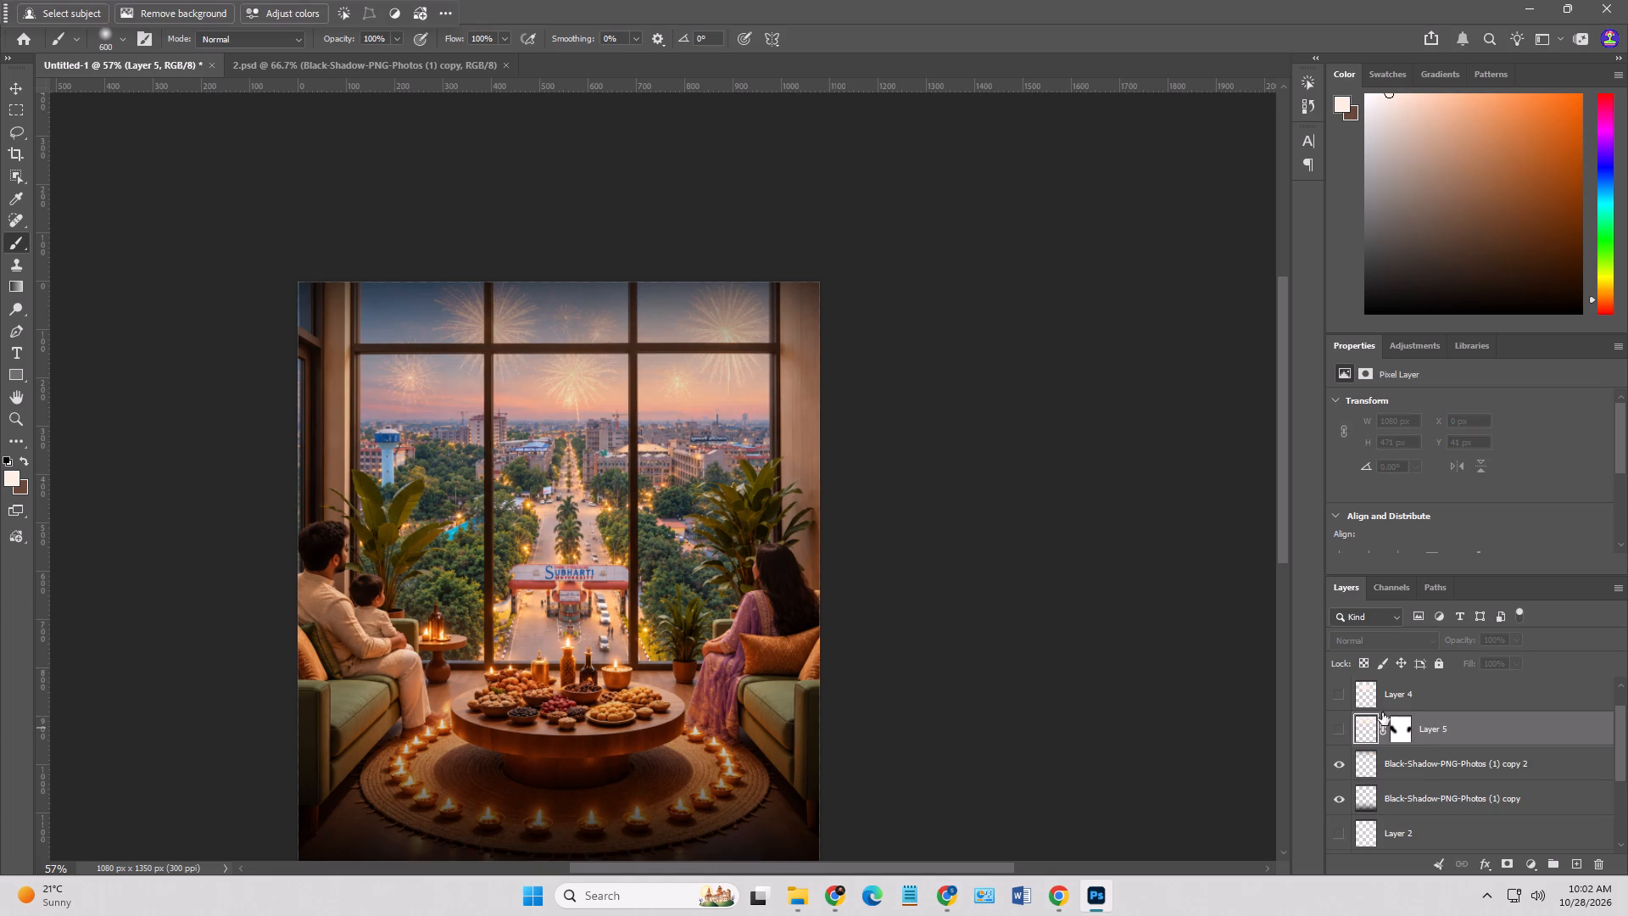
Show the Layer 4 white glow, shrink it to about 838 x 394 px and move it slightly up in the window.
{"action": "left_click", "coordinate": [1339, 694]}
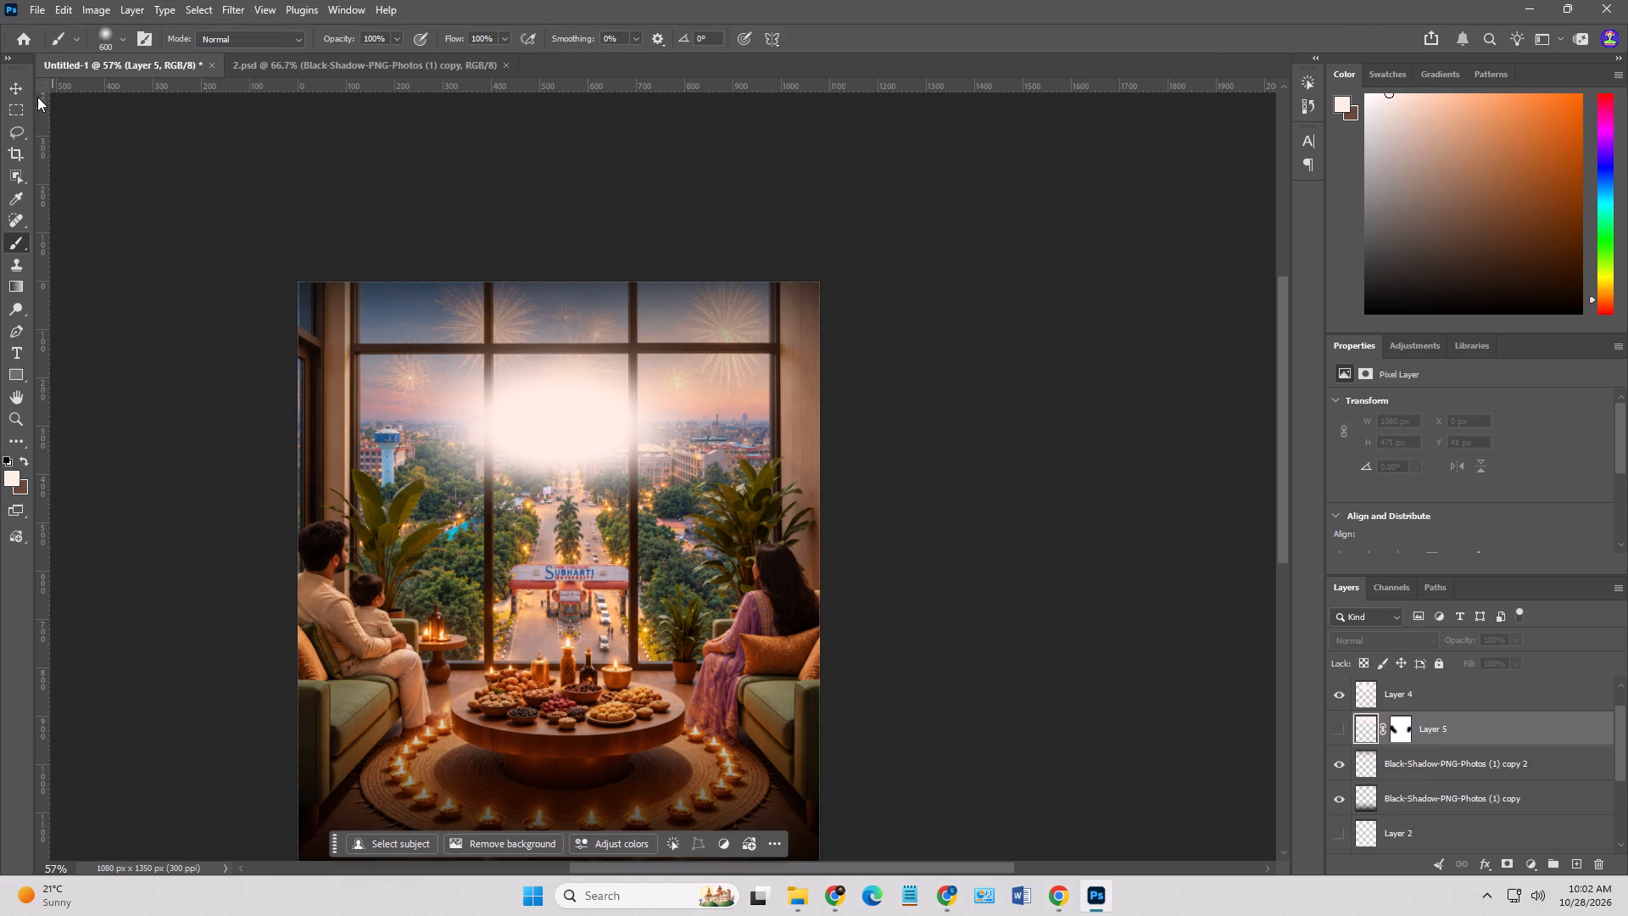
{"action": "left_click", "coordinate": [11, 82]}
{"action": "left_click", "coordinate": [552, 451]}
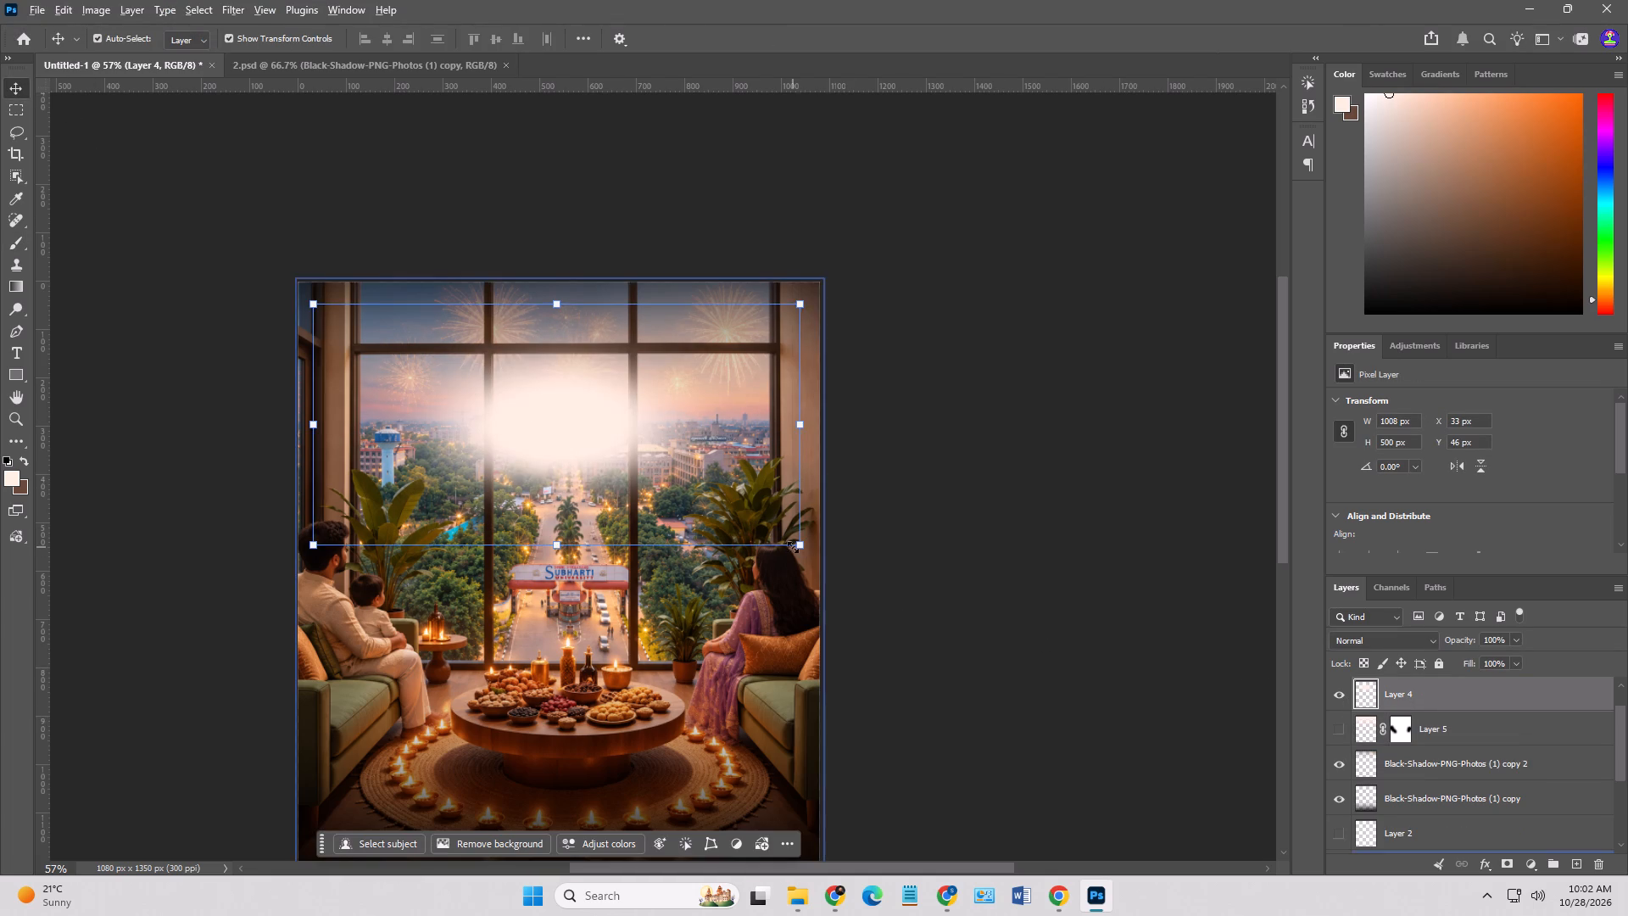
{"action": "left_click_drag", "start_coordinate": [793, 547], "coordinate": [784, 527], "text": "alt"}
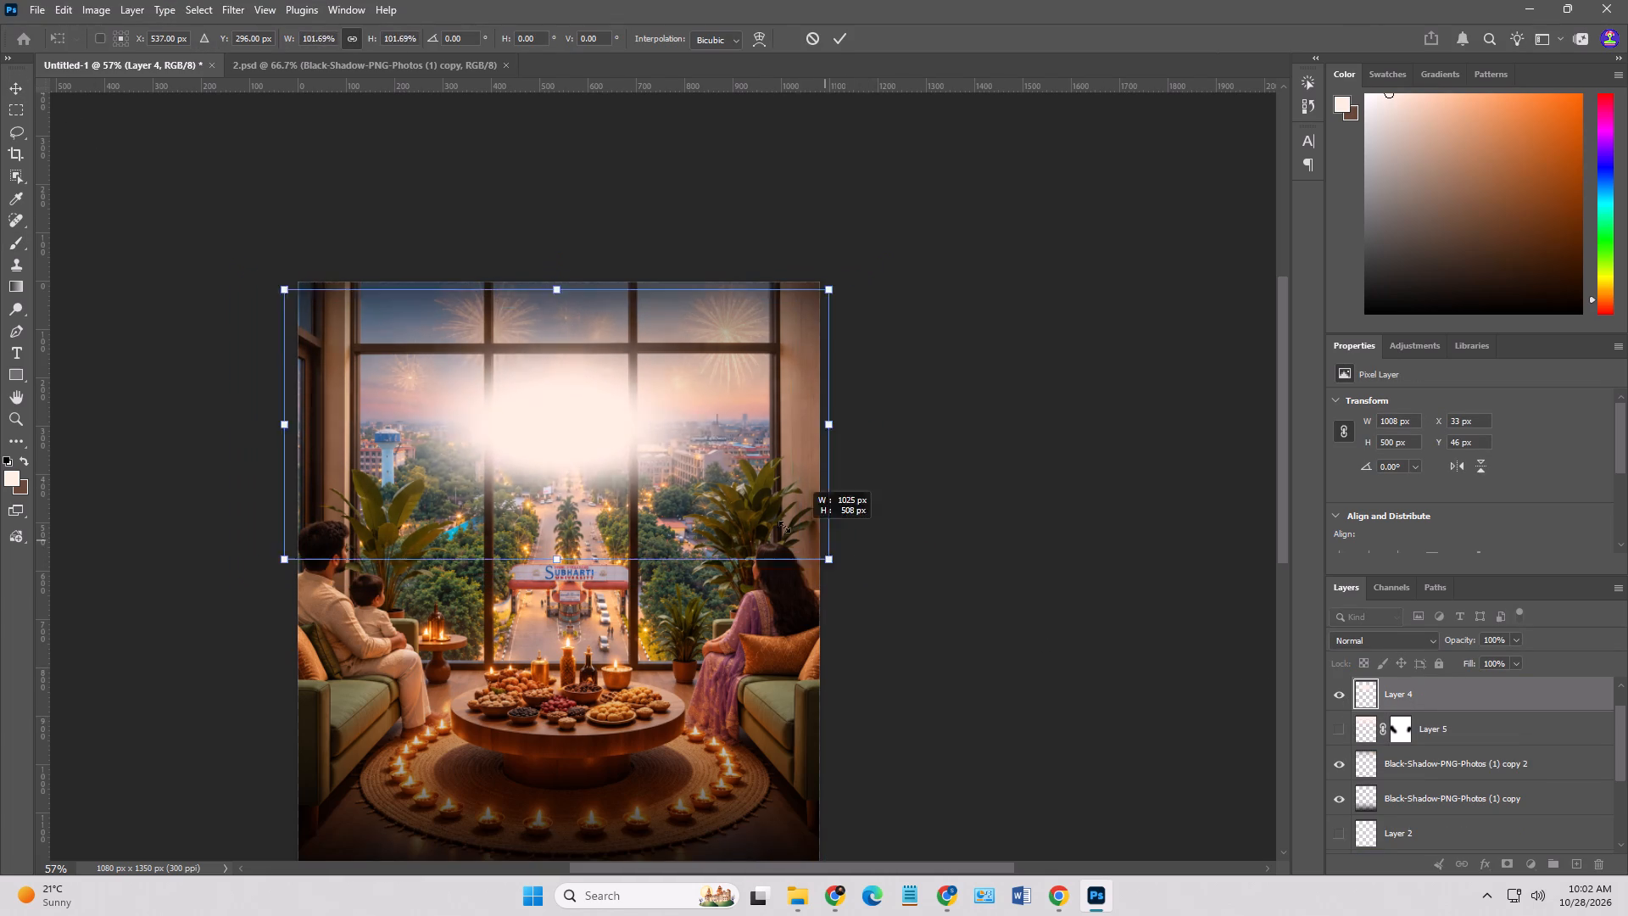
{"action": "left_click_drag", "start_coordinate": [784, 527], "coordinate": [769, 492], "text": "alt"}
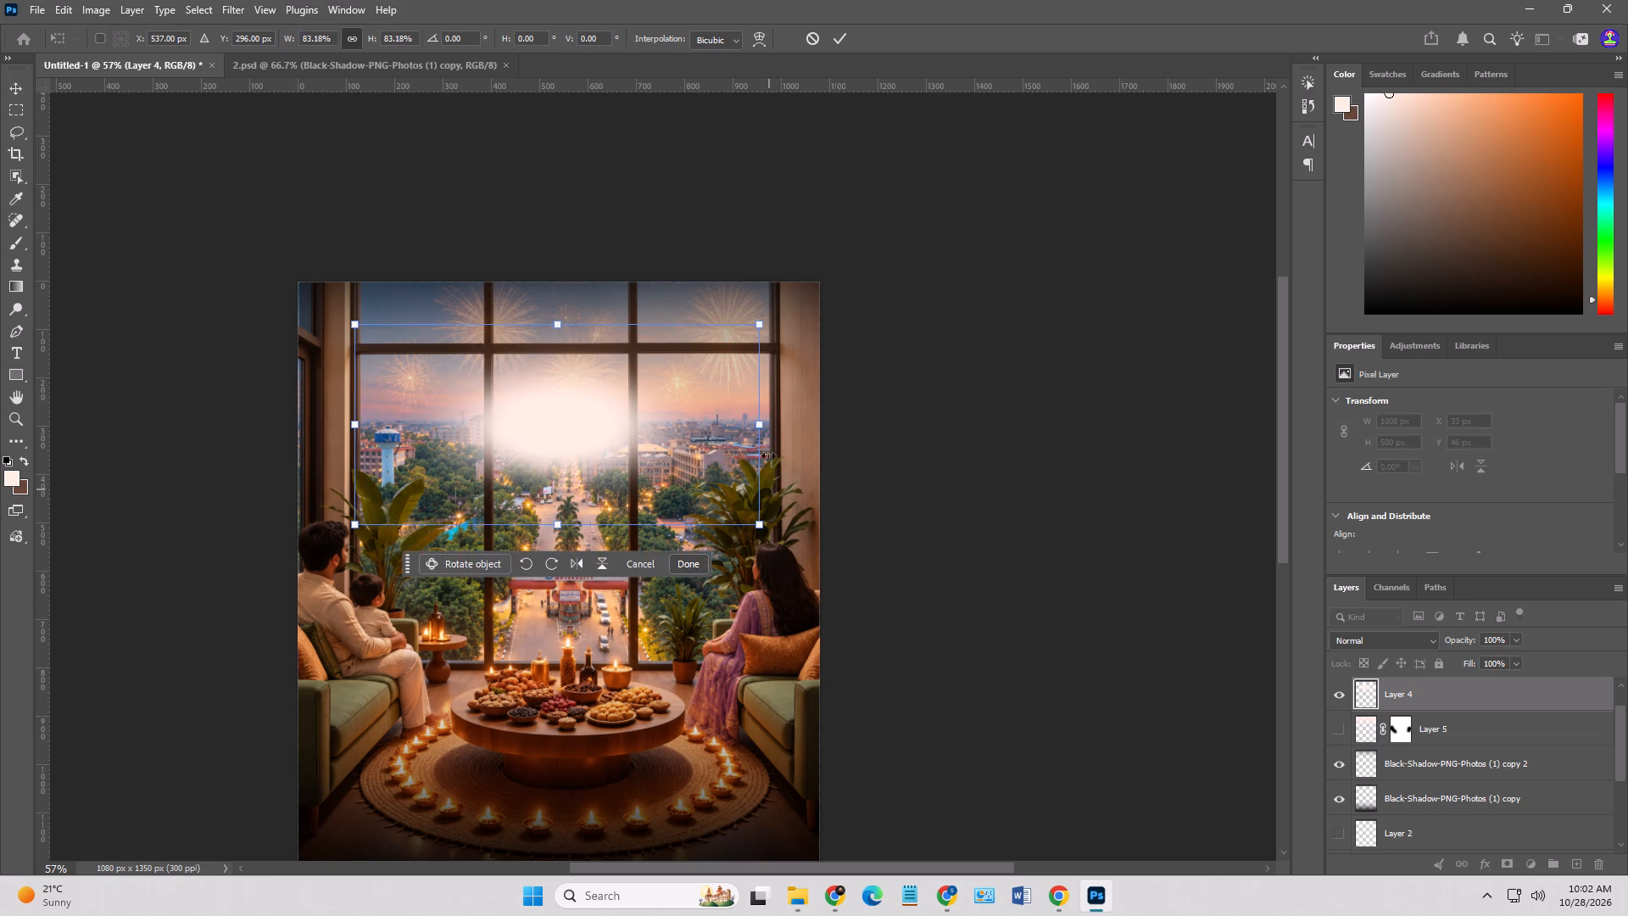
{"action": "left_click_drag", "start_coordinate": [779, 310], "coordinate": [766, 314]}
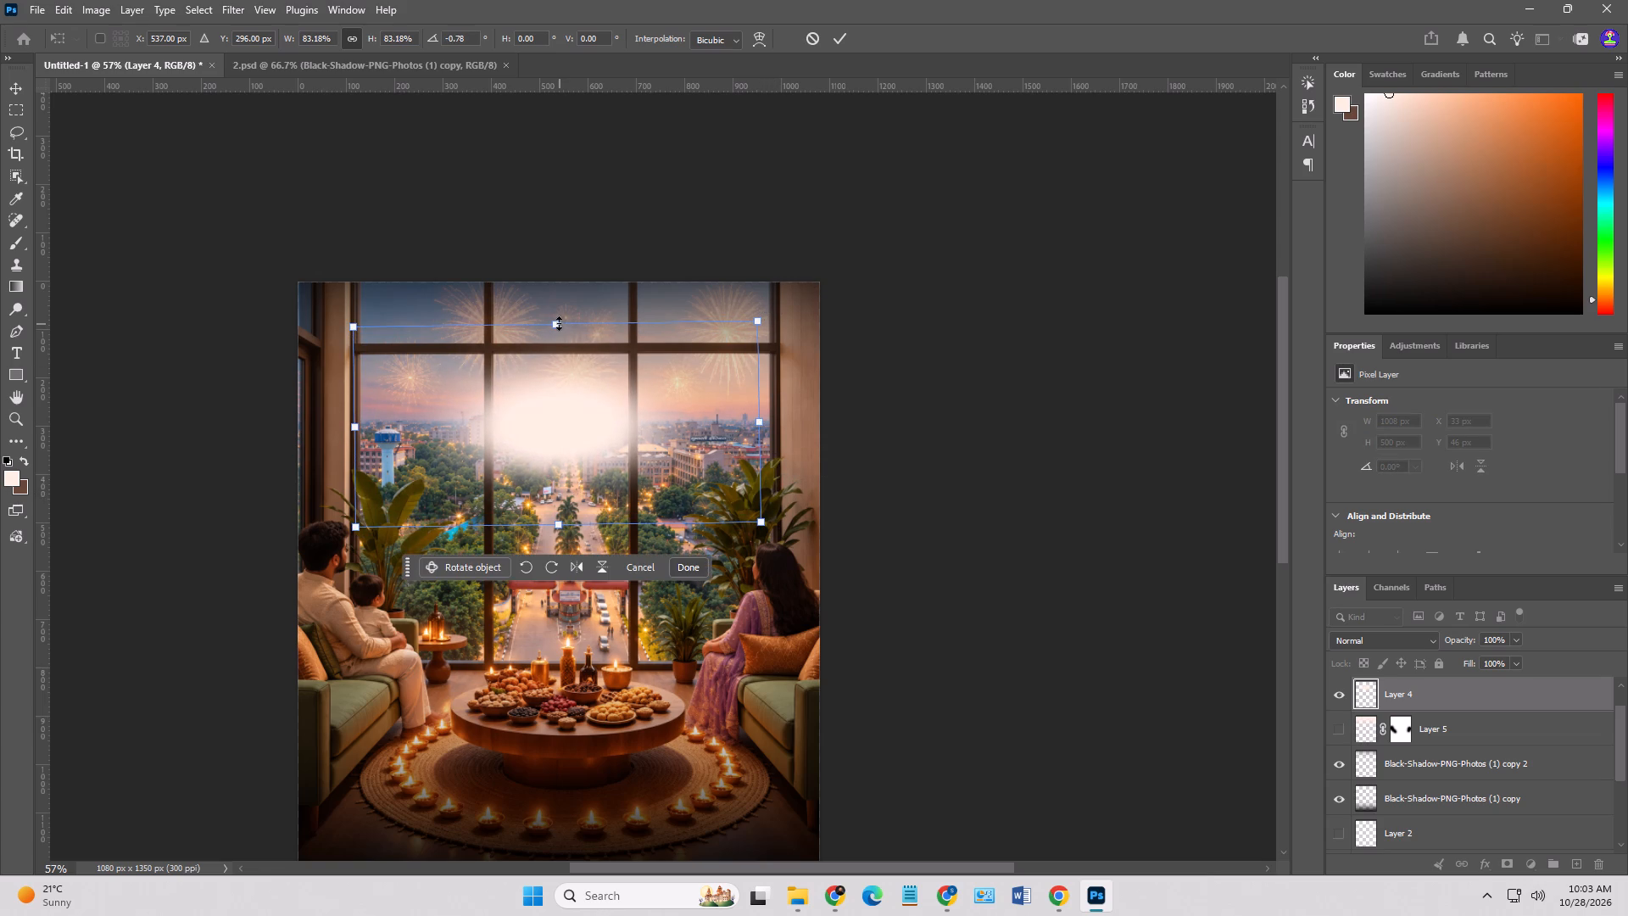
{"action": "left_click_drag", "start_coordinate": [559, 323], "coordinate": [557, 334], "text": "shift"}
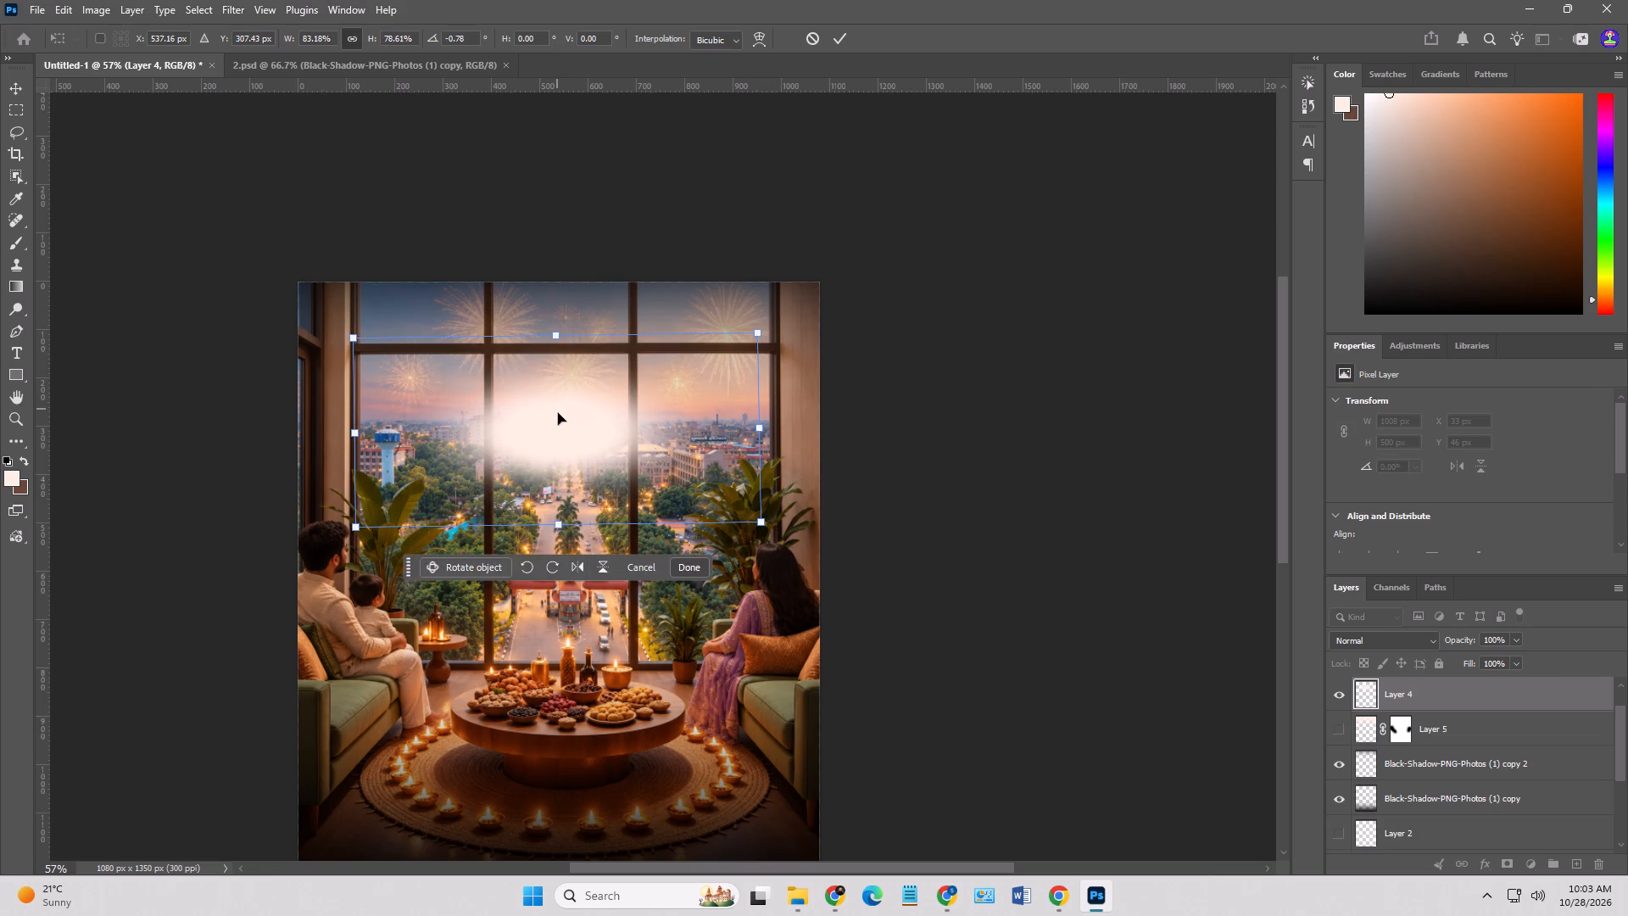
{"action": "left_click_drag", "start_coordinate": [560, 418], "coordinate": [565, 401]}
{"action": "key", "text": "Return"}
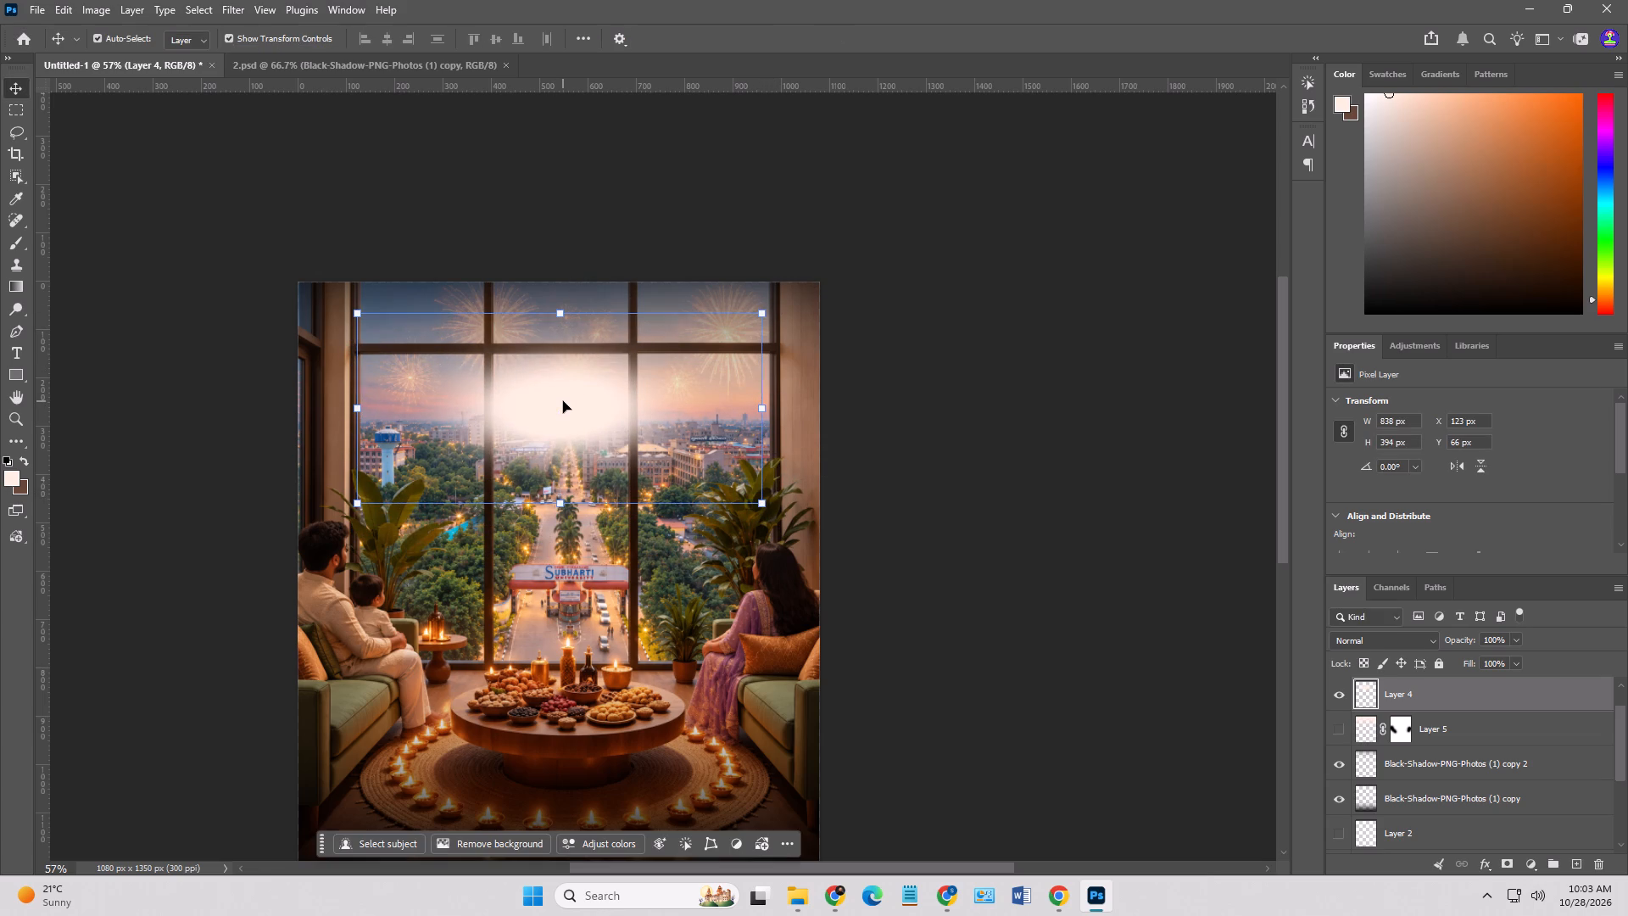
Reduce the opacity of the Layer 4 glow so it blends softly into the sky, and deselect the layer.
{"action": "left_click", "coordinate": [1521, 640]}
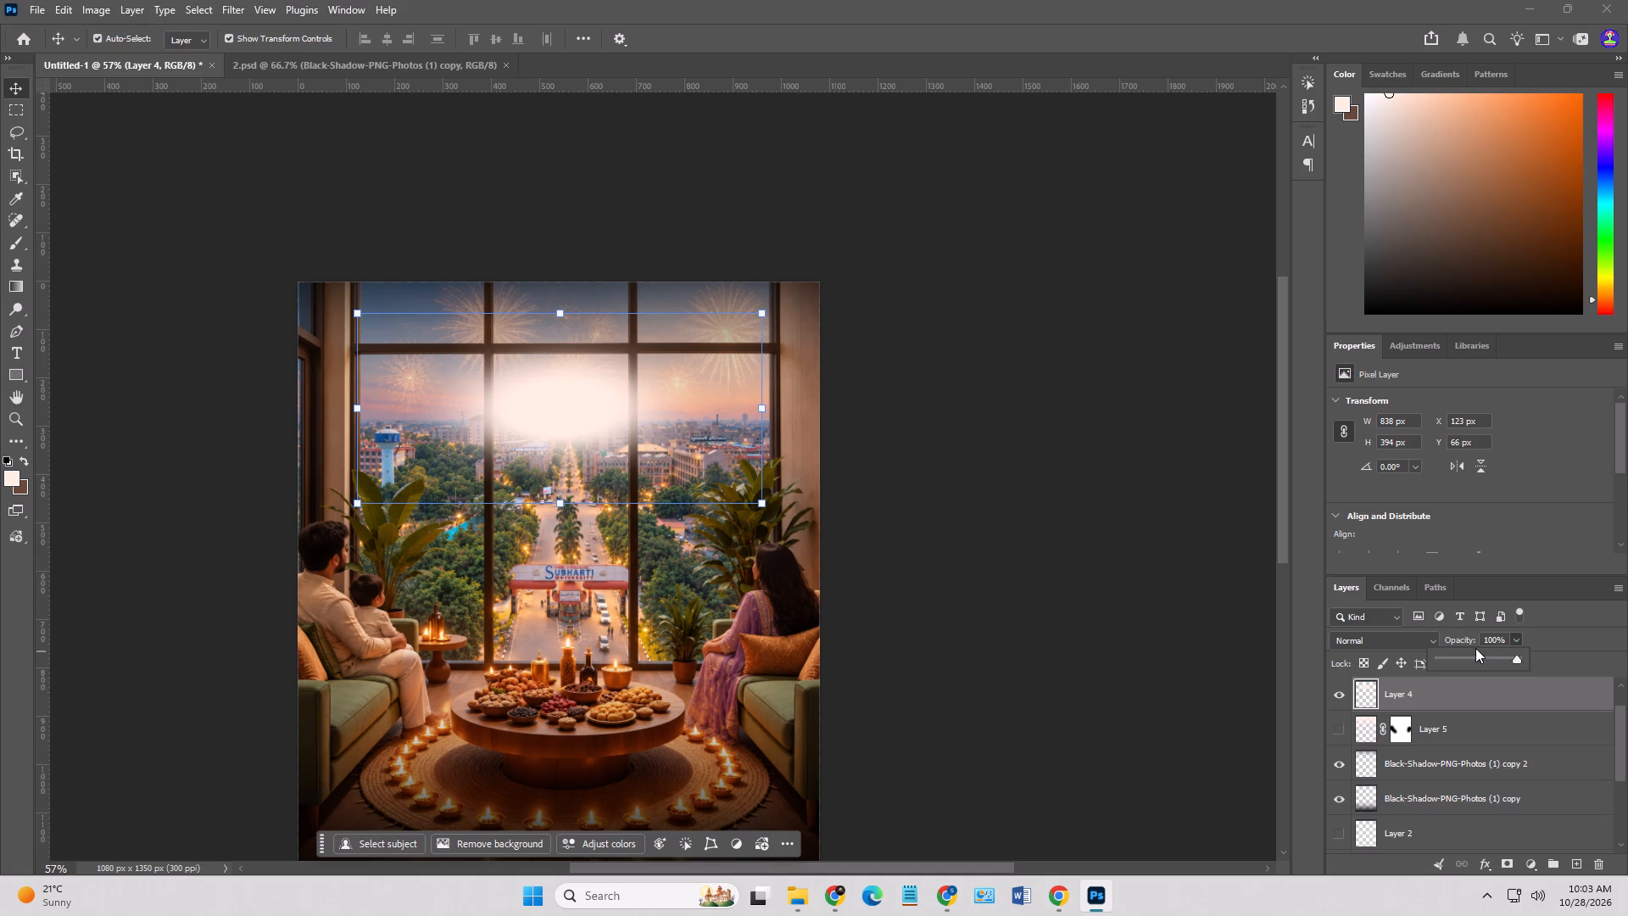
{"action": "left_click", "coordinate": [1489, 661]}
{"action": "left_click", "coordinate": [1186, 728]}
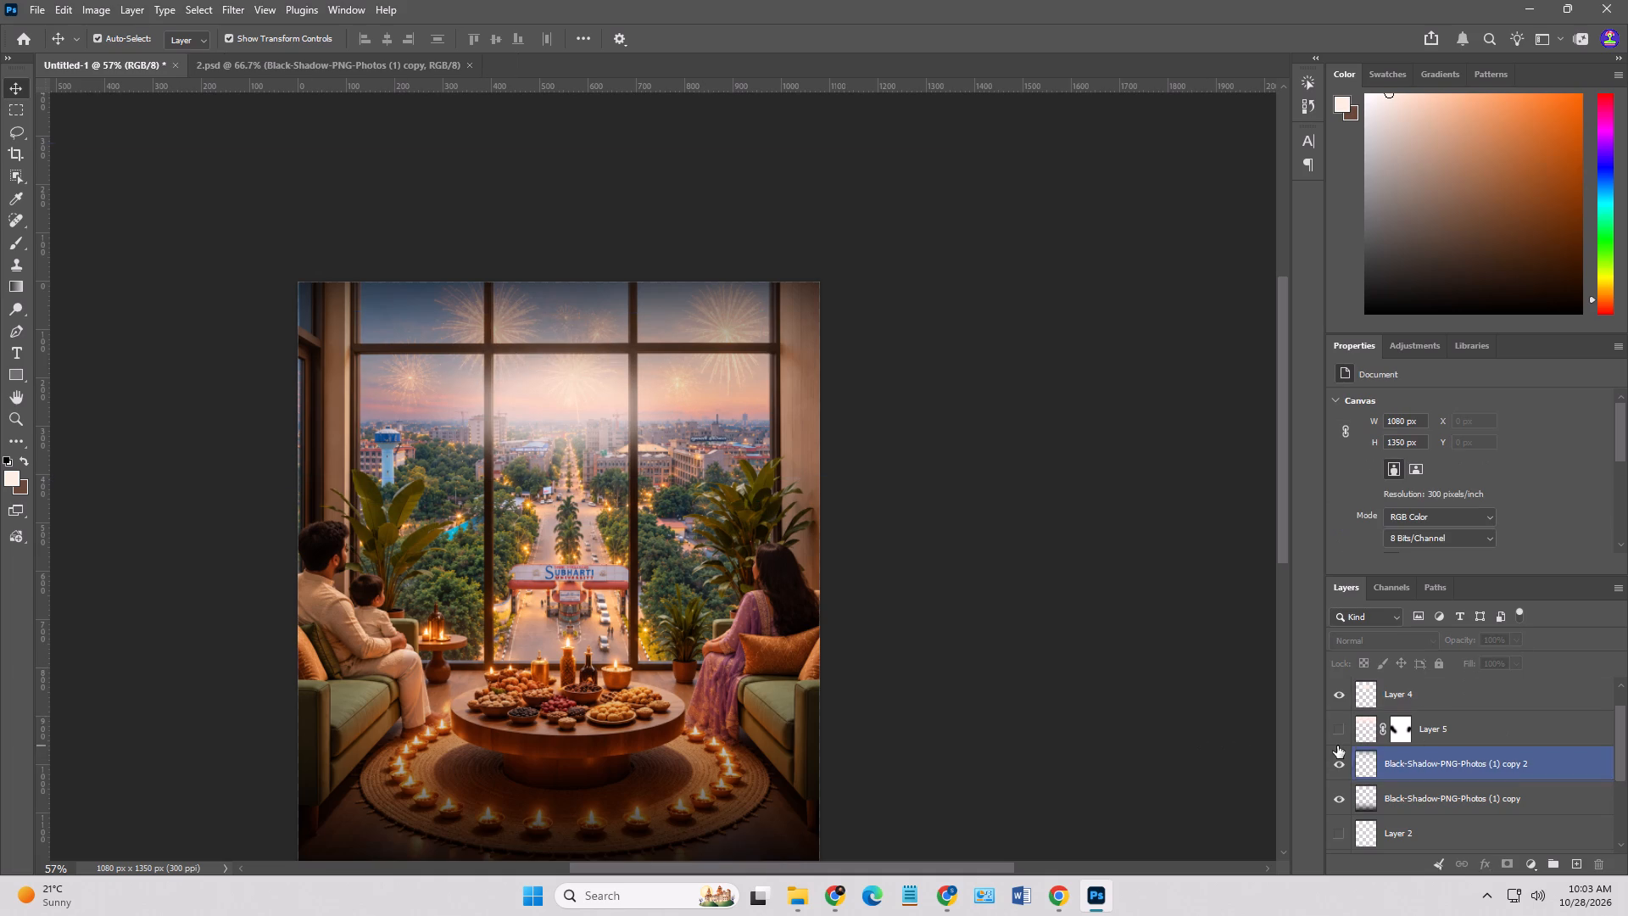
Show the pale Layer 5 haze again over the top of the poster and view the whole canvas.
{"action": "left_click", "coordinate": [1337, 729]}
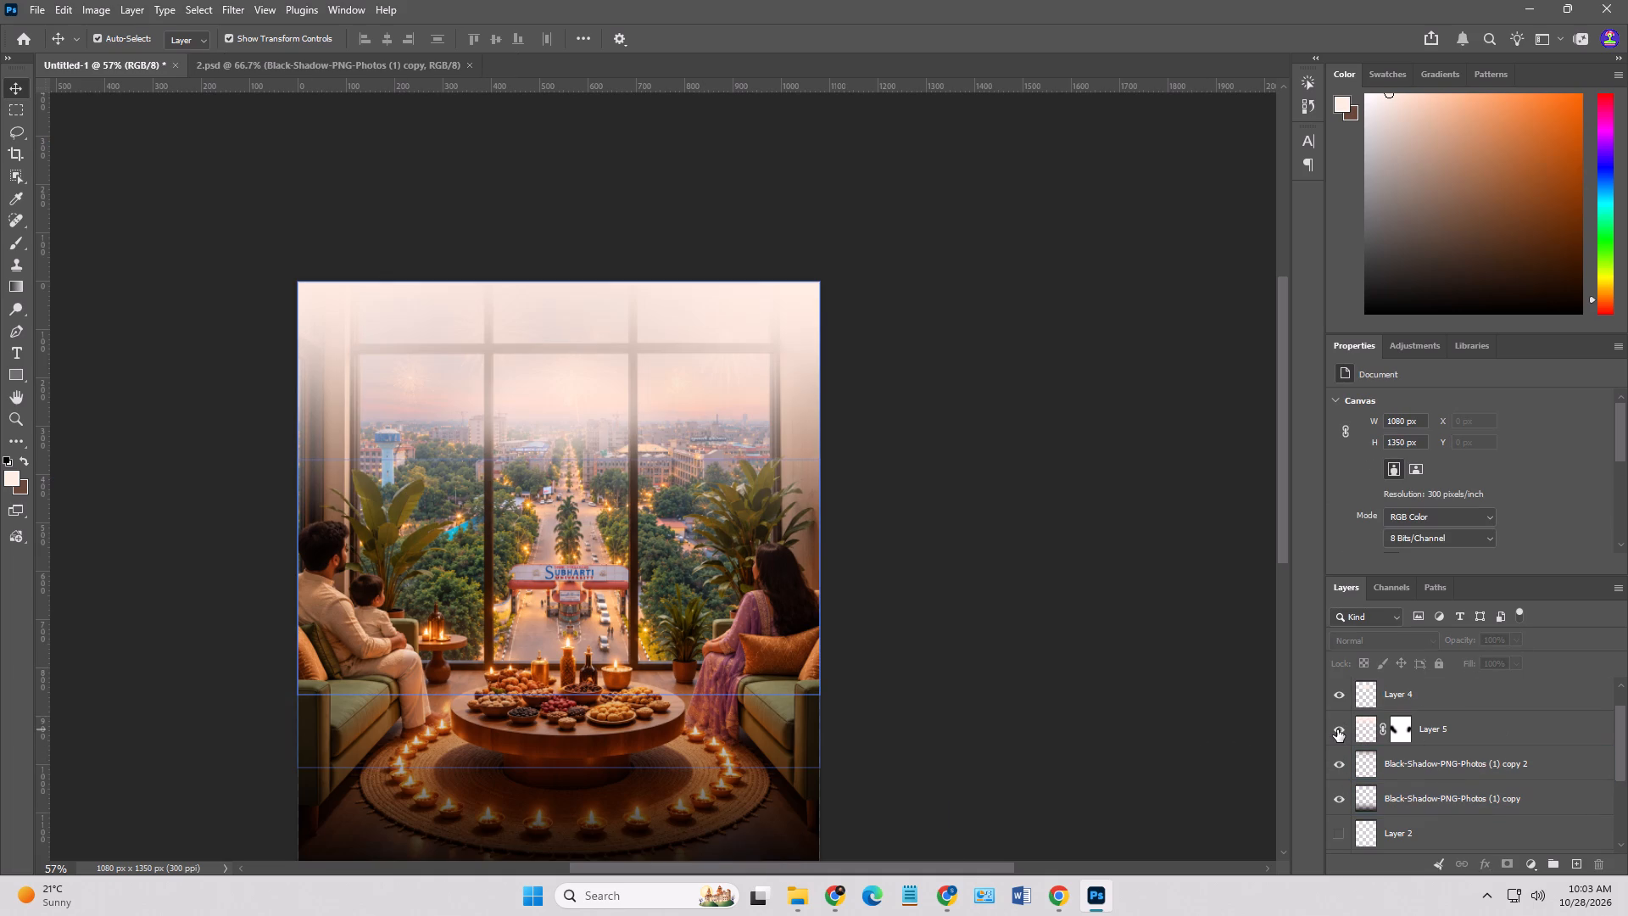
{"action": "left_click", "coordinate": [966, 654]}
{"action": "scroll", "coordinate": [992, 666], "scroll_direction": "up", "scroll_amount": 3}
{"action": "scroll", "coordinate": [1001, 662], "scroll_direction": "down", "scroll_amount": 6}
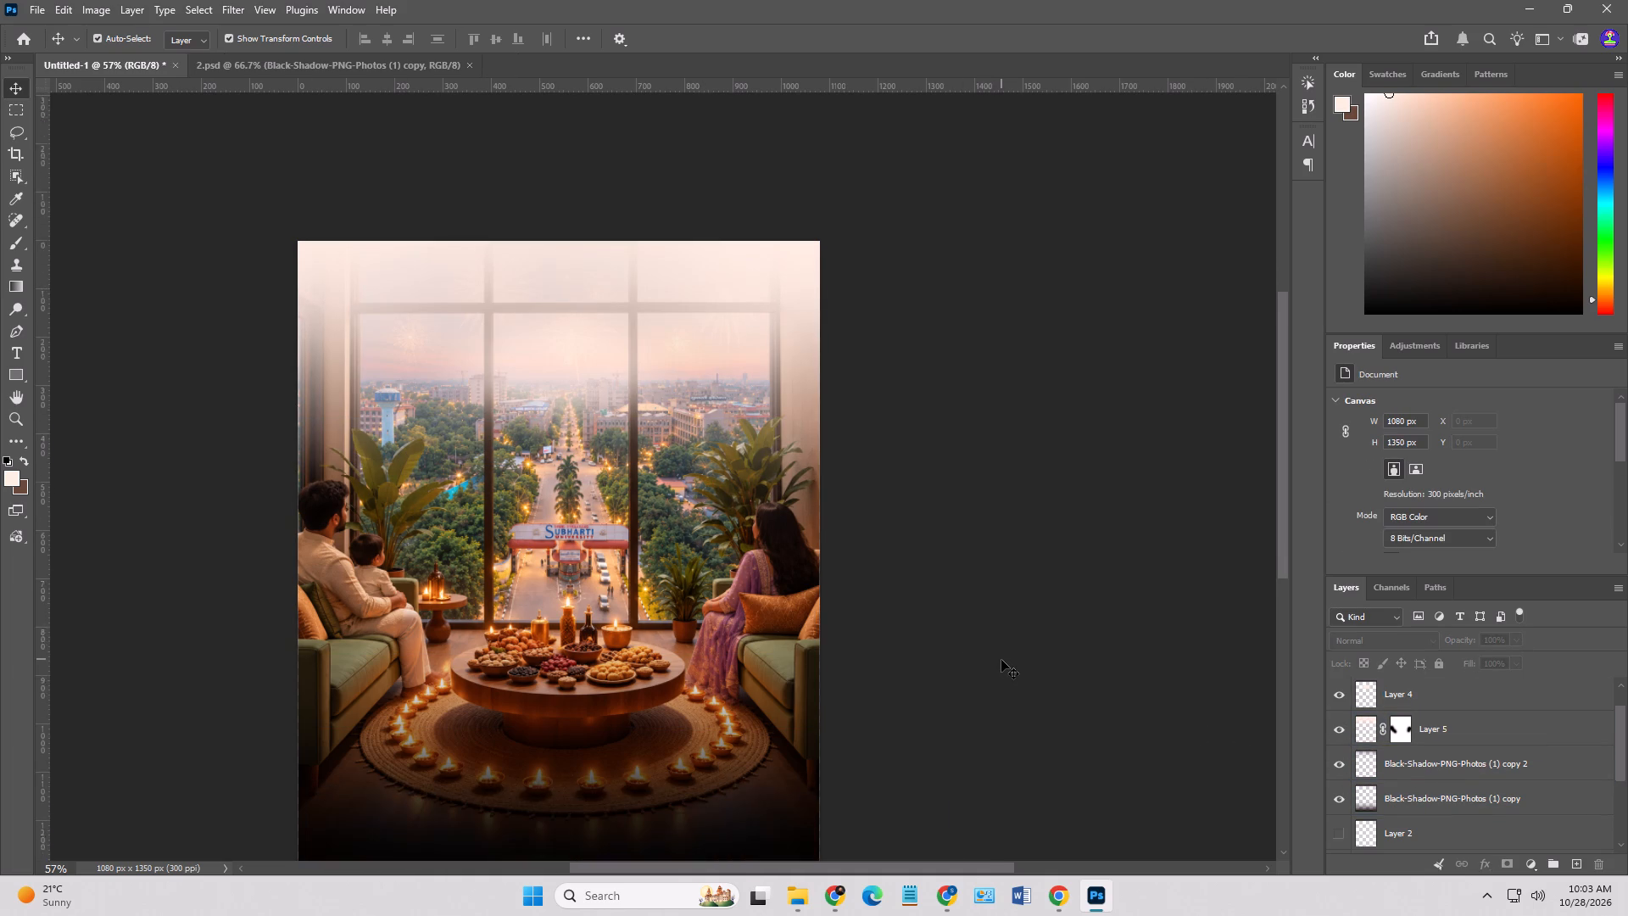
{"action": "scroll", "coordinate": [1001, 660], "scroll_direction": "down", "scroll_amount": 4}
{"action": "left_click", "coordinate": [202, 237]}
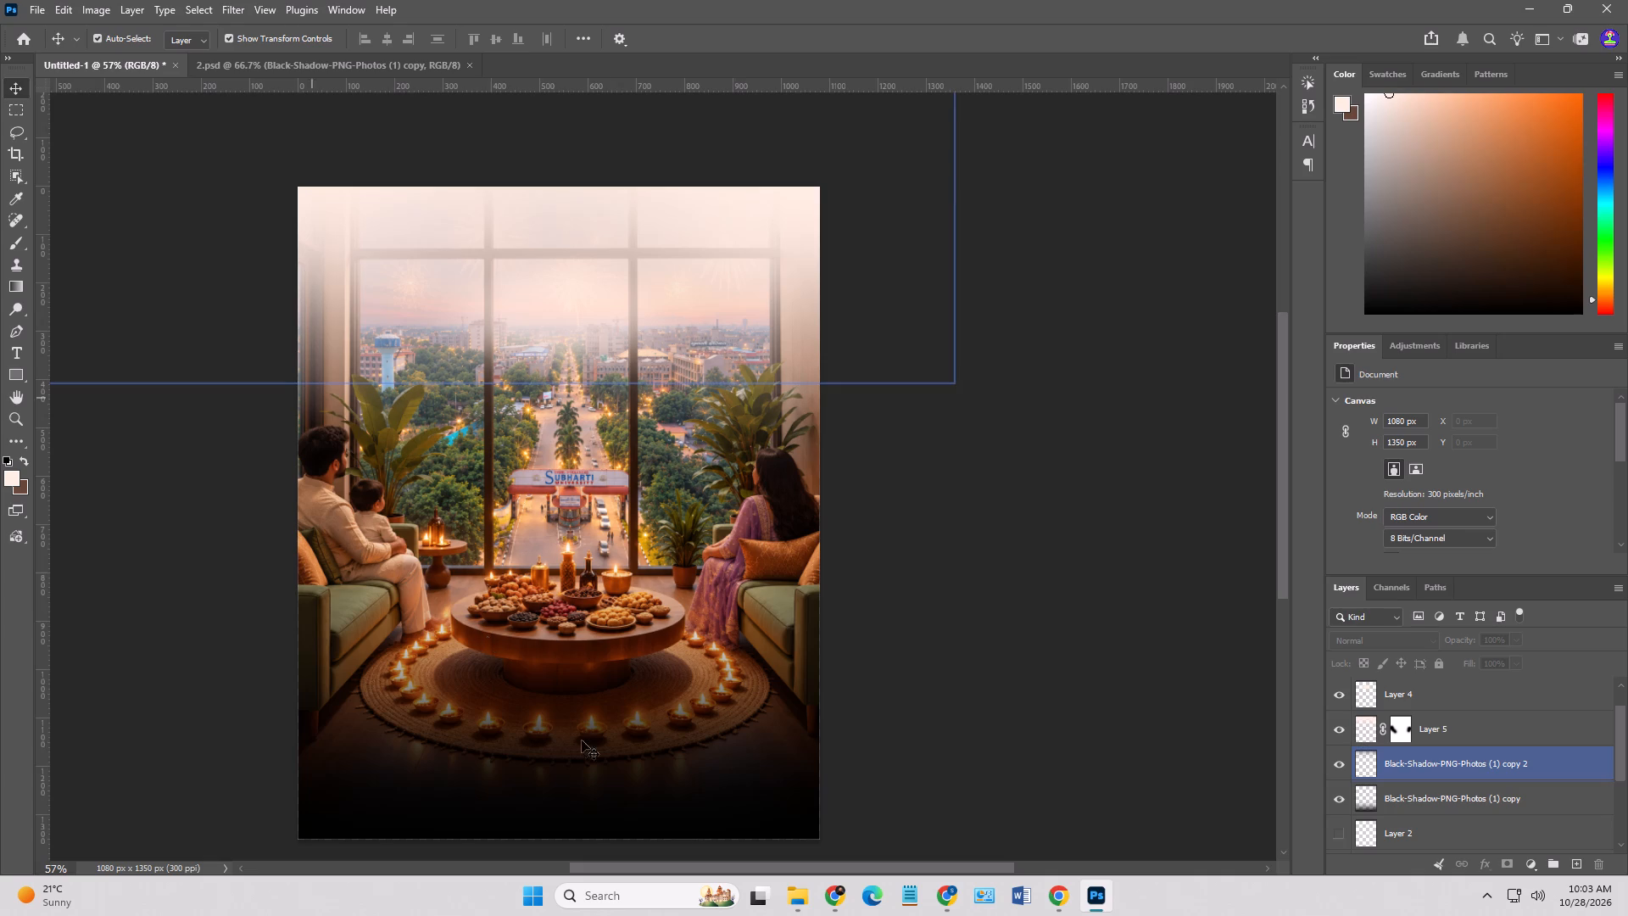
From the Logo folder on the Doctor Strange (Z:) drive, place SVSU with Naac Registered_Blue Logo into the Photoshop poster.
{"action": "left_click", "coordinate": [805, 896]}
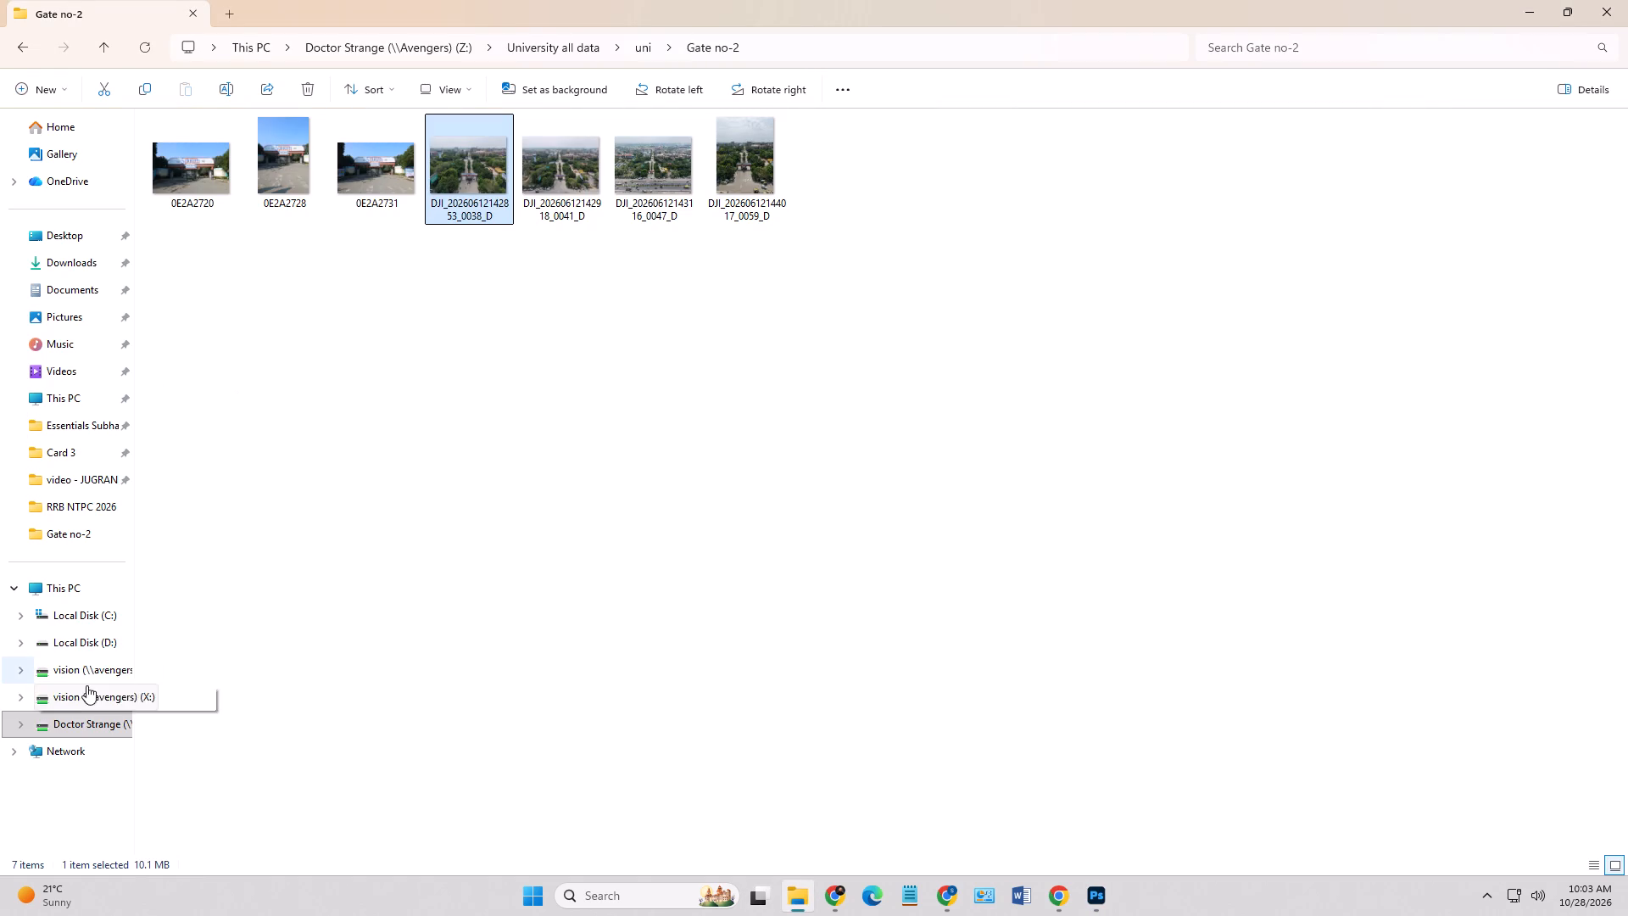
{"action": "left_click", "coordinate": [85, 722]}
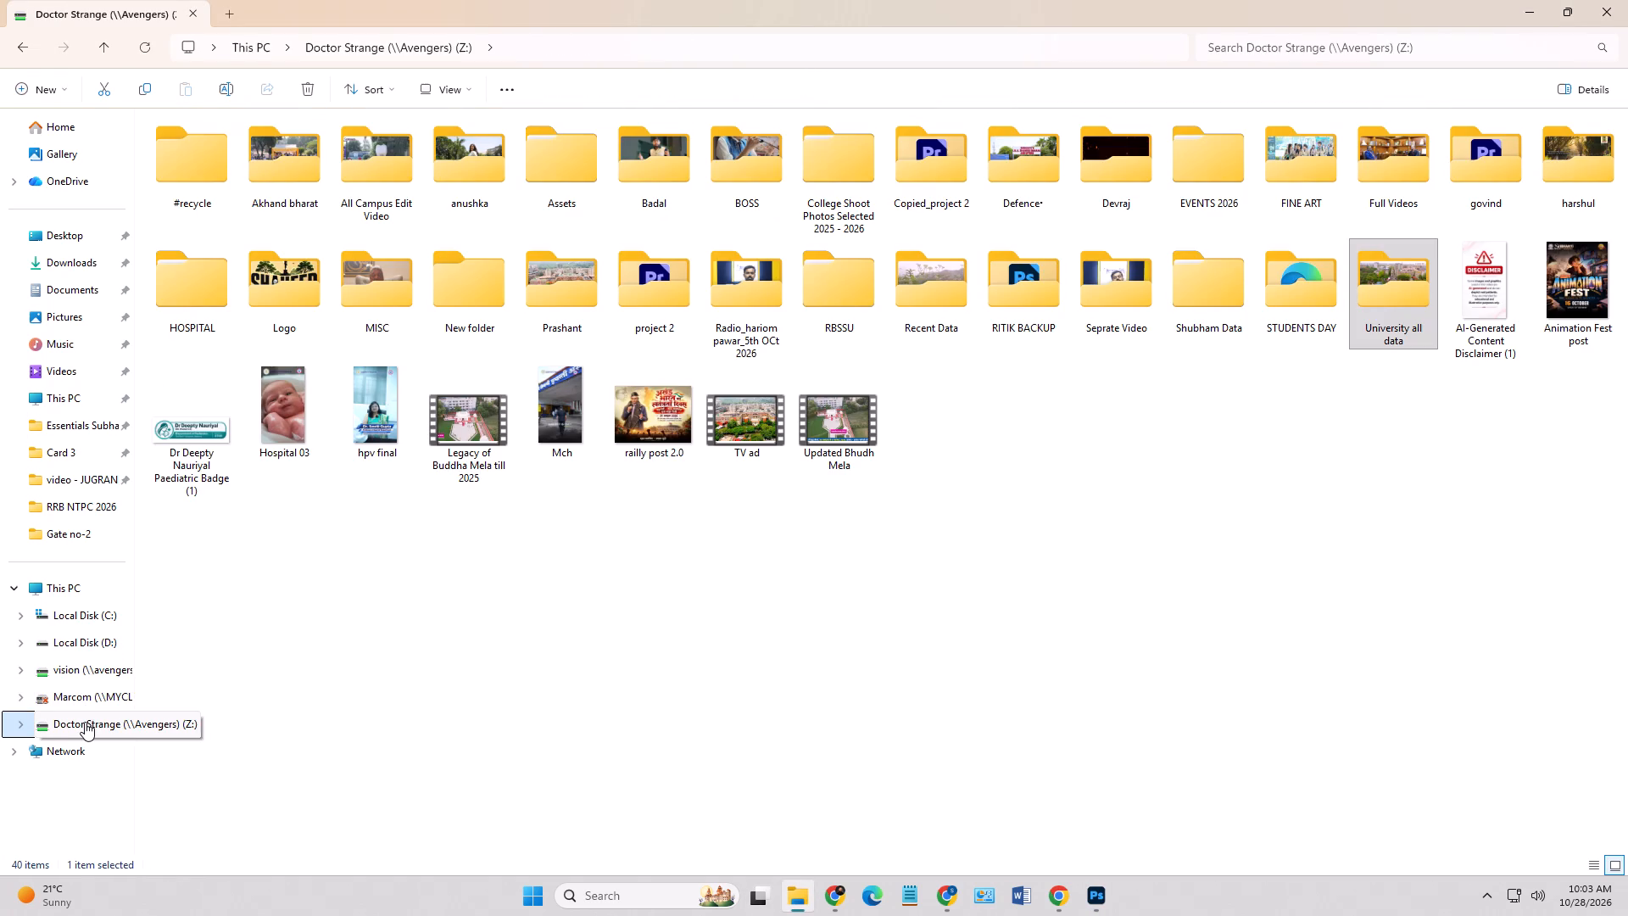
{"action": "double_click", "coordinate": [319, 270]}
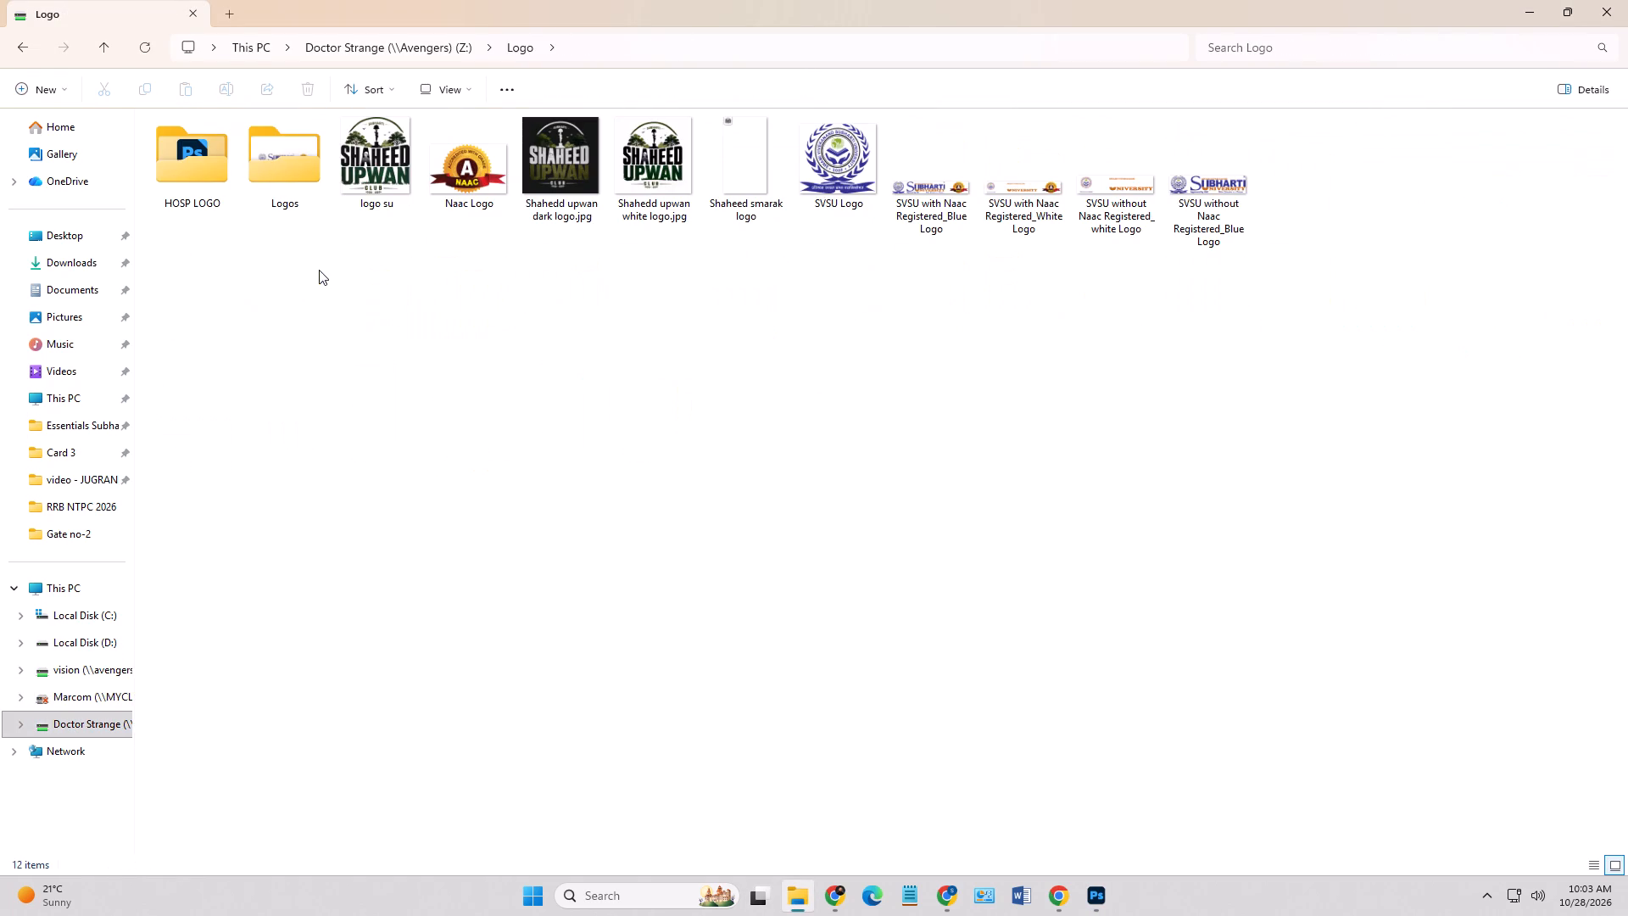
{"action": "left_click_drag", "start_coordinate": [945, 192], "coordinate": [1104, 829]}
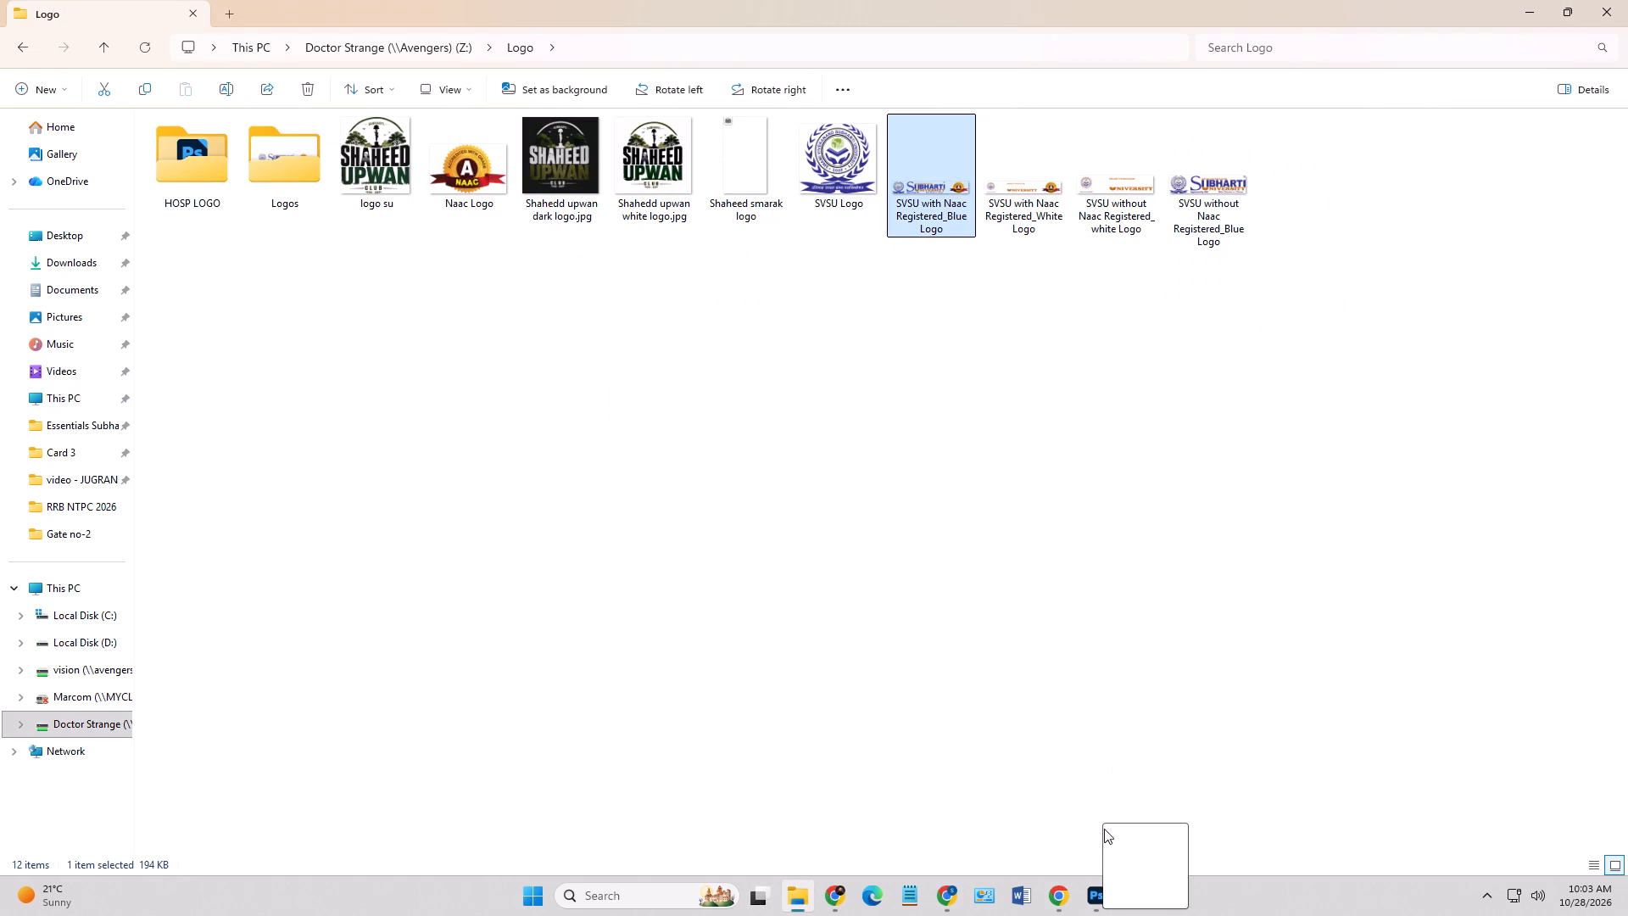
{"action": "left_click_drag", "start_coordinate": [1104, 829], "coordinate": [633, 489]}
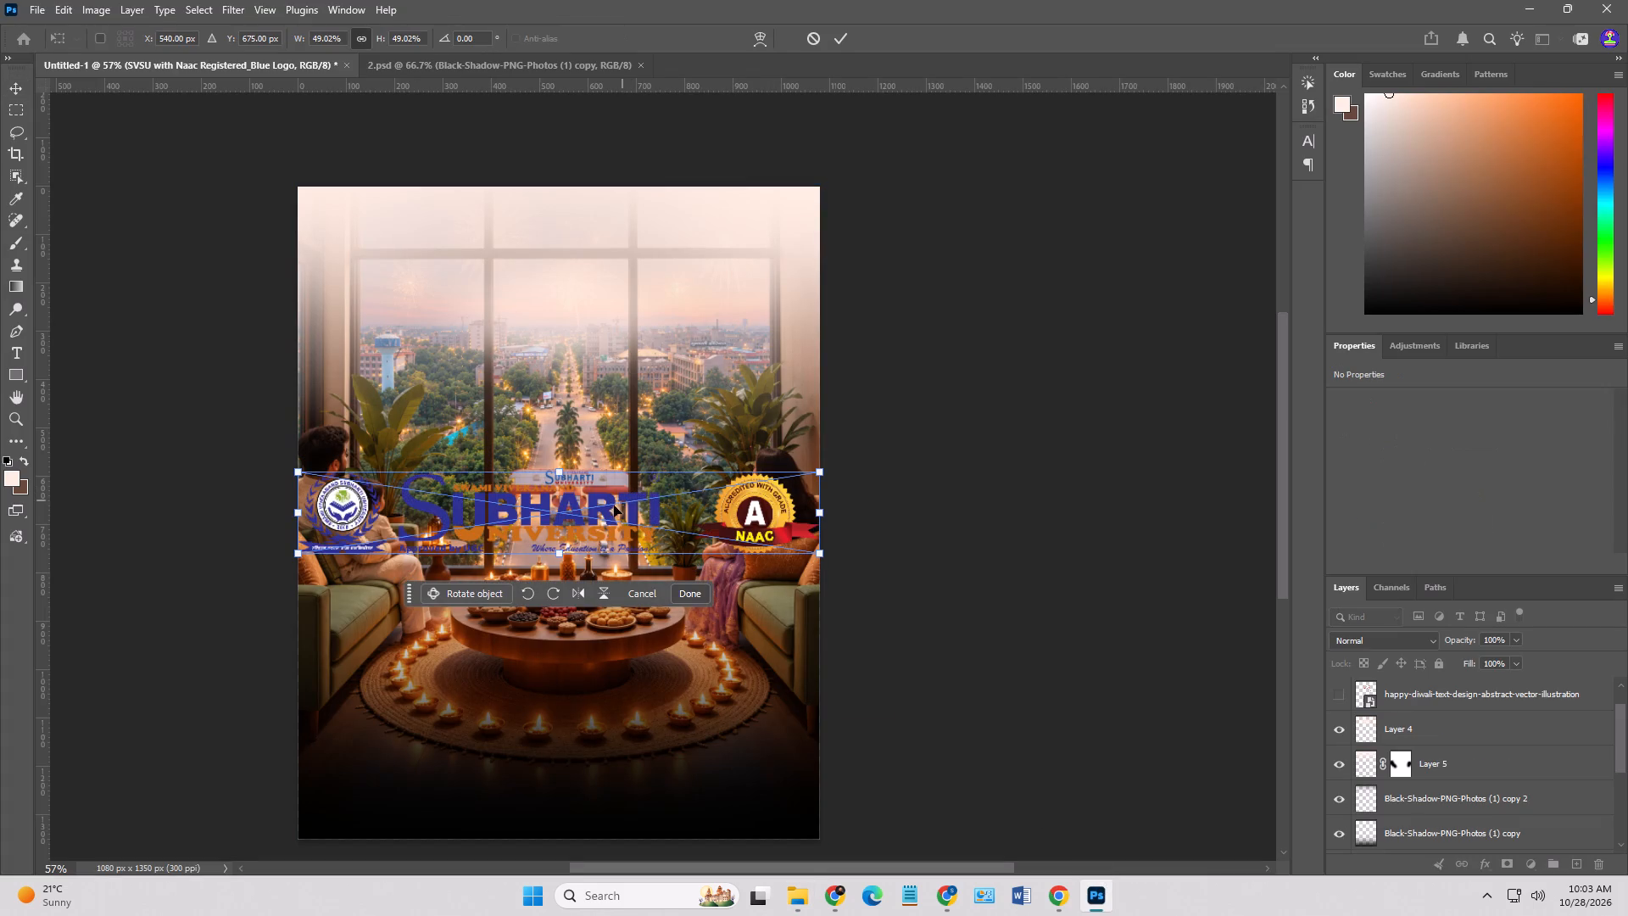
Scale the university logo to about 22.6% and place it in the poster's top-left corner with a small margin, leaving it deselected.
{"action": "left_click_drag", "start_coordinate": [610, 511], "coordinate": [636, 246]}
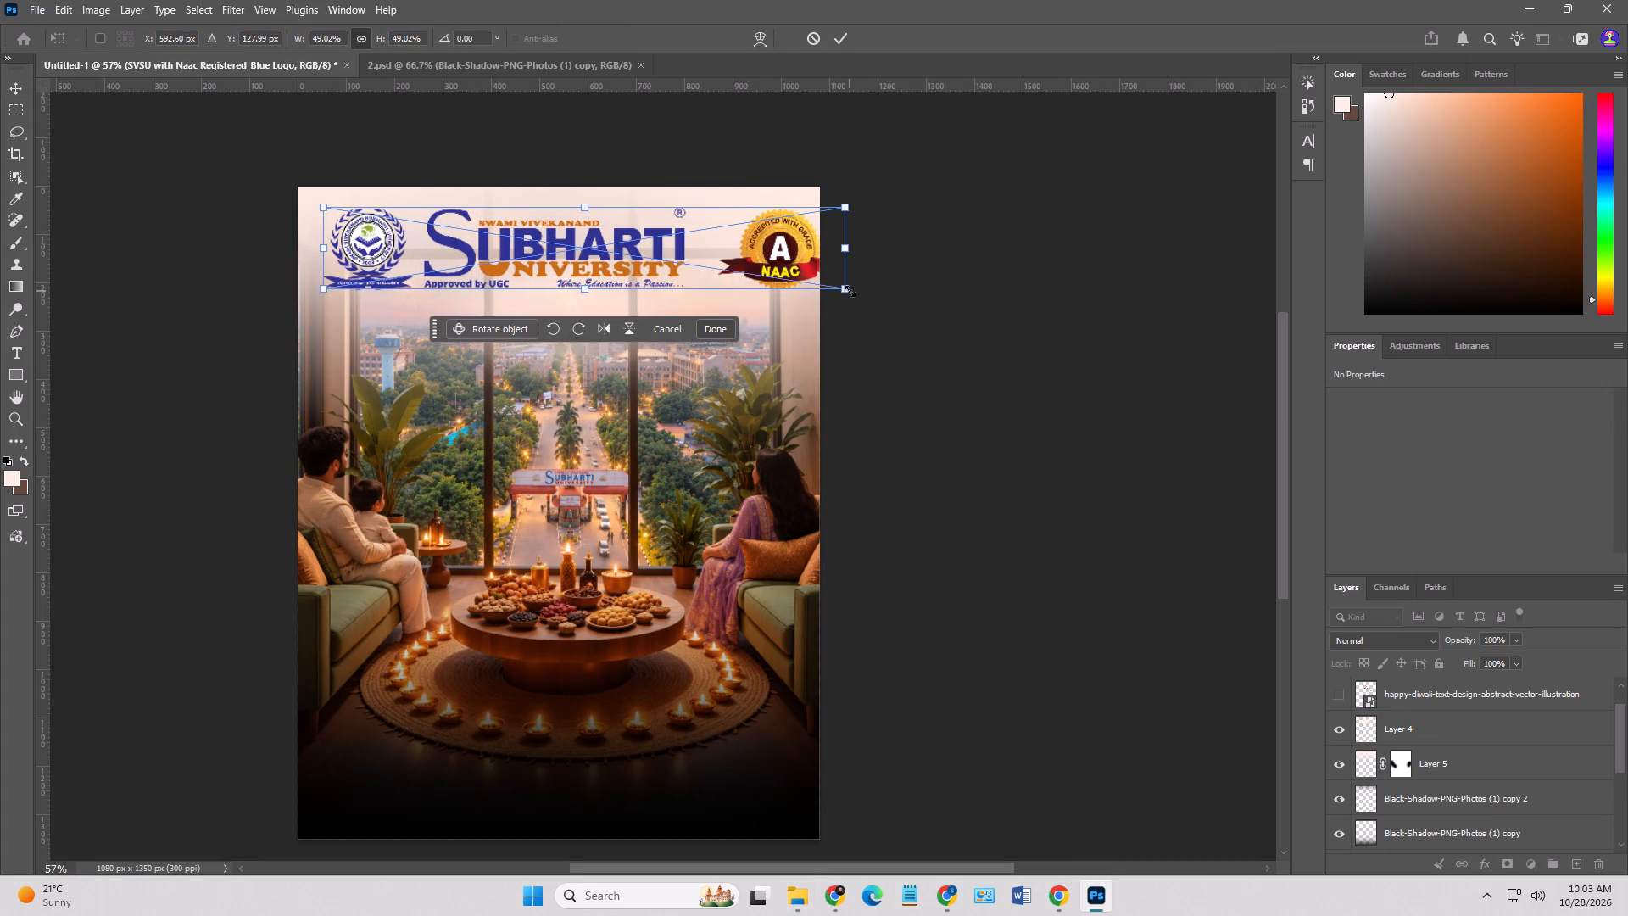
{"action": "left_click_drag", "start_coordinate": [850, 291], "coordinate": [567, 252]}
{"action": "left_click_drag", "start_coordinate": [530, 228], "coordinate": [525, 226]}
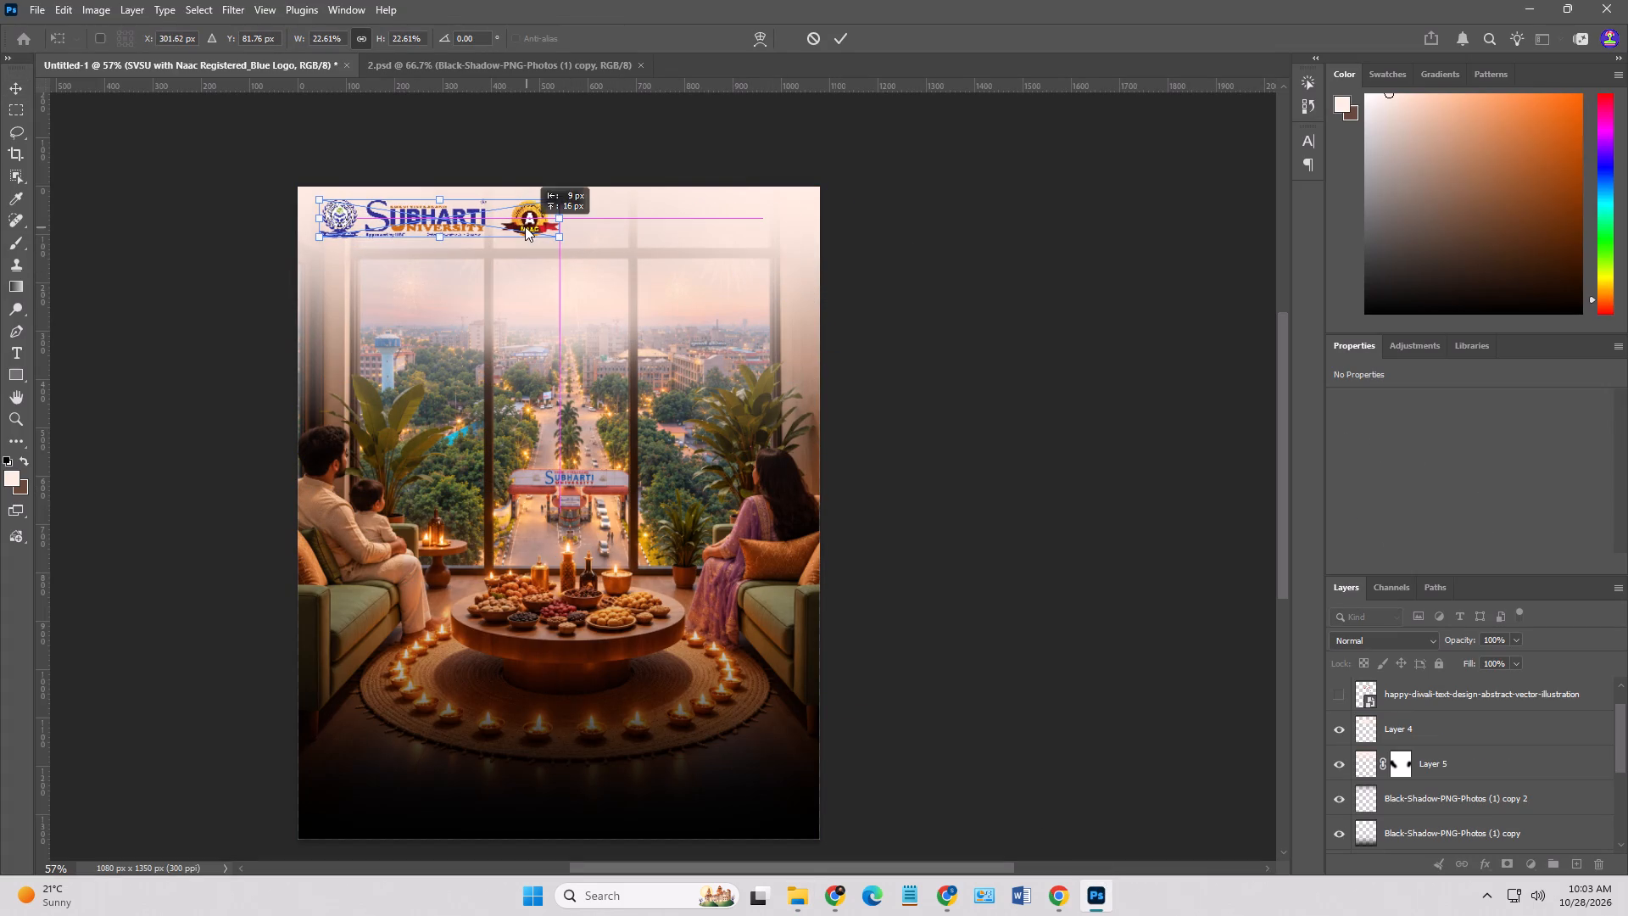
{"action": "left_click_drag", "start_coordinate": [525, 226], "coordinate": [516, 225]}
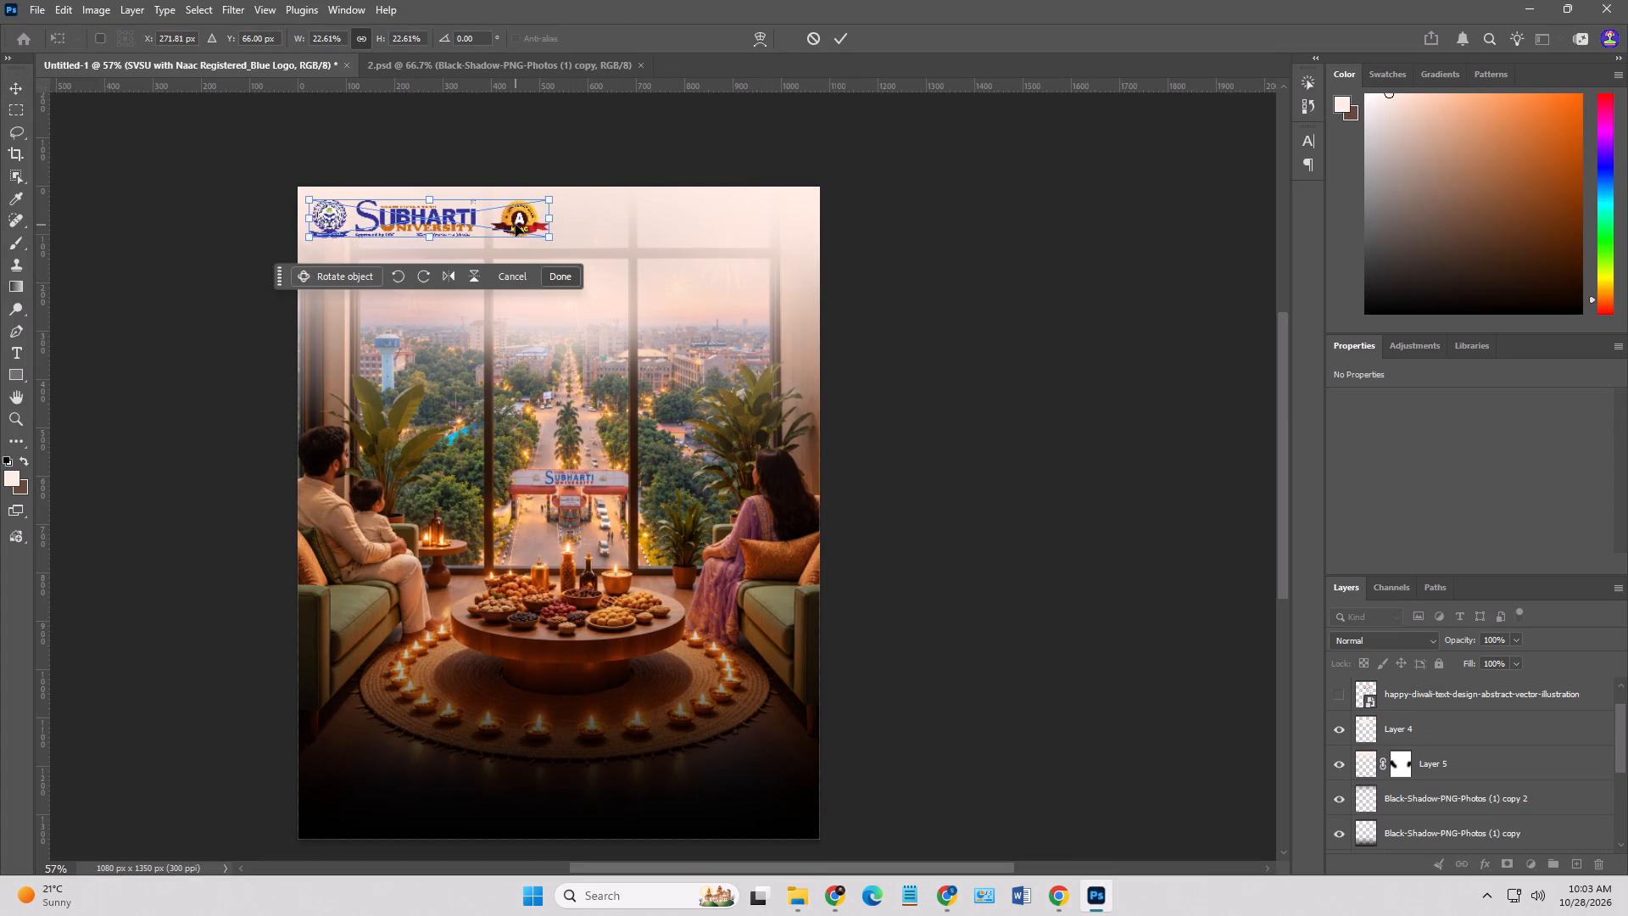
{"action": "key", "text": "Return"}
{"action": "left_click", "coordinate": [1118, 403]}
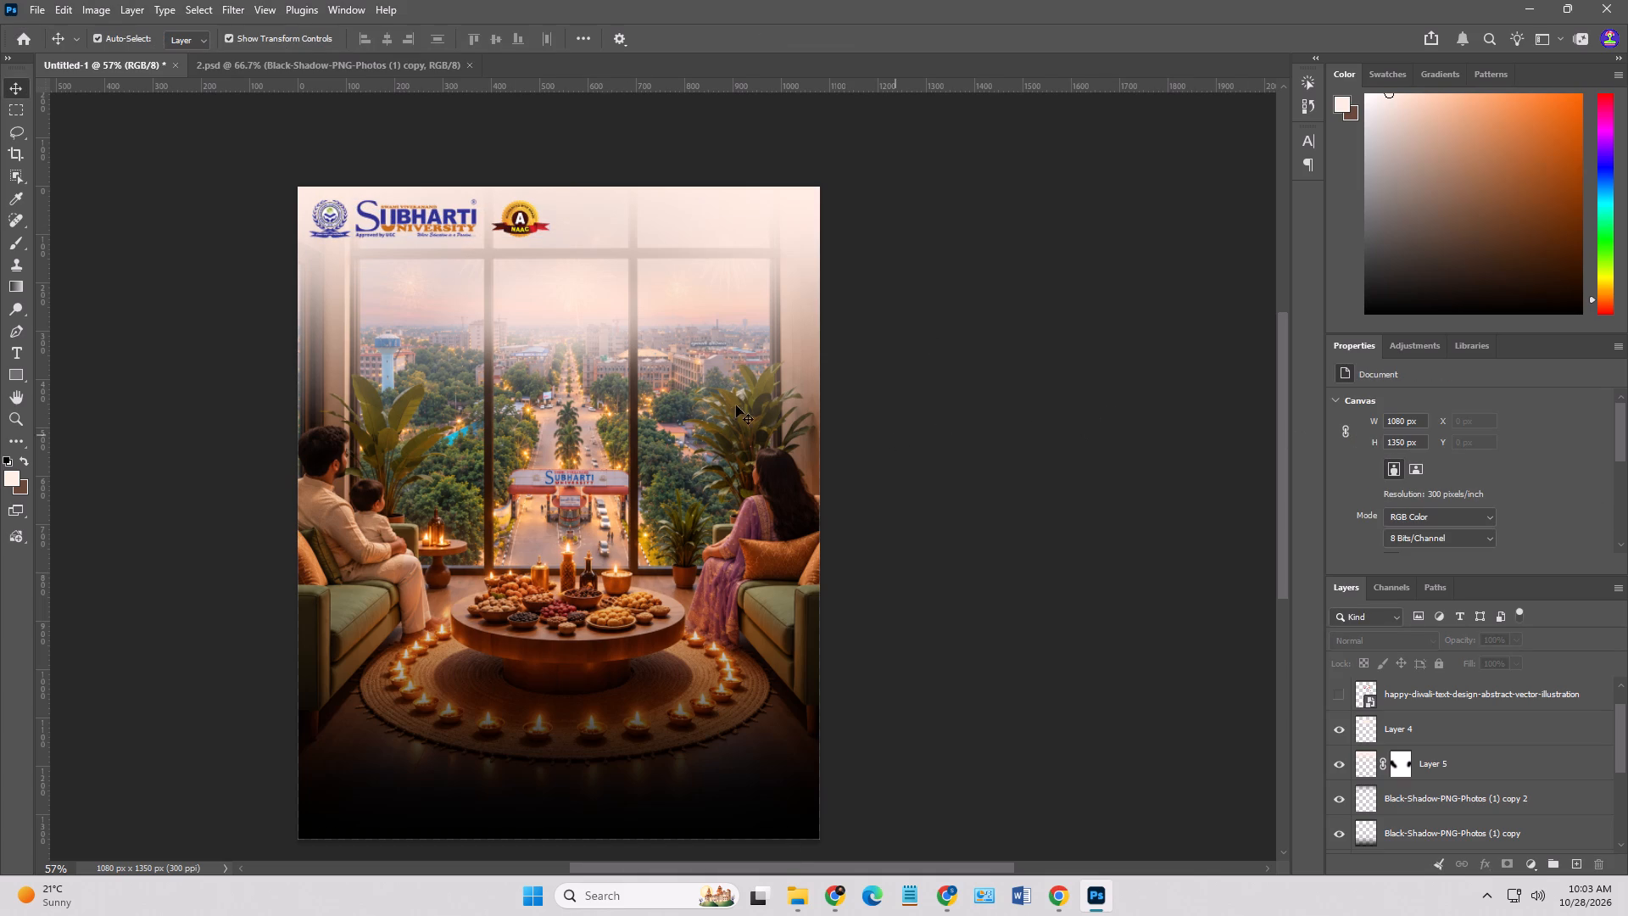
Switch to Chrome and copy the three-line greeting starting "May the festival of lights" from the Diwali Poster Text chat.
{"action": "left_click", "coordinate": [1057, 904]}
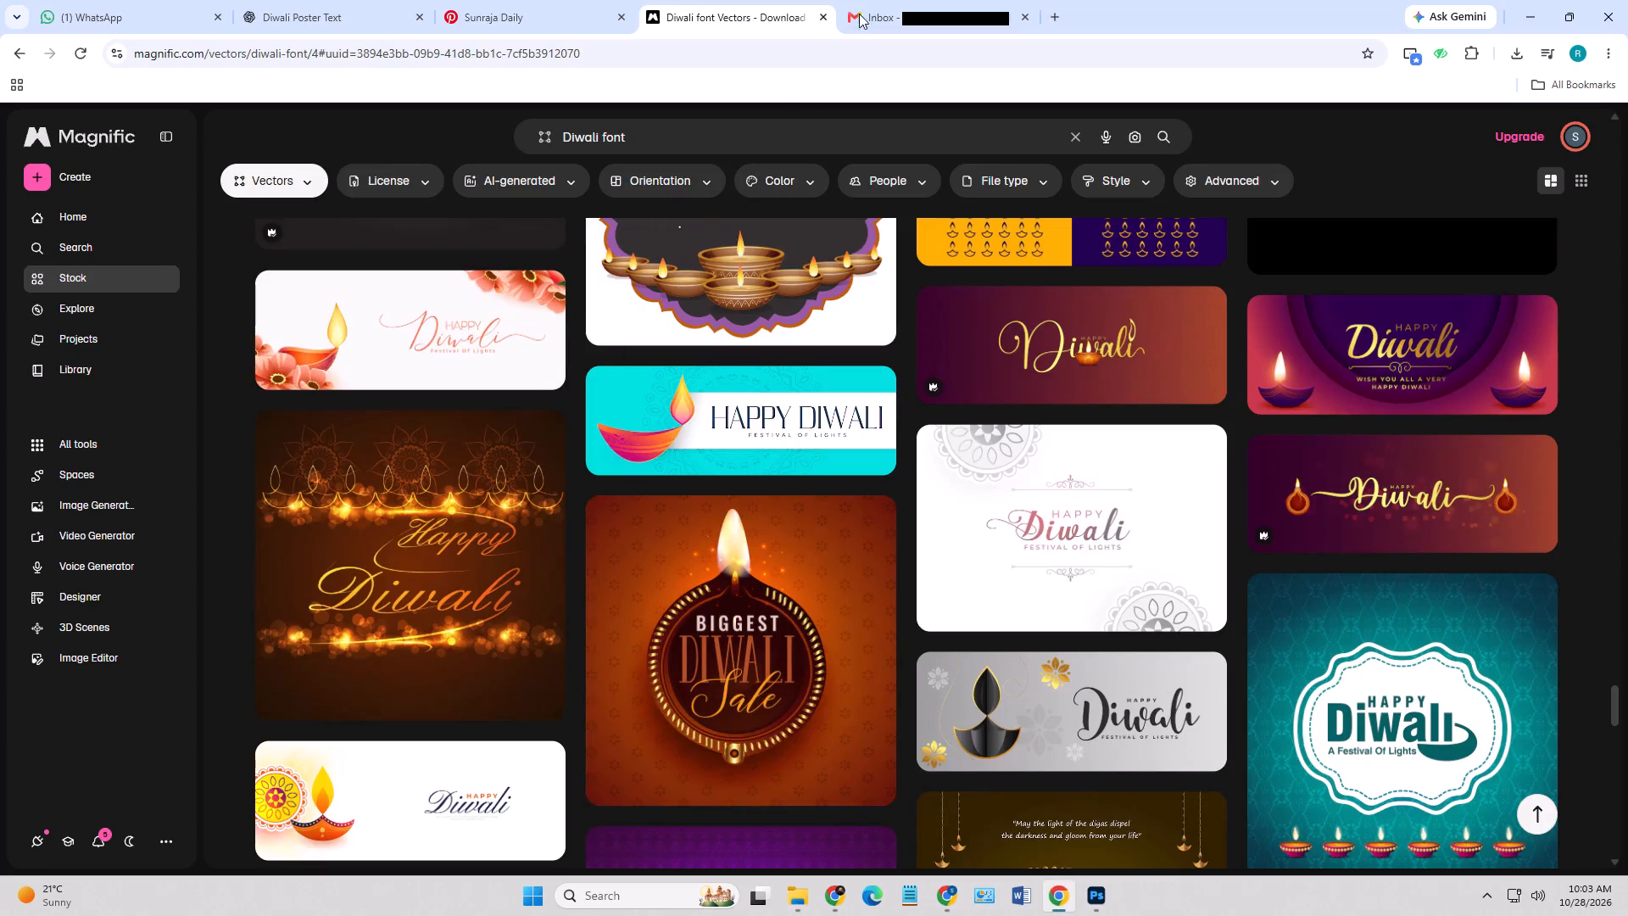
{"action": "left_click", "coordinate": [364, 0]}
{"action": "left_click", "coordinate": [694, 327]}
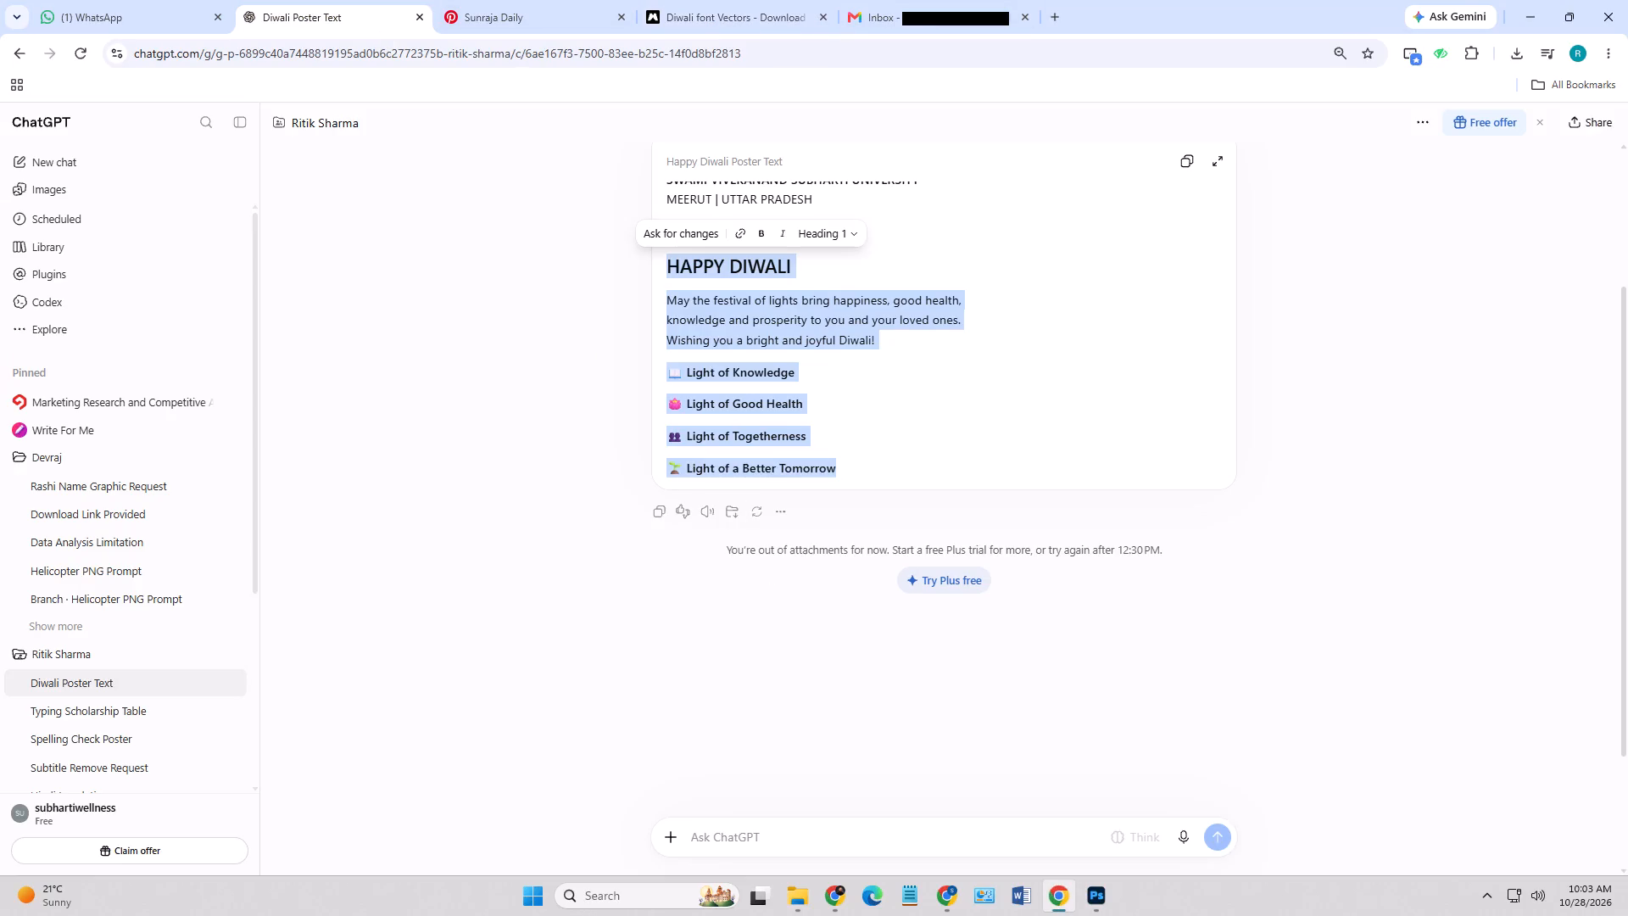
{"action": "left_click_drag", "start_coordinate": [666, 299], "coordinate": [891, 342]}
{"action": "right_click", "coordinate": [834, 333]}
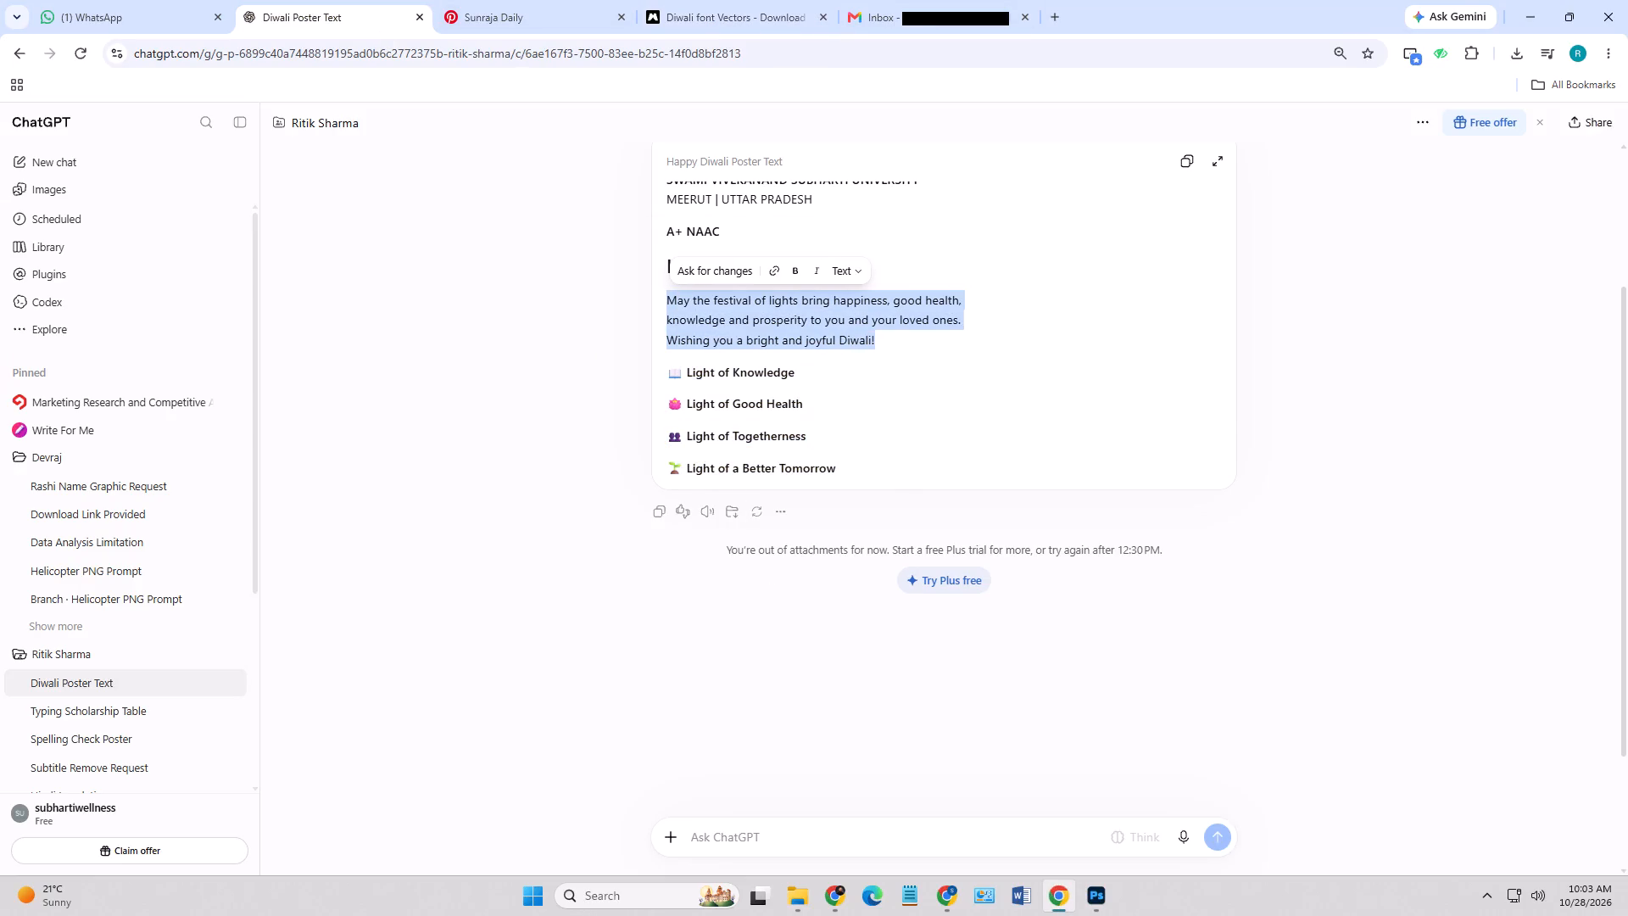
{"action": "left_click", "coordinate": [895, 444]}
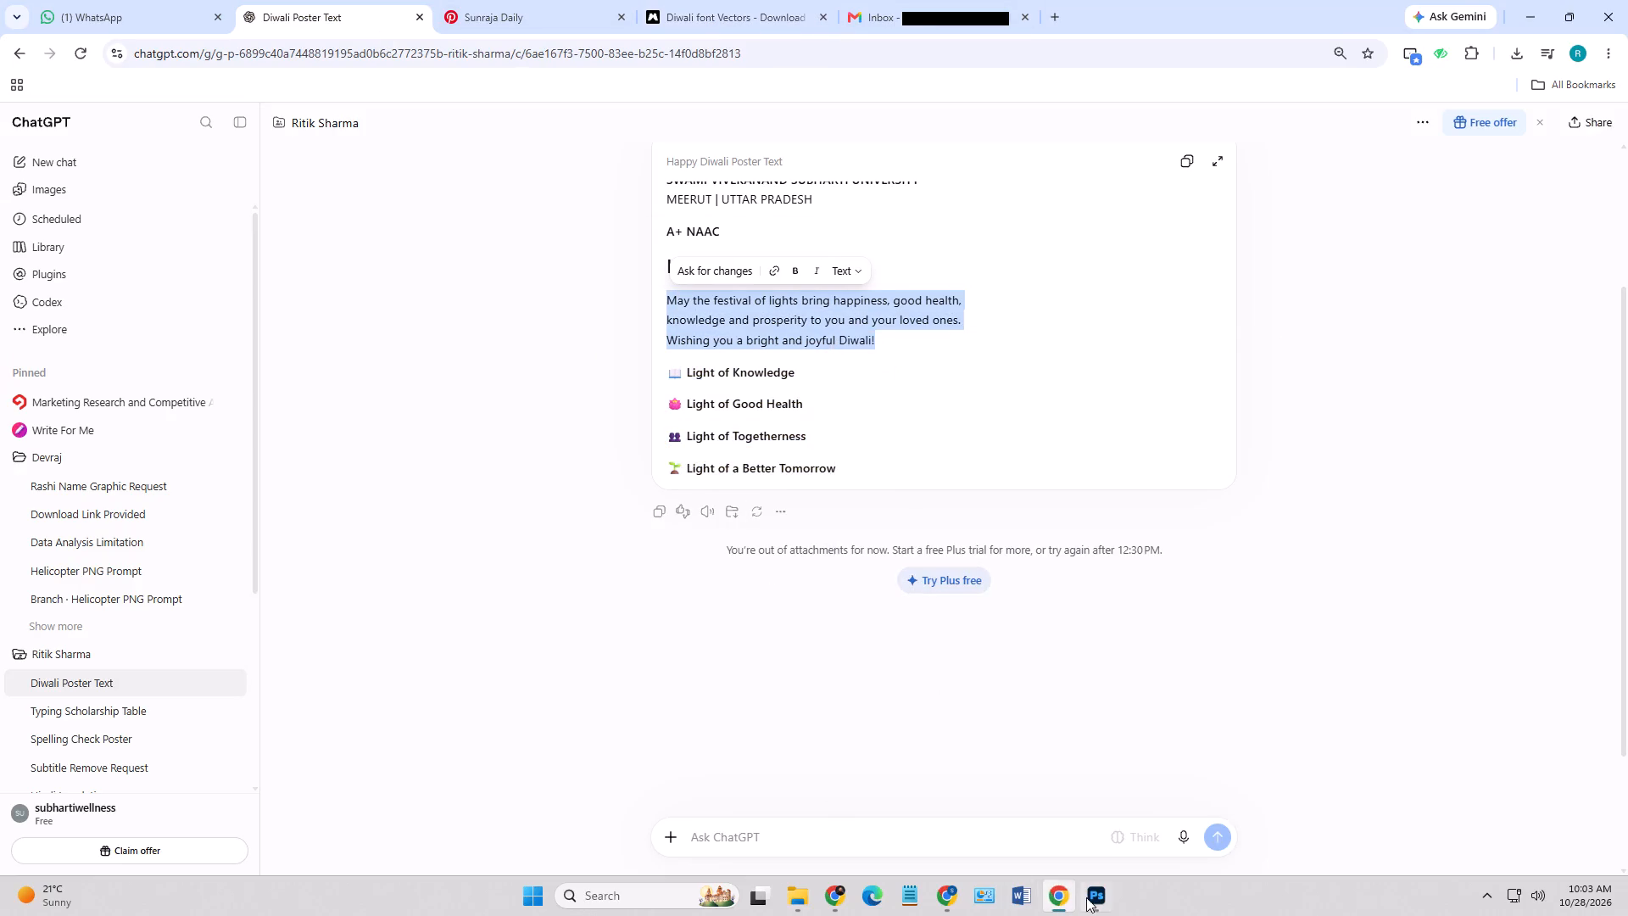
Switch to Photoshop and paste the copied greeting as a new Poppins Medium text layer over the poster's lower part.
{"action": "left_click", "coordinate": [1089, 897]}
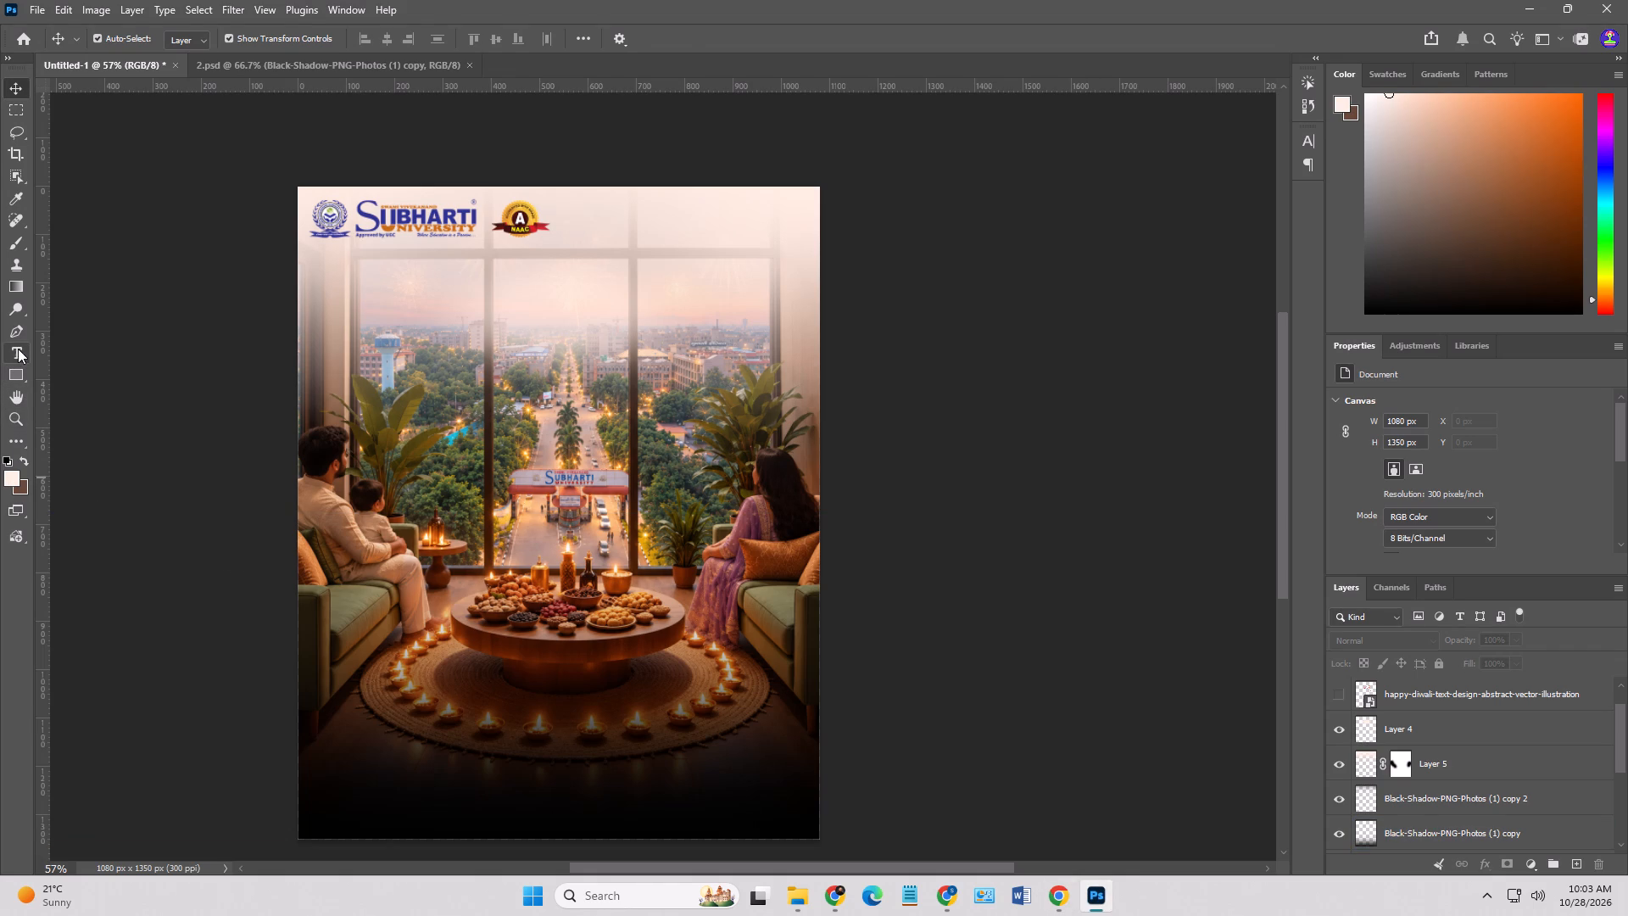
{"action": "left_click", "coordinate": [18, 349]}
{"action": "left_click", "coordinate": [362, 690]}
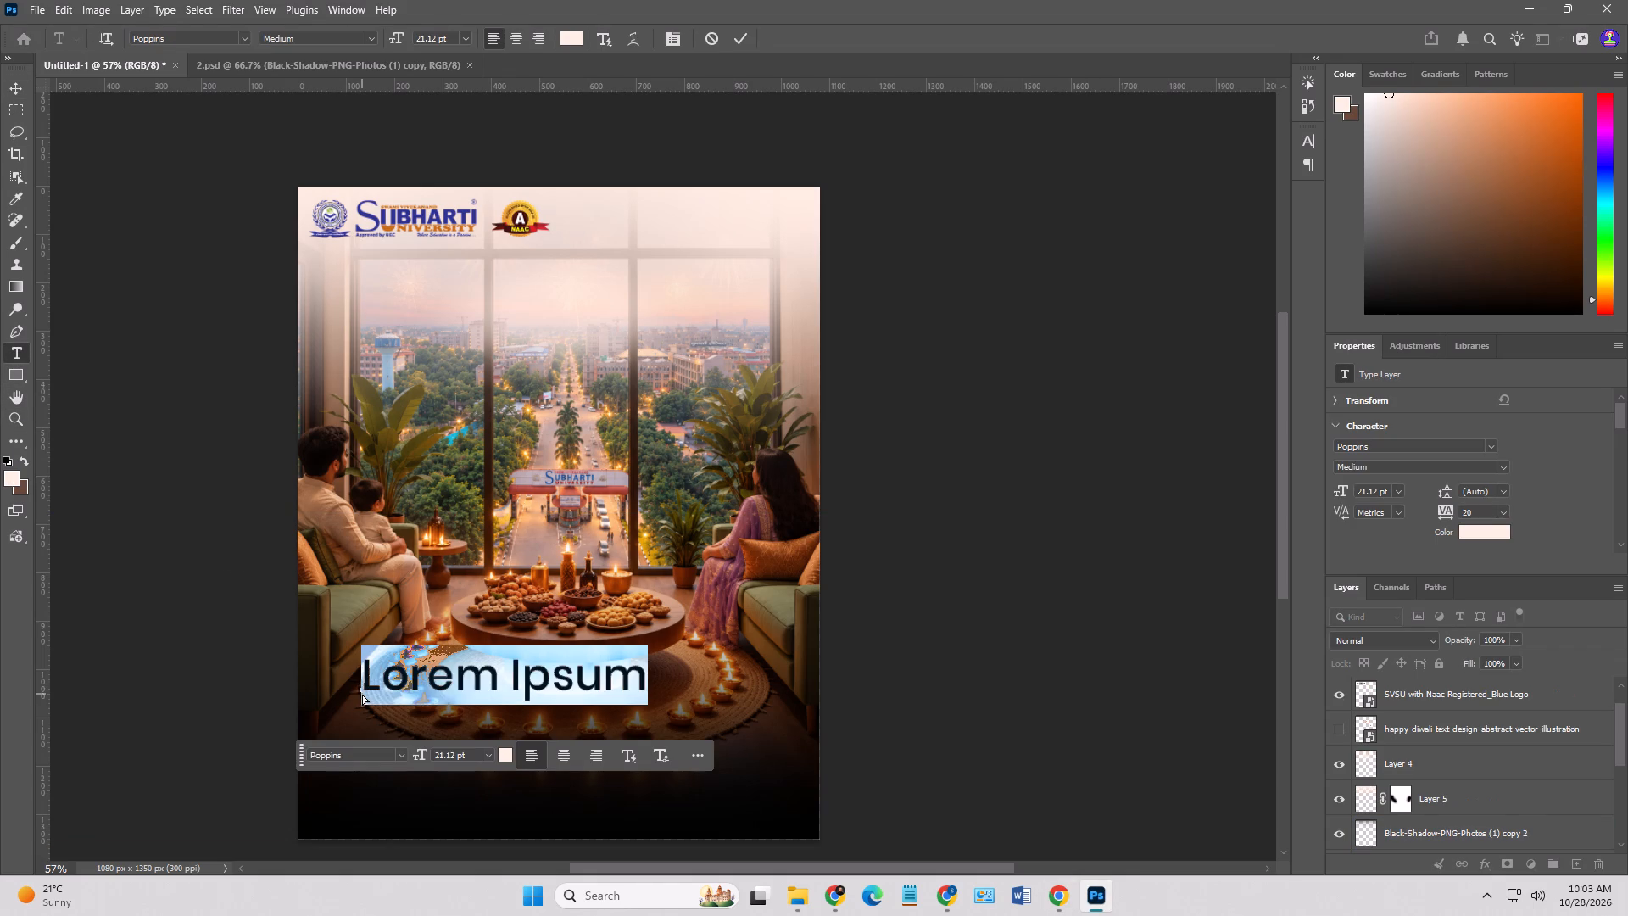
{"action": "key", "text": "ctrl+v"}
{"action": "left_click", "coordinate": [21, 90]}
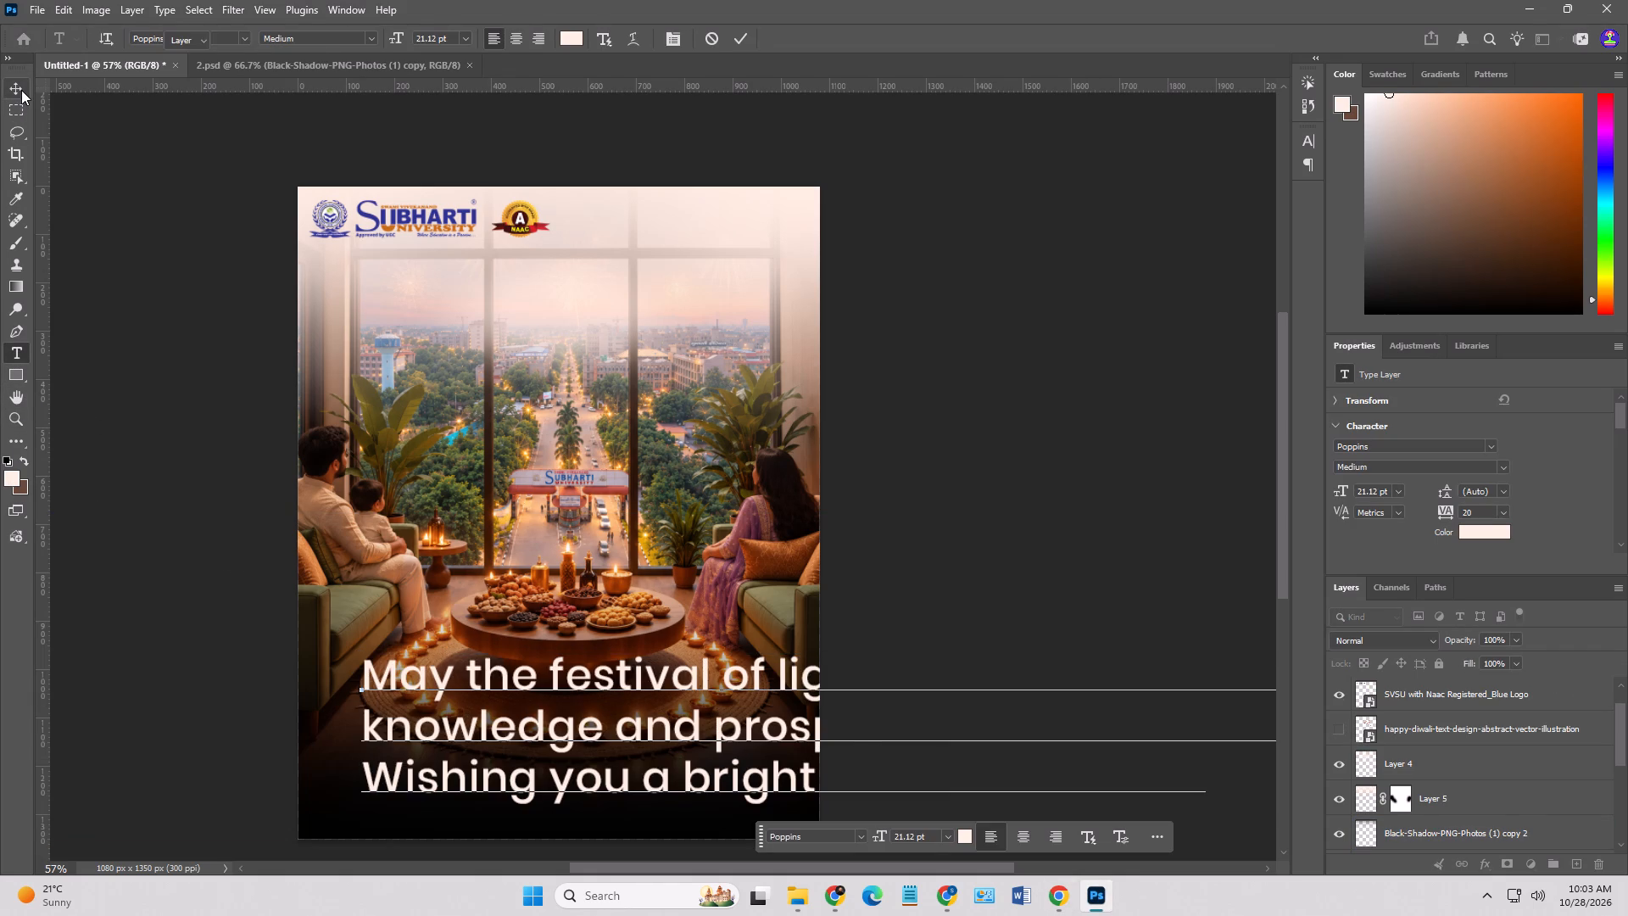
Shrink the greeting text to about 5.78 pt and place it roughly centred in the dark area below the diyas.
{"action": "left_click_drag", "start_coordinate": [360, 656], "coordinate": [532, 710], "text": "alt"}
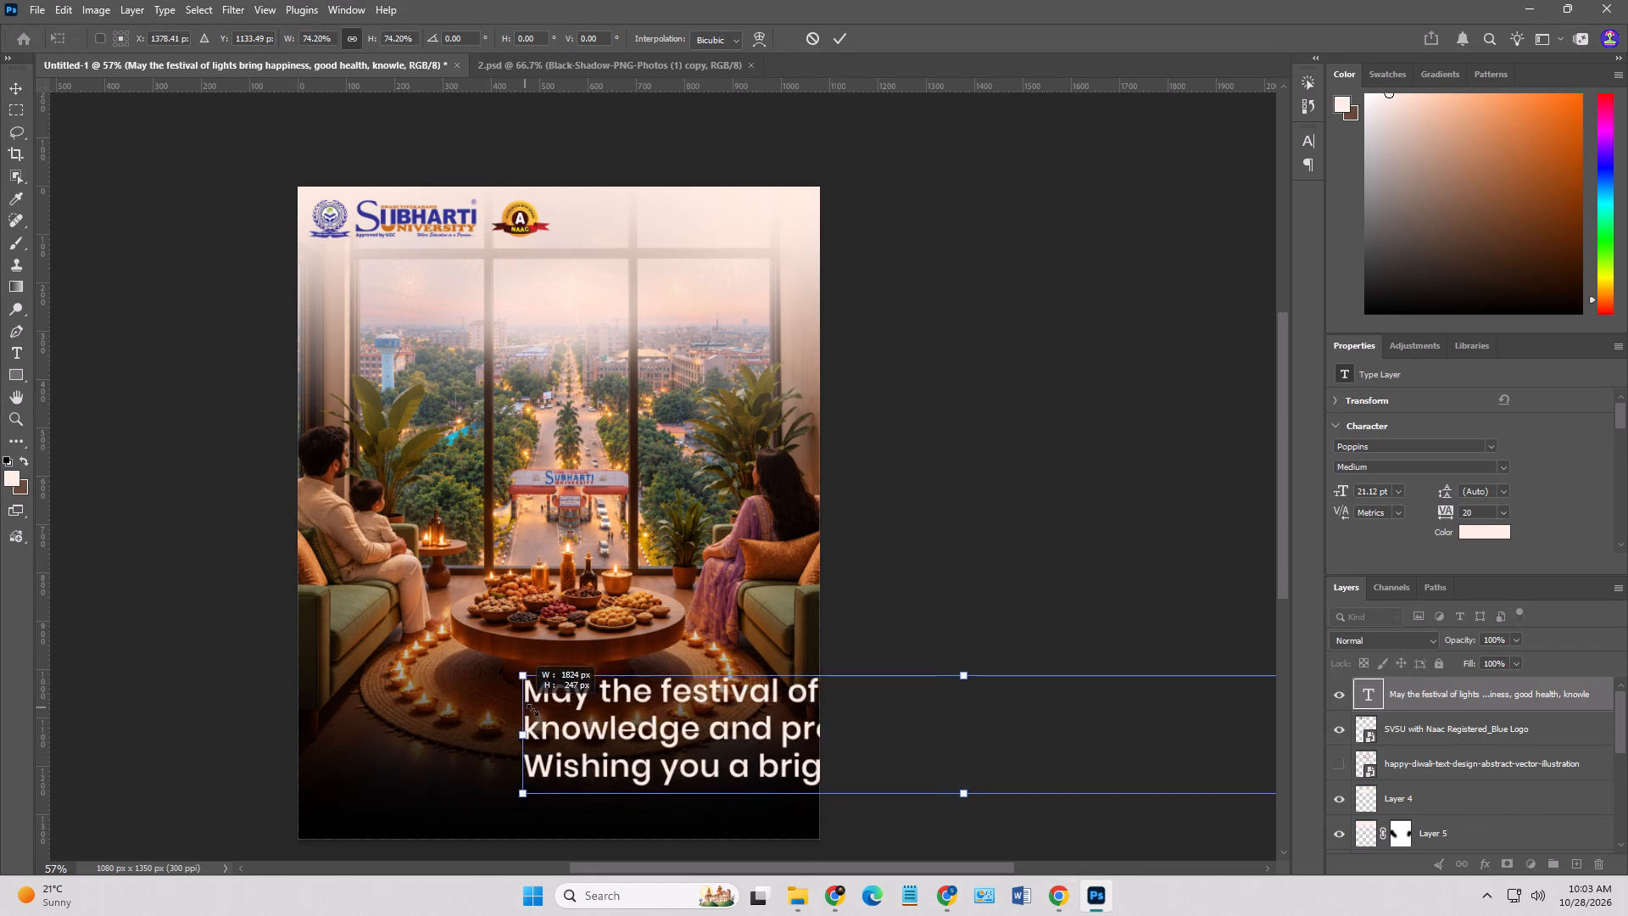
{"action": "left_click_drag", "start_coordinate": [532, 710], "coordinate": [730, 754], "text": "alt"}
{"action": "left_click_drag", "start_coordinate": [777, 734], "coordinate": [398, 725]}
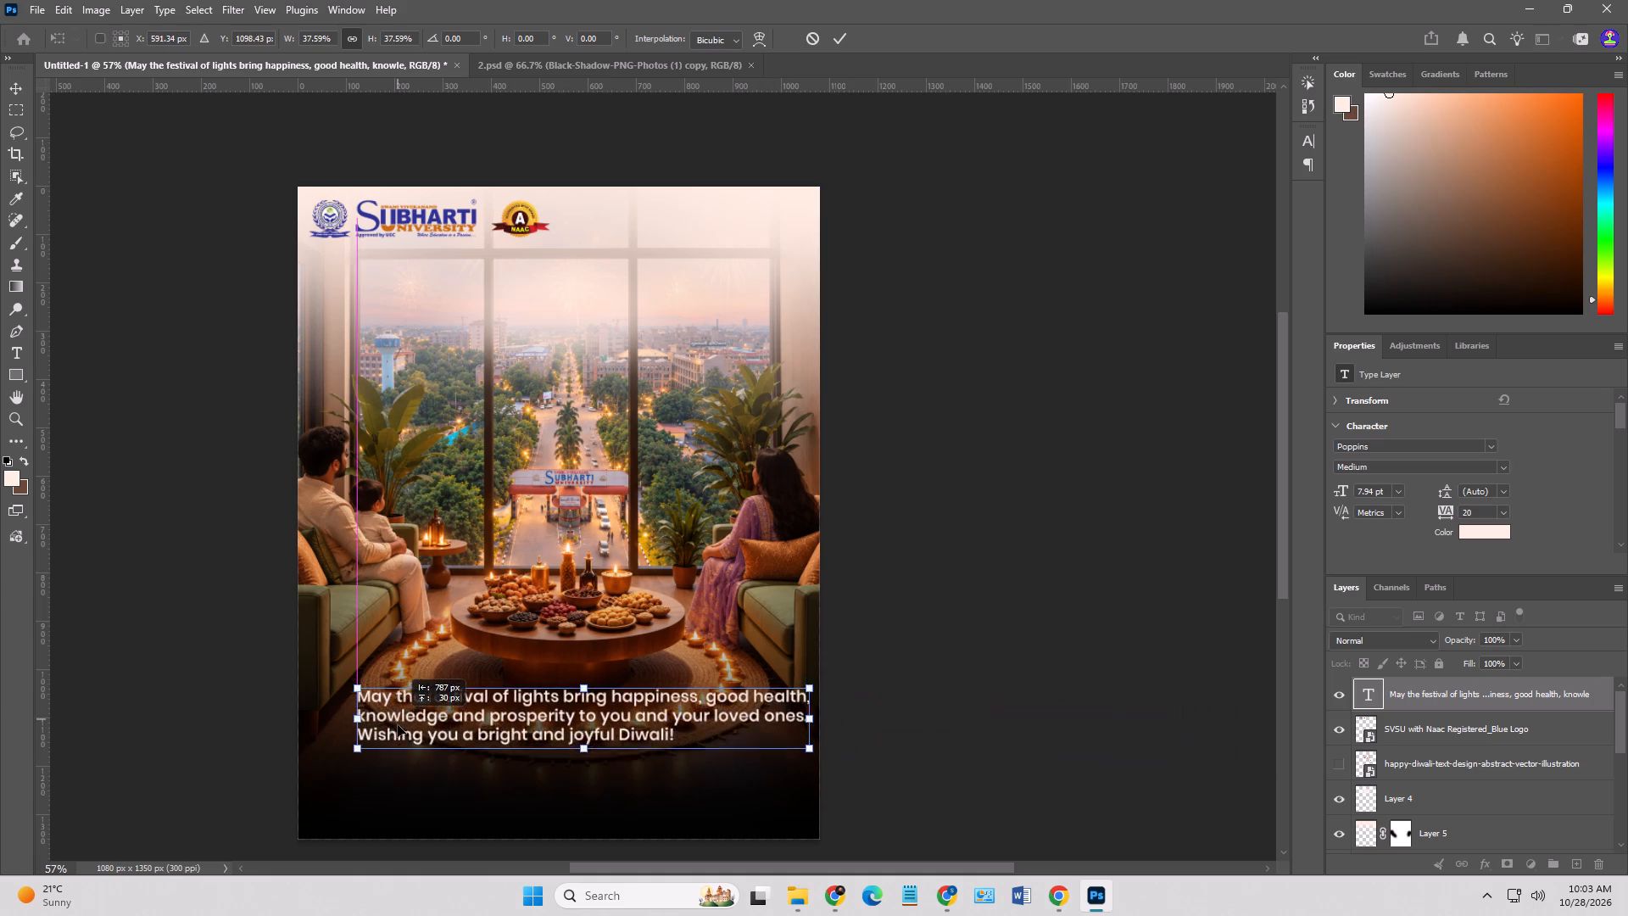
{"action": "left_click_drag", "start_coordinate": [398, 725], "coordinate": [385, 748]}
{"action": "left_click_drag", "start_coordinate": [791, 779], "coordinate": [776, 778], "text": "alt"}
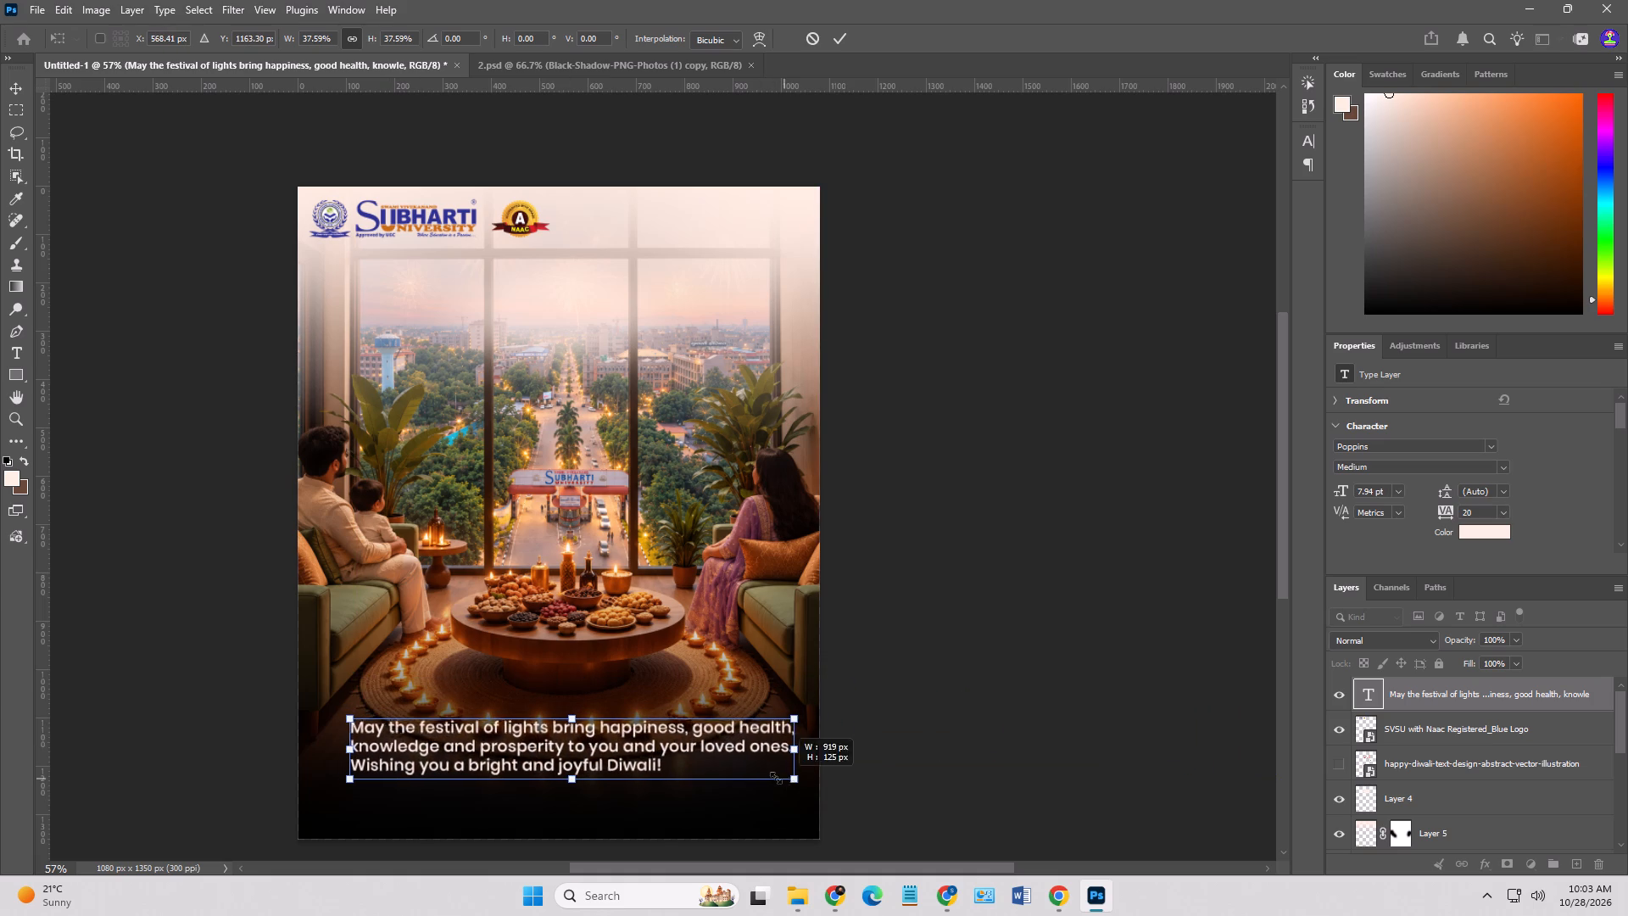
{"action": "left_click_drag", "start_coordinate": [776, 778], "coordinate": [729, 774], "text": "alt"}
{"action": "key", "text": "Return"}
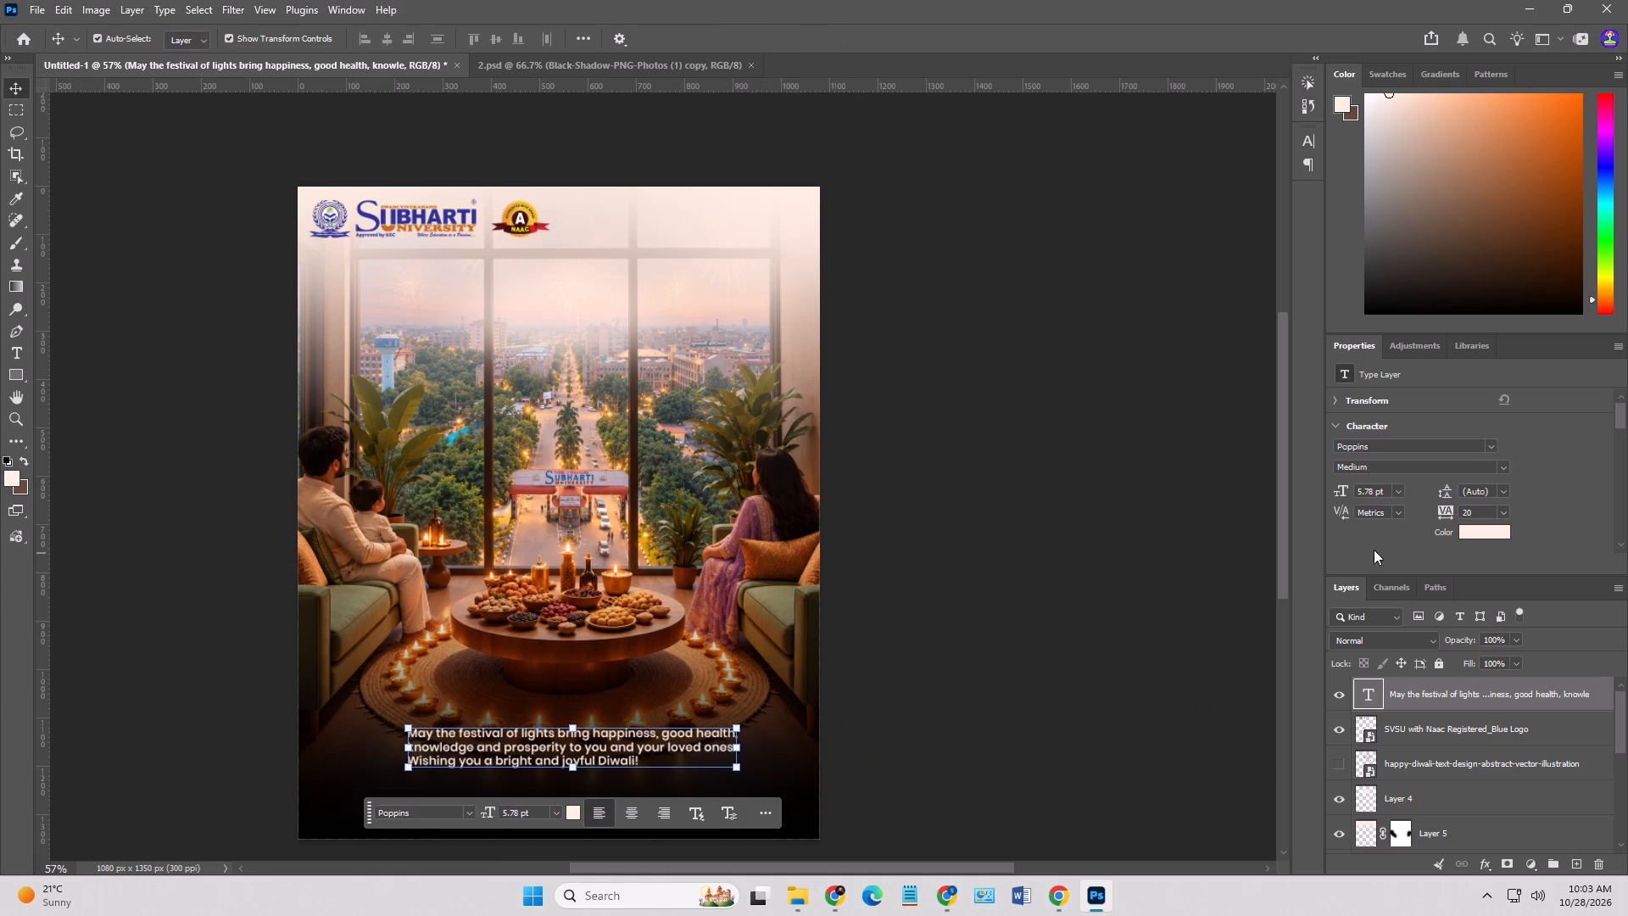
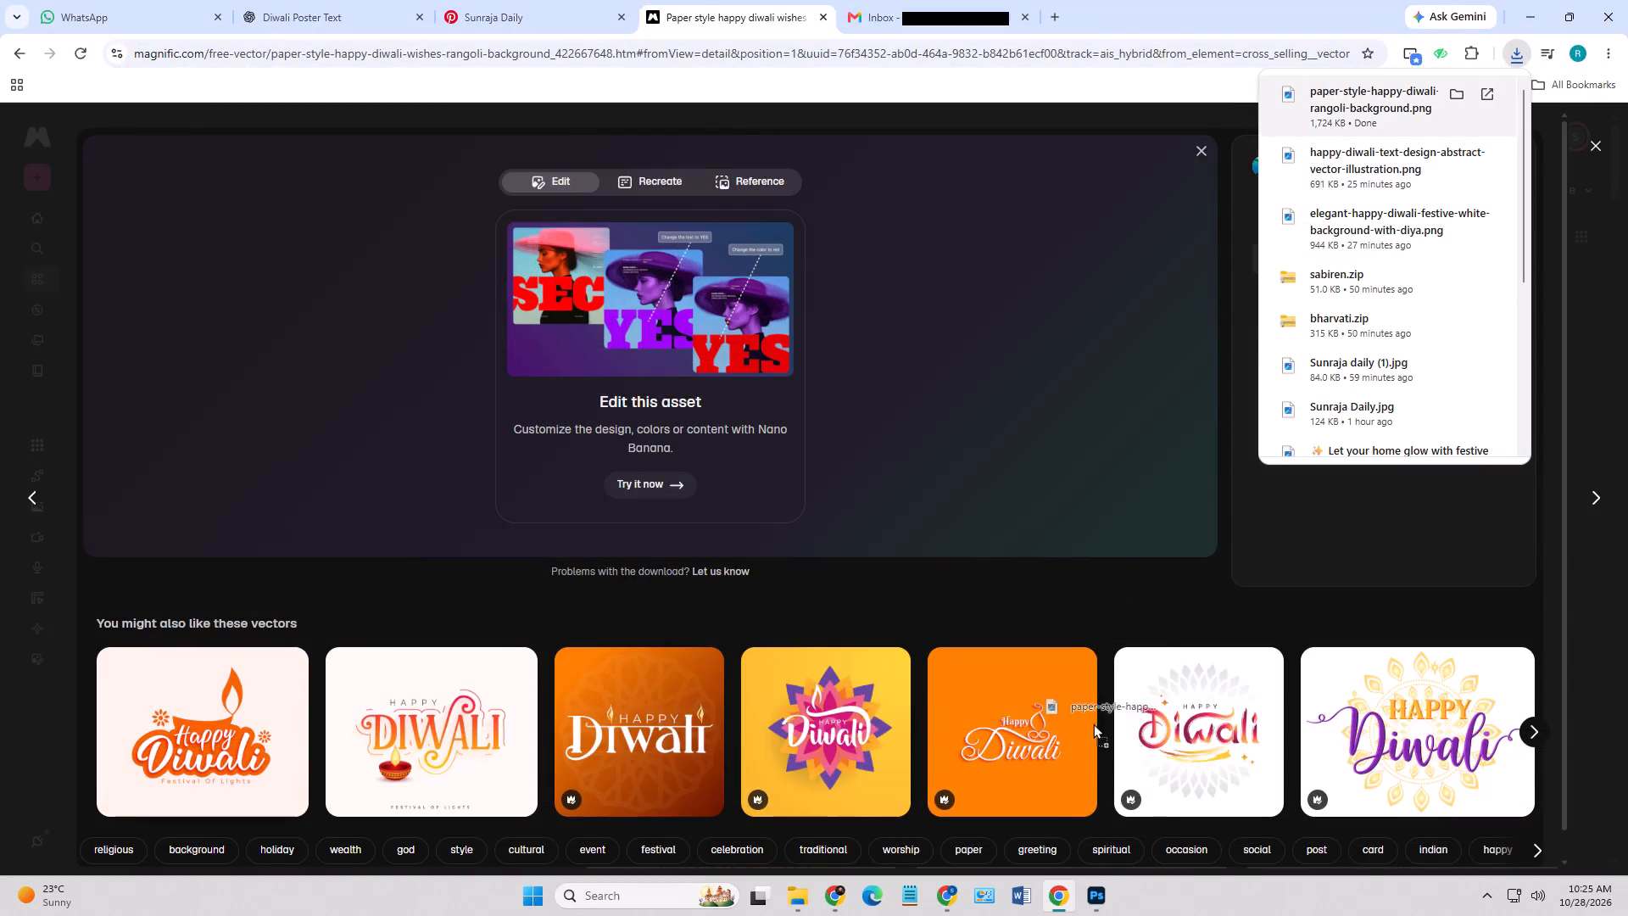
{"action": "left_click_drag", "start_coordinate": [1093, 723], "coordinate": [700, 450]}
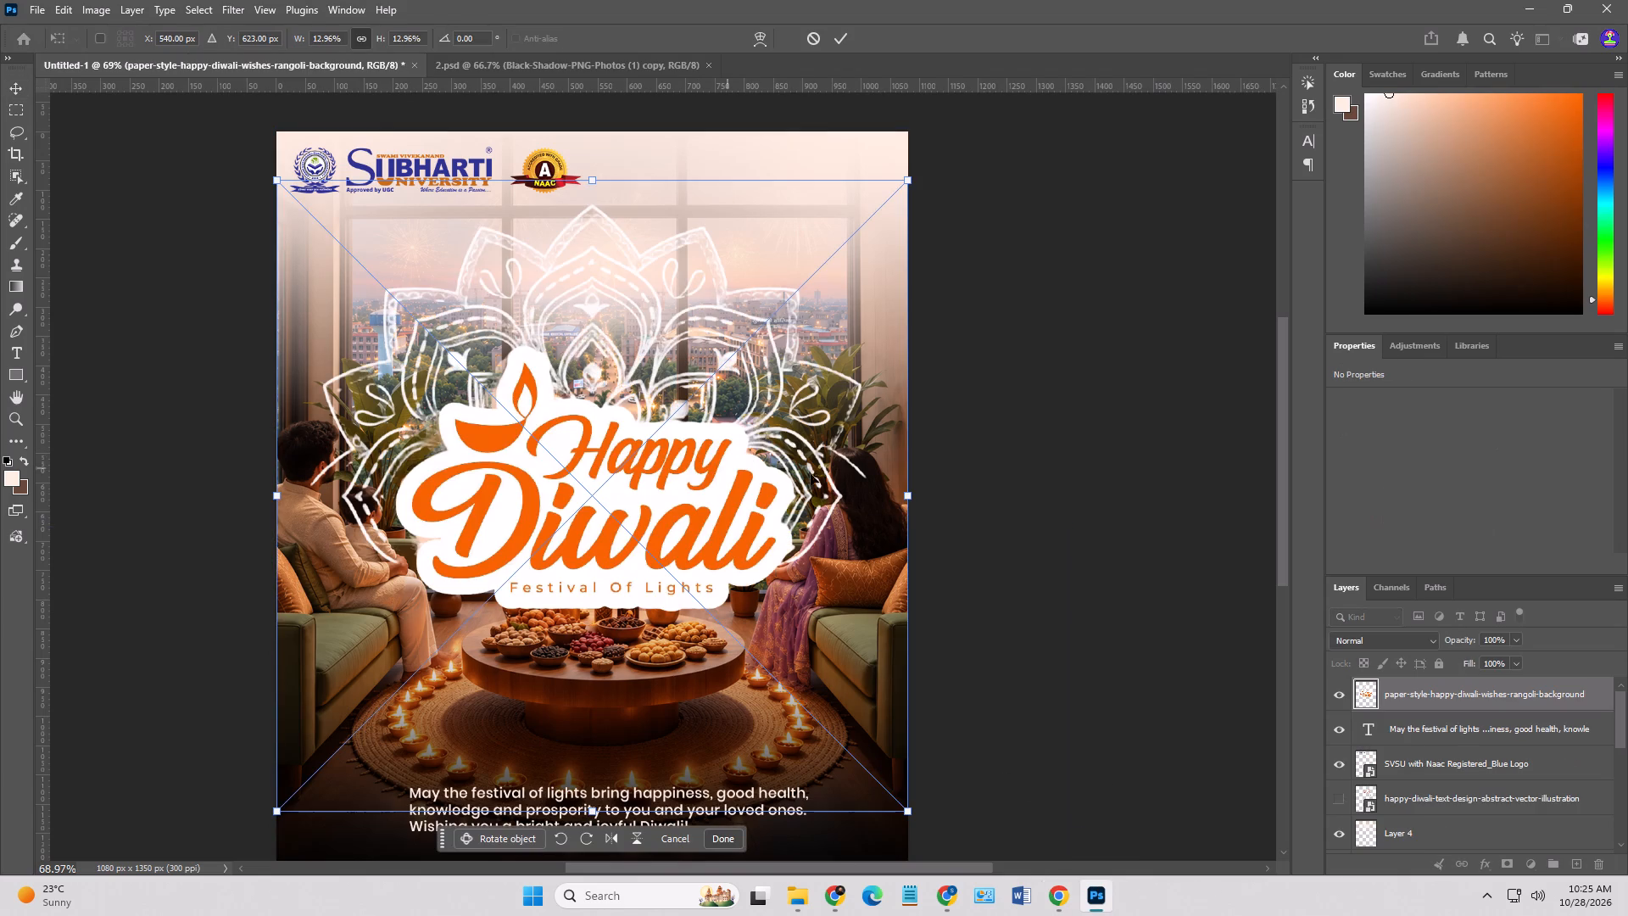
{"action": "left_click_drag", "start_coordinate": [913, 498], "coordinate": [750, 495], "text": "alt"}
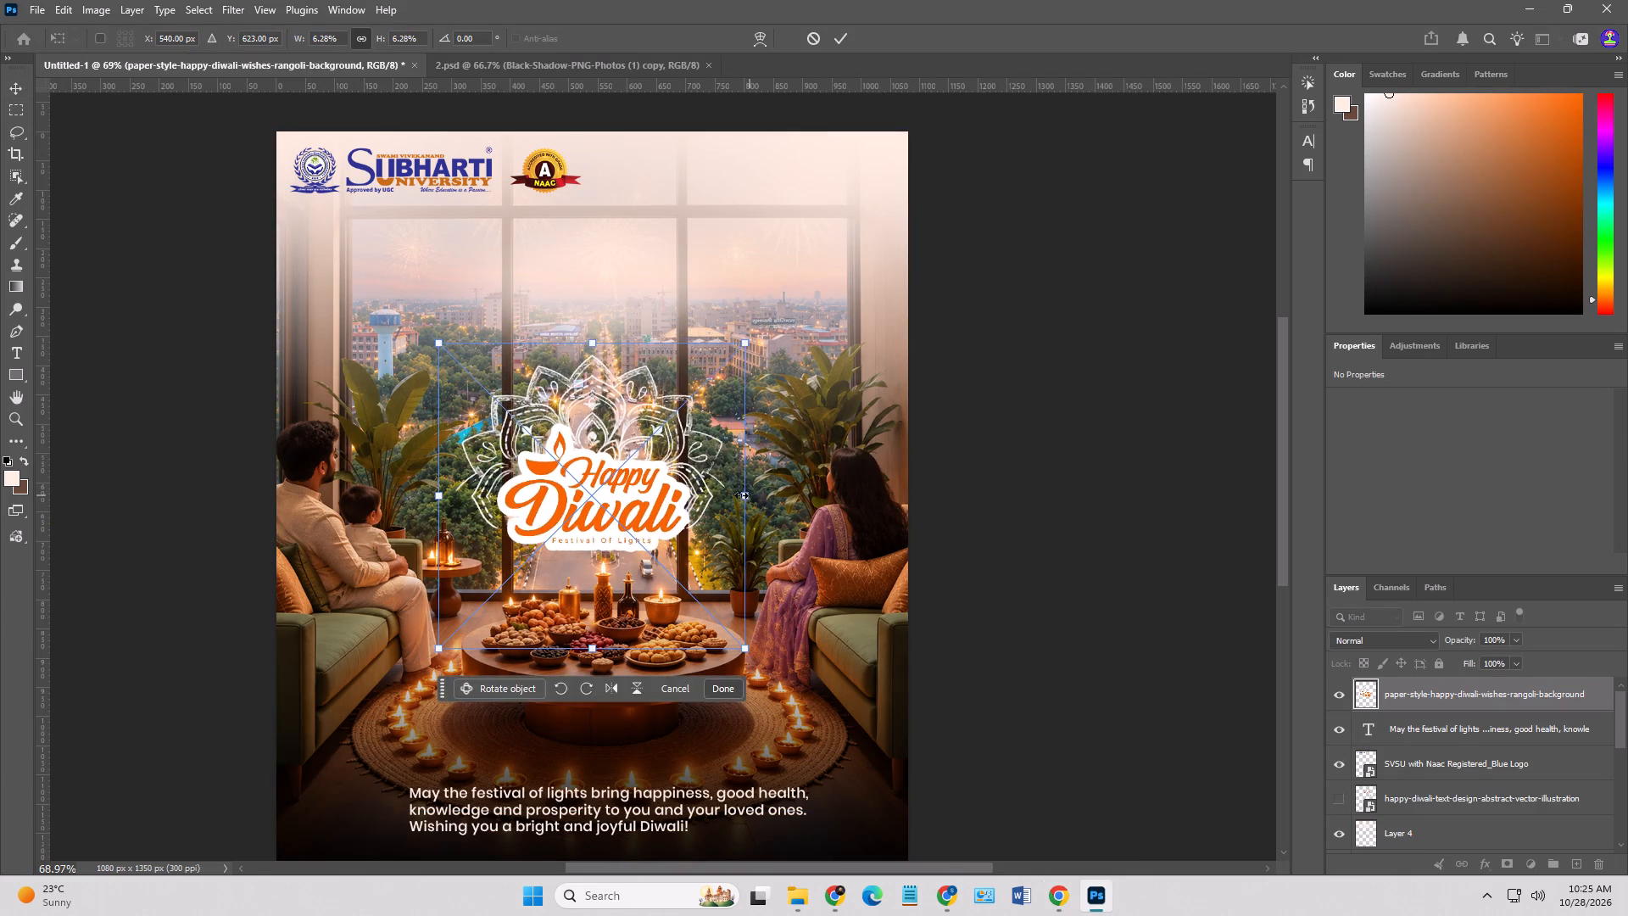
{"action": "left_click_drag", "start_coordinate": [709, 499], "coordinate": [694, 359]}
{"action": "key", "text": "Return"}
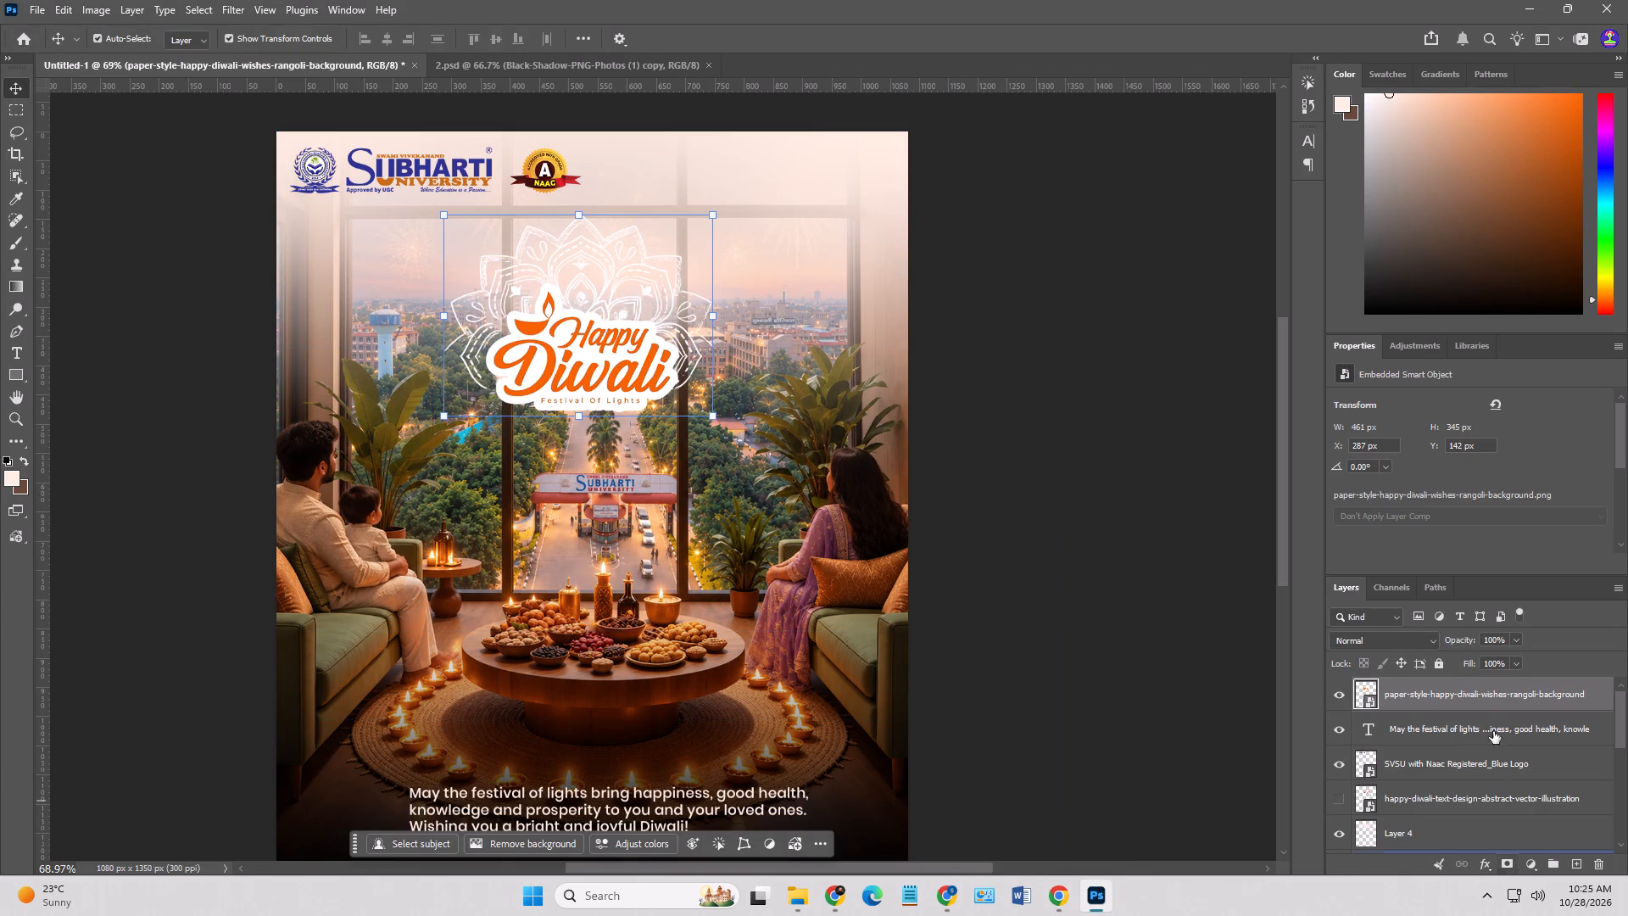
Rename the placed Happy Diwali lettering layer as 1.
{"action": "left_click", "coordinate": [1478, 698]}
{"action": "left_click", "coordinate": [1478, 698]}
{"action": "key", "text": "1"}
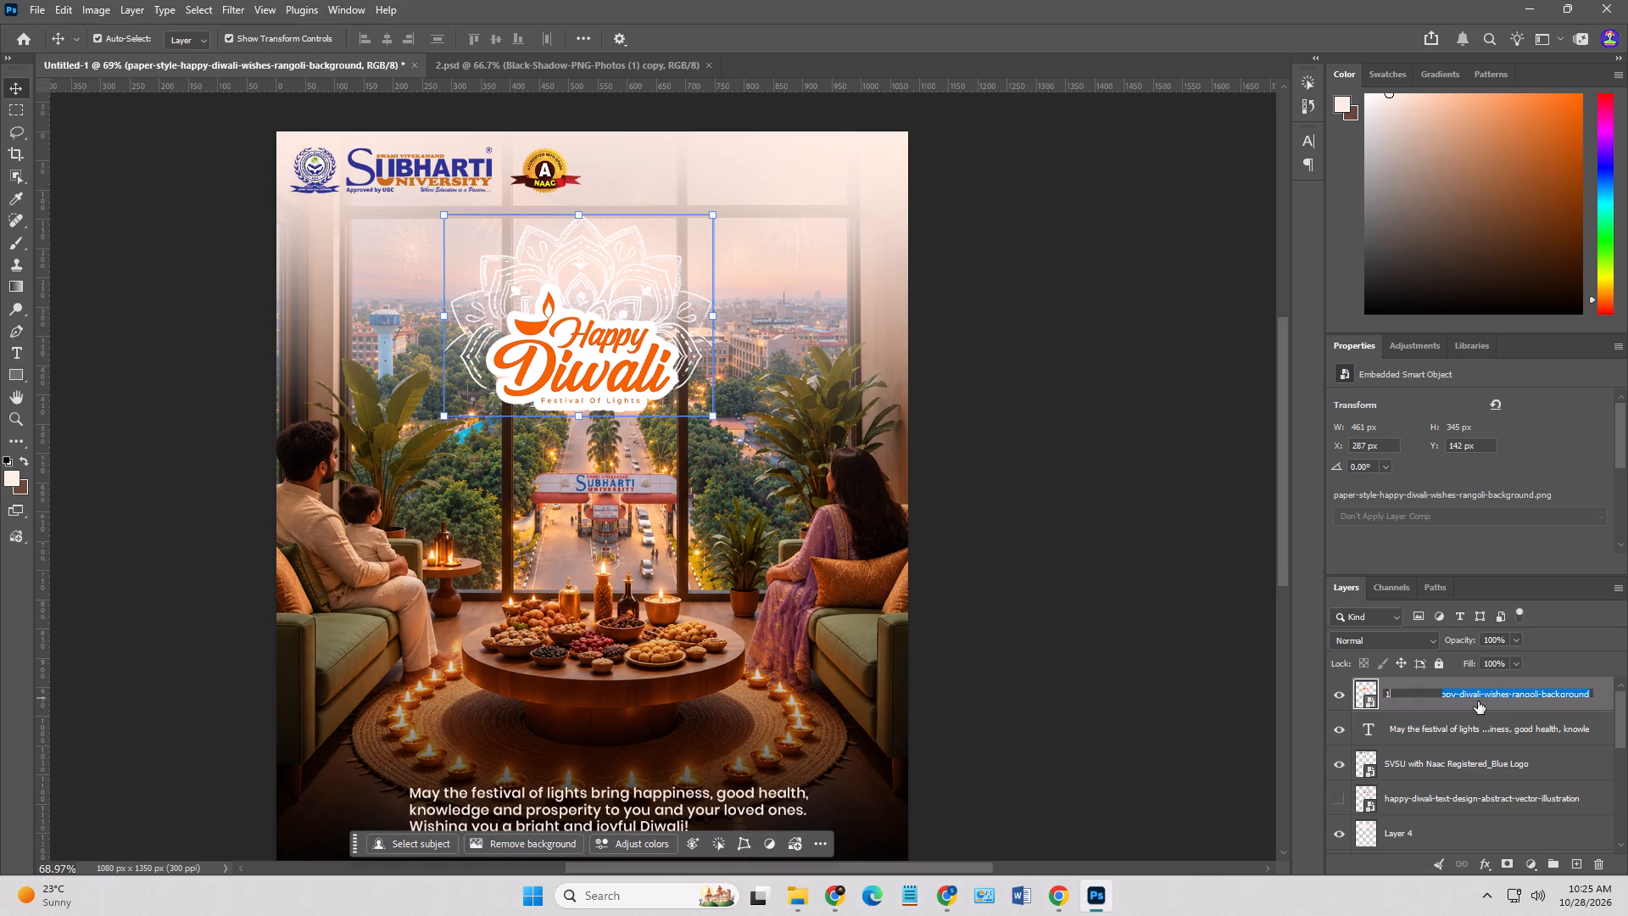
{"action": "key", "text": "Return"}
Add a layer mask to layer 1 and hide the rangoli's far-left part with a 600 px hard-edged black brush.
{"action": "left_click", "coordinate": [1508, 864]}
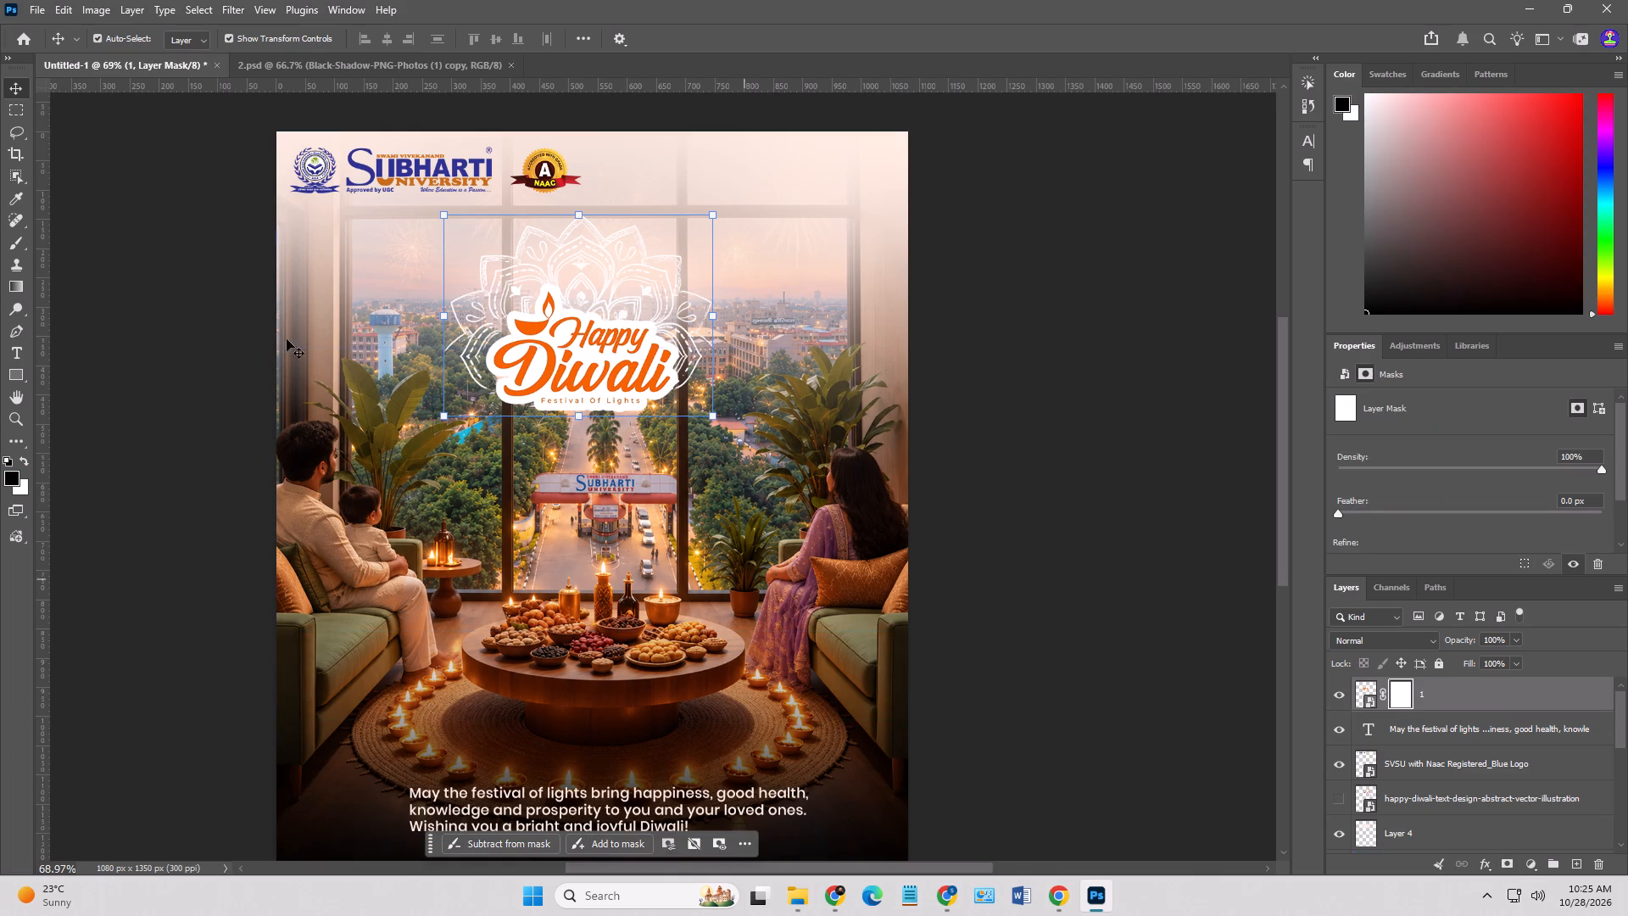
{"action": "left_click", "coordinate": [19, 308]}
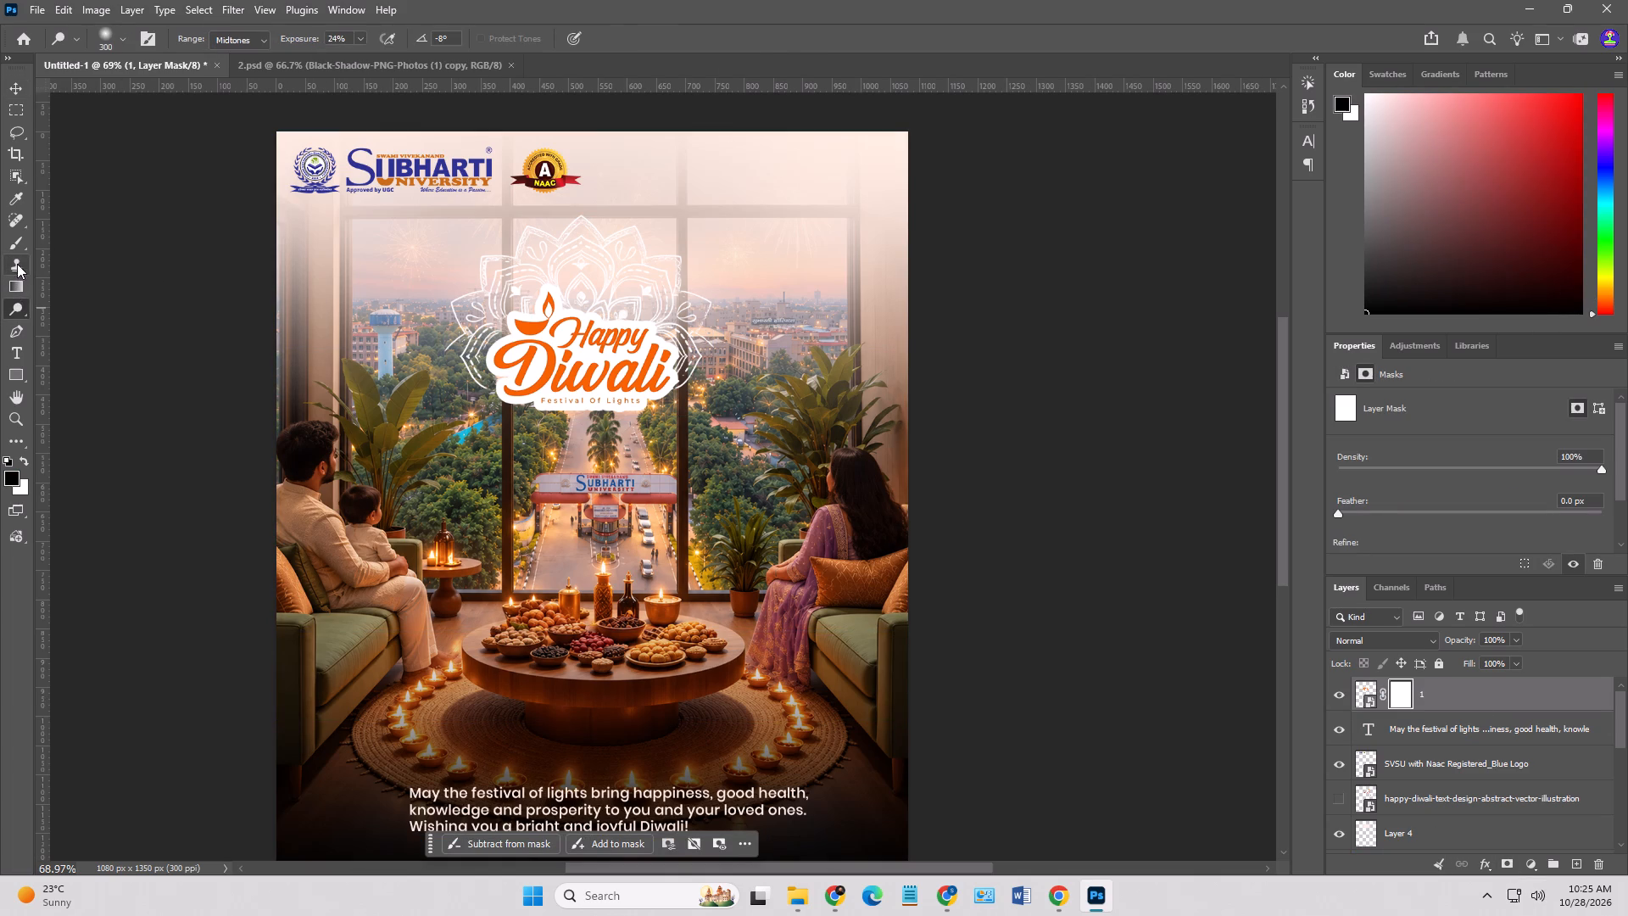
{"action": "left_click", "coordinate": [17, 264]}
{"action": "left_click", "coordinate": [13, 233]}
{"action": "left_click", "coordinate": [106, 44]}
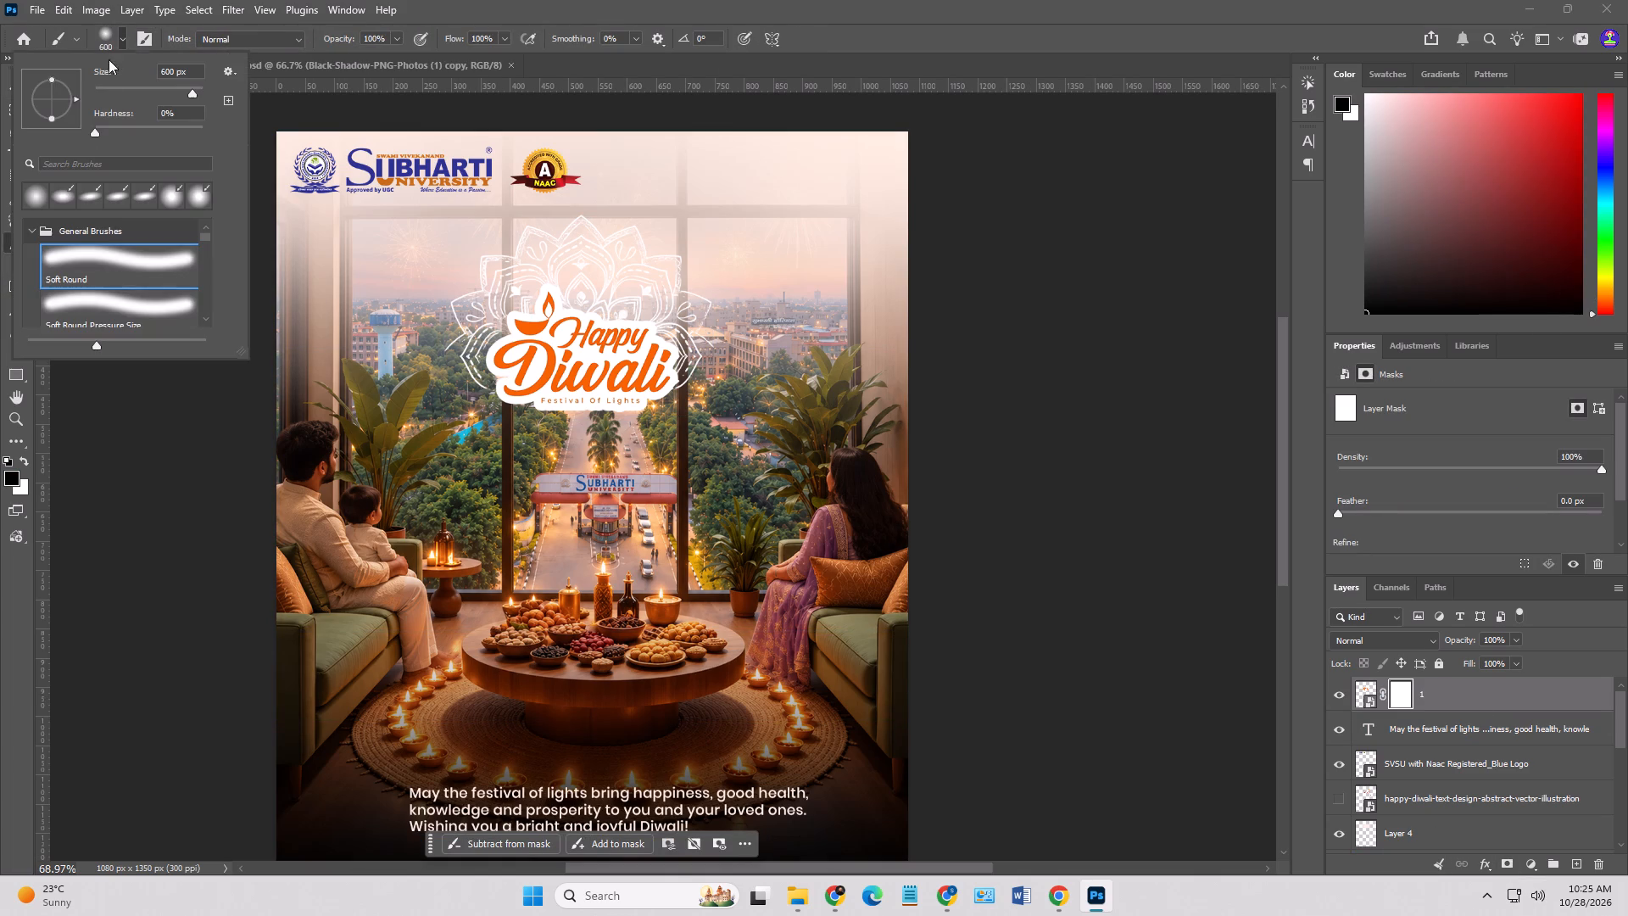
{"action": "scroll", "coordinate": [99, 317], "scroll_direction": "down", "scroll_amount": 2}
{"action": "double_click", "coordinate": [98, 318]}
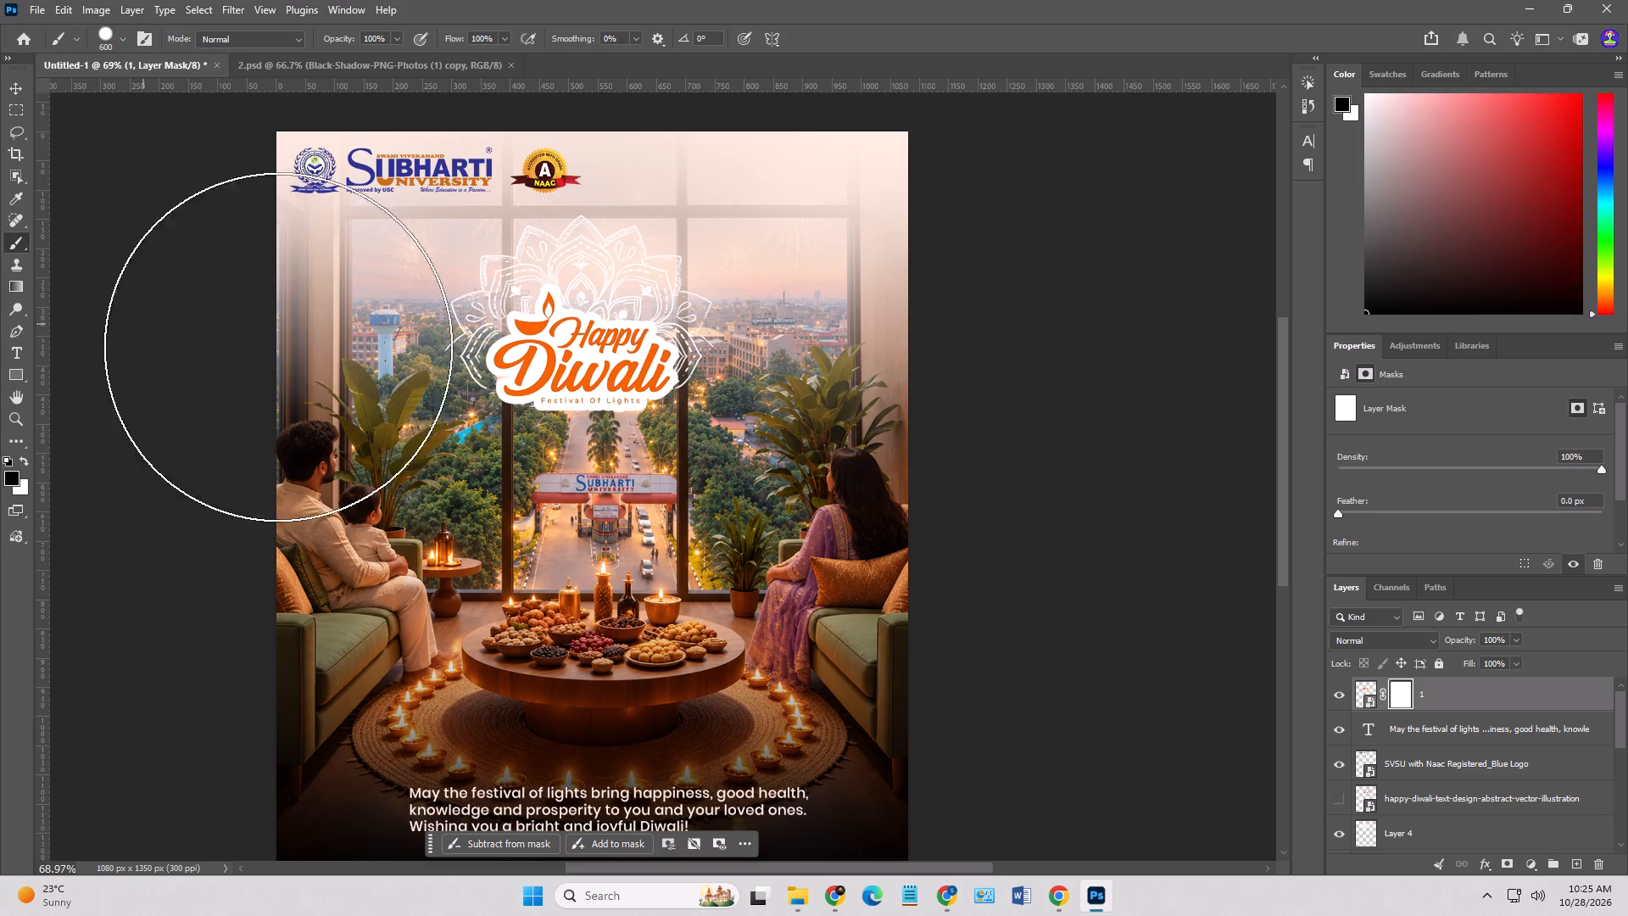
{"action": "scroll", "coordinate": [562, 368], "scroll_direction": "up", "scroll_amount": 8, "text": "alt"}
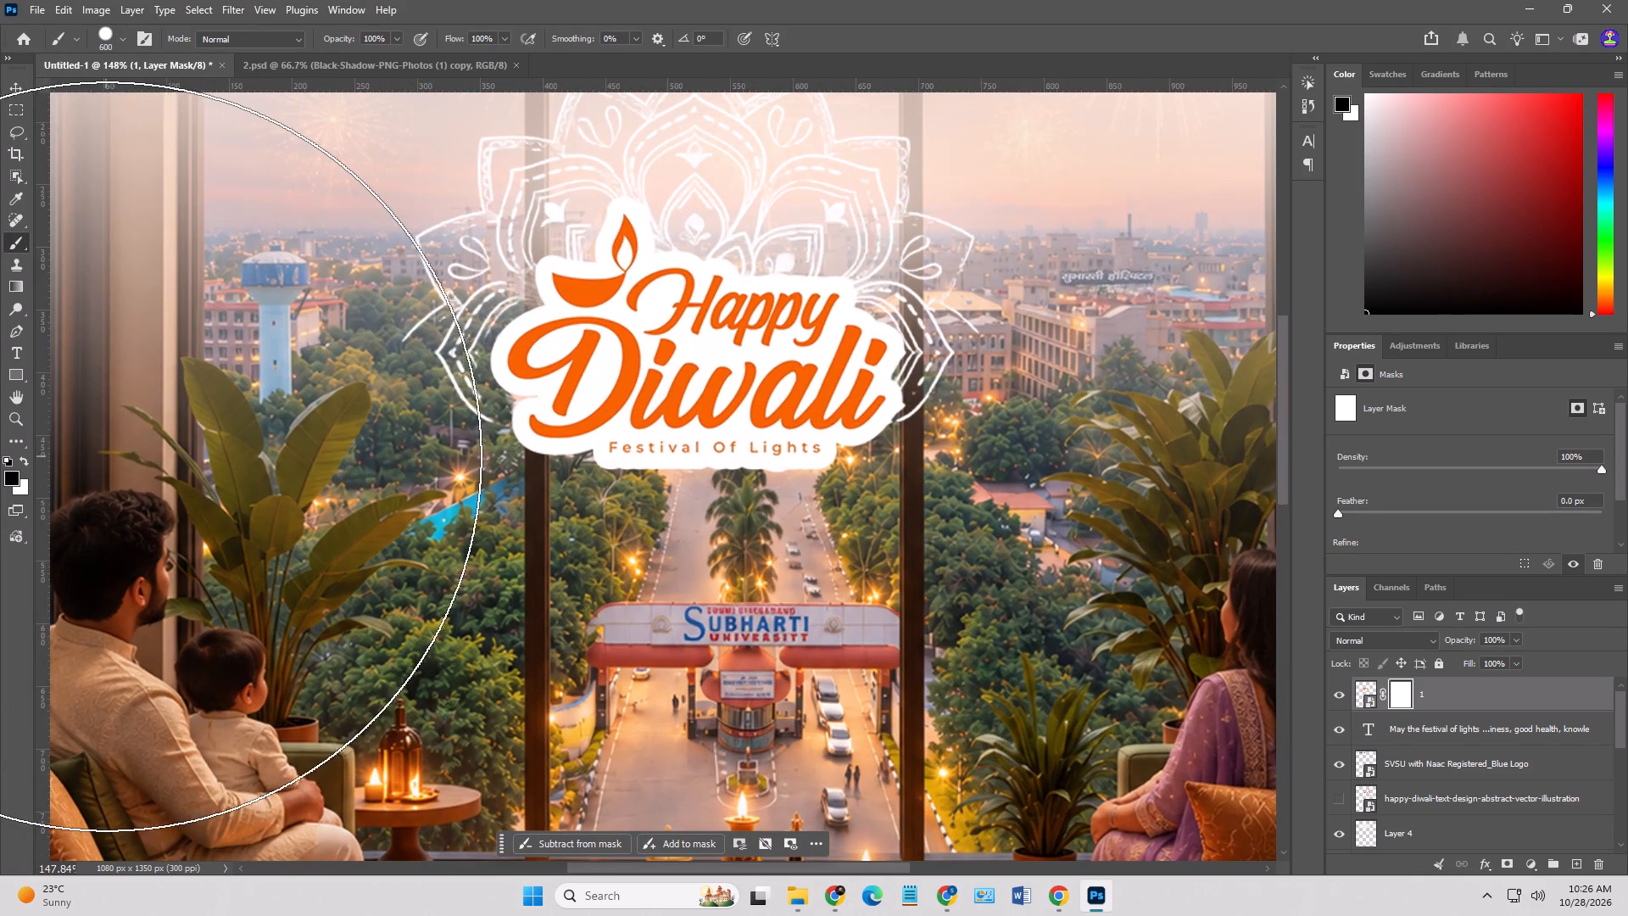
{"action": "left_click", "coordinate": [125, 461]}
{"action": "scroll", "coordinate": [124, 270], "scroll_direction": "up", "scroll_amount": 7}
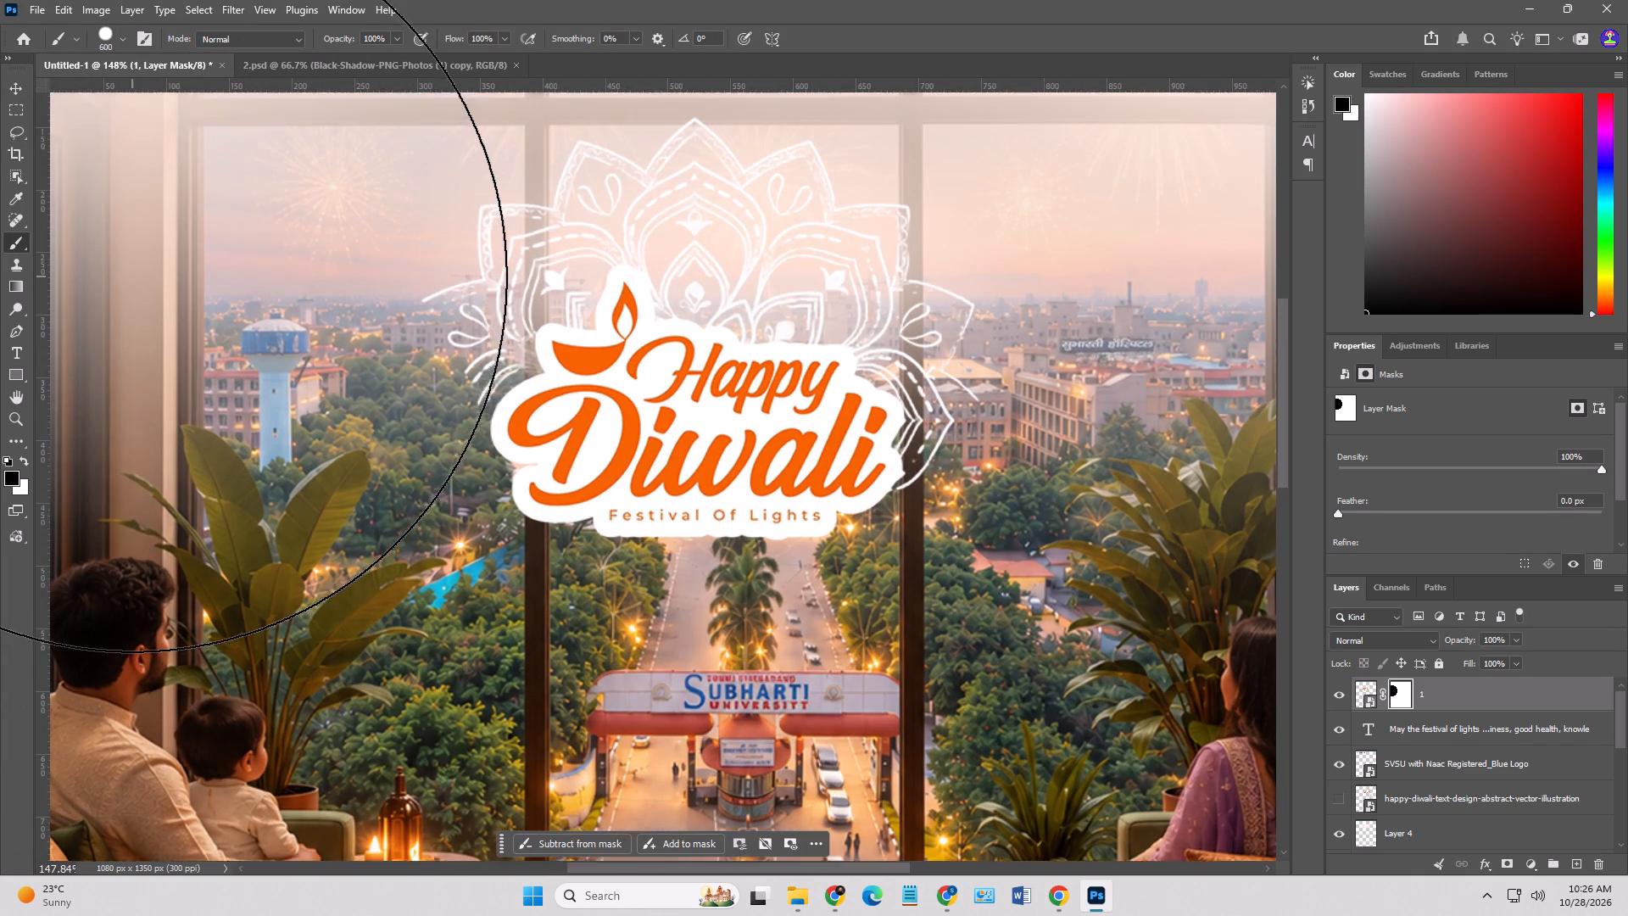
{"action": "scroll", "coordinate": [132, 277], "scroll_direction": "up", "scroll_amount": 5}
{"action": "left_click", "coordinate": [165, 284]}
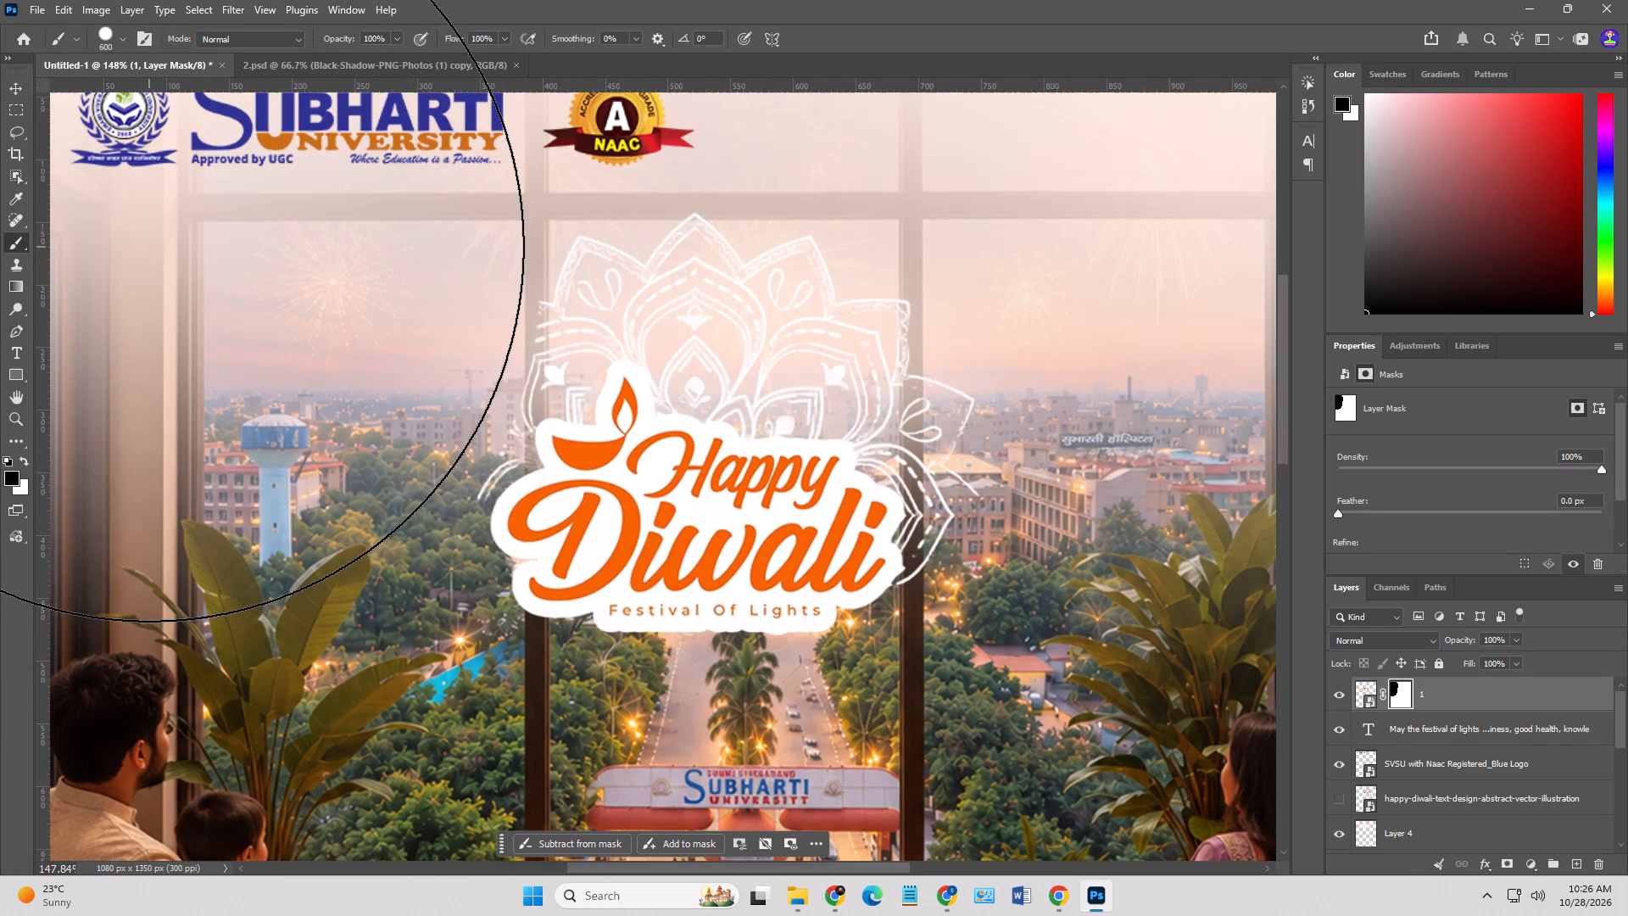
Reduce the brush to 50 px and mask out the leftover rangoli strokes just left of the Happy Diwali lettering.
{"action": "key", "text": "bracketleft"}
{"action": "key", "text": "bracketleft"}
{"action": "key", "text": "bracketleft"}
{"action": "key", "text": "bracketleft"}
{"action": "key", "text": "bracketleft"}
{"action": "key", "text": "bracketleft"}
{"action": "key", "text": "bracketleft"}
{"action": "key", "text": "bracketleft"}
{"action": "key", "text": "bracketleft"}
{"action": "key", "text": "bracketleft"}
{"action": "key", "text": "bracketleft"}
{"action": "key", "text": "bracketleft"}
{"action": "key", "text": "bracketleft"}
{"action": "key", "text": "bracketleft"}
{"action": "key", "text": "bracketleft"}
{"action": "key", "text": "bracketleft"}
{"action": "key", "text": "bracketleft"}
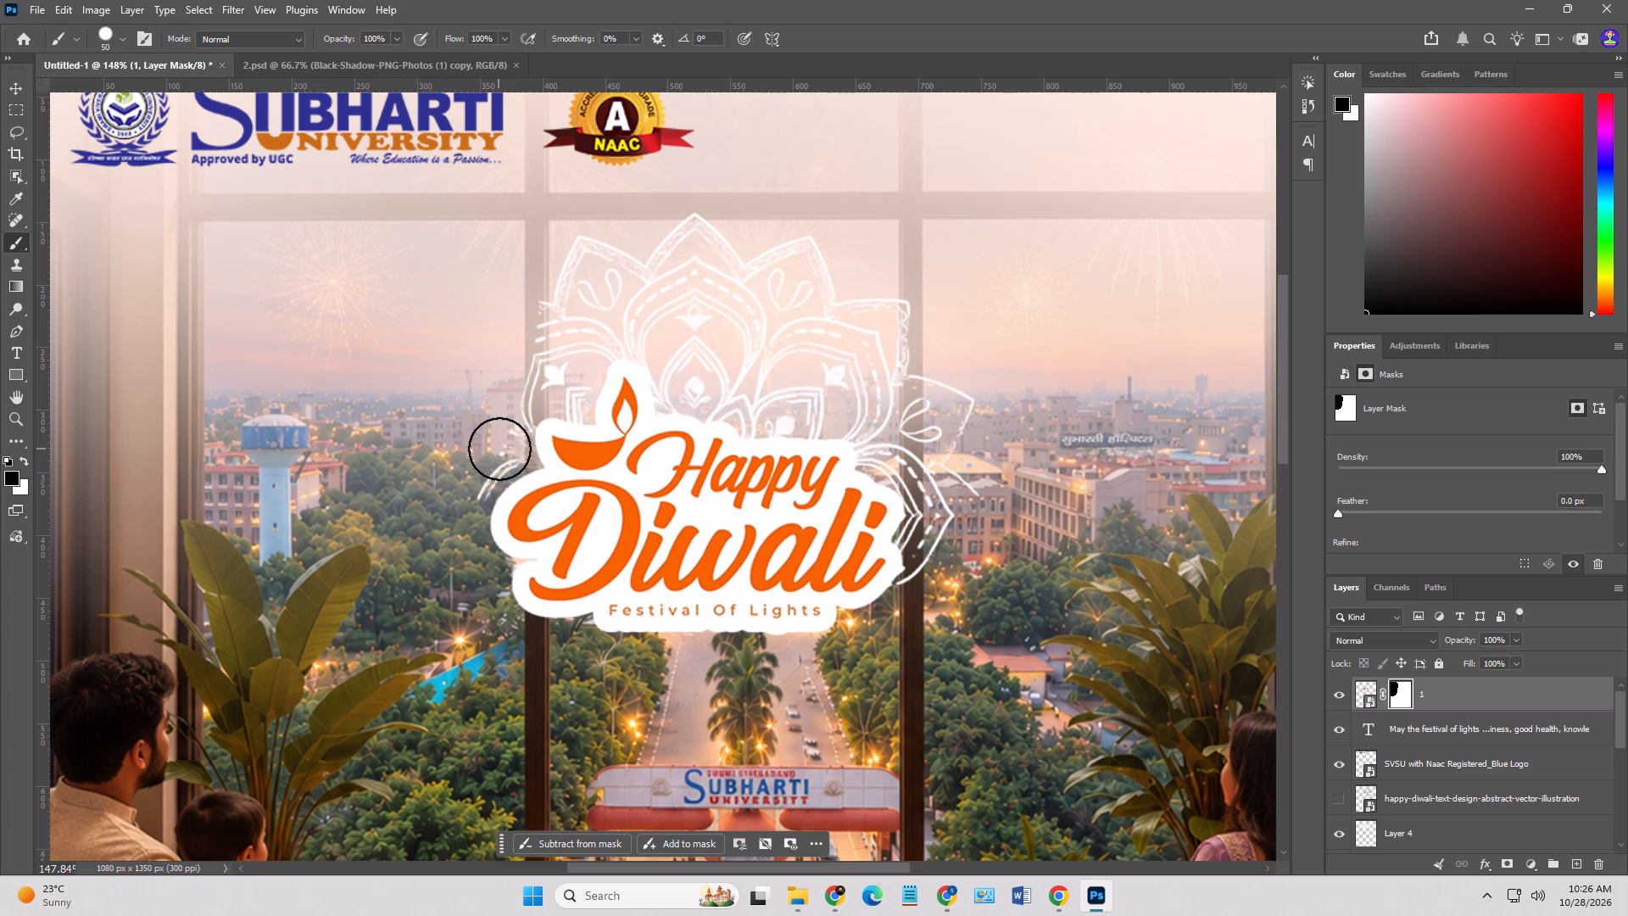
{"action": "left_click_drag", "start_coordinate": [499, 446], "coordinate": [456, 487]}
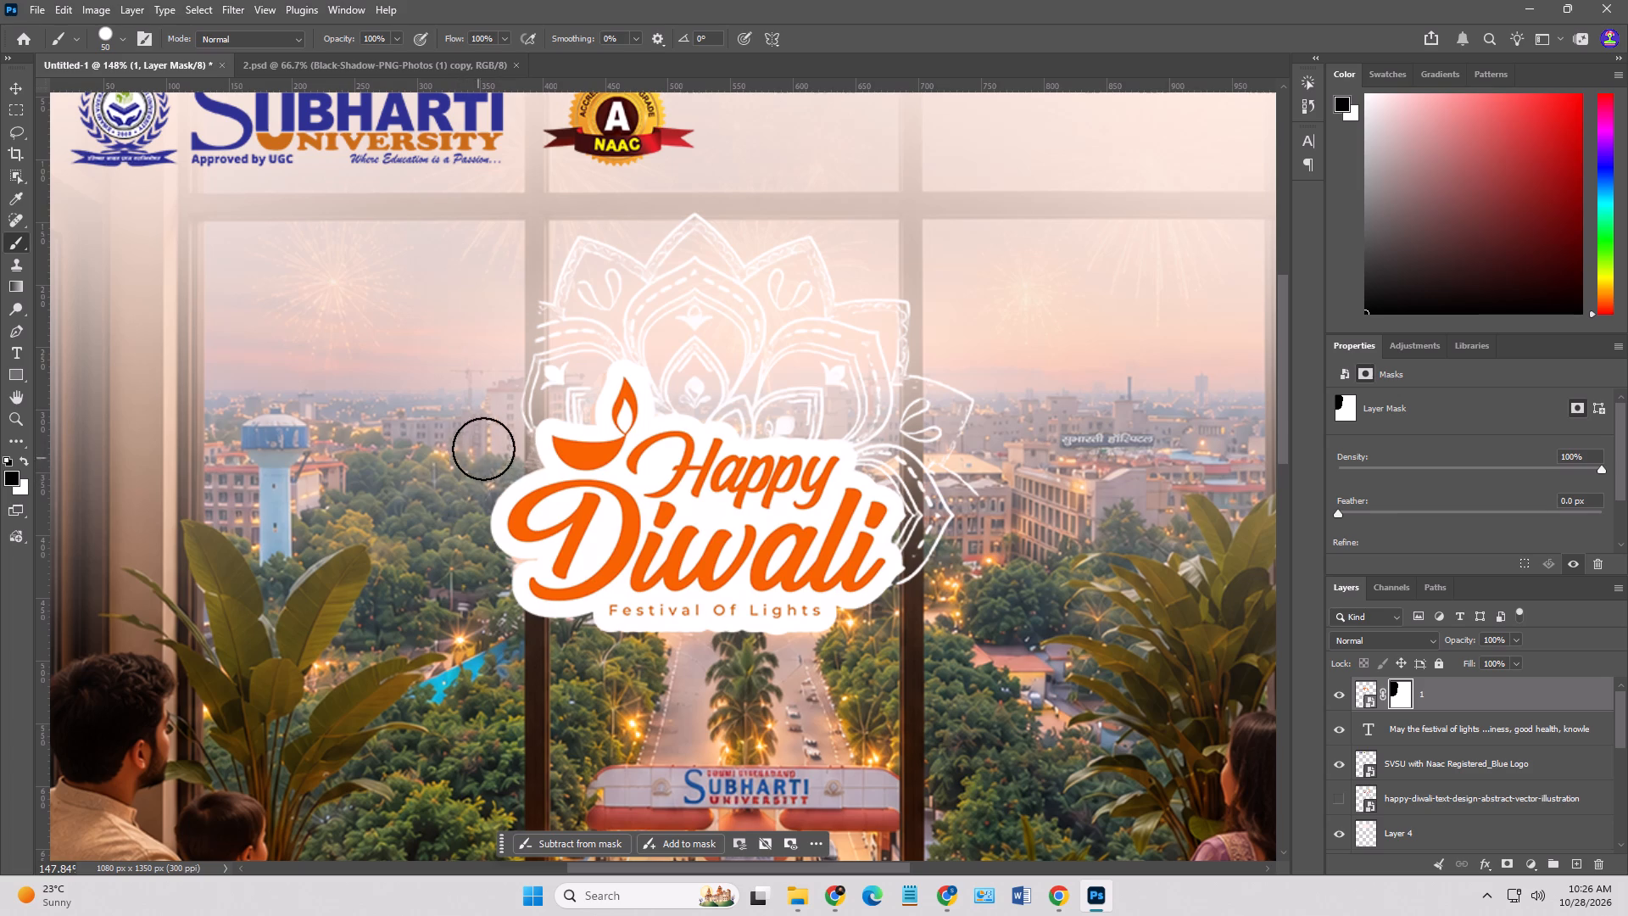
{"action": "left_click", "coordinate": [506, 449]}
{"action": "key", "text": "ctrl+z"}
Mask out the rangoli's outer petals above and to the right of the Happy Diwali lettering with the 50 px brush.
{"action": "left_click_drag", "start_coordinate": [505, 394], "coordinate": [959, 477]}
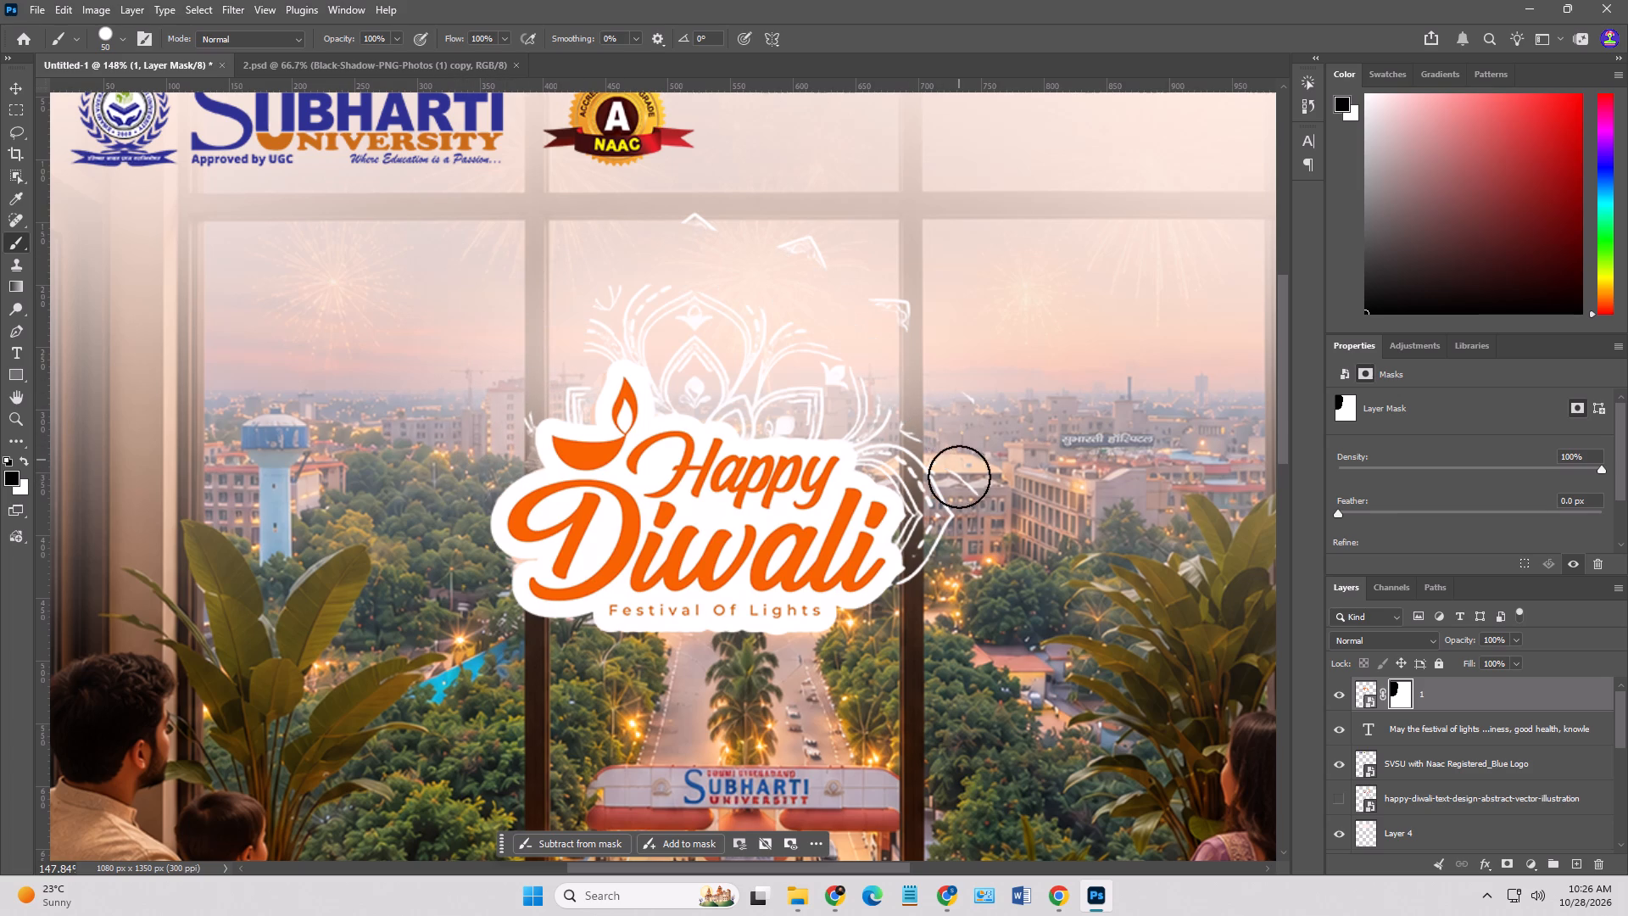
{"action": "left_click_drag", "start_coordinate": [959, 477], "coordinate": [934, 600]}
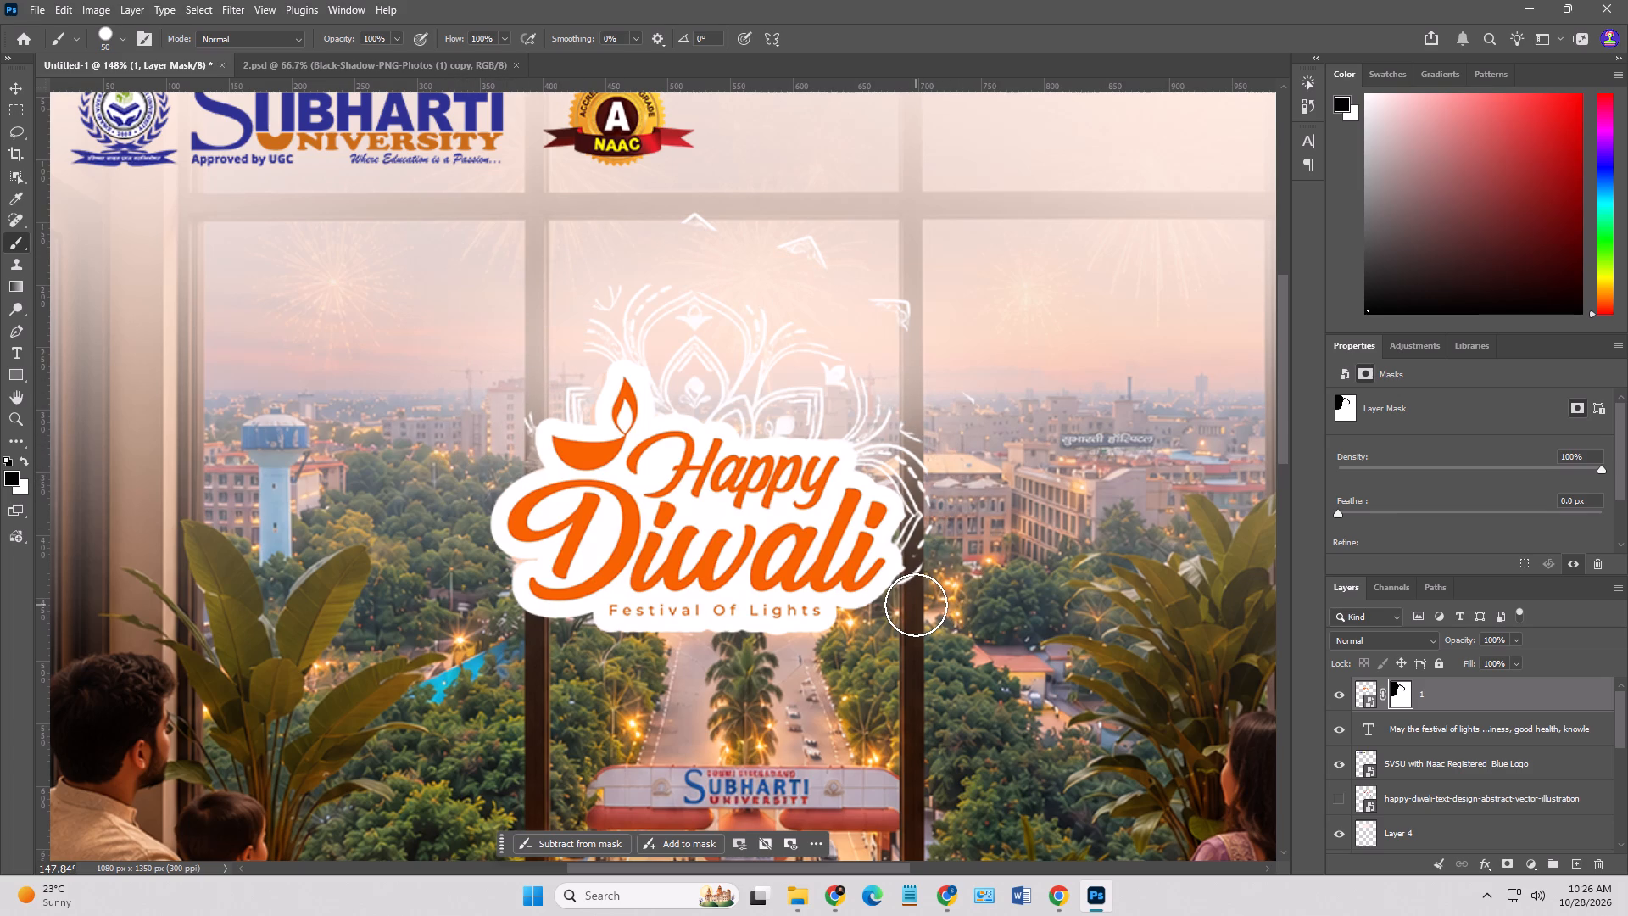
{"action": "left_click", "coordinate": [916, 602]}
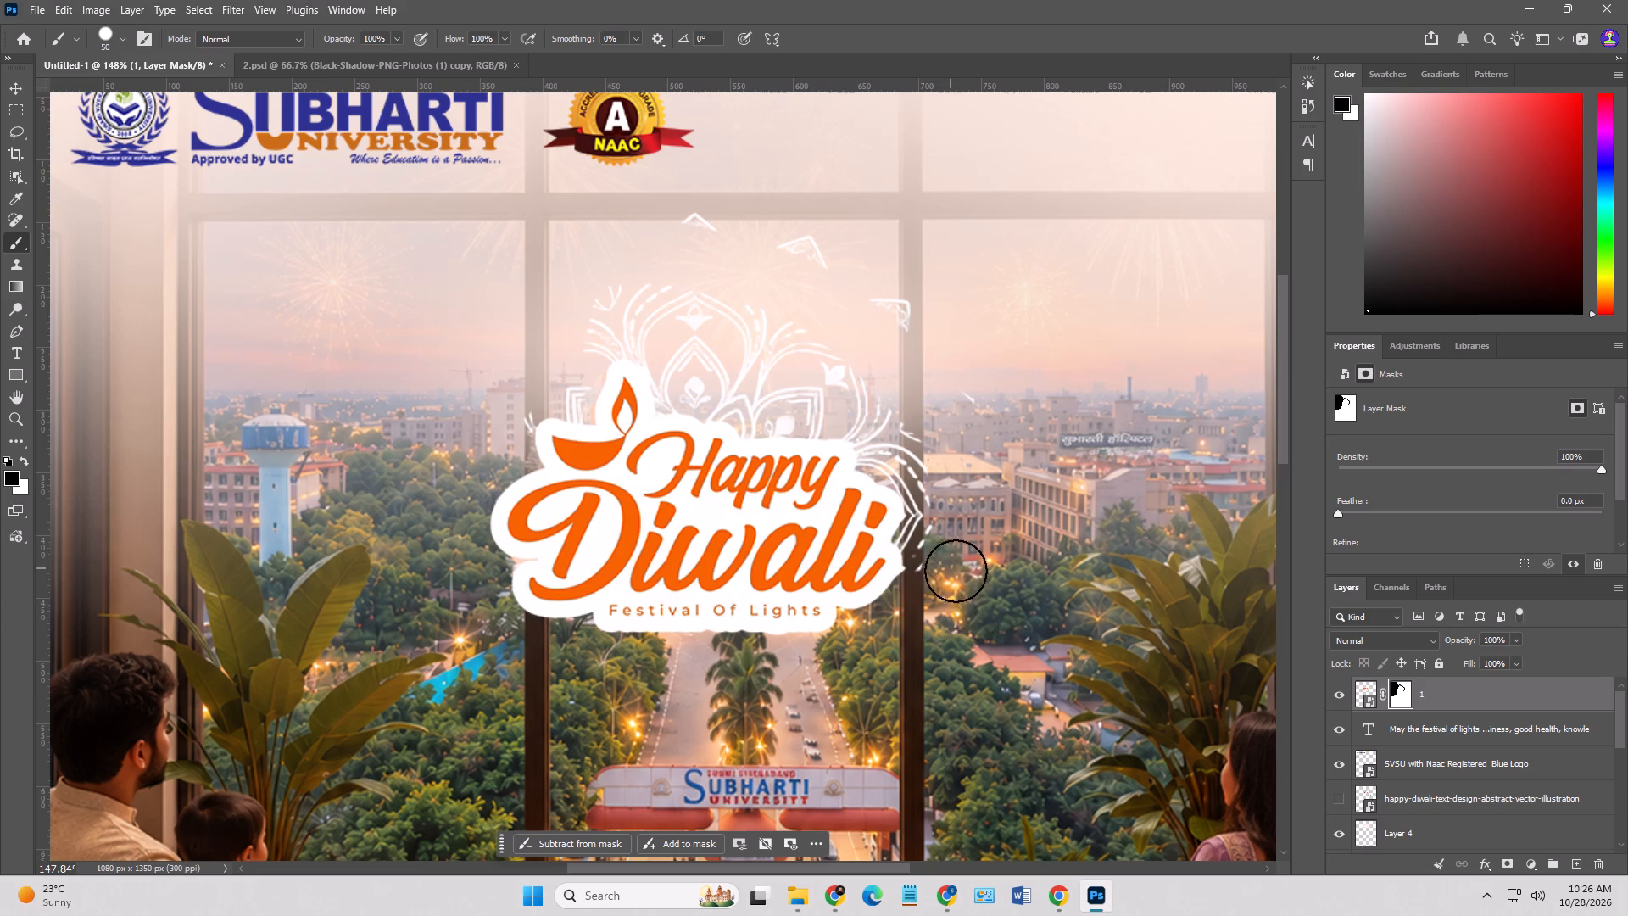
{"action": "key", "text": "ctrl+z"}
Mask out the leftover rangoli strokes along the right side of the lettering's white outline, following its edge with the 50 px brush.
{"action": "scroll", "coordinate": [912, 613], "scroll_direction": "up", "scroll_amount": 10, "text": "alt"}
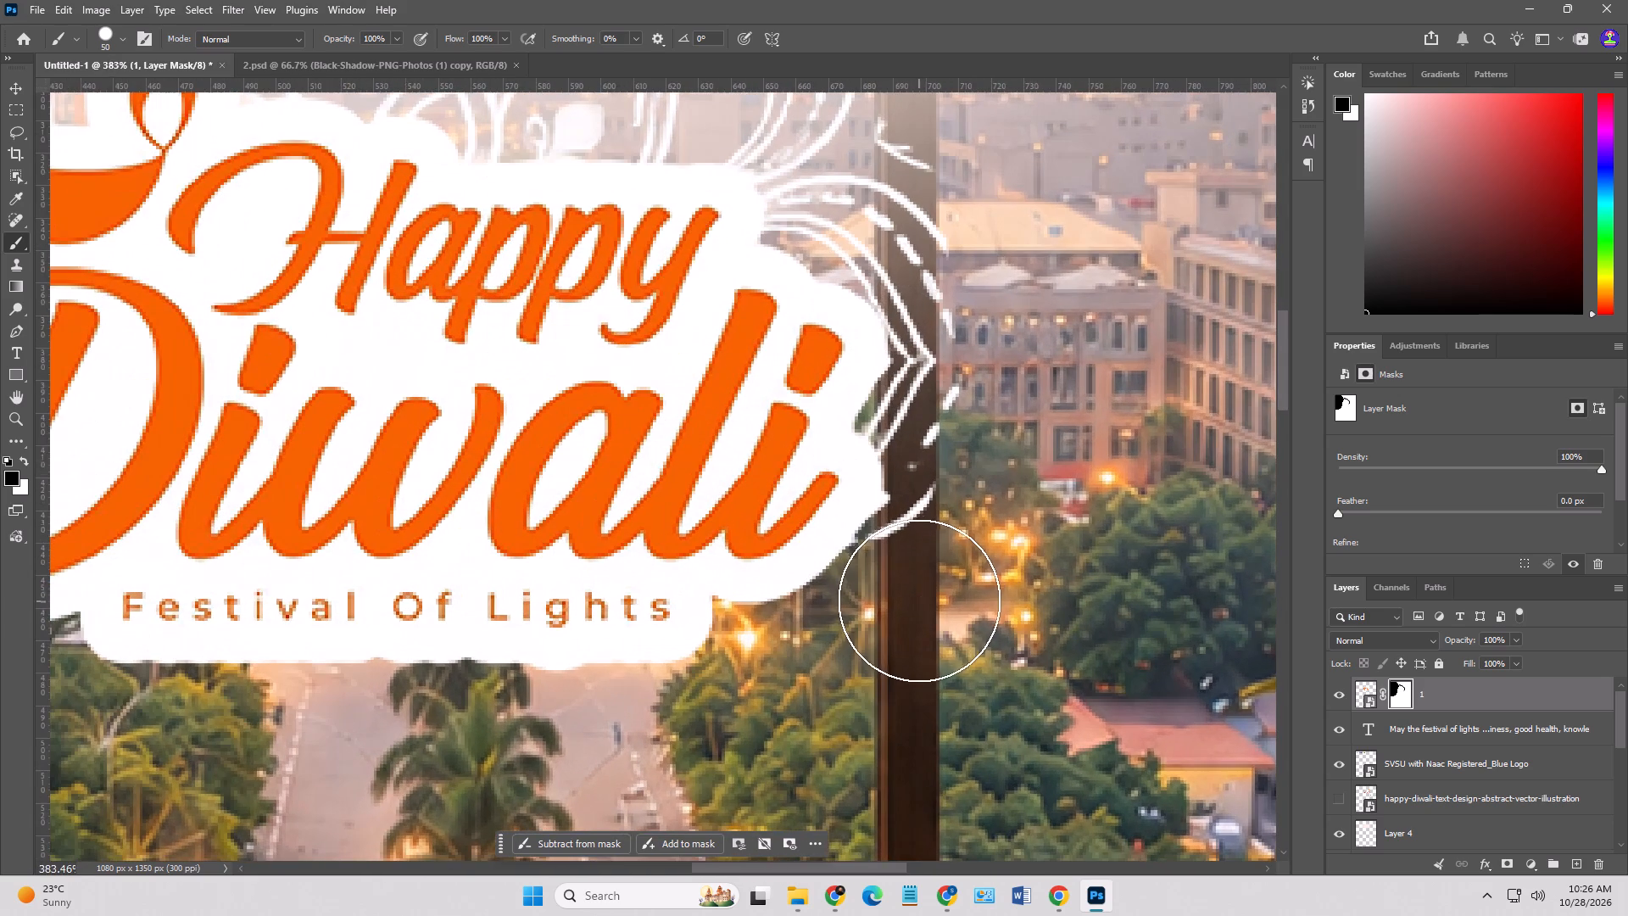
{"action": "left_click", "coordinate": [914, 595]}
{"action": "left_click_drag", "start_coordinate": [969, 555], "coordinate": [982, 503]}
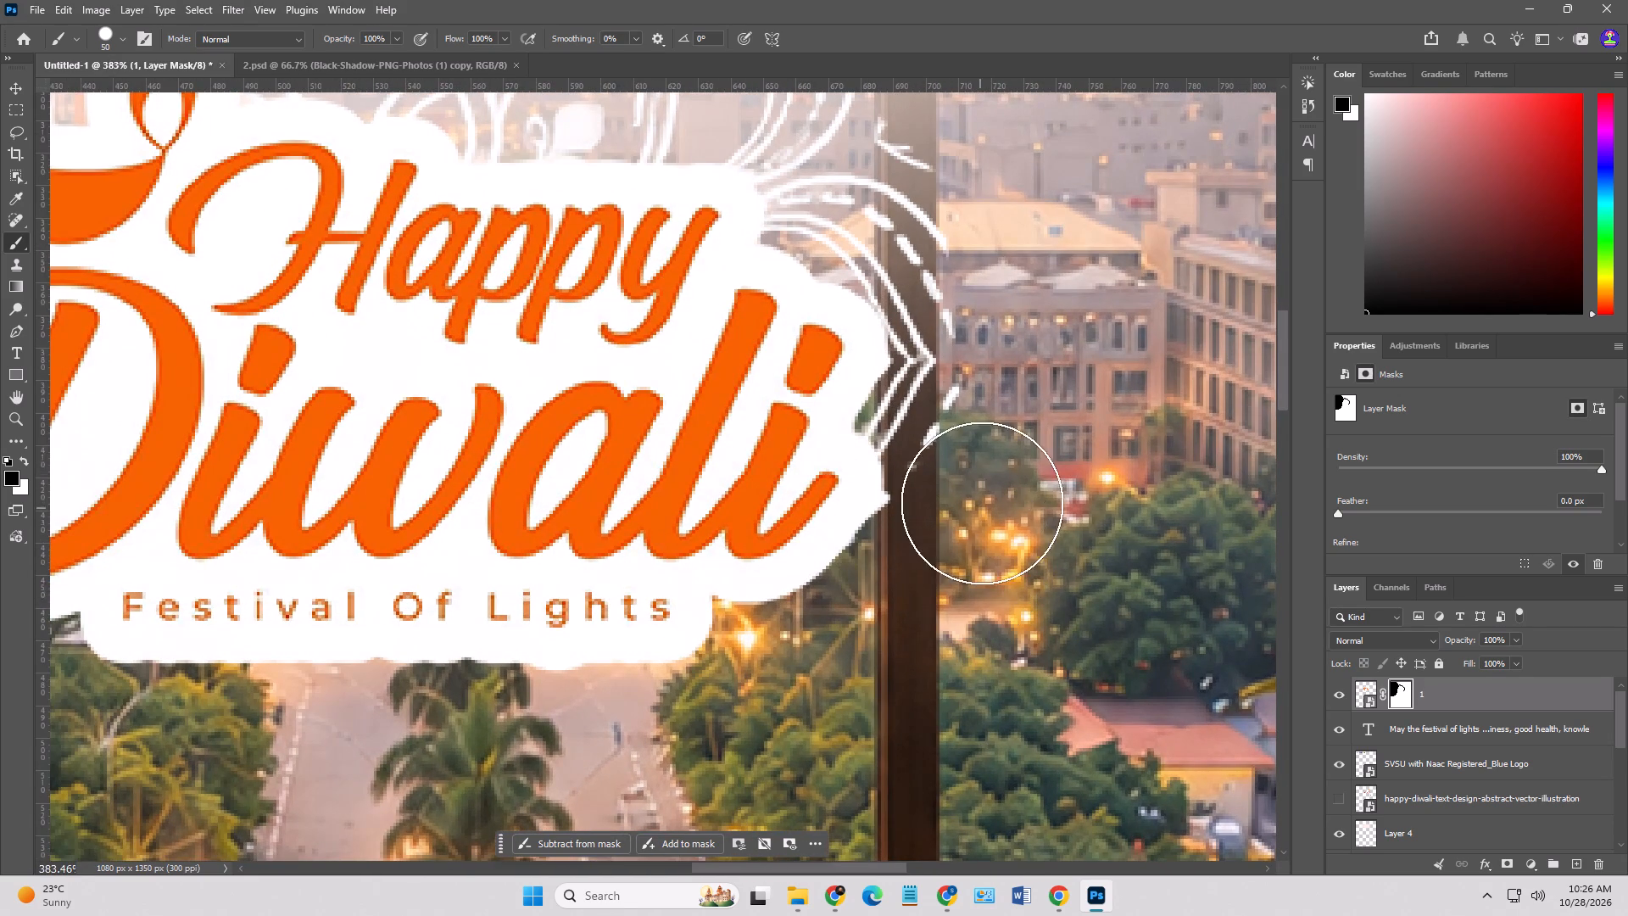
{"action": "left_click_drag", "start_coordinate": [982, 503], "coordinate": [983, 497]}
{"action": "left_click", "coordinate": [957, 422]}
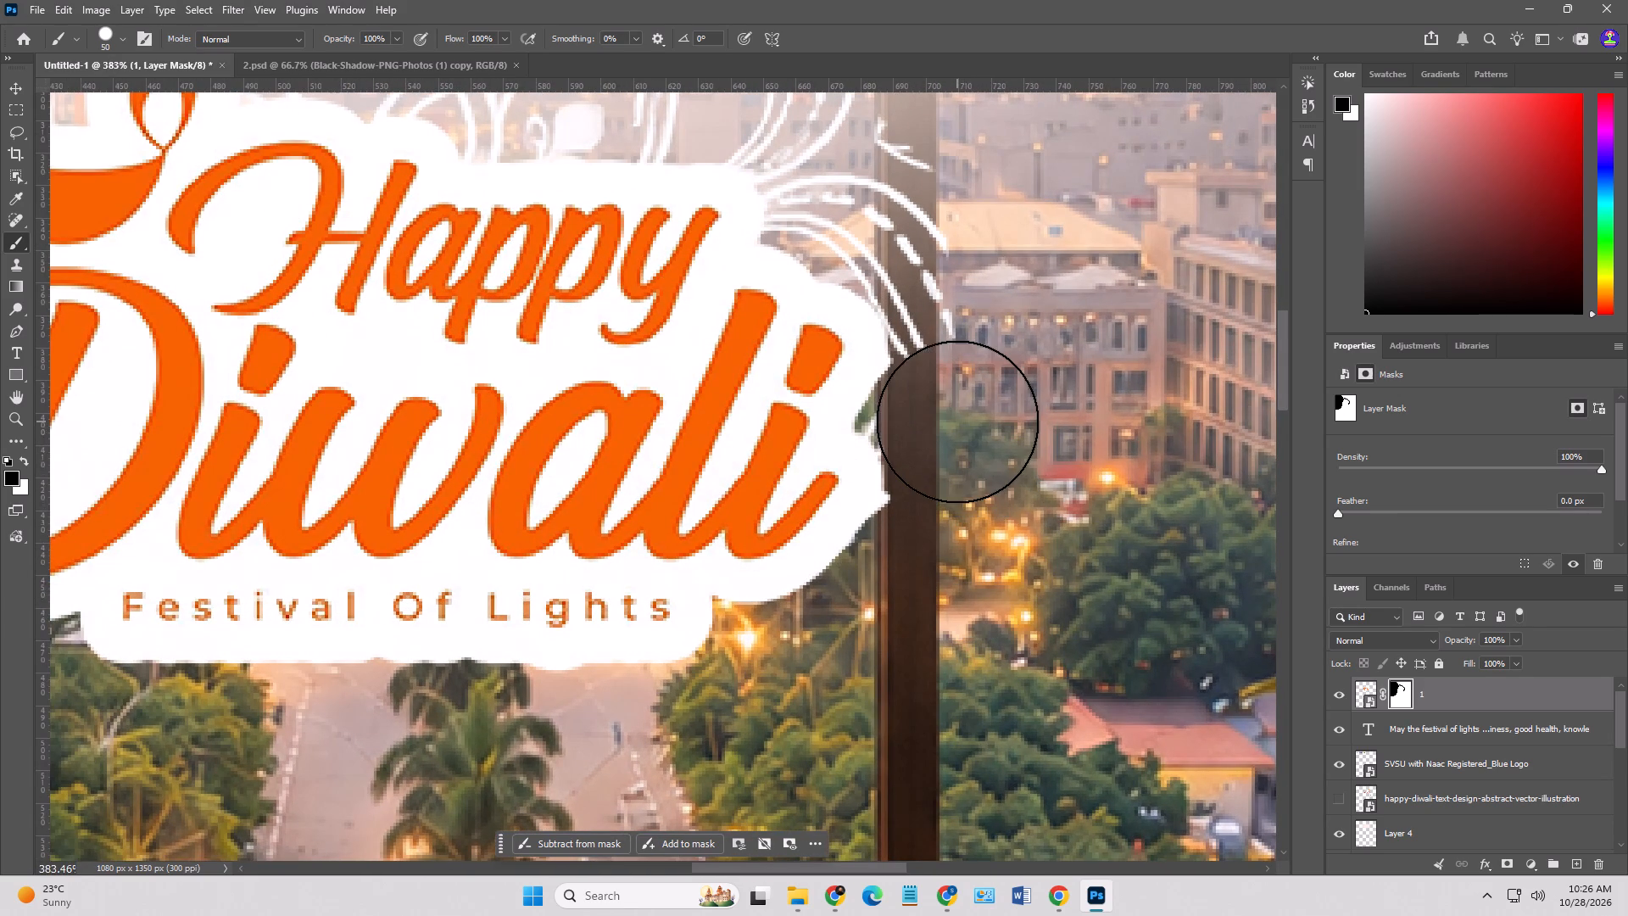
{"action": "left_click", "coordinate": [971, 399]}
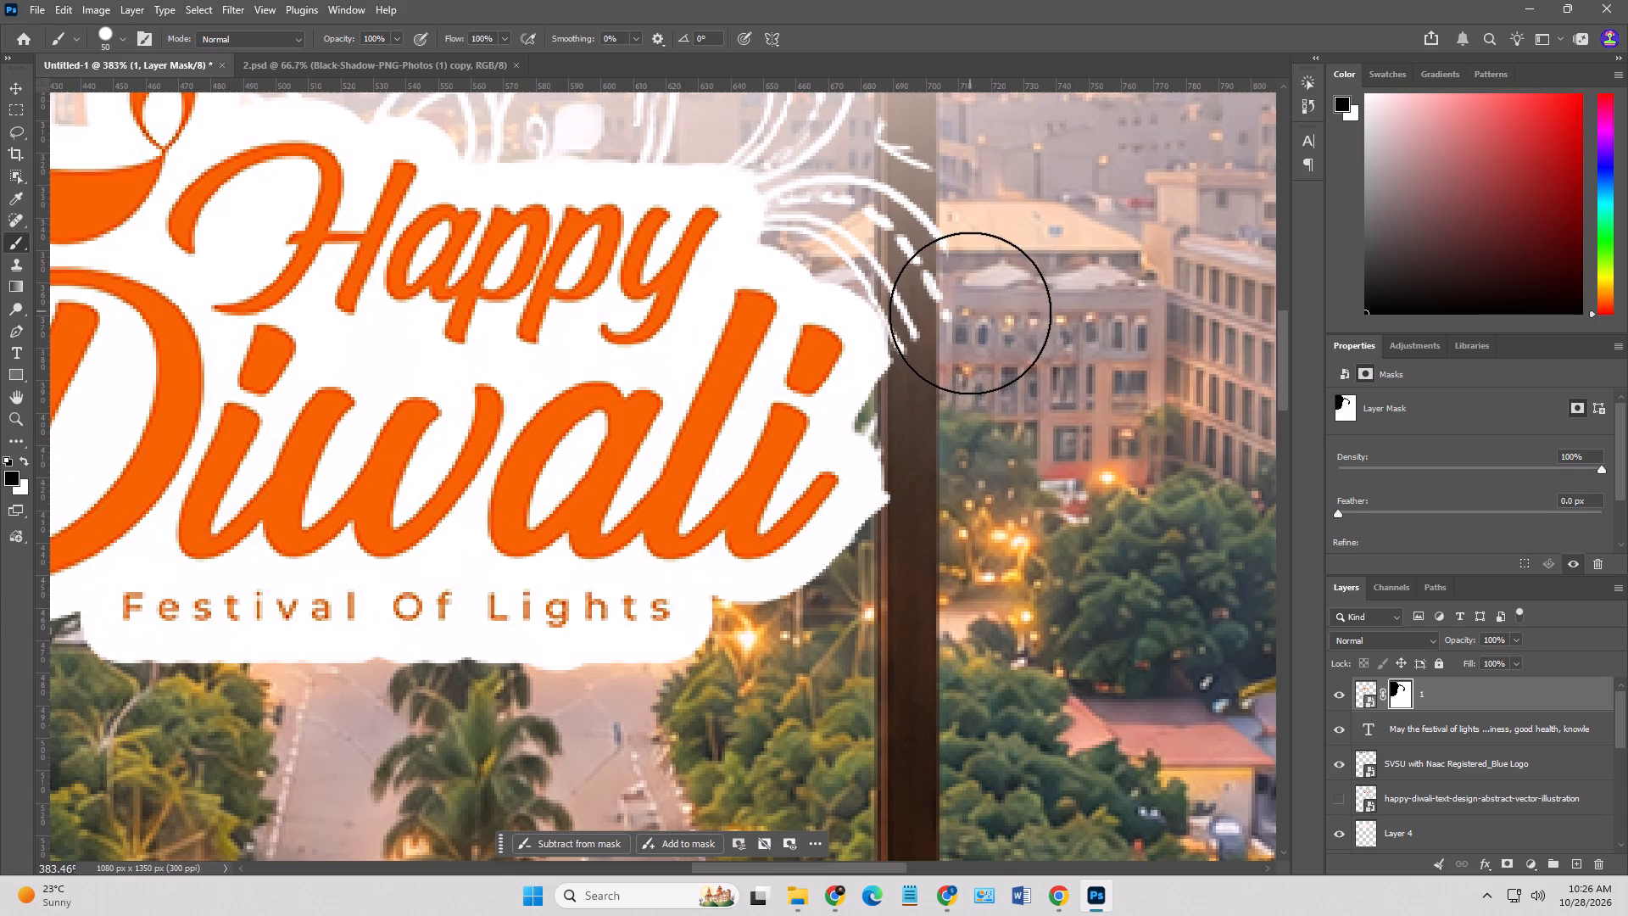
{"action": "left_click", "coordinate": [972, 345]}
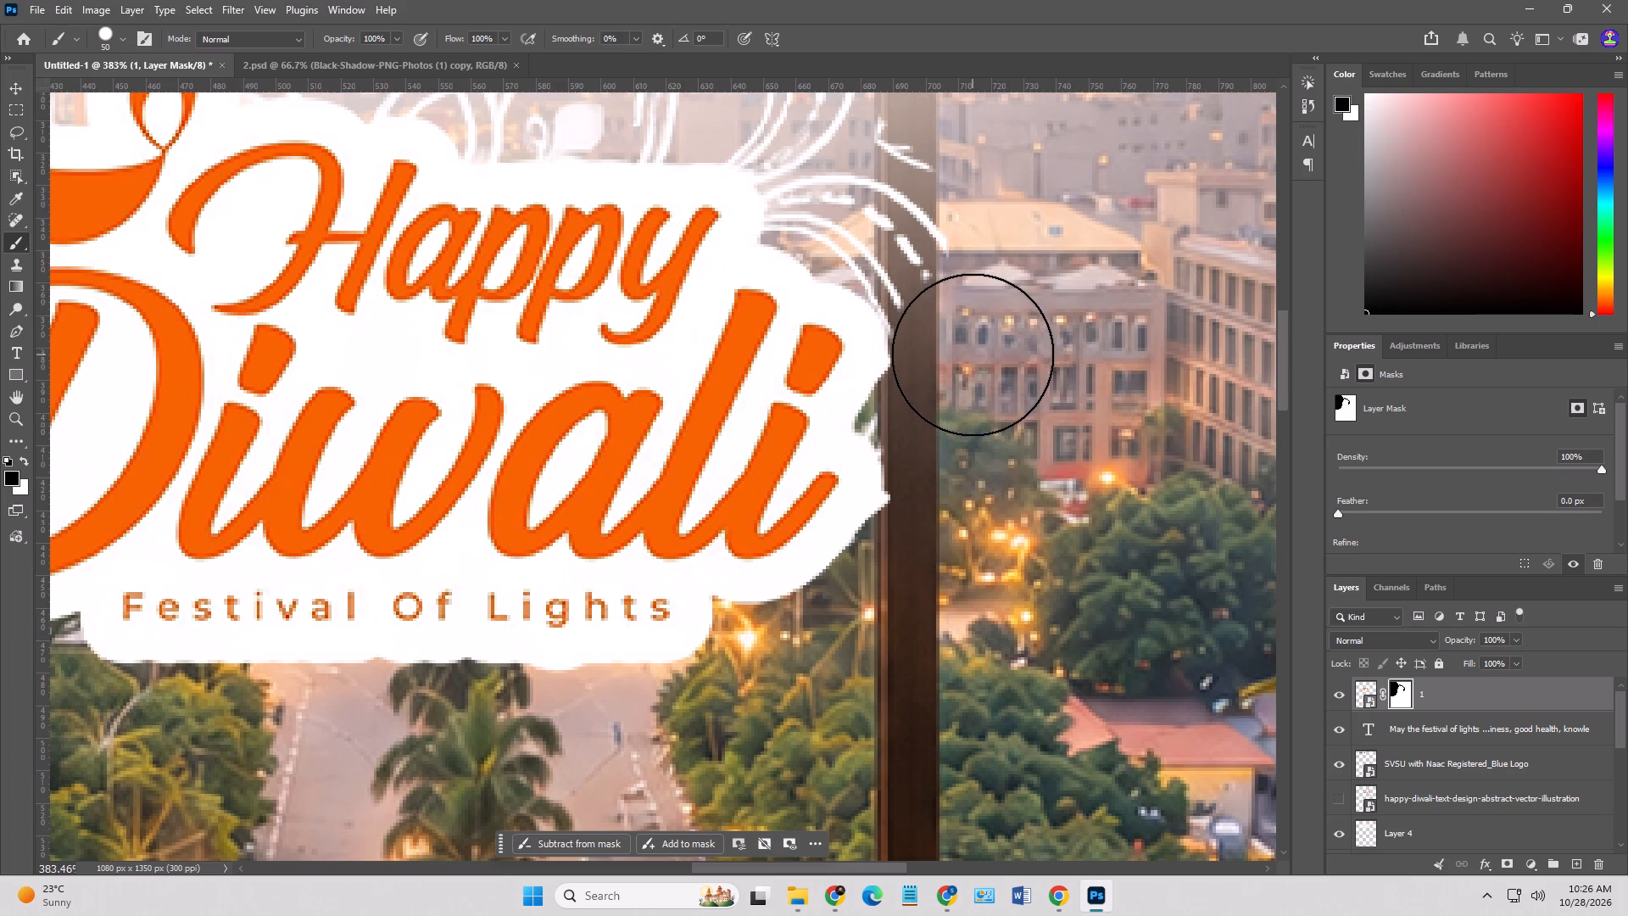
{"action": "left_click", "coordinate": [973, 357]}
{"action": "left_click", "coordinate": [971, 367]}
{"action": "left_click_drag", "start_coordinate": [969, 373], "coordinate": [967, 387]}
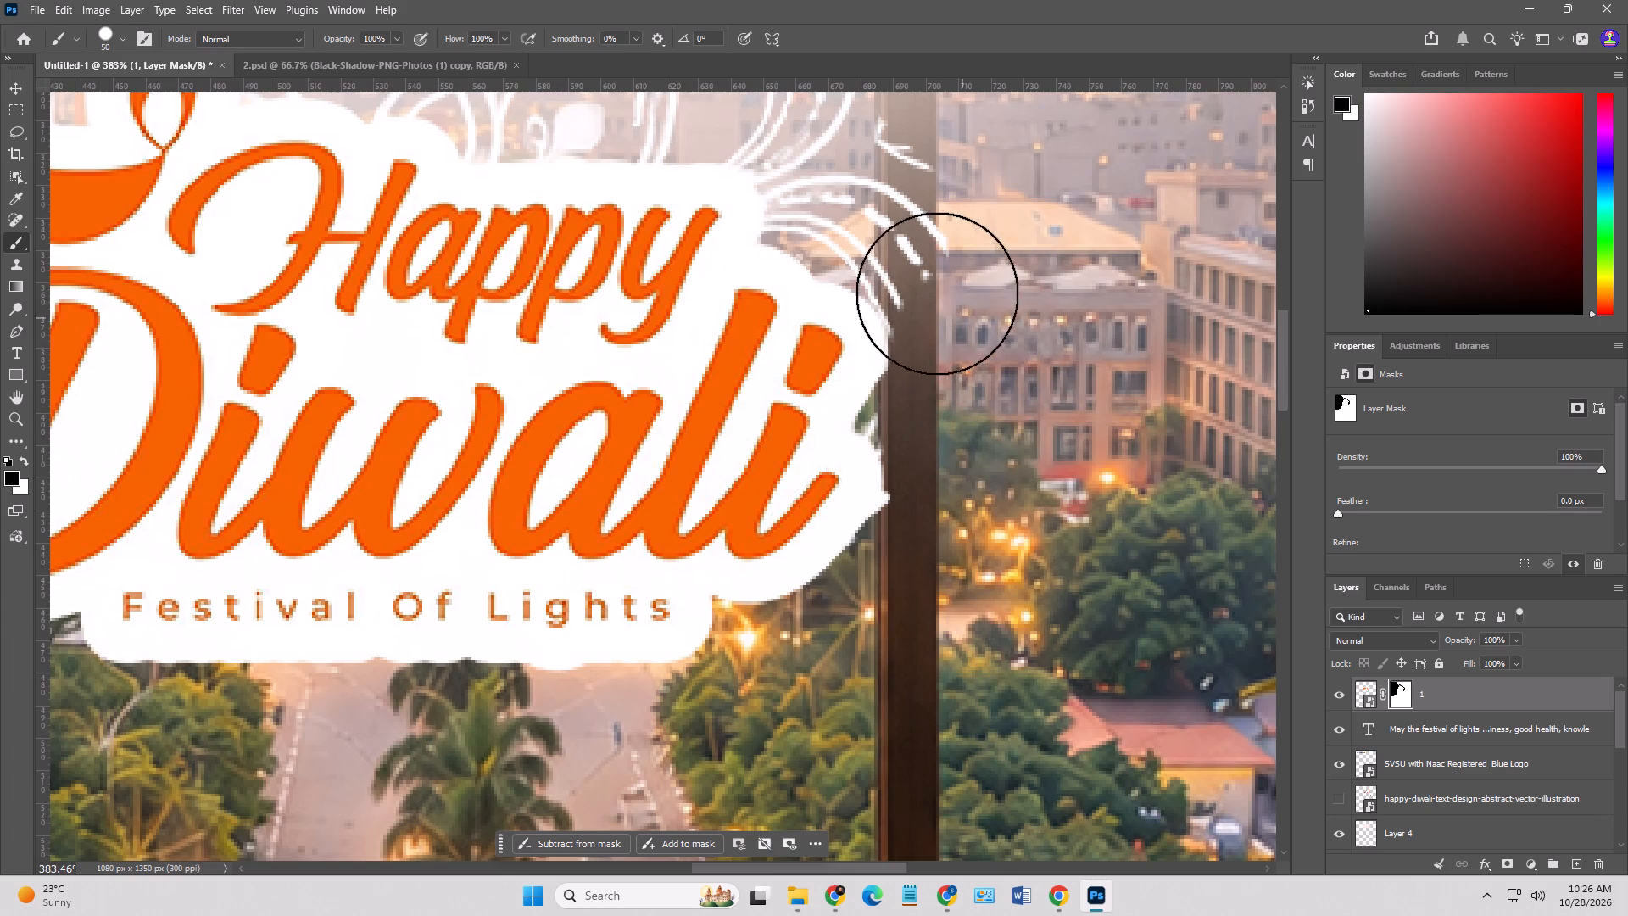
{"action": "left_click", "coordinate": [858, 203]}
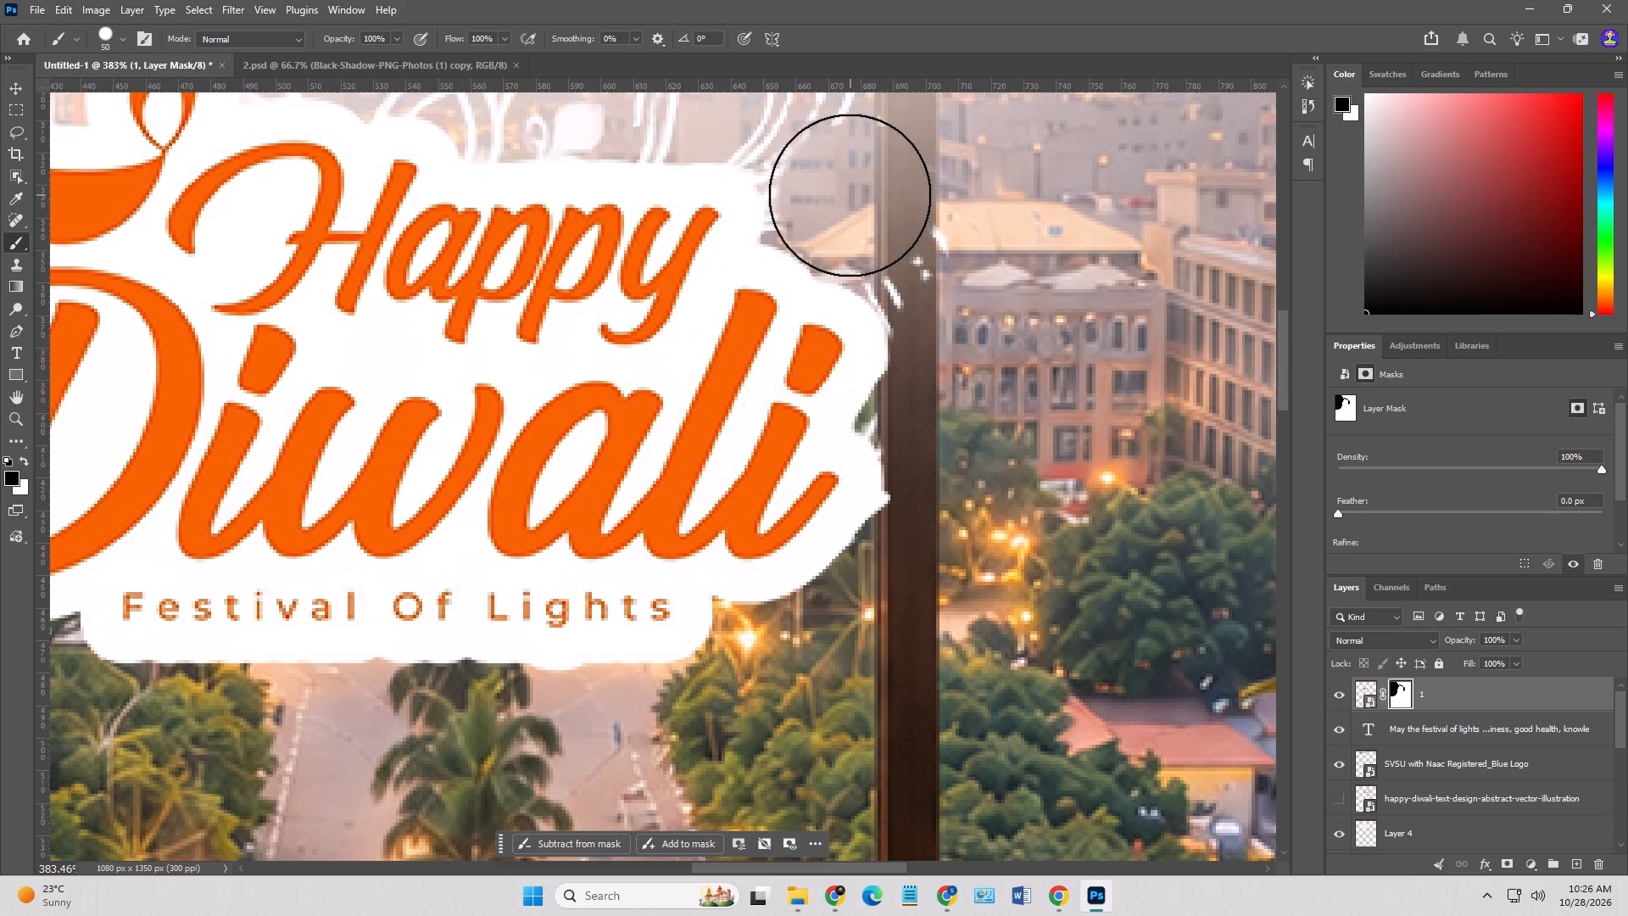
{"action": "left_click_drag", "start_coordinate": [850, 195], "coordinate": [964, 303]}
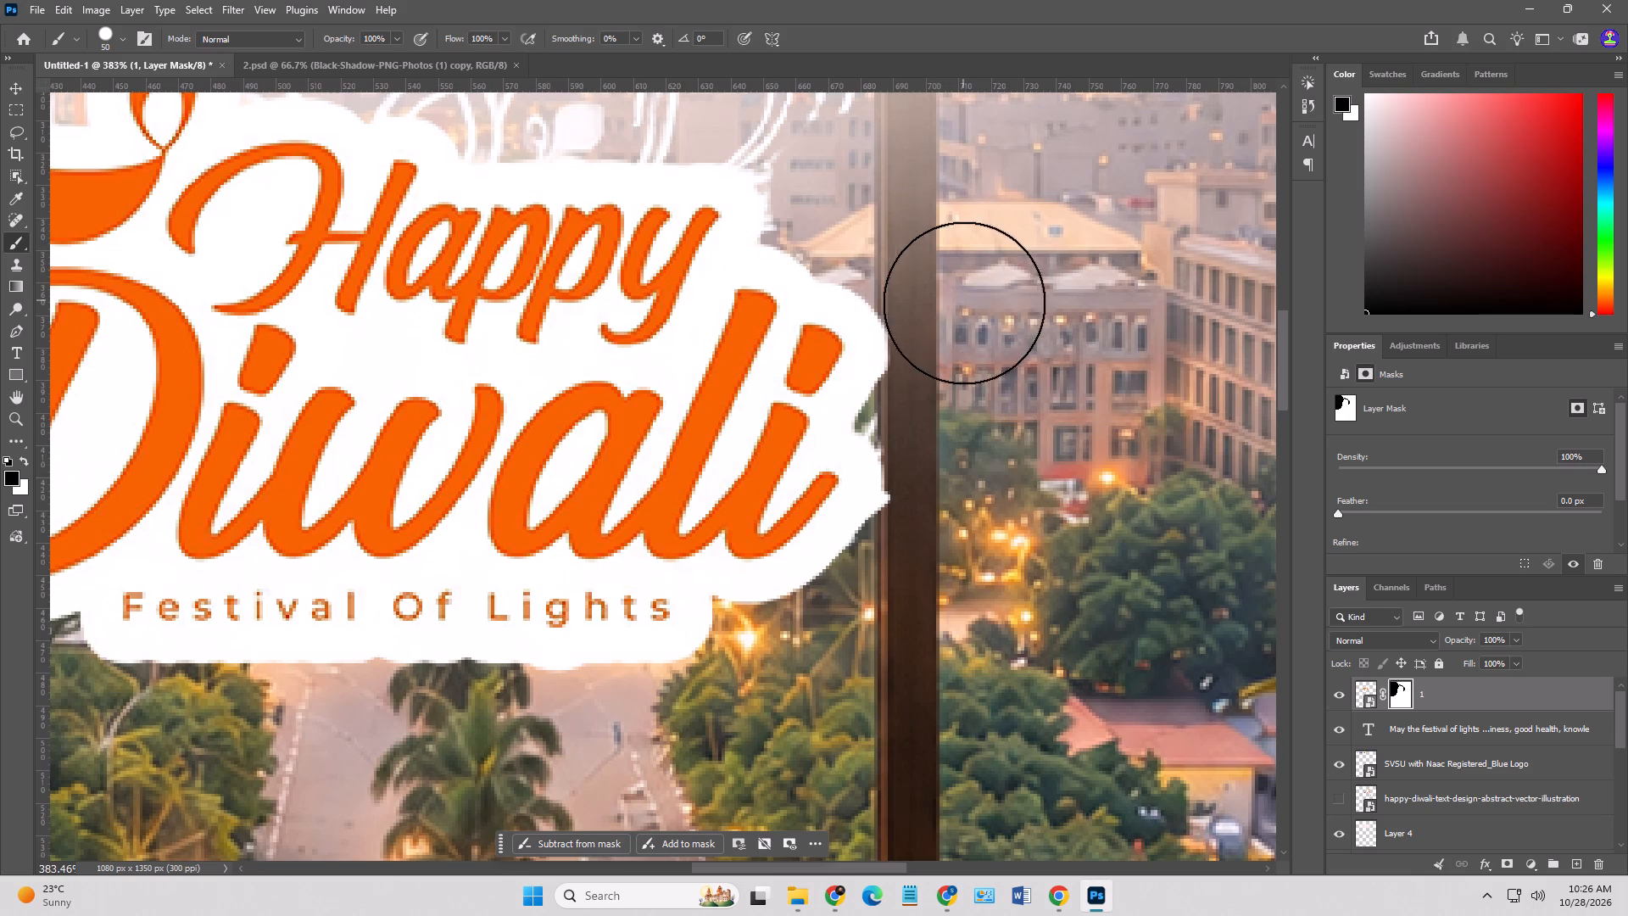
{"action": "left_click_drag", "start_coordinate": [964, 303], "coordinate": [967, 379]}
{"action": "left_click", "coordinate": [962, 398]}
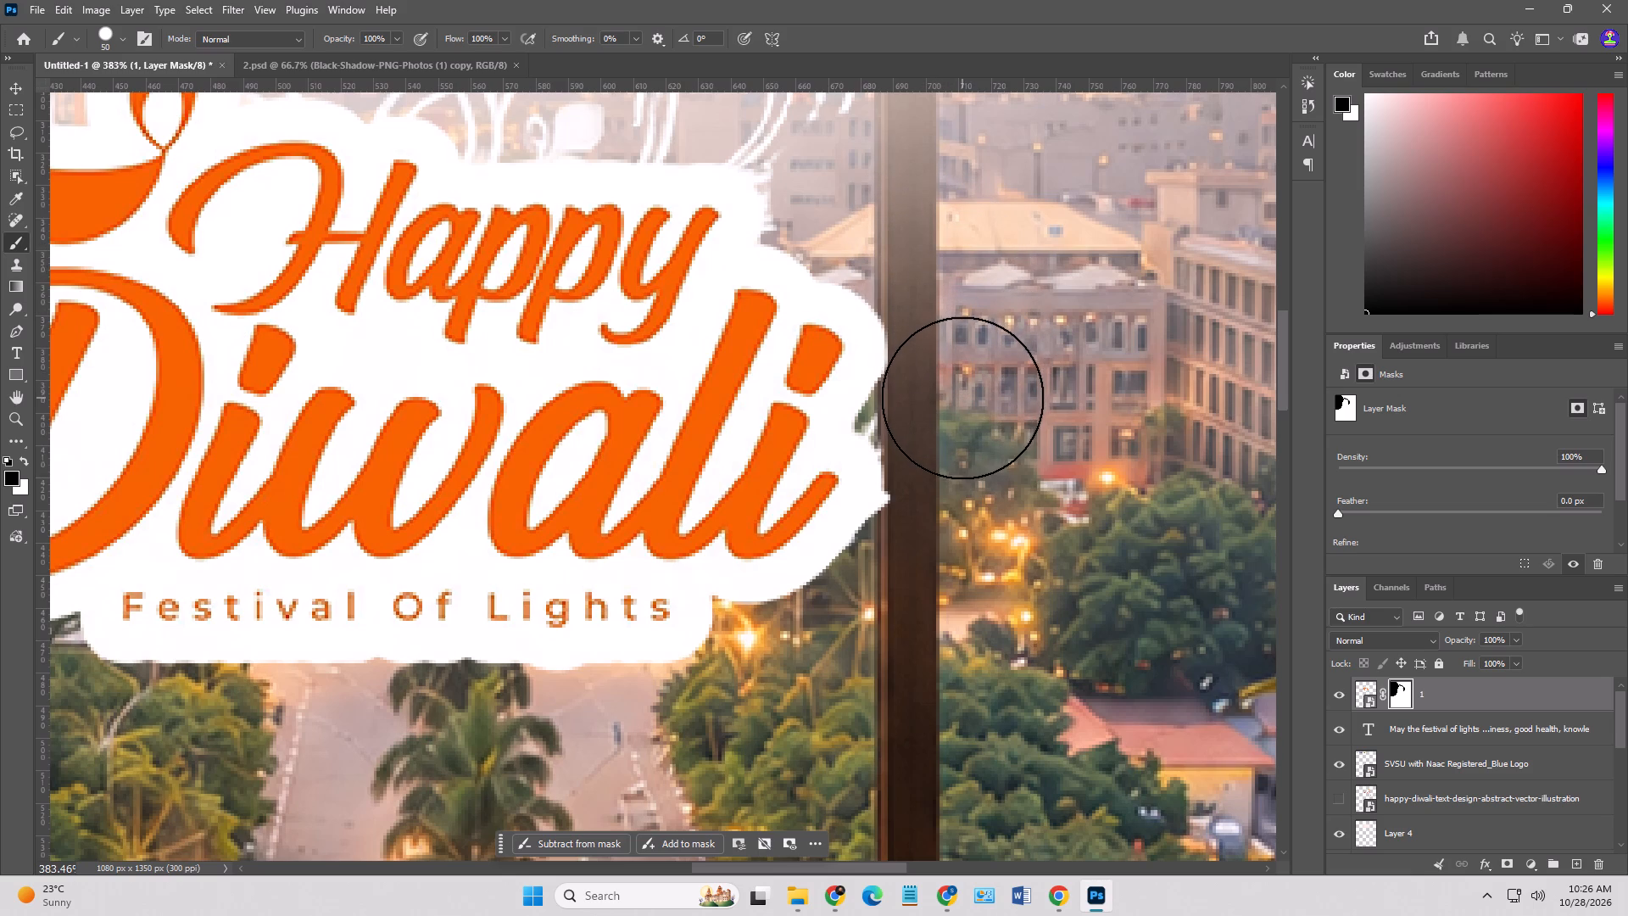
{"action": "left_click_drag", "start_coordinate": [963, 394], "coordinate": [973, 378]}
Reduce the brush to 5 px and clean up the ragged right edge of the white outline beside the end of "Diwali".
{"action": "scroll", "coordinate": [951, 304], "scroll_direction": "up", "scroll_amount": 6}
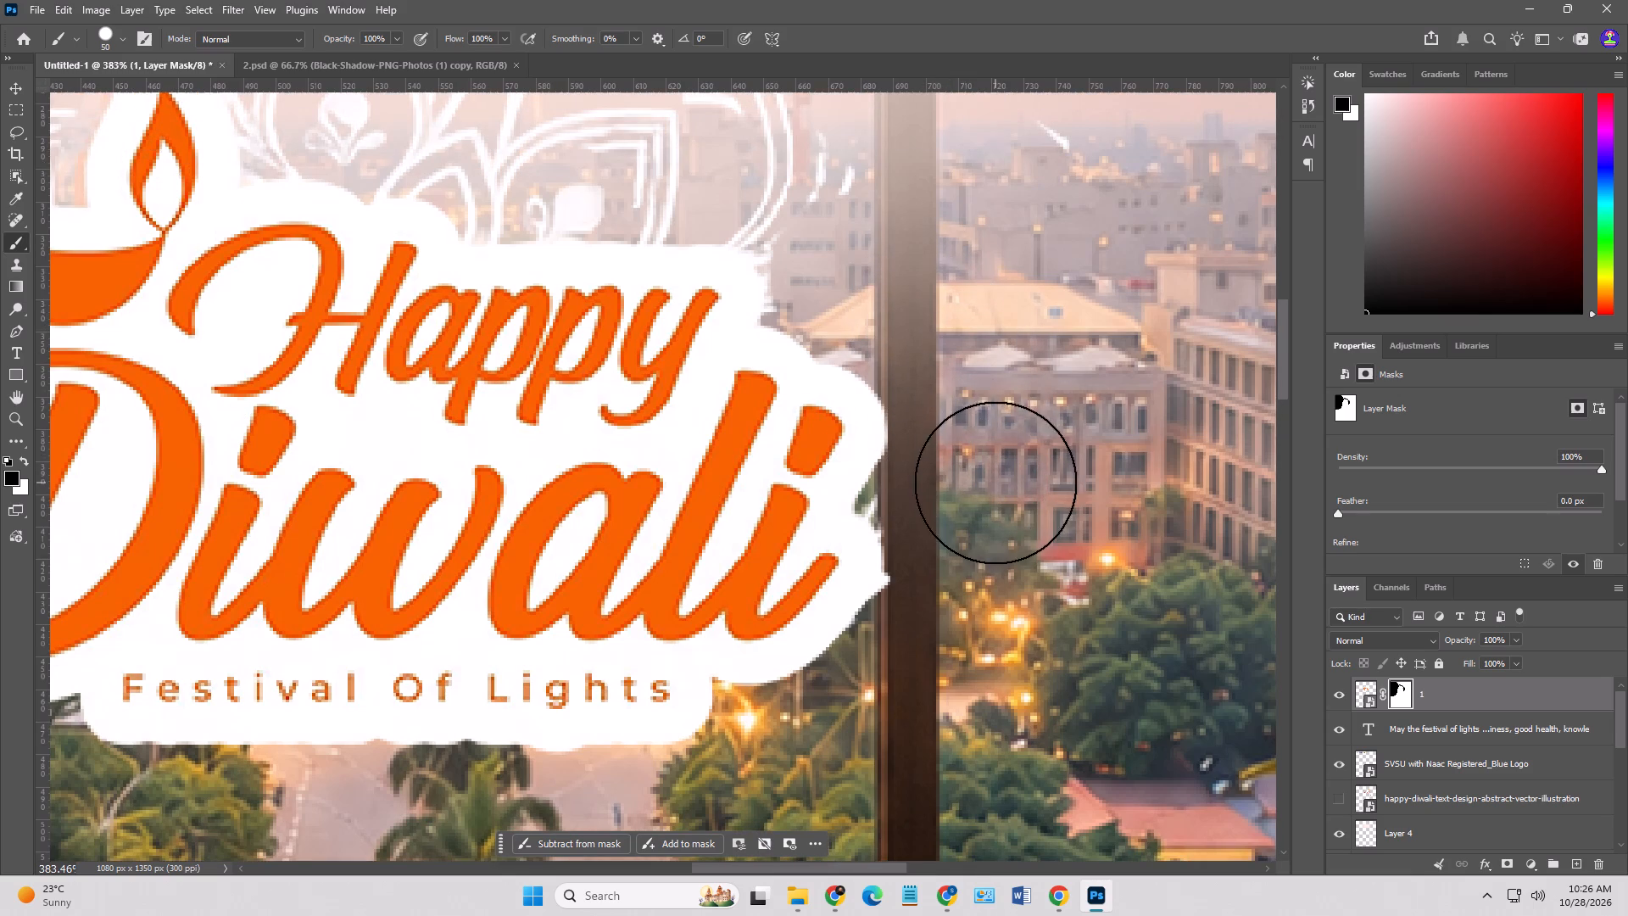
{"action": "key", "text": "bracketleft"}
{"action": "key", "text": "bracketleft"}
{"action": "key", "text": "bracketleft"}
{"action": "key", "text": "bracketleft"}
{"action": "key", "text": "bracketleft"}
{"action": "key", "text": "bracketleft"}
{"action": "key", "text": "bracketleft"}
{"action": "key", "text": "bracketleft"}
{"action": "key", "text": "bracketleft"}
{"action": "key", "text": "bracketleft"}
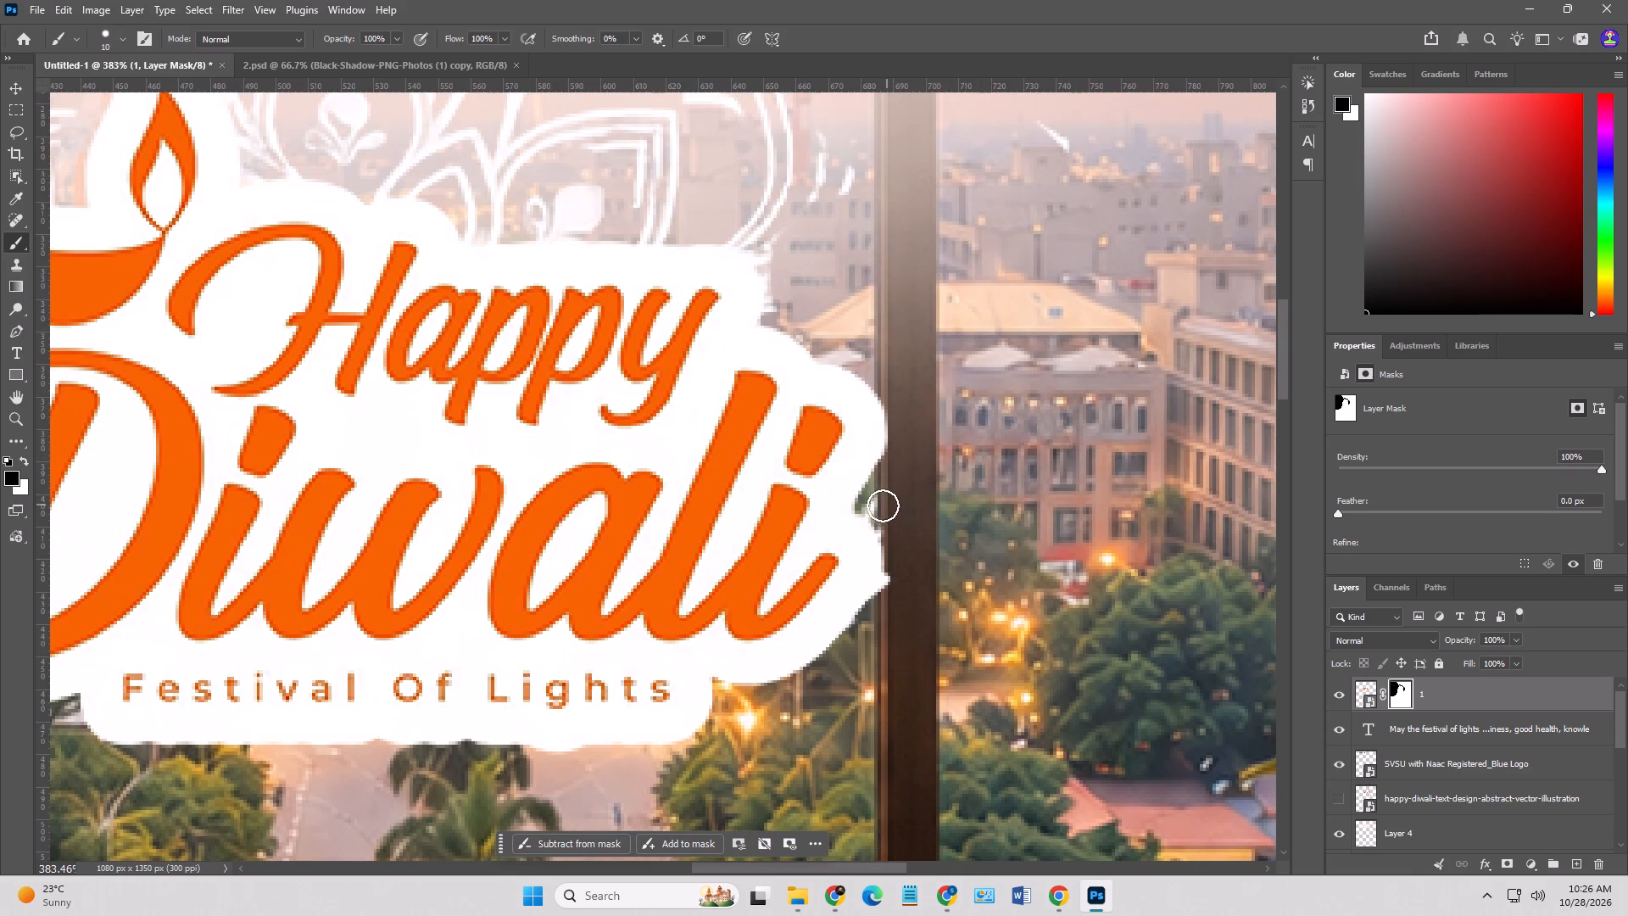
{"action": "key", "text": "bracketleft"}
{"action": "key", "text": "bracketleft"}
{"action": "key", "text": "bracketleft"}
{"action": "key", "text": "bracketleft"}
{"action": "key", "text": "bracketleft"}
{"action": "left_click_drag", "start_coordinate": [868, 509], "coordinate": [889, 547]}
{"action": "left_click_drag", "start_coordinate": [889, 547], "coordinate": [895, 552]}
{"action": "left_click_drag", "start_coordinate": [878, 500], "coordinate": [918, 591]}
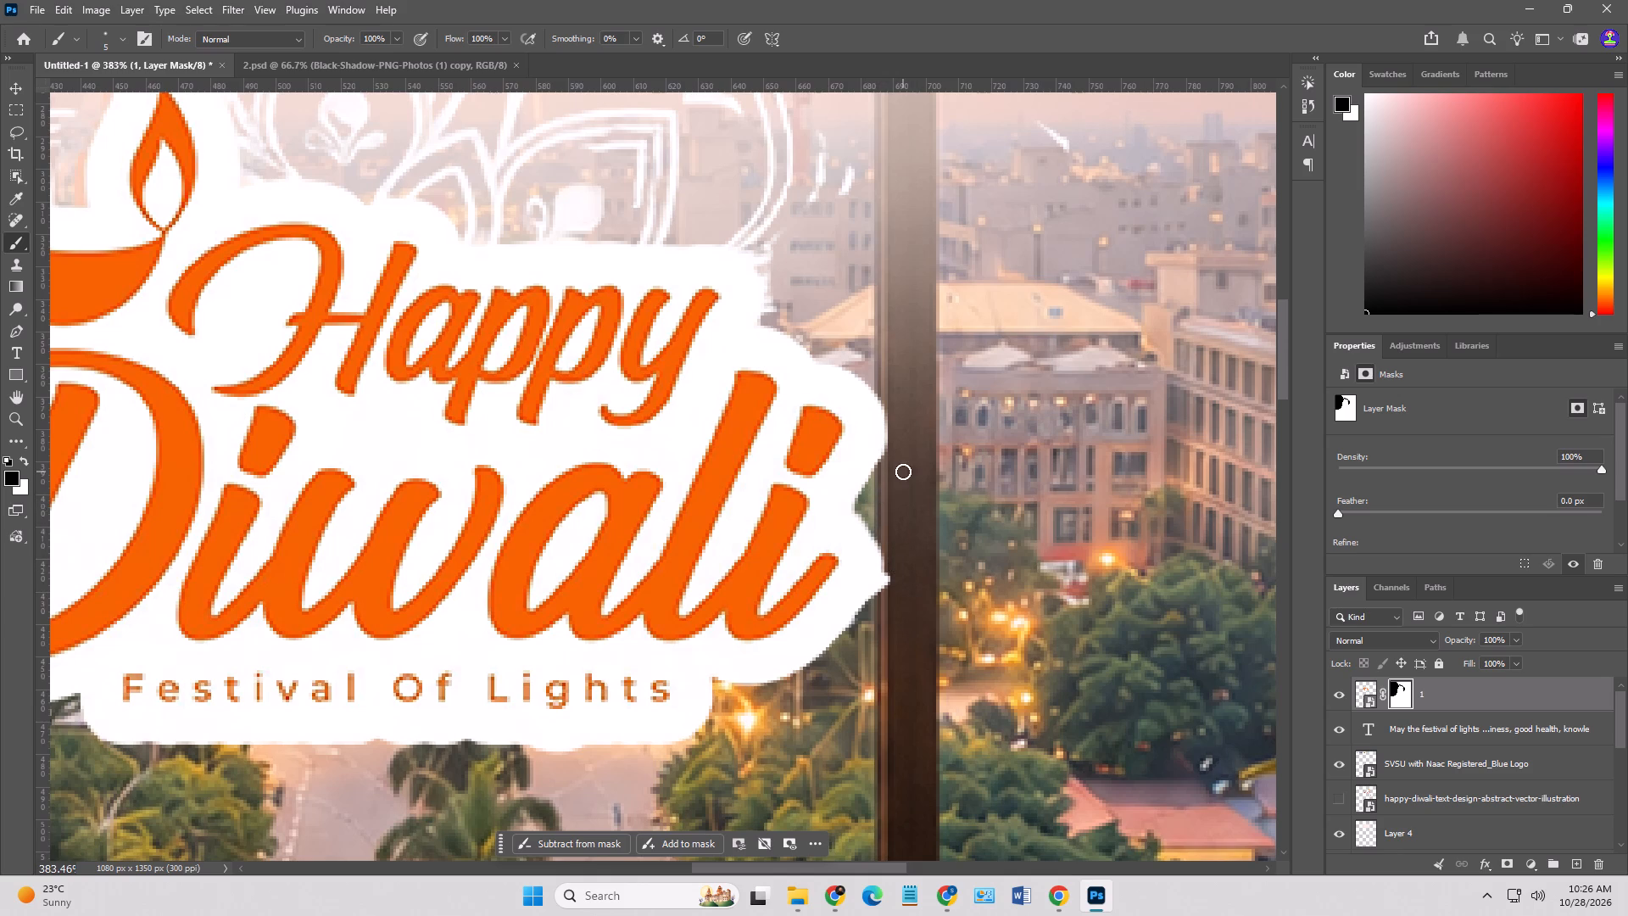
{"action": "left_click_drag", "start_coordinate": [880, 533], "coordinate": [867, 628]}
{"action": "left_click_drag", "start_coordinate": [867, 628], "coordinate": [864, 645]}
{"action": "scroll", "coordinate": [915, 521], "scroll_direction": "down", "scroll_amount": 12, "text": "alt"}
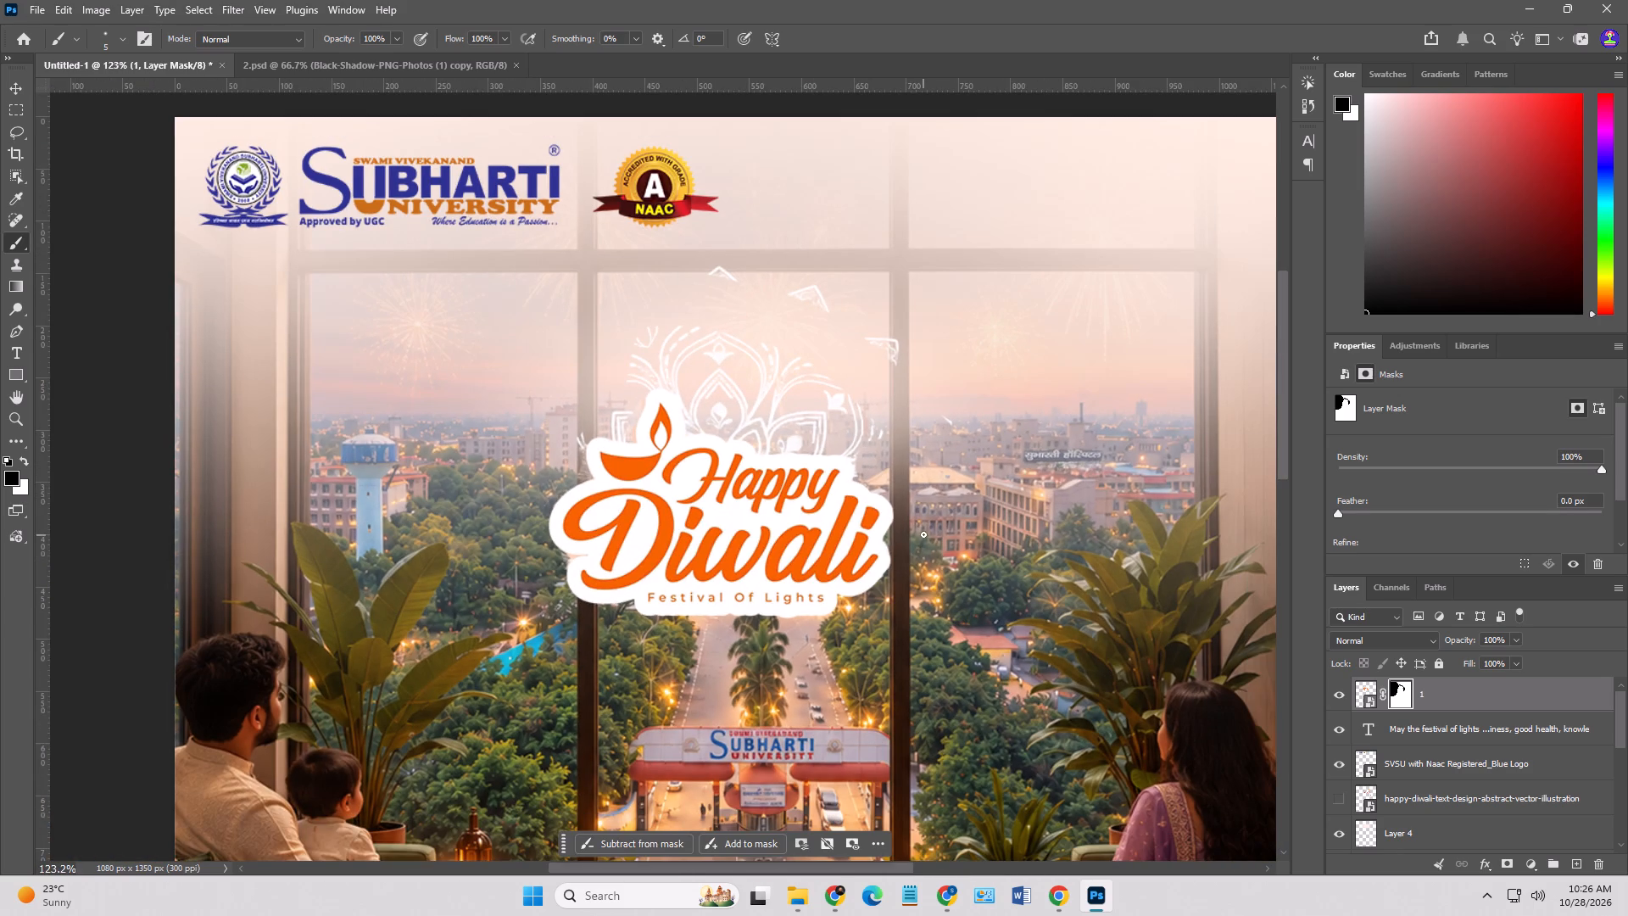
{"action": "key", "text": "ctrl+z"}
{"action": "key", "text": "ctrl+z"}
{"action": "left_click_drag", "start_coordinate": [890, 537], "coordinate": [906, 542]}
Enlarge the brush to 50 px and mask out the remaining rangoli pattern and stray petal tips above the lettering.
{"action": "key", "text": "bracketright"}
{"action": "key", "text": "bracketright"}
{"action": "key", "text": "bracketright"}
{"action": "key", "text": "bracketright"}
{"action": "key", "text": "bracketright"}
{"action": "key", "text": "bracketright"}
{"action": "key", "text": "bracketright"}
{"action": "key", "text": "bracketright"}
{"action": "key", "text": "bracketright"}
{"action": "key", "text": "bracketright"}
{"action": "key", "text": "bracketright"}
{"action": "key", "text": "bracketright"}
{"action": "key", "text": "bracketright"}
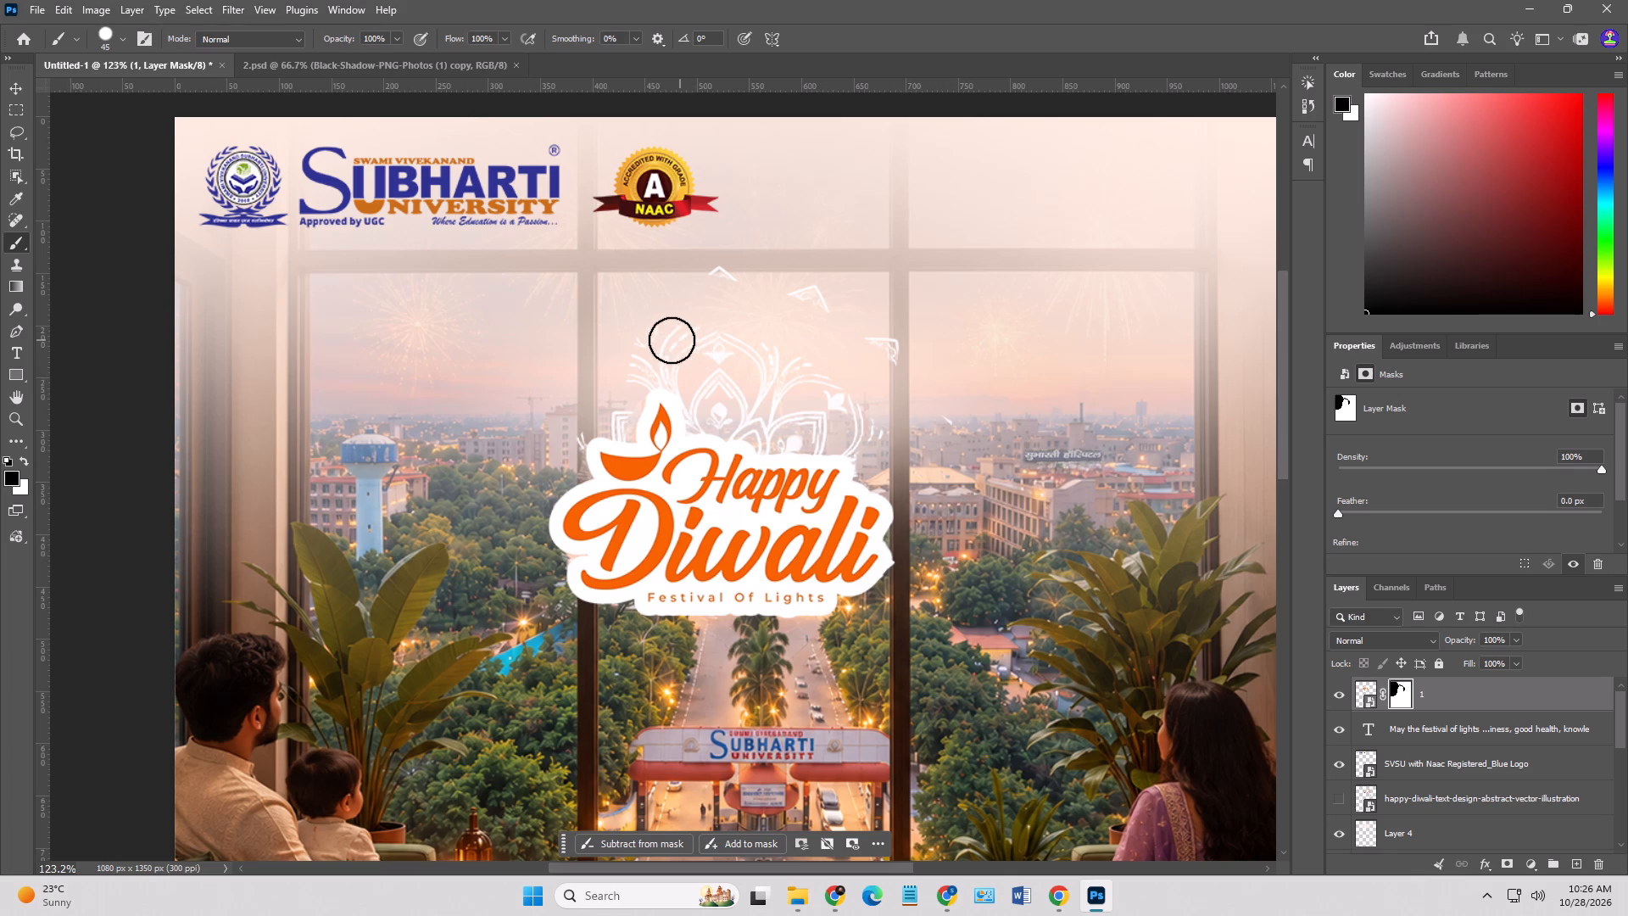
{"action": "key", "text": "bracketright"}
{"action": "left_click_drag", "start_coordinate": [633, 369], "coordinate": [691, 369]}
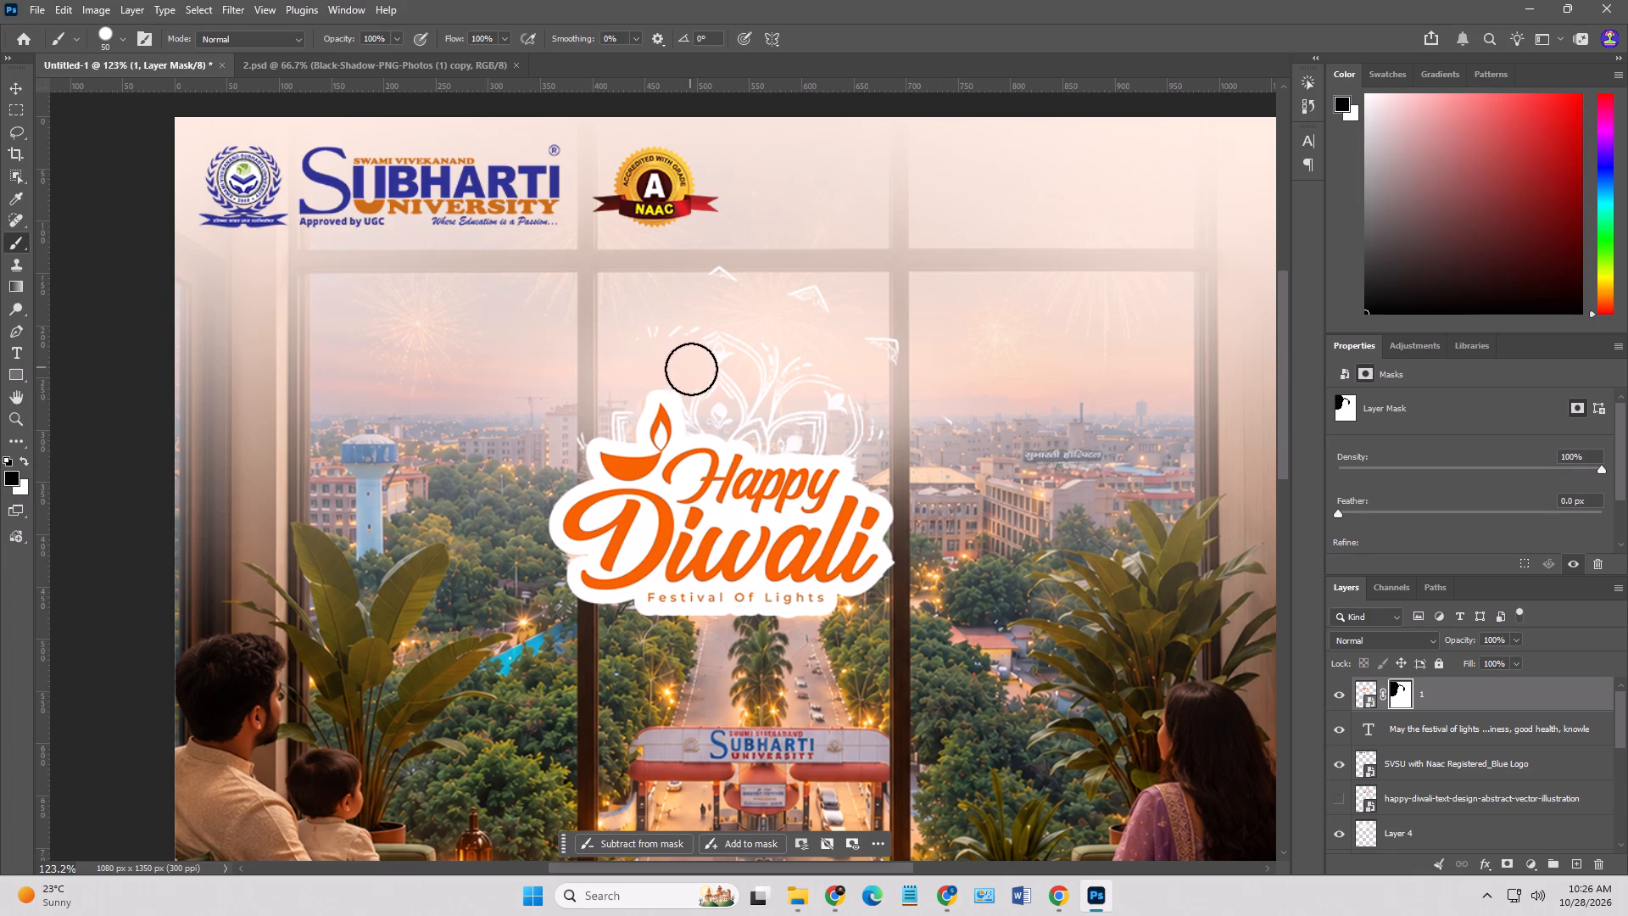
{"action": "left_click_drag", "start_coordinate": [691, 369], "coordinate": [610, 307]}
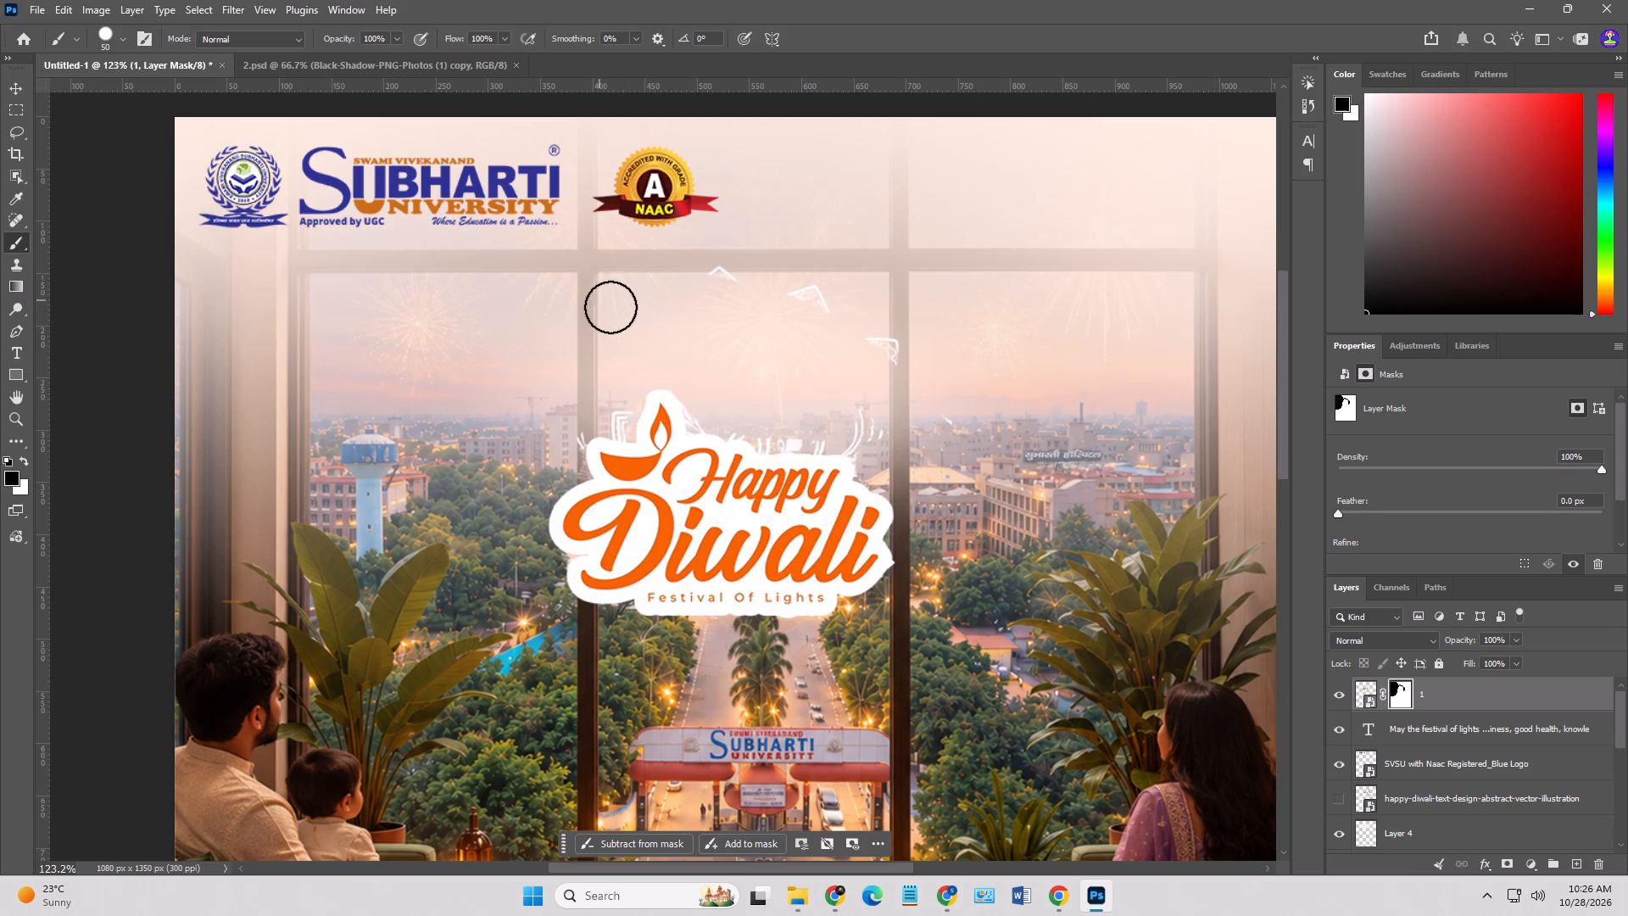
{"action": "left_click_drag", "start_coordinate": [610, 307], "coordinate": [805, 424]}
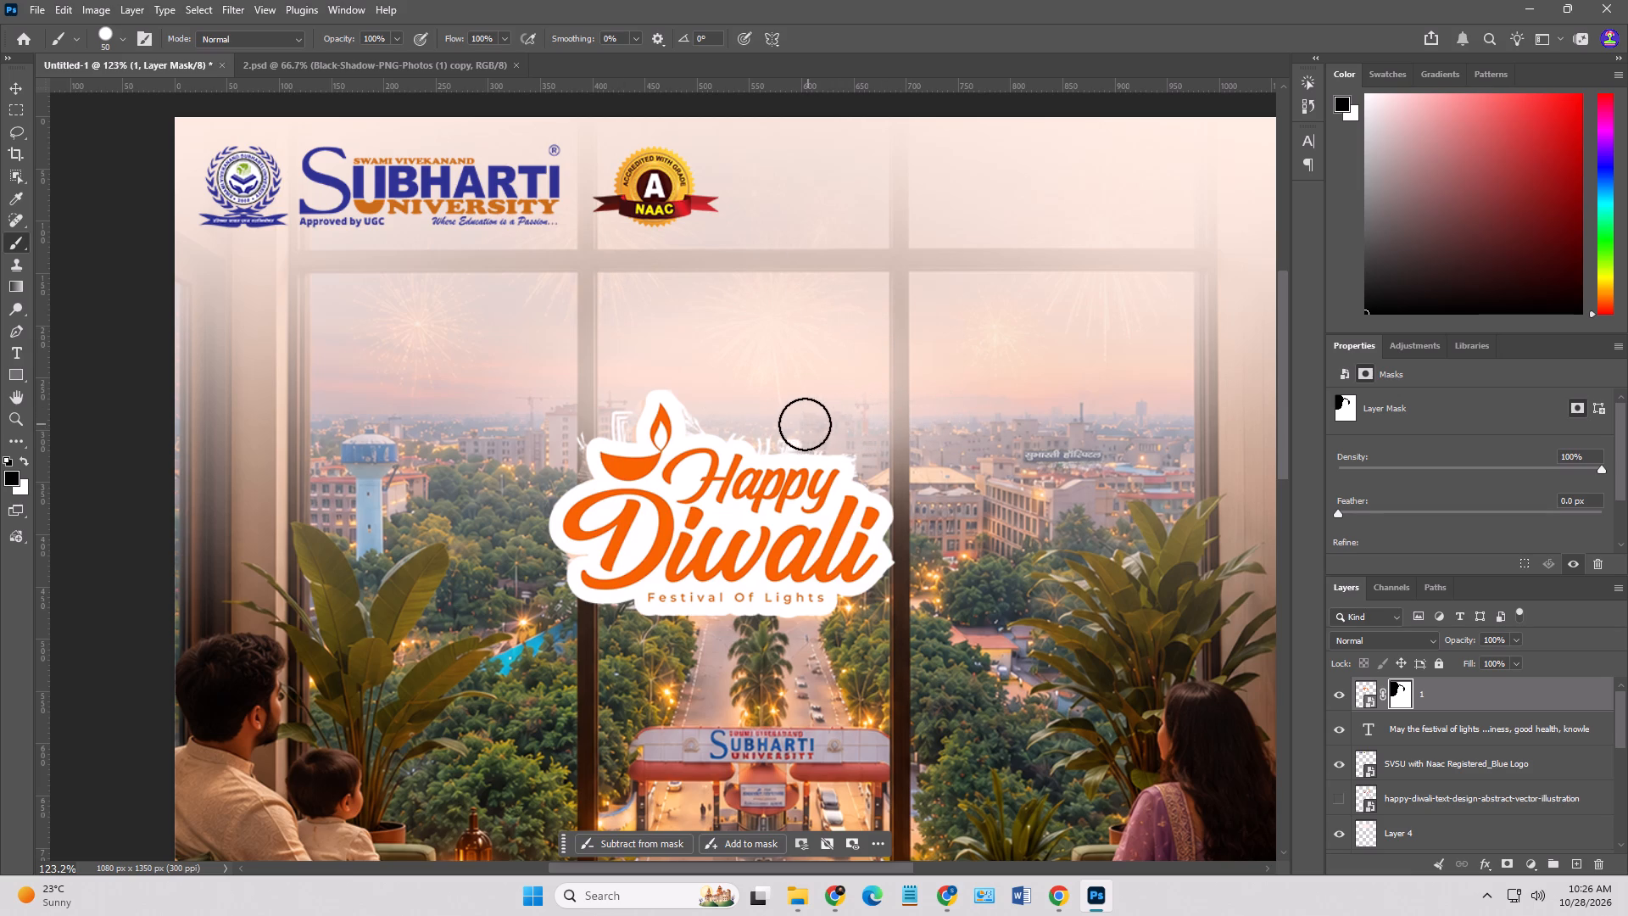
{"action": "left_click_drag", "start_coordinate": [805, 424], "coordinate": [732, 384]}
Move the masked Happy Diwali lettering slightly right so it is horizontally centred on the poster.
{"action": "scroll", "coordinate": [764, 359], "scroll_direction": "down", "scroll_amount": 6}
{"action": "left_click", "coordinate": [19, 89]}
{"action": "scroll", "coordinate": [740, 305], "scroll_direction": "down", "scroll_amount": 9, "text": "alt"}
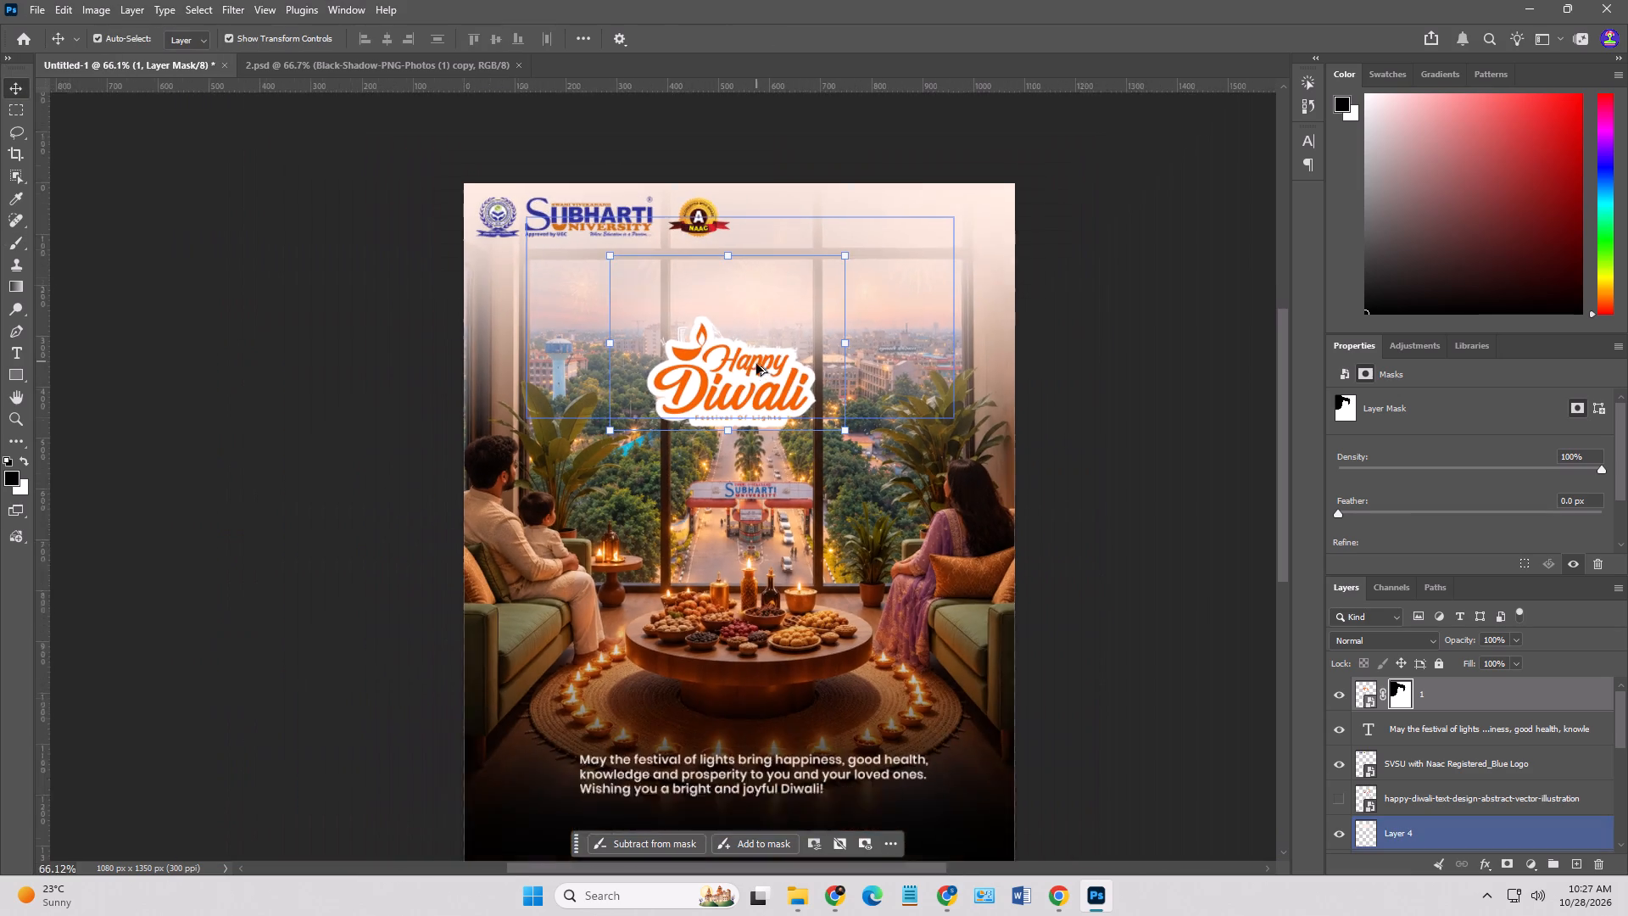
{"action": "left_click", "coordinate": [754, 383]}
{"action": "left_click_drag", "start_coordinate": [730, 396], "coordinate": [739, 396]}
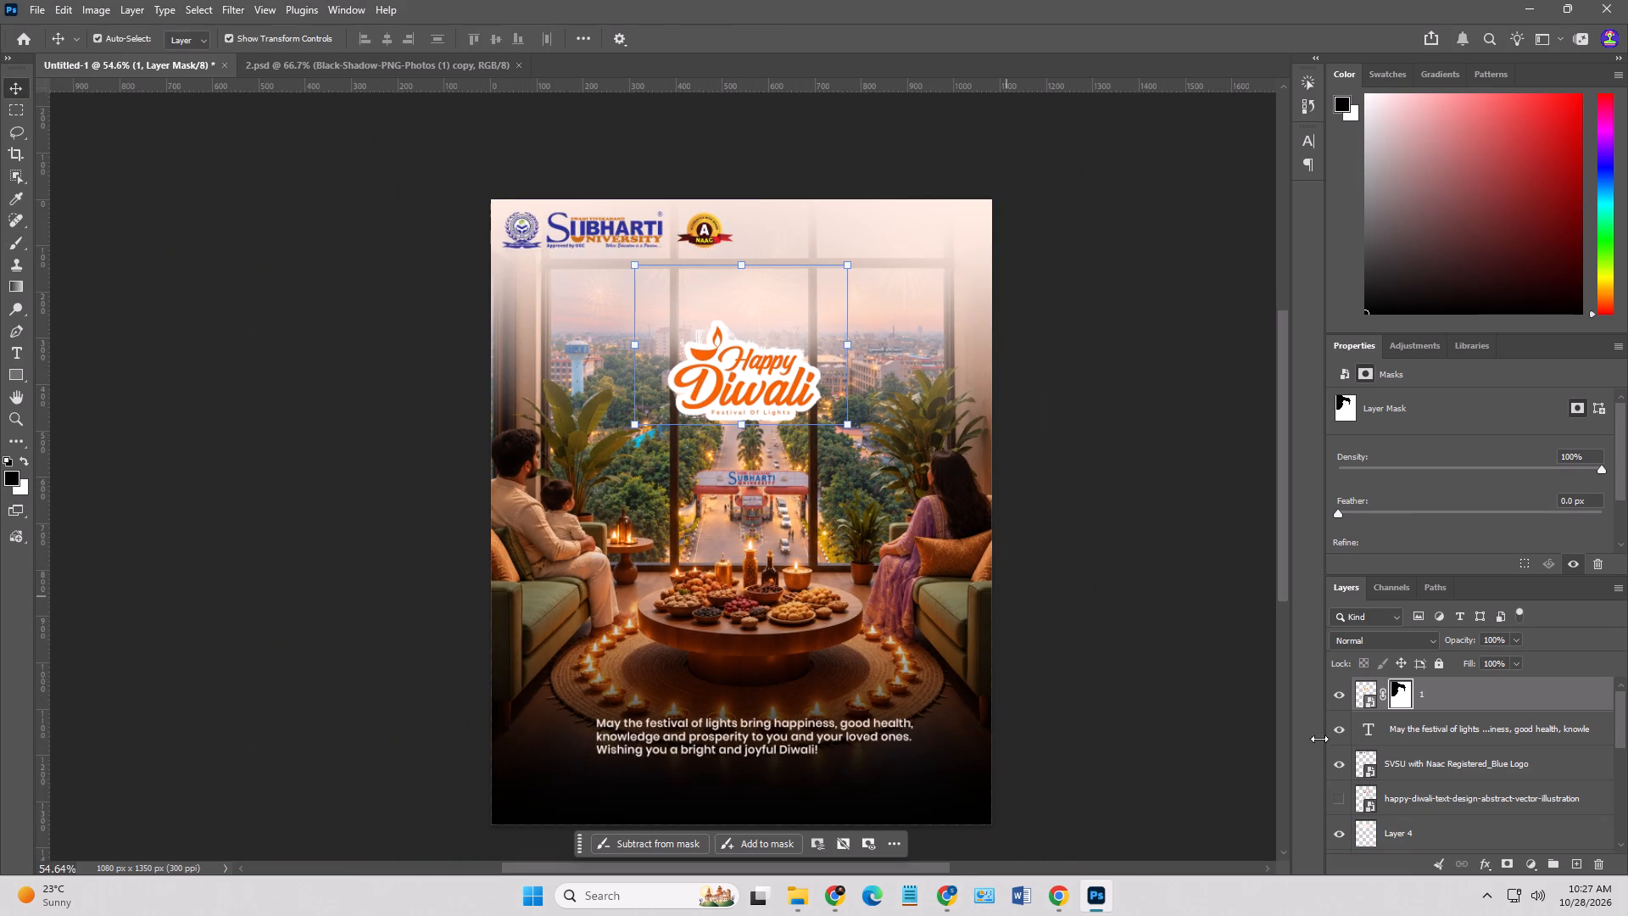
Hide layer 1, the Happy Diwali lettering.
{"action": "left_click", "coordinate": [1344, 699]}
{"action": "left_click", "coordinate": [1222, 690]}
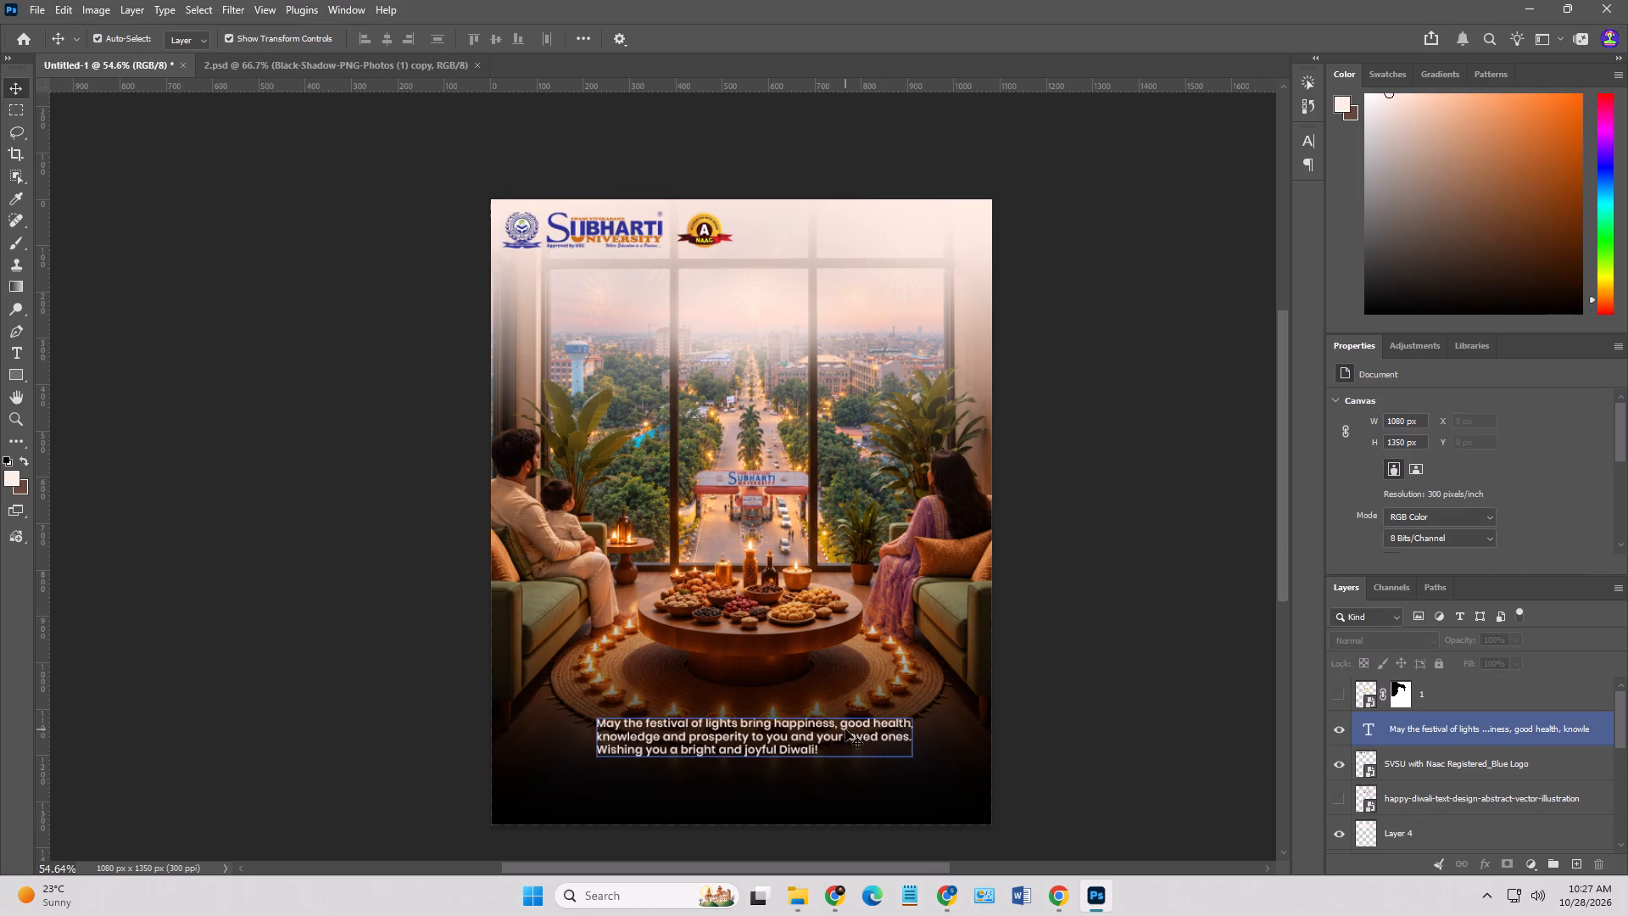
Move the greeting text up about 750 px so it sits over the middle of the window view, then deselect it.
{"action": "left_click", "coordinate": [845, 729]}
{"action": "left_click_drag", "start_coordinate": [845, 729], "coordinate": [850, 383]}
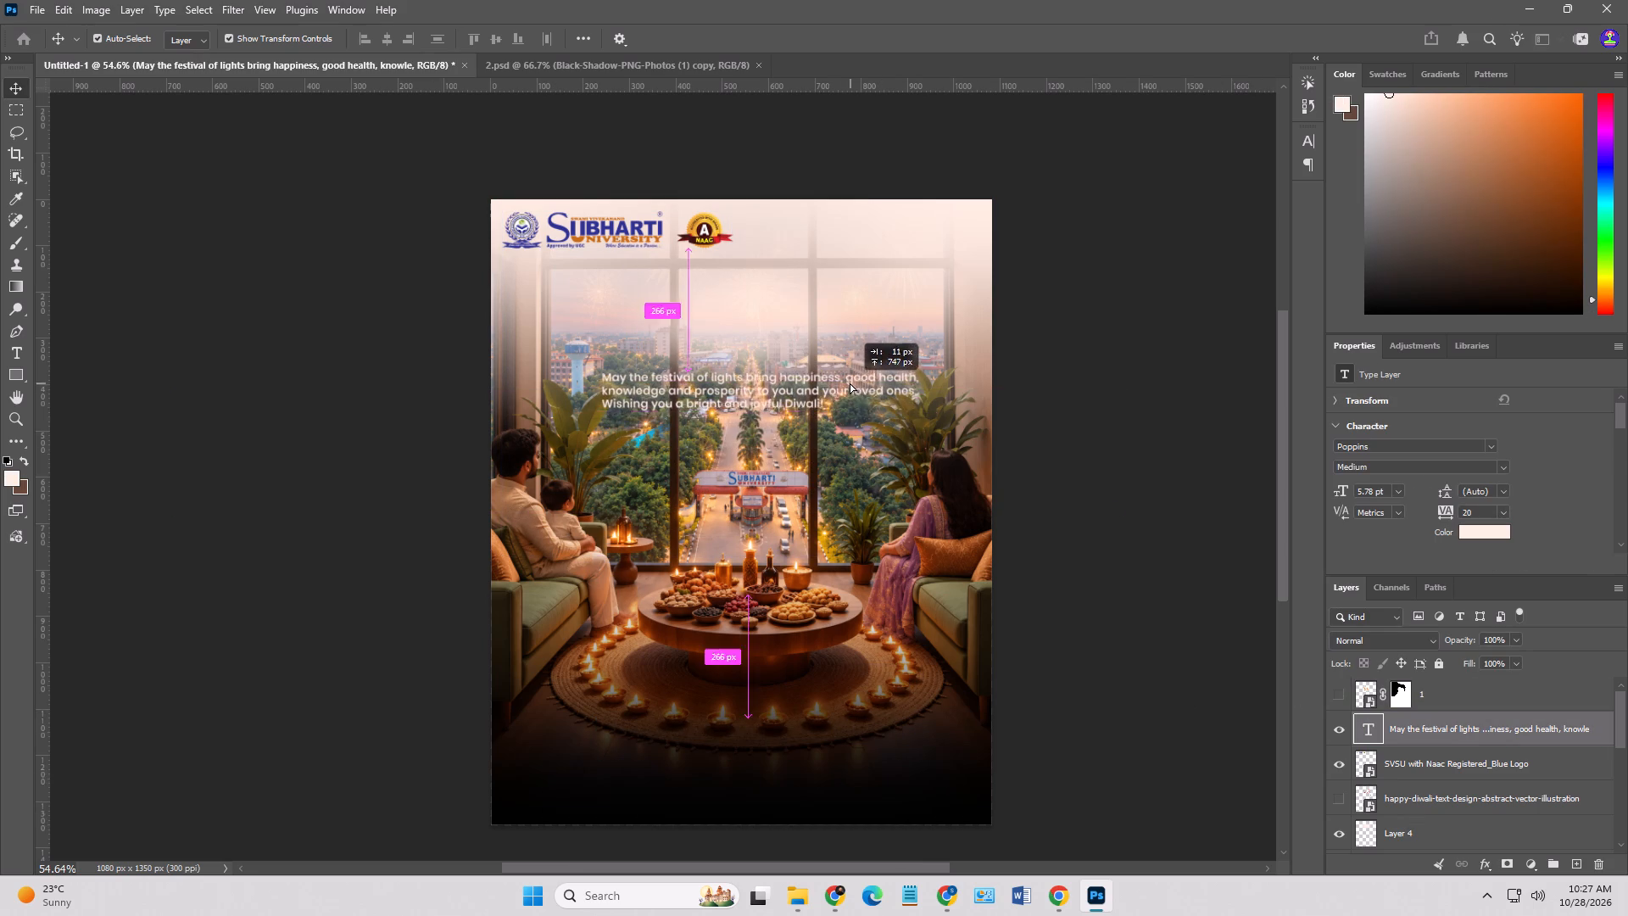
{"action": "left_click_drag", "start_coordinate": [850, 383], "coordinate": [847, 381]}
{"action": "left_click", "coordinate": [1086, 446]}
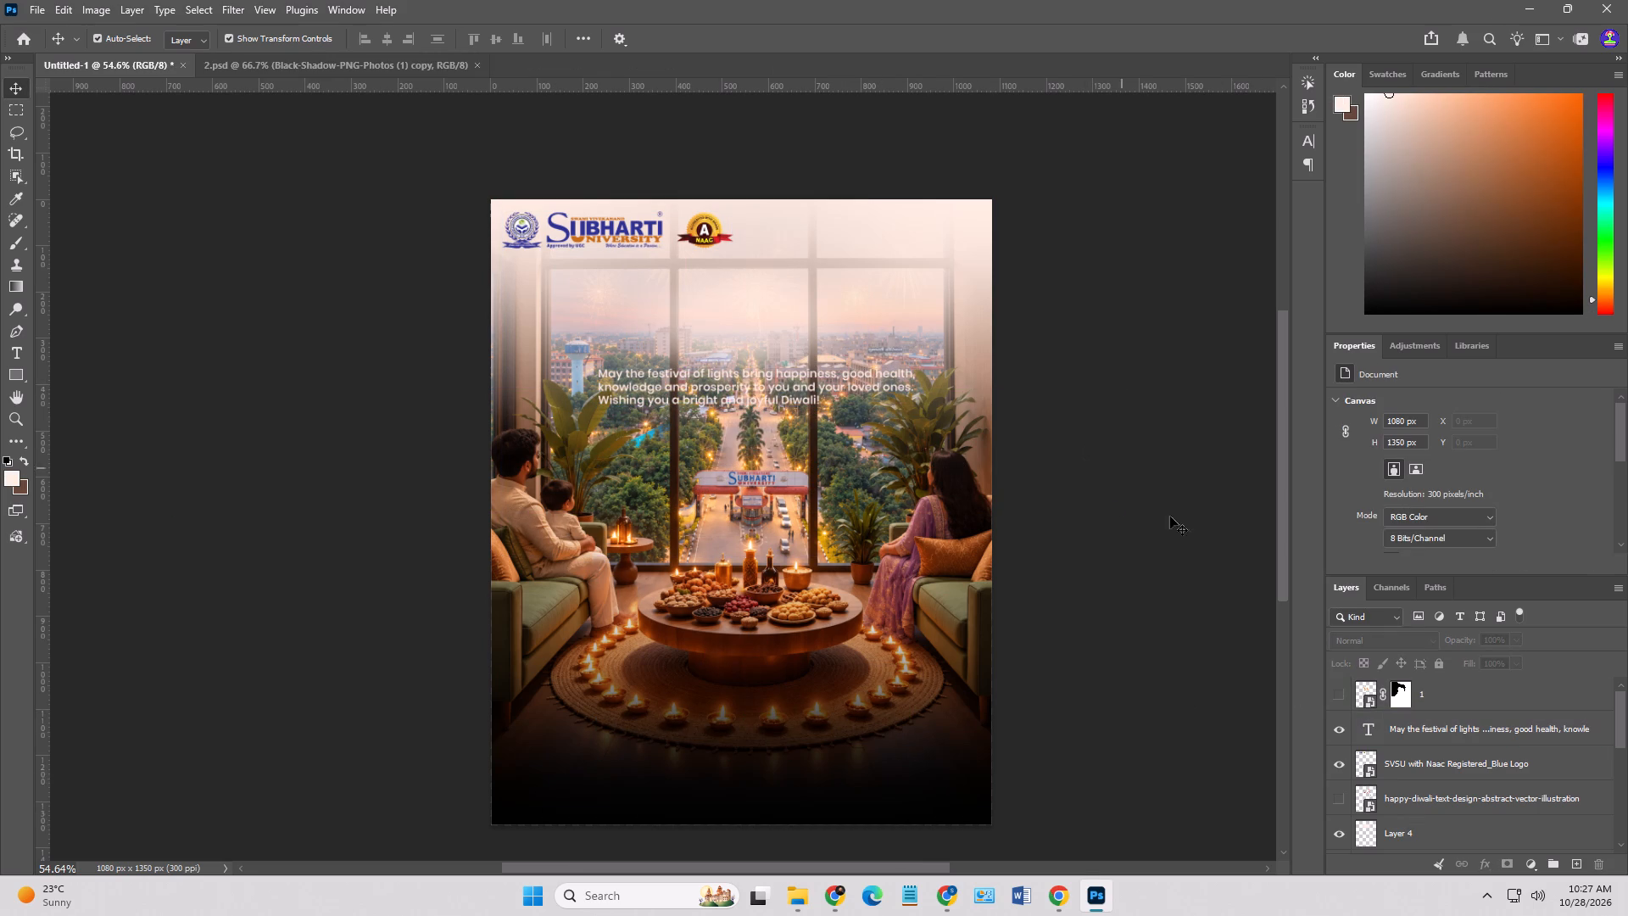
Add a new empty layer directly above Layer 4 for painting with the Brush tool.
{"action": "left_click", "coordinate": [15, 241]}
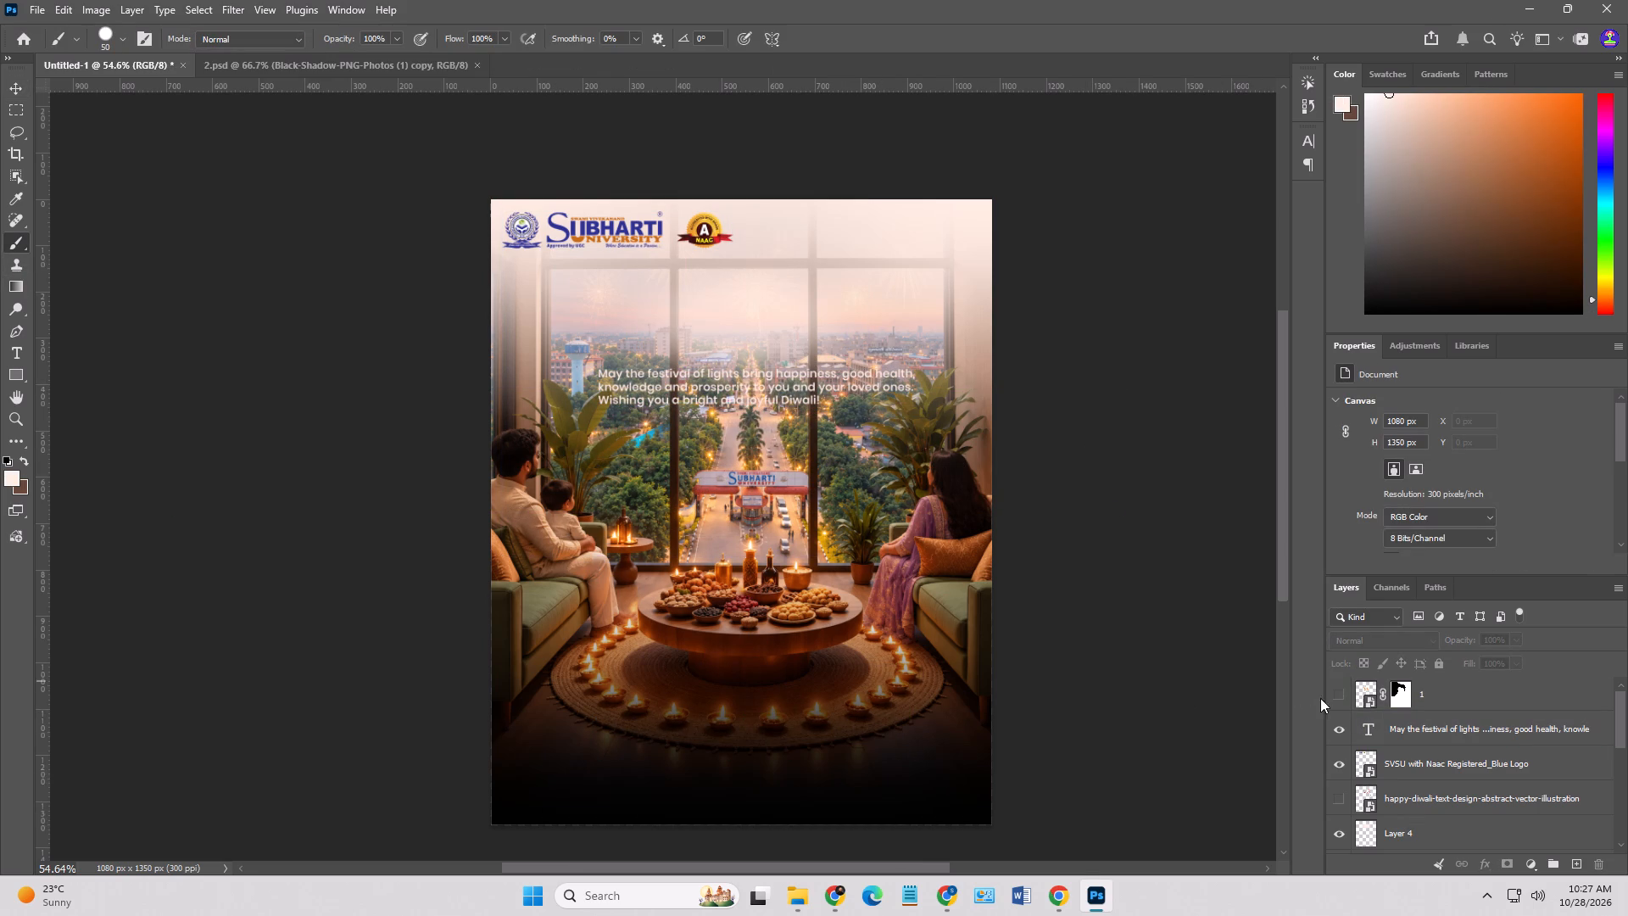
{"action": "left_click", "coordinate": [1436, 827]}
{"action": "left_click", "coordinate": [1569, 863]}
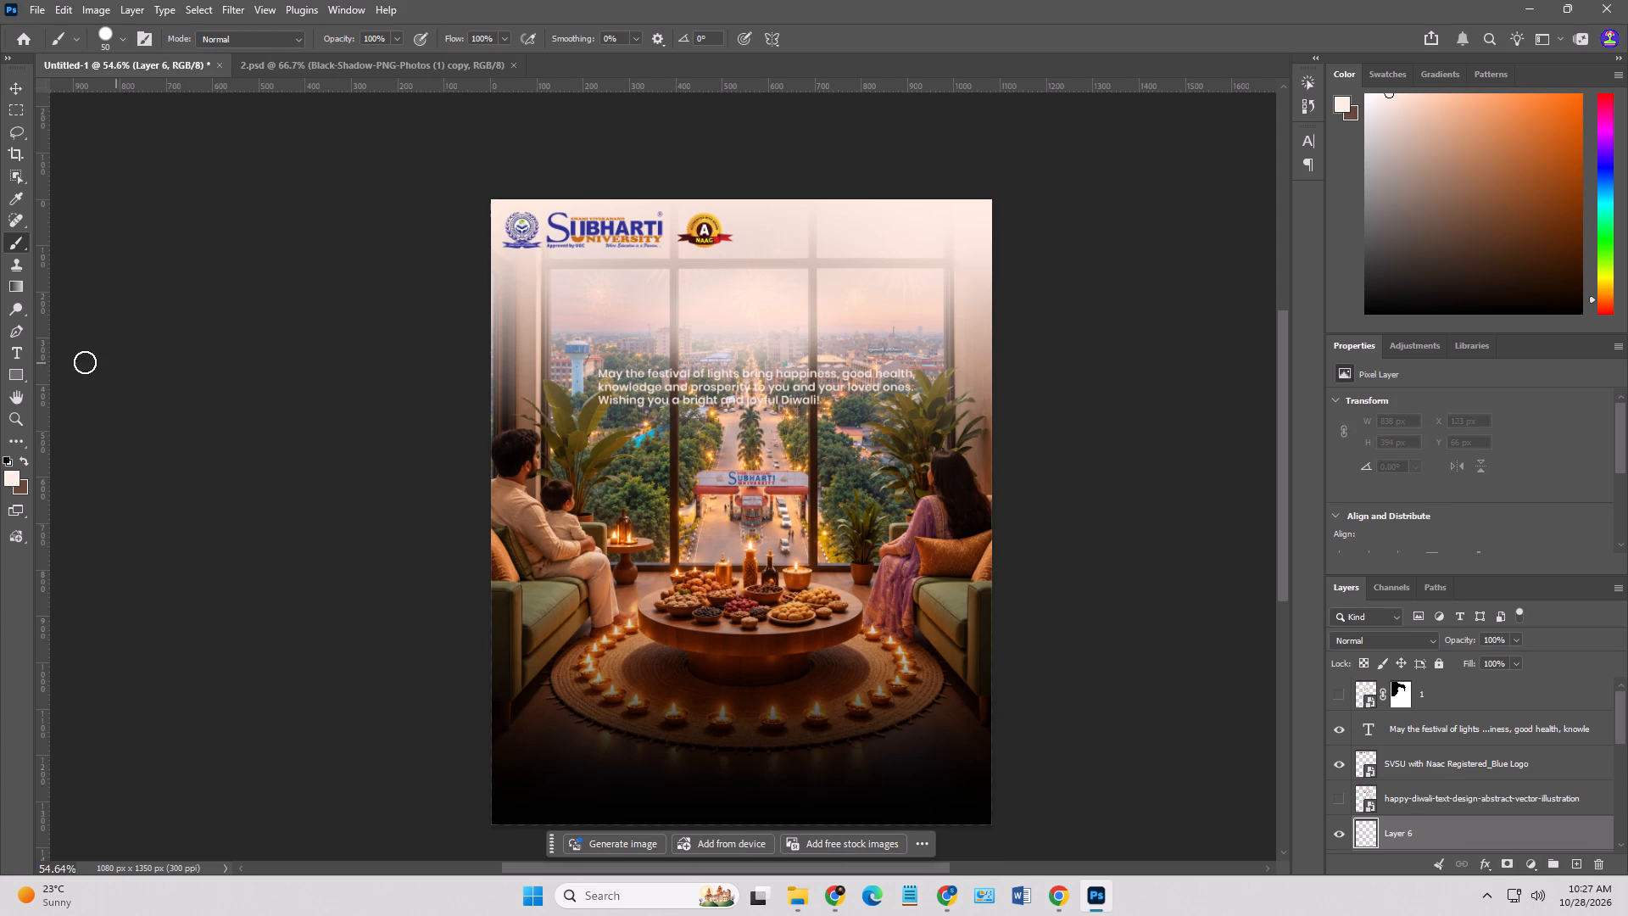
Set the brush opacity to 11% and sample the black at the poster's bottom as the background colour.
{"action": "left_click", "coordinate": [393, 37]}
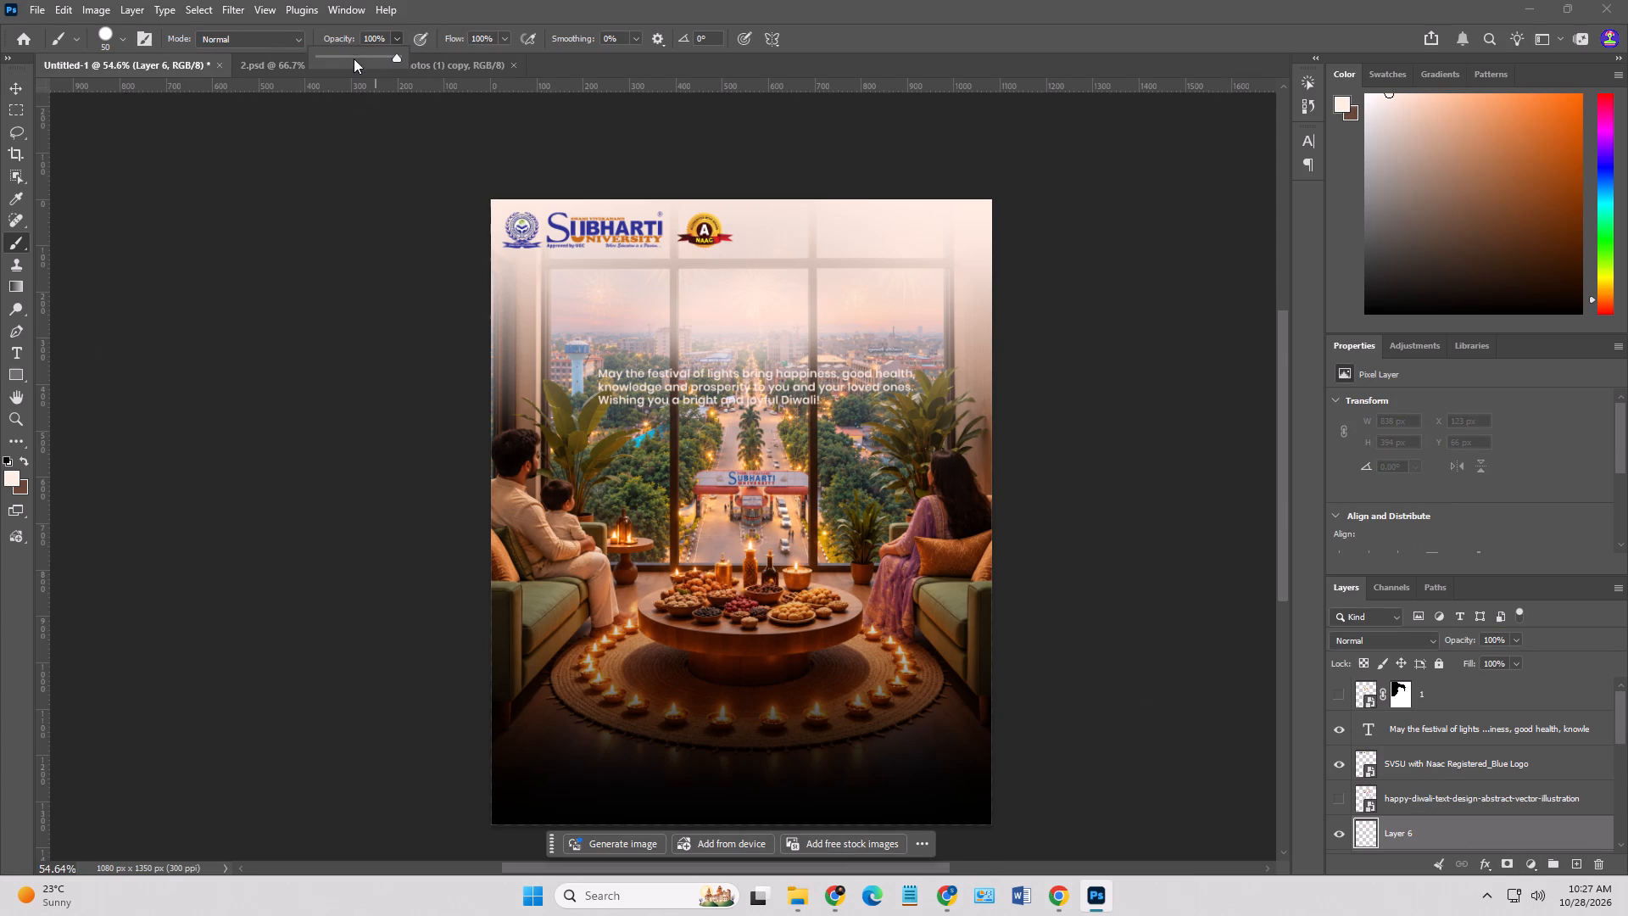
{"action": "left_click", "coordinate": [346, 57]}
{"action": "left_click", "coordinate": [326, 56]}
{"action": "left_click", "coordinate": [22, 489]}
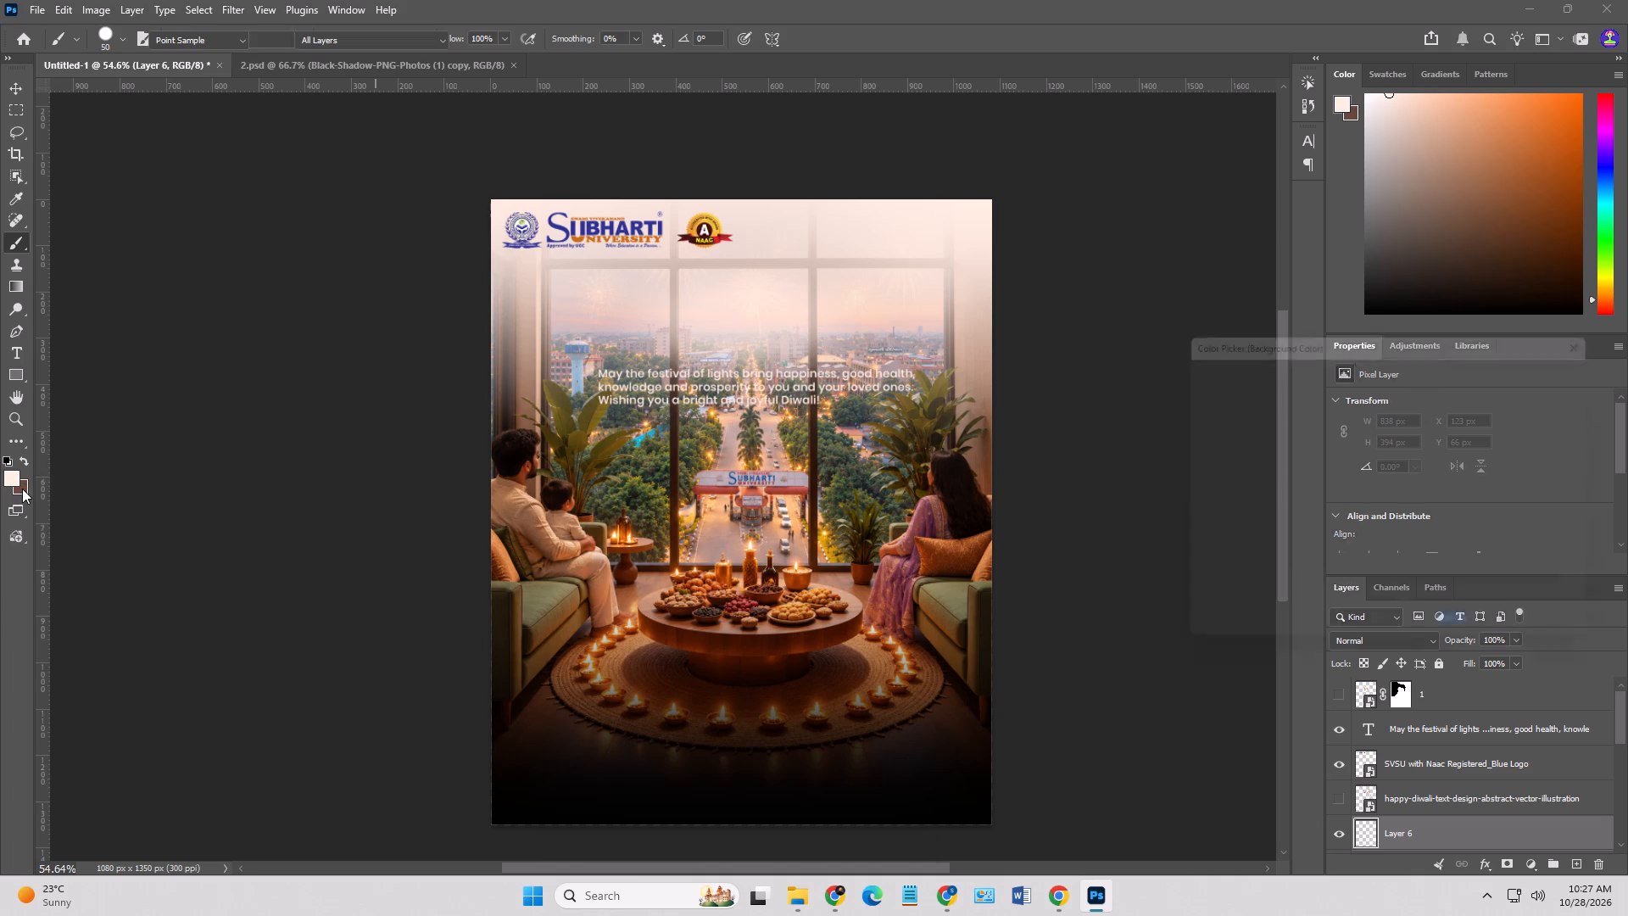
{"action": "left_click", "coordinate": [536, 788]}
{"action": "left_click", "coordinate": [1547, 360]}
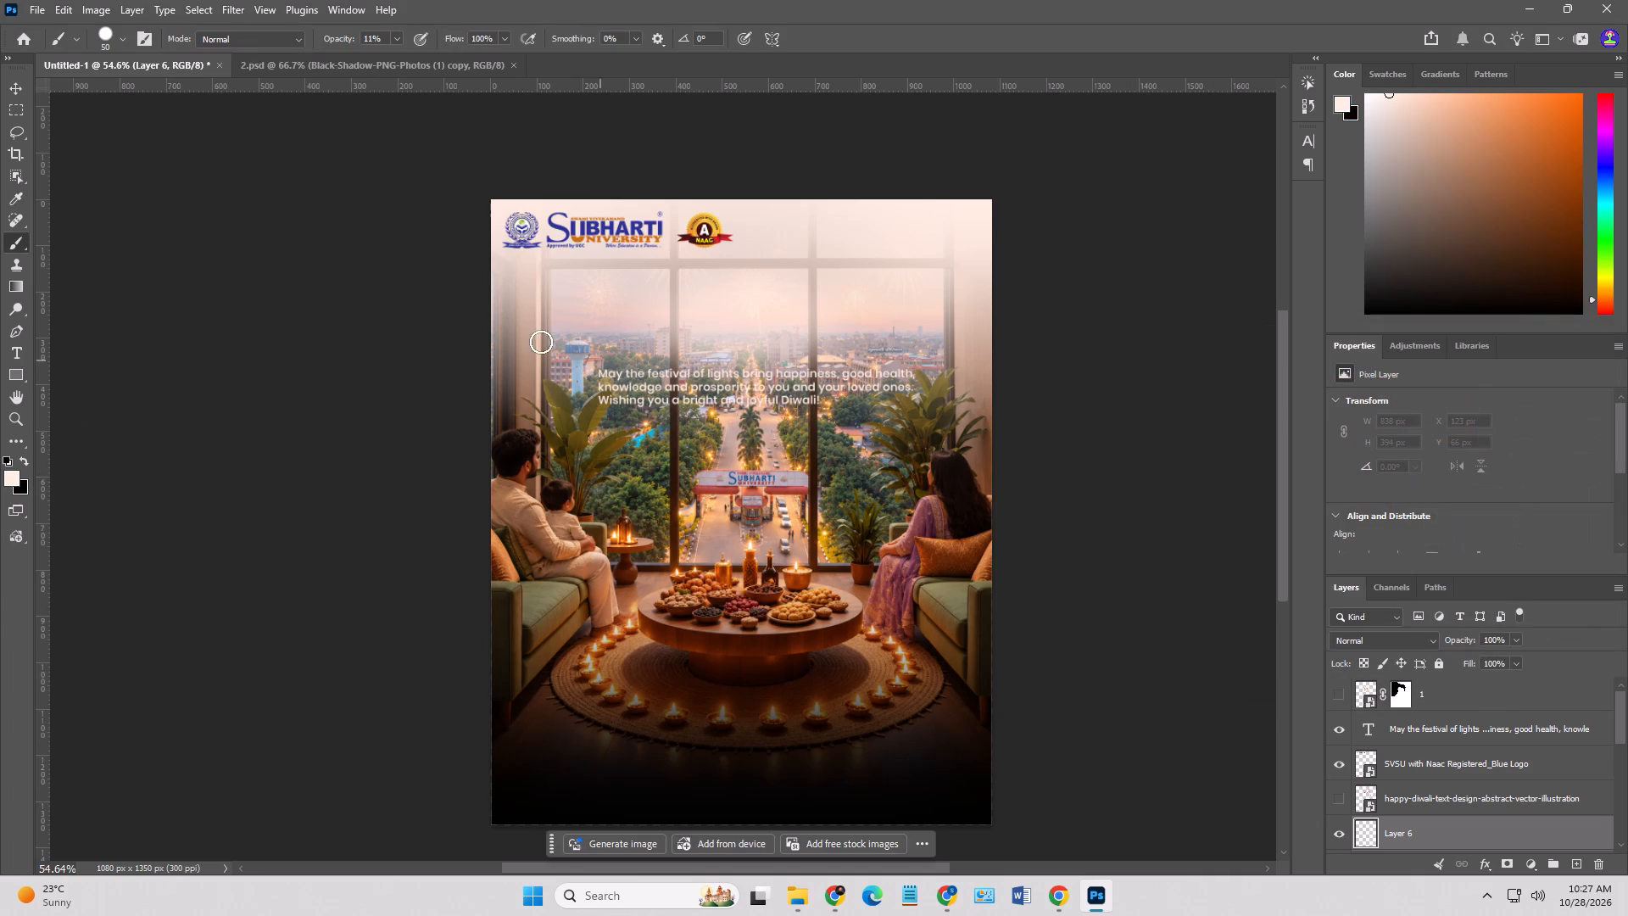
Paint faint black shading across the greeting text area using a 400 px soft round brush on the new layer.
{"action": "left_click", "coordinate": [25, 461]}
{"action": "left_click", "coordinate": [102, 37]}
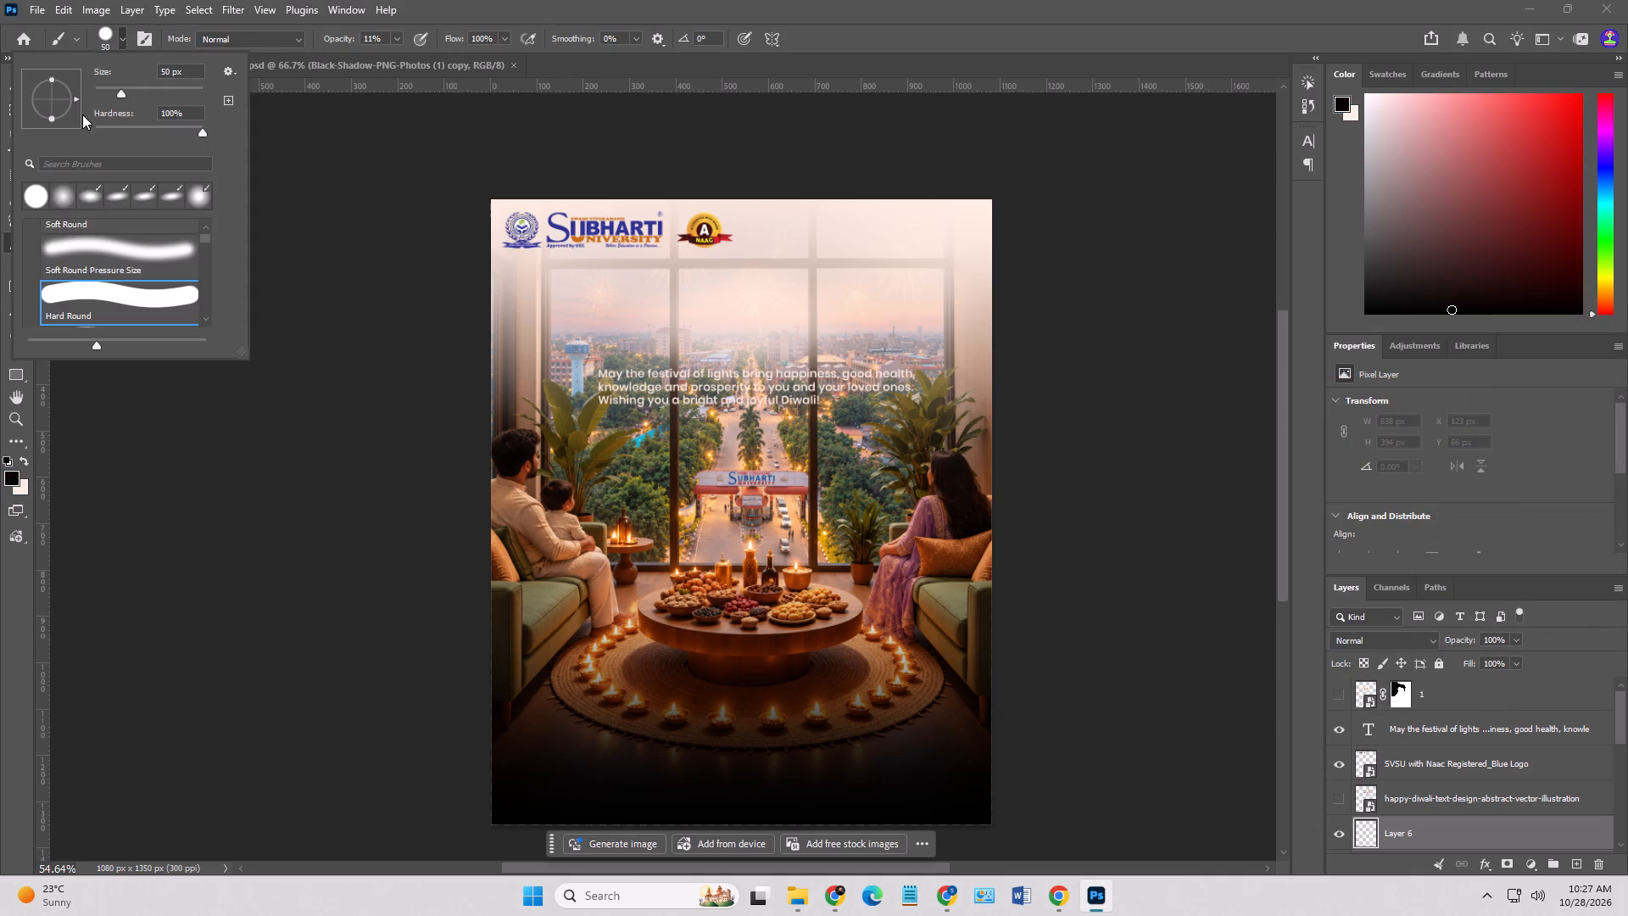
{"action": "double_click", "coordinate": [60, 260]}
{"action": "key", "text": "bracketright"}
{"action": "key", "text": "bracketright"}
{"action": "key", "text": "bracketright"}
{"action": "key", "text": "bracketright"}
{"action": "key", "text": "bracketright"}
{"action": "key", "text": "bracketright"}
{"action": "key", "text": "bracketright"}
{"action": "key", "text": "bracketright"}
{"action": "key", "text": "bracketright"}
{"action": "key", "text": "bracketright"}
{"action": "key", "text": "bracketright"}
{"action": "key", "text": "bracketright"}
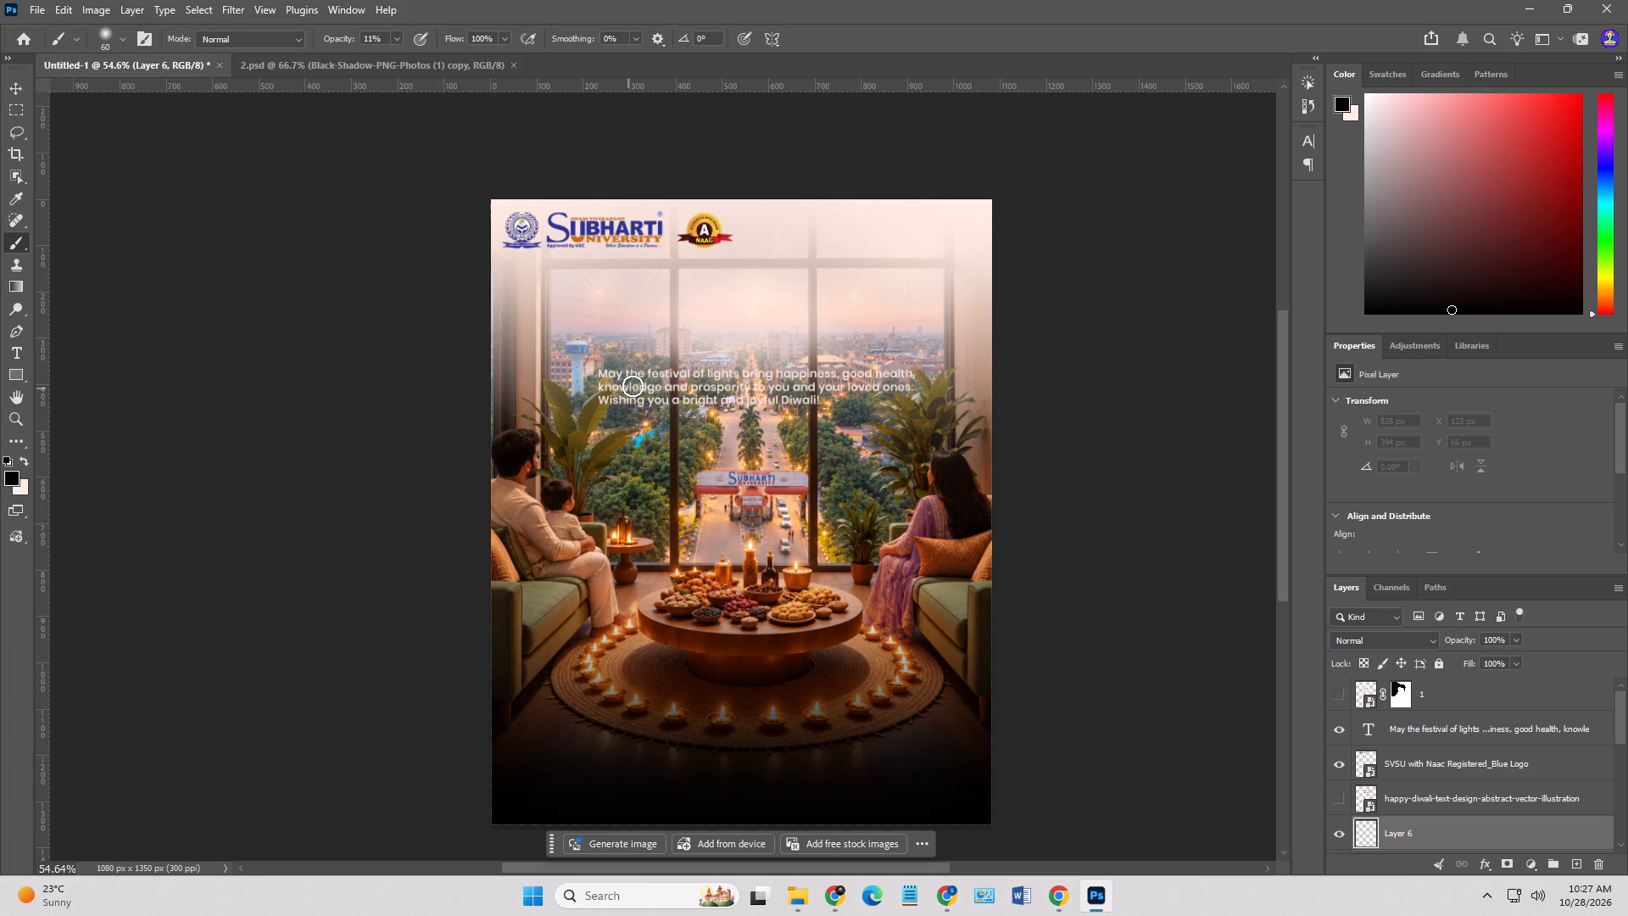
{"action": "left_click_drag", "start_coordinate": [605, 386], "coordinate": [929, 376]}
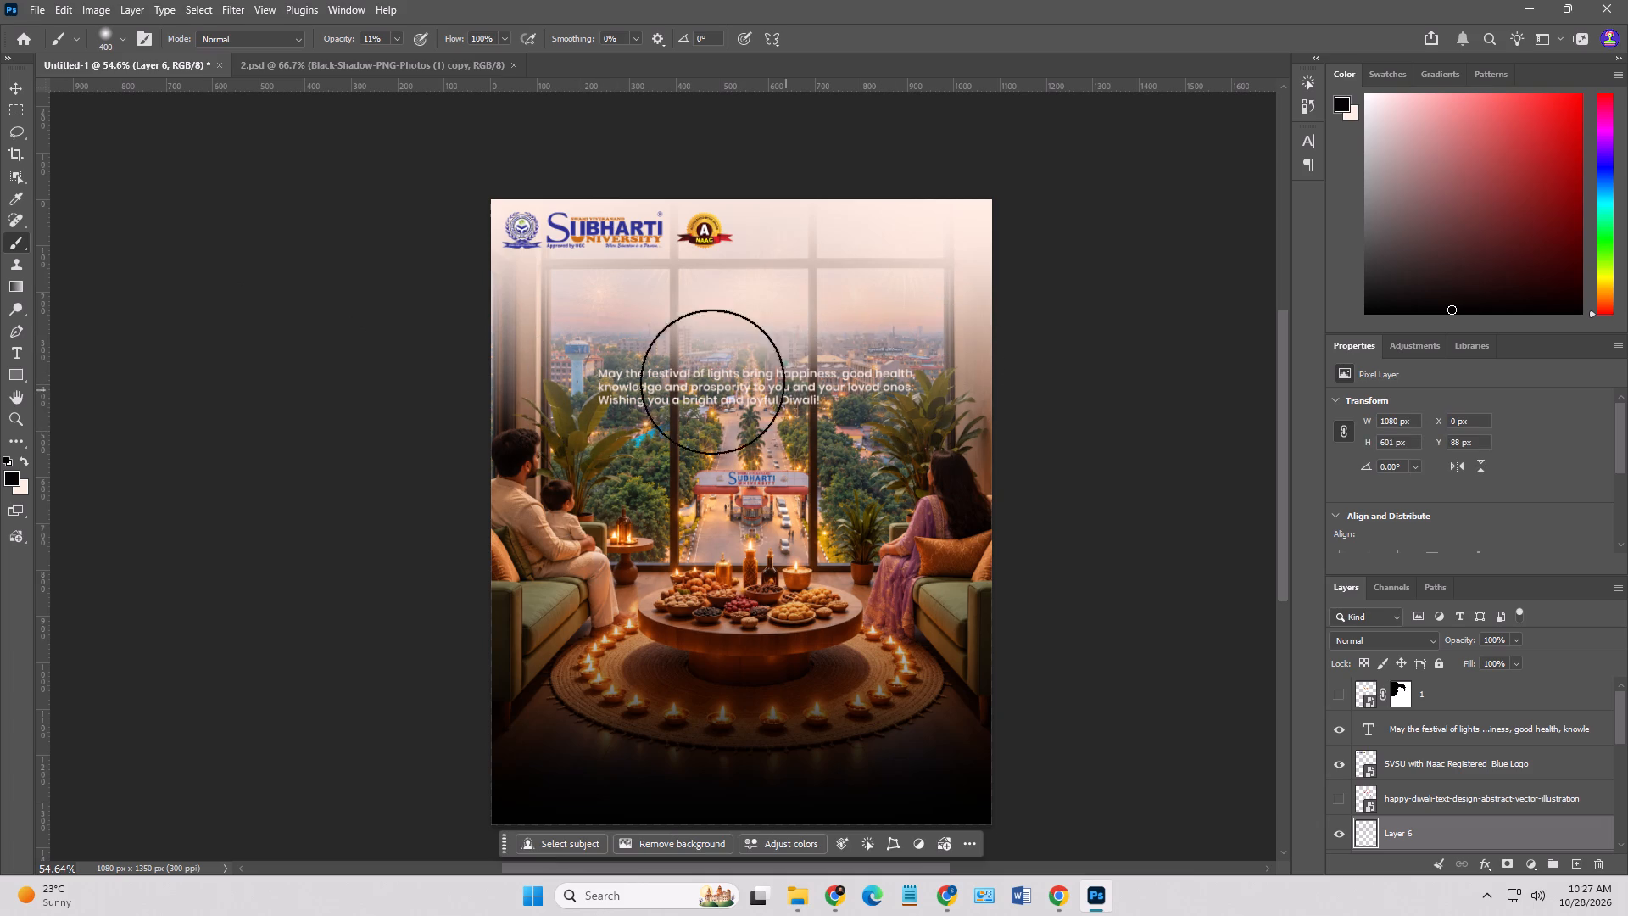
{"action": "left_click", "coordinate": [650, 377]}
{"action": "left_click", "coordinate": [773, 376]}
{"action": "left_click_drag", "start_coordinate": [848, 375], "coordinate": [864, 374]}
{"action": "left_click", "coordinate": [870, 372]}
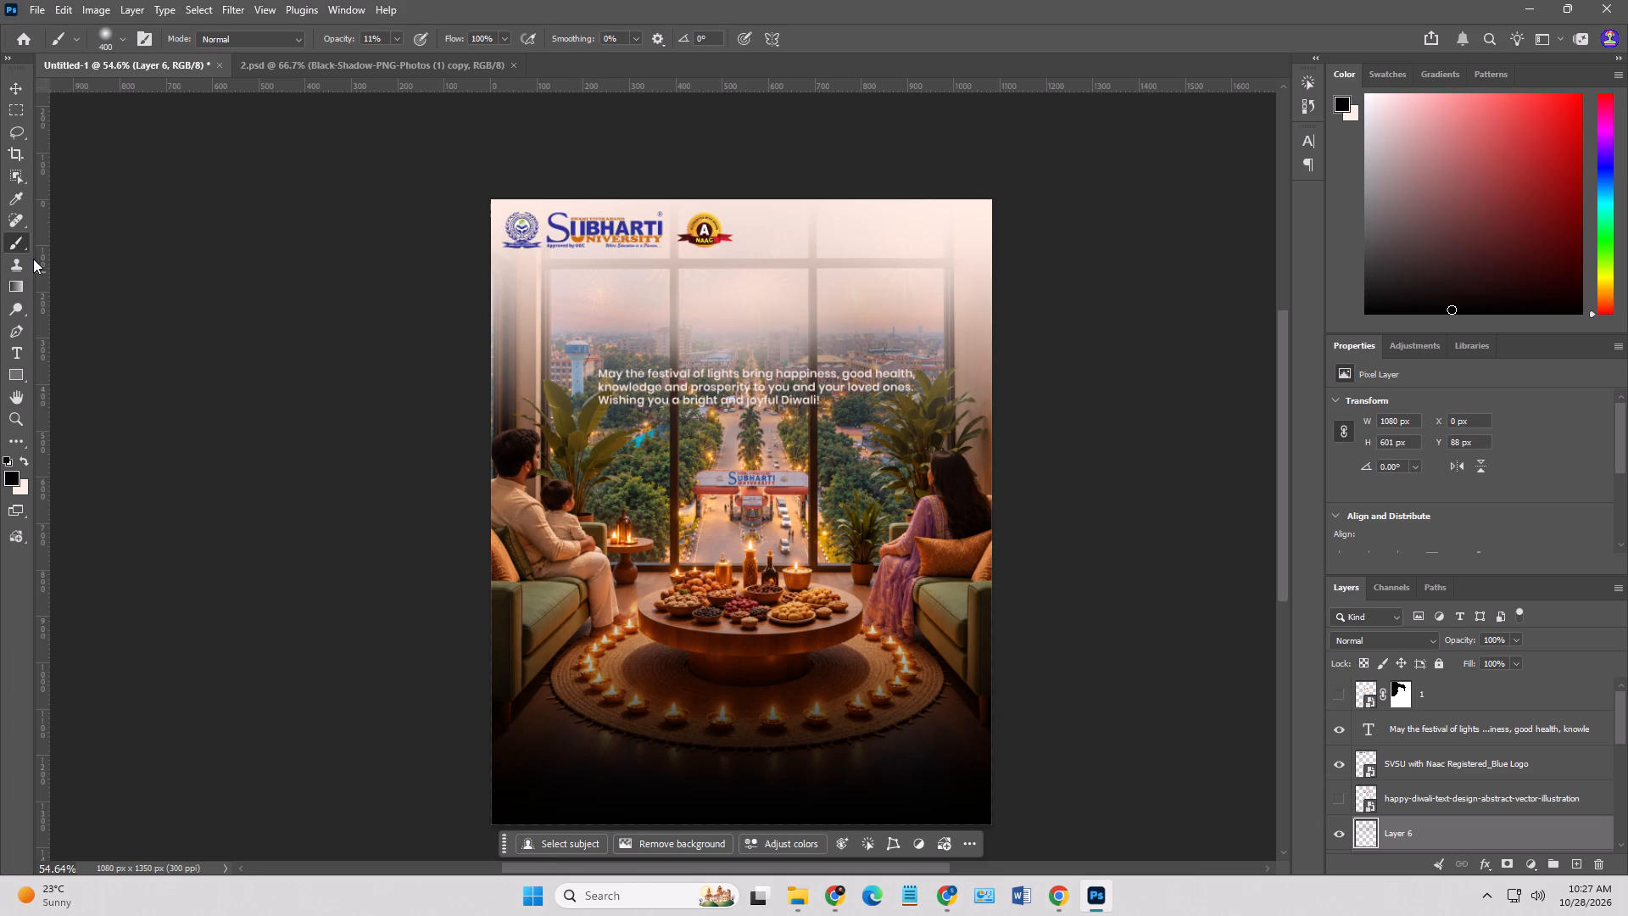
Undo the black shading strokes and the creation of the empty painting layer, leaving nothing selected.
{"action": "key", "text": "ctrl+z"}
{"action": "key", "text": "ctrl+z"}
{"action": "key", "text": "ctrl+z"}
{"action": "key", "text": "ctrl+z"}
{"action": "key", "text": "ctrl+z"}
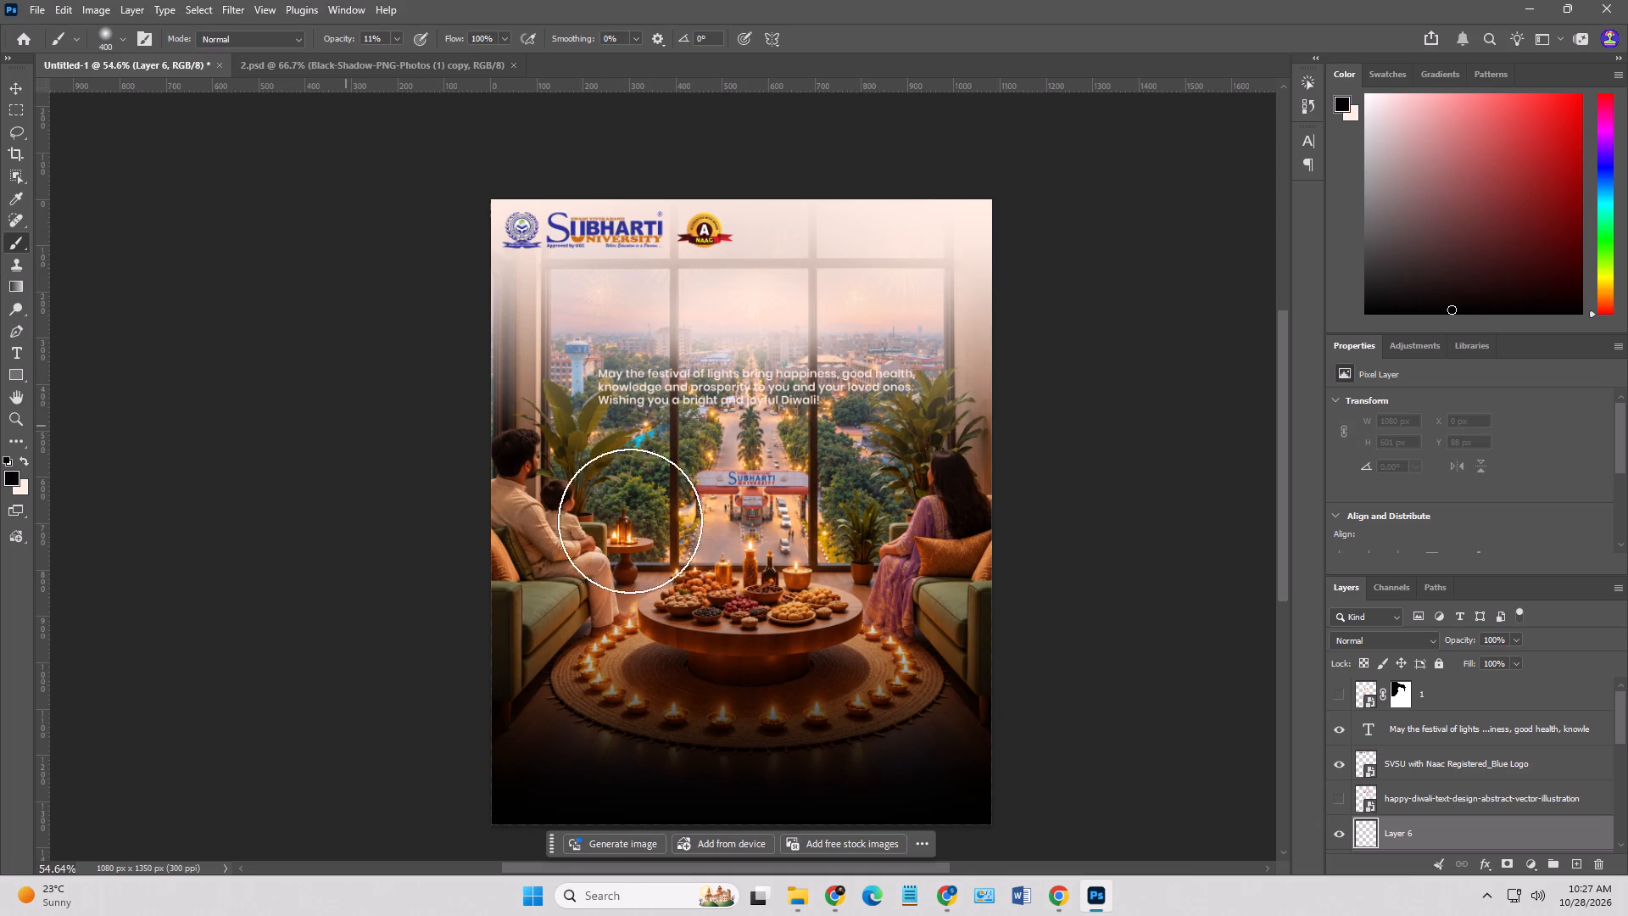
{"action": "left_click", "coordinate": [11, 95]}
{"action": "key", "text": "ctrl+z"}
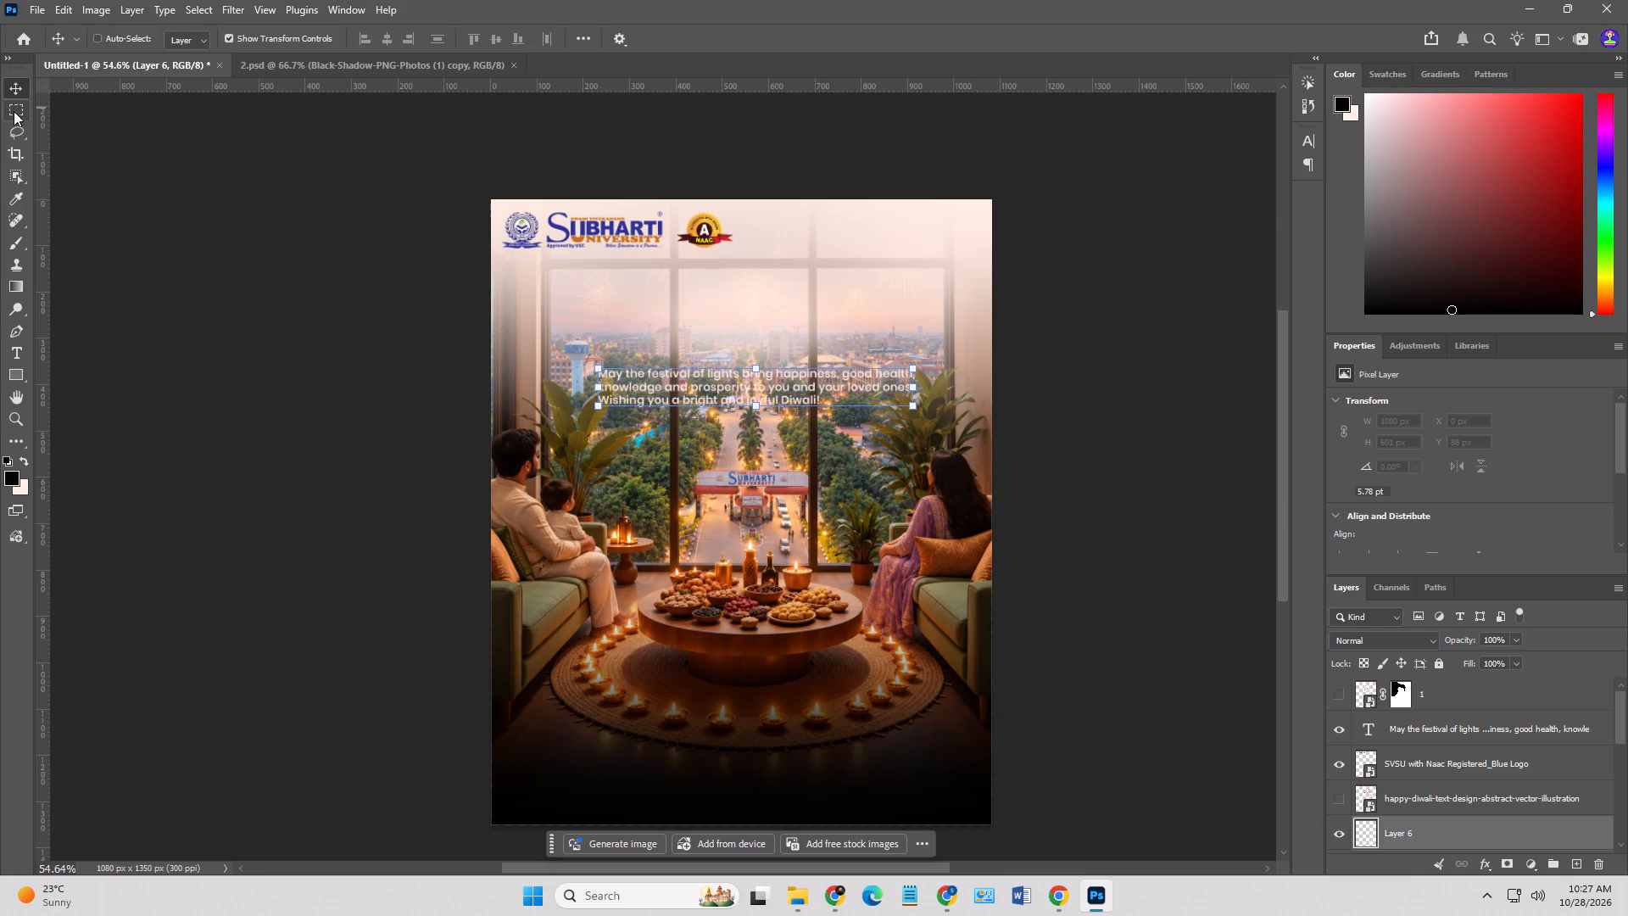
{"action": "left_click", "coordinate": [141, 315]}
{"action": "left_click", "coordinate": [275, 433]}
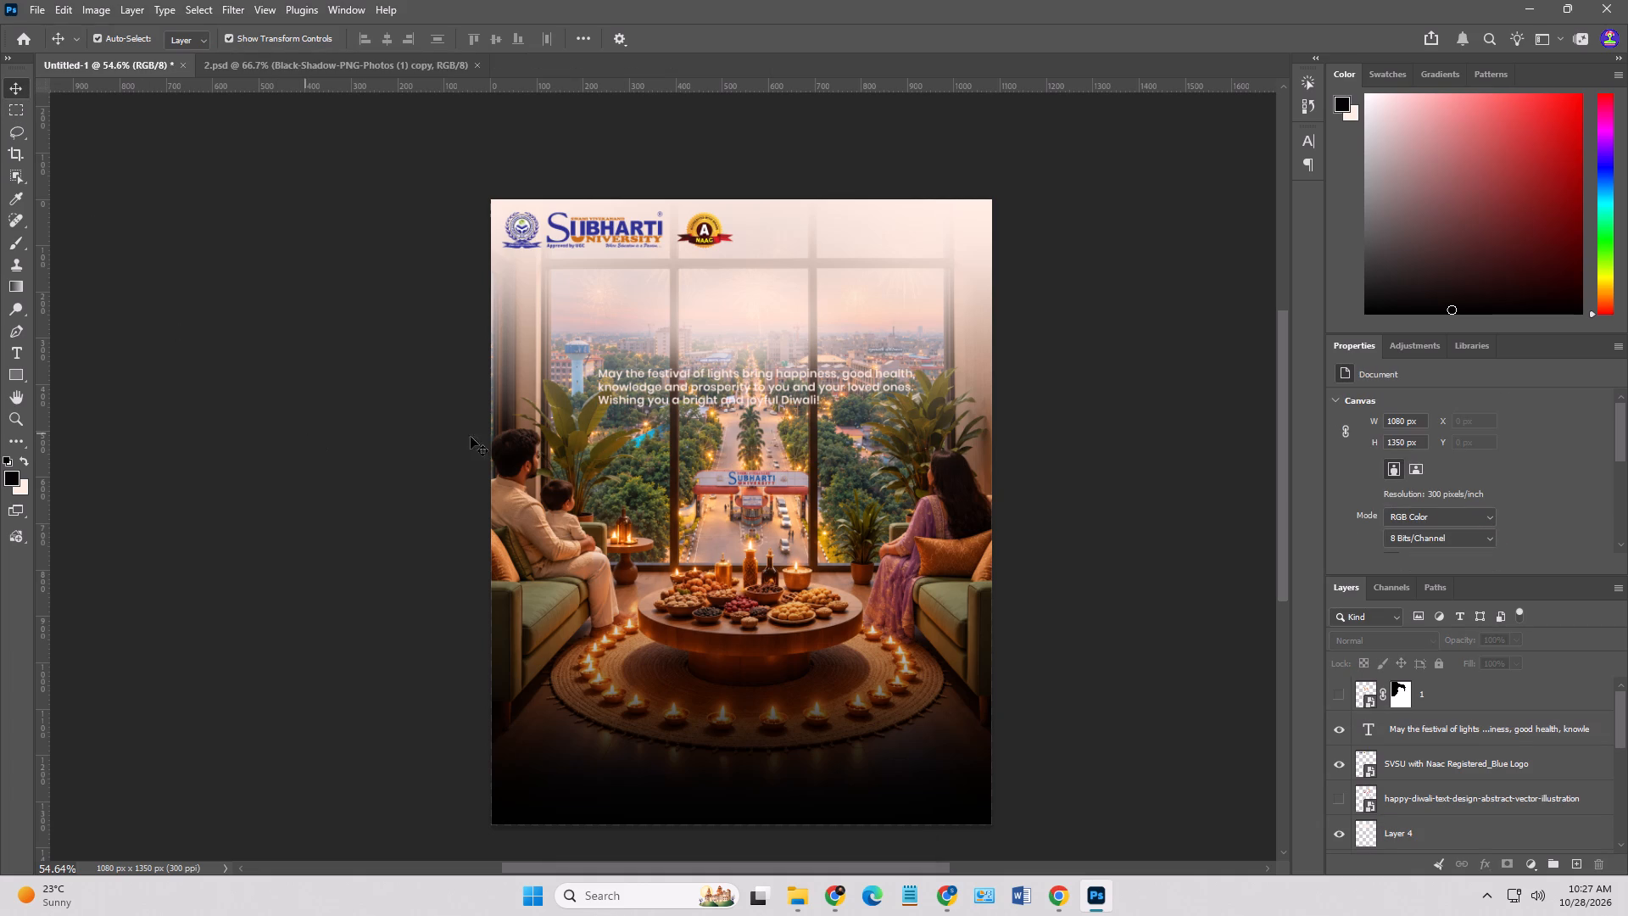
Move the Subharti University logo slightly inward from the poster's corner to X 42 px, Y 41 px, then deselect it.
{"action": "left_click", "coordinate": [769, 393]}
{"action": "left_click", "coordinate": [610, 236]}
{"action": "left_click", "coordinate": [610, 232]}
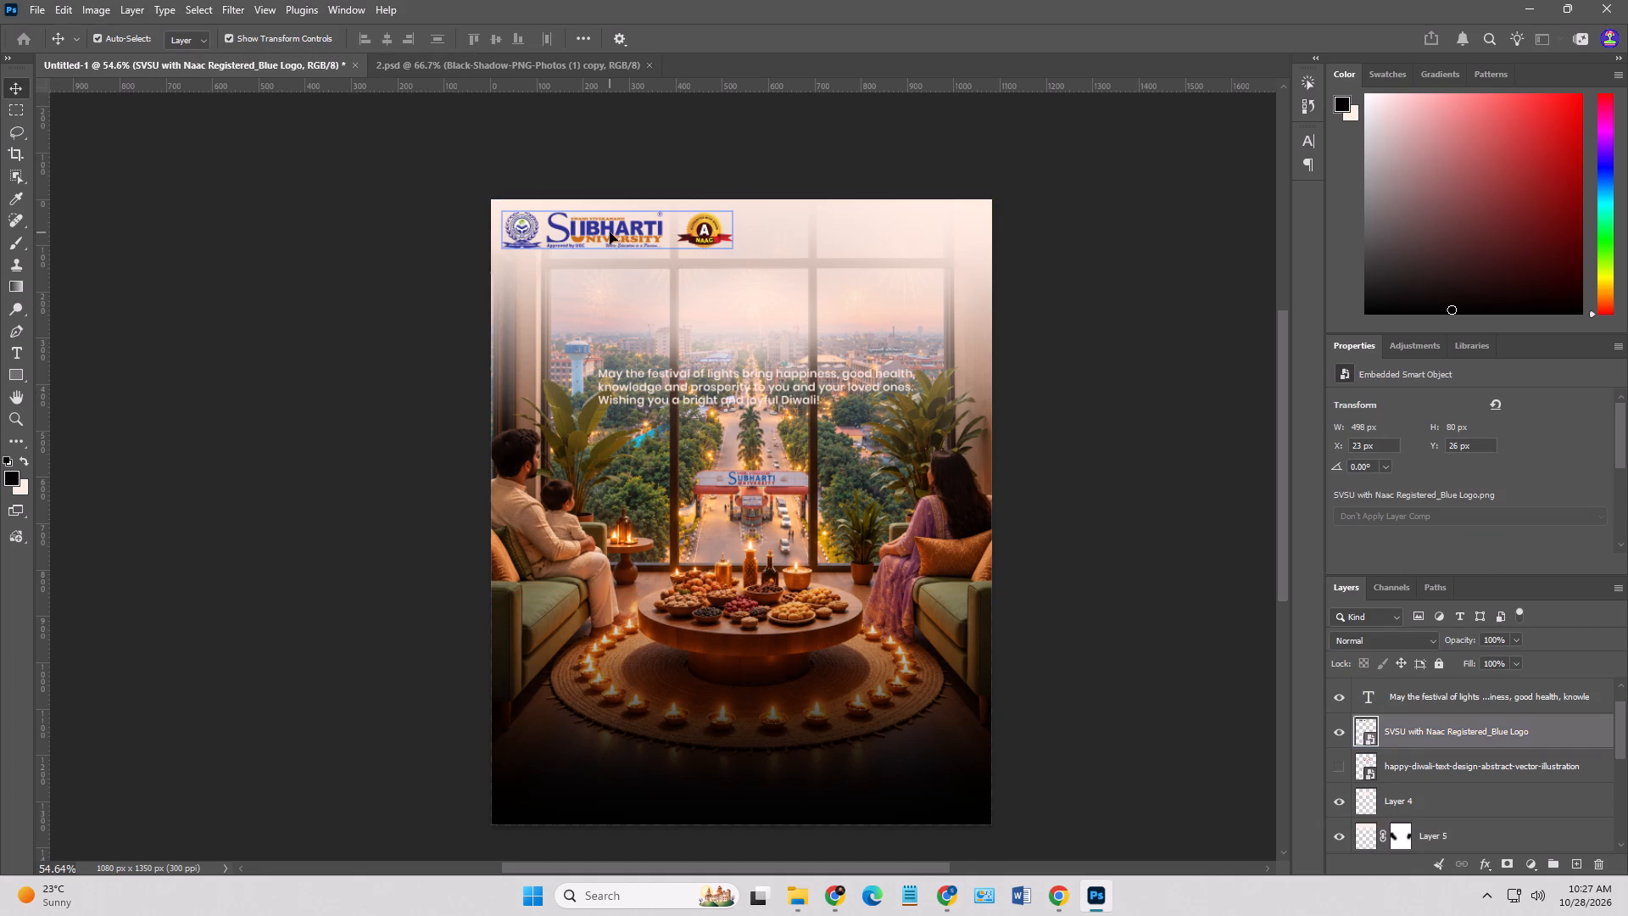
{"action": "left_click", "coordinate": [654, 232]}
{"action": "left_click", "coordinate": [632, 229]}
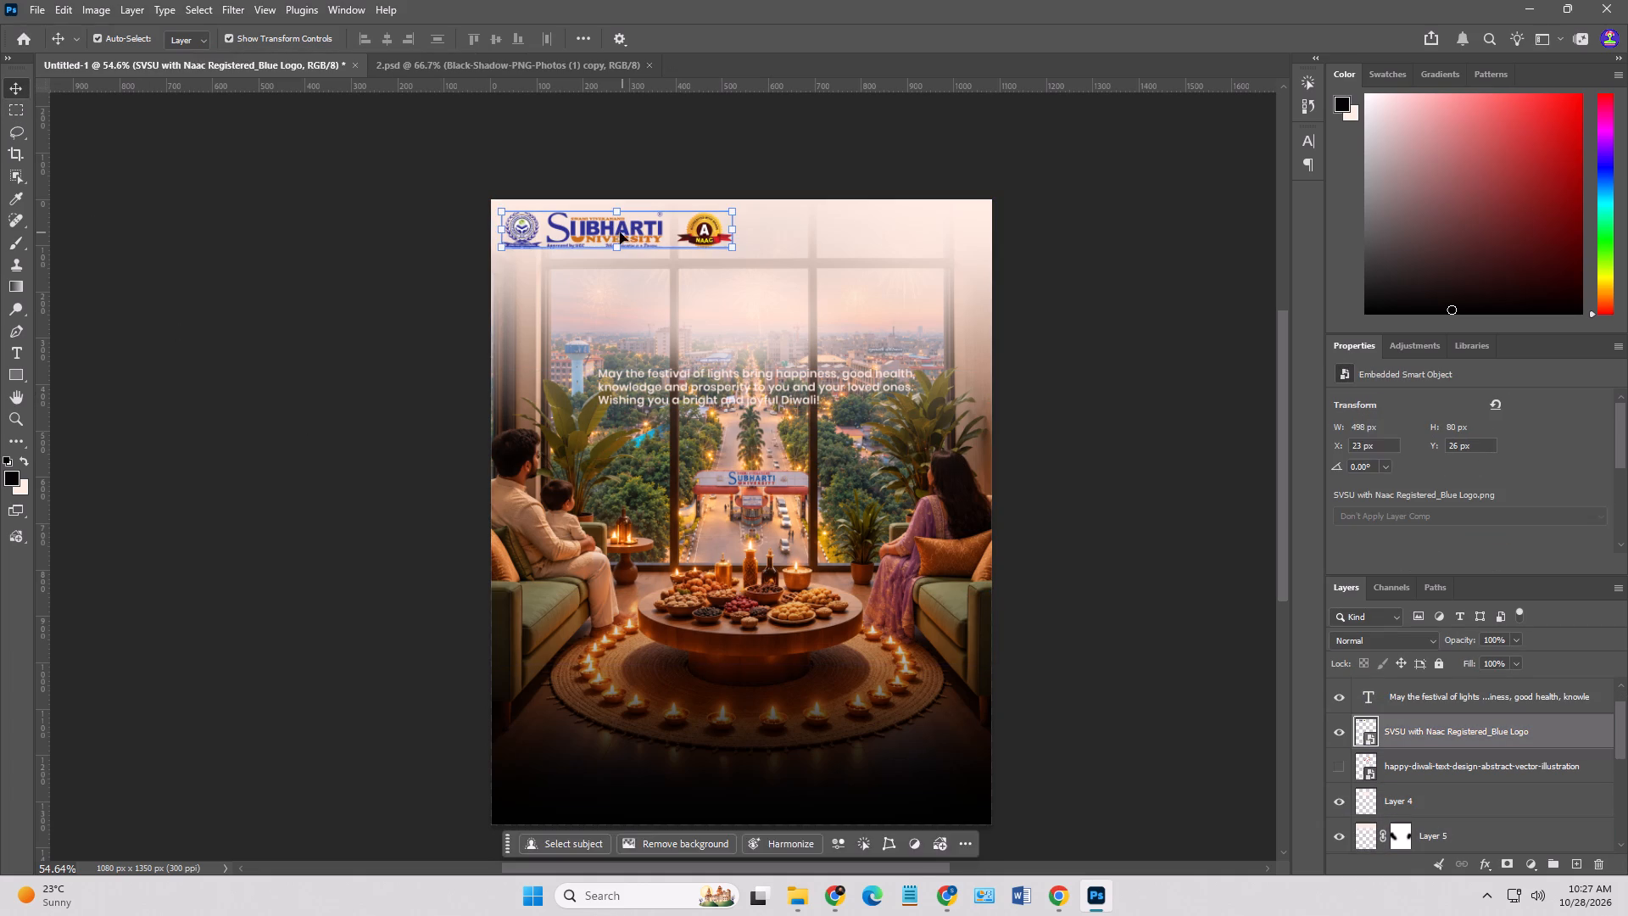
{"action": "left_click", "coordinate": [613, 233]}
{"action": "left_click", "coordinate": [619, 232]}
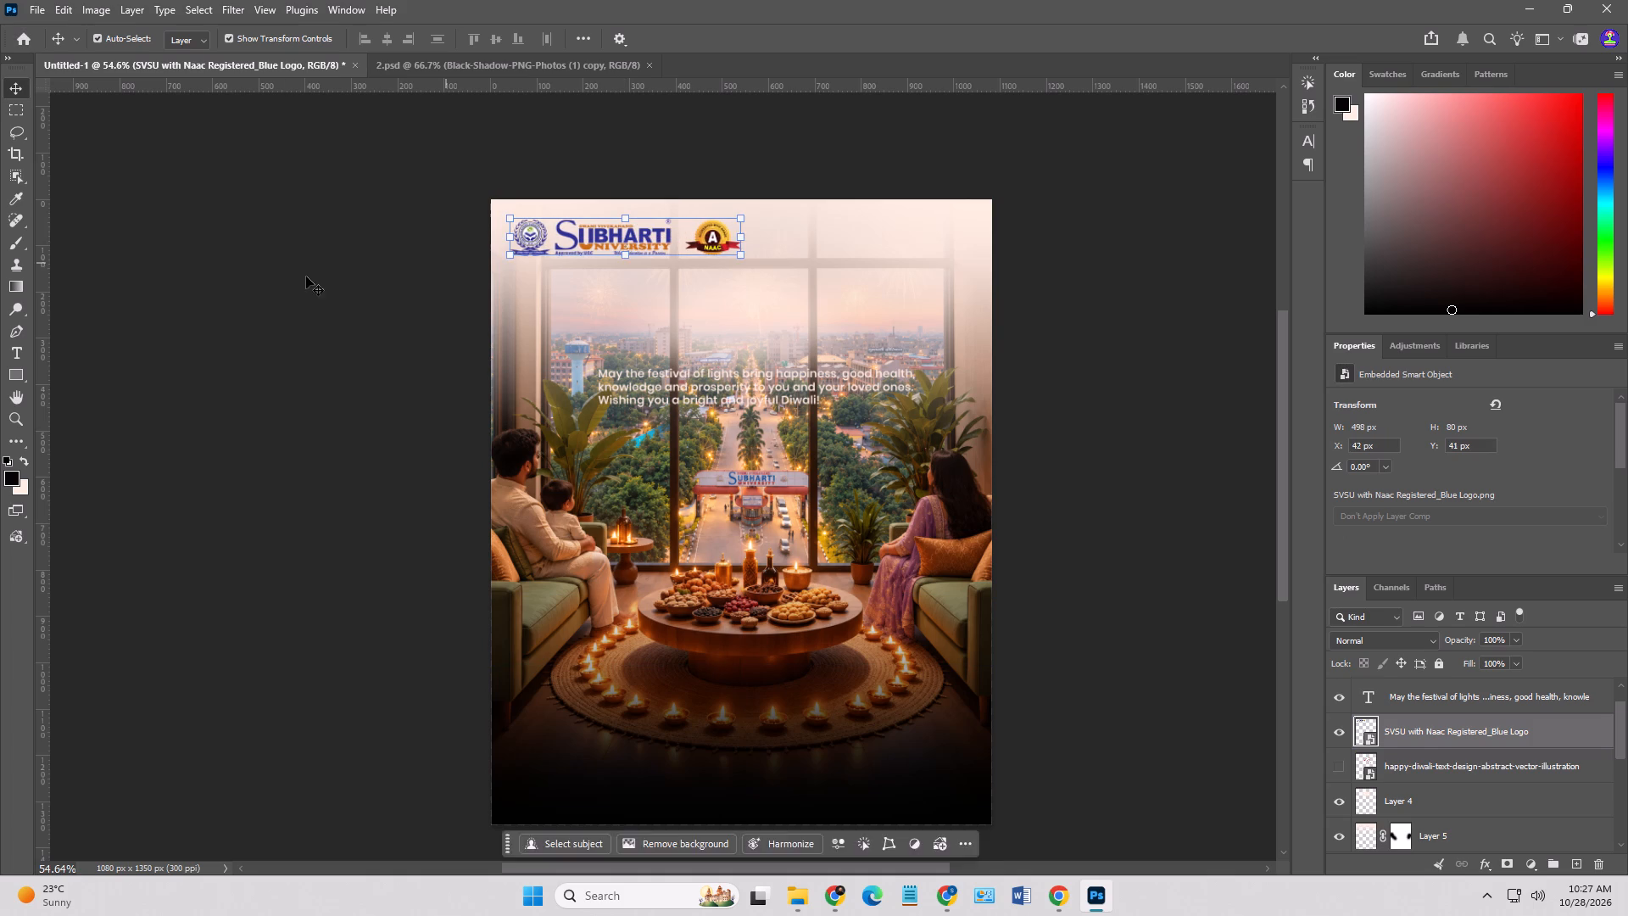
{"action": "left_click", "coordinate": [270, 280]}
Move the greeting text down about 700 px so it sits over the lower edge of the diya-lit rug.
{"action": "left_click_drag", "start_coordinate": [775, 402], "coordinate": [760, 721]}
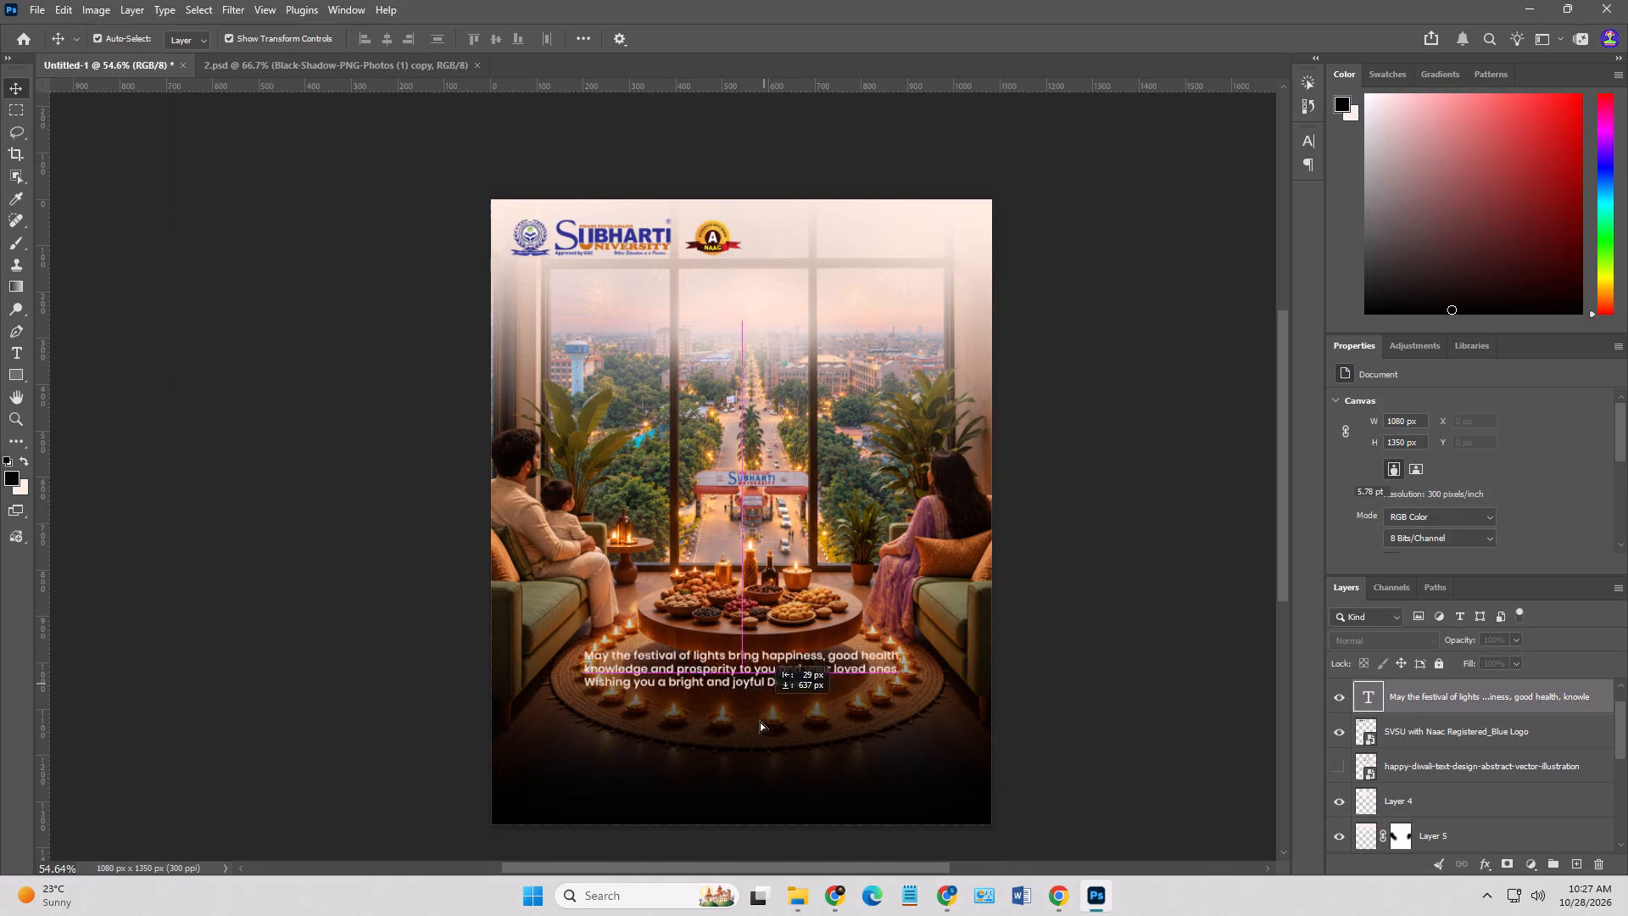
{"action": "left_click_drag", "start_coordinate": [760, 721], "coordinate": [758, 724]}
Centre-align the greeting paragraph and move it back inside the poster below the table.
{"action": "double_click", "coordinate": [644, 713]}
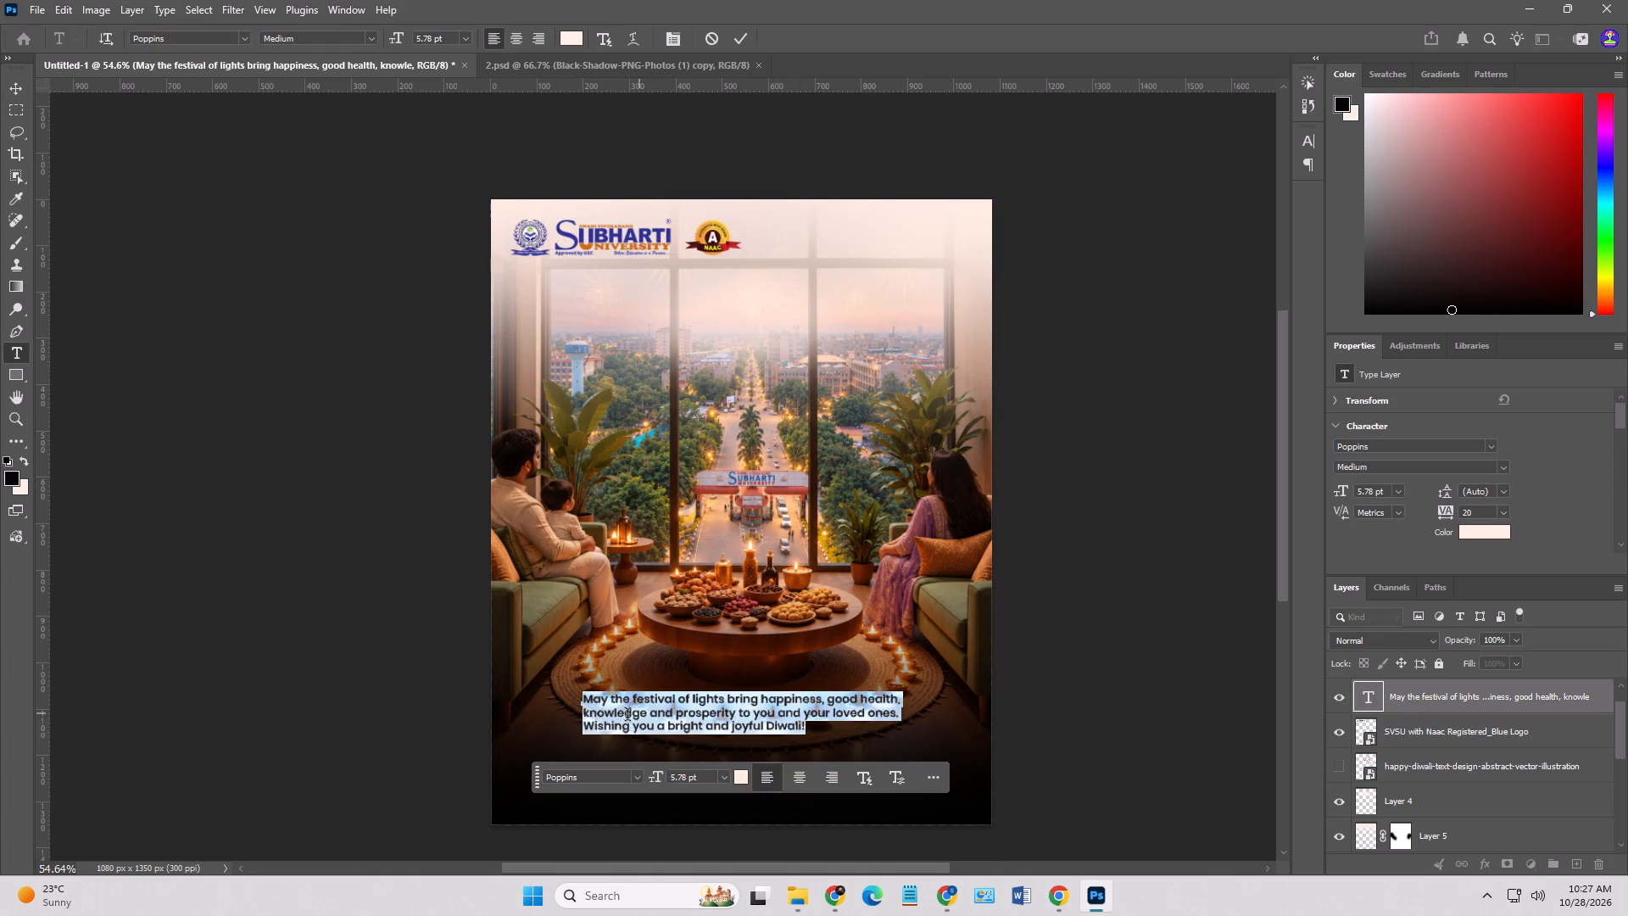
{"action": "left_click", "coordinate": [584, 719]}
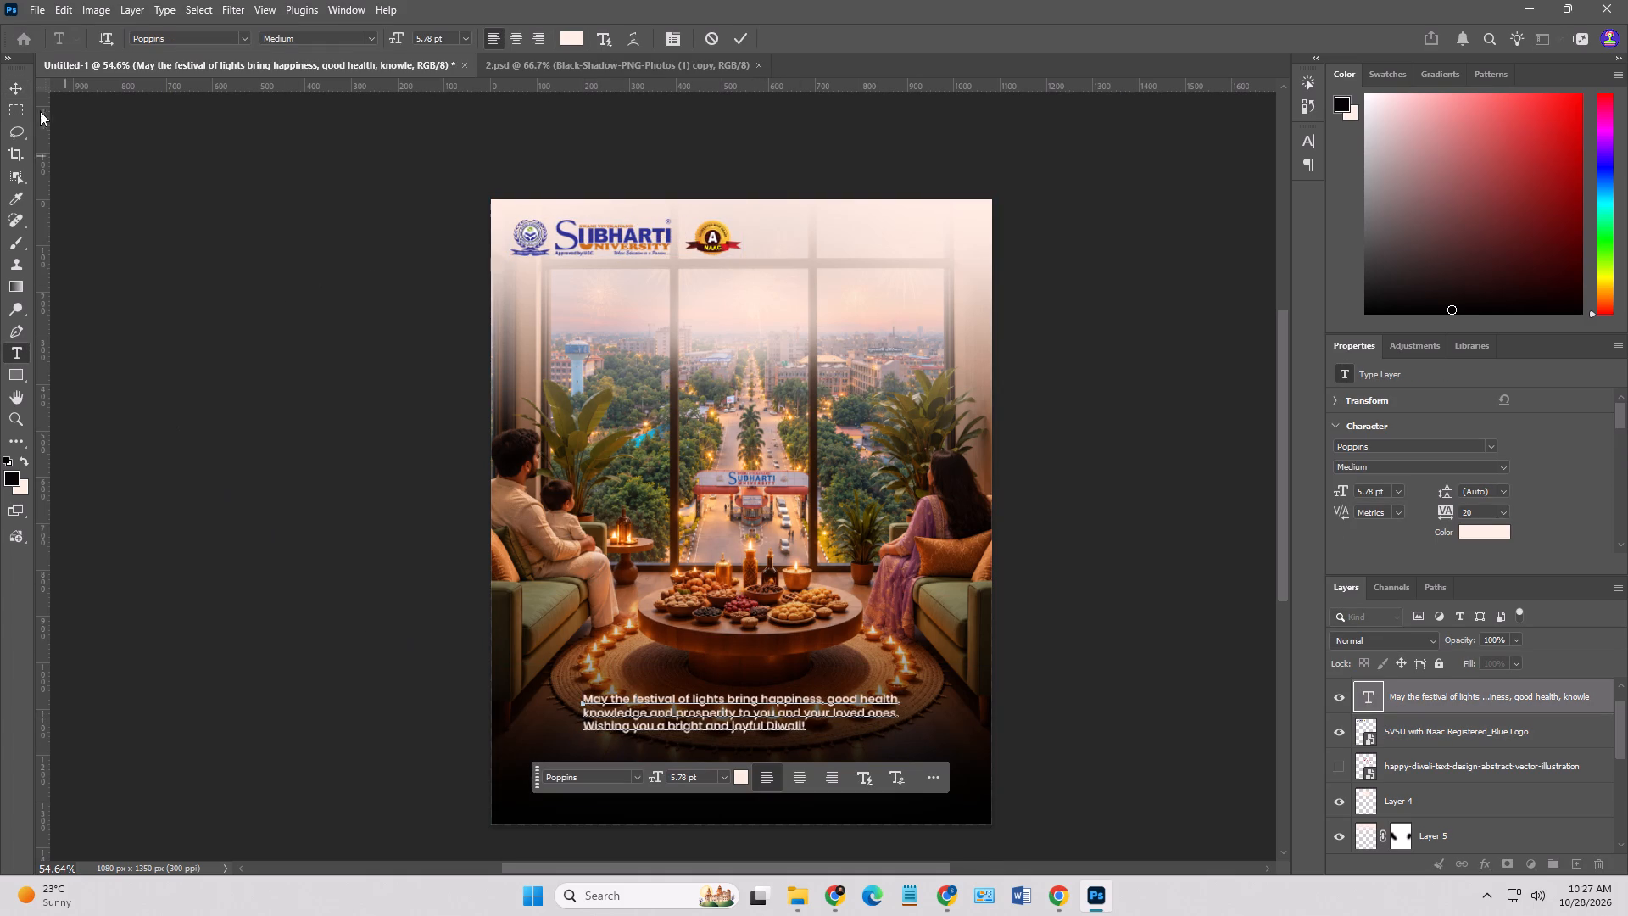
{"action": "left_click", "coordinate": [25, 91]}
{"action": "scroll", "coordinate": [1414, 499], "scroll_direction": "down", "scroll_amount": 7}
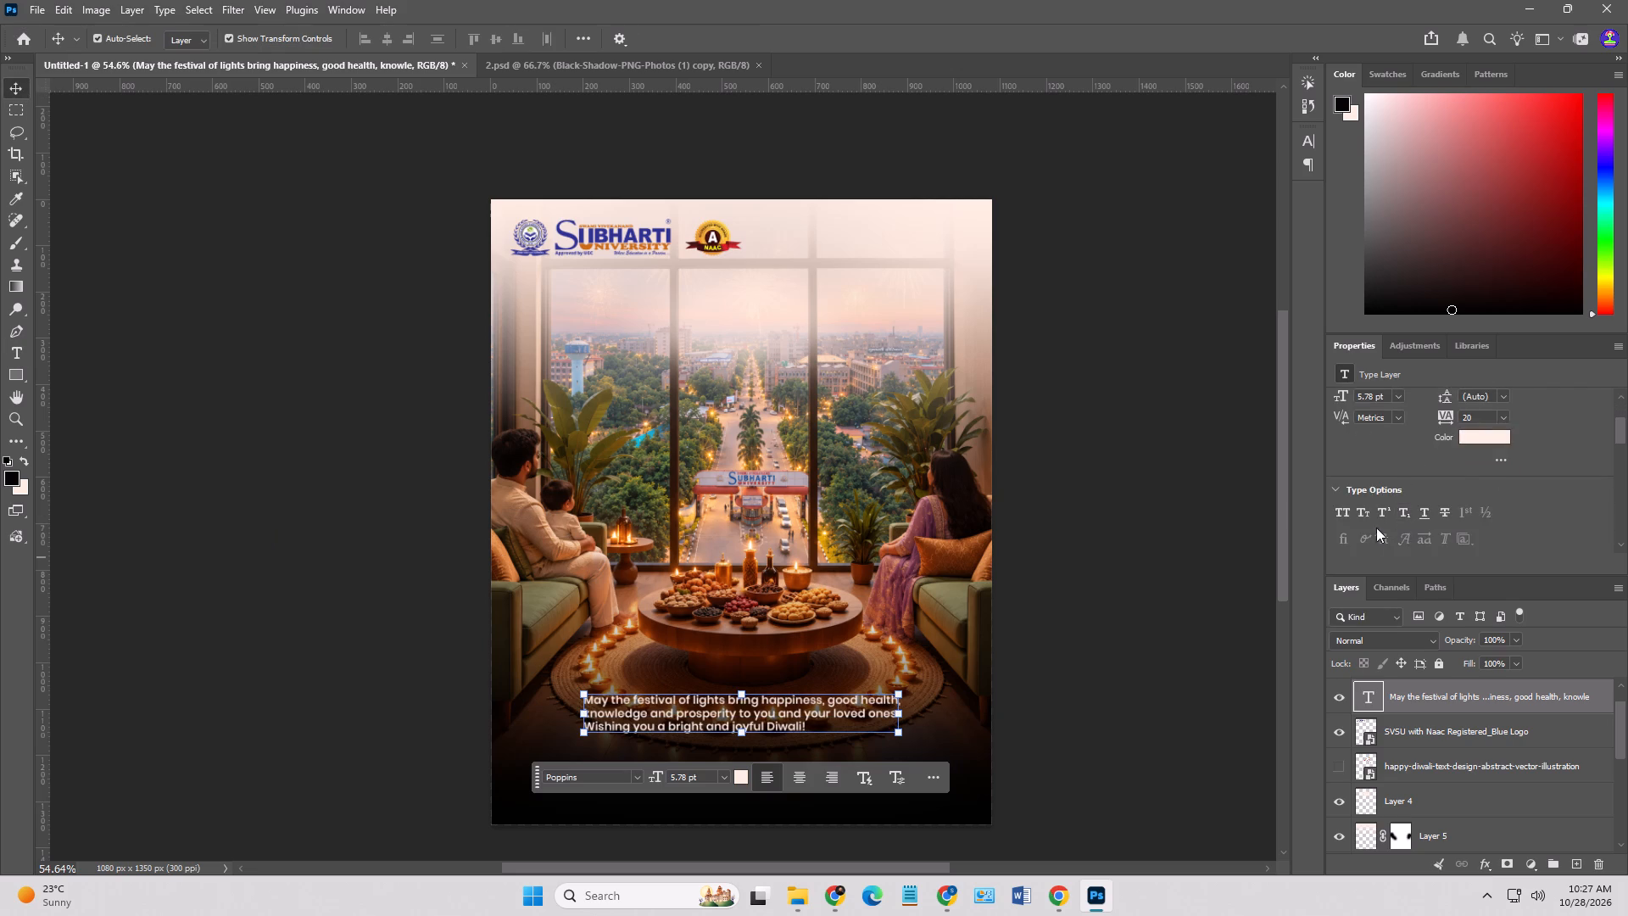
{"action": "scroll", "coordinate": [1369, 531], "scroll_direction": "down", "scroll_amount": 8}
{"action": "left_click", "coordinate": [1369, 509]}
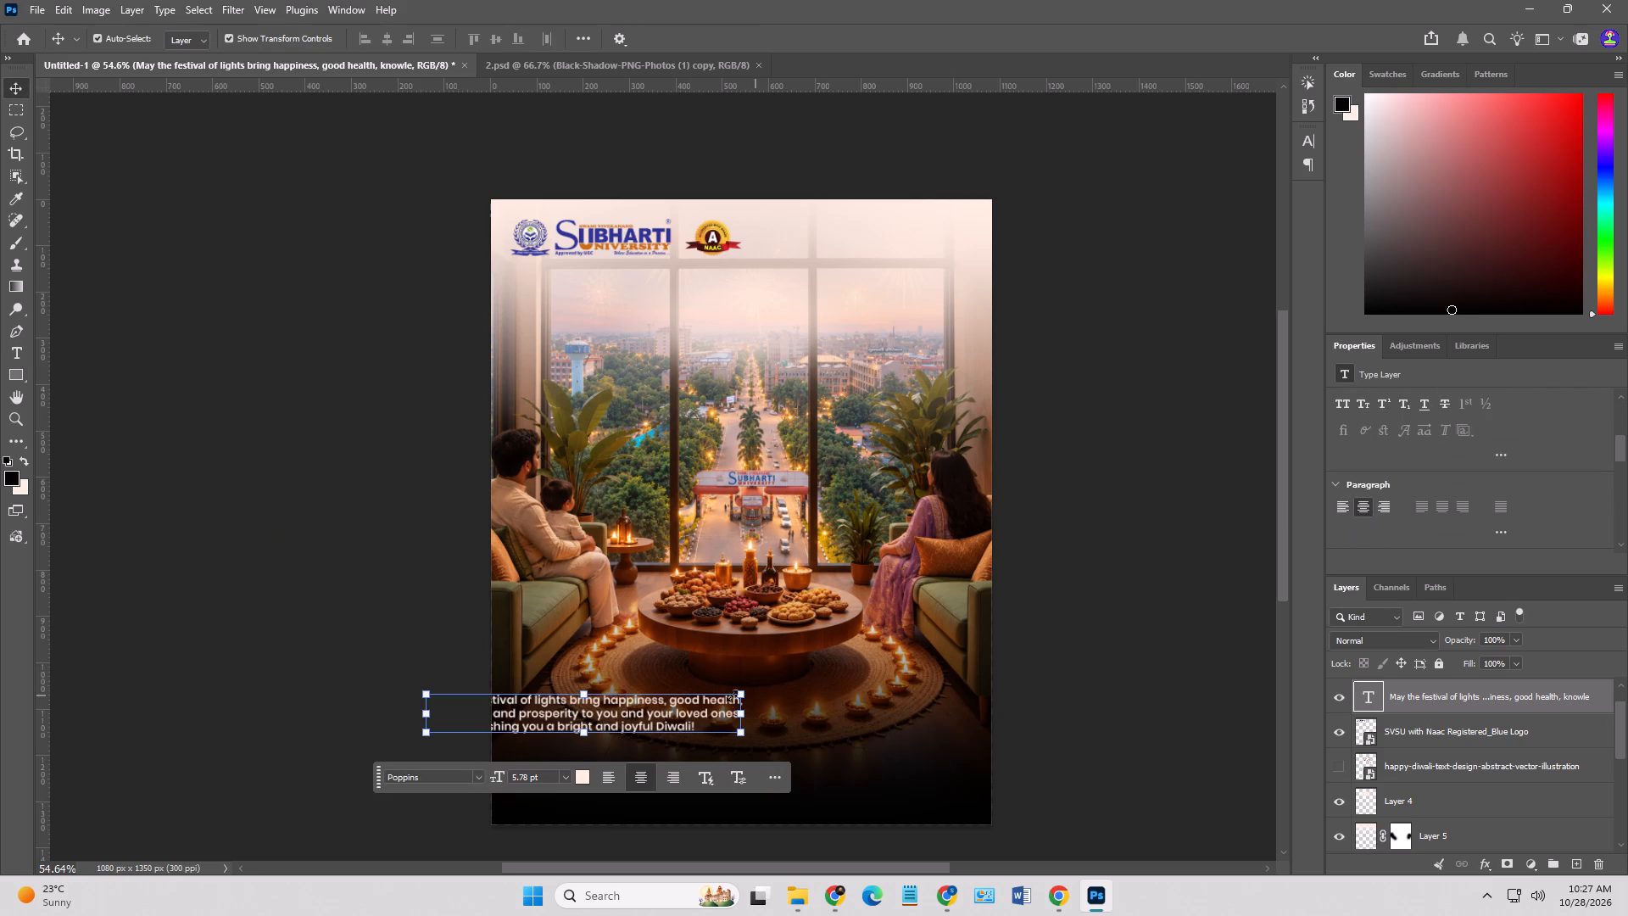
{"action": "left_click_drag", "start_coordinate": [711, 707], "coordinate": [852, 717]}
{"action": "key", "text": "Return"}
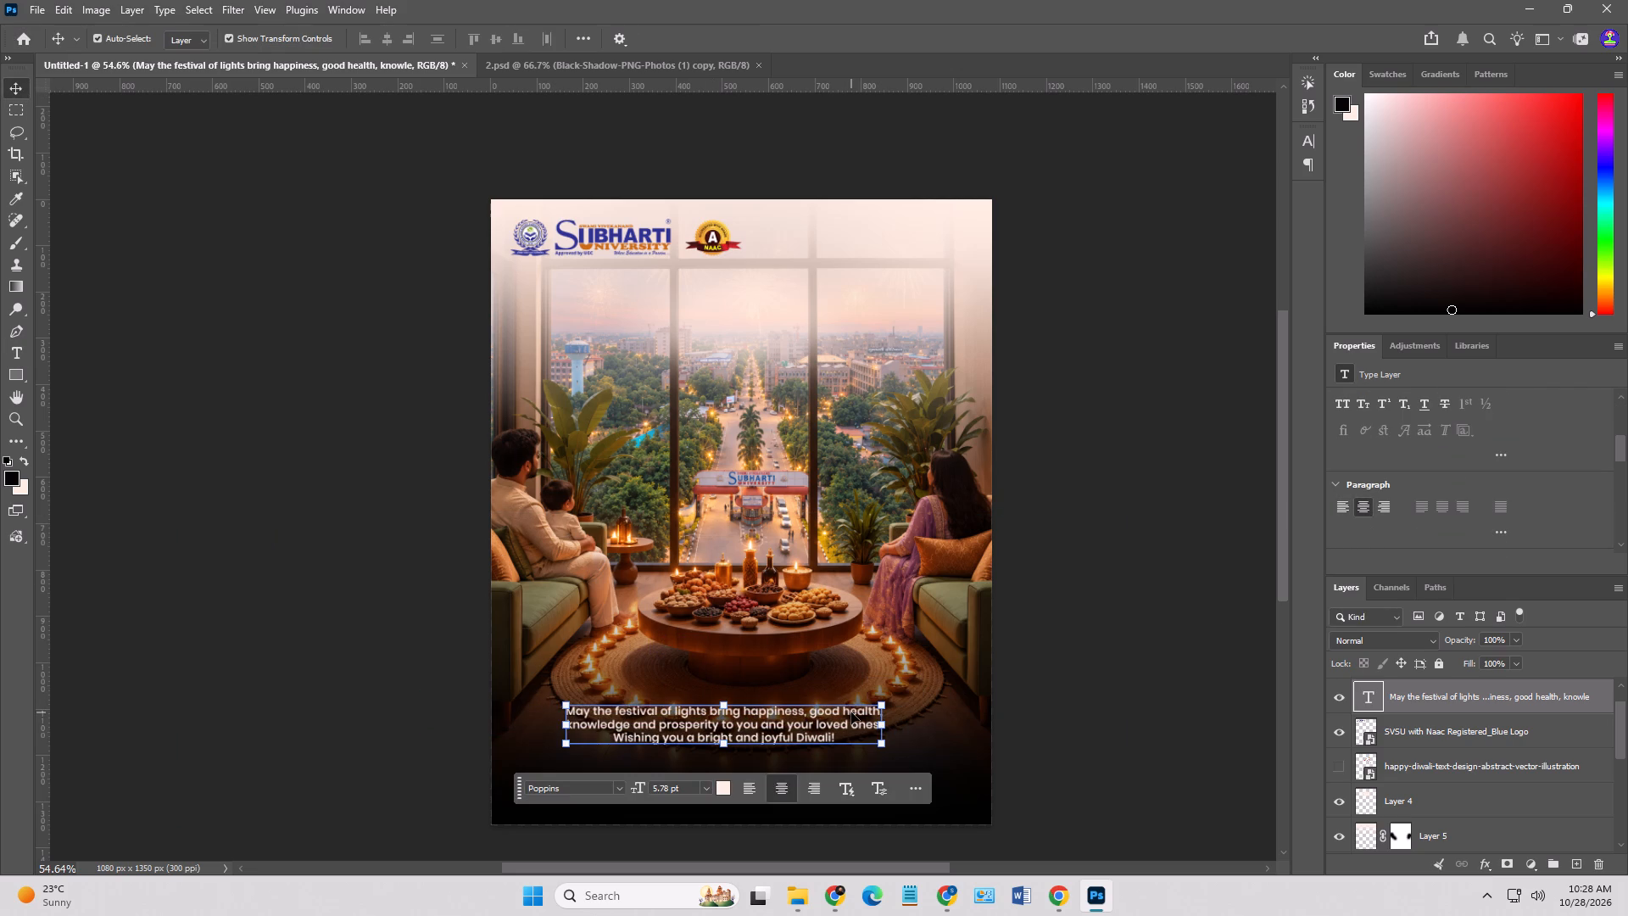
{"action": "left_click", "coordinate": [1093, 706]}
{"action": "left_click", "coordinate": [846, 729]}
{"action": "left_click", "coordinate": [1246, 700]}
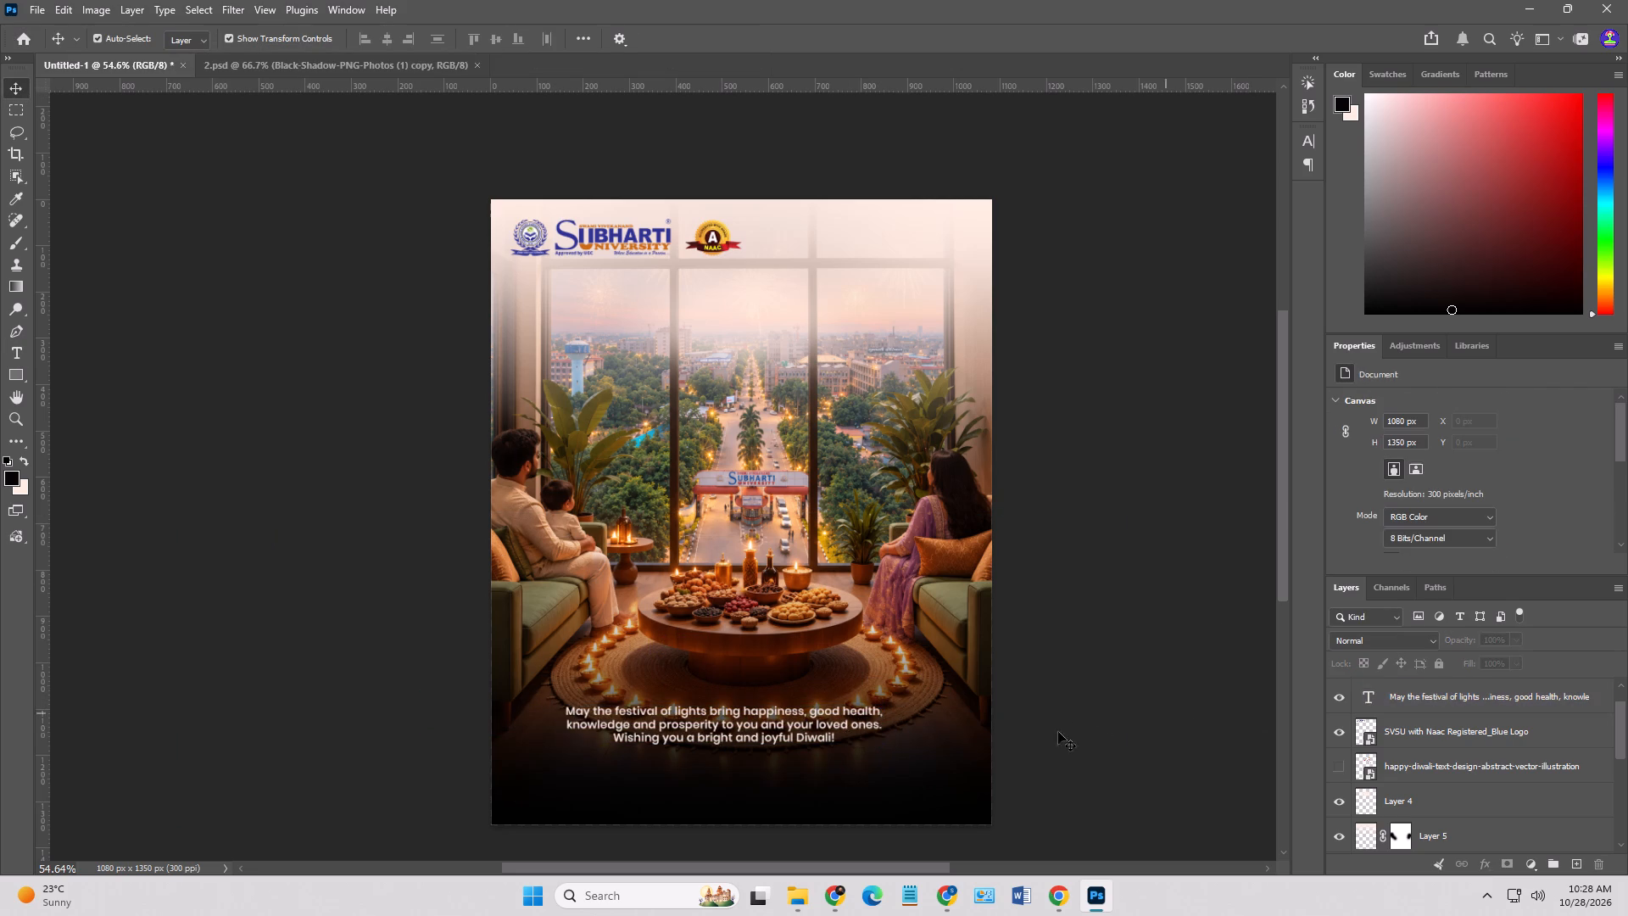
Enlarge the greeting text to 6.95 pt and centre it horizontally over the lower part of the rug.
{"action": "left_click", "coordinate": [864, 729]}
{"action": "left_click_drag", "start_coordinate": [889, 748], "coordinate": [910, 755], "text": "alt"}
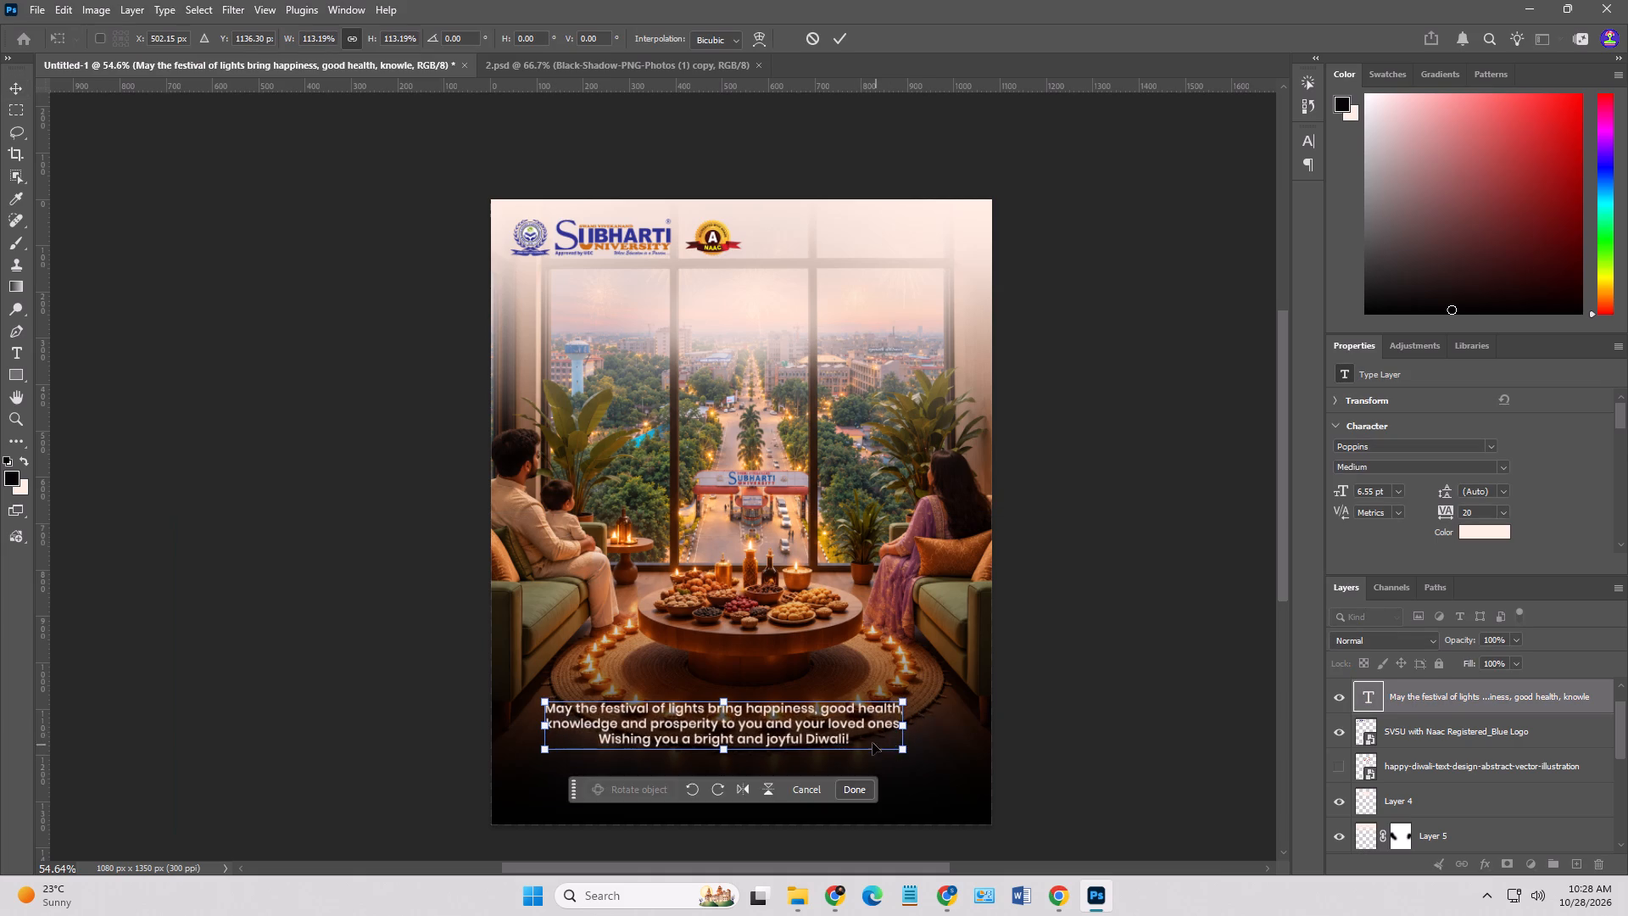
{"action": "left_click_drag", "start_coordinate": [867, 737], "coordinate": [887, 731]}
{"action": "left_click_drag", "start_coordinate": [924, 745], "coordinate": [925, 745], "text": "alt"}
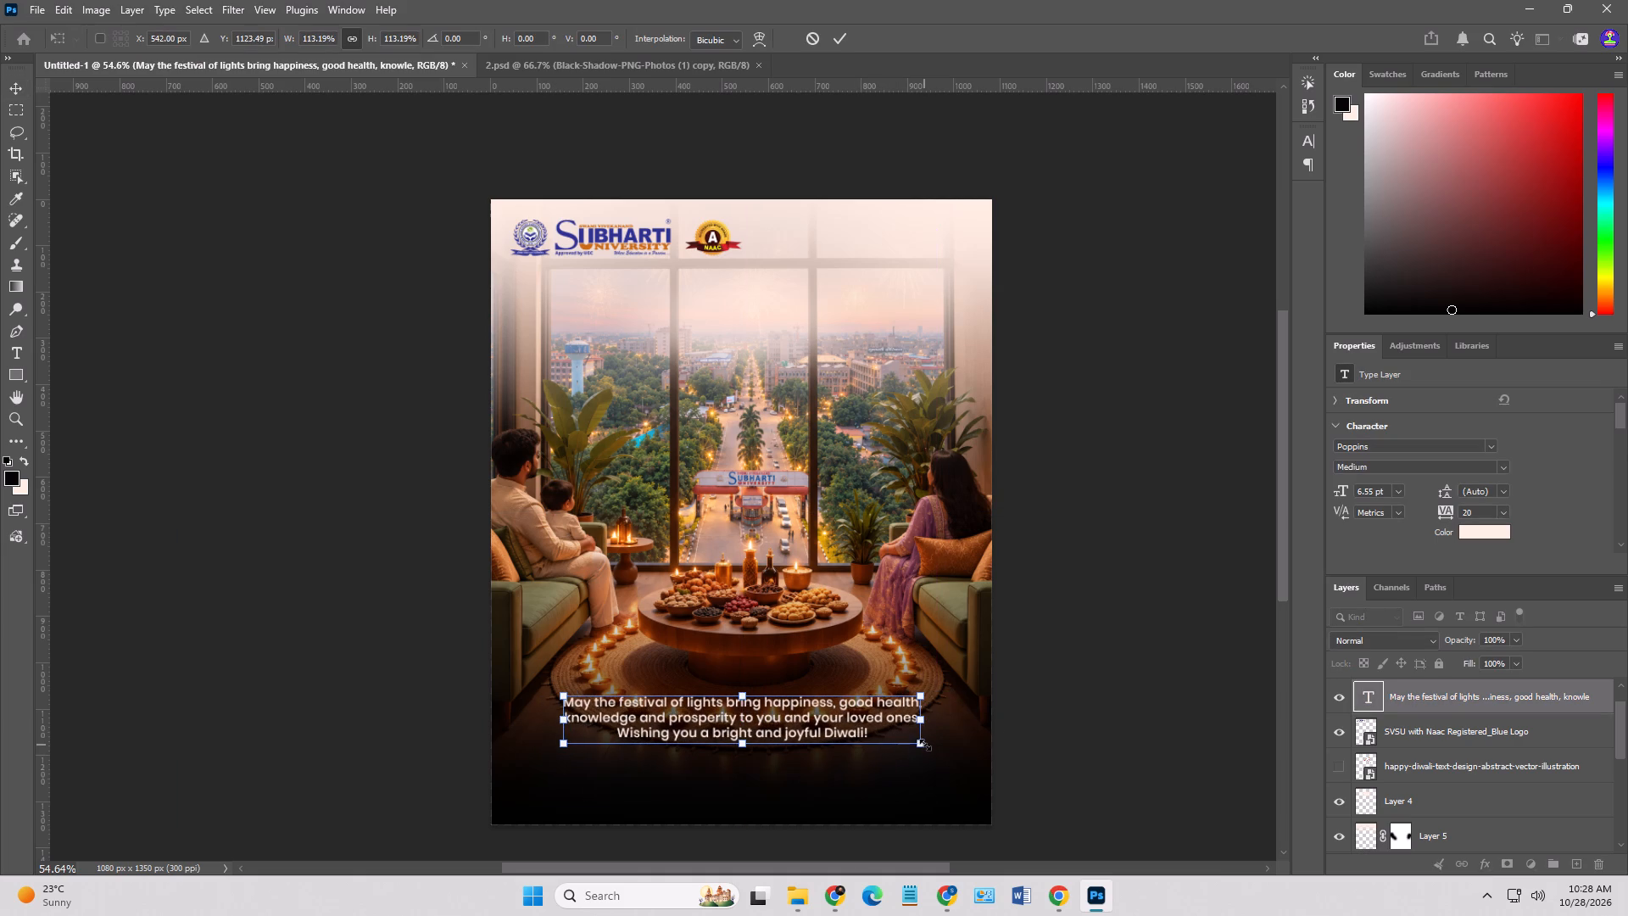
{"action": "left_click_drag", "start_coordinate": [925, 745], "coordinate": [935, 746], "text": "alt"}
{"action": "key", "text": "Return"}
Change the greeting text's font to Aloevera-ExtraLight Regular after previewing other fonts on it.
{"action": "left_click", "coordinate": [918, 710]}
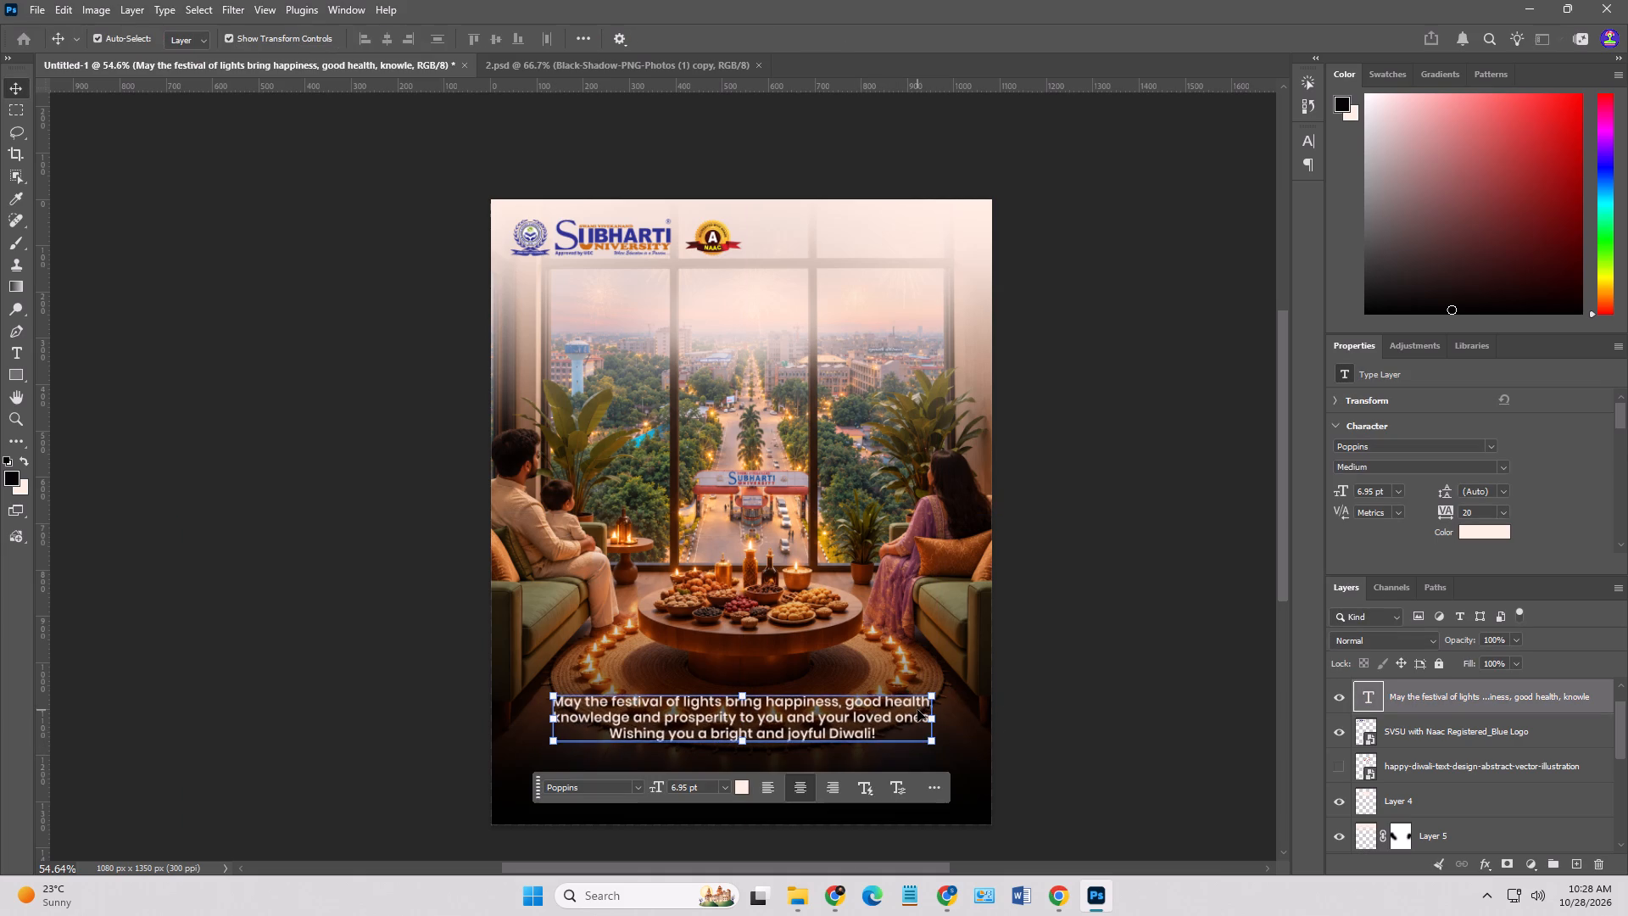
{"action": "left_click", "coordinate": [1491, 448]}
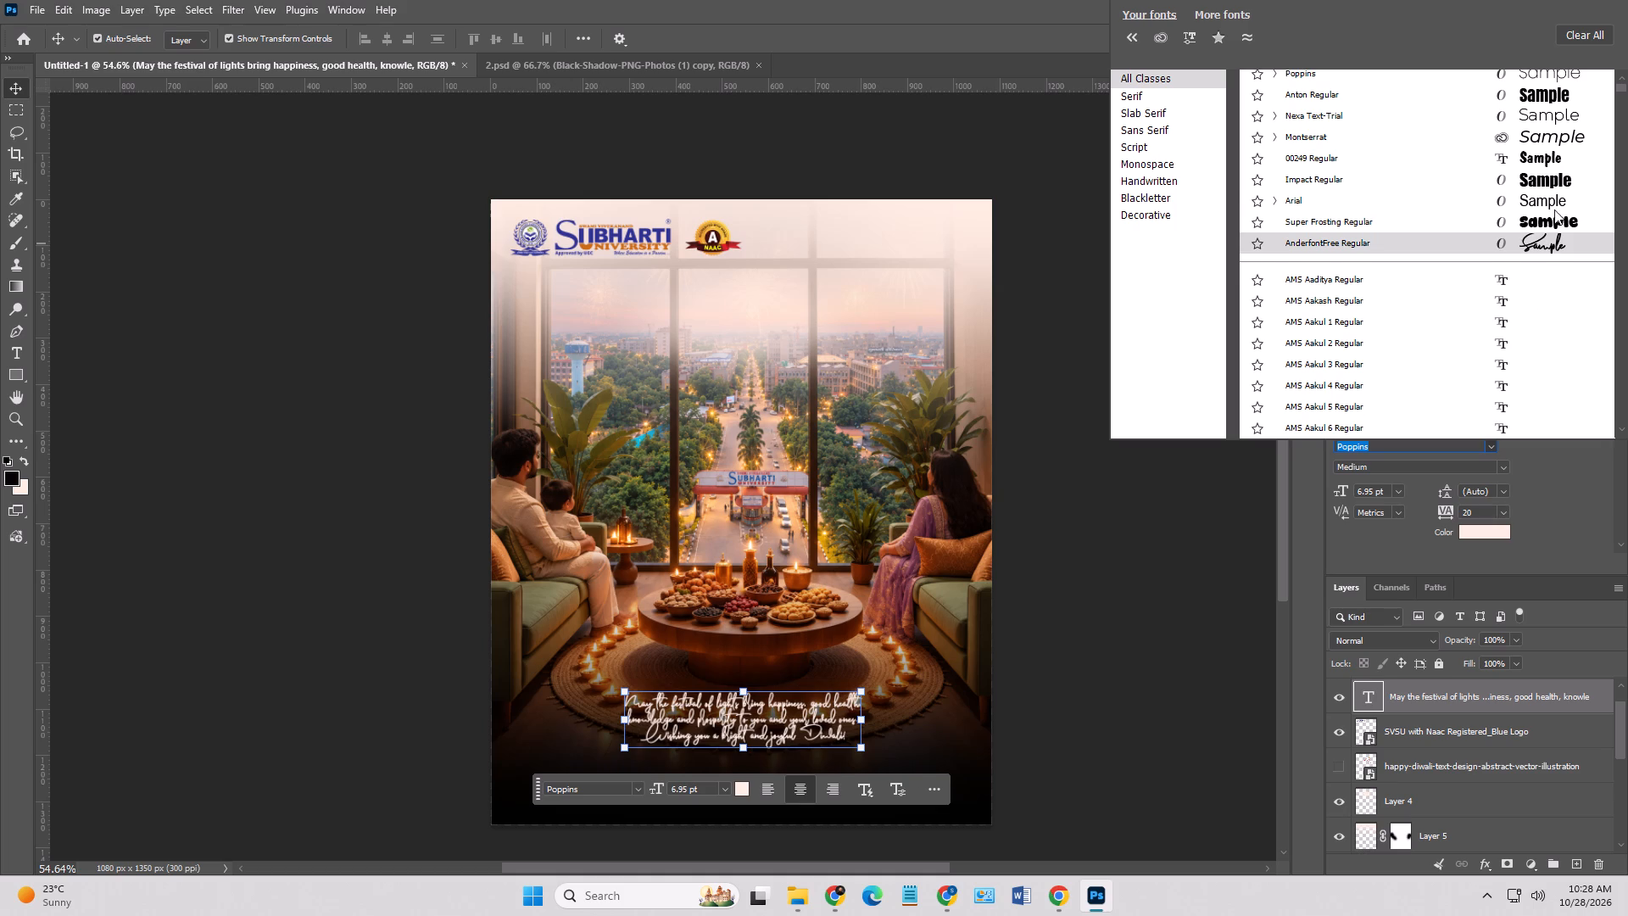
{"action": "scroll", "coordinate": [1549, 166], "scroll_direction": "up", "scroll_amount": 8}
{"action": "scroll", "coordinate": [1400, 338], "scroll_direction": "down", "scroll_amount": 11}
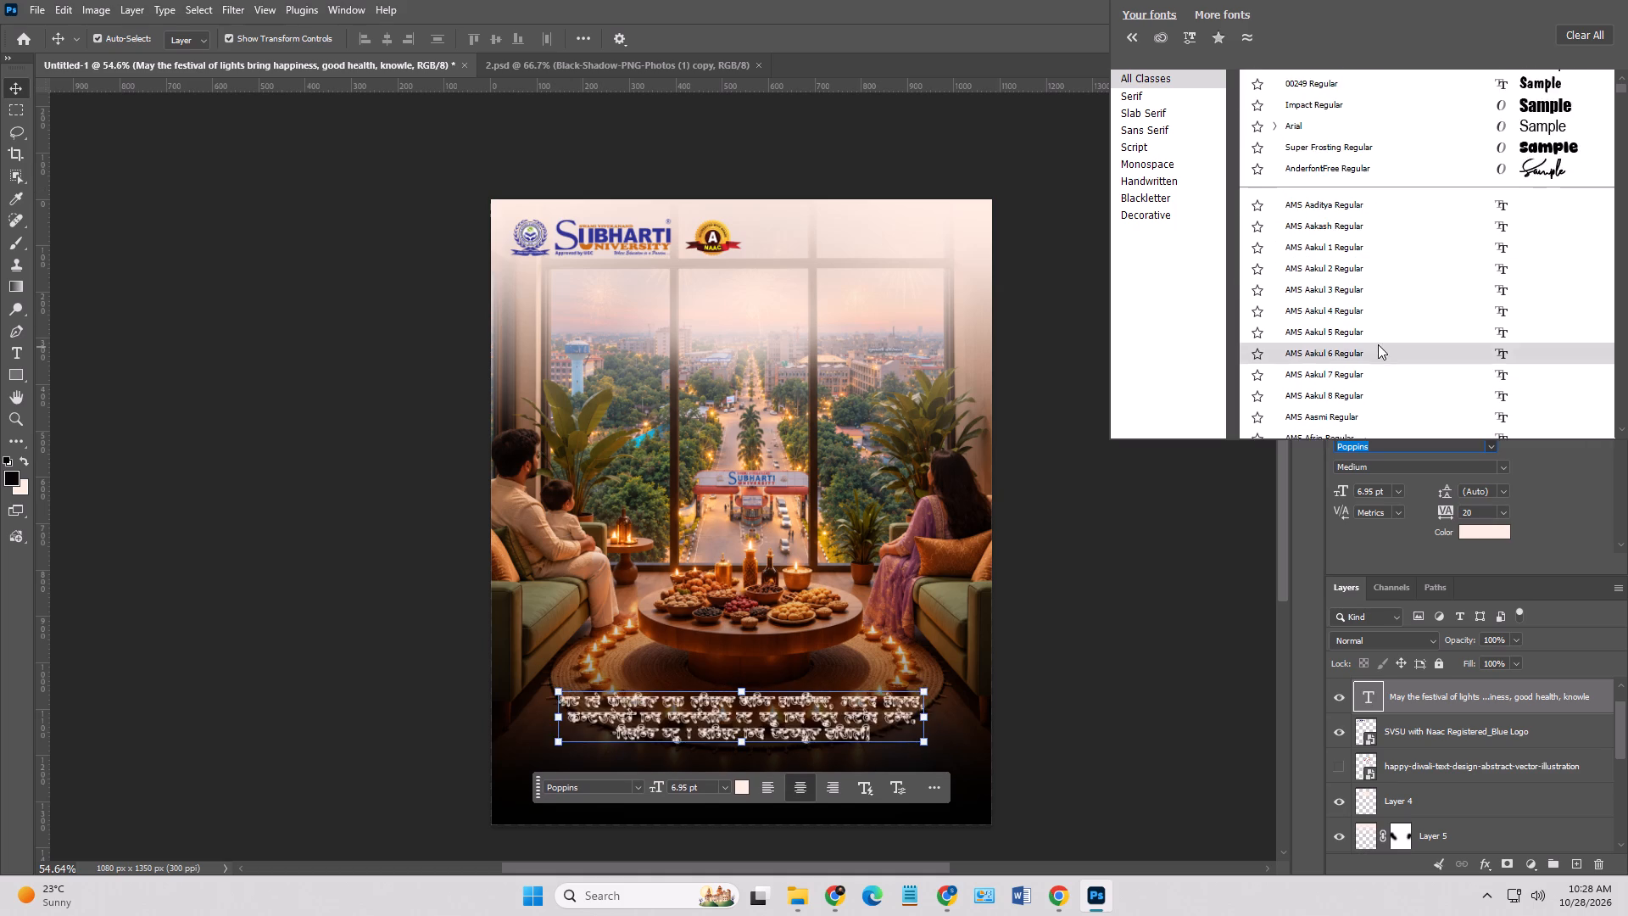
{"action": "scroll", "coordinate": [1378, 344], "scroll_direction": "down", "scroll_amount": 20}
{"action": "scroll", "coordinate": [1378, 344], "scroll_direction": "down", "scroll_amount": 20}
{"action": "scroll", "coordinate": [1378, 344], "scroll_direction": "down", "scroll_amount": 2}
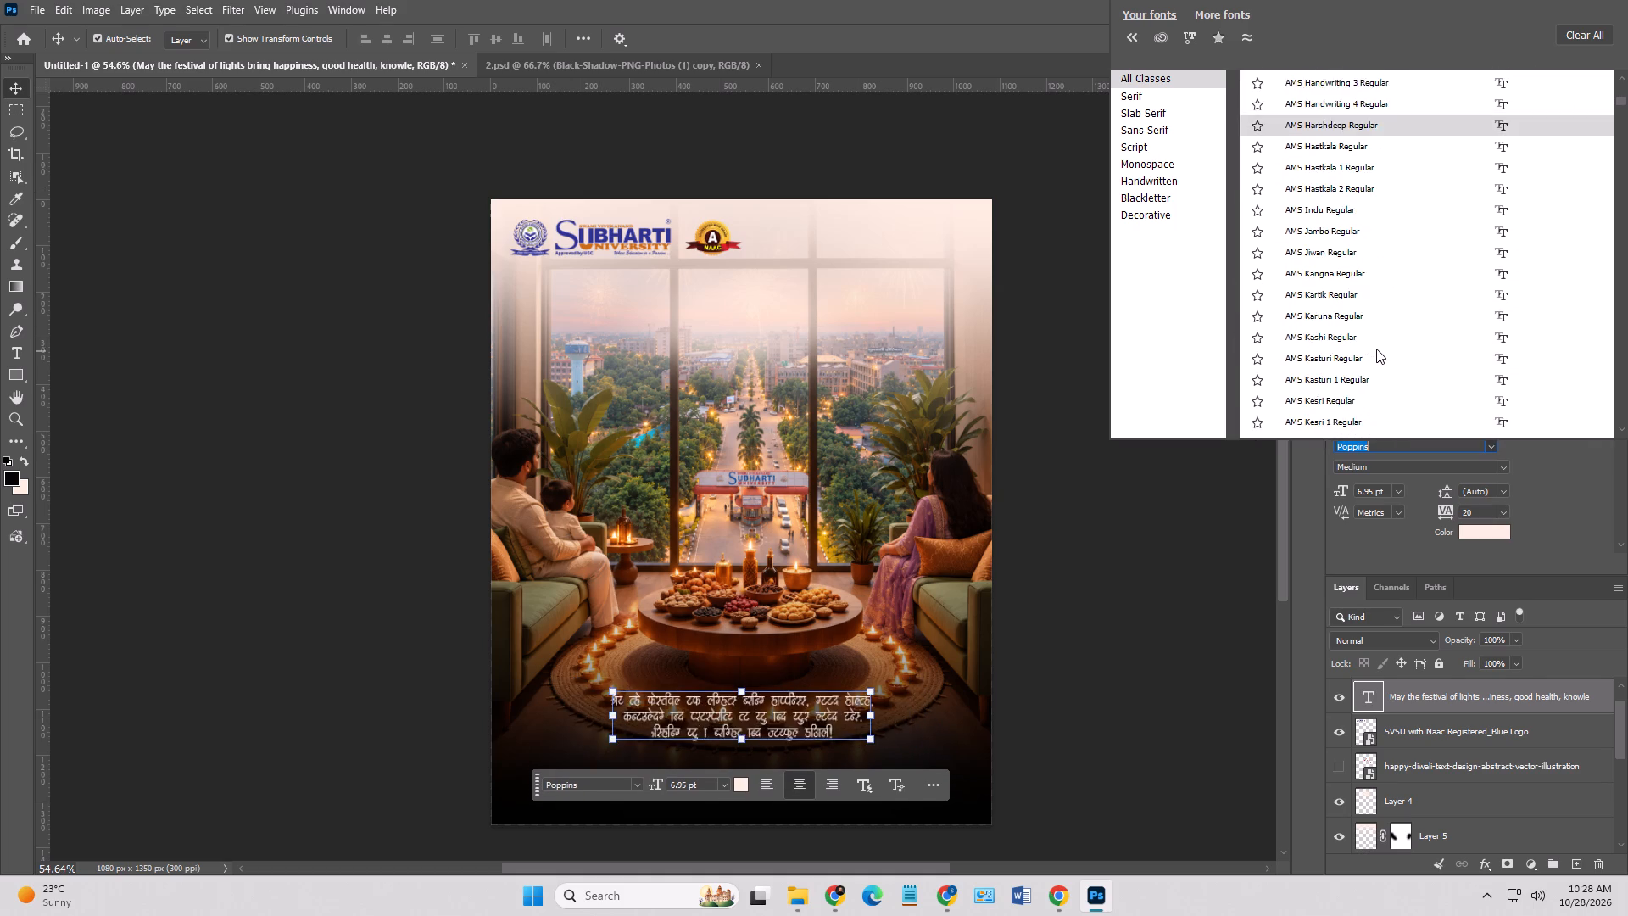
{"action": "scroll", "coordinate": [1376, 349], "scroll_direction": "down", "scroll_amount": 20}
{"action": "scroll", "coordinate": [1376, 349], "scroll_direction": "down", "scroll_amount": 20}
{"action": "scroll", "coordinate": [1376, 349], "scroll_direction": "down", "scroll_amount": 2}
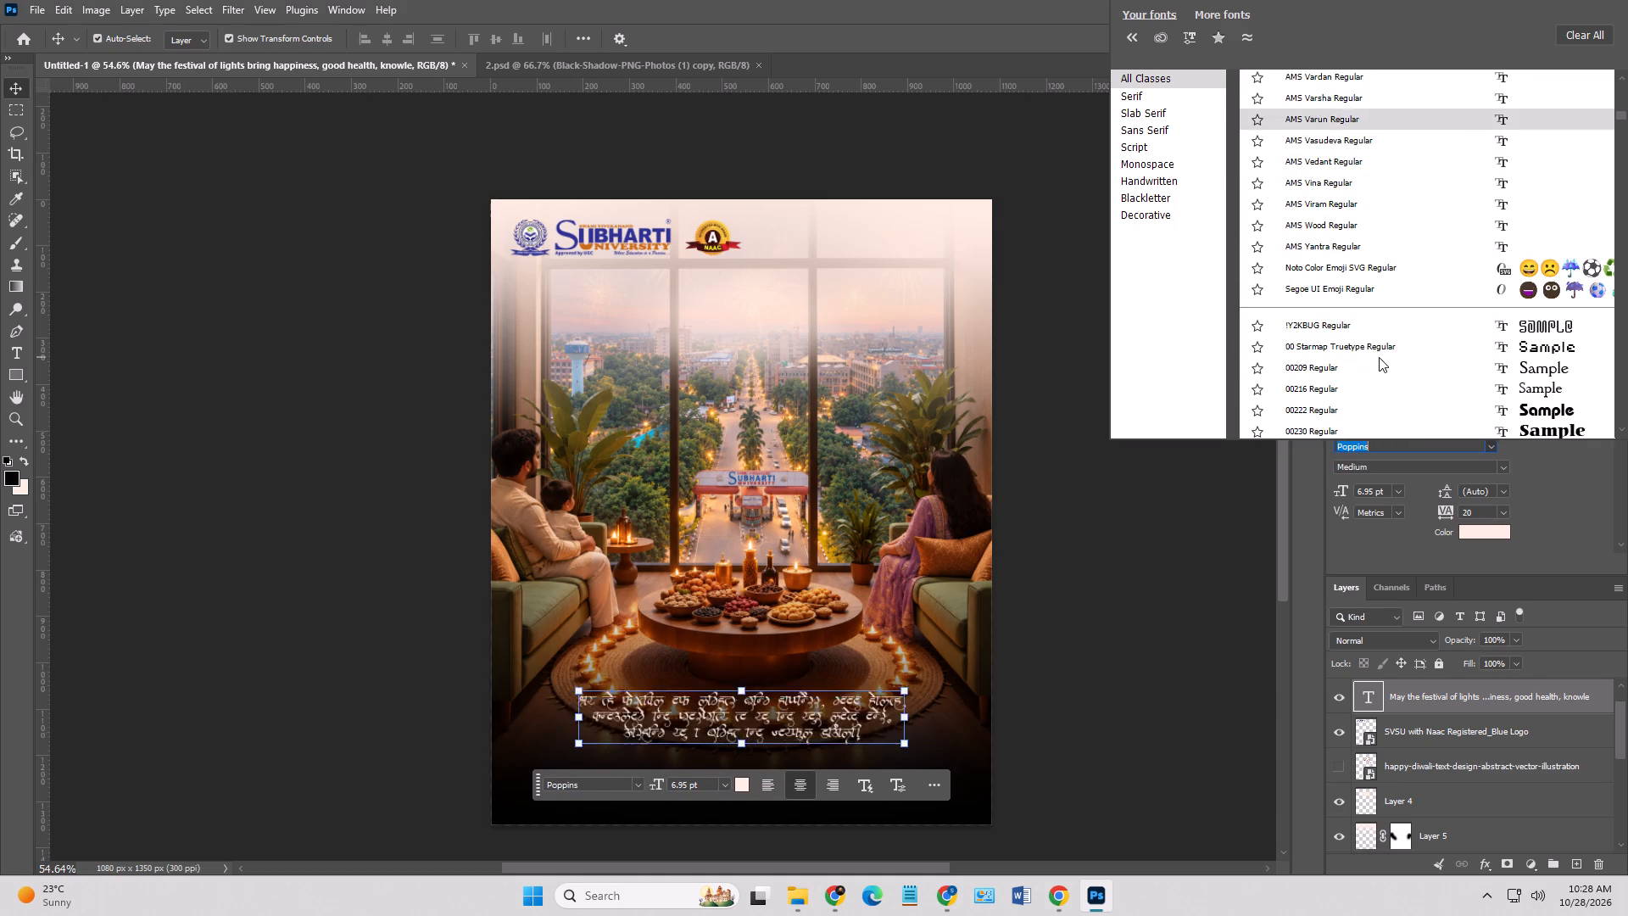
{"action": "scroll", "coordinate": [1379, 357], "scroll_direction": "down", "scroll_amount": 12}
{"action": "scroll", "coordinate": [1423, 341], "scroll_direction": "down", "scroll_amount": 12}
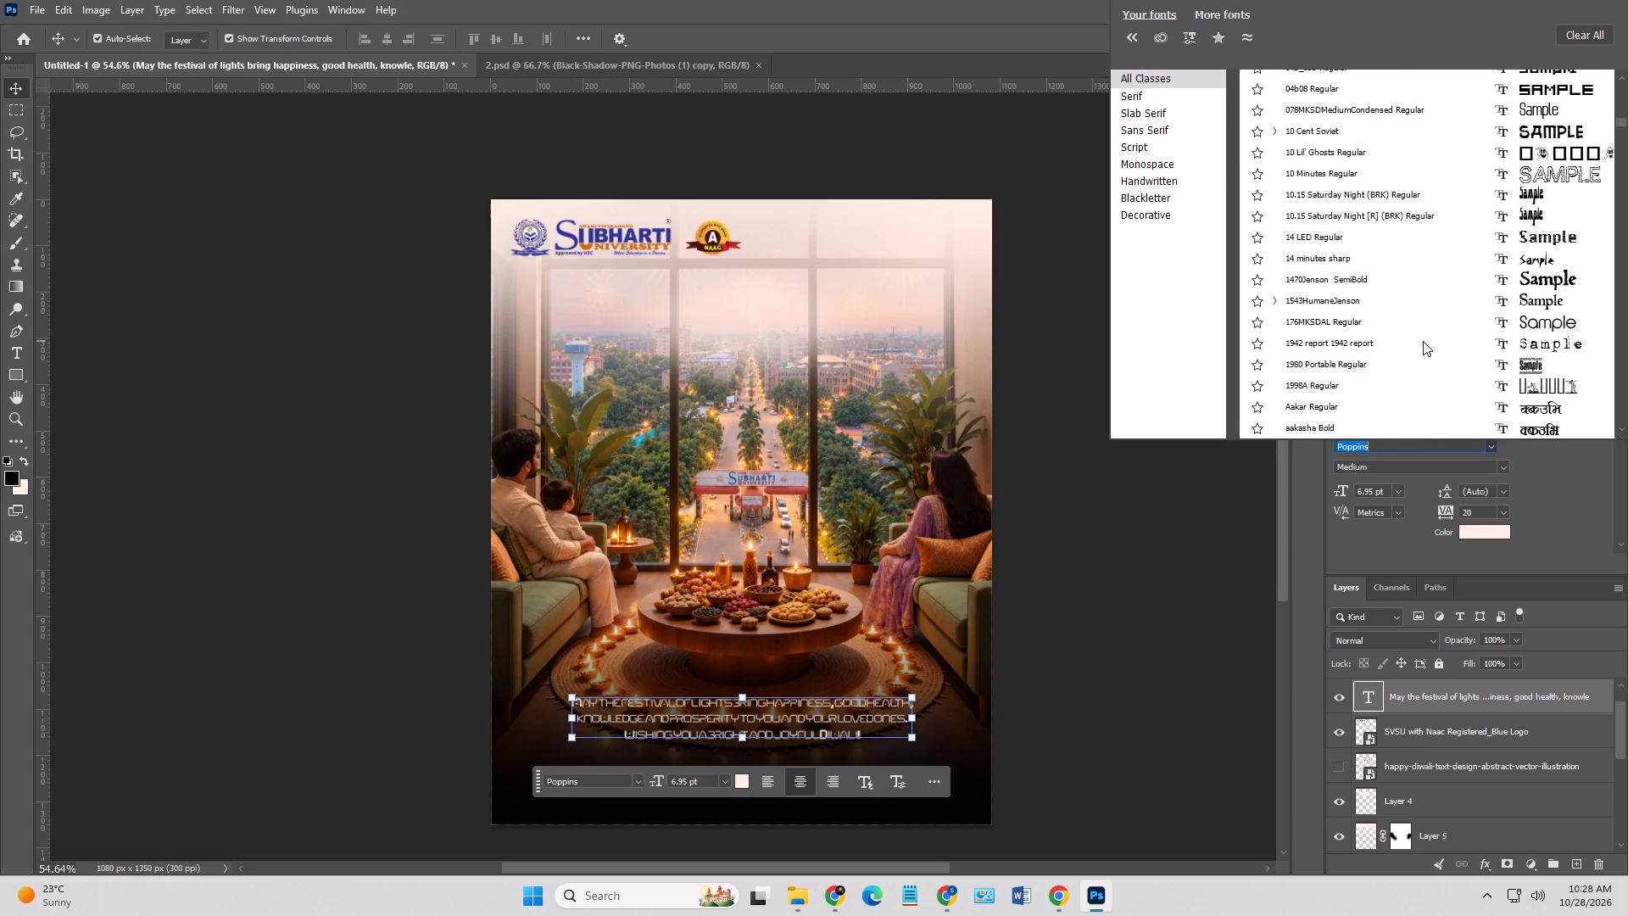
{"action": "scroll", "coordinate": [1423, 341], "scroll_direction": "down", "scroll_amount": 14}
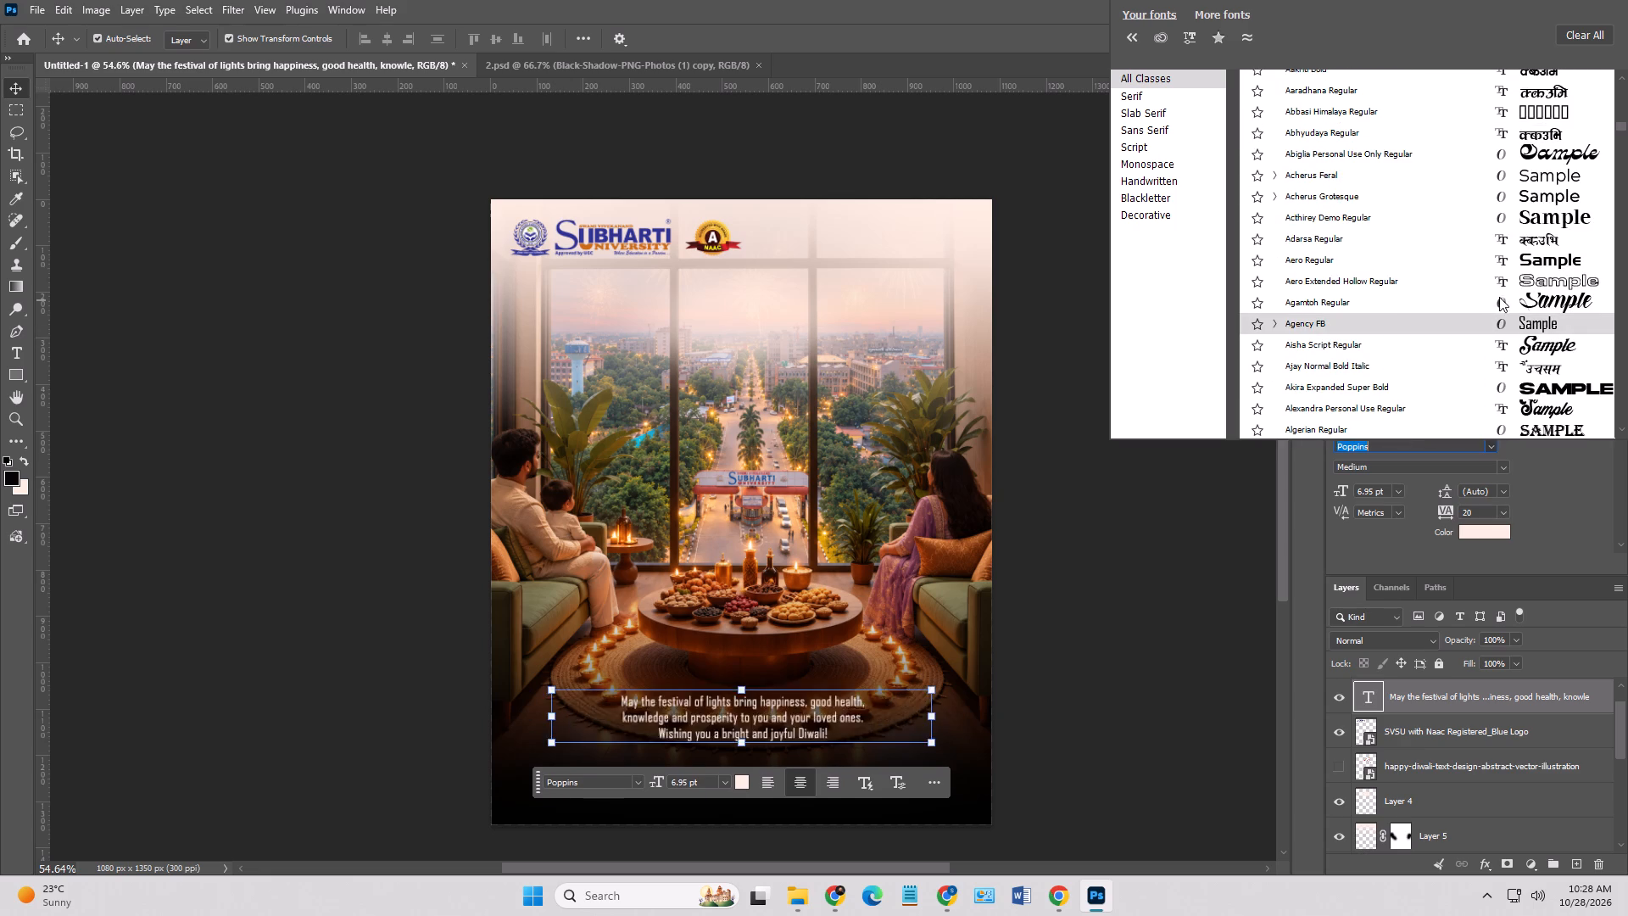
{"action": "scroll", "coordinate": [1499, 297], "scroll_direction": "down", "scroll_amount": 6}
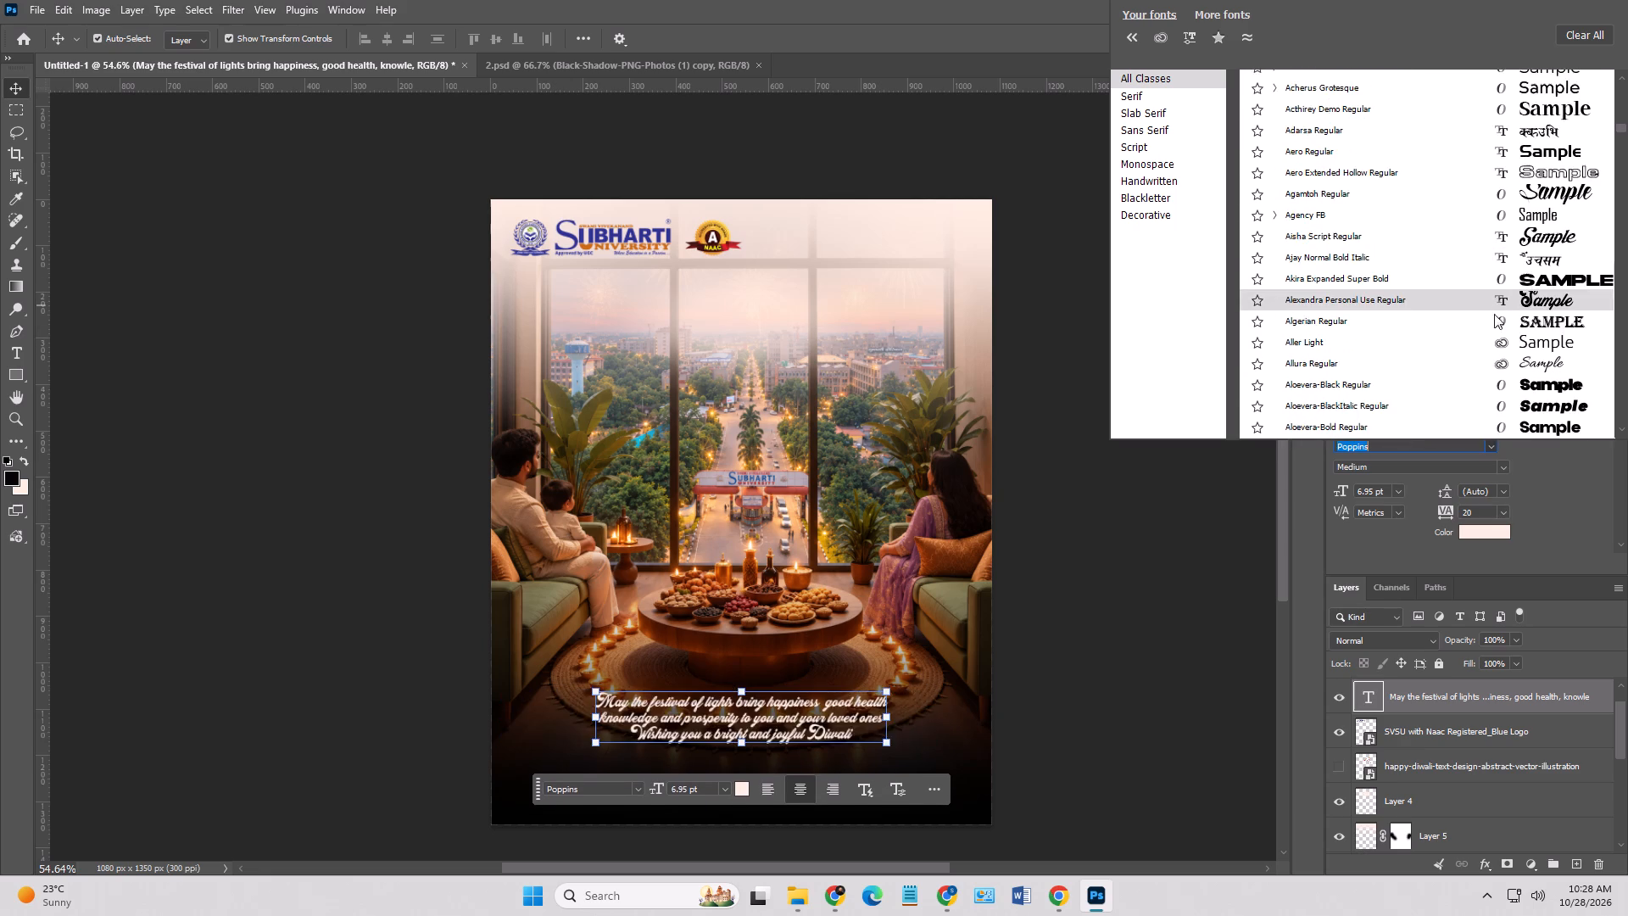
{"action": "scroll", "coordinate": [1494, 314], "scroll_direction": "down", "scroll_amount": 2}
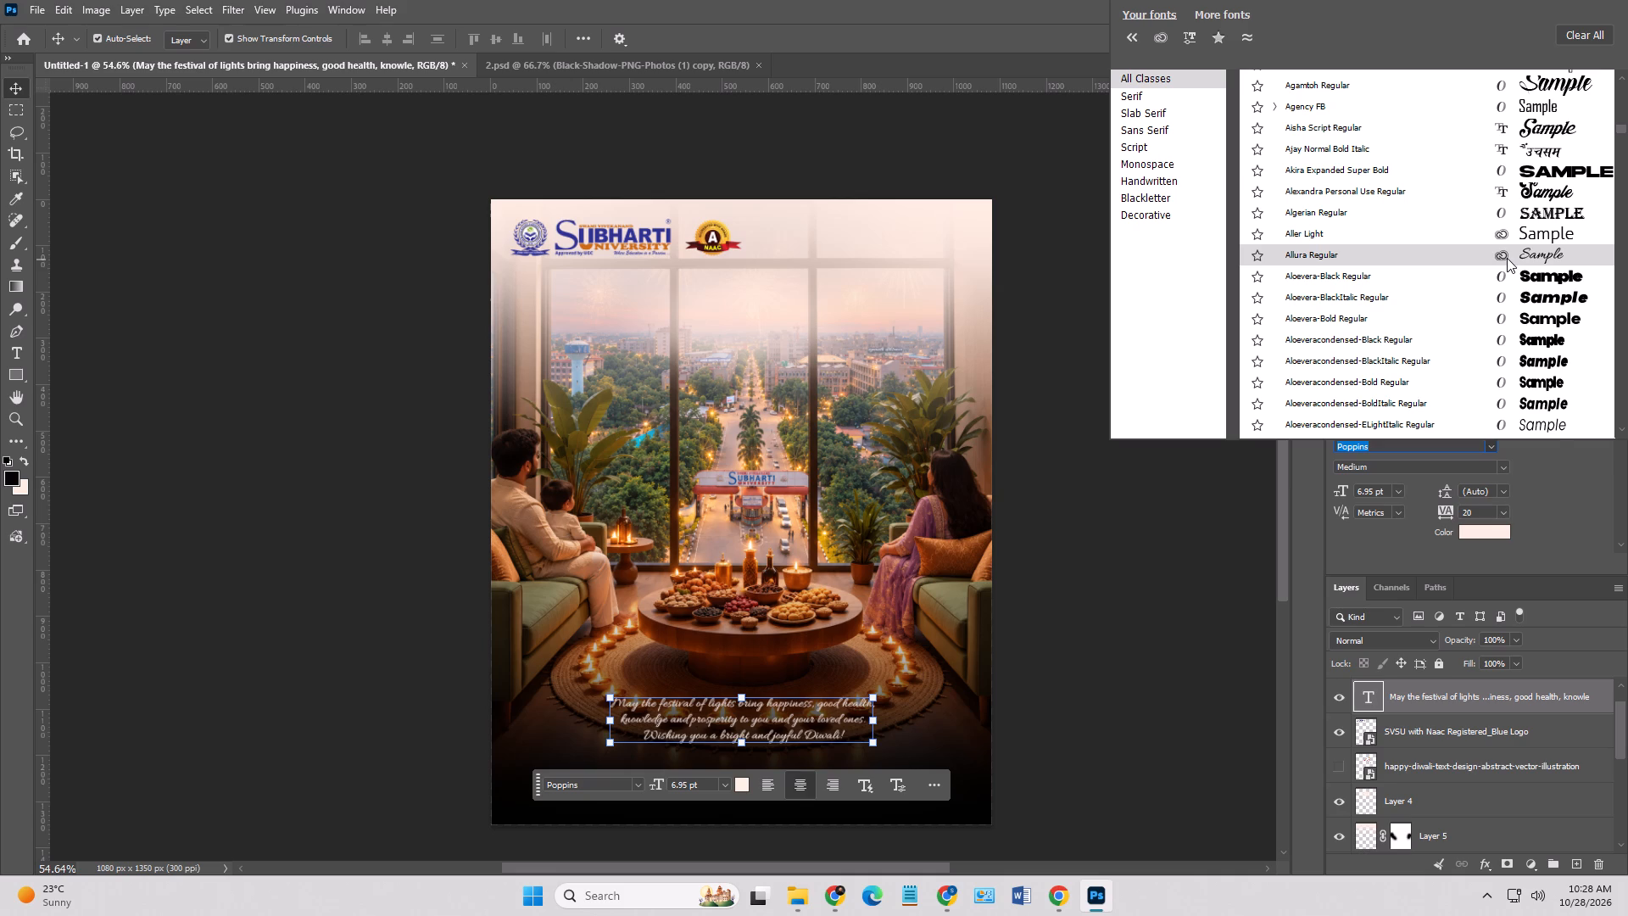
{"action": "scroll", "coordinate": [1507, 258], "scroll_direction": "down", "scroll_amount": 16}
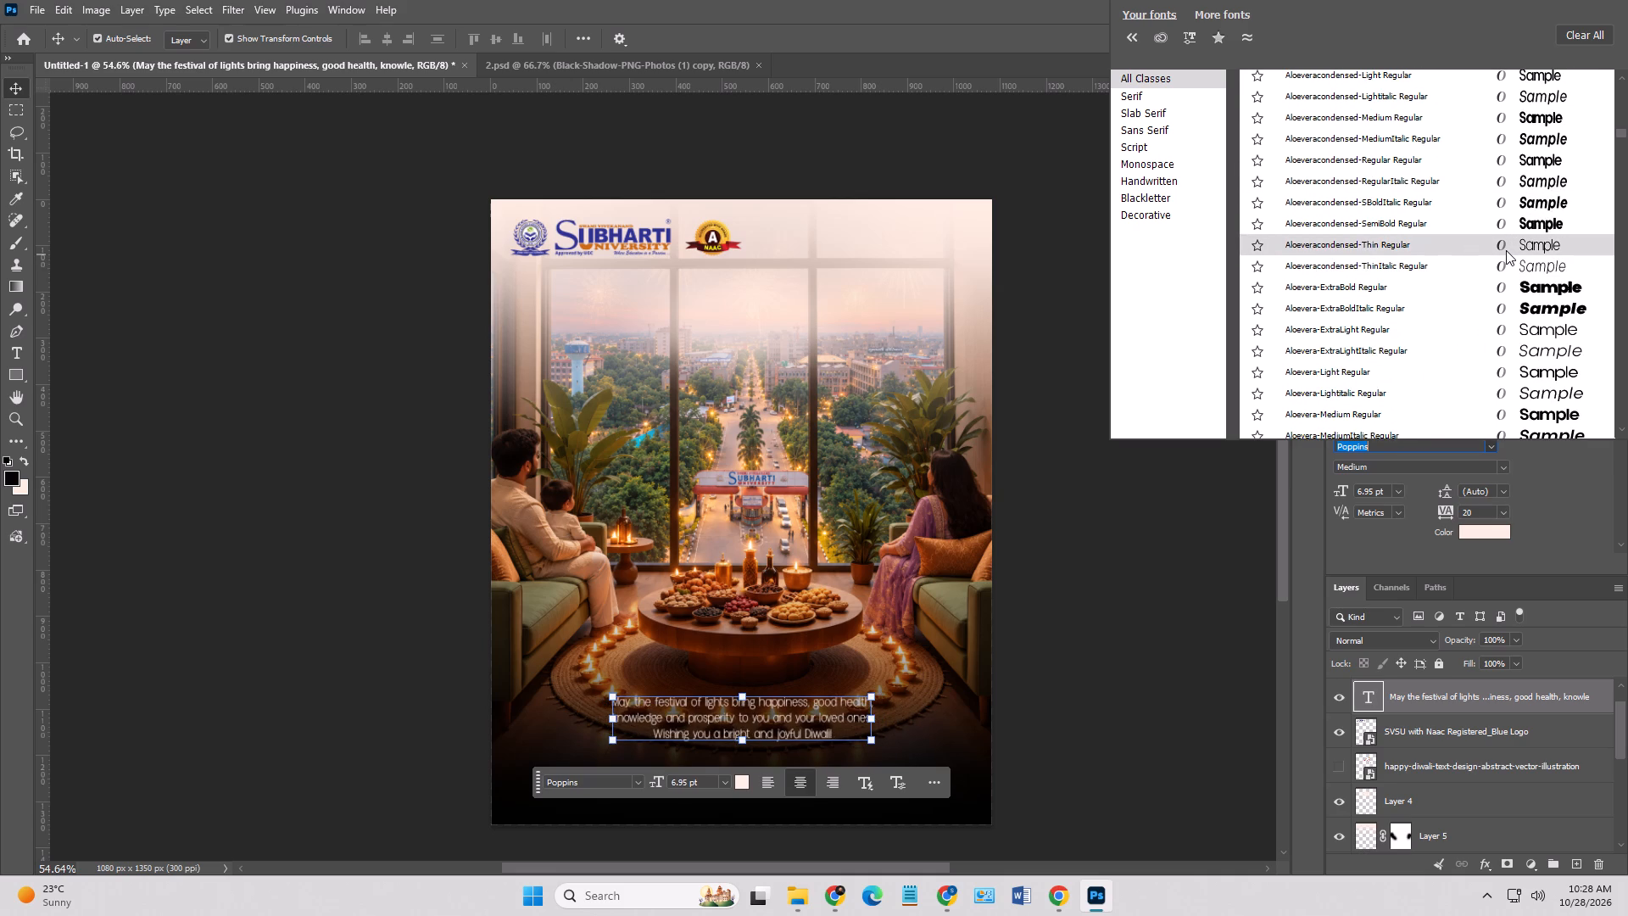
{"action": "scroll", "coordinate": [1503, 261], "scroll_direction": "down", "scroll_amount": 3}
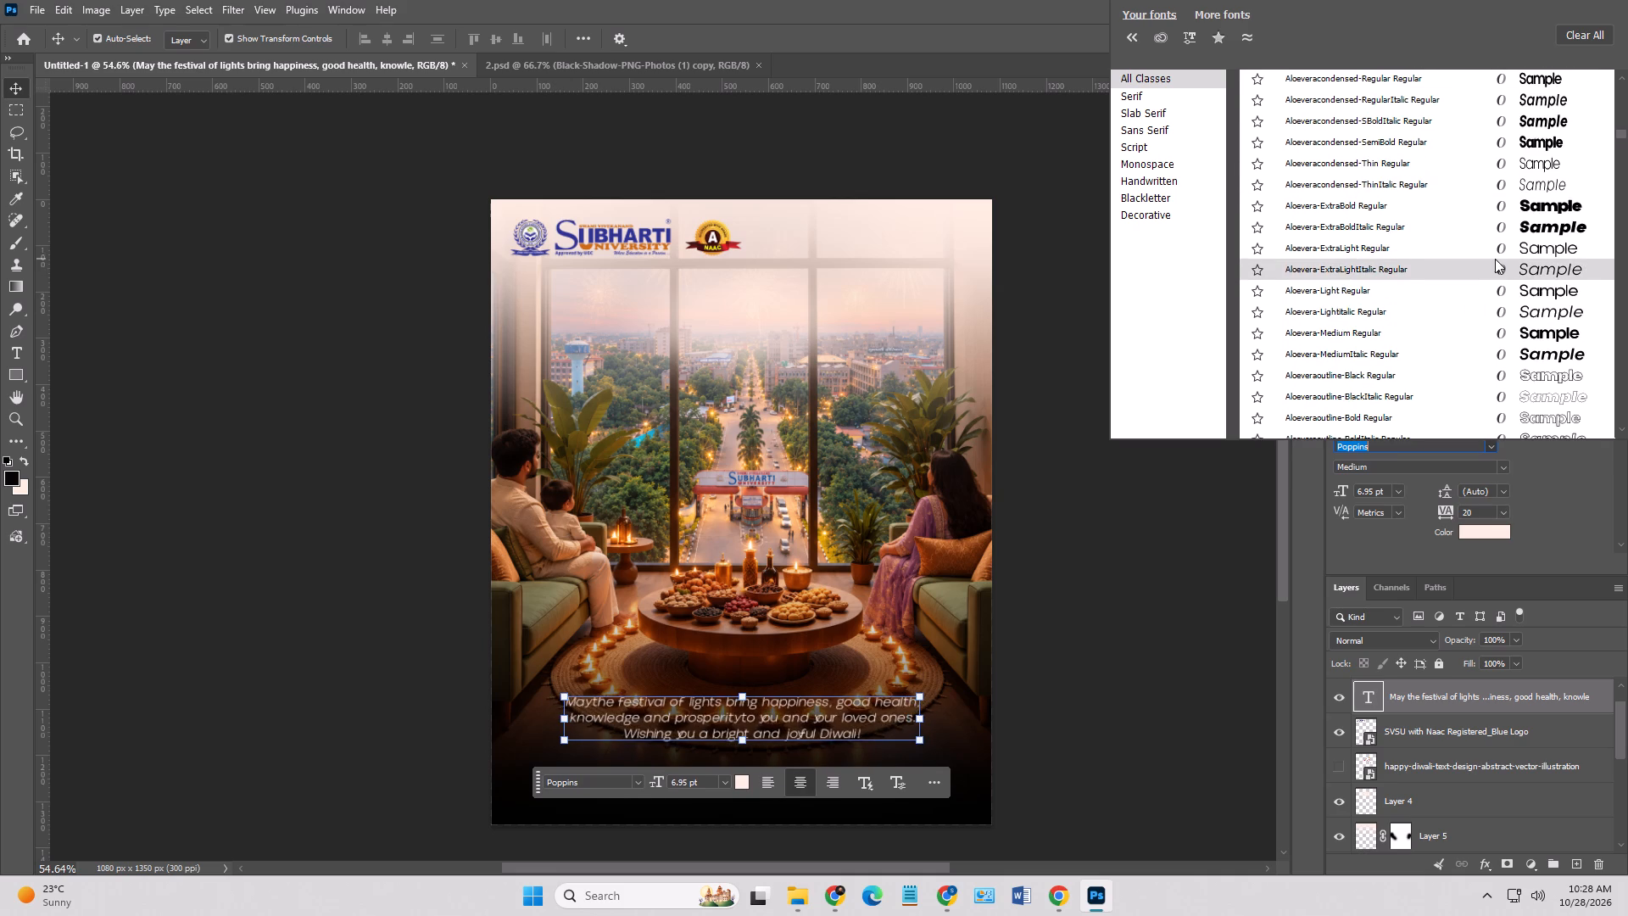
{"action": "left_click", "coordinate": [1495, 255]}
{"action": "left_click", "coordinate": [1137, 692]}
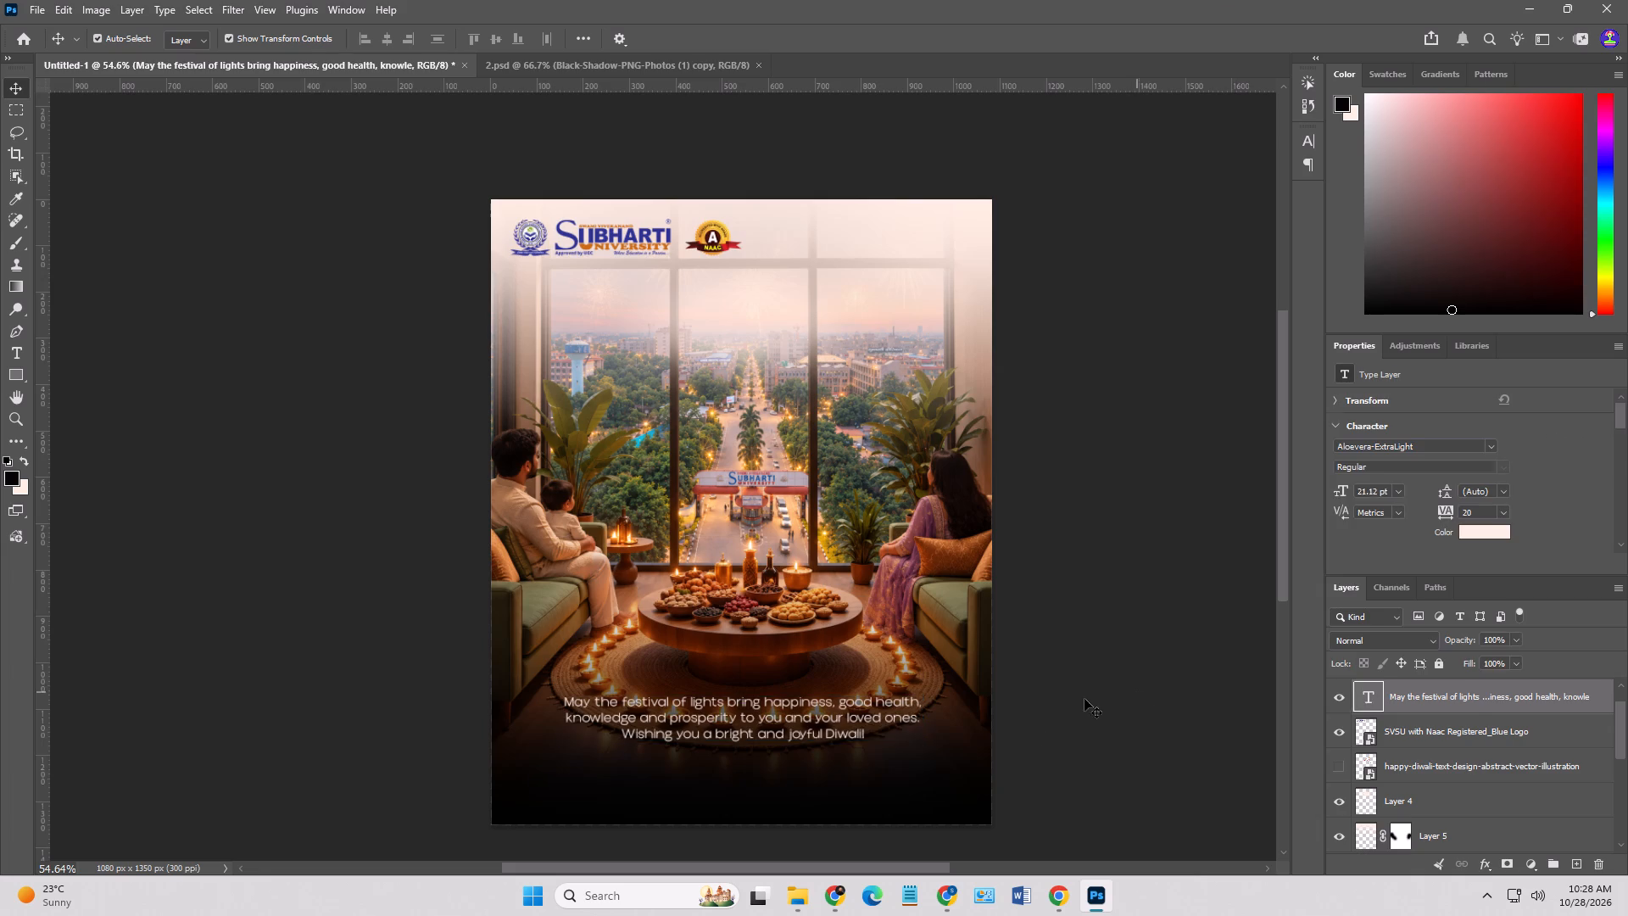
Shift the greeting text about 20 px down and to the left, toward the darker bottom of the poster.
{"action": "scroll", "coordinate": [839, 736], "scroll_direction": "up", "scroll_amount": 7, "text": "alt"}
{"action": "left_click_drag", "start_coordinate": [805, 702], "coordinate": [778, 731]}
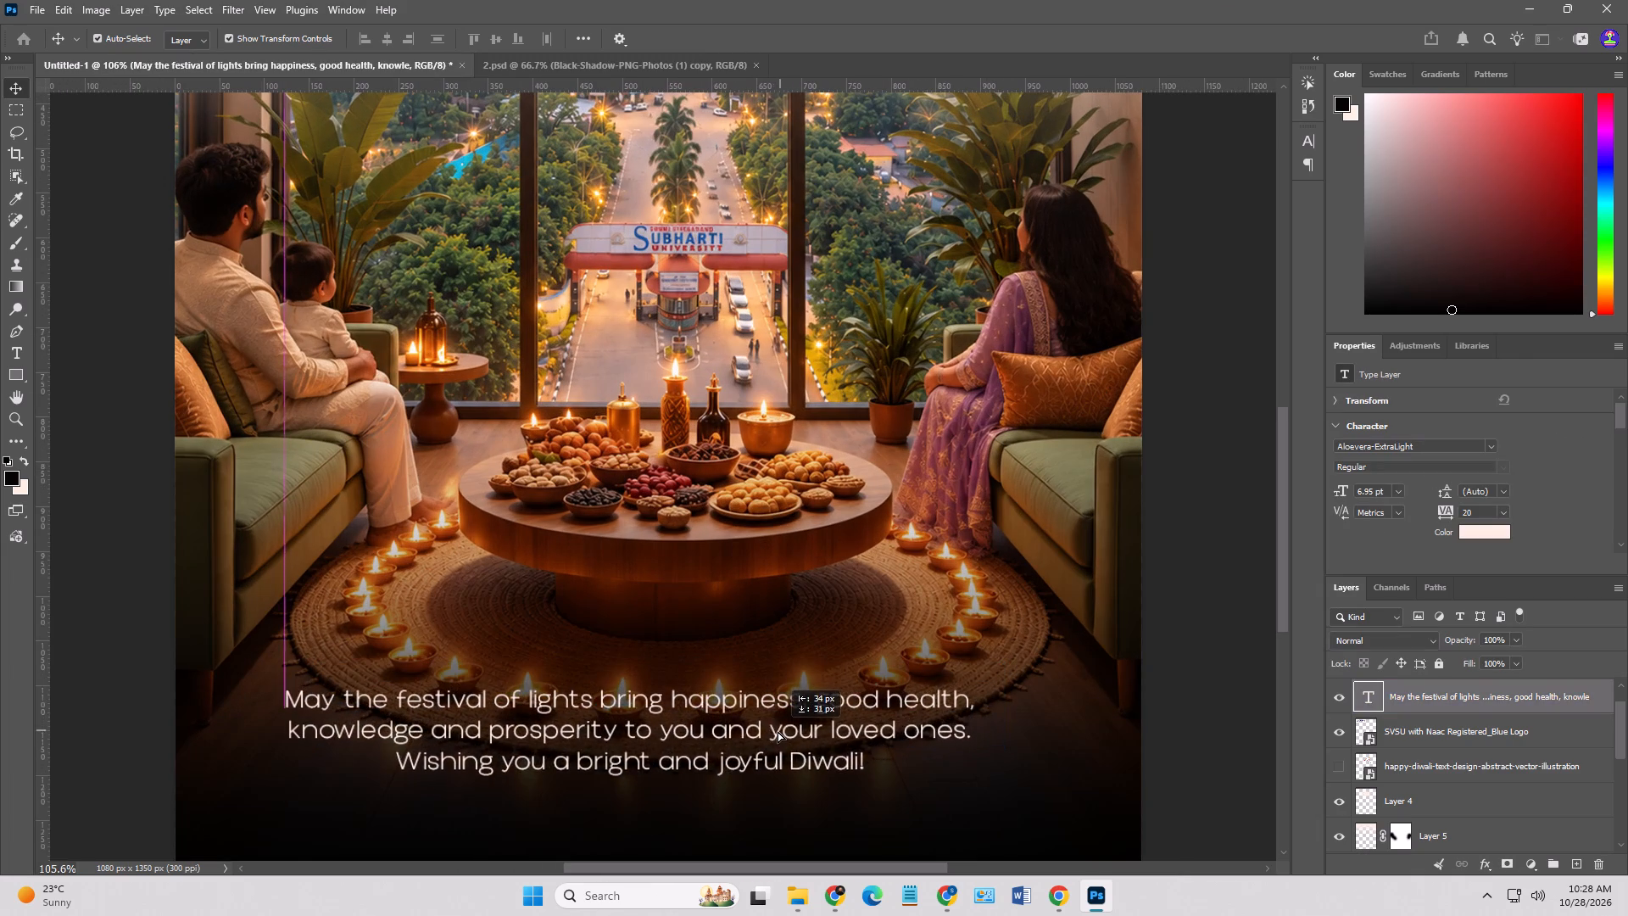
{"action": "left_click_drag", "start_coordinate": [778, 731], "coordinate": [787, 723]}
Resize the Black-Shadow-PNG-Photos (1) copy layer to about 1407 x 838 px, extending it higher over the lower half of the poster.
{"action": "scroll", "coordinate": [1140, 666], "scroll_direction": "down", "scroll_amount": 7}
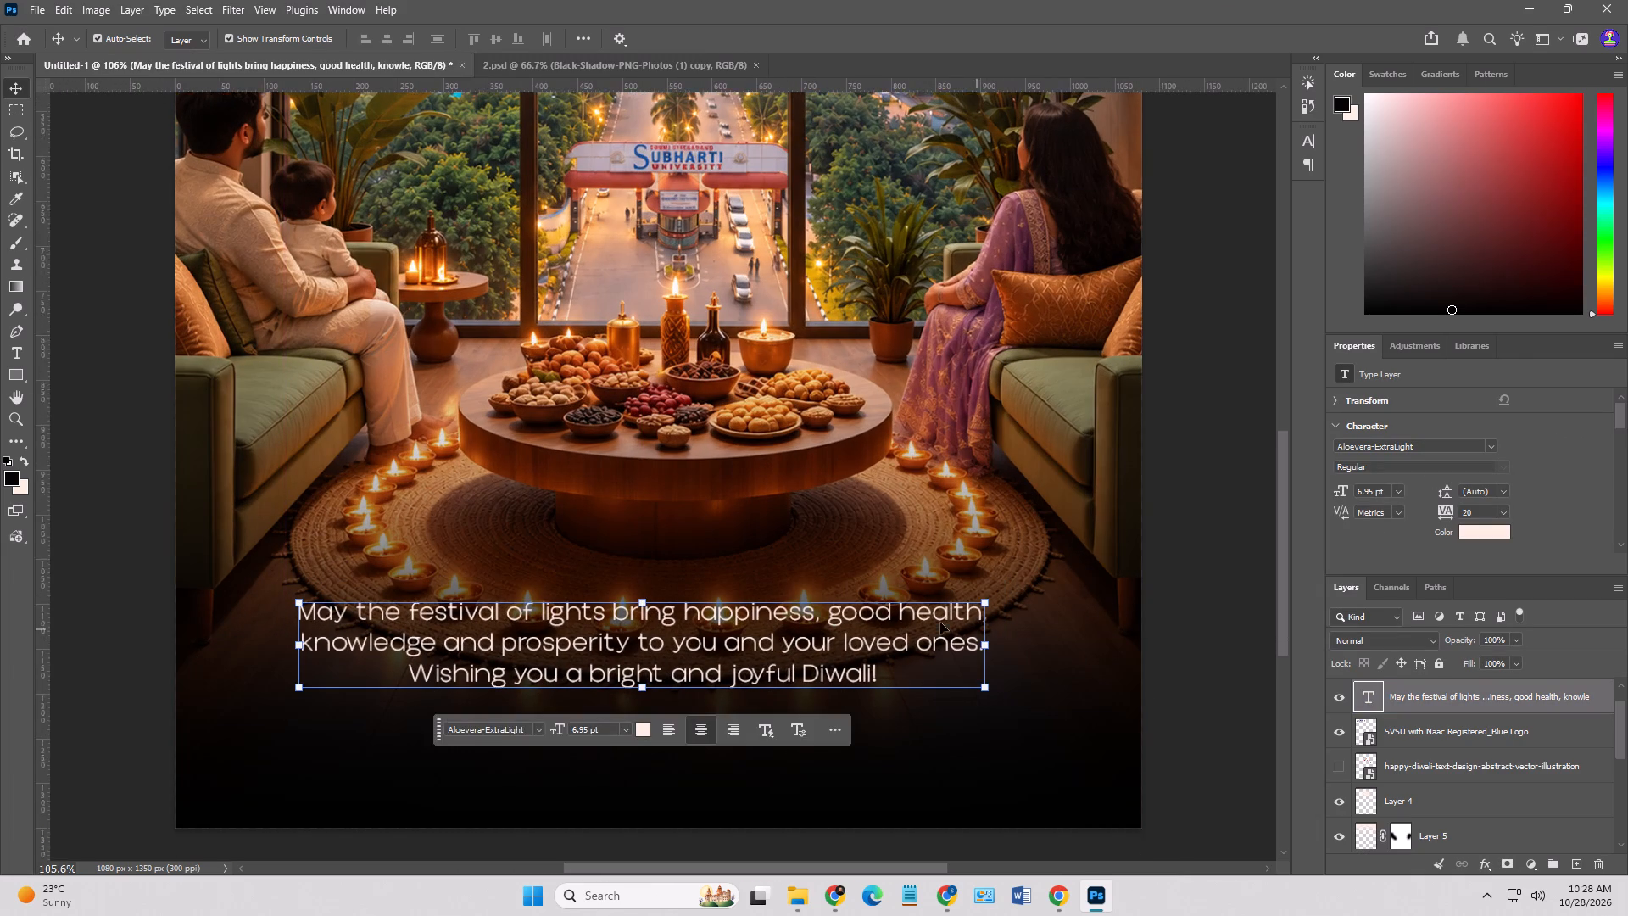
{"action": "scroll", "coordinate": [940, 623], "scroll_direction": "down", "scroll_amount": 5}
{"action": "left_click", "coordinate": [904, 684], "text": "alt"}
{"action": "scroll", "coordinate": [894, 675], "scroll_direction": "down", "scroll_amount": 7, "text": "alt"}
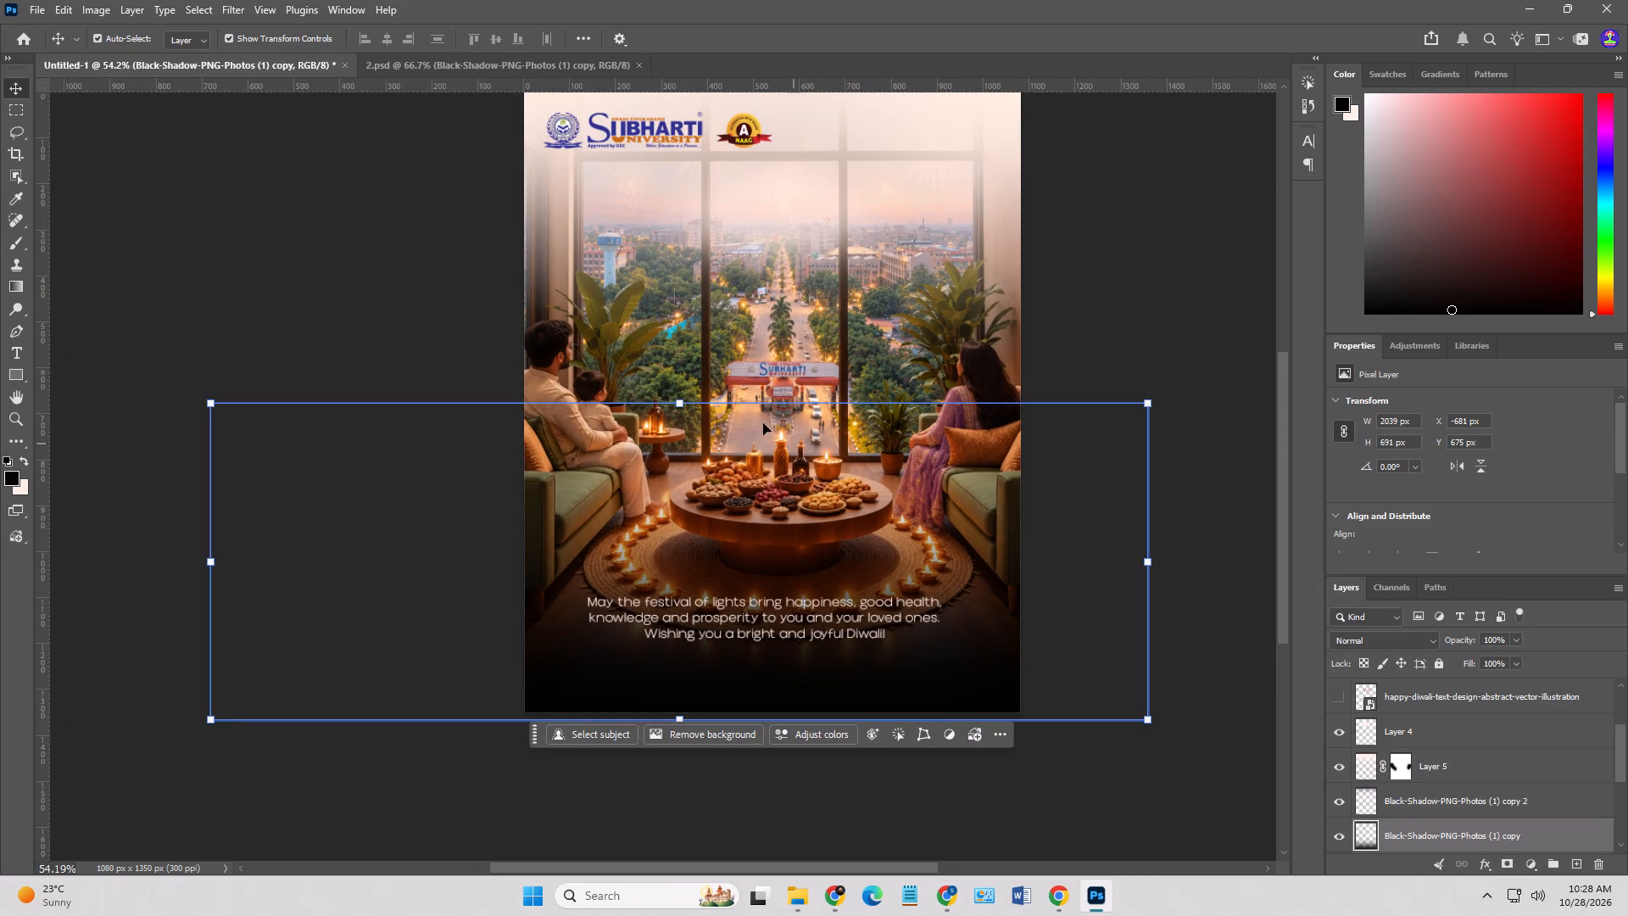
{"action": "left_click_drag", "start_coordinate": [677, 407], "coordinate": [687, 366], "text": "shift"}
{"action": "left_click_drag", "start_coordinate": [684, 726], "coordinate": [683, 717], "text": "shift"}
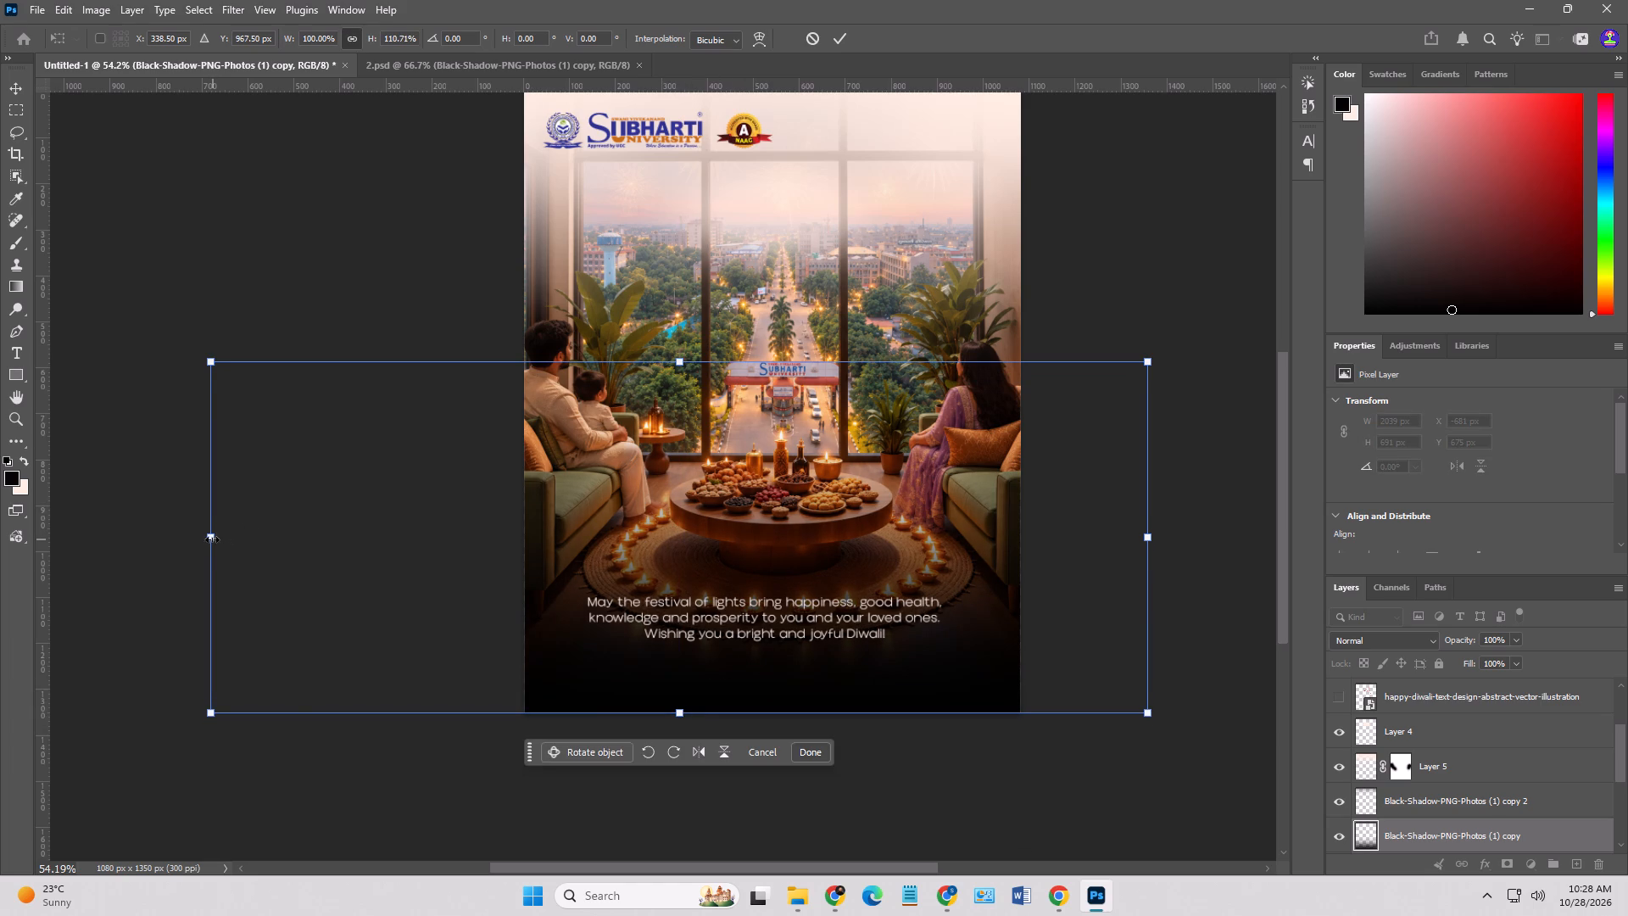
{"action": "left_click_drag", "start_coordinate": [212, 539], "coordinate": [489, 545], "text": "shift"}
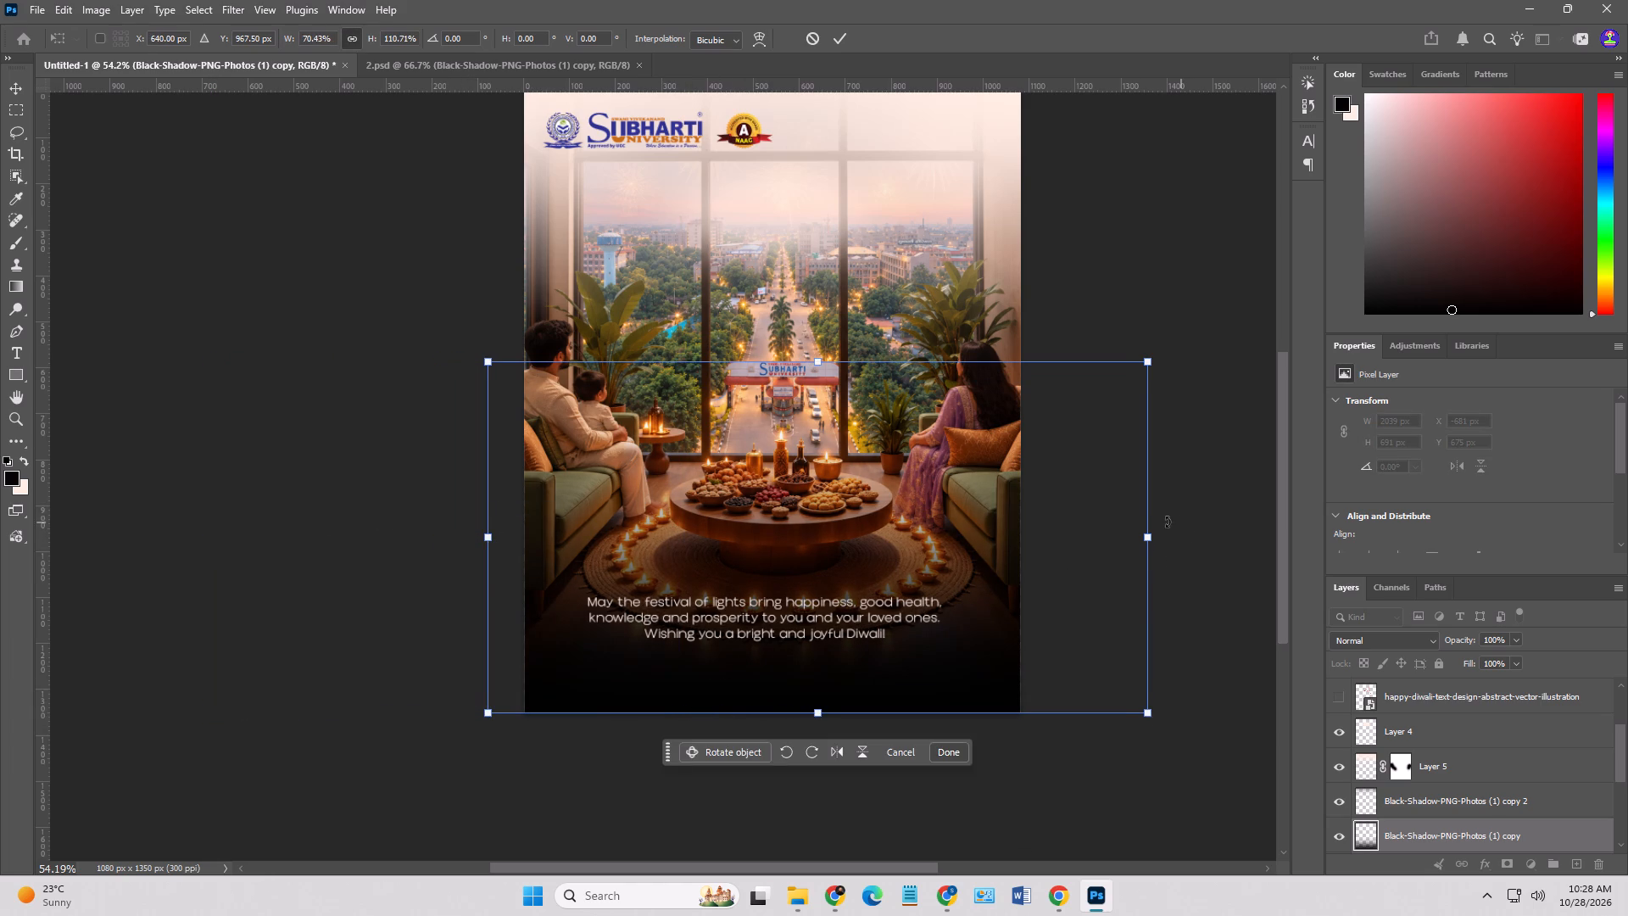
{"action": "left_click_drag", "start_coordinate": [1153, 536], "coordinate": [1140, 539], "text": "shift"}
{"action": "left_click_drag", "start_coordinate": [805, 716], "coordinate": [805, 717], "text": "shift"}
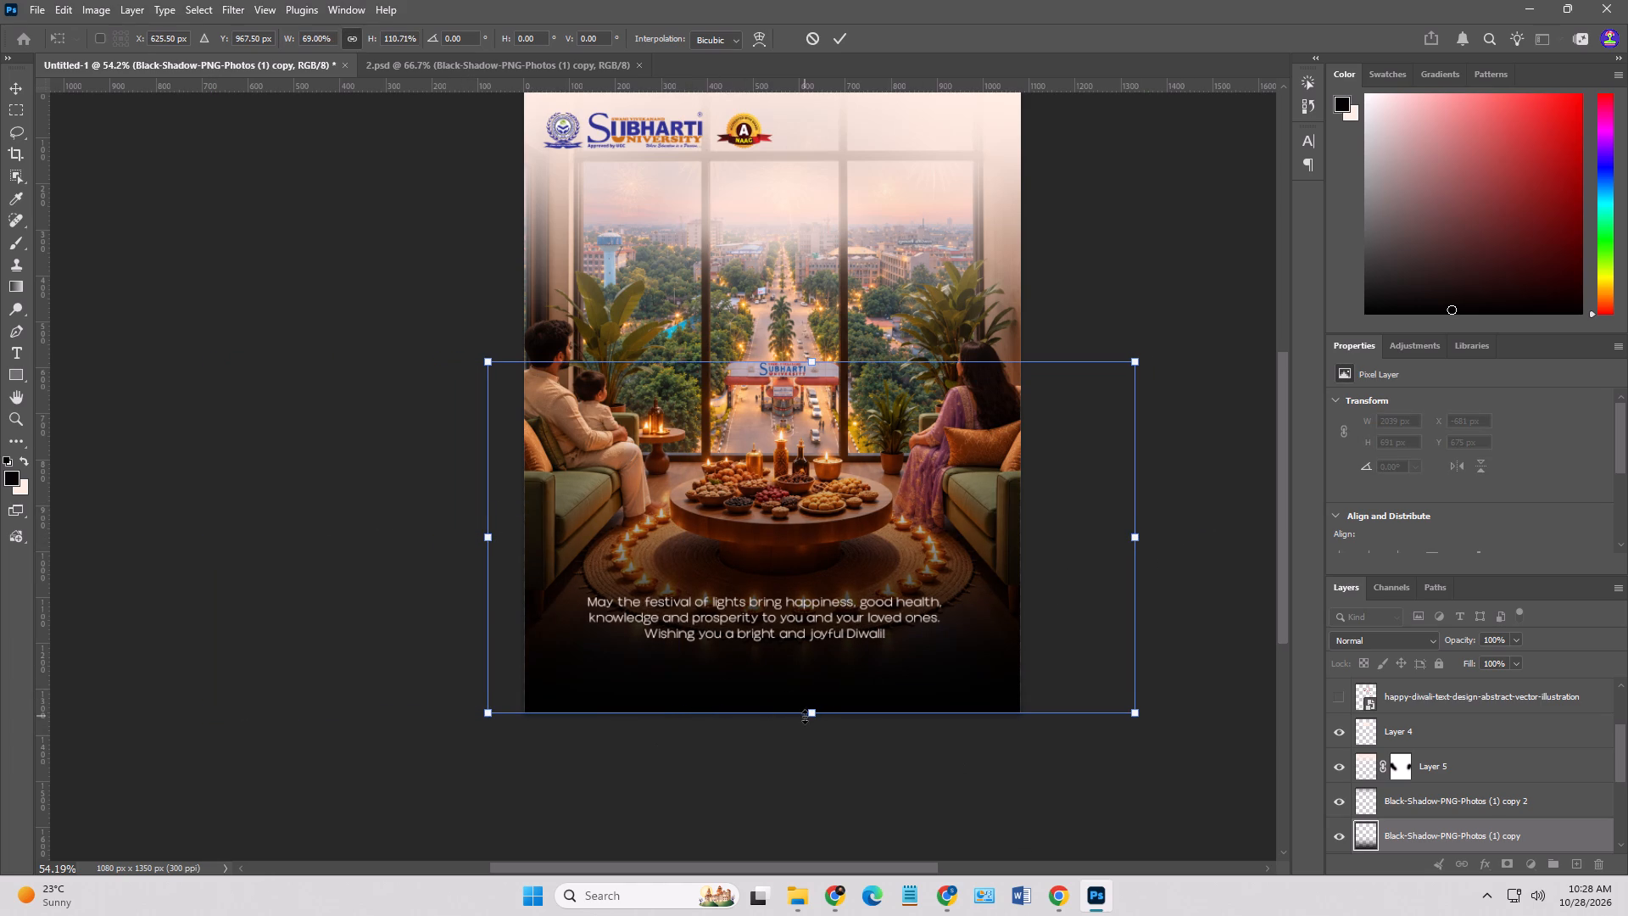
{"action": "left_click_drag", "start_coordinate": [805, 717], "coordinate": [805, 723], "text": "shift"}
{"action": "left_click_drag", "start_coordinate": [807, 361], "coordinate": [811, 343], "text": "shift"}
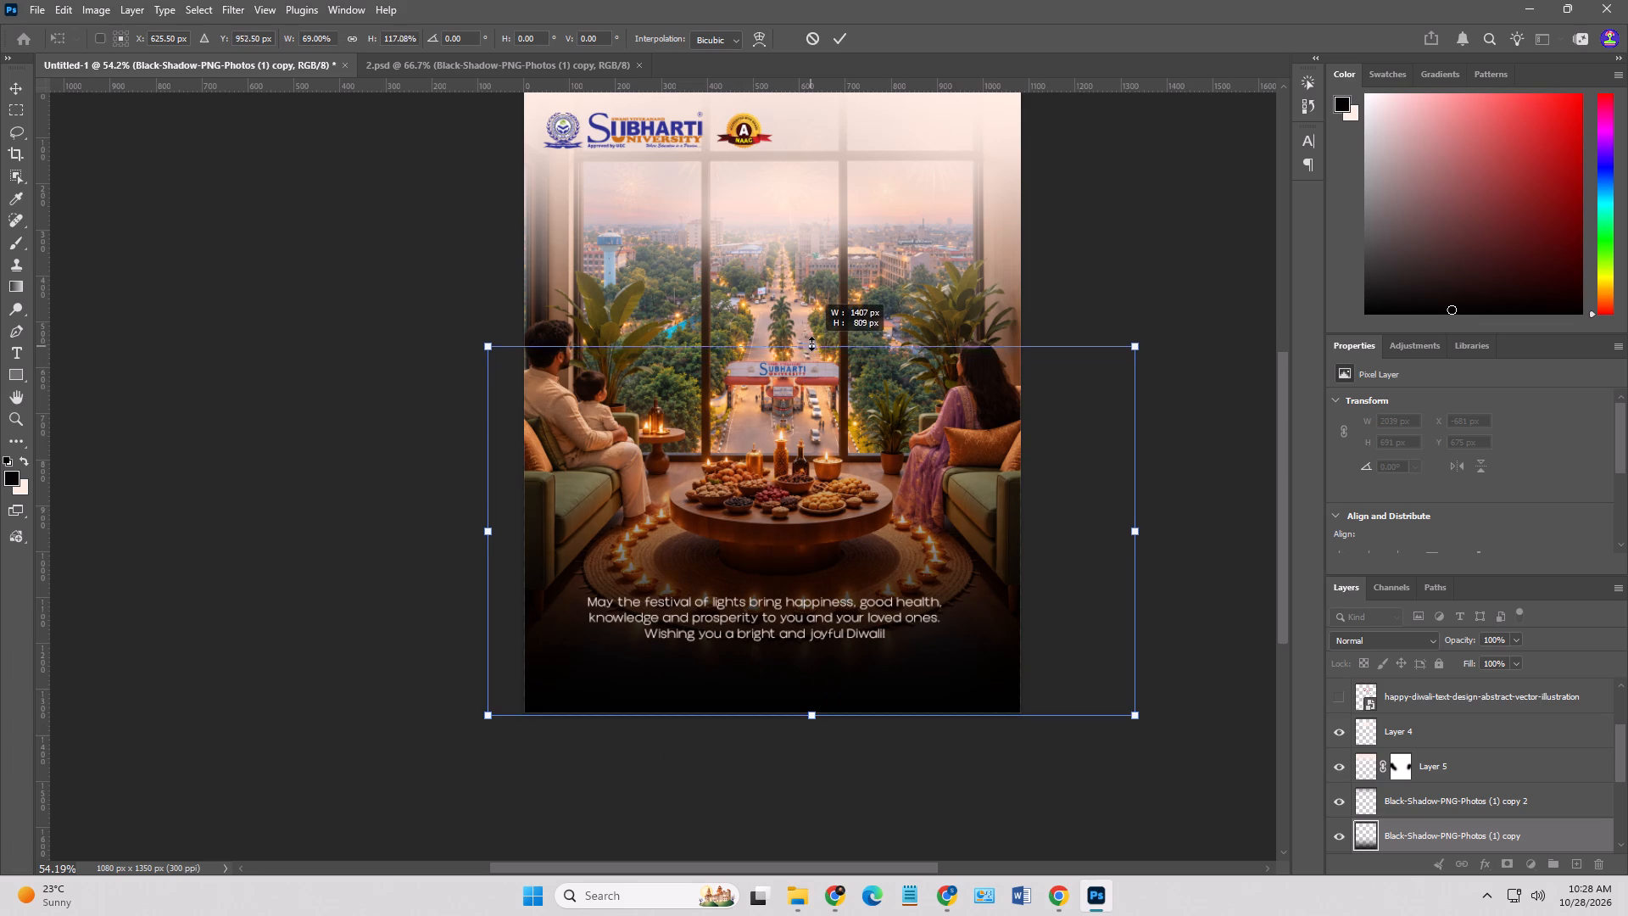
{"action": "left_click_drag", "start_coordinate": [811, 343], "coordinate": [804, 331], "text": "shift"}
{"action": "key", "text": "Return"}
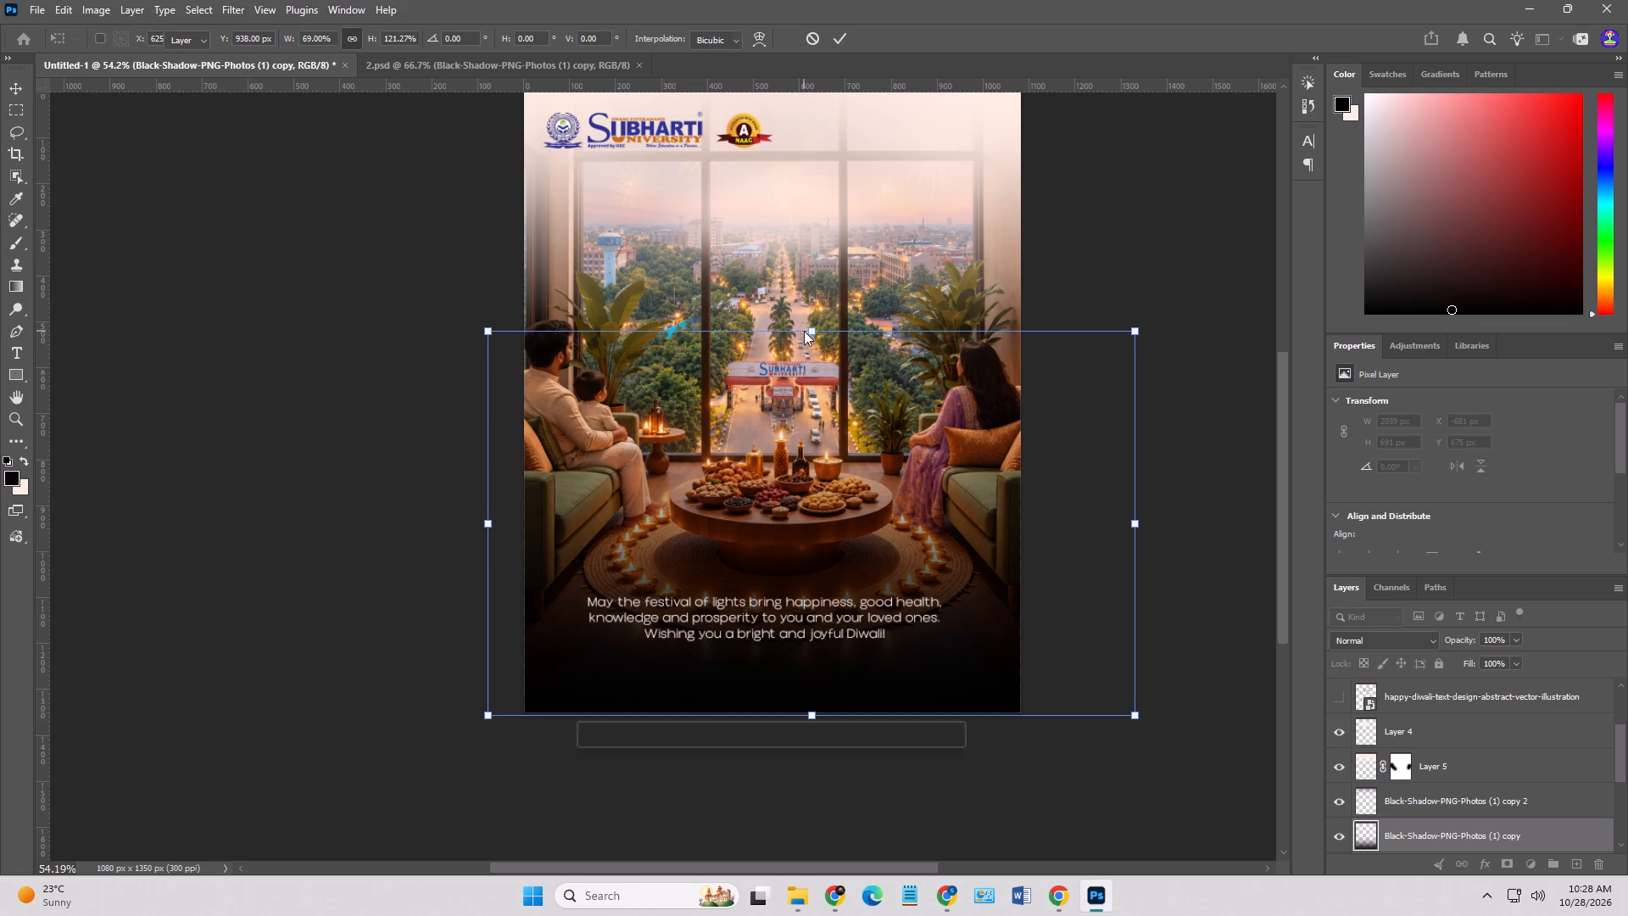
{"action": "left_click", "coordinate": [309, 612]}
{"action": "left_click", "coordinate": [746, 687]}
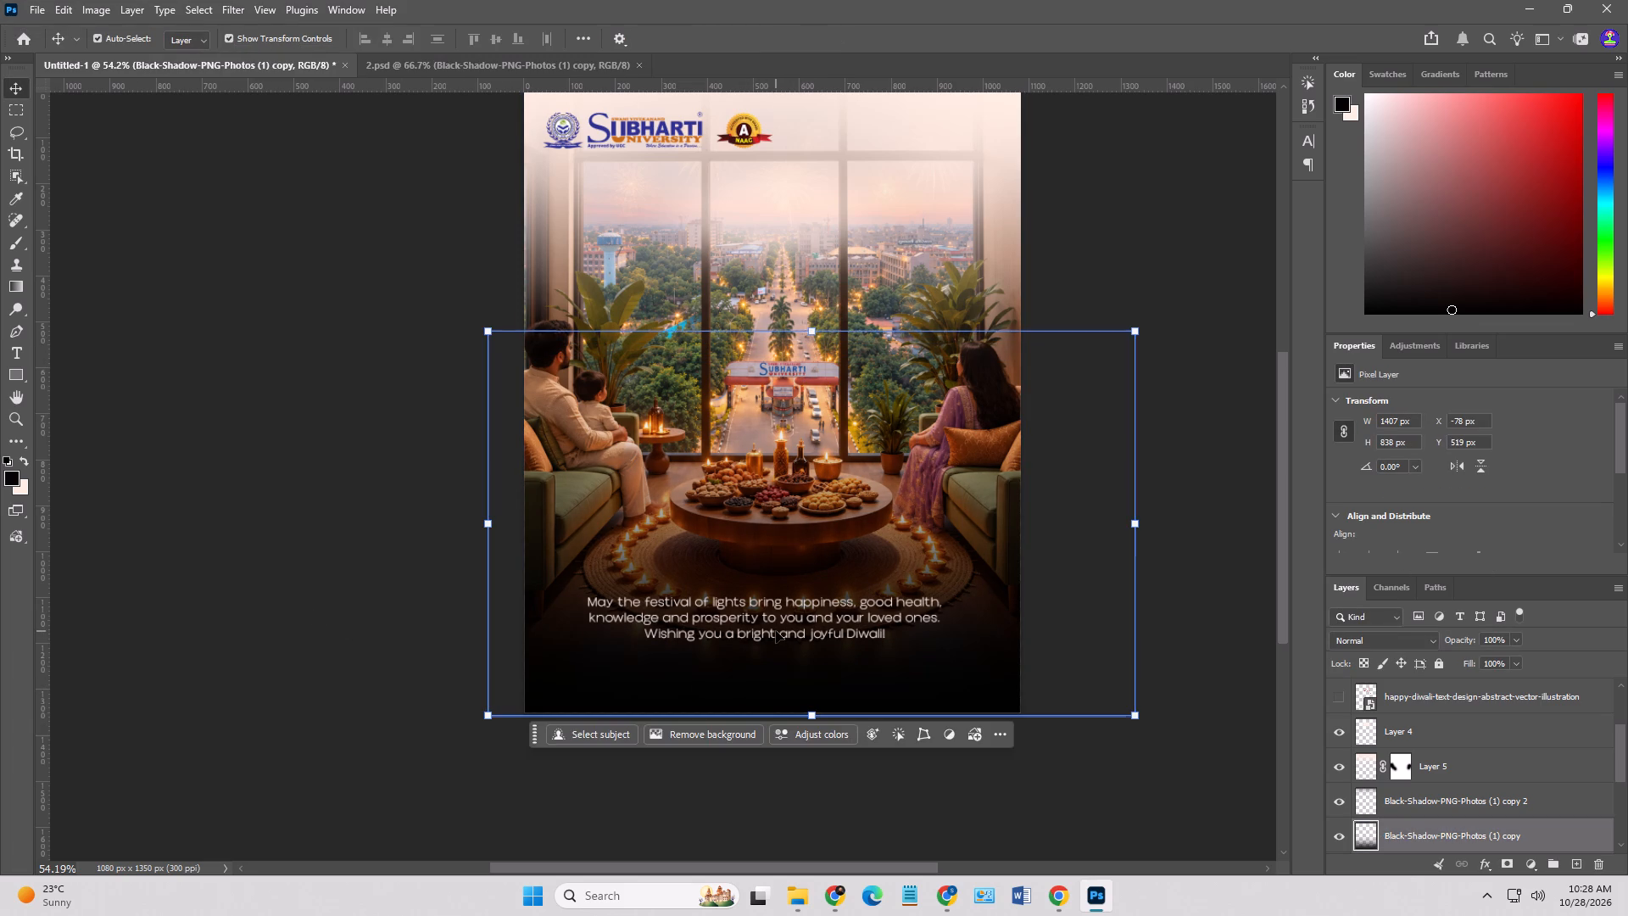
Move the greeting text slightly up and centre it horizontally on the poster.
{"action": "left_click", "coordinate": [776, 631]}
{"action": "left_click_drag", "start_coordinate": [772, 623], "coordinate": [783, 623]}
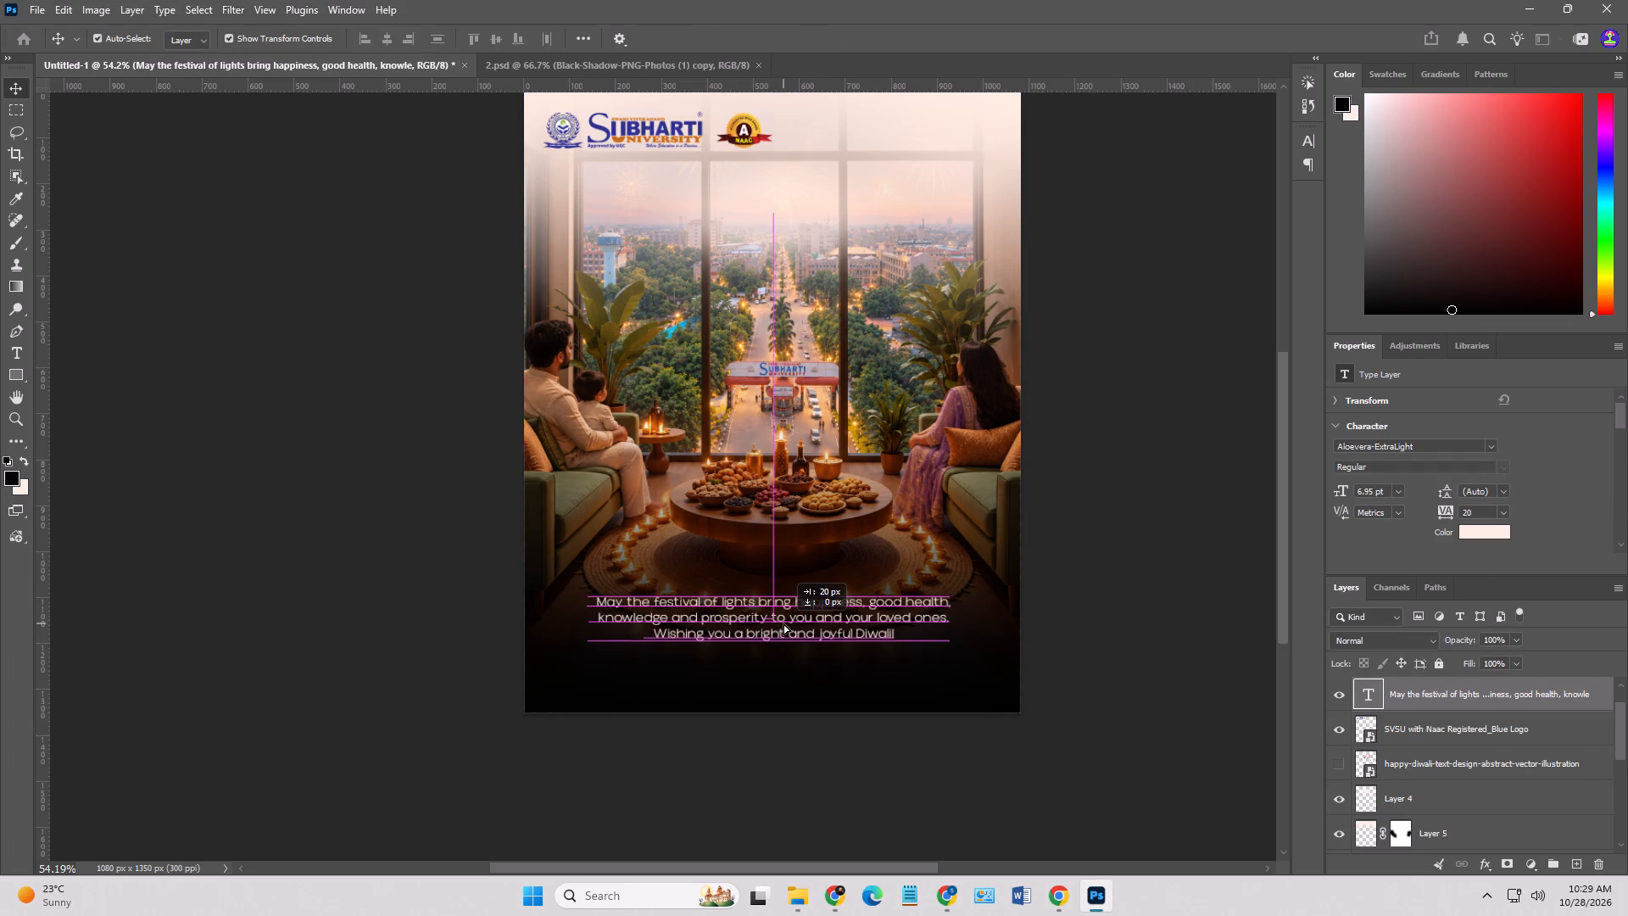
{"action": "left_click_drag", "start_coordinate": [783, 623], "coordinate": [786, 628]}
{"action": "double_click", "coordinate": [1084, 651]}
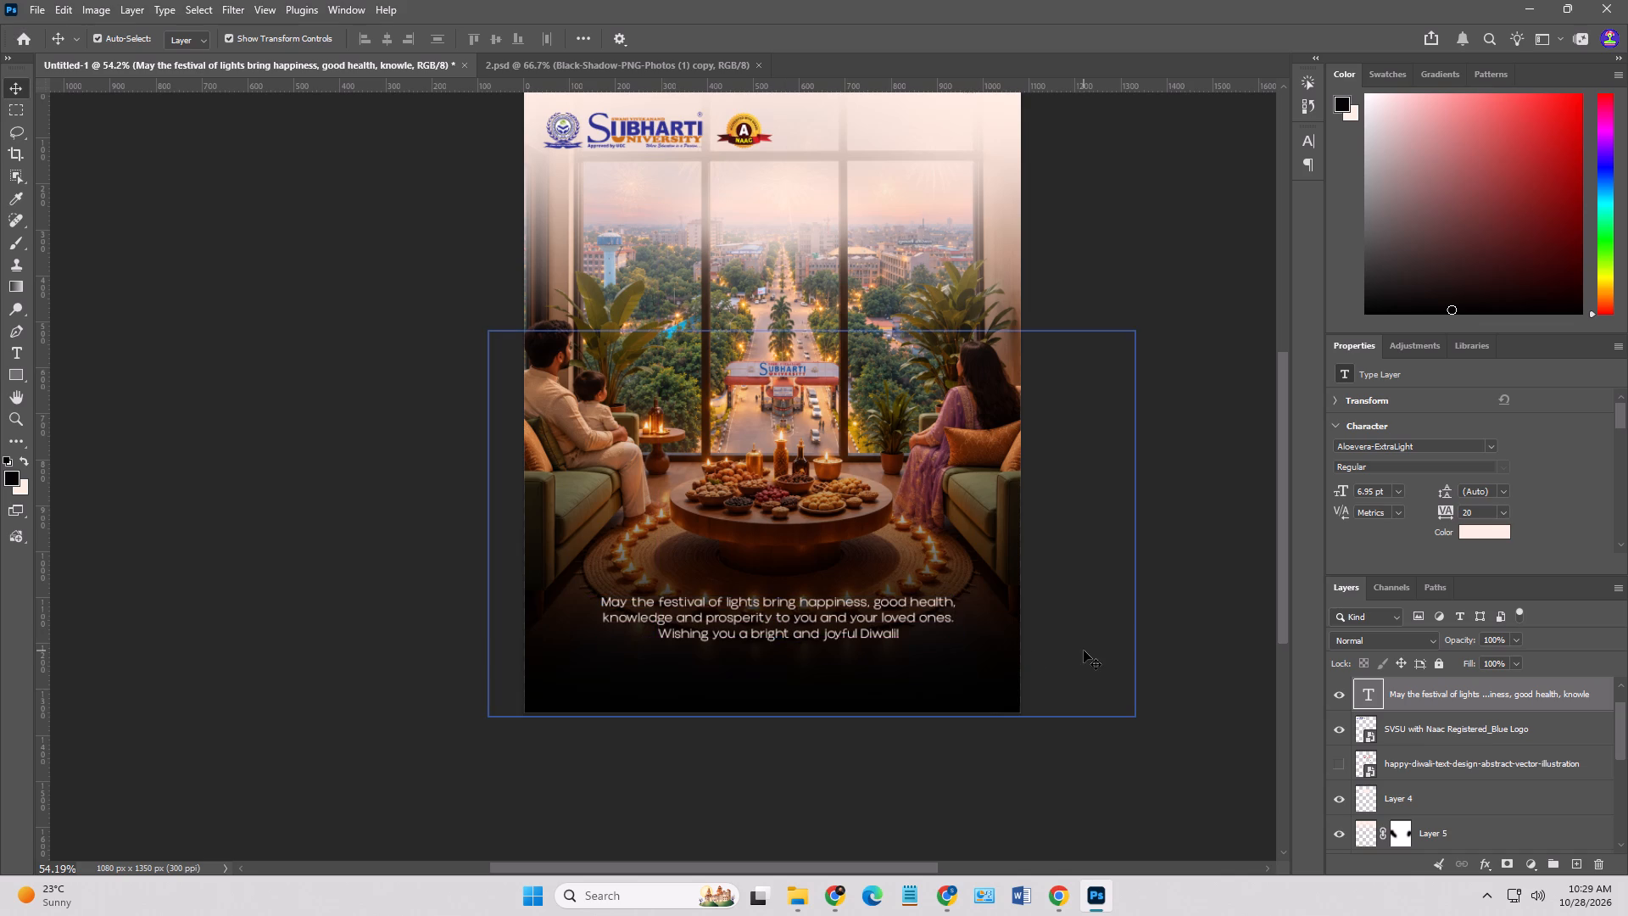
{"action": "left_click_drag", "start_coordinate": [811, 623], "coordinate": [815, 610]}
{"action": "double_click", "coordinate": [1147, 656]}
{"action": "left_click", "coordinate": [1160, 667]}
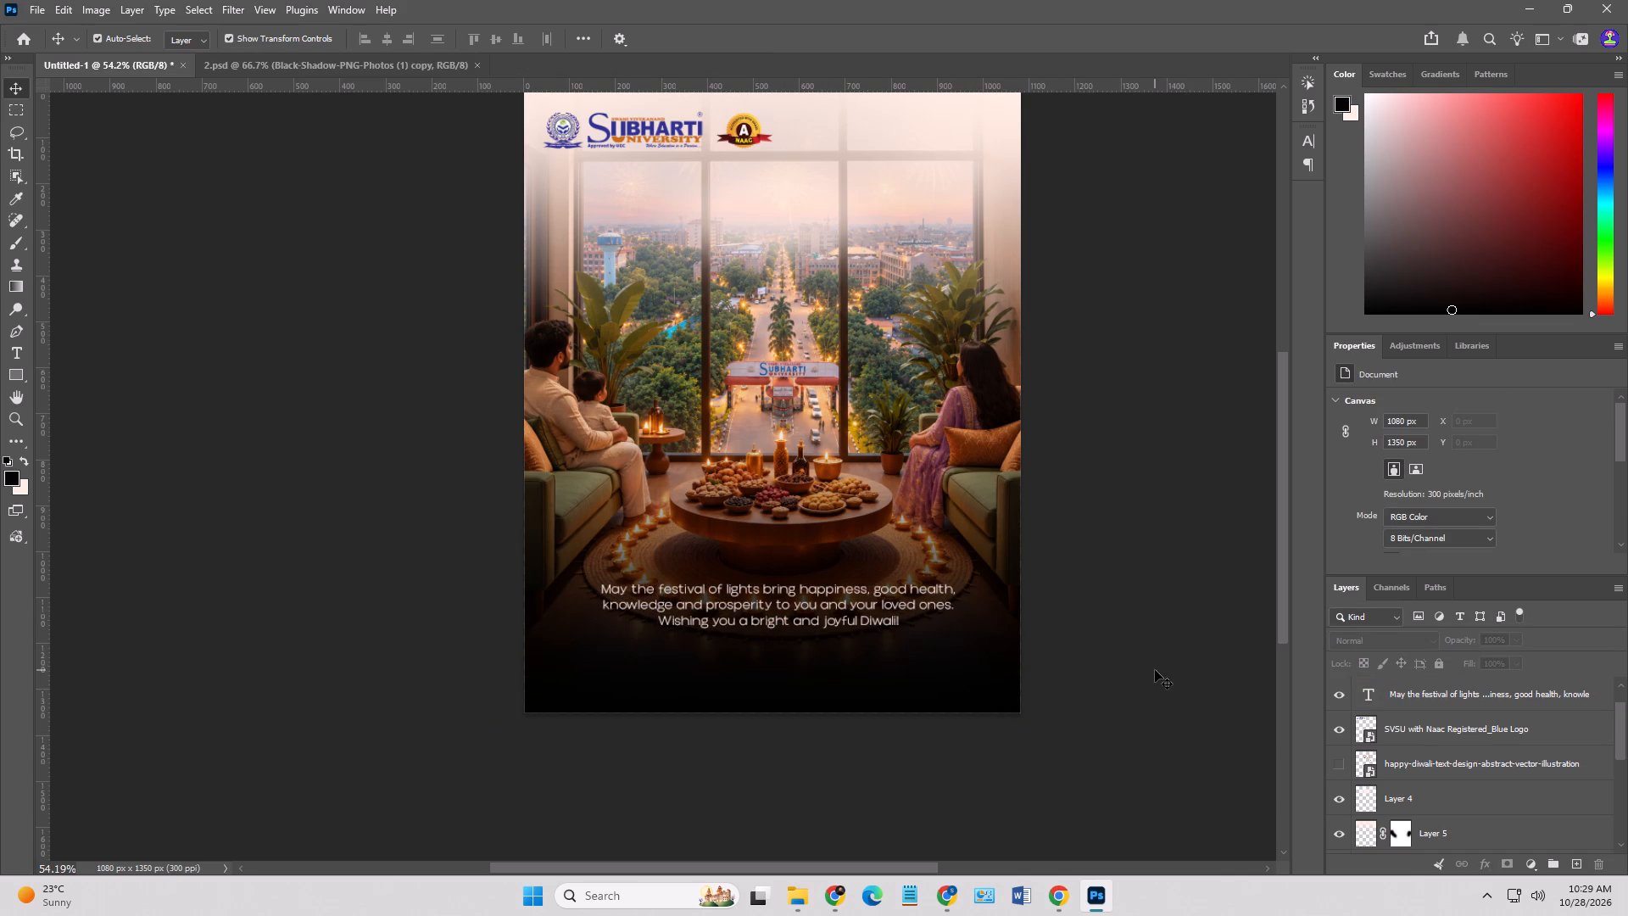
{"action": "scroll", "coordinate": [1155, 670], "scroll_direction": "up", "scroll_amount": 6}
{"action": "left_click", "coordinate": [831, 698]}
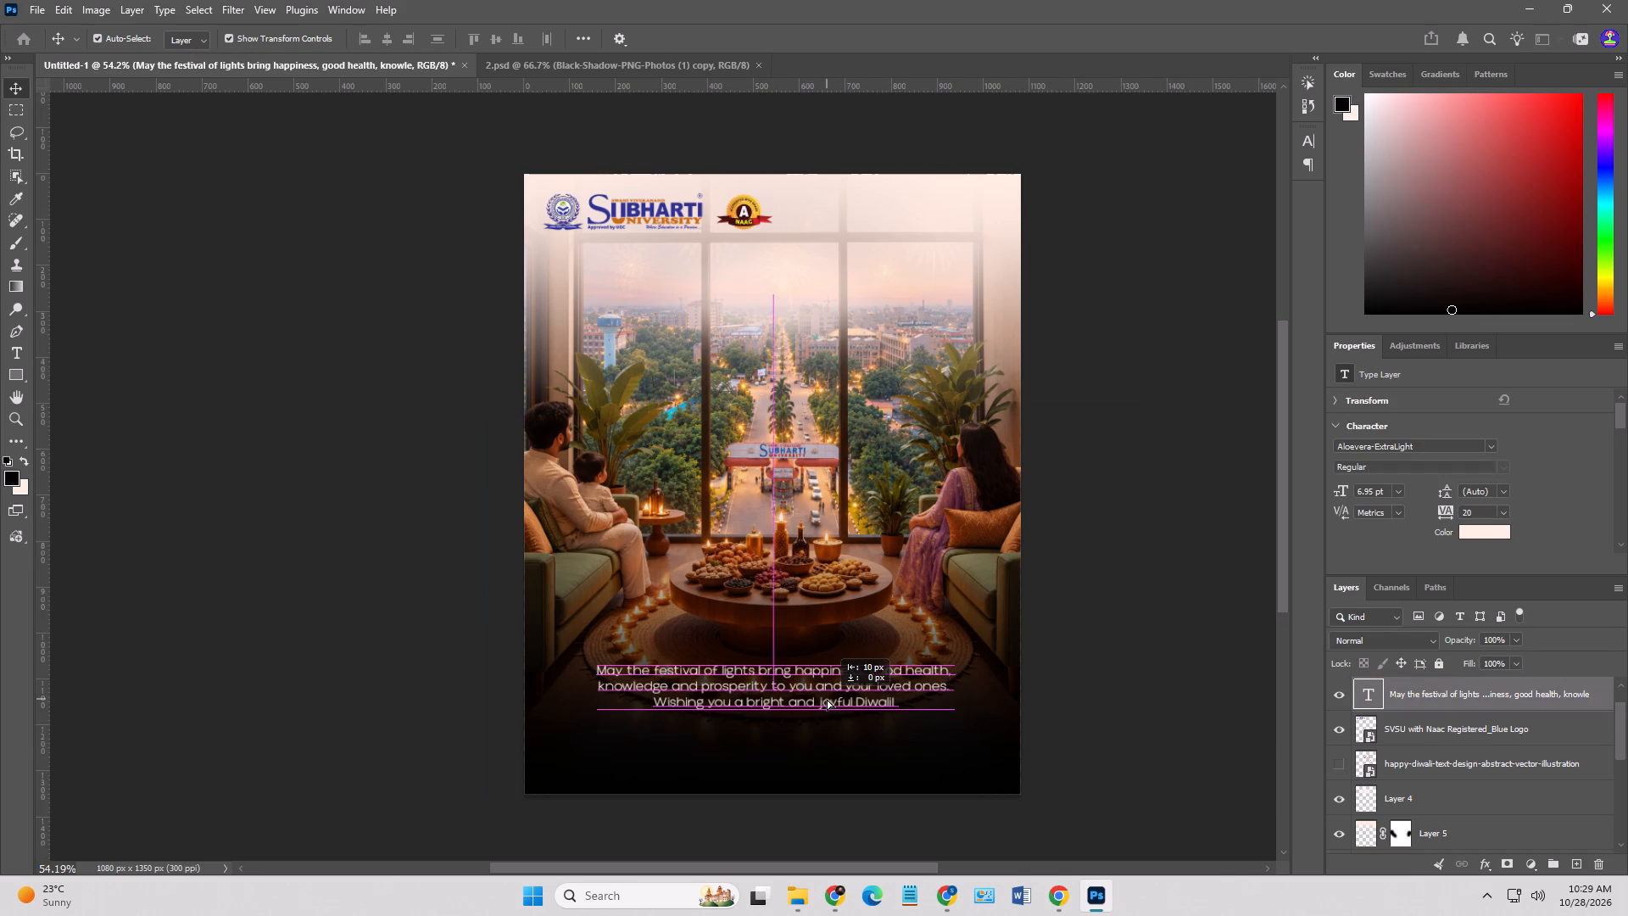
{"action": "left_click", "coordinate": [1090, 715]}
{"action": "left_click", "coordinate": [887, 688]}
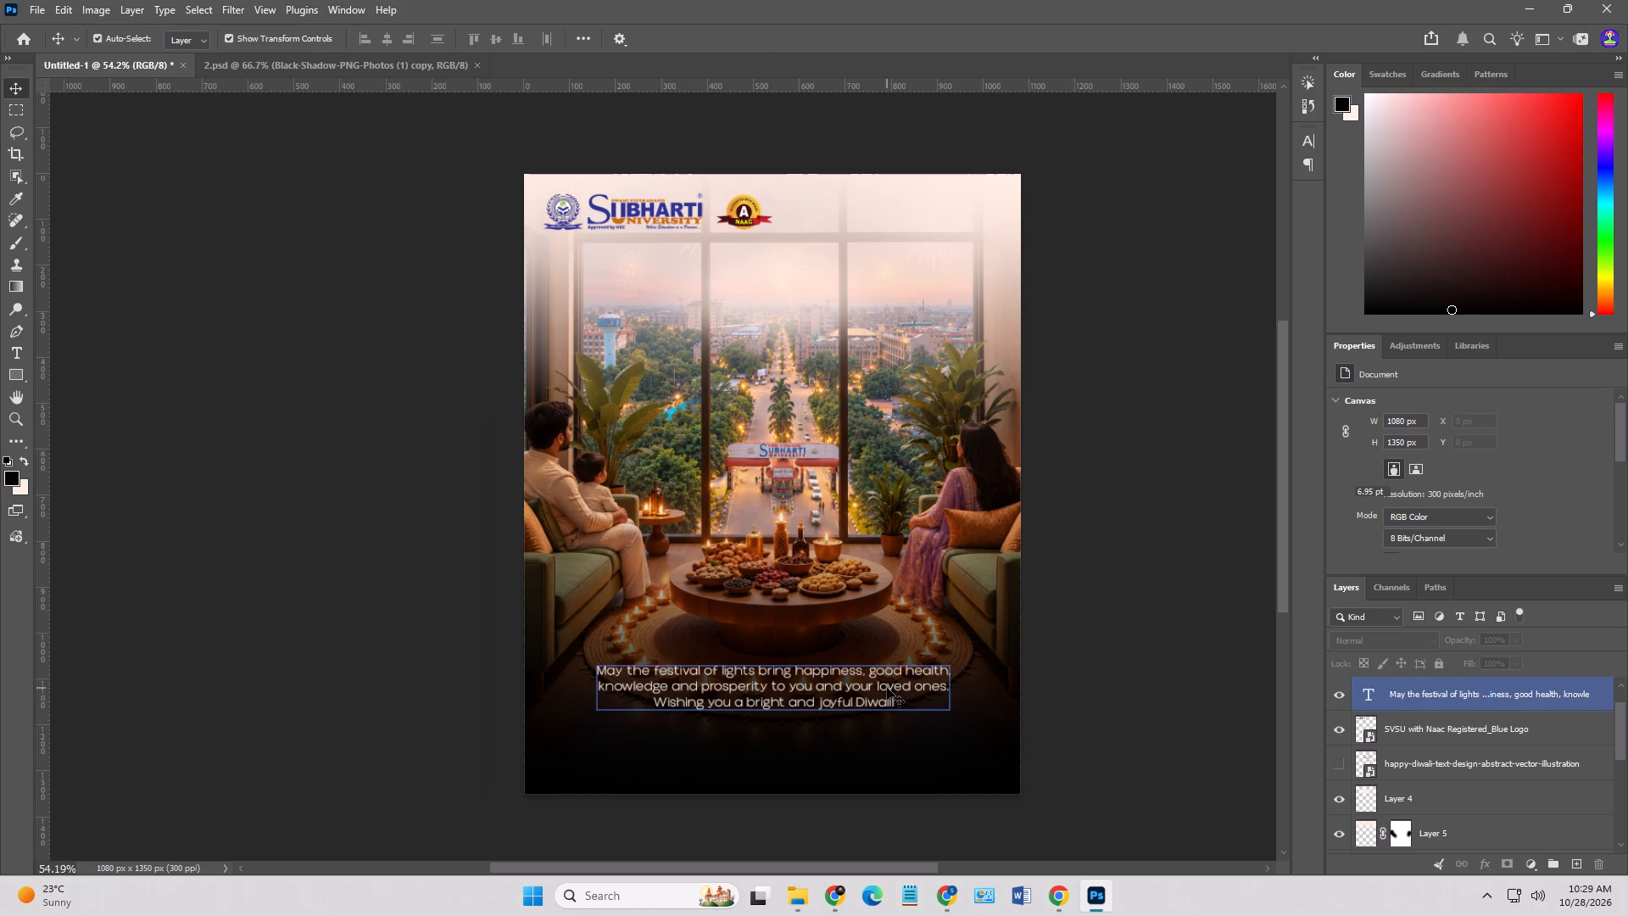
Place the happy-diwali-text-design-abstract-vector-illustration image from Downloads and scale it to about 577 x 400 px over the upper window.
{"action": "scroll", "coordinate": [1399, 781], "scroll_direction": "down", "scroll_amount": 5}
{"action": "scroll", "coordinate": [1399, 790], "scroll_direction": "up", "scroll_amount": 2}
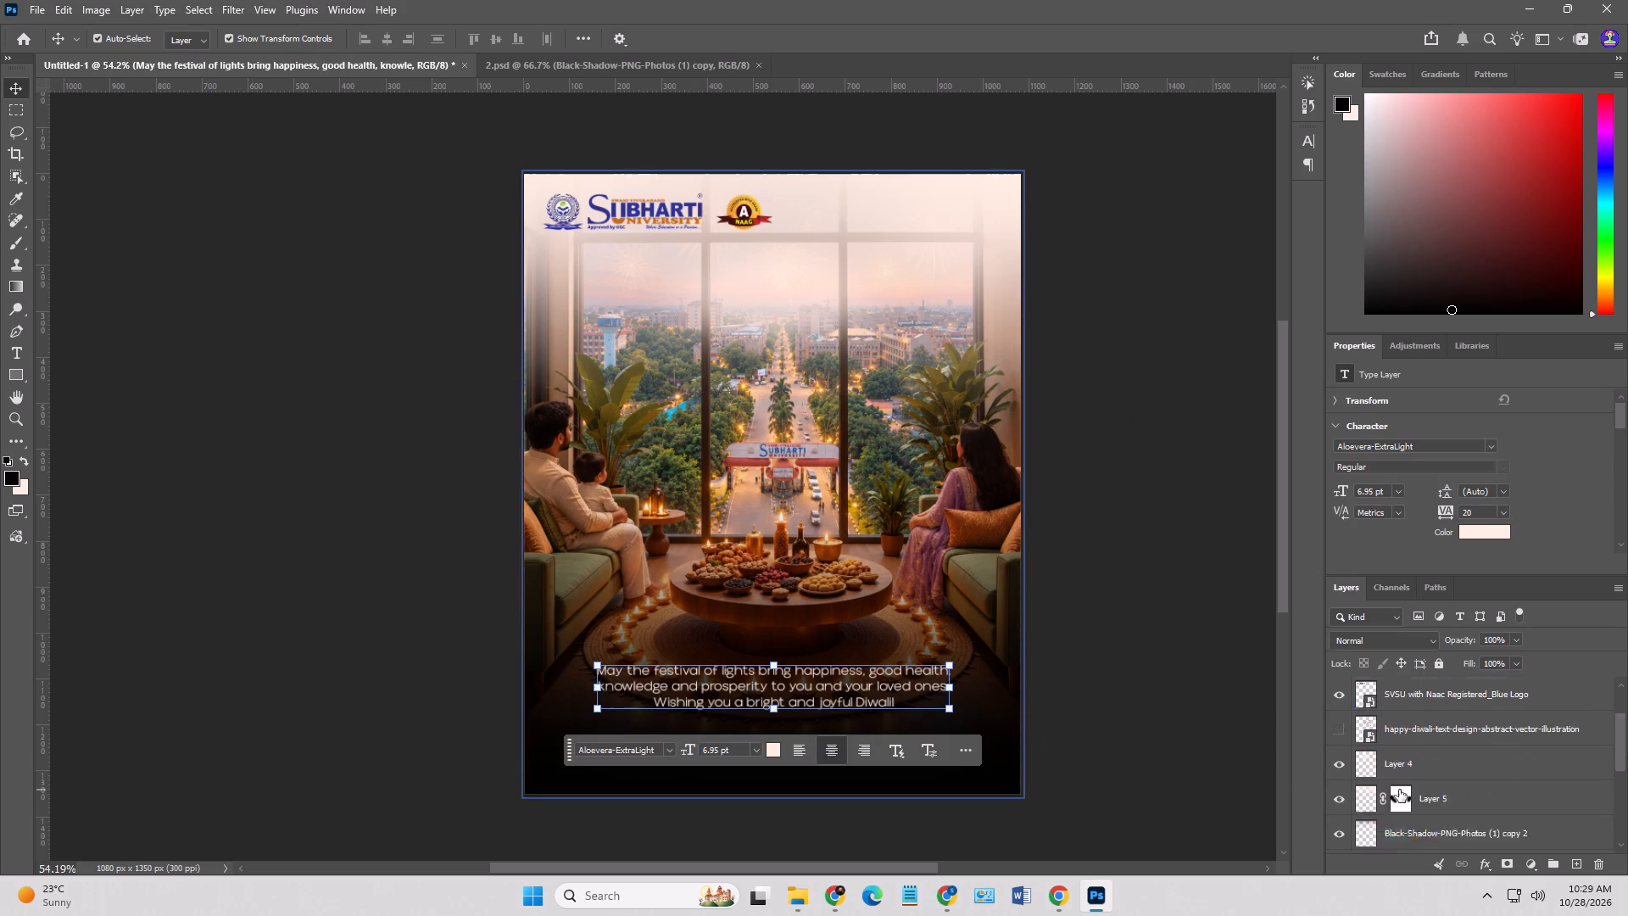
{"action": "scroll", "coordinate": [1399, 790], "scroll_direction": "up", "scroll_amount": 7}
{"action": "left_click", "coordinate": [800, 892]}
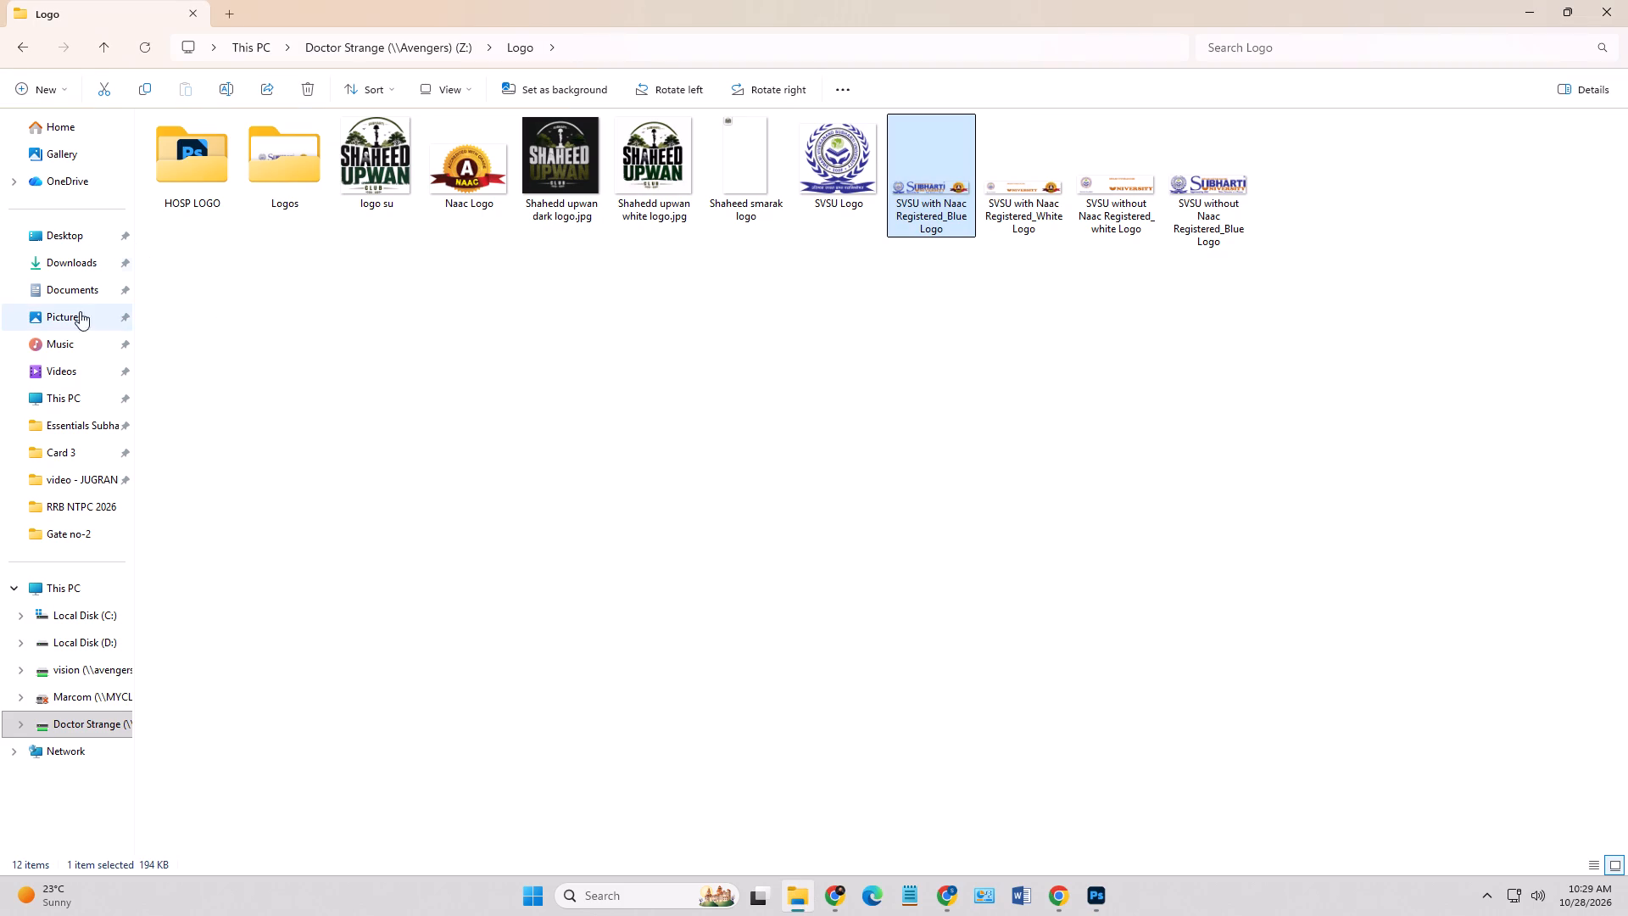
{"action": "left_click", "coordinate": [80, 267]}
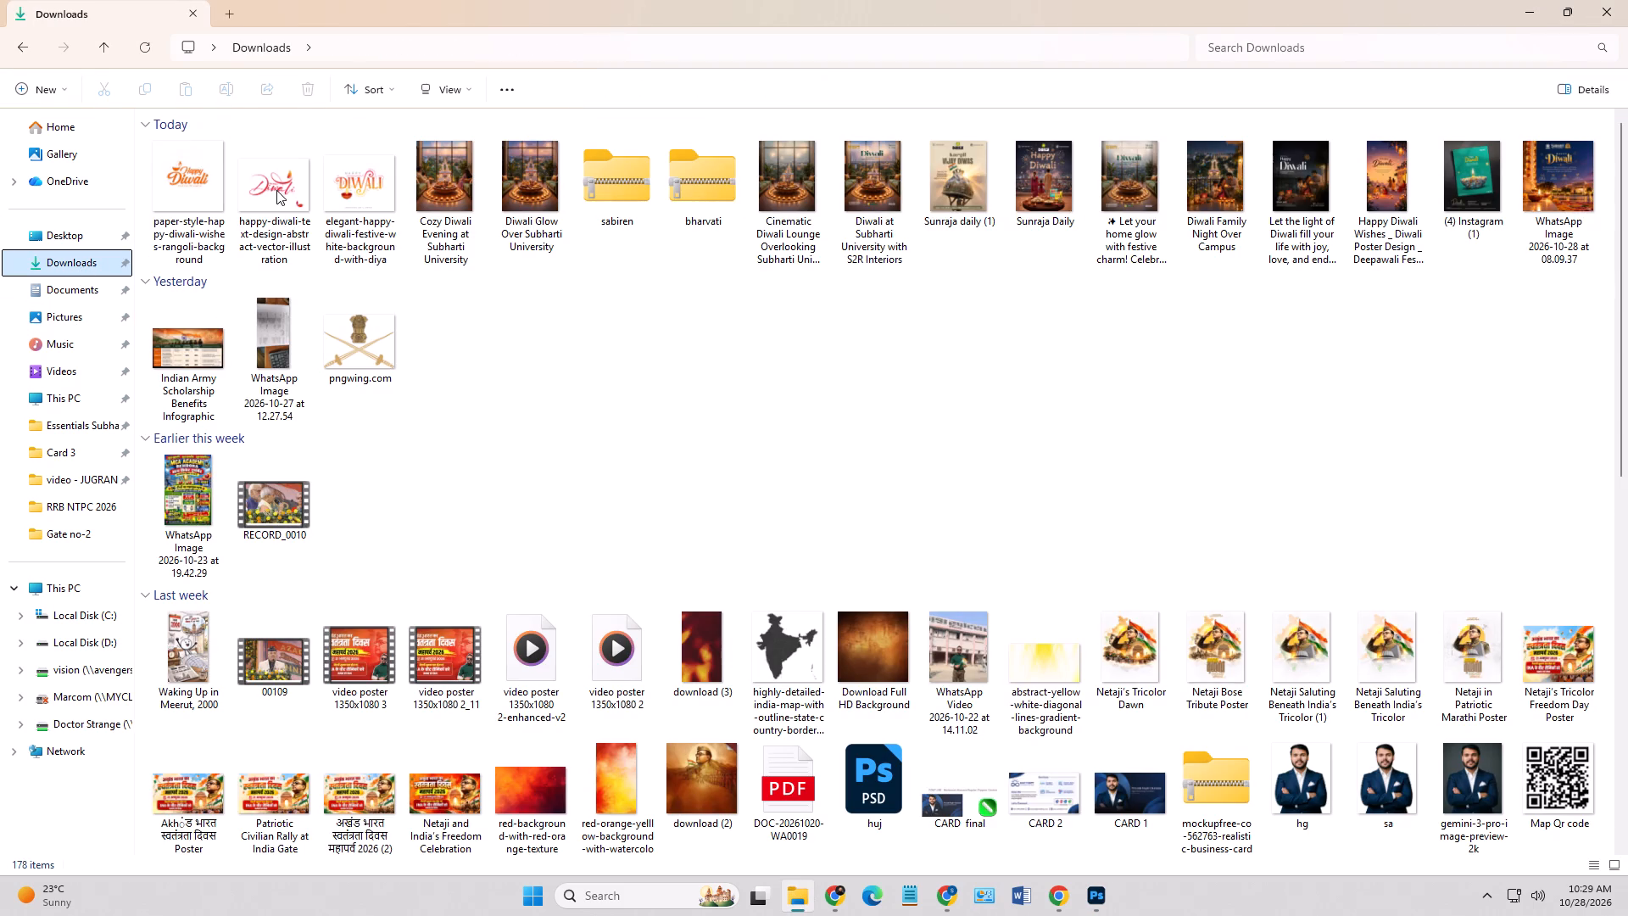
{"action": "left_click_drag", "start_coordinate": [276, 190], "coordinate": [836, 559]}
{"action": "left_click_drag", "start_coordinate": [967, 630], "coordinate": [961, 527]}
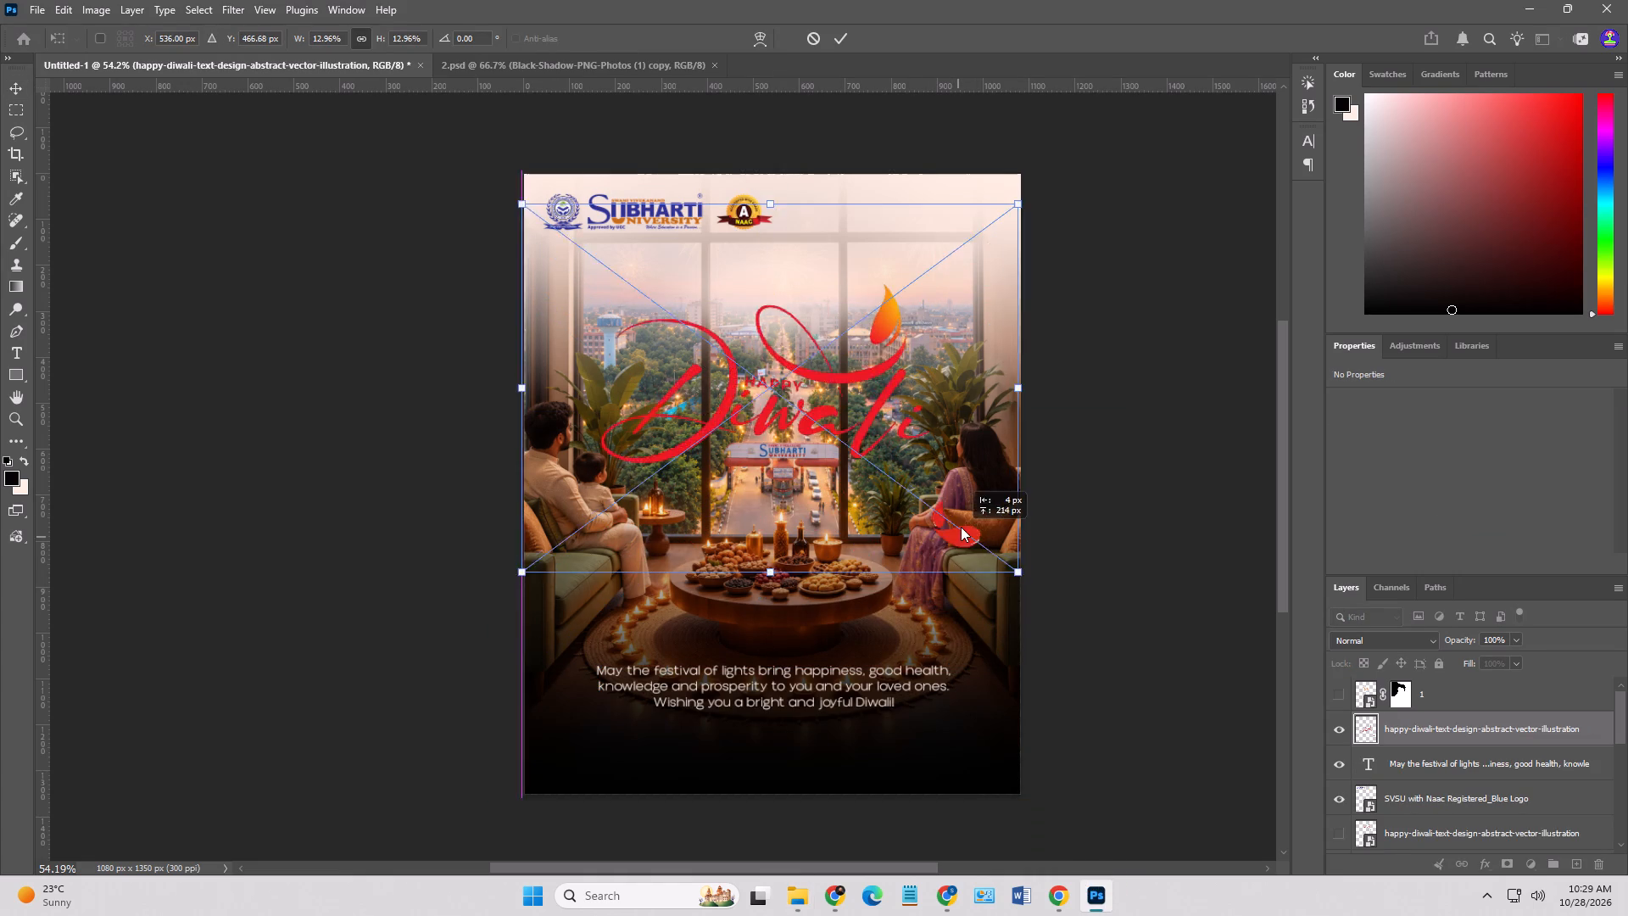
{"action": "left_click_drag", "start_coordinate": [961, 527], "coordinate": [971, 503]}
{"action": "left_click_drag", "start_coordinate": [1024, 546], "coordinate": [983, 526]}
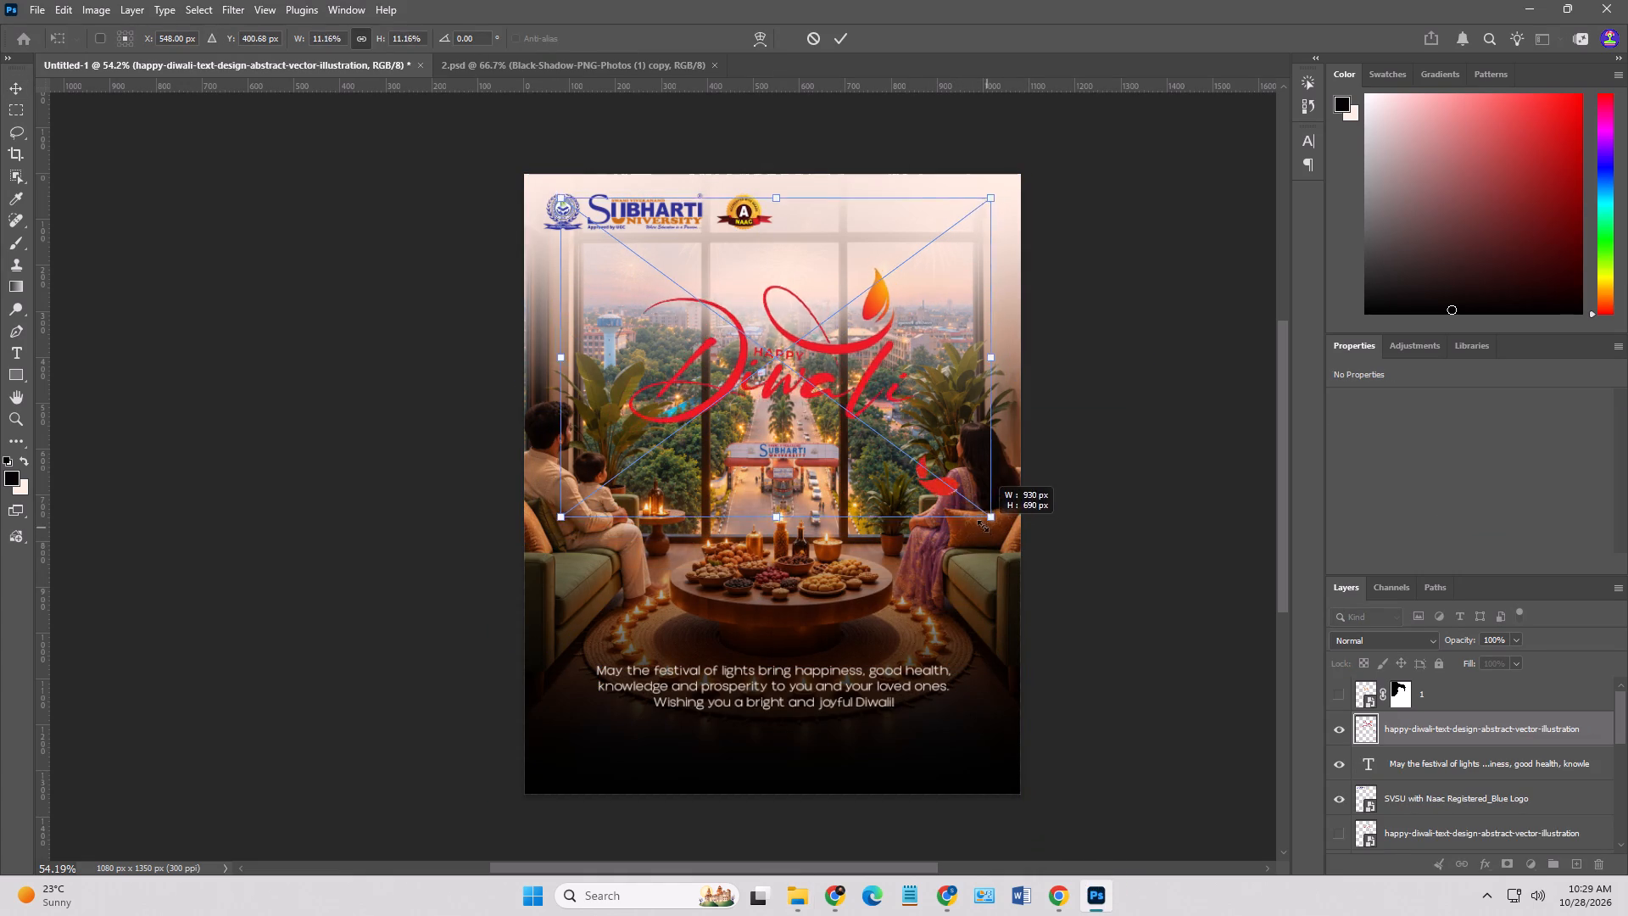
{"action": "left_click_drag", "start_coordinate": [983, 526], "coordinate": [936, 508]}
{"action": "left_click_drag", "start_coordinate": [855, 394], "coordinate": [856, 372]}
{"action": "key", "text": "Return"}
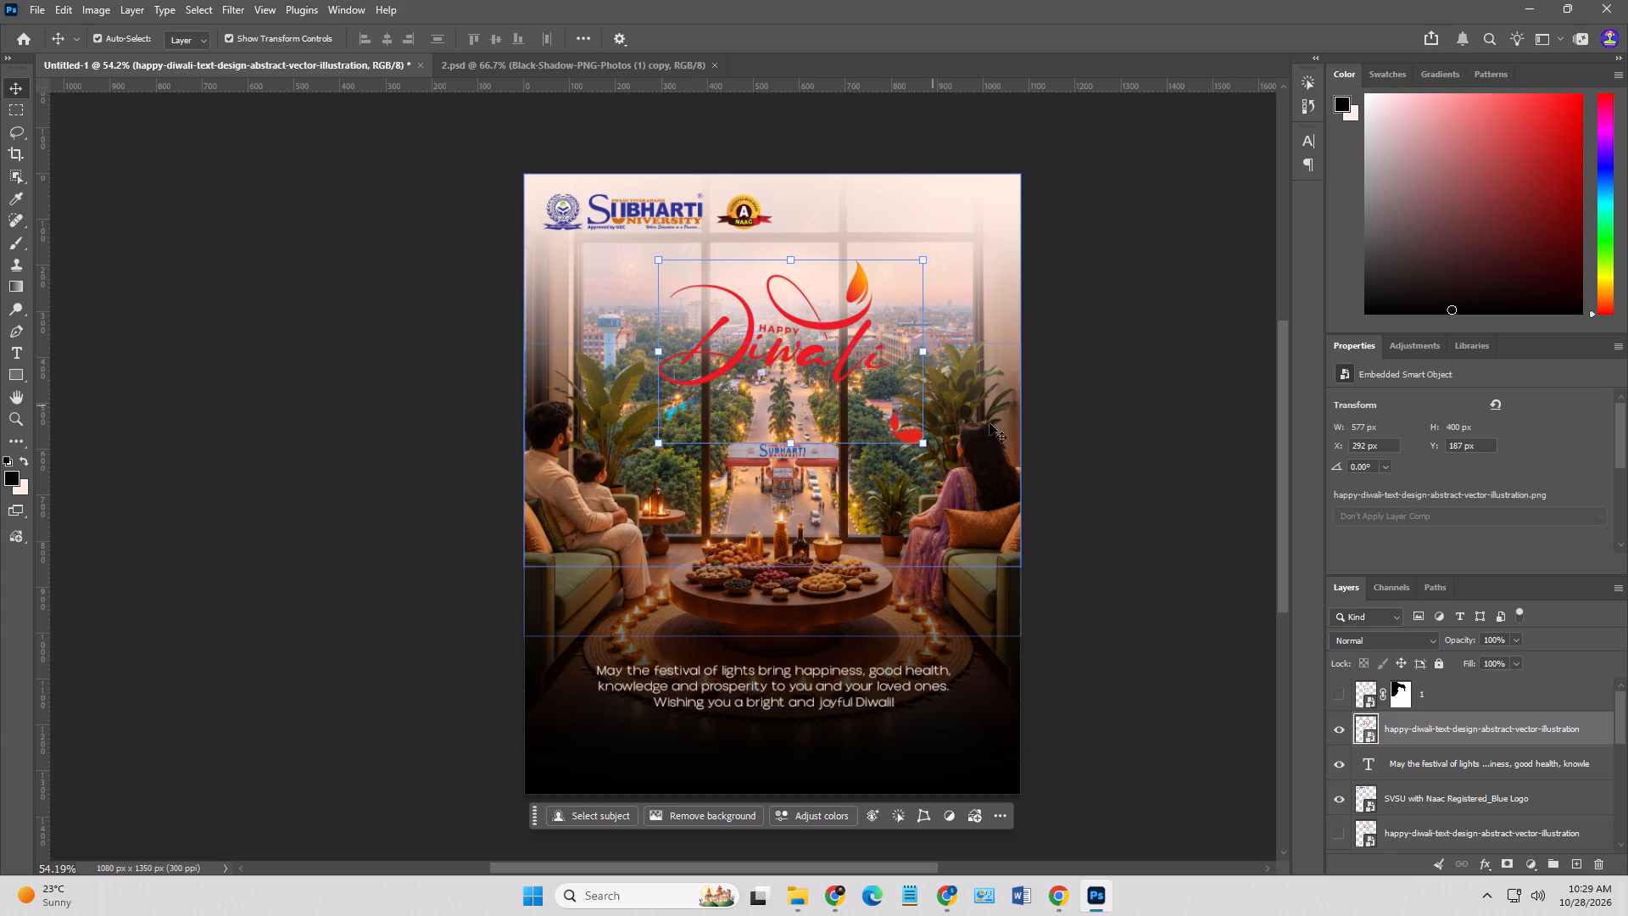
{"action": "left_click", "coordinate": [1095, 454]}
Check the hidden layer 1 with the orange Happy Diwali artwork and delete it.
{"action": "scroll", "coordinate": [825, 375], "scroll_direction": "up", "scroll_amount": 6, "text": "alt"}
{"action": "left_click", "coordinate": [865, 375]}
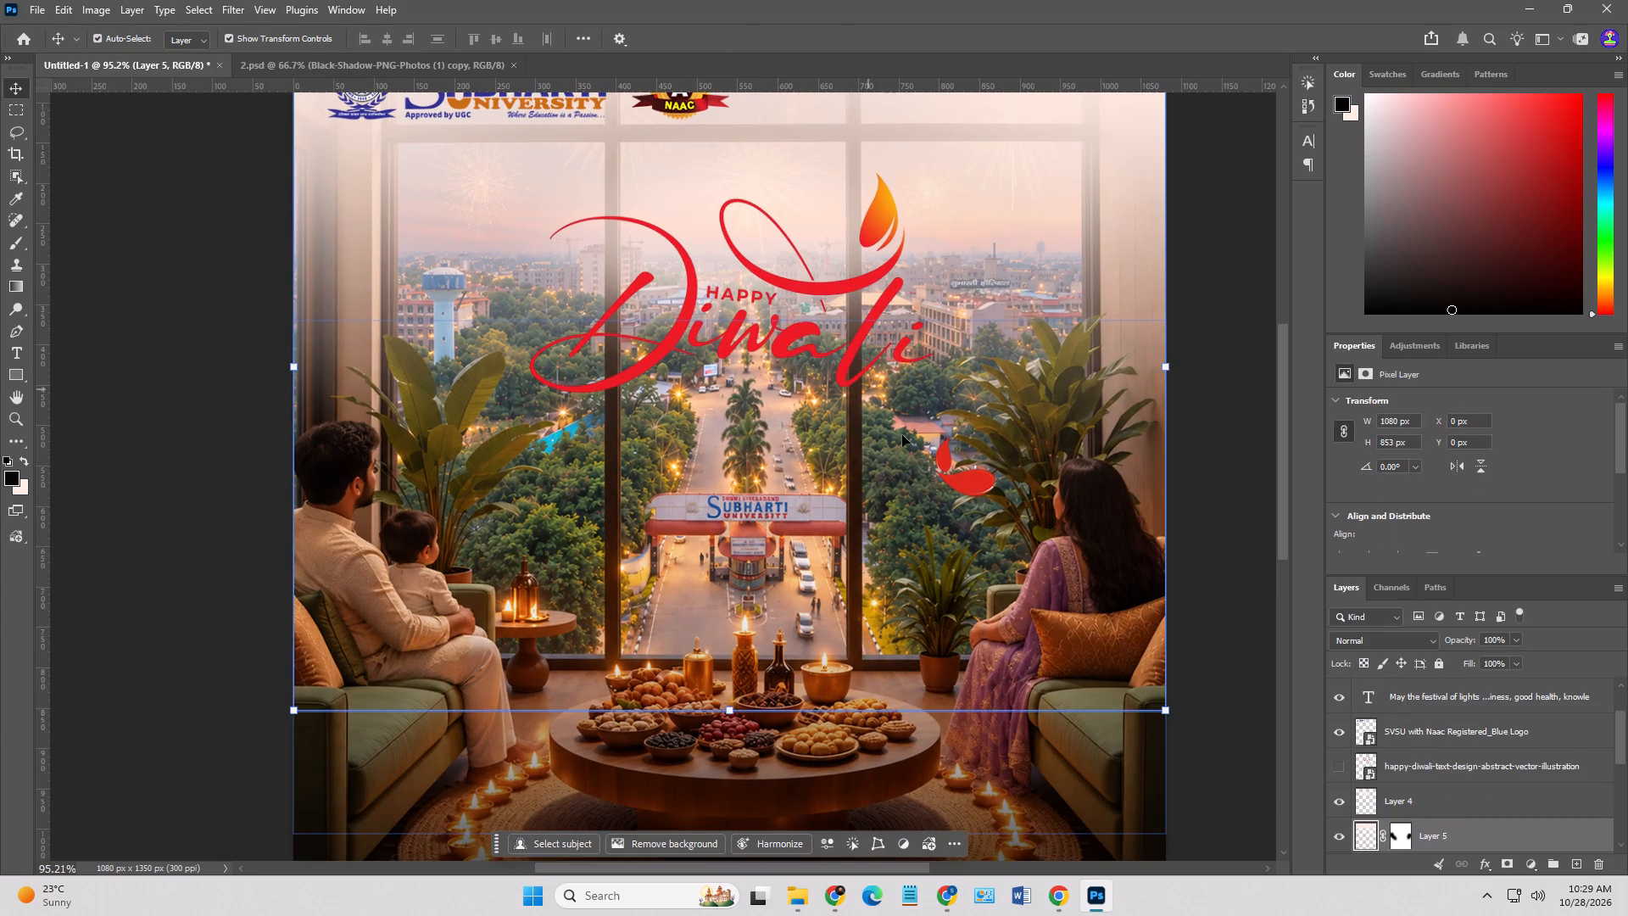
{"action": "left_click", "coordinate": [965, 495]}
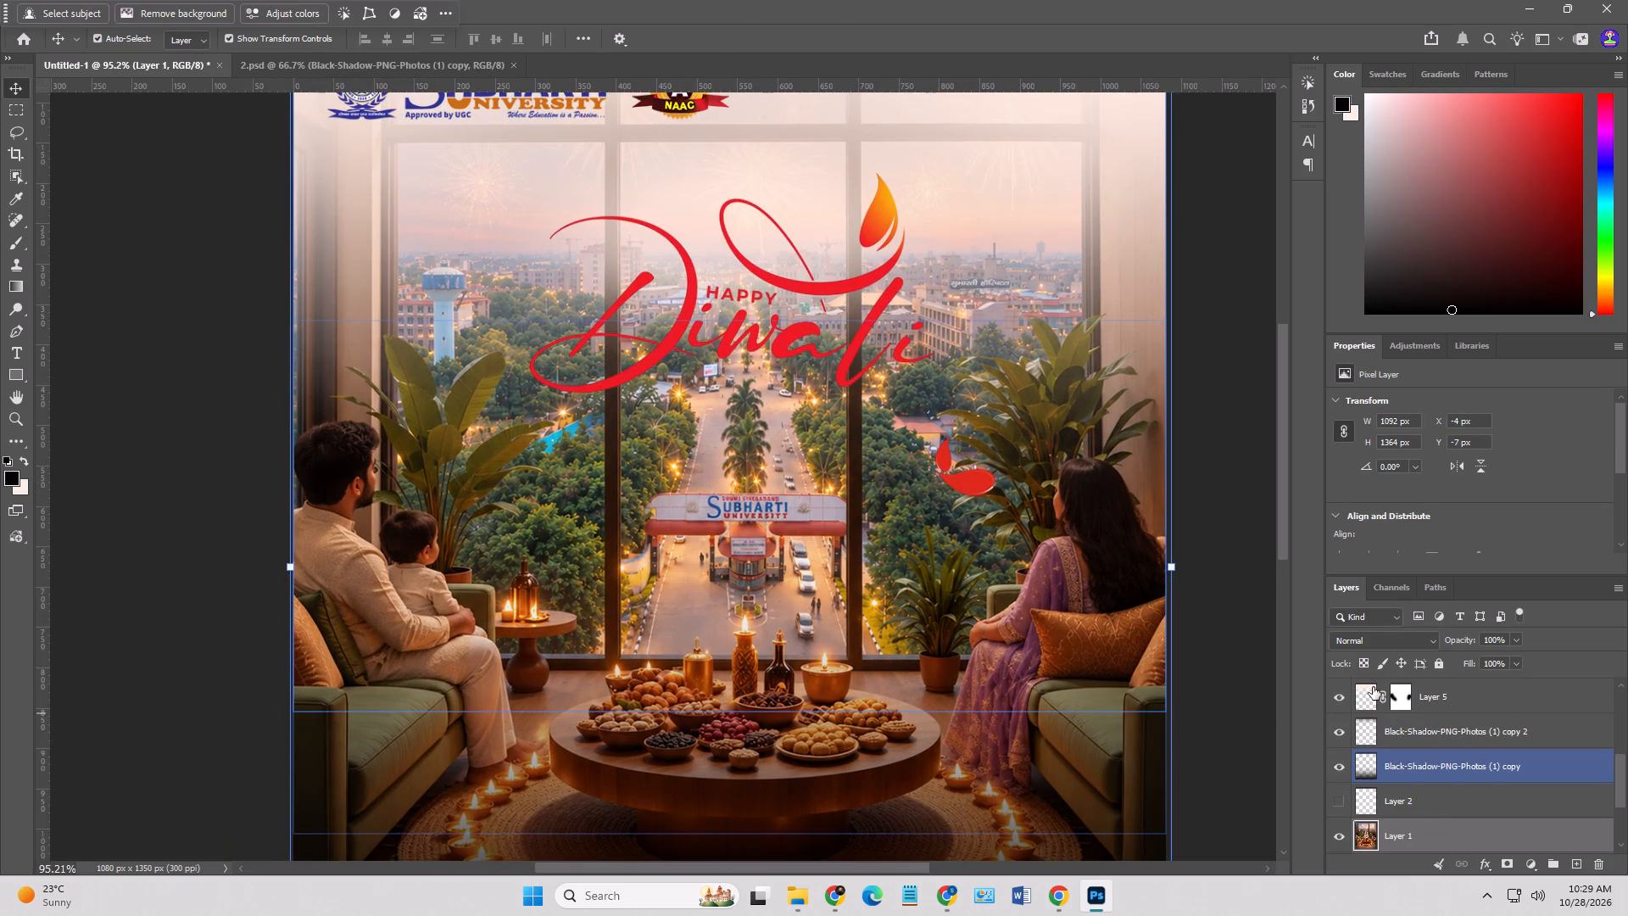
{"action": "left_click", "coordinate": [1362, 712]}
{"action": "scroll", "coordinate": [1419, 768], "scroll_direction": "up", "scroll_amount": 11}
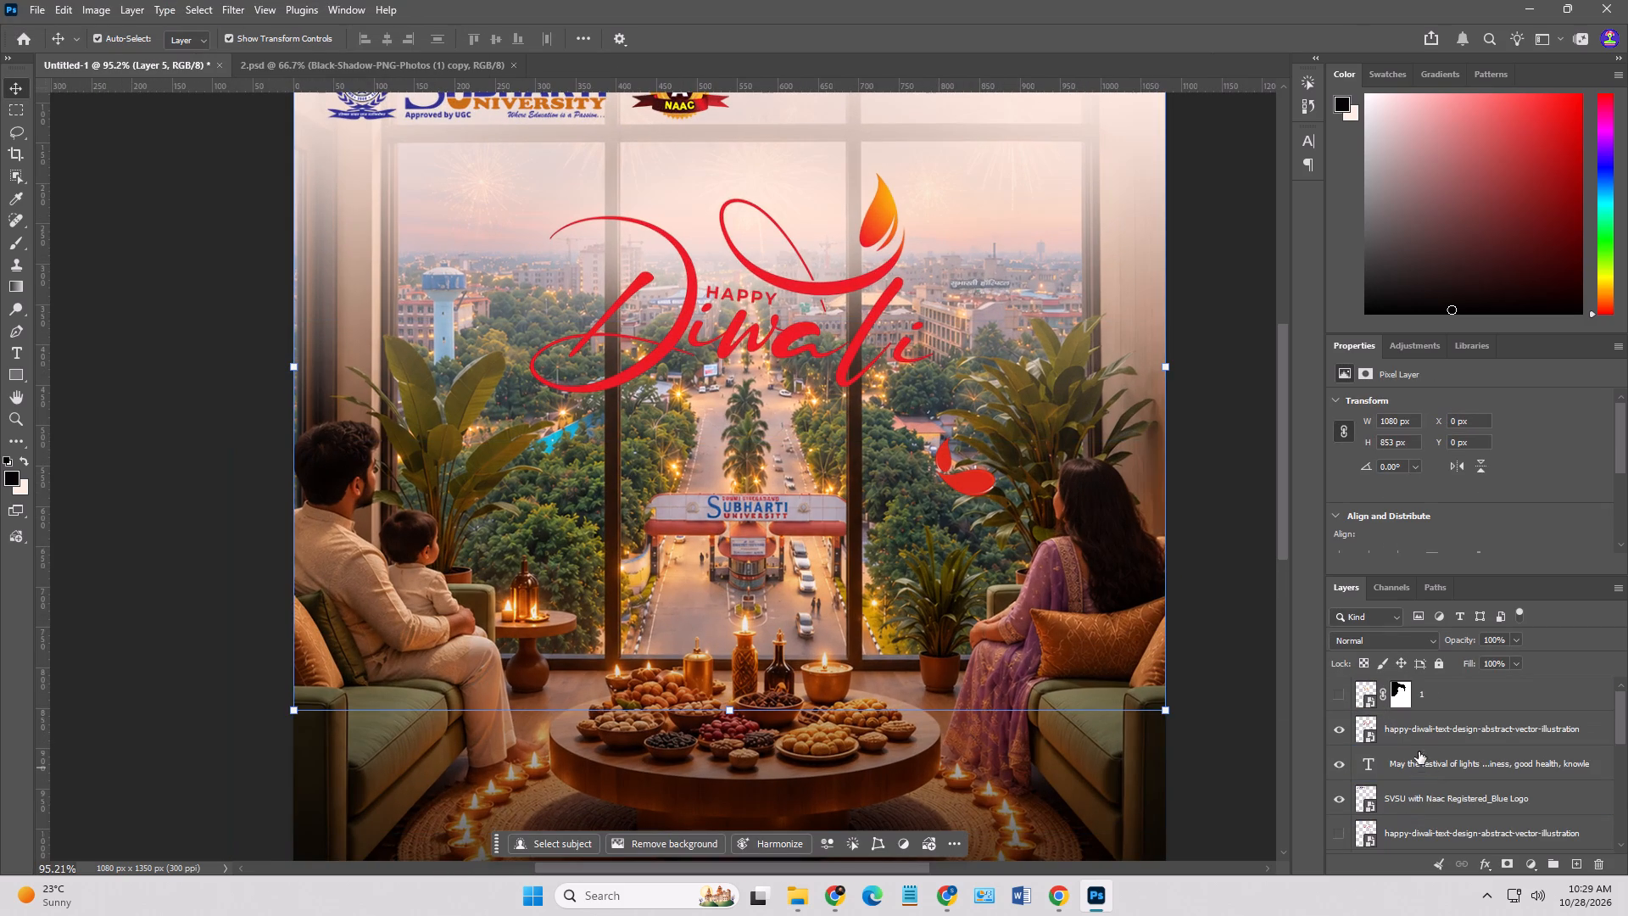
{"action": "left_click", "coordinate": [1352, 691]}
{"action": "left_click", "coordinate": [1342, 694]}
{"action": "left_click", "coordinate": [1341, 694]}
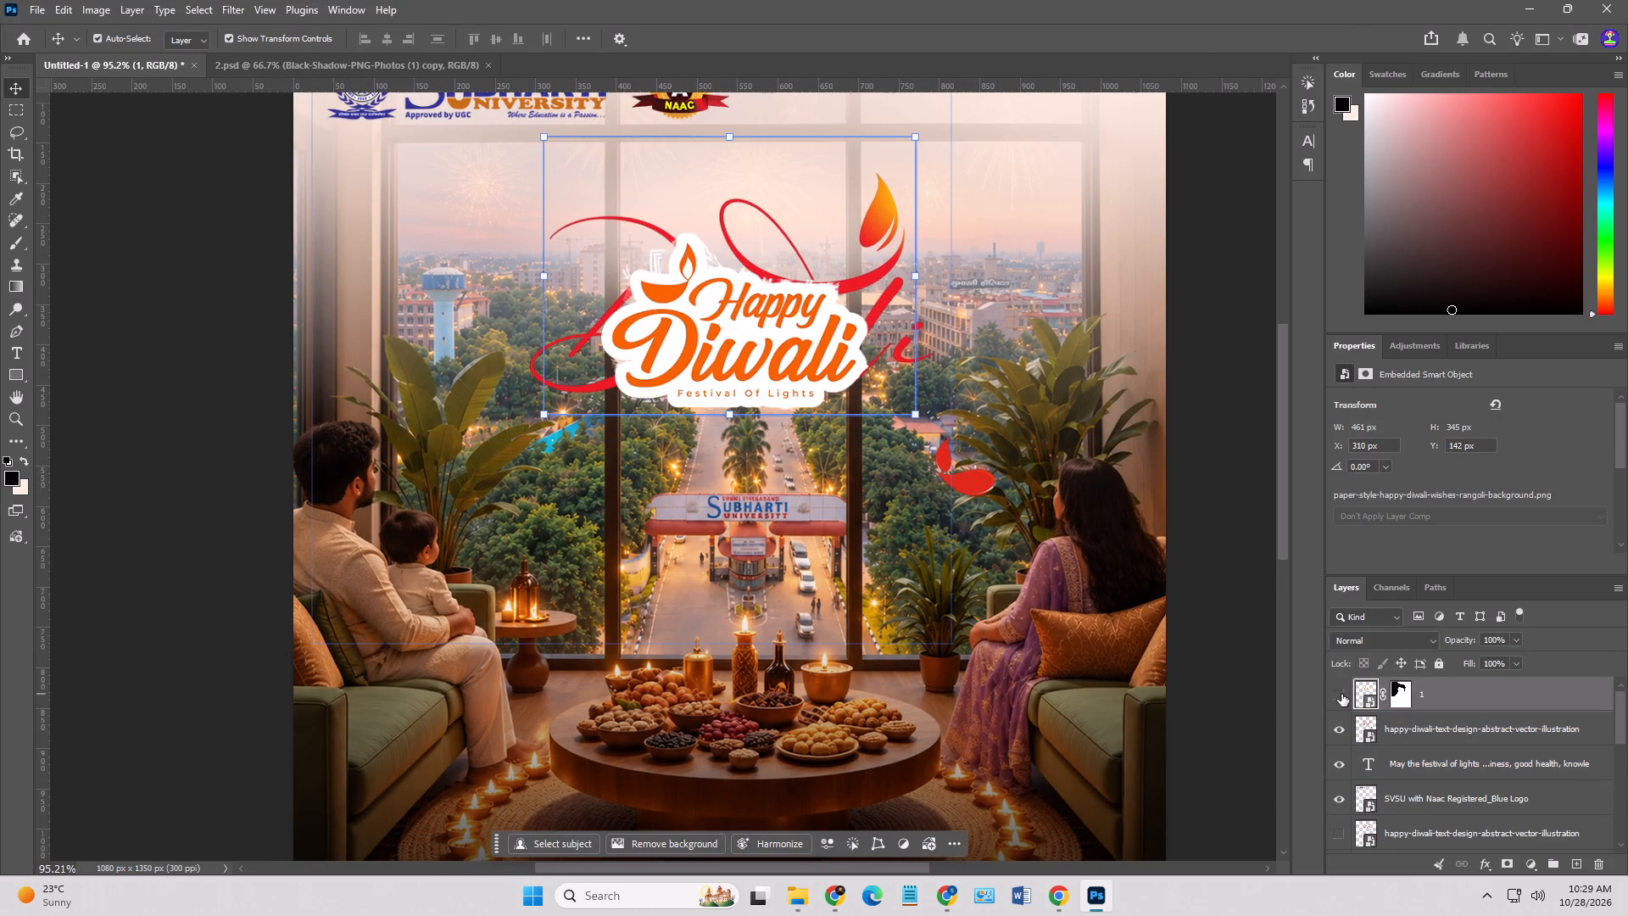
{"action": "left_click", "coordinate": [1428, 691]}
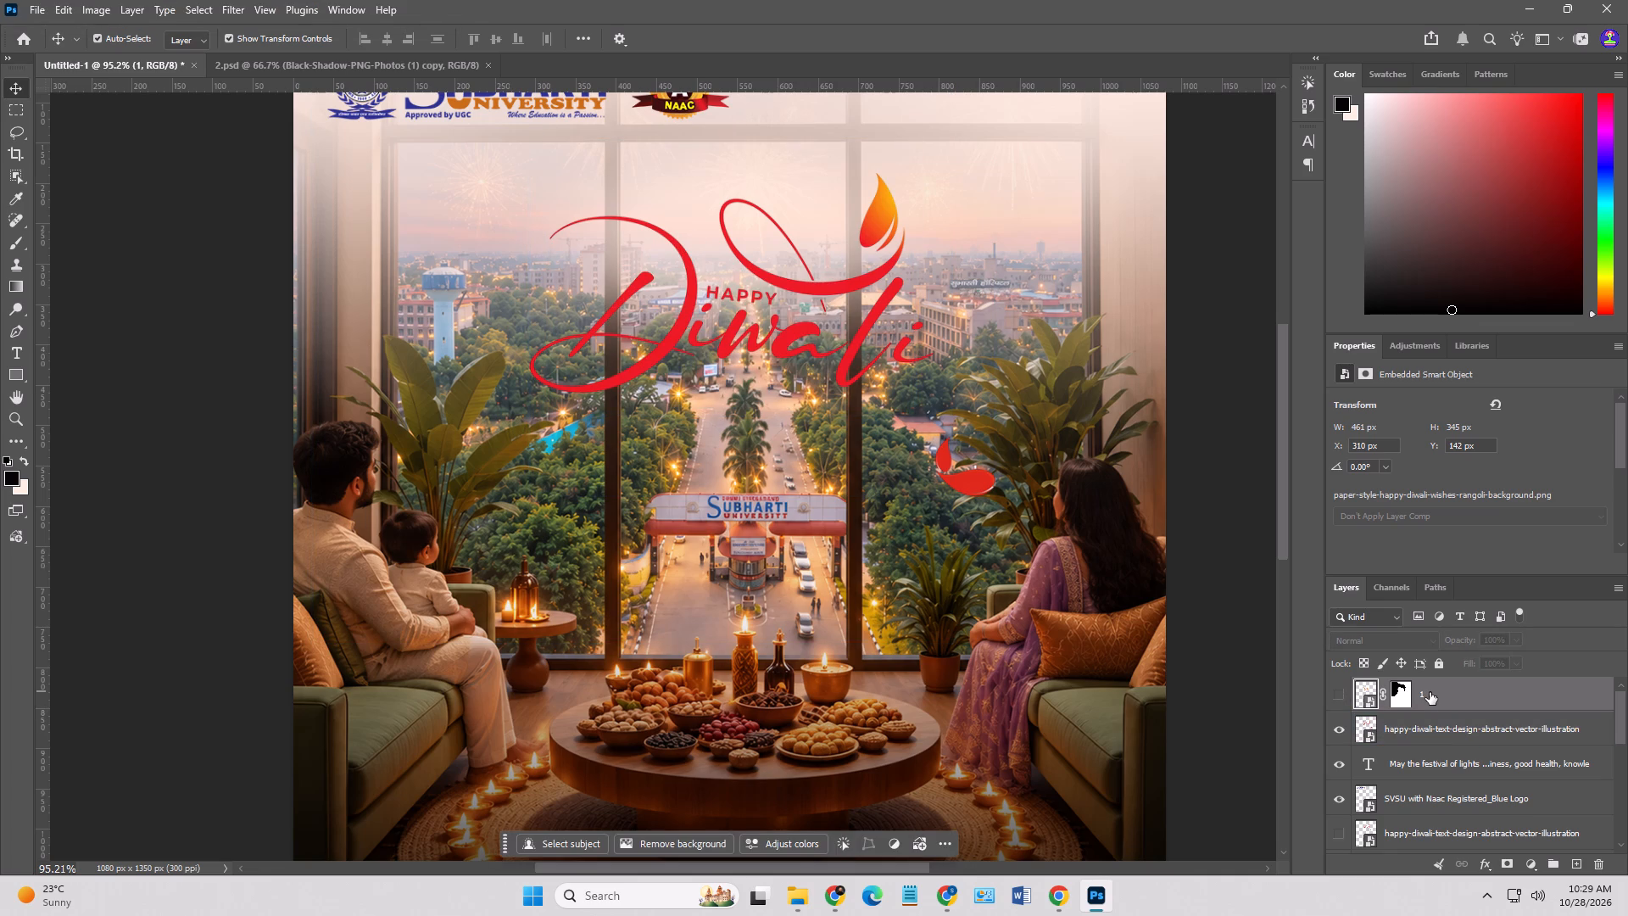
{"action": "key", "text": "Delete"}
Rename the newly placed red Diwali lettering layer as 1.
{"action": "left_click", "coordinate": [1341, 696]}
{"action": "left_click", "coordinate": [1341, 696]}
{"action": "left_click", "coordinate": [1415, 704]}
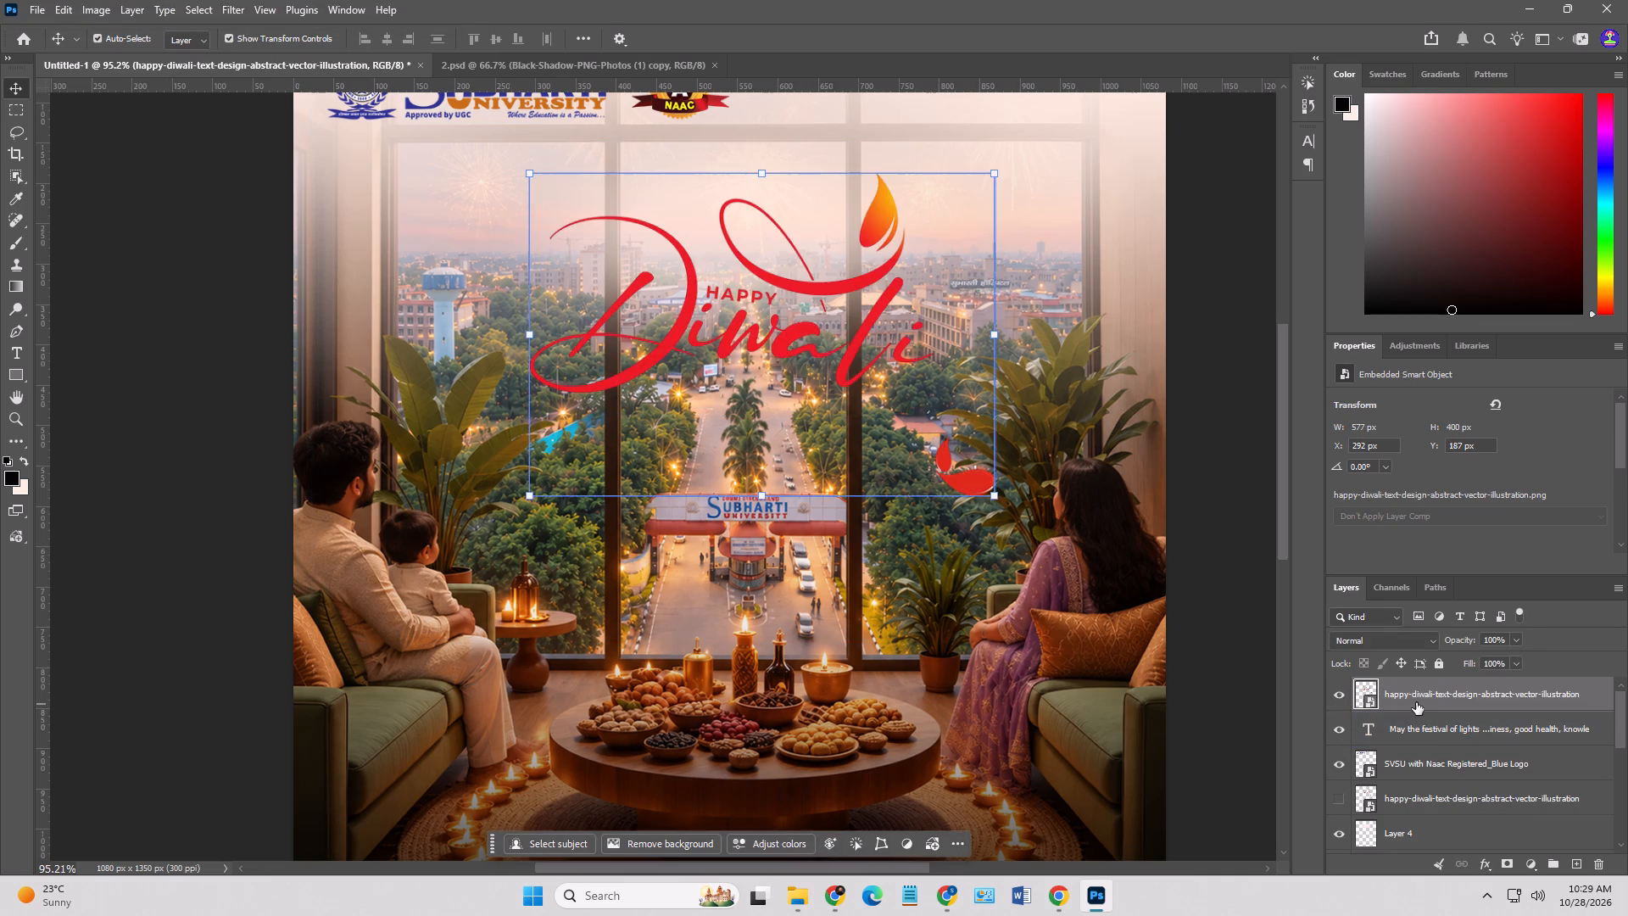
{"action": "double_click", "coordinate": [1419, 696]}
{"action": "key", "text": "1"}
{"action": "key", "text": "Return"}
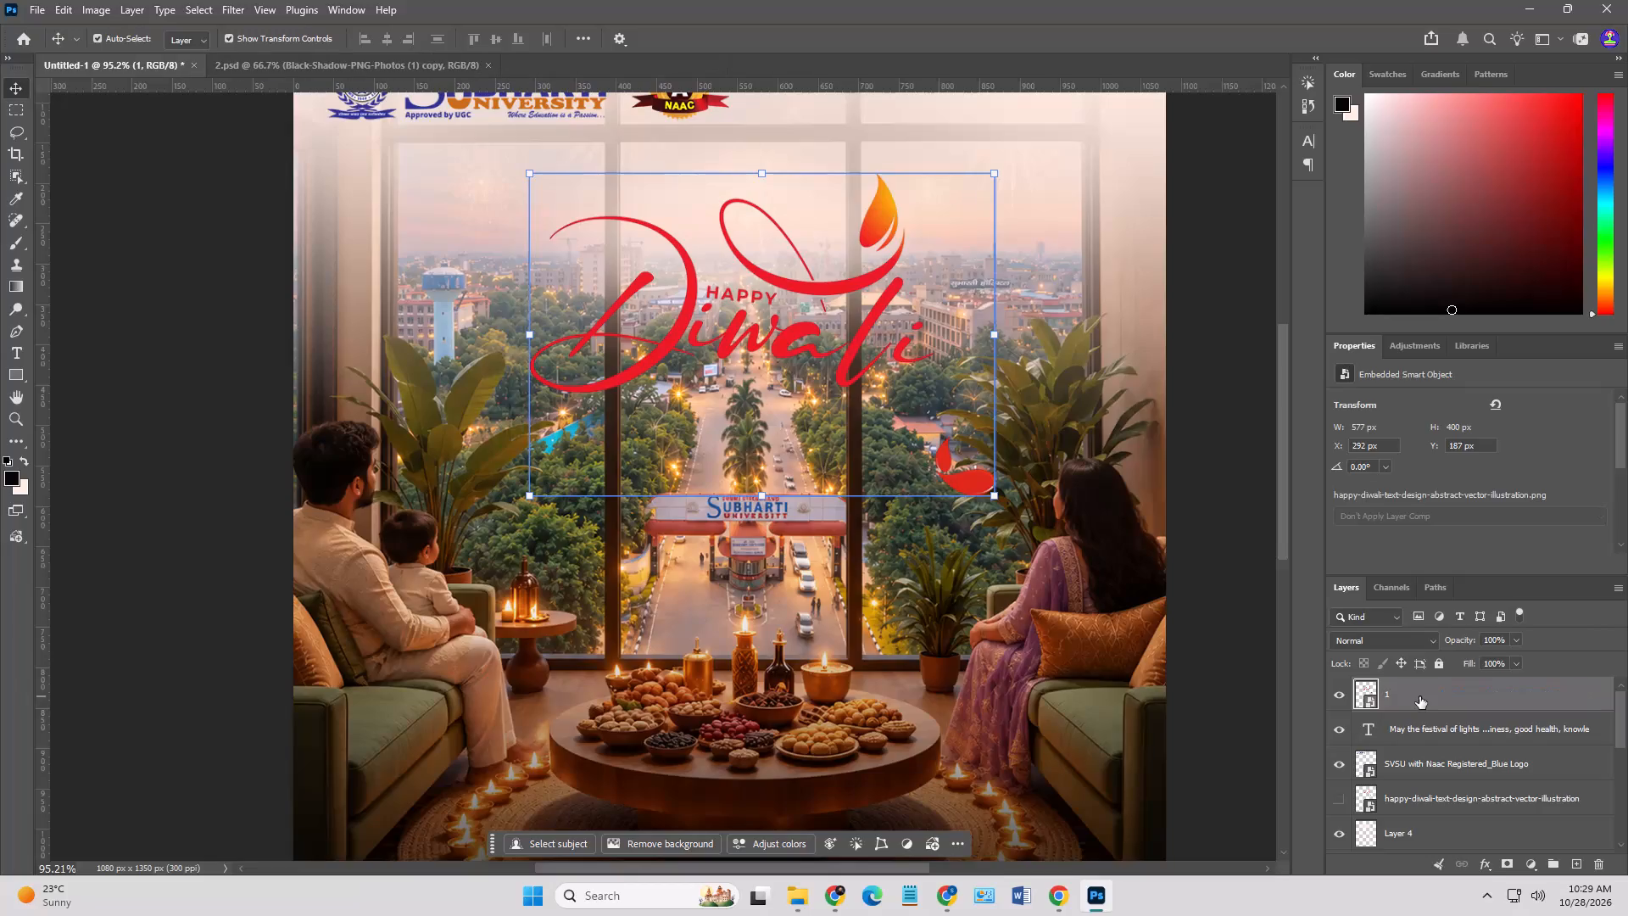
Copy the small loose red diya below the Diwali lettering to a new layer and hide that layer.
{"action": "left_click", "coordinate": [13, 113]}
{"action": "left_click_drag", "start_coordinate": [1015, 511], "coordinate": [956, 468]}
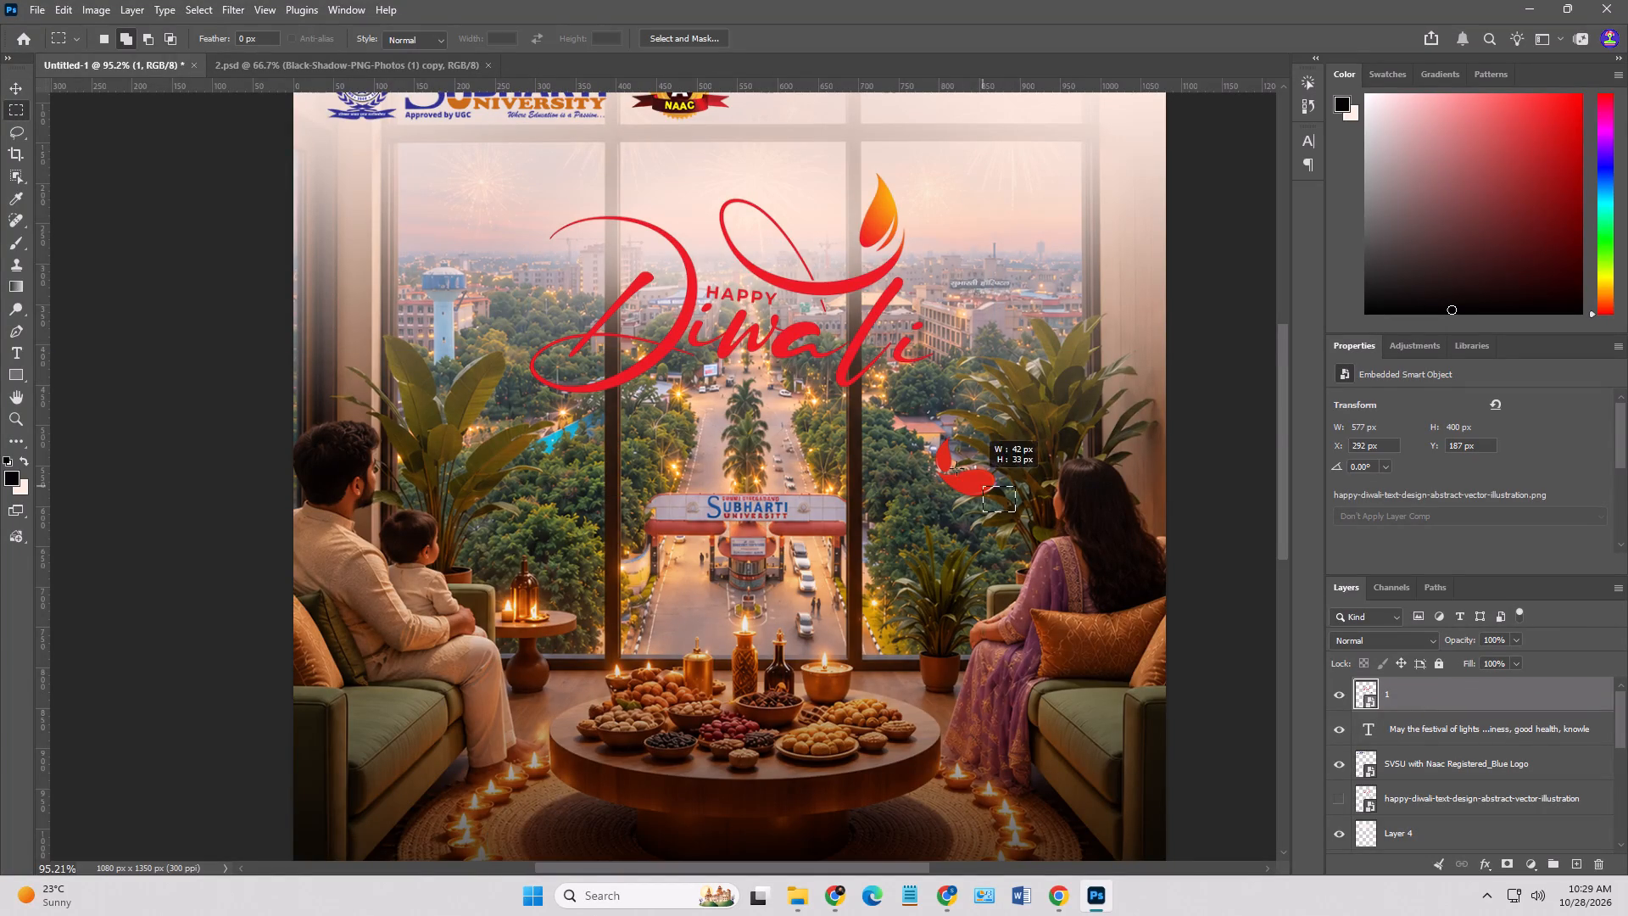
{"action": "left_click_drag", "start_coordinate": [956, 468], "coordinate": [912, 431]}
{"action": "key", "text": "ctrl+j"}
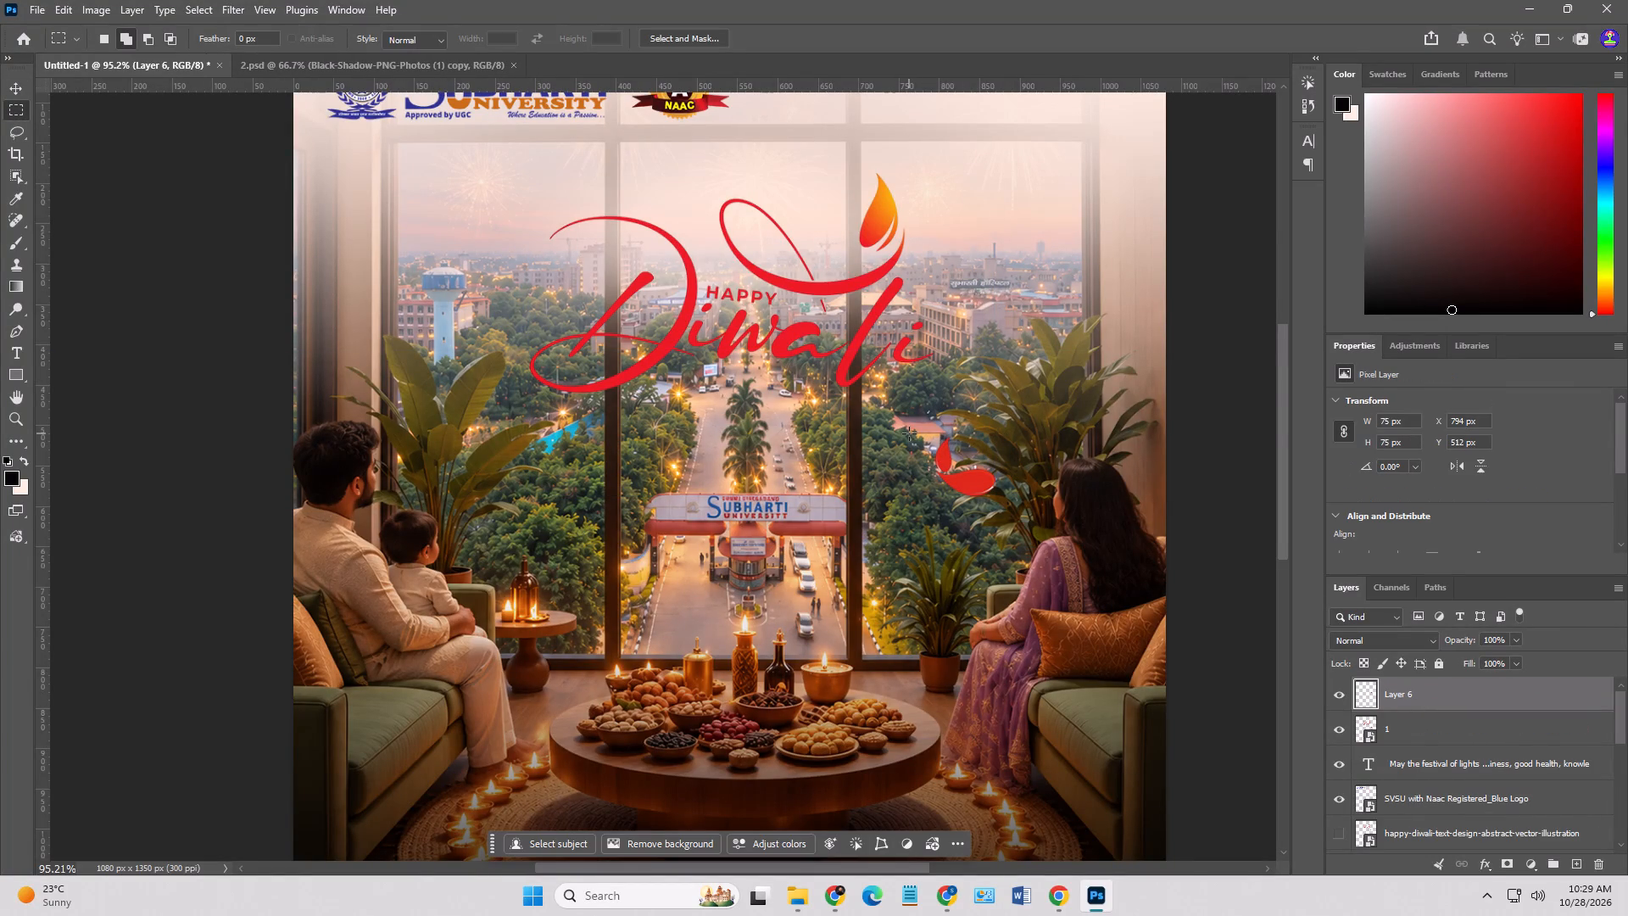
{"action": "left_click", "coordinate": [1332, 691]}
Add a layer mask to layer 1 and brush over the loose red diya with a 60 px brush at 11% opacity.
{"action": "left_click", "coordinate": [1398, 728]}
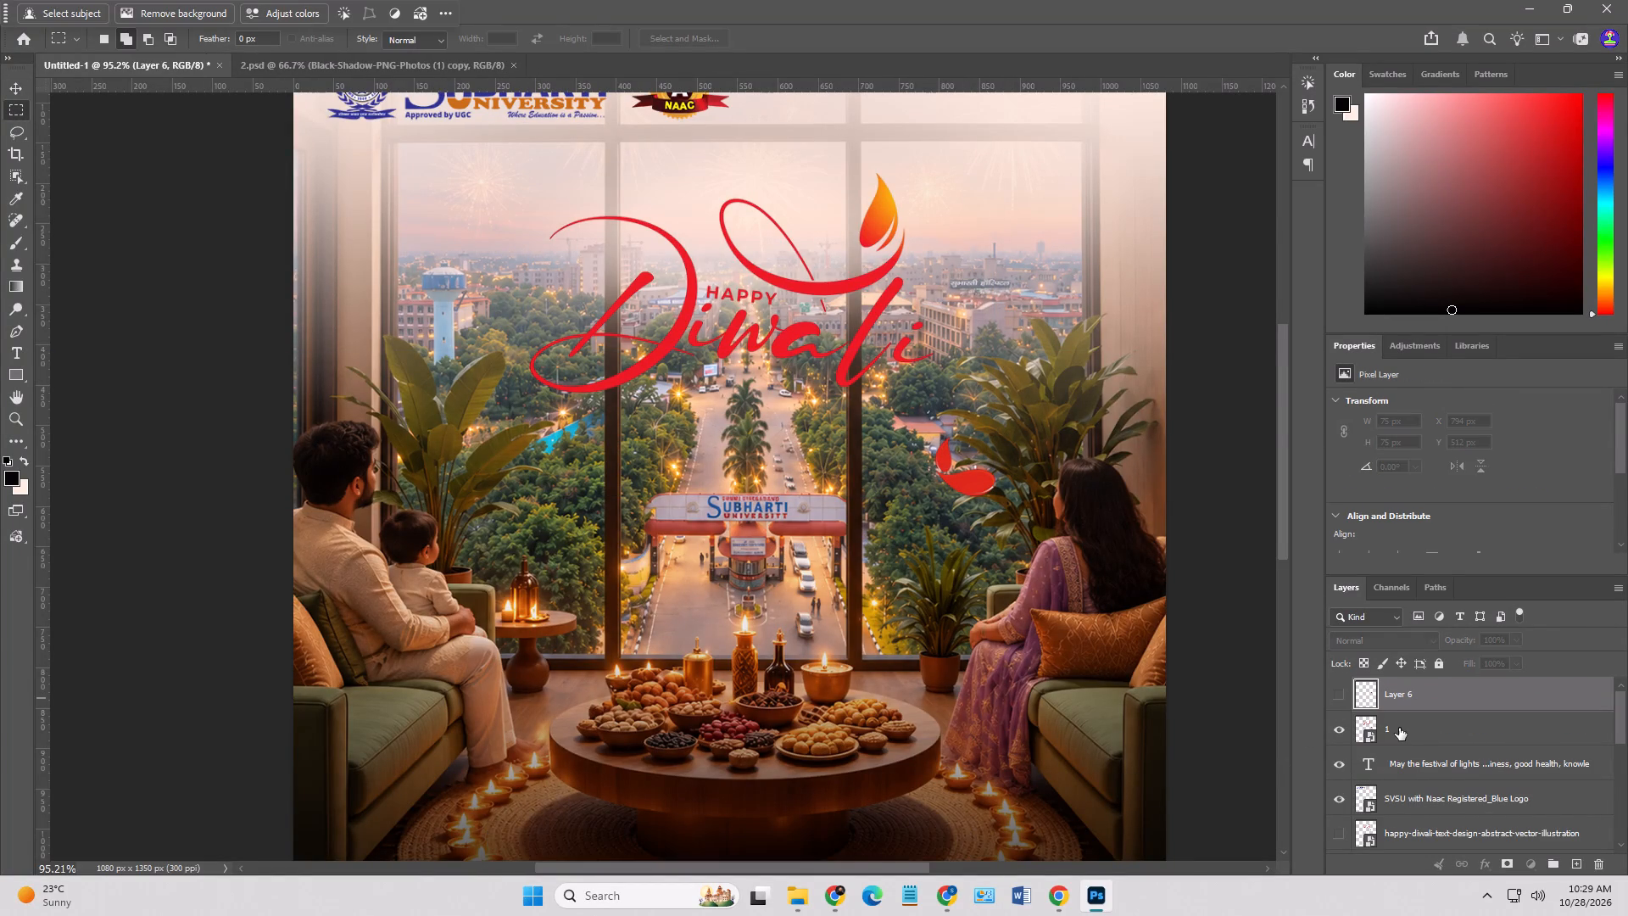
{"action": "left_click", "coordinate": [1507, 861]}
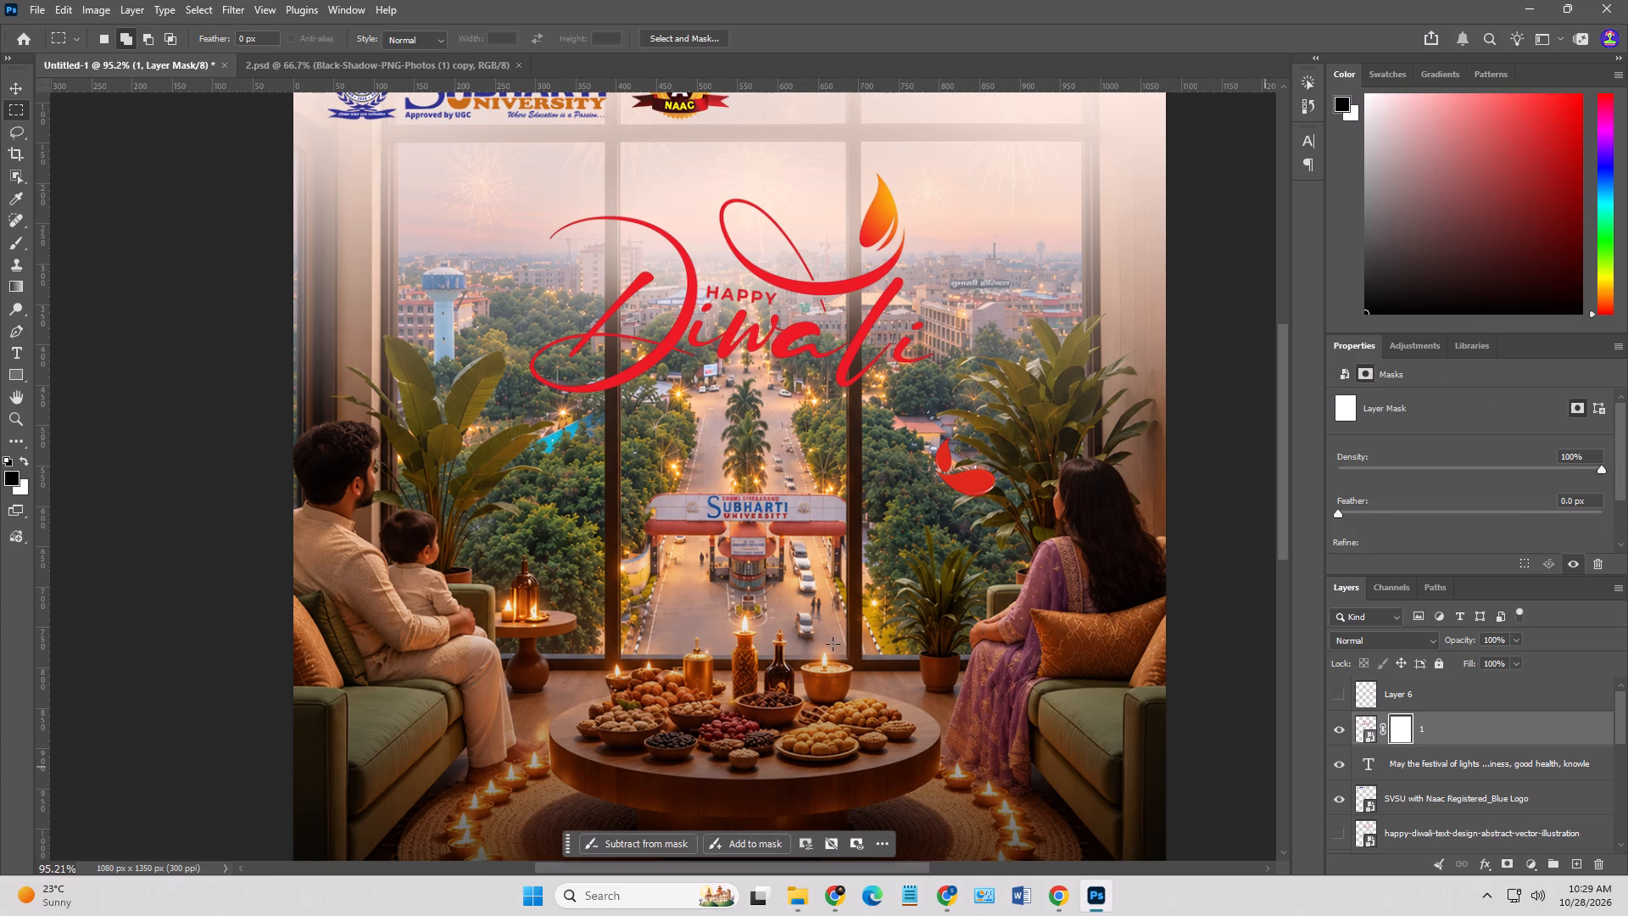
{"action": "left_click", "coordinate": [12, 237]}
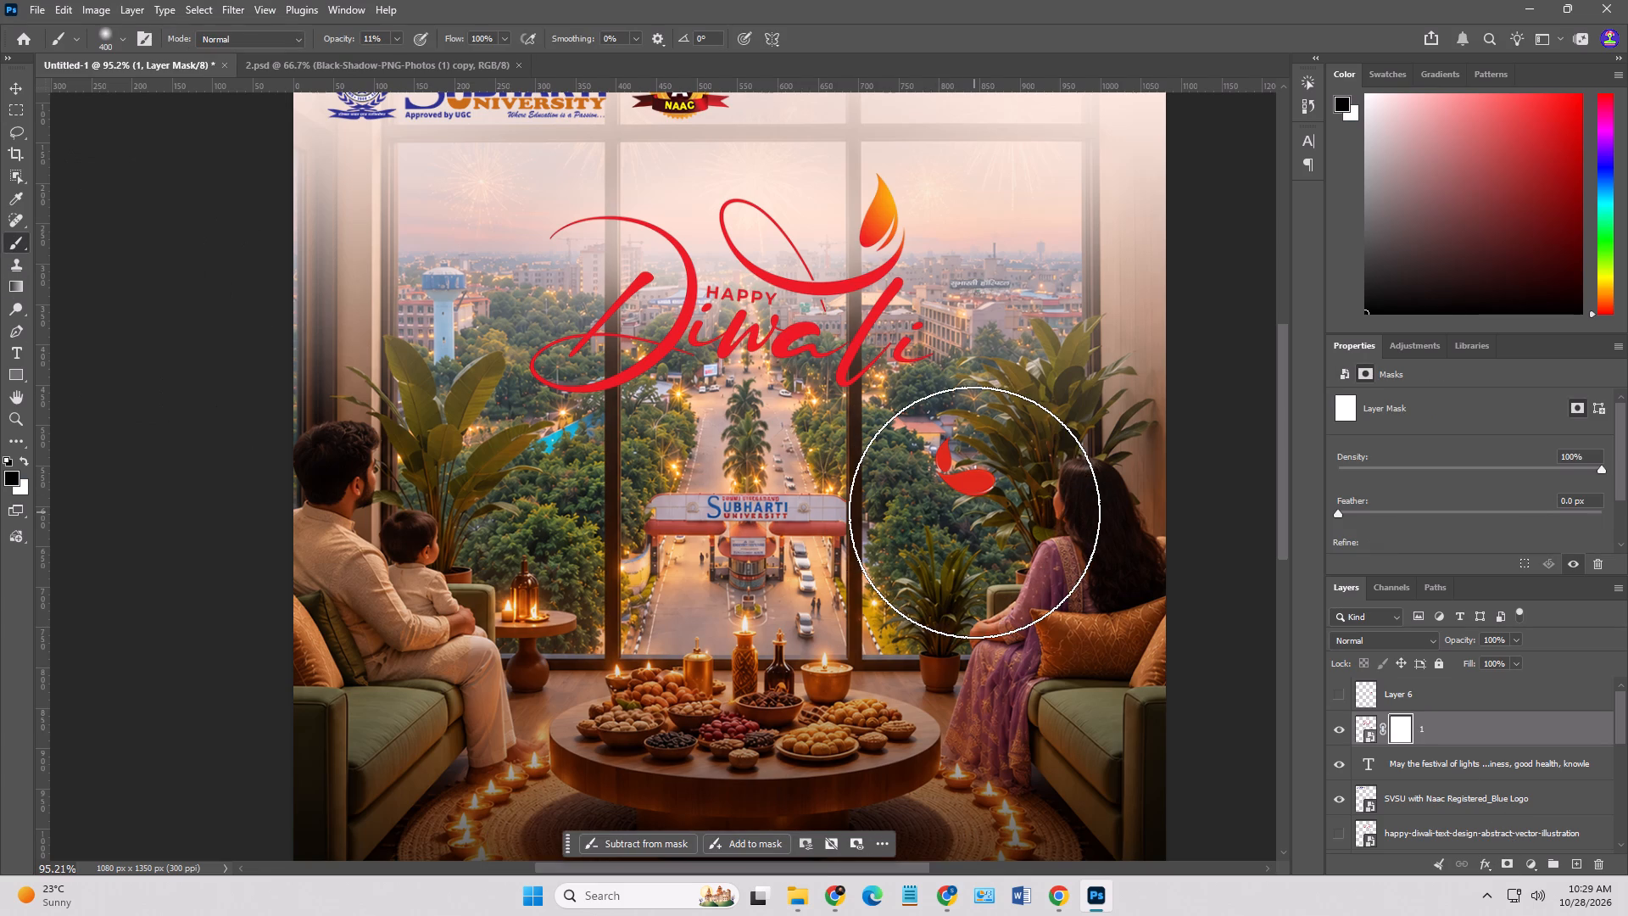
{"action": "key", "text": "bracketright"}
{"action": "key", "text": "bracketright"}
{"action": "key", "text": "bracketright"}
{"action": "key", "text": "bracketright"}
{"action": "key", "text": "bracketright"}
{"action": "key", "text": "bracketright"}
{"action": "key", "text": "bracketright"}
{"action": "key", "text": "bracketright"}
{"action": "key", "text": "bracketright"}
{"action": "key", "text": "bracketright"}
{"action": "key", "text": "bracketleft"}
{"action": "key", "text": "bracketleft"}
{"action": "key", "text": "bracketleft"}
{"action": "key", "text": "bracketleft"}
{"action": "key", "text": "bracketleft"}
{"action": "key", "text": "bracketleft"}
{"action": "key", "text": "bracketleft"}
{"action": "key", "text": "bracketleft"}
{"action": "key", "text": "bracketleft"}
{"action": "key", "text": "bracketleft"}
{"action": "key", "text": "bracketleft"}
{"action": "key", "text": "bracketleft"}
{"action": "key", "text": "bracketleft"}
{"action": "key", "text": "bracketleft"}
{"action": "key", "text": "bracketleft"}
{"action": "key", "text": "bracketleft"}
{"action": "key", "text": "bracketleft"}
{"action": "key", "text": "bracketleft"}
{"action": "key", "text": "bracketleft"}
{"action": "key", "text": "bracketleft"}
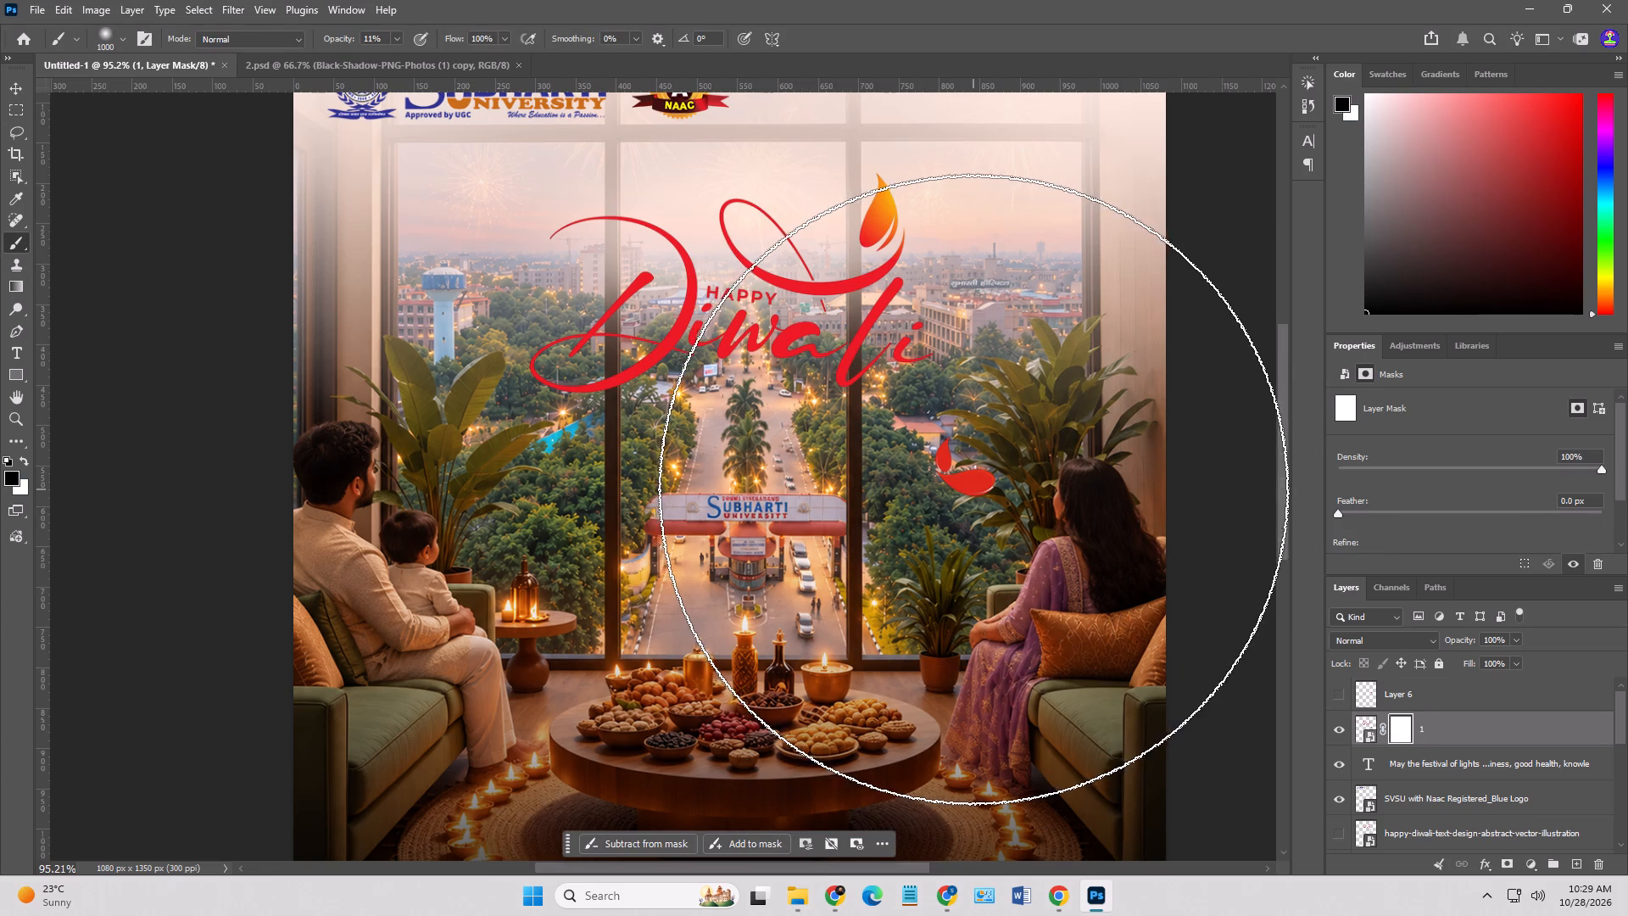
{"action": "left_click_drag", "start_coordinate": [945, 455], "coordinate": [939, 458]}
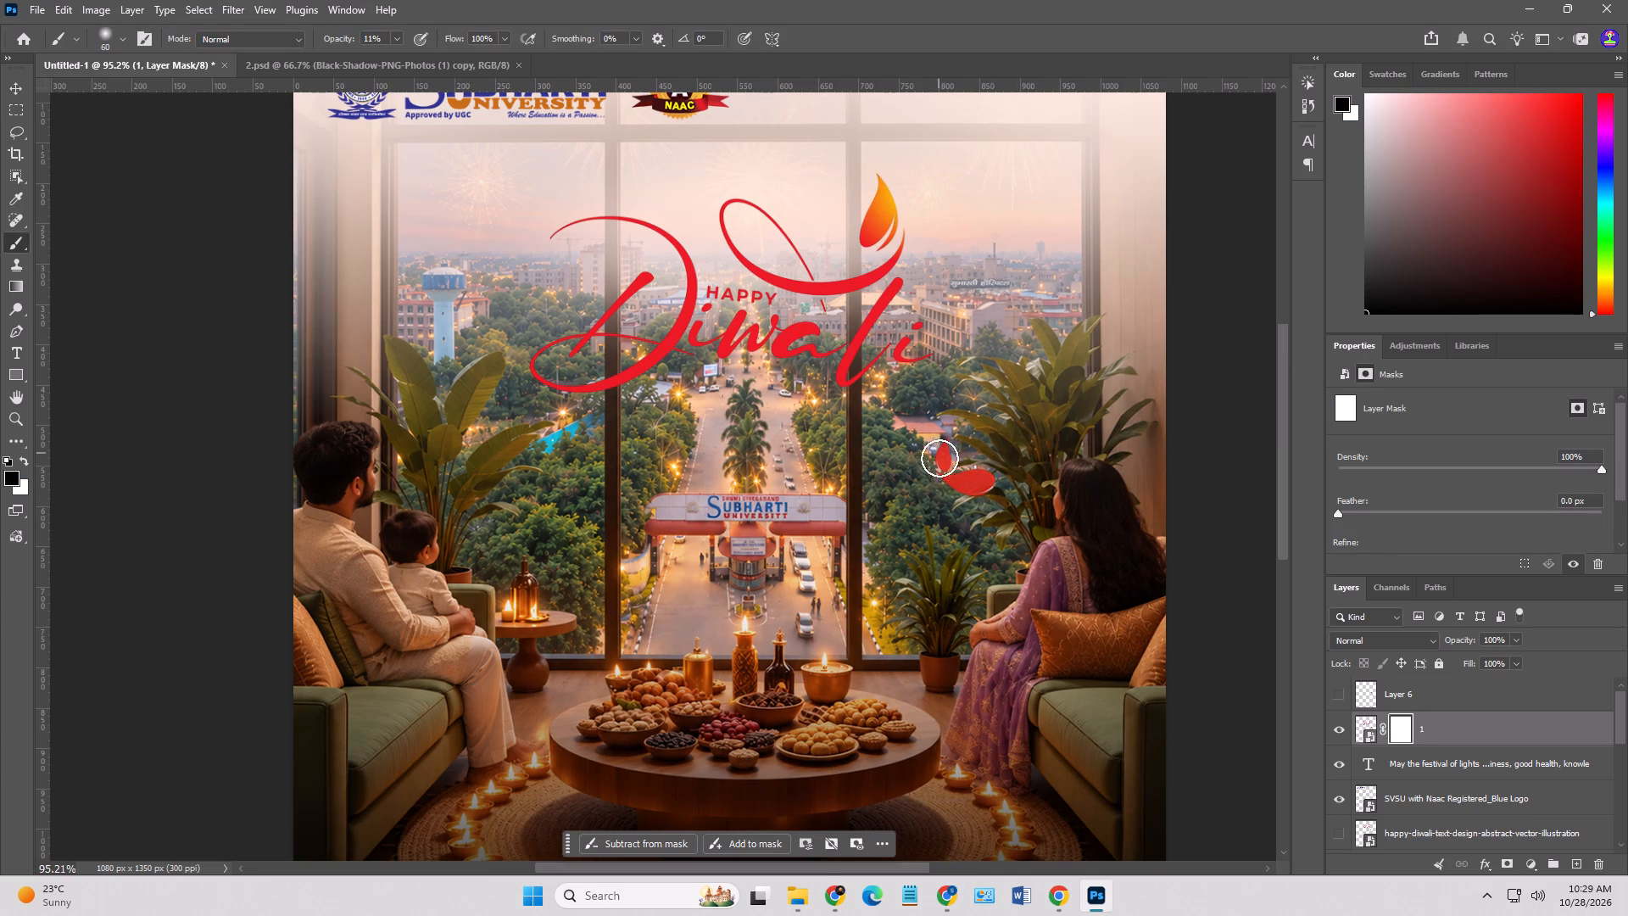
{"action": "left_click_drag", "start_coordinate": [939, 458], "coordinate": [961, 483]}
Raise the brush opacity to 100% and mask out the loose red diya on layer 1.
{"action": "left_click", "coordinate": [396, 36]}
{"action": "left_click_drag", "start_coordinate": [397, 59], "coordinate": [562, 75]}
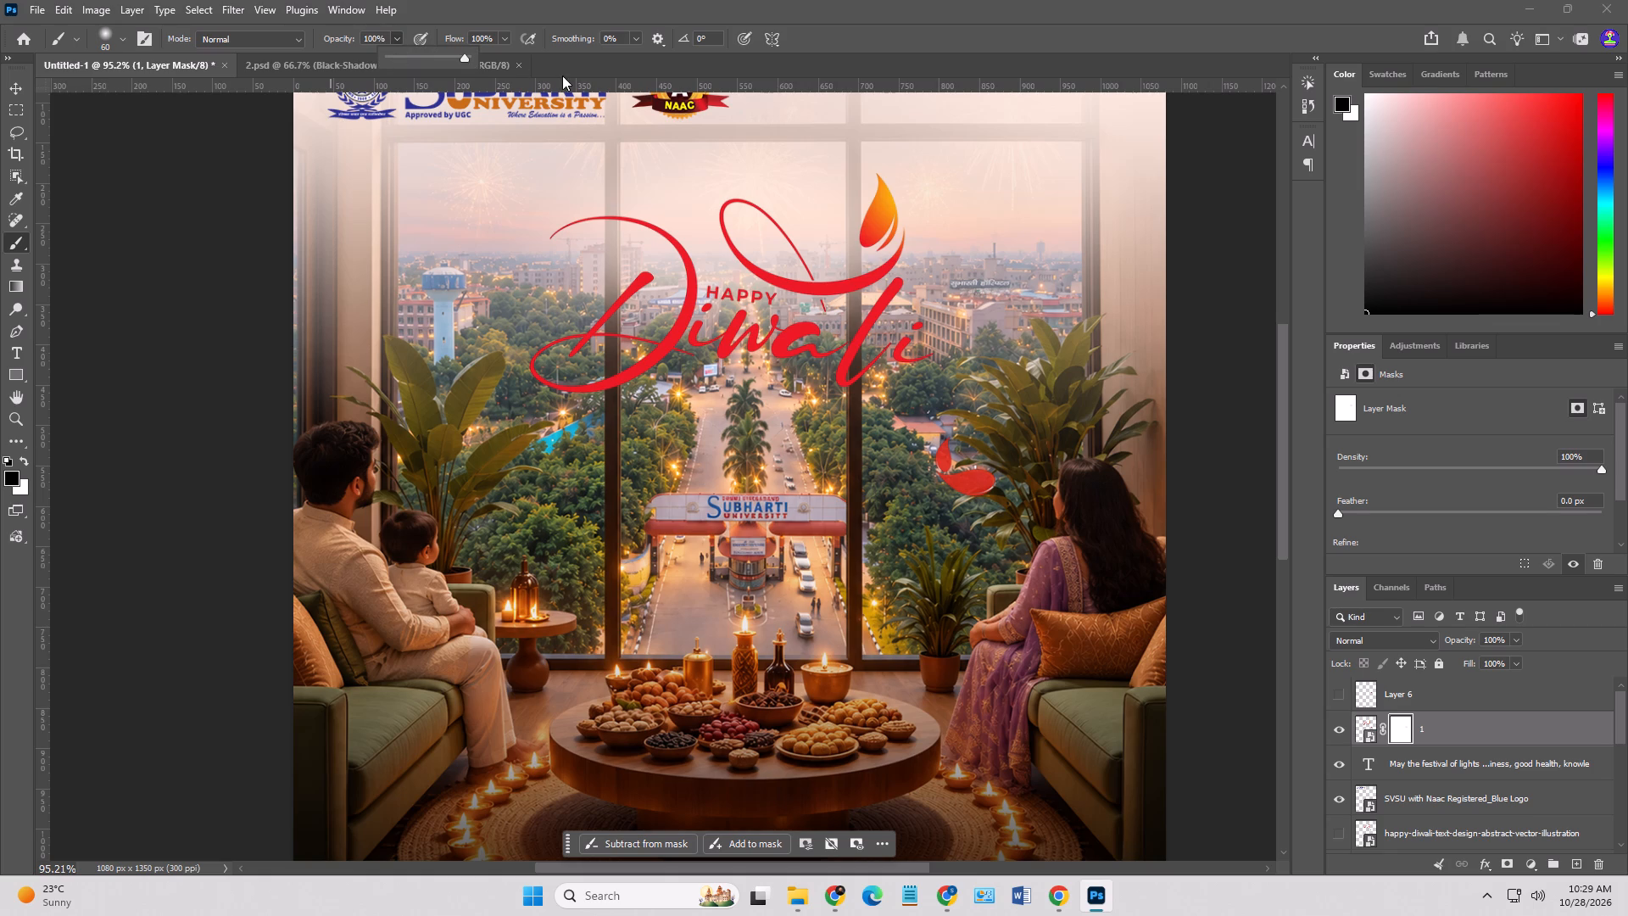
{"action": "left_click_drag", "start_coordinate": [562, 75], "coordinate": [575, 88]}
{"action": "left_click_drag", "start_coordinate": [944, 449], "coordinate": [947, 451]}
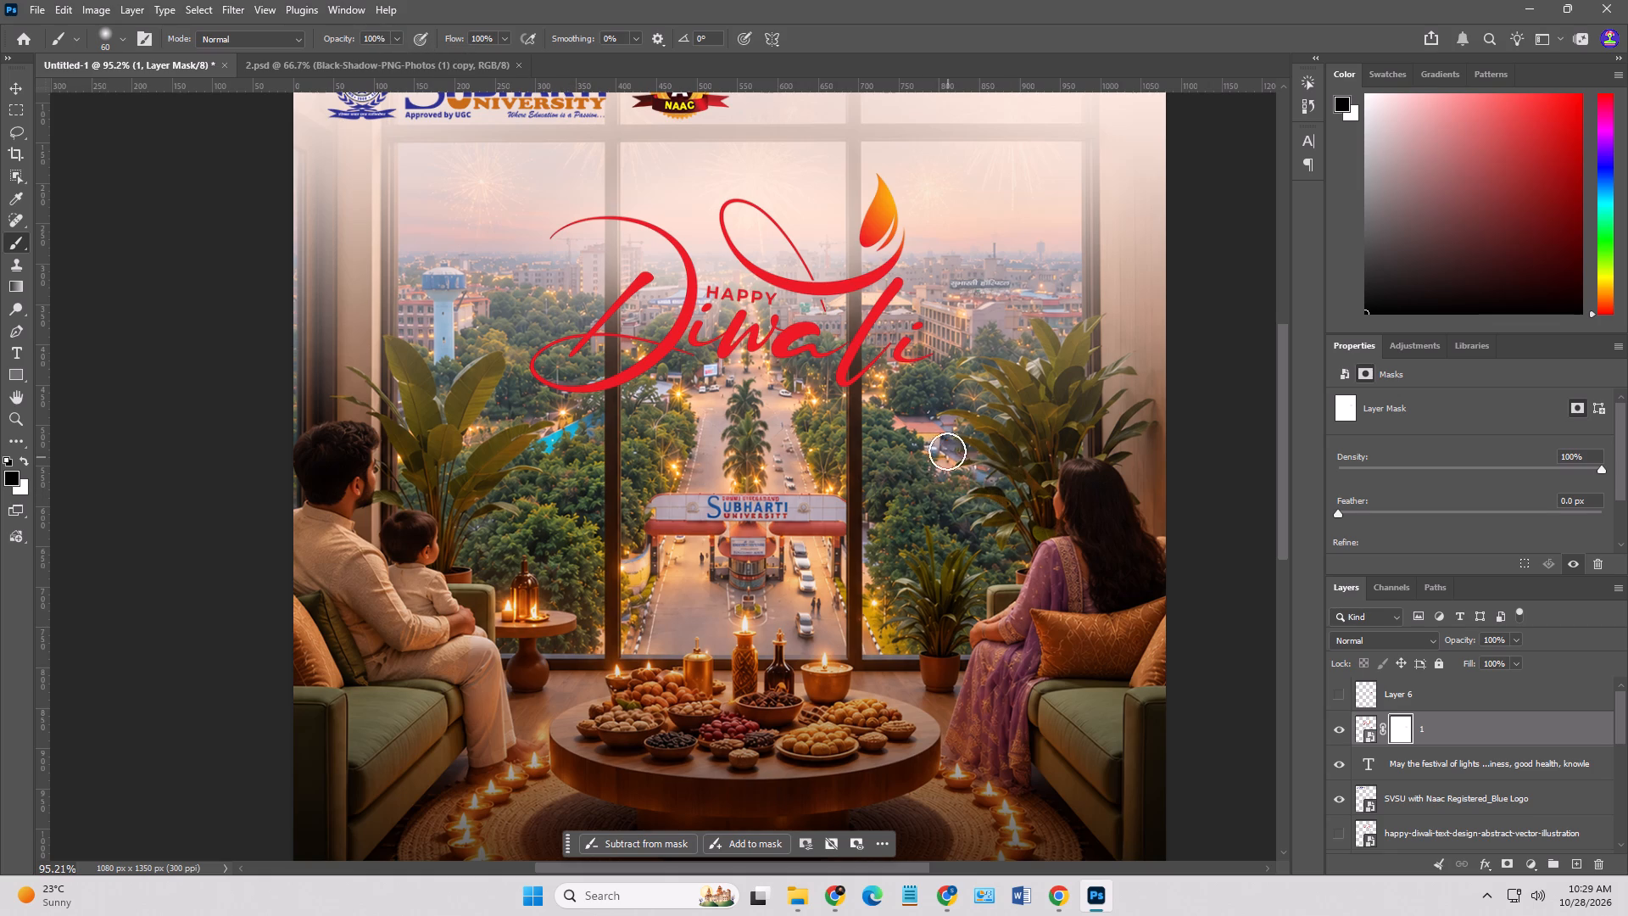
Brush out the rest of the loose red diya on layer 1's mask.
{"action": "left_click_drag", "start_coordinate": [947, 451], "coordinate": [955, 479]}
{"action": "left_click", "coordinate": [11, 86]}
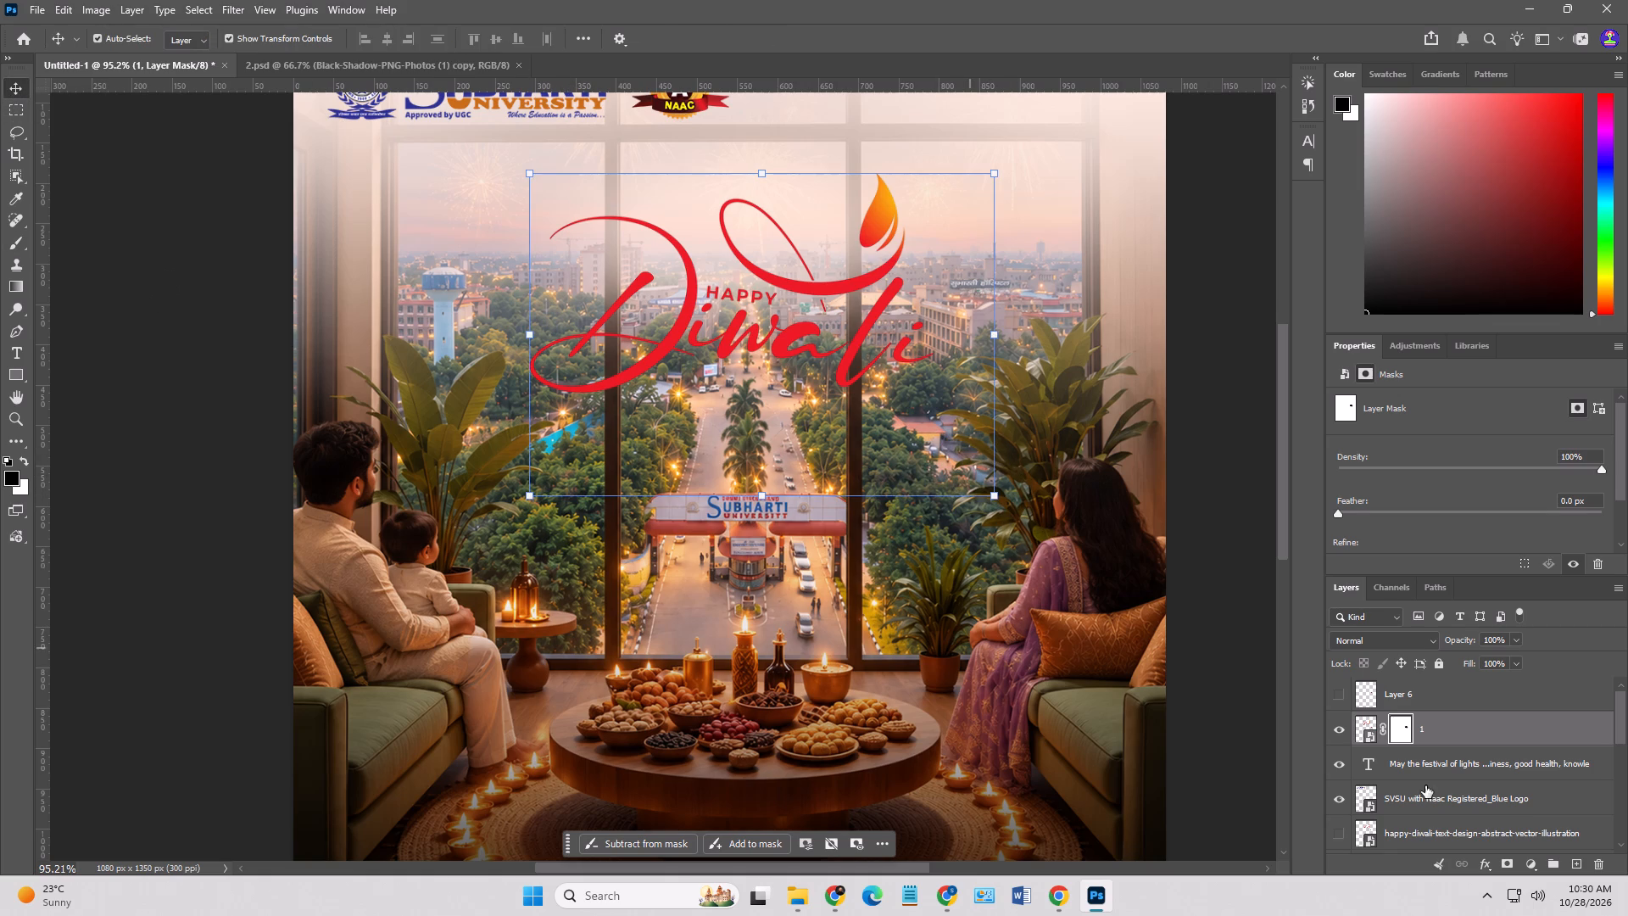
Add a blank layer above layer 1 and merge the two into a single pixel layer.
{"action": "left_click", "coordinate": [1574, 862]}
{"action": "left_click", "coordinate": [1477, 753], "text": "shift"}
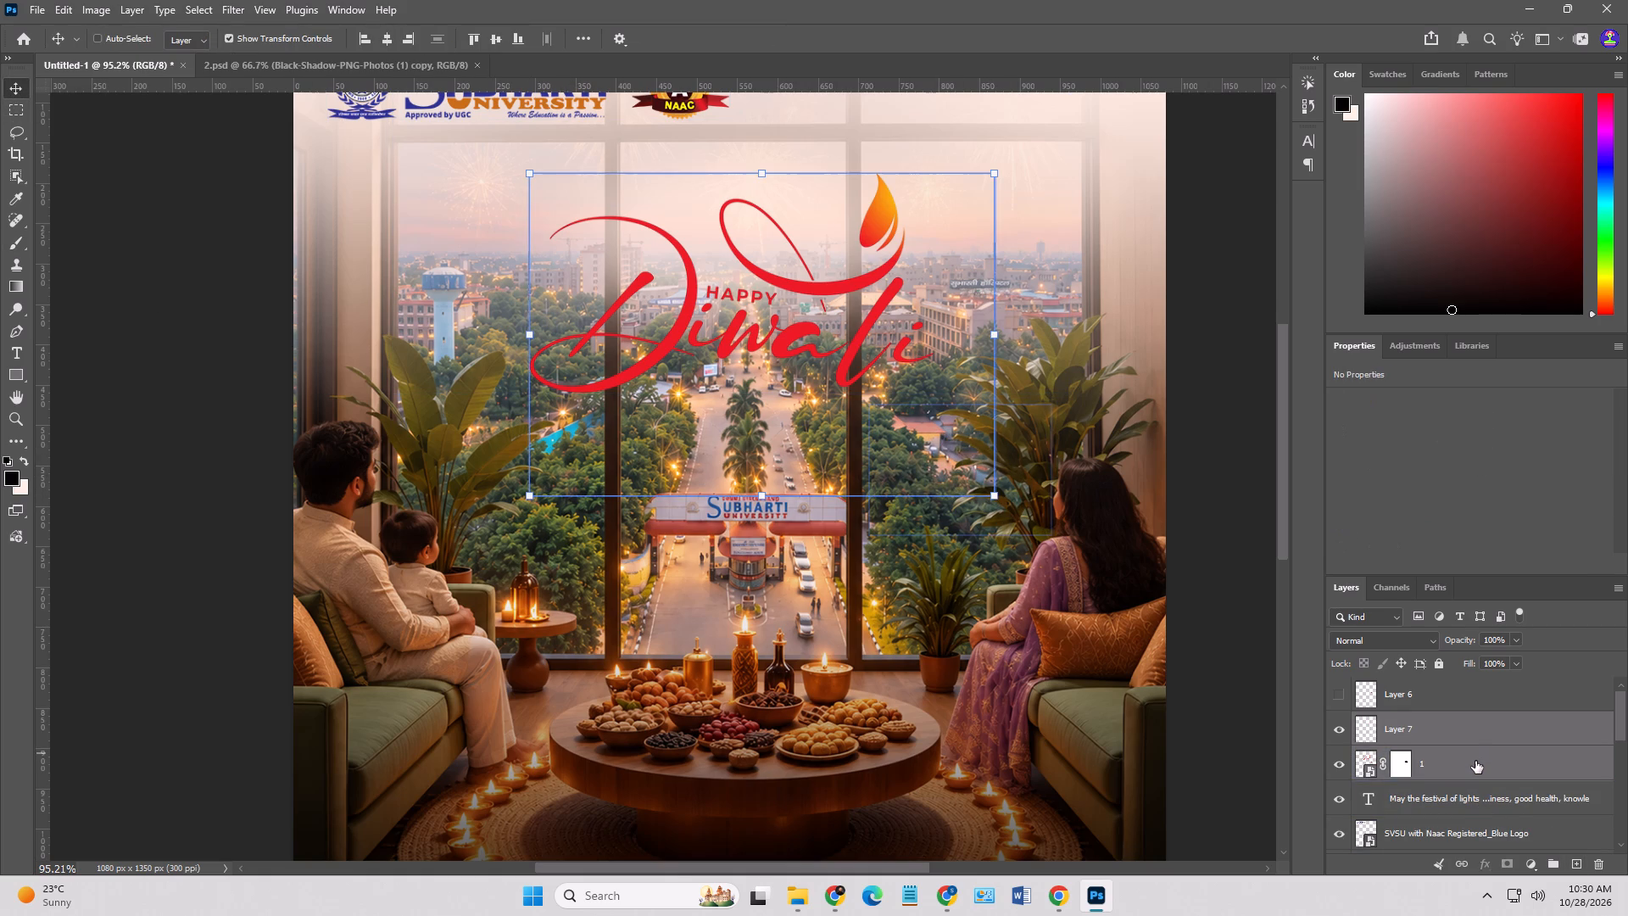
{"action": "key", "text": "ctrl+e"}
Apply a Gradient Overlay layer style to the merged Happy Diwali lettering.
{"action": "right_click", "coordinate": [1366, 738]}
{"action": "left_click", "coordinate": [1418, 489]}
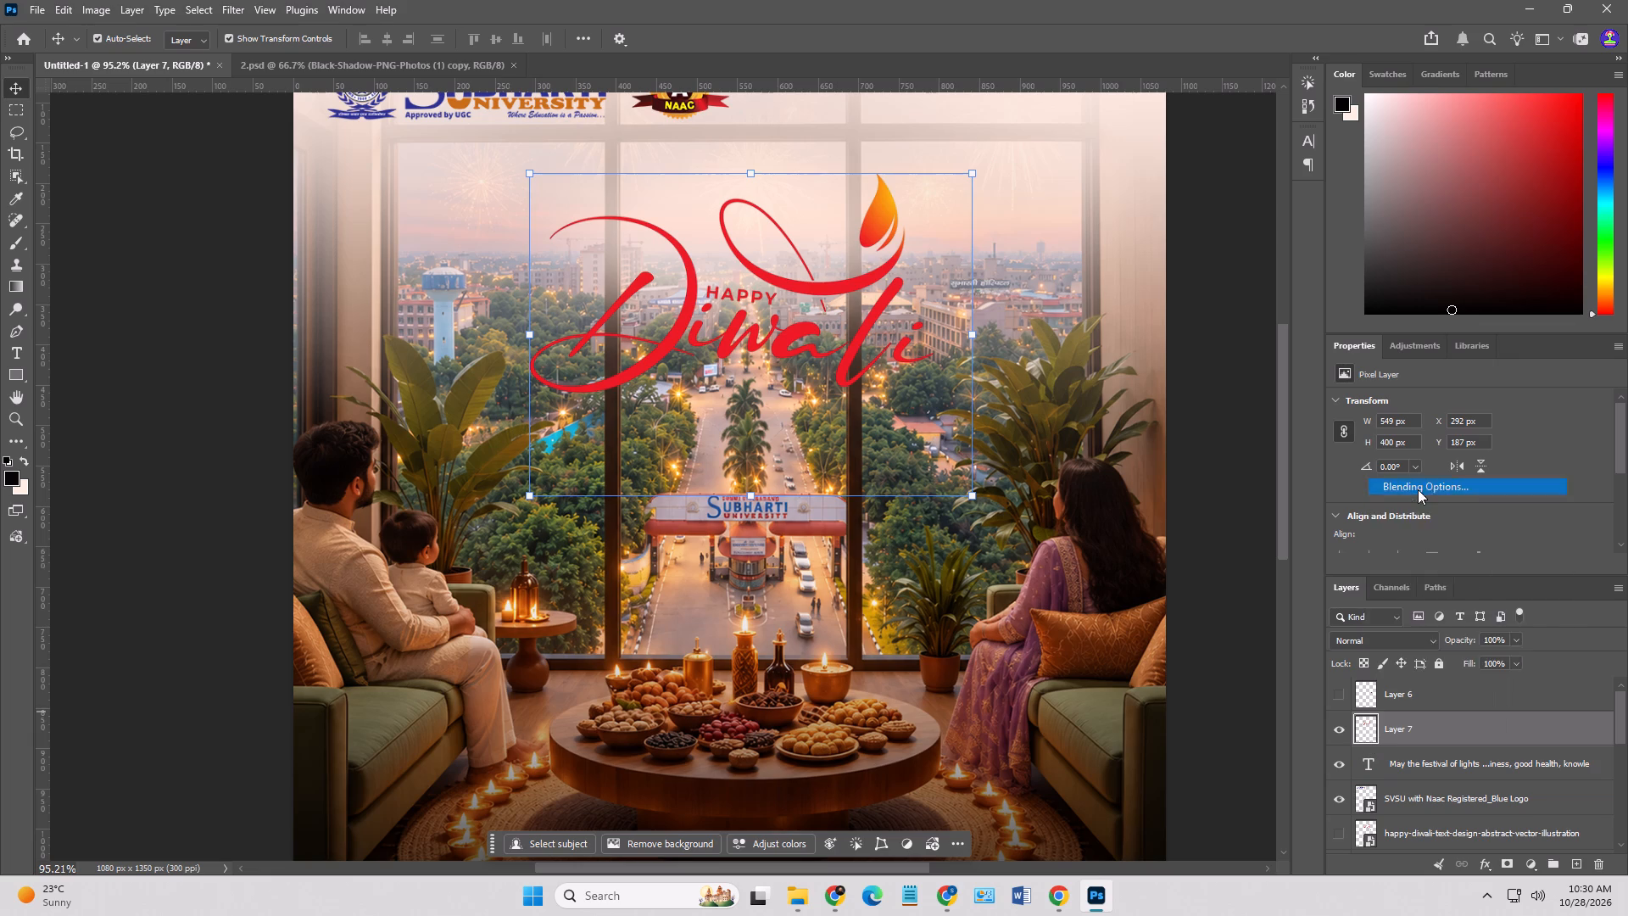
{"action": "left_click", "coordinate": [1010, 465]}
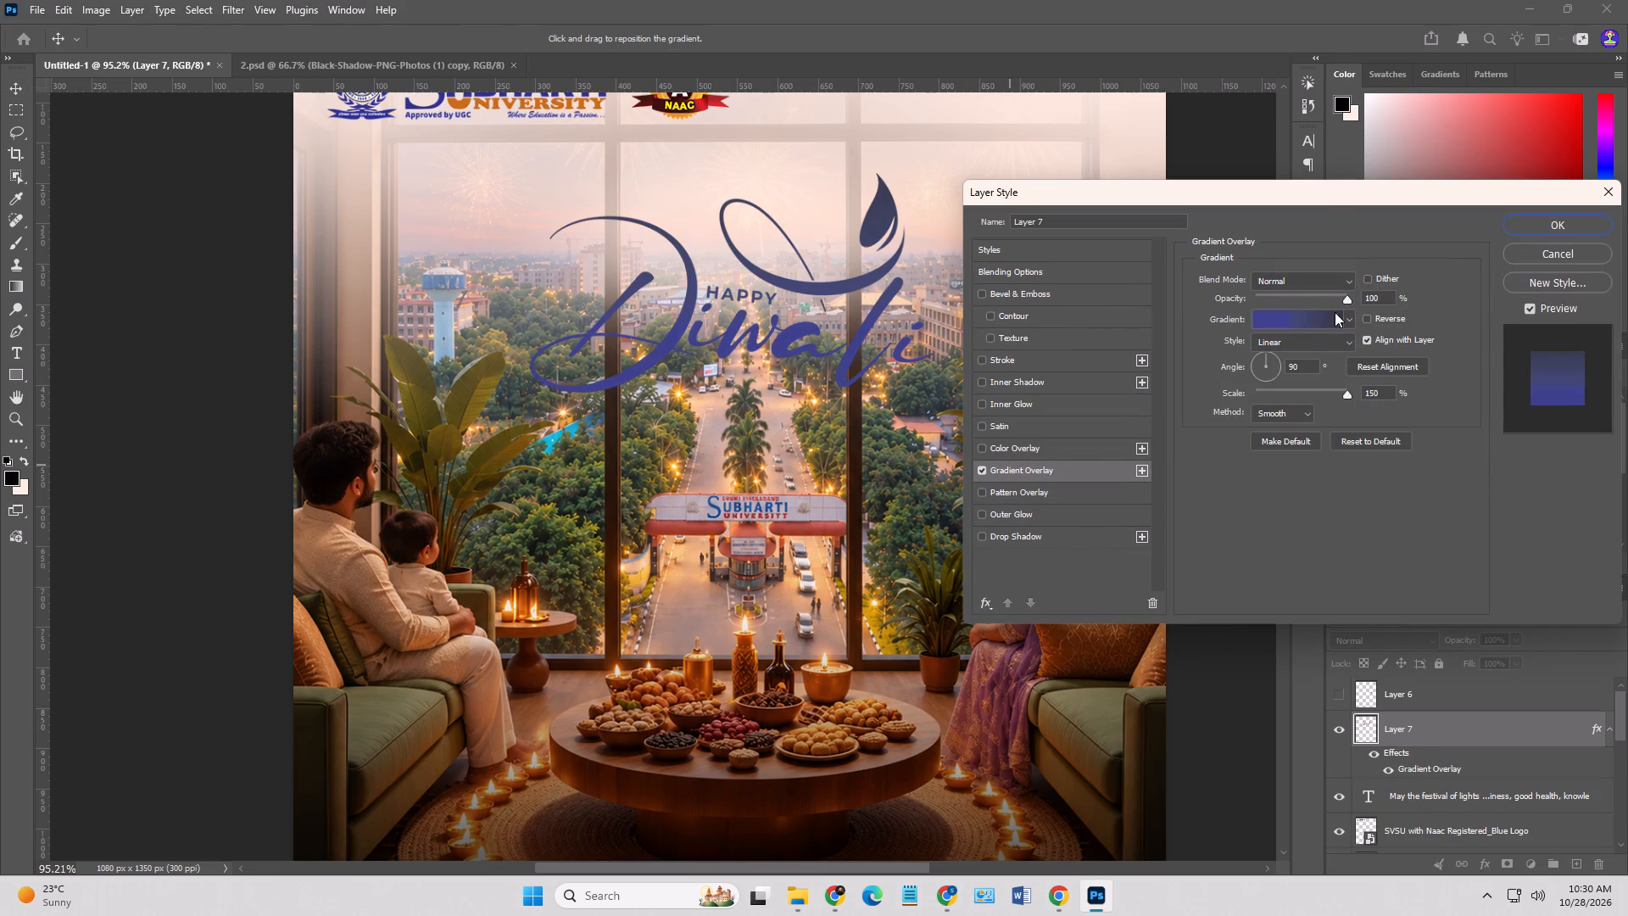
{"action": "left_click_drag", "start_coordinate": [1308, 190], "coordinate": [1408, 209]}
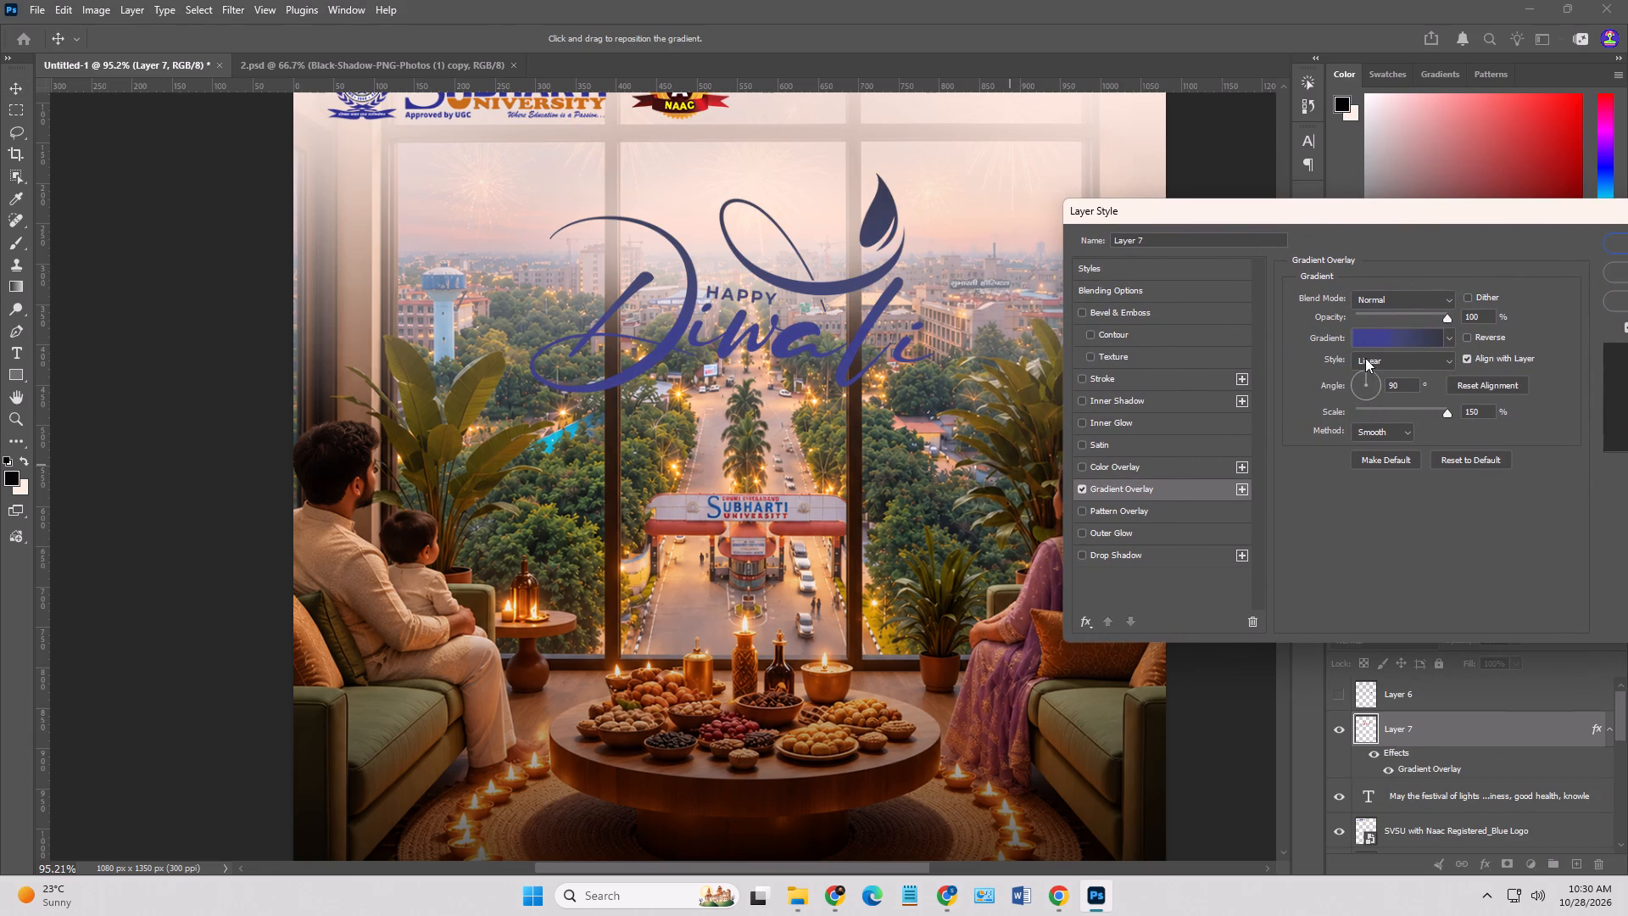
Set the start colour stop of the lettering's overlay gradient to dark green 23491e.
{"action": "left_click", "coordinate": [1363, 343]}
{"action": "left_click", "coordinate": [1200, 468]}
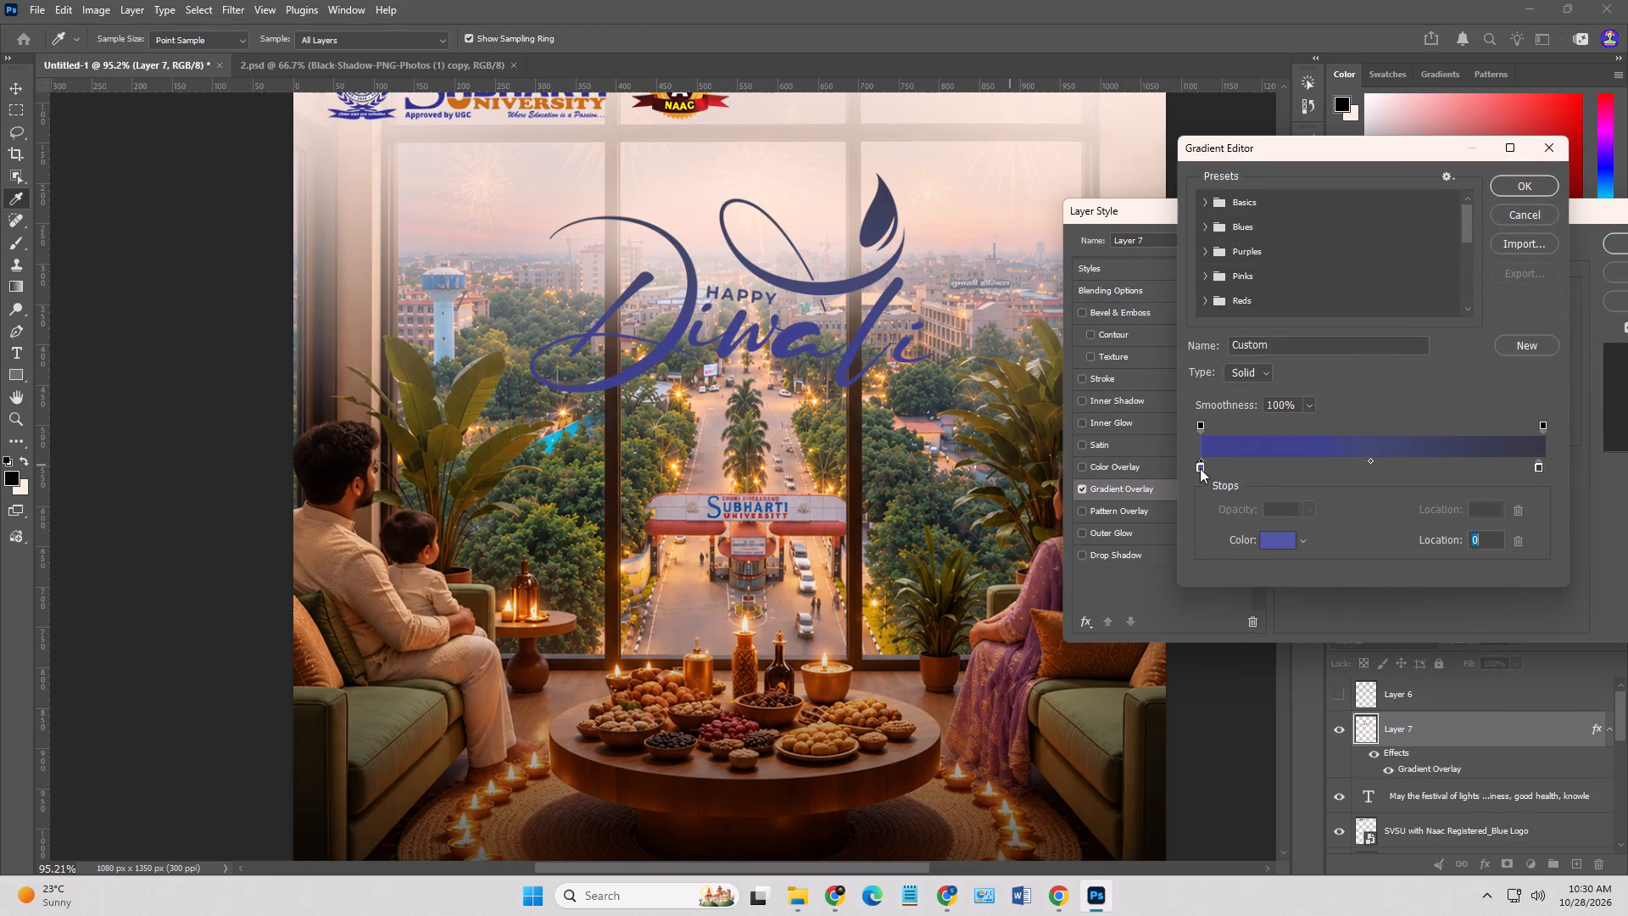
{"action": "left_click", "coordinate": [1284, 545]}
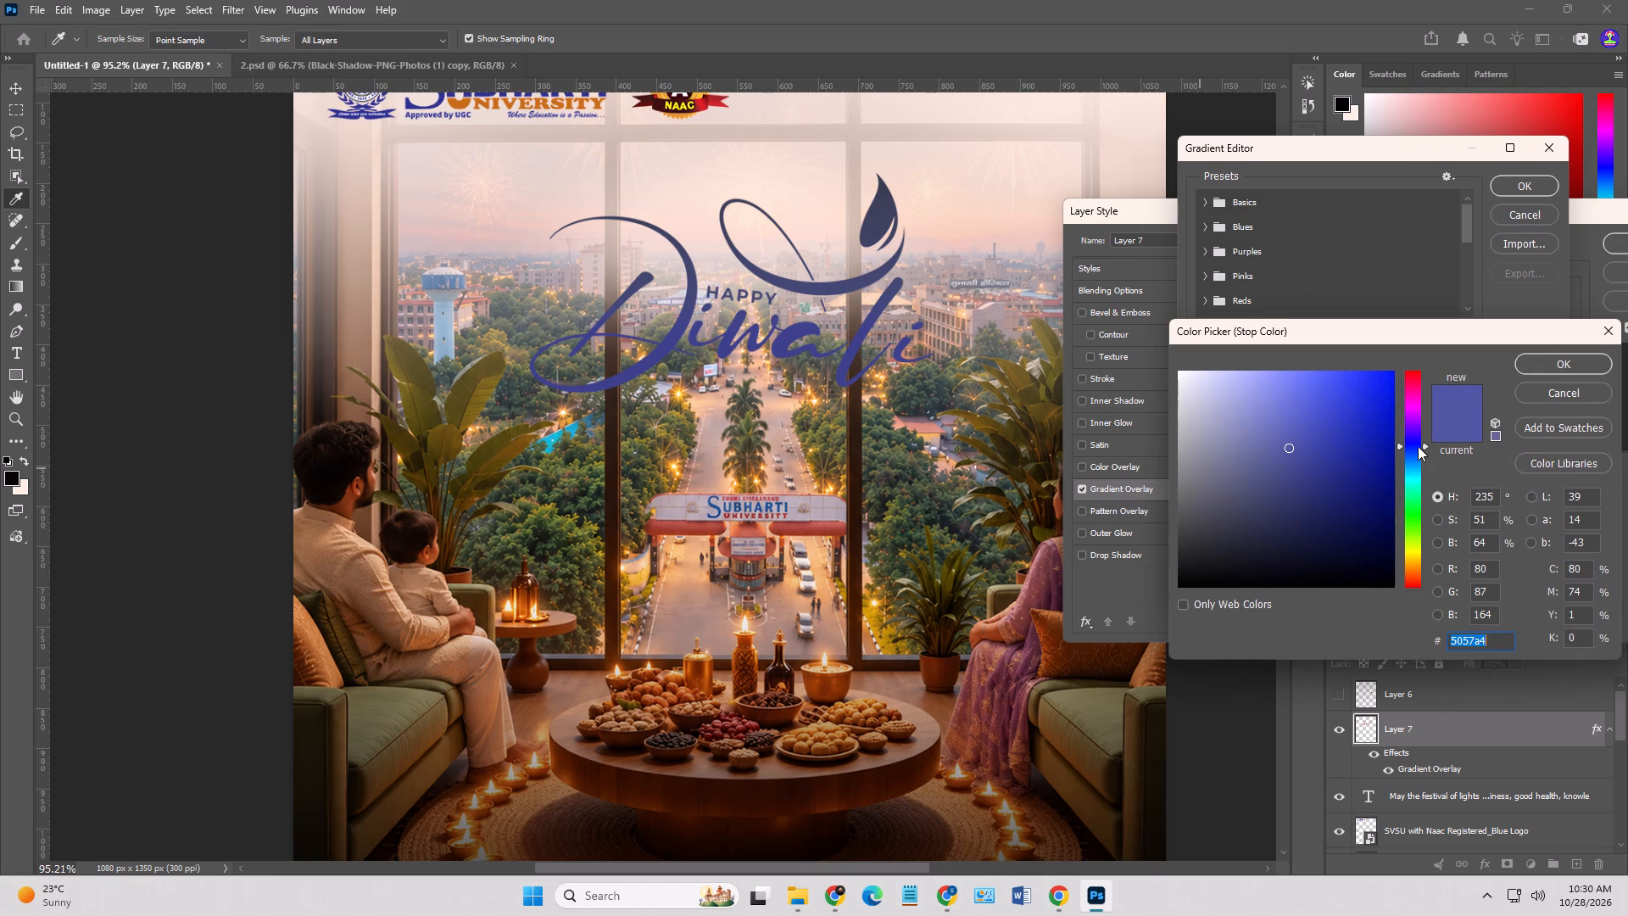
{"action": "left_click_drag", "start_coordinate": [1418, 446], "coordinate": [1421, 531]}
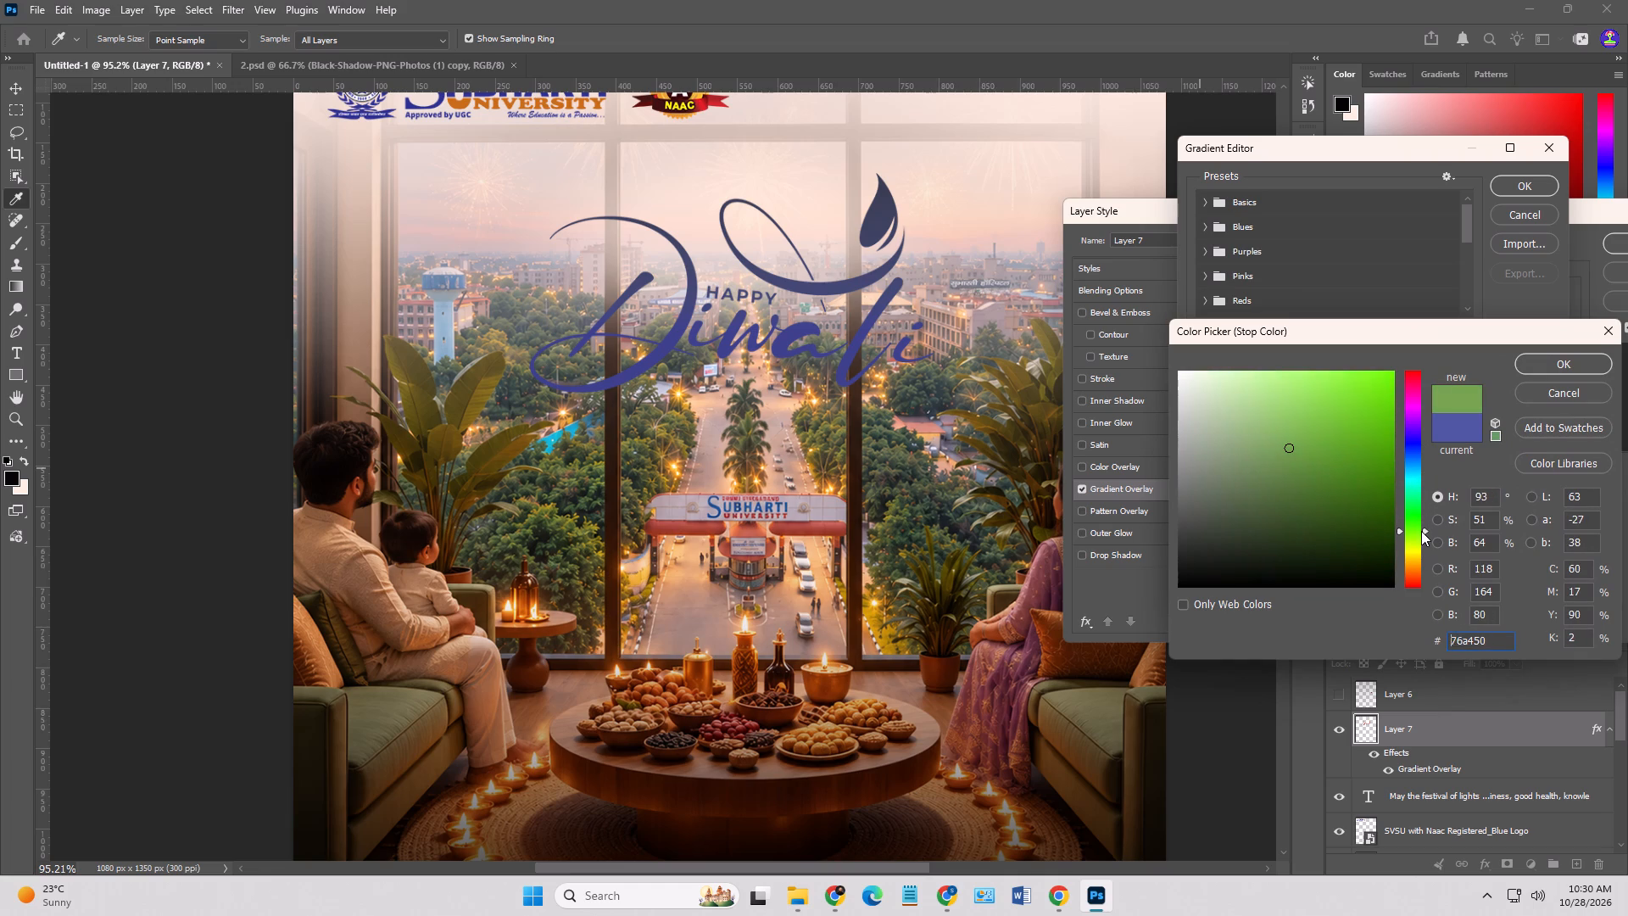
{"action": "left_click_drag", "start_coordinate": [1421, 531], "coordinate": [1419, 519]}
{"action": "left_click_drag", "start_coordinate": [1297, 518], "coordinate": [1301, 519]}
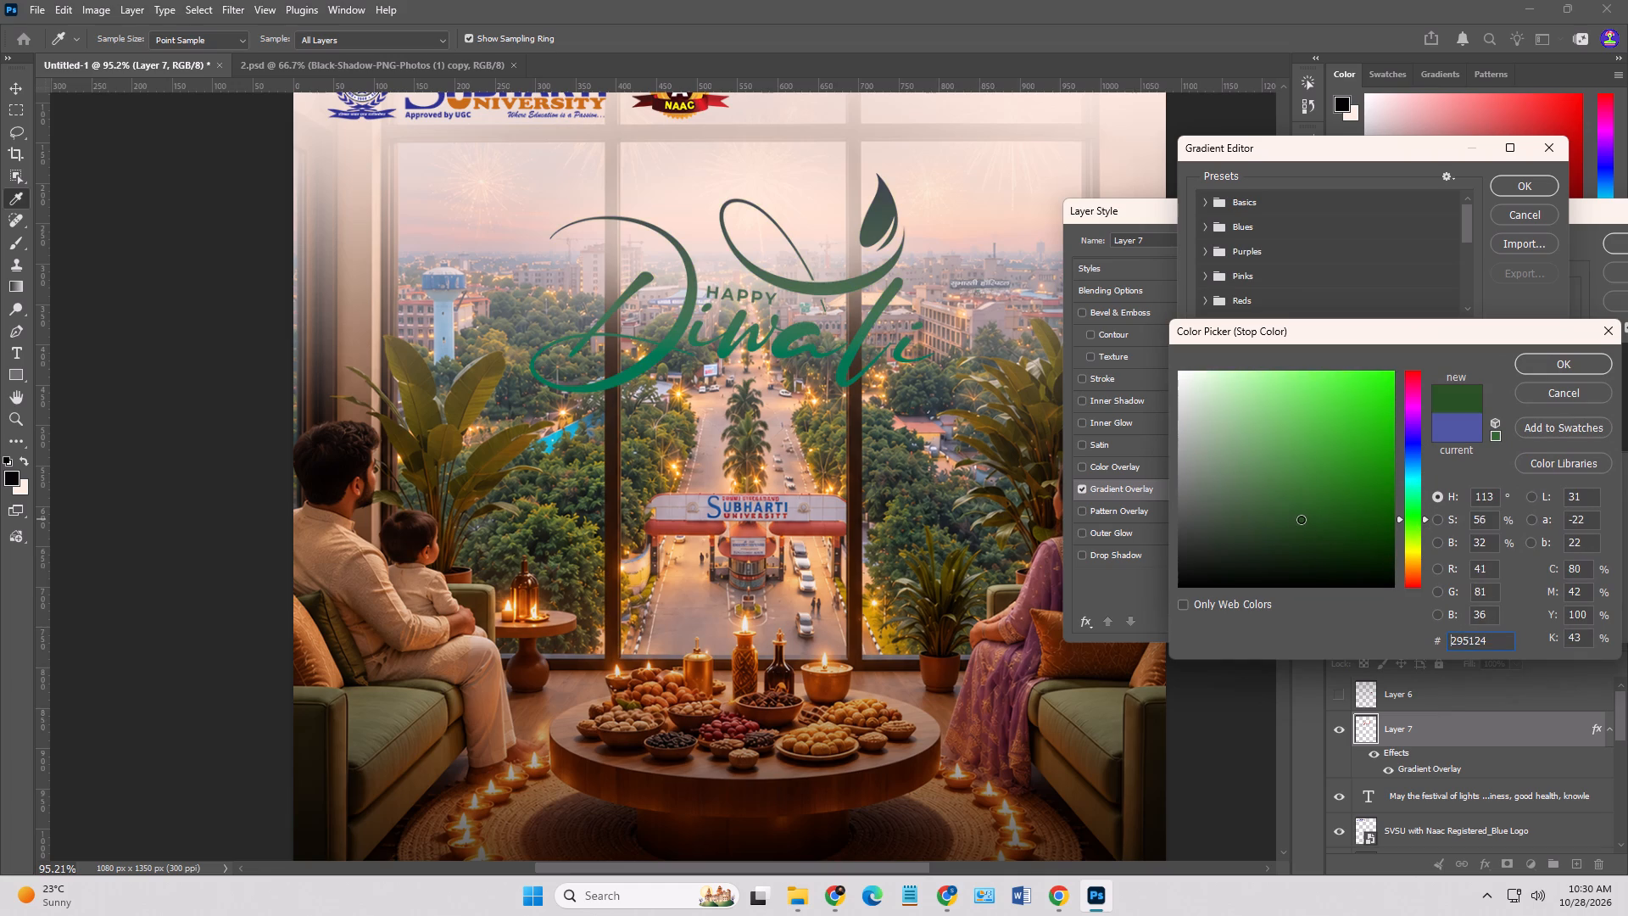
{"action": "left_click_drag", "start_coordinate": [1301, 519], "coordinate": [1306, 525]}
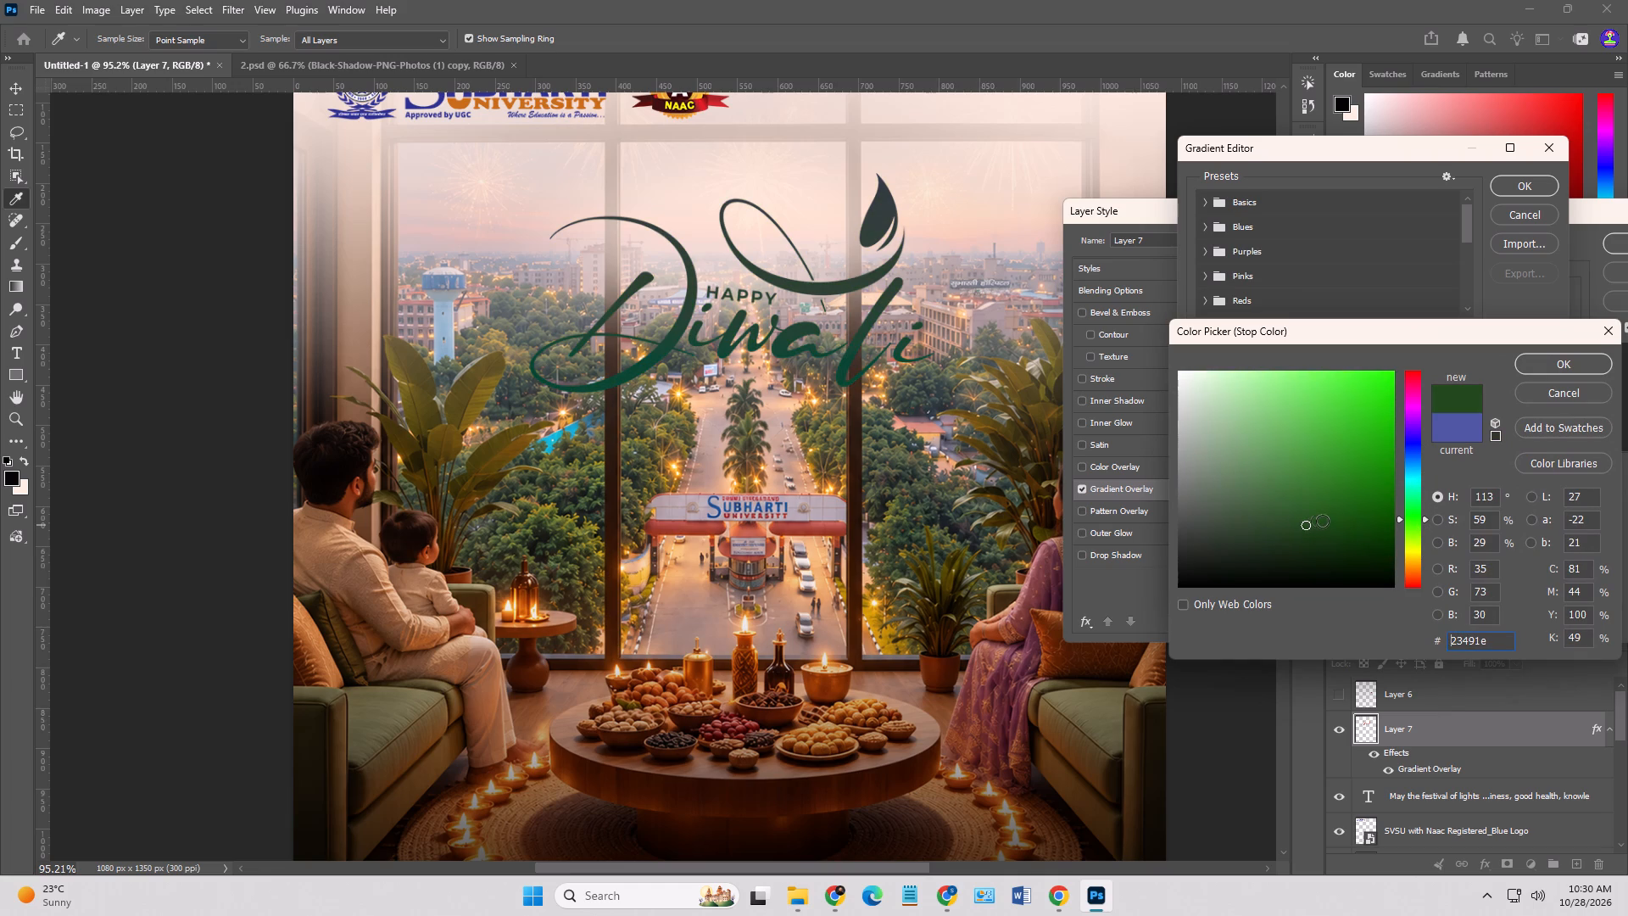
{"action": "left_click_drag", "start_coordinate": [1584, 365], "coordinate": [1582, 365]}
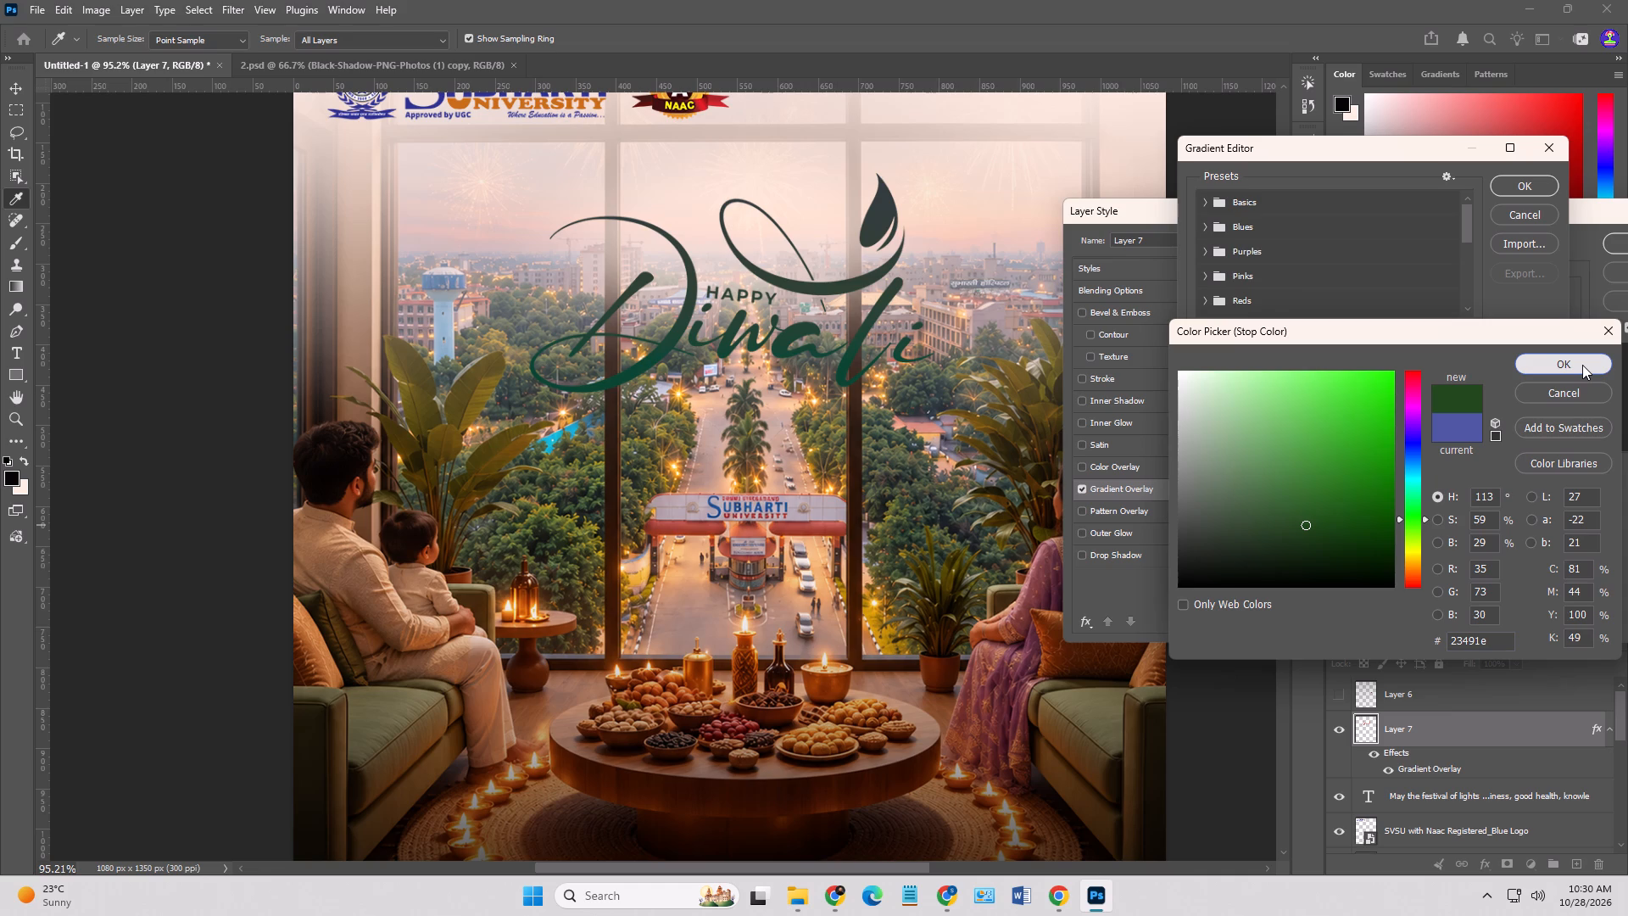
{"action": "left_click_drag", "start_coordinate": [1582, 365], "coordinate": [1305, 484]}
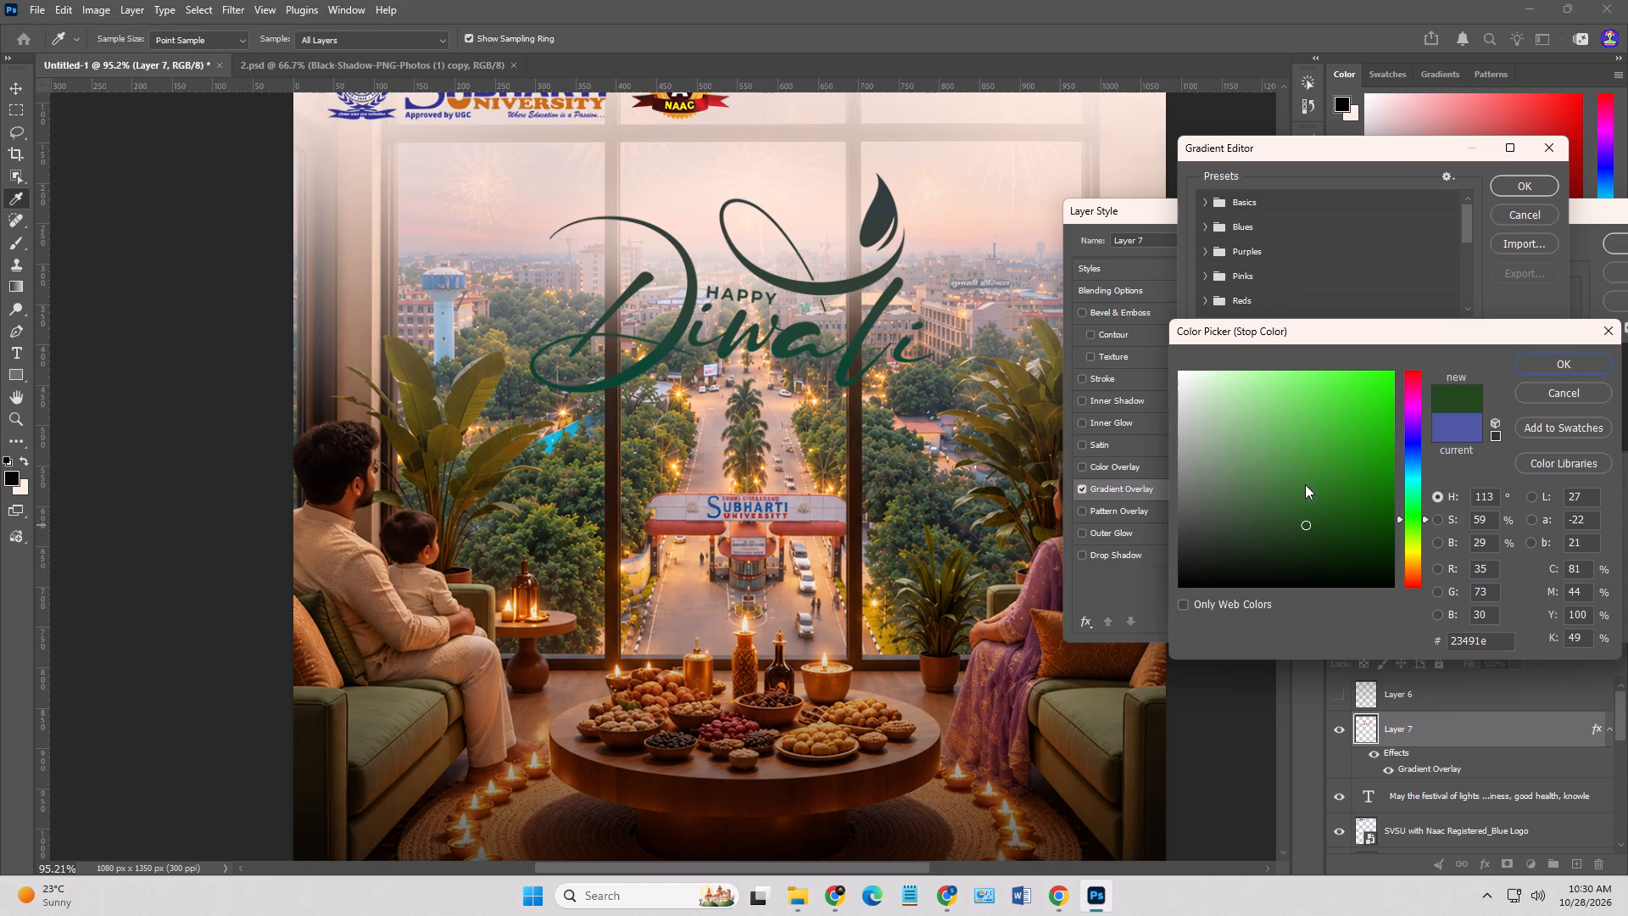
{"action": "left_click_drag", "start_coordinate": [1305, 484], "coordinate": [1301, 511]}
{"action": "left_click", "coordinate": [1561, 363]}
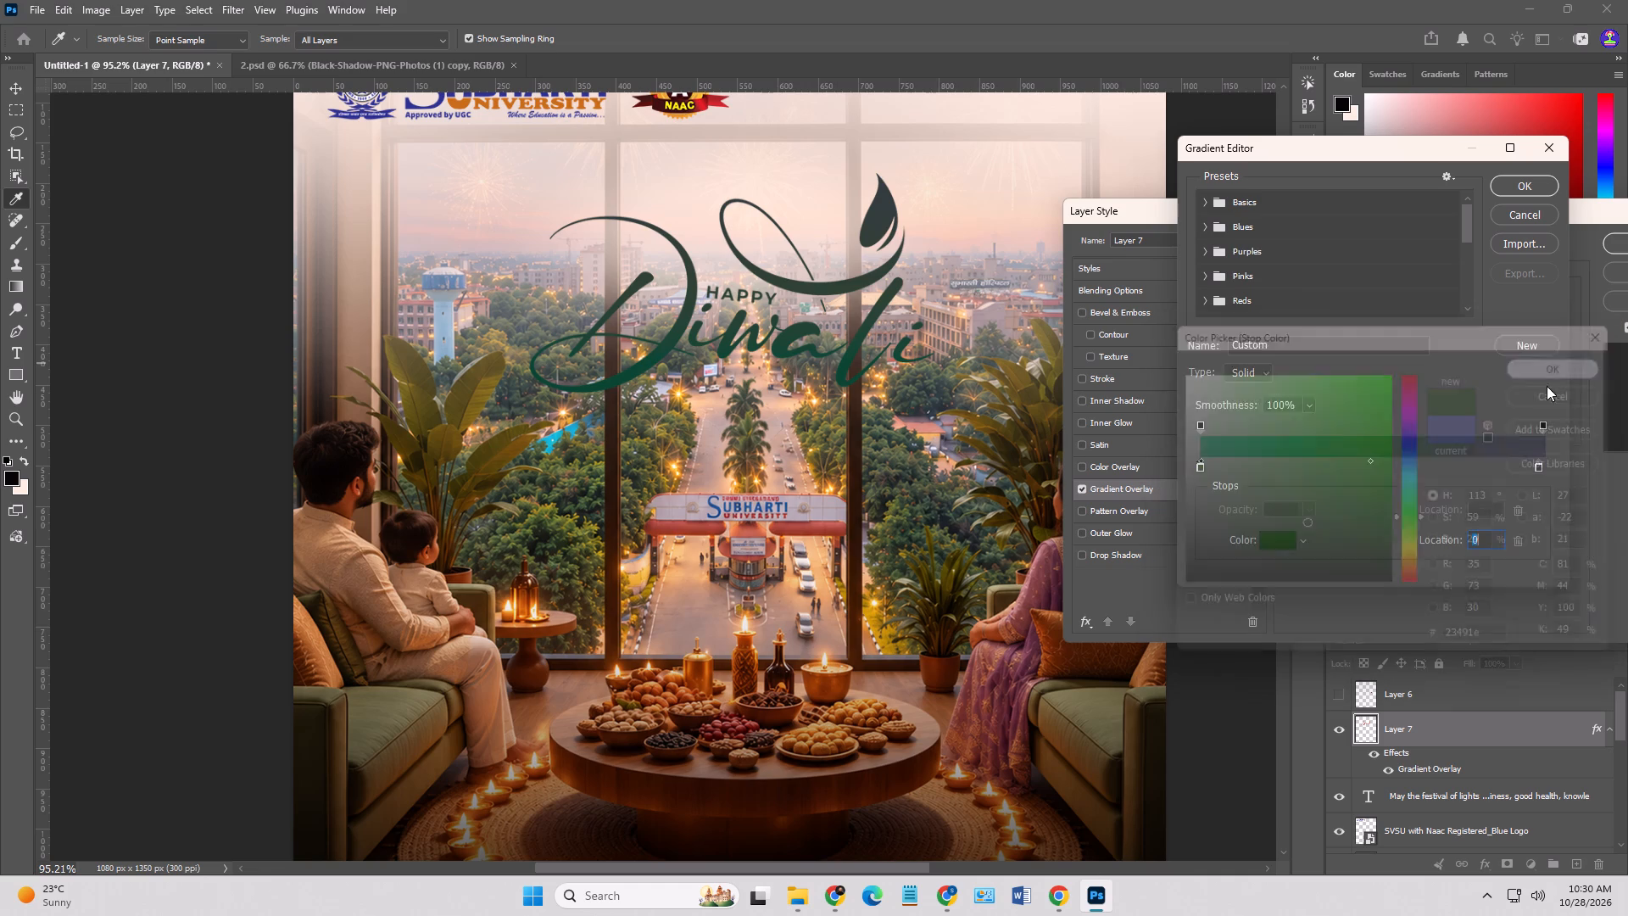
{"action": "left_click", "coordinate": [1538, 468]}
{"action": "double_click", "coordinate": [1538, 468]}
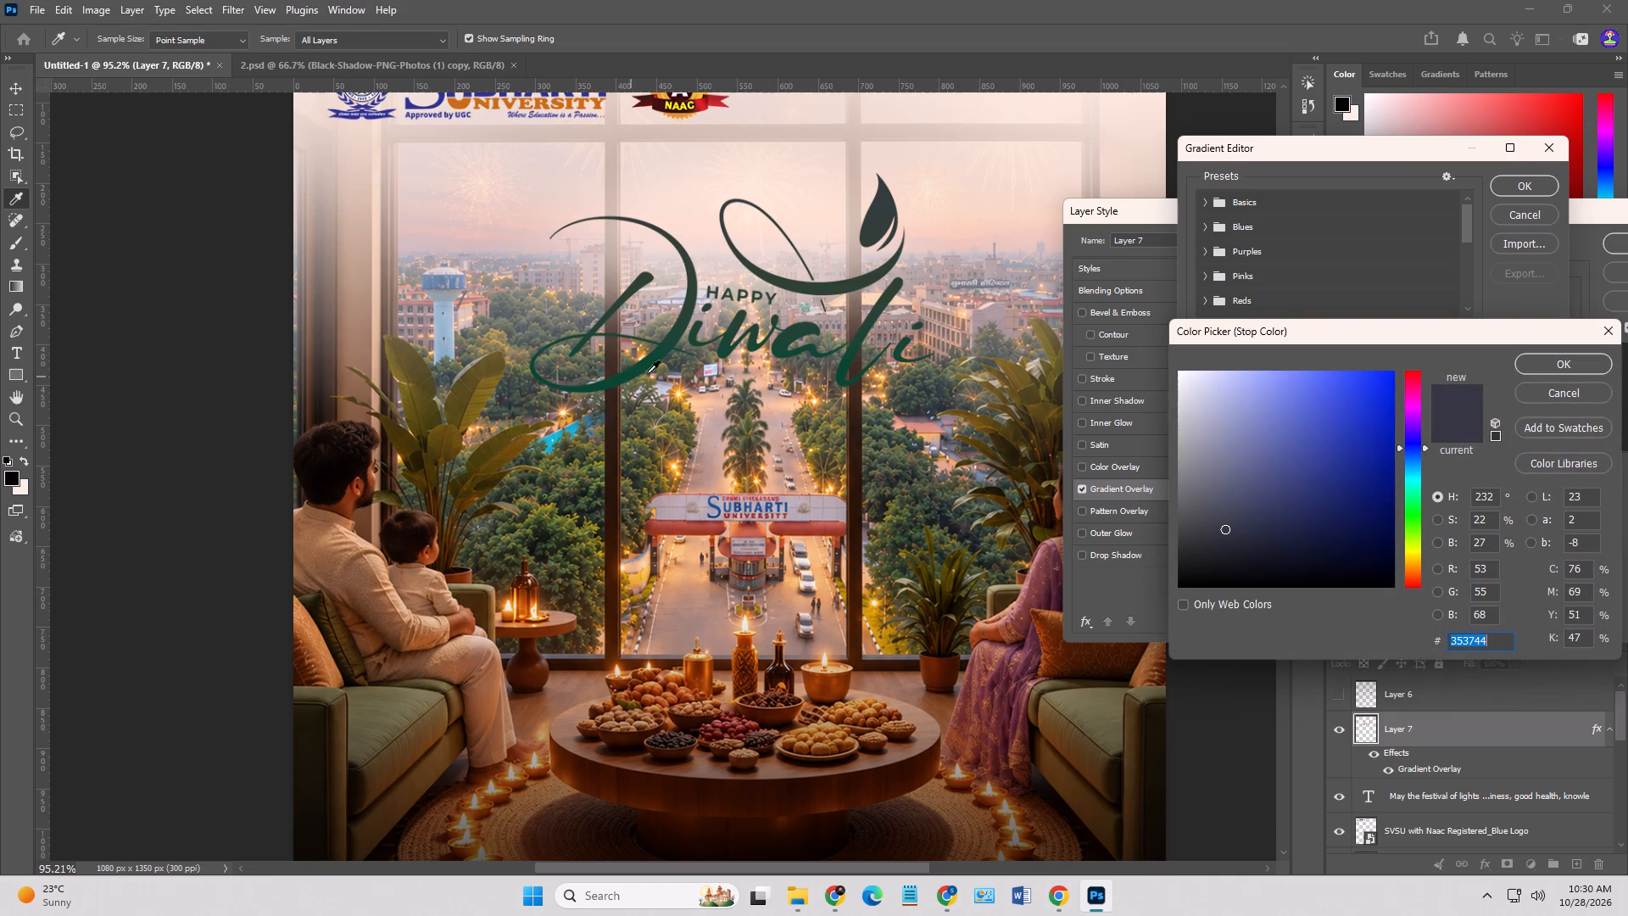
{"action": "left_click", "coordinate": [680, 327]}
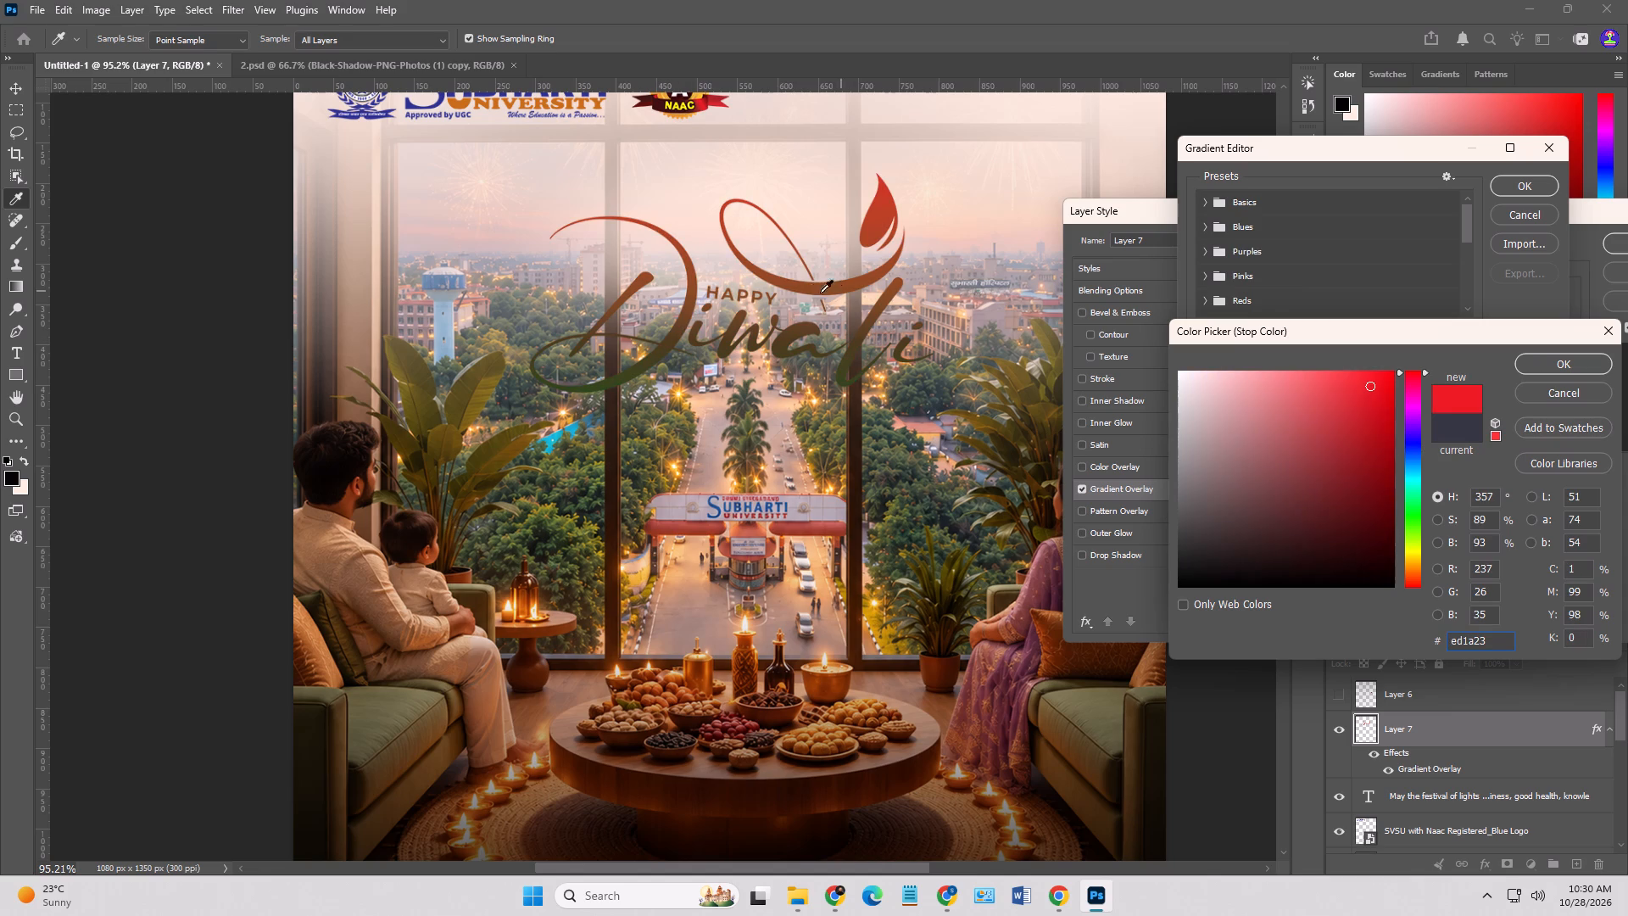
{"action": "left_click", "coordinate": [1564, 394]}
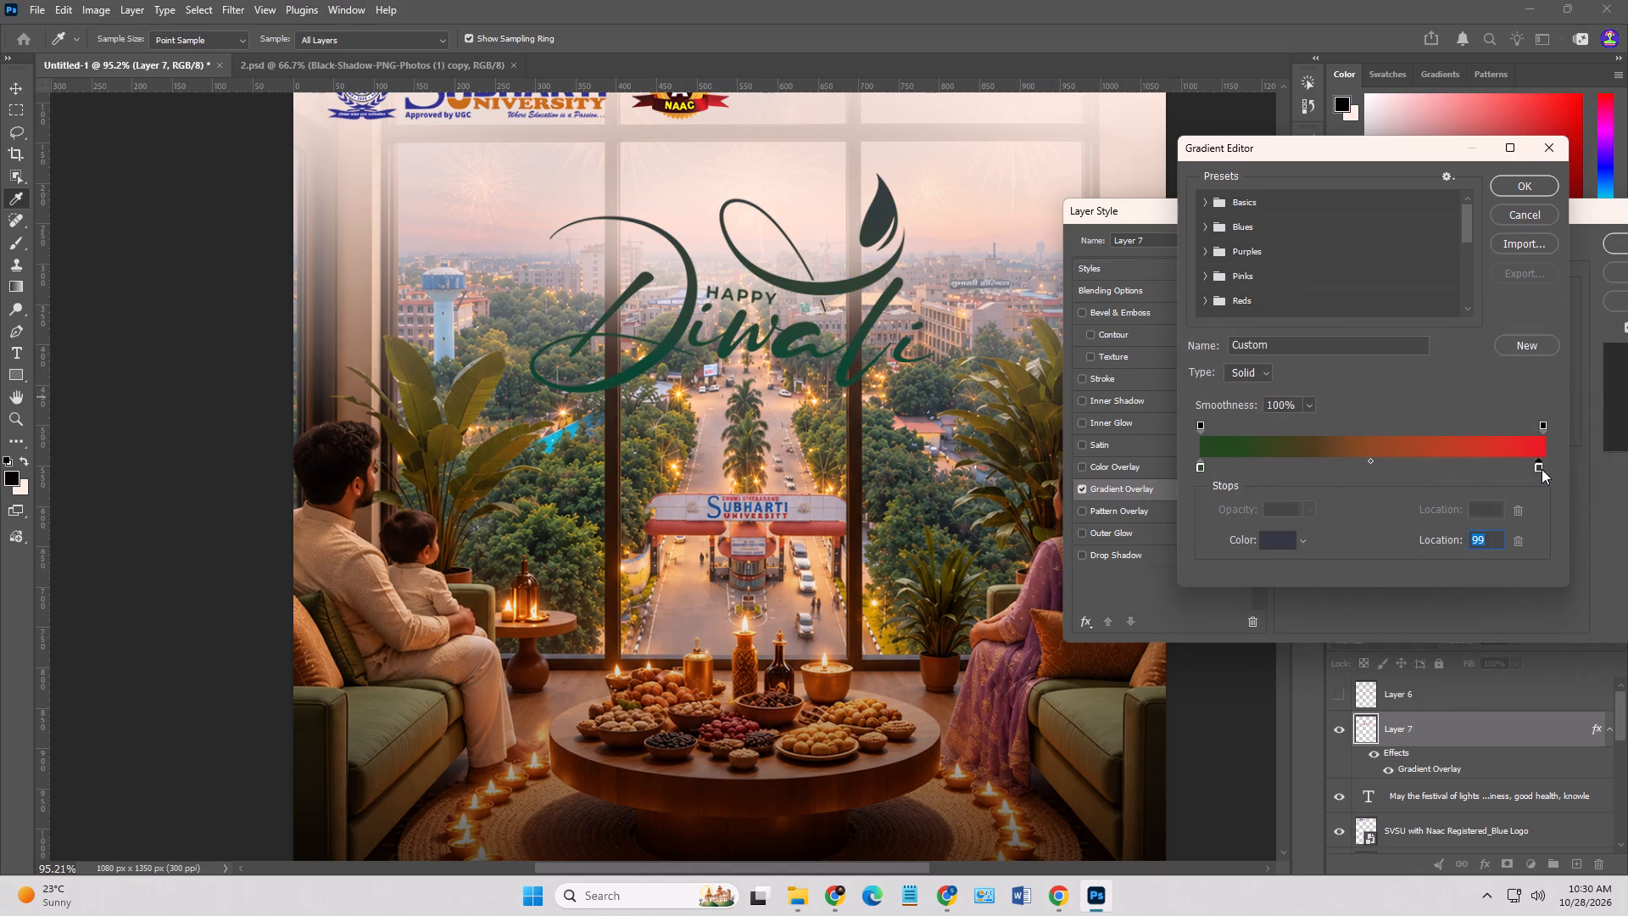
Recolour the gradient's end stop with a dark green sampled from the start of the gradient.
{"action": "left_click", "coordinate": [1542, 469]}
{"action": "left_click", "coordinate": [1208, 450]}
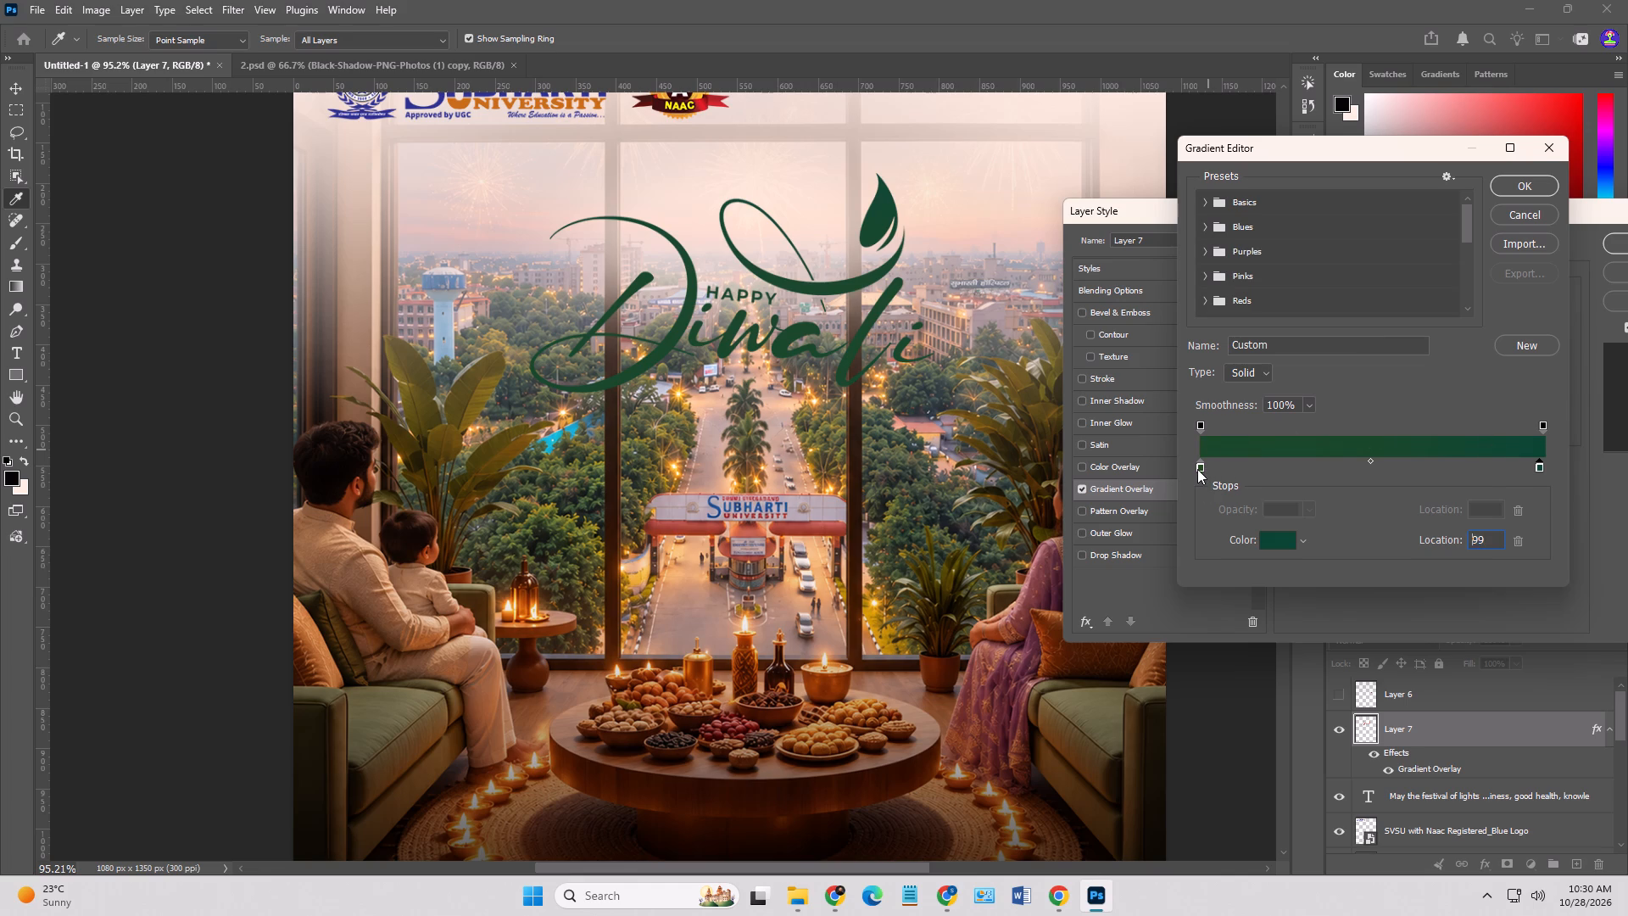
Set the gradient's start colour stop to the richer green 1d5b23.
{"action": "left_click", "coordinate": [1197, 469]}
{"action": "double_click", "coordinate": [1197, 469]}
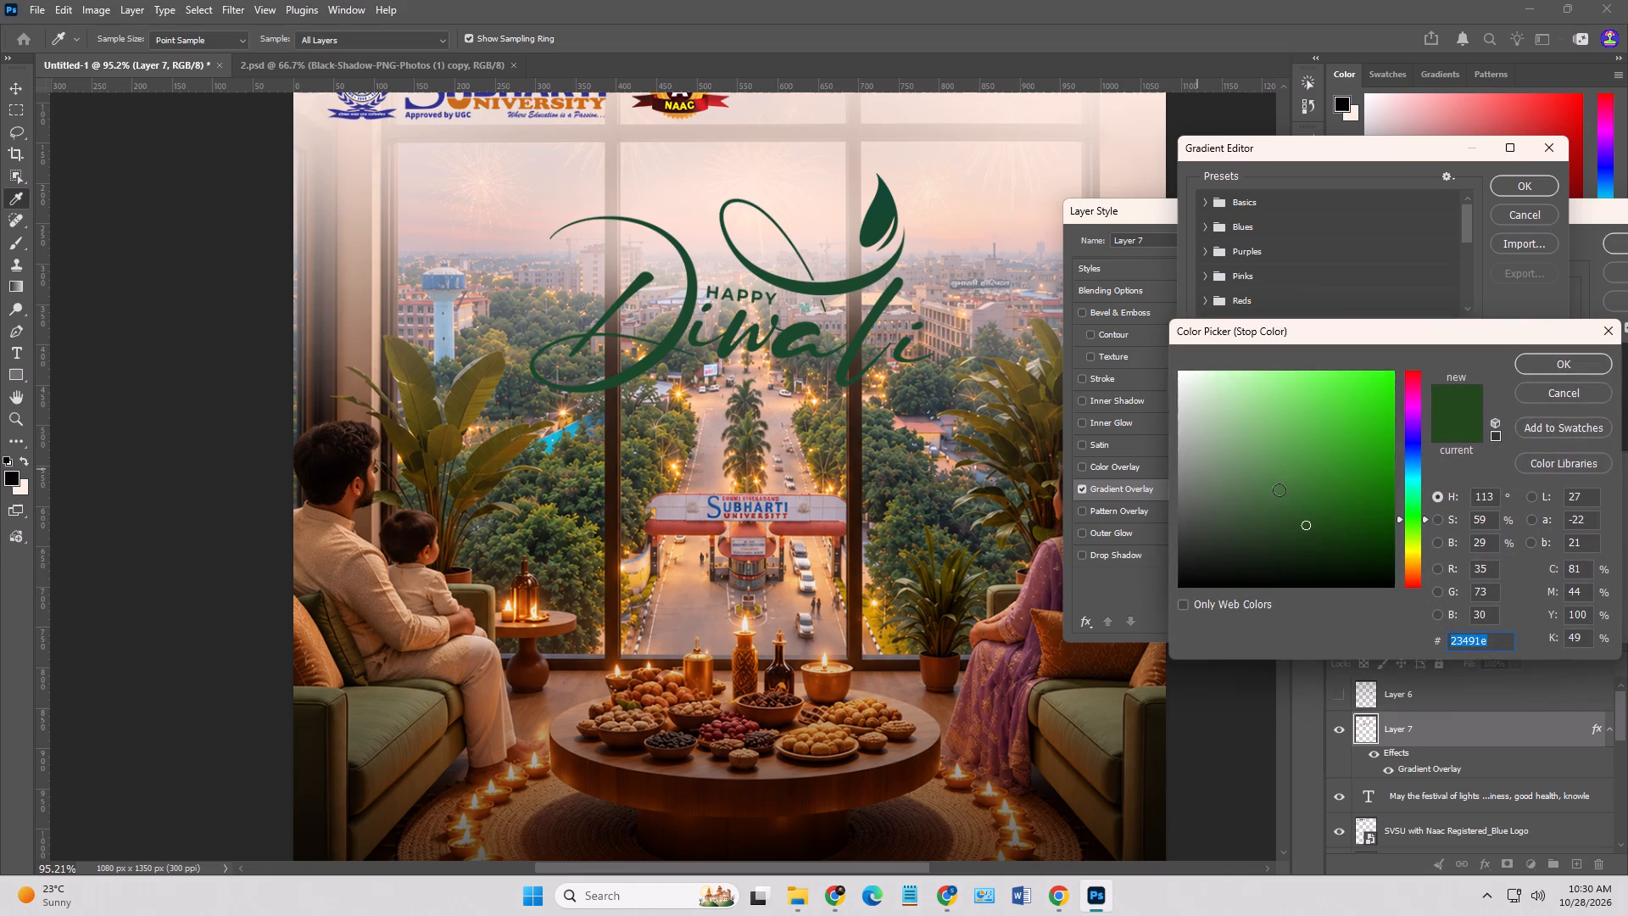
{"action": "left_click_drag", "start_coordinate": [1305, 525], "coordinate": [1280, 517]}
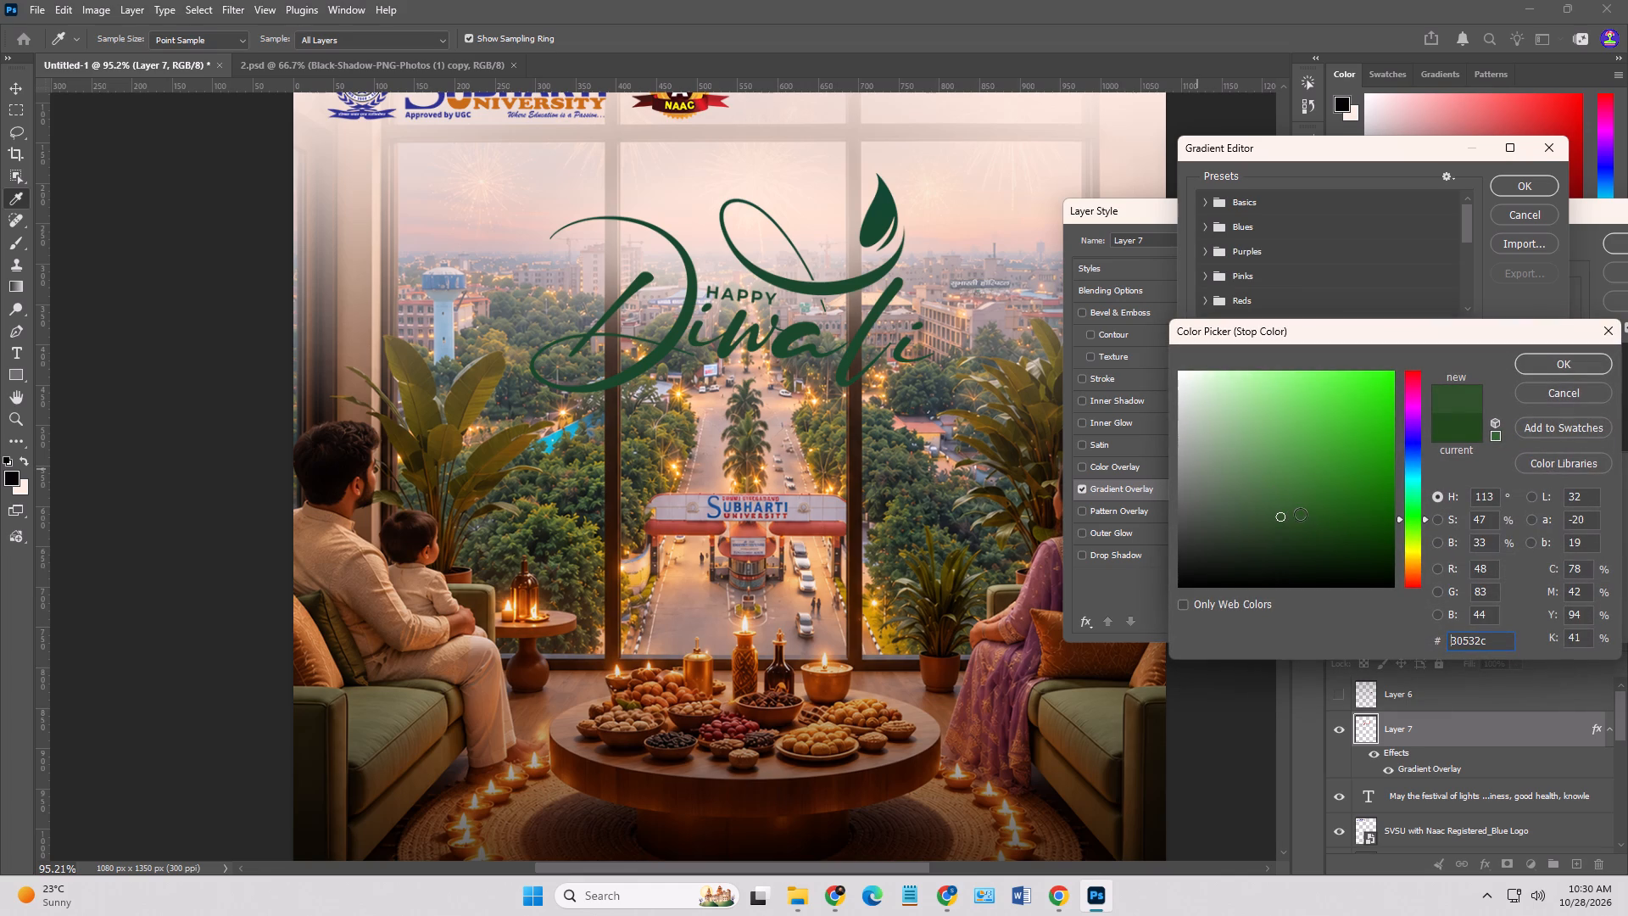
{"action": "left_click_drag", "start_coordinate": [1414, 522], "coordinate": [1413, 513]}
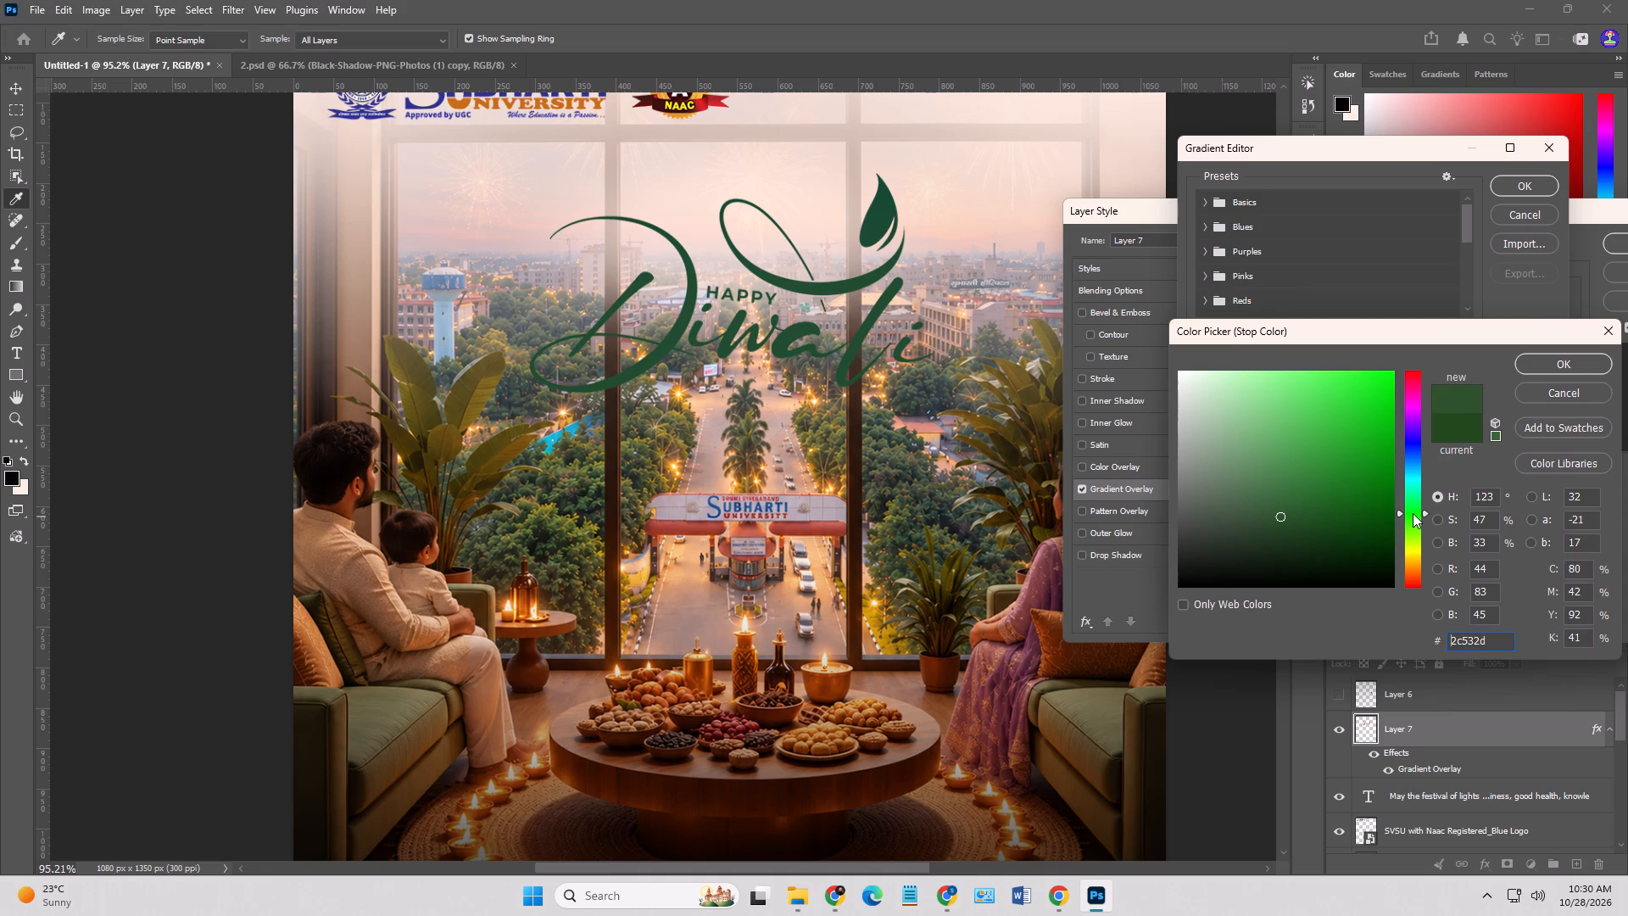
{"action": "left_click_drag", "start_coordinate": [1413, 513], "coordinate": [1413, 511]}
{"action": "left_click_drag", "start_coordinate": [1284, 517], "coordinate": [1291, 516]}
{"action": "left_click_drag", "start_coordinate": [1291, 516], "coordinate": [1325, 510]}
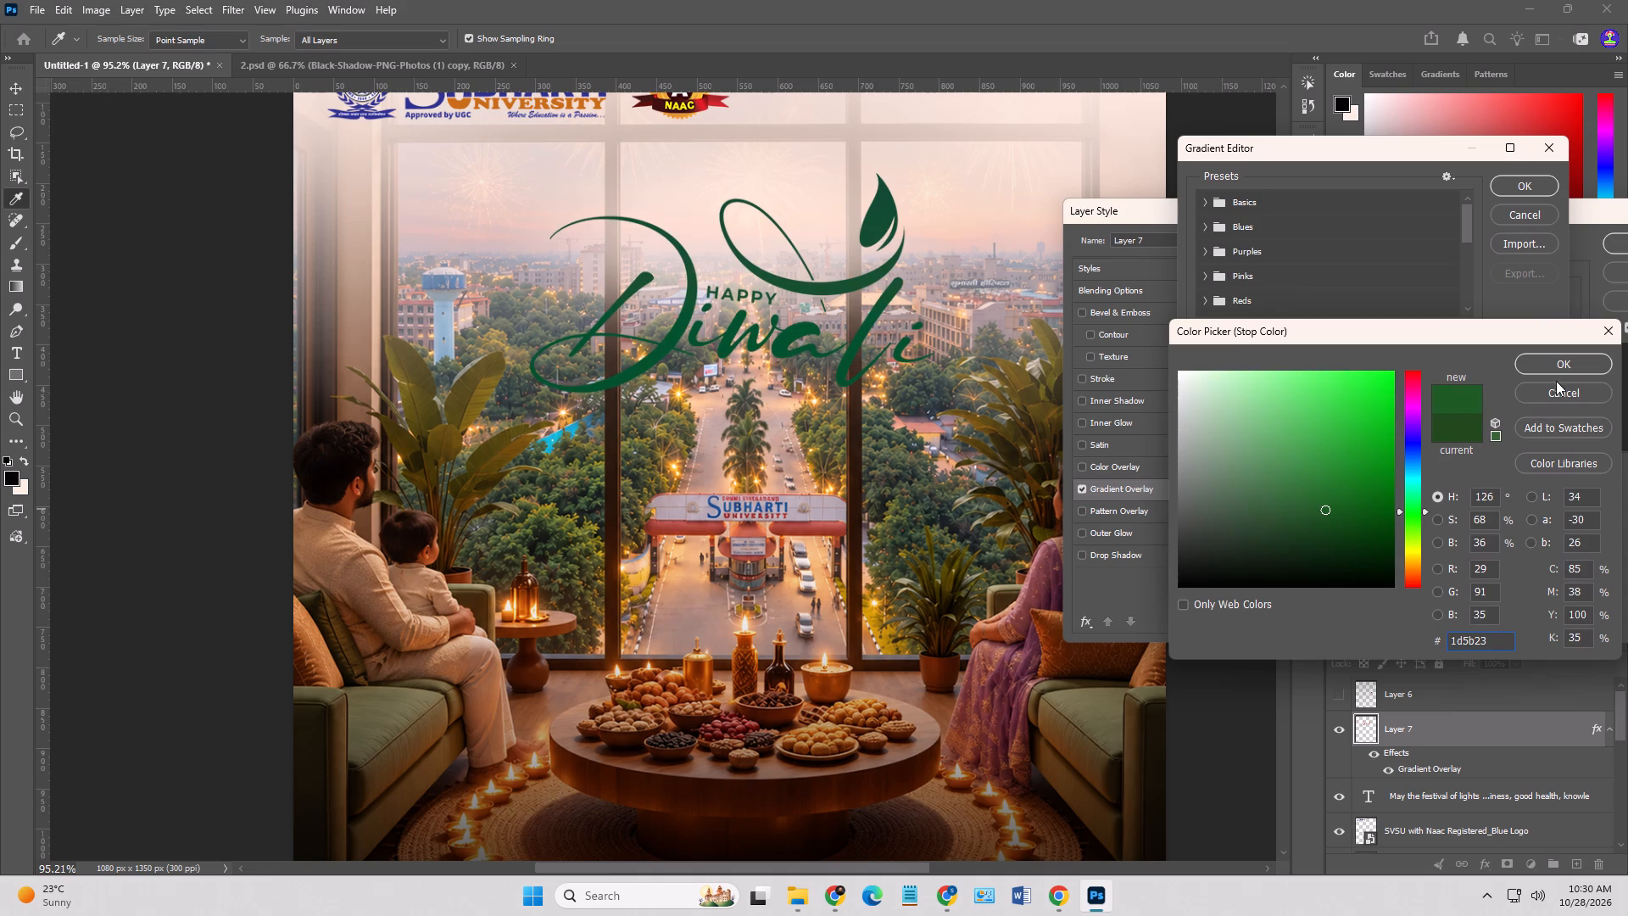
{"action": "left_click", "coordinate": [1559, 368]}
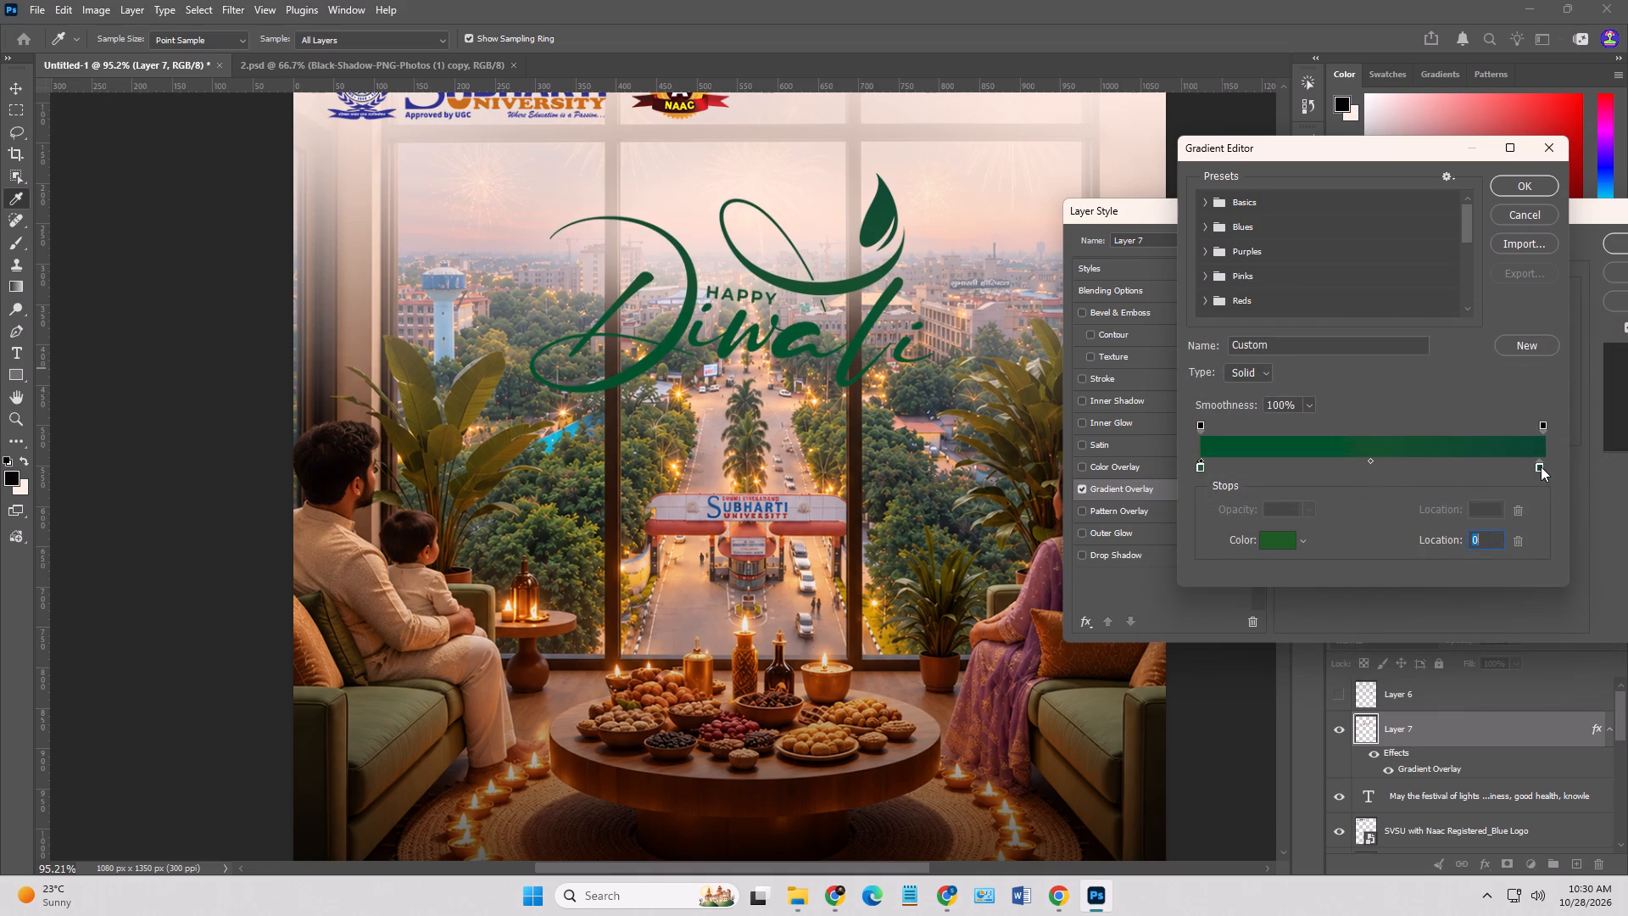
Darken the gradient's end colour stop to about 063e2d and apply the gradient overlay to the lettering.
{"action": "left_click", "coordinate": [1541, 466]}
{"action": "left_click", "coordinate": [1541, 466]}
{"action": "left_click_drag", "start_coordinate": [1363, 527], "coordinate": [1374, 536]}
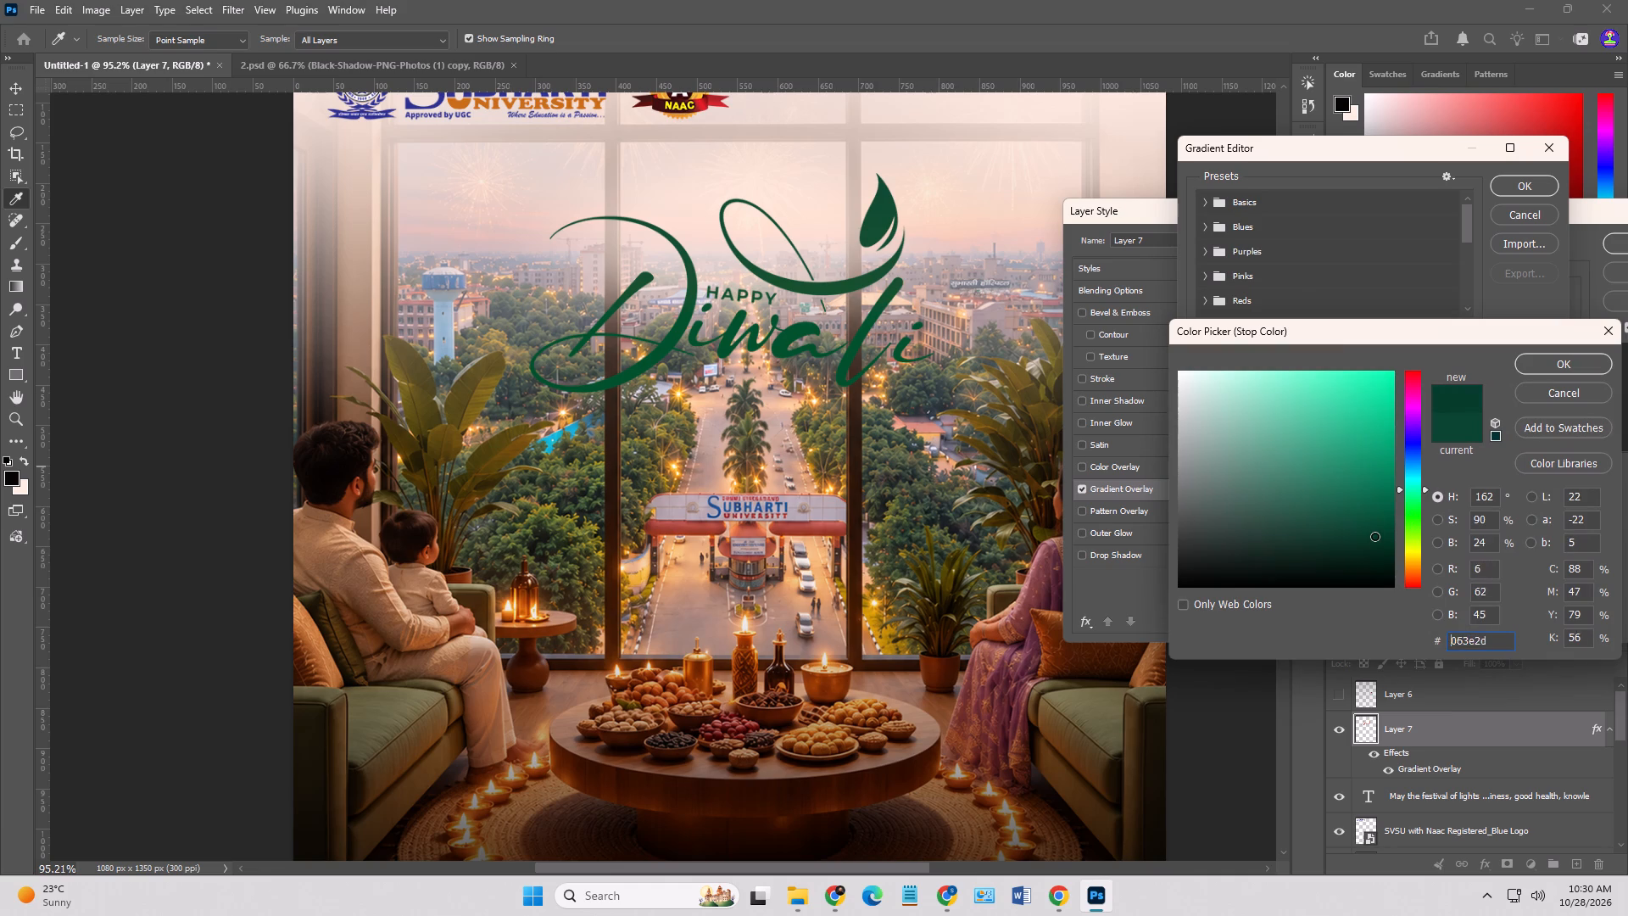
{"action": "left_click_drag", "start_coordinate": [1374, 536], "coordinate": [1374, 538]}
{"action": "left_click", "coordinate": [1557, 369]}
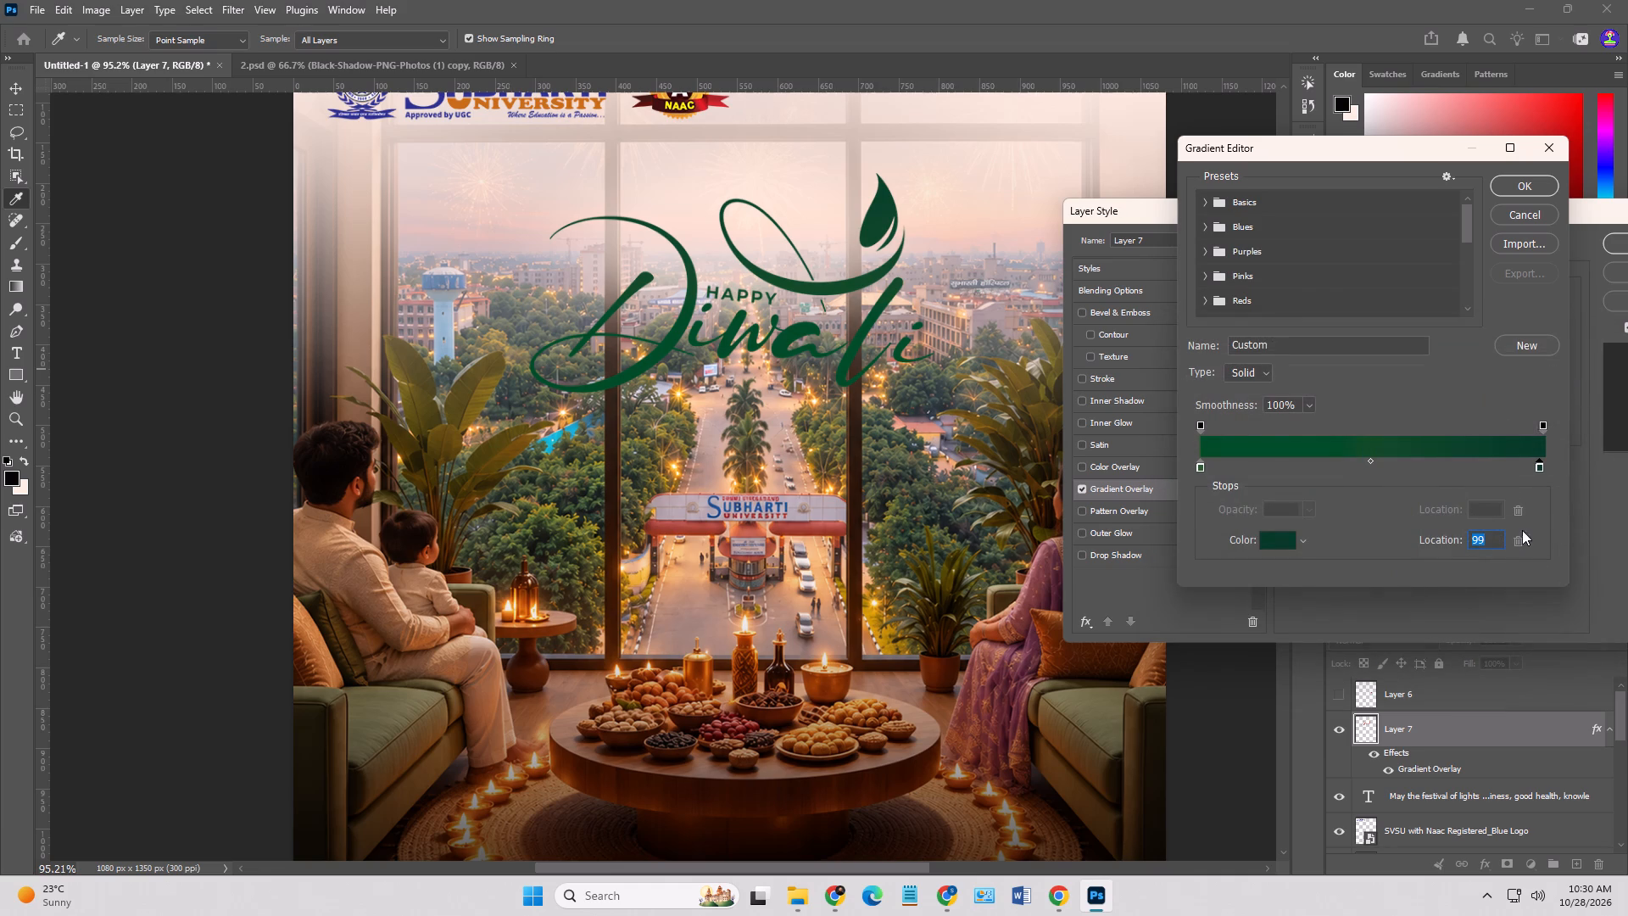
{"action": "left_click", "coordinate": [1528, 183]}
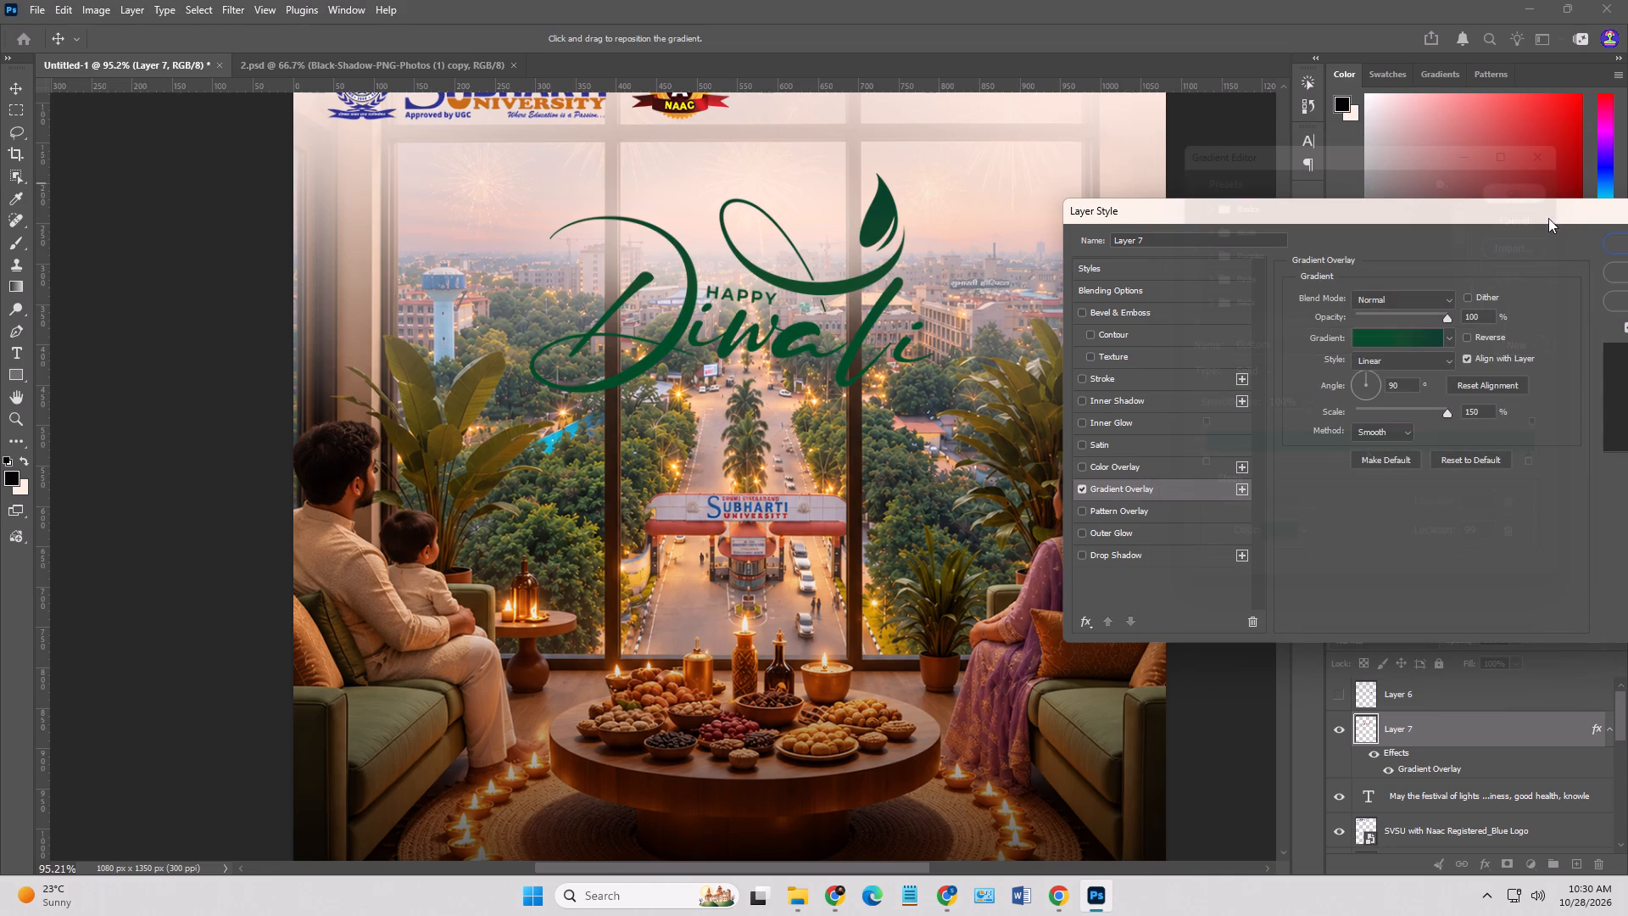
{"action": "left_click", "coordinate": [1619, 247]}
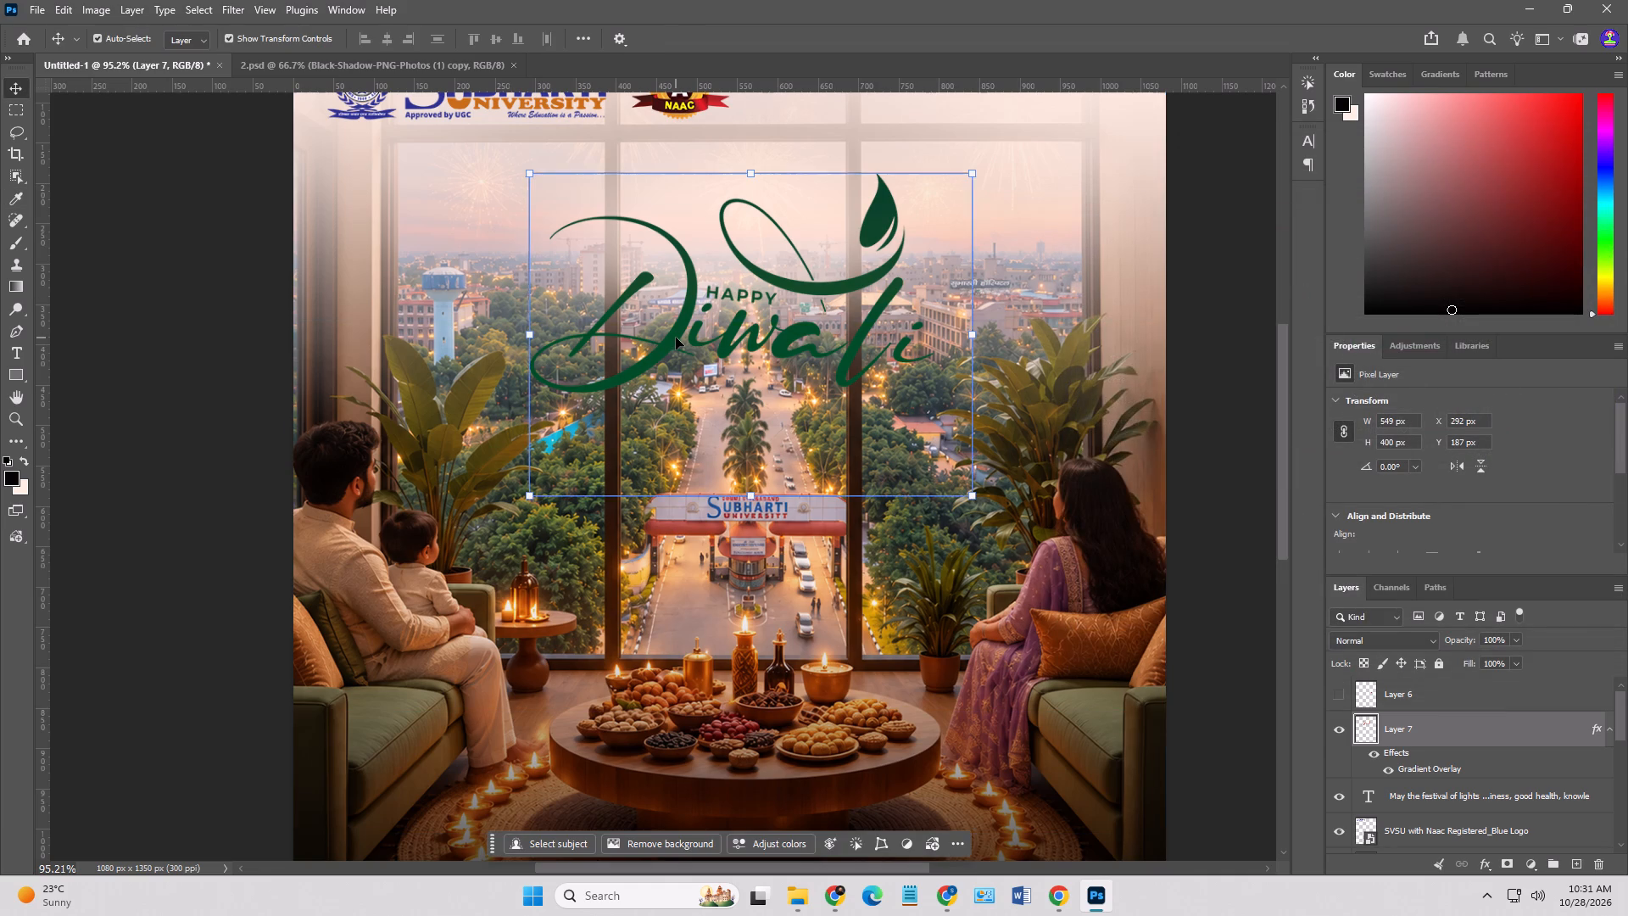
Scale the Happy Diwali lettering down to about 485 x 353 px and reposition it near the middle of the window scene.
{"action": "left_click", "coordinate": [676, 338]}
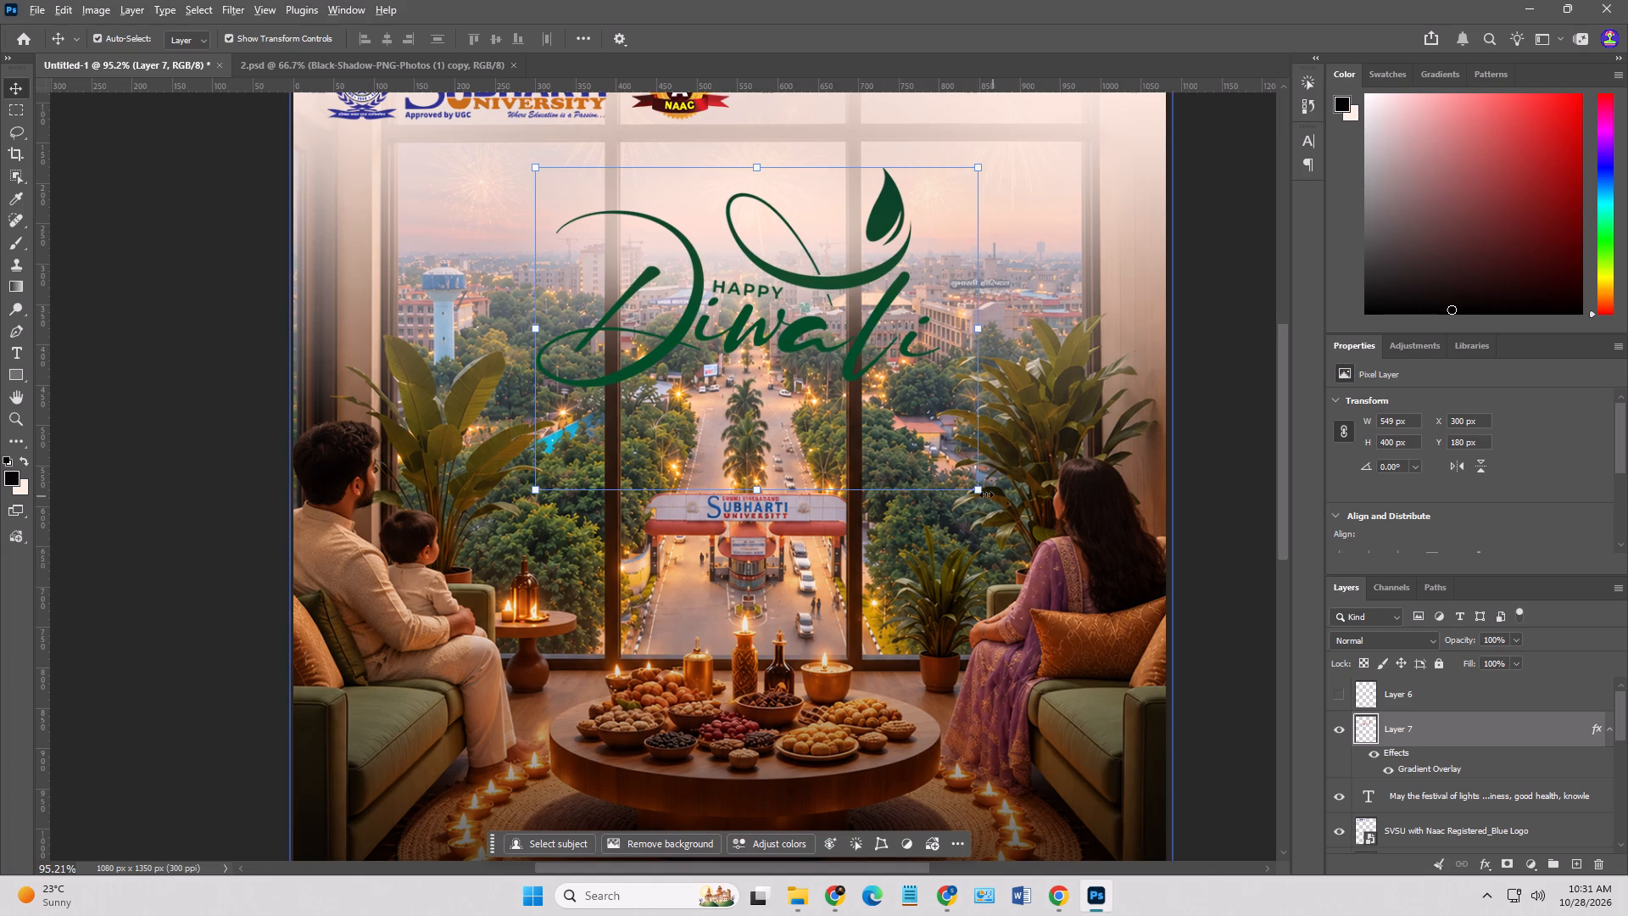
{"action": "left_click_drag", "start_coordinate": [983, 493], "coordinate": [950, 484], "text": "alt"}
{"action": "left_click_drag", "start_coordinate": [871, 376], "coordinate": [861, 366]}
{"action": "key", "text": "Return"}
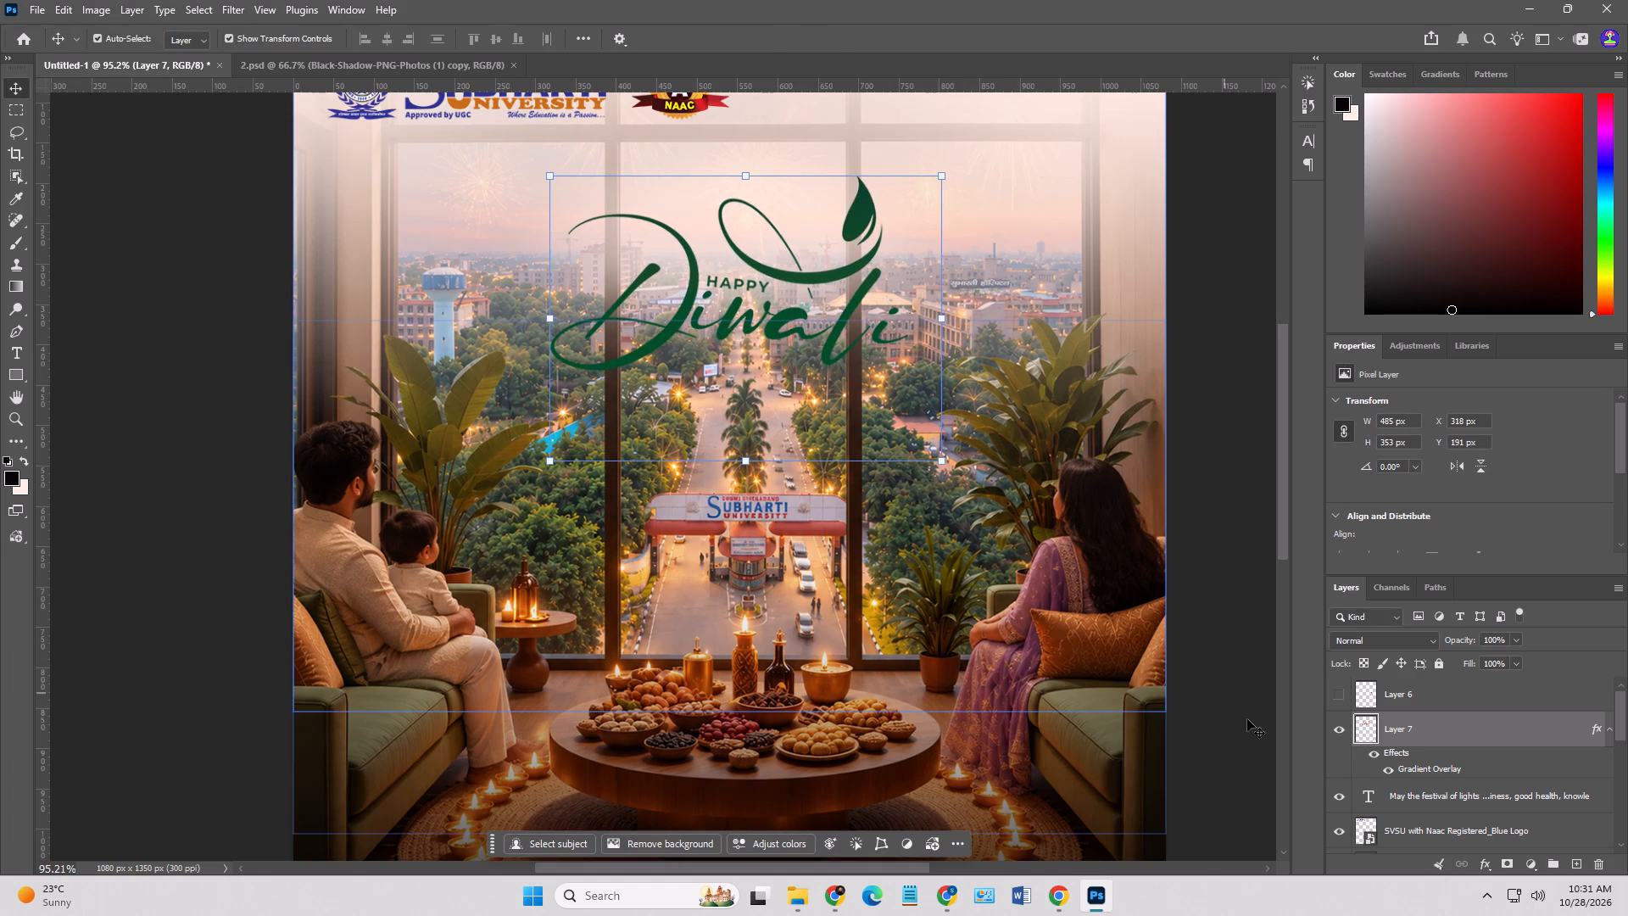
Add a blank layer directly above the greeting text layer and activate the Brush tool.
{"action": "left_click", "coordinate": [1439, 805]}
{"action": "left_click", "coordinate": [1573, 858]}
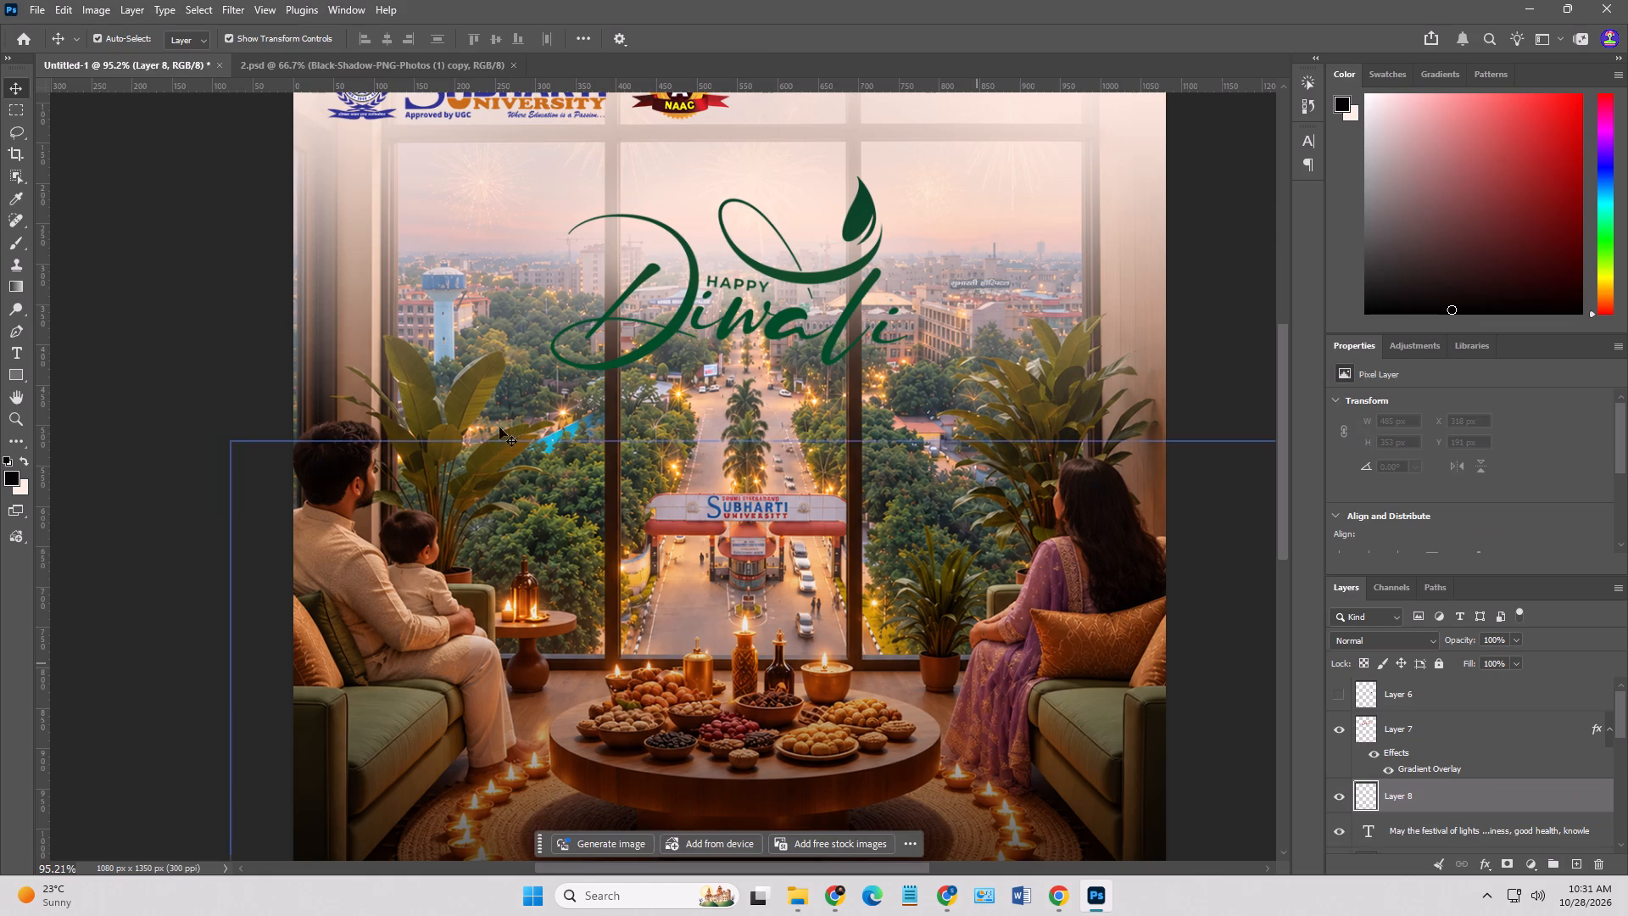
{"action": "left_click", "coordinate": [21, 240]}
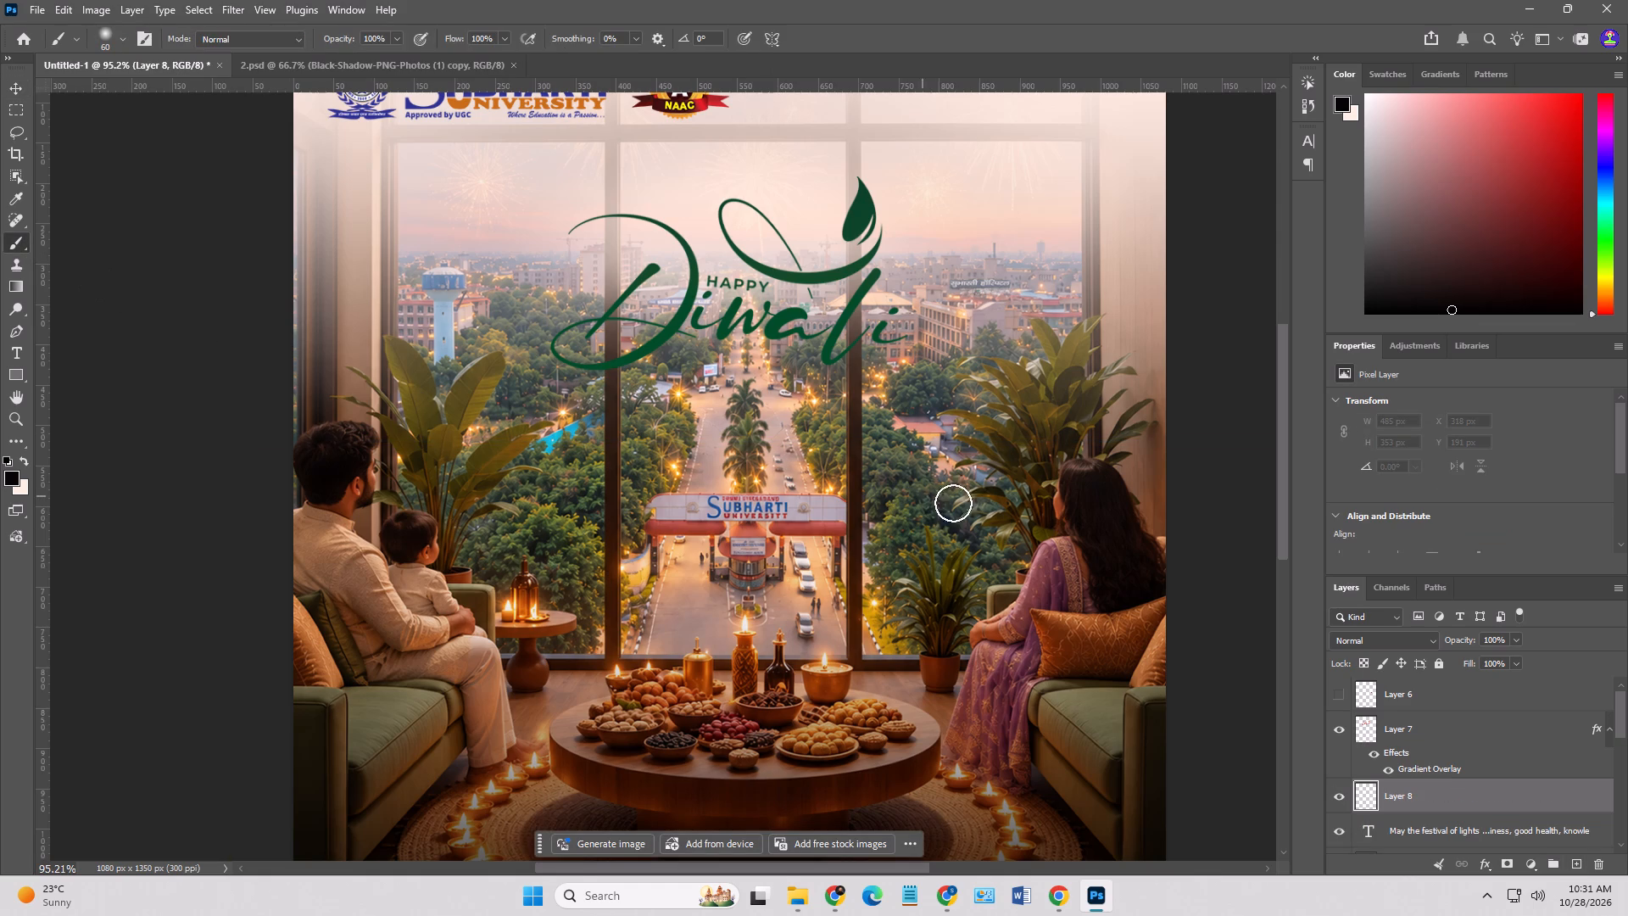
Inspect the layer stack from top to bottom, toggling the visibility of hidden layers to see what each one holds.
{"action": "scroll", "coordinate": [1428, 792], "scroll_direction": "down", "scroll_amount": 4}
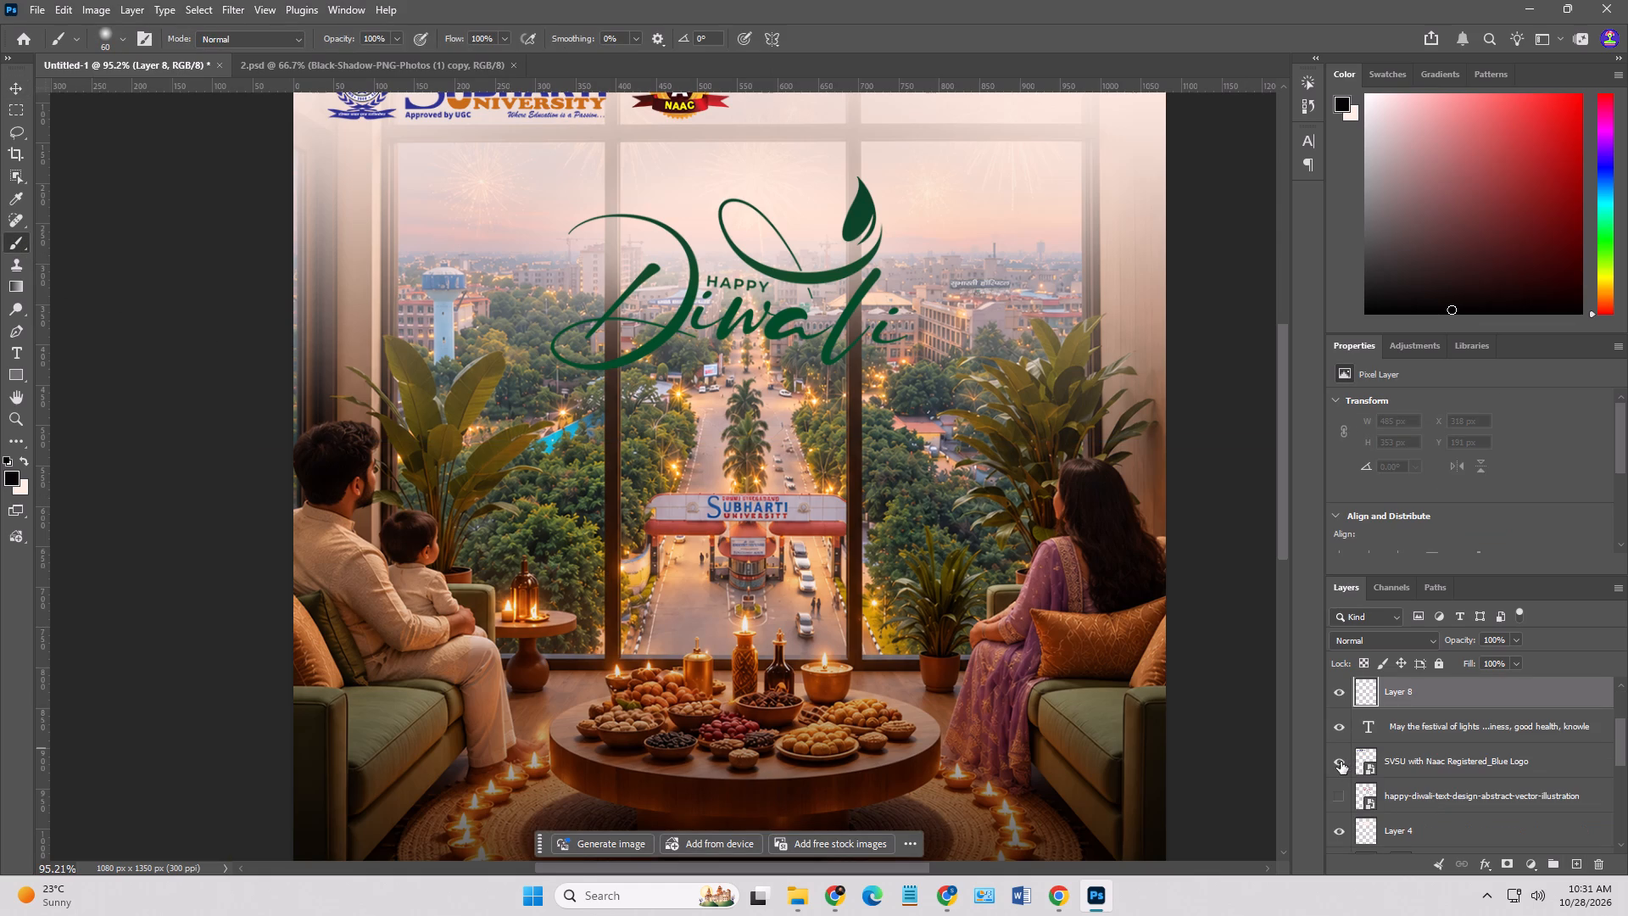
{"action": "left_click", "coordinate": [1342, 762]}
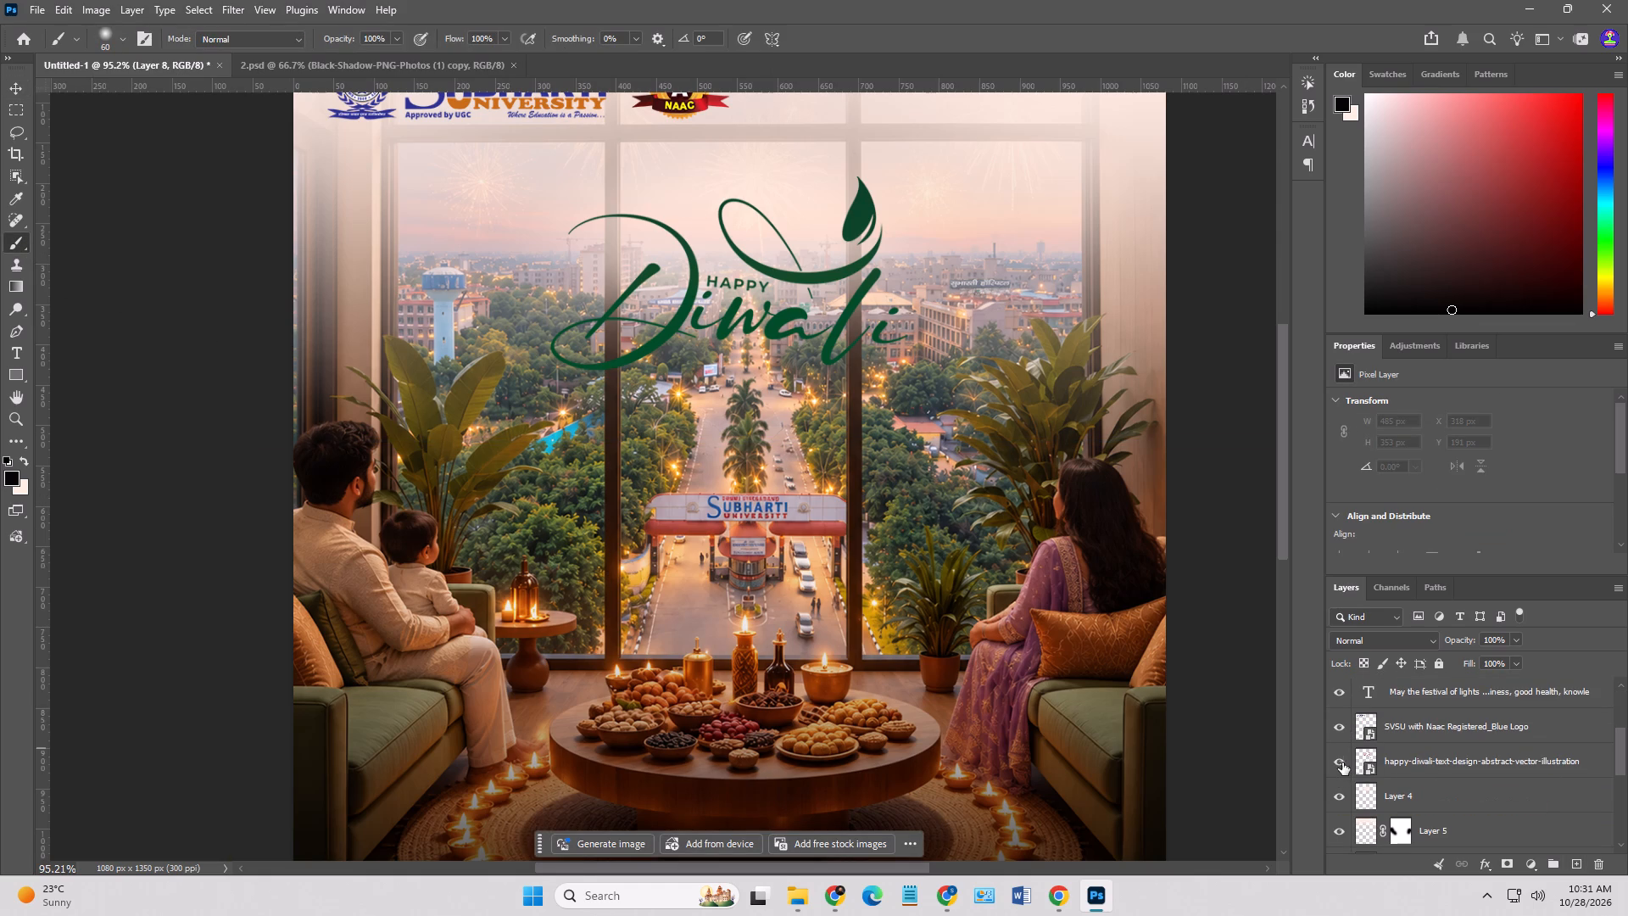
{"action": "left_click", "coordinate": [1342, 762]}
{"action": "scroll", "coordinate": [1382, 814], "scroll_direction": "down", "scroll_amount": 2}
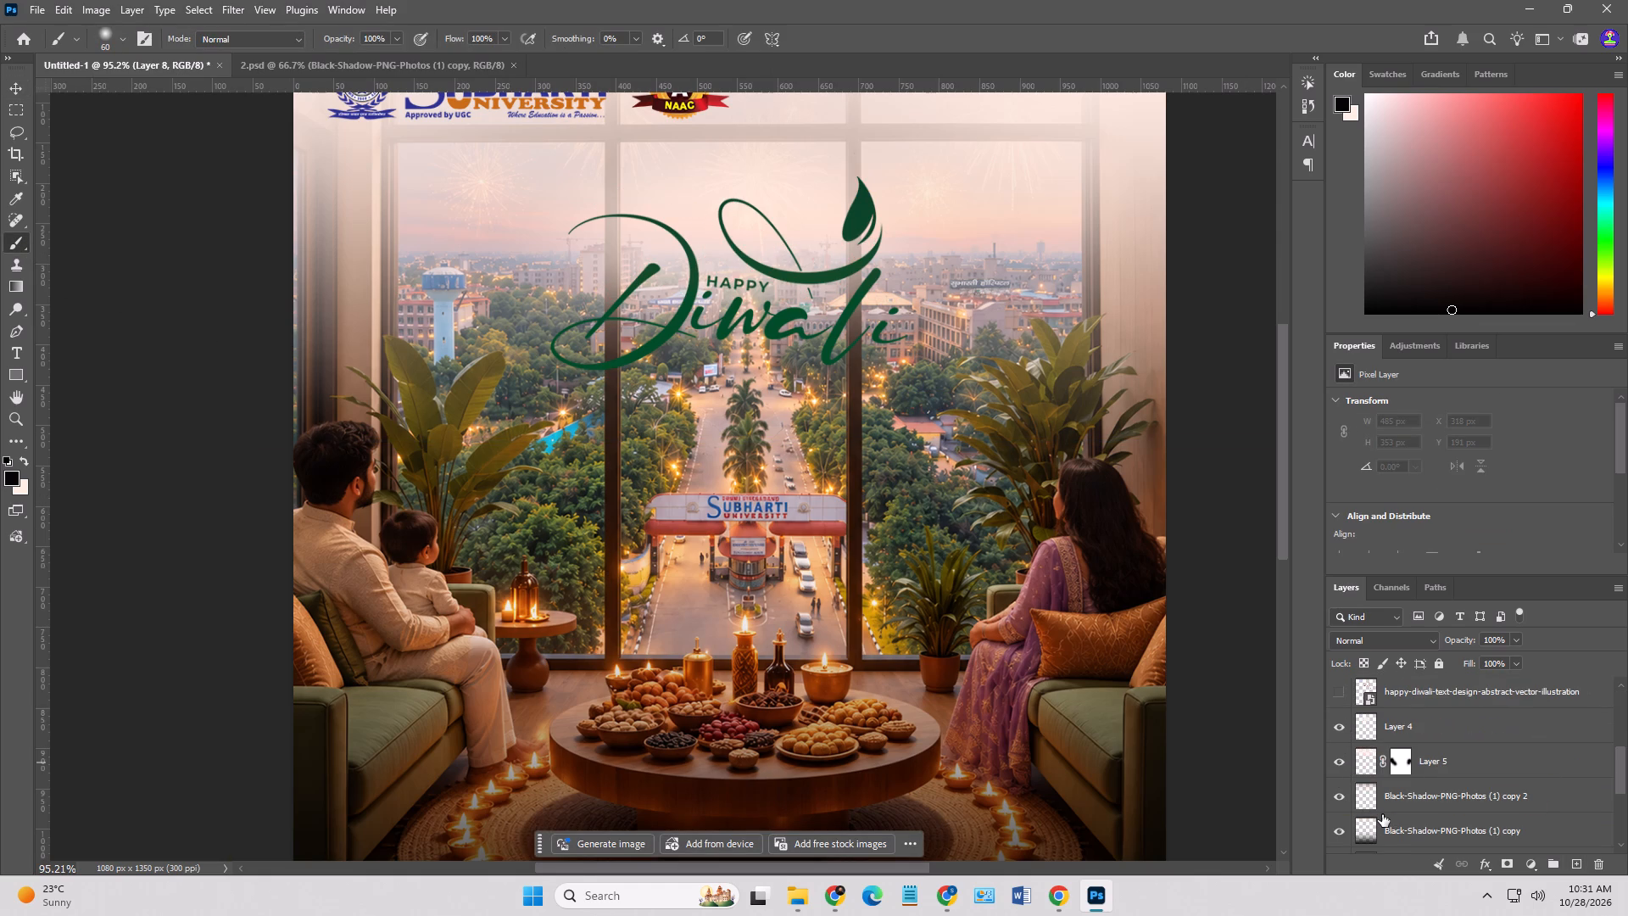
{"action": "scroll", "coordinate": [1354, 780], "scroll_direction": "down", "scroll_amount": 1}
{"action": "scroll", "coordinate": [1351, 757], "scroll_direction": "up", "scroll_amount": 3}
{"action": "scroll", "coordinate": [1357, 756], "scroll_direction": "down", "scroll_amount": 5}
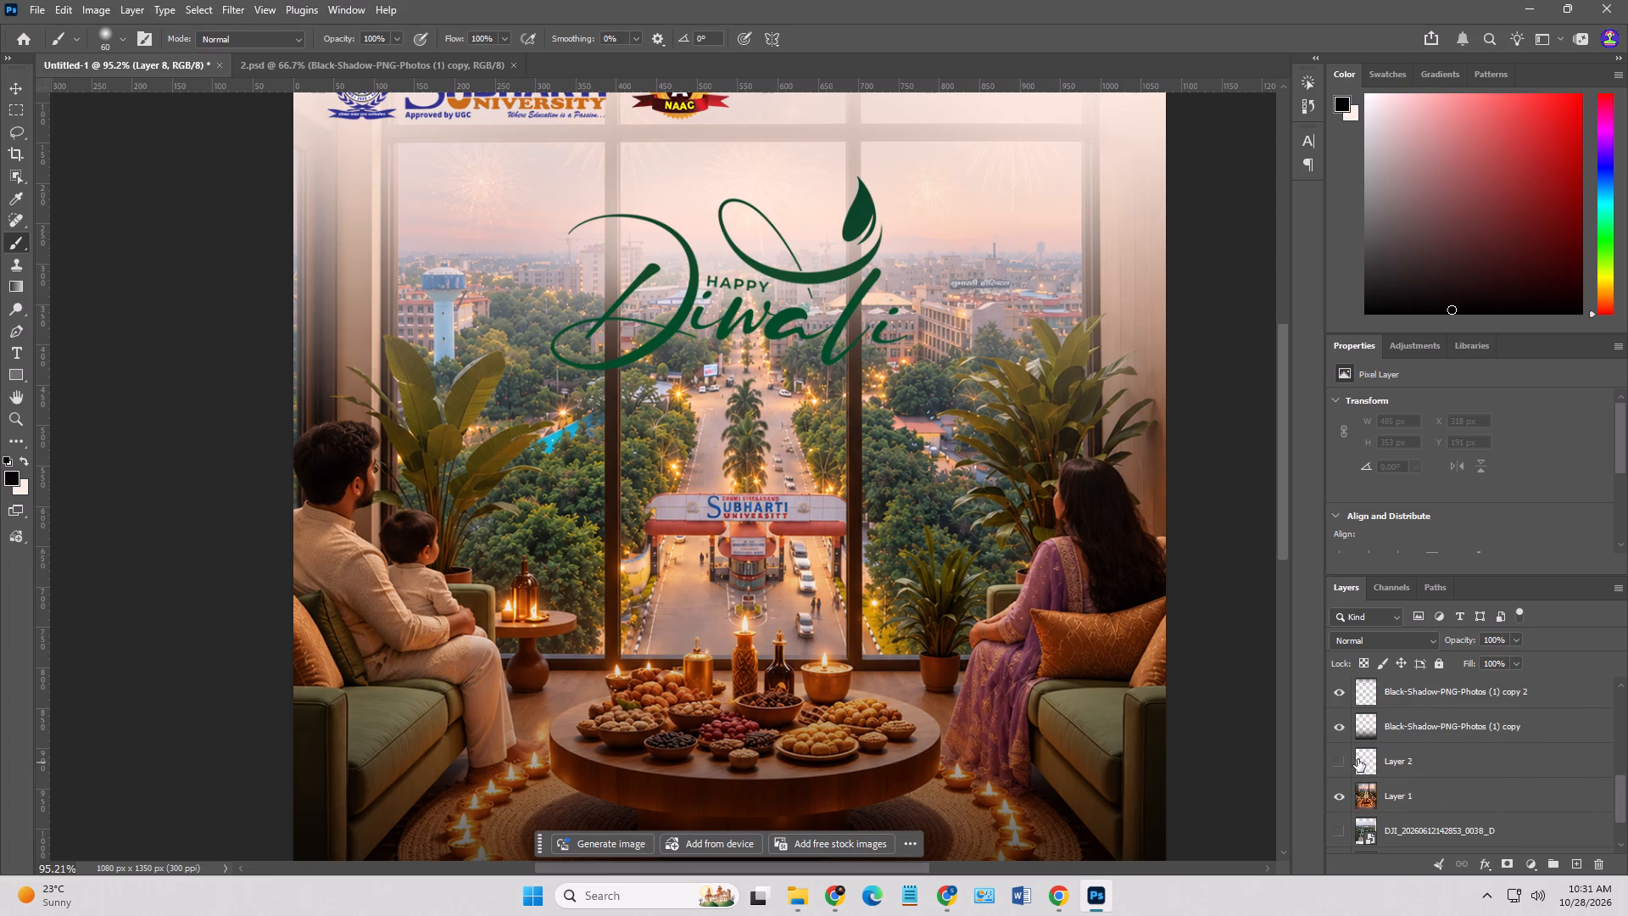
{"action": "left_click", "coordinate": [1341, 764]}
{"action": "left_click", "coordinate": [1341, 764]}
{"action": "scroll", "coordinate": [1371, 760], "scroll_direction": "up", "scroll_amount": 8}
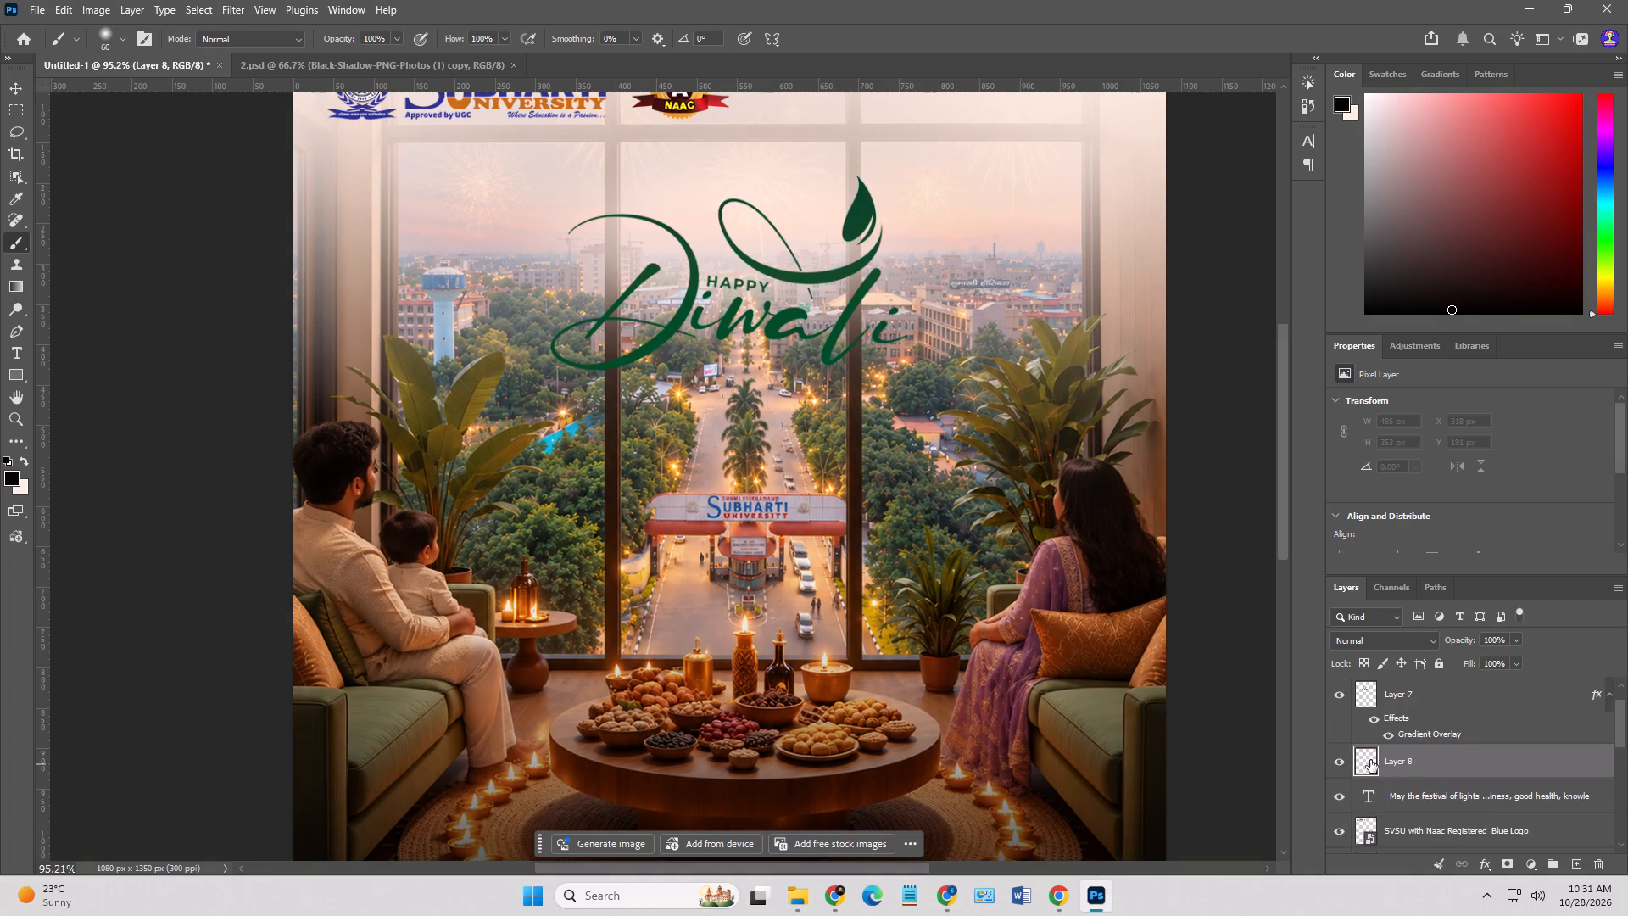
{"action": "scroll", "coordinate": [1370, 760], "scroll_direction": "up", "scroll_amount": 4}
{"action": "left_click", "coordinate": [1338, 695]}
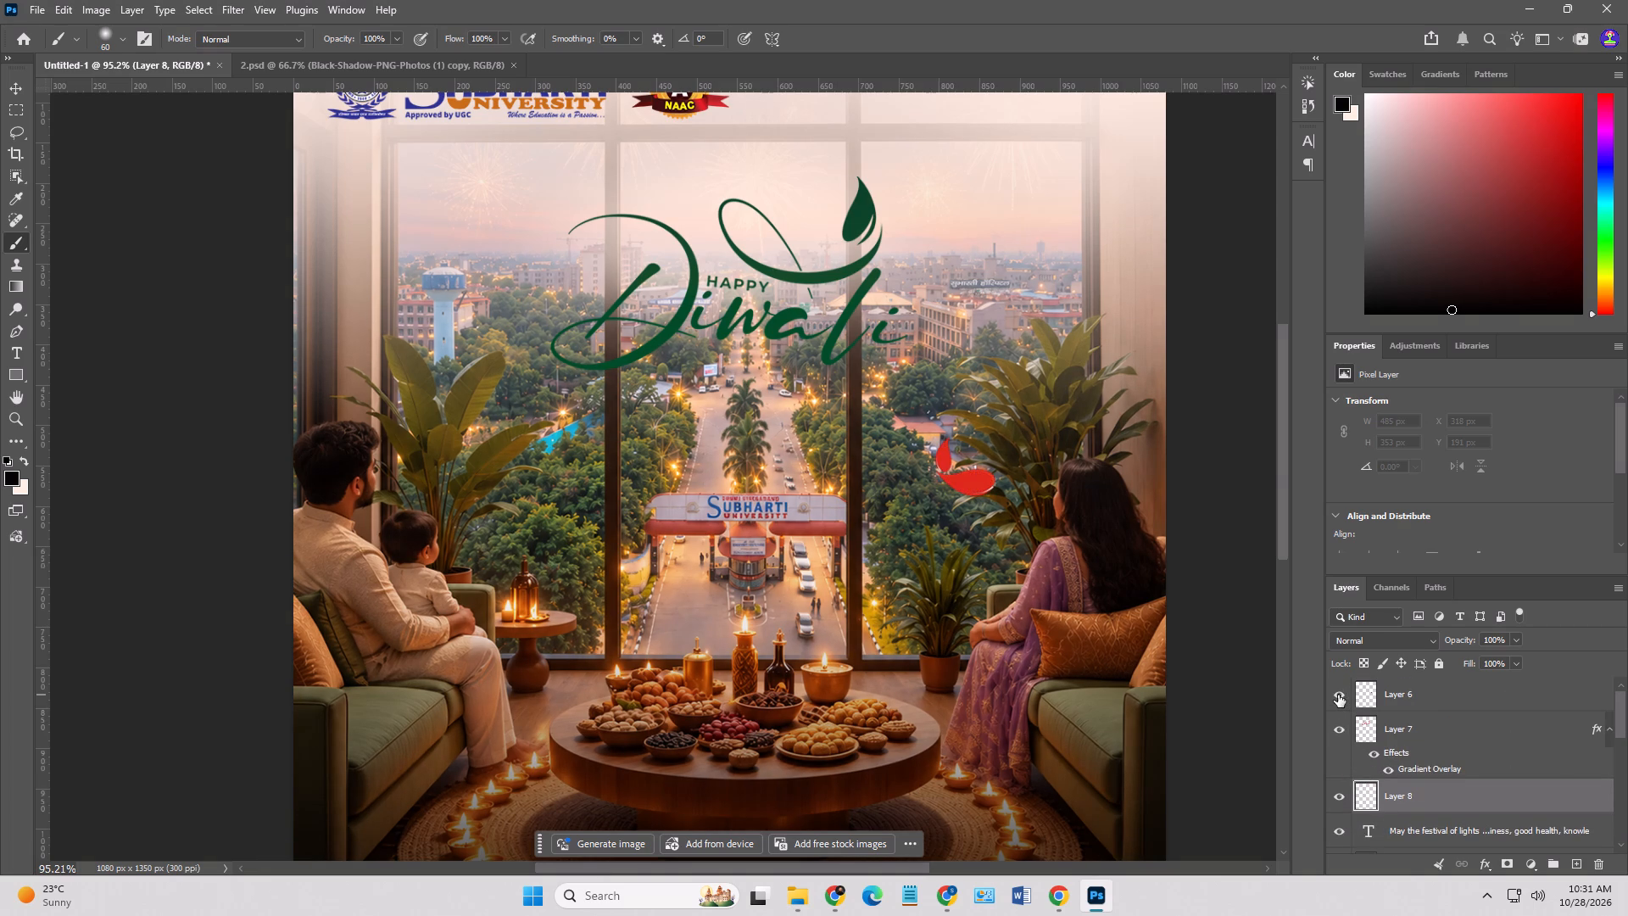
{"action": "left_click", "coordinate": [1338, 695]}
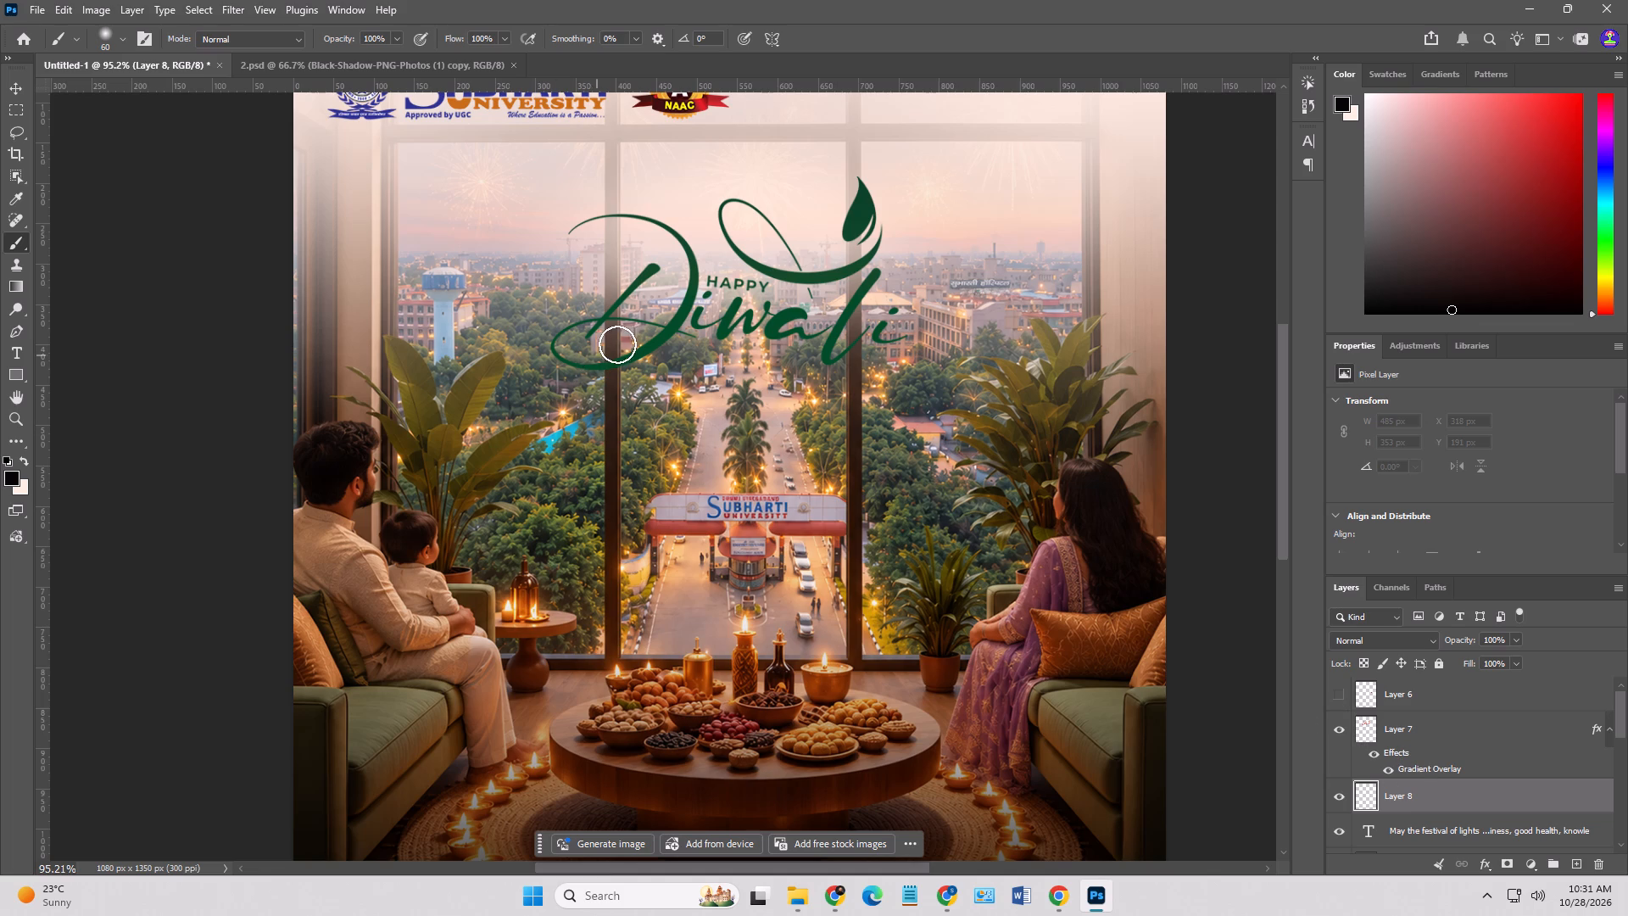
Paint one soft dab of the pale background colour behind the Happy Diwali lettering on the blank layer, using a 600 px brush.
{"action": "left_click", "coordinate": [104, 34]}
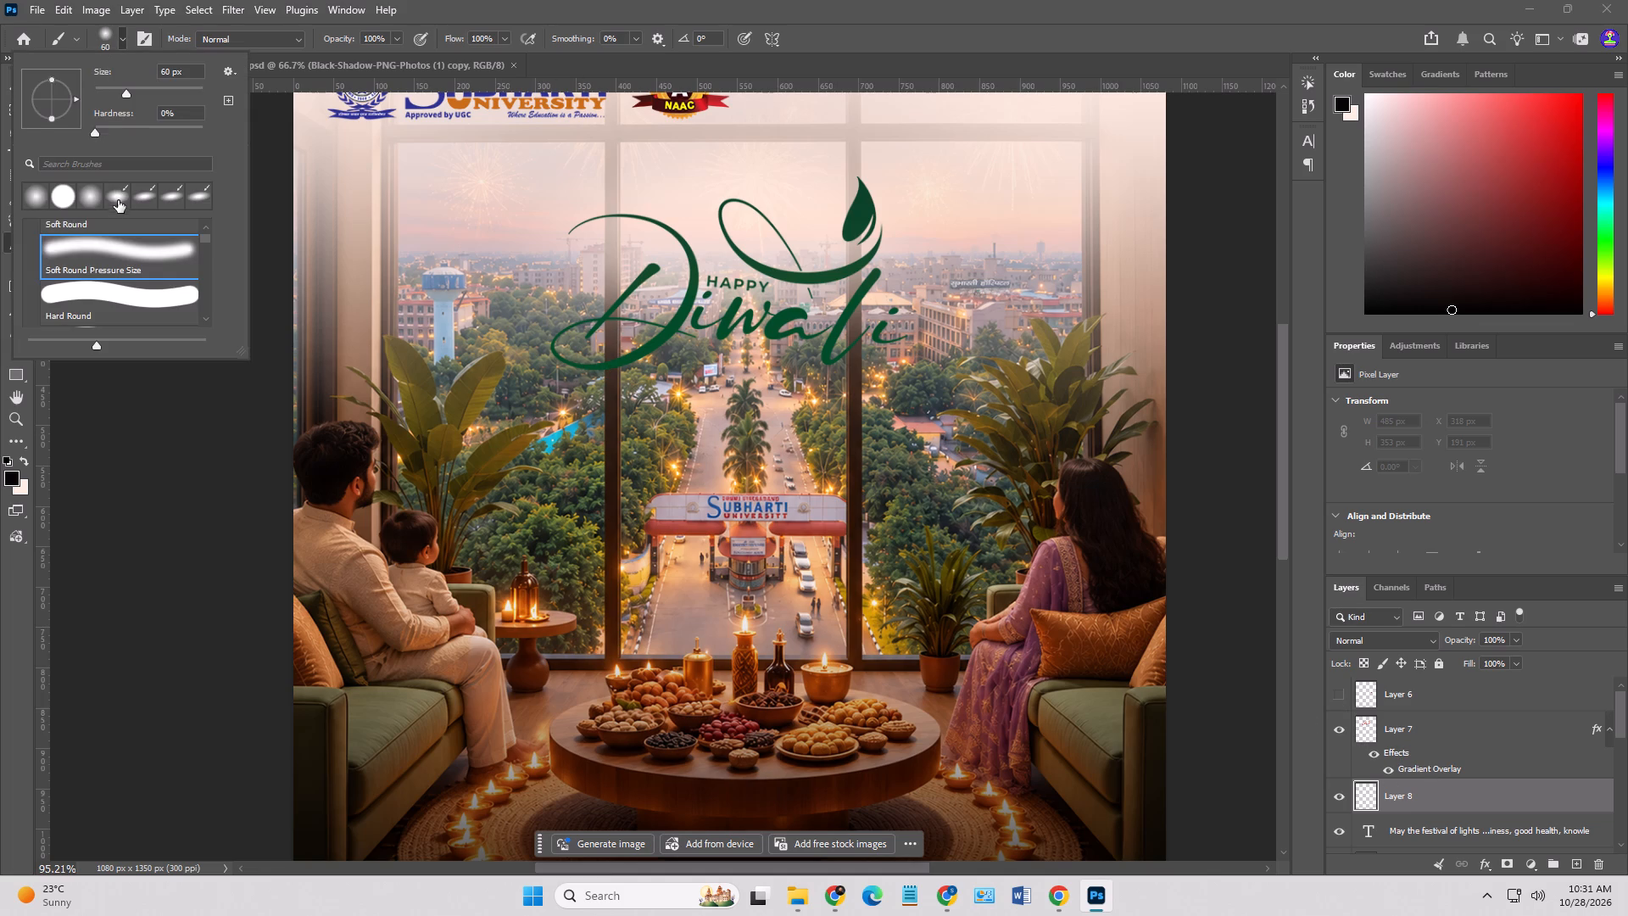
{"action": "left_click", "coordinate": [118, 198]}
{"action": "double_click", "coordinate": [28, 195]}
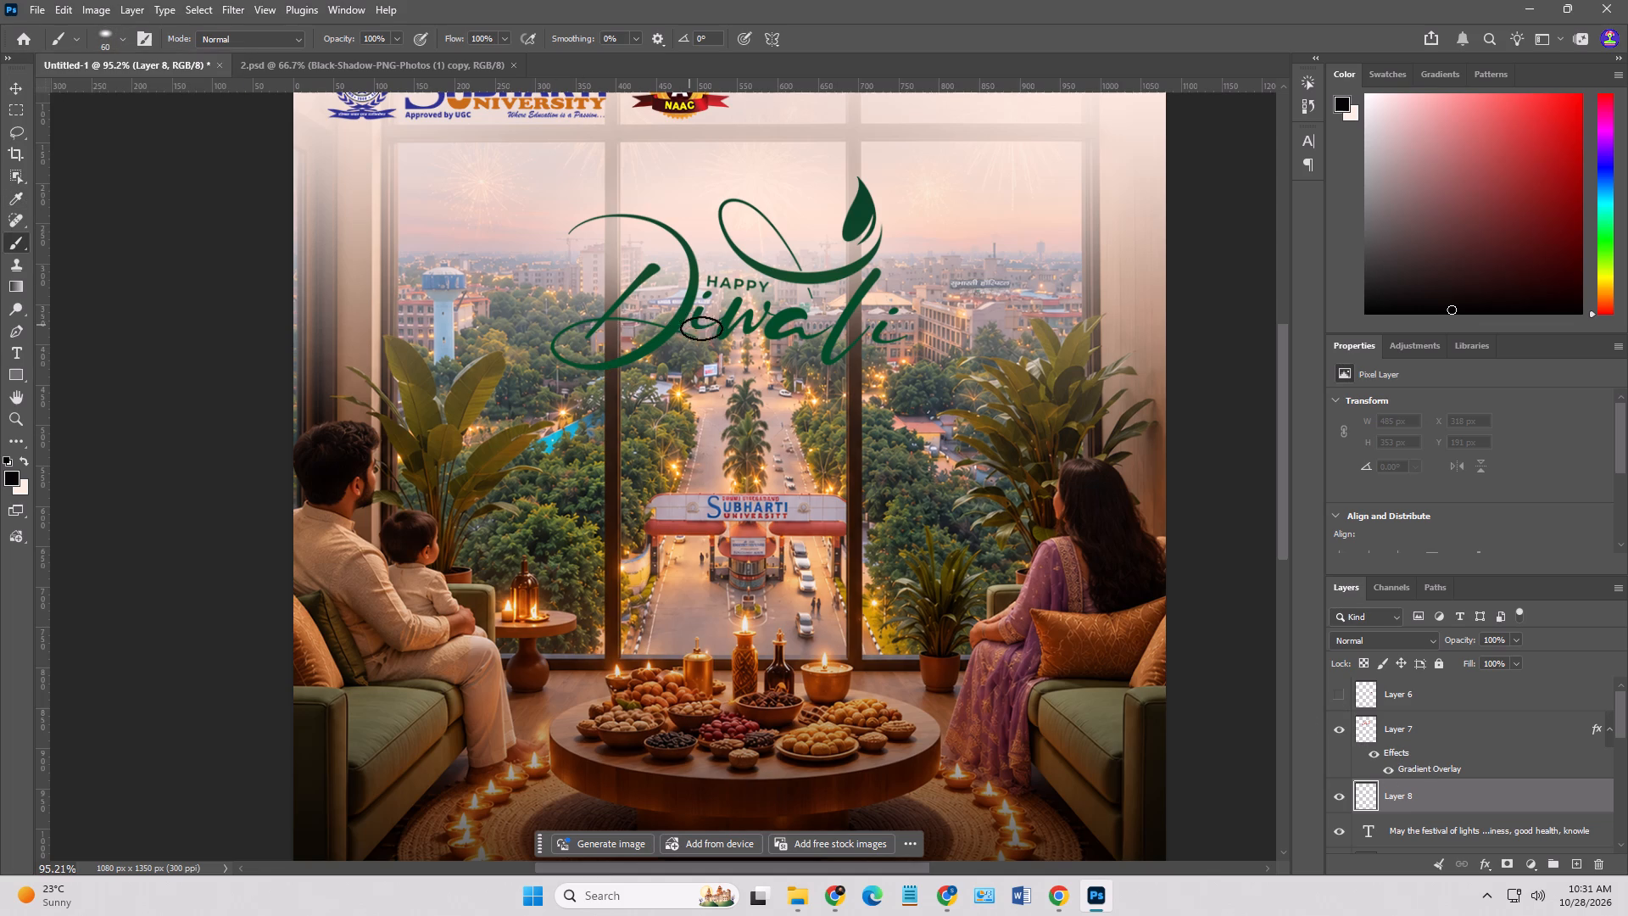
{"action": "key", "text": "bracketright"}
{"action": "key", "text": "bracketright"}
{"action": "key", "text": "bracketright"}
{"action": "key", "text": "bracketright"}
{"action": "key", "text": "bracketright"}
{"action": "key", "text": "bracketright"}
{"action": "key", "text": "bracketright"}
{"action": "key", "text": "bracketright"}
{"action": "key", "text": "bracketright"}
{"action": "key", "text": "bracketright"}
{"action": "key", "text": "bracketright"}
{"action": "key", "text": "bracketright"}
{"action": "key", "text": "bracketright"}
{"action": "key", "text": "bracketright"}
{"action": "key", "text": "bracketright"}
{"action": "key", "text": "bracketright"}
{"action": "key", "text": "bracketright"}
{"action": "key", "text": "bracketright"}
{"action": "key", "text": "bracketright"}
{"action": "key", "text": "bracketright"}
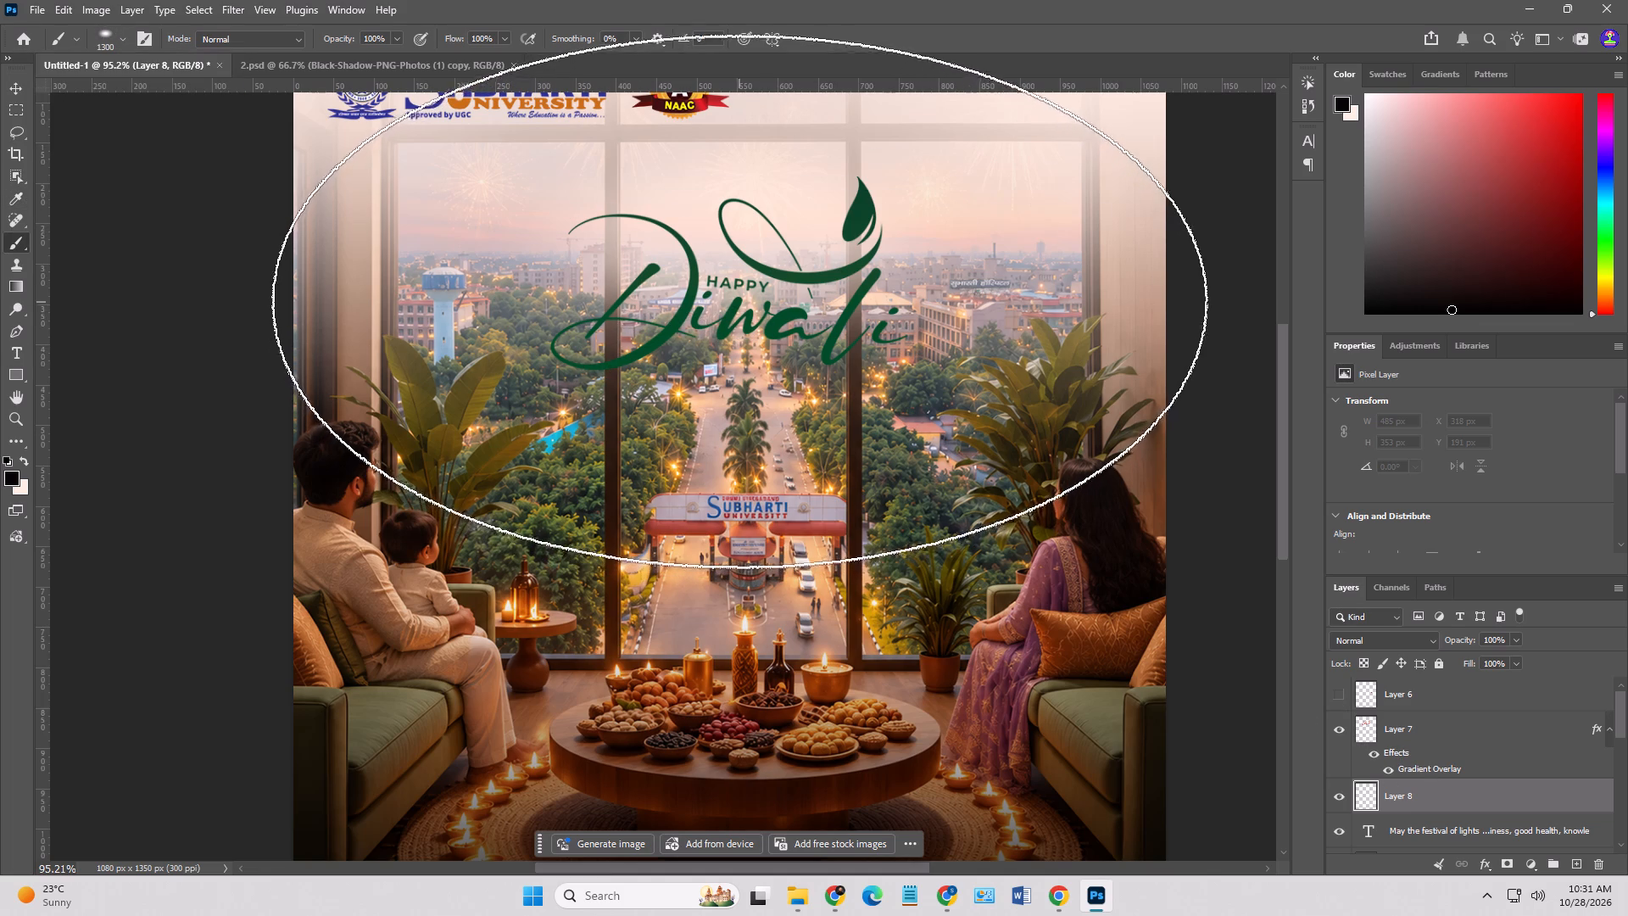
{"action": "key", "text": "bracketleft"}
{"action": "key", "text": "bracketleft"}
{"action": "key", "text": "bracketleft"}
{"action": "key", "text": "bracketleft"}
{"action": "key", "text": "bracketleft"}
{"action": "key", "text": "bracketleft"}
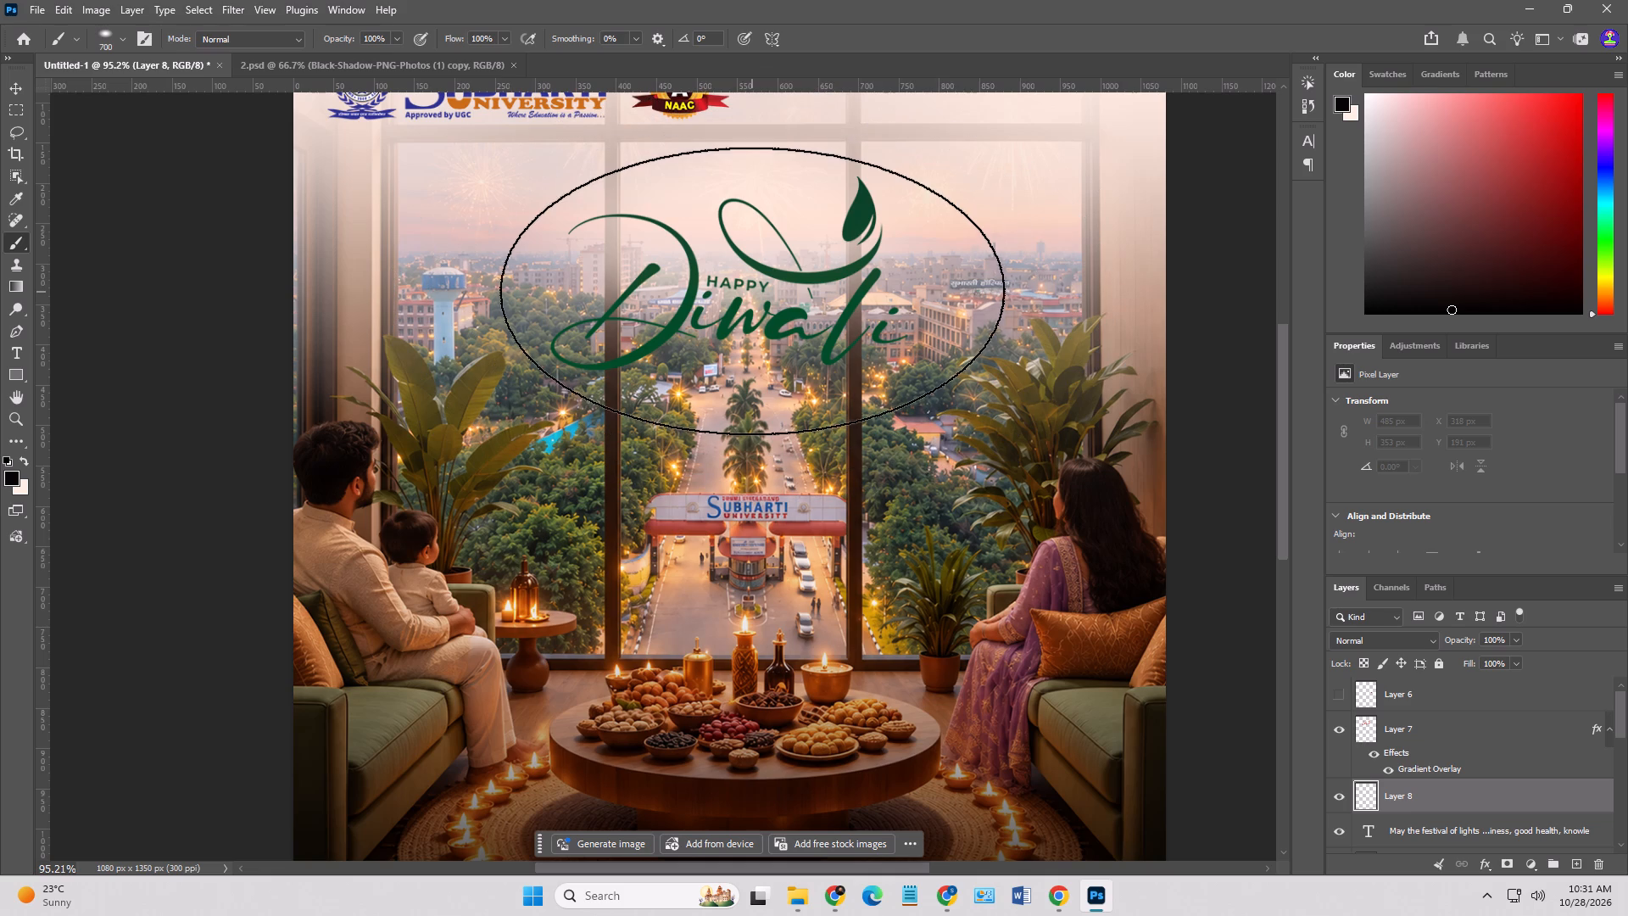
{"action": "key", "text": "bracketleft"}
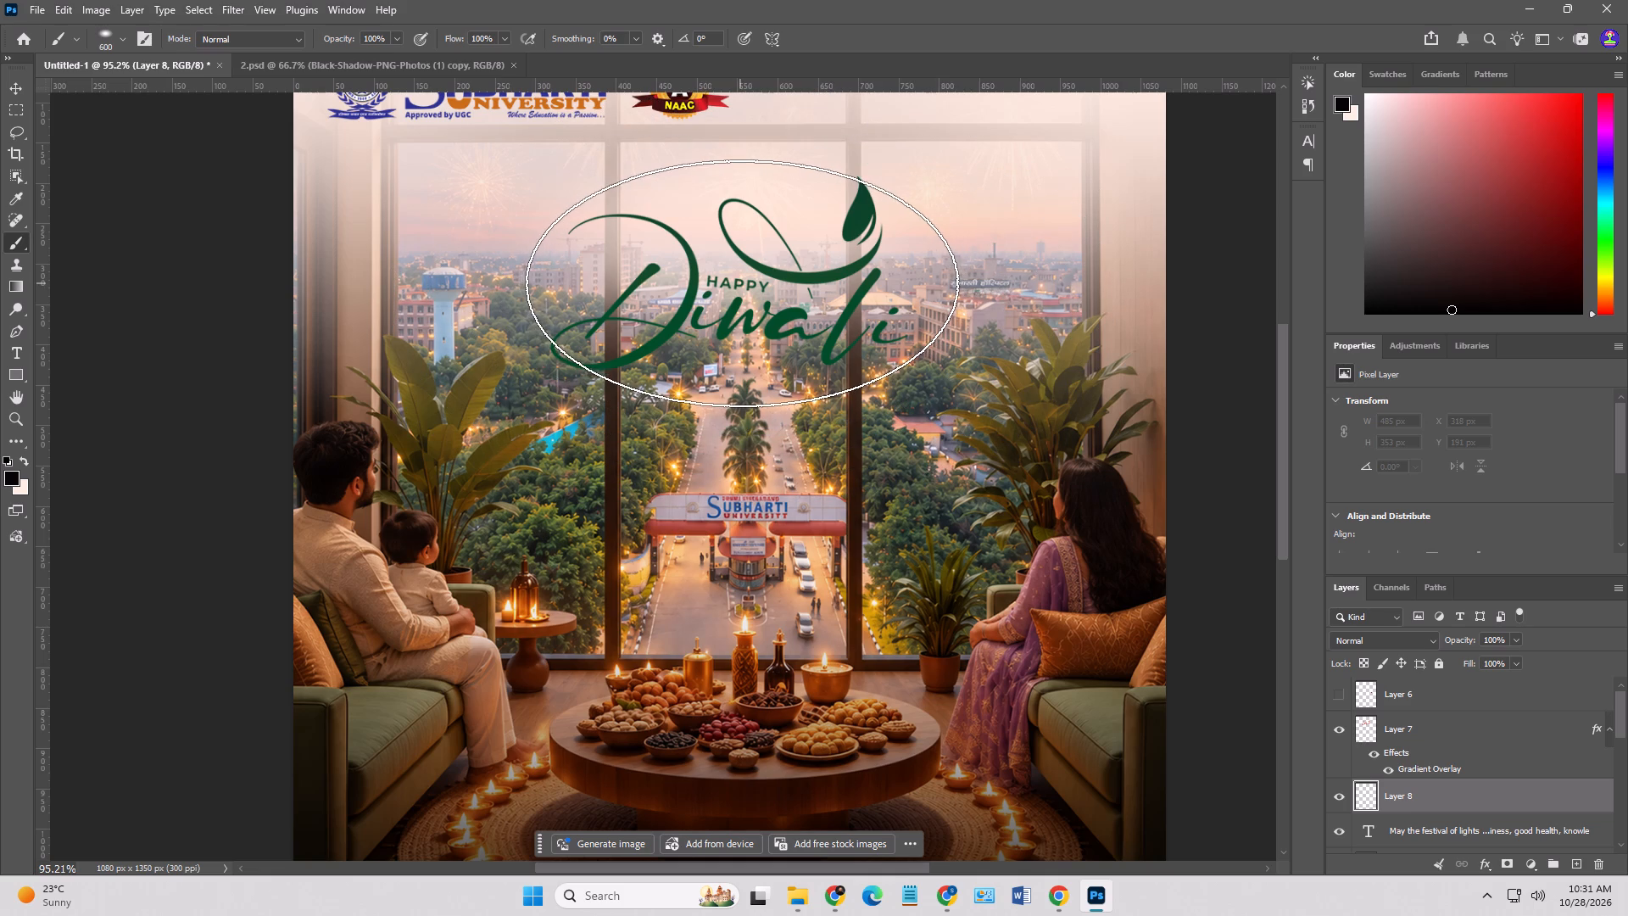
{"action": "left_click", "coordinate": [743, 282]}
{"action": "key", "text": "ctrl+z"}
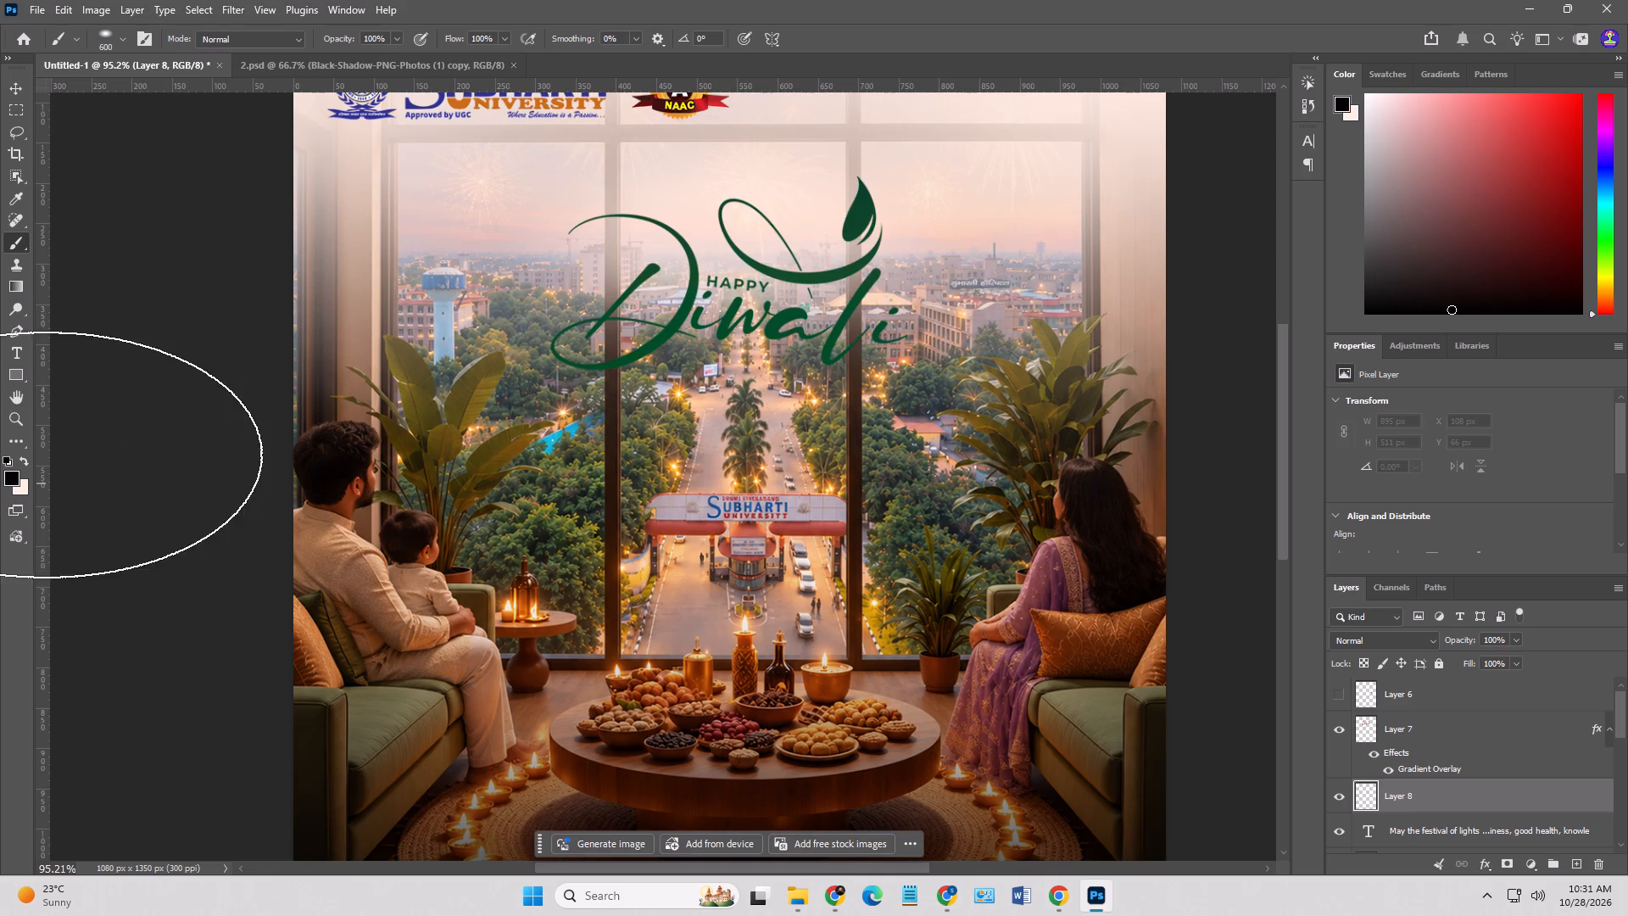
{"action": "left_click", "coordinate": [24, 459]}
{"action": "left_click", "coordinate": [753, 289]}
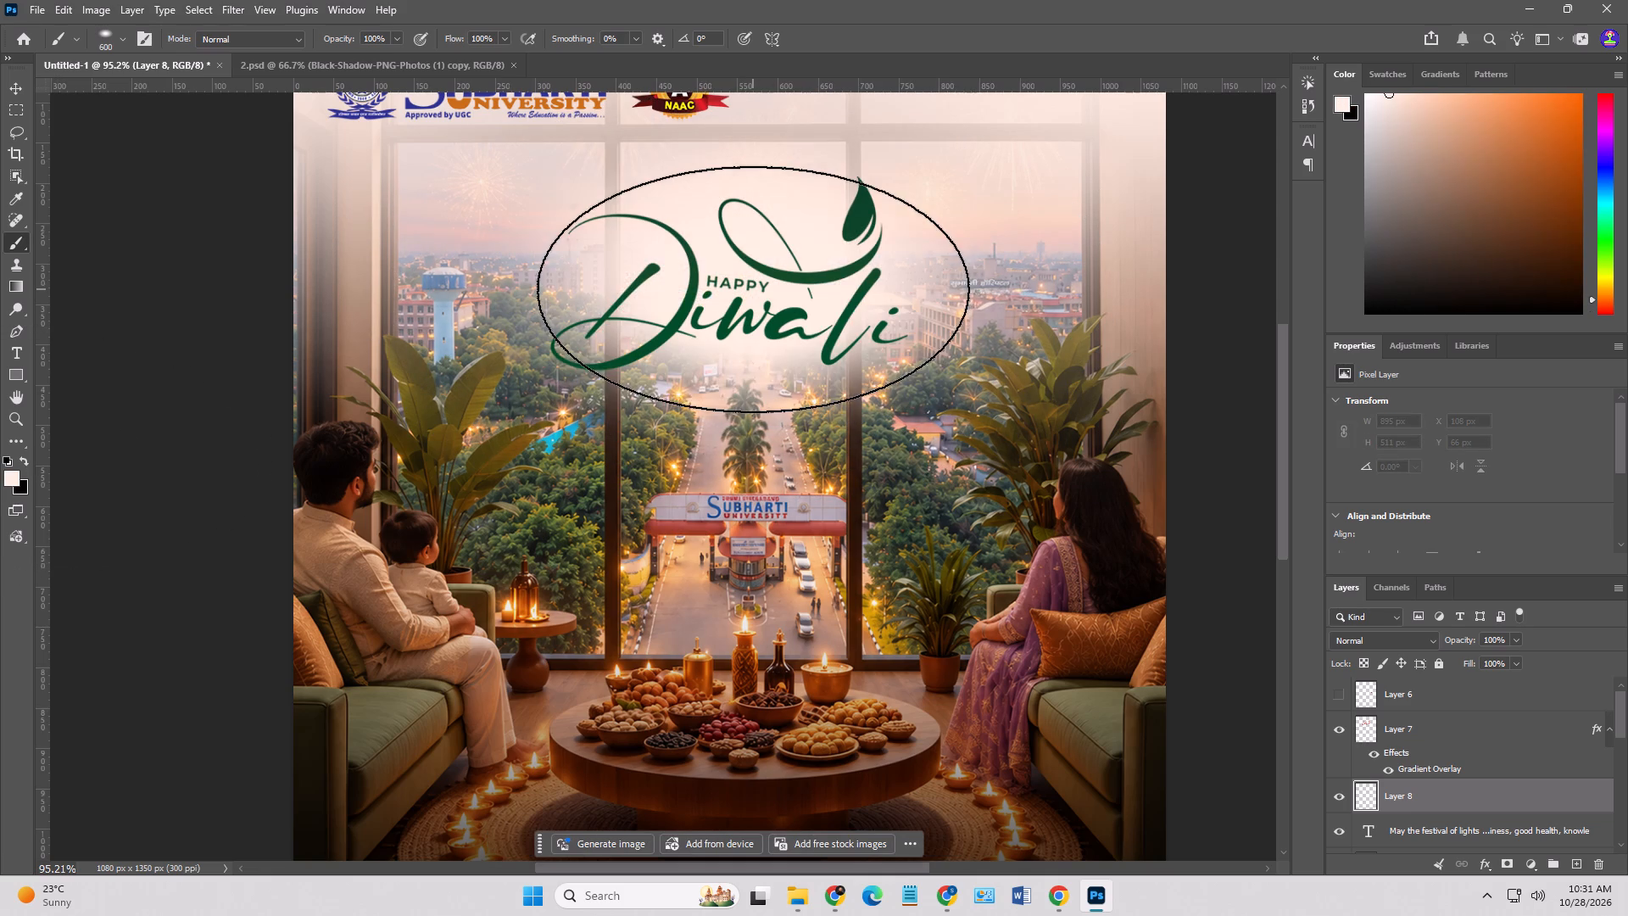
Enlarge the Happy Diwali lettering to about 546 x 397 px and move it up to about X 291, Y 150 px.
{"action": "scroll", "coordinate": [443, 279], "scroll_direction": "down", "scroll_amount": 3, "text": "alt"}
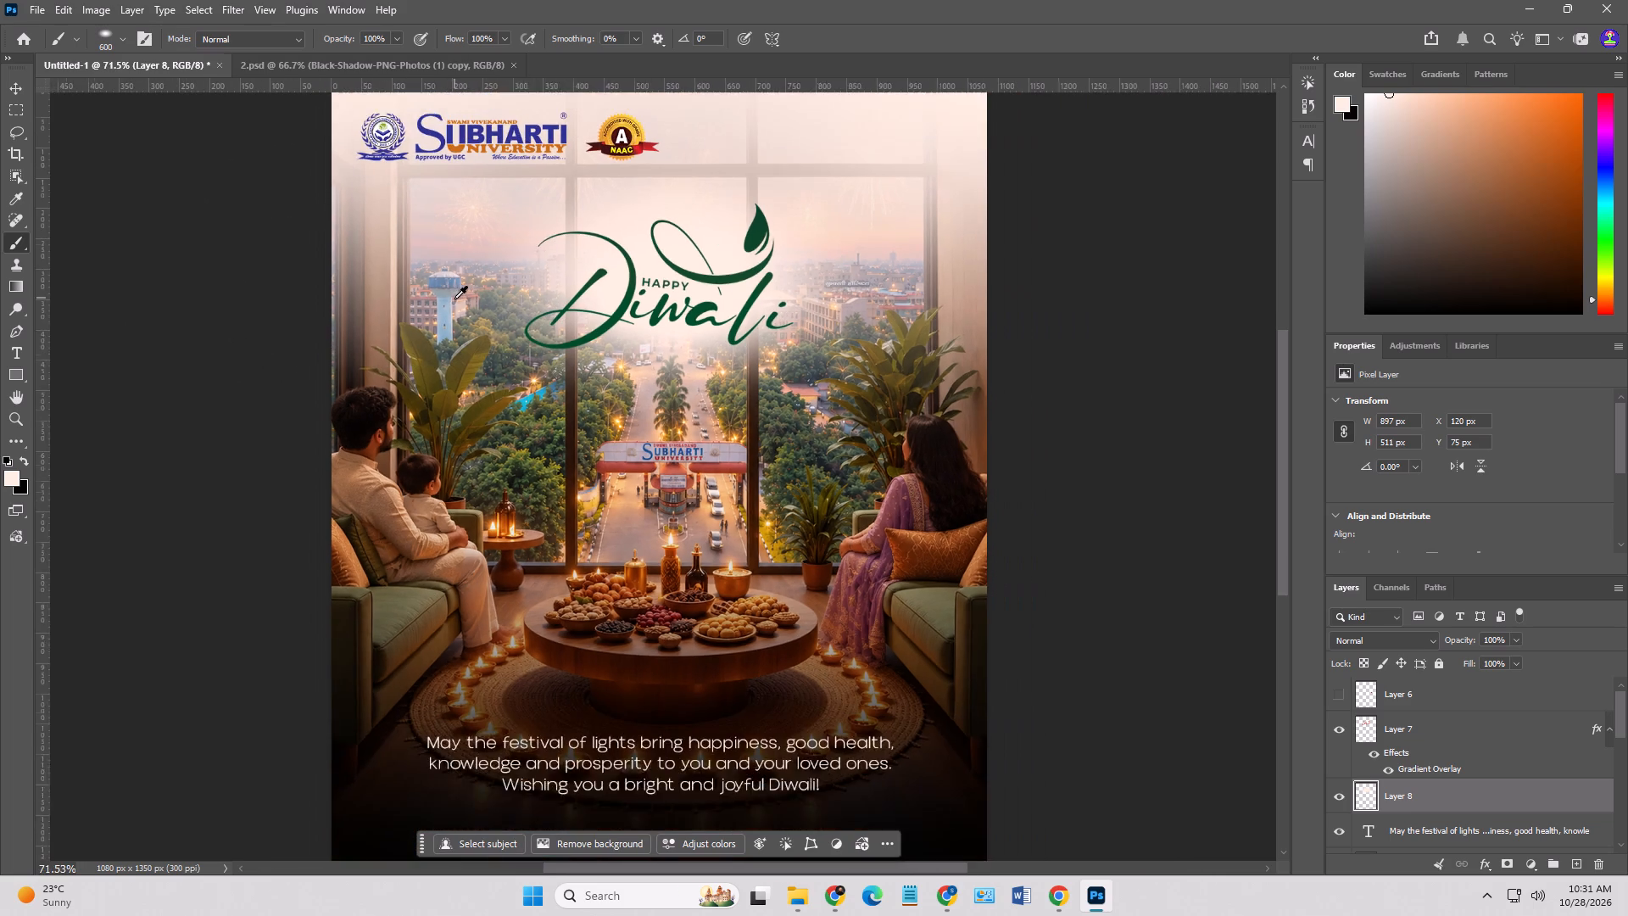
{"action": "scroll", "coordinate": [454, 299], "scroll_direction": "down", "scroll_amount": 1, "text": "alt"}
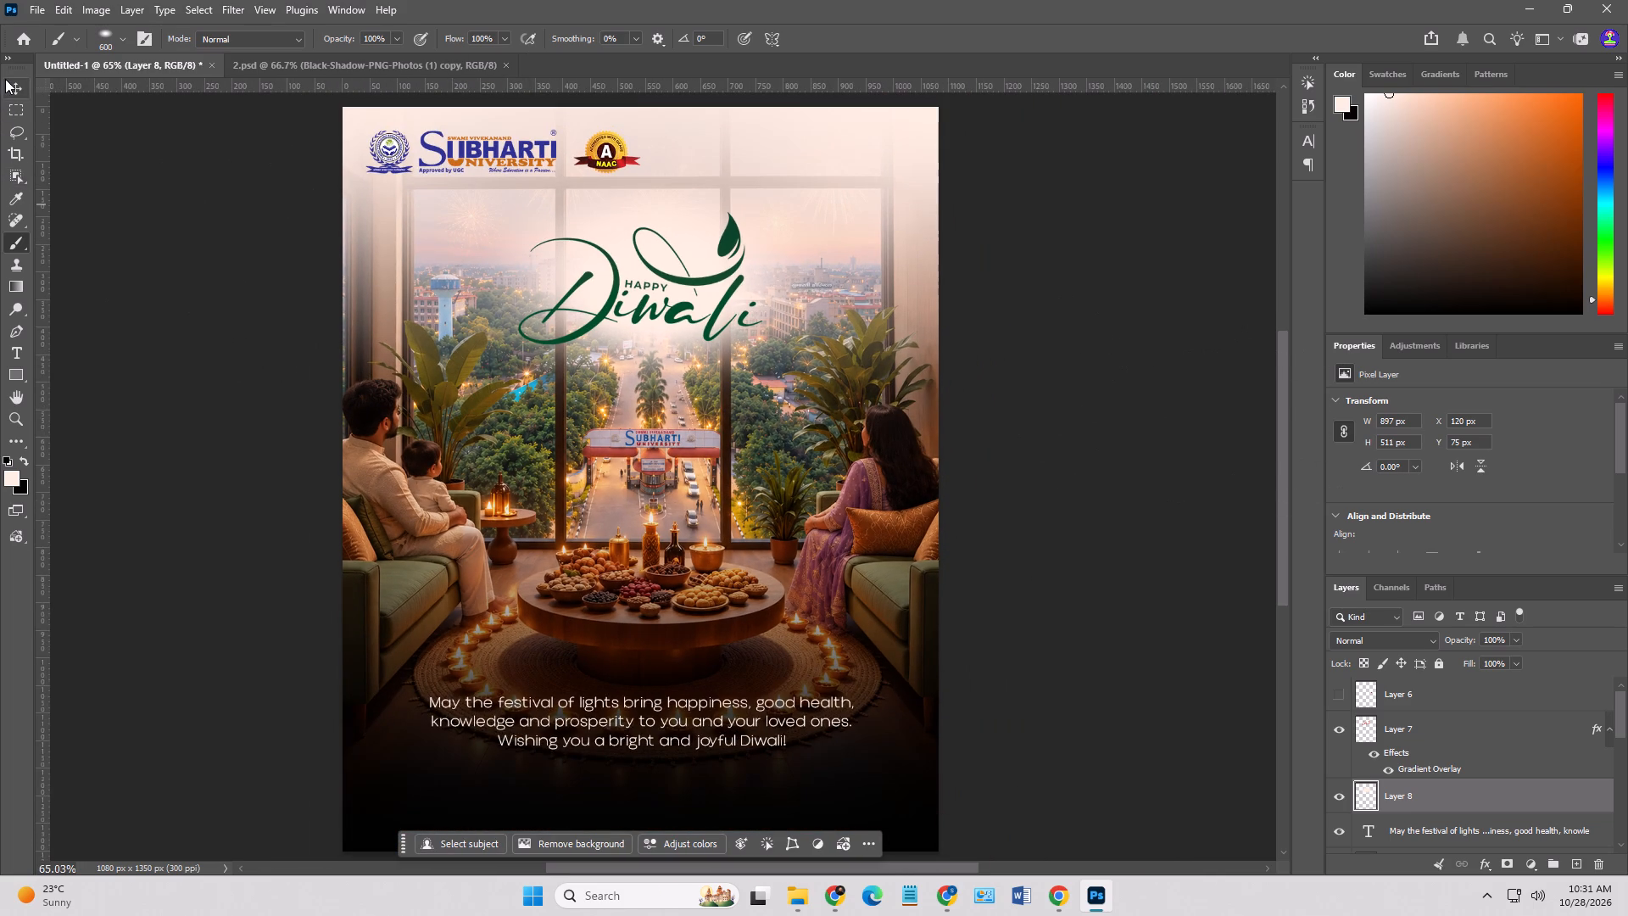
{"action": "left_click", "coordinate": [11, 86]}
{"action": "left_click", "coordinate": [86, 215]}
{"action": "left_click", "coordinate": [616, 288]}
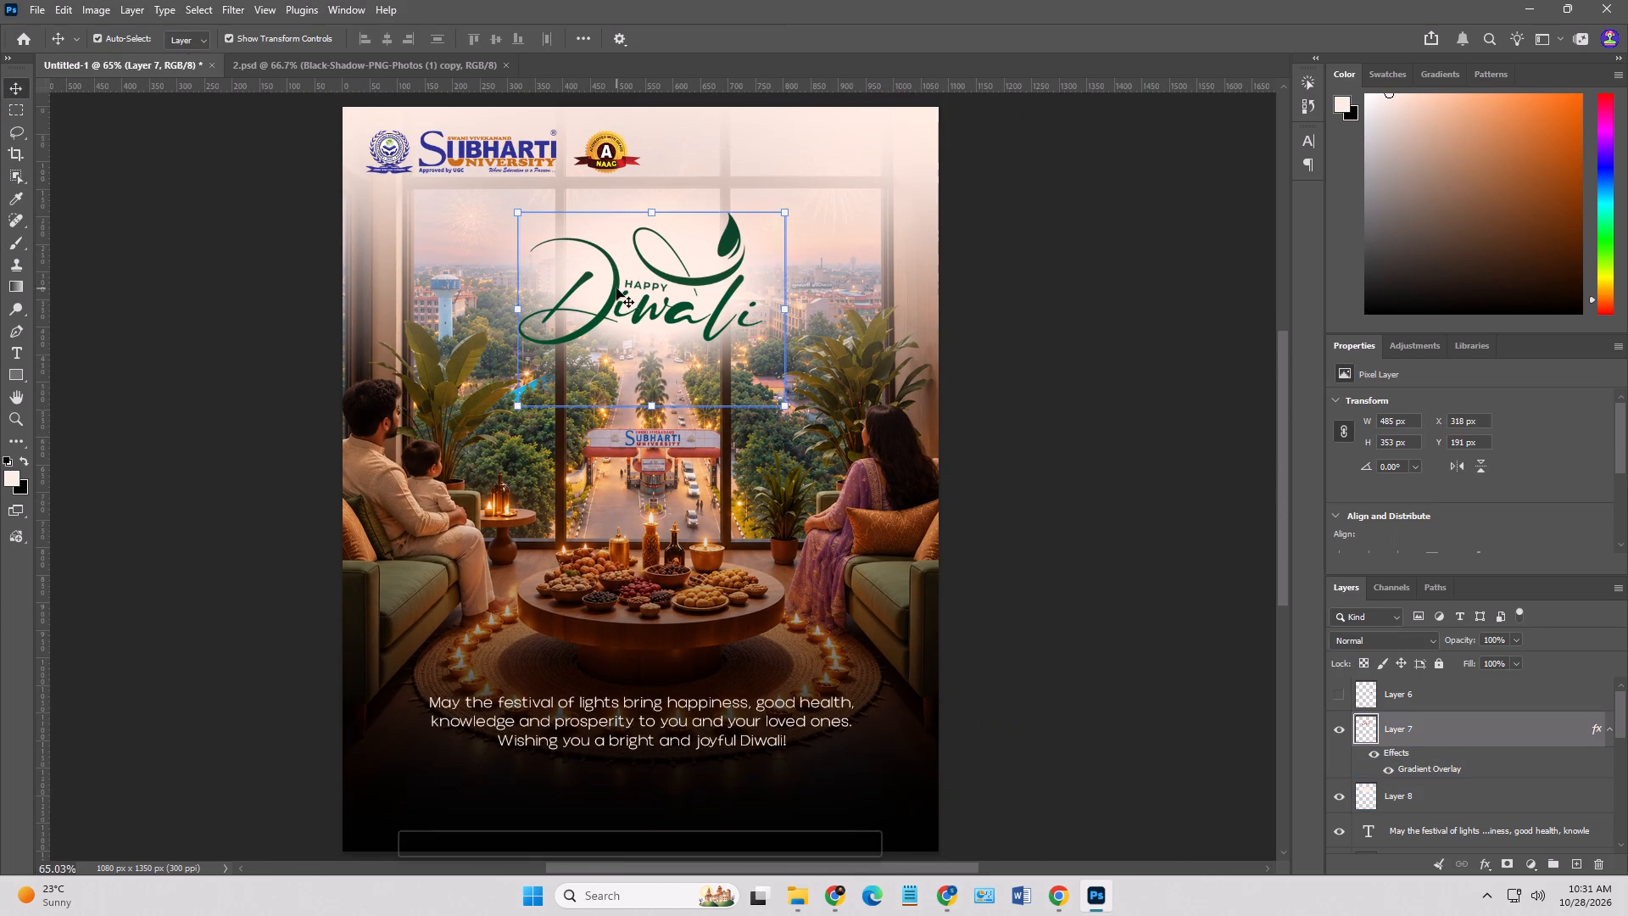
{"action": "left_click_drag", "start_coordinate": [785, 408], "coordinate": [767, 396], "text": "alt"}
{"action": "left_click", "coordinate": [719, 326]}
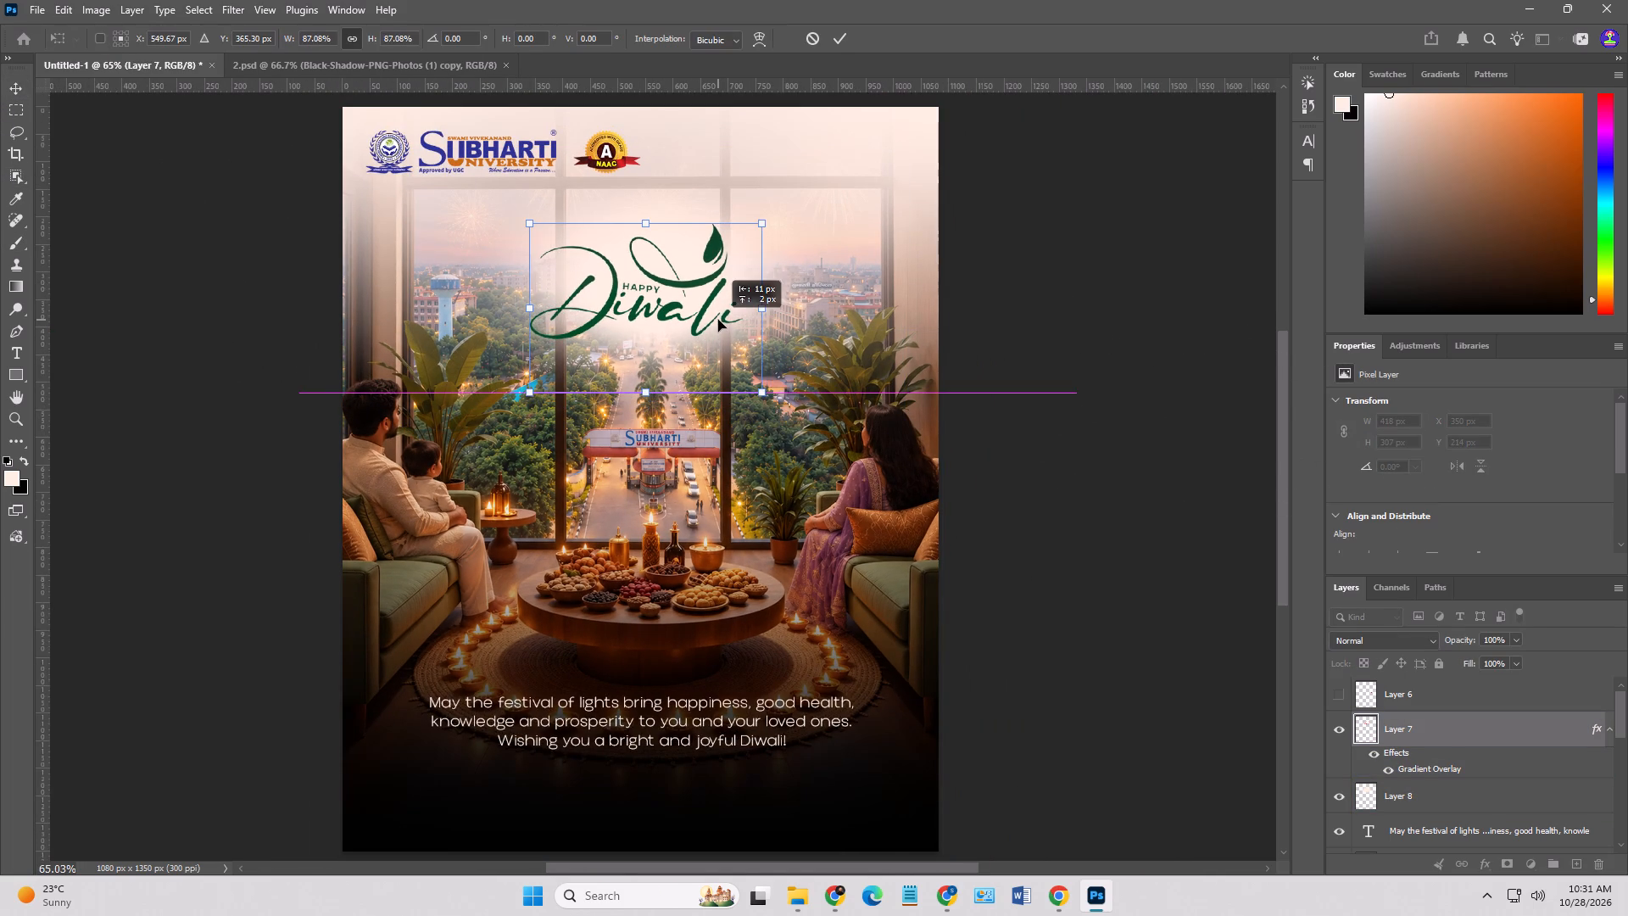
{"action": "left_click_drag", "start_coordinate": [772, 392], "coordinate": [800, 420], "text": "alt"}
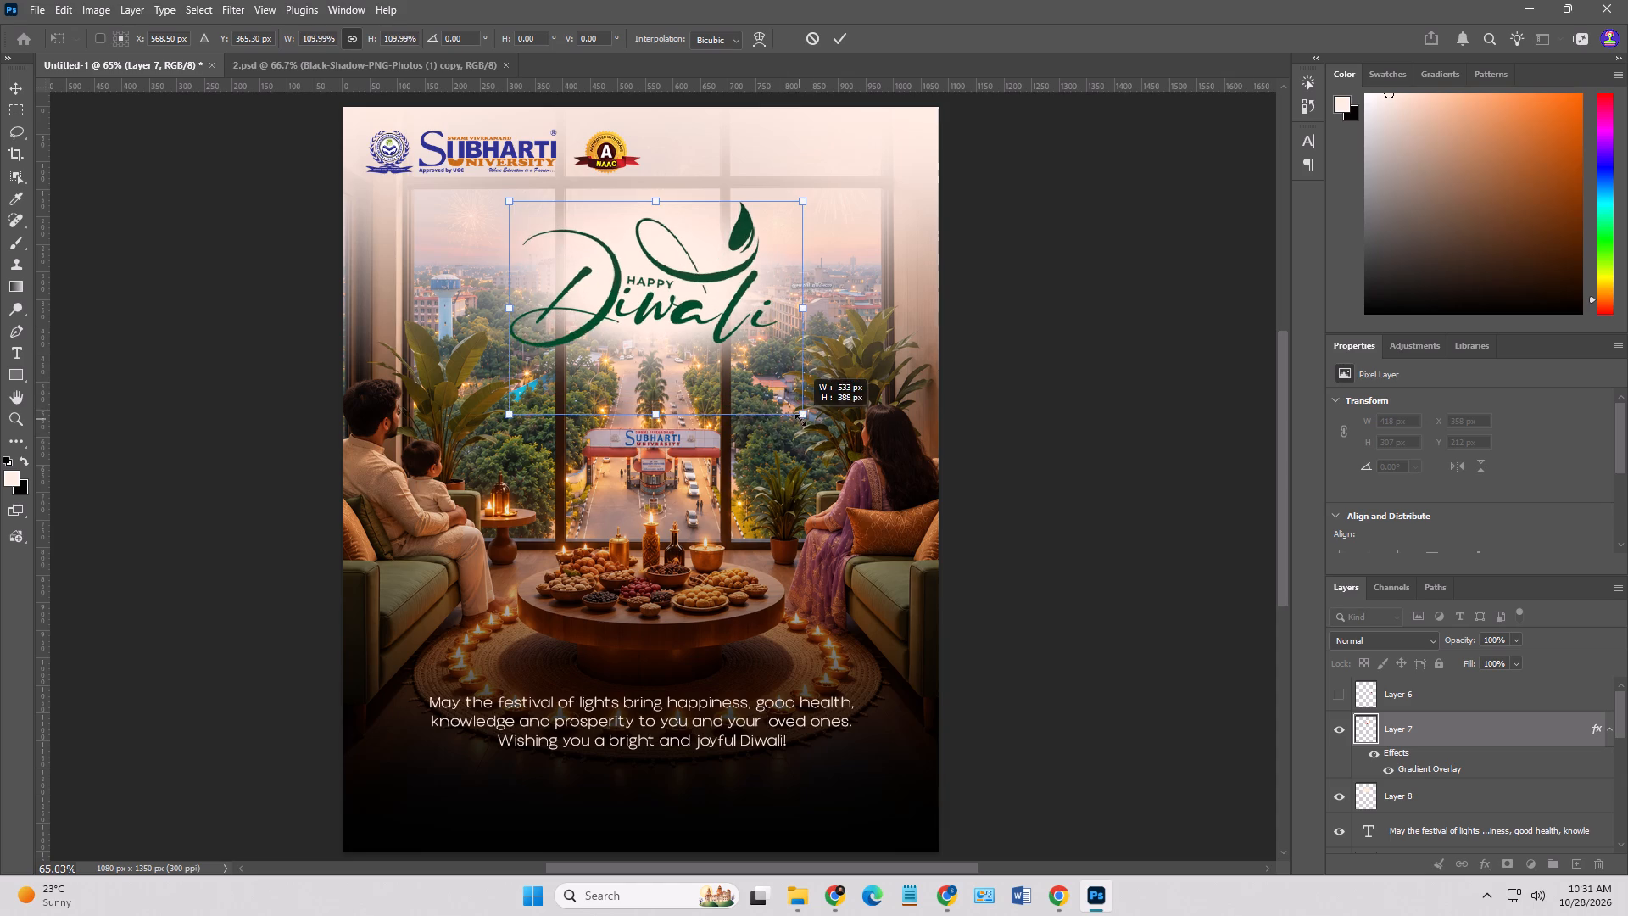
{"action": "left_click_drag", "start_coordinate": [800, 420], "coordinate": [803, 422], "text": "alt"}
{"action": "left_click_drag", "start_coordinate": [728, 307], "coordinate": [722, 299]}
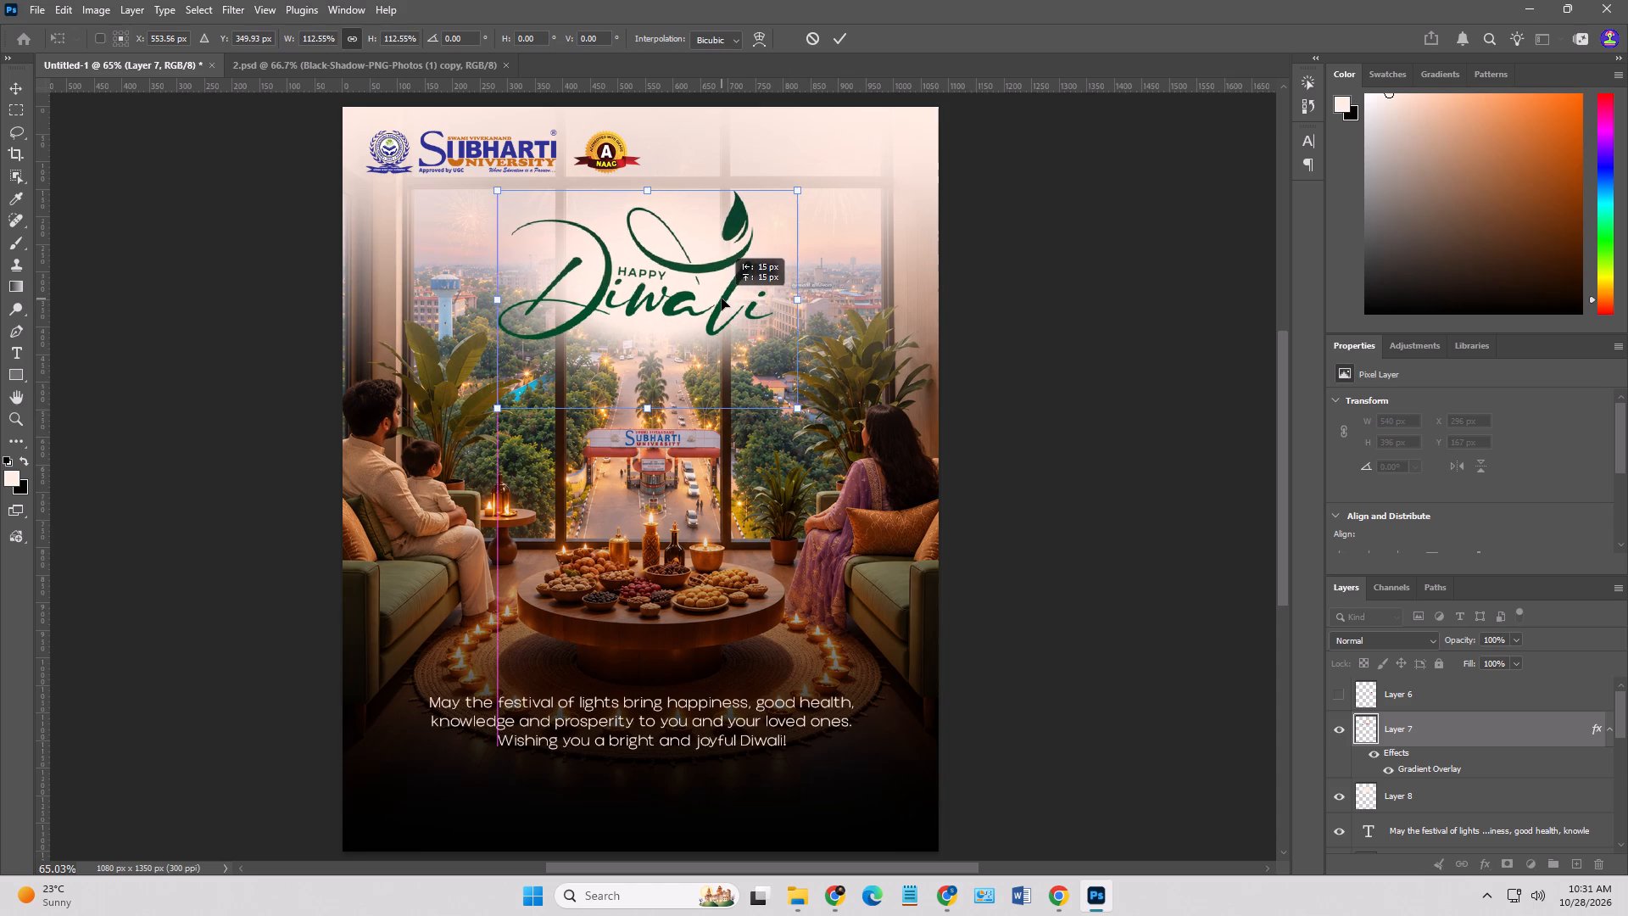
{"action": "left_click_drag", "start_coordinate": [722, 299], "coordinate": [722, 298]}
{"action": "key", "text": "Return"}
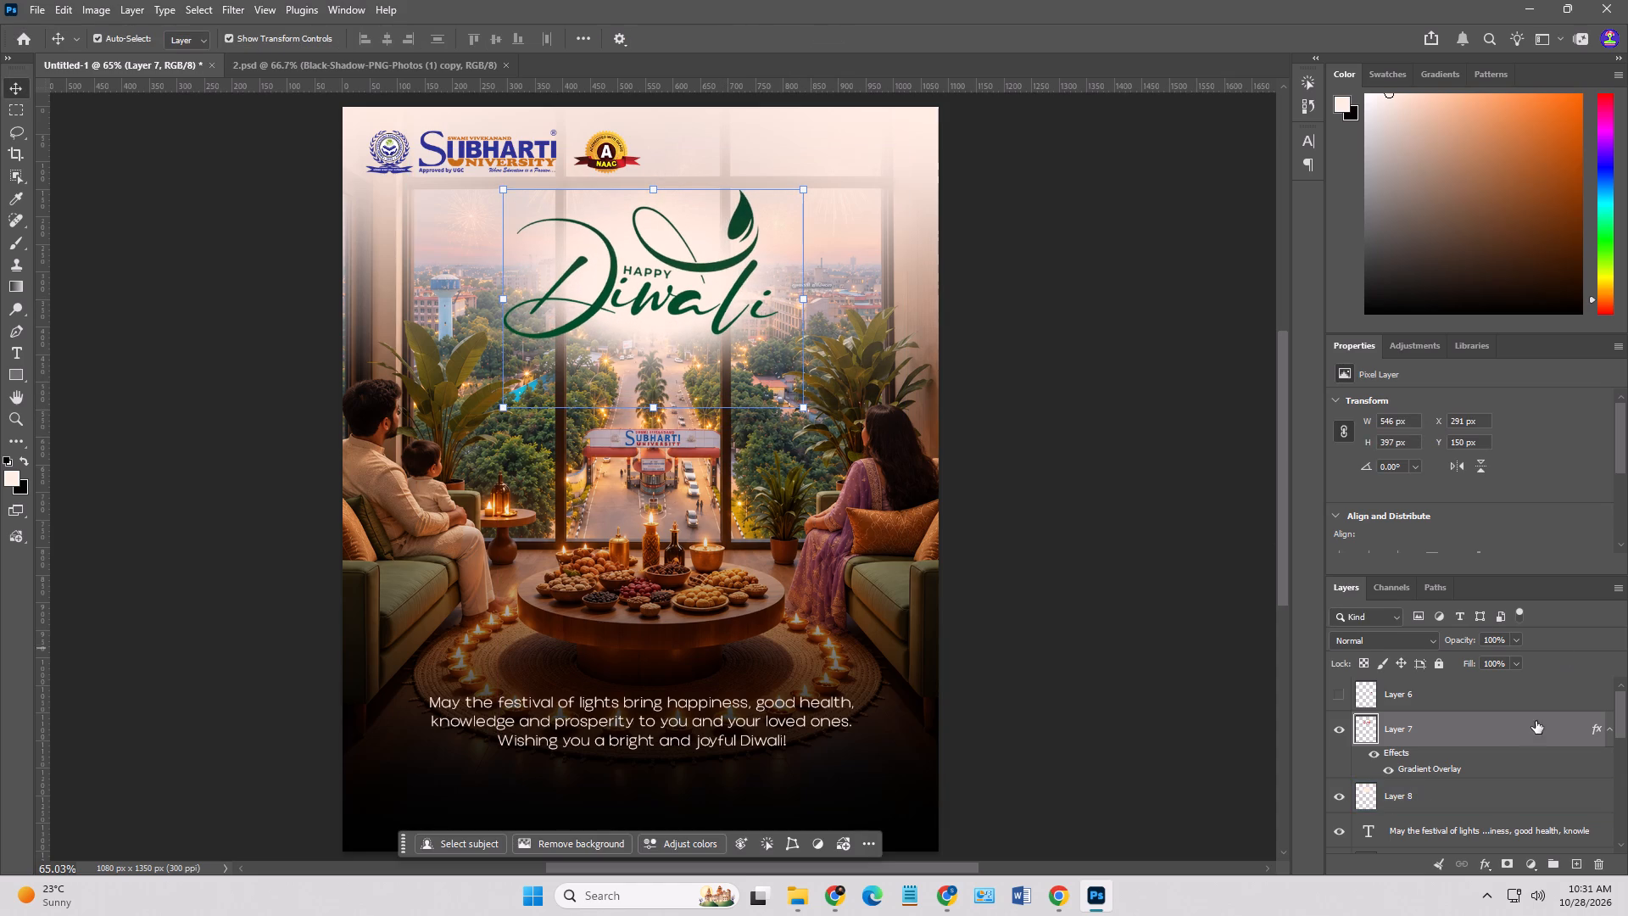
Stretch the pale glow layer horizontally to about 1096 x 511 px and position it at X 0, Y 61 px behind the lettering.
{"action": "left_click", "coordinate": [1413, 796]}
{"action": "left_click_drag", "start_coordinate": [910, 291], "coordinate": [949, 288], "text": "shift"}
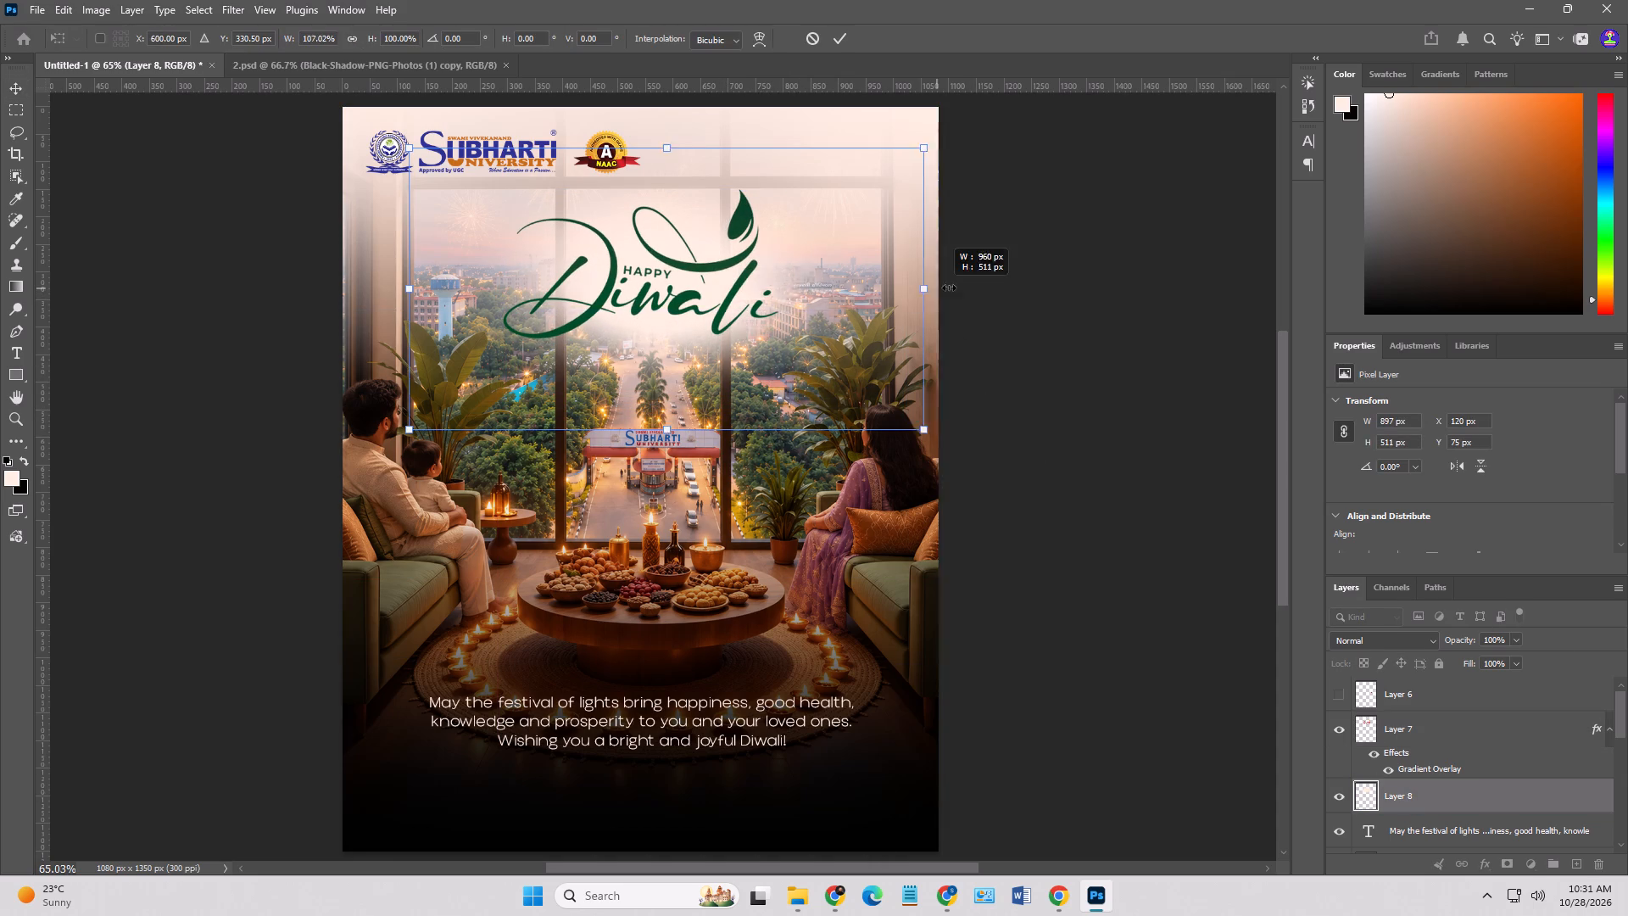
{"action": "left_click_drag", "start_coordinate": [949, 288], "coordinate": [966, 285], "text": "shift"}
{"action": "left_click_drag", "start_coordinate": [900, 304], "coordinate": [862, 299]}
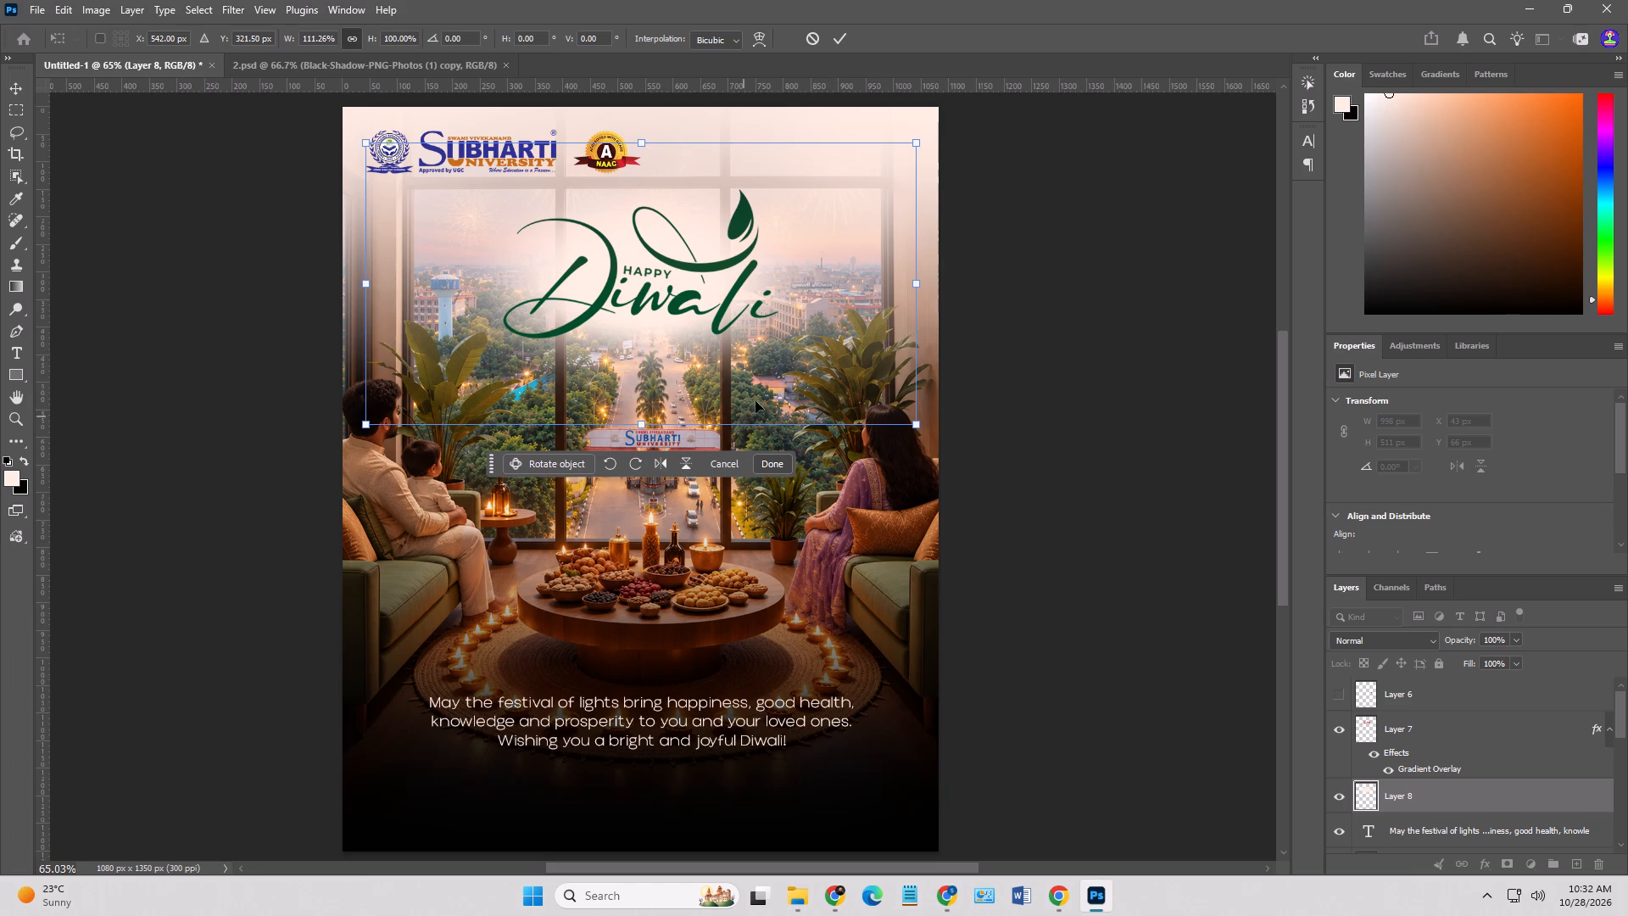
{"action": "left_click_drag", "start_coordinate": [923, 282], "coordinate": [978, 279], "text": "shift"}
{"action": "left_click_drag", "start_coordinate": [922, 285], "coordinate": [896, 282]}
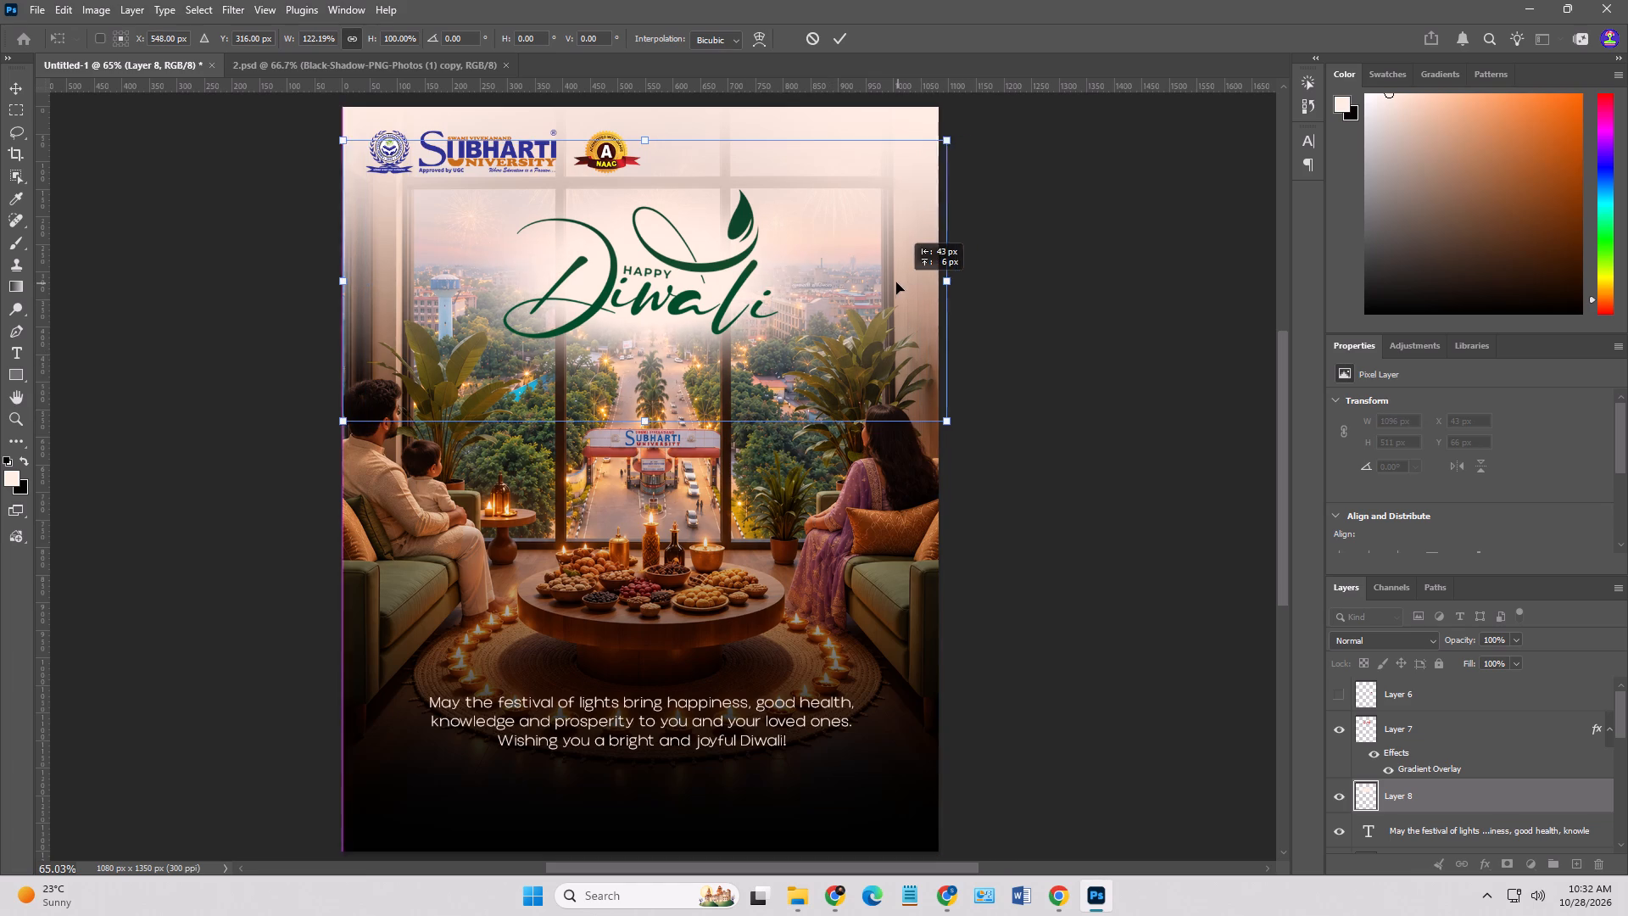
{"action": "left_click_drag", "start_coordinate": [896, 282], "coordinate": [899, 283]}
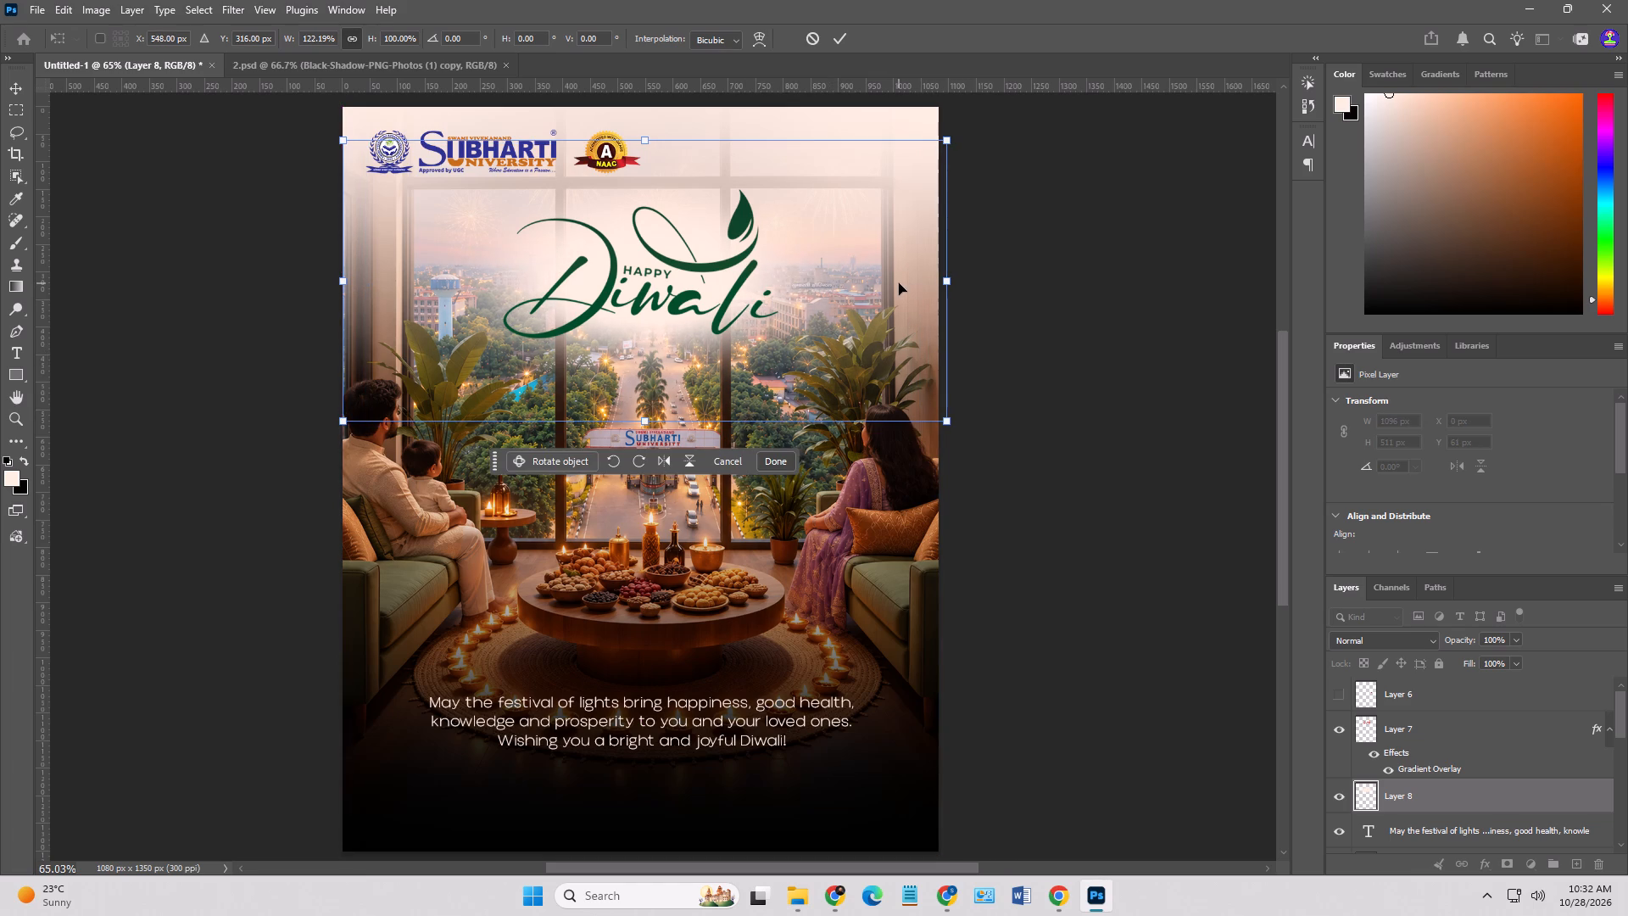
{"action": "key", "text": "Return"}
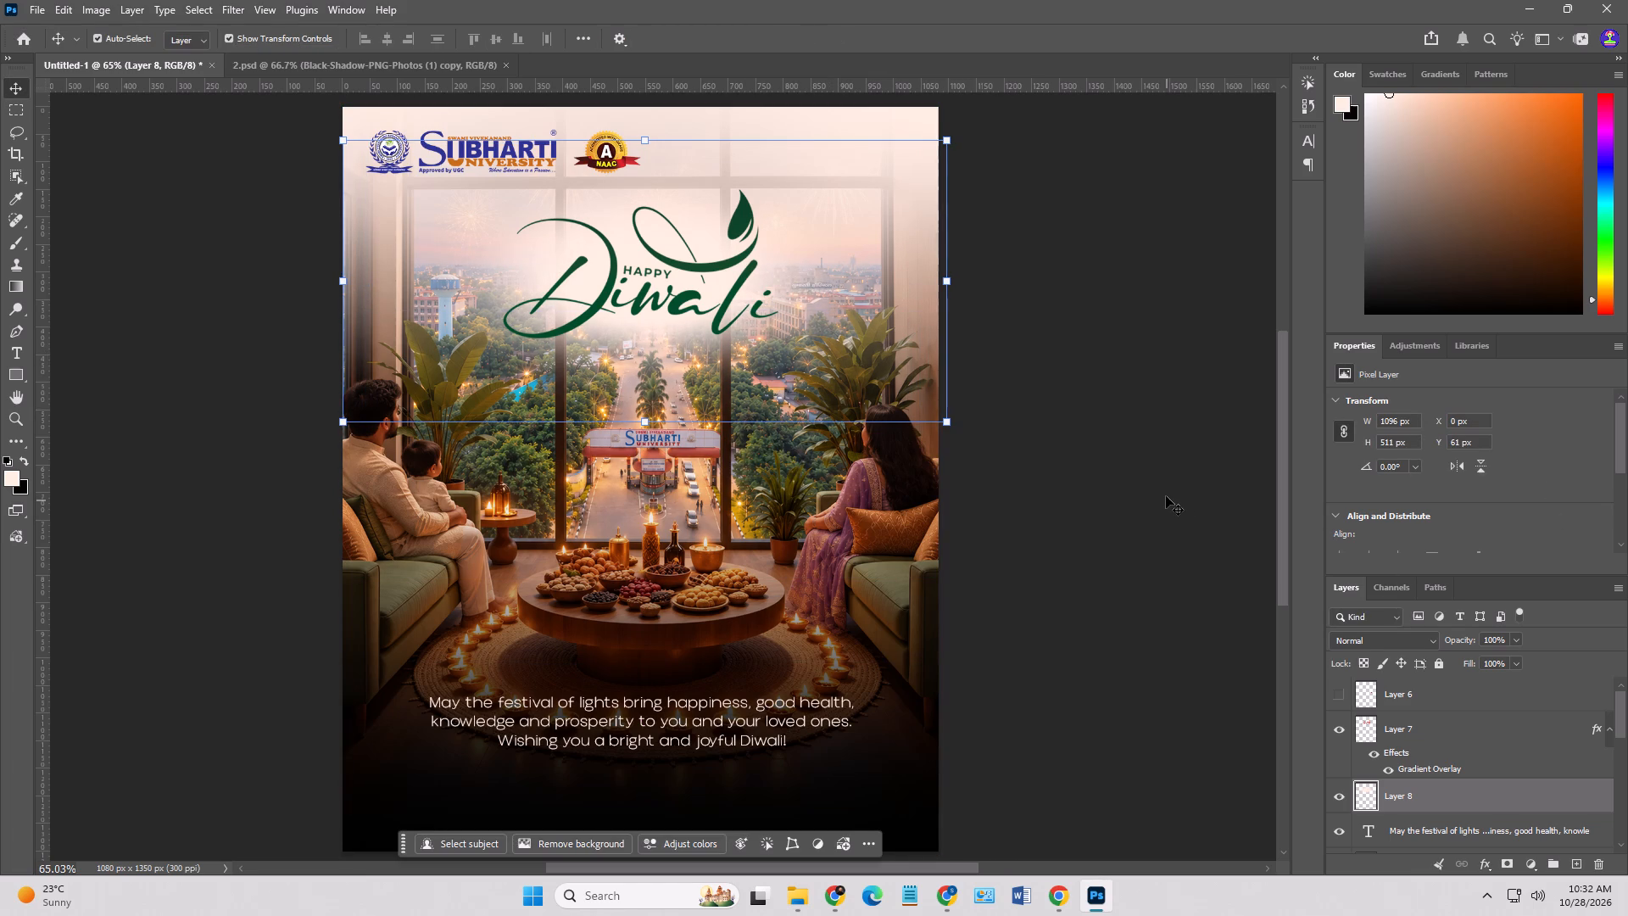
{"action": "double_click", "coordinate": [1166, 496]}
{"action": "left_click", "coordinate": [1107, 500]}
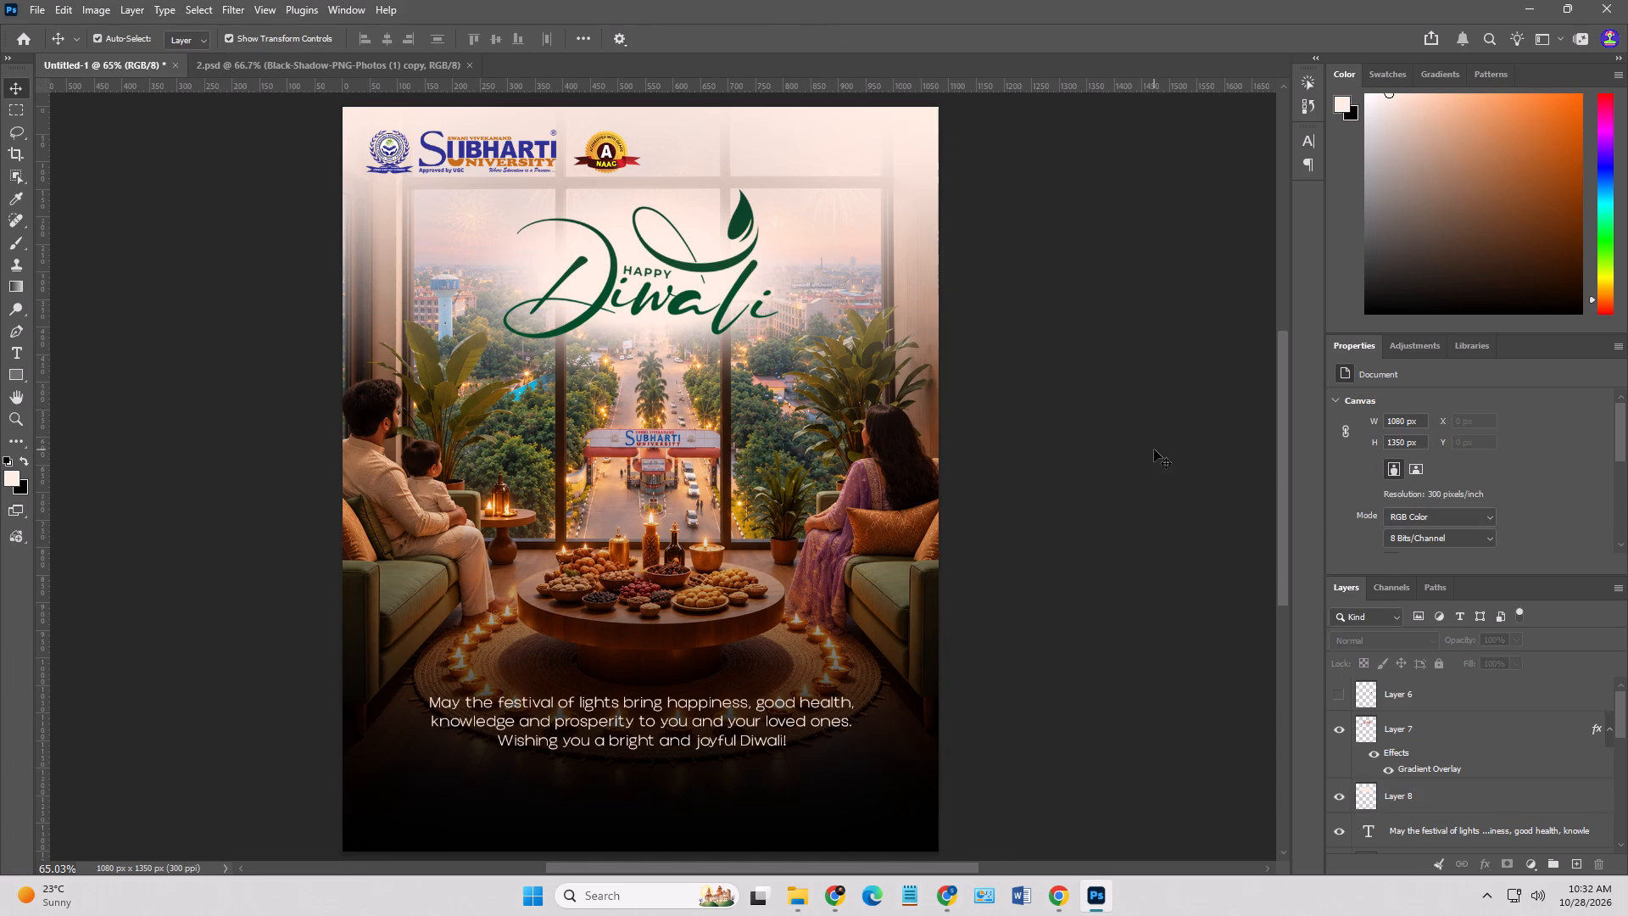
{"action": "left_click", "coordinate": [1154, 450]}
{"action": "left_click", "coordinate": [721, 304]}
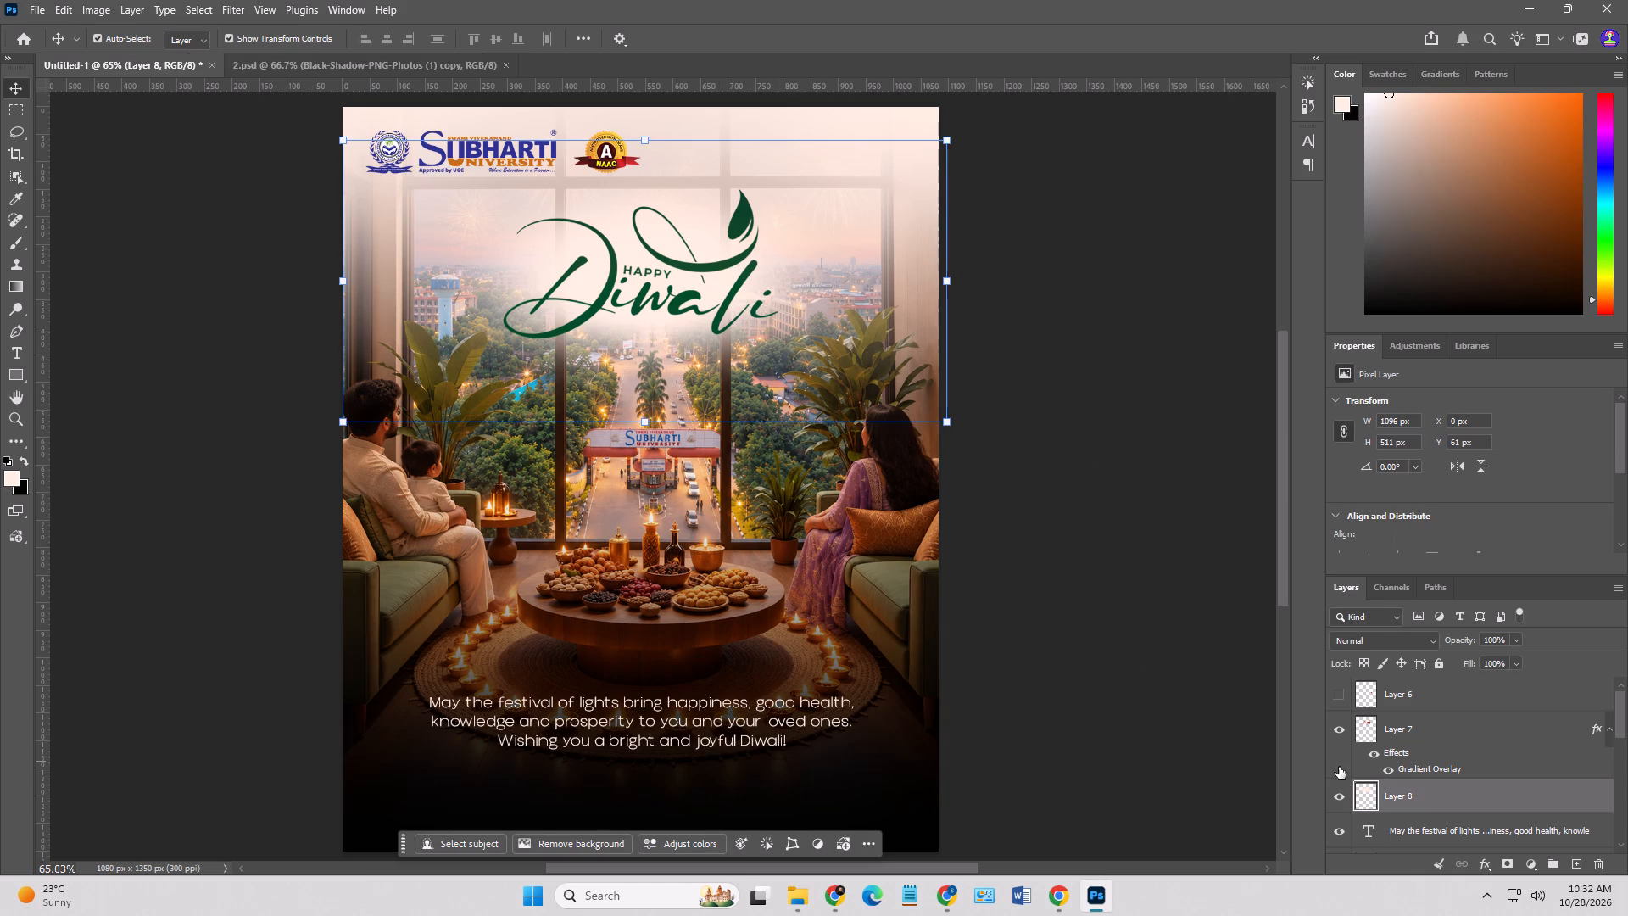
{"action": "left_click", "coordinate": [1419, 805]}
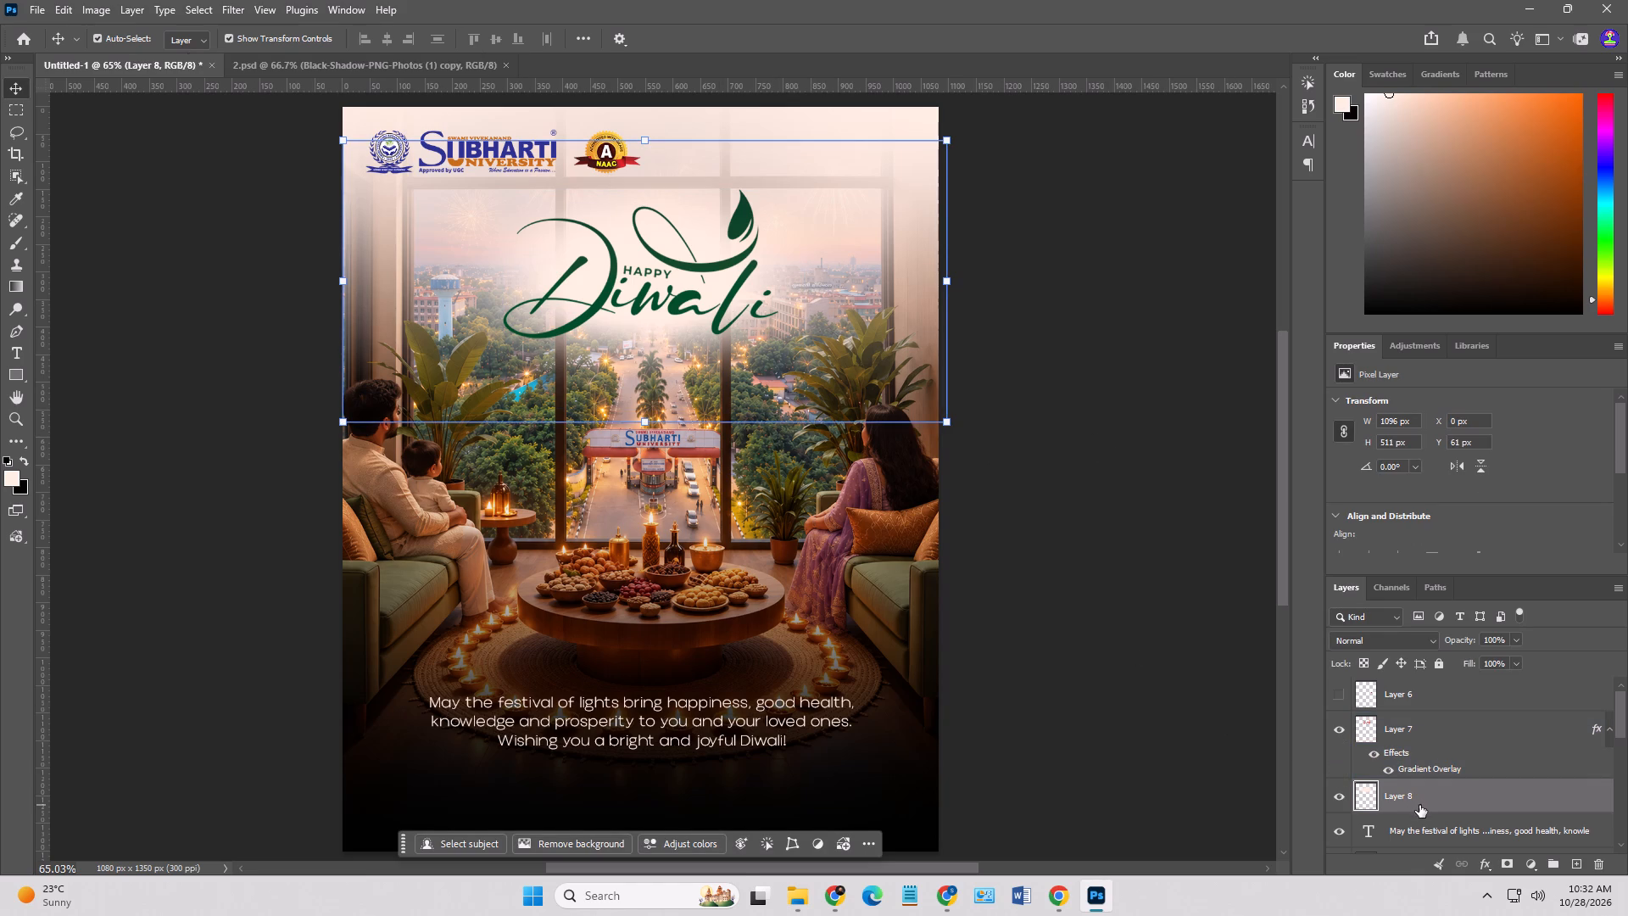
Turn off the gradient overlay effect on the Happy Diwali lettering.
{"action": "left_click", "coordinate": [1391, 769]}
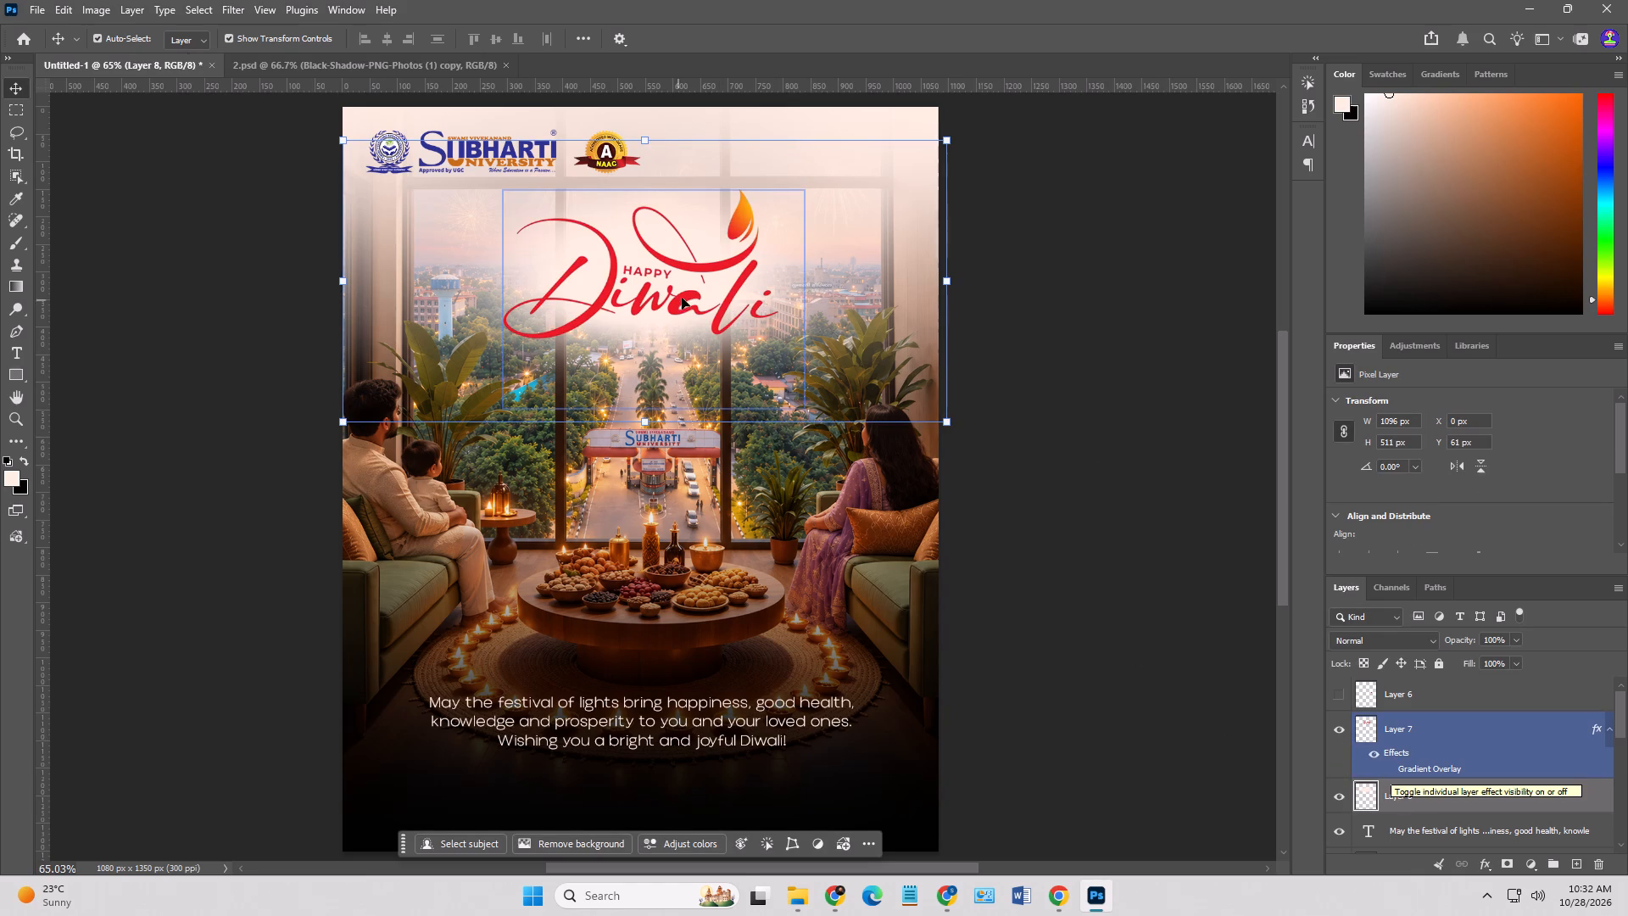
{"action": "left_click", "coordinate": [703, 266]}
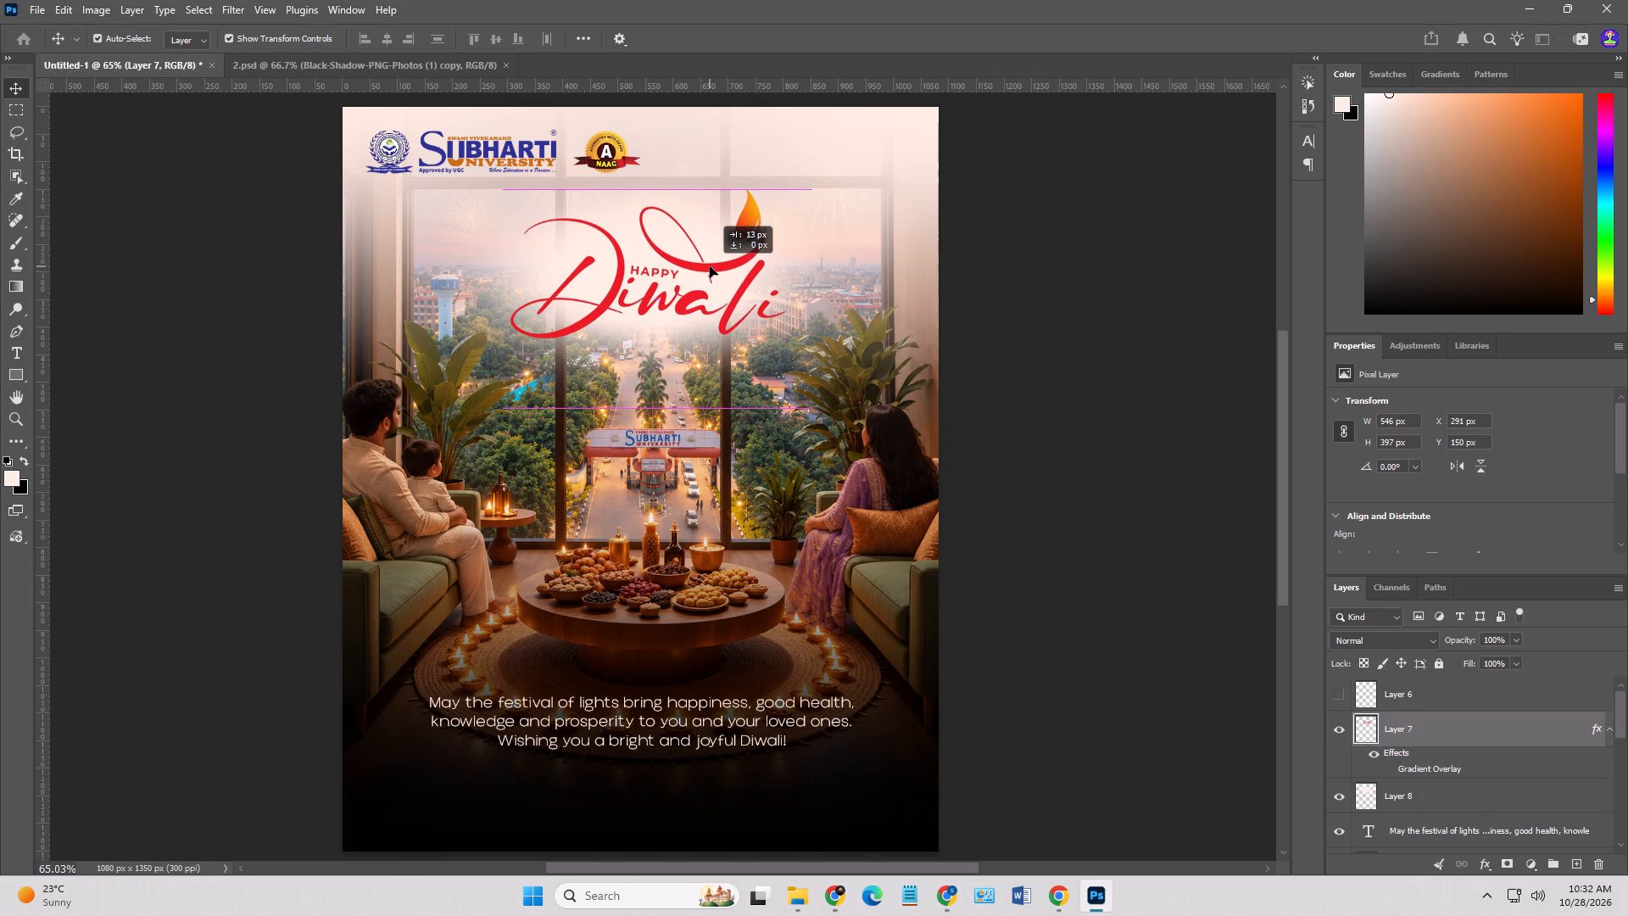
Show the hidden layer holding the small red diya.
{"action": "left_click", "coordinate": [1342, 695]}
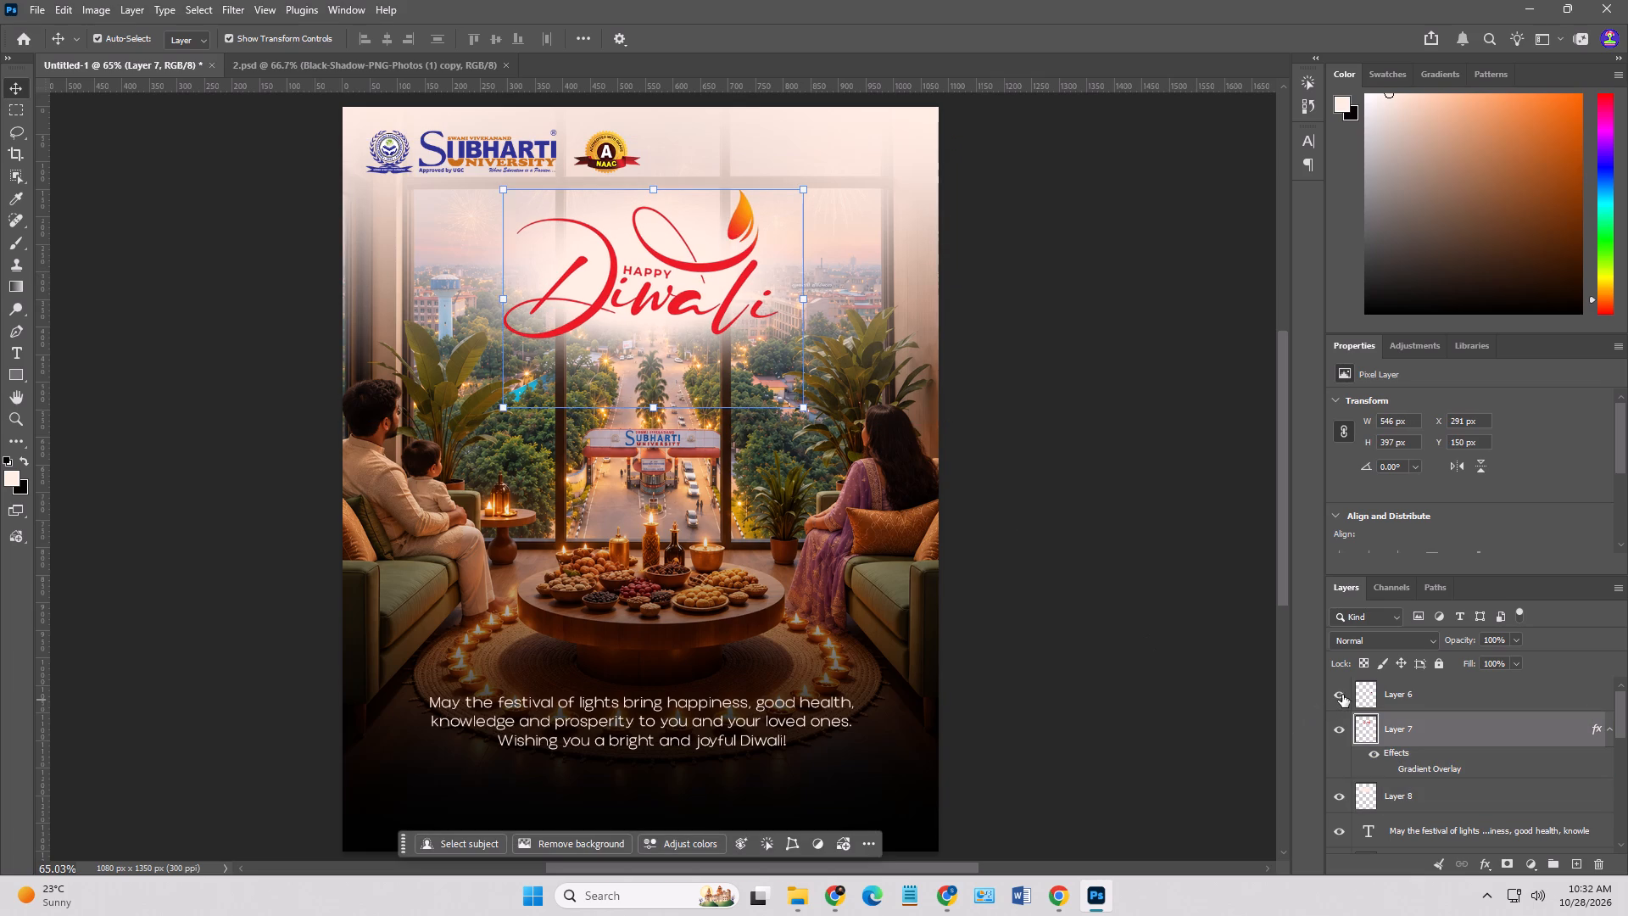
{"action": "left_click", "coordinate": [1048, 452]}
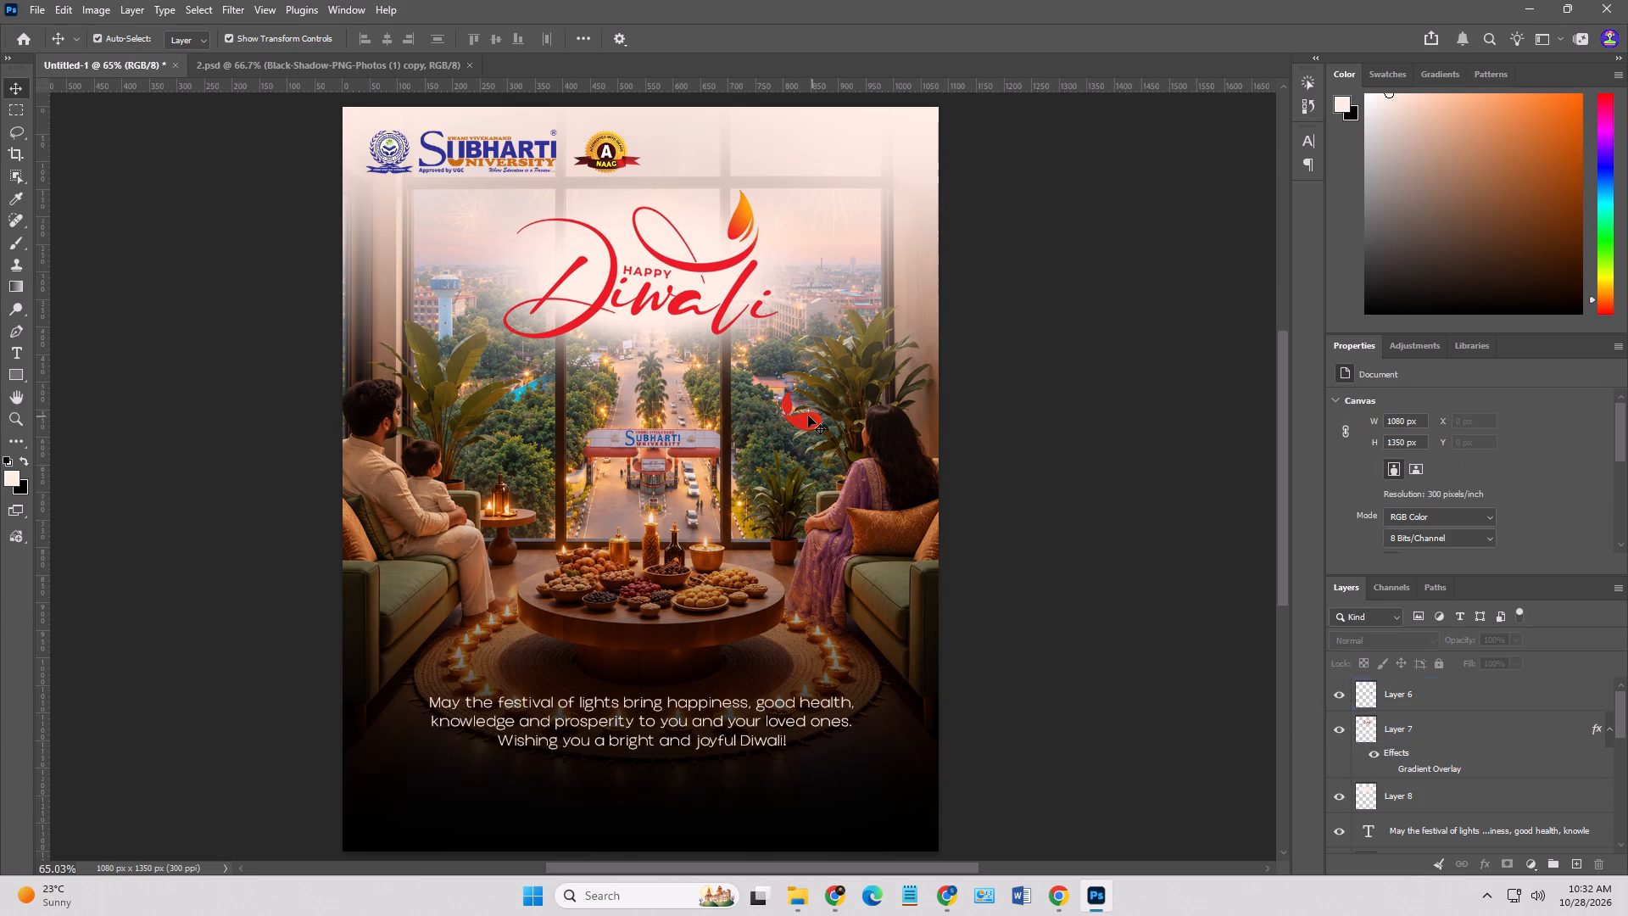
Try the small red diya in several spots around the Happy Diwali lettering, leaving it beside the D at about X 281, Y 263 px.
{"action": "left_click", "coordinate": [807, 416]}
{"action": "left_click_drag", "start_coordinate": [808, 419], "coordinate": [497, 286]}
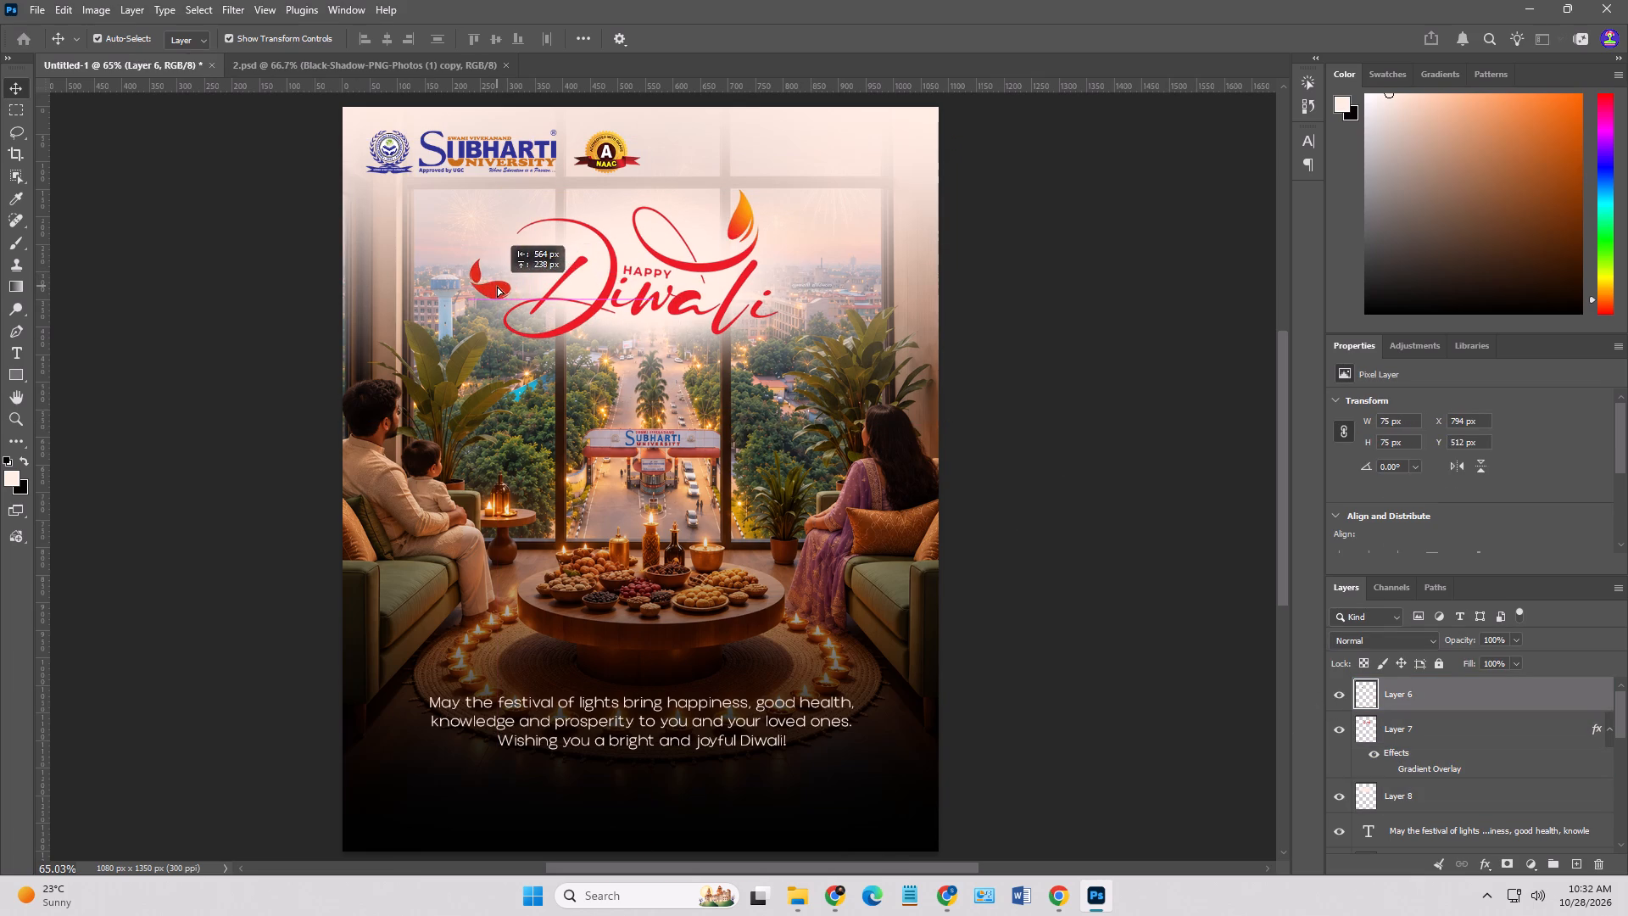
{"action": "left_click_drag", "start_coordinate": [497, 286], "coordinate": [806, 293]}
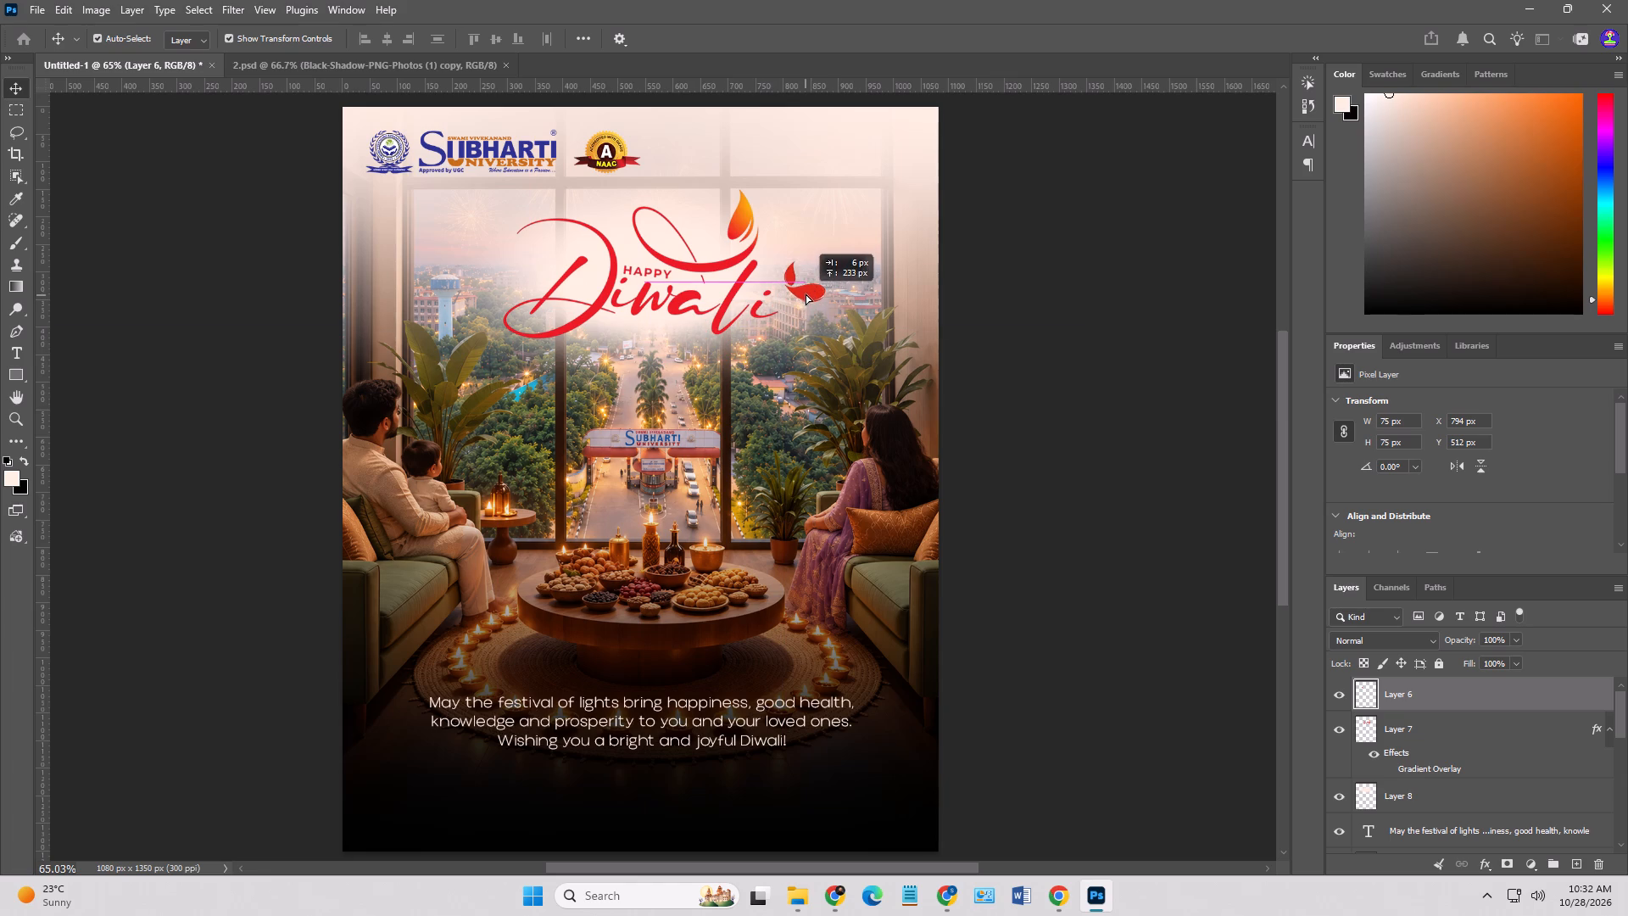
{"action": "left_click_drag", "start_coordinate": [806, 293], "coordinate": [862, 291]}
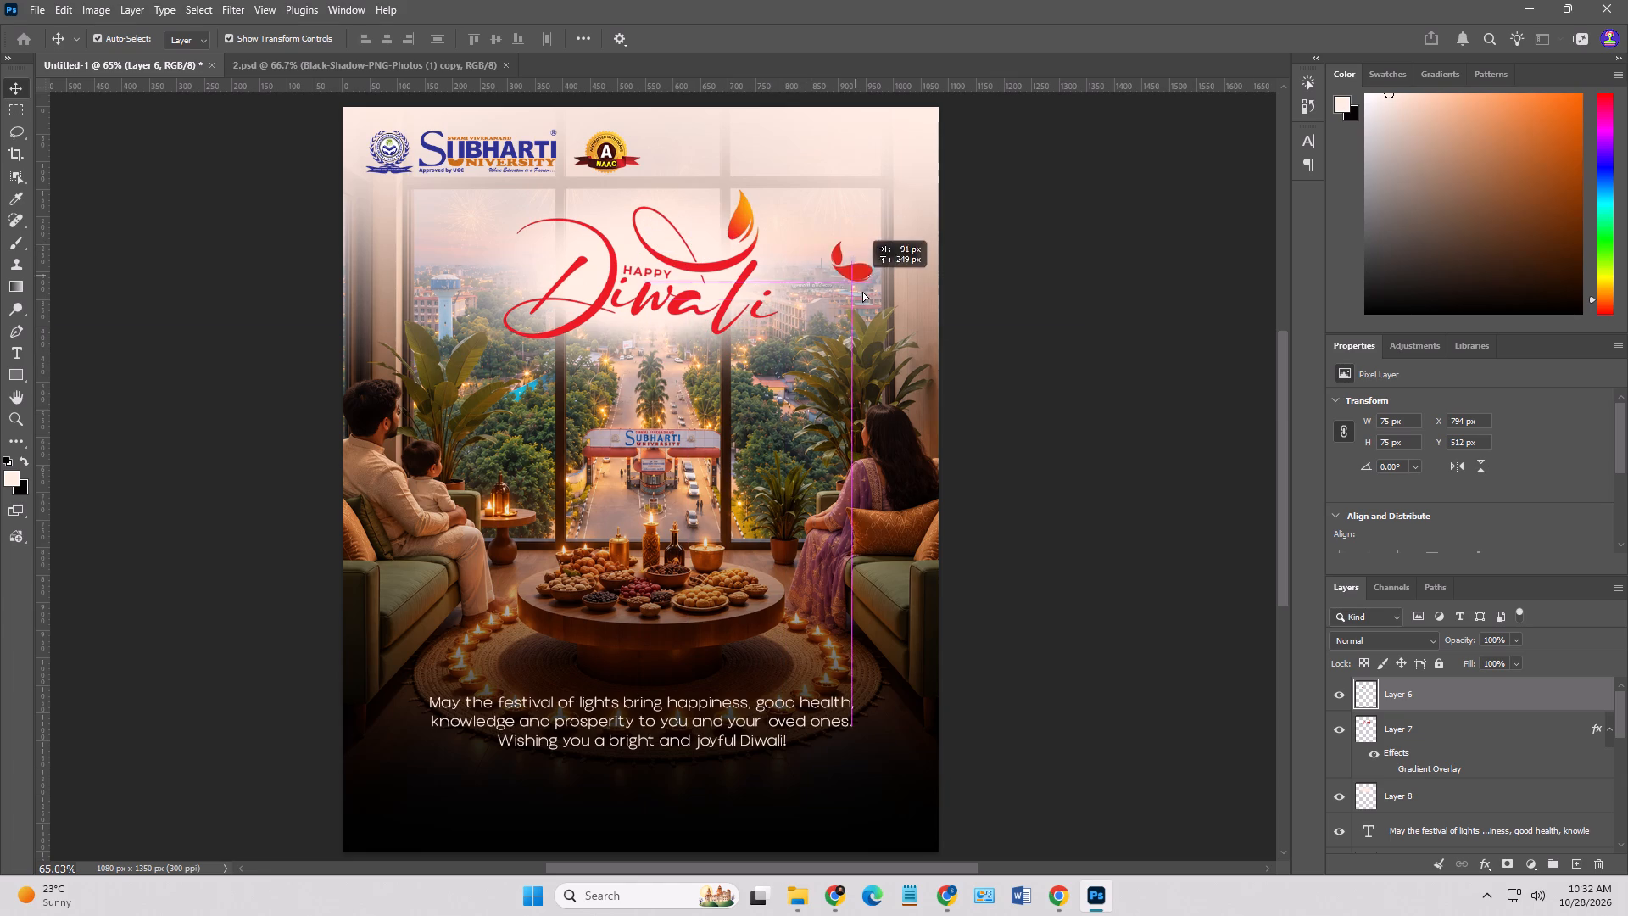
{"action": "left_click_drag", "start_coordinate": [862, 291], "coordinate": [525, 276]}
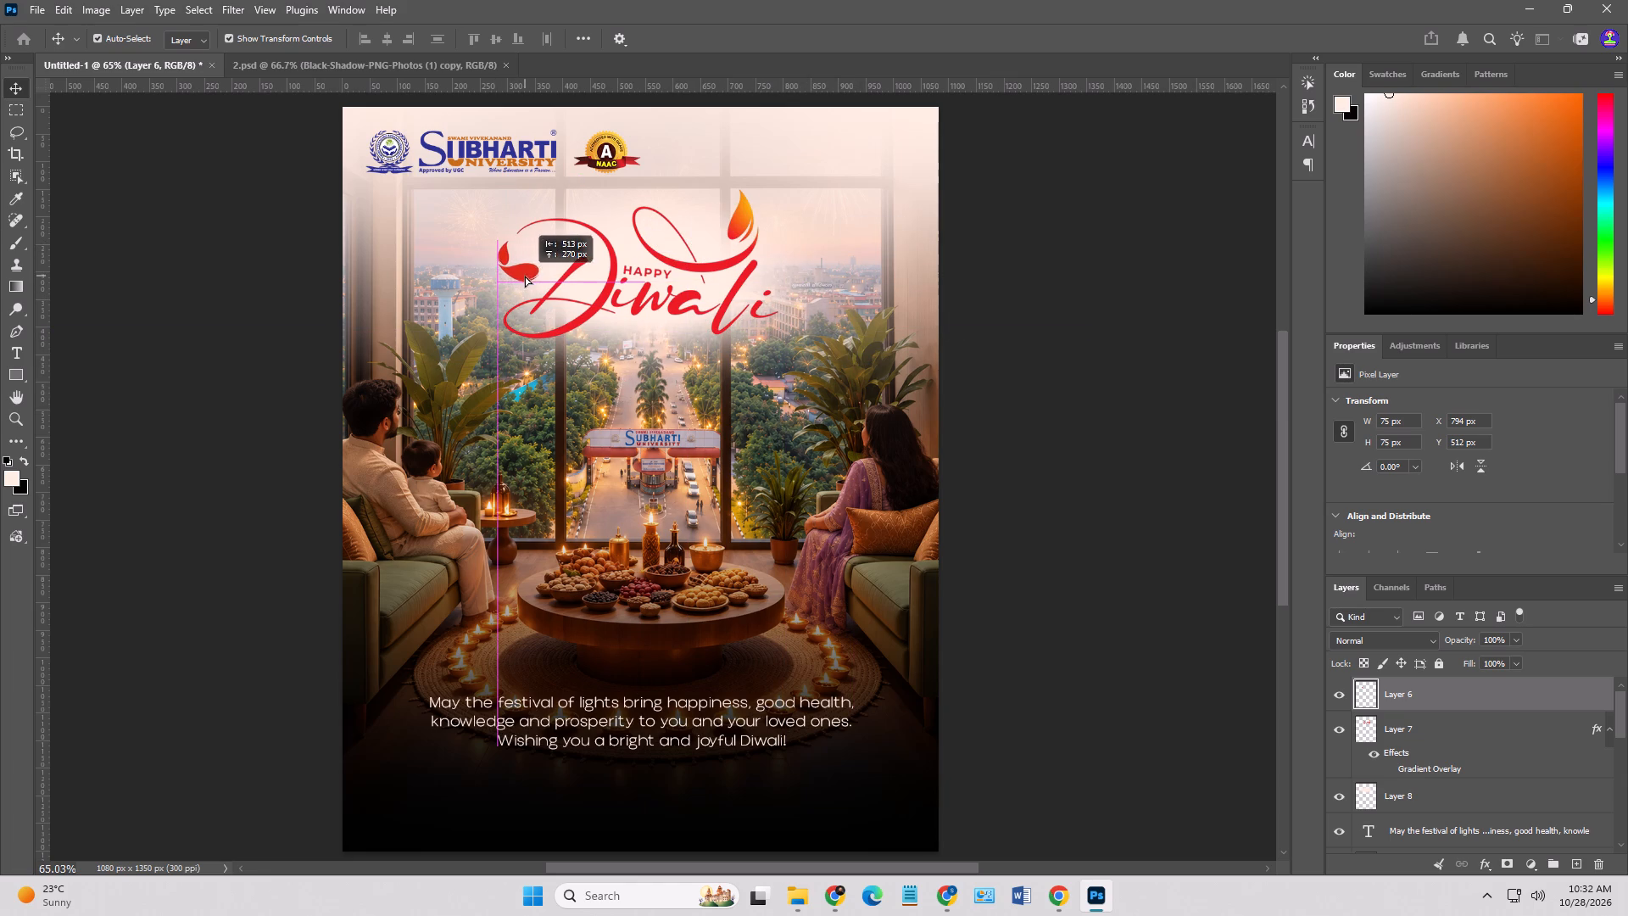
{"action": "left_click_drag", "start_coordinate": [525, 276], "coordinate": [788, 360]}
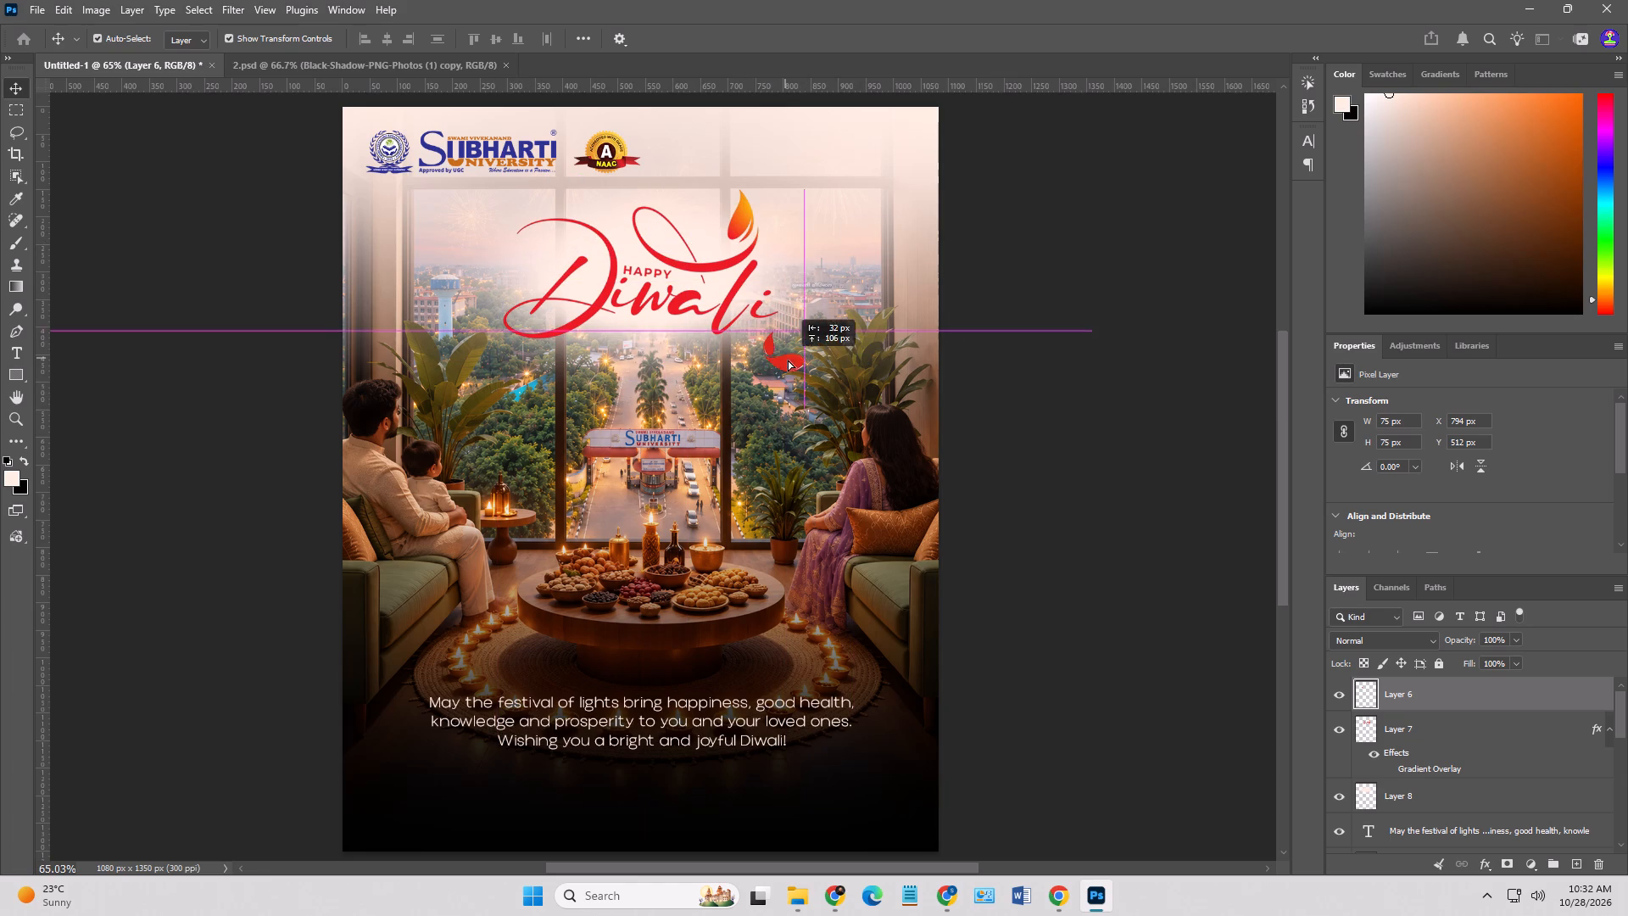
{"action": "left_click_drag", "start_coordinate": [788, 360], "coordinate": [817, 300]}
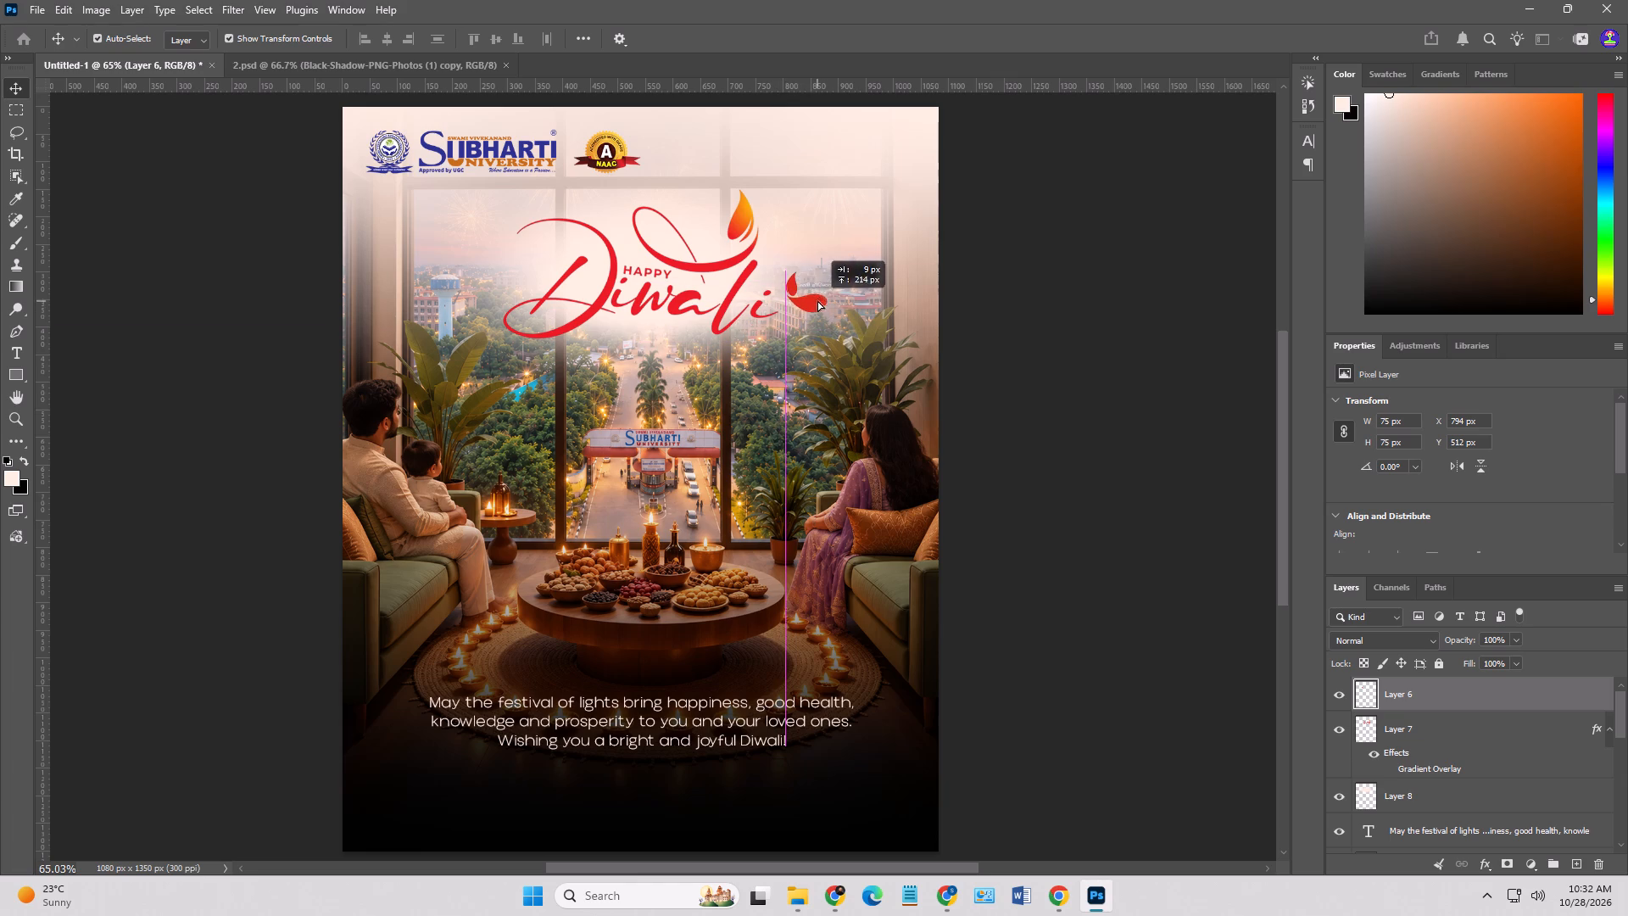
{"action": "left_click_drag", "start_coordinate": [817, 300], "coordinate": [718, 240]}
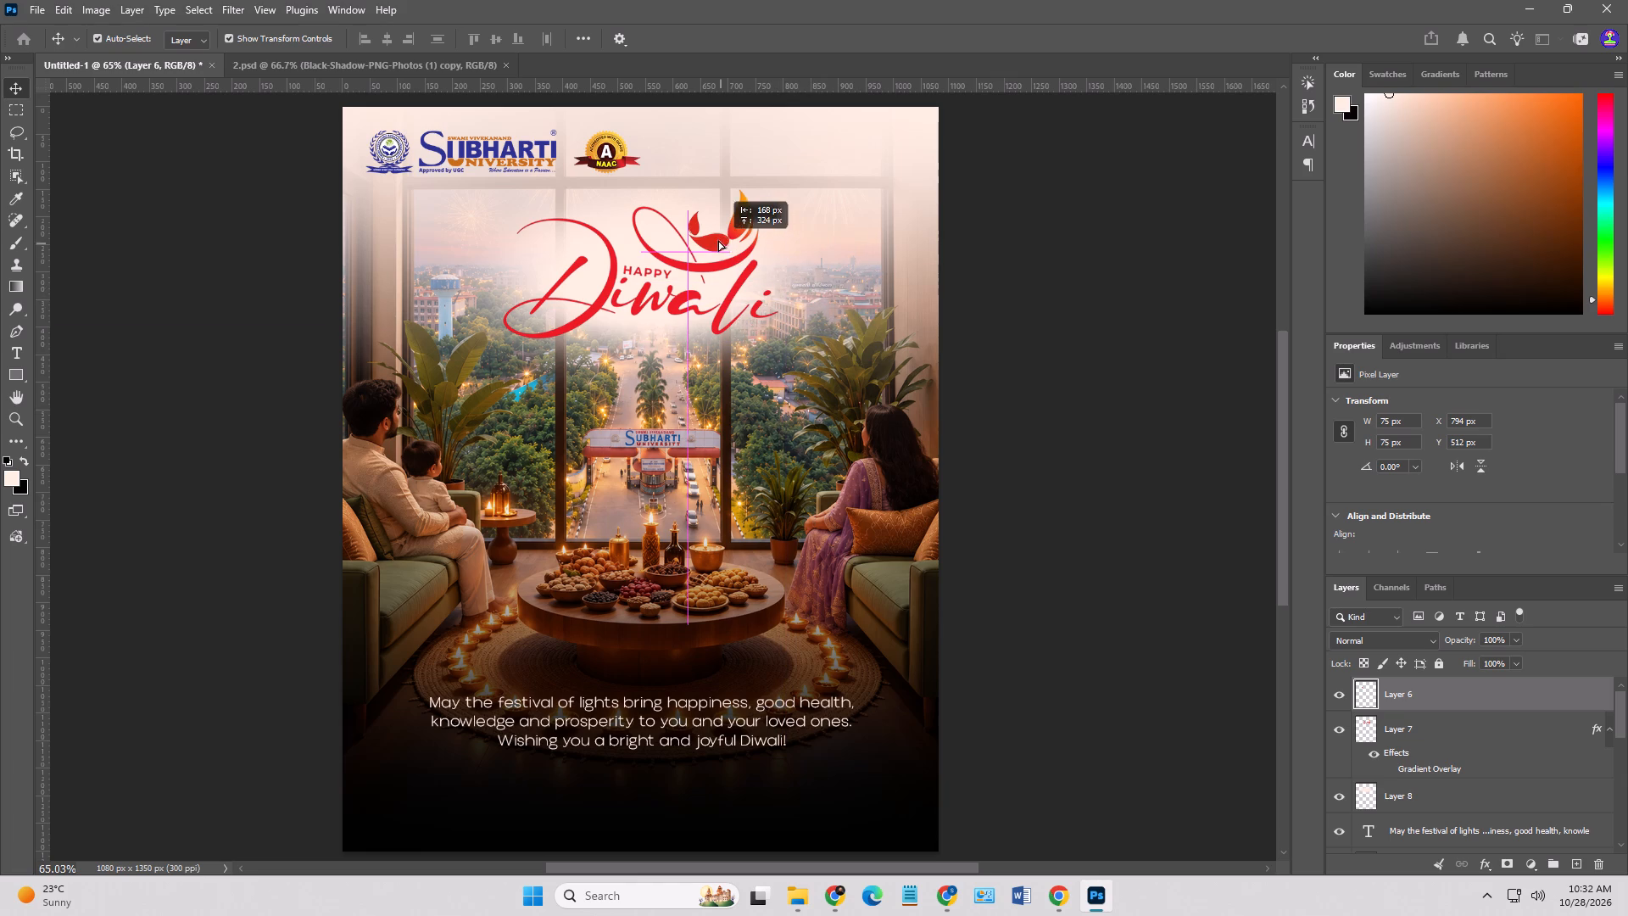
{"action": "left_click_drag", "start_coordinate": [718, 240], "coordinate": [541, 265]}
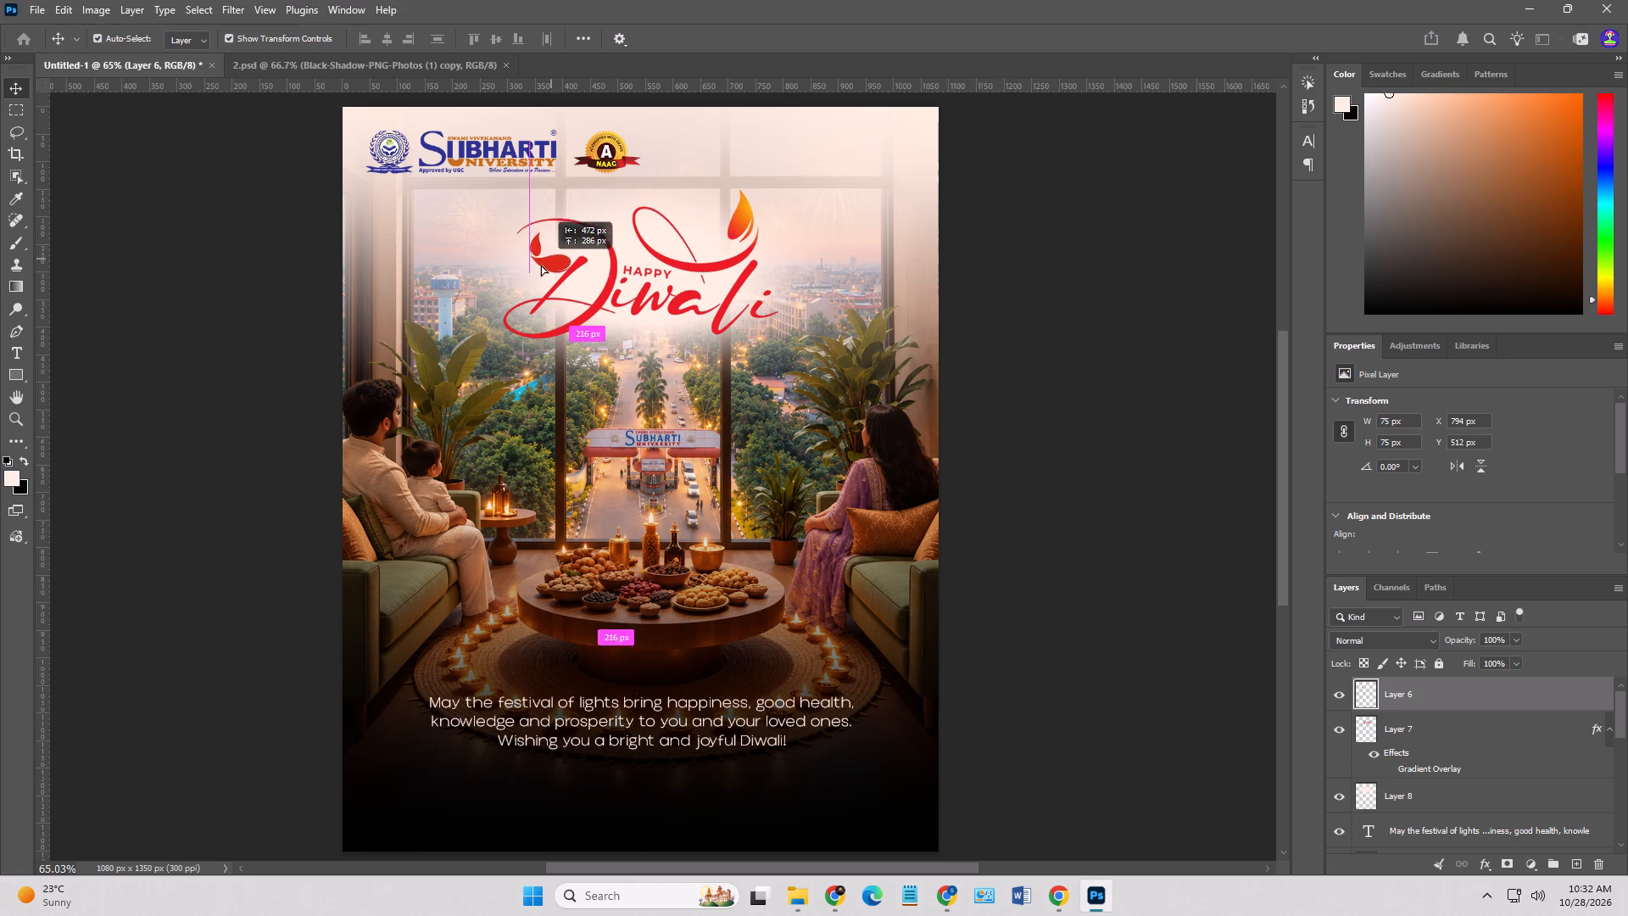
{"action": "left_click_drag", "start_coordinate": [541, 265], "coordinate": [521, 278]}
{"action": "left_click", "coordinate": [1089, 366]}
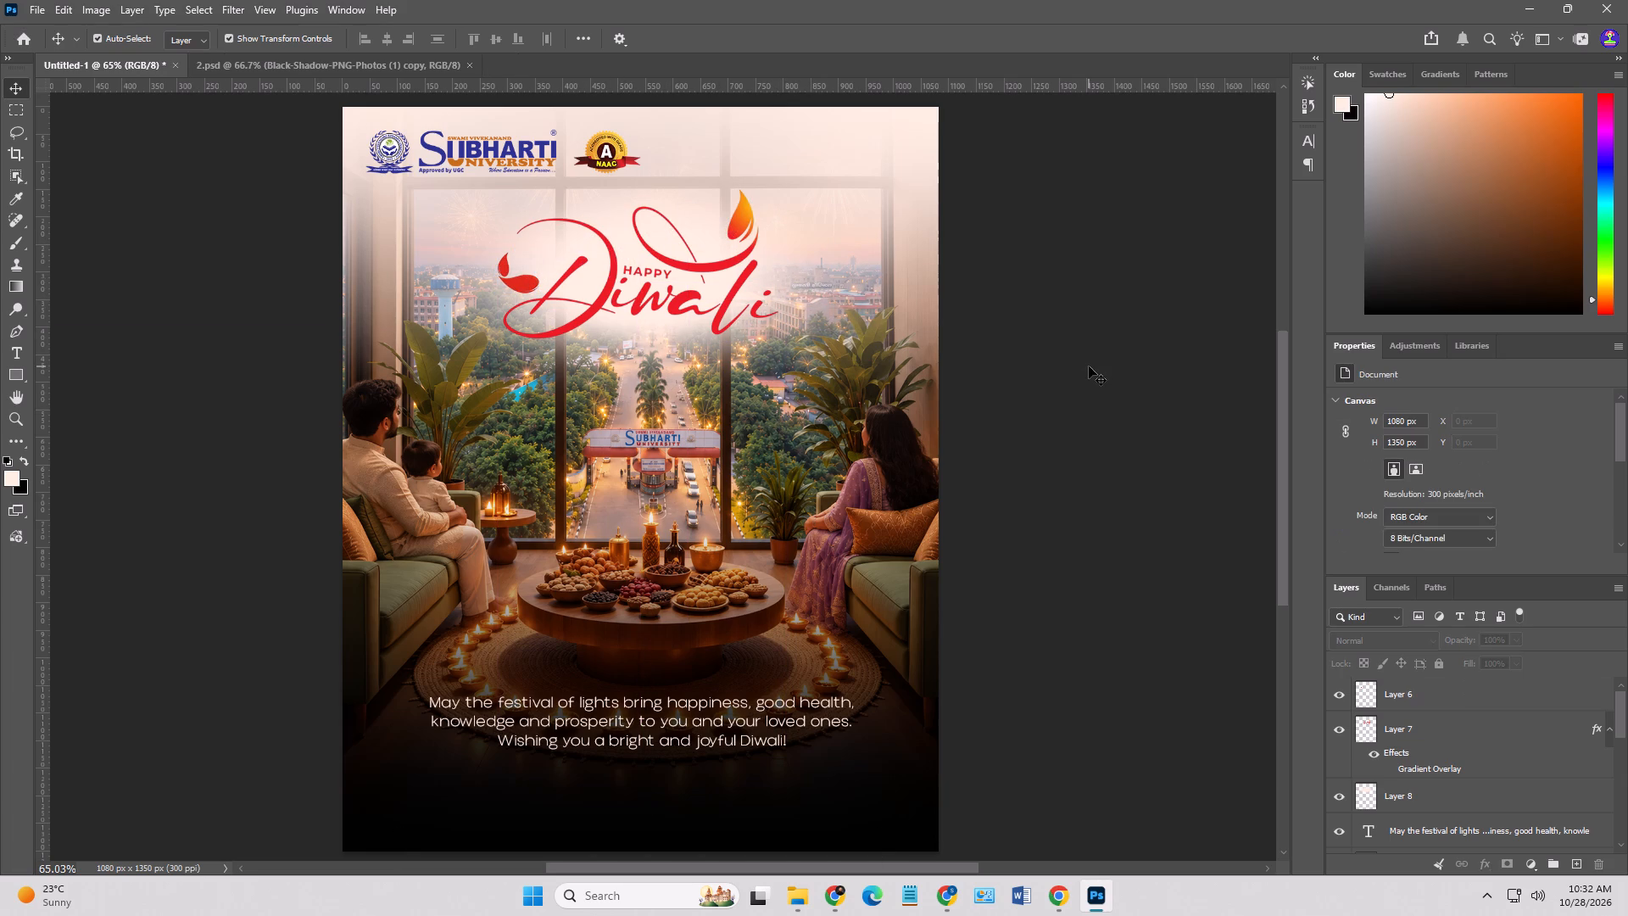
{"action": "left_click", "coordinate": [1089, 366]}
Shift the living-room scene on Layer 1 down 60 px to Y 53 px.
{"action": "left_click", "coordinate": [923, 560]}
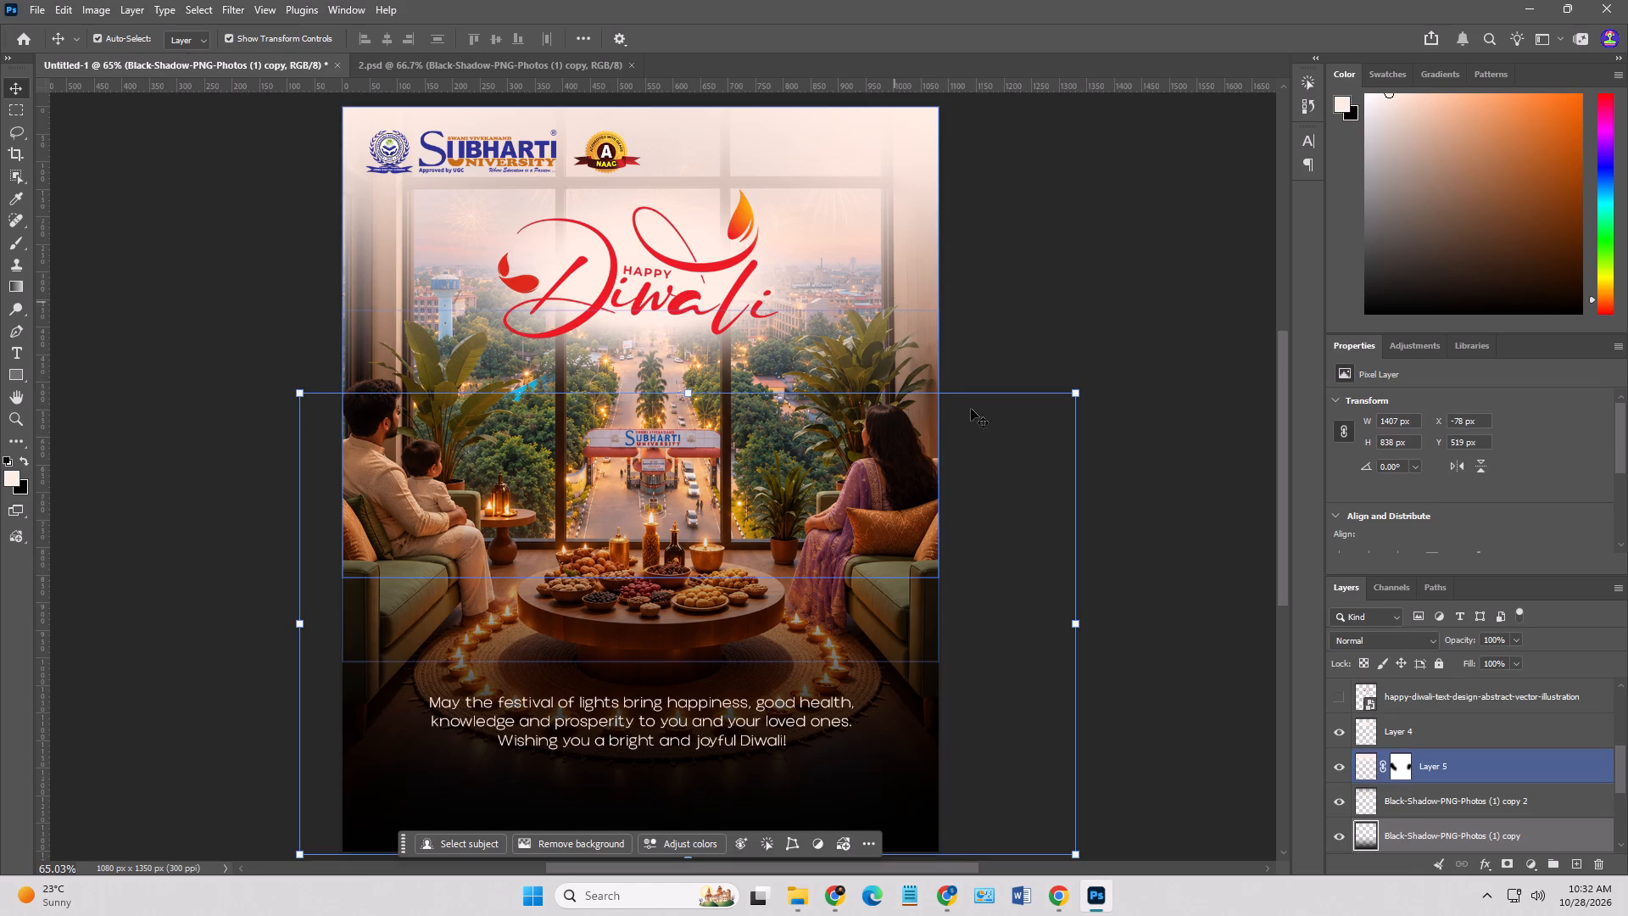
{"action": "scroll", "coordinate": [1420, 768], "scroll_direction": "down", "scroll_amount": 3}
{"action": "left_click", "coordinate": [1418, 807]}
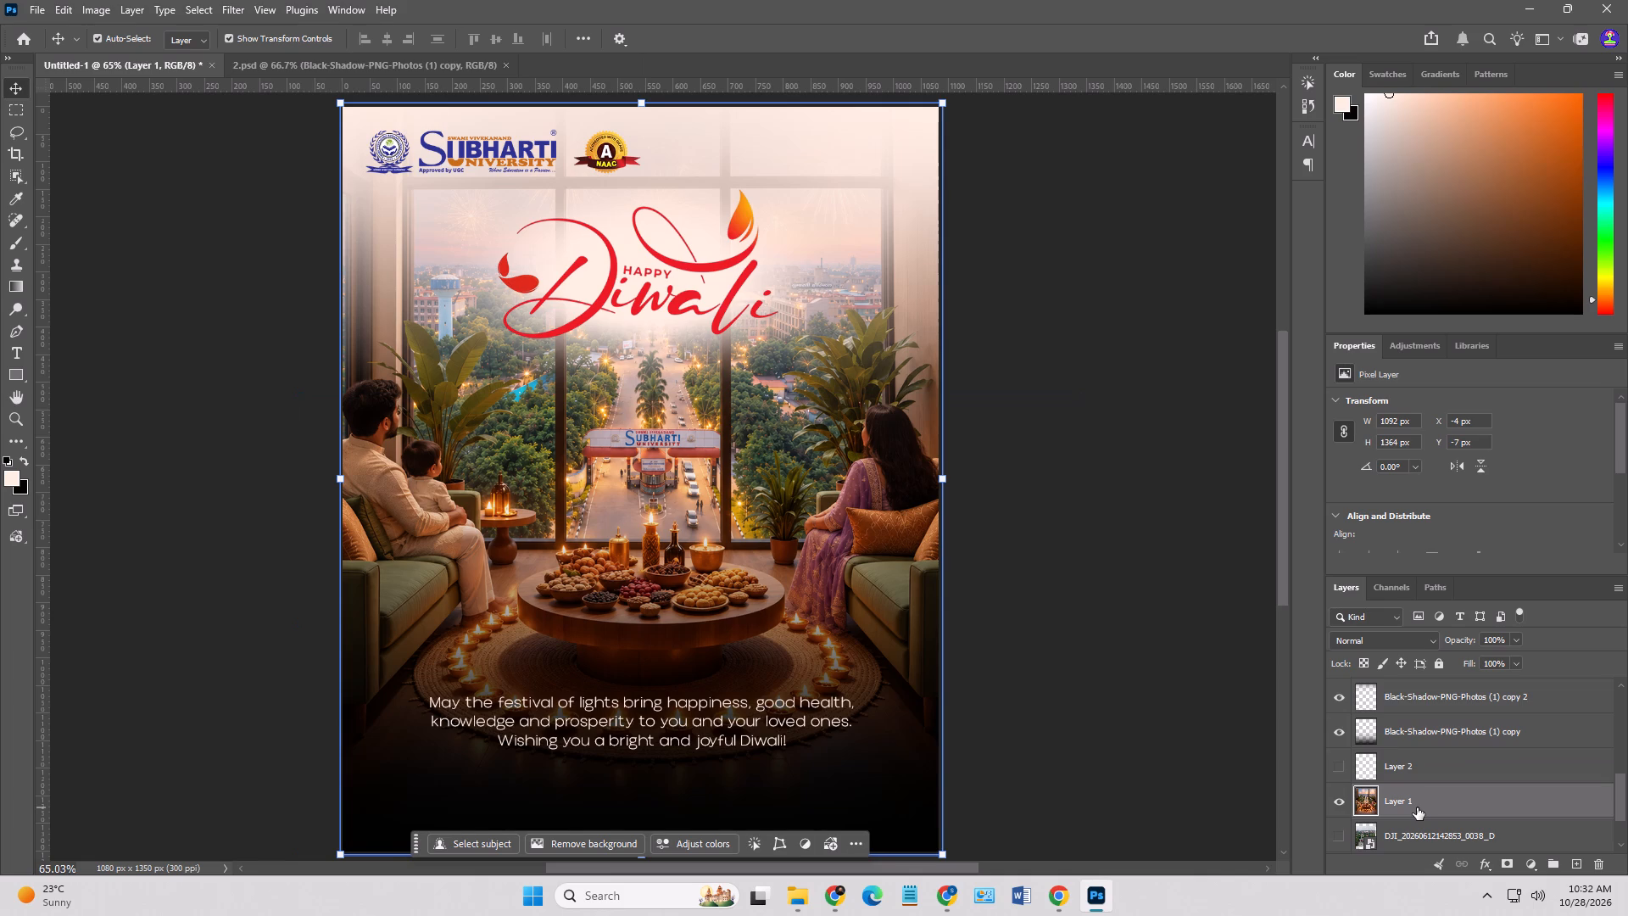
{"action": "key", "text": "shift+Down"}
{"action": "key", "text": "shift+Down"}
{"action": "key", "text": "shift+Down"}
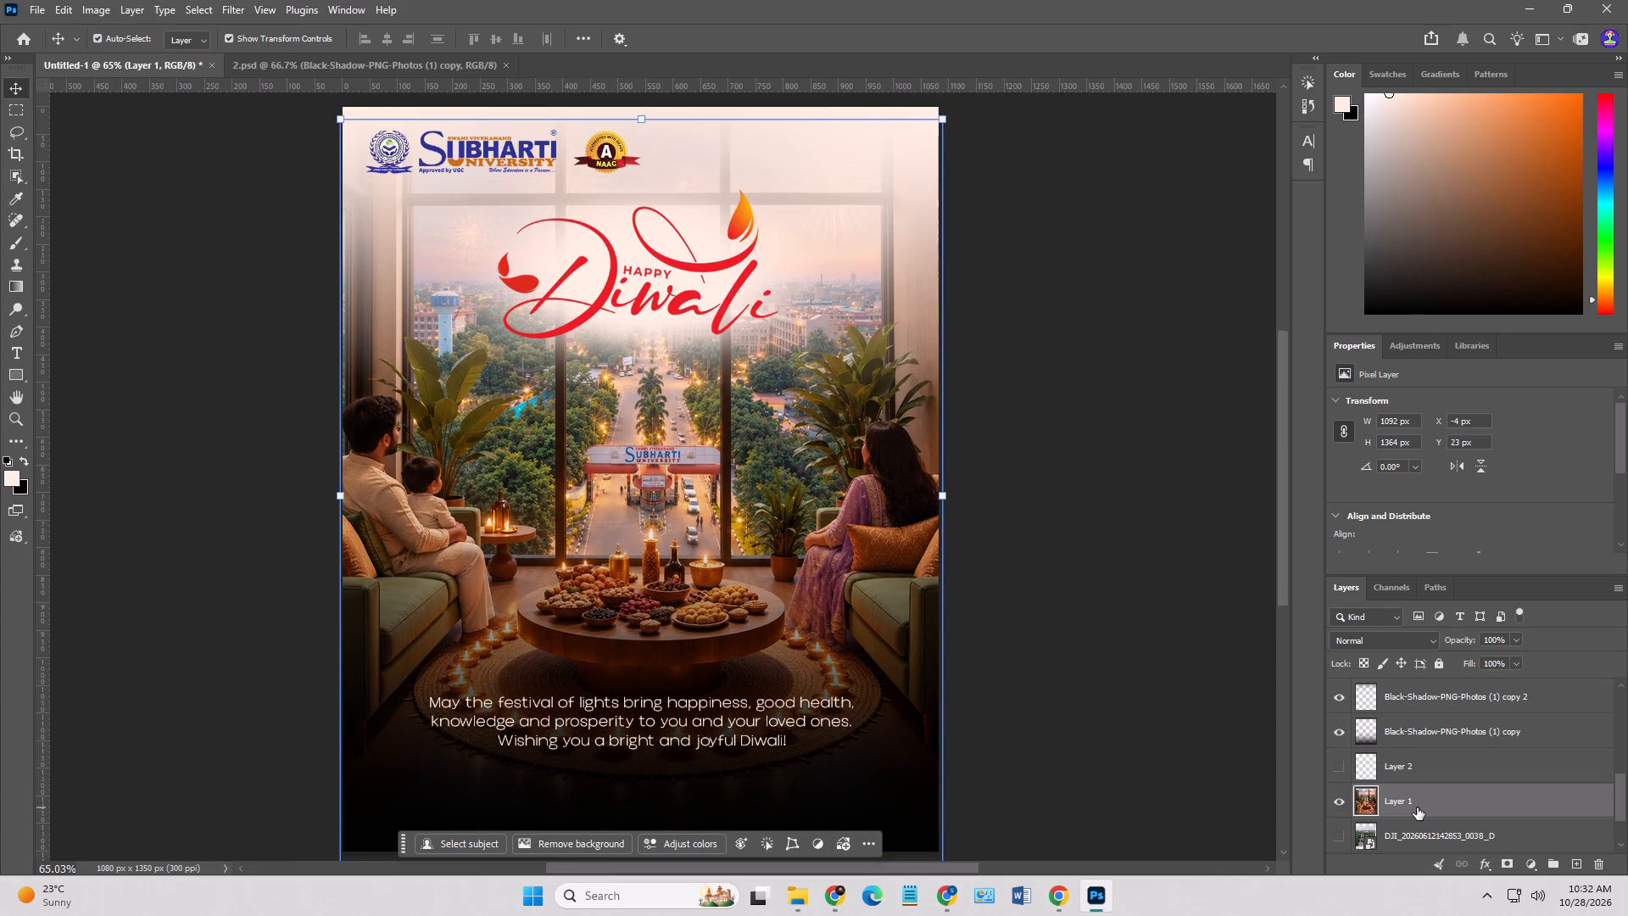
{"action": "key", "text": "shift+Down"}
{"action": "key", "text": "shift+Down"}
{"action": "key", "text": "shift+Down"}
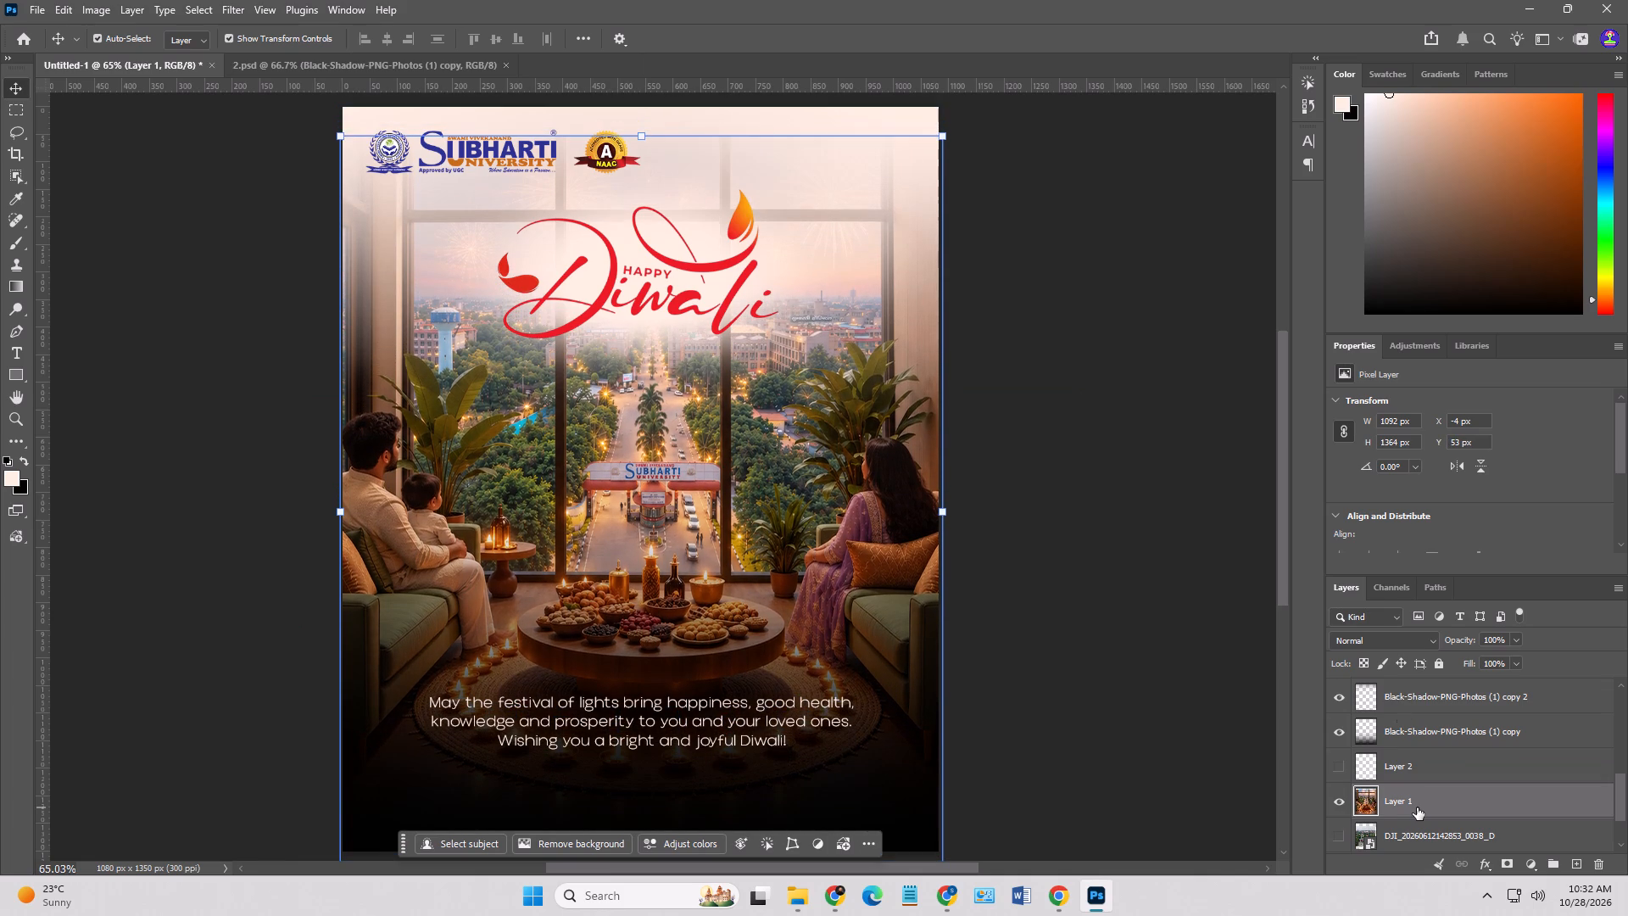
{"action": "left_click", "coordinate": [1168, 387]}
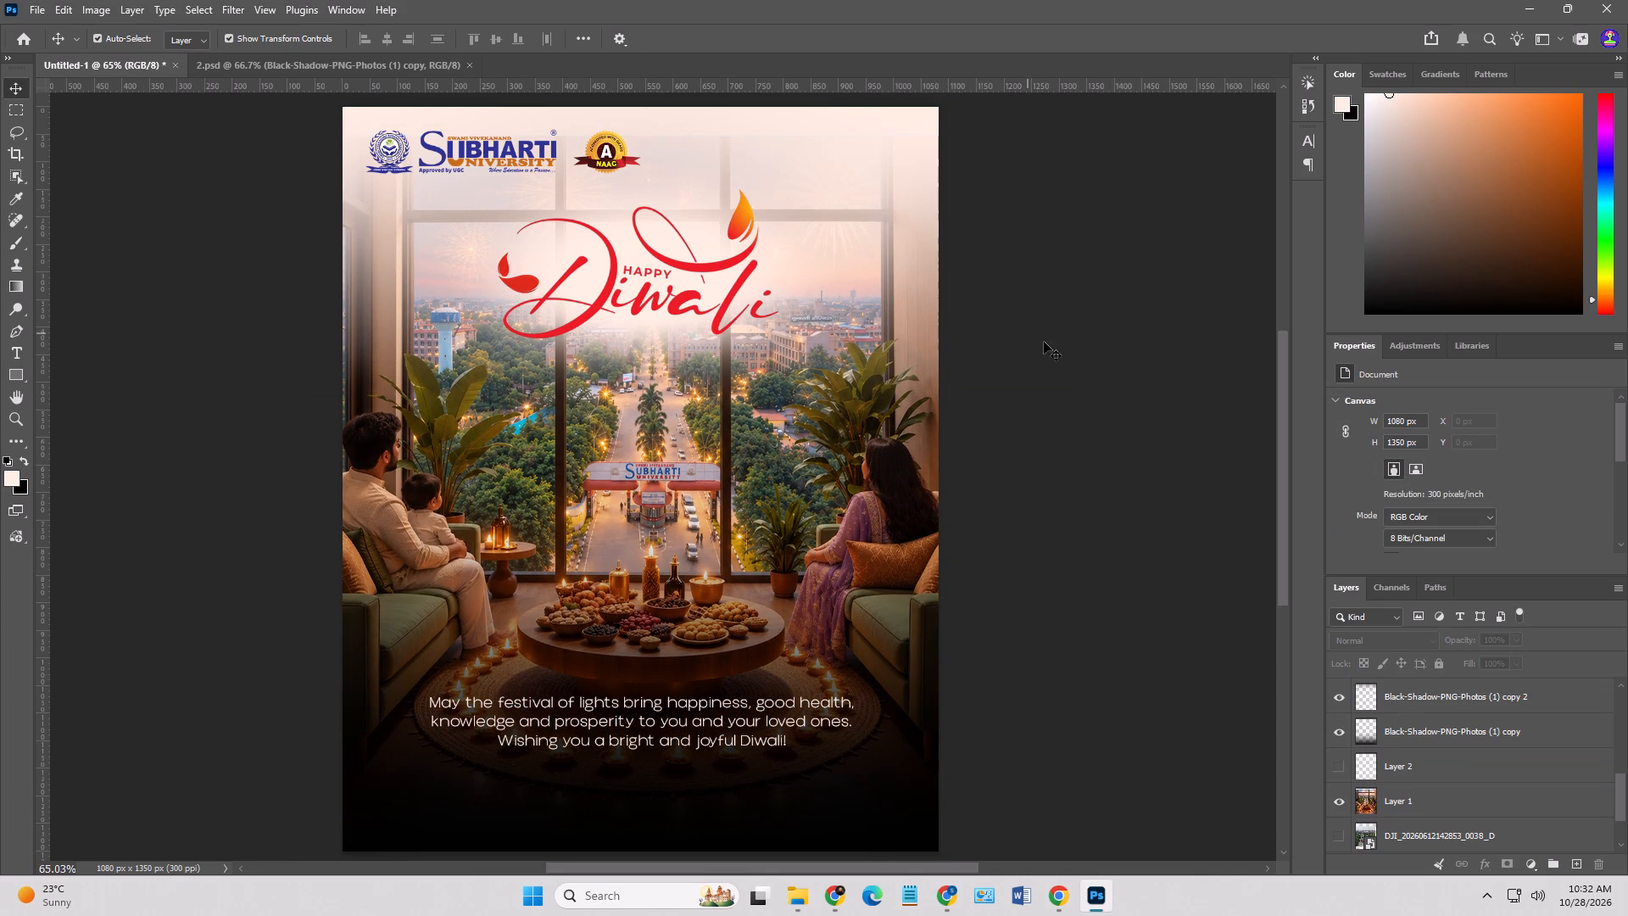
{"action": "left_click", "coordinate": [1104, 381]}
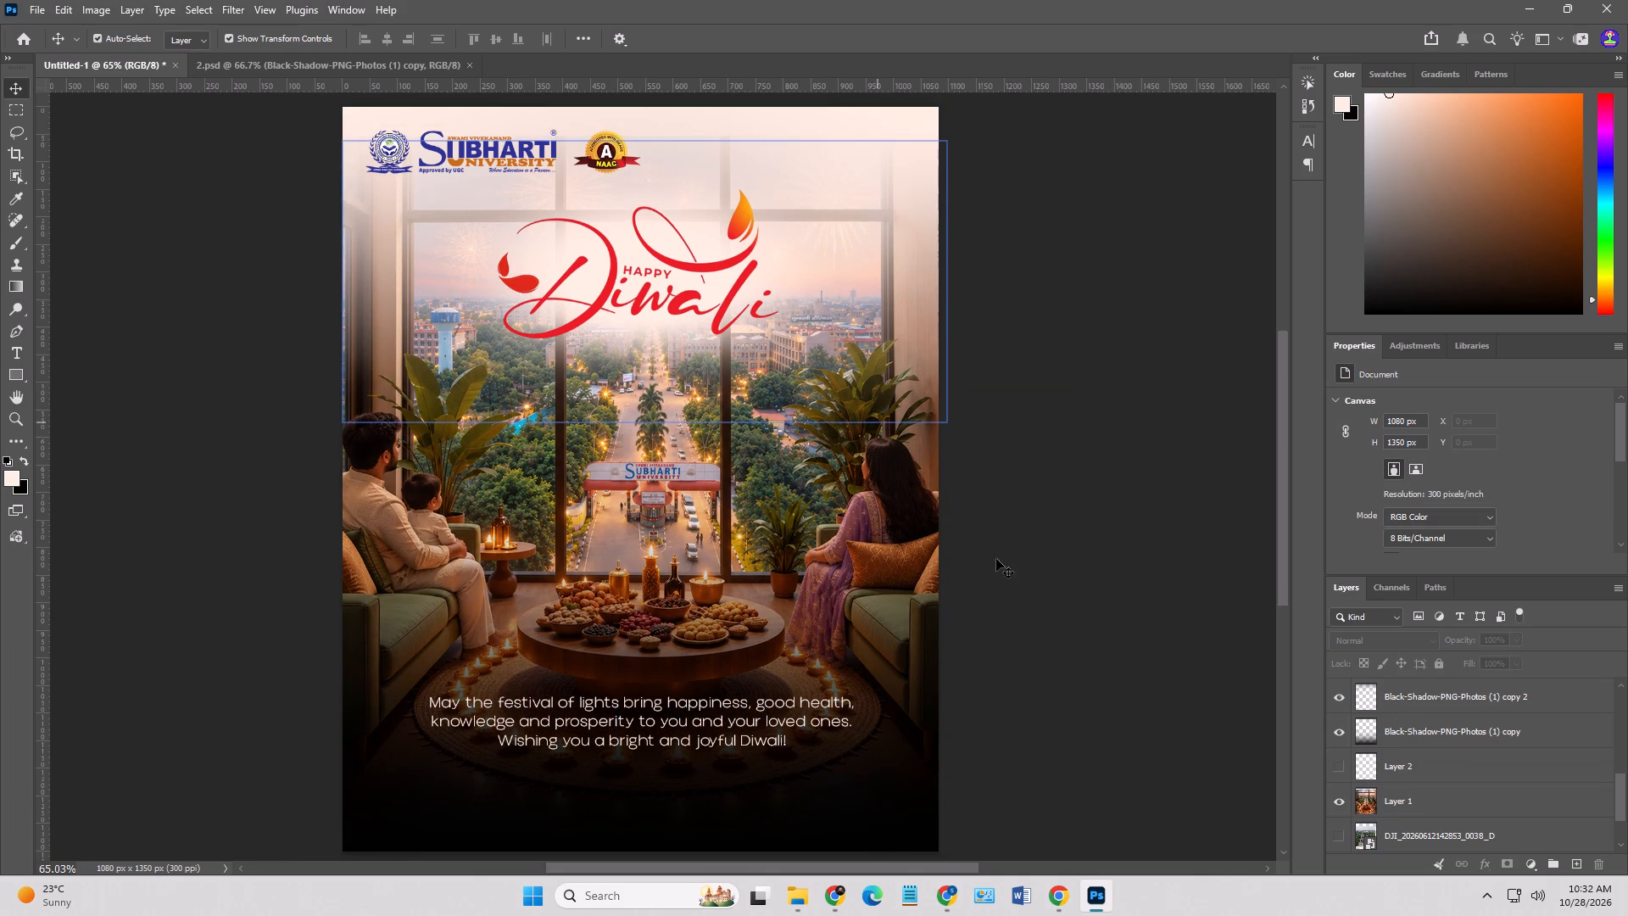
Paint a pale stroke across the empty strip at the top of Layer 1 with the 600 px soft brush.
{"action": "left_click", "coordinate": [1418, 797]}
{"action": "left_click", "coordinate": [16, 240]}
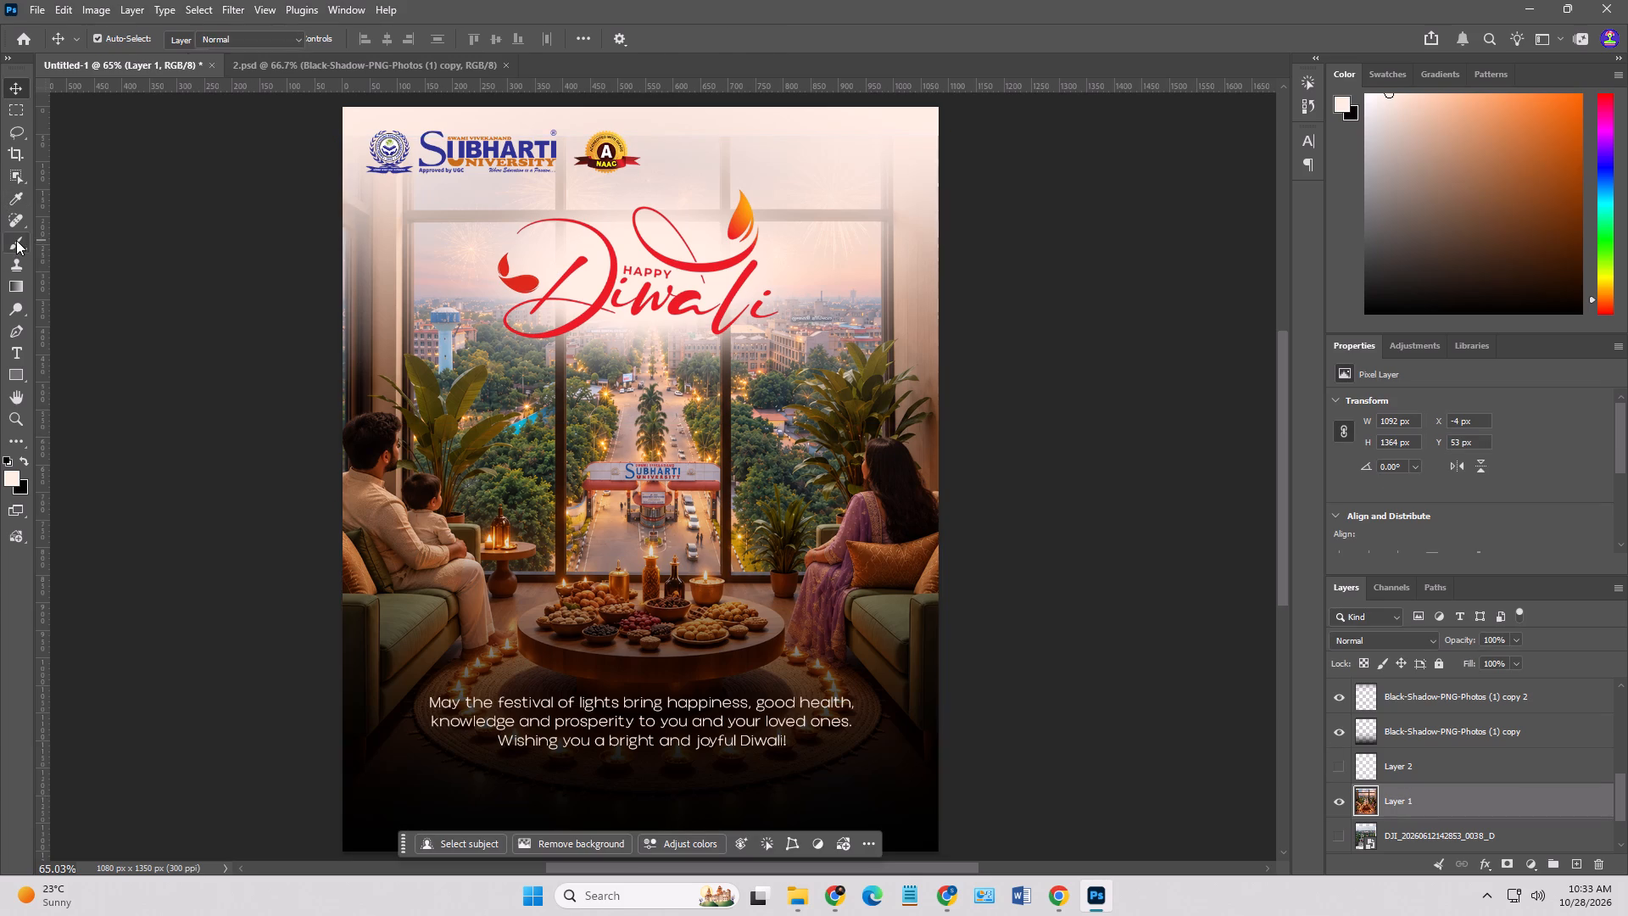
{"action": "scroll", "coordinate": [365, 126], "scroll_direction": "up", "scroll_amount": 8}
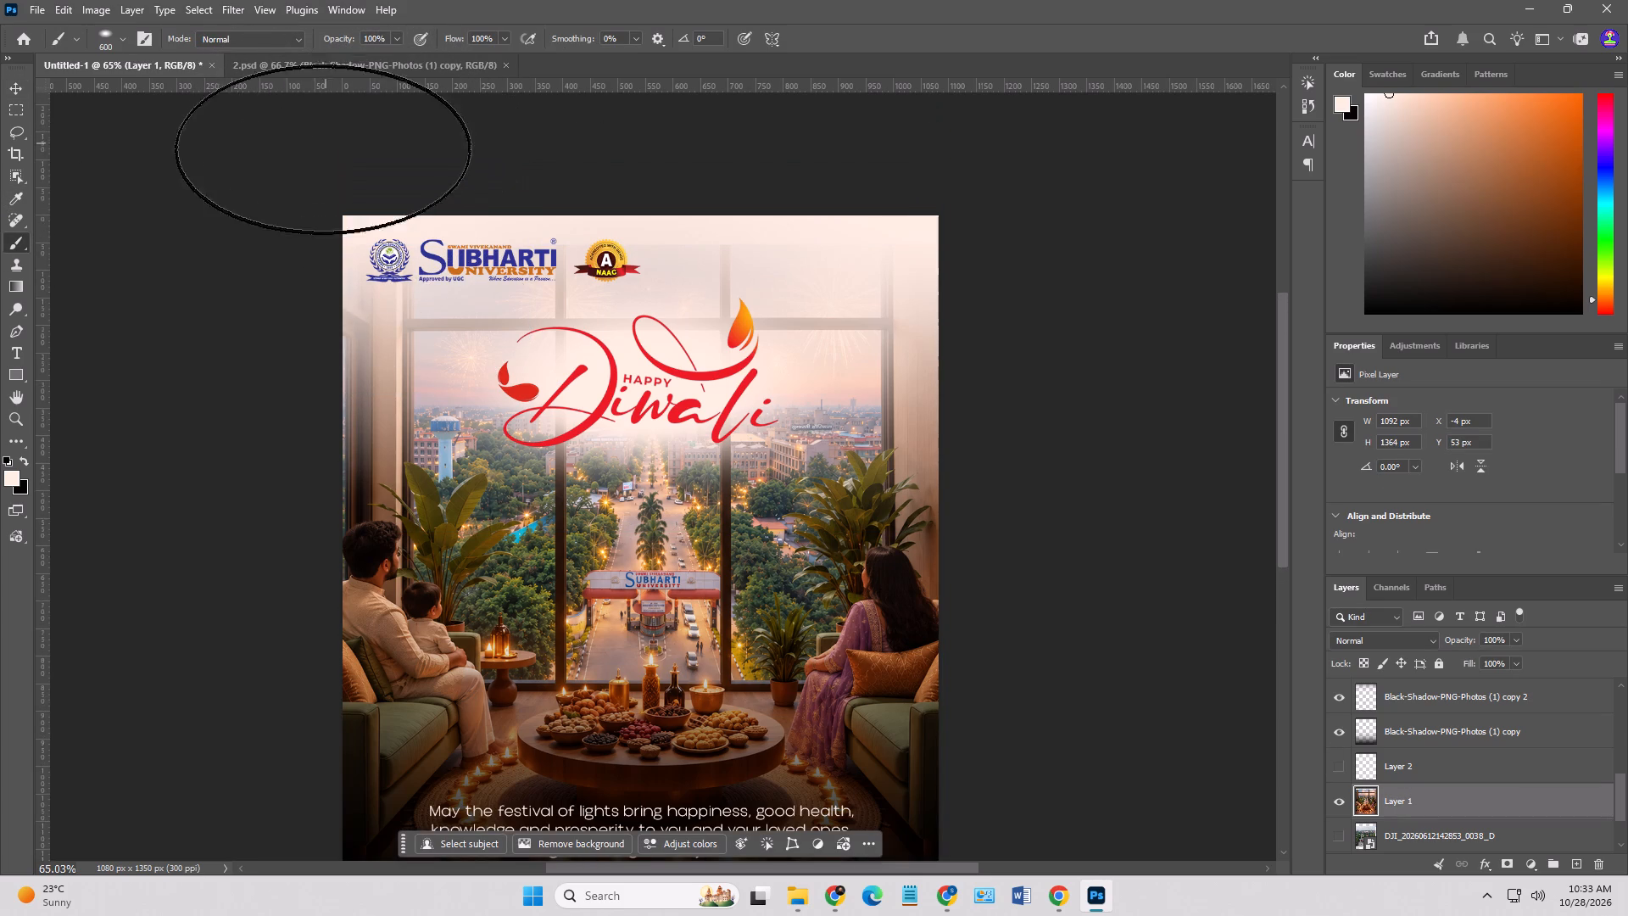
{"action": "left_click_drag", "start_coordinate": [326, 161], "coordinate": [1056, 193]}
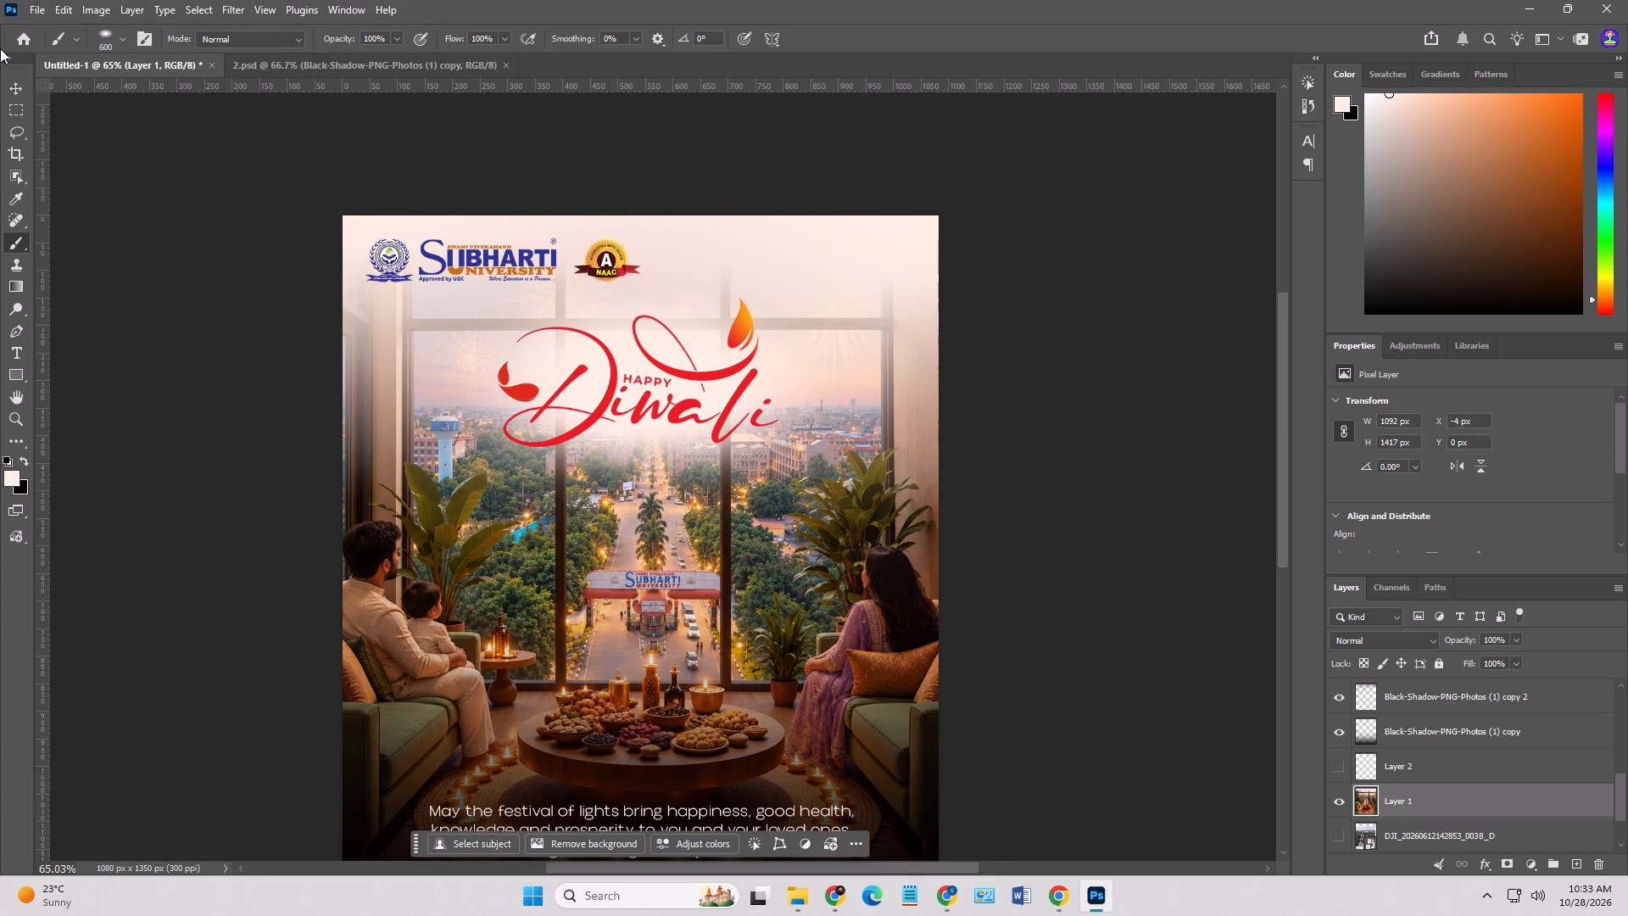
{"action": "left_click", "coordinate": [11, 93]}
Hide the white Background layer at the bottom of the layer stack.
{"action": "scroll", "coordinate": [1491, 749], "scroll_direction": "down", "scroll_amount": 3}
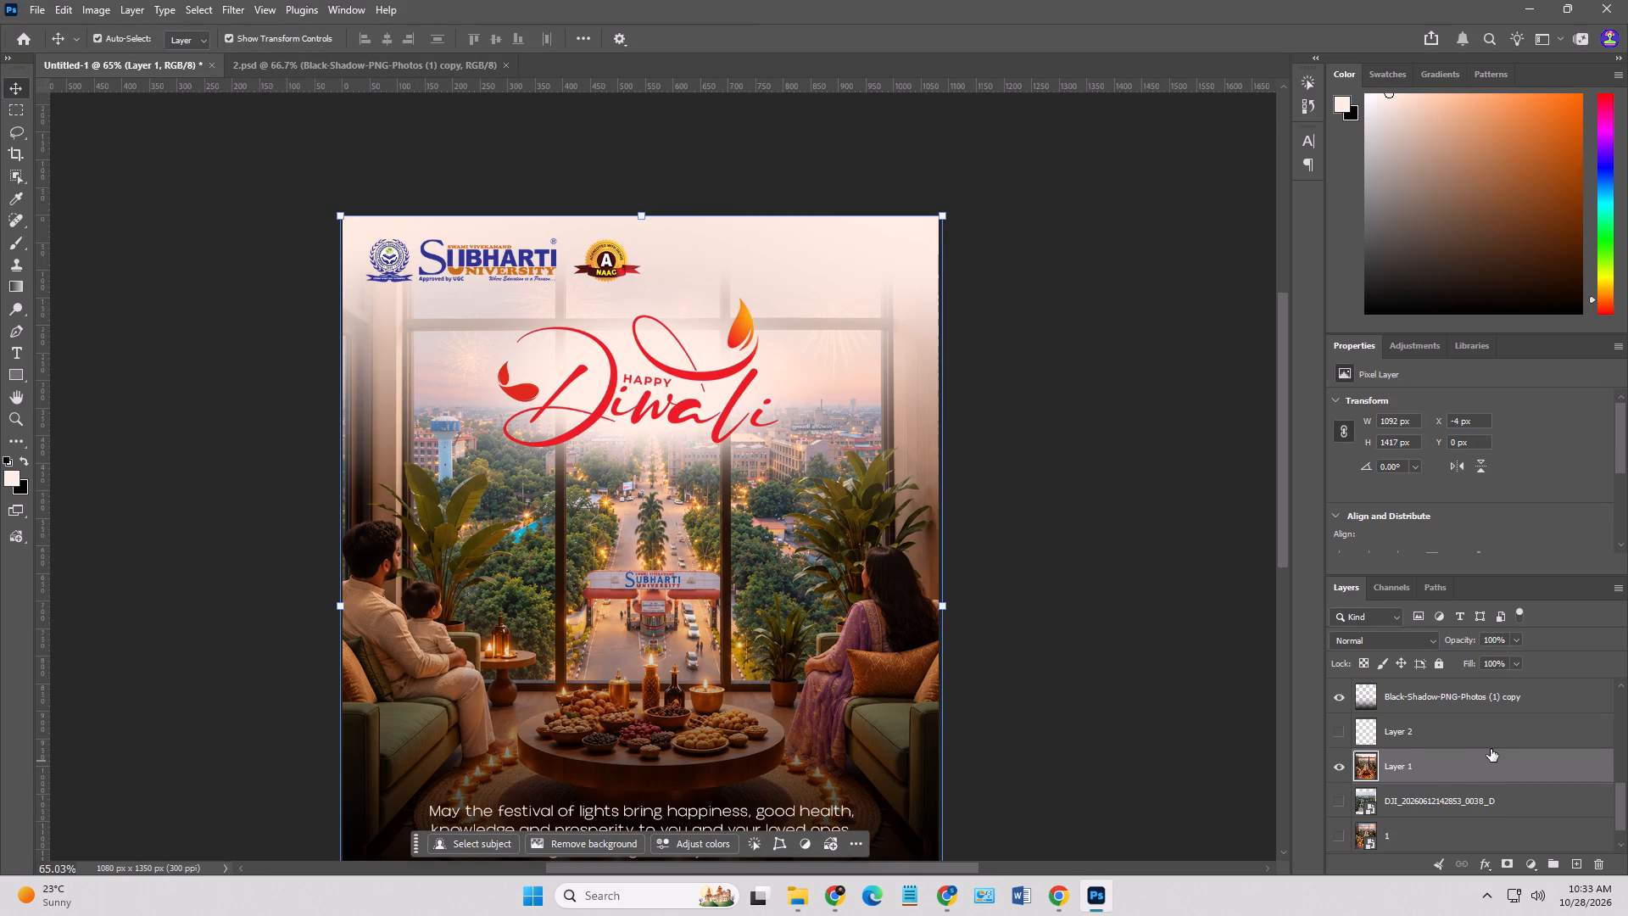
{"action": "scroll", "coordinate": [1491, 749], "scroll_direction": "down", "scroll_amount": 7}
{"action": "left_click", "coordinate": [1341, 830]}
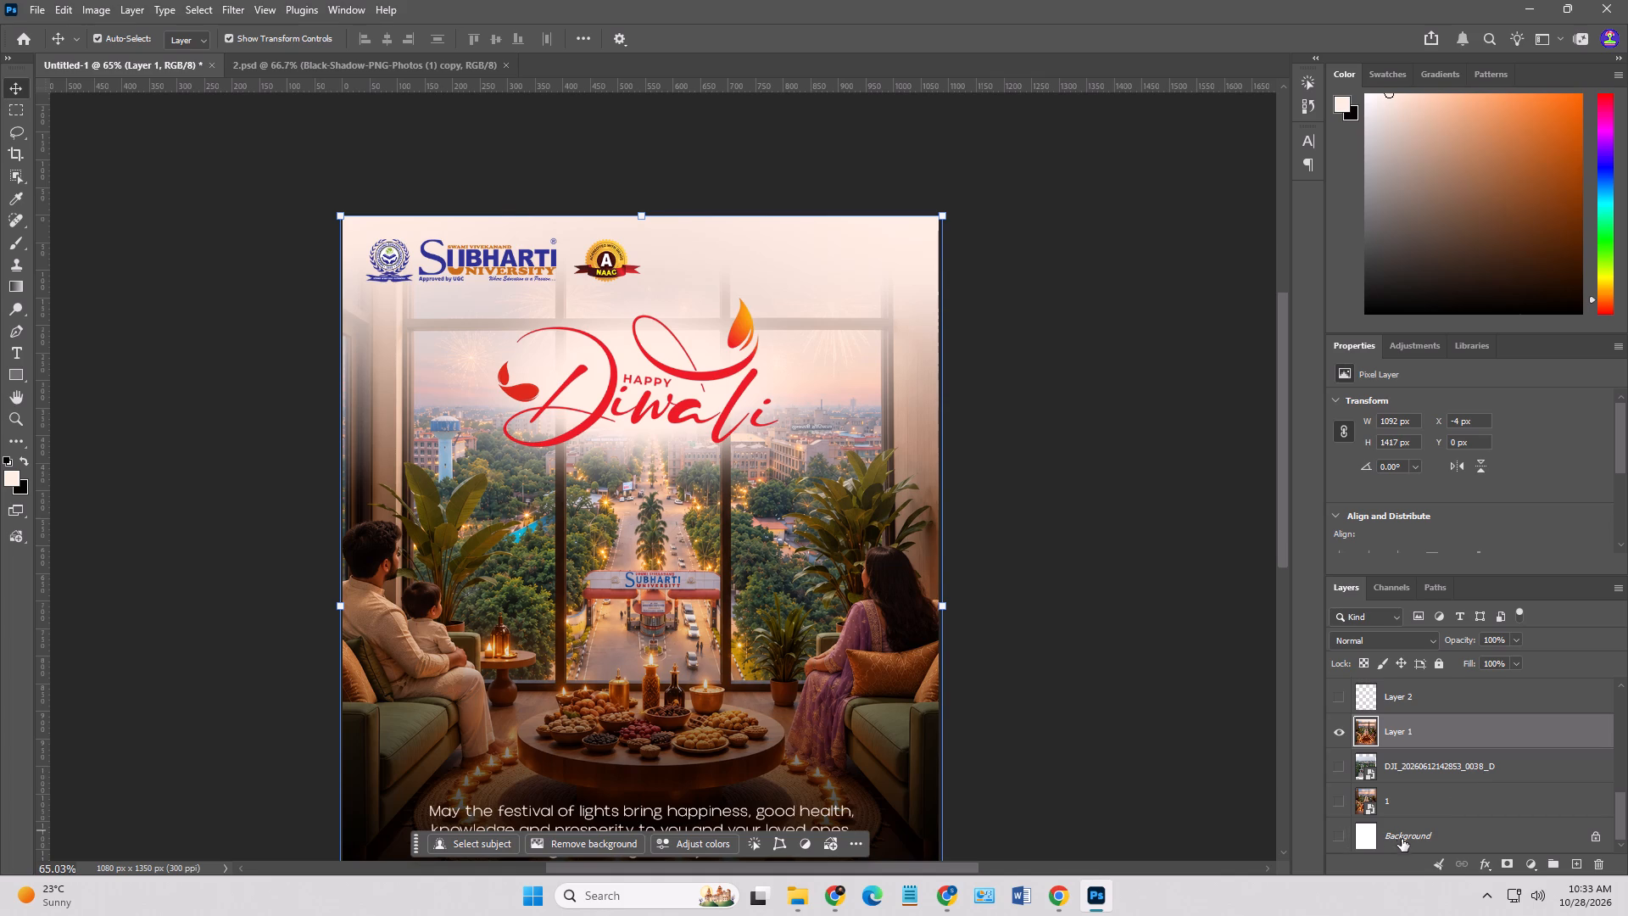
{"action": "scroll", "coordinate": [1422, 774], "scroll_direction": "up", "scroll_amount": 1}
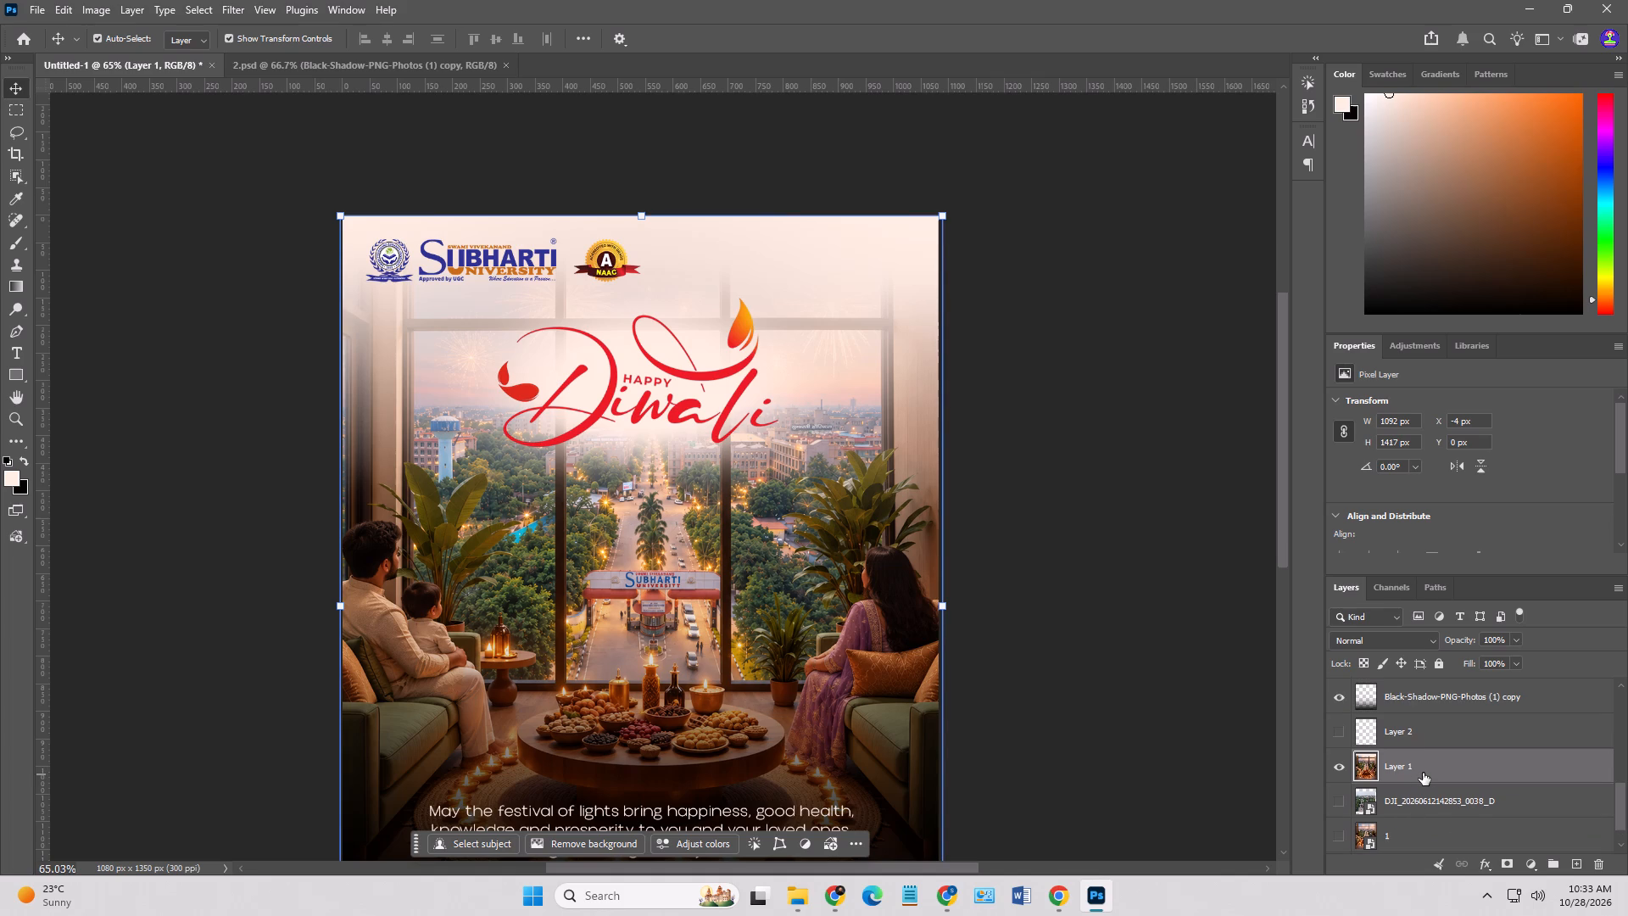
{"action": "left_click", "coordinate": [1214, 662]}
{"action": "left_click", "coordinate": [1117, 582]}
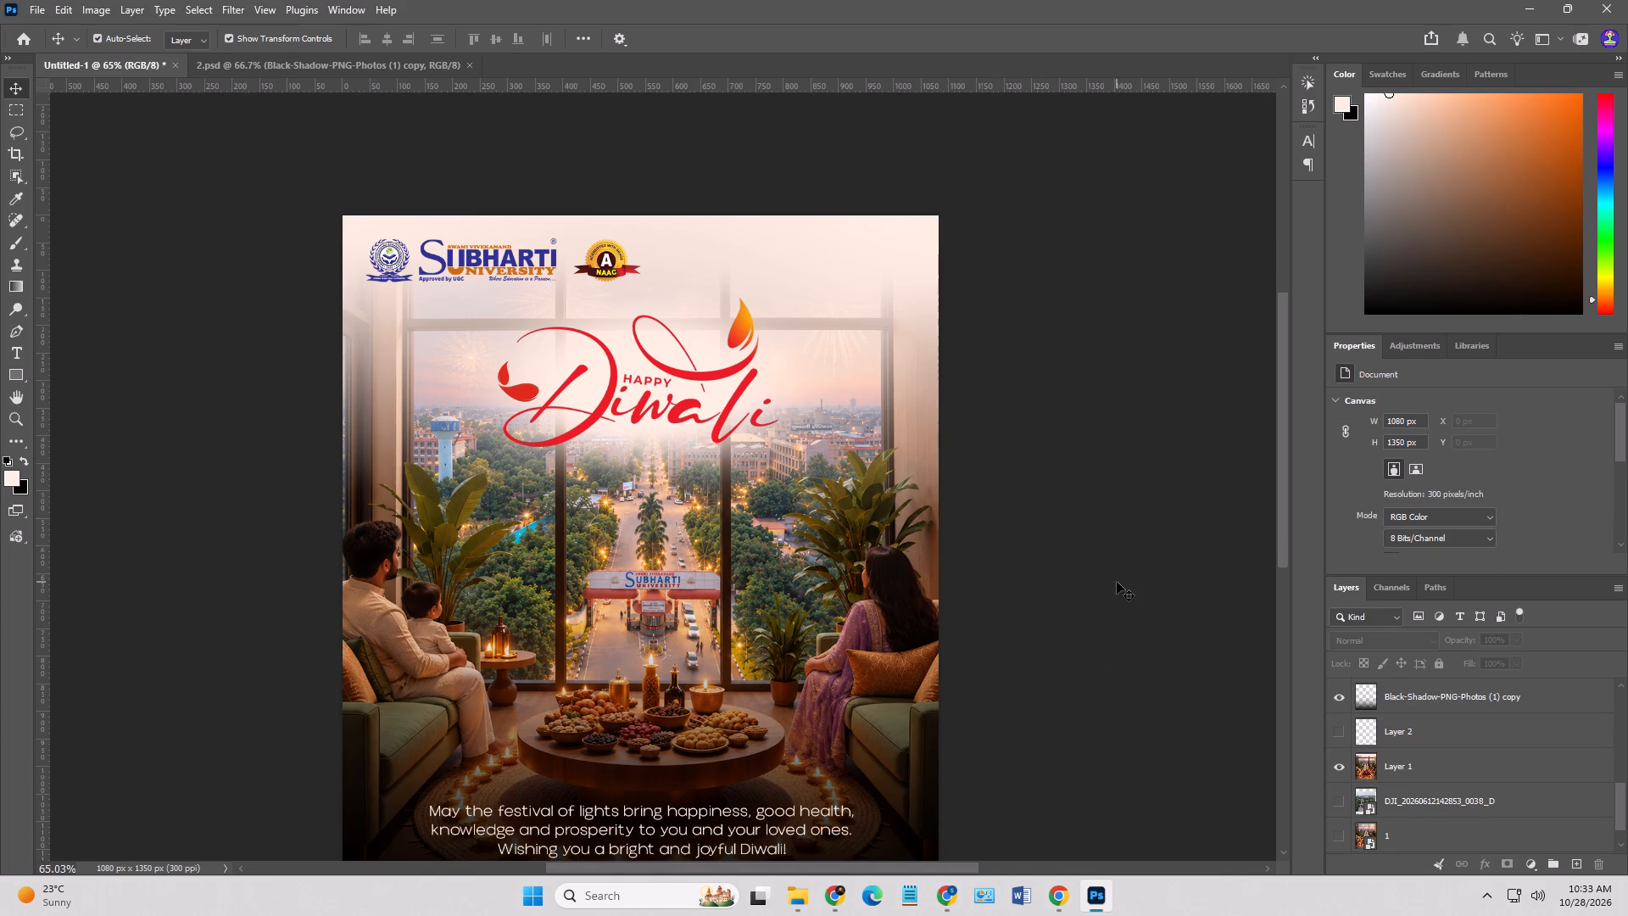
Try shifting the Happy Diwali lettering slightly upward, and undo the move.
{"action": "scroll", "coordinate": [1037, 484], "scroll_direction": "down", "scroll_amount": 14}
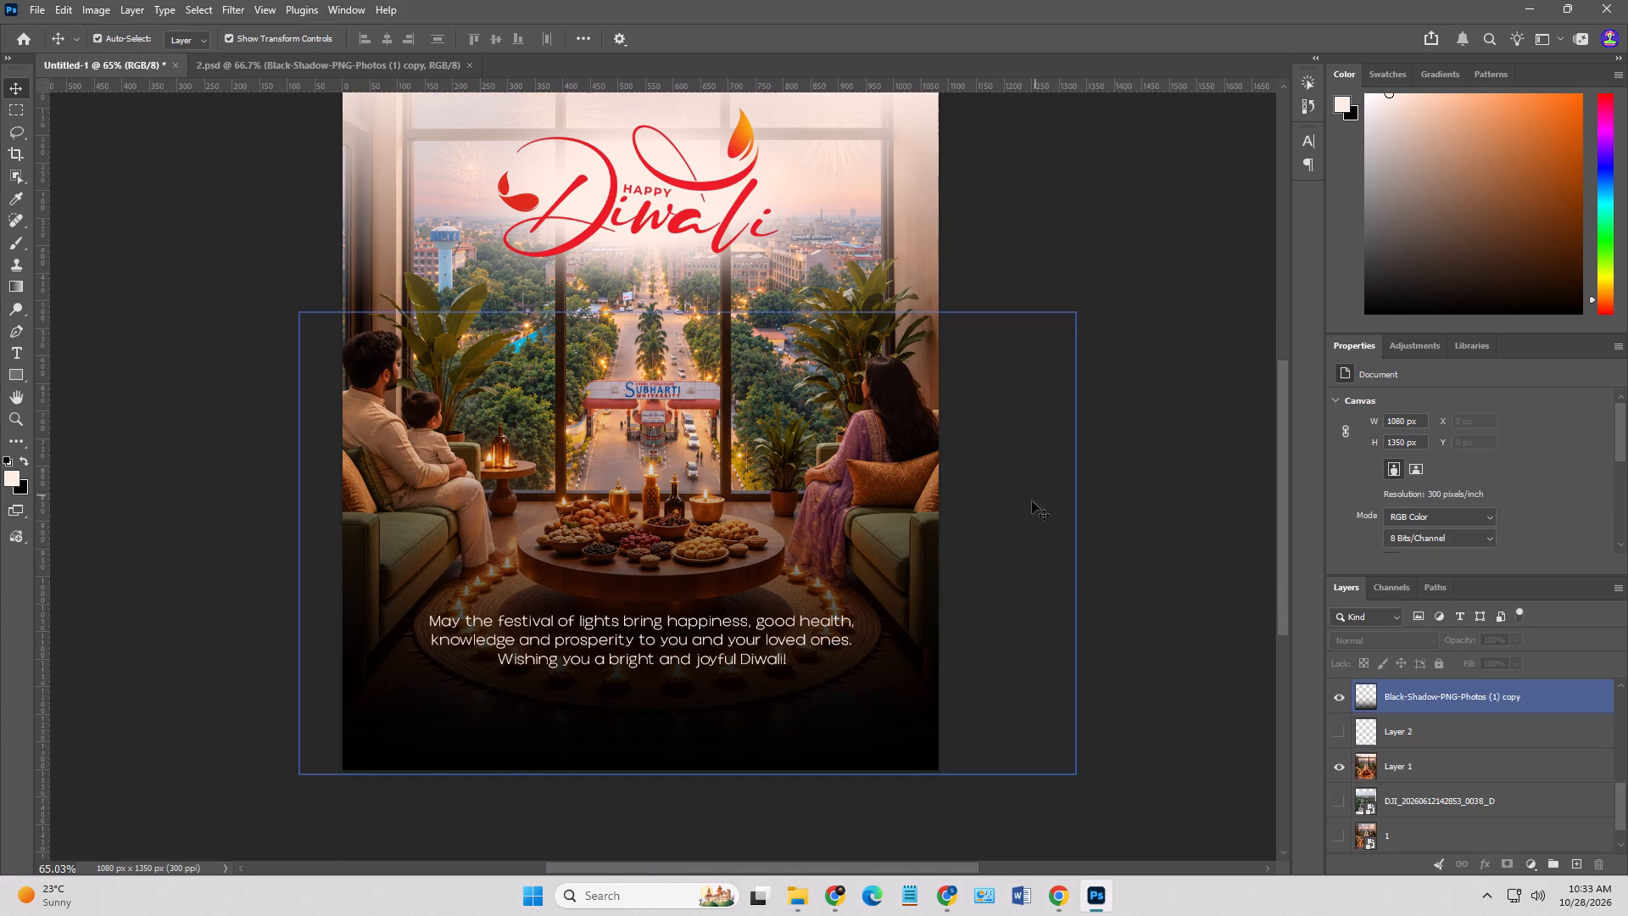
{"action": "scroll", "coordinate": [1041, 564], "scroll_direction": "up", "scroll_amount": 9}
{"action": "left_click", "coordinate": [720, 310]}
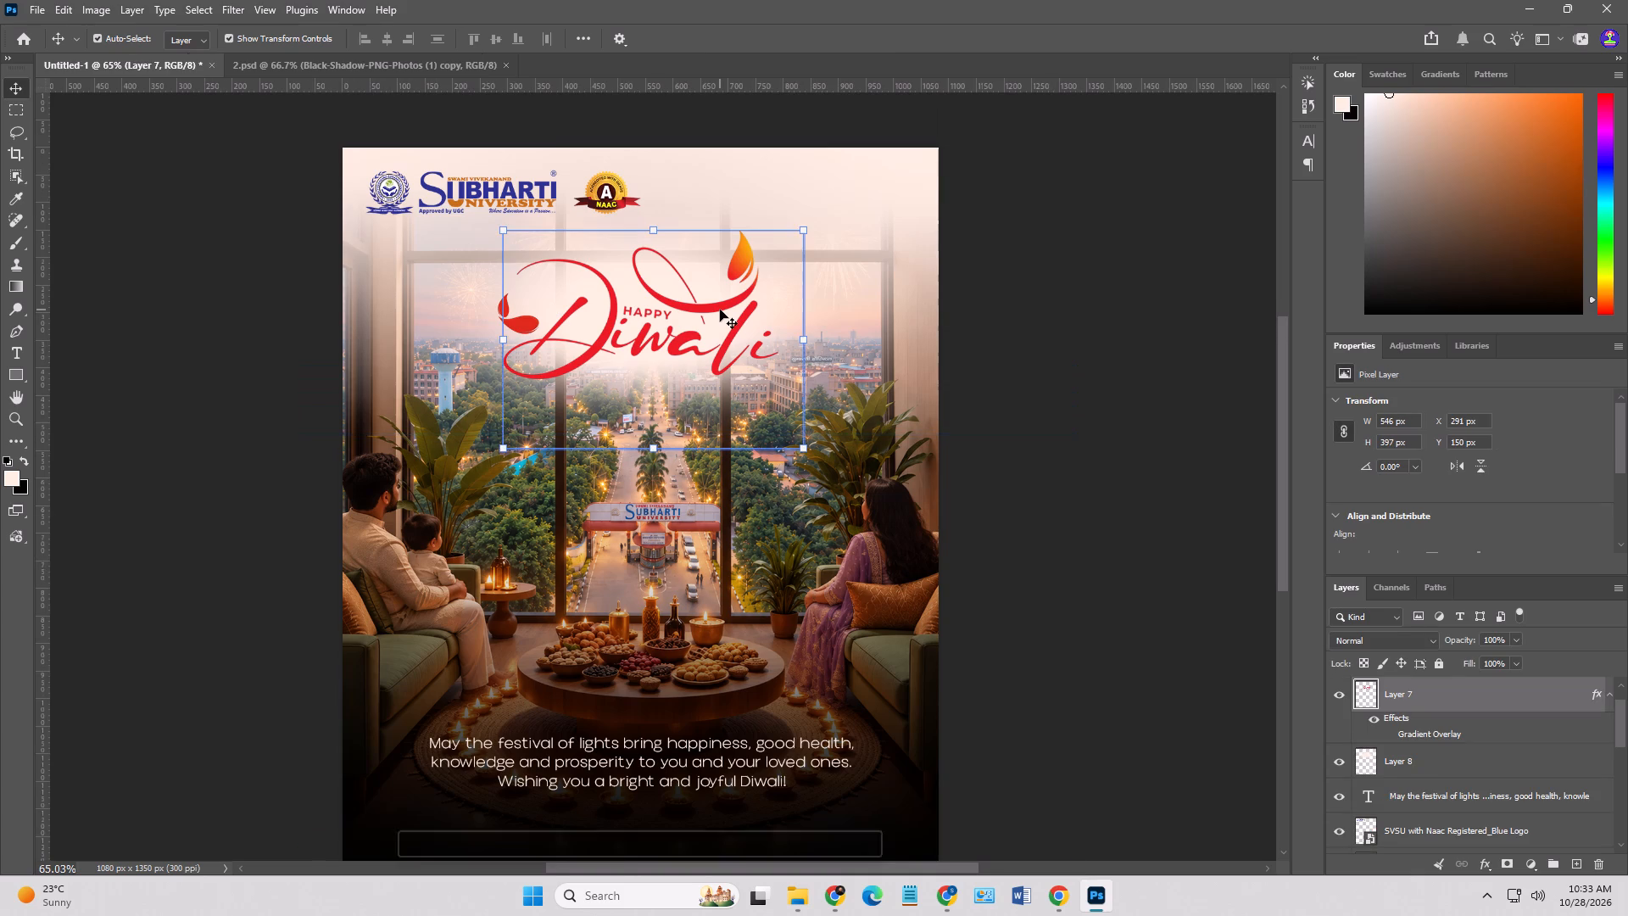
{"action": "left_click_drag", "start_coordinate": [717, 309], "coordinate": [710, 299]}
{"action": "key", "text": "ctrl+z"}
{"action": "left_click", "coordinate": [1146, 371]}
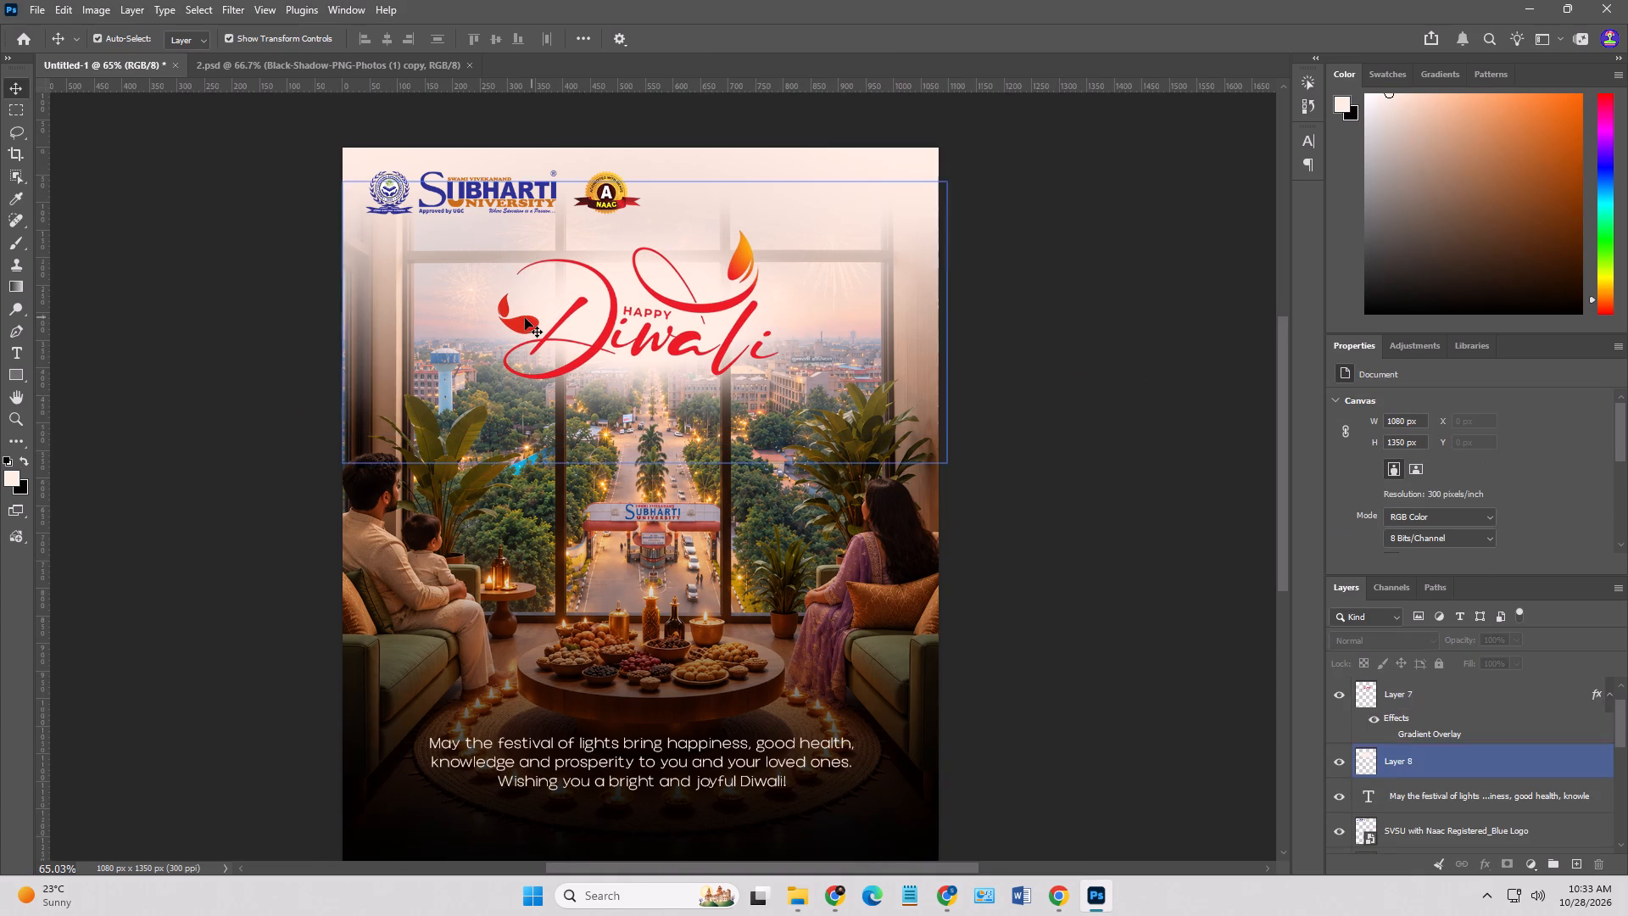
Shrink the small red diya to about 33 x 33 px and place it over the final i of Diwali, at about X 745, Y 310 px.
{"action": "left_click_drag", "start_coordinate": [522, 322], "coordinate": [796, 316]}
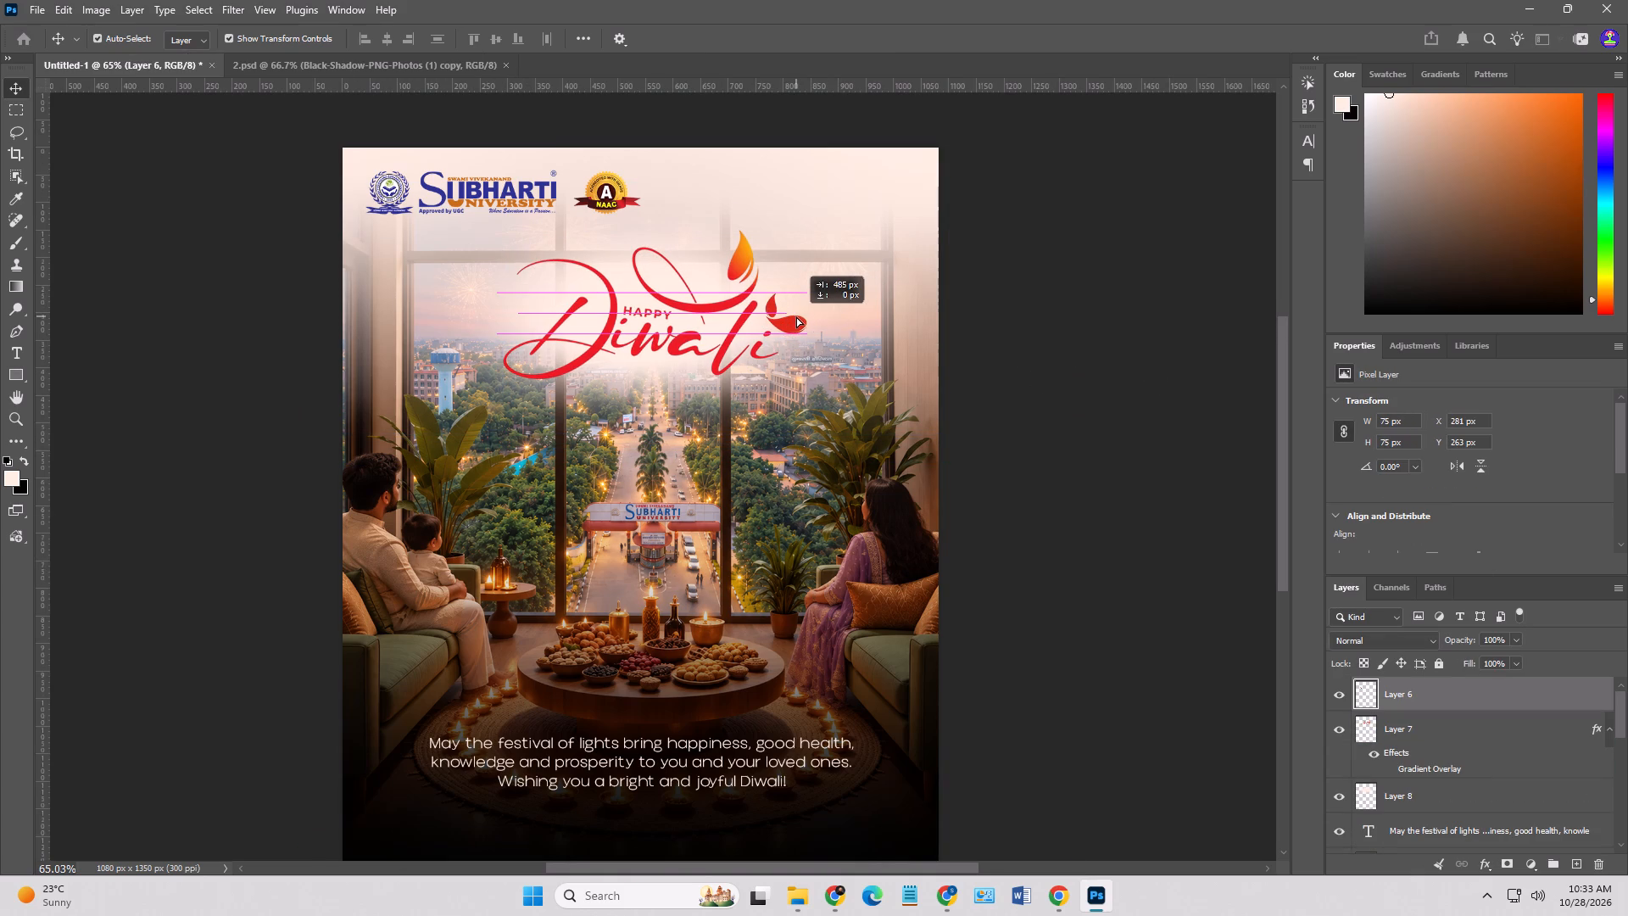
{"action": "left_click_drag", "start_coordinate": [796, 316], "coordinate": [799, 316]}
{"action": "left_click_drag", "start_coordinate": [819, 339], "coordinate": [796, 327]}
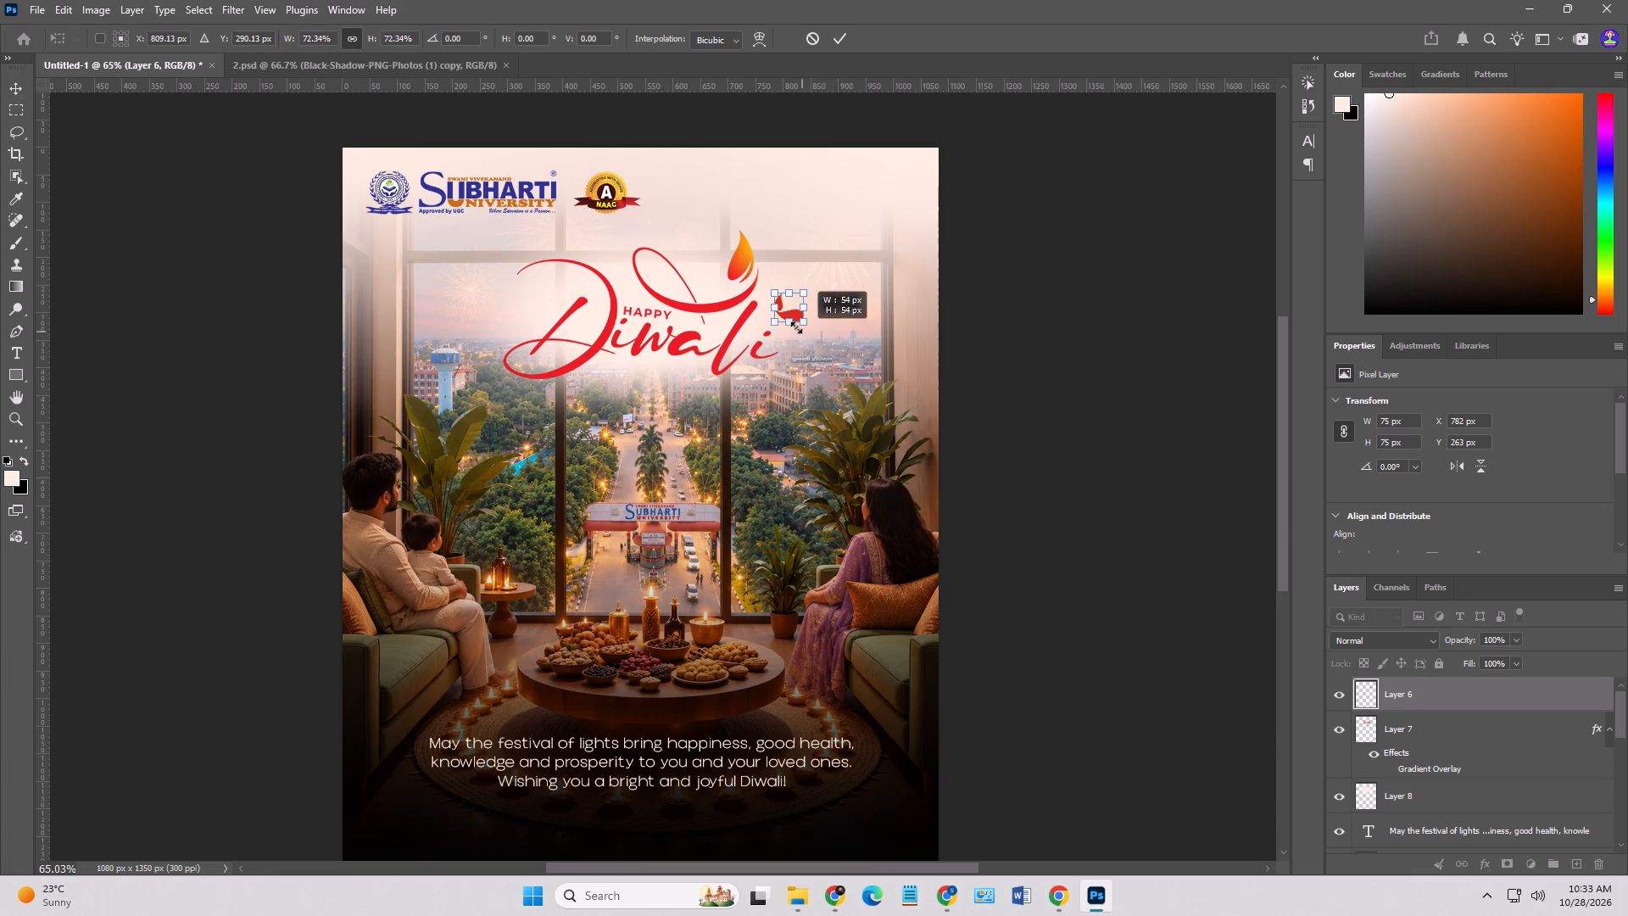
{"action": "left_click_drag", "start_coordinate": [796, 327], "coordinate": [795, 327]}
{"action": "double_click", "coordinate": [1127, 366]}
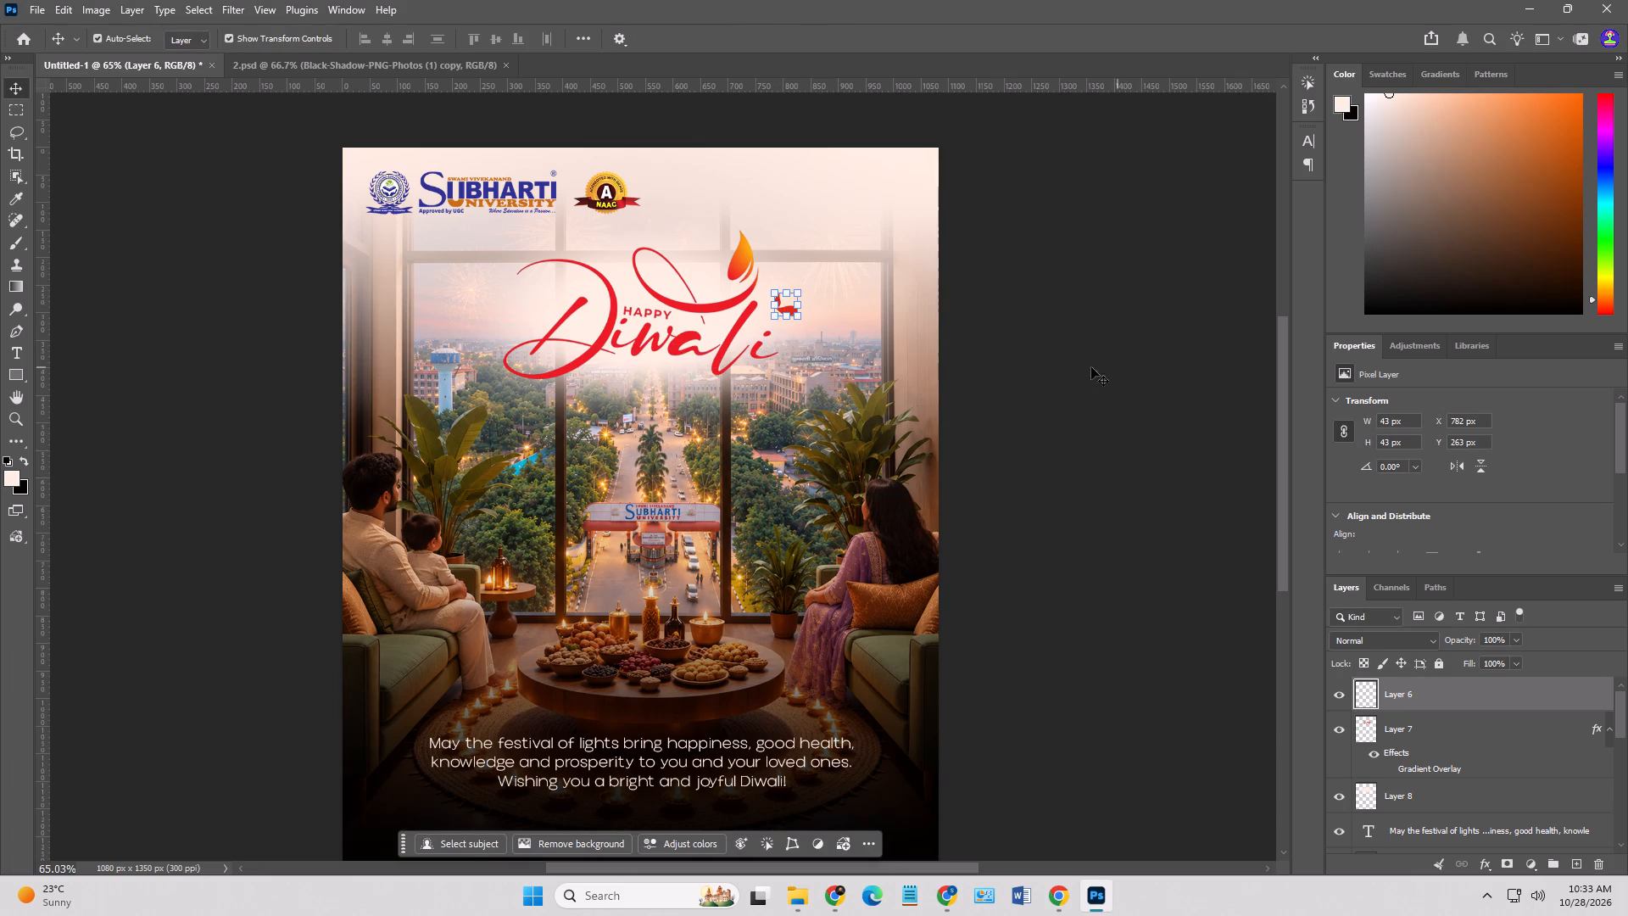
{"action": "double_click", "coordinate": [1081, 372]}
{"action": "scroll", "coordinate": [771, 323], "scroll_direction": "up", "scroll_amount": 9, "text": "alt"}
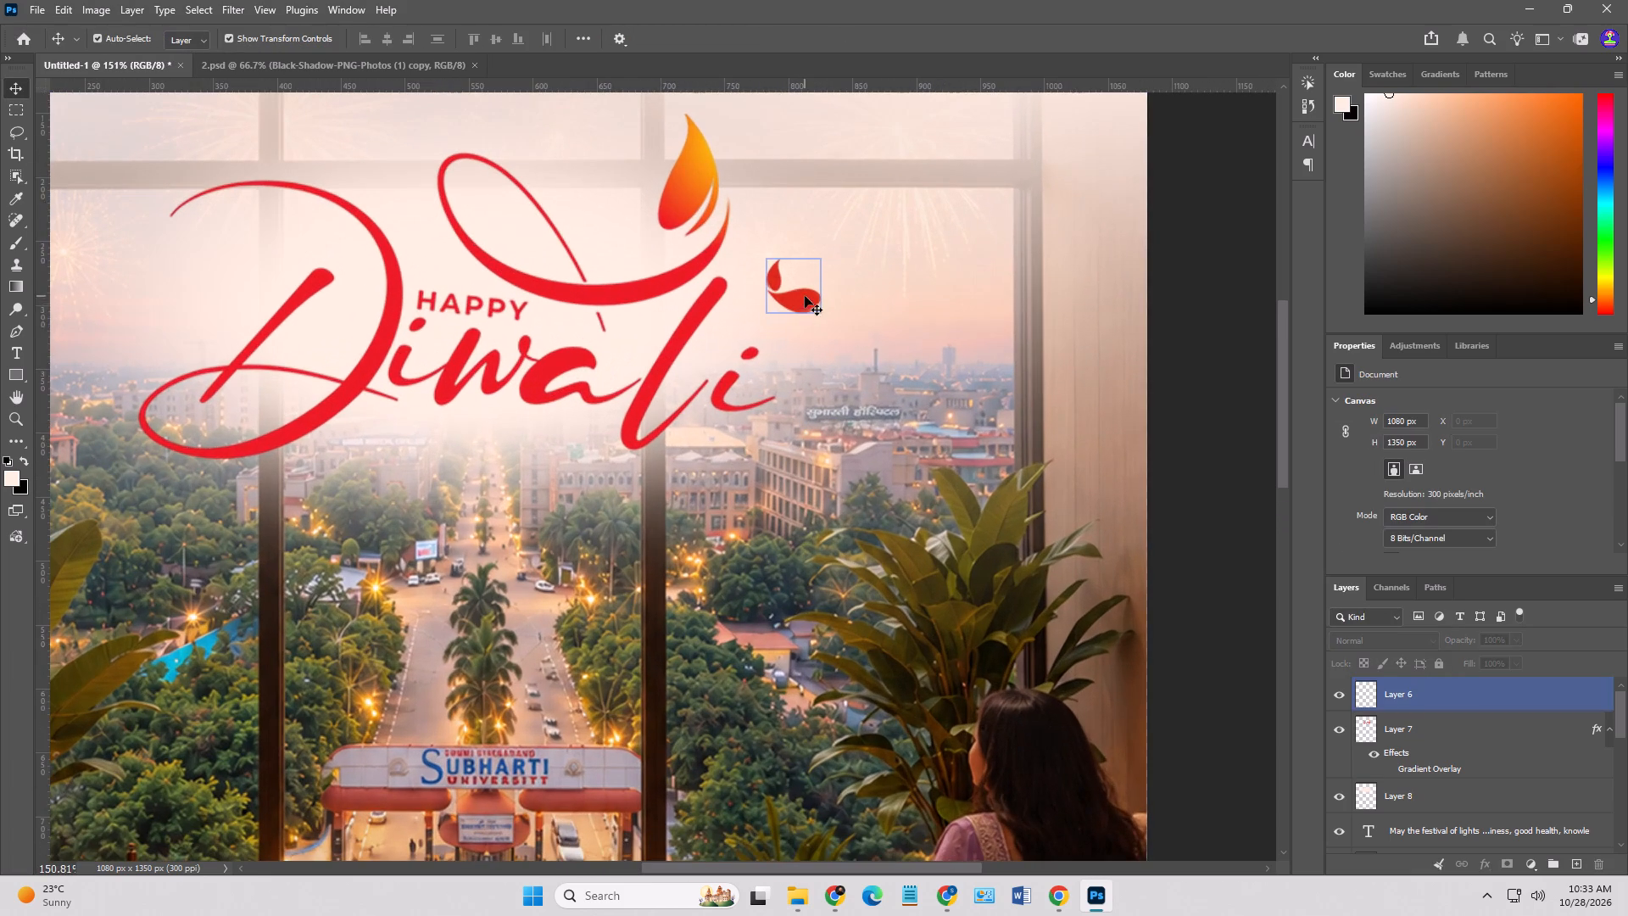
{"action": "left_click_drag", "start_coordinate": [805, 296], "coordinate": [761, 348]}
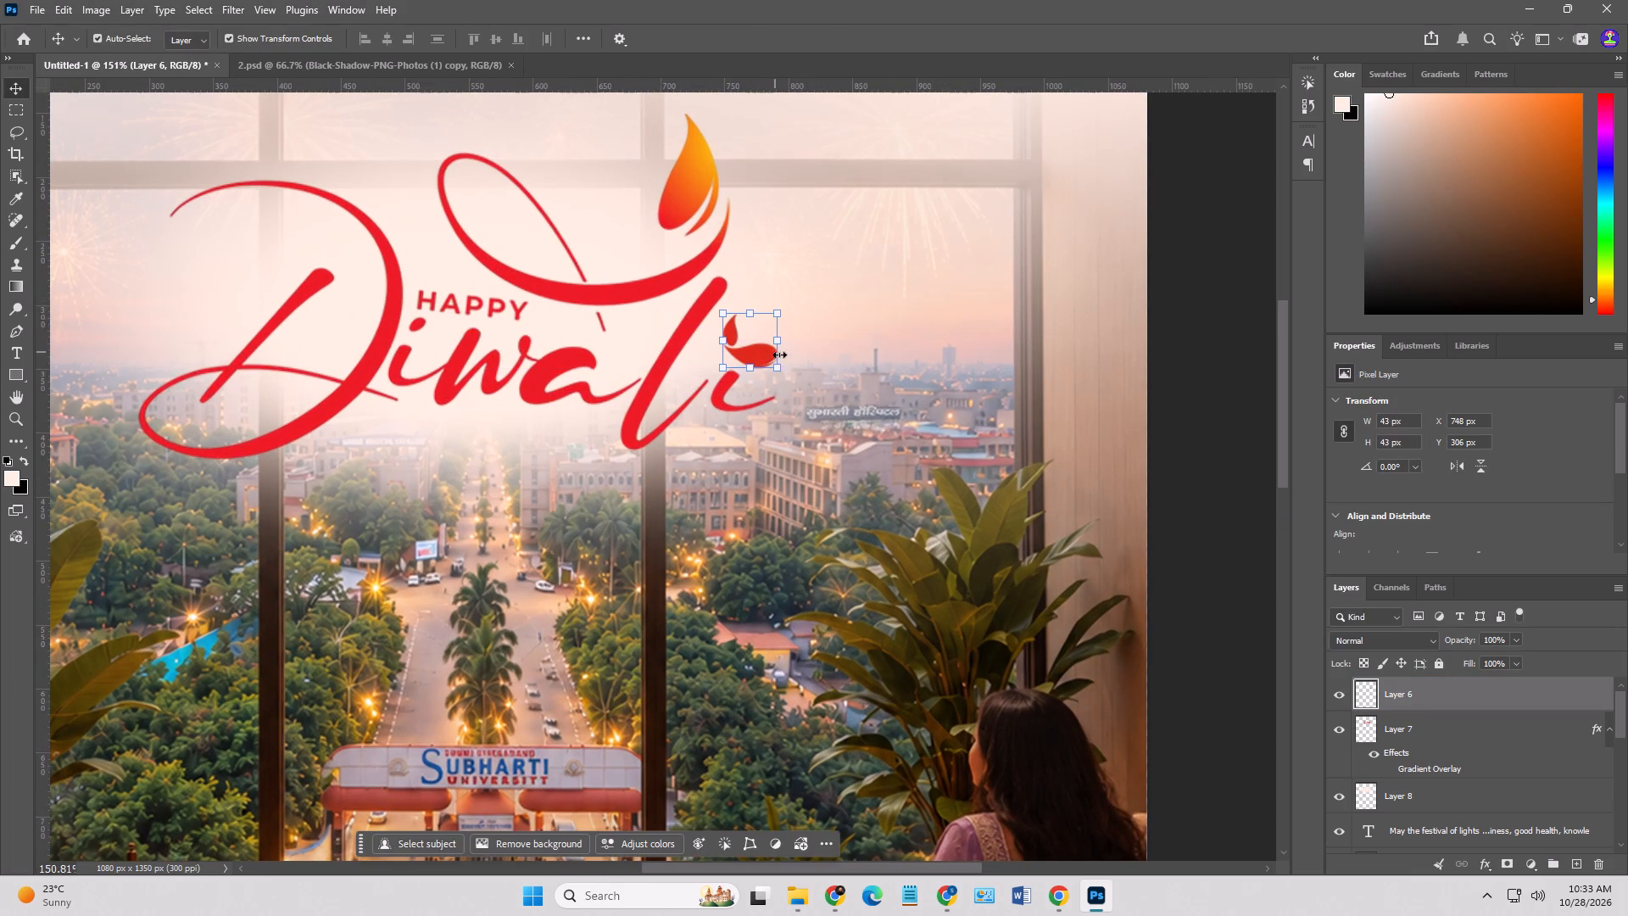
{"action": "left_click_drag", "start_coordinate": [778, 367], "coordinate": [756, 363]}
{"action": "left_click", "coordinate": [753, 345]}
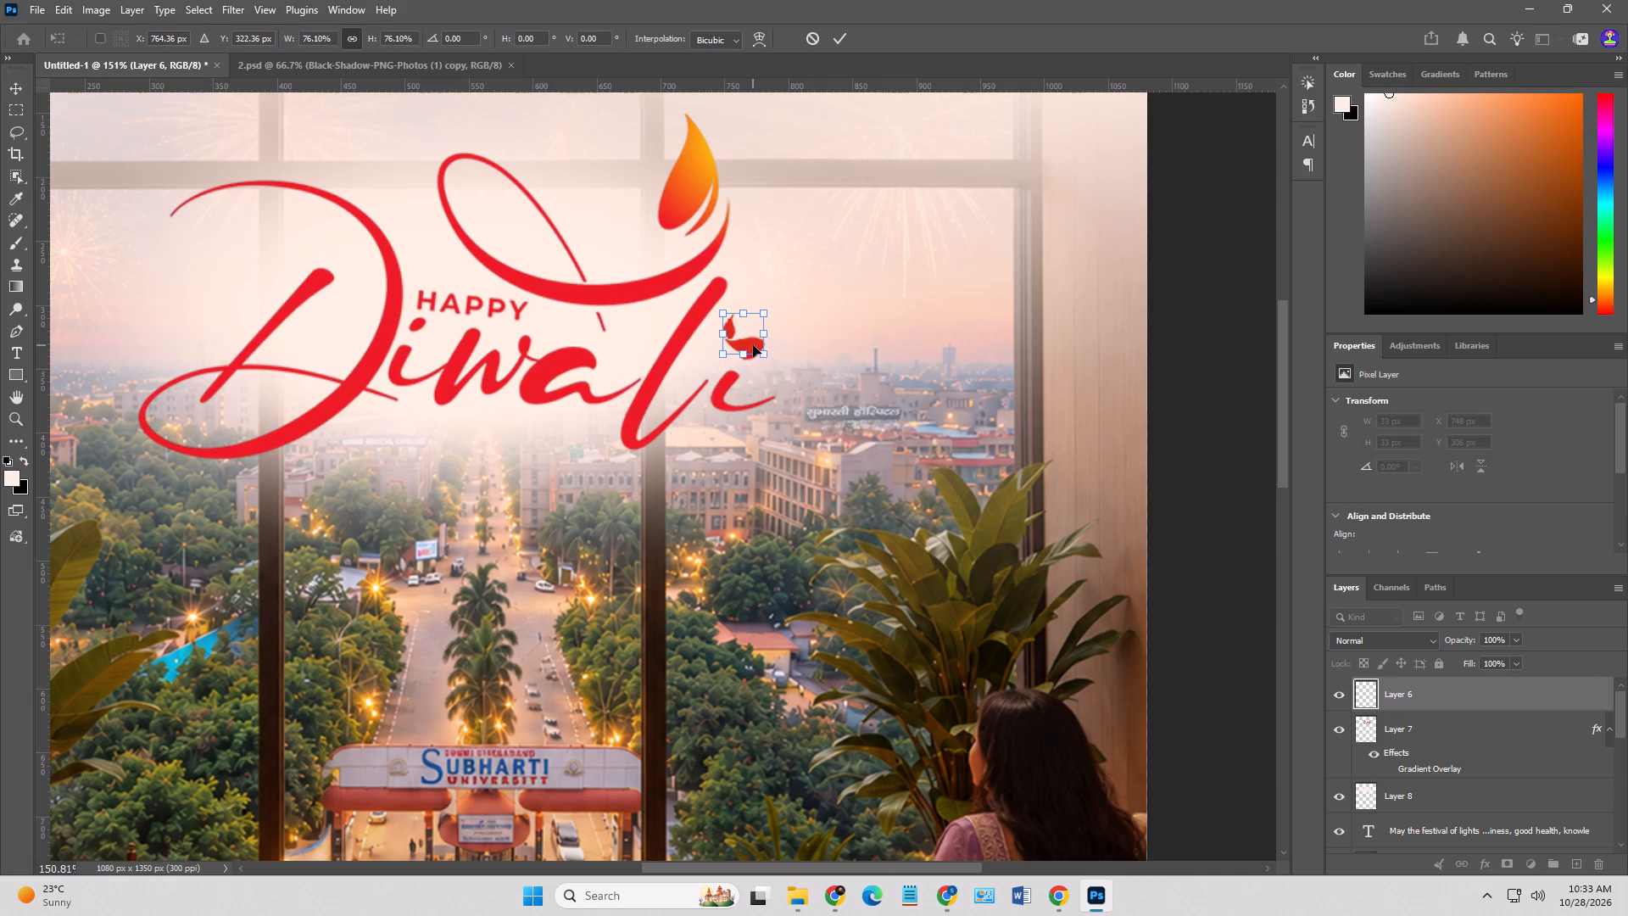
{"action": "double_click", "coordinate": [1212, 400]}
{"action": "left_click", "coordinate": [1212, 400]}
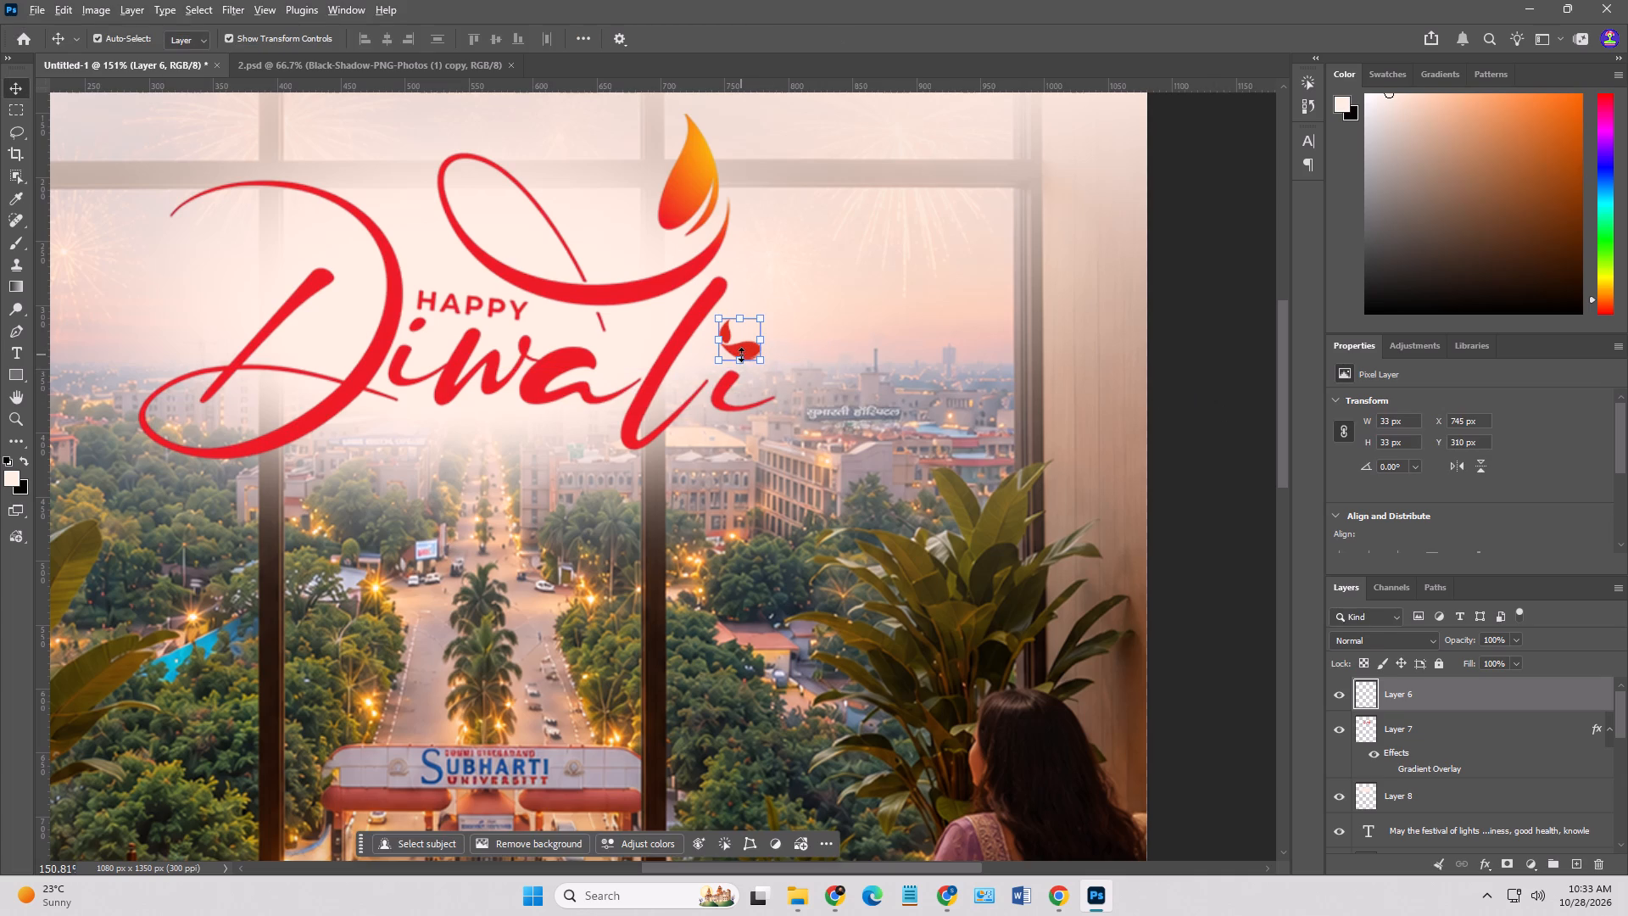
Move the small red diya over the final i of Diwali down to Y 312 px.
{"action": "scroll", "coordinate": [741, 355], "scroll_direction": "up", "scroll_amount": 20, "text": "alt"}
{"action": "scroll", "coordinate": [741, 355], "scroll_direction": "up", "scroll_amount": 3, "text": "alt"}
{"action": "left_click_drag", "start_coordinate": [766, 326], "coordinate": [770, 347]}
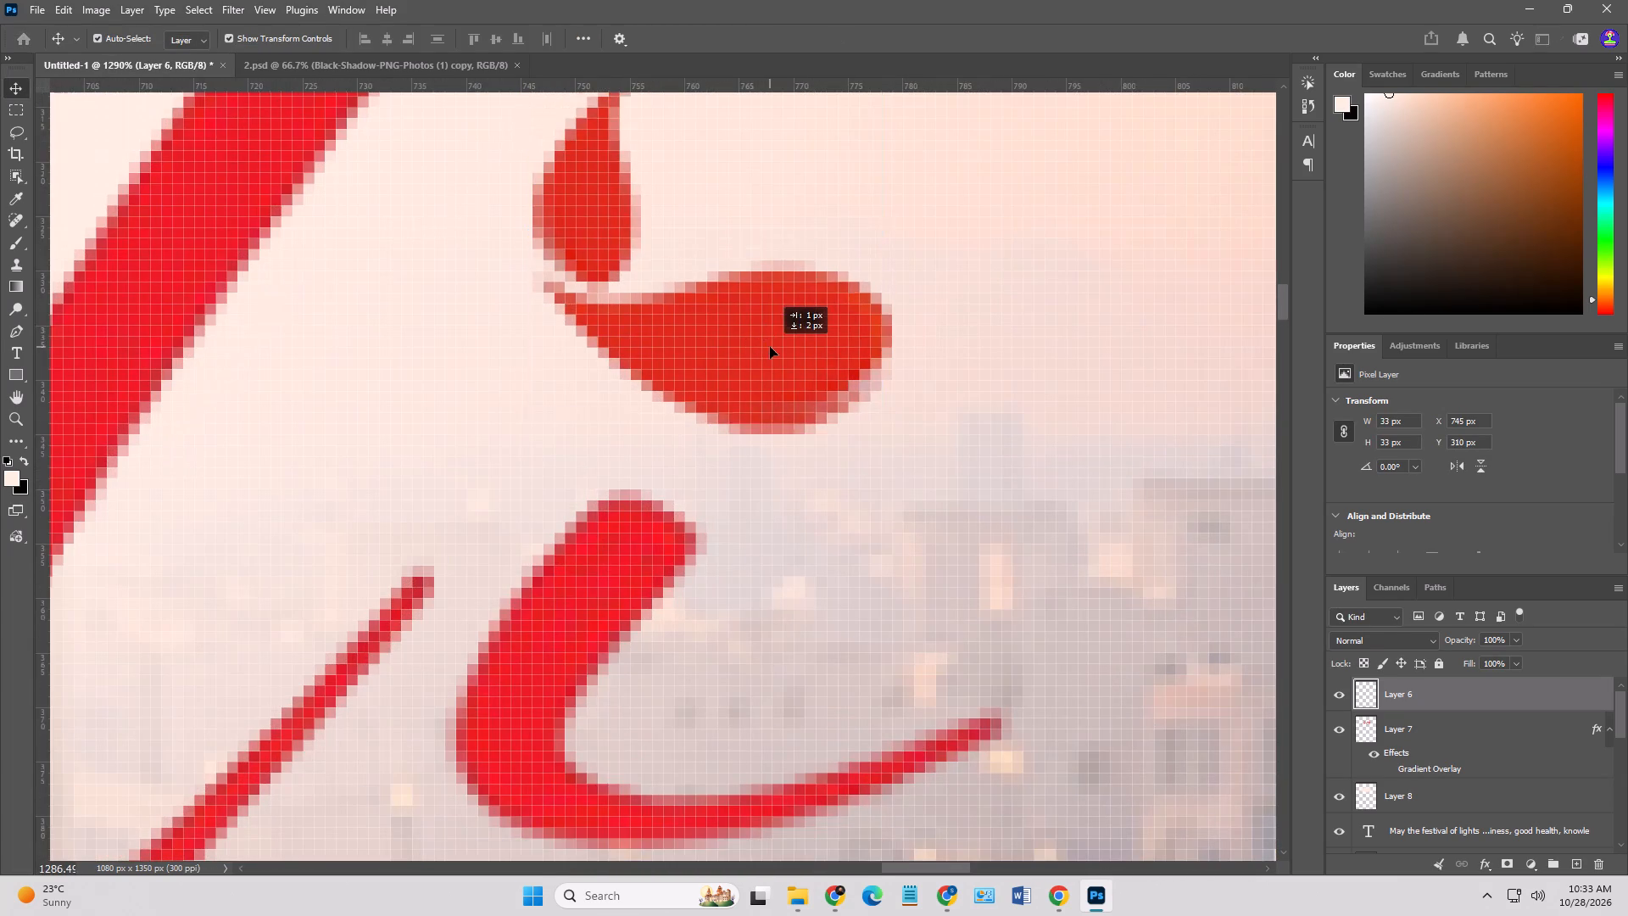
{"action": "left_click_drag", "start_coordinate": [770, 347], "coordinate": [767, 344]}
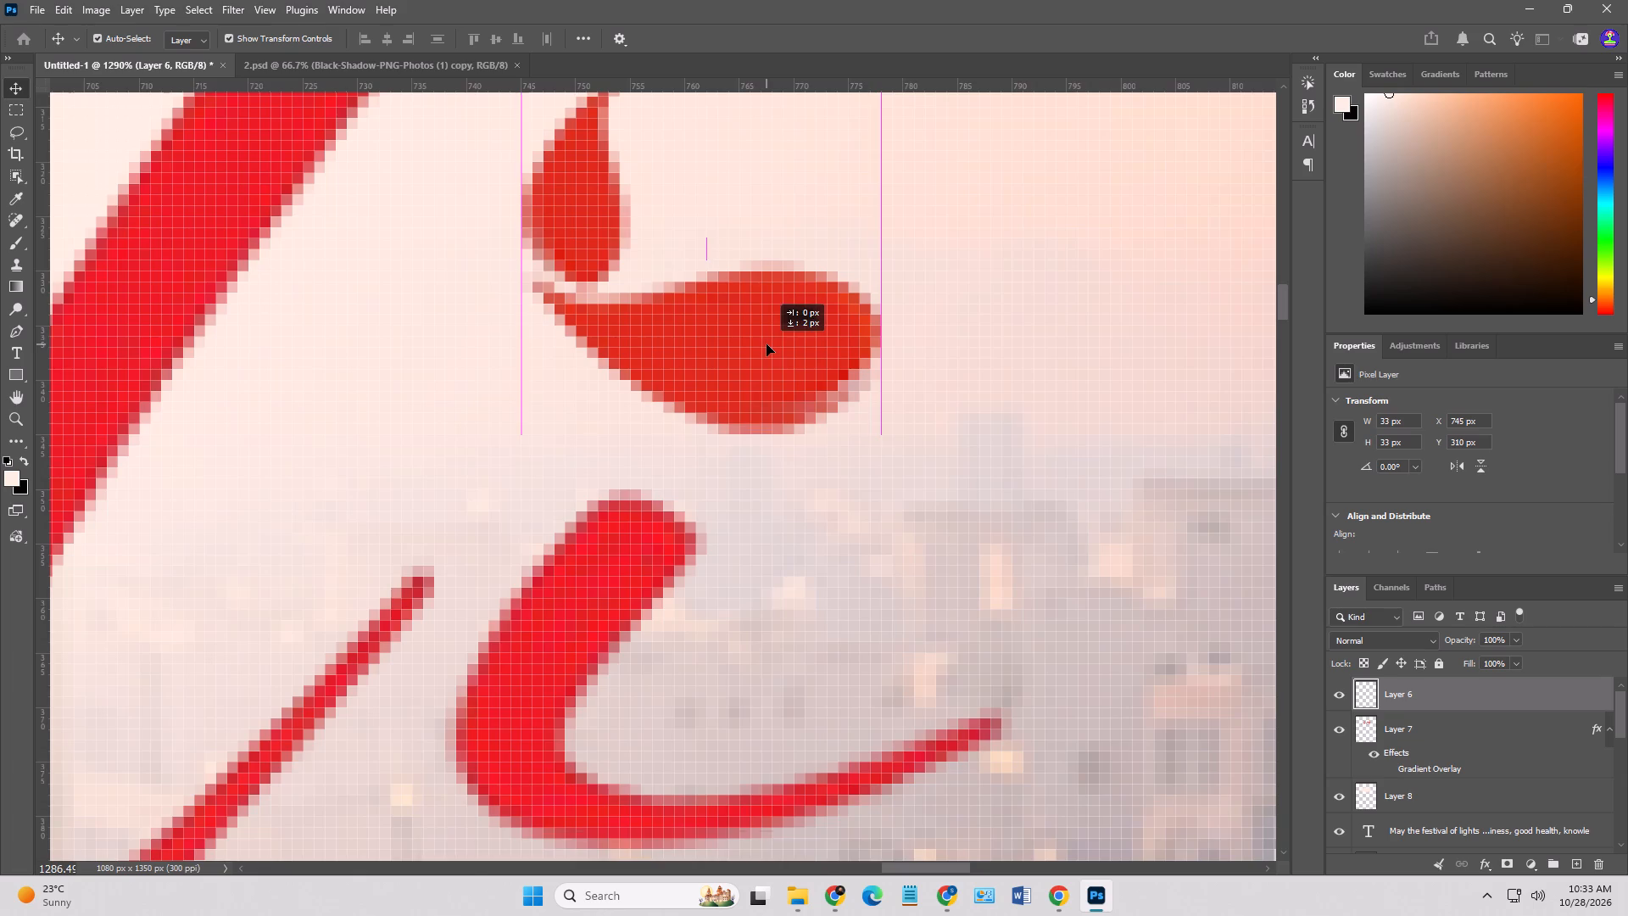
{"action": "scroll", "coordinate": [767, 348], "scroll_direction": "down", "scroll_amount": 20, "text": "alt"}
{"action": "scroll", "coordinate": [767, 348], "scroll_direction": "down", "scroll_amount": 6, "text": "alt"}
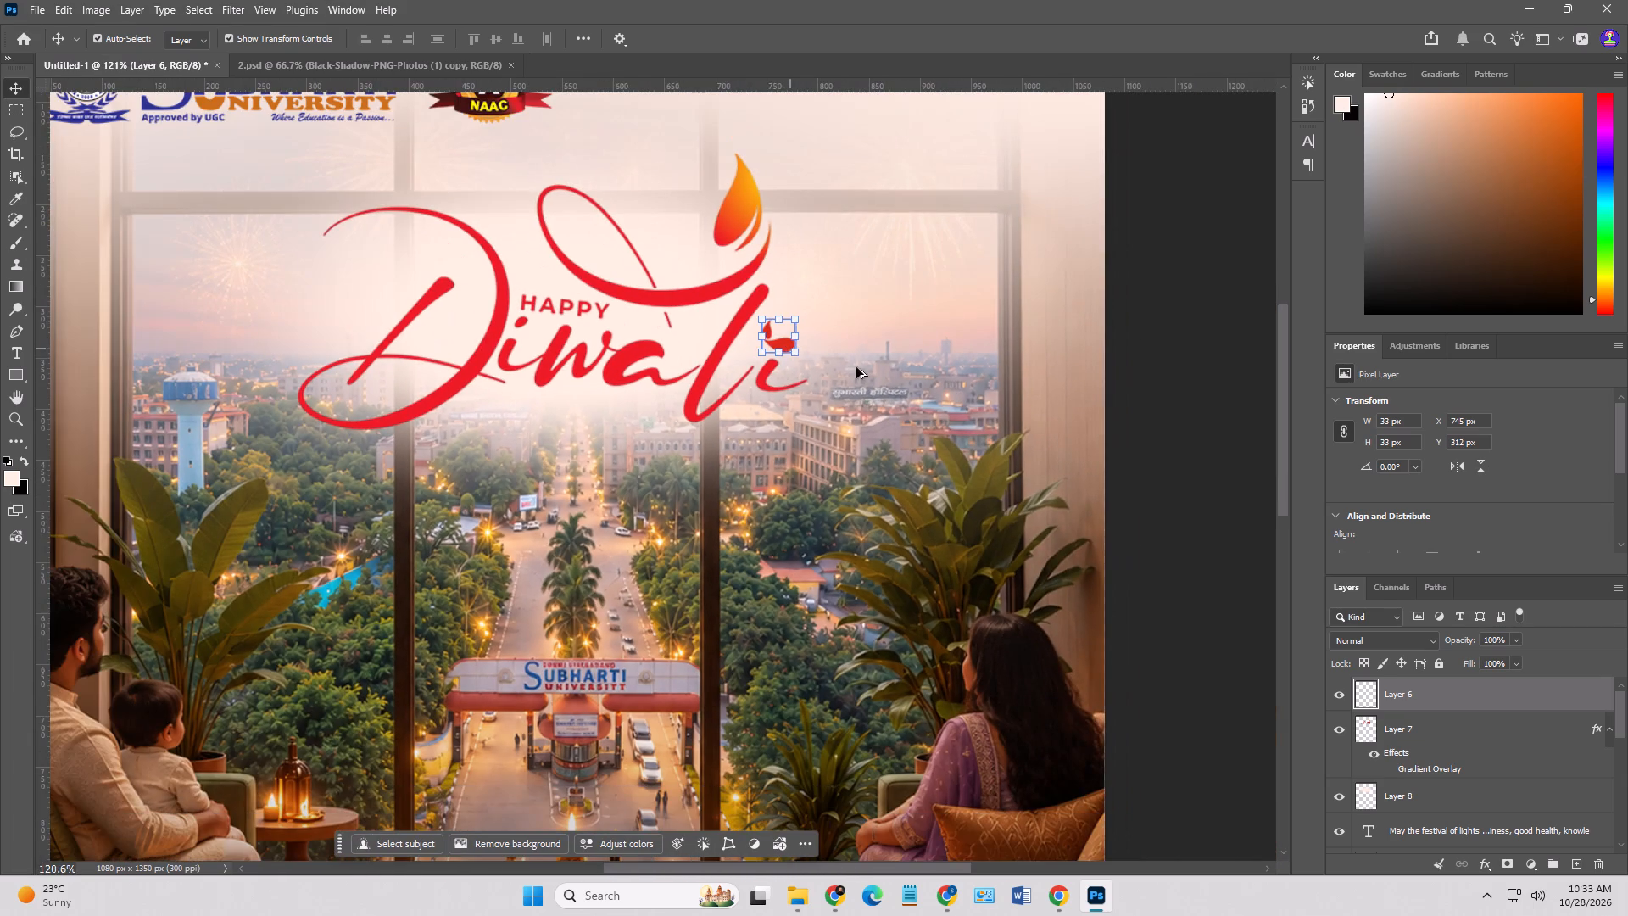
{"action": "left_click", "coordinate": [1162, 442]}
{"action": "left_click", "coordinate": [1162, 442]}
{"action": "left_click", "coordinate": [1162, 442]}
{"action": "scroll", "coordinate": [1066, 408], "scroll_direction": "down", "scroll_amount": 5, "text": "alt"}
{"action": "left_click", "coordinate": [1118, 427]}
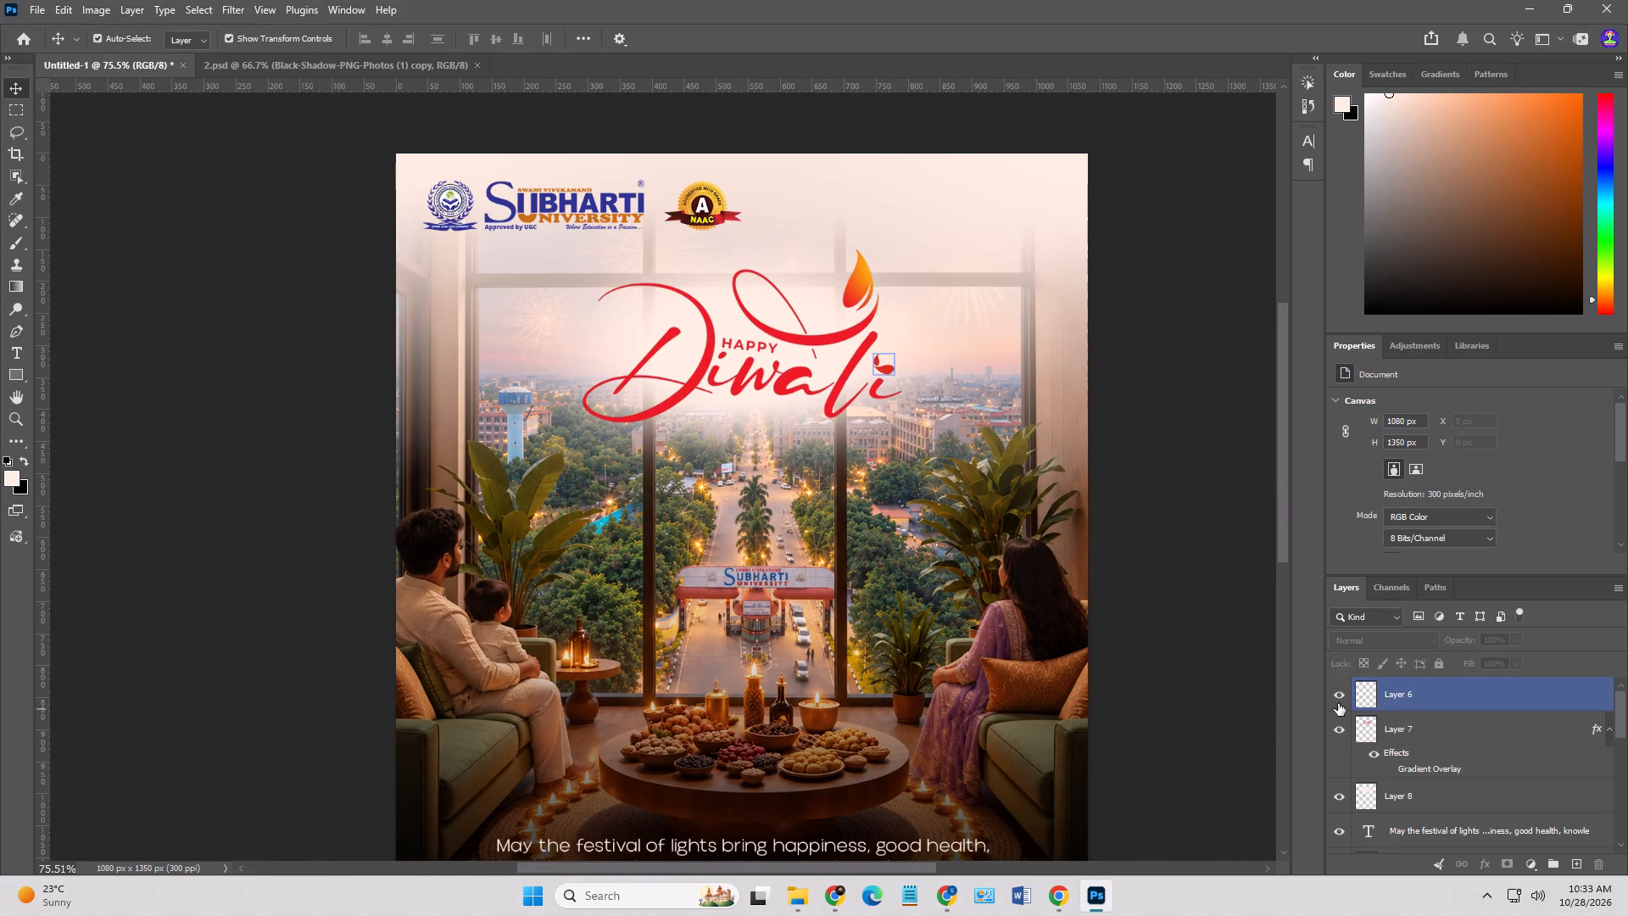
Turn on Layer 7's Gradient Overlay effect so the Happy Diwali lettering turns dark green.
{"action": "left_click", "coordinate": [1389, 772]}
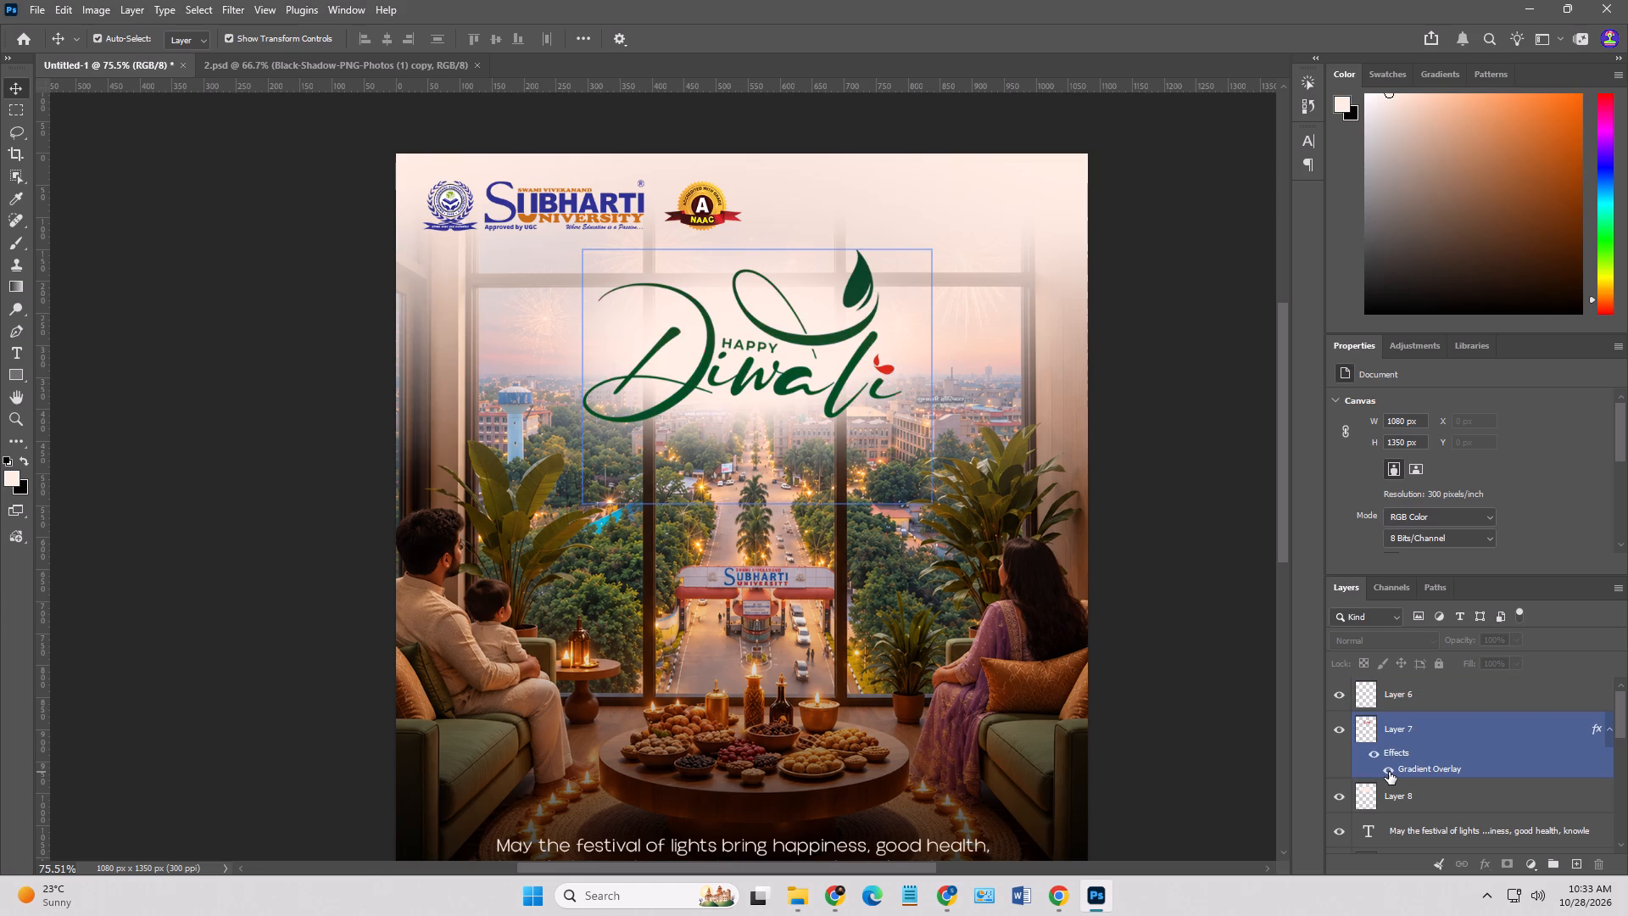
{"action": "left_click", "coordinate": [1389, 772]}
{"action": "left_click", "coordinate": [1389, 772]}
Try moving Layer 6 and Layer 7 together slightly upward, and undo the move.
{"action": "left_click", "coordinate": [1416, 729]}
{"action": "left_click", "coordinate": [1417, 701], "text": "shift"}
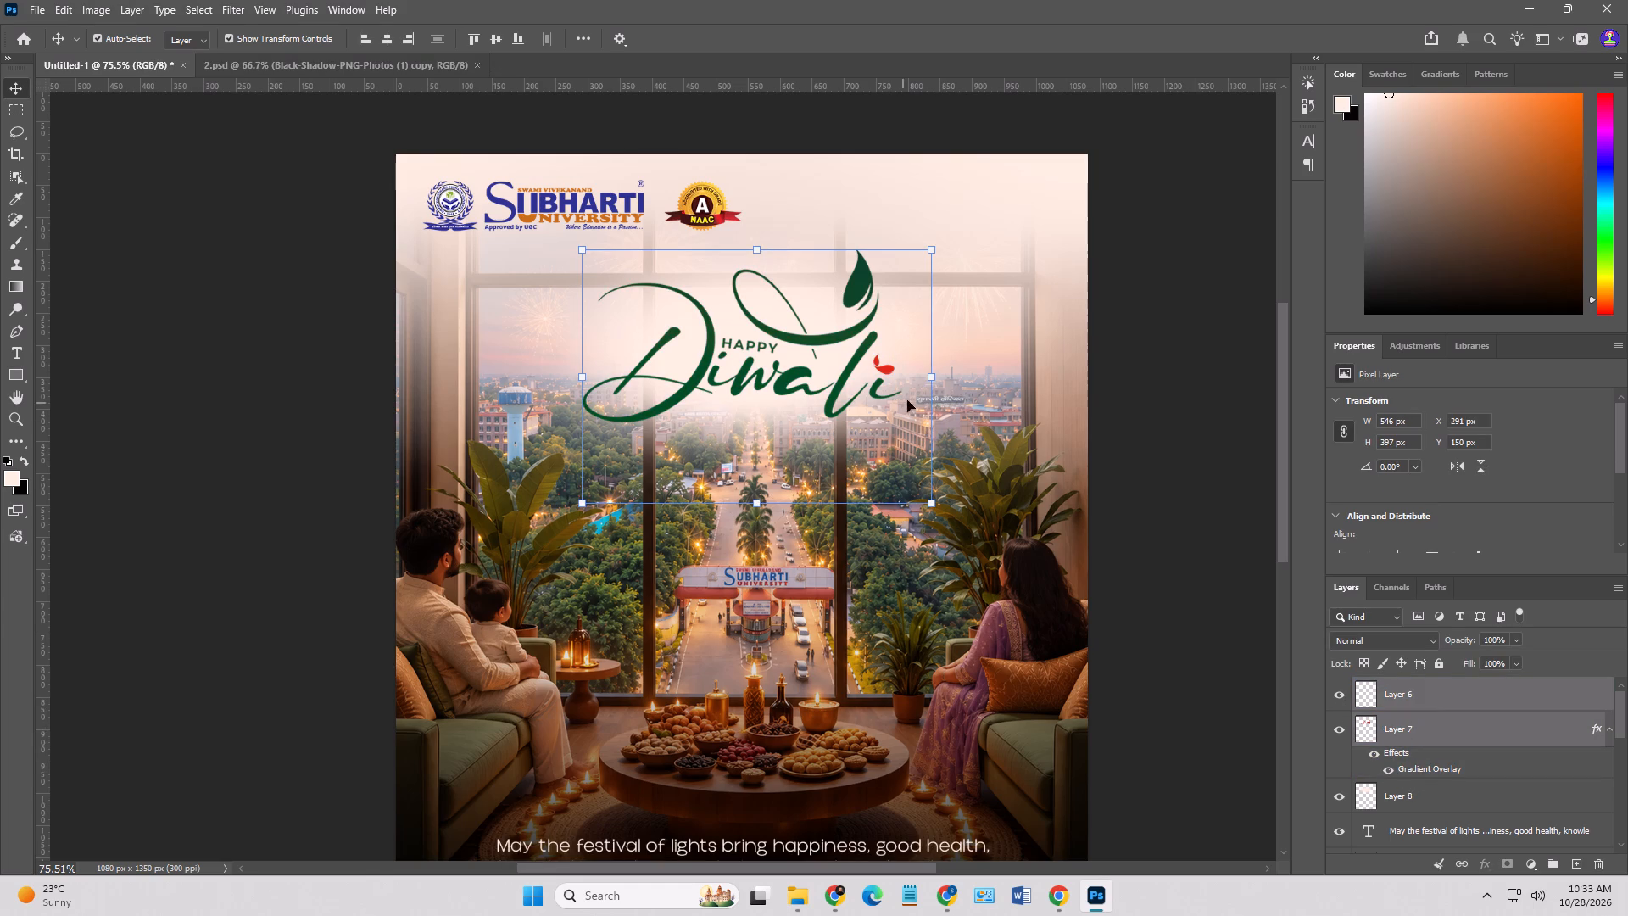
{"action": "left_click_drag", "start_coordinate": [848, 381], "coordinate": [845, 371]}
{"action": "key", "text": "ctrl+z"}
Enlarge the Happy Diwali lettering and small diya together to 108.30% and place them at X 262, Y 134 px.
{"action": "left_click", "coordinate": [1424, 730]}
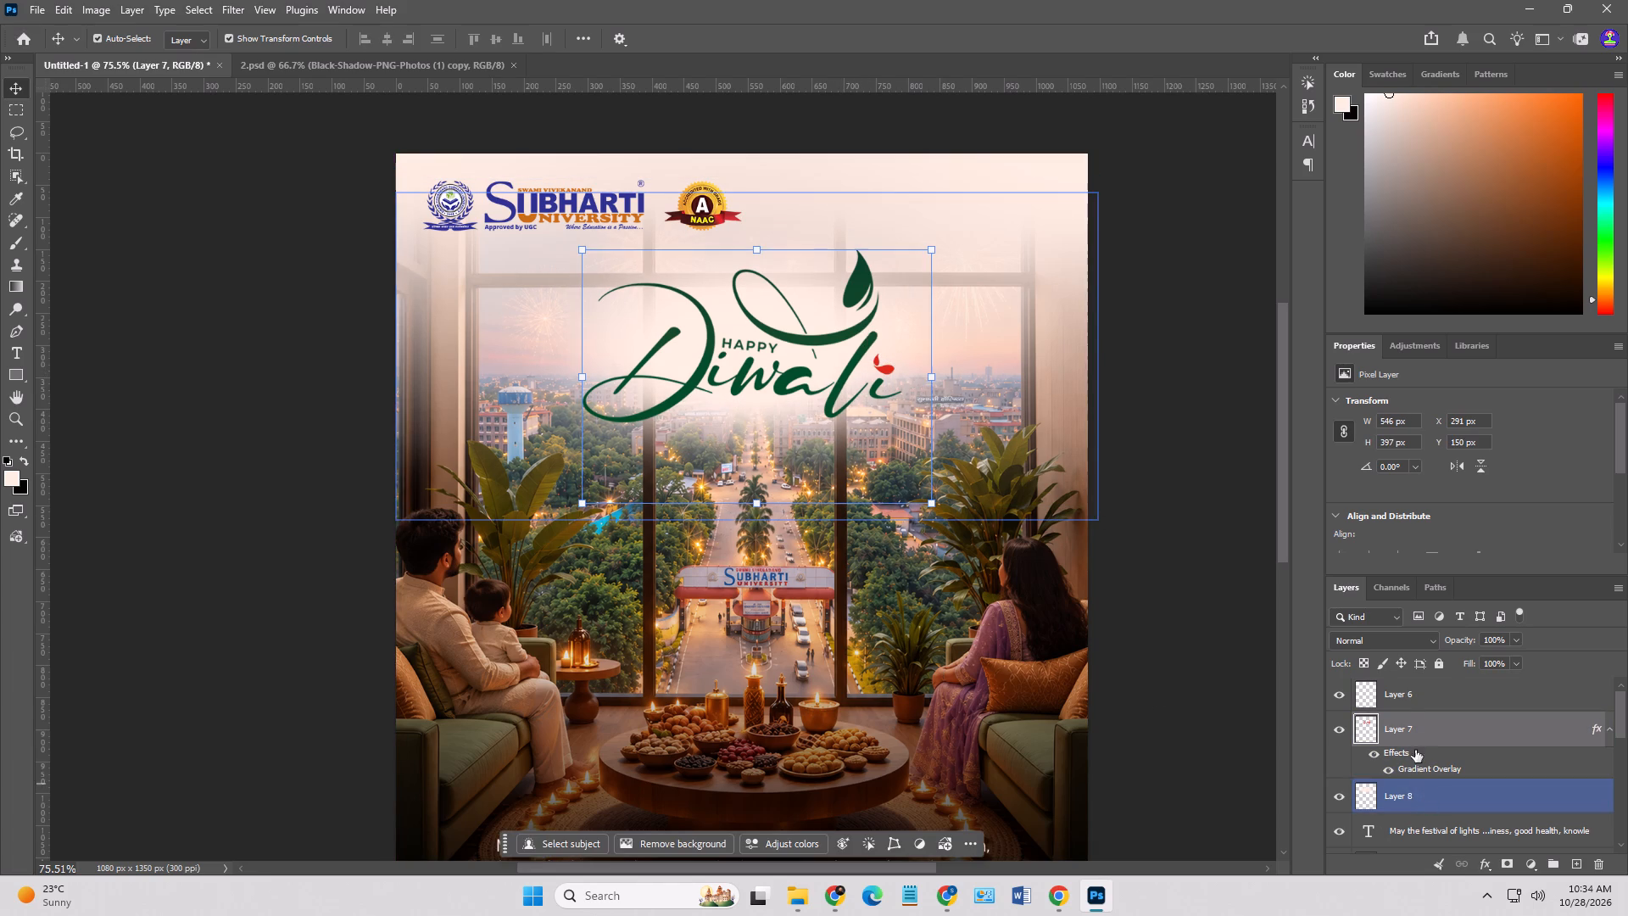
{"action": "left_click", "coordinate": [1412, 694], "text": "shift"}
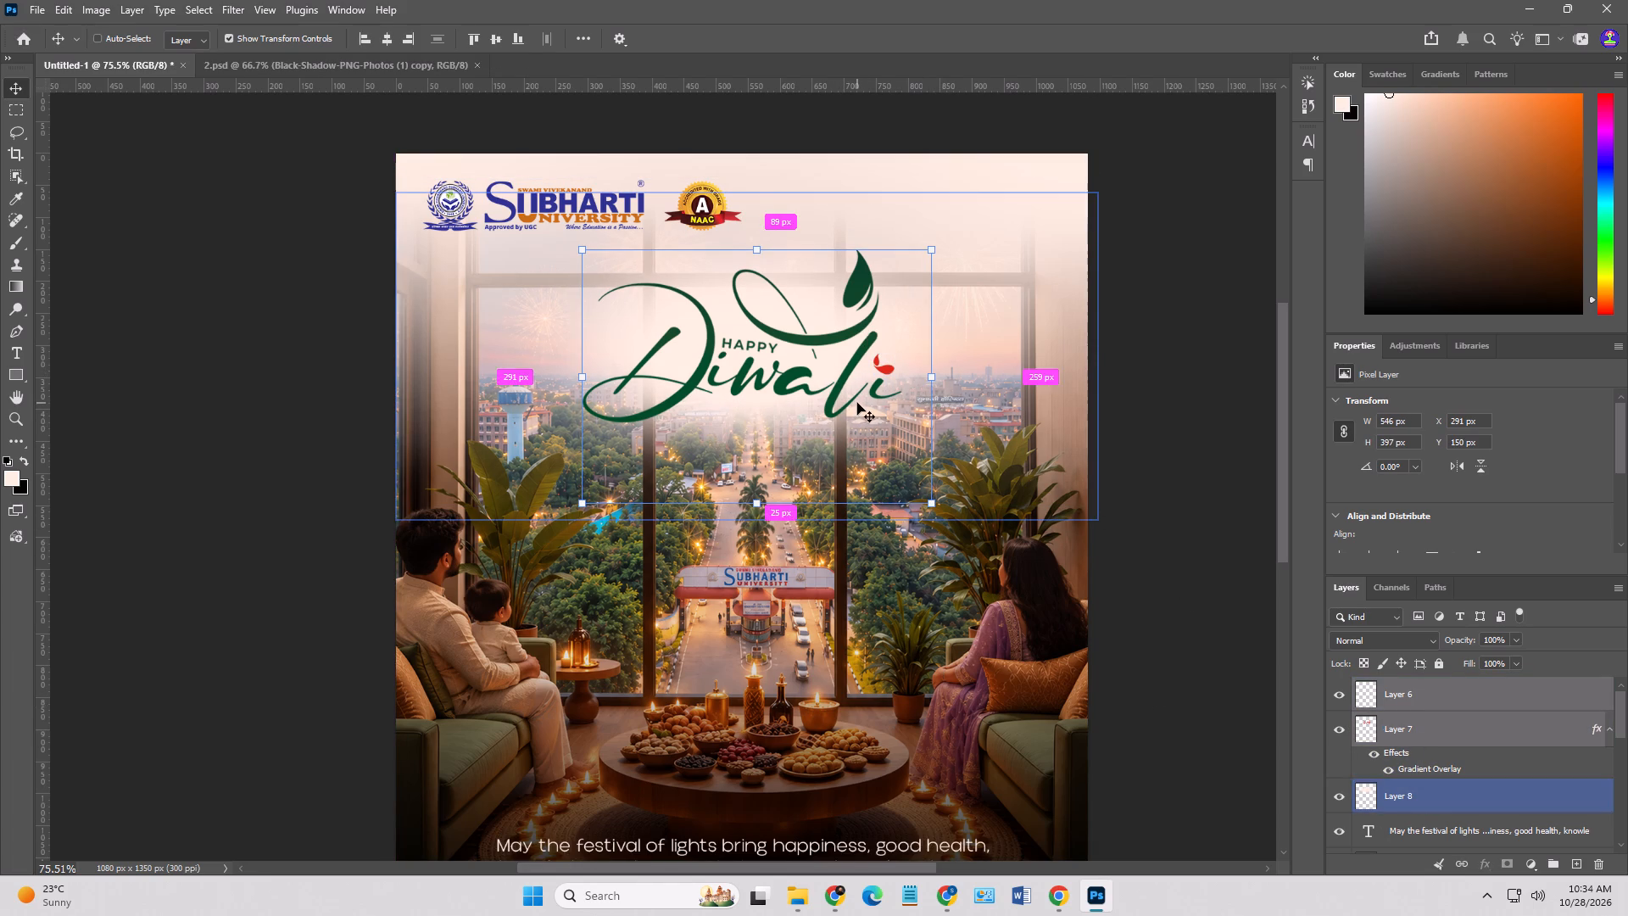
{"action": "key", "text": "ctrl+t"}
{"action": "left_click", "coordinate": [843, 374]}
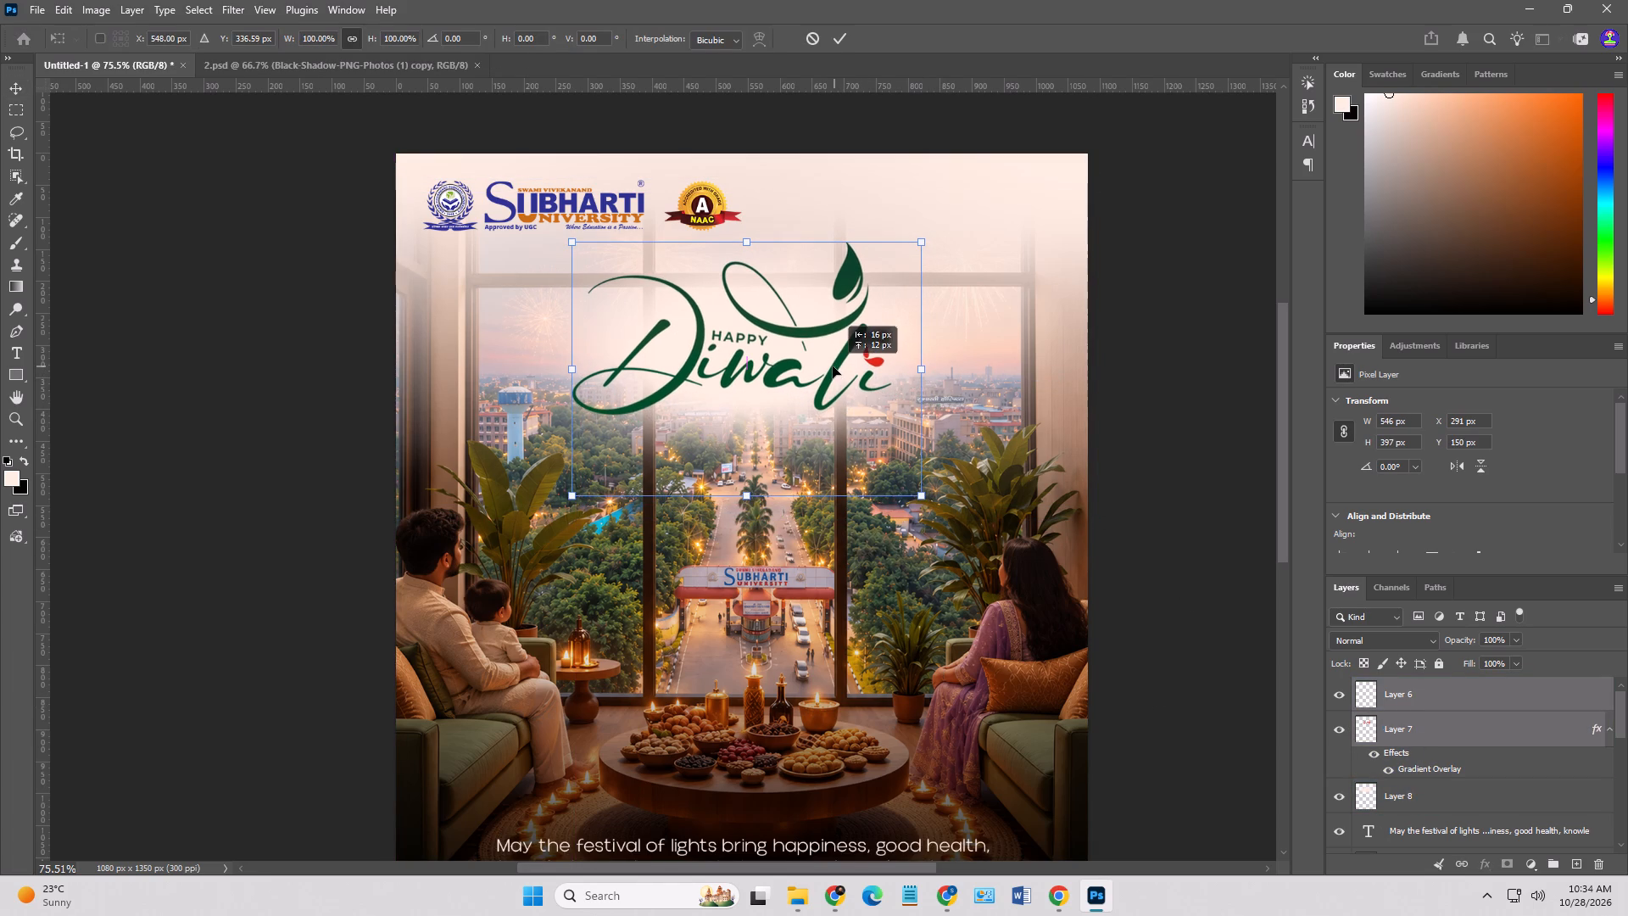
{"action": "left_click_drag", "start_coordinate": [929, 498], "coordinate": [930, 498], "text": "alt"}
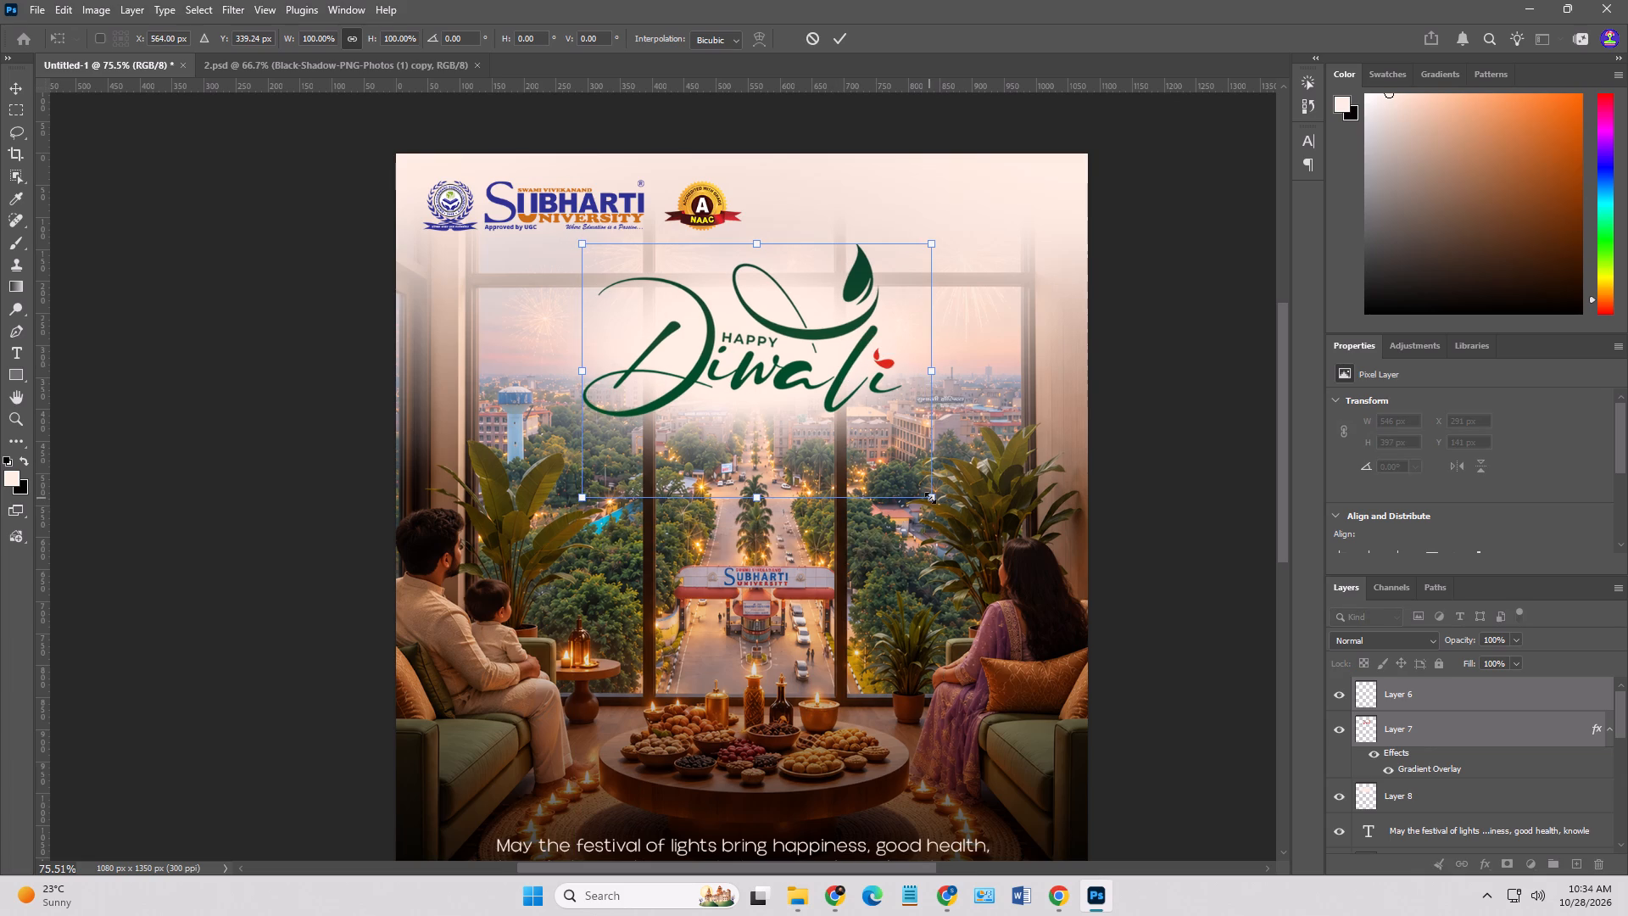
{"action": "left_click_drag", "start_coordinate": [930, 498], "coordinate": [950, 500], "text": "alt"}
{"action": "left_click", "coordinate": [884, 405]}
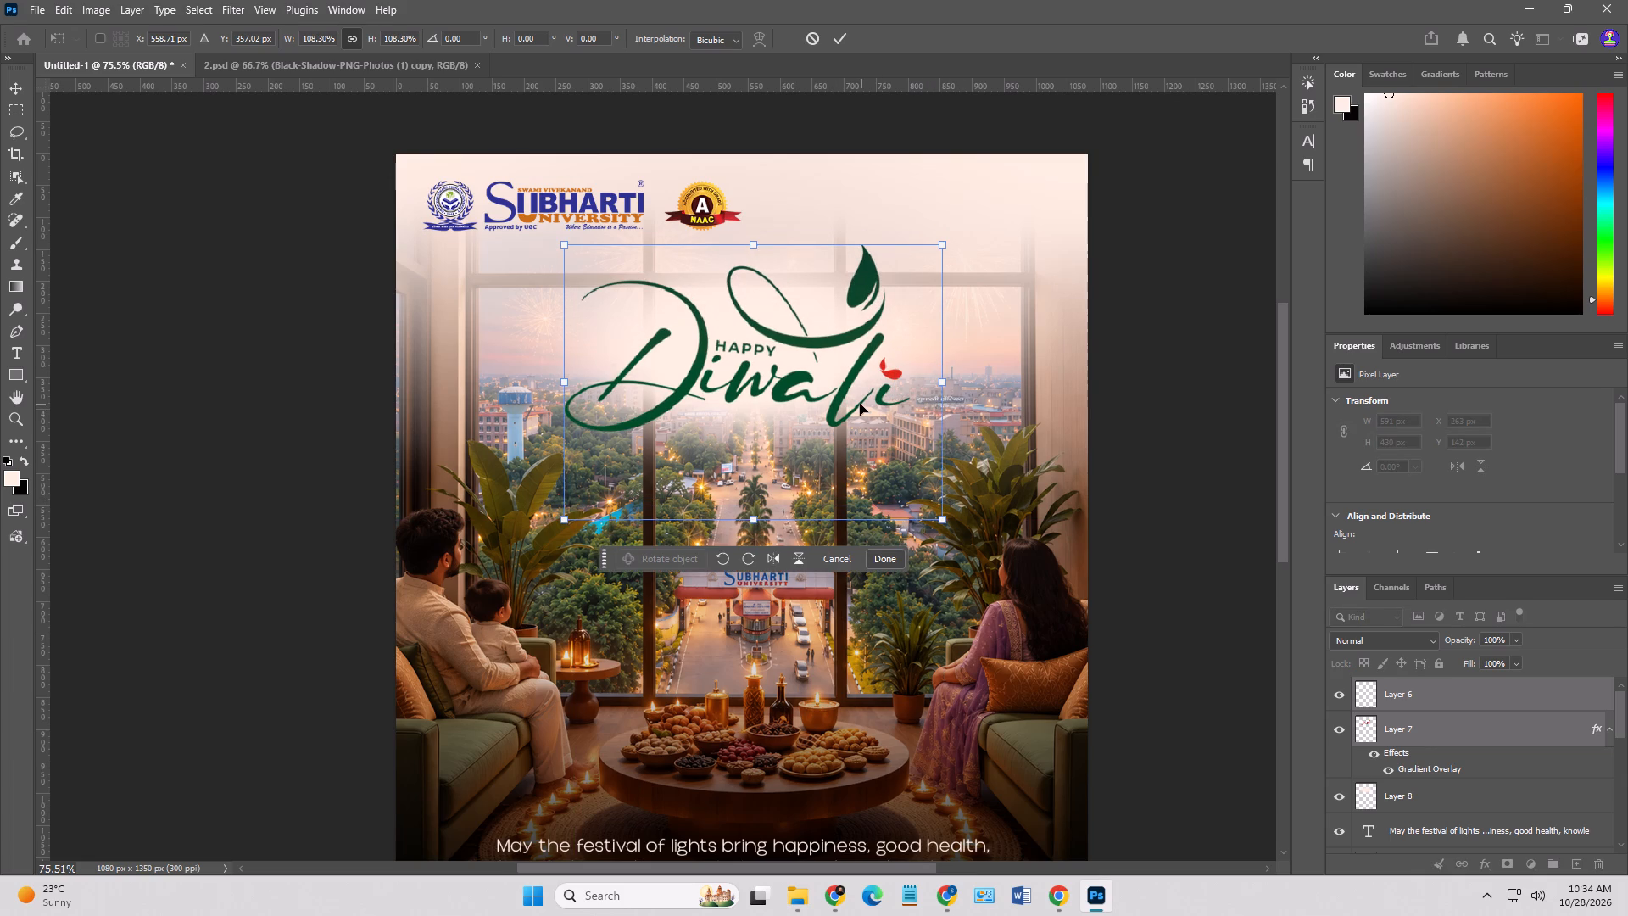
{"action": "key", "text": "Up"}
{"action": "key", "text": "Up"}
{"action": "key", "text": "Up"}
{"action": "key", "text": "Up"}
{"action": "key", "text": "Up"}
{"action": "key", "text": "Left"}
{"action": "key", "text": "Up"}
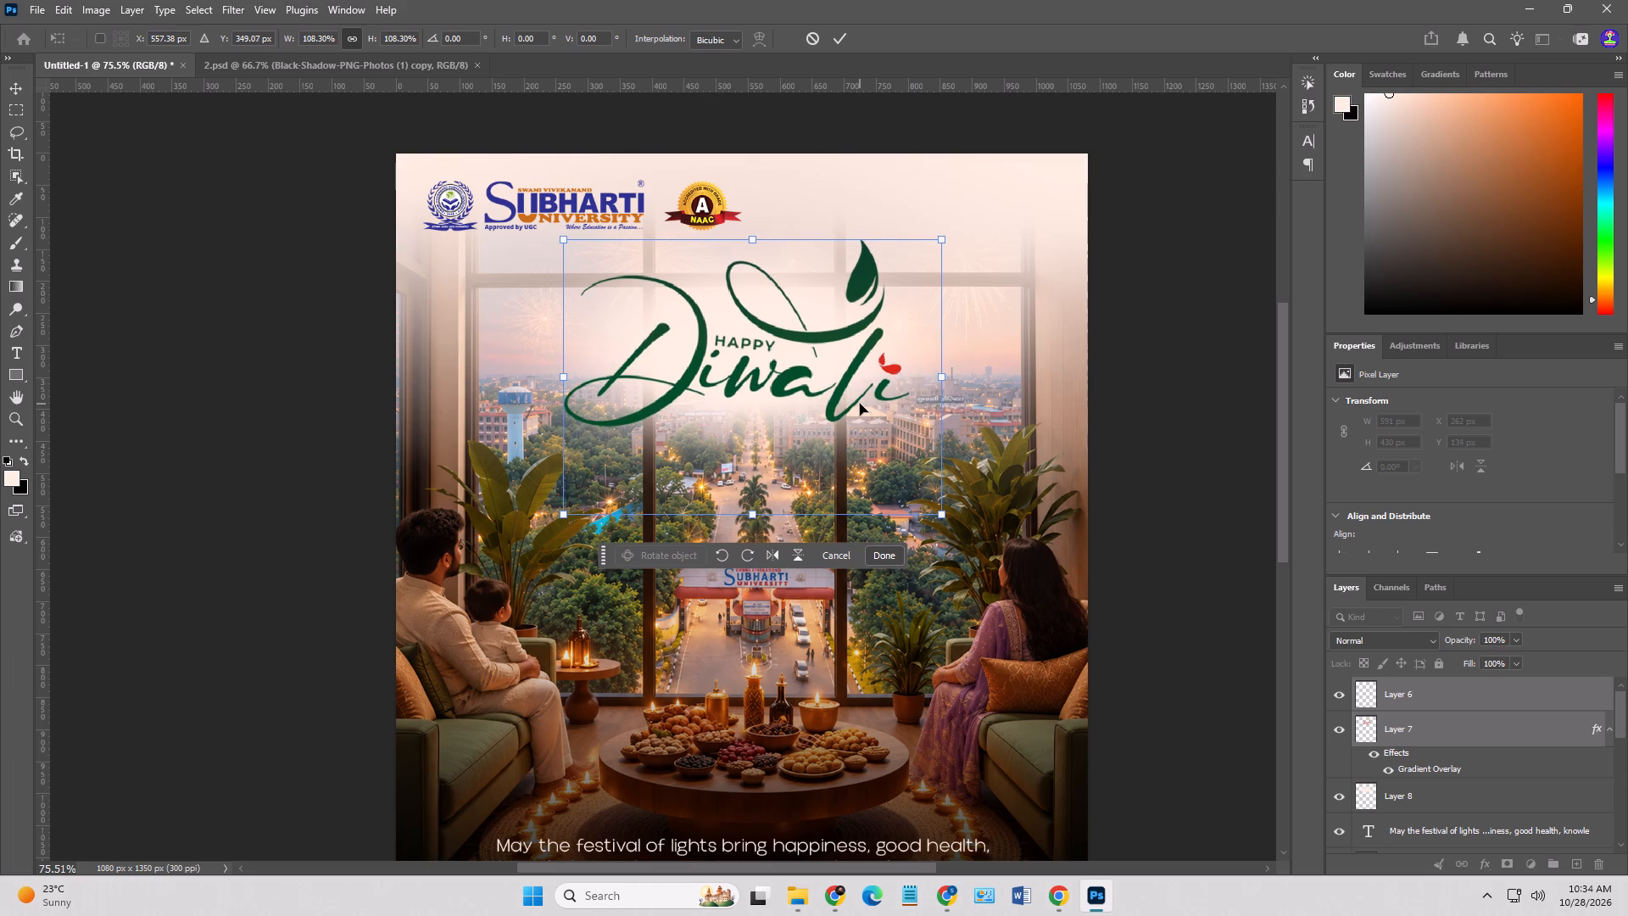
{"action": "key", "text": "Return"}
{"action": "left_click", "coordinate": [1146, 321]}
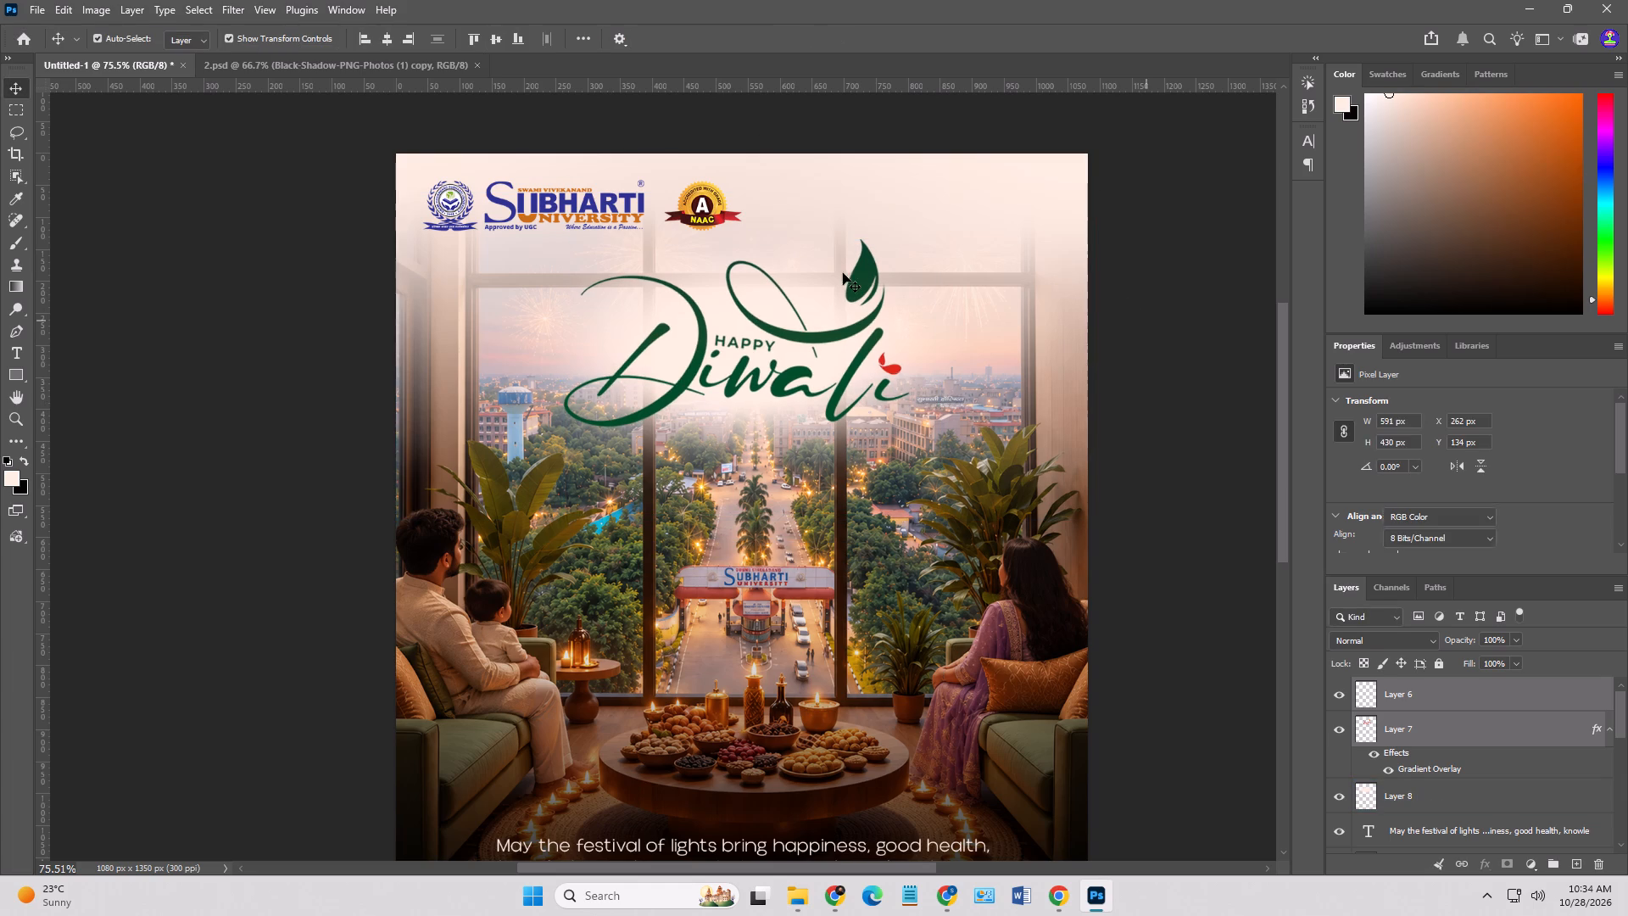
Enlarge the Subharti University and NAAC logo to 24.74% and reposition it near the poster's upper-left corner.
{"action": "left_click", "coordinate": [588, 210]}
{"action": "left_click", "coordinate": [553, 205]}
{"action": "left_click_drag", "start_coordinate": [553, 205], "coordinate": [544, 198]}
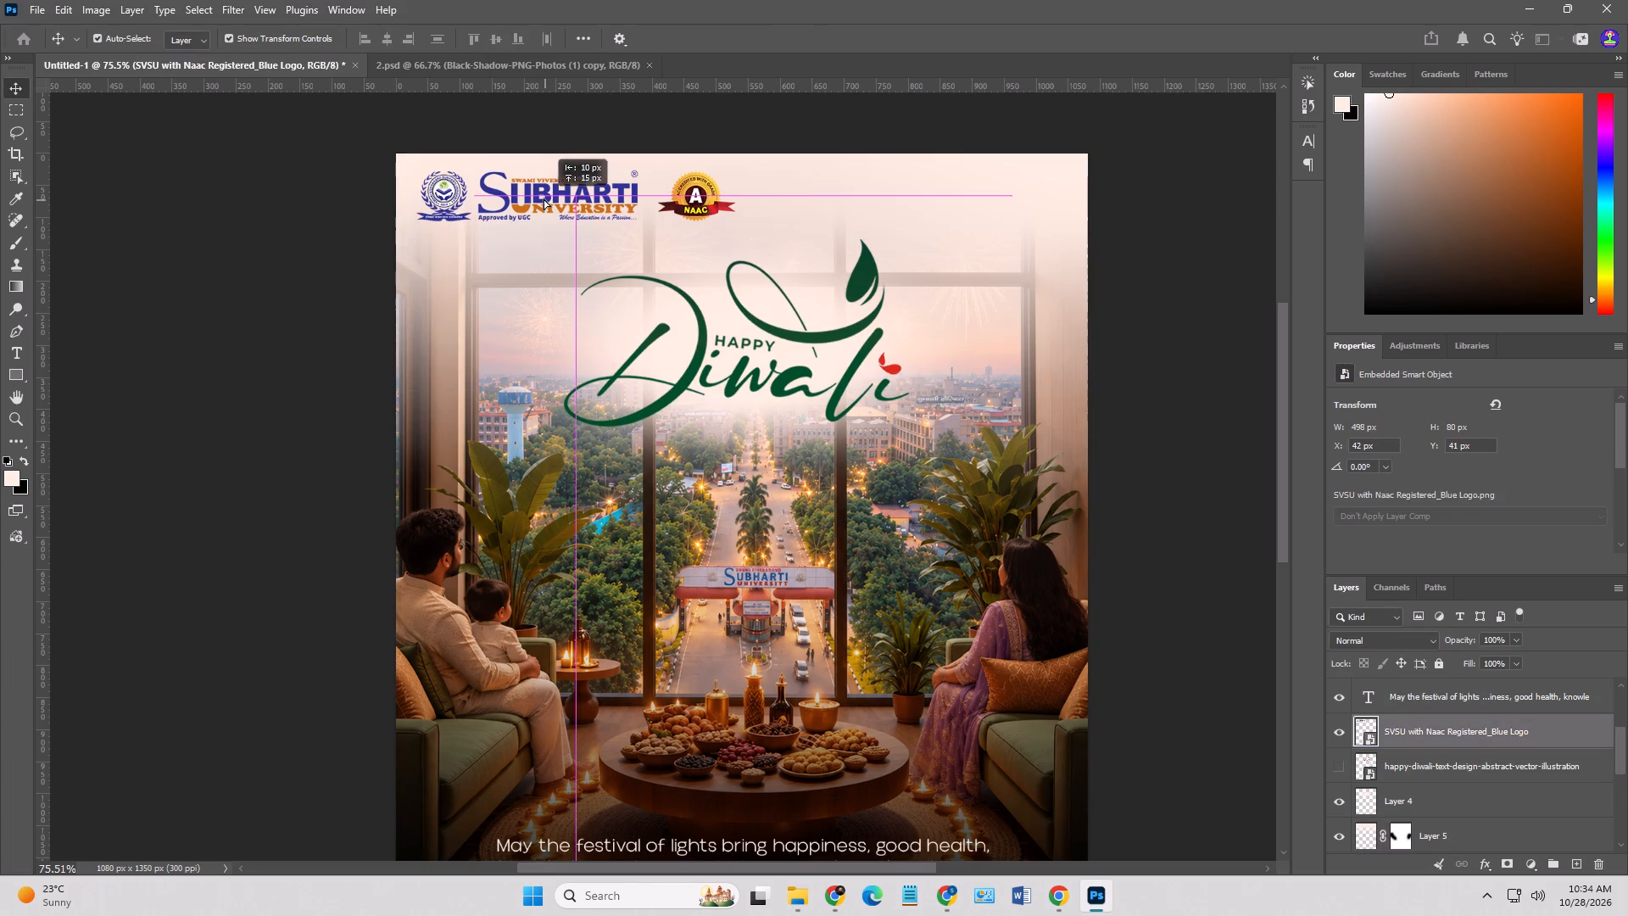
{"action": "left_click_drag", "start_coordinate": [544, 198], "coordinate": [541, 198]}
{"action": "left_click_drag", "start_coordinate": [740, 222], "coordinate": [759, 226]}
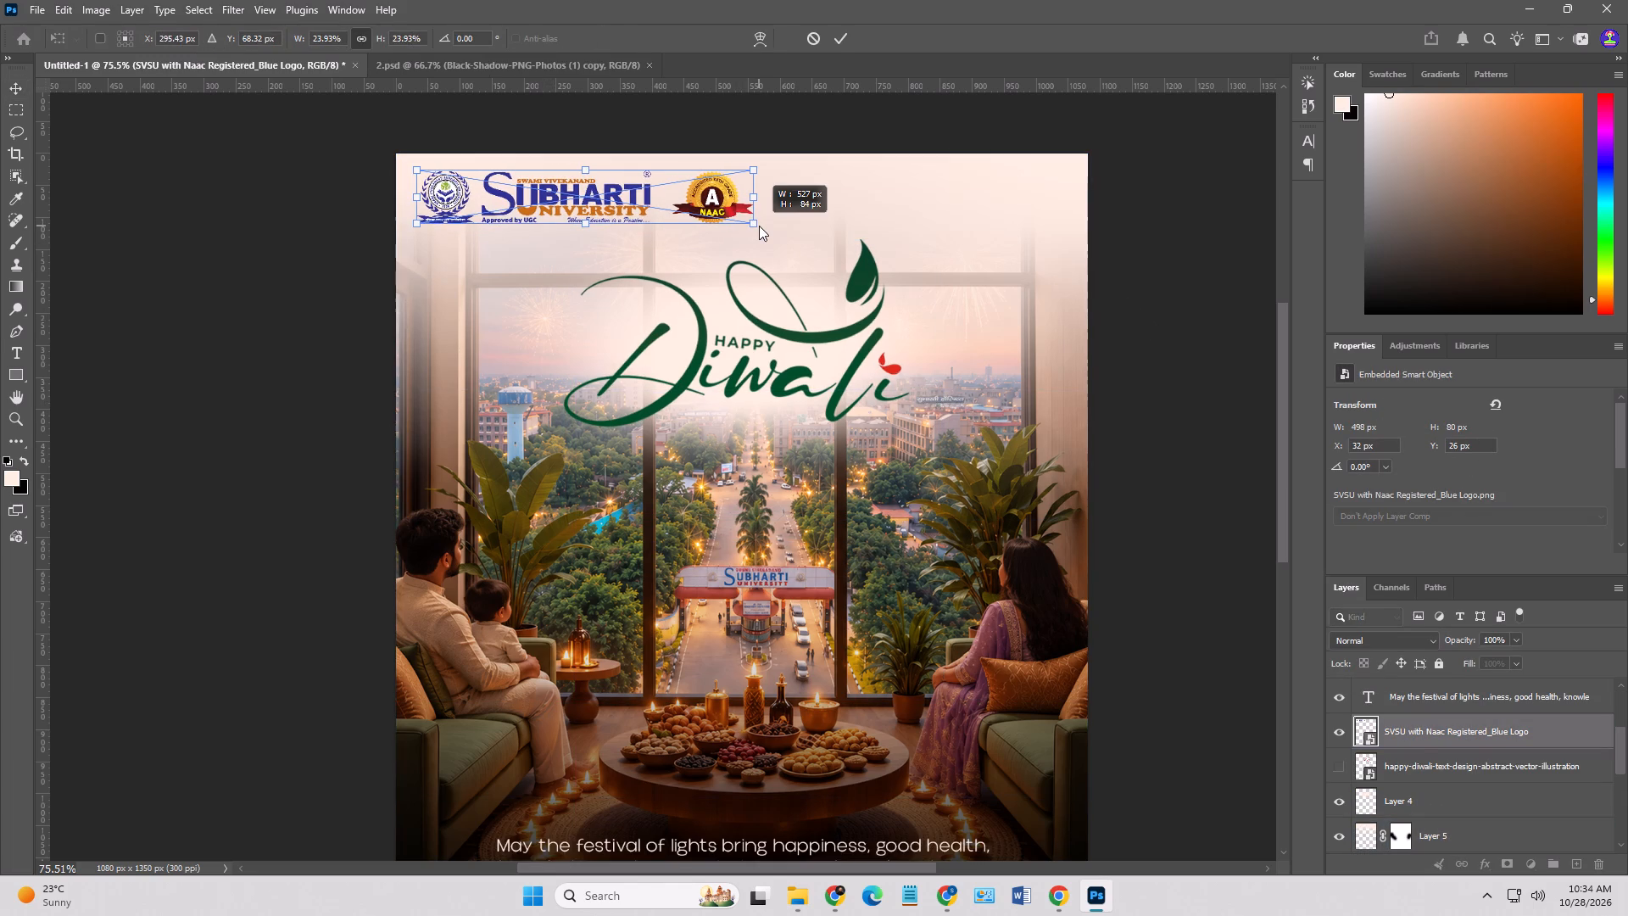
{"action": "left_click_drag", "start_coordinate": [759, 226], "coordinate": [770, 230]}
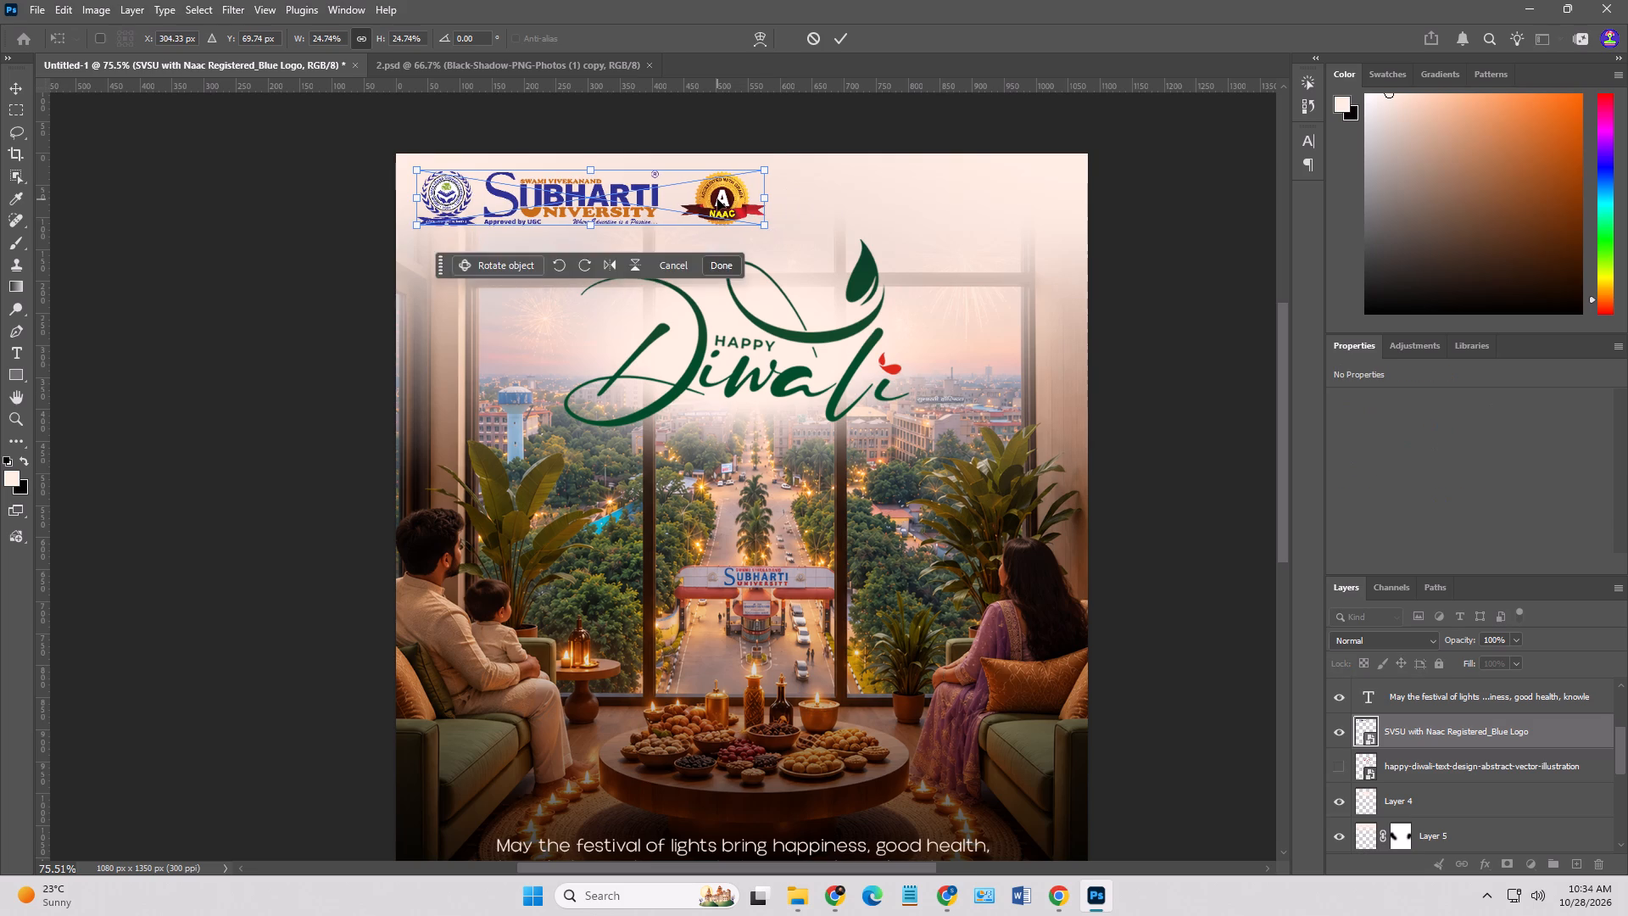
{"action": "left_click", "coordinate": [717, 199]}
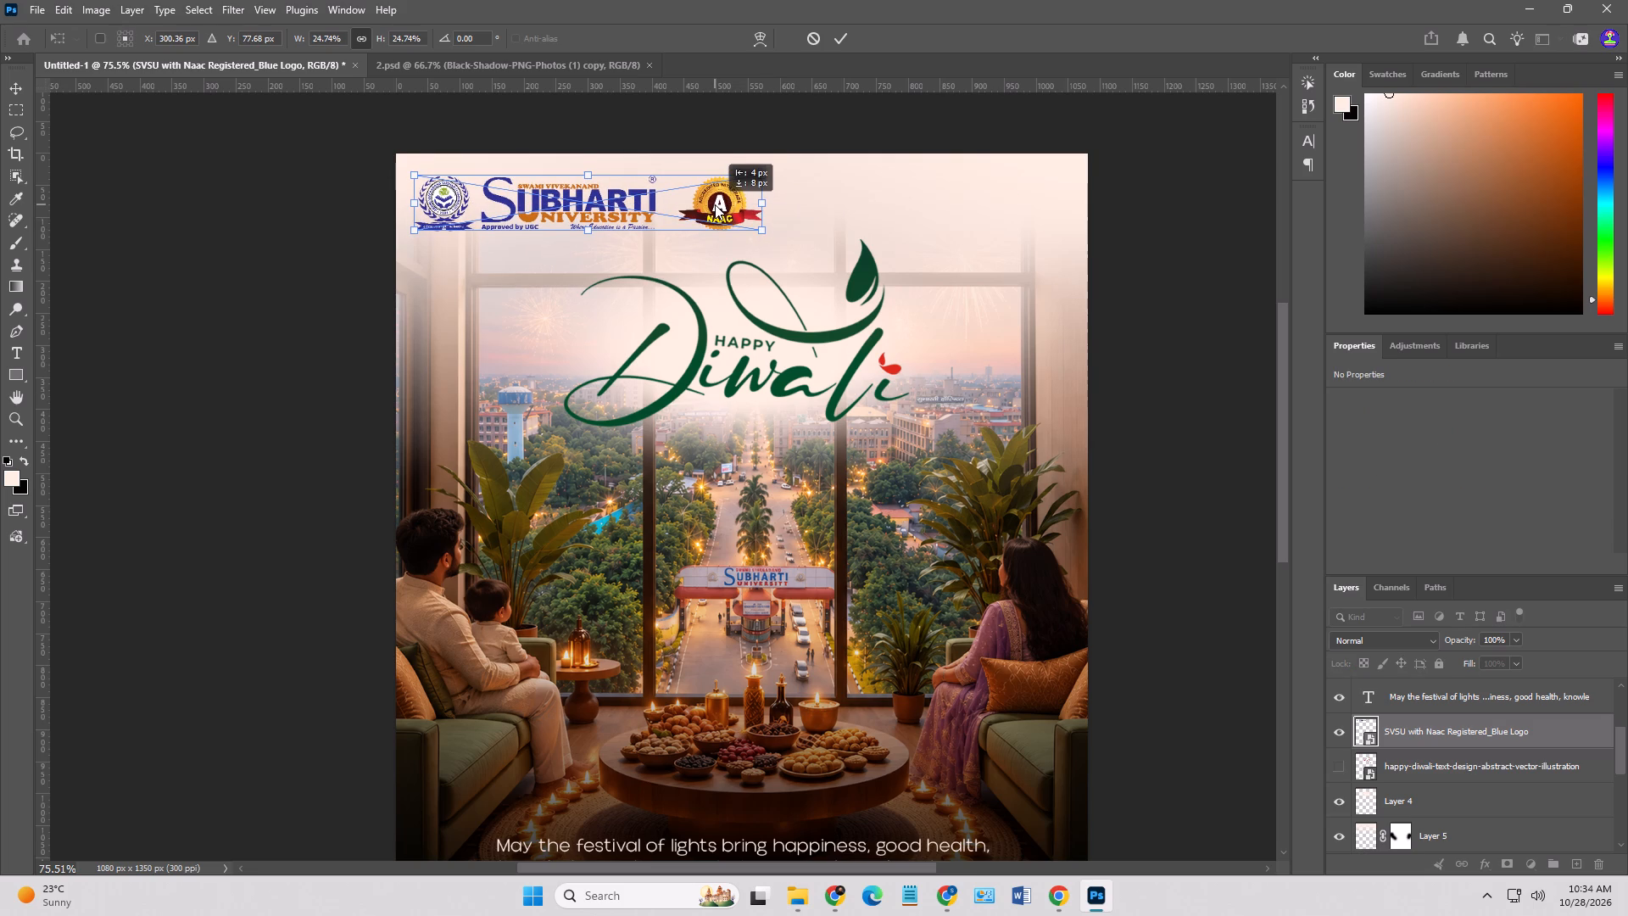
{"action": "left_click", "coordinate": [1274, 483]}
{"action": "left_click", "coordinate": [1211, 481]}
{"action": "left_click", "coordinate": [1172, 493]}
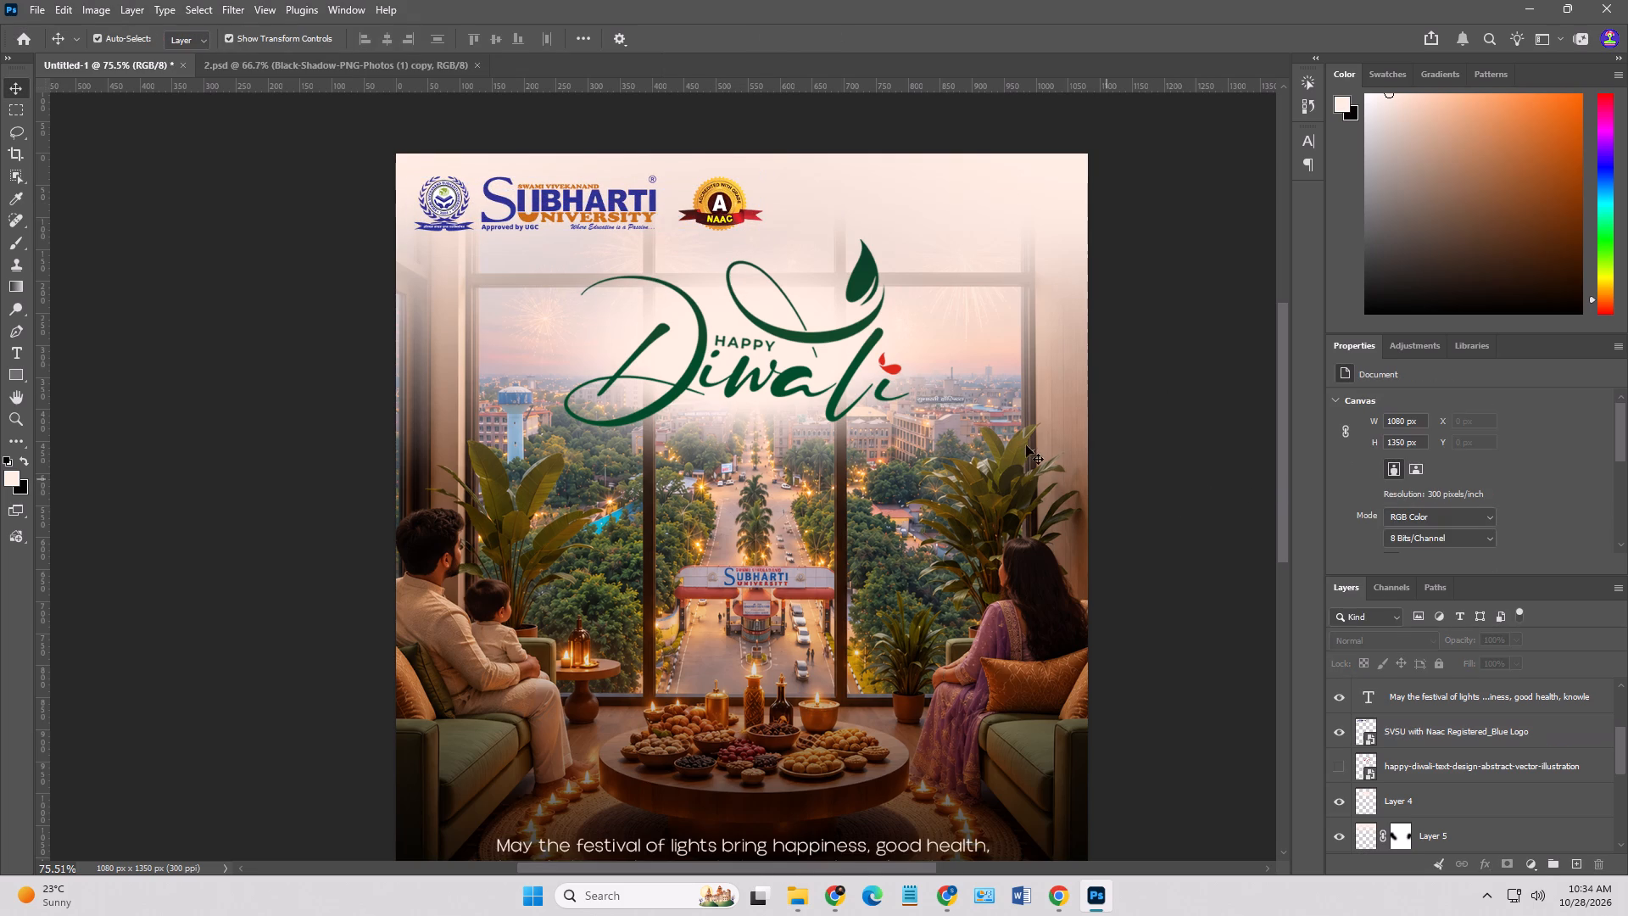
Apply a dark green Gradient Overlay to the small red diya on Layer 6 to match the lettering.
{"action": "left_click", "coordinate": [889, 366]}
{"action": "right_click", "coordinate": [1362, 696]}
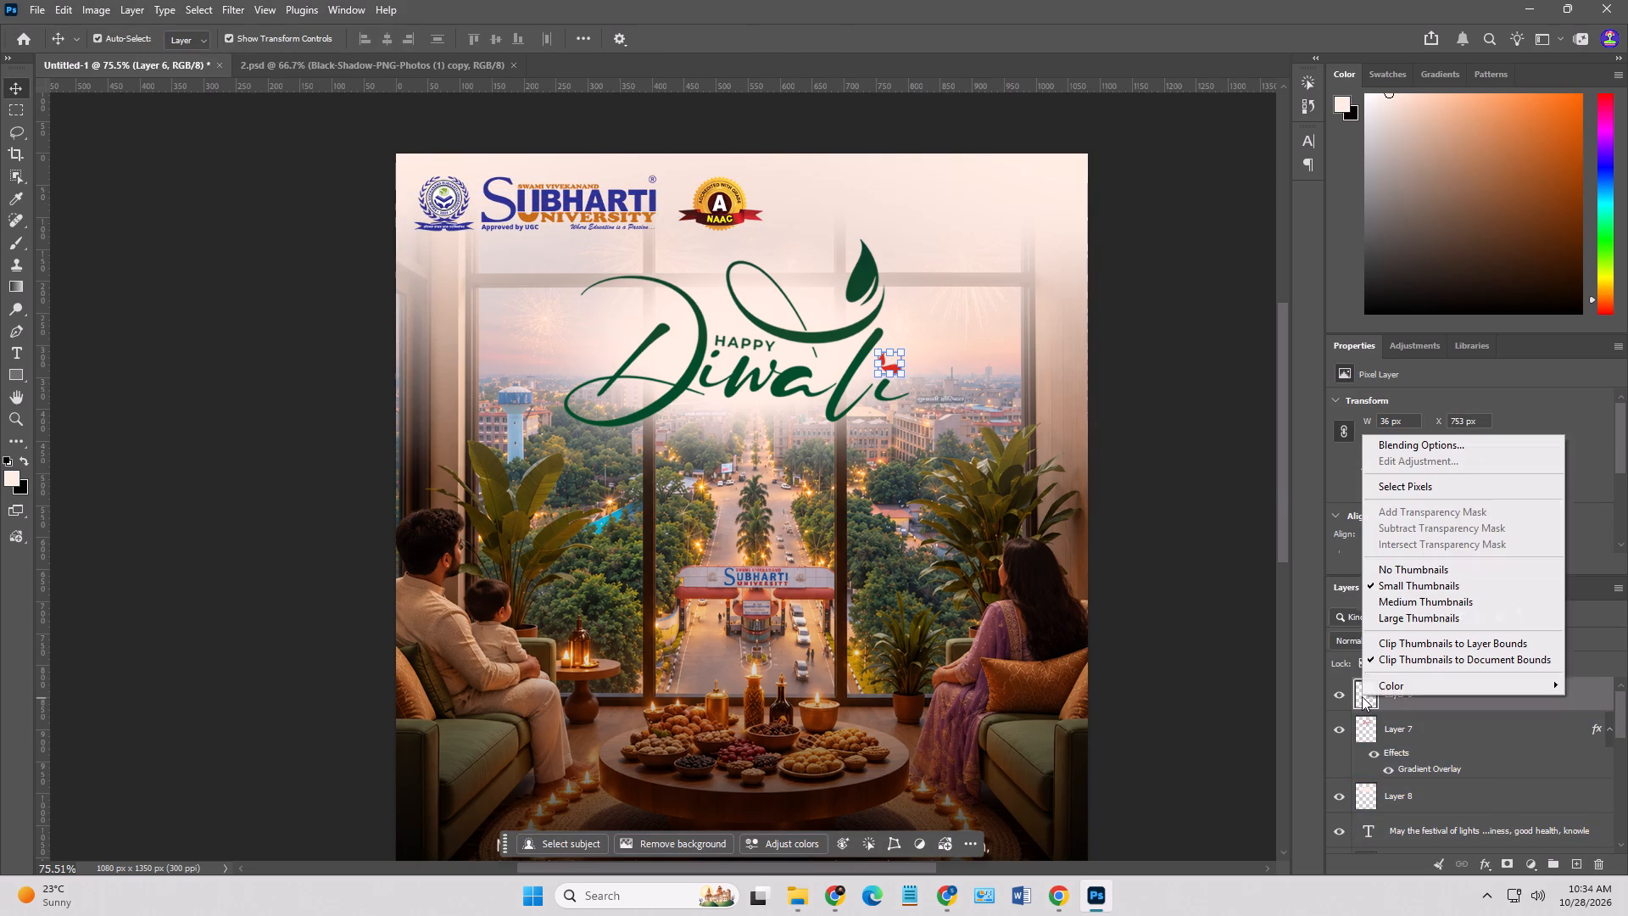
{"action": "left_click", "coordinate": [1411, 450]}
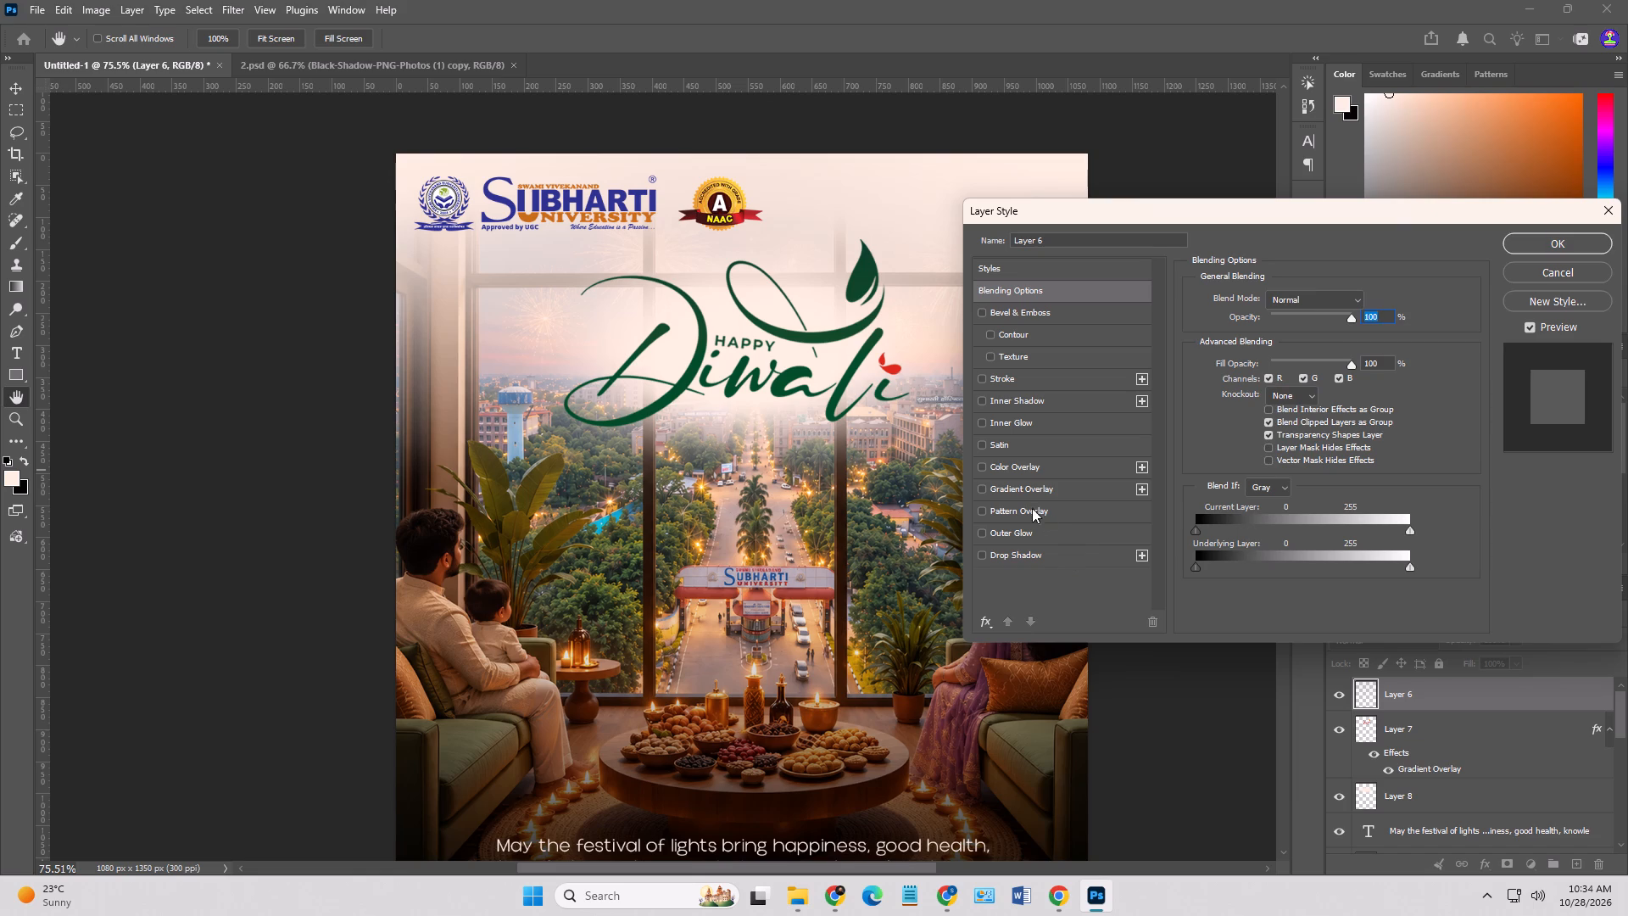
{"action": "left_click", "coordinate": [1020, 487]}
{"action": "left_click", "coordinate": [1547, 249]}
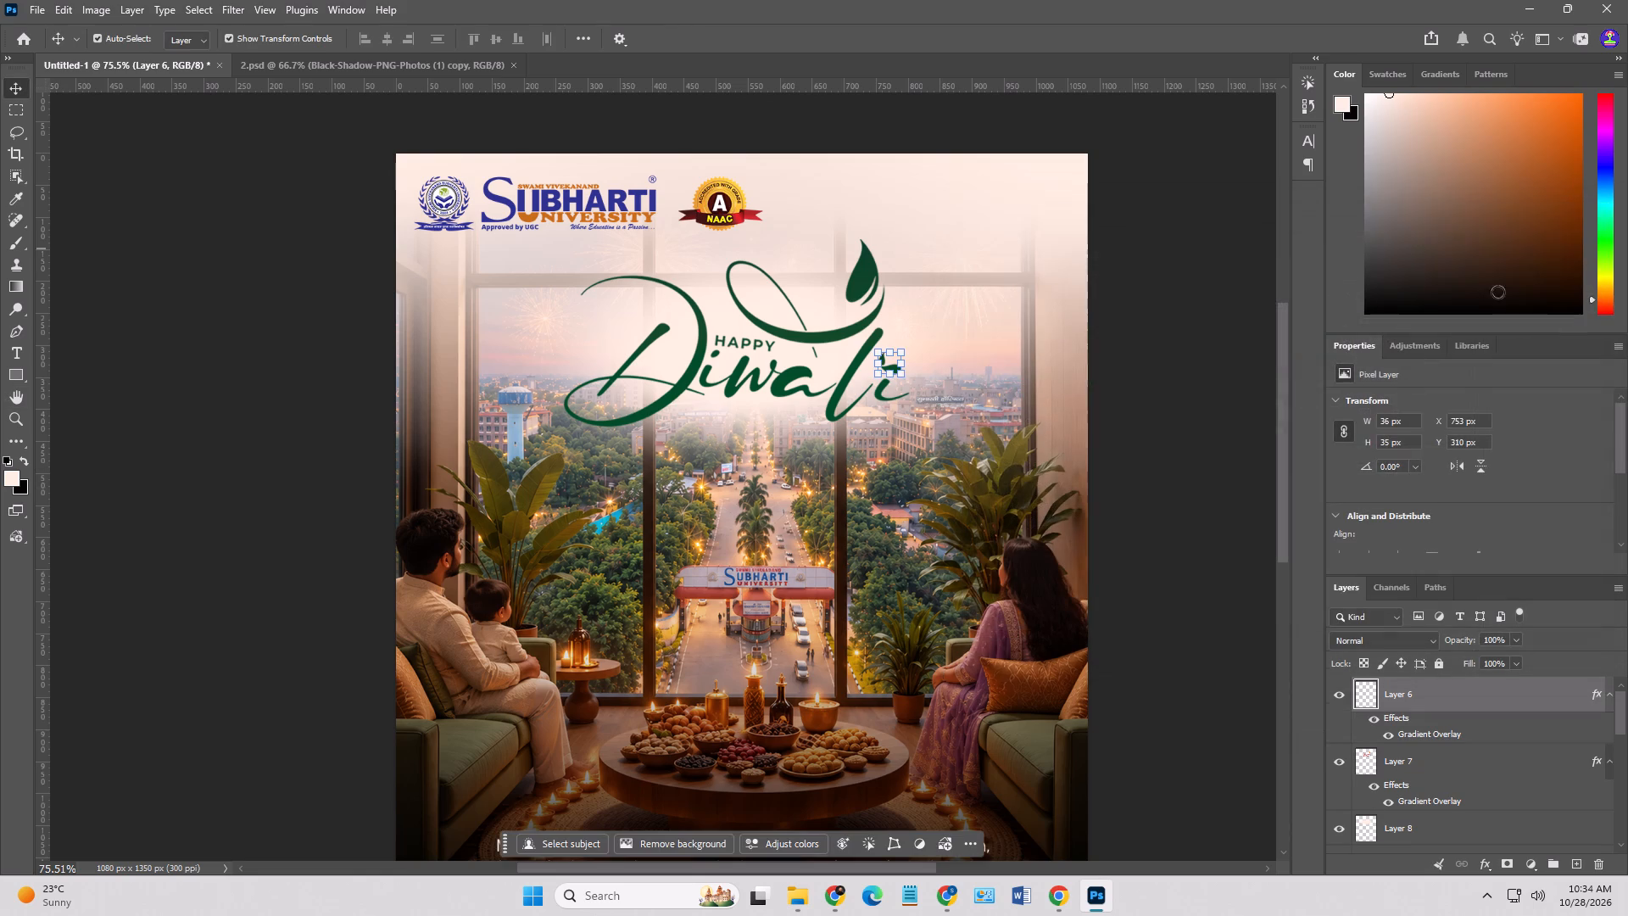
{"action": "left_click", "coordinate": [1213, 445]}
{"action": "left_click", "coordinate": [1213, 445]}
Move the festival greeting message from the poster's dark lower area to just beneath the Happy Diwali lettering.
{"action": "scroll", "coordinate": [1170, 385], "scroll_direction": "down", "scroll_amount": 4, "text": "alt"}
{"action": "scroll", "coordinate": [1169, 389], "scroll_direction": "down", "scroll_amount": 2}
{"action": "left_click", "coordinate": [797, 720]}
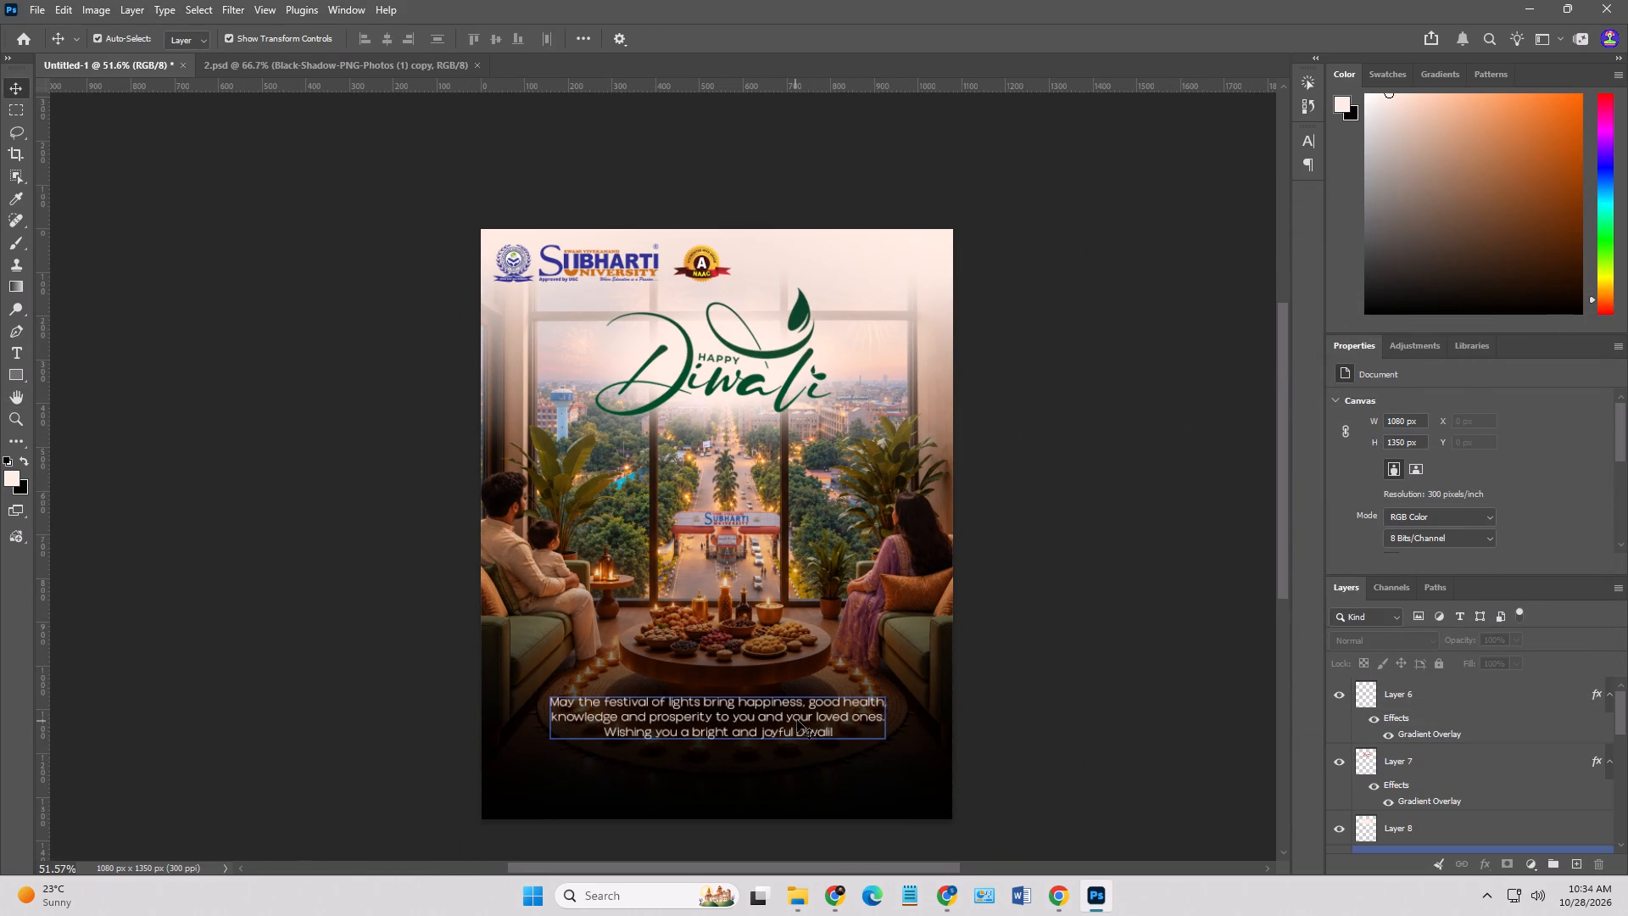
{"action": "left_click_drag", "start_coordinate": [795, 716], "coordinate": [797, 448]}
{"action": "scroll", "coordinate": [797, 447], "scroll_direction": "up", "scroll_amount": 7, "text": "alt"}
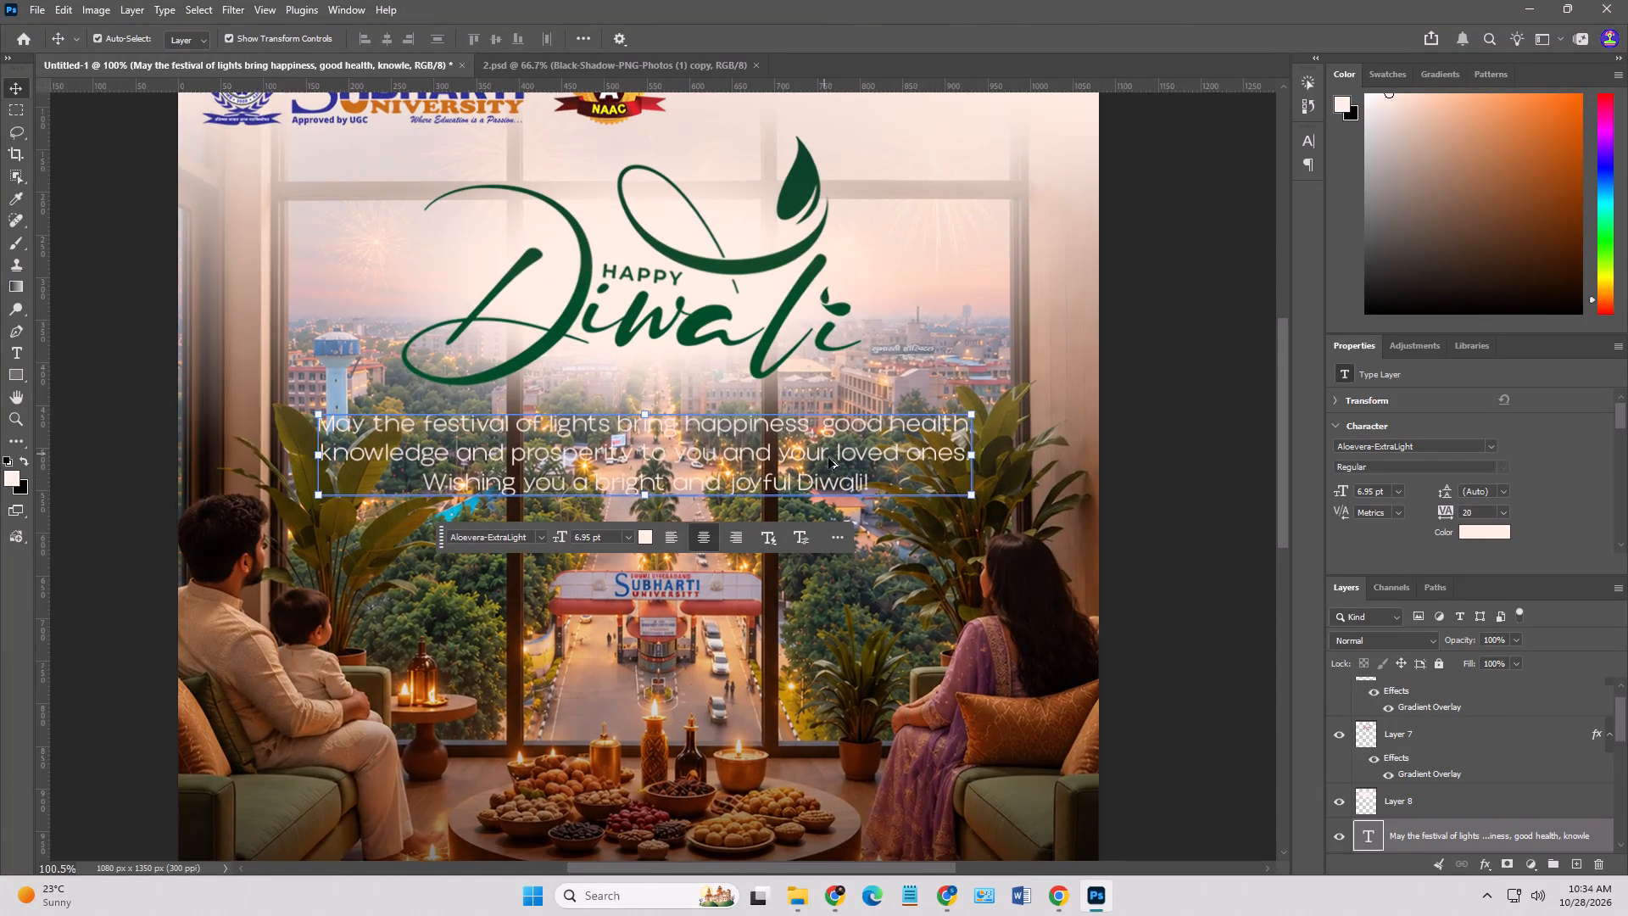
{"action": "left_click", "coordinate": [828, 458]}
{"action": "scroll", "coordinate": [822, 453], "scroll_direction": "down", "scroll_amount": 7}
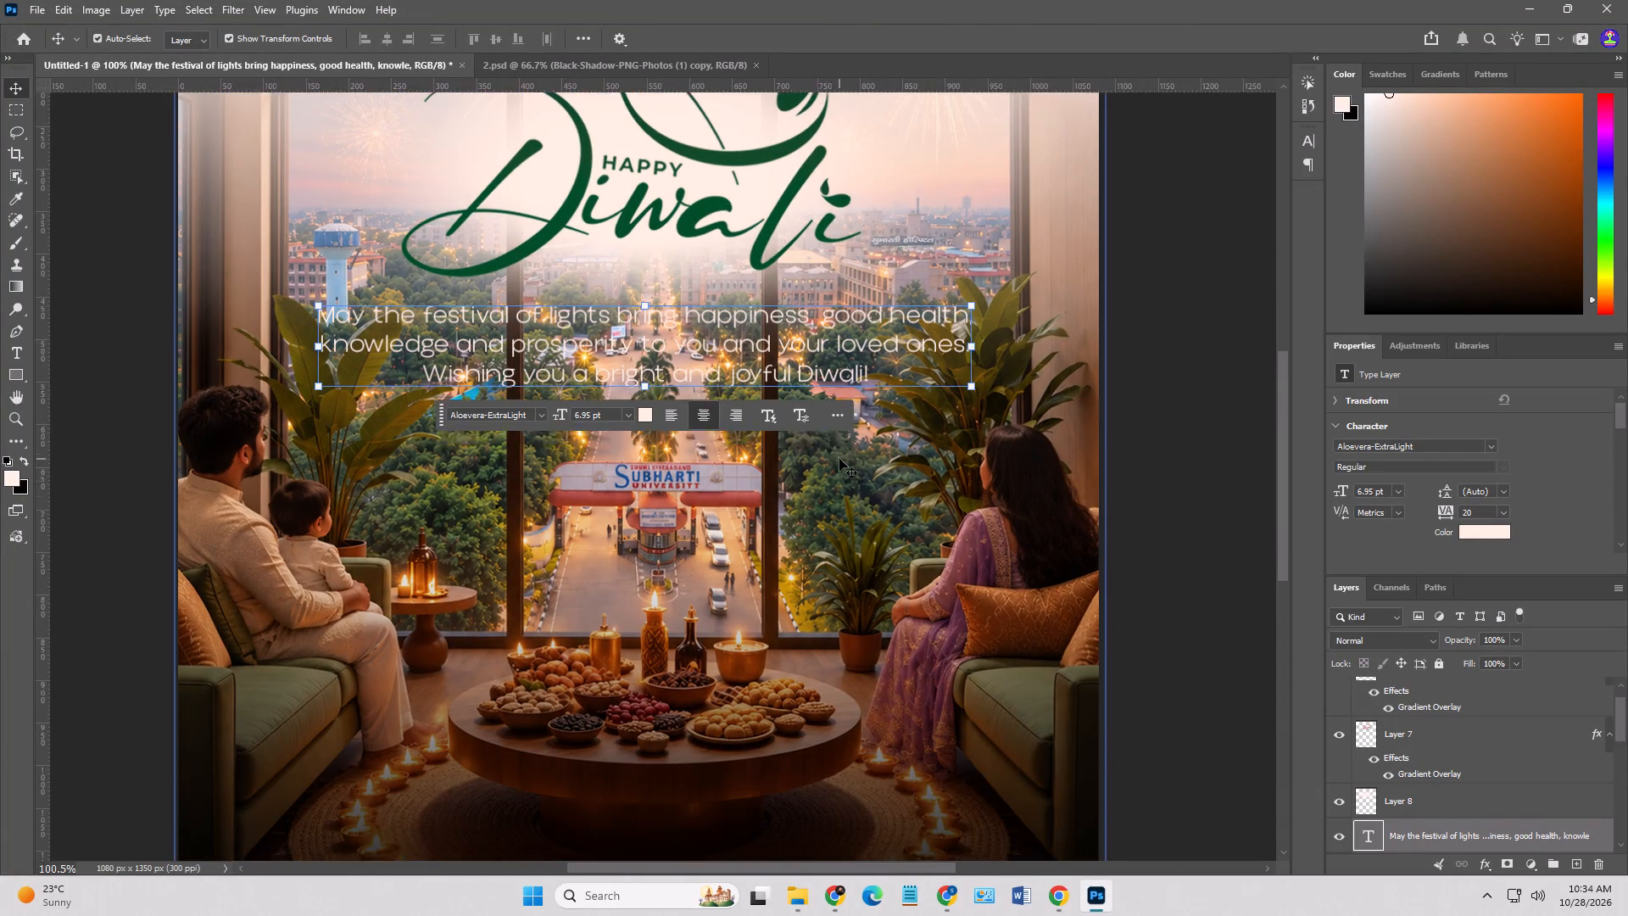
Move the Layer 1 living-room scene down 70 px, to X -4, Y 70 px.
{"action": "scroll", "coordinate": [839, 459], "scroll_direction": "down", "scroll_amount": 9}
{"action": "left_click", "coordinate": [900, 572]}
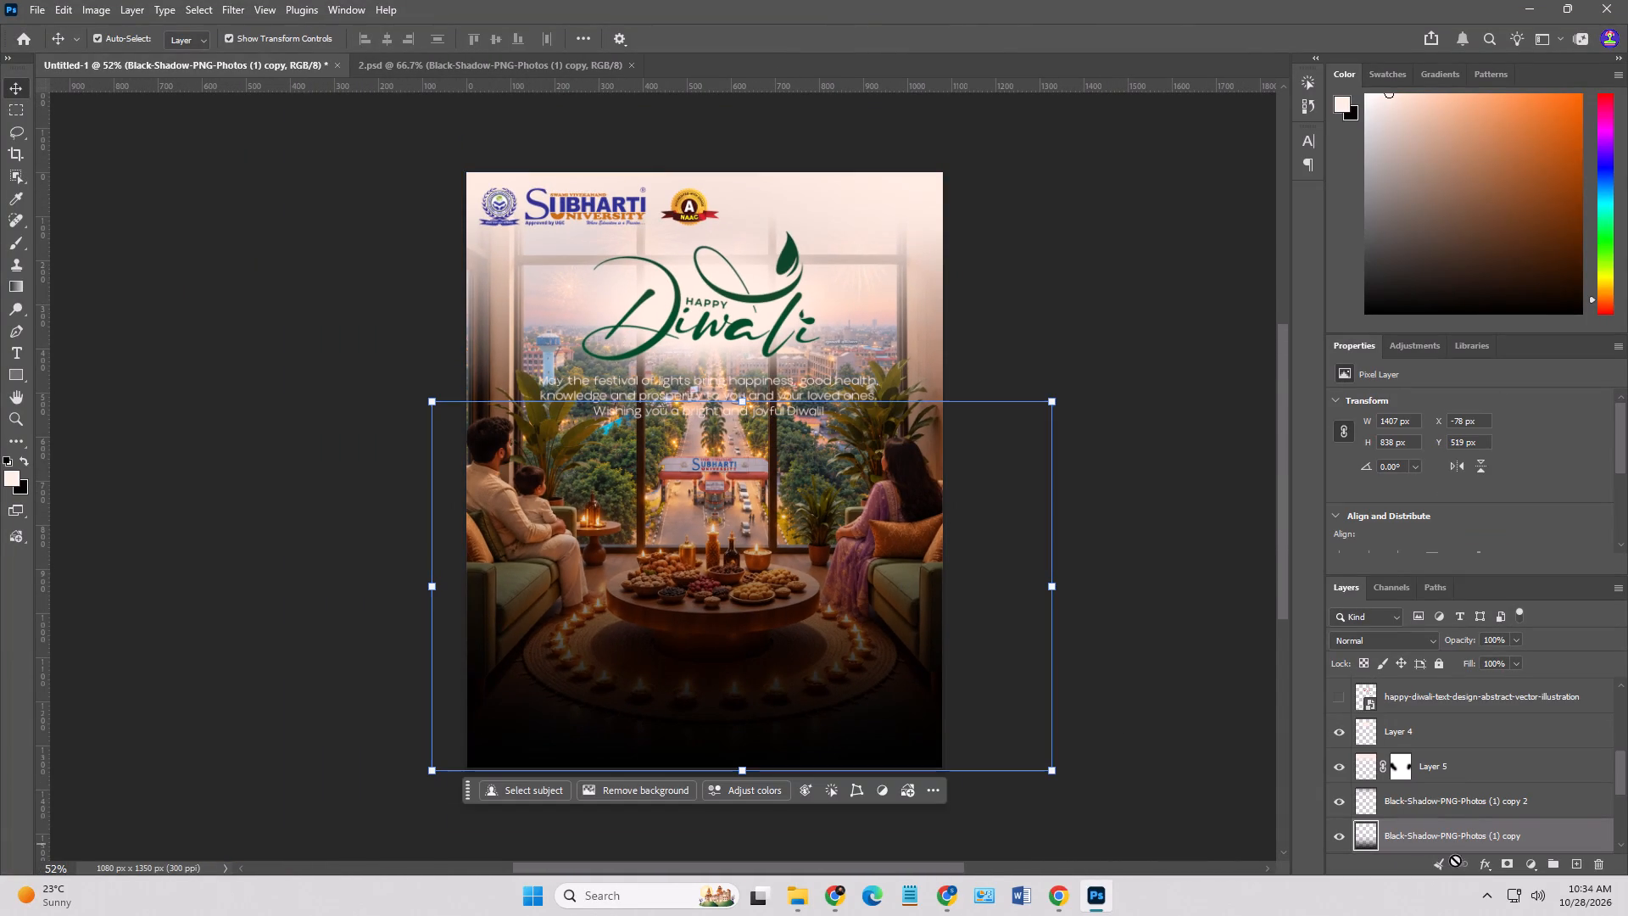
{"action": "scroll", "coordinate": [1465, 811], "scroll_direction": "down", "scroll_amount": 5}
{"action": "left_click", "coordinate": [1420, 740]}
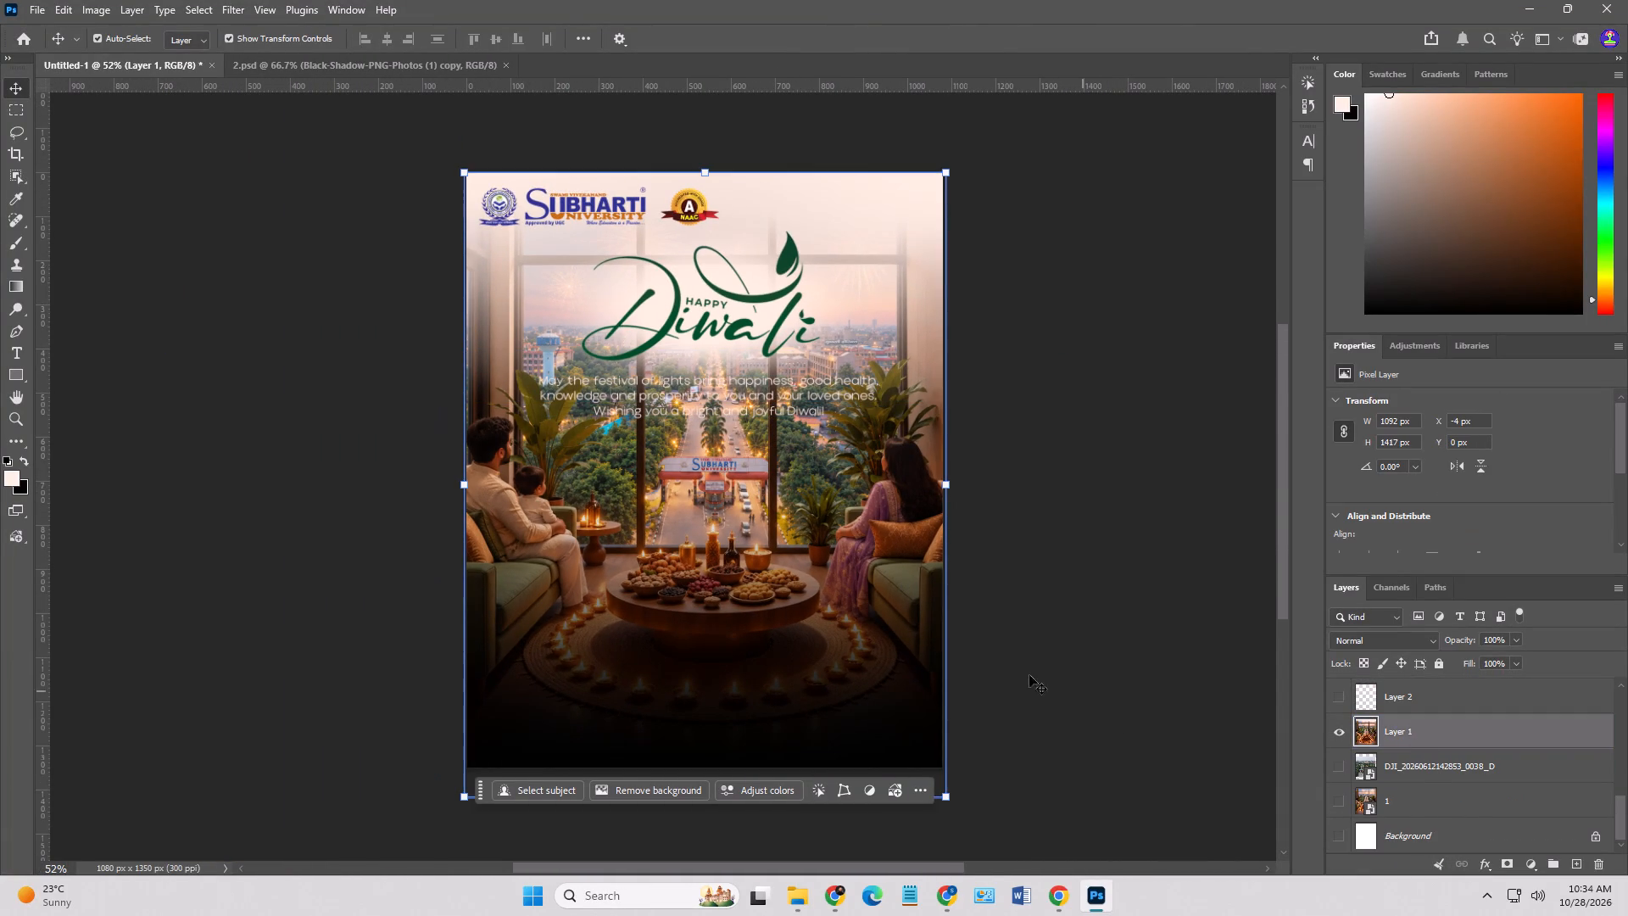
{"action": "key", "text": "ctrl+t"}
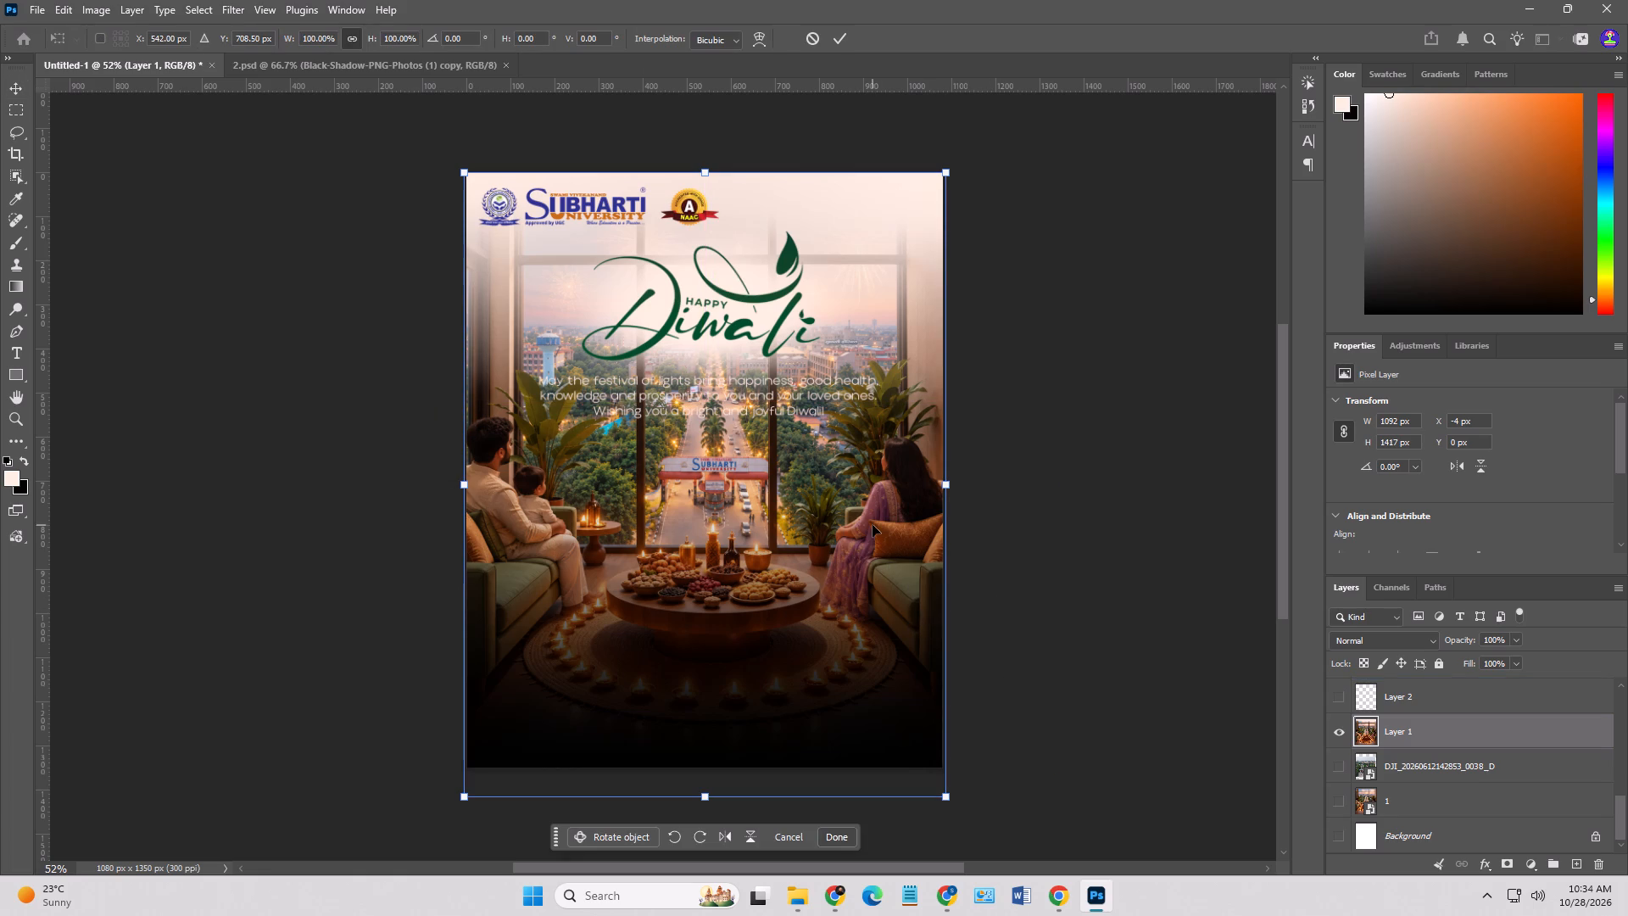
{"action": "key", "text": "shift+Down"}
{"action": "key", "text": "shift+Down"}
{"action": "key", "text": "shift+Down"}
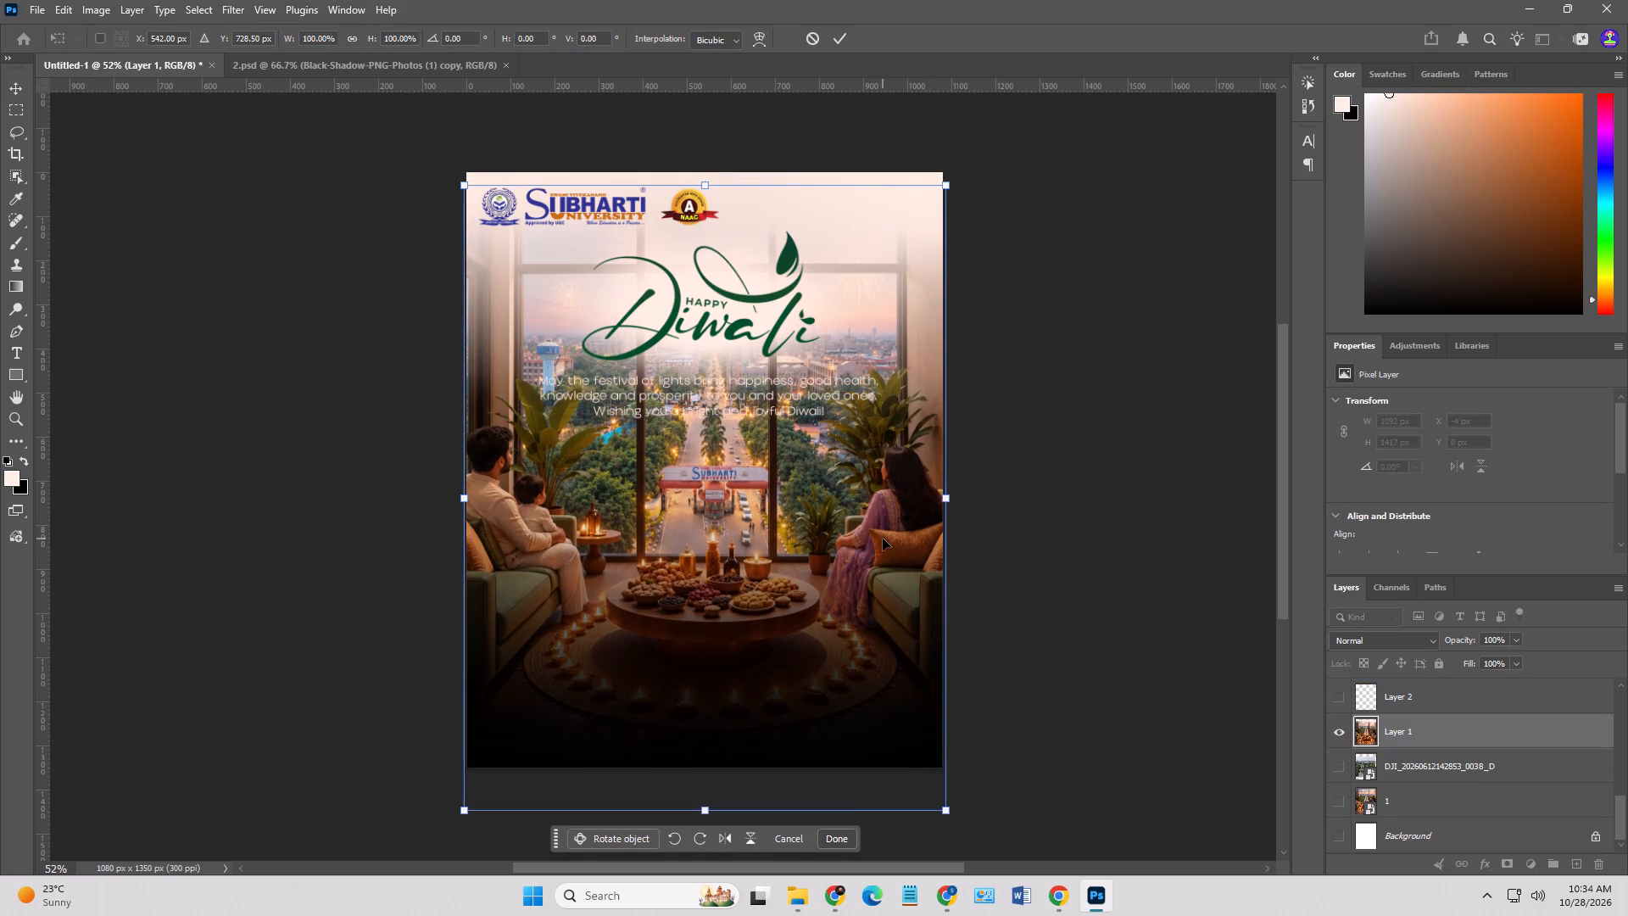
{"action": "key", "text": "shift+Down"}
{"action": "key", "text": "shift+Down"}
{"action": "key", "text": "shift+Down"}
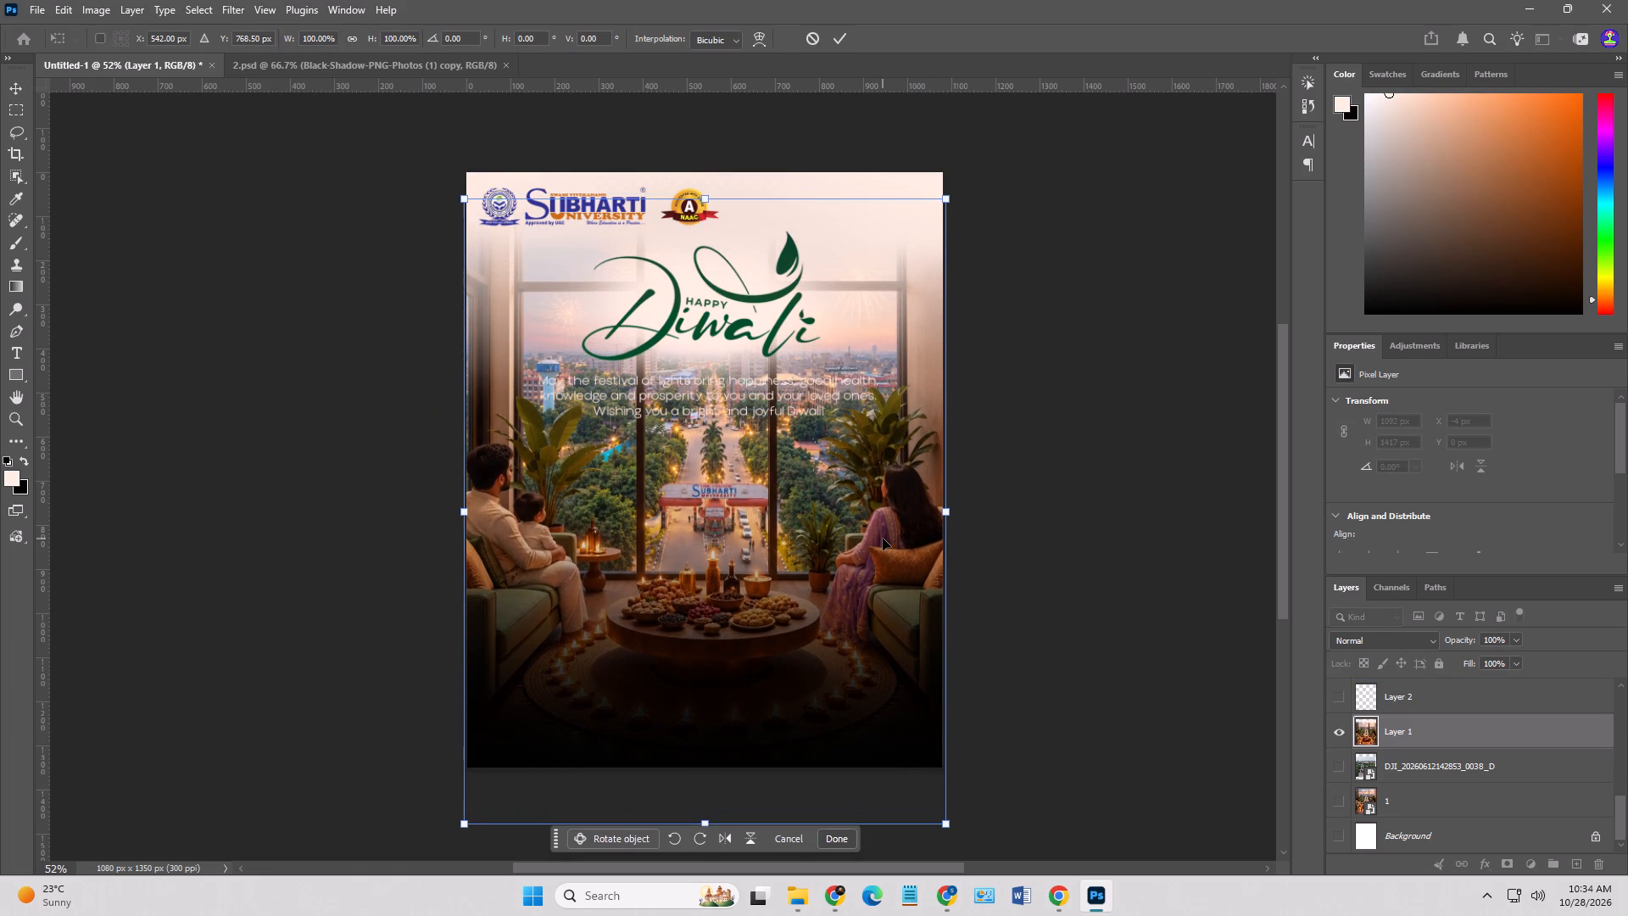
{"action": "key", "text": "shift+Down"}
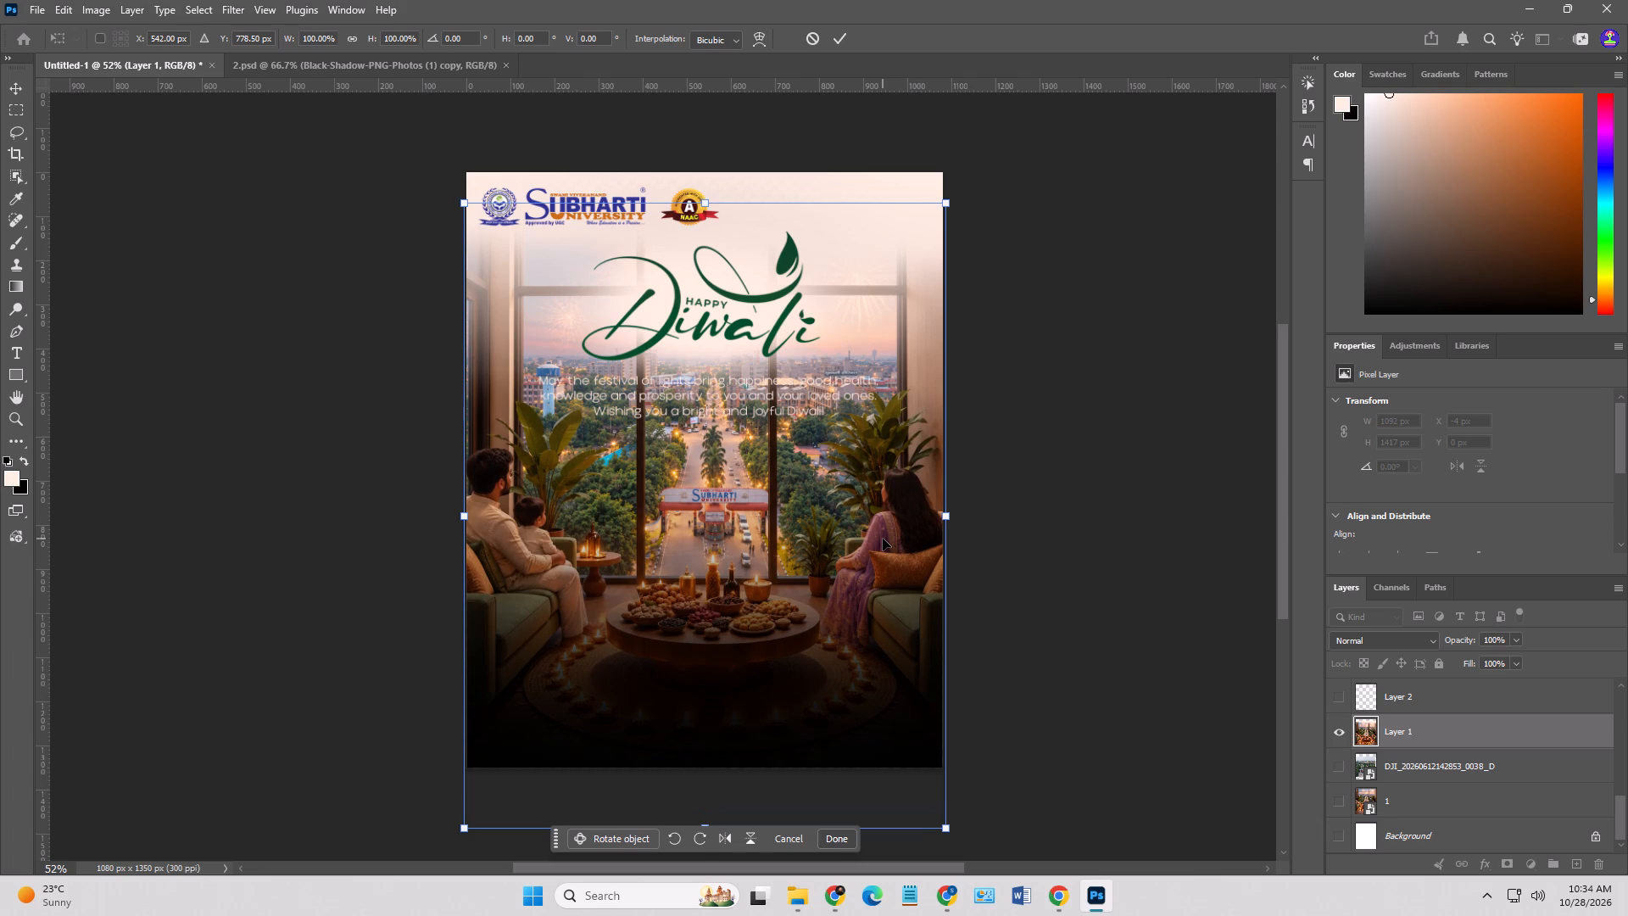
{"action": "key", "text": "shift+Up"}
{"action": "key", "text": "shift+Down"}
{"action": "left_click", "coordinate": [1091, 636]}
{"action": "double_click", "coordinate": [1235, 669]}
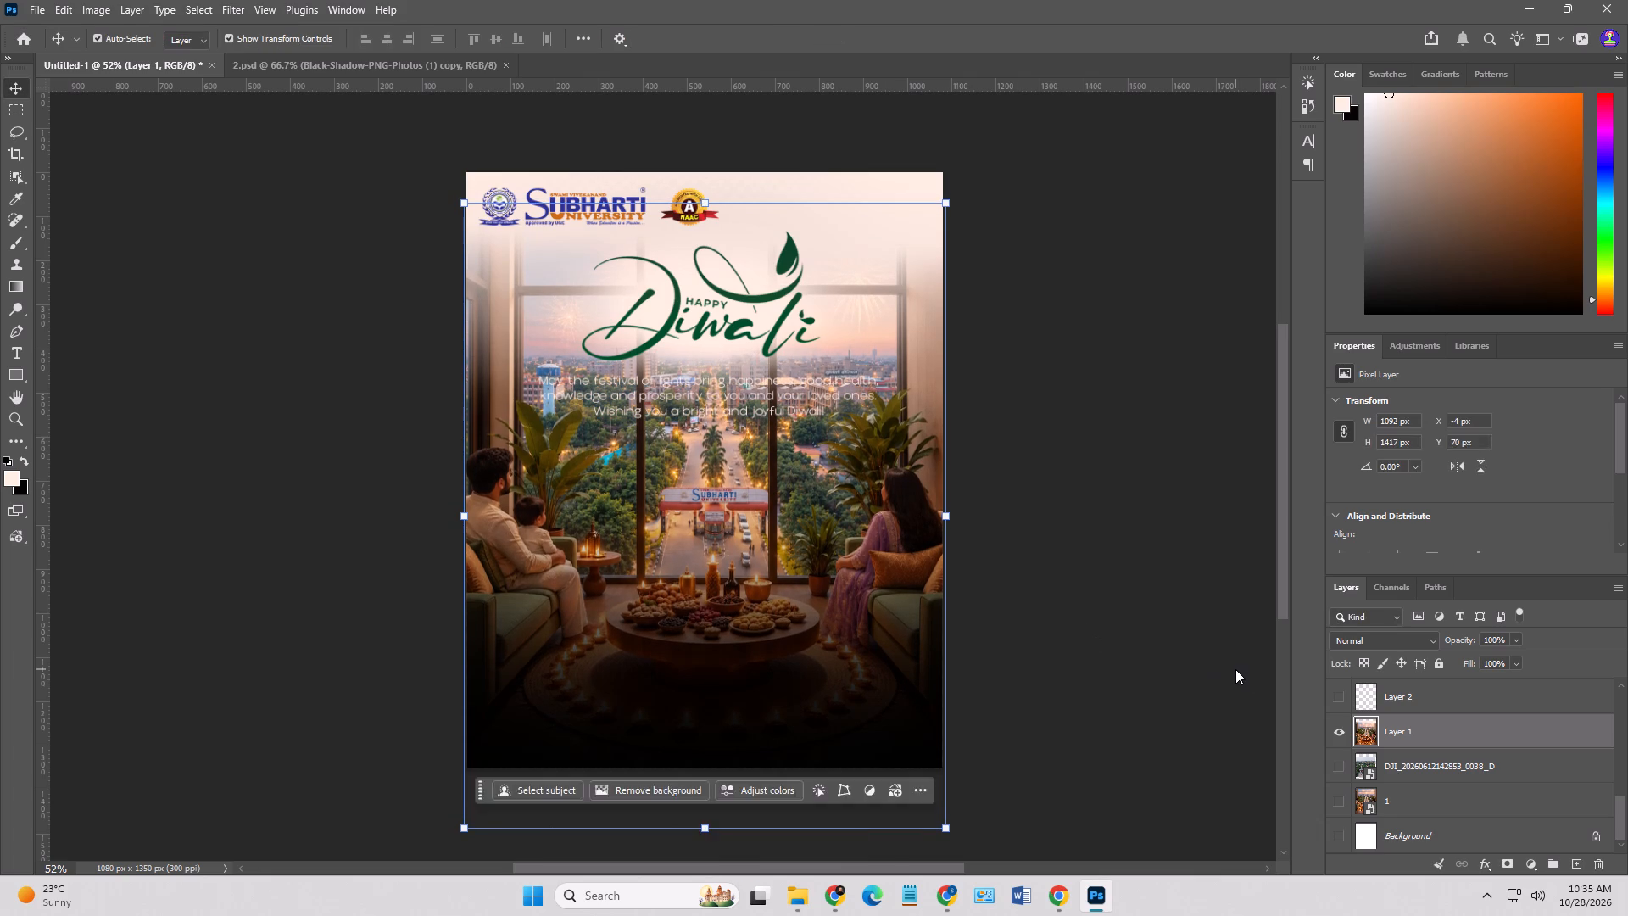
{"action": "left_click", "coordinate": [1175, 627]}
Shift the greeting message slightly left so it is centred horizontally beneath the Happy Diwali lettering.
{"action": "scroll", "coordinate": [686, 397], "scroll_direction": "up", "scroll_amount": 6, "text": "alt"}
{"action": "left_click_drag", "start_coordinate": [748, 394], "coordinate": [738, 387]}
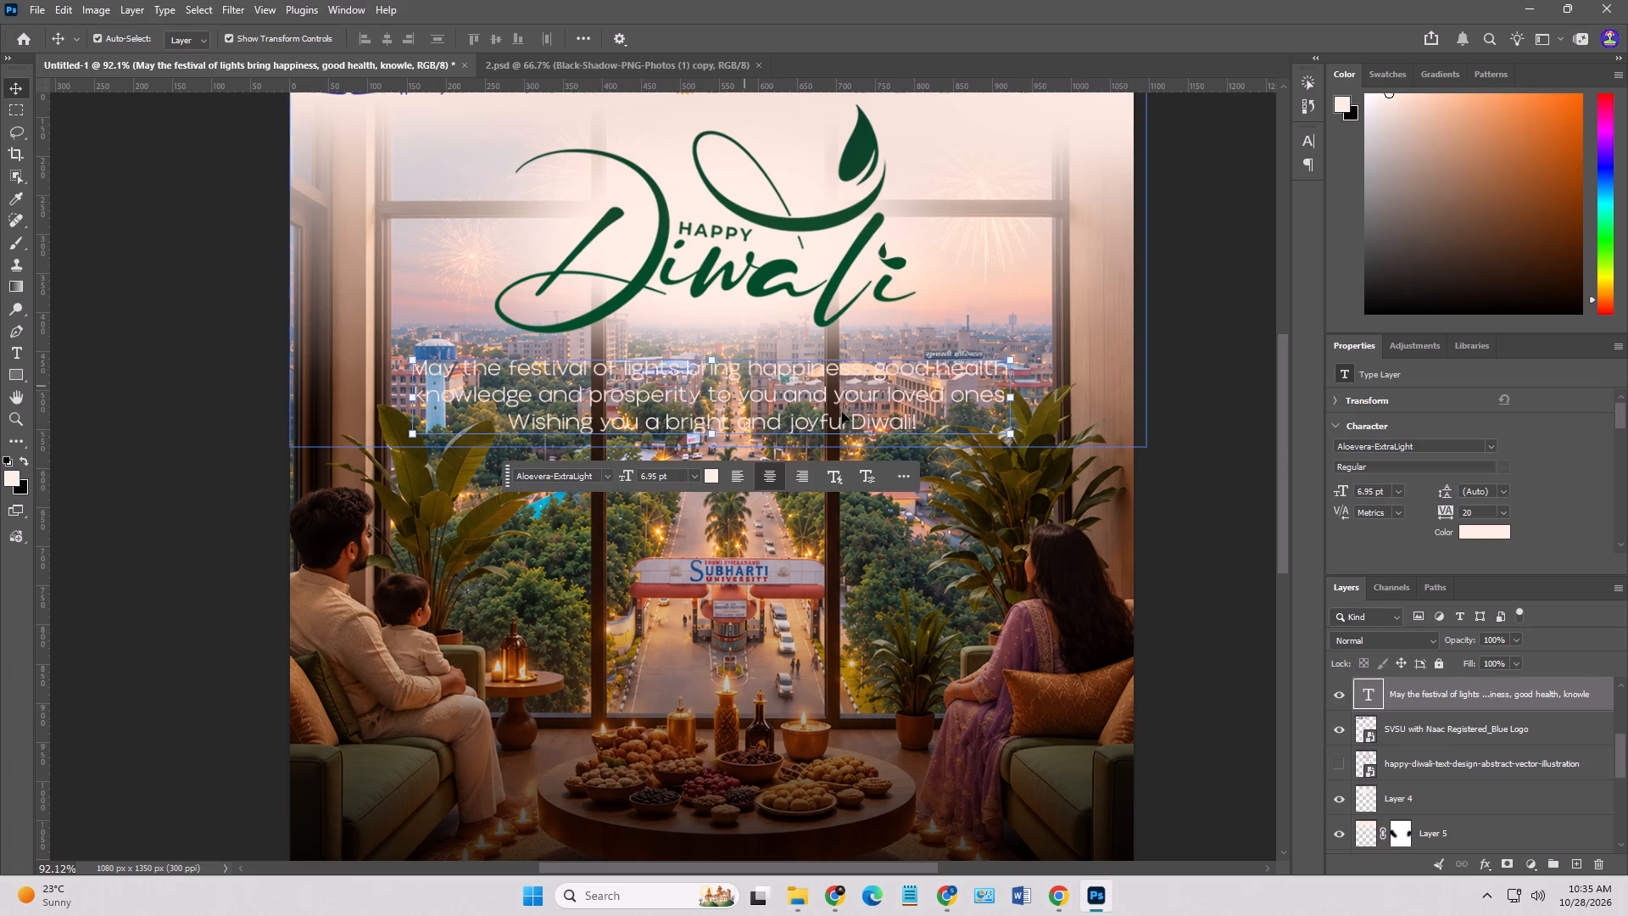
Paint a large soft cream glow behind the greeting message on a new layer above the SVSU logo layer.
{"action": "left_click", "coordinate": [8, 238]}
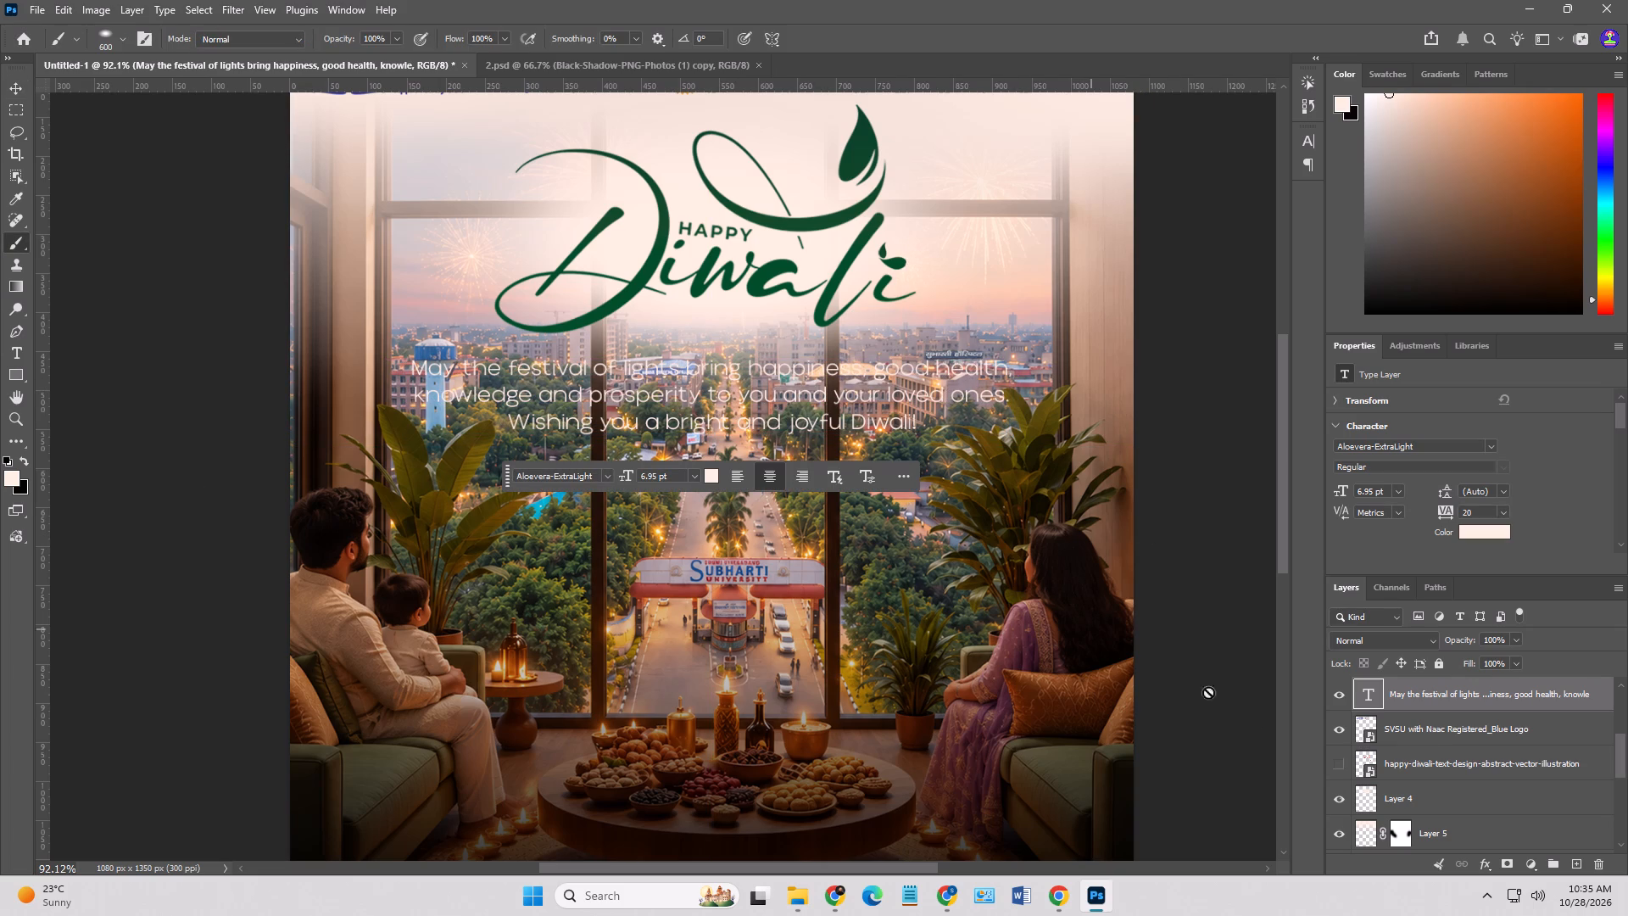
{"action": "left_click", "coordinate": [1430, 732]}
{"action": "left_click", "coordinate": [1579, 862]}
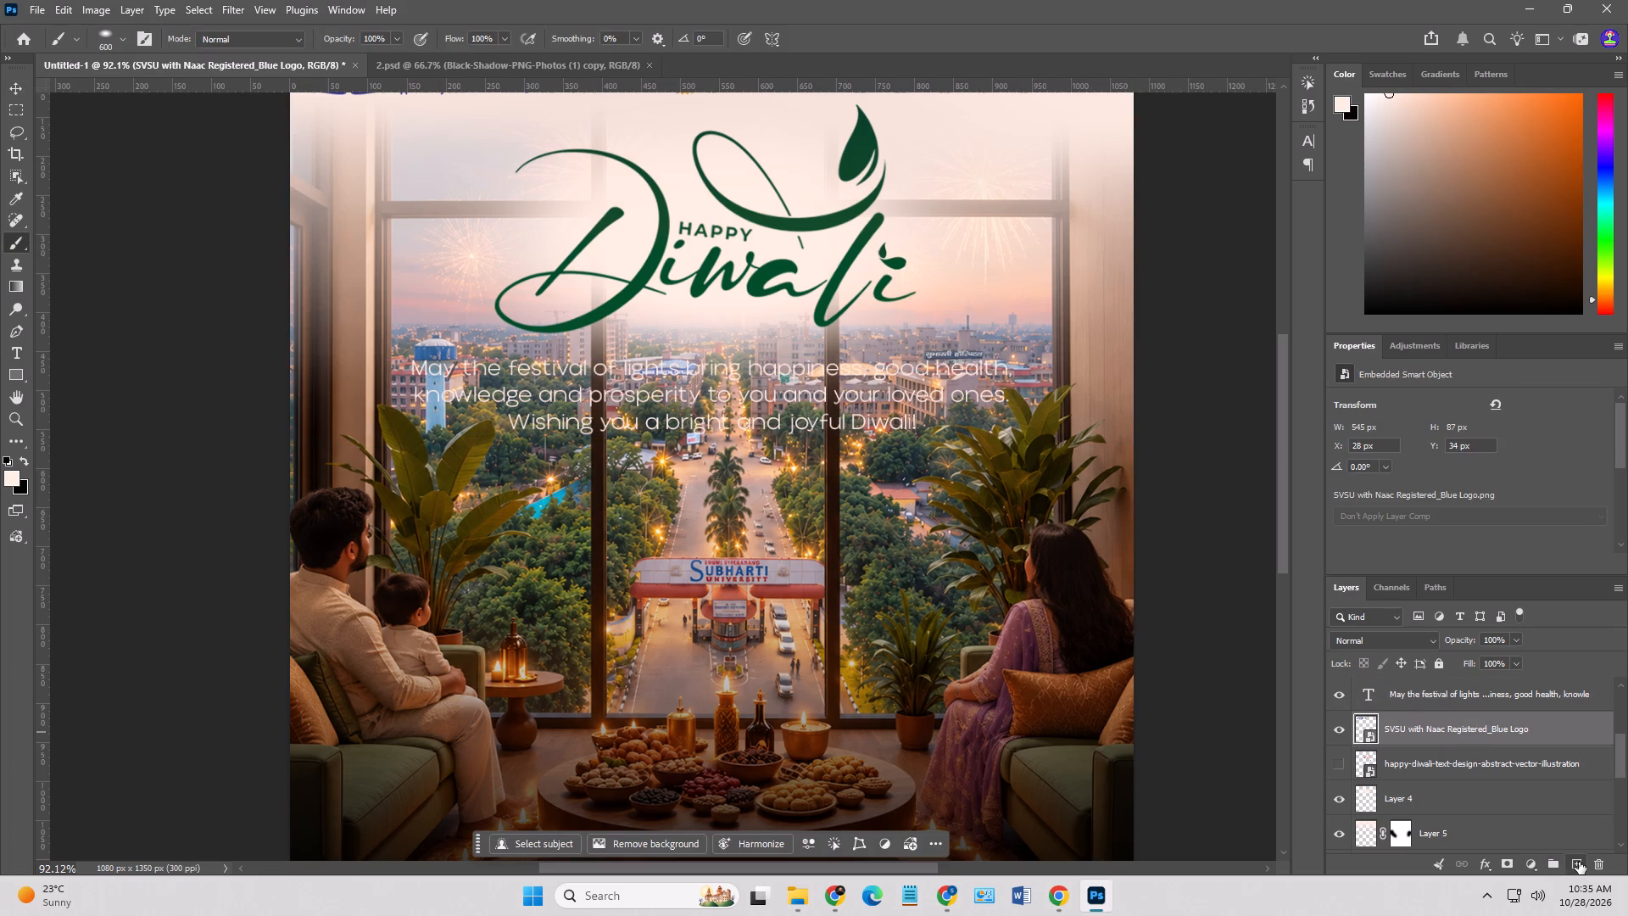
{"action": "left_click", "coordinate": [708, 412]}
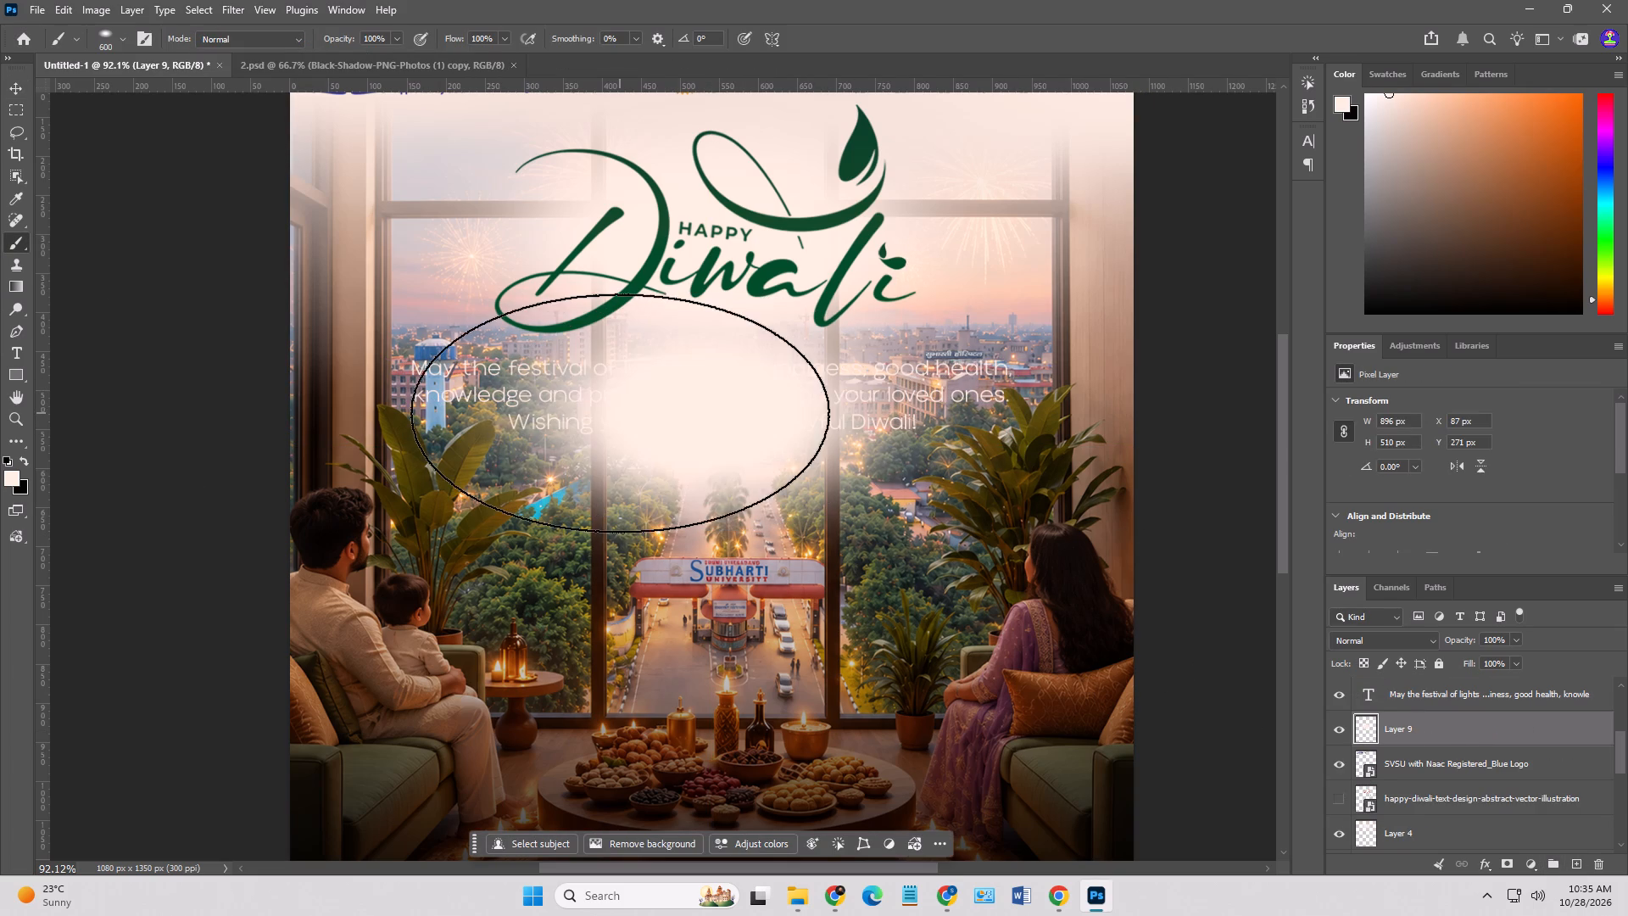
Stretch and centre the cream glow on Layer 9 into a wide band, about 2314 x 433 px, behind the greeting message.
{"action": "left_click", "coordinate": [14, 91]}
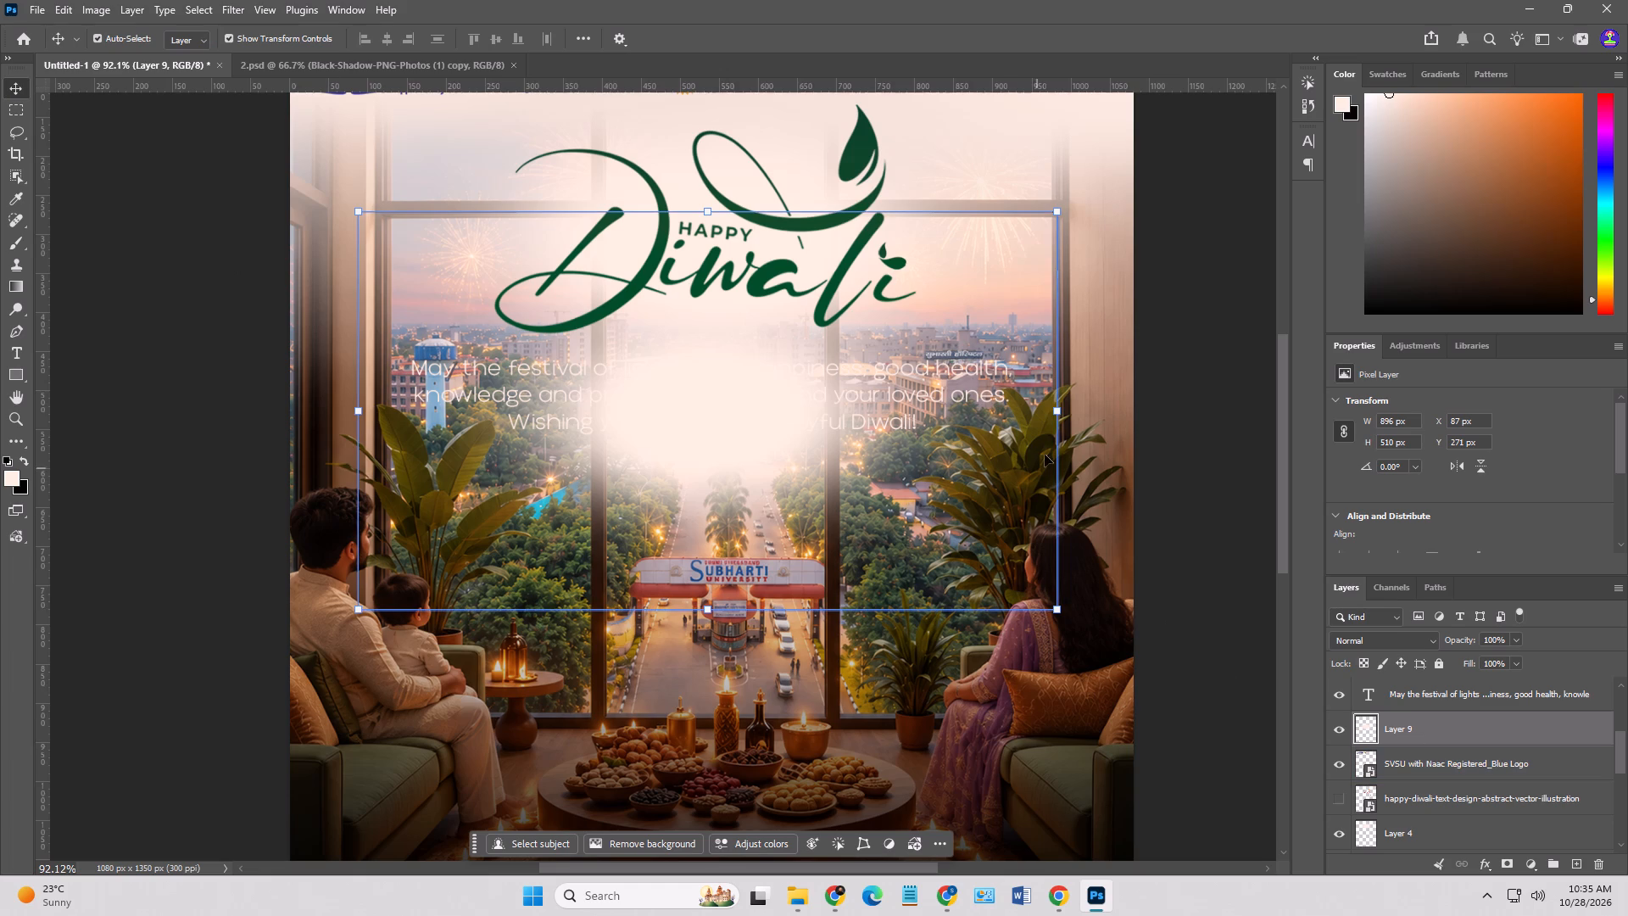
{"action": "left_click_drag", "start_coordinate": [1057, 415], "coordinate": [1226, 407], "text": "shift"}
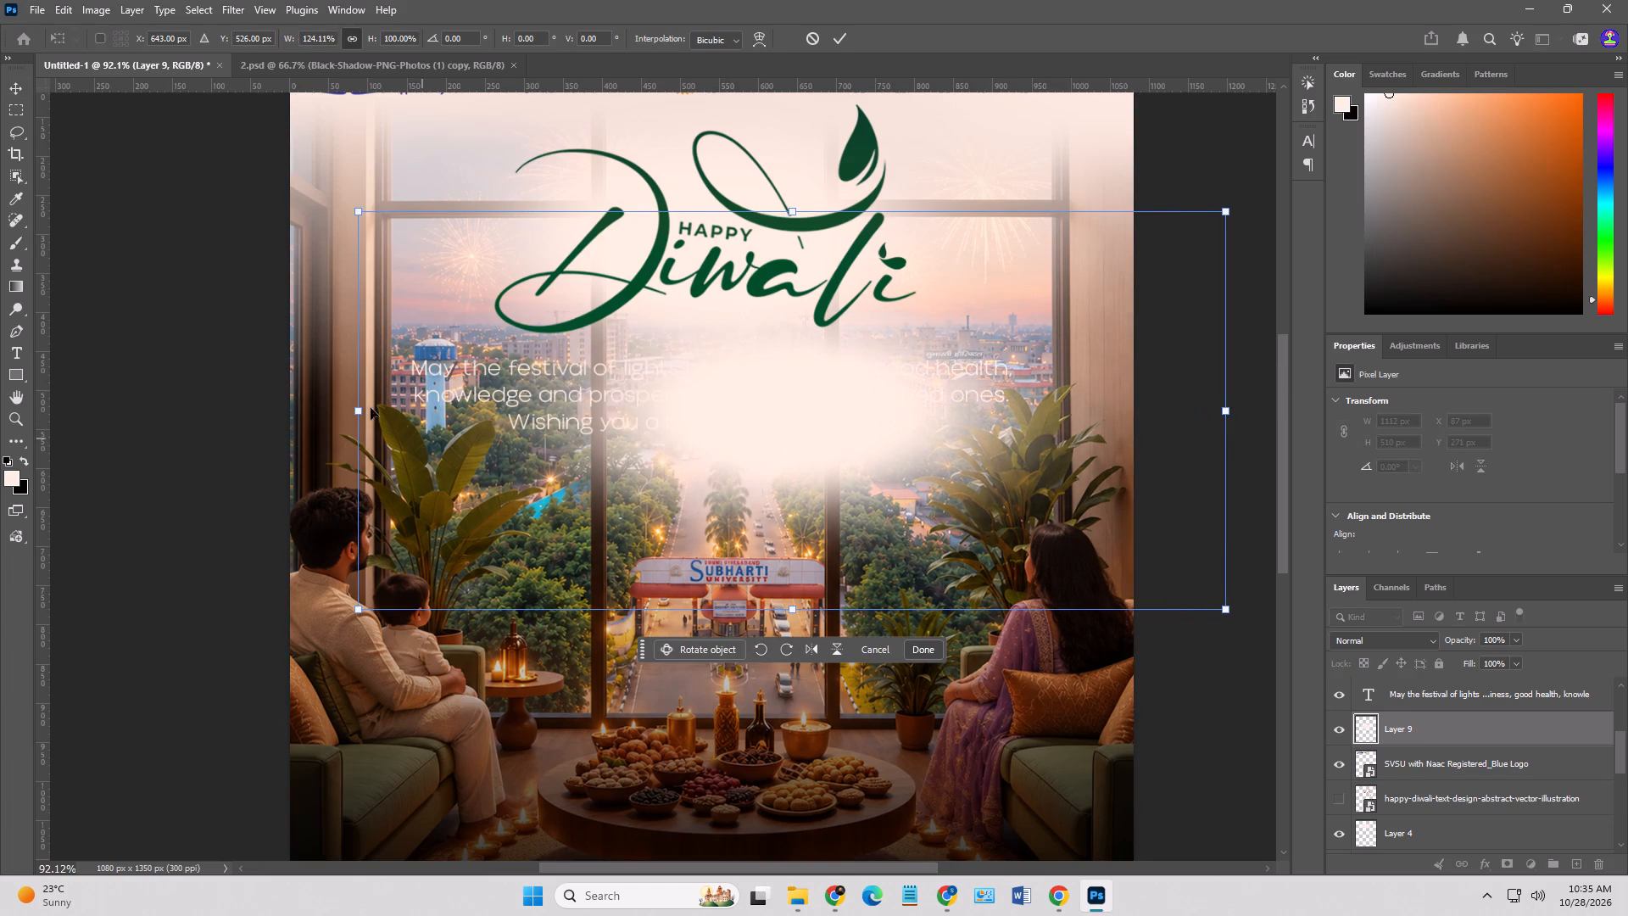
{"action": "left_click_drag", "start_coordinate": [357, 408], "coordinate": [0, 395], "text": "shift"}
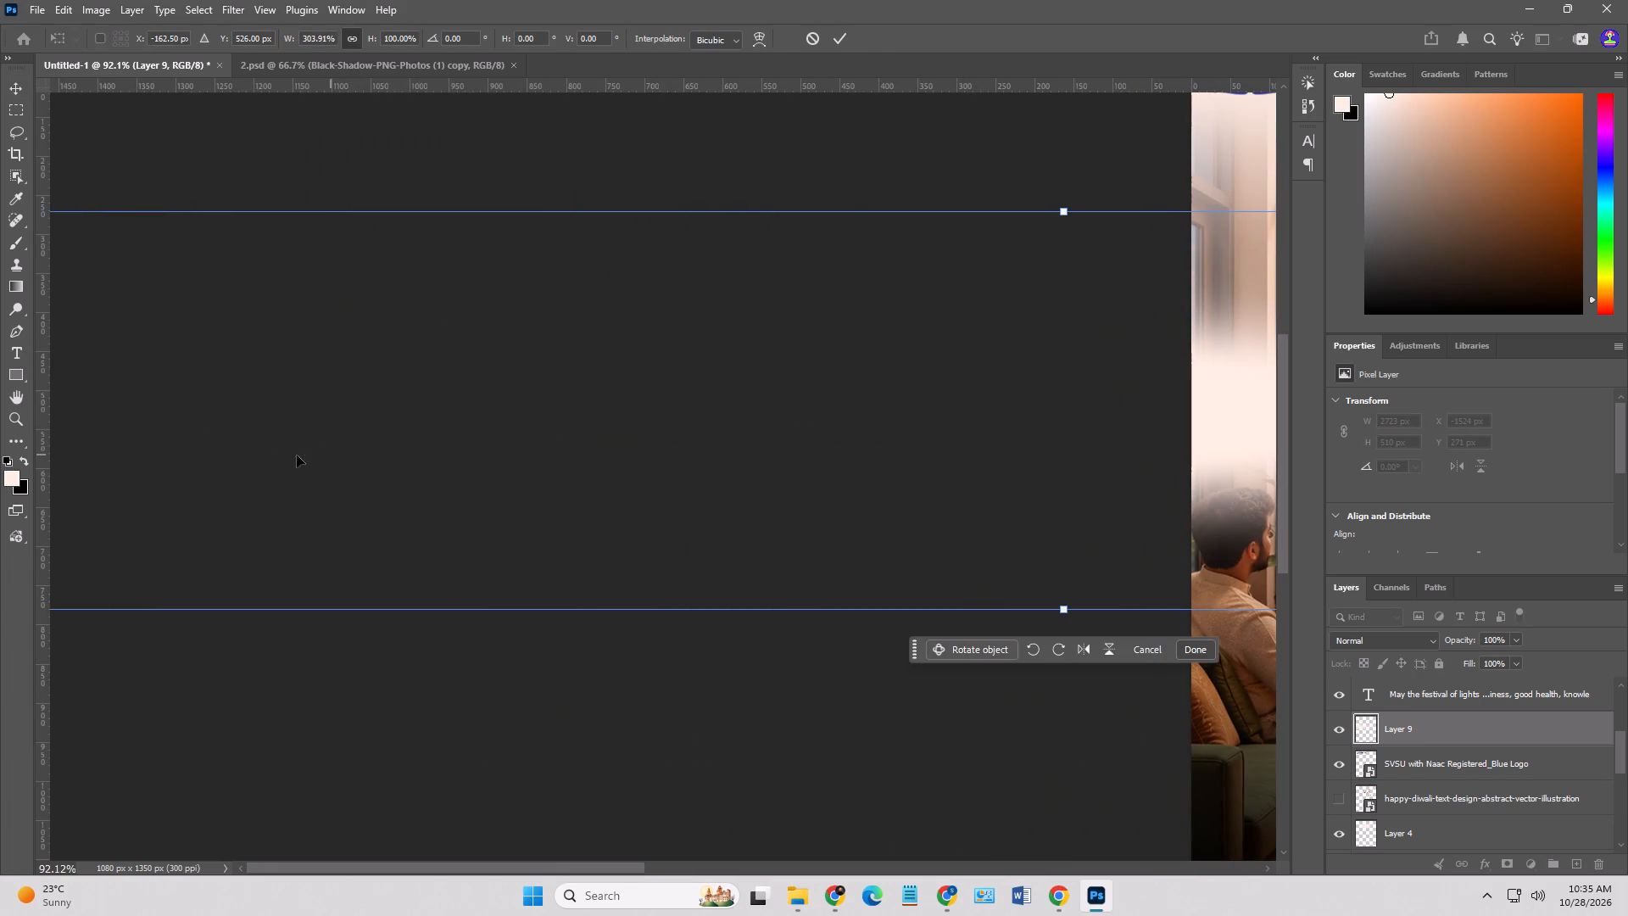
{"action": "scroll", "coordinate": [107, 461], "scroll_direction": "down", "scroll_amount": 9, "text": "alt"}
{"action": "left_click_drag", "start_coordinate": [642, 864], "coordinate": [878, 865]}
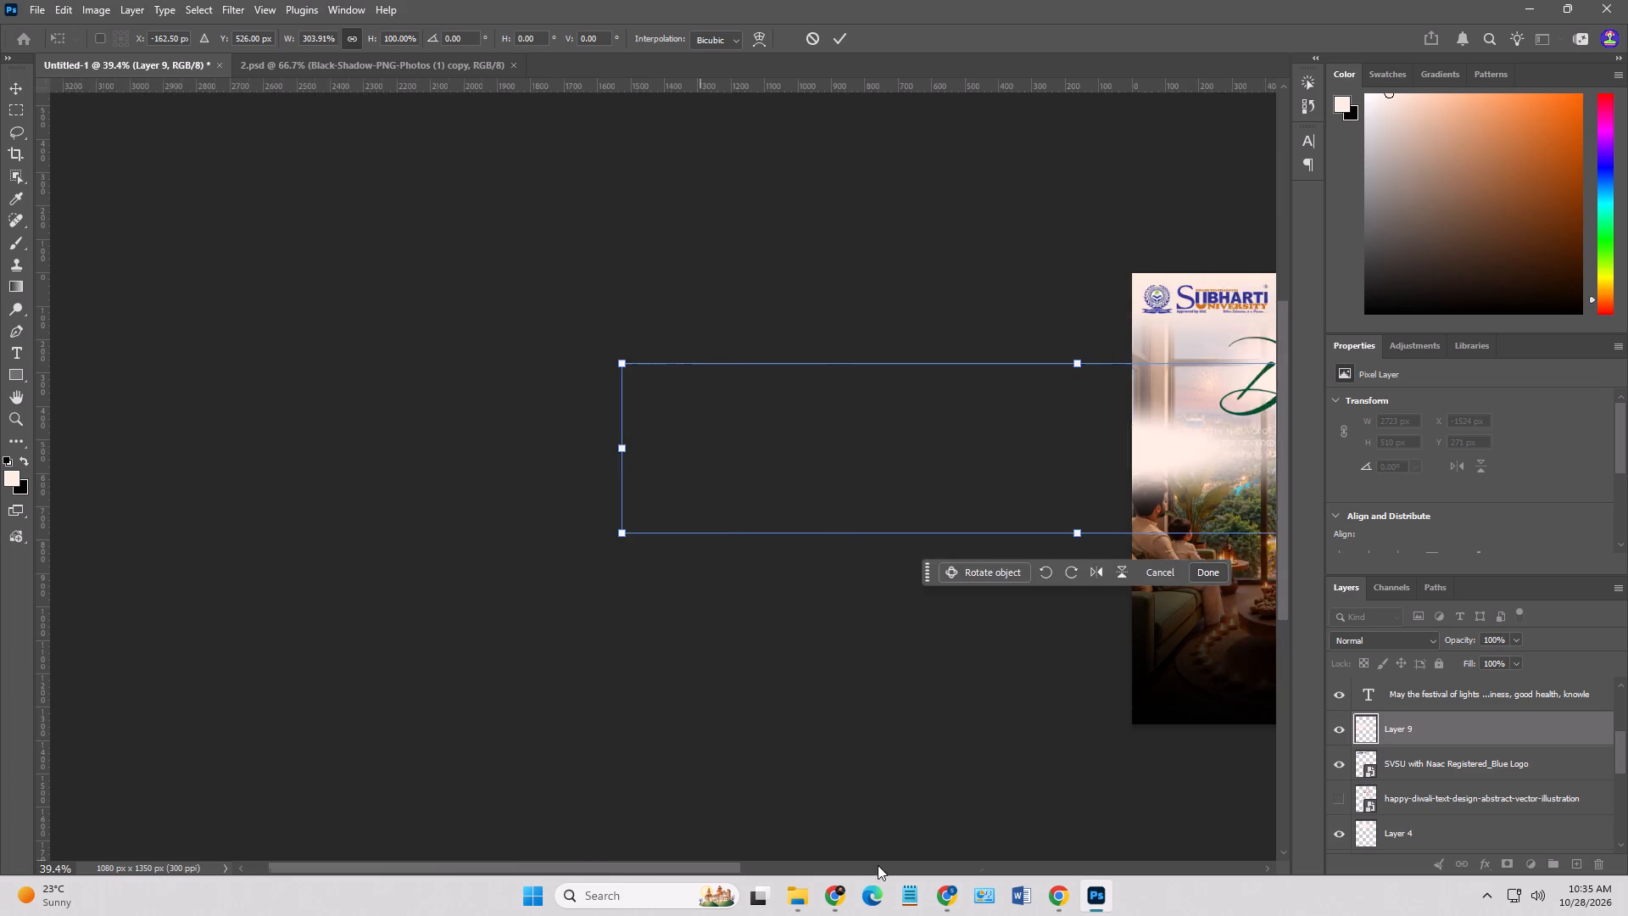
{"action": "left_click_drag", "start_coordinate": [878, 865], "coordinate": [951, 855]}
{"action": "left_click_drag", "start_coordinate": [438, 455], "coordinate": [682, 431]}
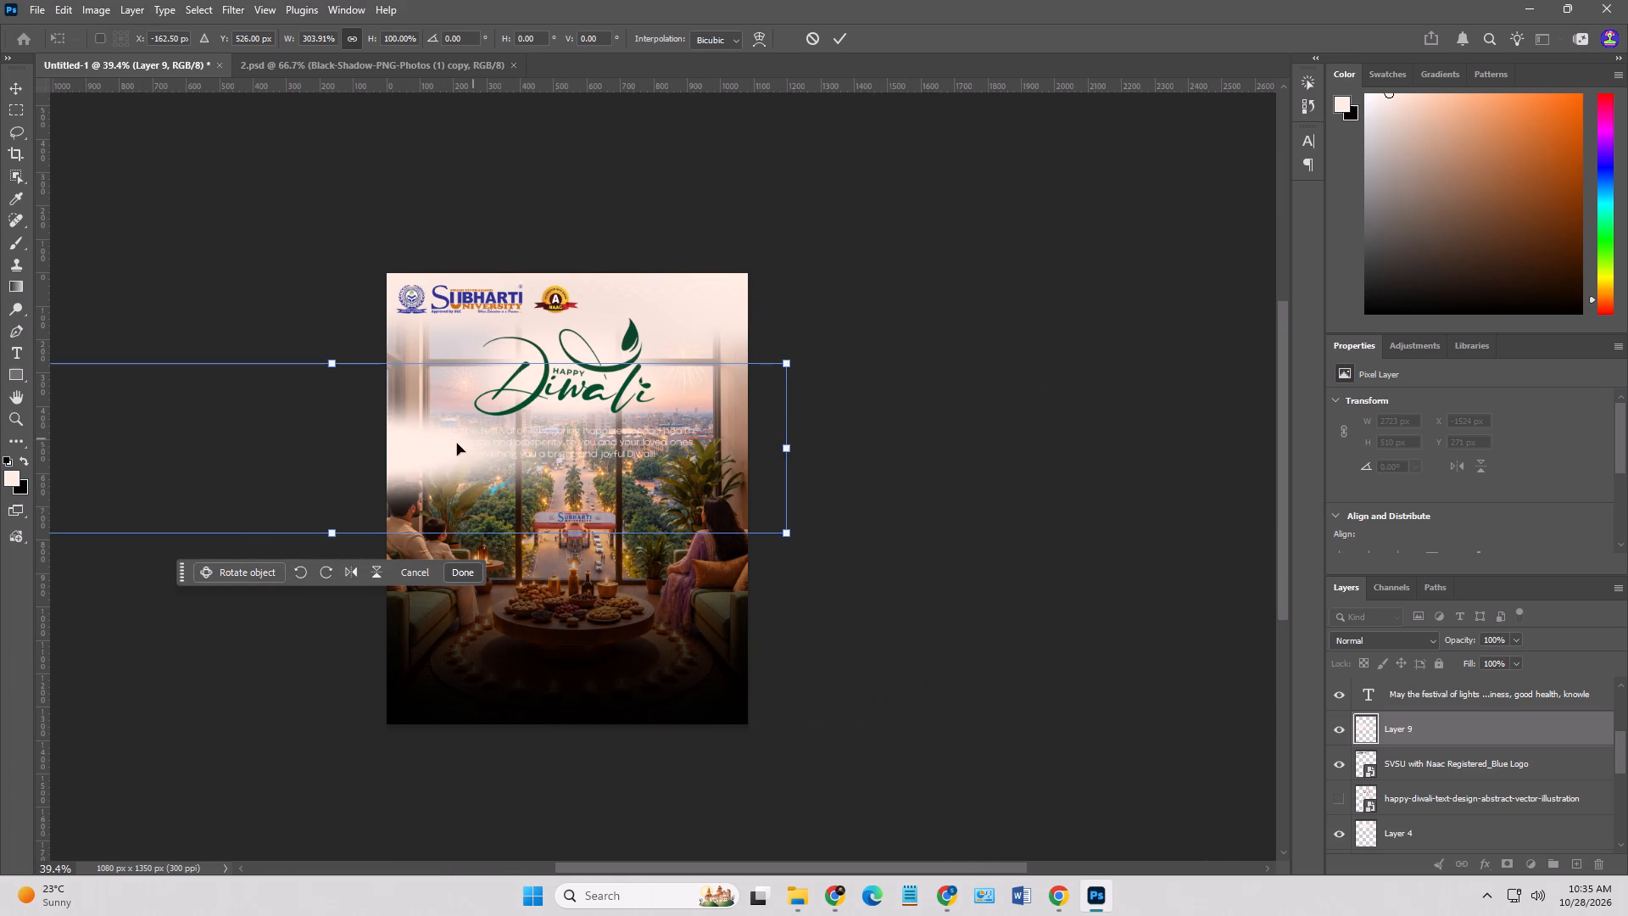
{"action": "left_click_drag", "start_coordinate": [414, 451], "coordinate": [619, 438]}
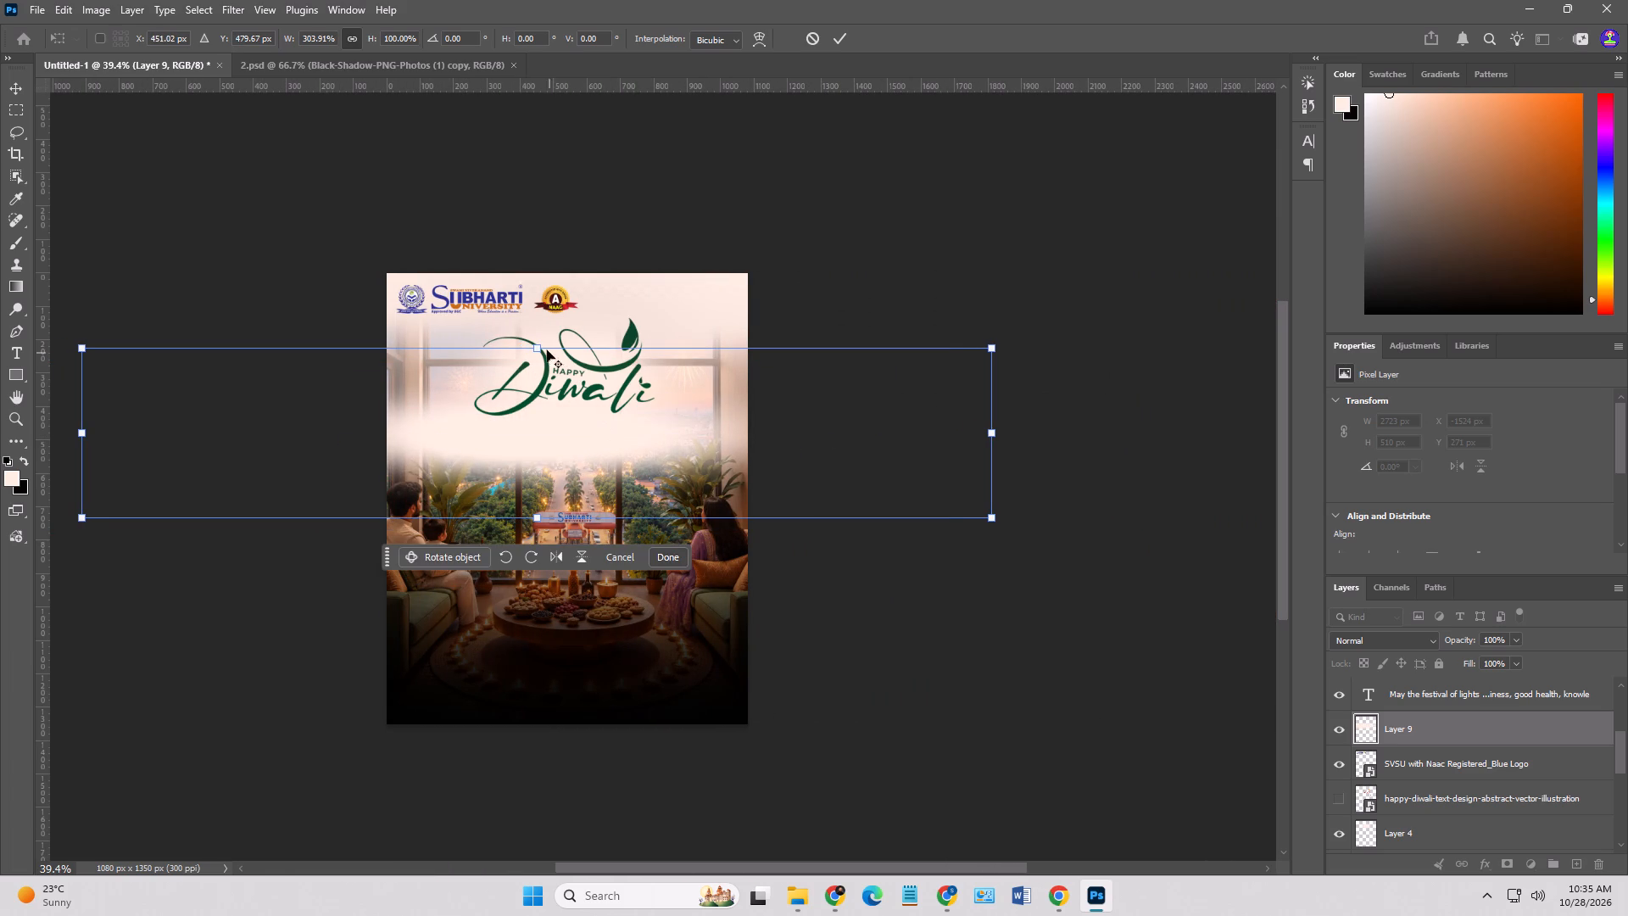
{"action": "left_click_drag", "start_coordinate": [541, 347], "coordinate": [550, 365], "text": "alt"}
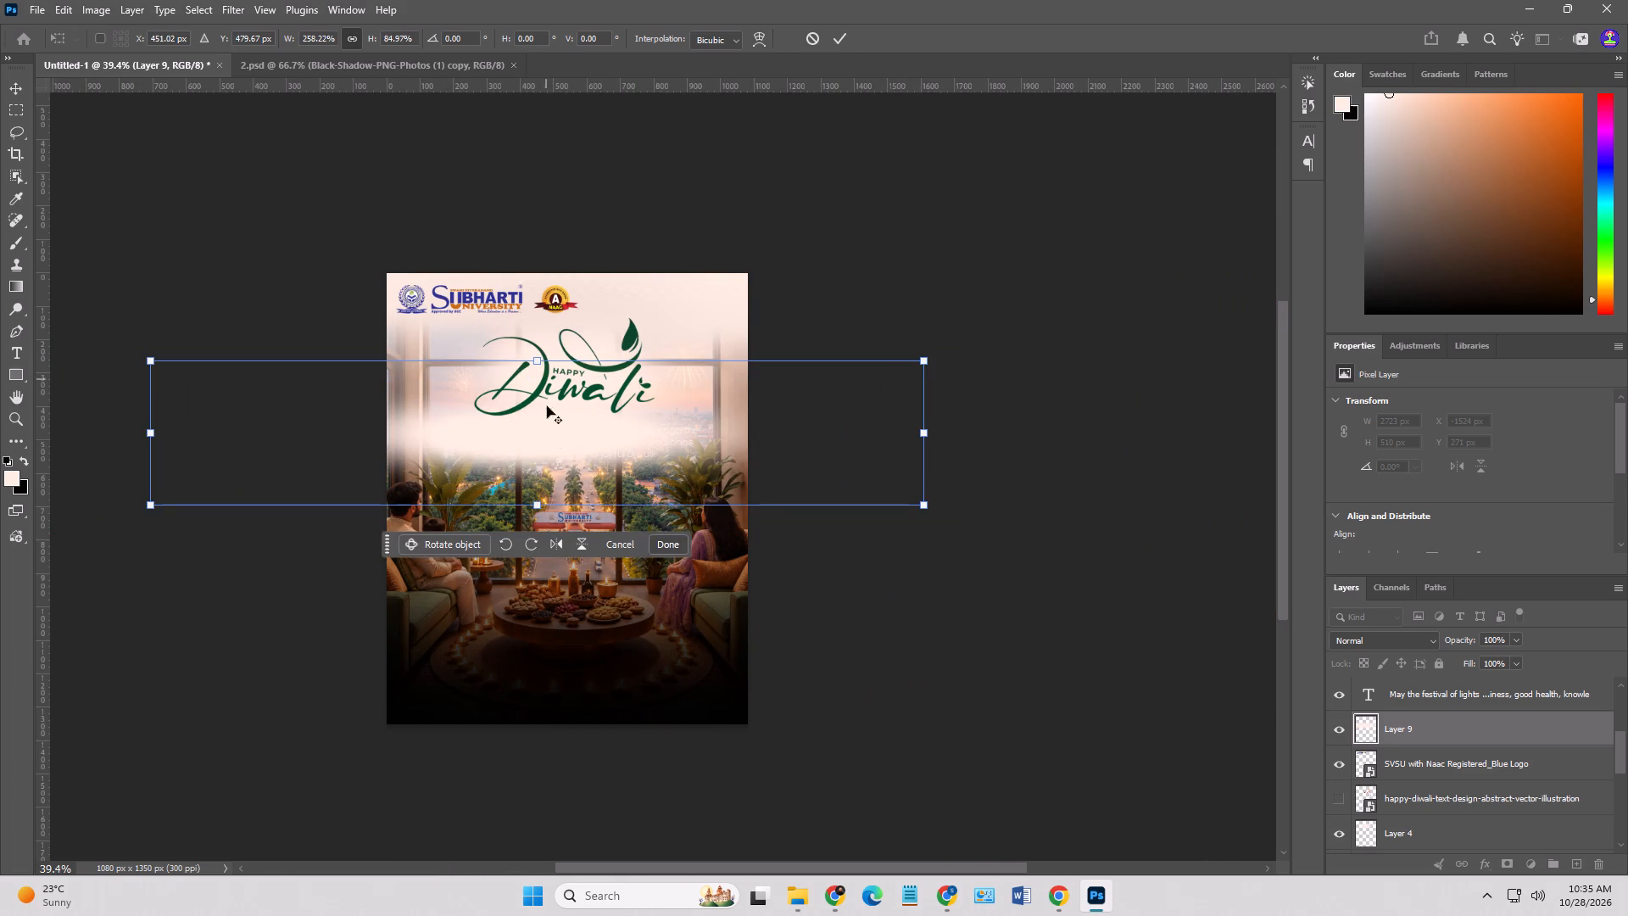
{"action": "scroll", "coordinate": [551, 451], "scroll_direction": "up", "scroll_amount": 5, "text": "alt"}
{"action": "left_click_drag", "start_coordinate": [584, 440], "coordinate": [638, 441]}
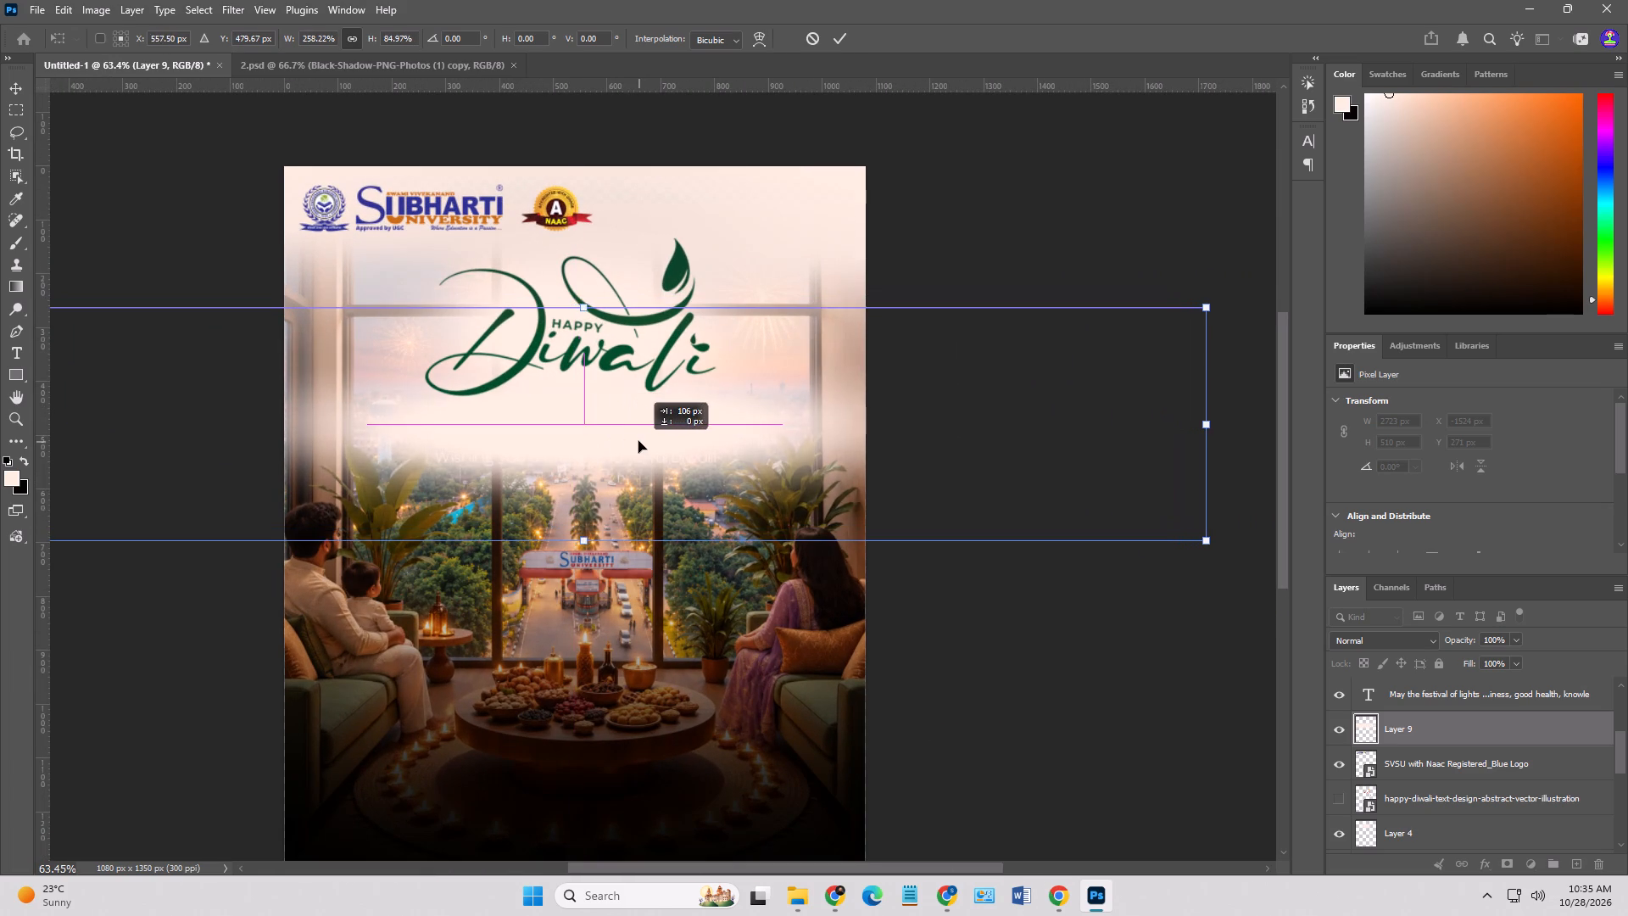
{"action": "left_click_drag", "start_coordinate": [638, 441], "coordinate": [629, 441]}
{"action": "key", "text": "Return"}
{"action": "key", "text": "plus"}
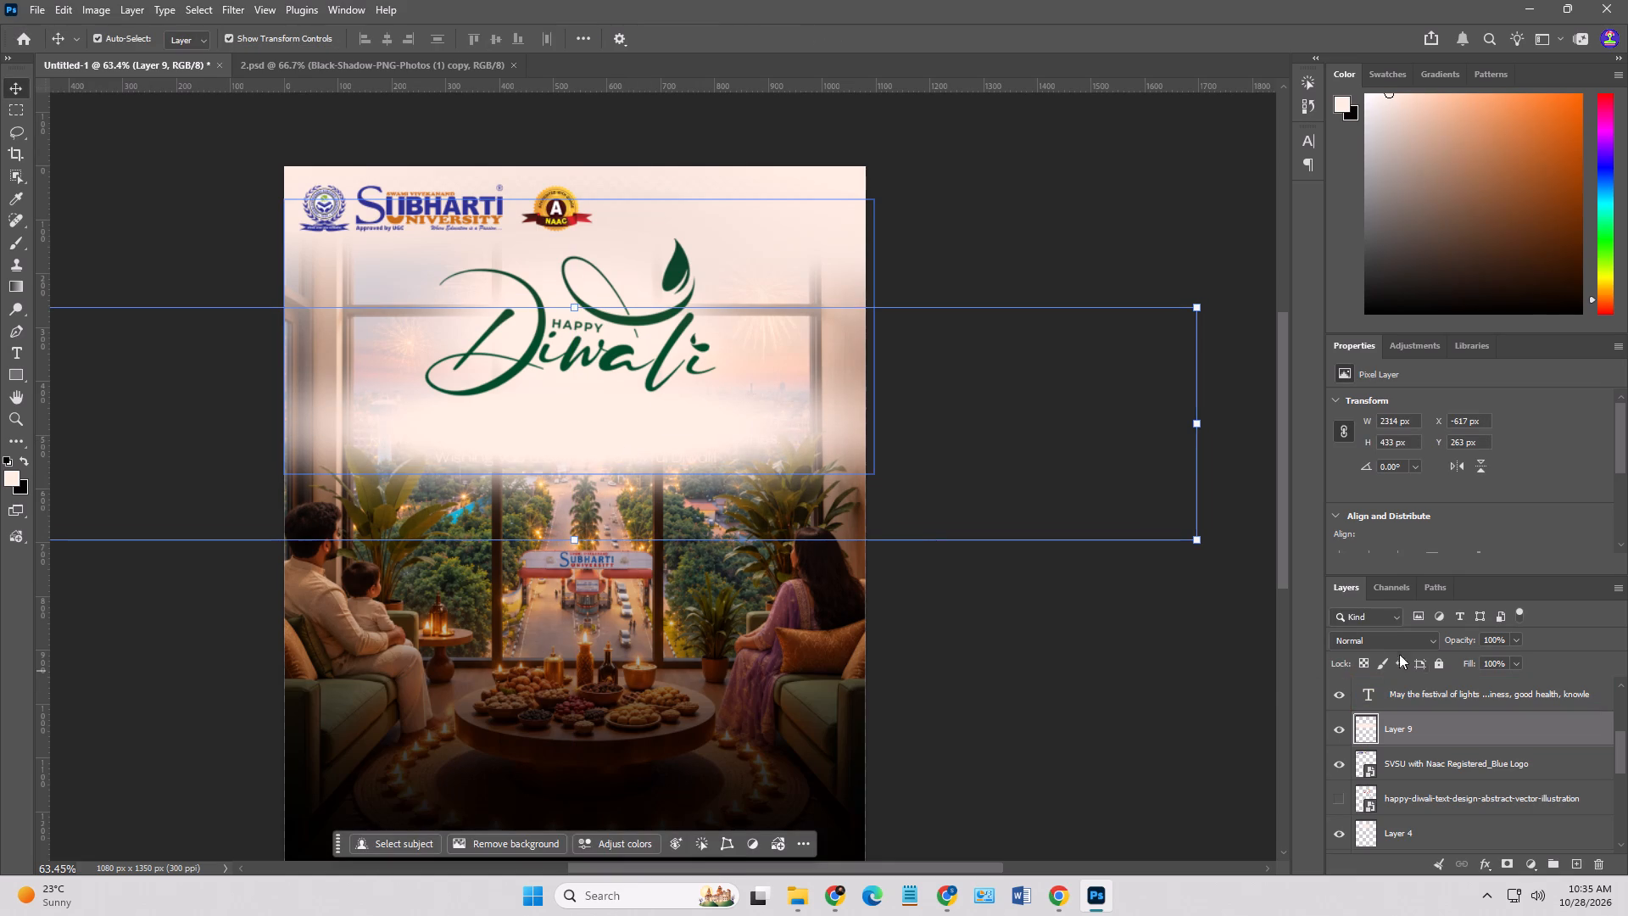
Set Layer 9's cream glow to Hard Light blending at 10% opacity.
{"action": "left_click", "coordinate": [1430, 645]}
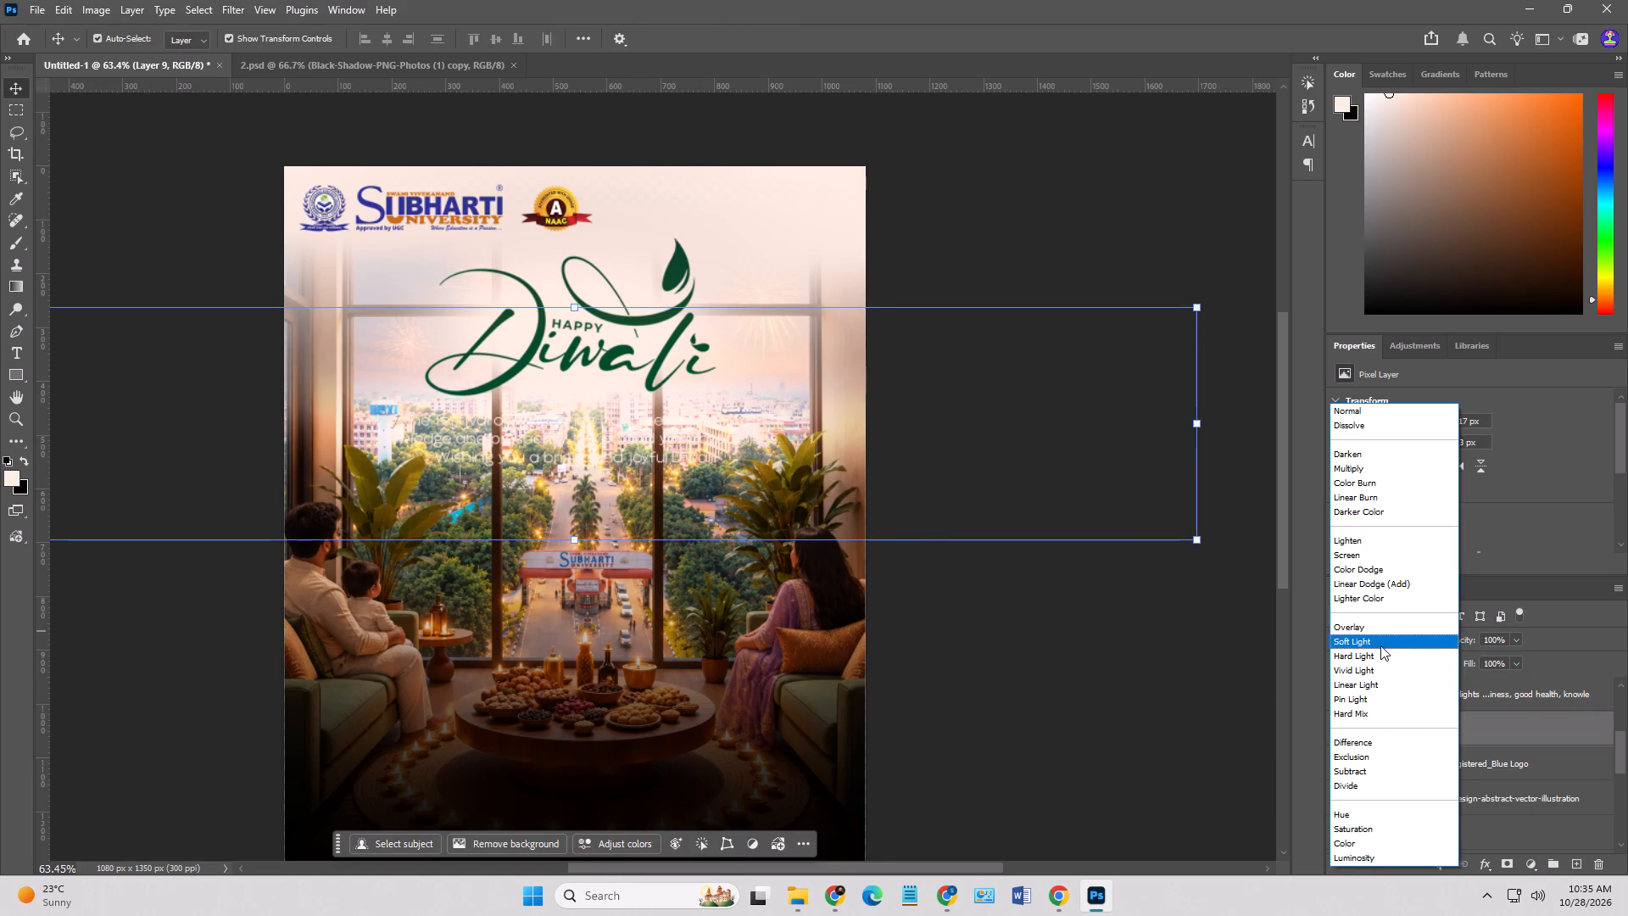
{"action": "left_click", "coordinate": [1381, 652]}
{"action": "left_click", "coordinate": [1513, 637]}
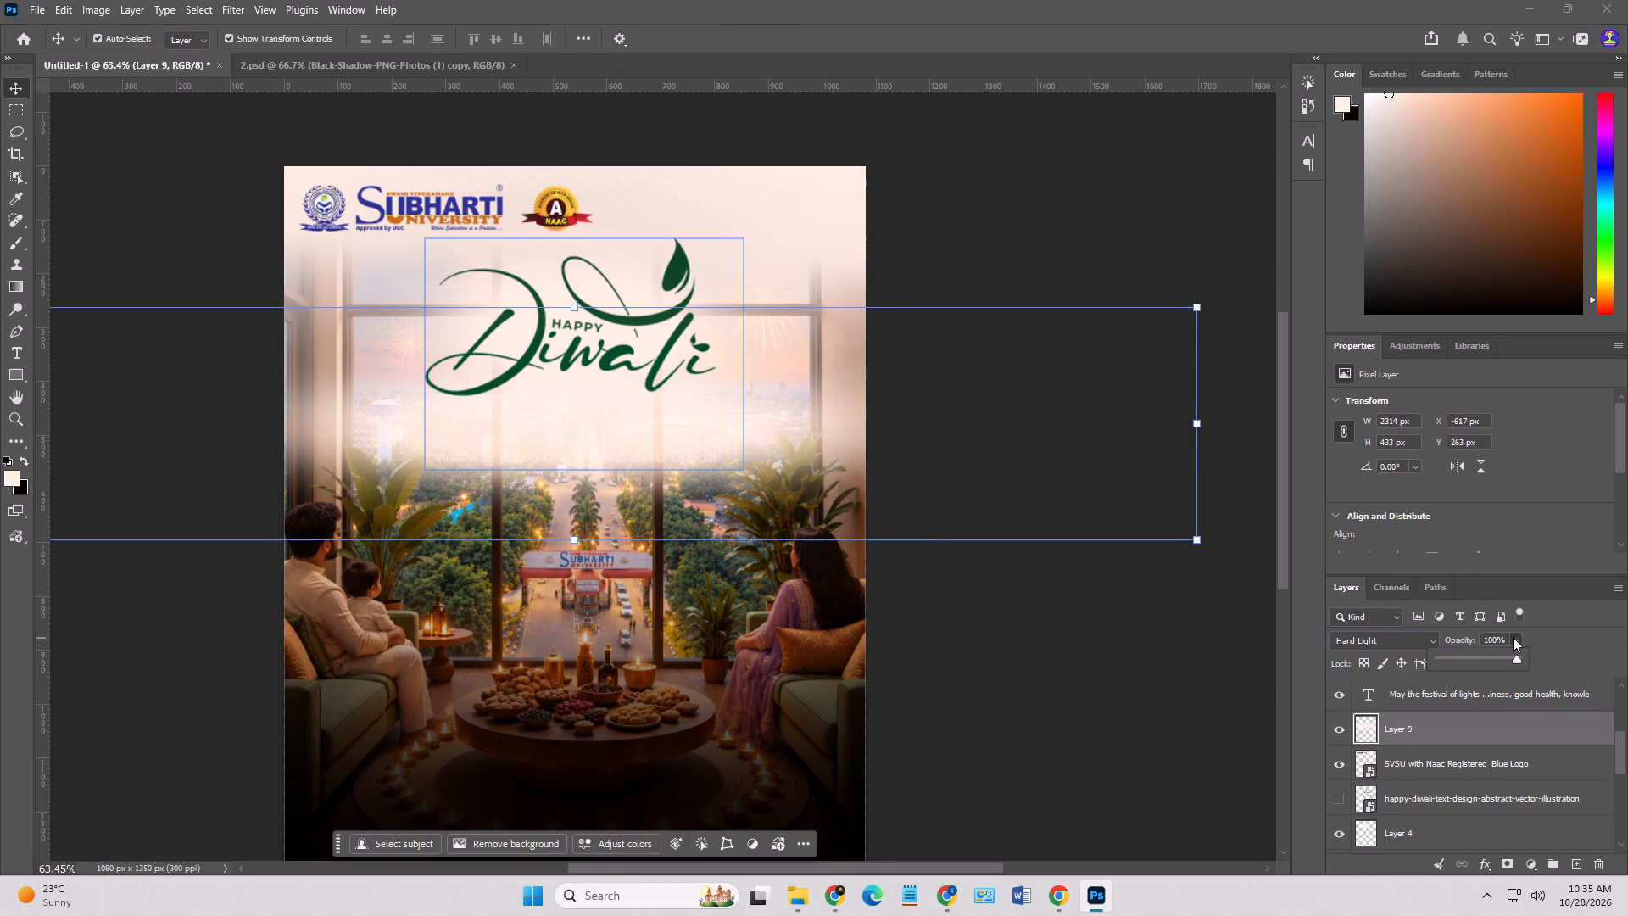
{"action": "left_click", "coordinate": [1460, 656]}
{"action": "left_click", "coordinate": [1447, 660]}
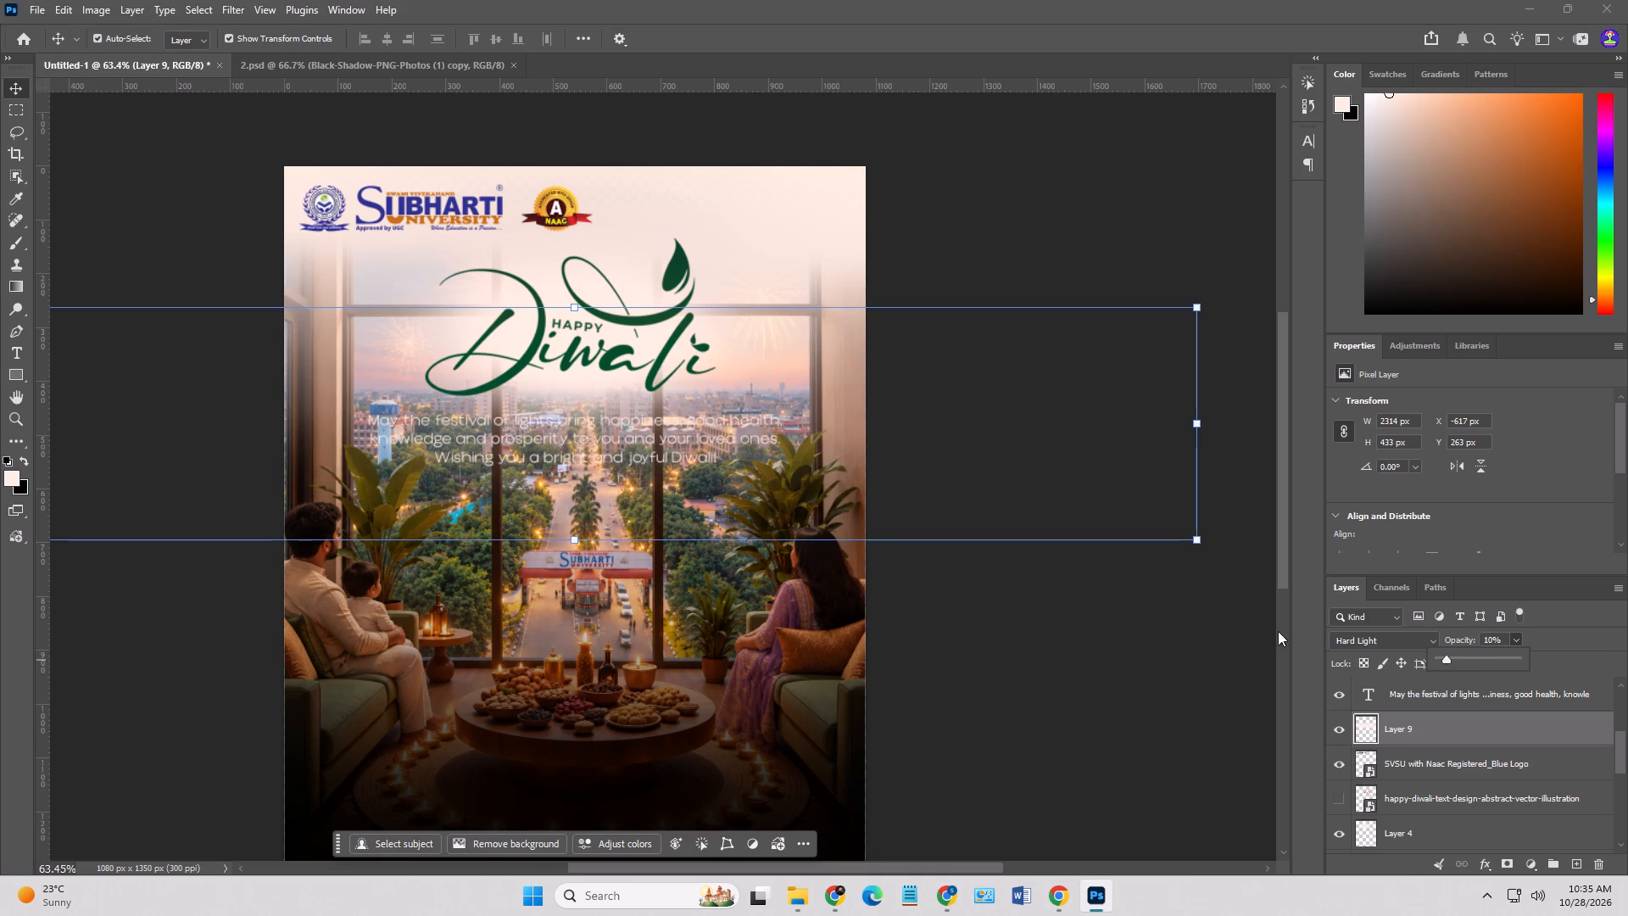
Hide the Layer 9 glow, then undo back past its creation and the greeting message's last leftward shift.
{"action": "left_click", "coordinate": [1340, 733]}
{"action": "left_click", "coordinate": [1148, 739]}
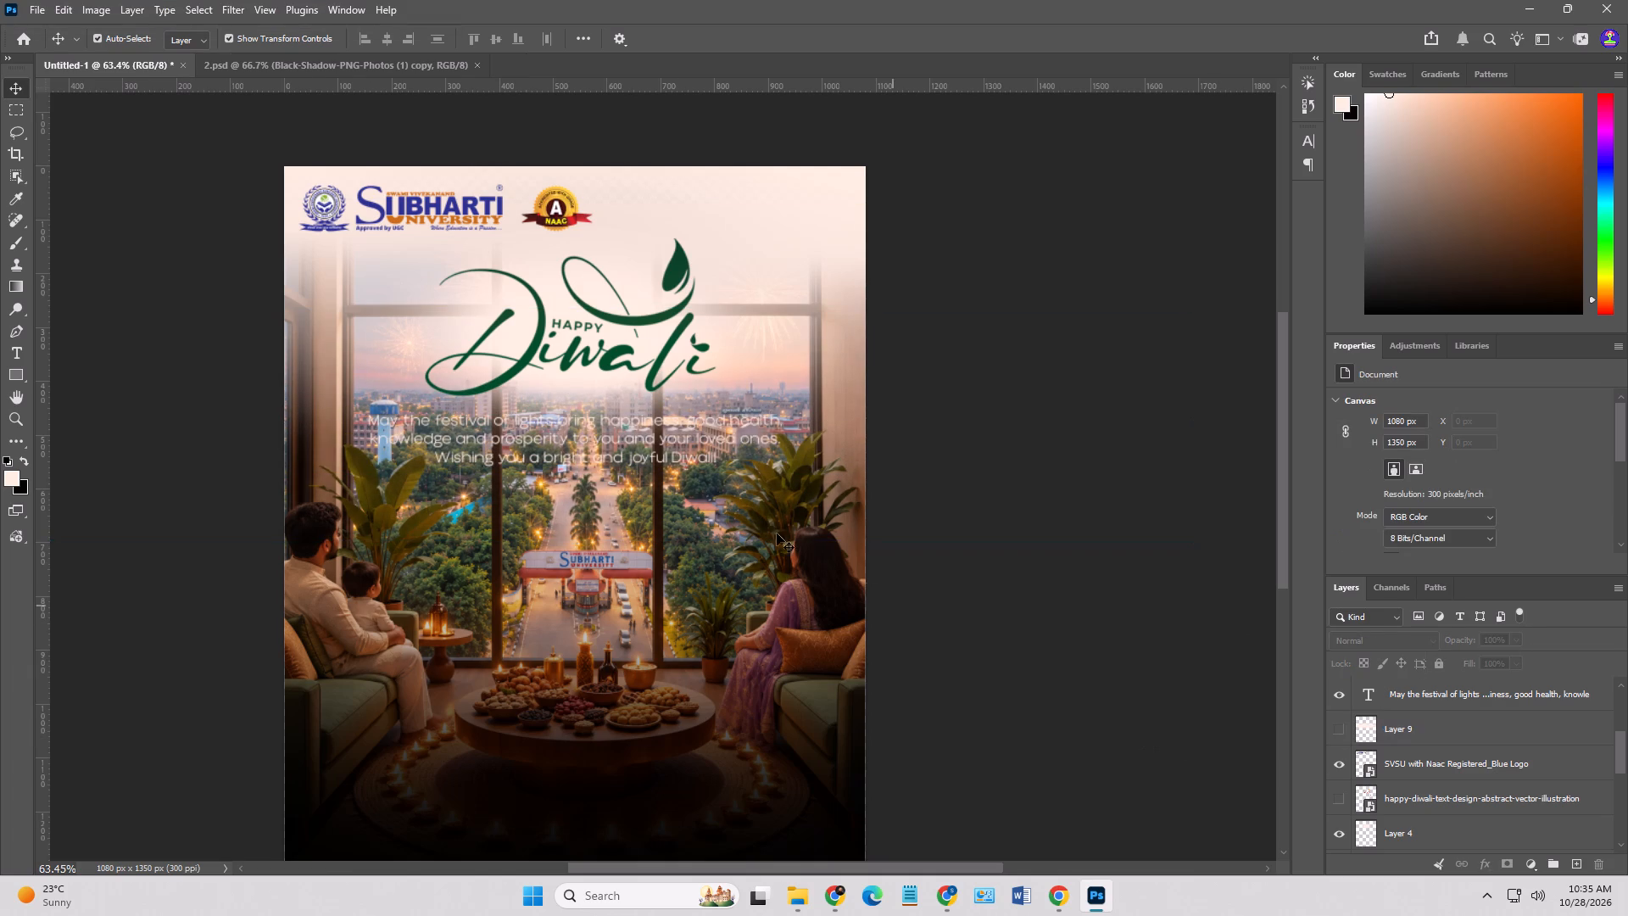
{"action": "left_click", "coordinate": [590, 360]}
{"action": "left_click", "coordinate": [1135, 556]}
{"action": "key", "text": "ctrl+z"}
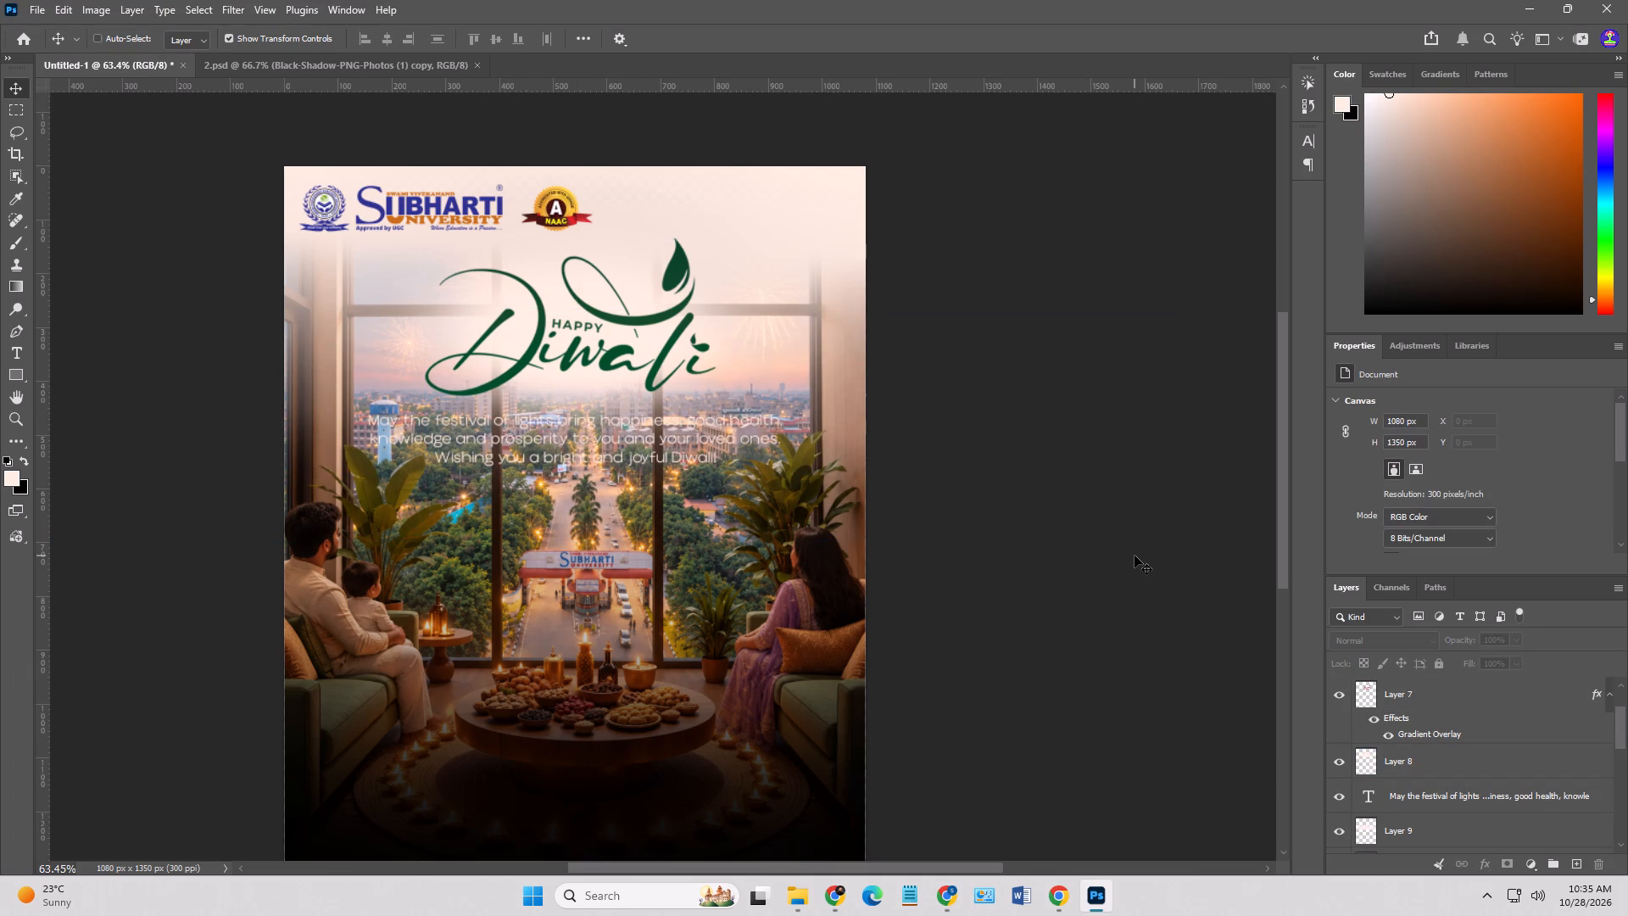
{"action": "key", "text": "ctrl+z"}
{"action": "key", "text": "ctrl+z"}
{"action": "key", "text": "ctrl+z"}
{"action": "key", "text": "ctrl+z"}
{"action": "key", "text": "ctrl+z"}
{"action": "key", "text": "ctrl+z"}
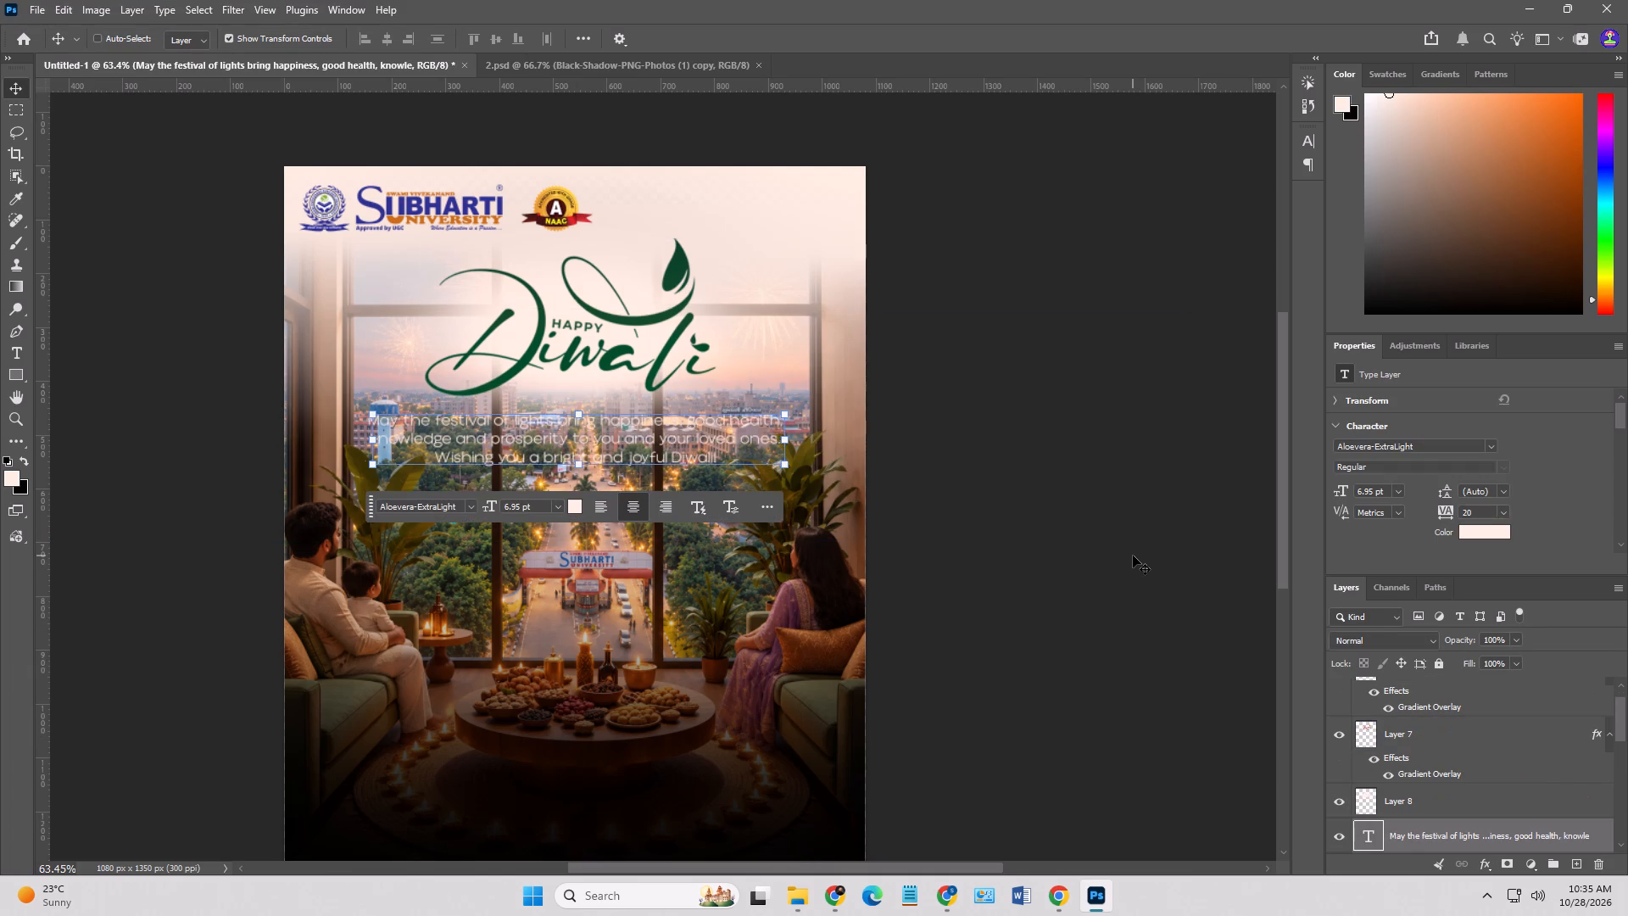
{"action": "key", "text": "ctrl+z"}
Move the greeting message straight down about 595 px into the dark area below the table.
{"action": "scroll", "coordinate": [1006, 525], "scroll_direction": "down", "scroll_amount": 5}
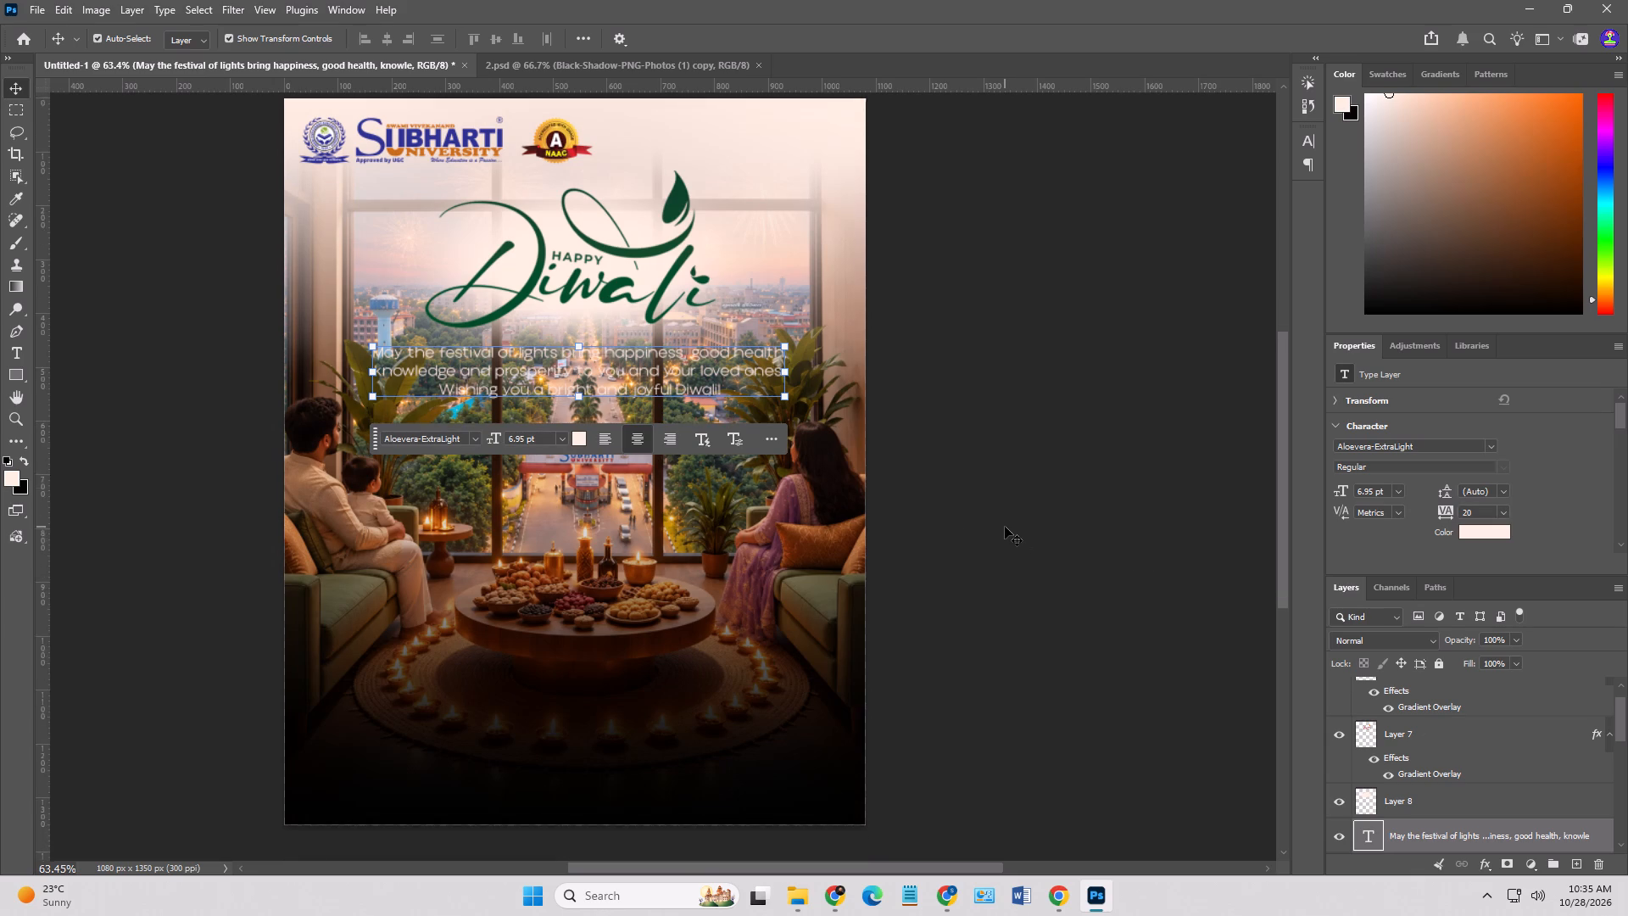
{"action": "scroll", "coordinate": [1005, 527], "scroll_direction": "down", "scroll_amount": 1}
{"action": "left_click", "coordinate": [650, 360]}
{"action": "left_click_drag", "start_coordinate": [655, 357], "coordinate": [655, 674]}
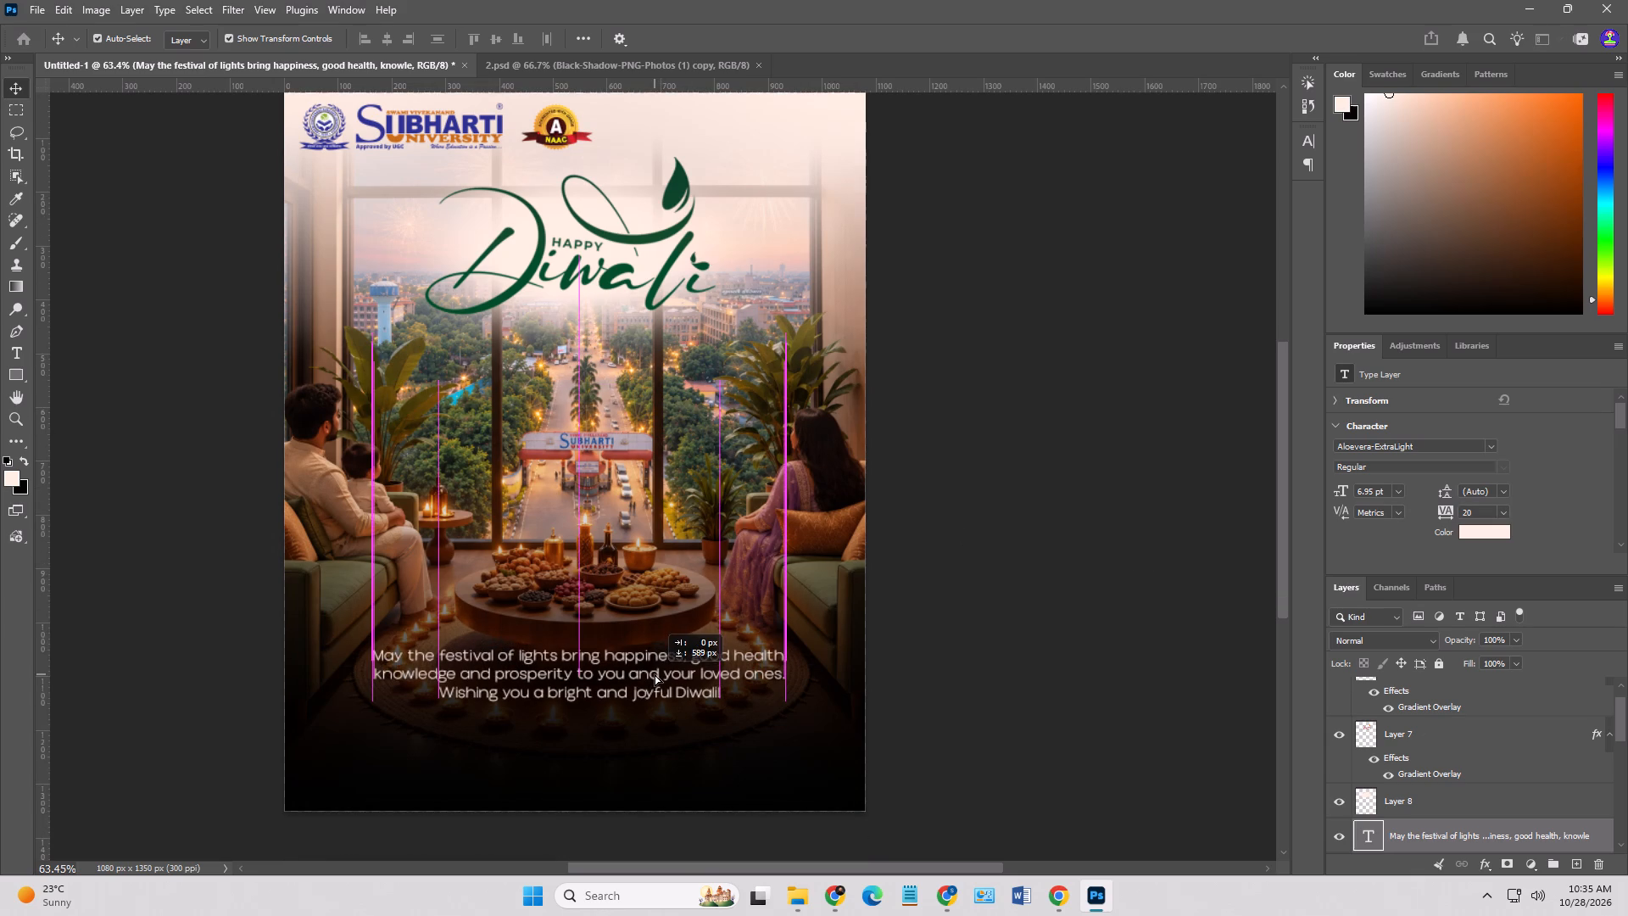
{"action": "left_click_drag", "start_coordinate": [655, 674], "coordinate": [655, 679]}
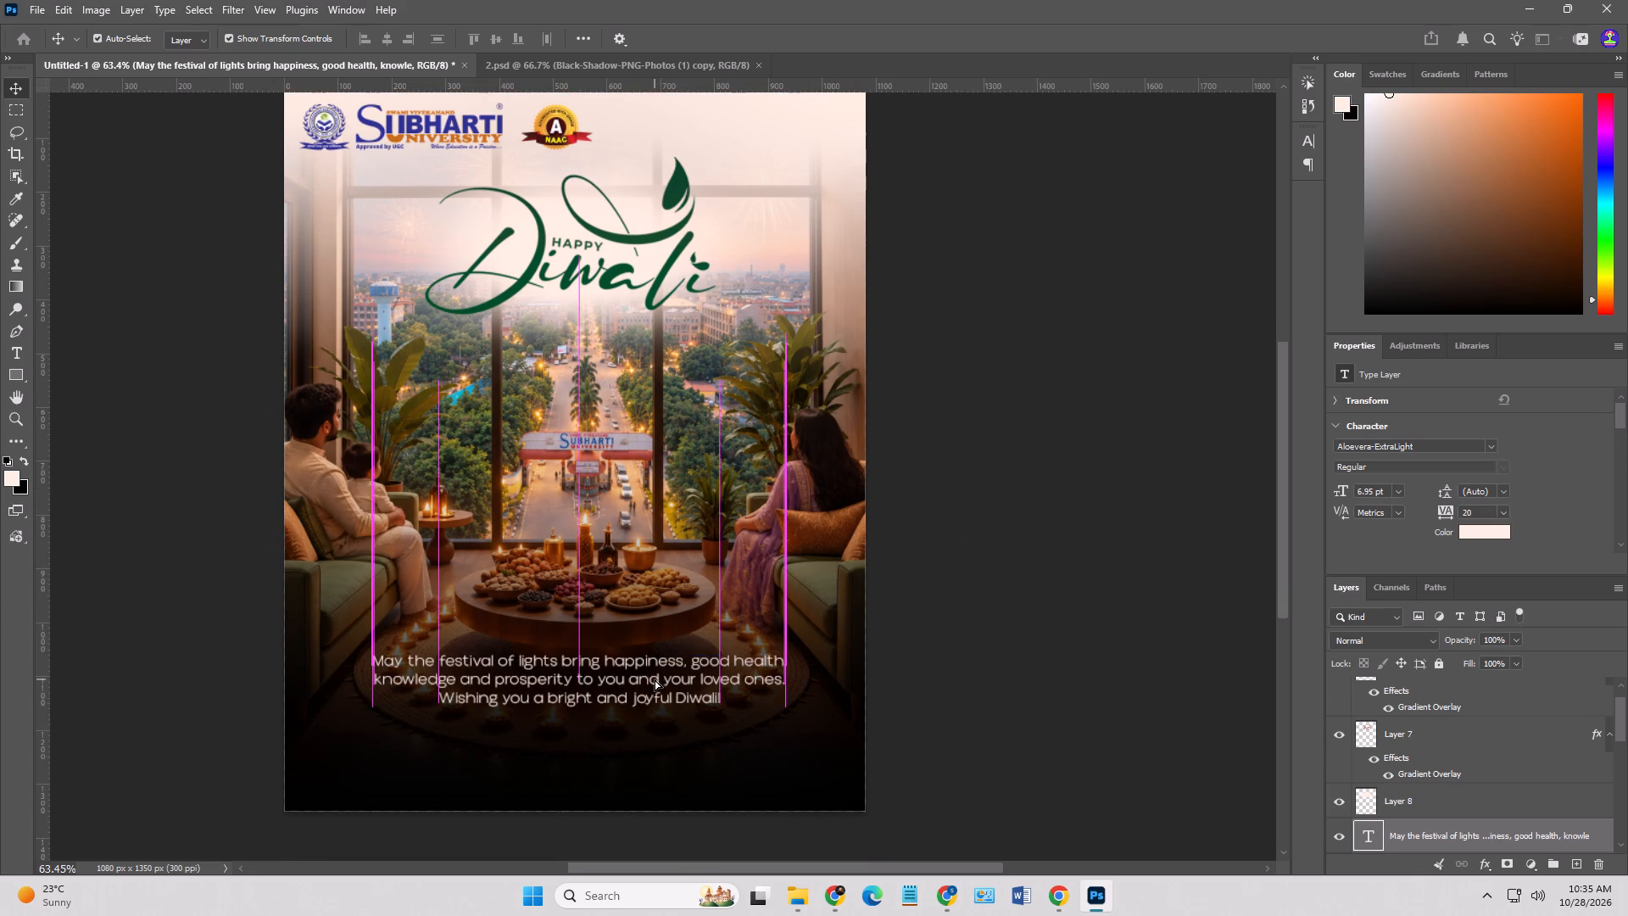
{"action": "left_click", "coordinate": [1104, 740]}
{"action": "scroll", "coordinate": [1104, 740], "scroll_direction": "up", "scroll_amount": 2}
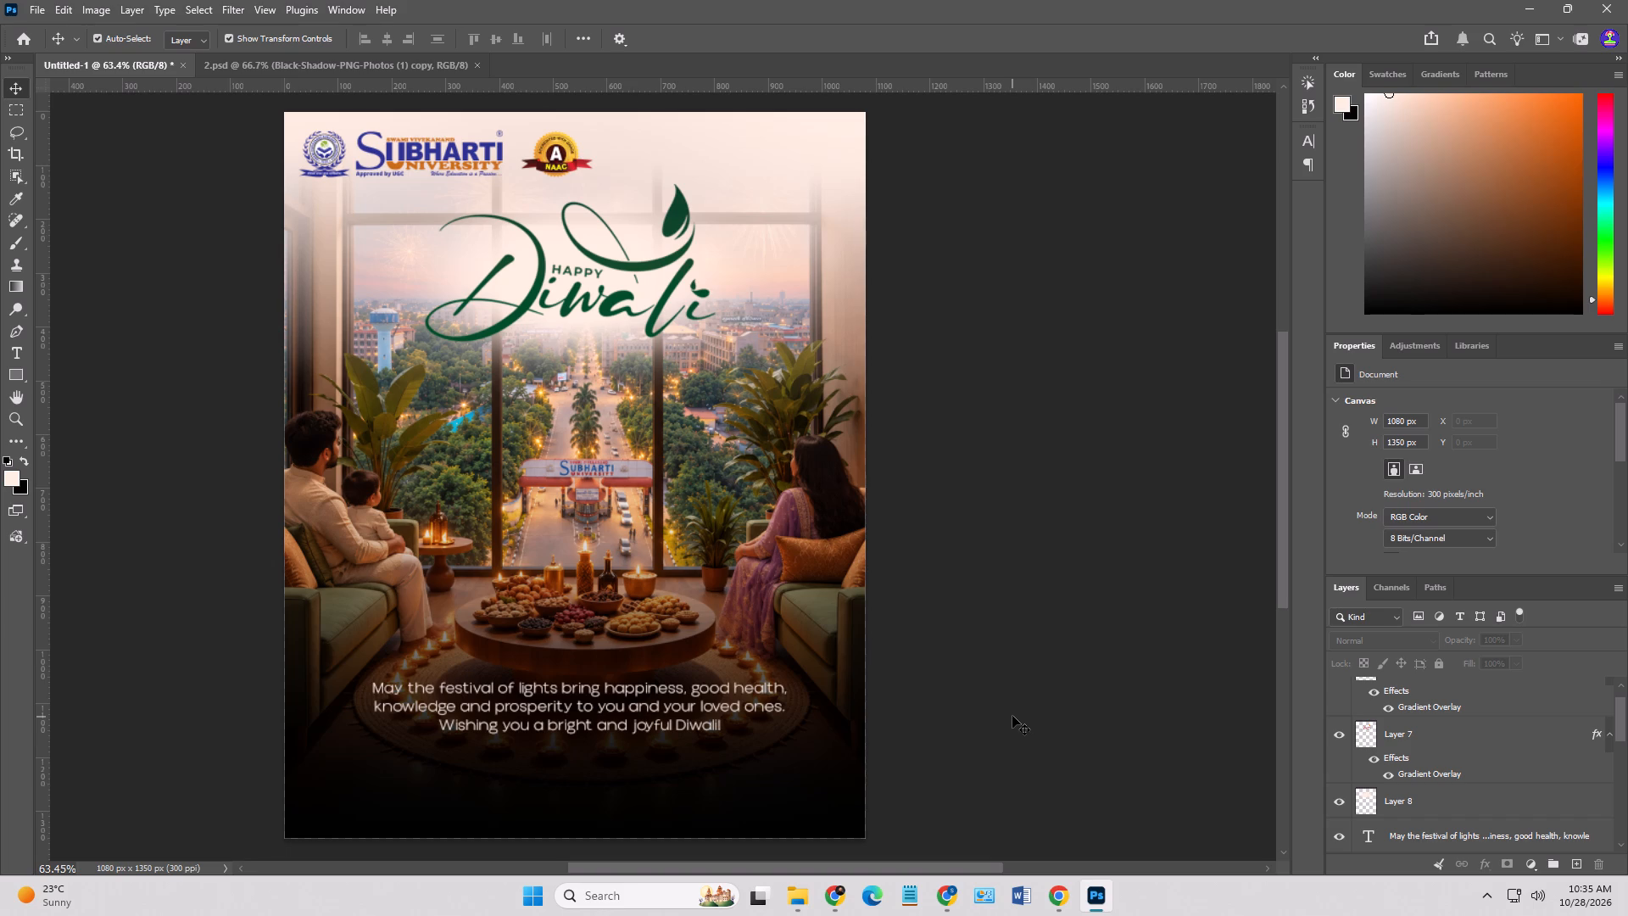
Move the pale haze on Layer 8 down 20 px, to Y 81 px.
{"action": "left_click", "coordinate": [607, 307]}
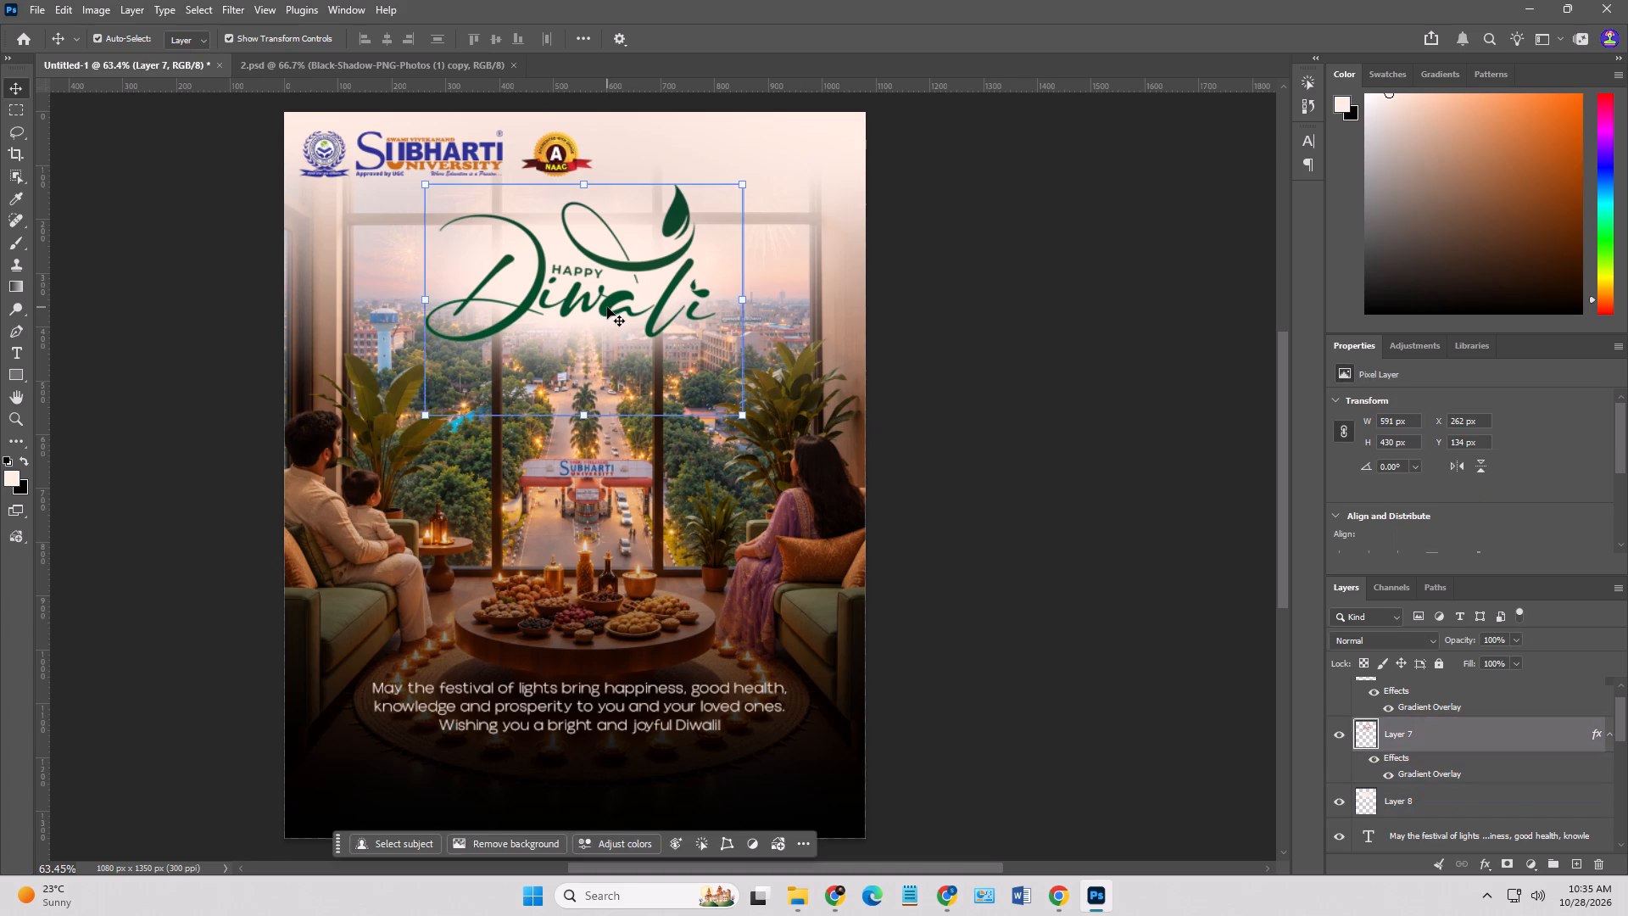
{"action": "left_click", "coordinate": [939, 377]}
{"action": "left_click", "coordinate": [597, 340]}
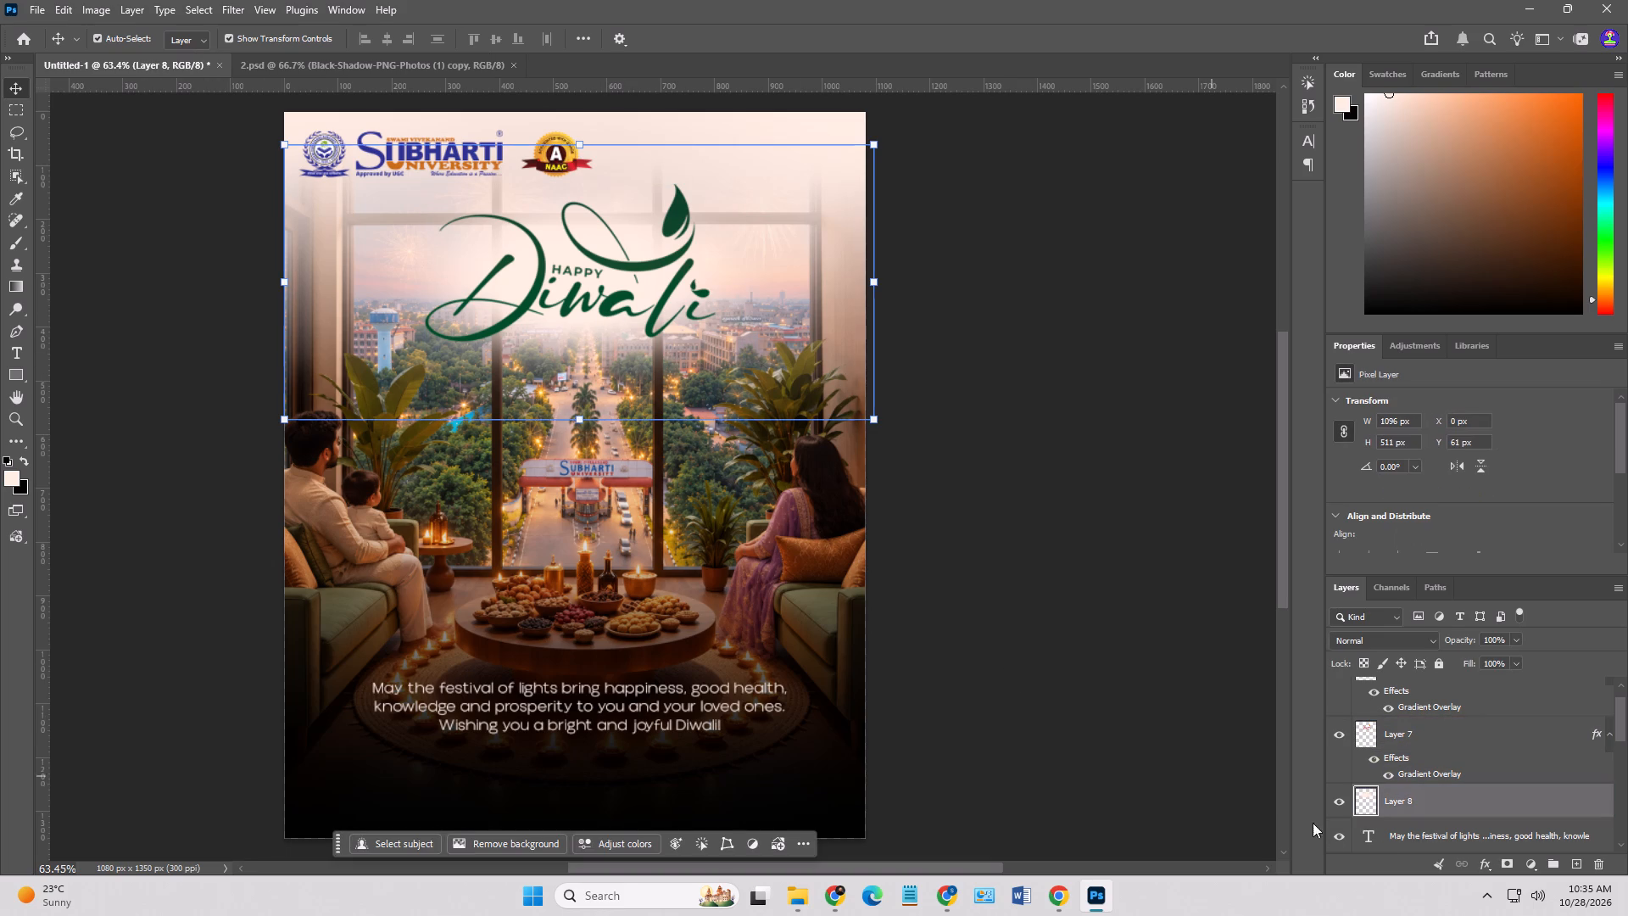
{"action": "key", "text": "shift+Down"}
{"action": "key", "text": "shift+Down"}
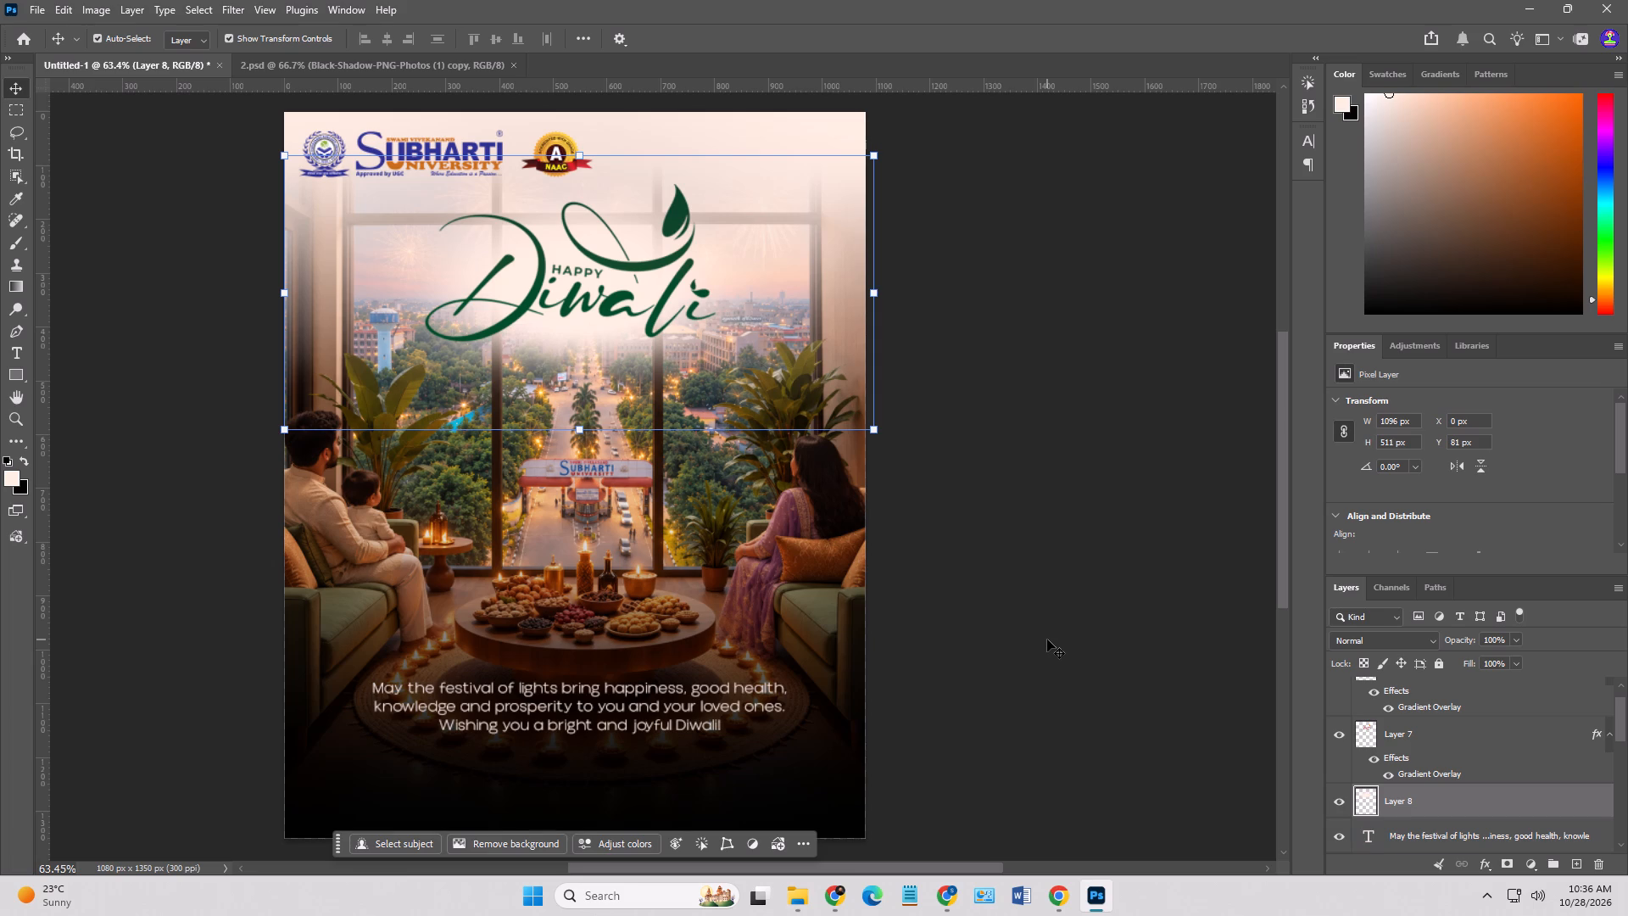
{"action": "left_click", "coordinate": [1104, 636]}
{"action": "left_click", "coordinate": [1103, 635]}
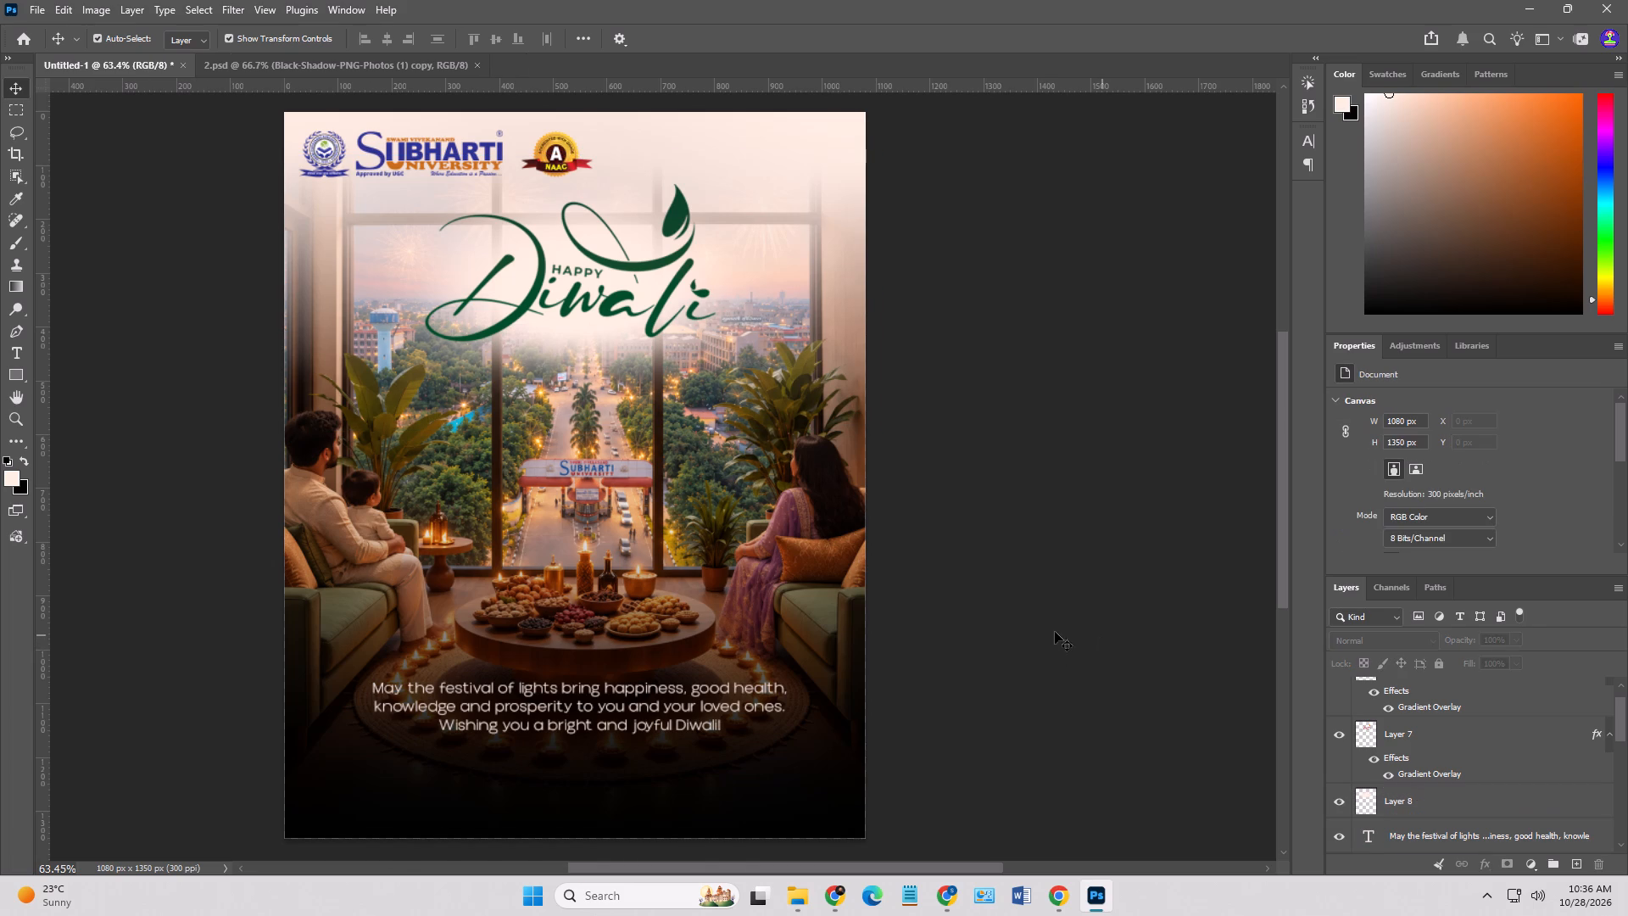
Hide the green Gradient Overlay effects on Layer 6 and Layer 7 to restore the lettering's original red and orange colours.
{"action": "left_click", "coordinate": [326, 155]}
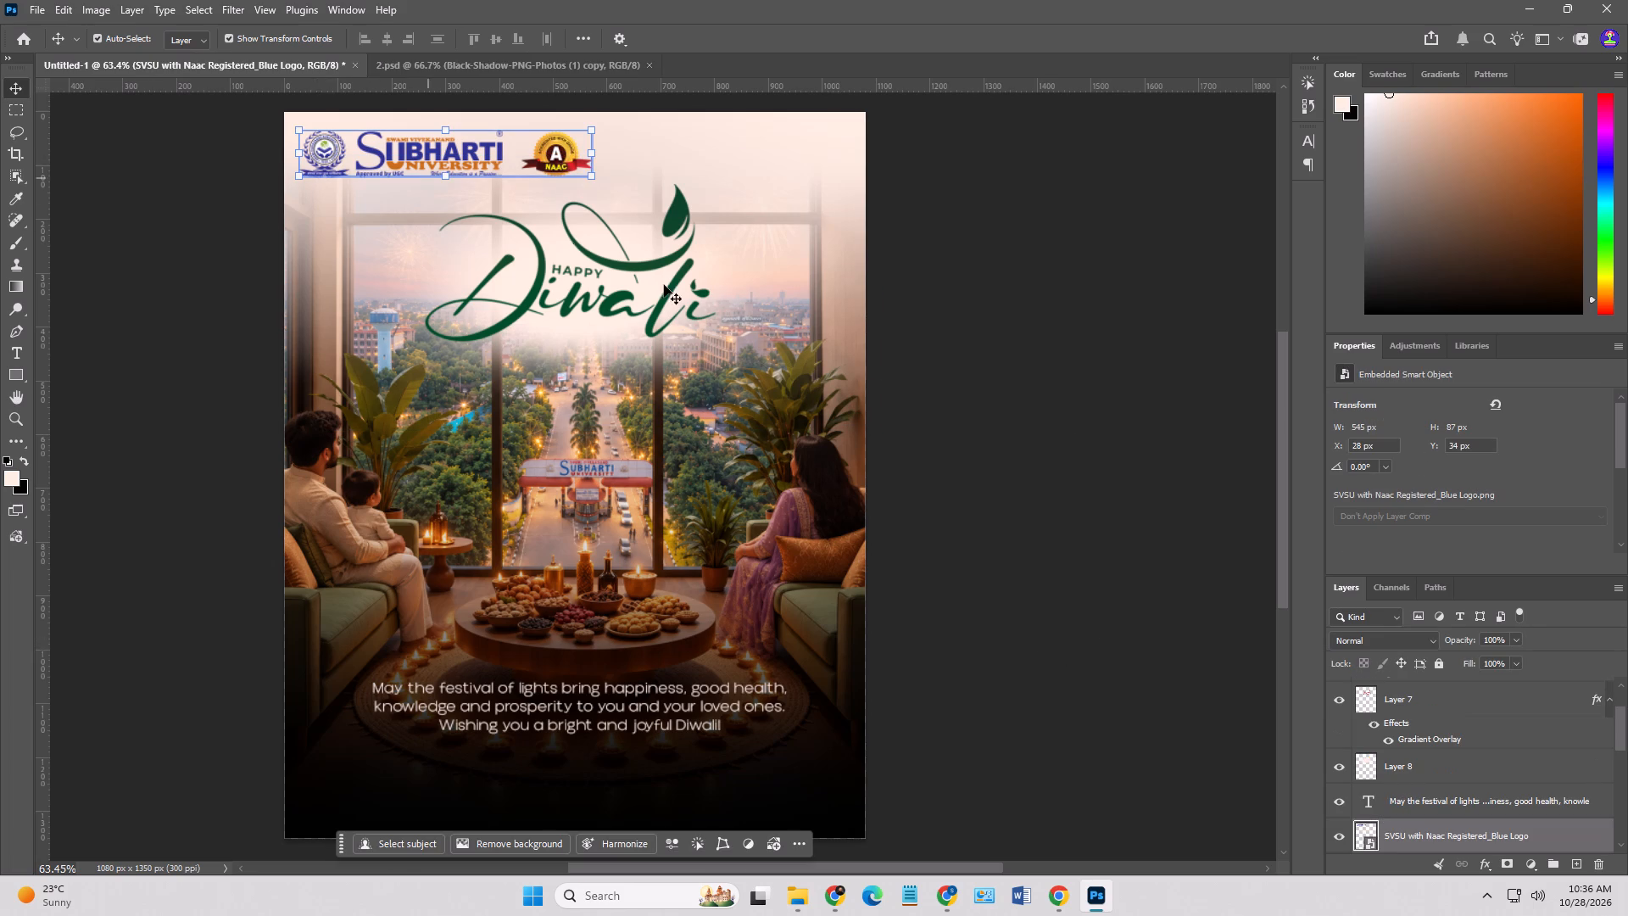
{"action": "left_click", "coordinate": [1068, 436]}
{"action": "left_click", "coordinate": [657, 308]}
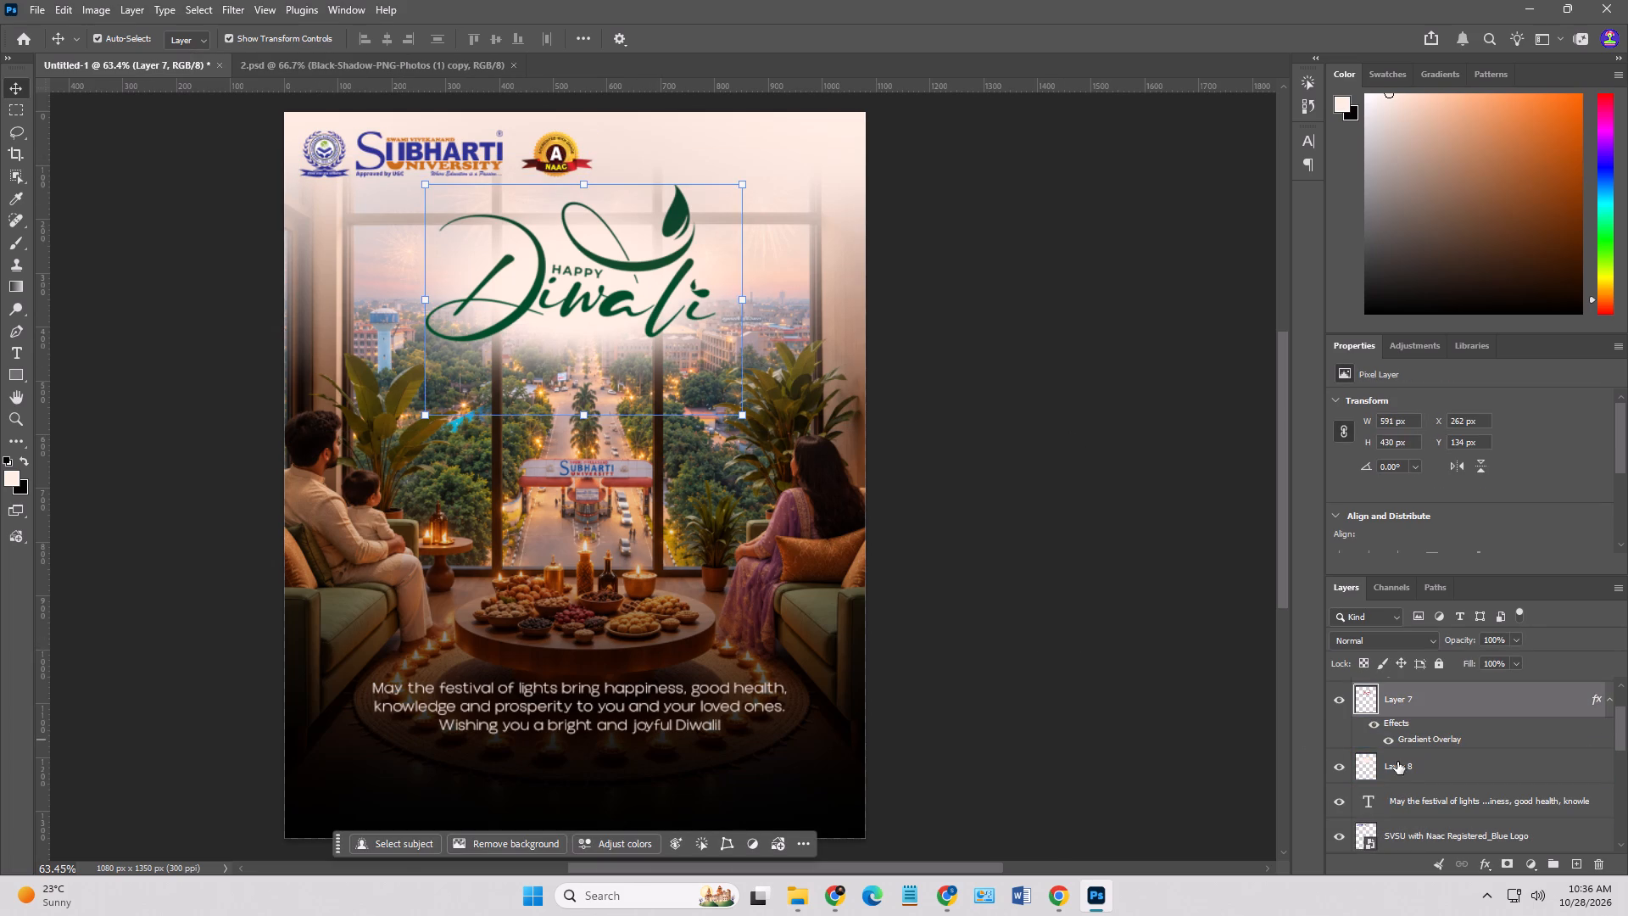
{"action": "scroll", "coordinate": [1393, 746], "scroll_direction": "up", "scroll_amount": 1}
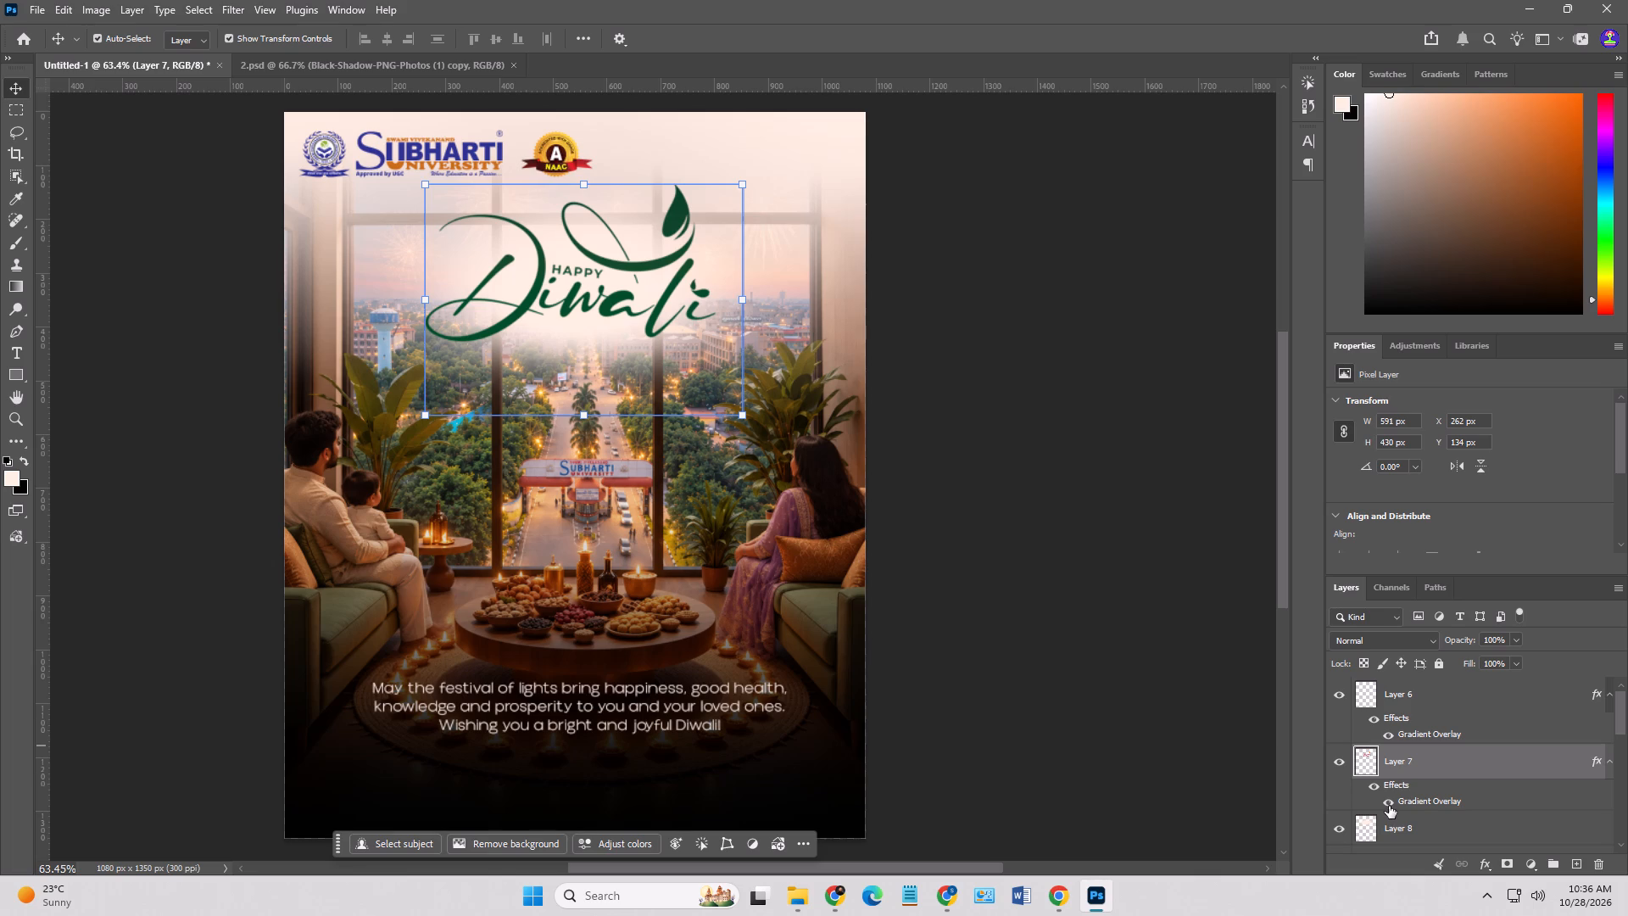
{"action": "left_click", "coordinate": [1386, 730]}
{"action": "left_click", "coordinate": [1389, 805]}
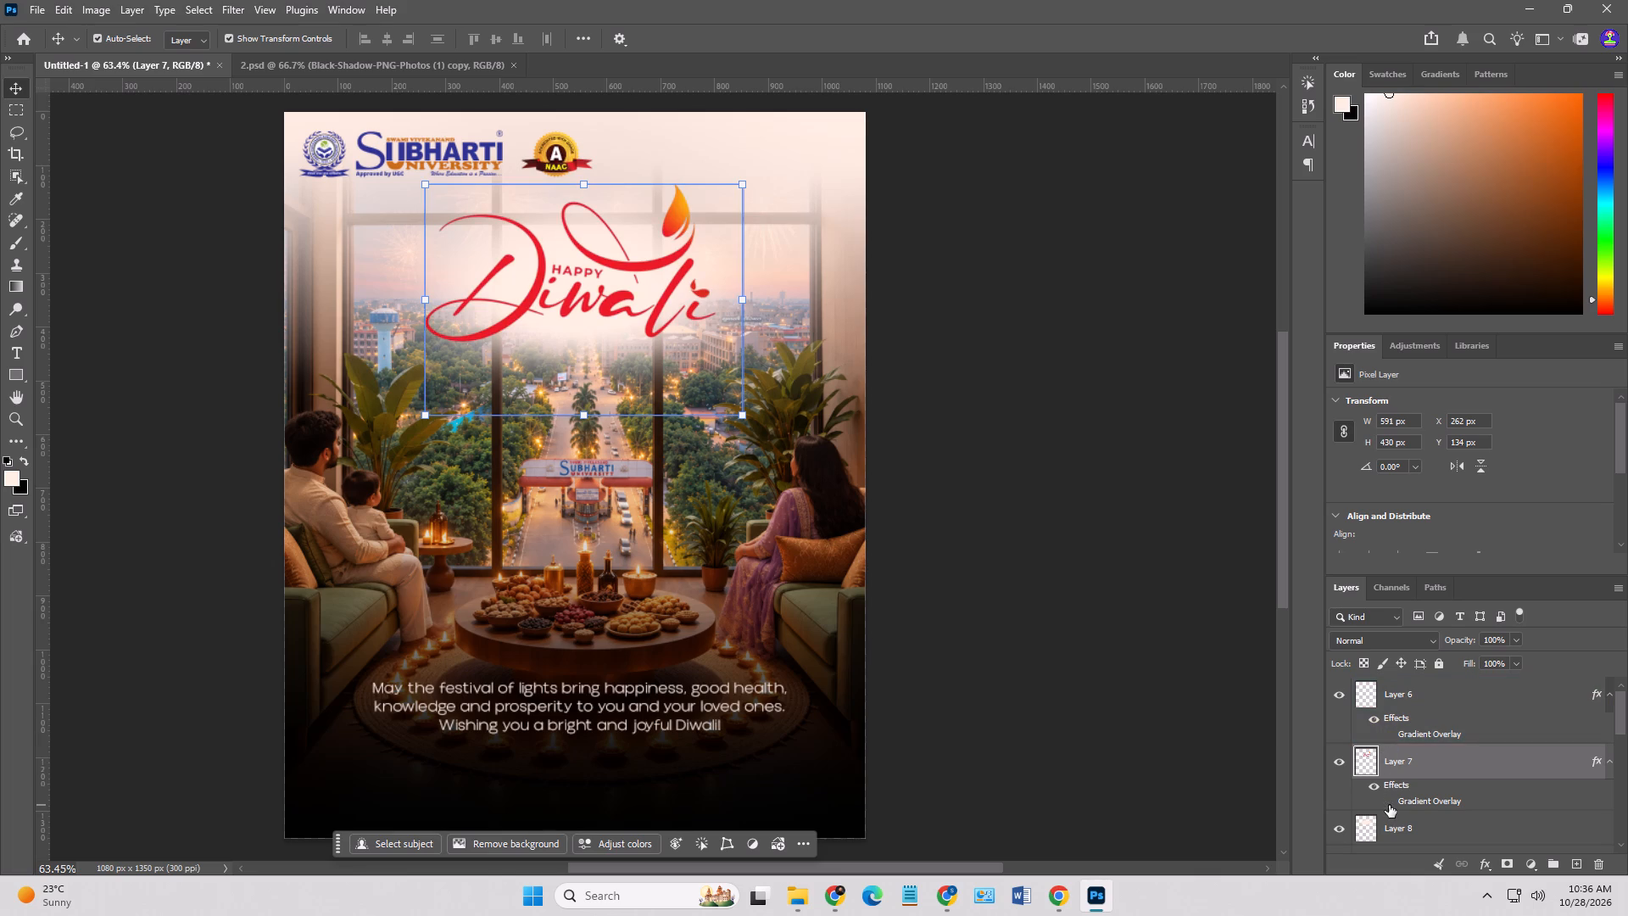
{"action": "left_click", "coordinate": [1037, 681]}
{"action": "left_click", "coordinate": [1034, 678]}
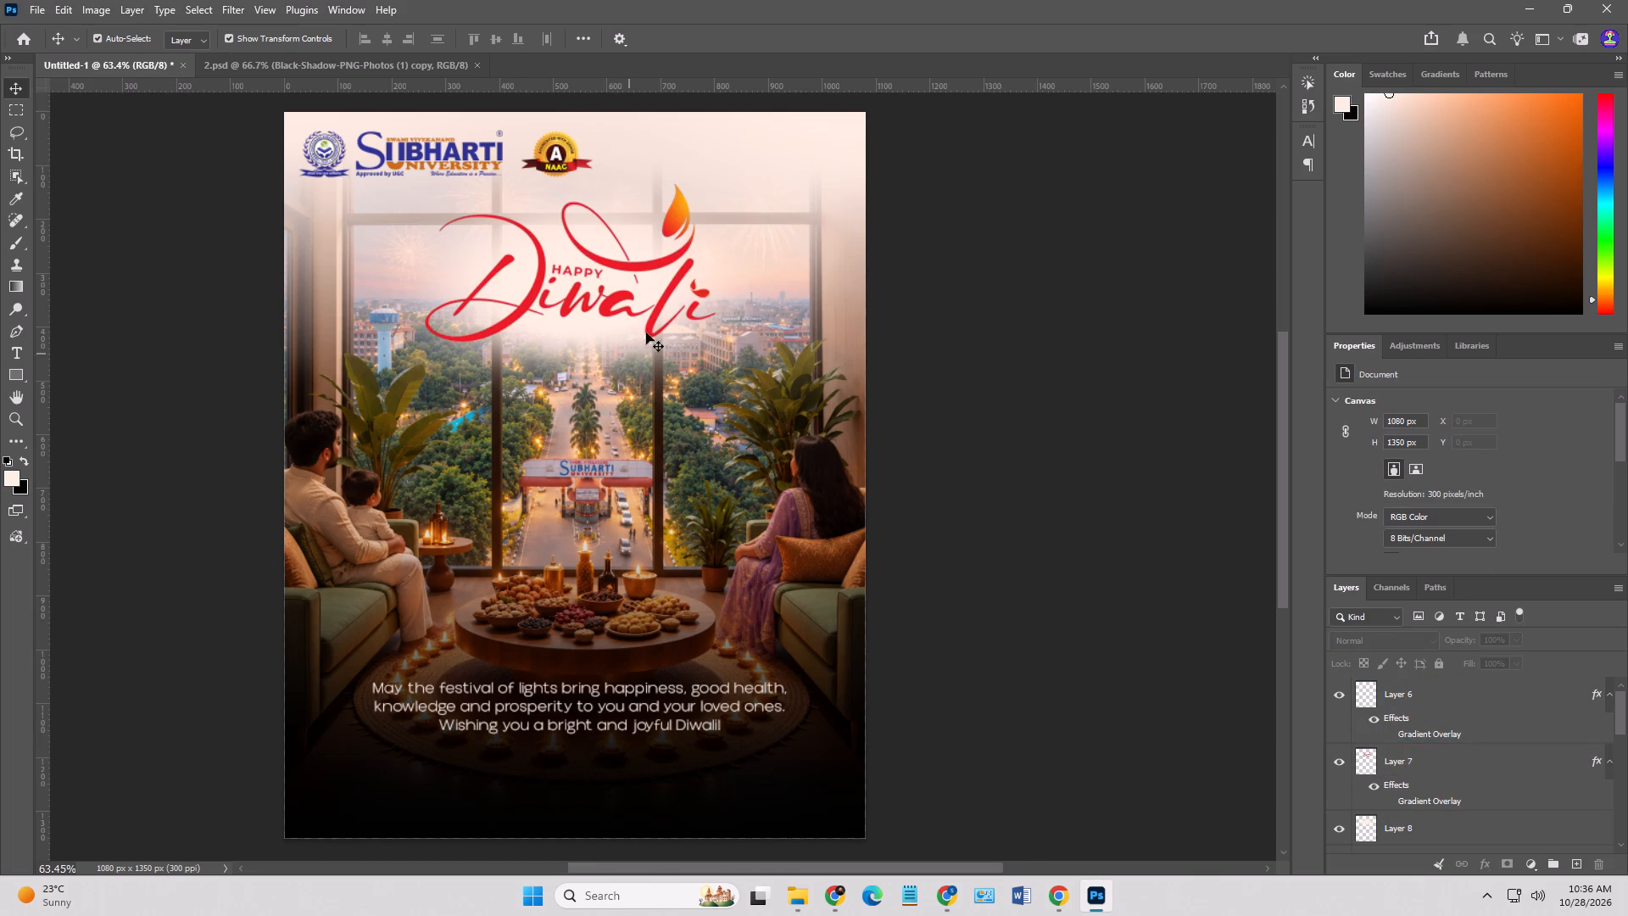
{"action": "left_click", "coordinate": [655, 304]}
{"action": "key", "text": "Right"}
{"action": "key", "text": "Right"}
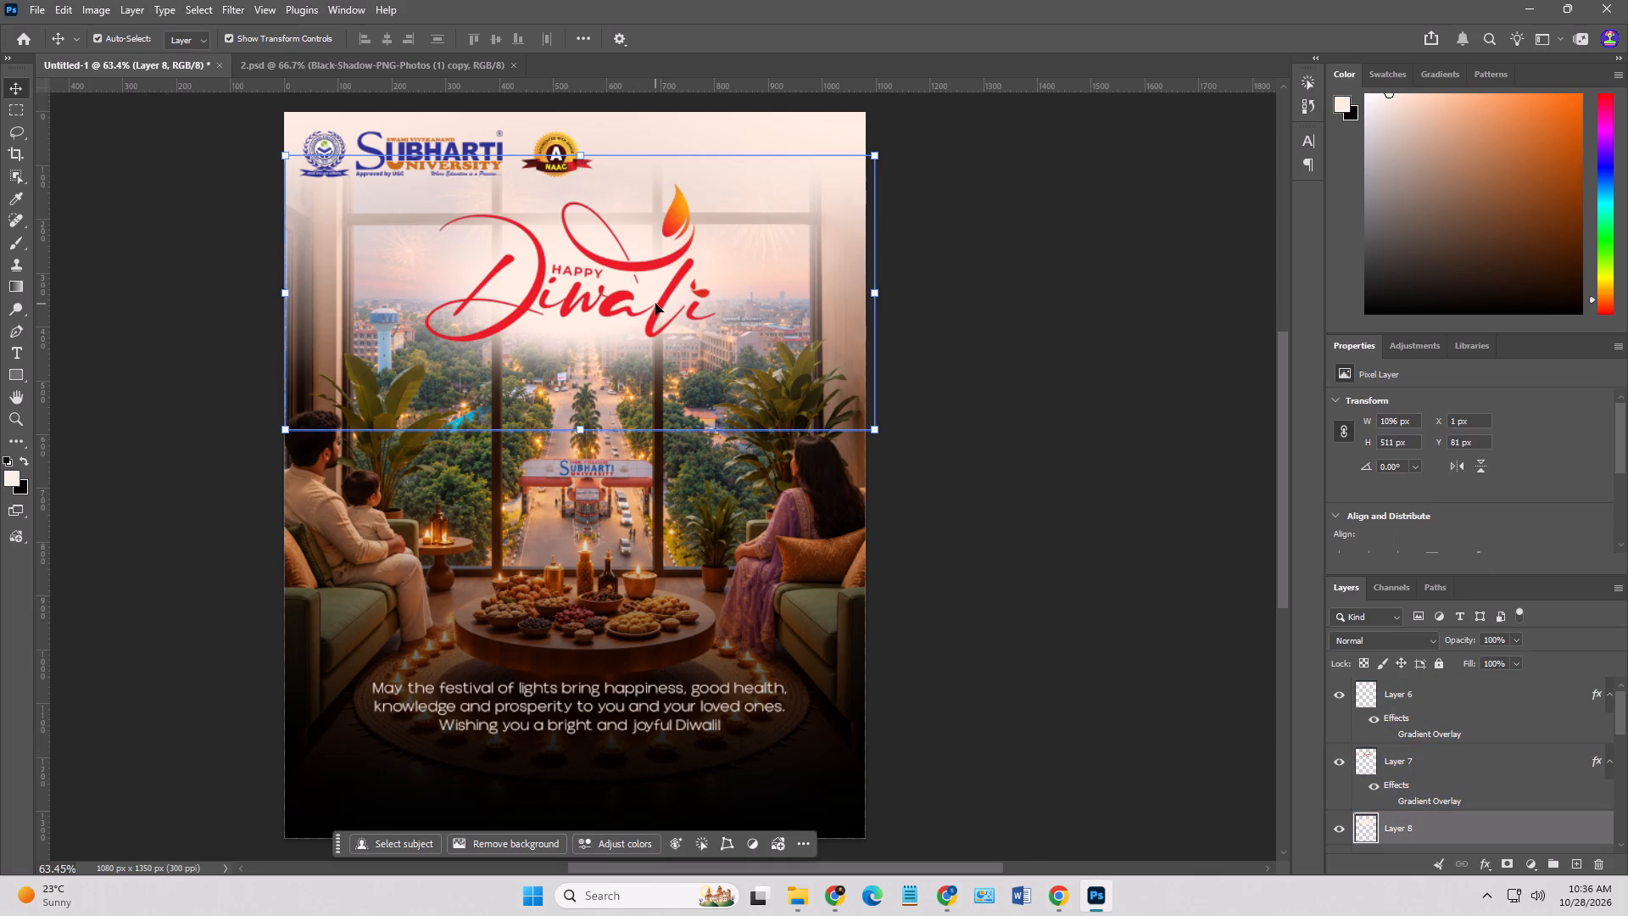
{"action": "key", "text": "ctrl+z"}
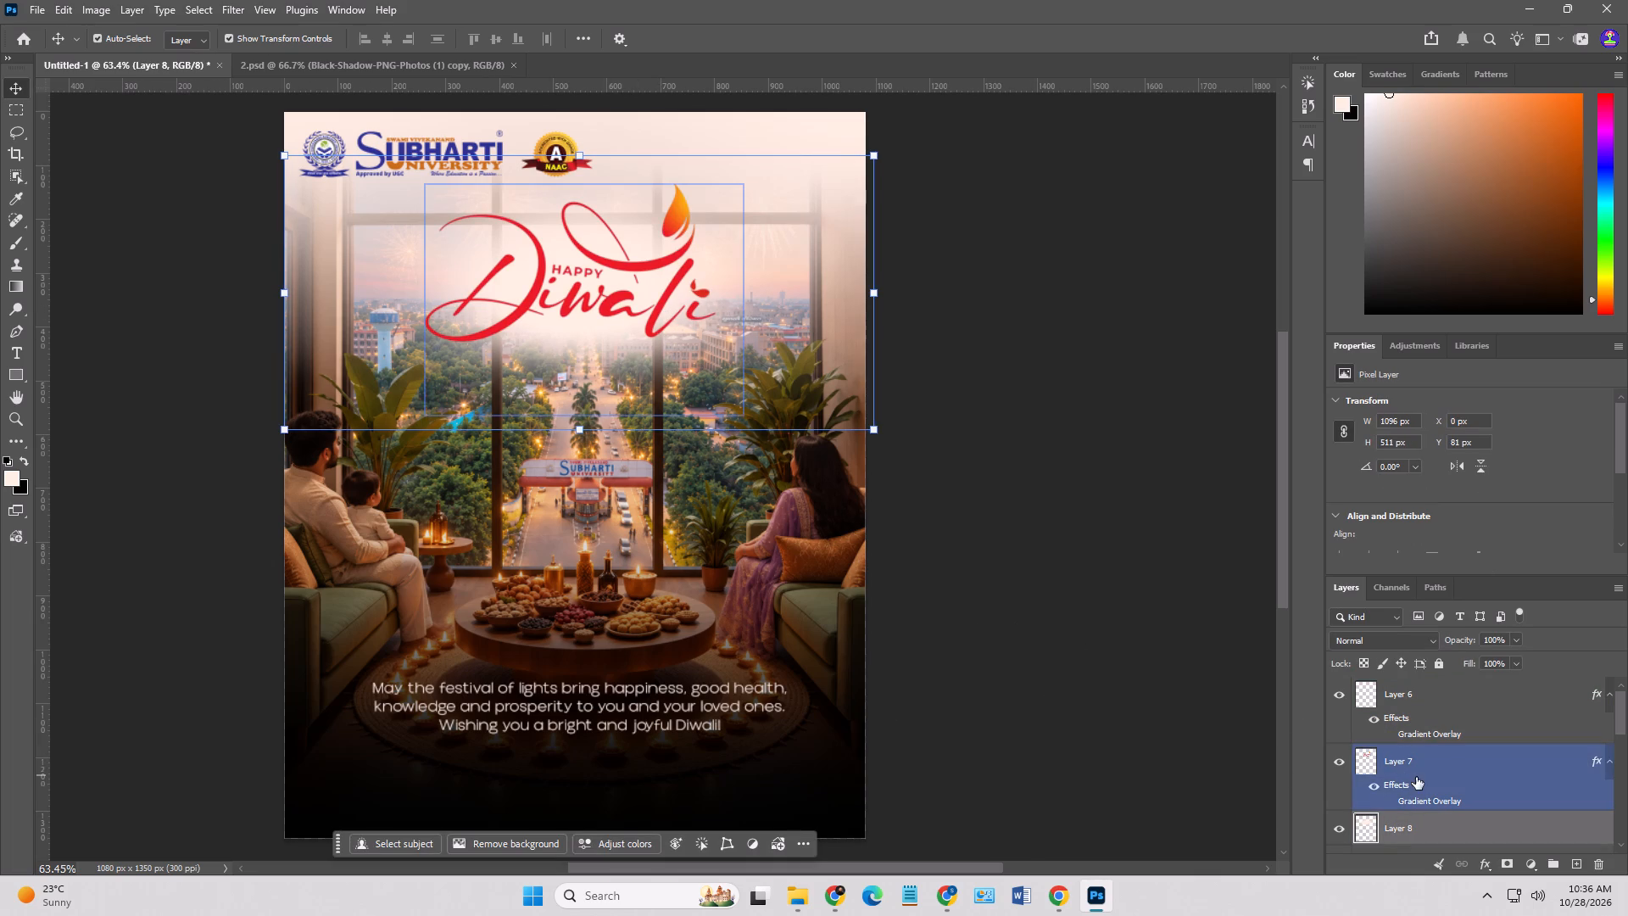
Shift the Happy Diwali lettering and small diya on Layers 6 and 7 right about 8 px, to X 270 px.
{"action": "left_click", "coordinate": [1416, 777]}
{"action": "left_click", "coordinate": [1404, 701], "text": "shift"}
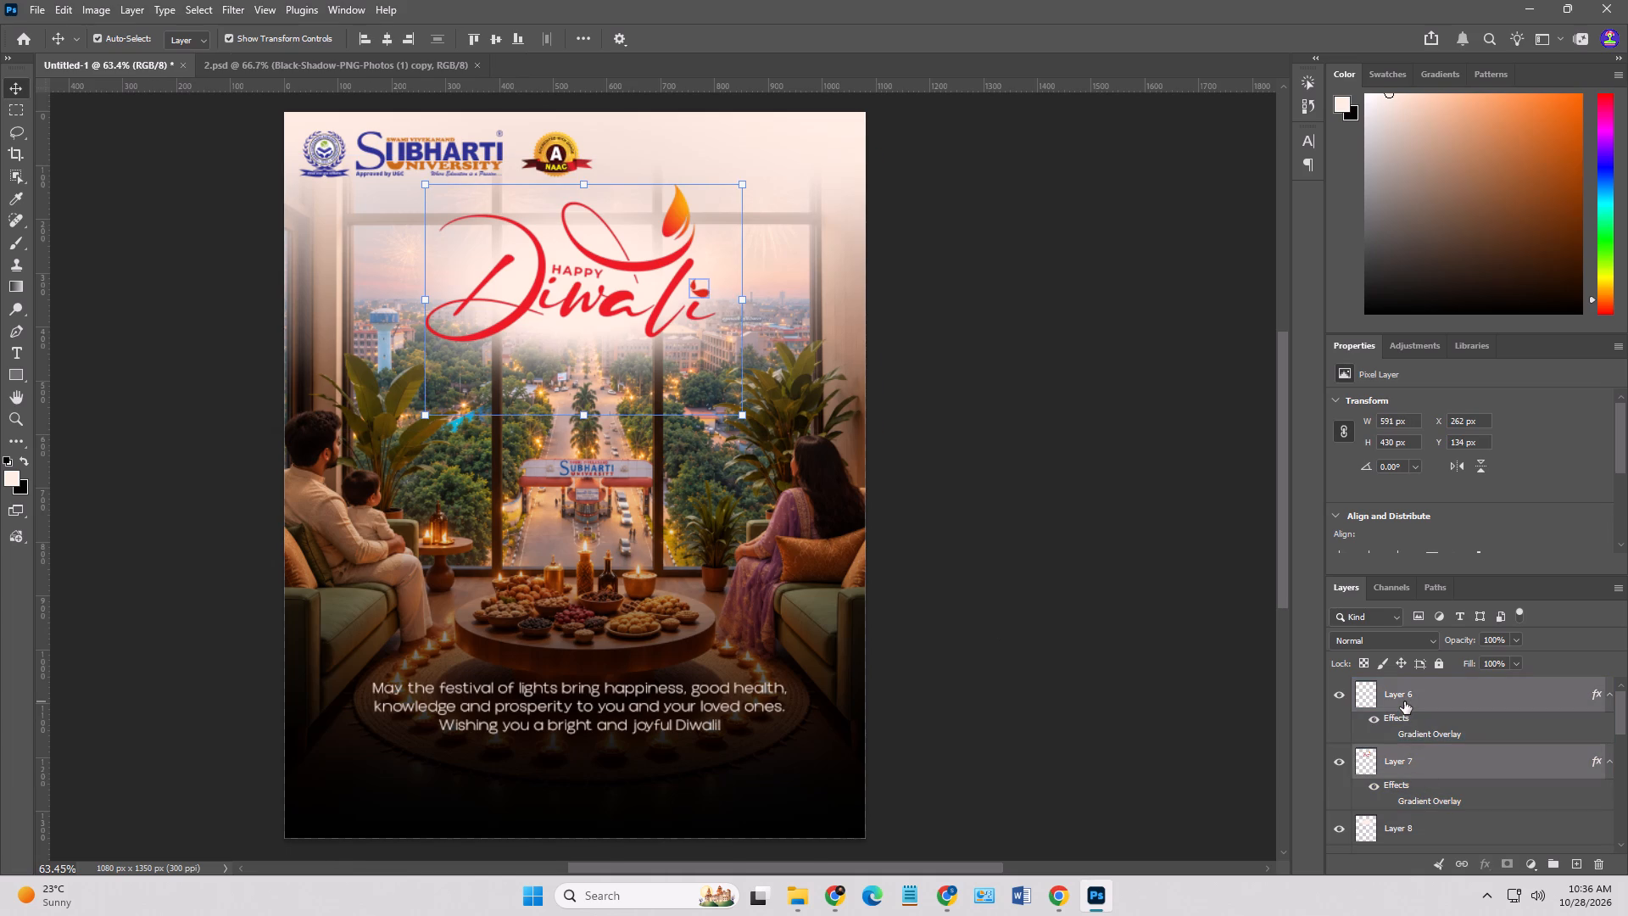
{"action": "key", "text": "shift+Right"}
{"action": "key", "text": "Left"}
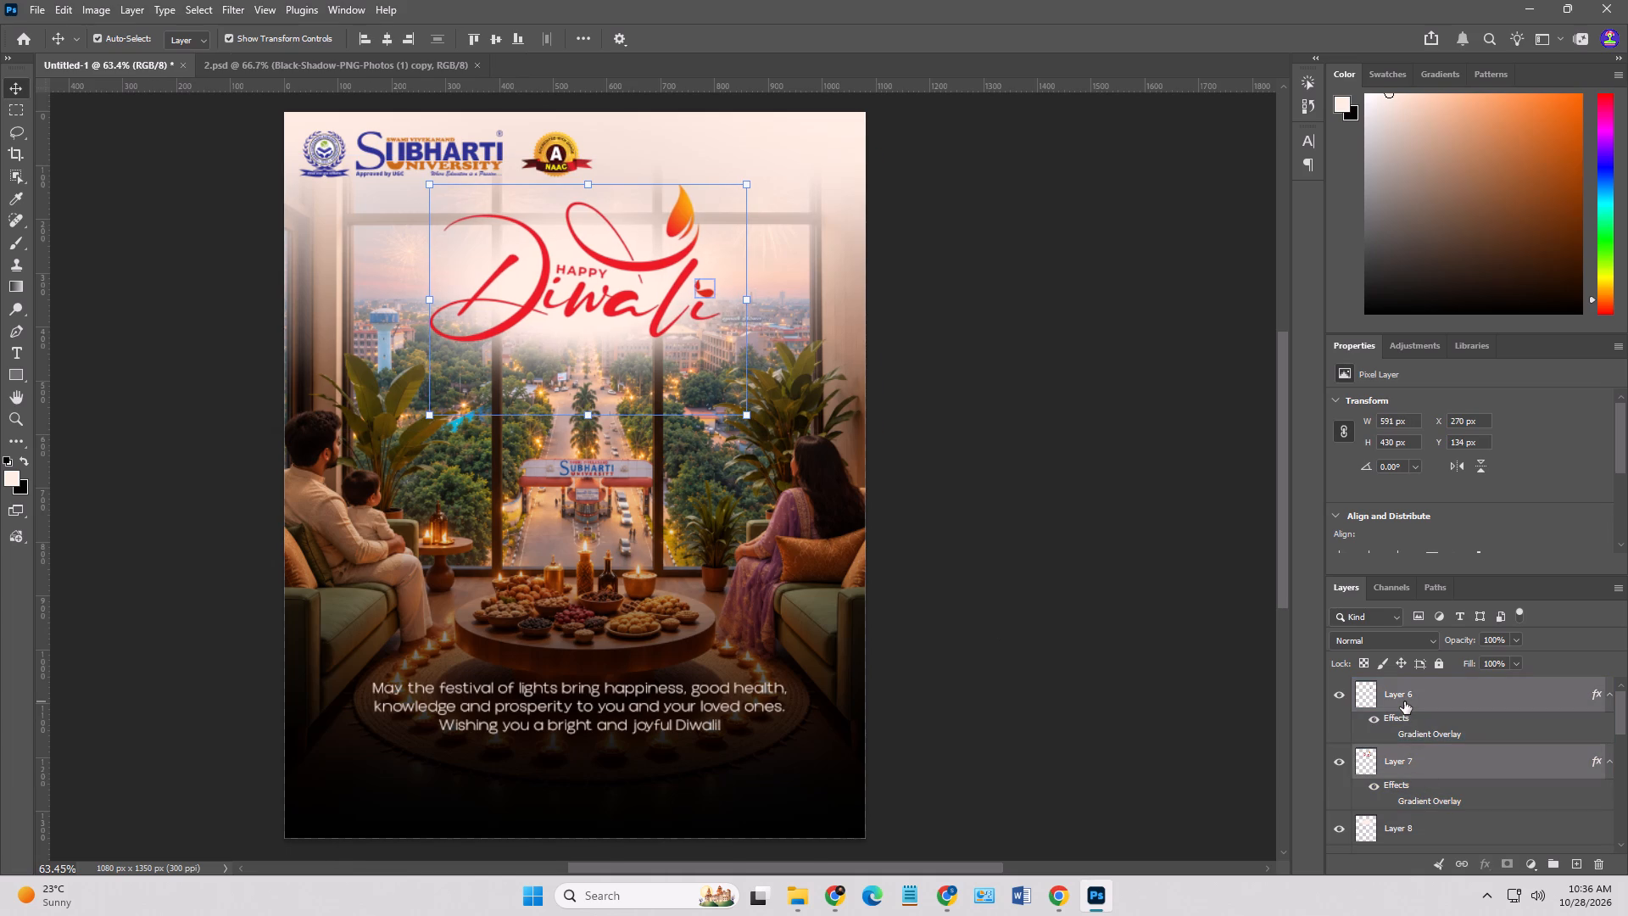
Browse the font list for the greeting message below the table and set its font to Vivaldi Italic.
{"action": "left_click", "coordinate": [966, 872]}
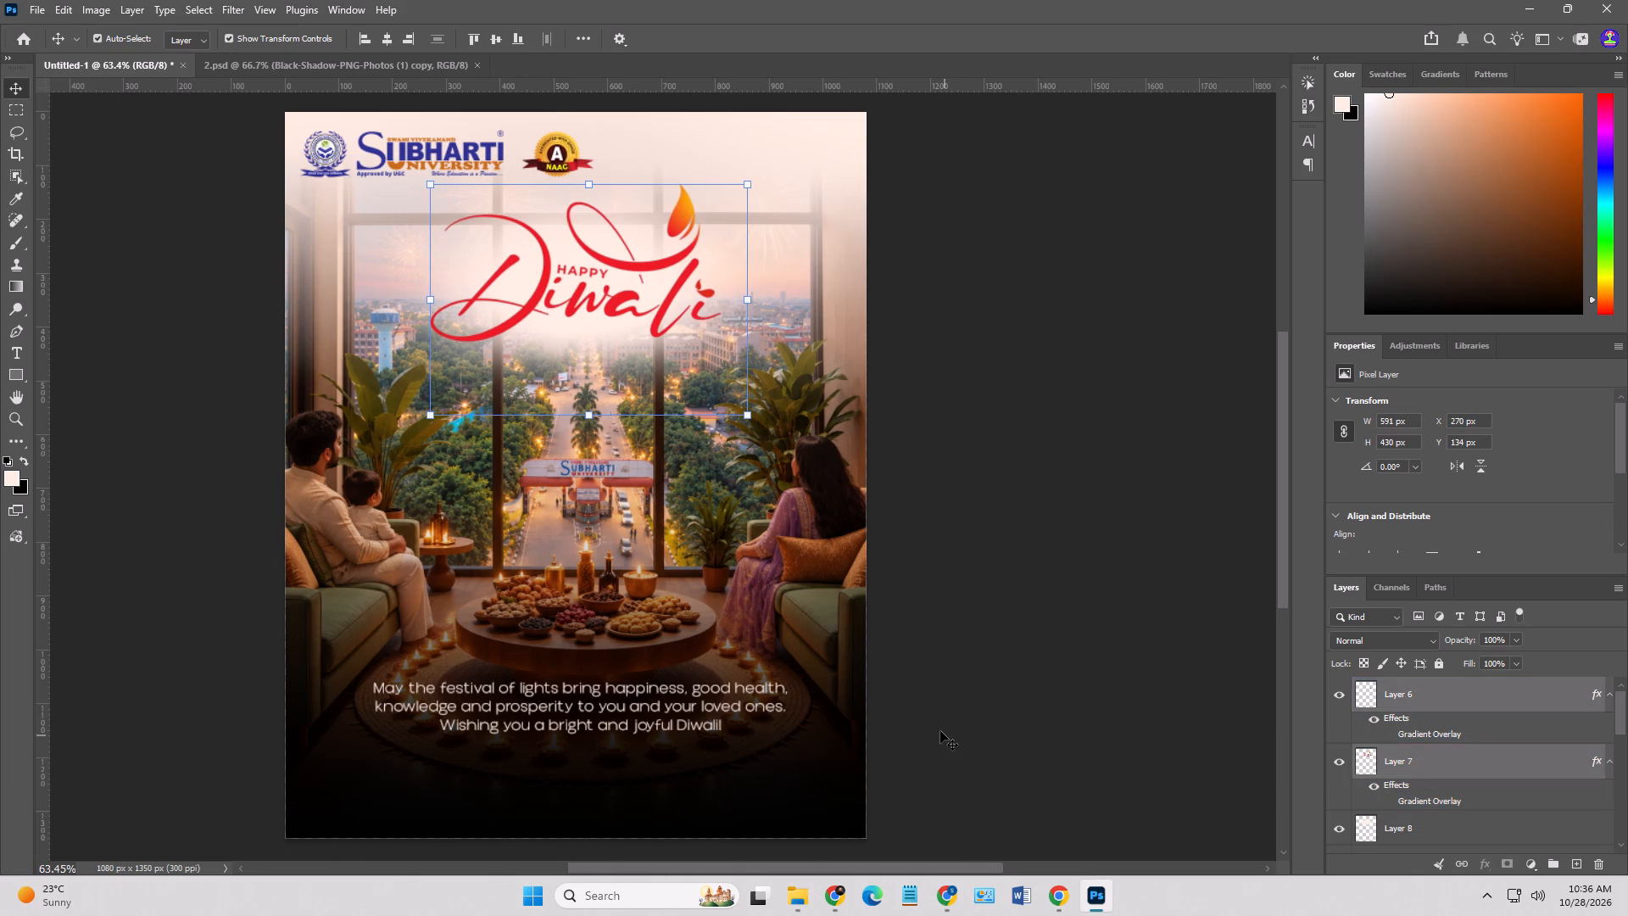
{"action": "double_click", "coordinate": [940, 731]}
{"action": "left_click", "coordinate": [672, 708]}
{"action": "left_click", "coordinate": [685, 706]}
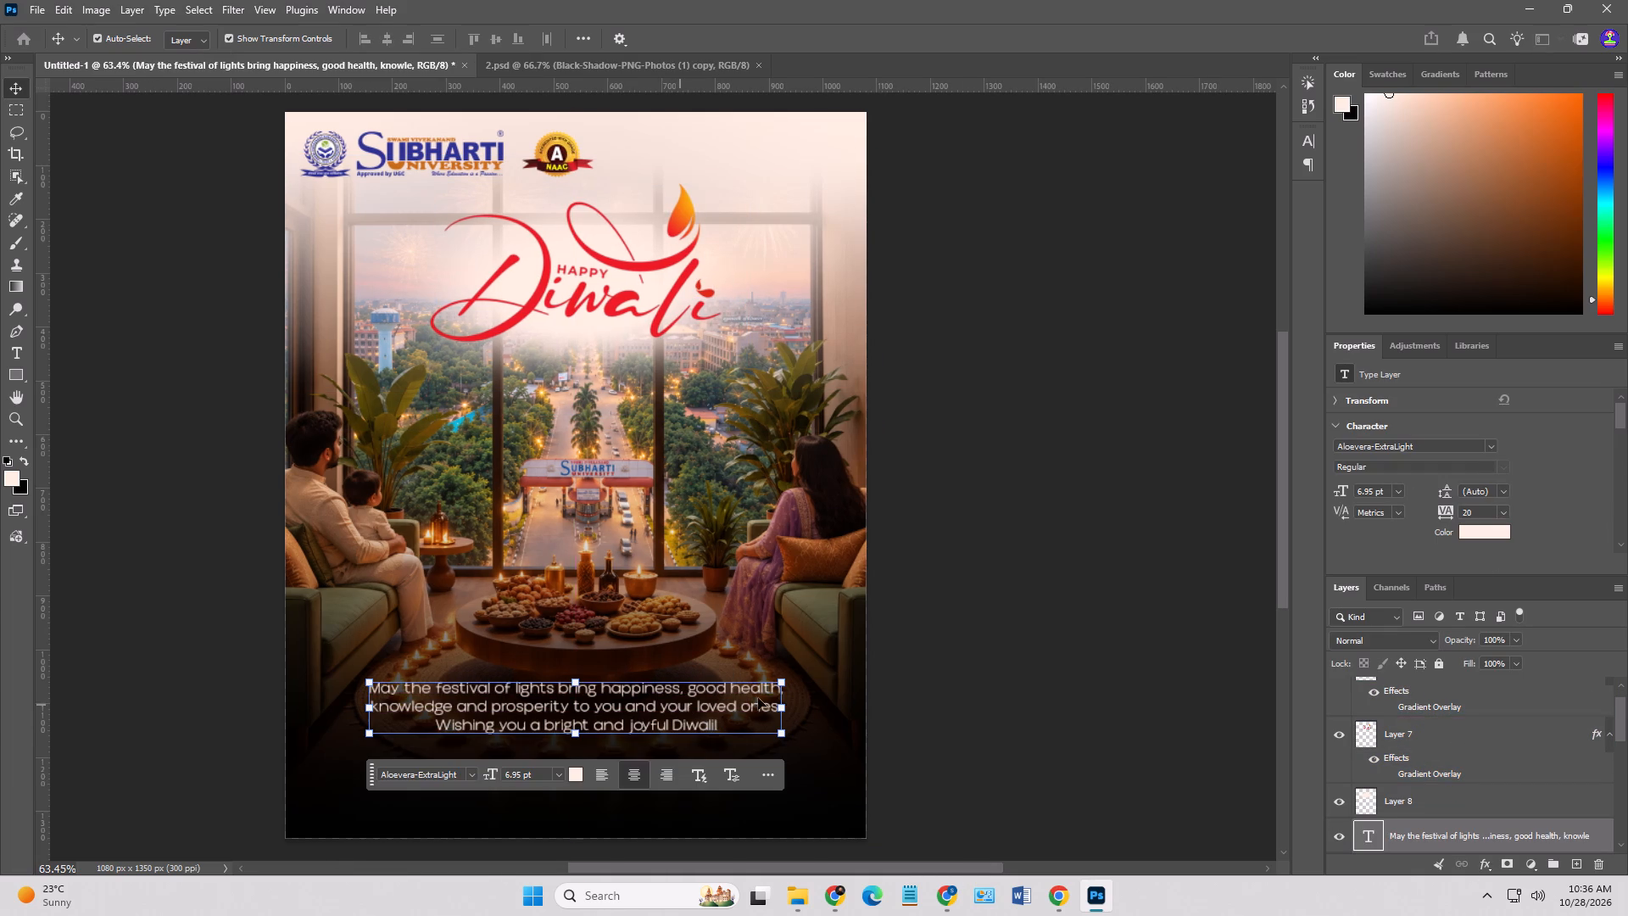
{"action": "left_click", "coordinate": [1490, 448]}
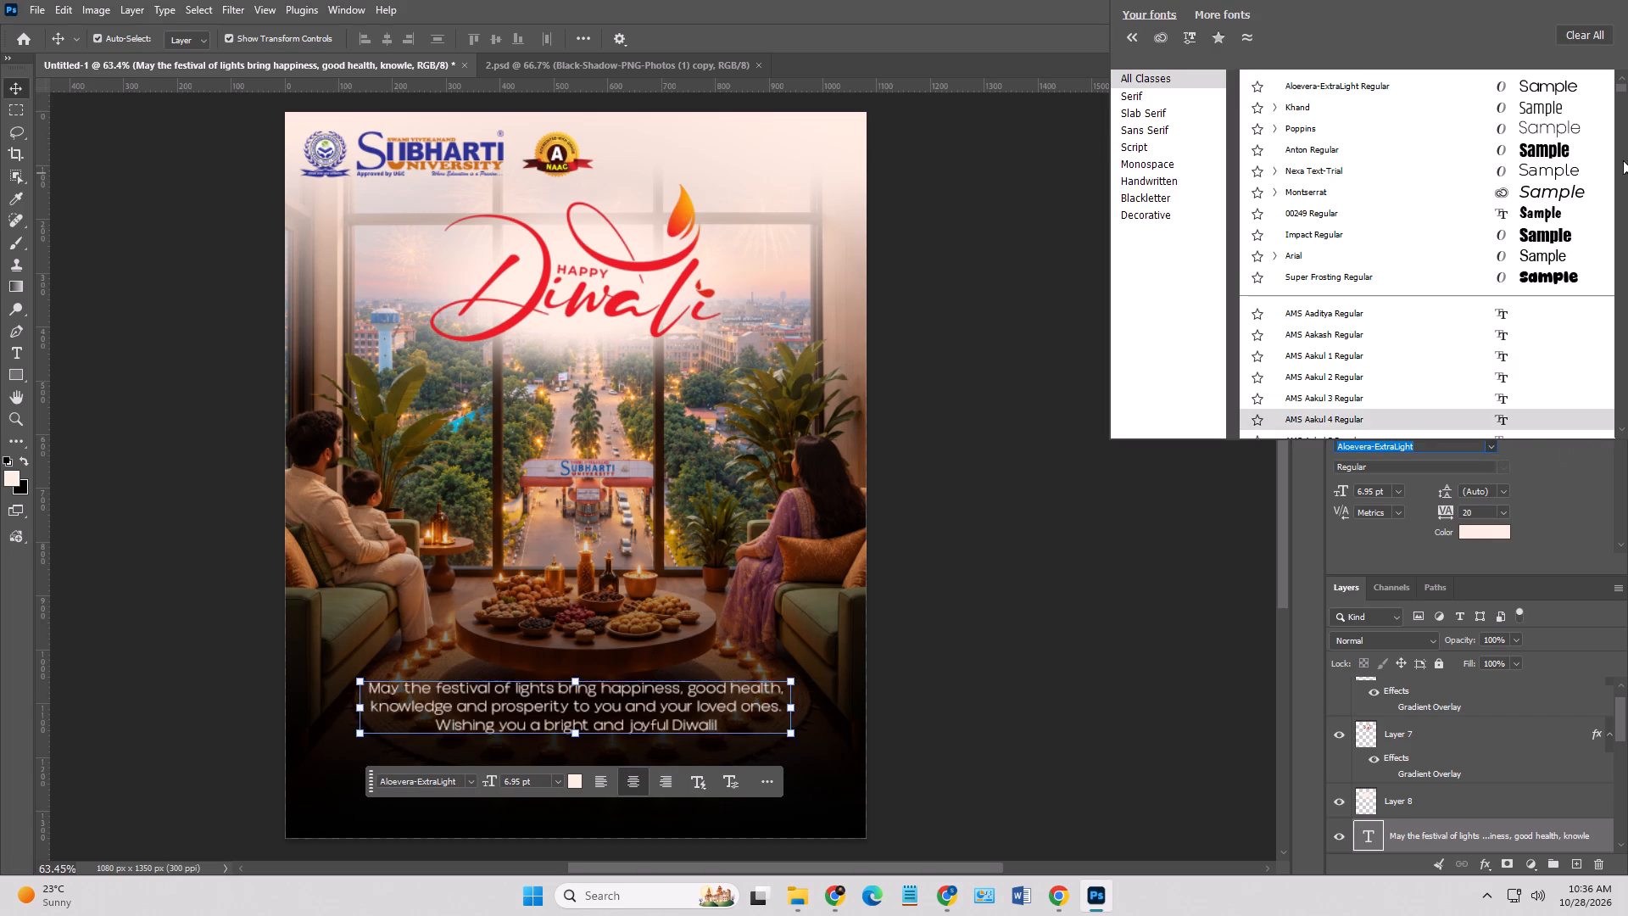
{"action": "left_click_drag", "start_coordinate": [1616, 93], "coordinate": [1626, 442]}
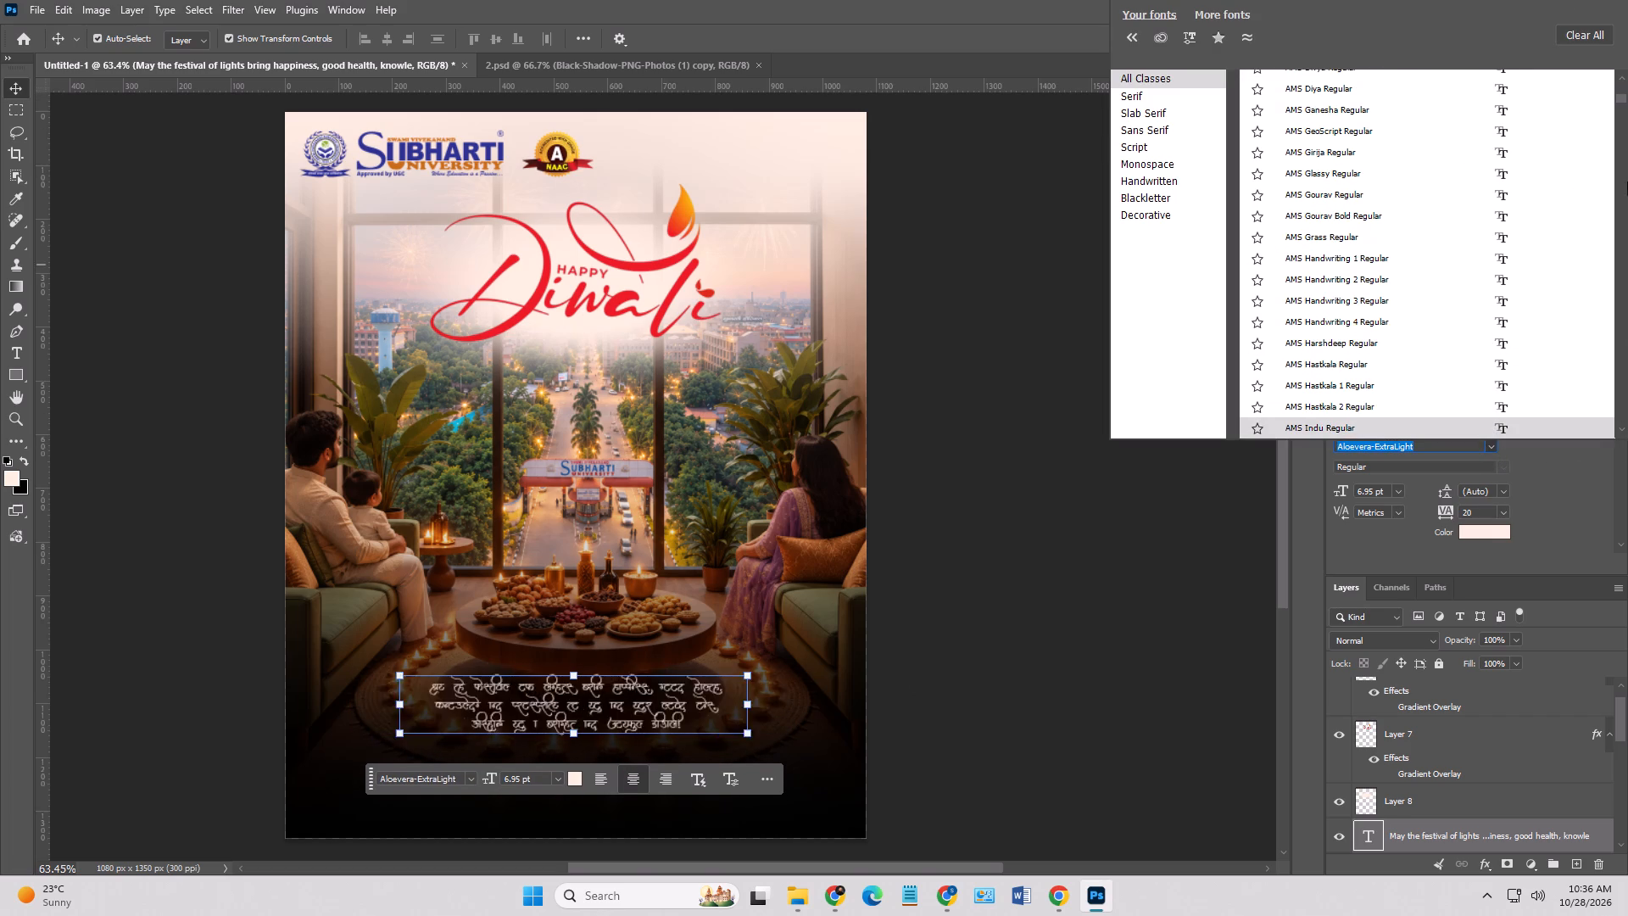
{"action": "left_click_drag", "start_coordinate": [1624, 99], "coordinate": [1626, 443]}
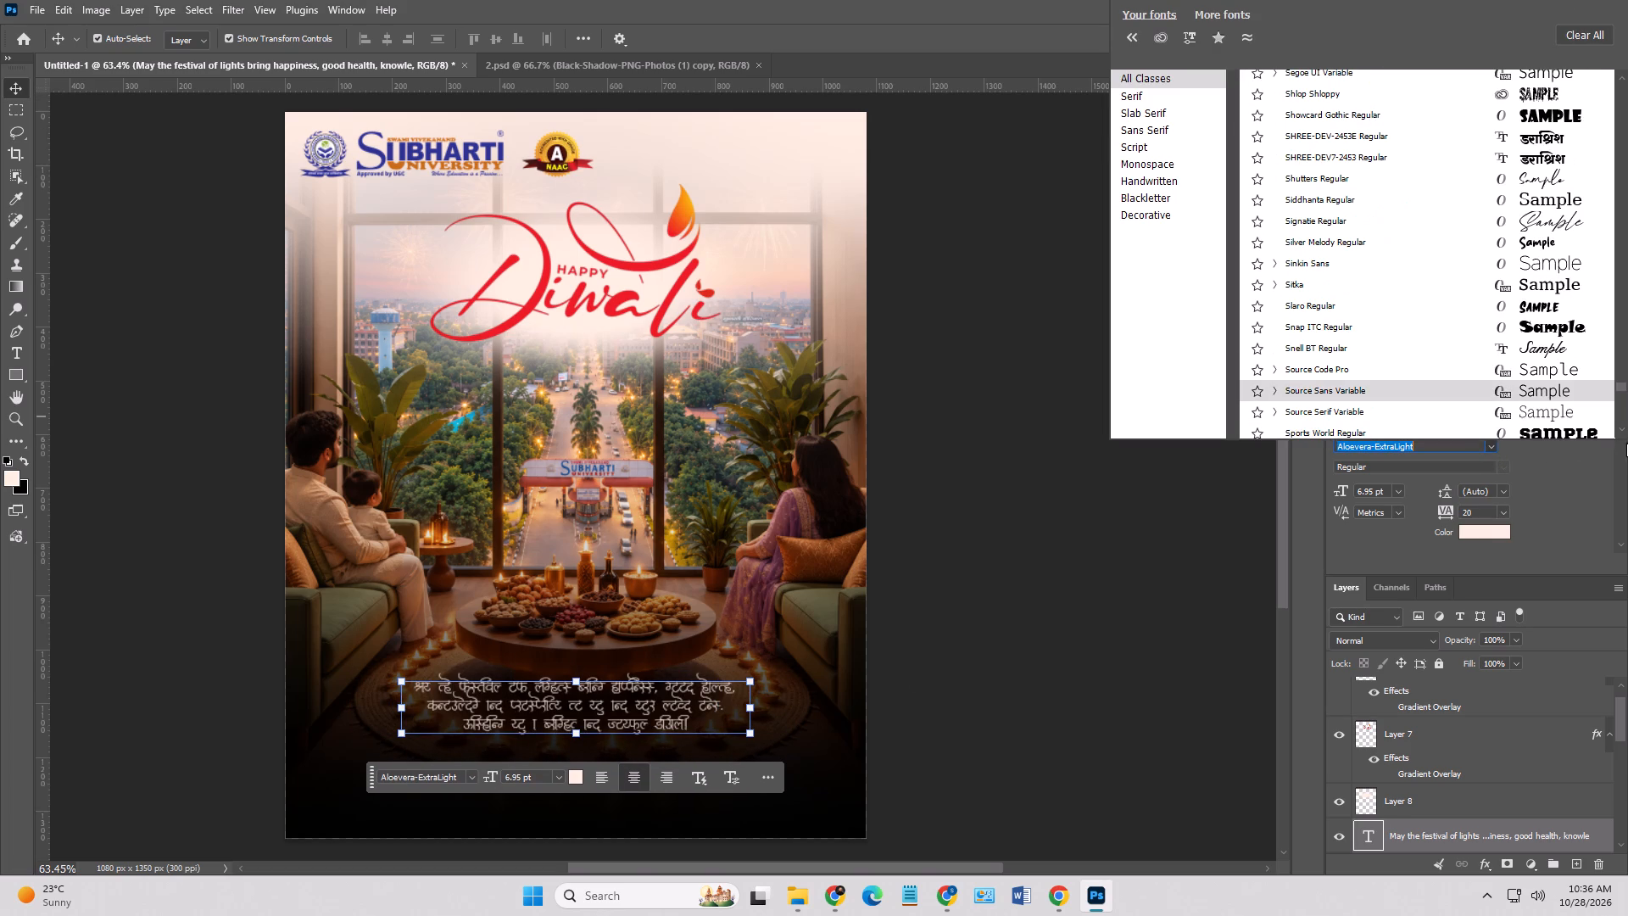
{"action": "left_click_drag", "start_coordinate": [1626, 443], "coordinate": [1627, 448]}
{"action": "scroll", "coordinate": [1562, 386], "scroll_direction": "down", "scroll_amount": 6}
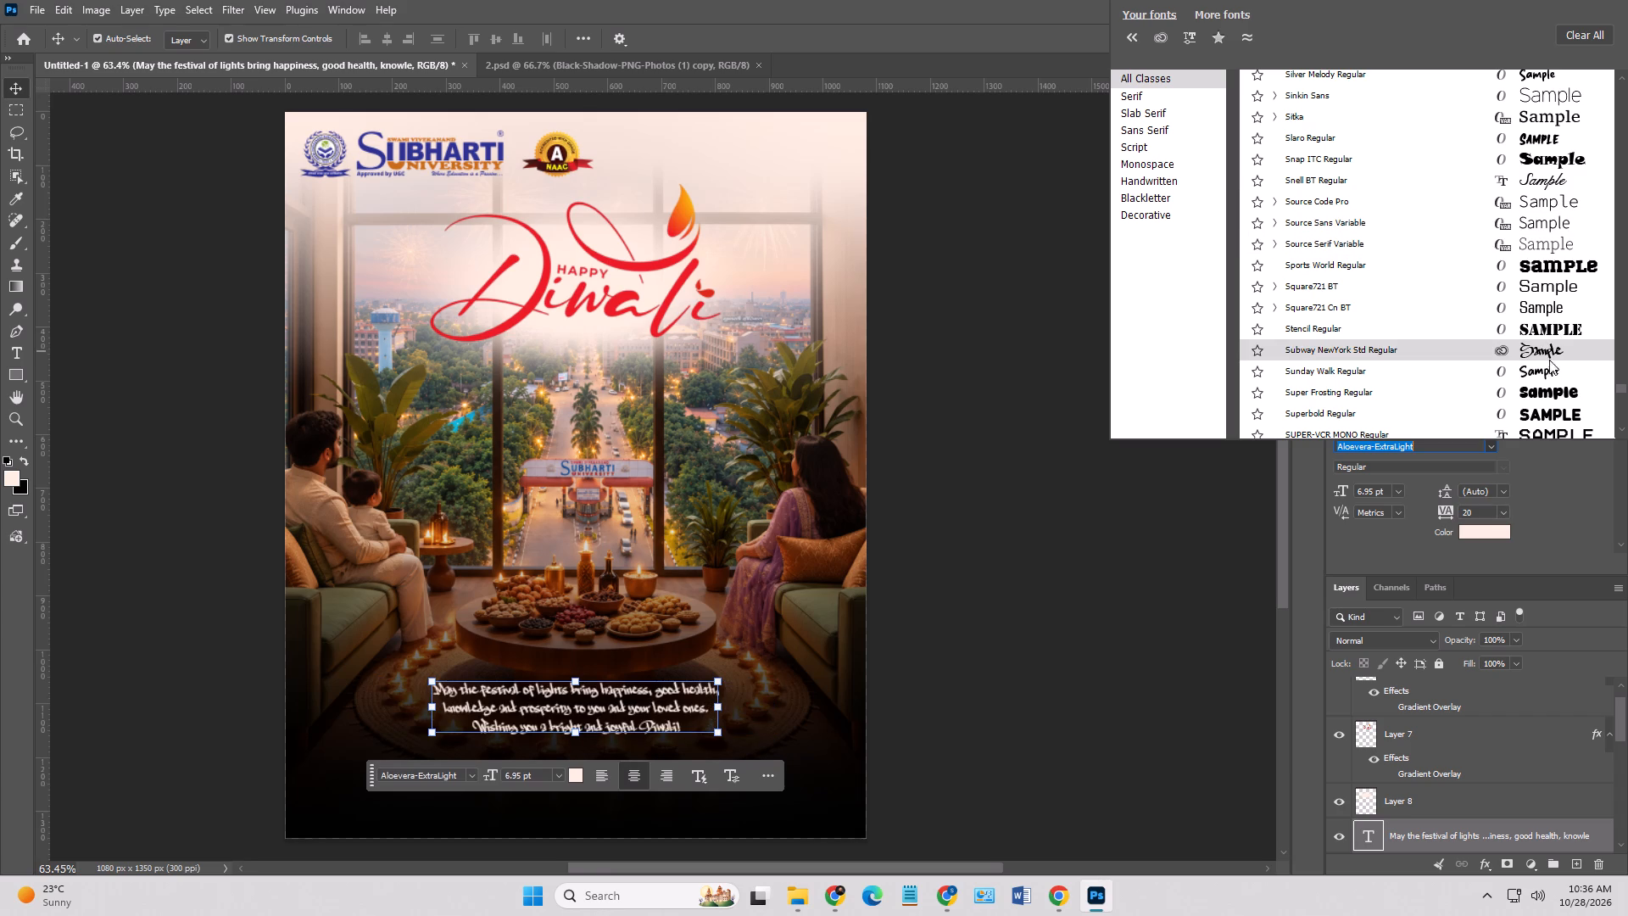
{"action": "left_click_drag", "start_coordinate": [1623, 388], "coordinate": [1627, 445]}
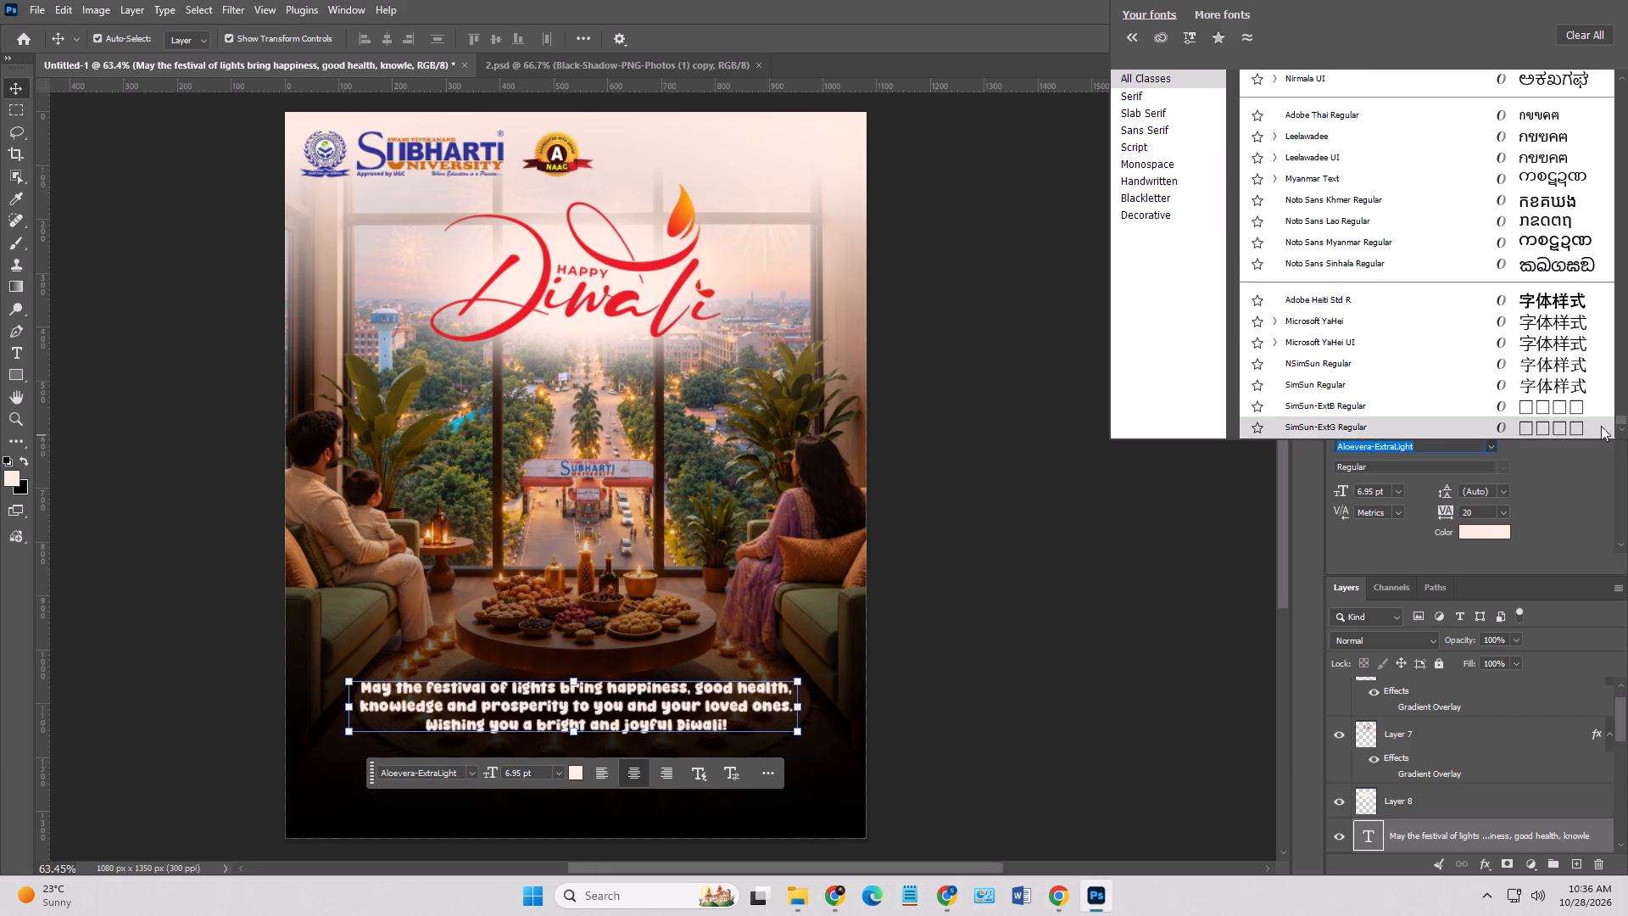
{"action": "scroll", "coordinate": [1498, 354], "scroll_direction": "up", "scroll_amount": 19}
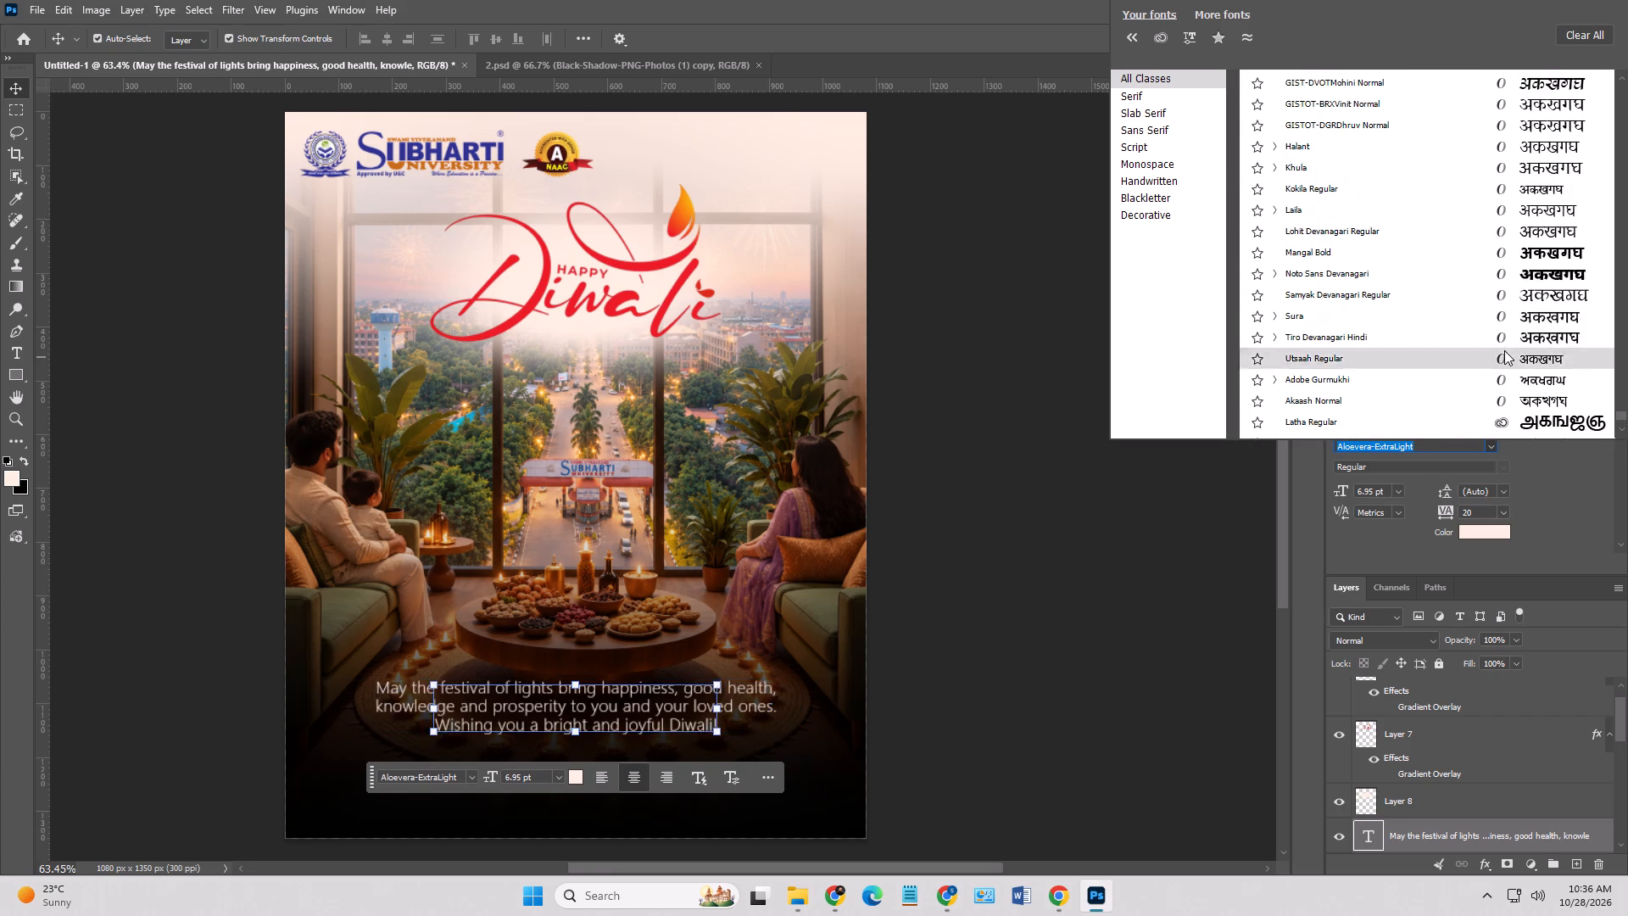
{"action": "scroll", "coordinate": [1504, 350], "scroll_direction": "up", "scroll_amount": 10}
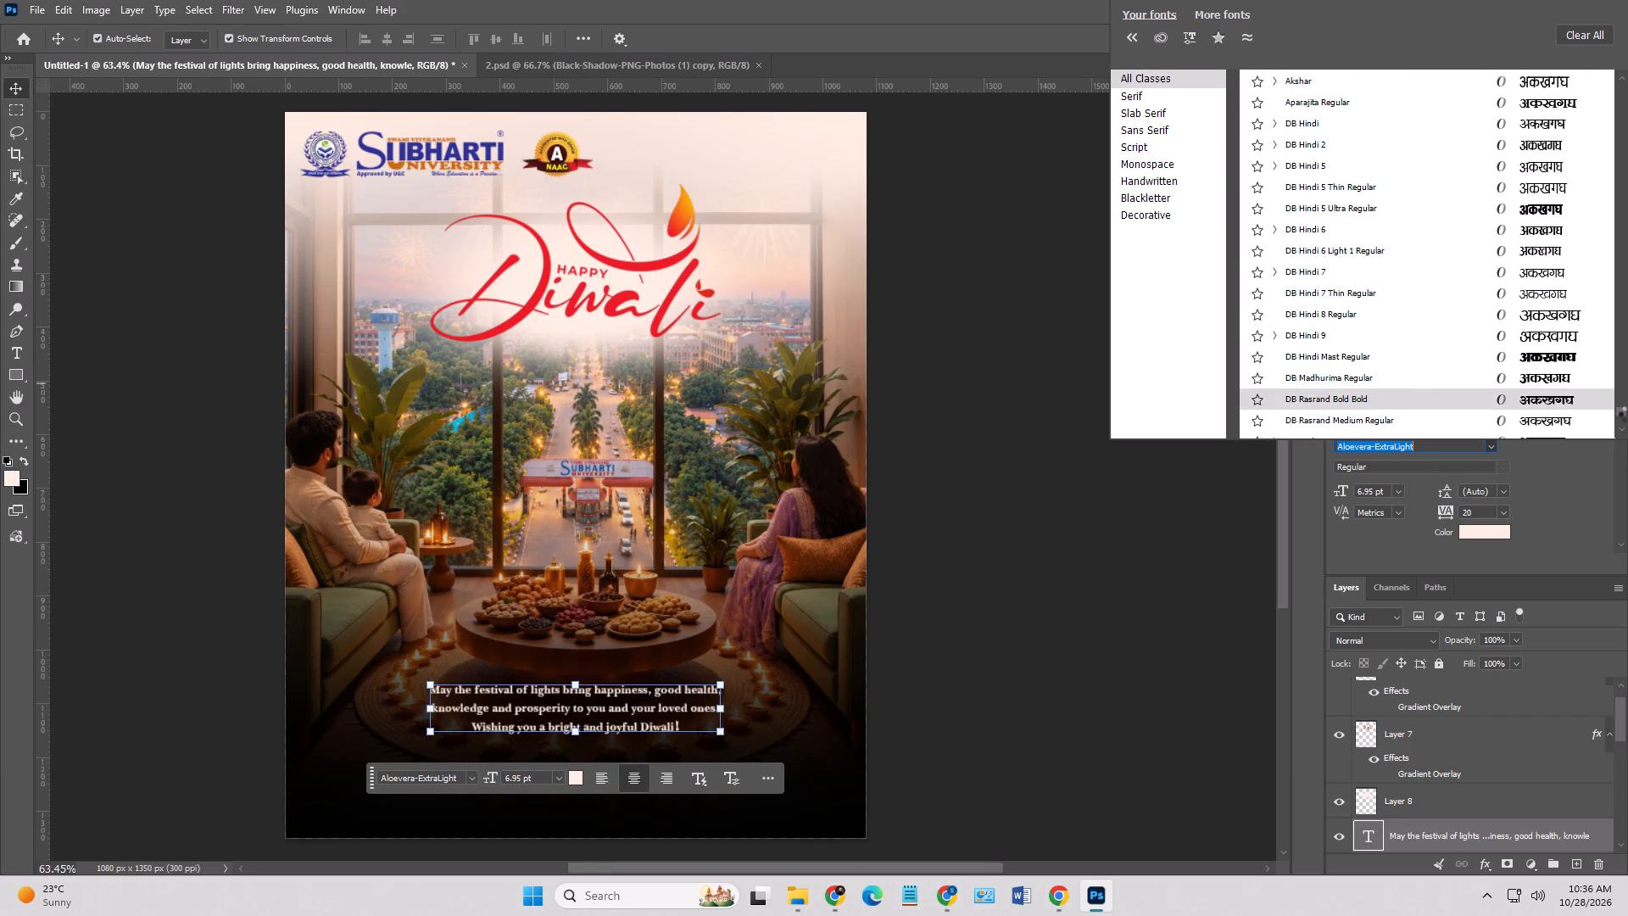
{"action": "scroll", "coordinate": [1324, 274], "scroll_direction": "up", "scroll_amount": 11}
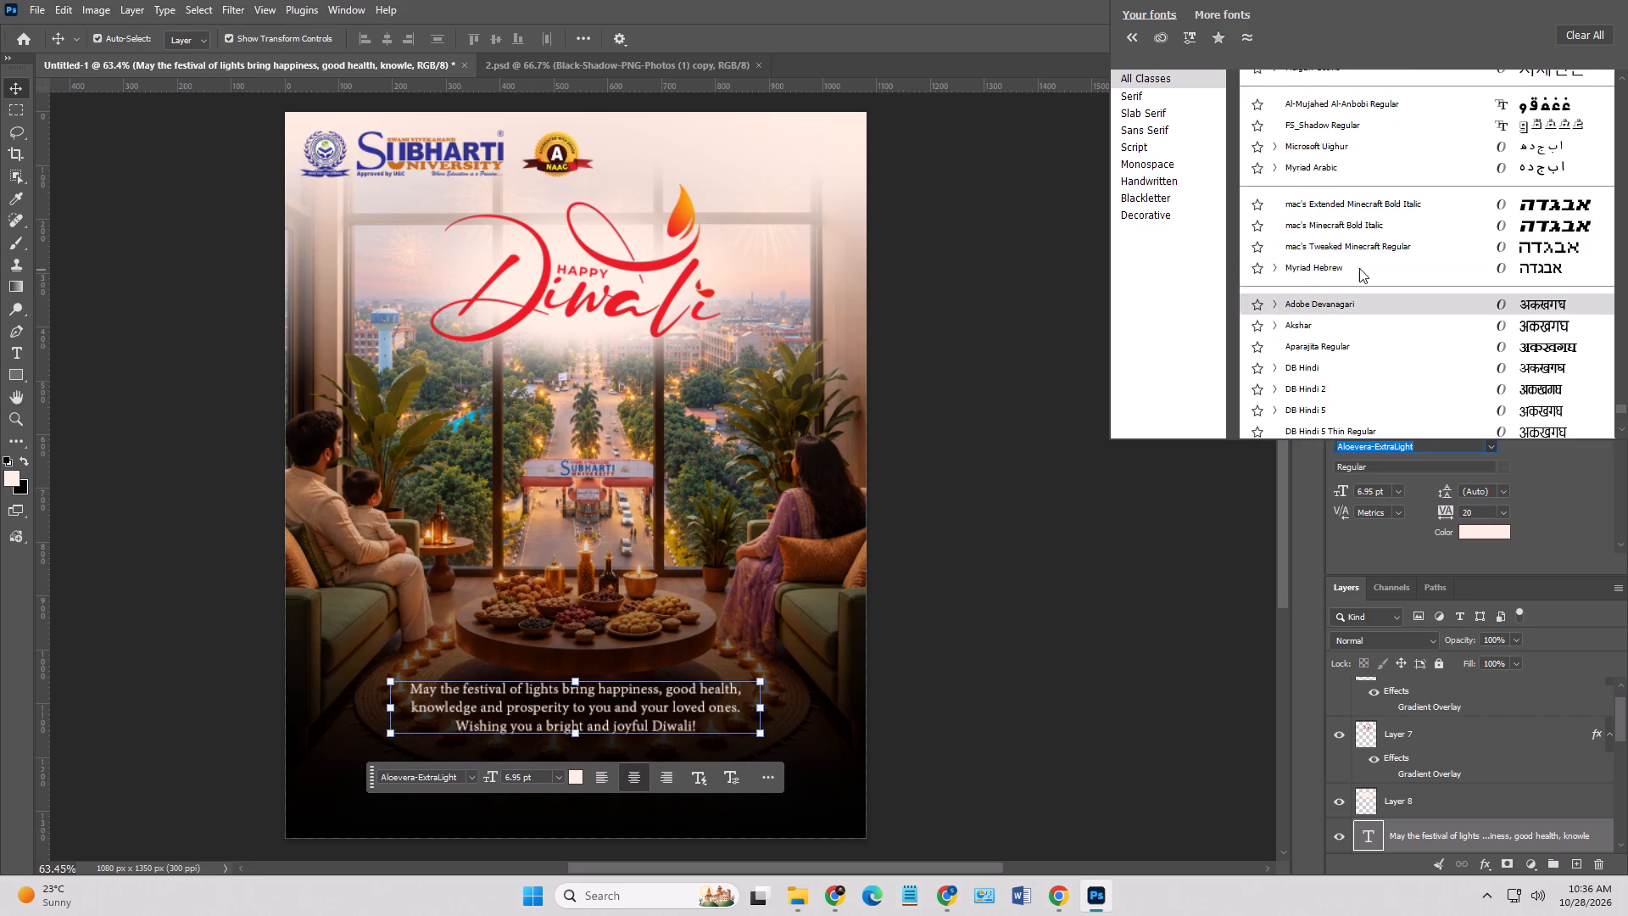
{"action": "scroll", "coordinate": [1359, 268], "scroll_direction": "up", "scroll_amount": 1}
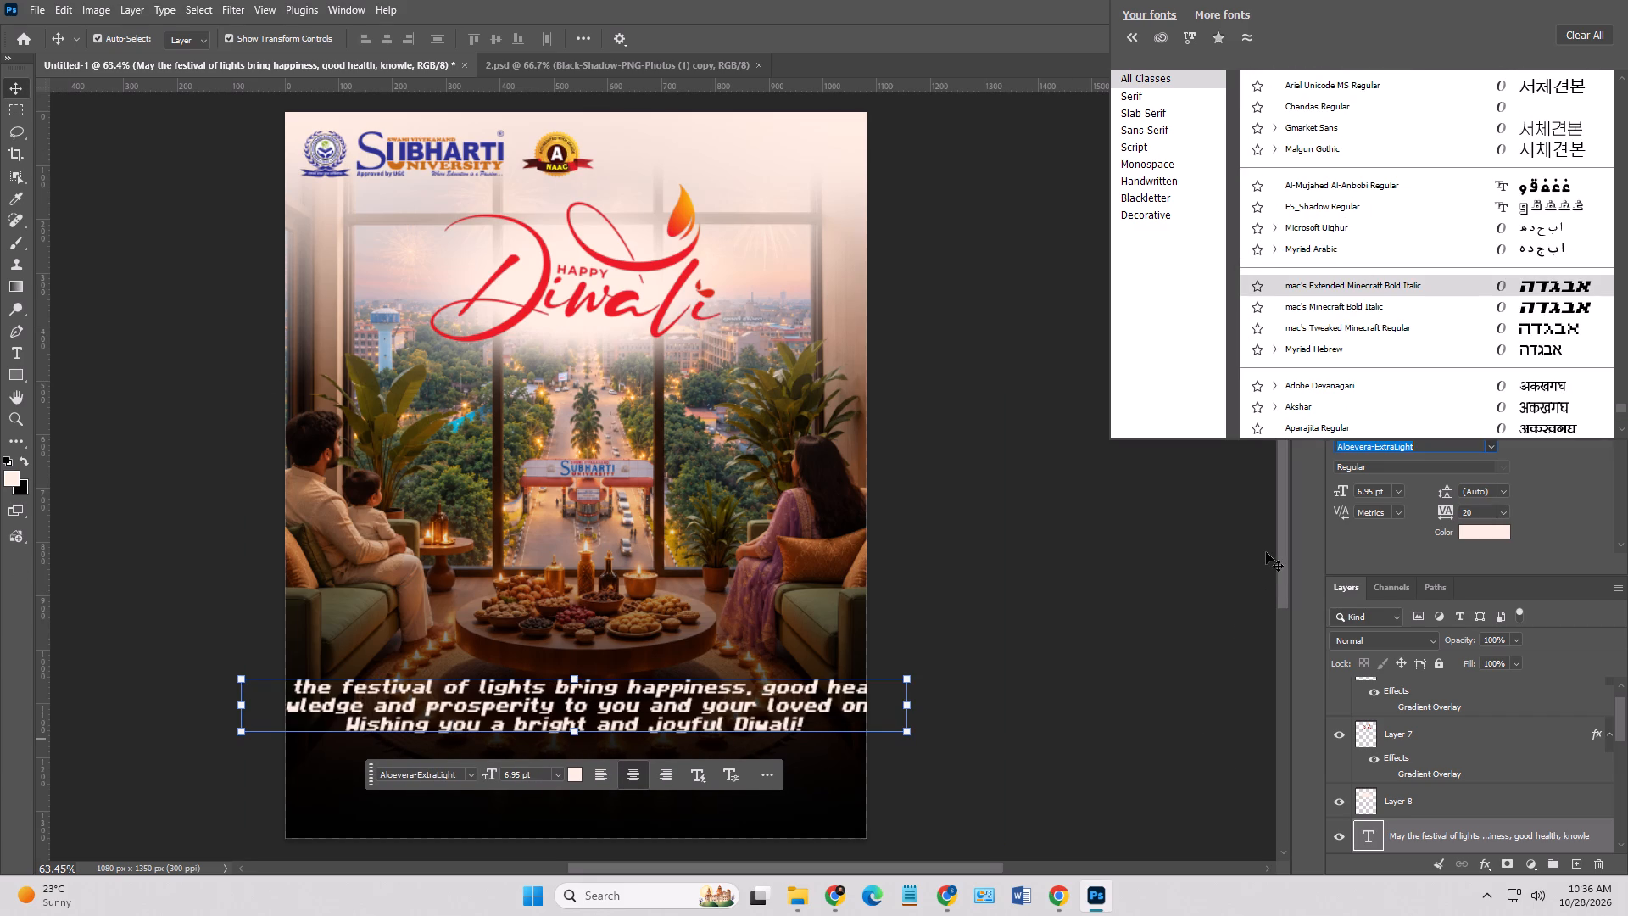
{"action": "scroll", "coordinate": [1517, 276], "scroll_direction": "up", "scroll_amount": 12}
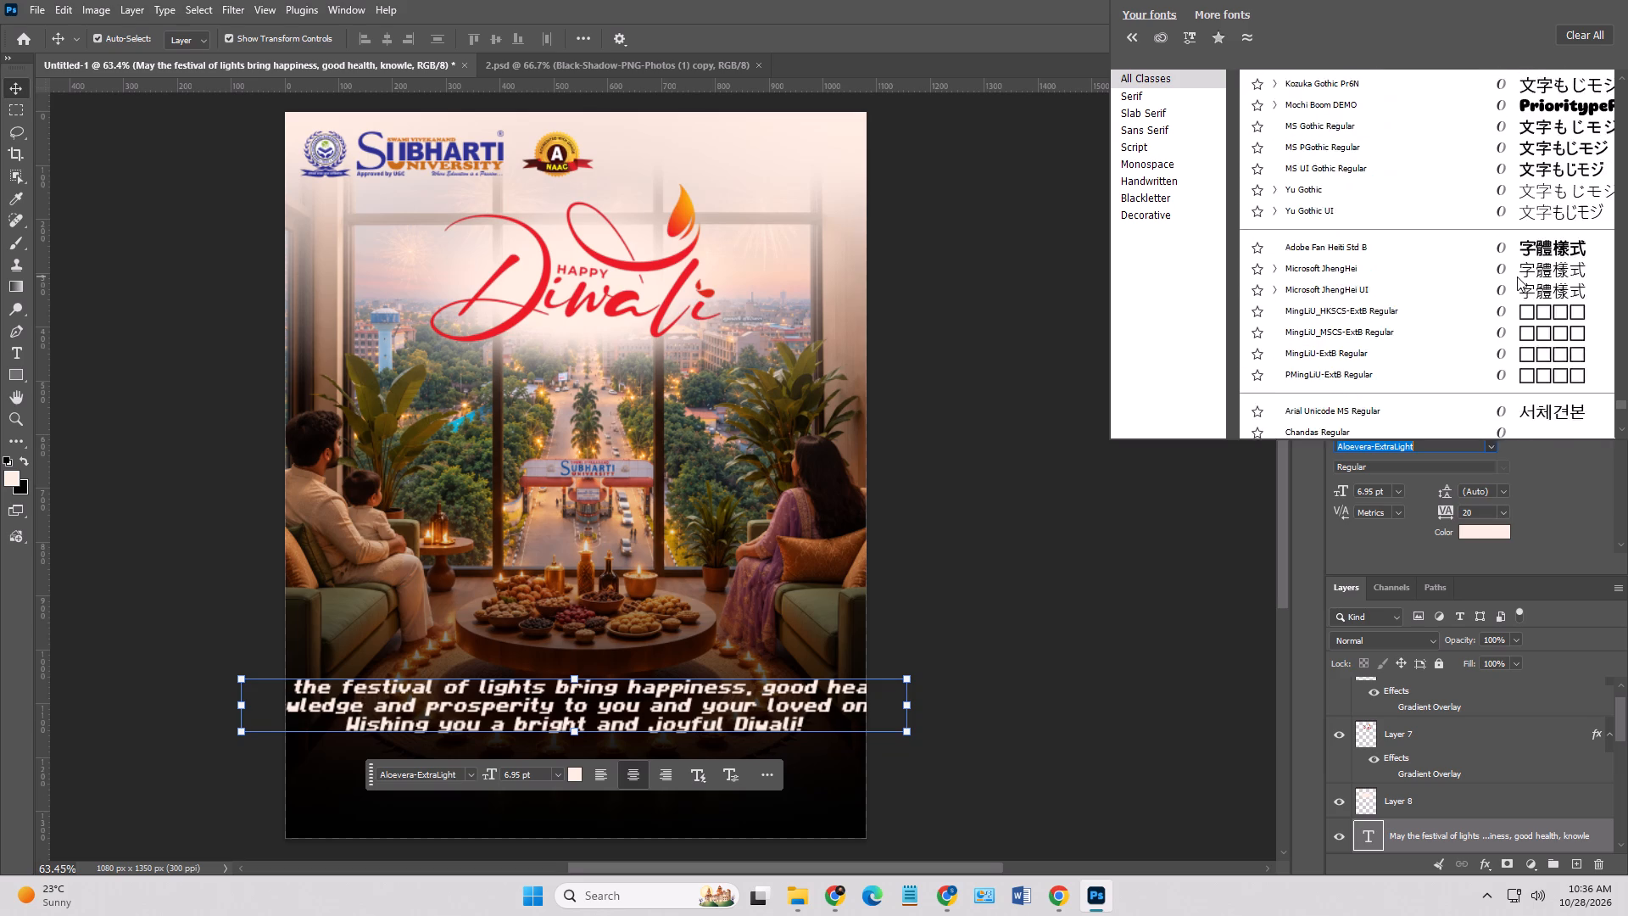
{"action": "scroll", "coordinate": [1517, 276], "scroll_direction": "up", "scroll_amount": 15}
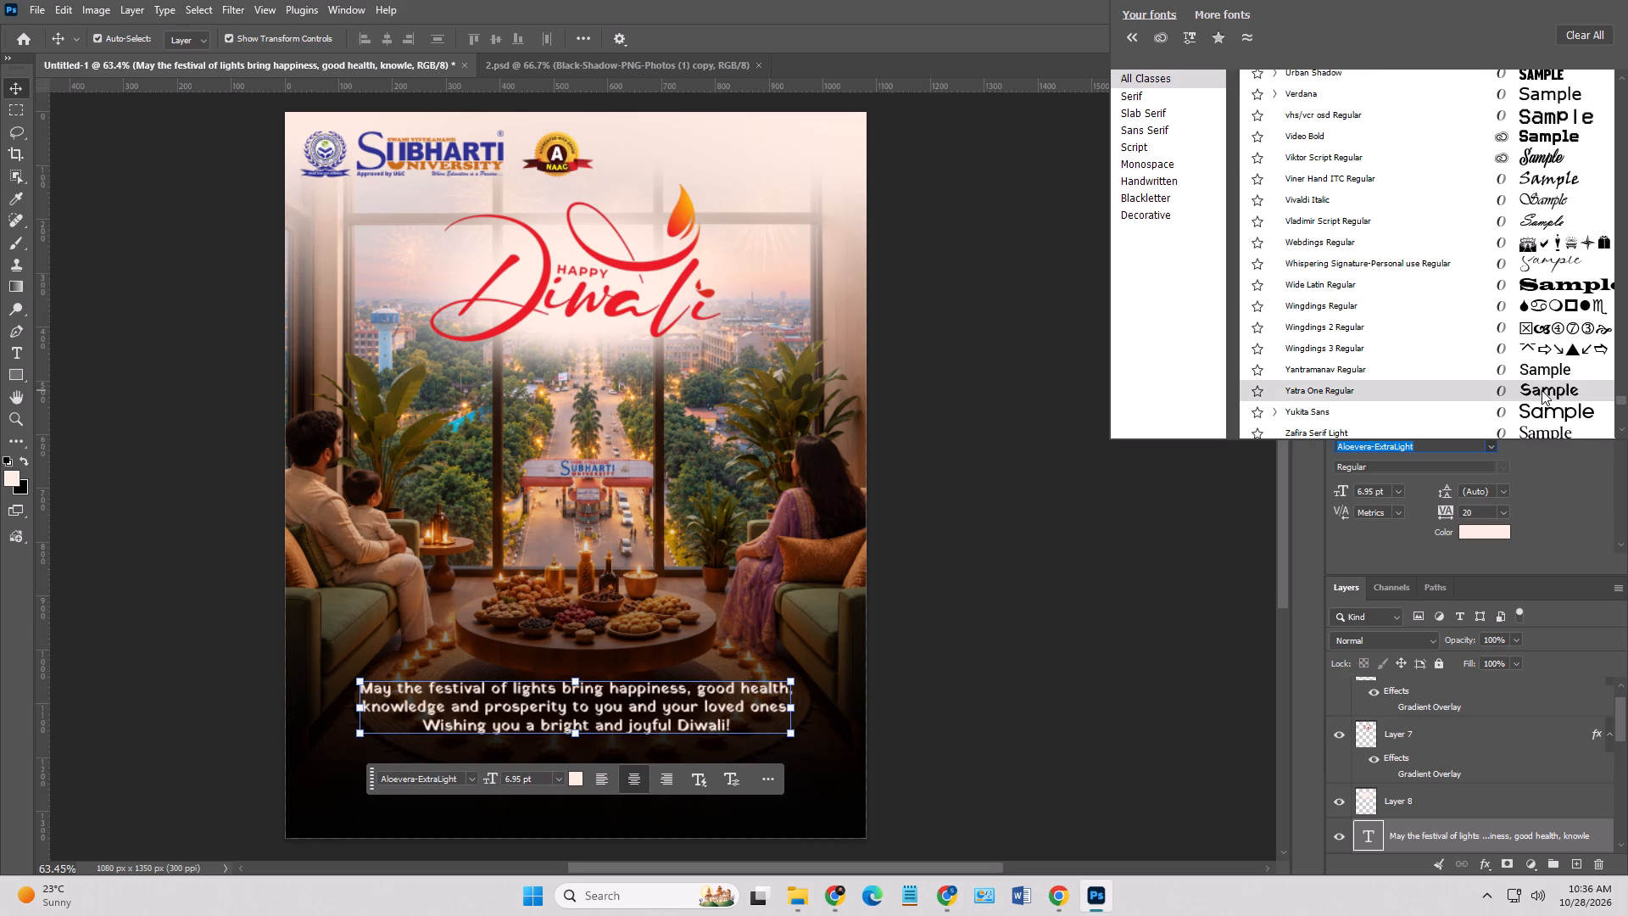
{"action": "scroll", "coordinate": [1542, 390], "scroll_direction": "up", "scroll_amount": 2}
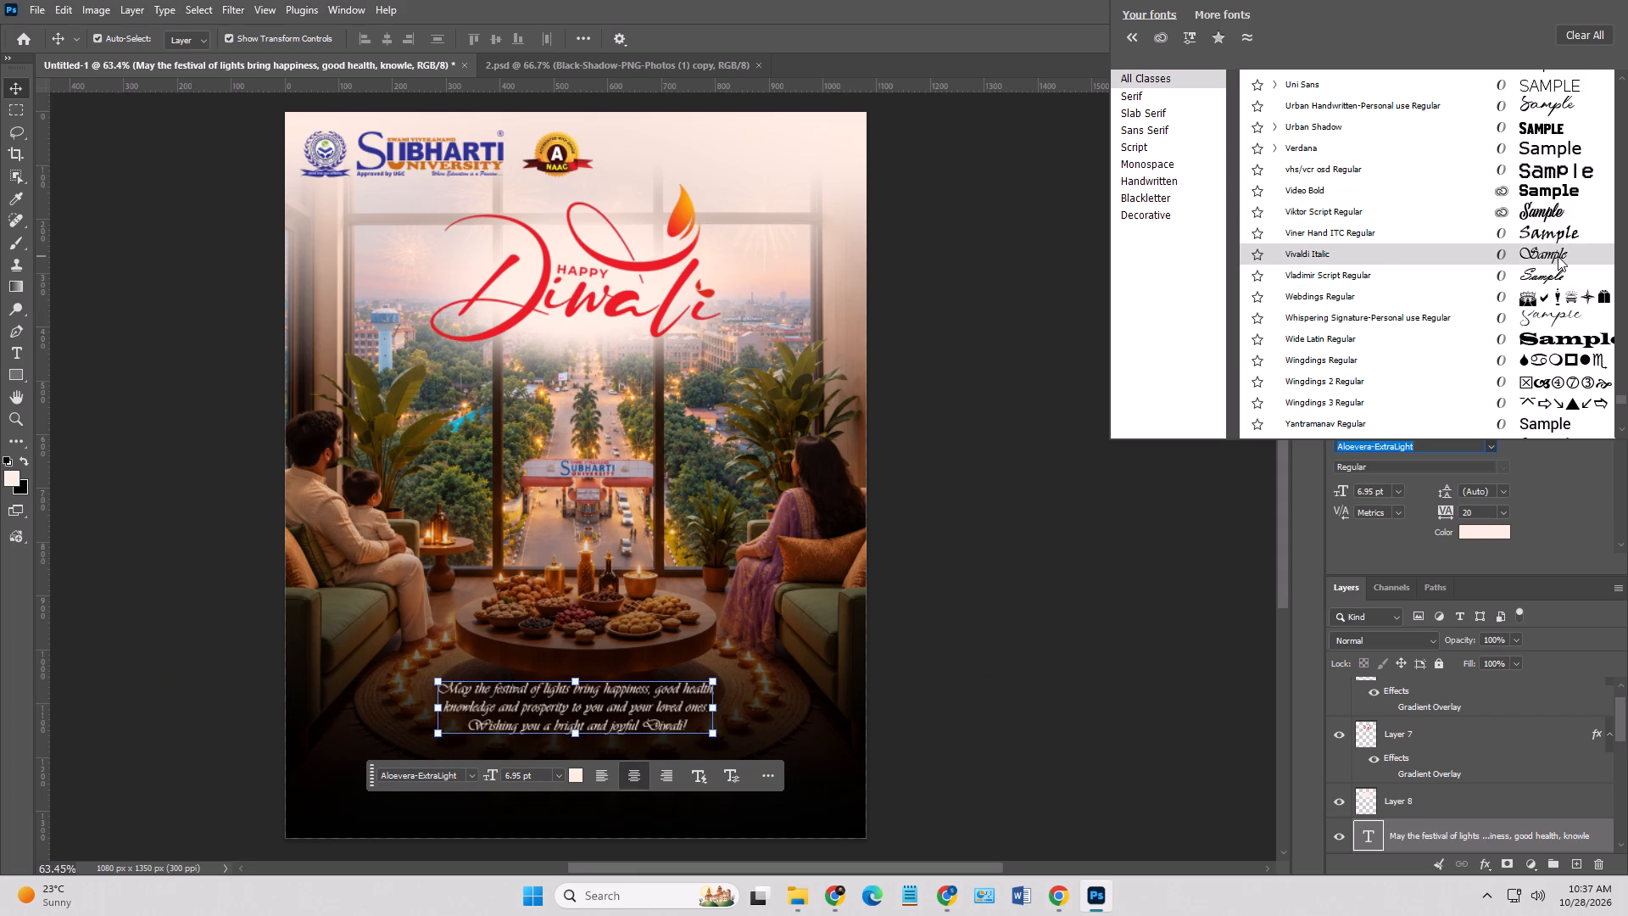
{"action": "left_click", "coordinate": [1558, 256]}
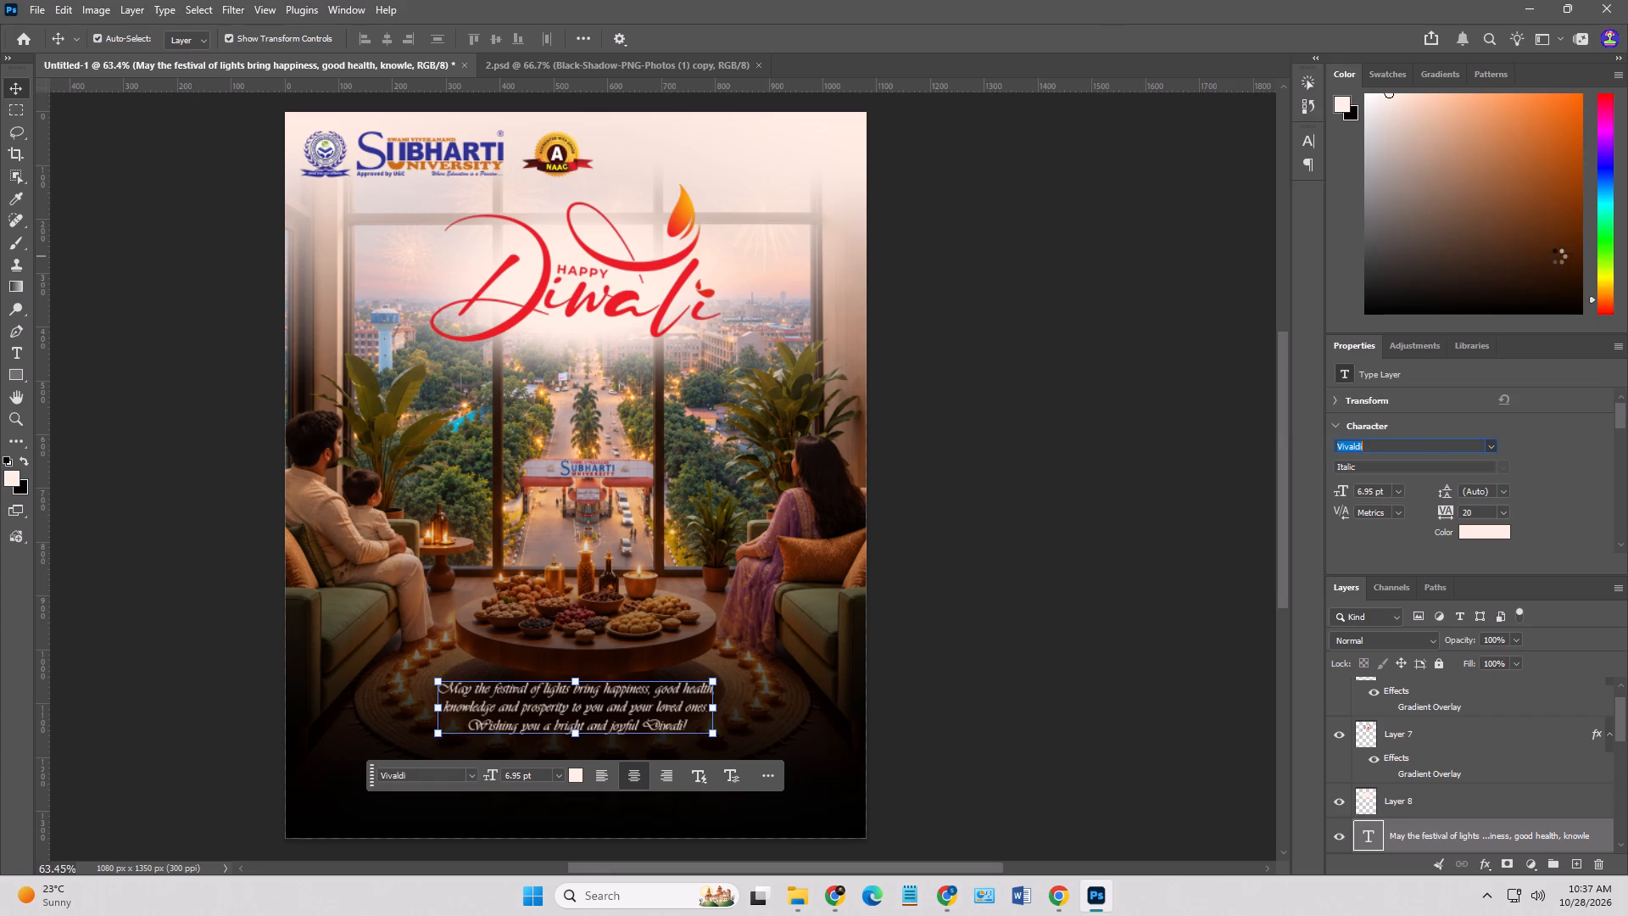
{"action": "left_click", "coordinate": [1203, 559]}
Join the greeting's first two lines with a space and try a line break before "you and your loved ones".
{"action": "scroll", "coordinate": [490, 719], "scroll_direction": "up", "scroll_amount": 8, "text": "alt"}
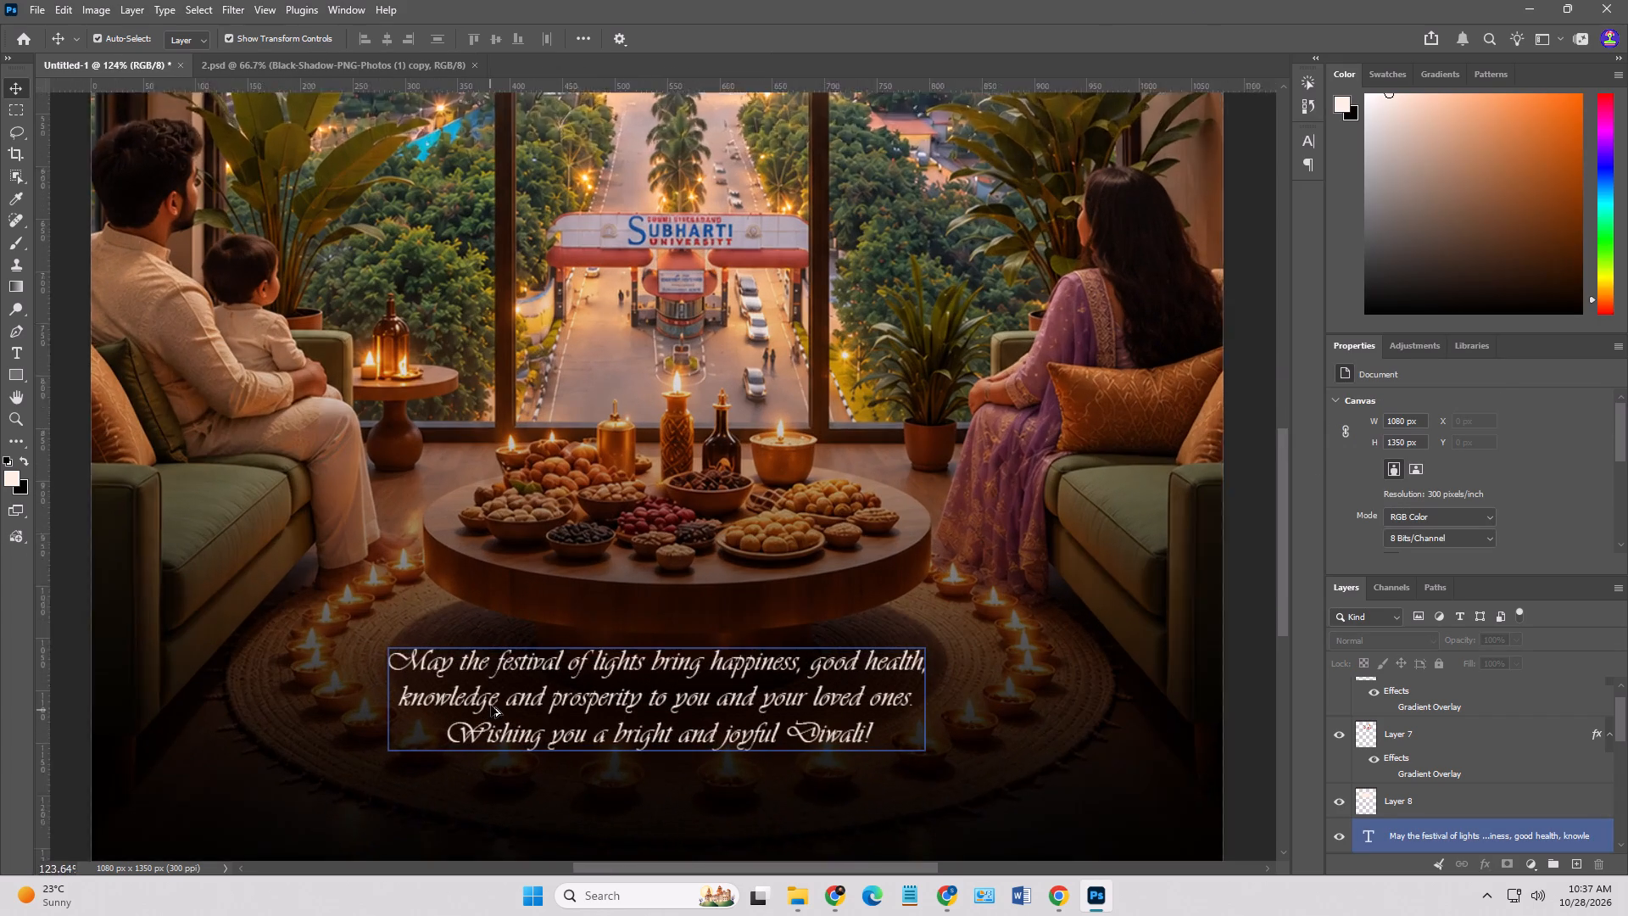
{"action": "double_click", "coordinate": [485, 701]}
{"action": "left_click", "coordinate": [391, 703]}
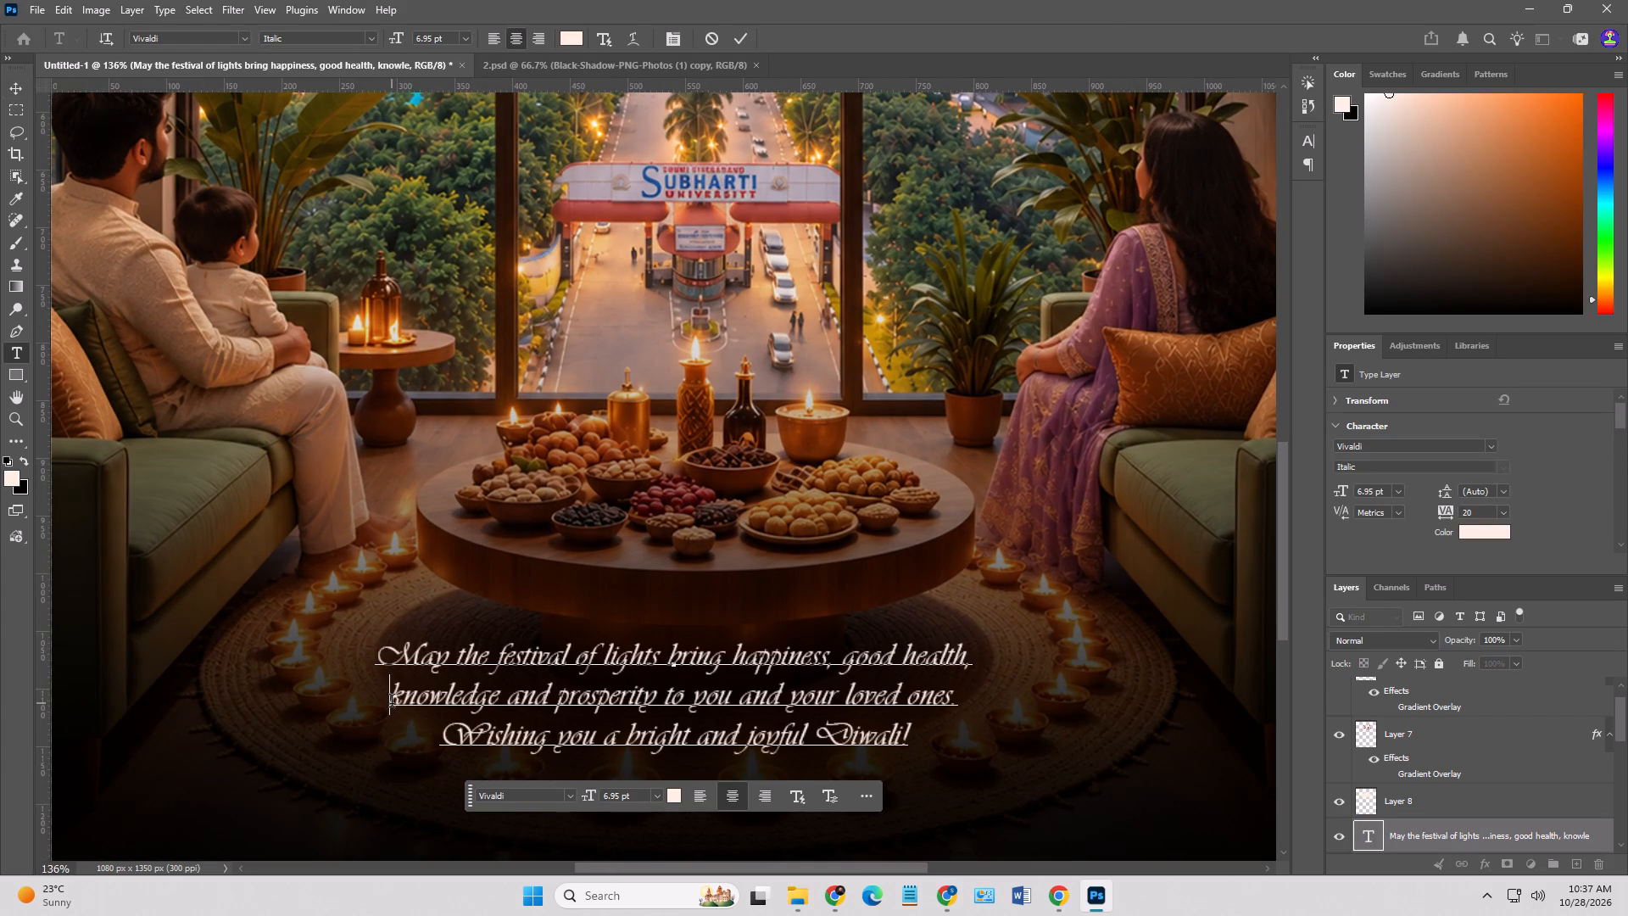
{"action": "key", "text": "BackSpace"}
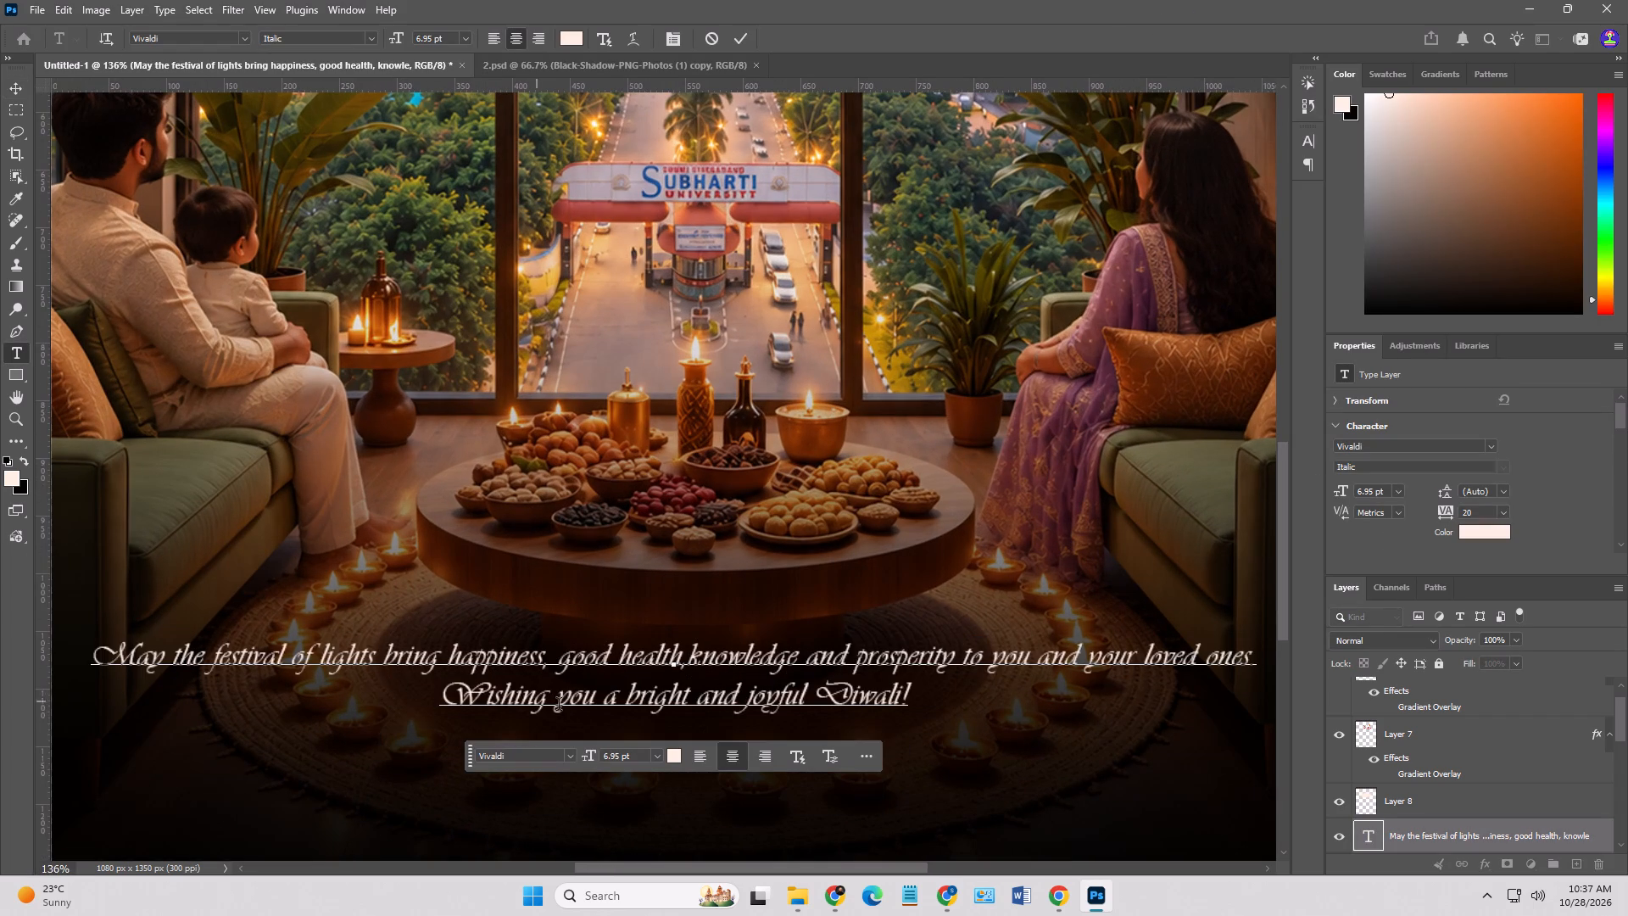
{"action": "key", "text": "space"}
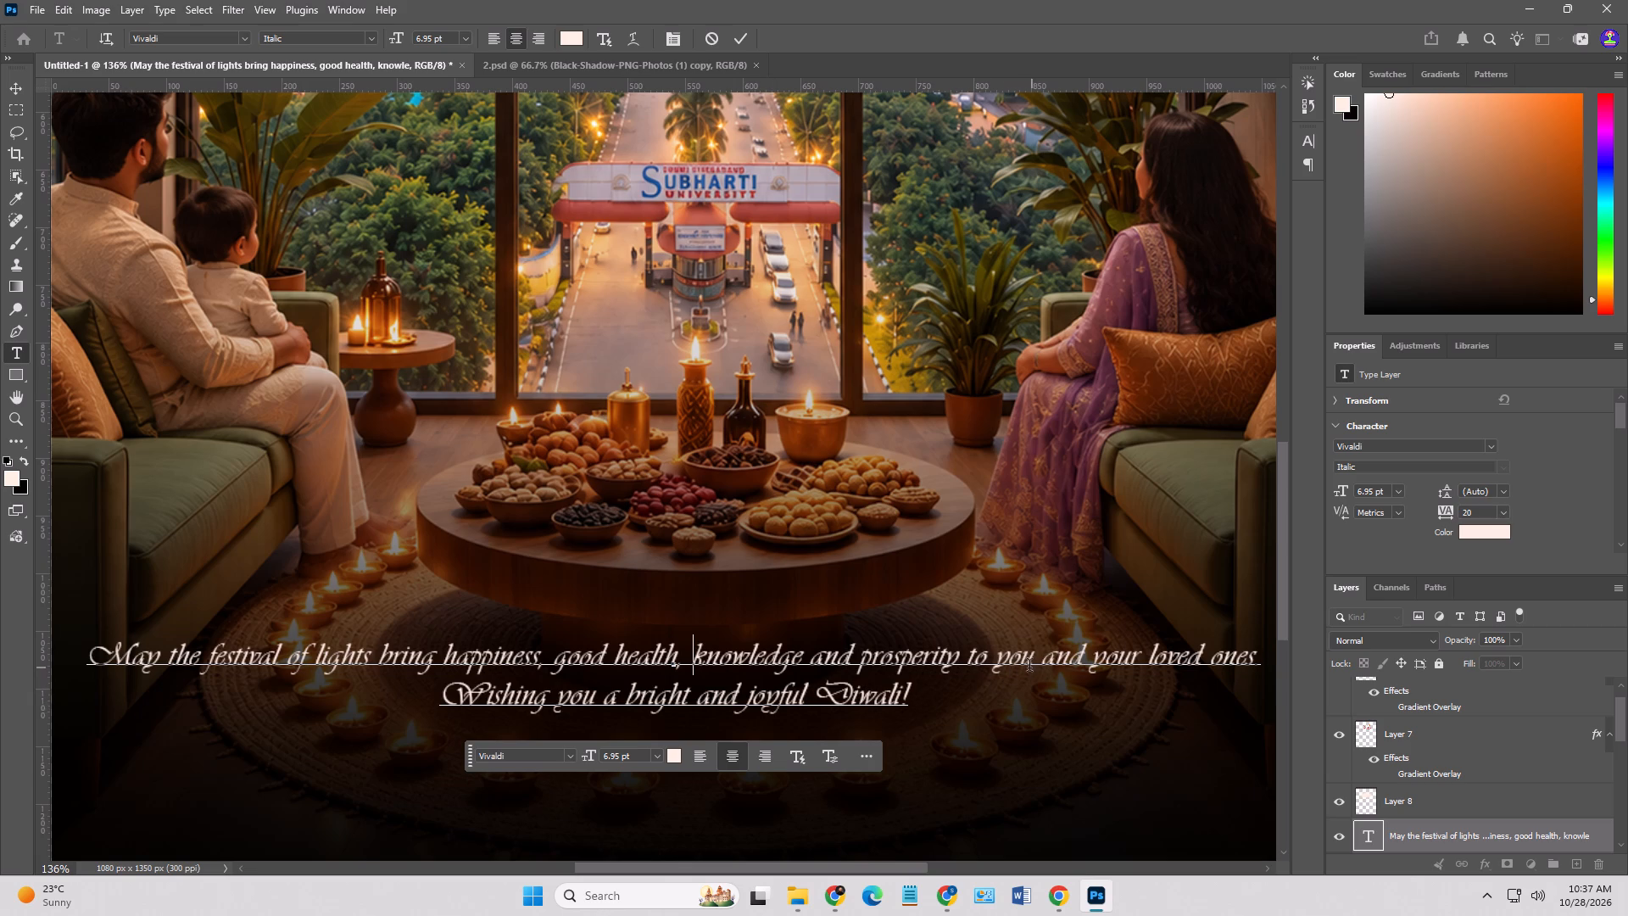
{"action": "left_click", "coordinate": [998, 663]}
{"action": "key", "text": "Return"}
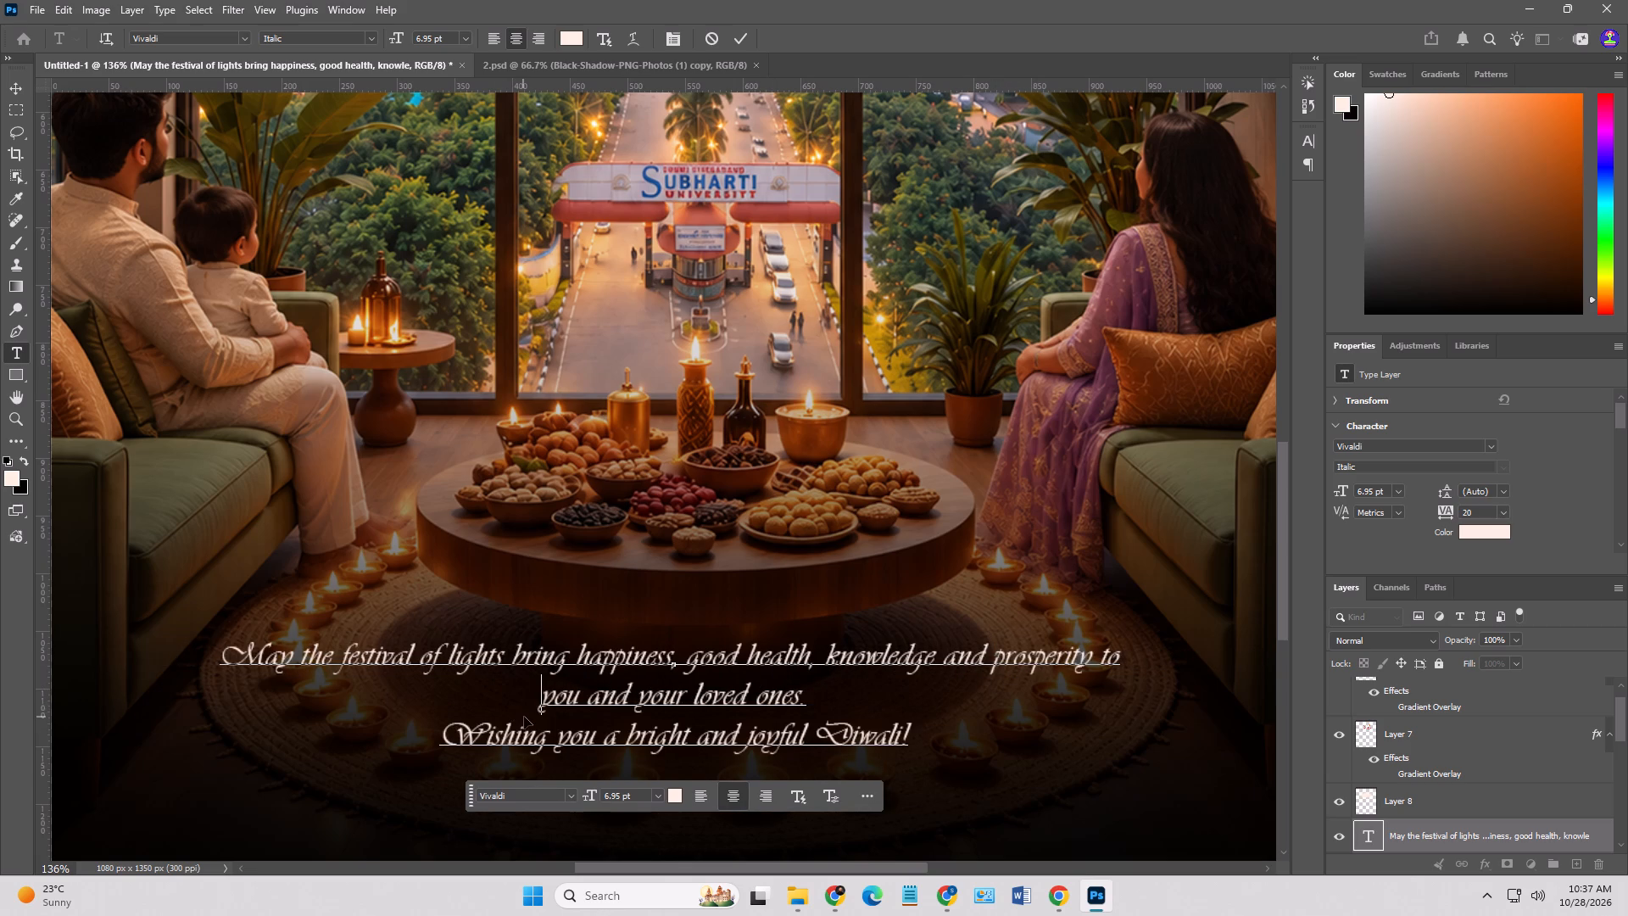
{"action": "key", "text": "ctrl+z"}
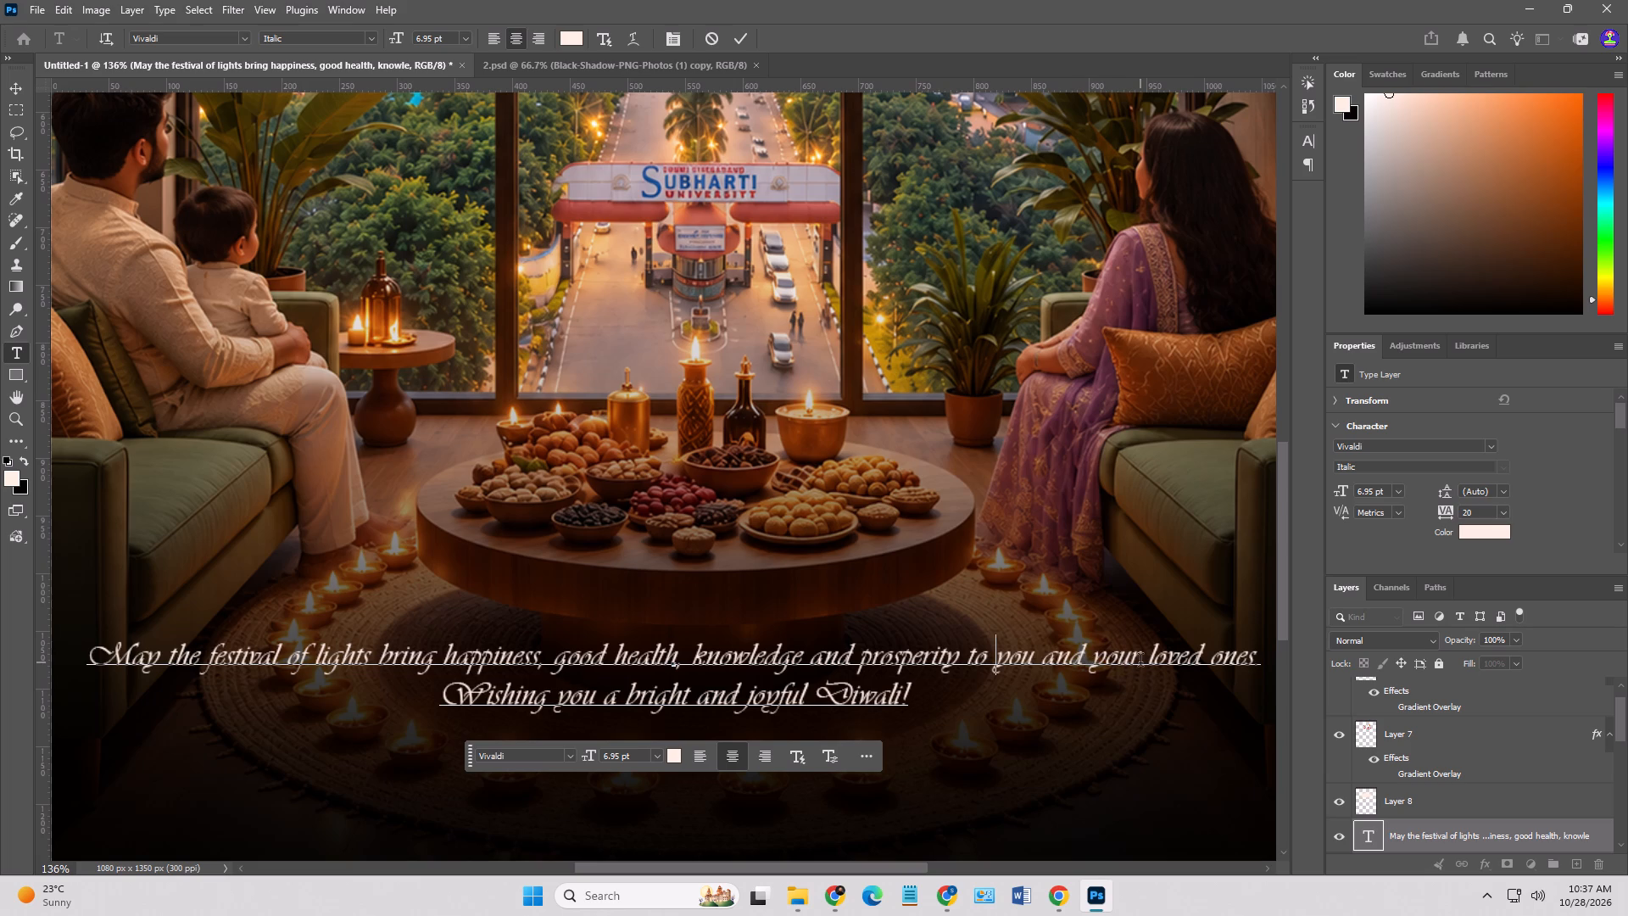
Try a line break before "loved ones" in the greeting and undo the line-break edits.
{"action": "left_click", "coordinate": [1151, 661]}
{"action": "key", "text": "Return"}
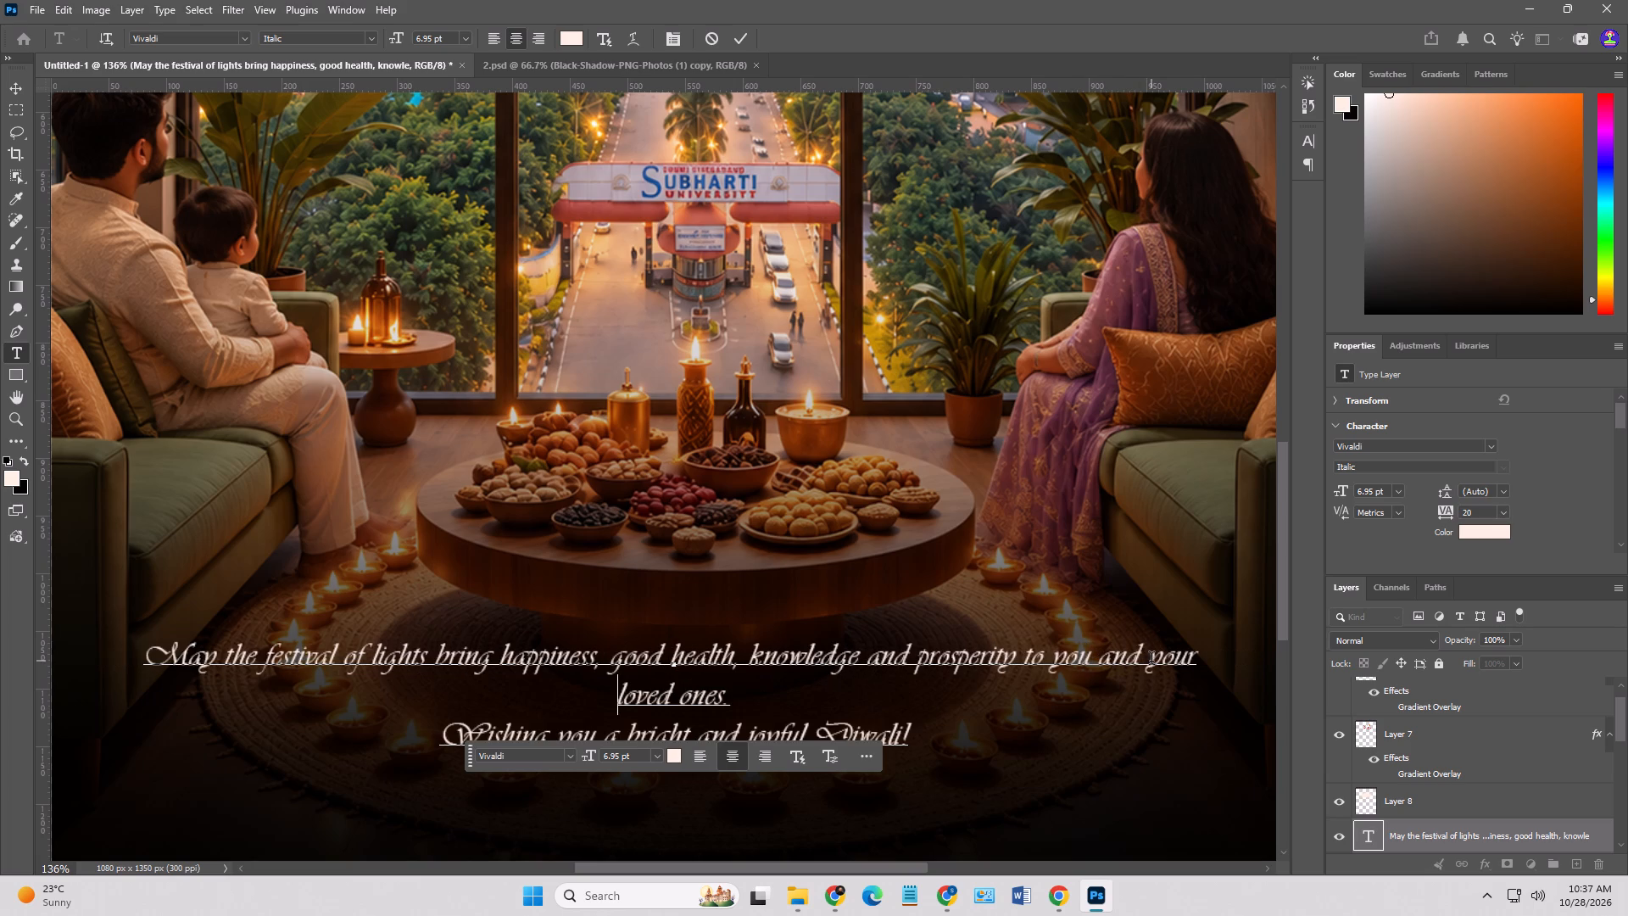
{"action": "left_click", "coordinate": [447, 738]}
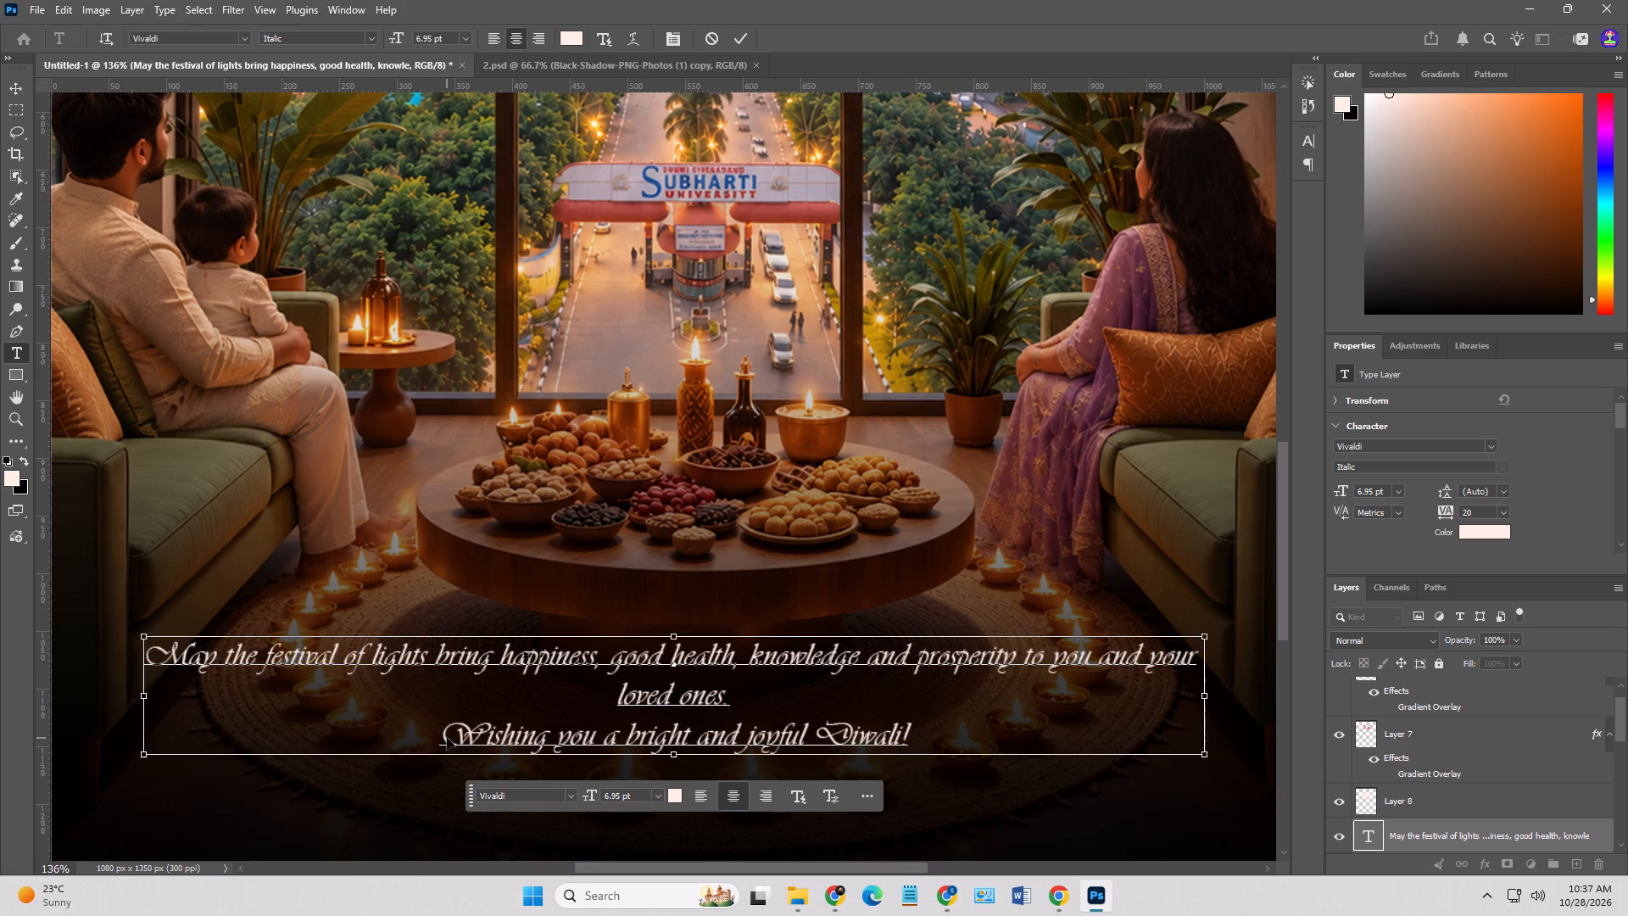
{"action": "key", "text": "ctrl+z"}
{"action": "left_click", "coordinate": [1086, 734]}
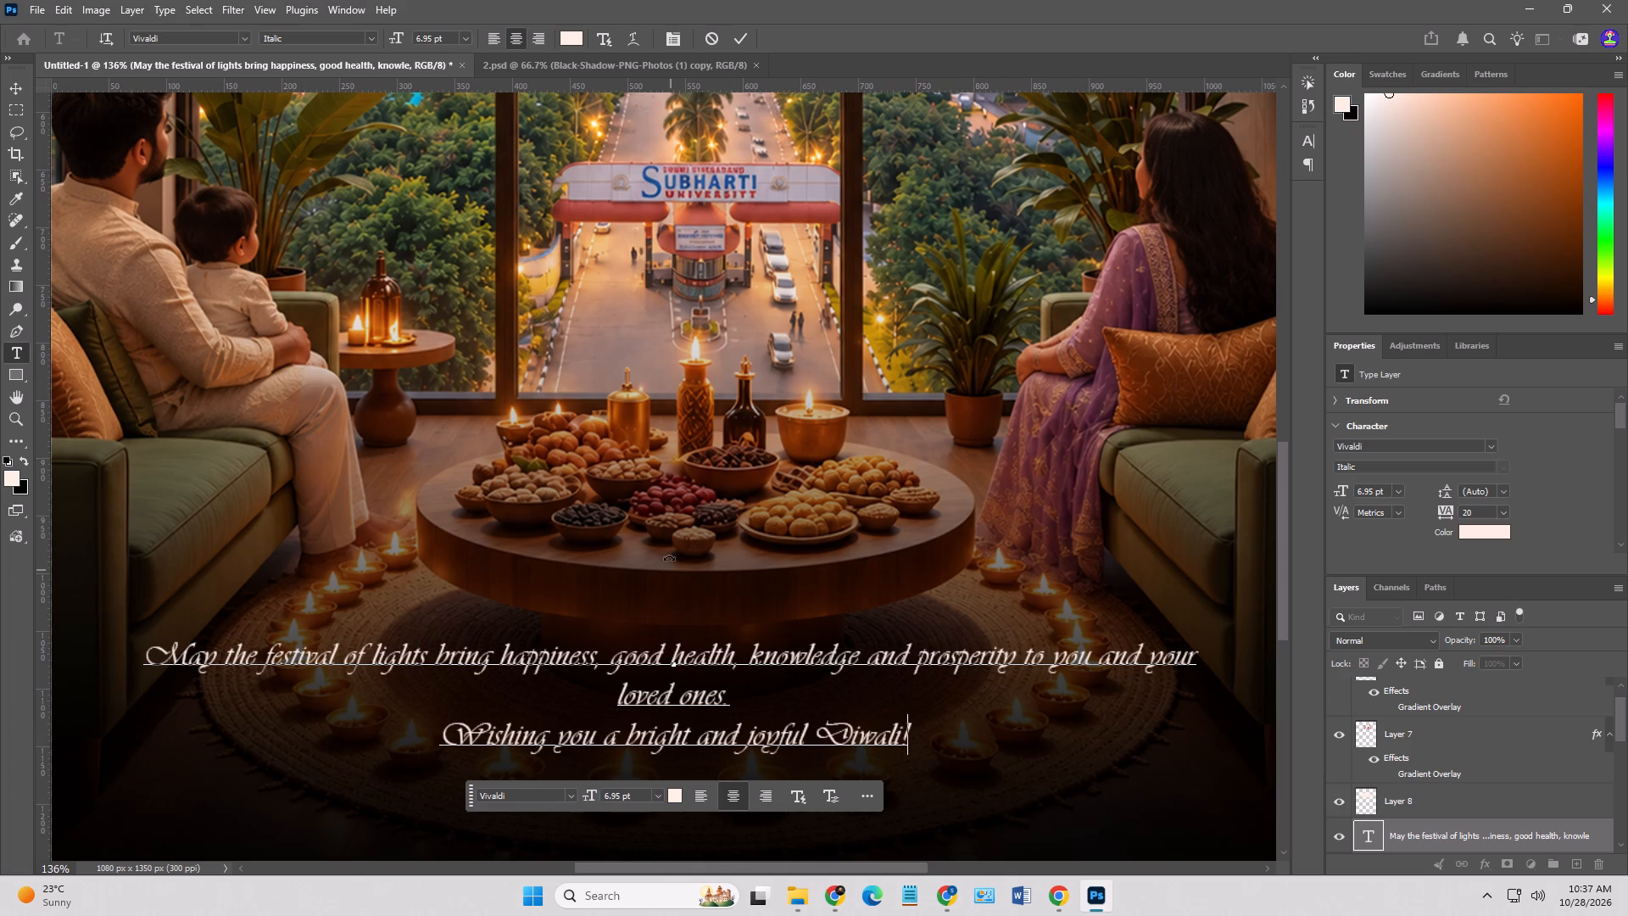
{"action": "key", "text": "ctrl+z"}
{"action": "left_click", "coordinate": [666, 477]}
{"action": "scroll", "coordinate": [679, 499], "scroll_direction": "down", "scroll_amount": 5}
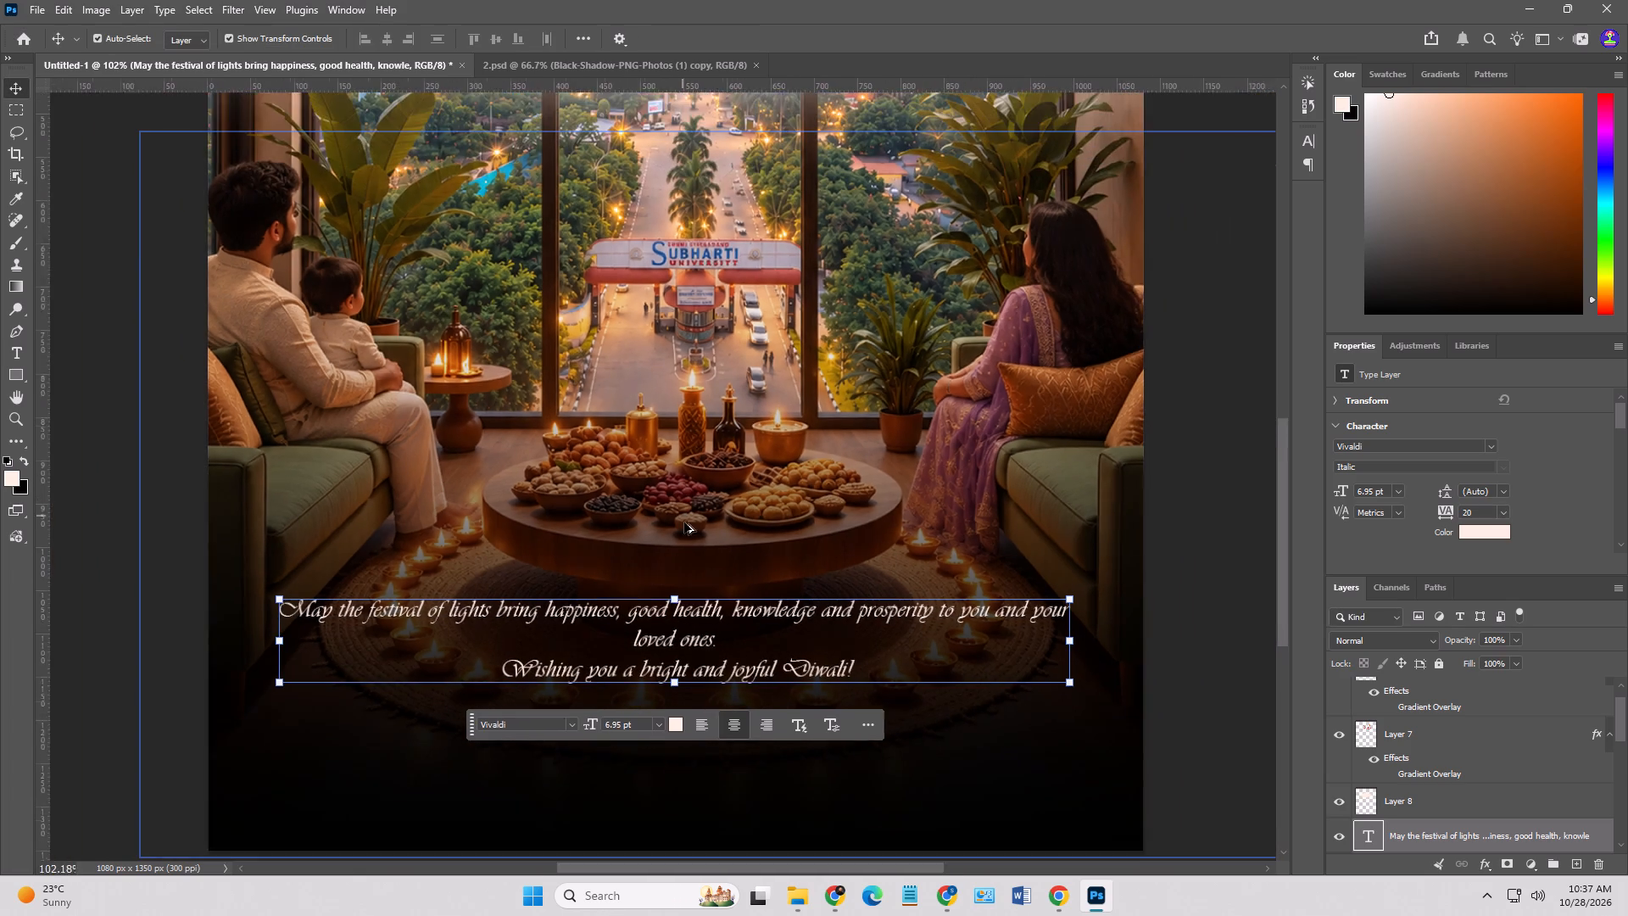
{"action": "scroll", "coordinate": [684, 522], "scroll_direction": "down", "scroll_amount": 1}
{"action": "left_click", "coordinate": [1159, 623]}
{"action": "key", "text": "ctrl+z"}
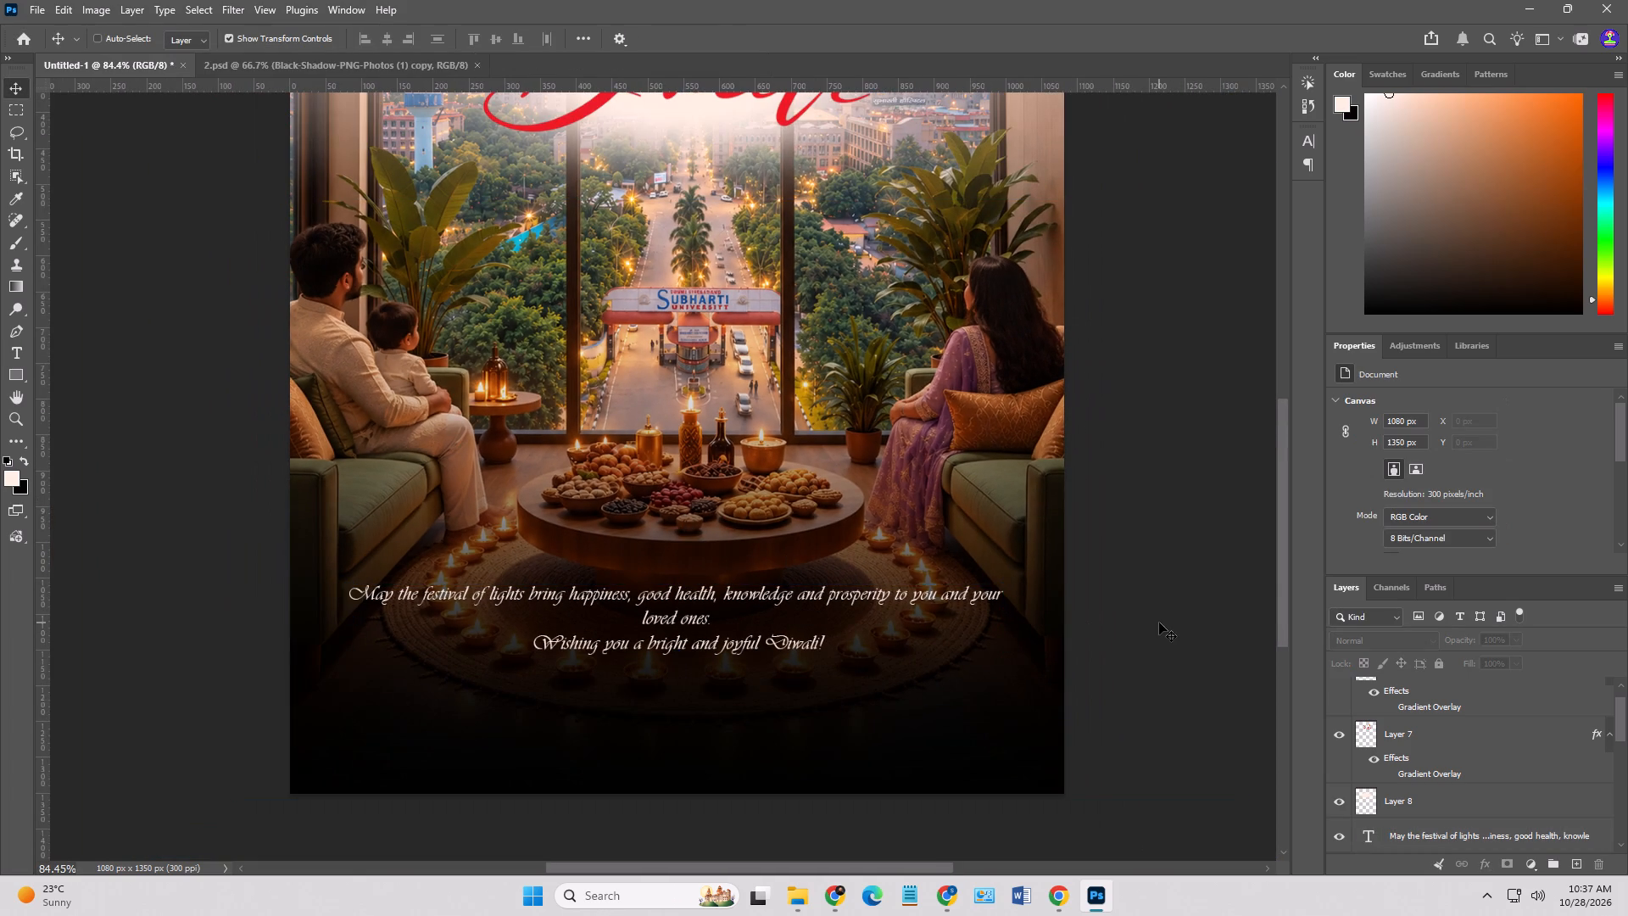
Join the greeting's first two lines and insert a line break before "your loved ones".
{"action": "double_click", "coordinate": [580, 623]}
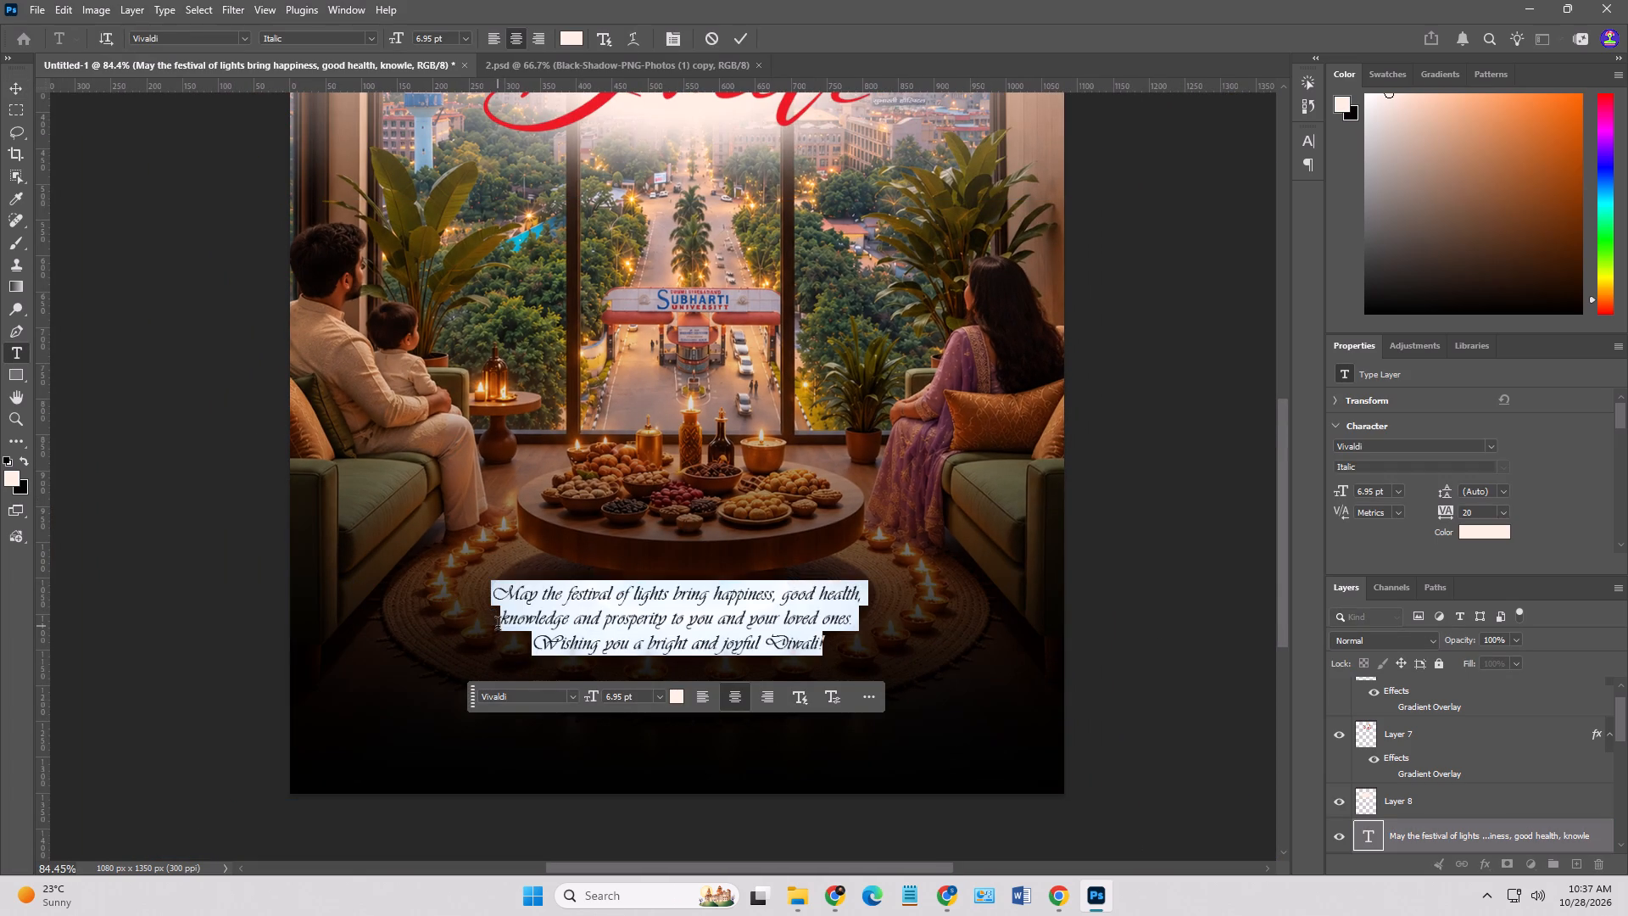
{"action": "left_click", "coordinate": [498, 626]}
{"action": "key", "text": "BackSpace"}
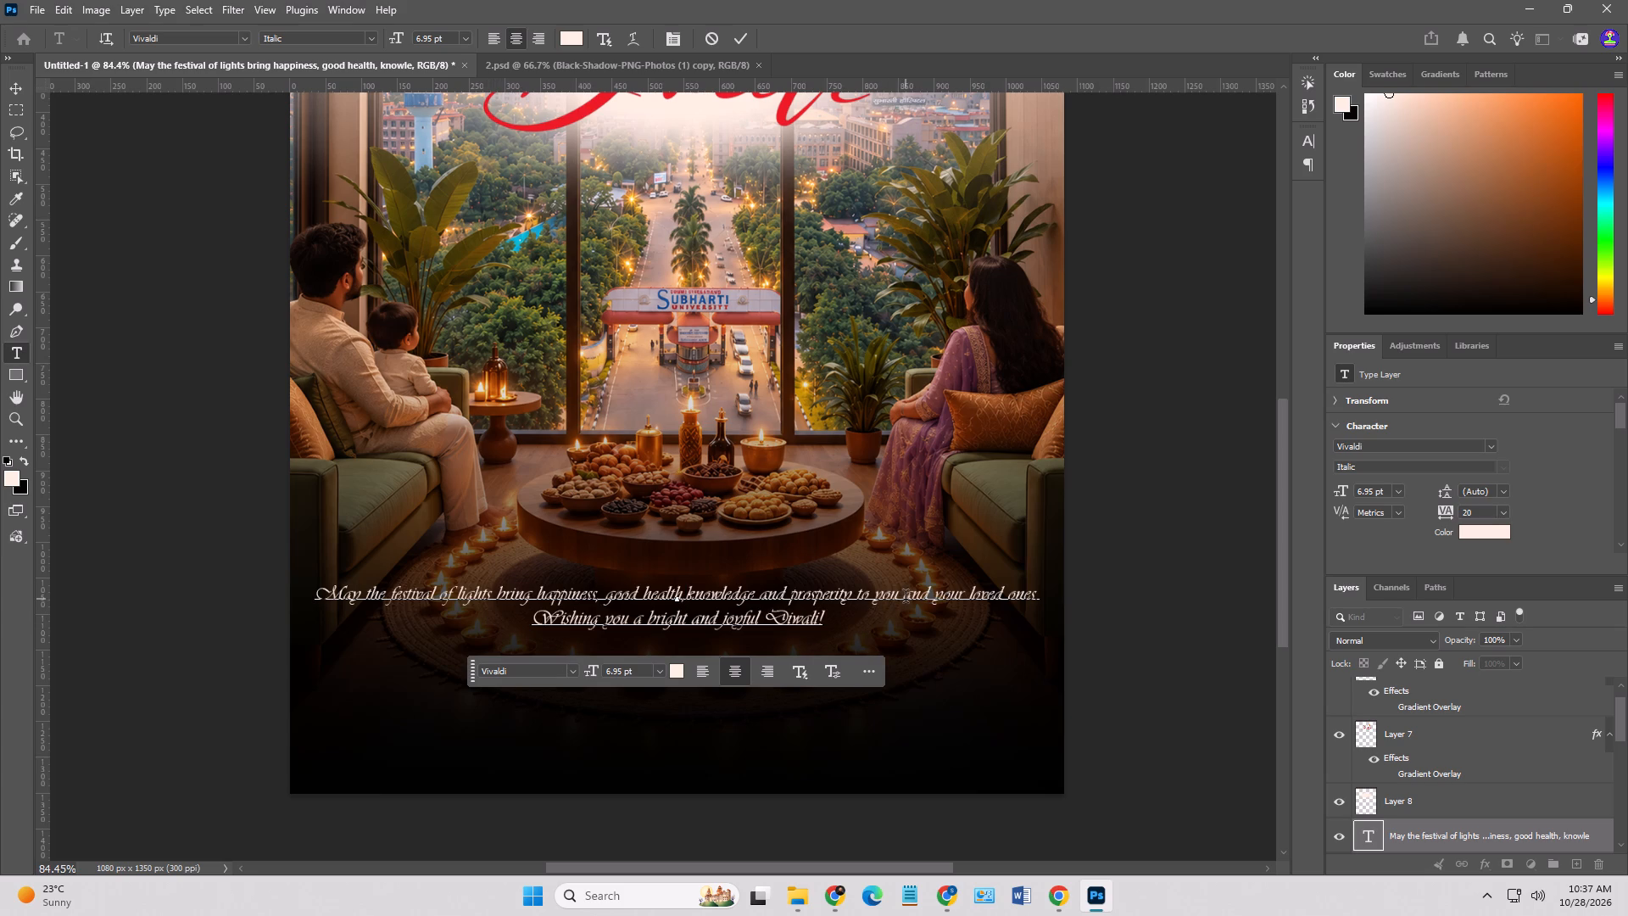
{"action": "left_click", "coordinate": [876, 600]}
{"action": "left_click", "coordinate": [939, 599]}
{"action": "left_click", "coordinate": [936, 600]}
{"action": "key", "text": "backslash"}
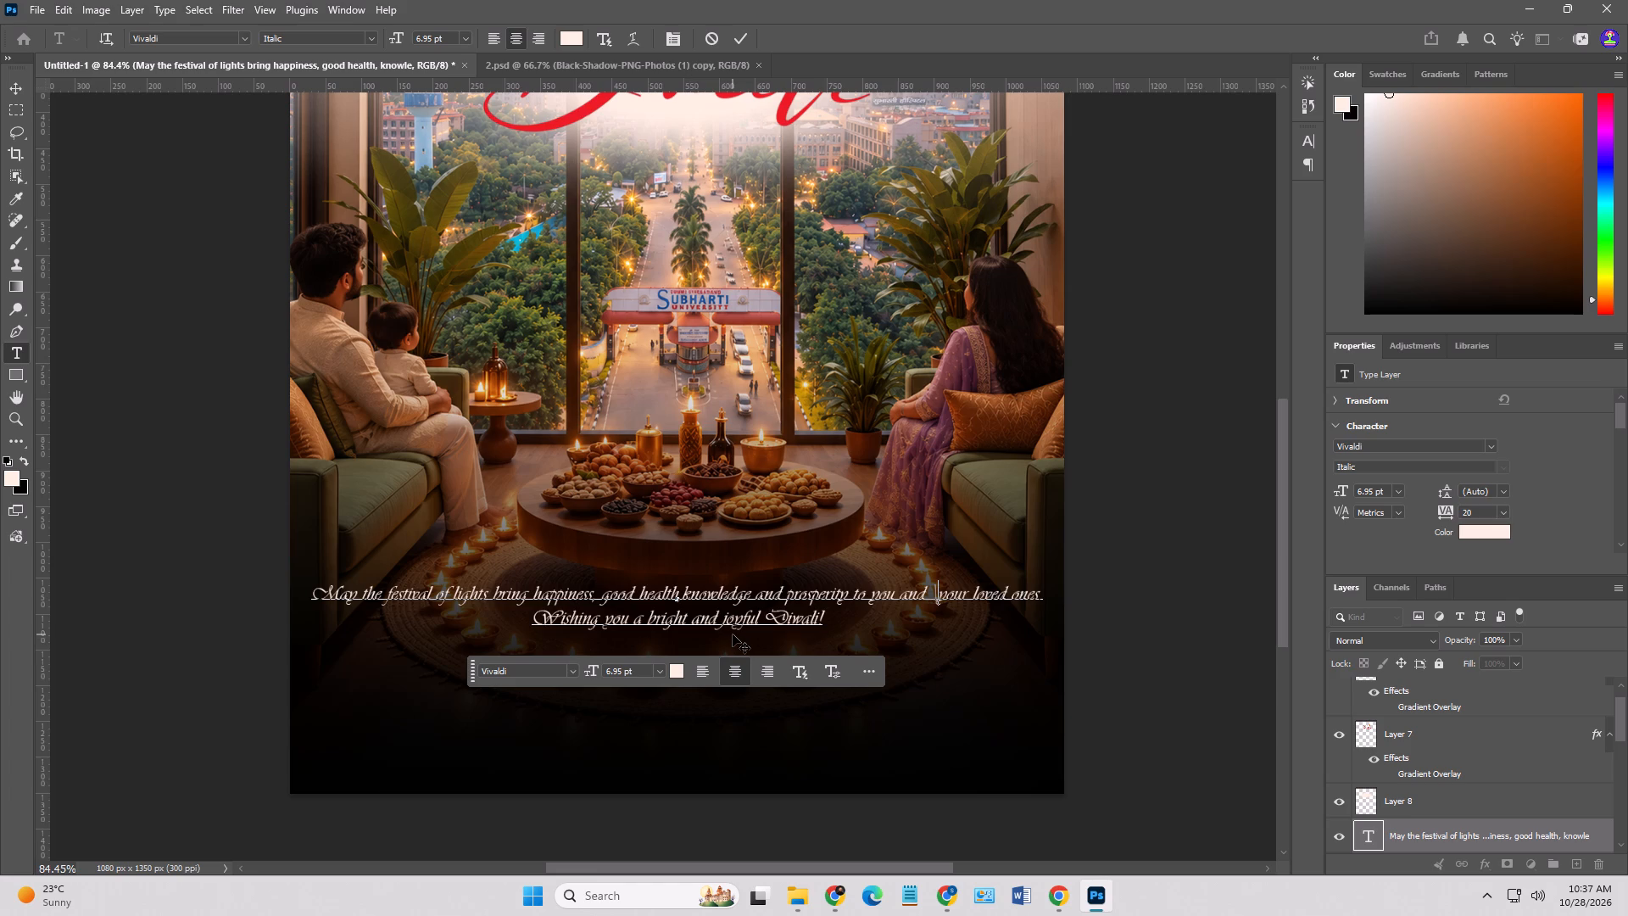
{"action": "key", "text": "BackSpace"}
{"action": "key", "text": "Return"}
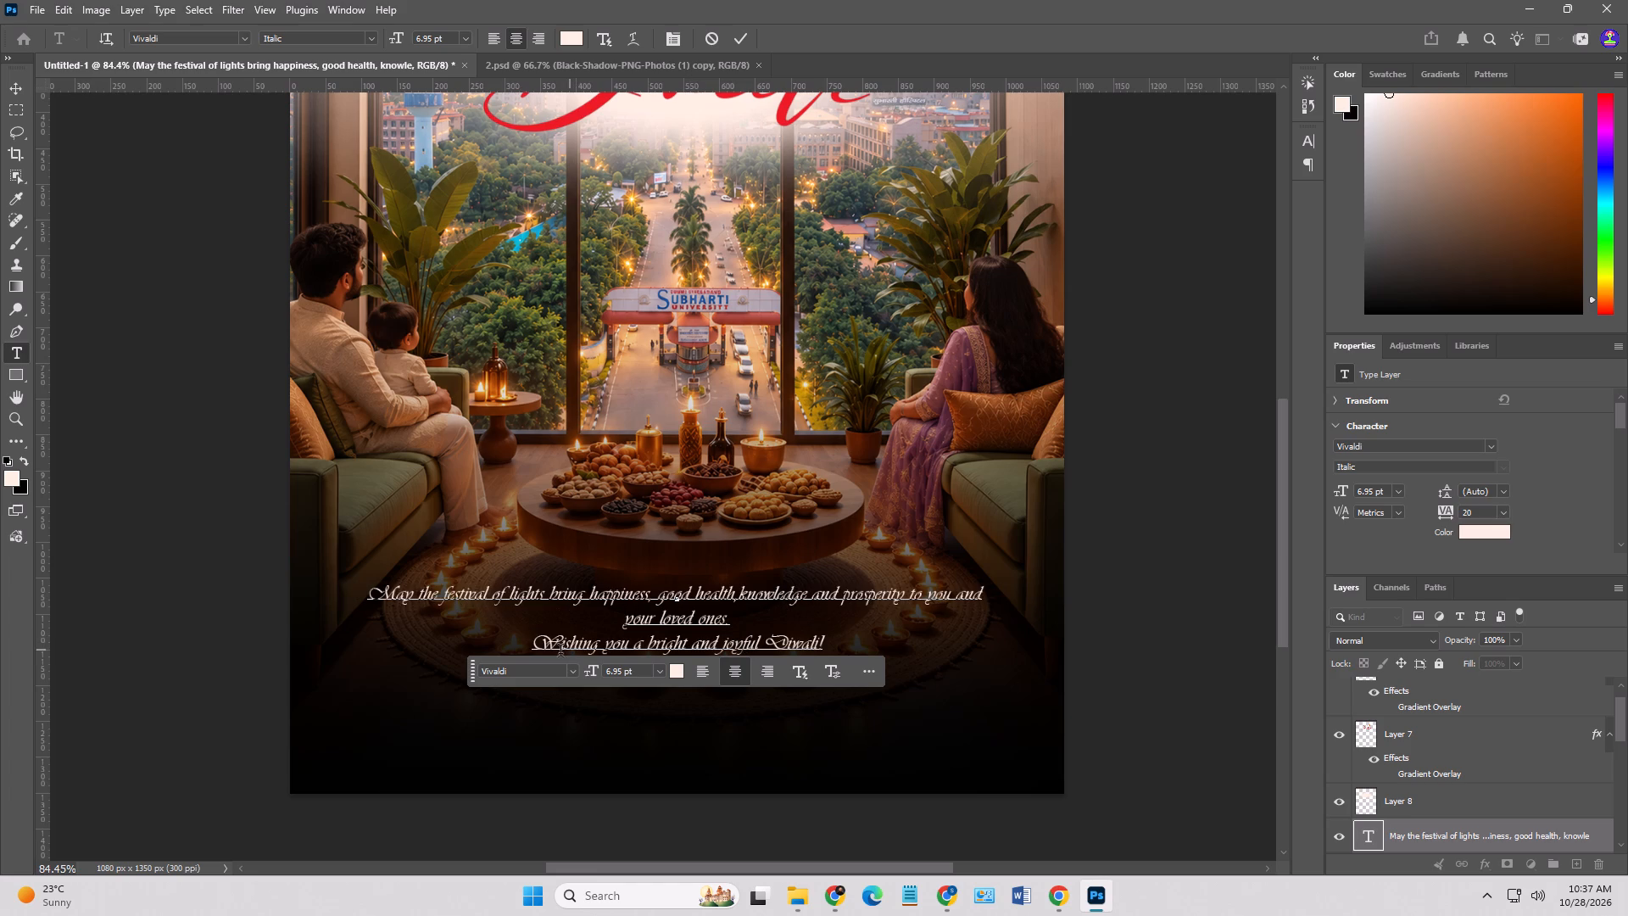
Join the "Wishing you a bright and joyful Diwali!" line onto the end of the "your loved ones" line.
{"action": "left_click", "coordinate": [539, 646]}
{"action": "key", "text": "BackSpace"}
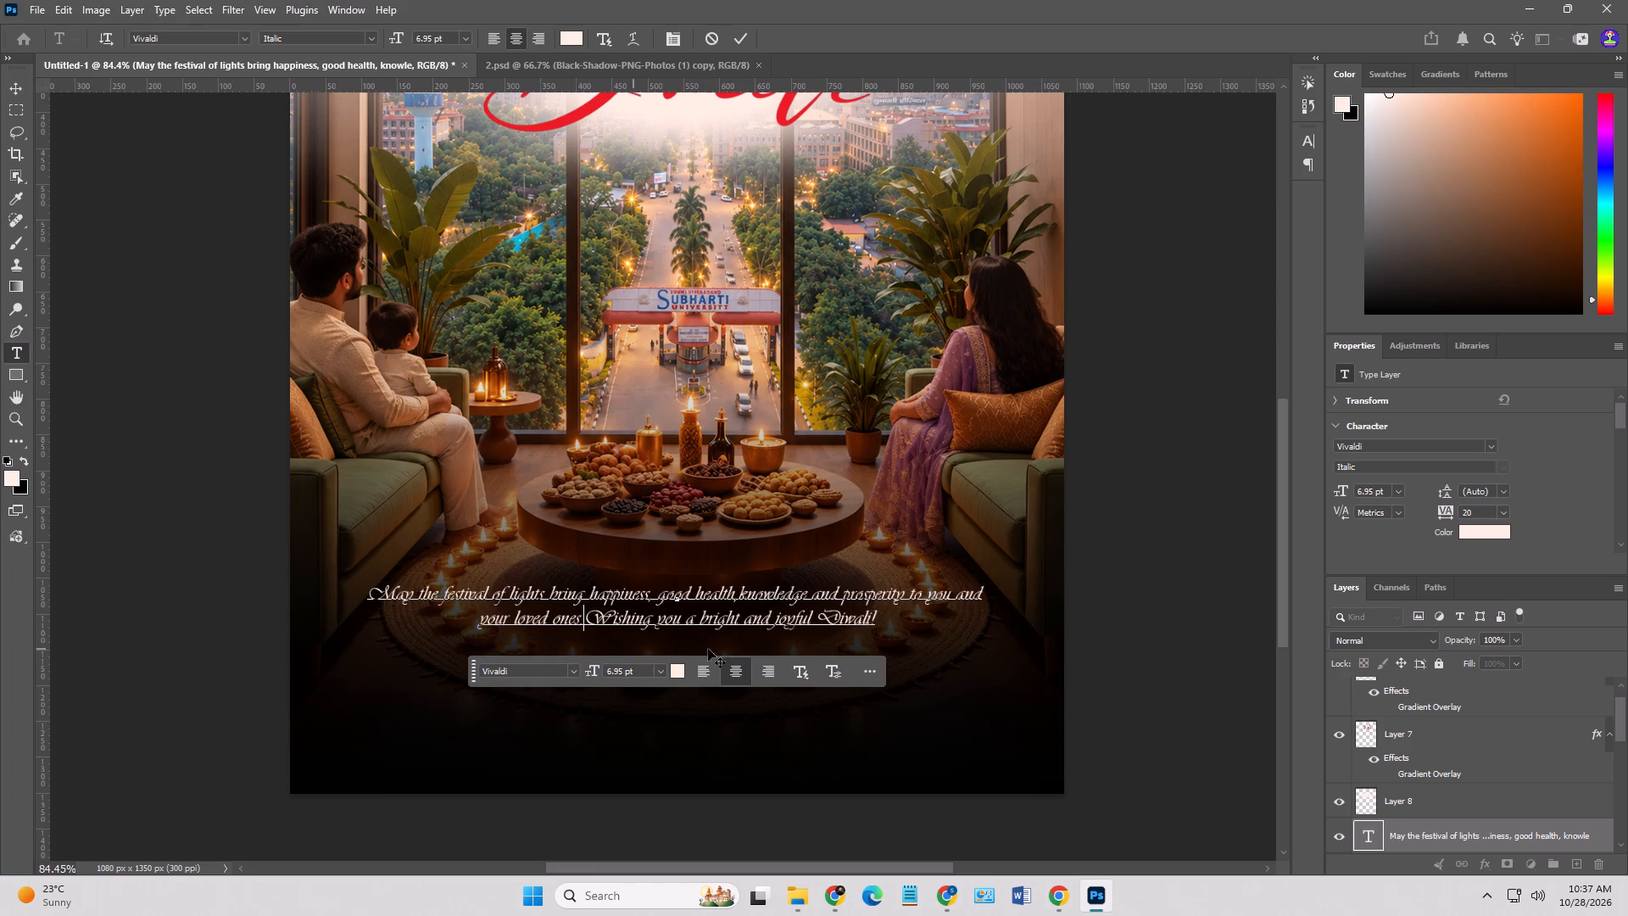
{"action": "key", "text": "space"}
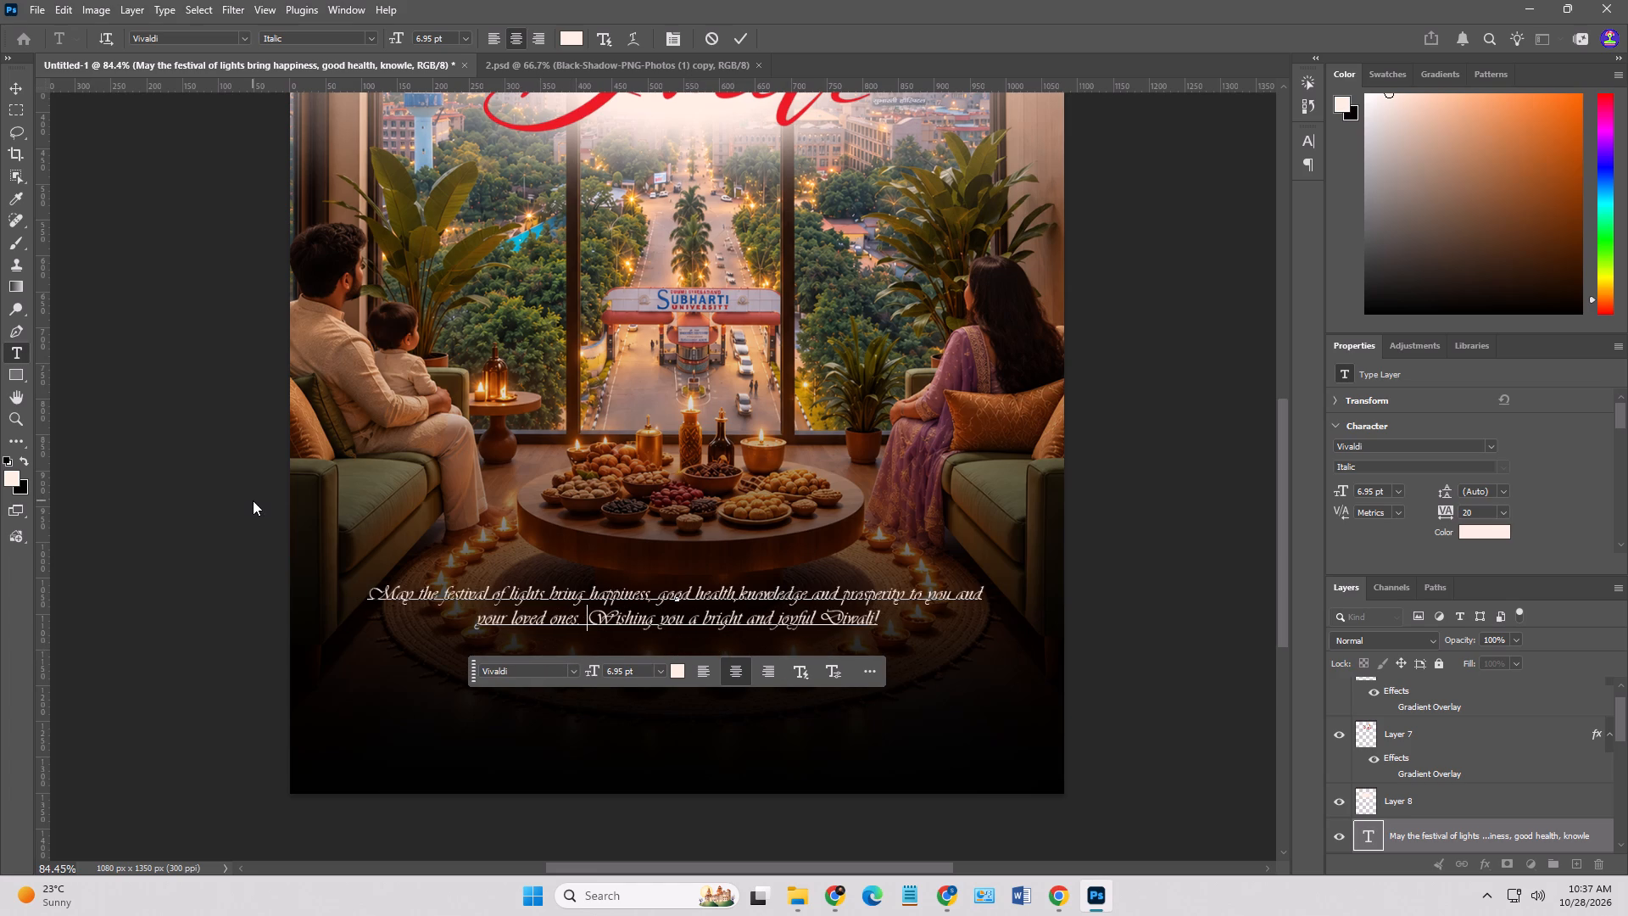
{"action": "key", "text": "BackSpace"}
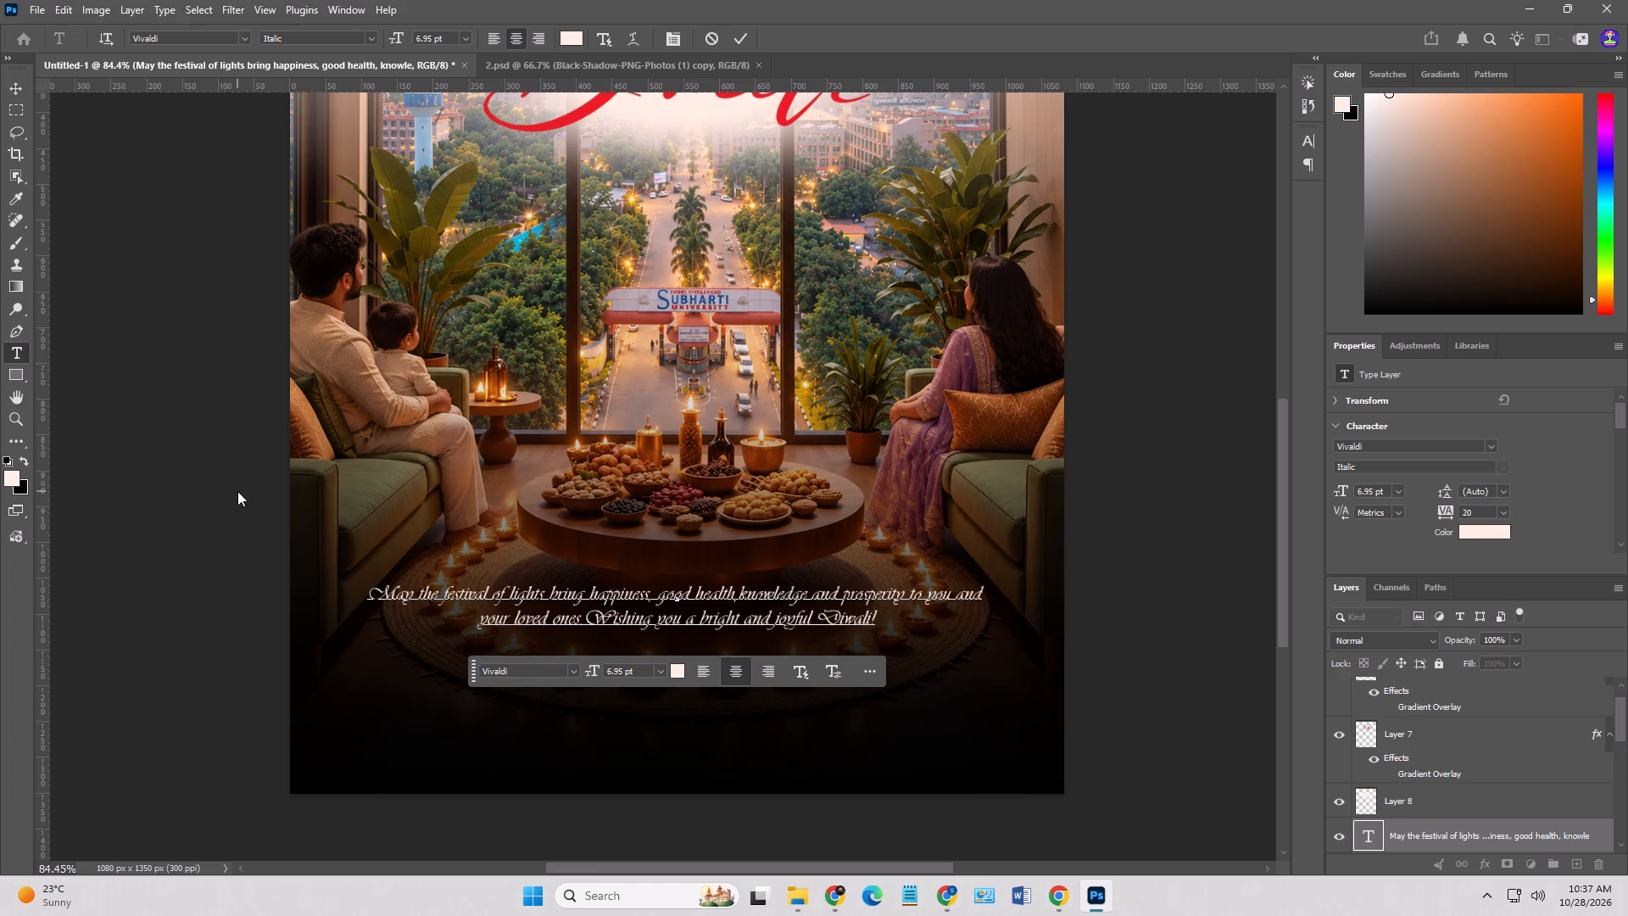
Add an extra space before "Wishing" in the greeting's second line and finish the text edit.
{"action": "key", "text": "space"}
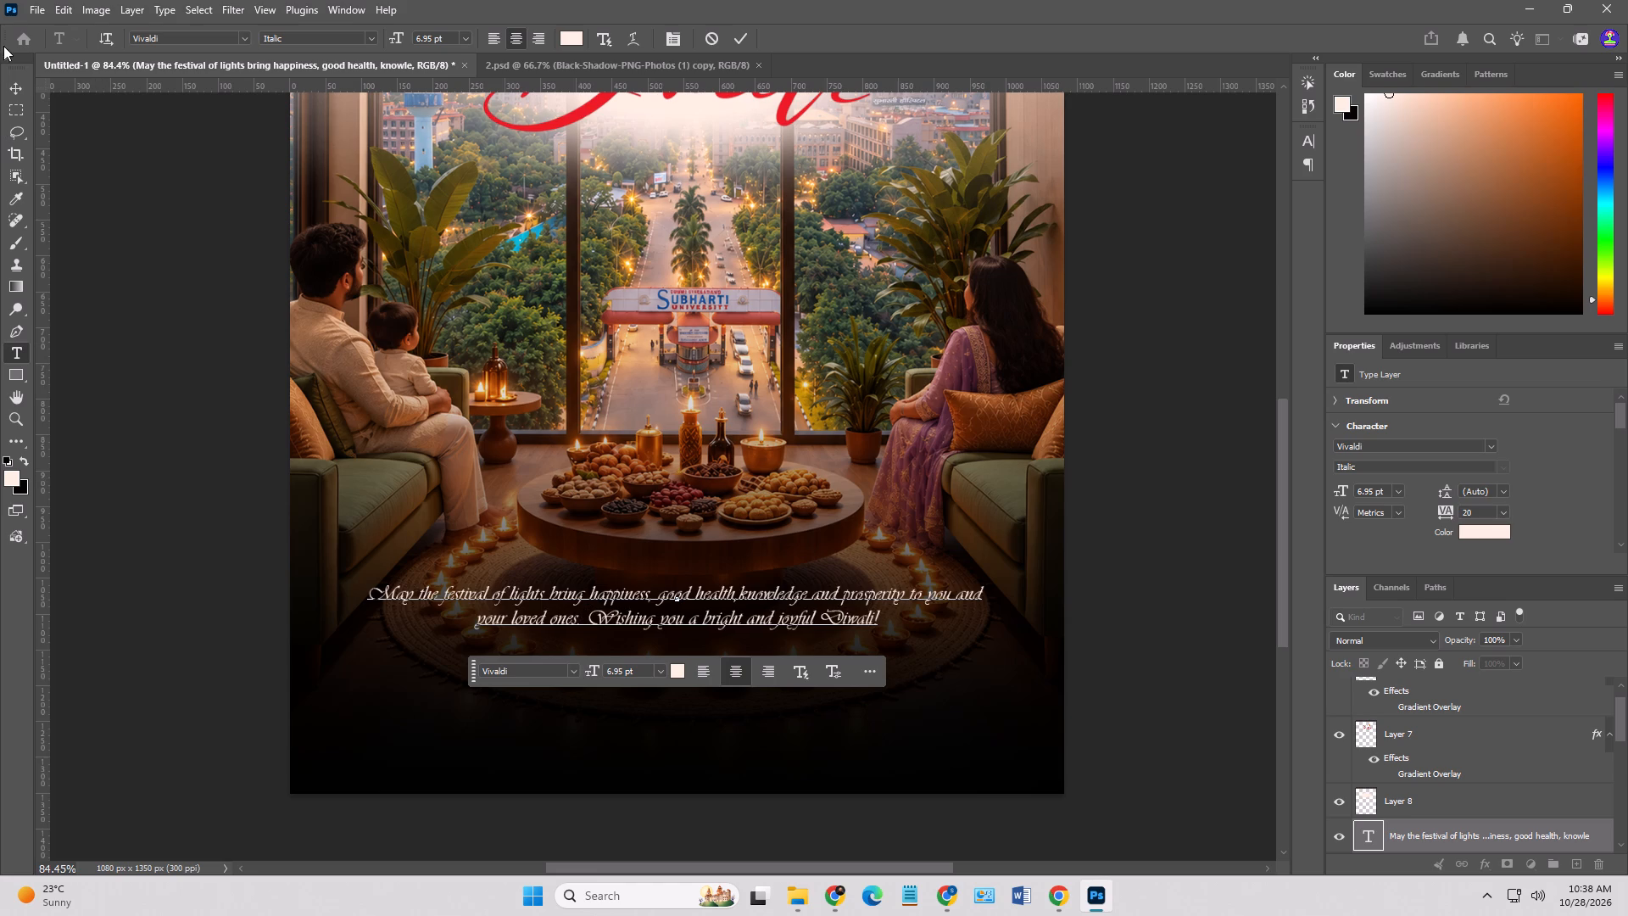
{"action": "left_click", "coordinate": [27, 87]}
{"action": "left_click", "coordinate": [61, 212]}
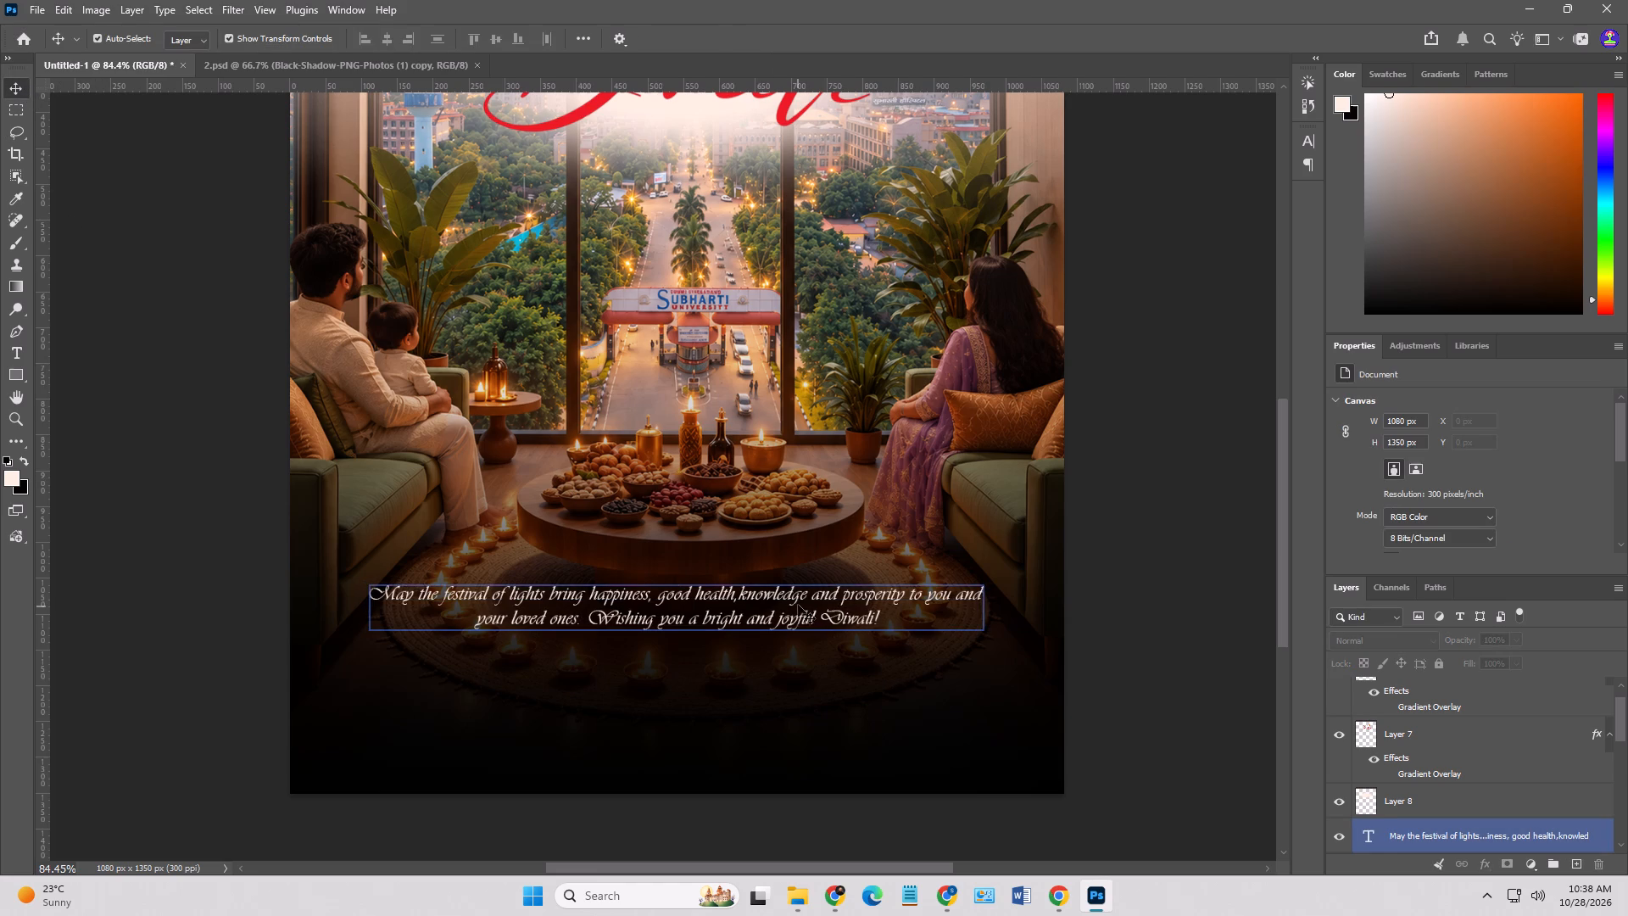
Move the greeting text slightly lower on the poster, over the diya-lined rug.
{"action": "left_click_drag", "start_coordinate": [796, 602], "coordinate": [794, 634]}
{"action": "key", "text": "space"}
{"action": "key", "text": "space"}
{"action": "key", "text": "space"}
{"action": "key", "text": "space"}
{"action": "key", "text": "space"}
{"action": "key", "text": "space"}
{"action": "key", "text": "space"}
{"action": "key", "text": "space"}
{"action": "key", "text": "space"}
{"action": "key", "text": "space"}
{"action": "key", "text": "space"}
{"action": "key", "text": "space"}
{"action": "key", "text": "space"}
{"action": "key", "text": "space"}
{"action": "key", "text": "space"}
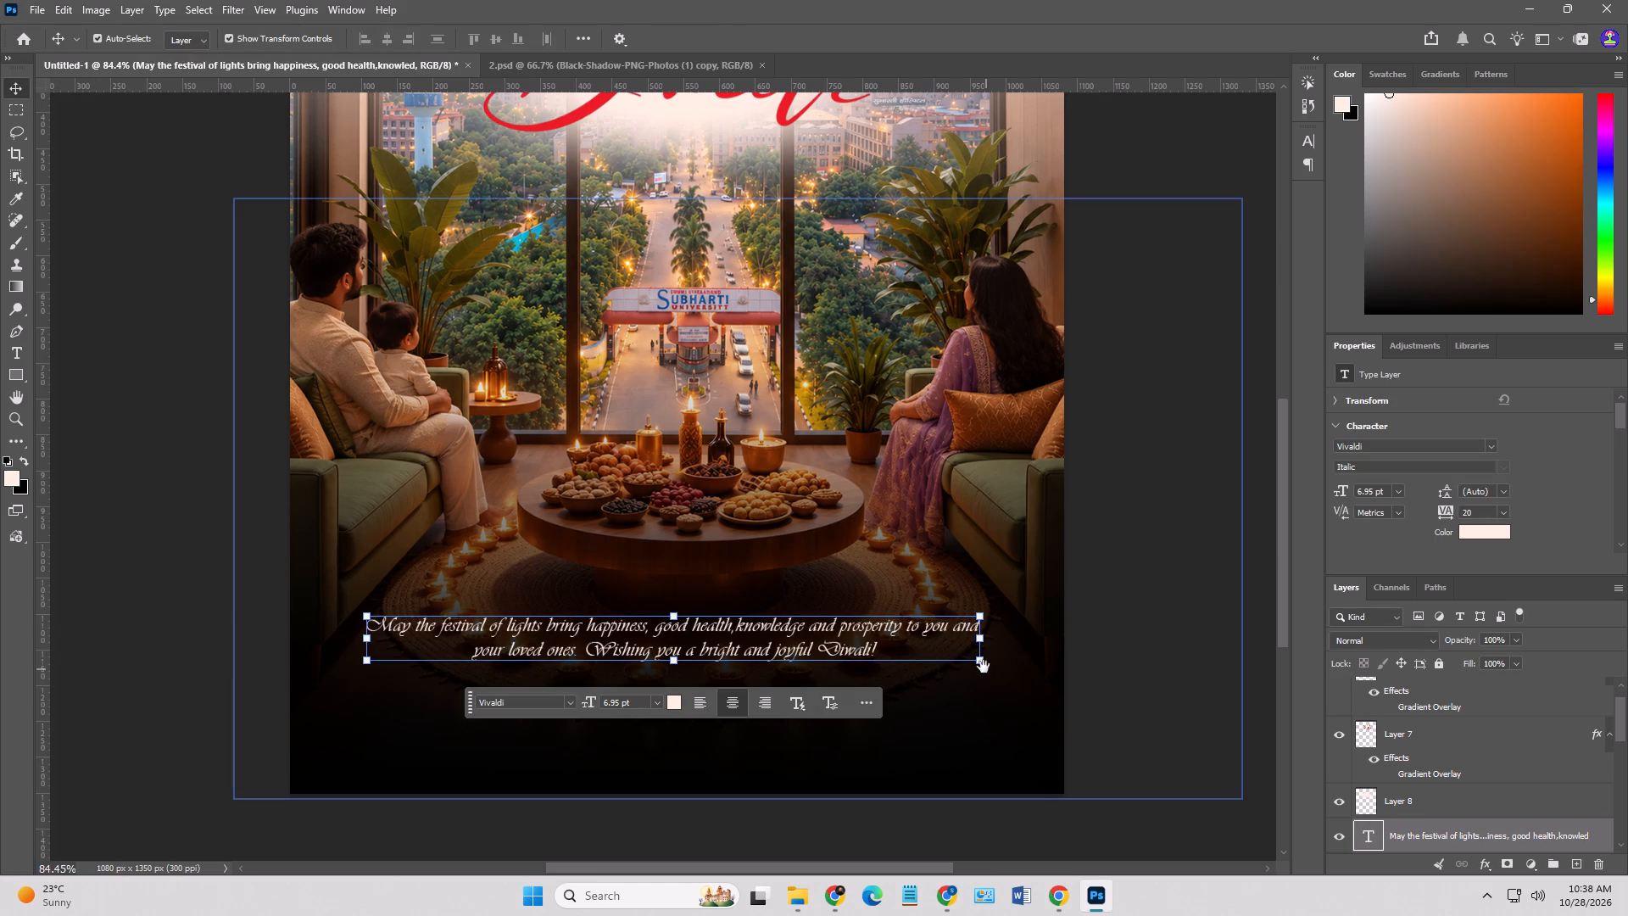
Scale the greeting up to about 102% and shift it slightly higher below the table.
{"action": "left_click", "coordinate": [981, 664], "text": "alt"}
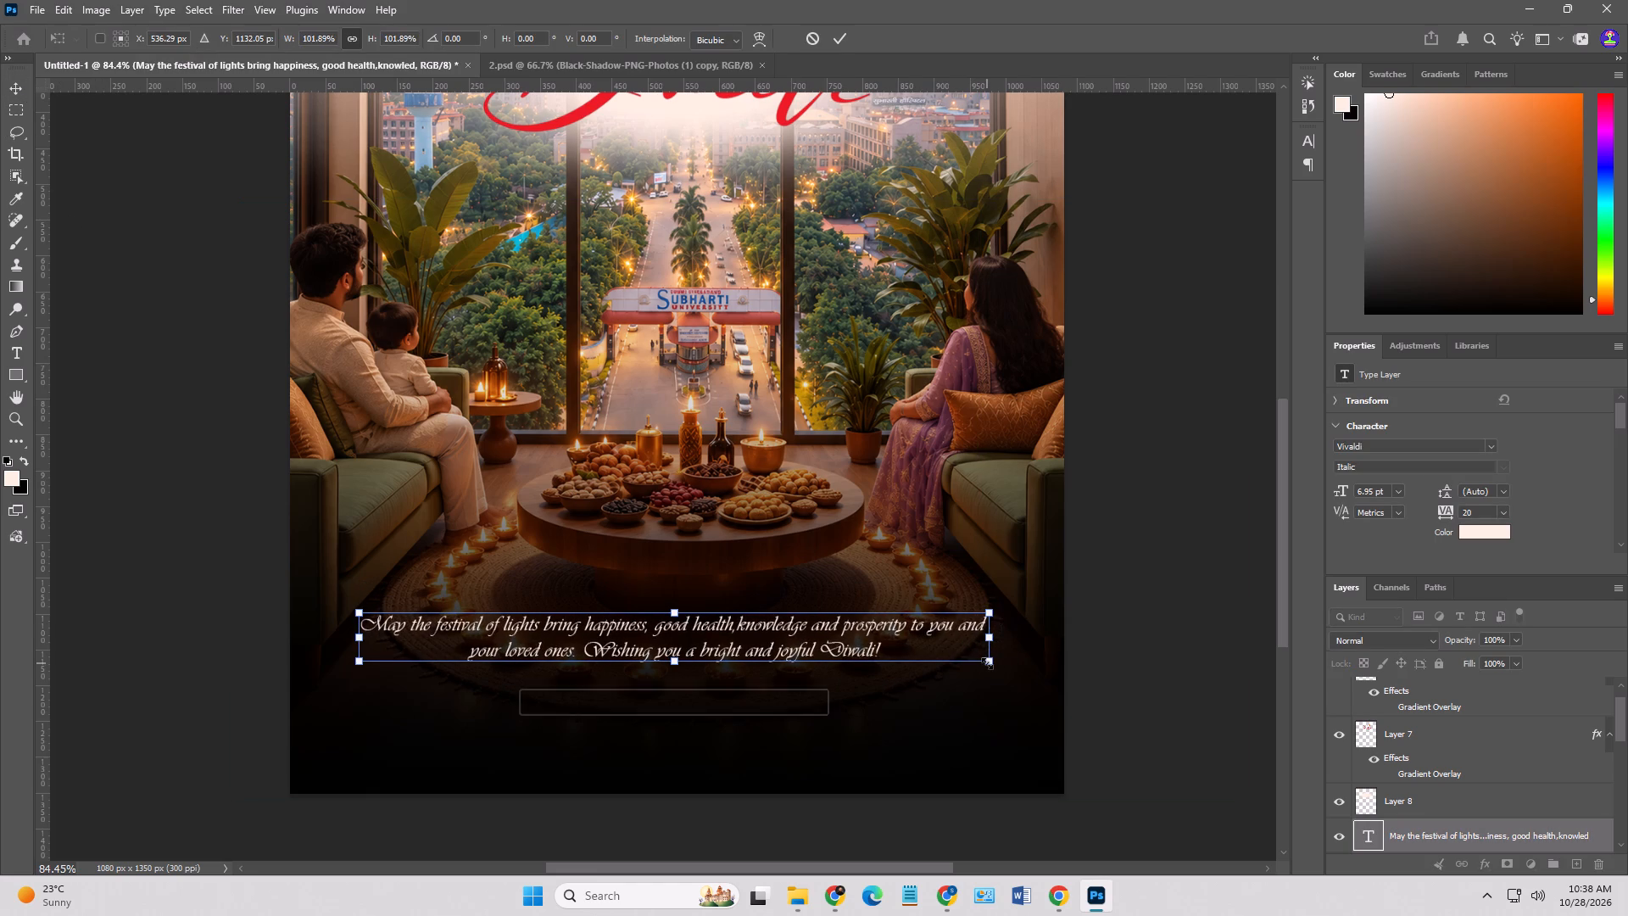
{"action": "key", "text": "Return"}
{"action": "left_click_drag", "start_coordinate": [769, 652], "coordinate": [765, 649]}
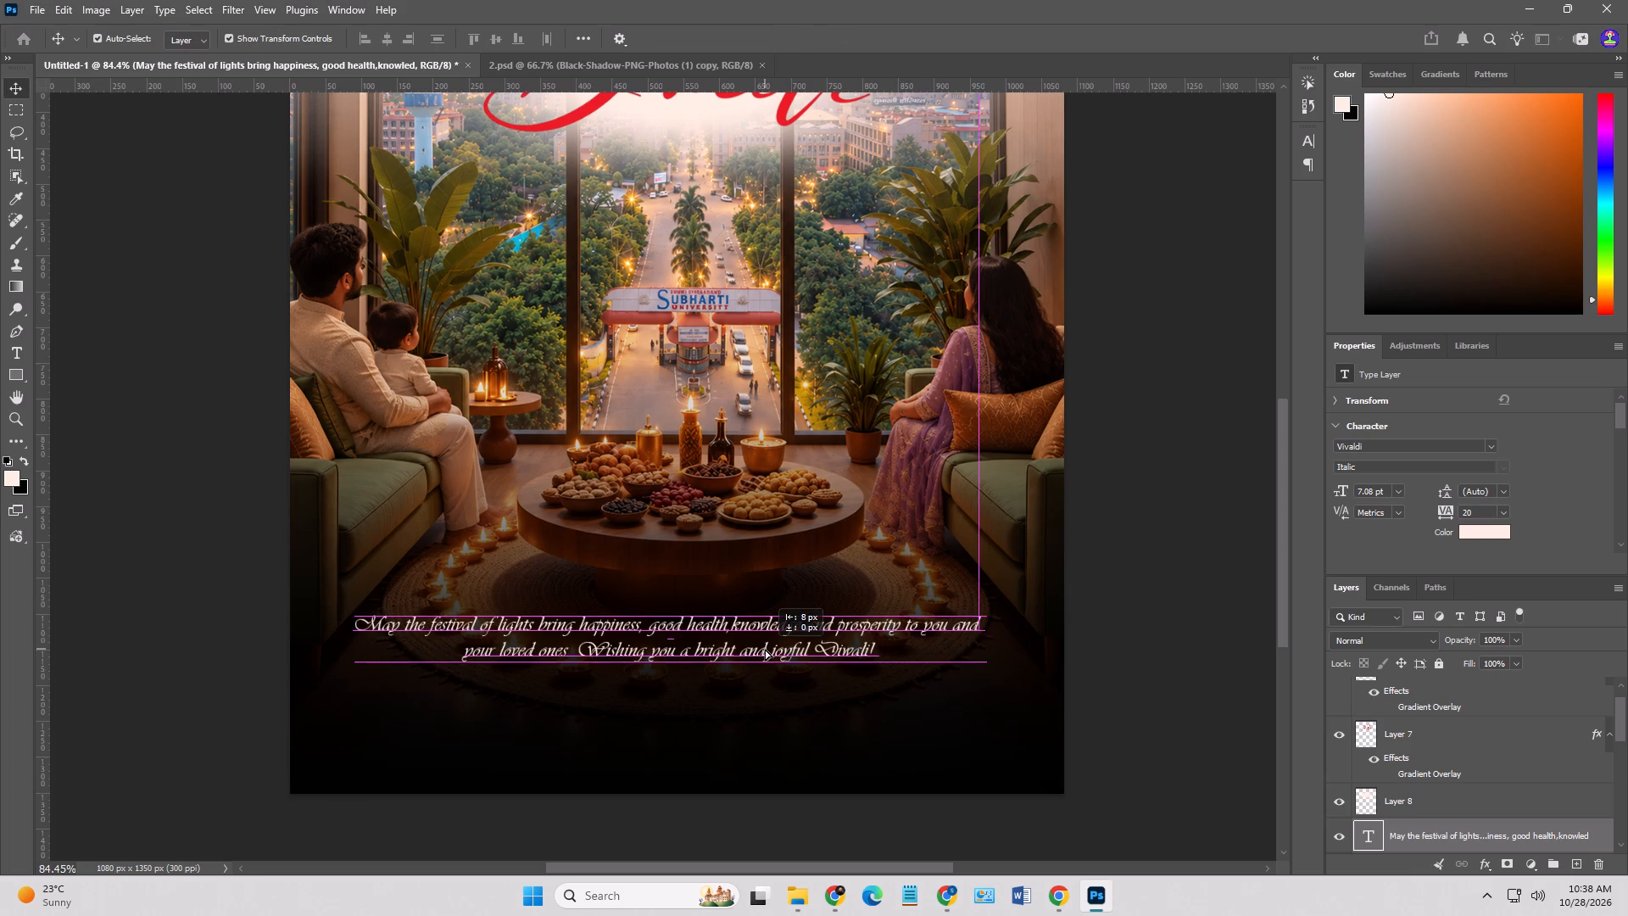
{"action": "left_click_drag", "start_coordinate": [765, 649], "coordinate": [772, 645]}
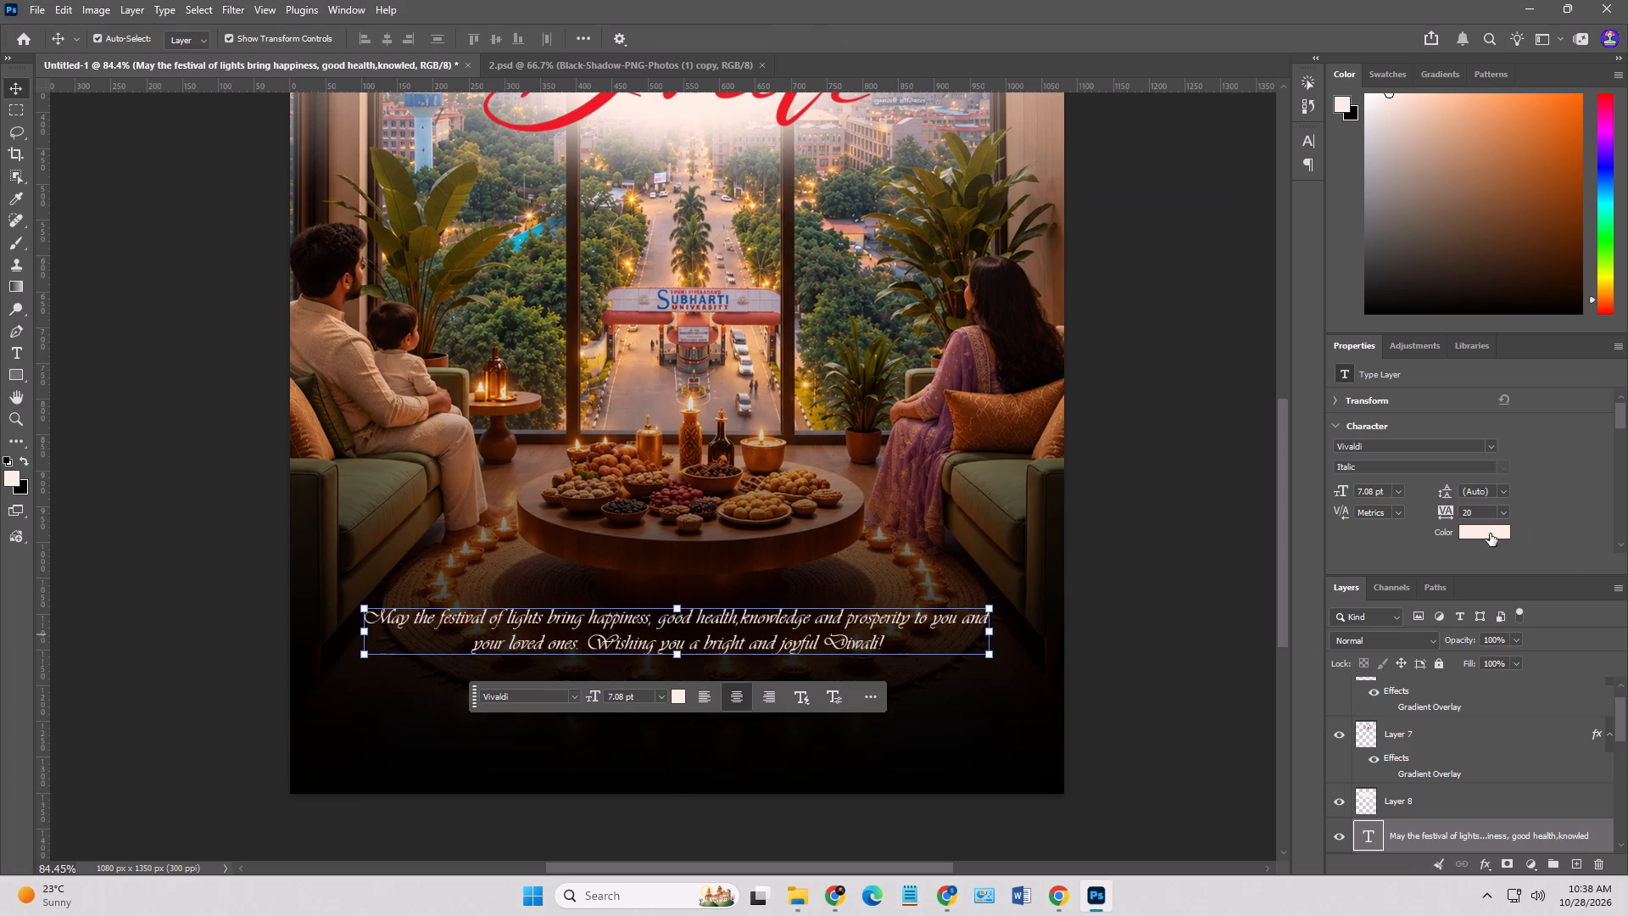
Change the greeting's text colour to white.
{"action": "left_click", "coordinate": [1490, 533]}
{"action": "left_click_drag", "start_coordinate": [1271, 454], "coordinate": [1075, 338]}
{"action": "left_click", "coordinate": [1591, 357]}
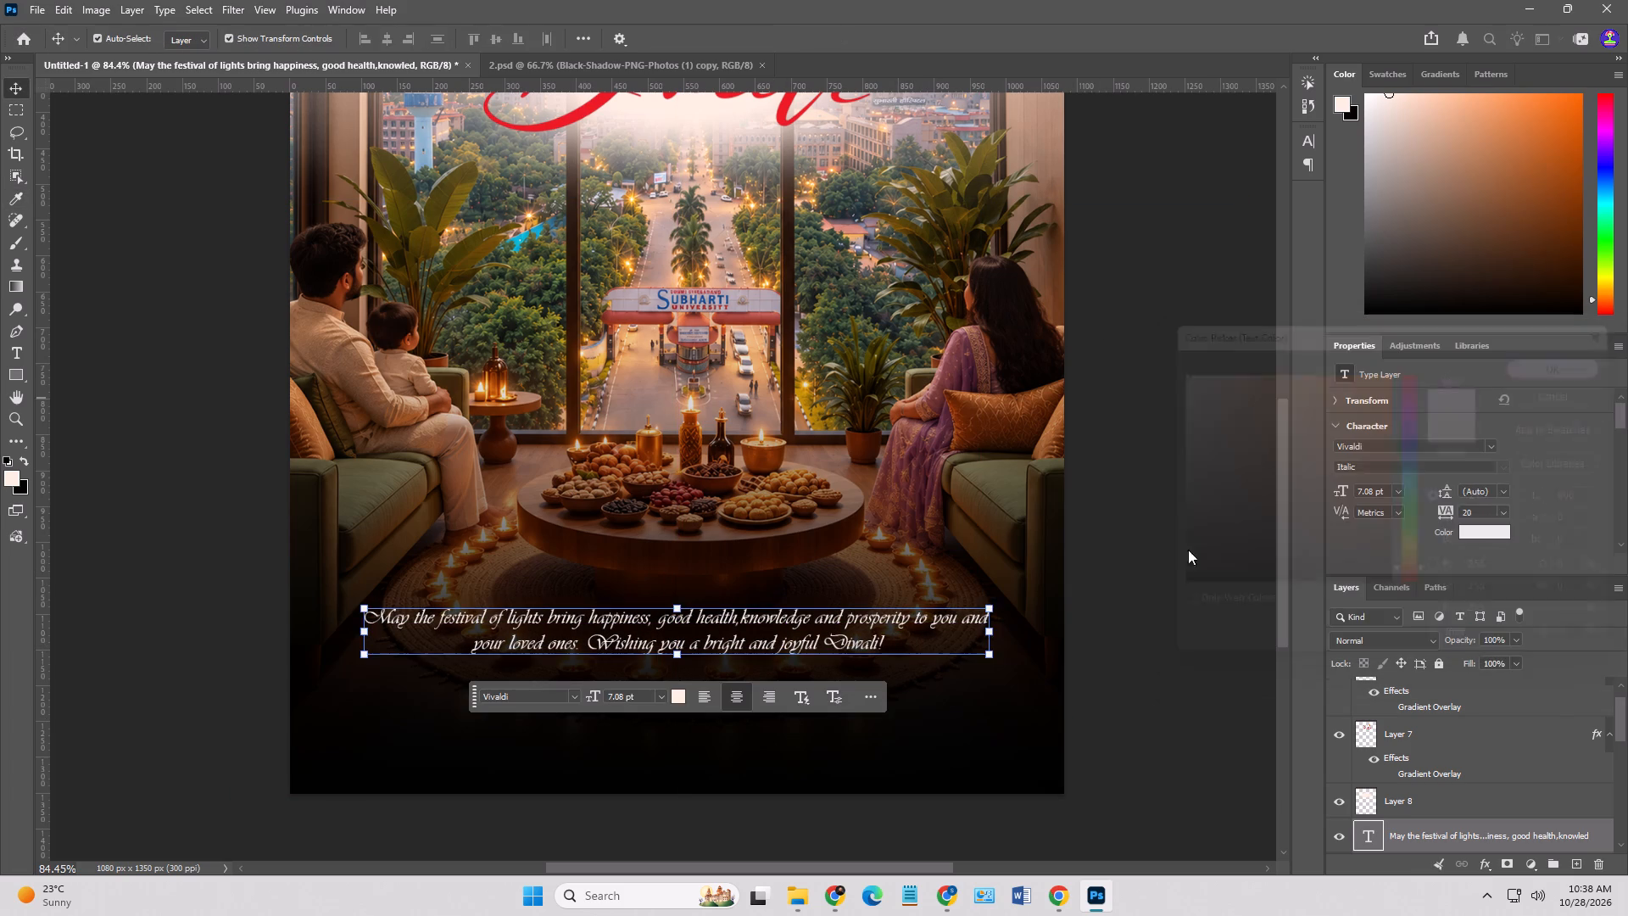
{"action": "left_click", "coordinate": [1106, 576]}
Move the greeting about 16 px left and slightly up on the poster.
{"action": "left_click_drag", "start_coordinate": [781, 620], "coordinate": [767, 611]}
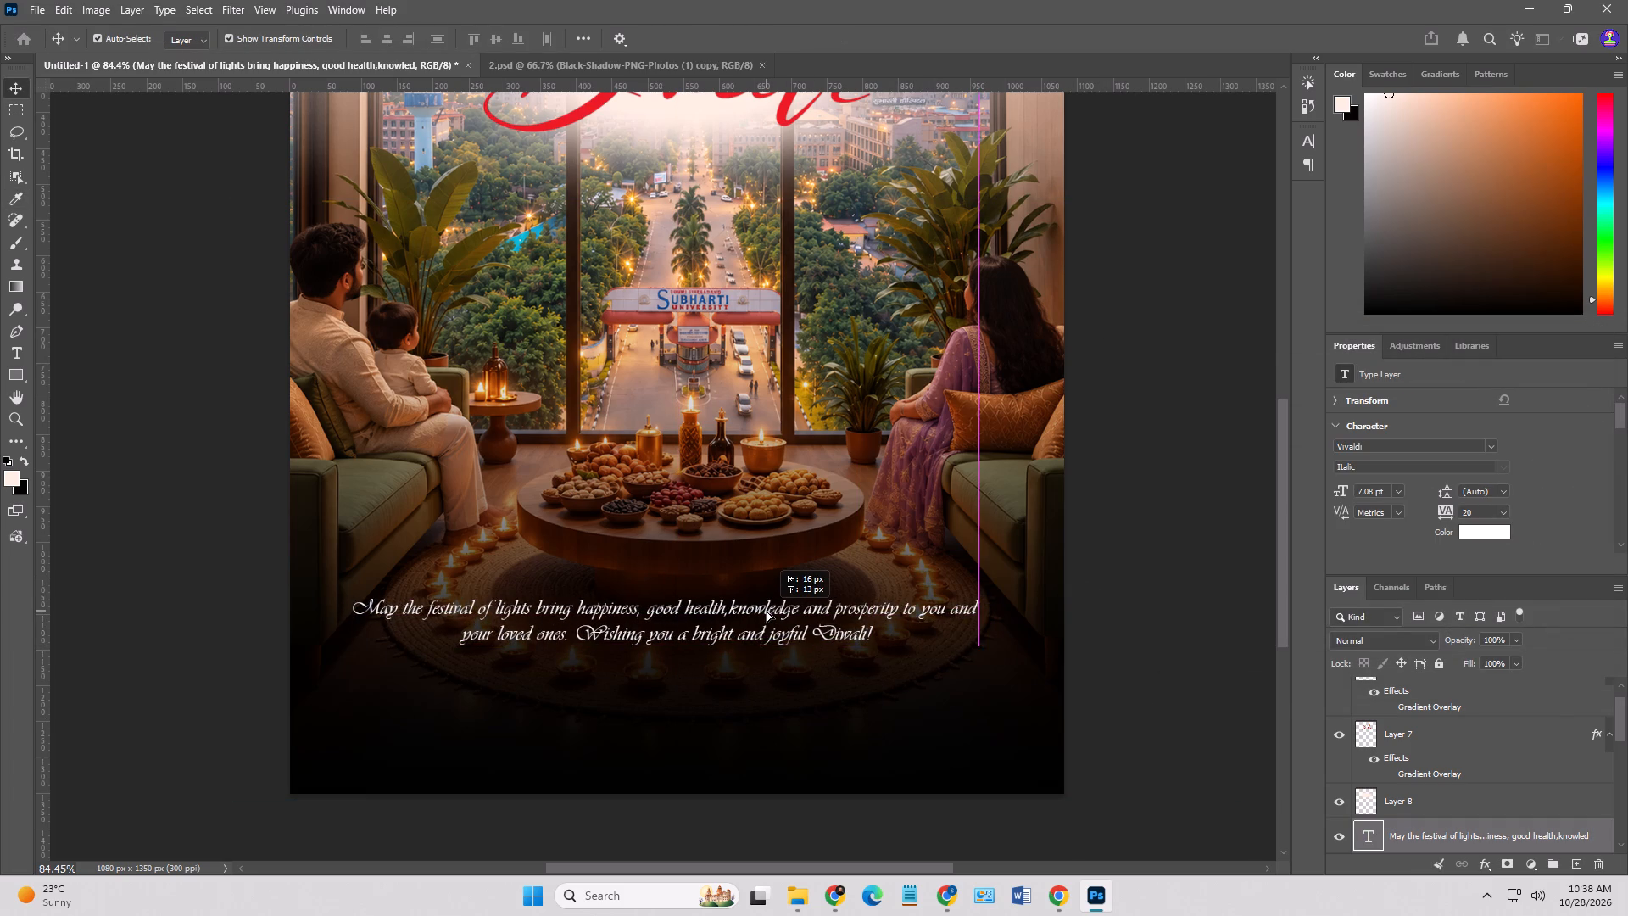
{"action": "left_click_drag", "start_coordinate": [767, 611], "coordinate": [767, 612]}
{"action": "left_click", "coordinate": [1185, 645]}
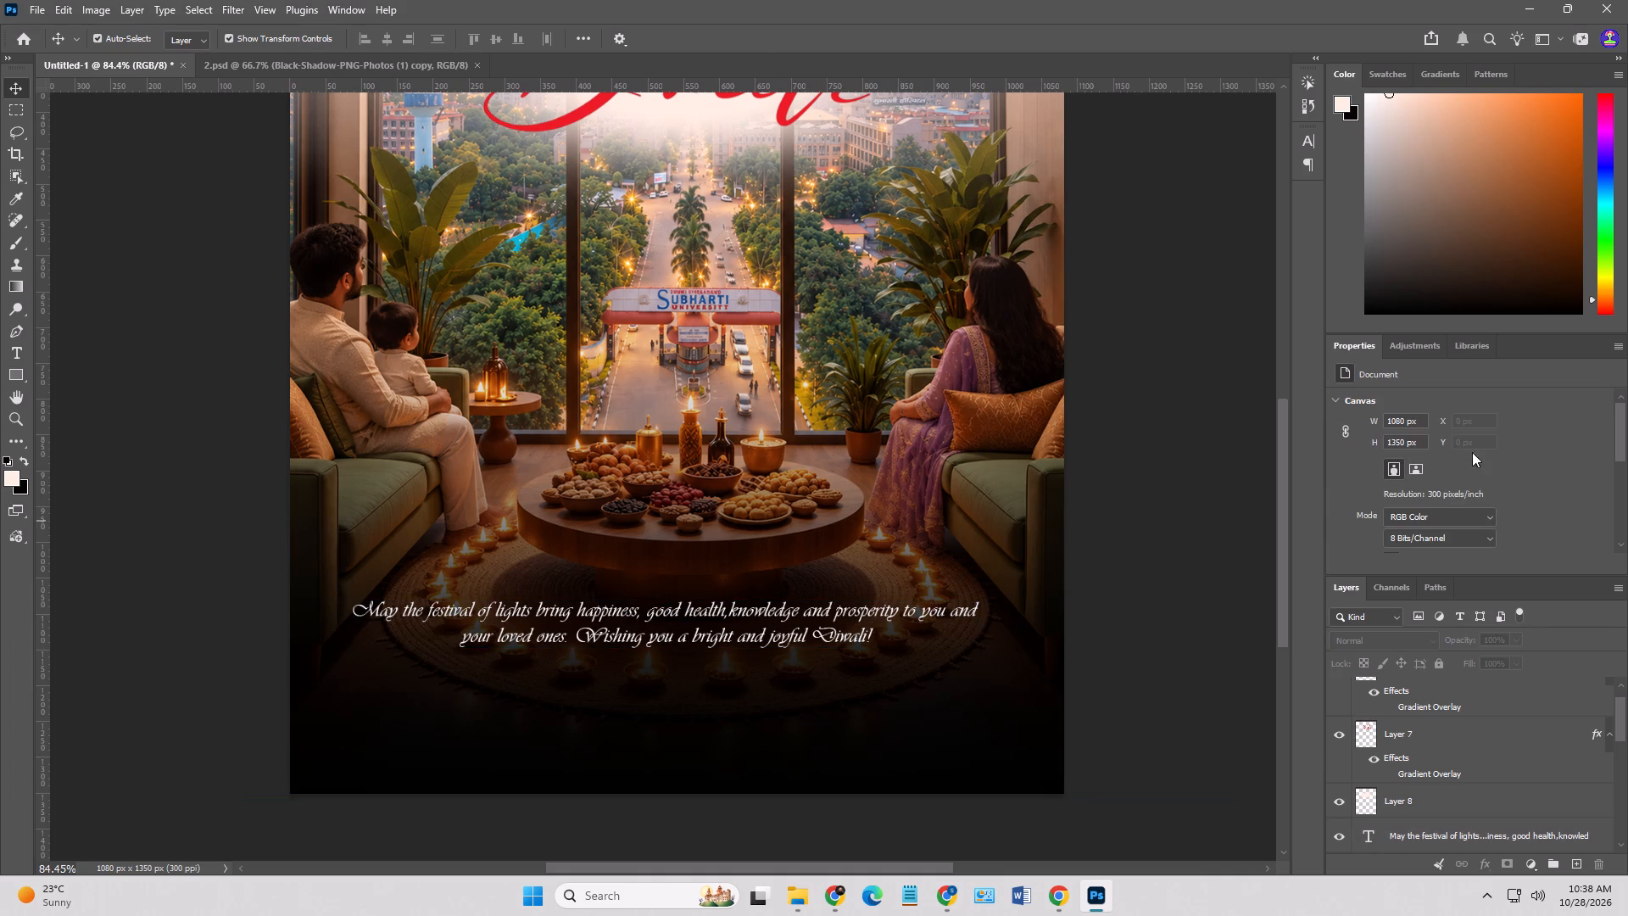
Preview different fonts on the greeting and change its font to Papyrus Regular.
{"action": "left_click", "coordinate": [818, 622]}
{"action": "left_click", "coordinate": [1491, 444]}
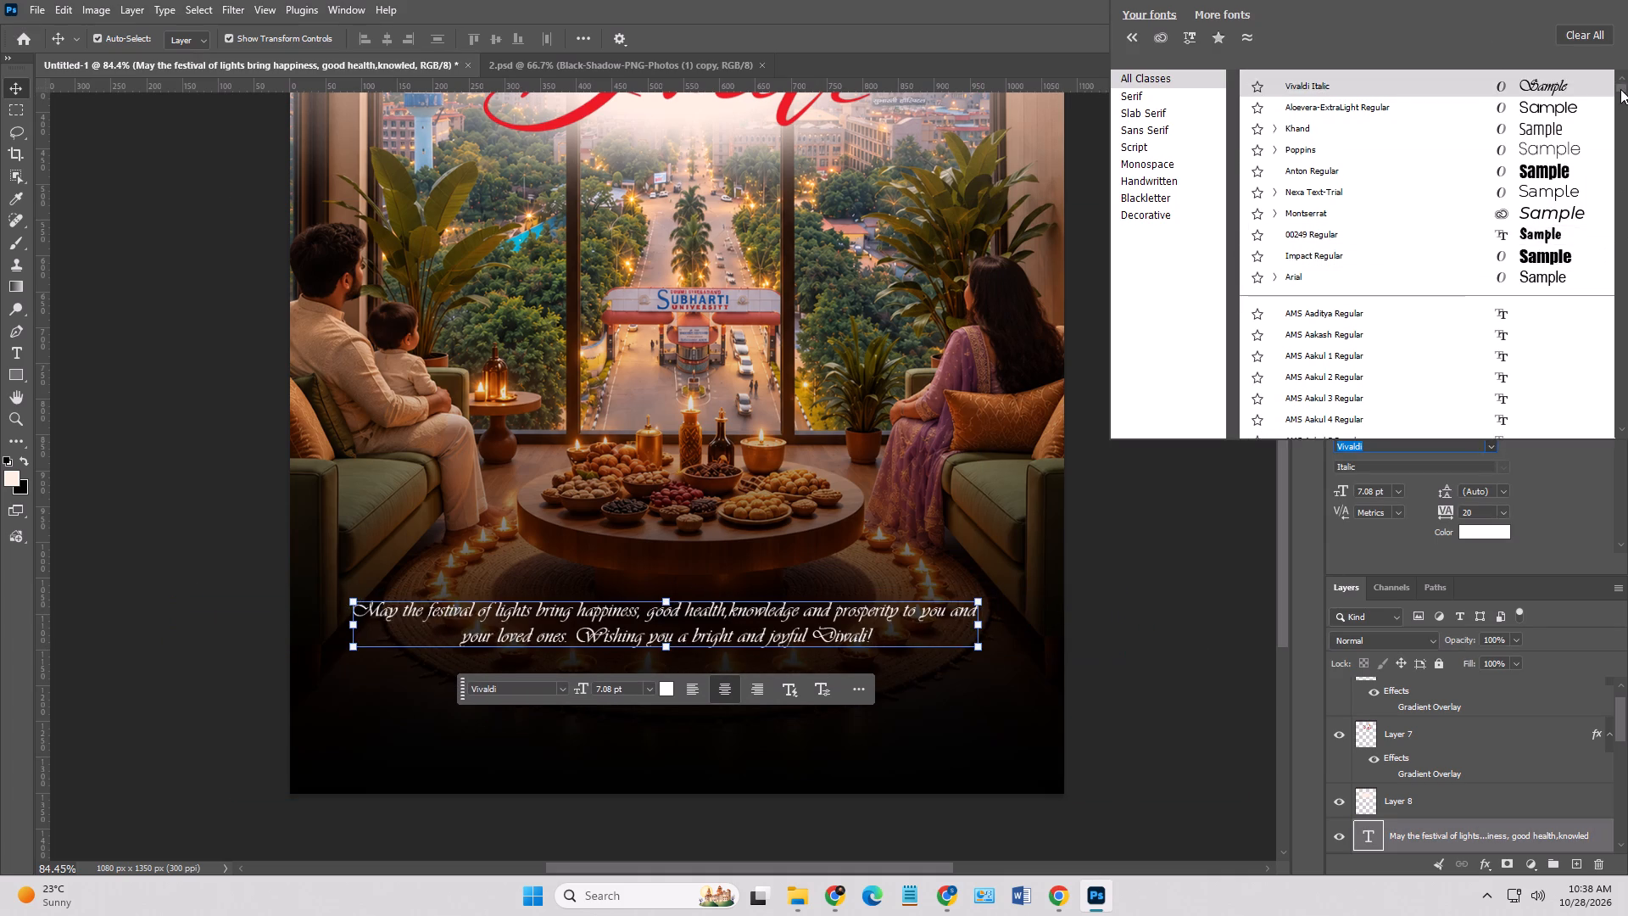
{"action": "left_click_drag", "start_coordinate": [1620, 89], "coordinate": [1626, 444]}
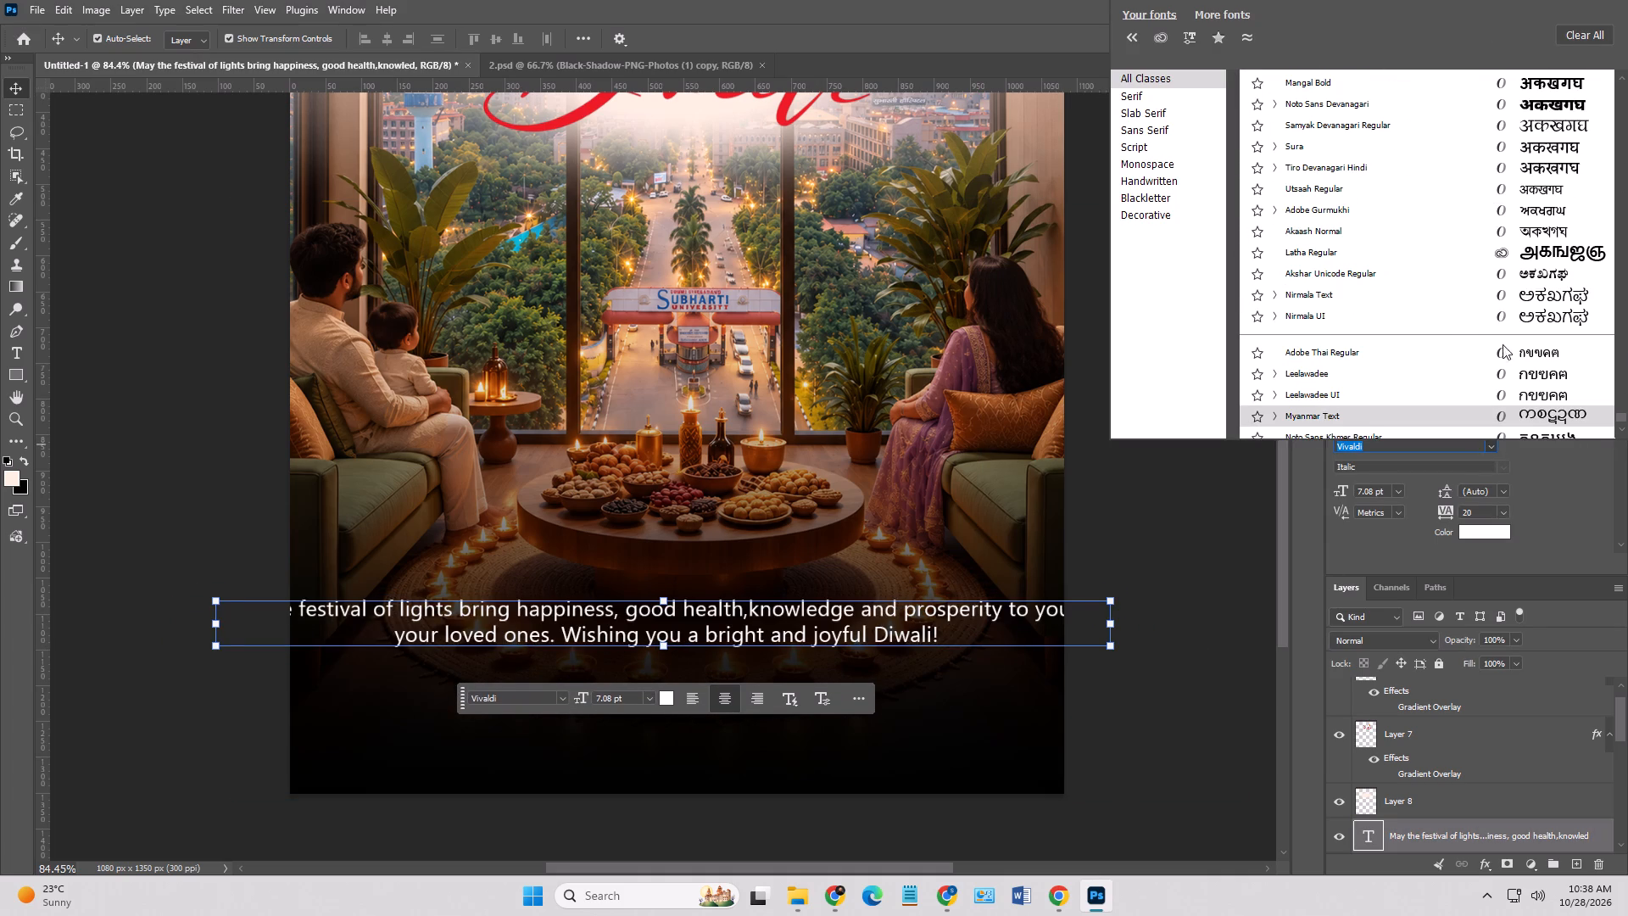
{"action": "scroll", "coordinate": [1463, 304], "scroll_direction": "up", "scroll_amount": 4}
{"action": "scroll", "coordinate": [1463, 304], "scroll_direction": "up", "scroll_amount": 20}
{"action": "scroll", "coordinate": [1463, 304], "scroll_direction": "up", "scroll_amount": 6}
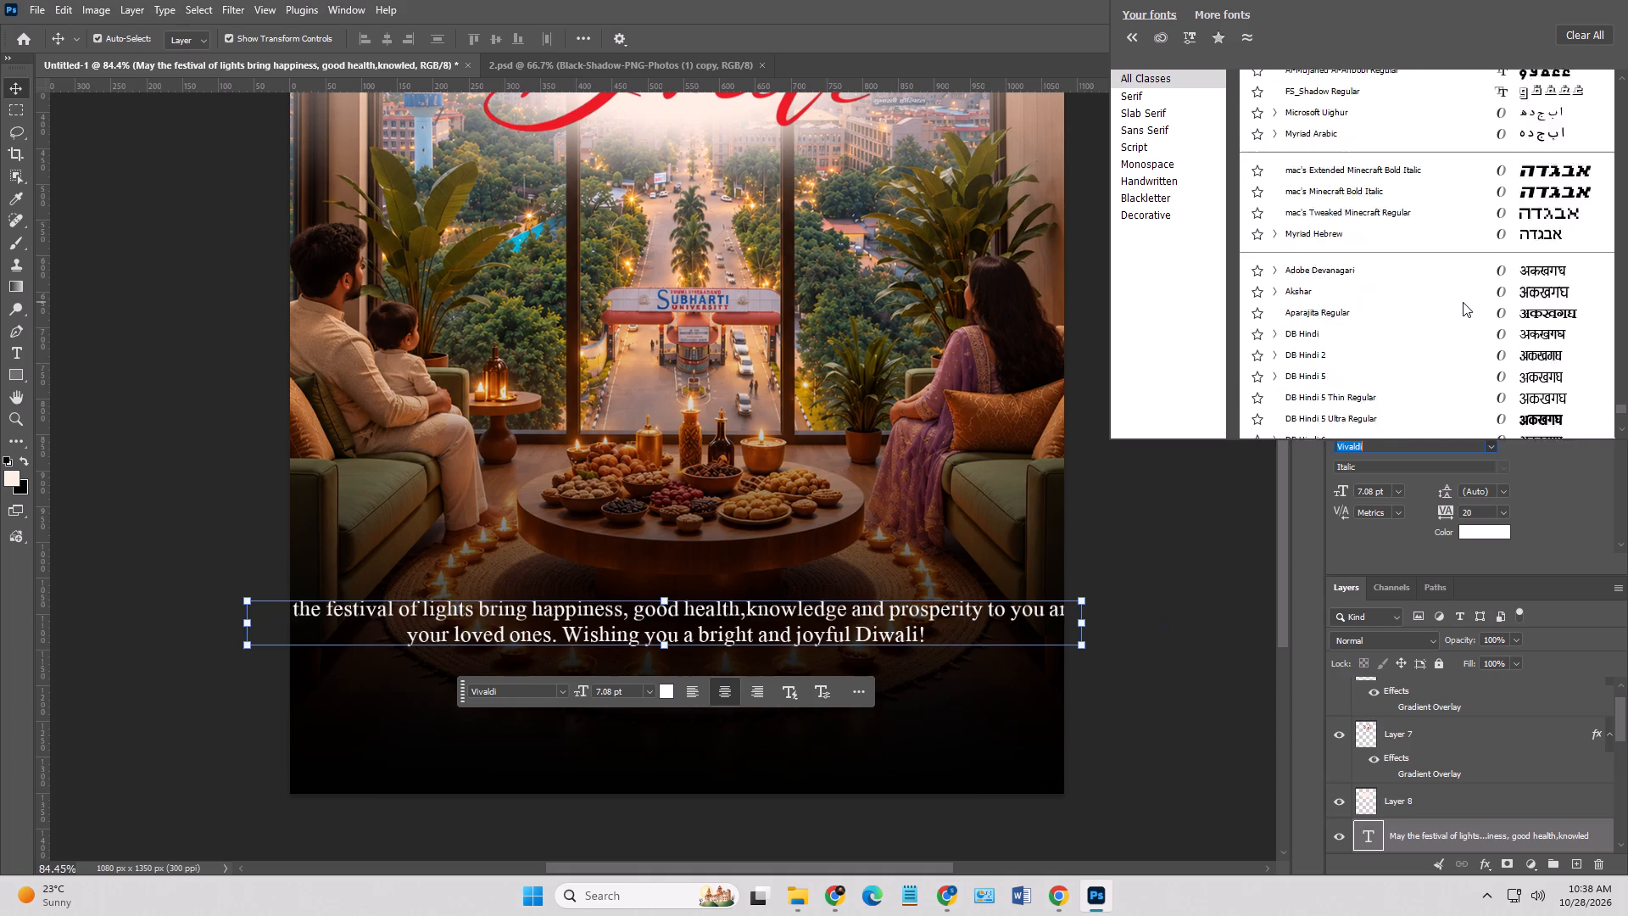
{"action": "scroll", "coordinate": [1463, 302], "scroll_direction": "up", "scroll_amount": 20}
{"action": "scroll", "coordinate": [1463, 302], "scroll_direction": "up", "scroll_amount": 16}
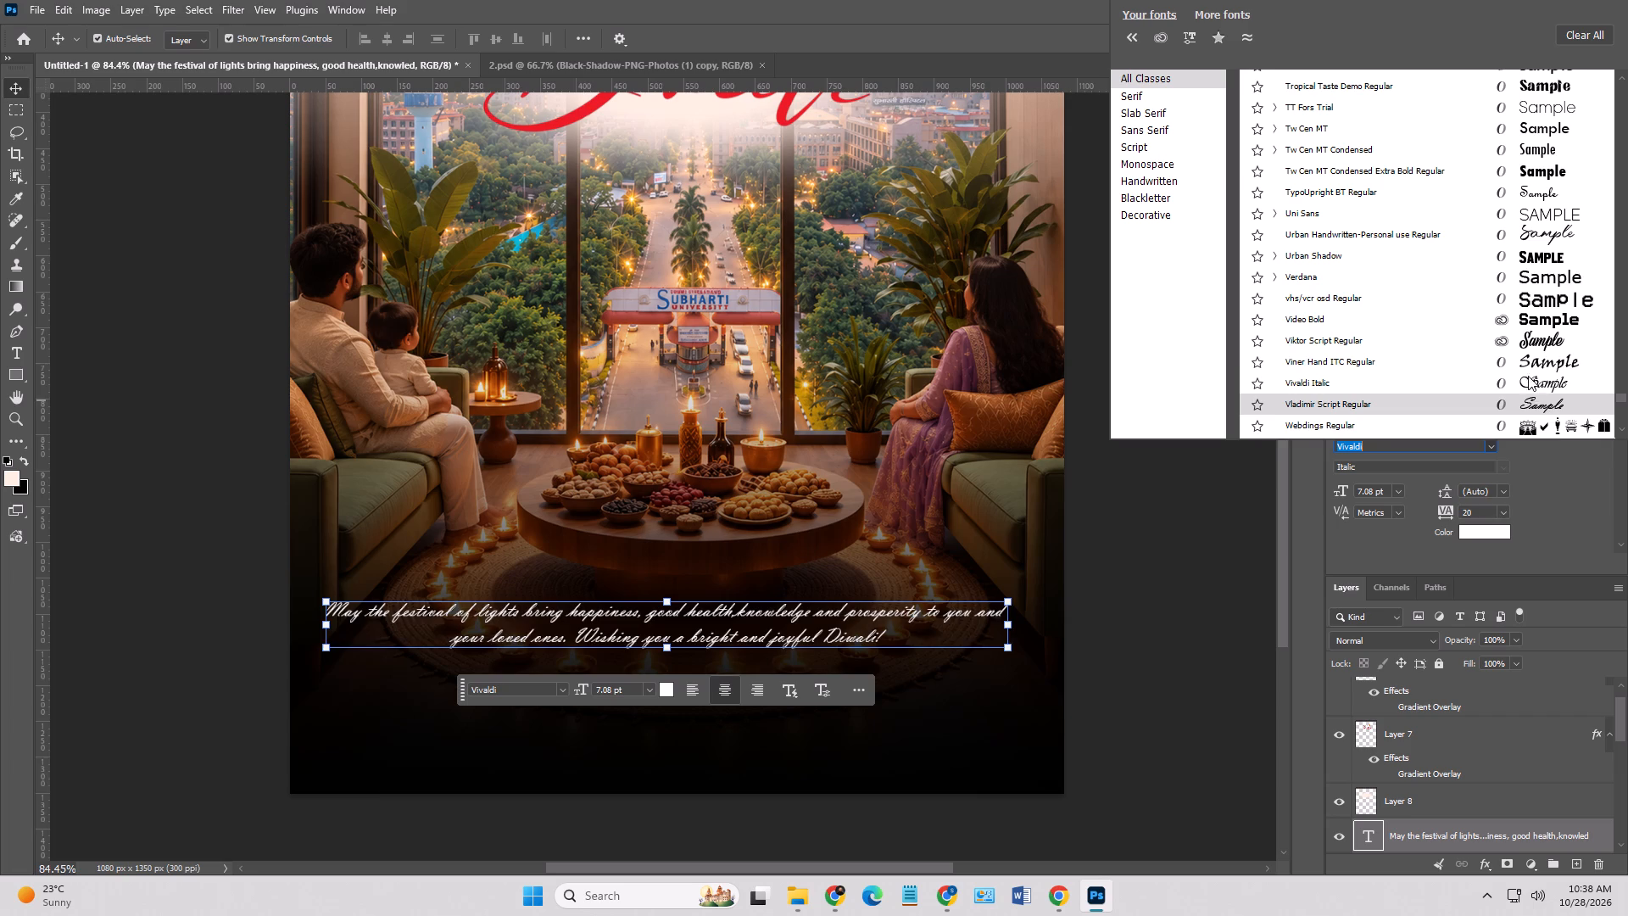
{"action": "scroll", "coordinate": [1519, 294], "scroll_direction": "up", "scroll_amount": 17}
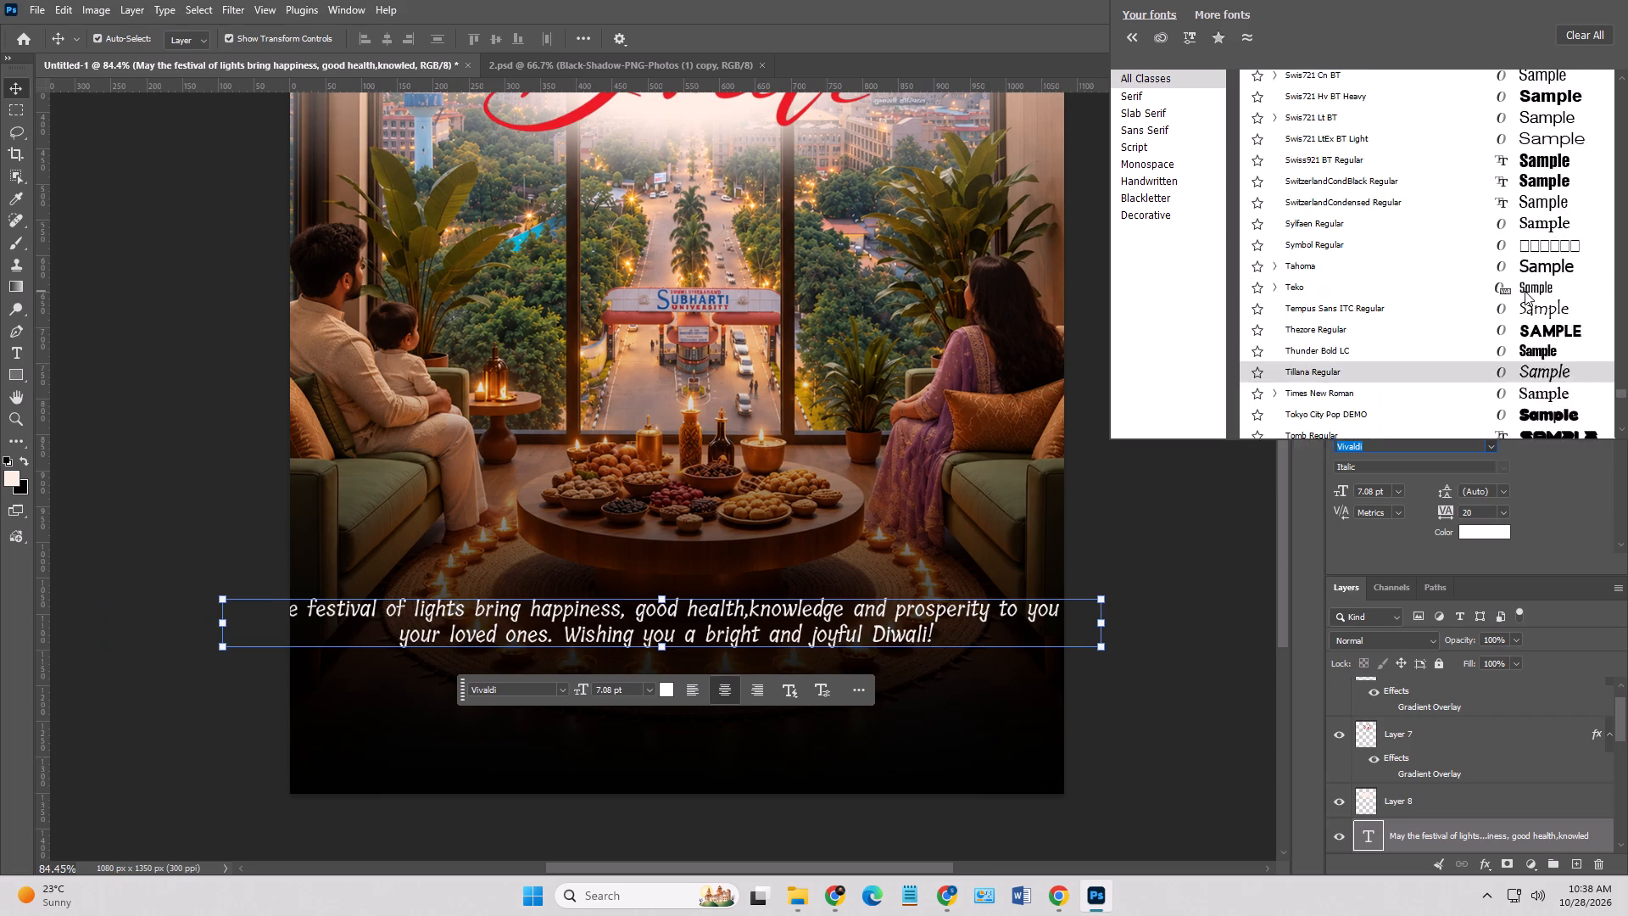
{"action": "scroll", "coordinate": [1525, 291], "scroll_direction": "up", "scroll_amount": 14}
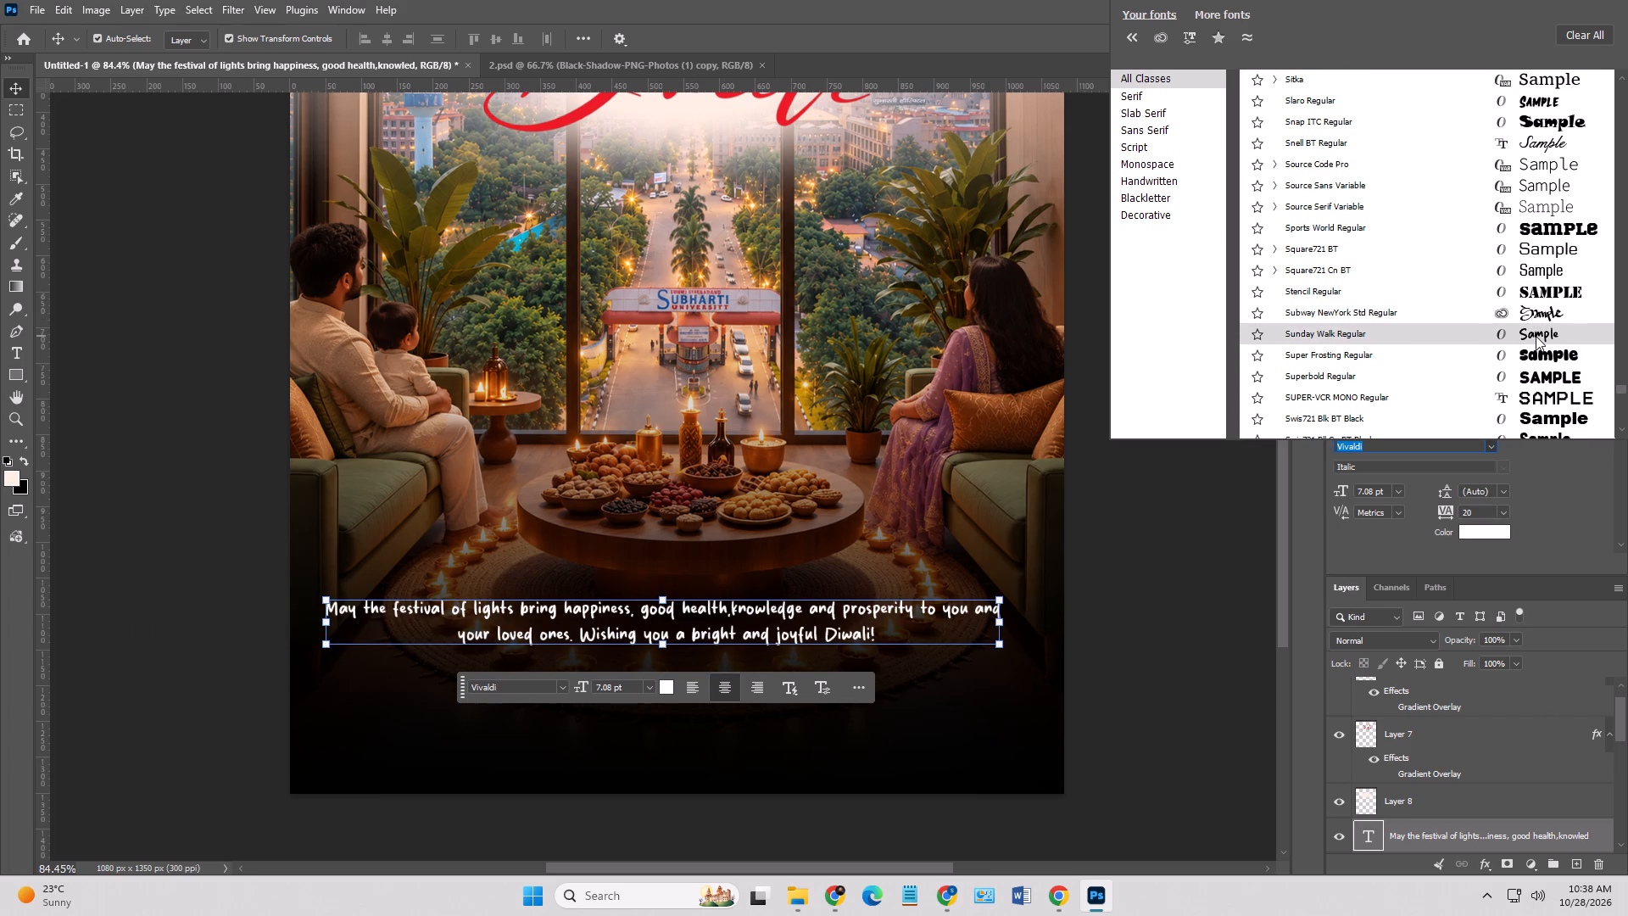
{"action": "scroll", "coordinate": [1536, 336], "scroll_direction": "up", "scroll_amount": 8}
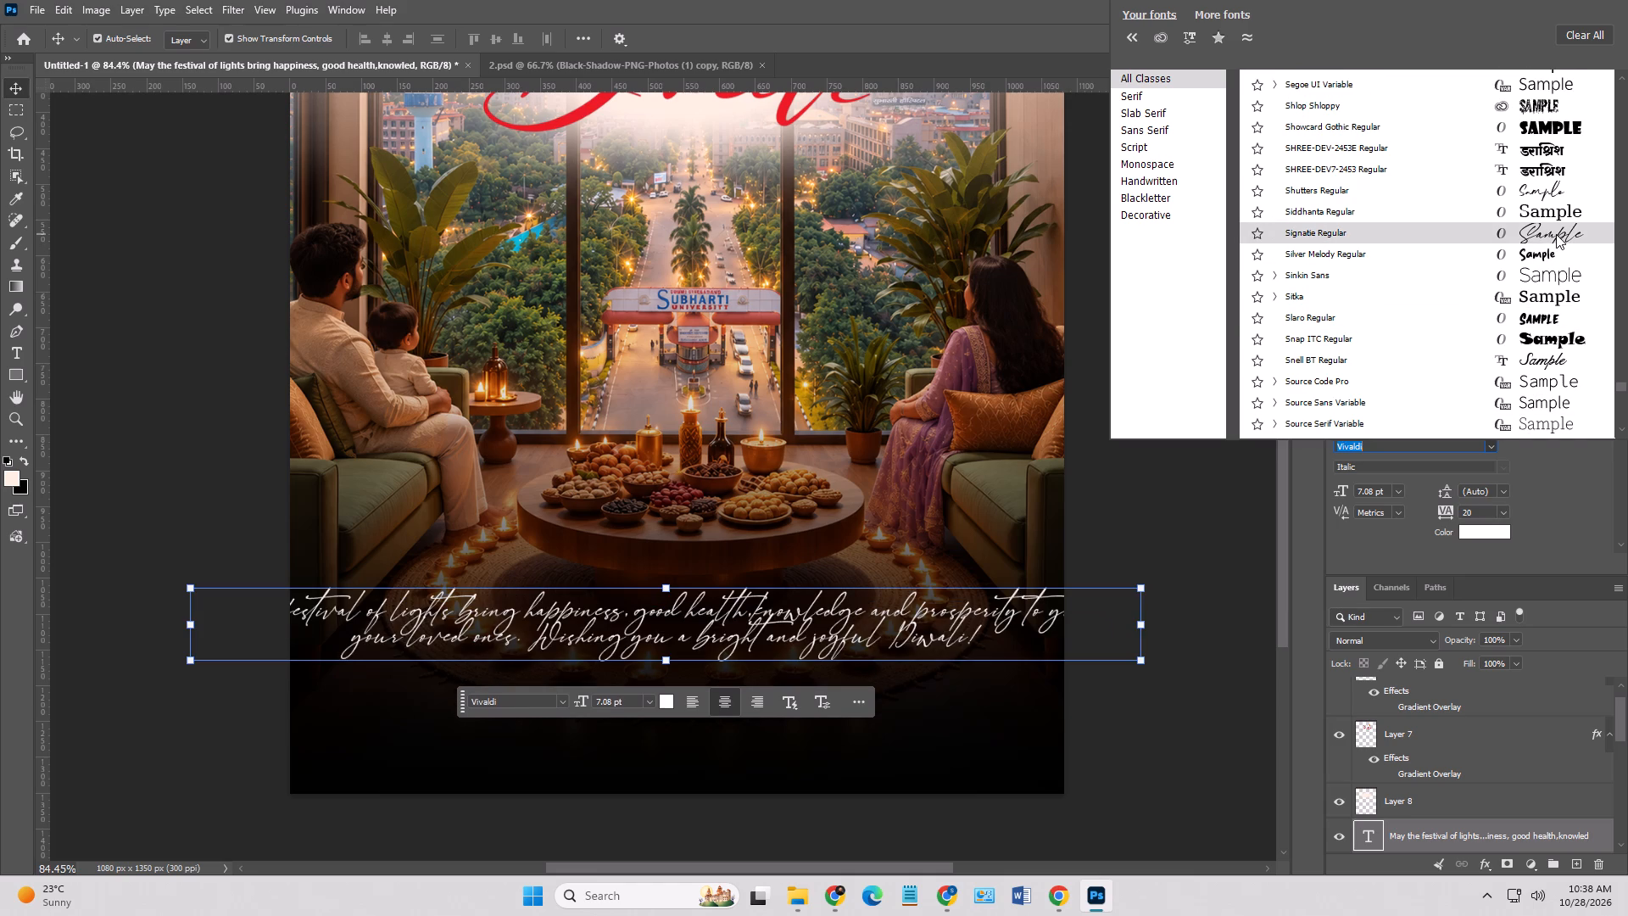
{"action": "scroll", "coordinate": [1556, 234], "scroll_direction": "up", "scroll_amount": 1}
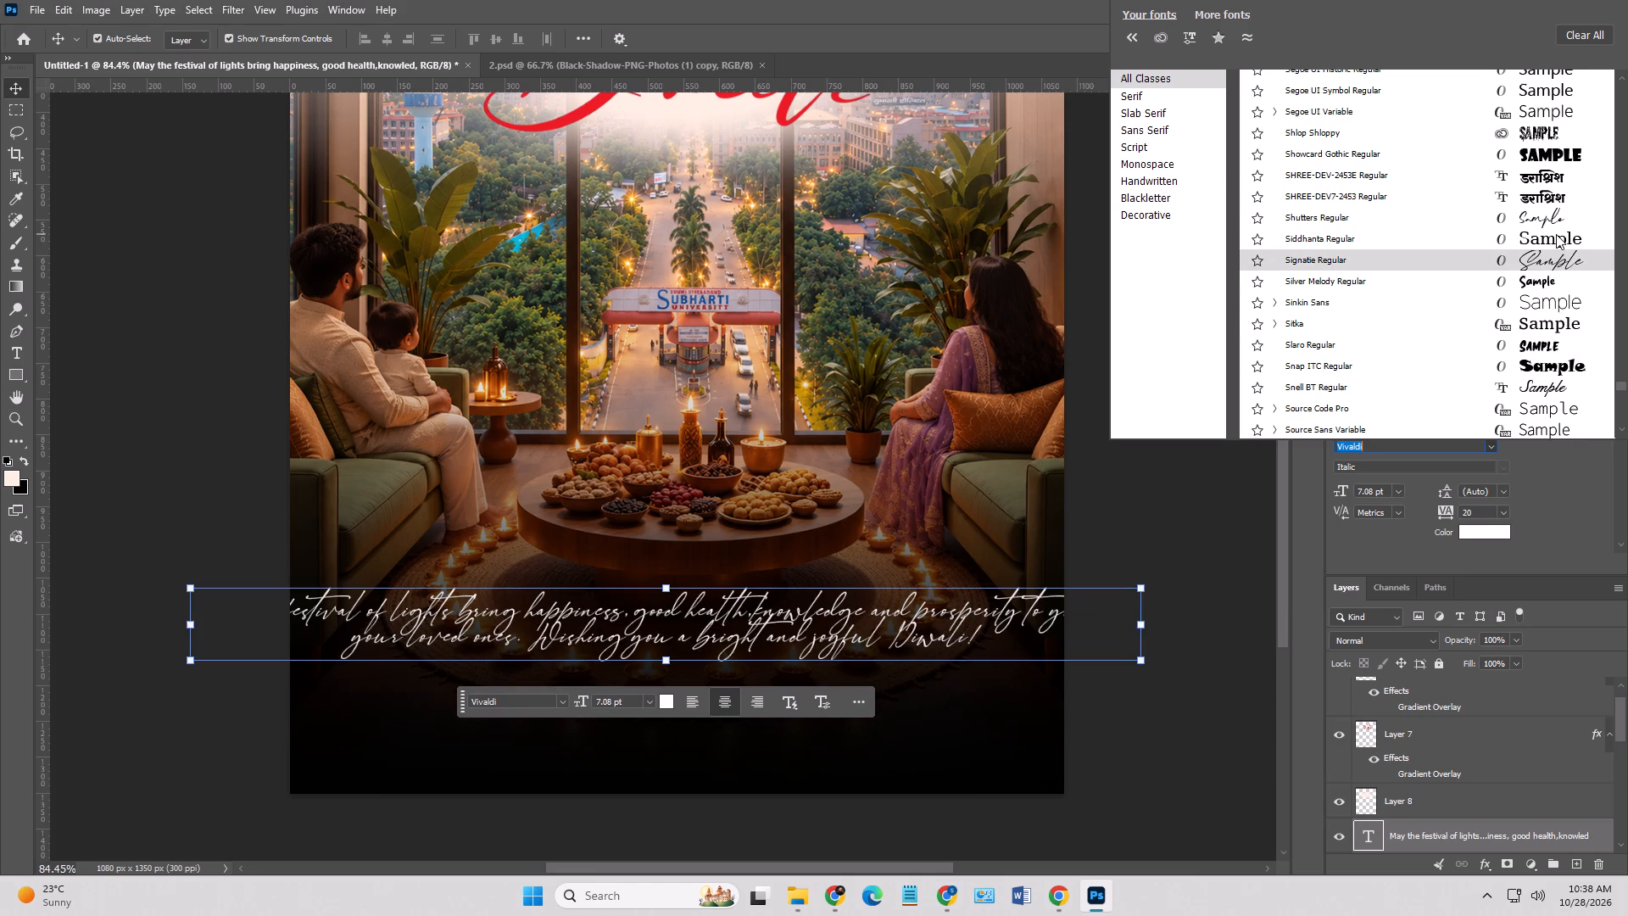
{"action": "scroll", "coordinate": [1552, 225], "scroll_direction": "up", "scroll_amount": 1}
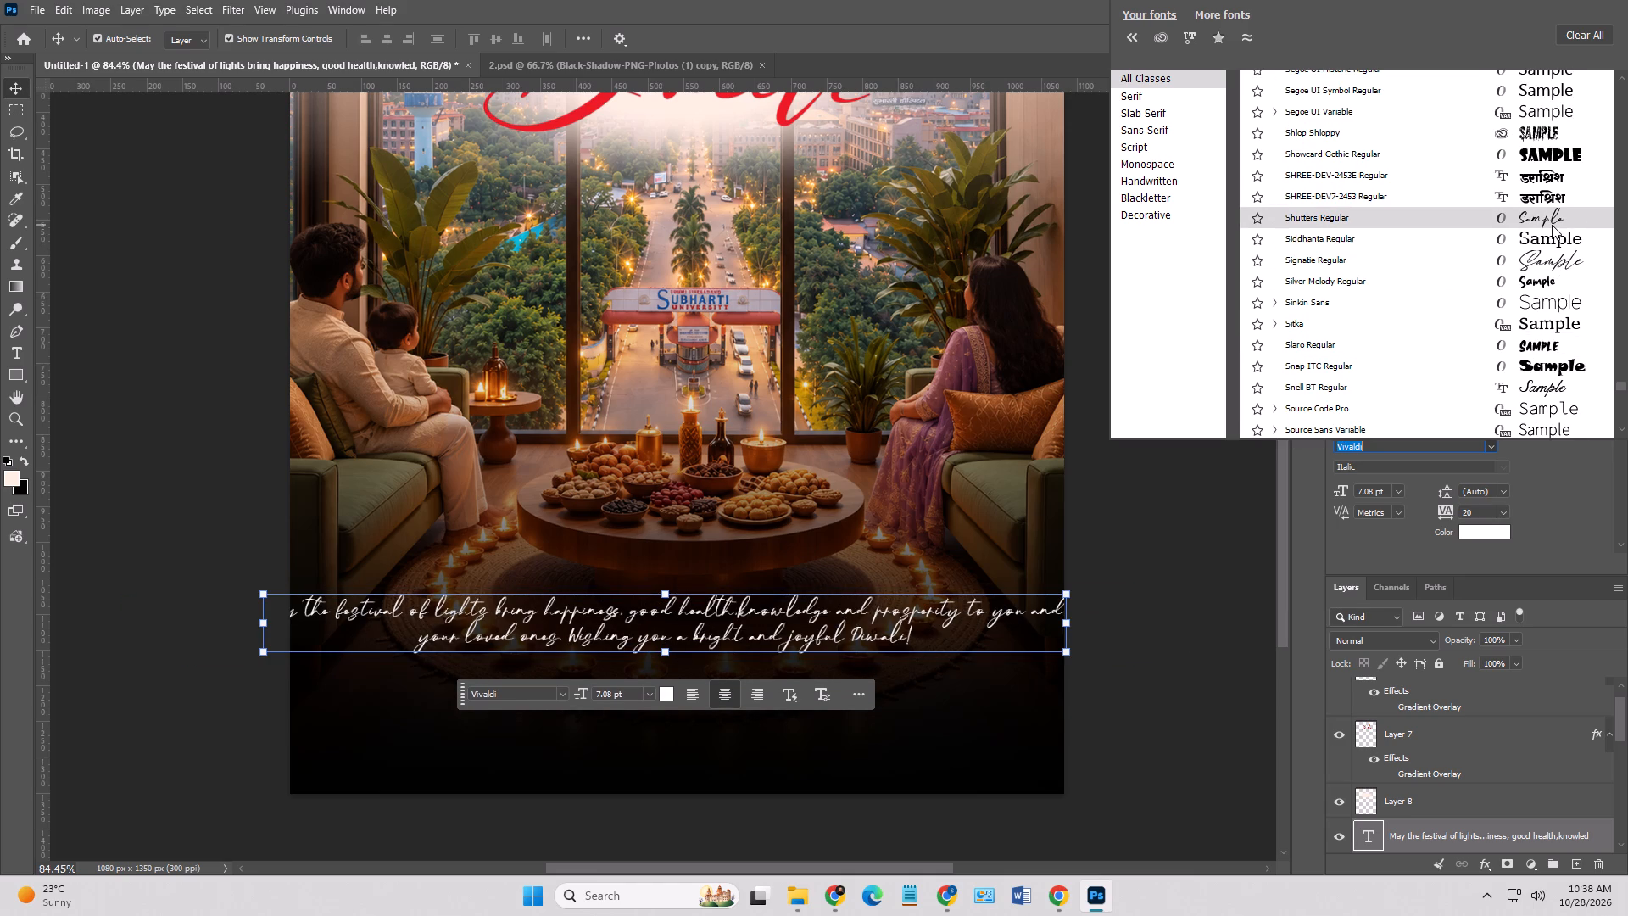
{"action": "scroll", "coordinate": [1552, 225], "scroll_direction": "up", "scroll_amount": 8}
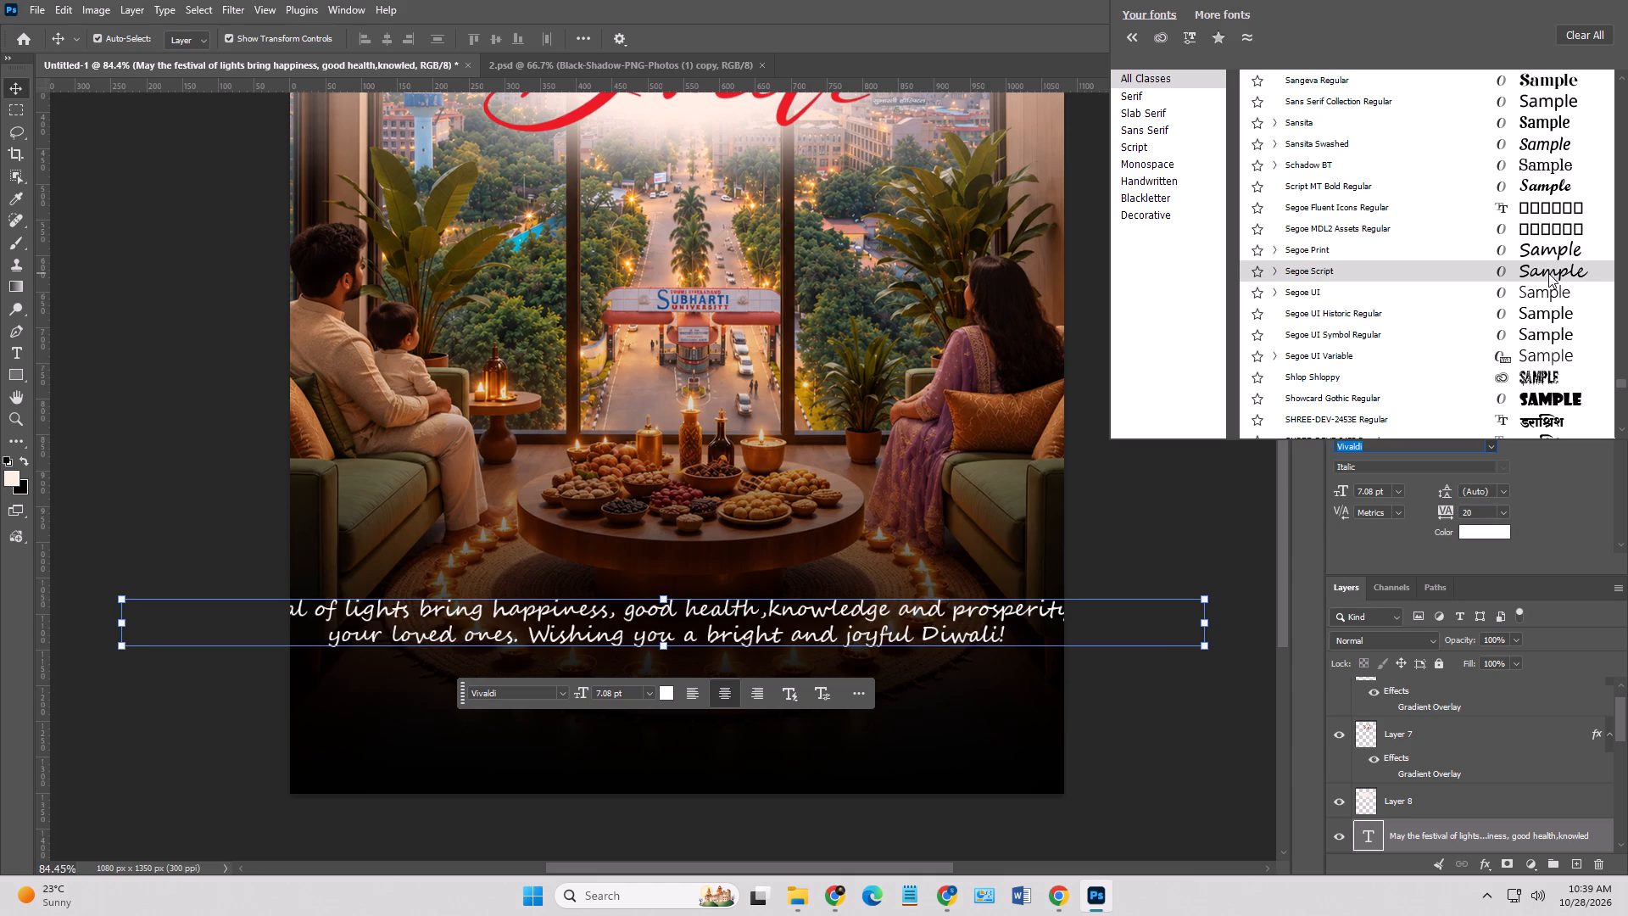
{"action": "scroll", "coordinate": [1548, 273], "scroll_direction": "up", "scroll_amount": 6}
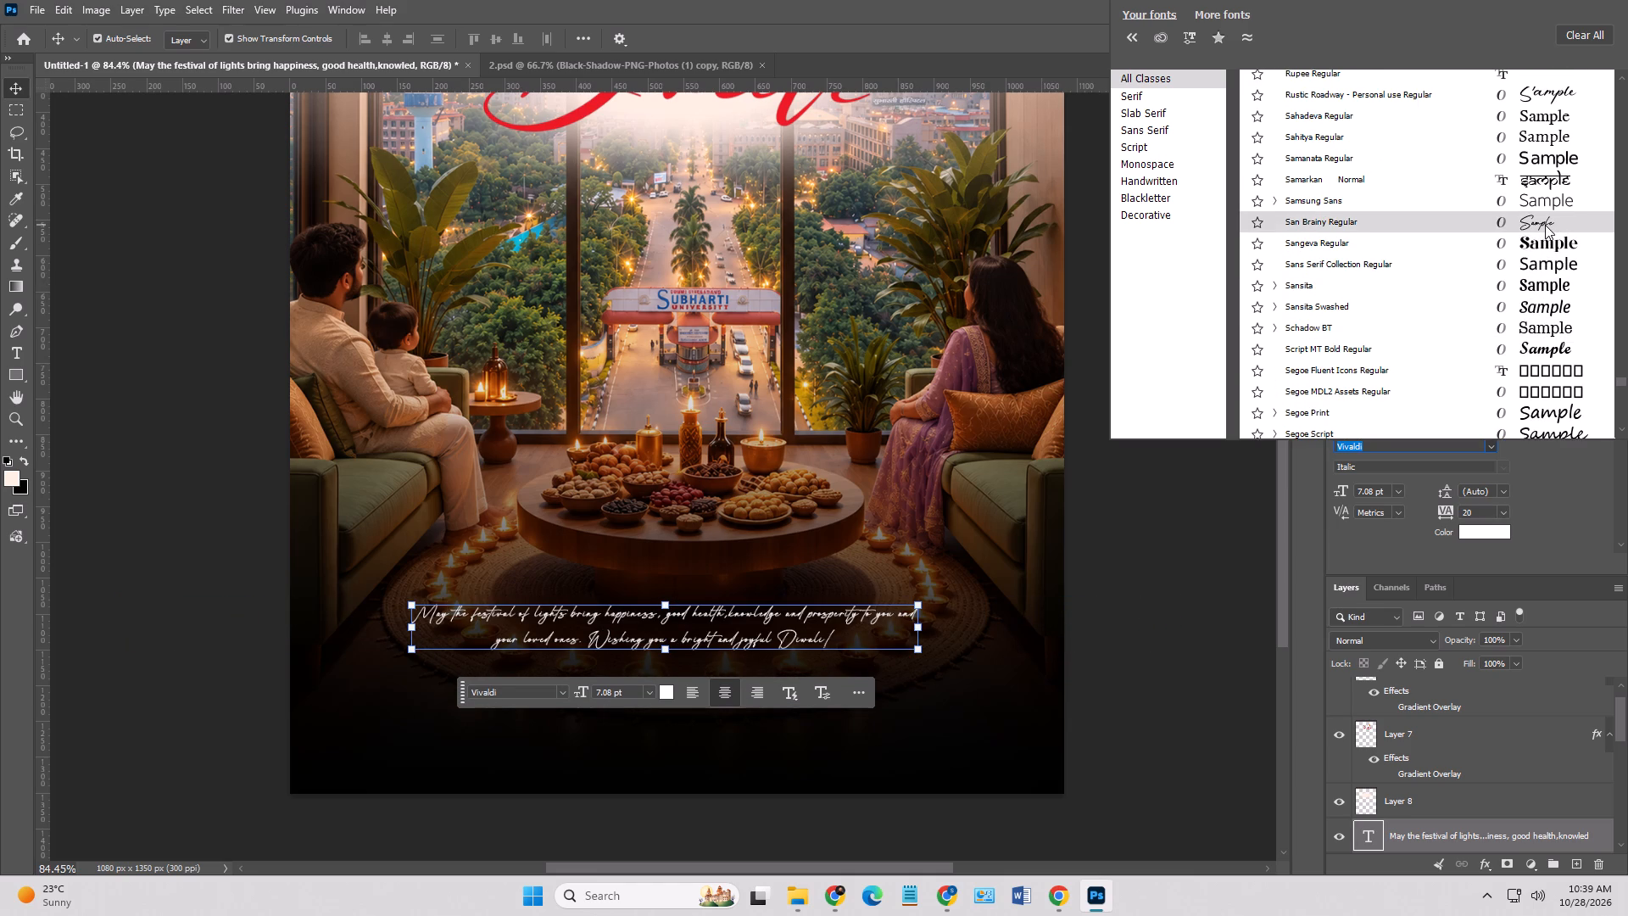
{"action": "scroll", "coordinate": [1545, 225], "scroll_direction": "up", "scroll_amount": 5}
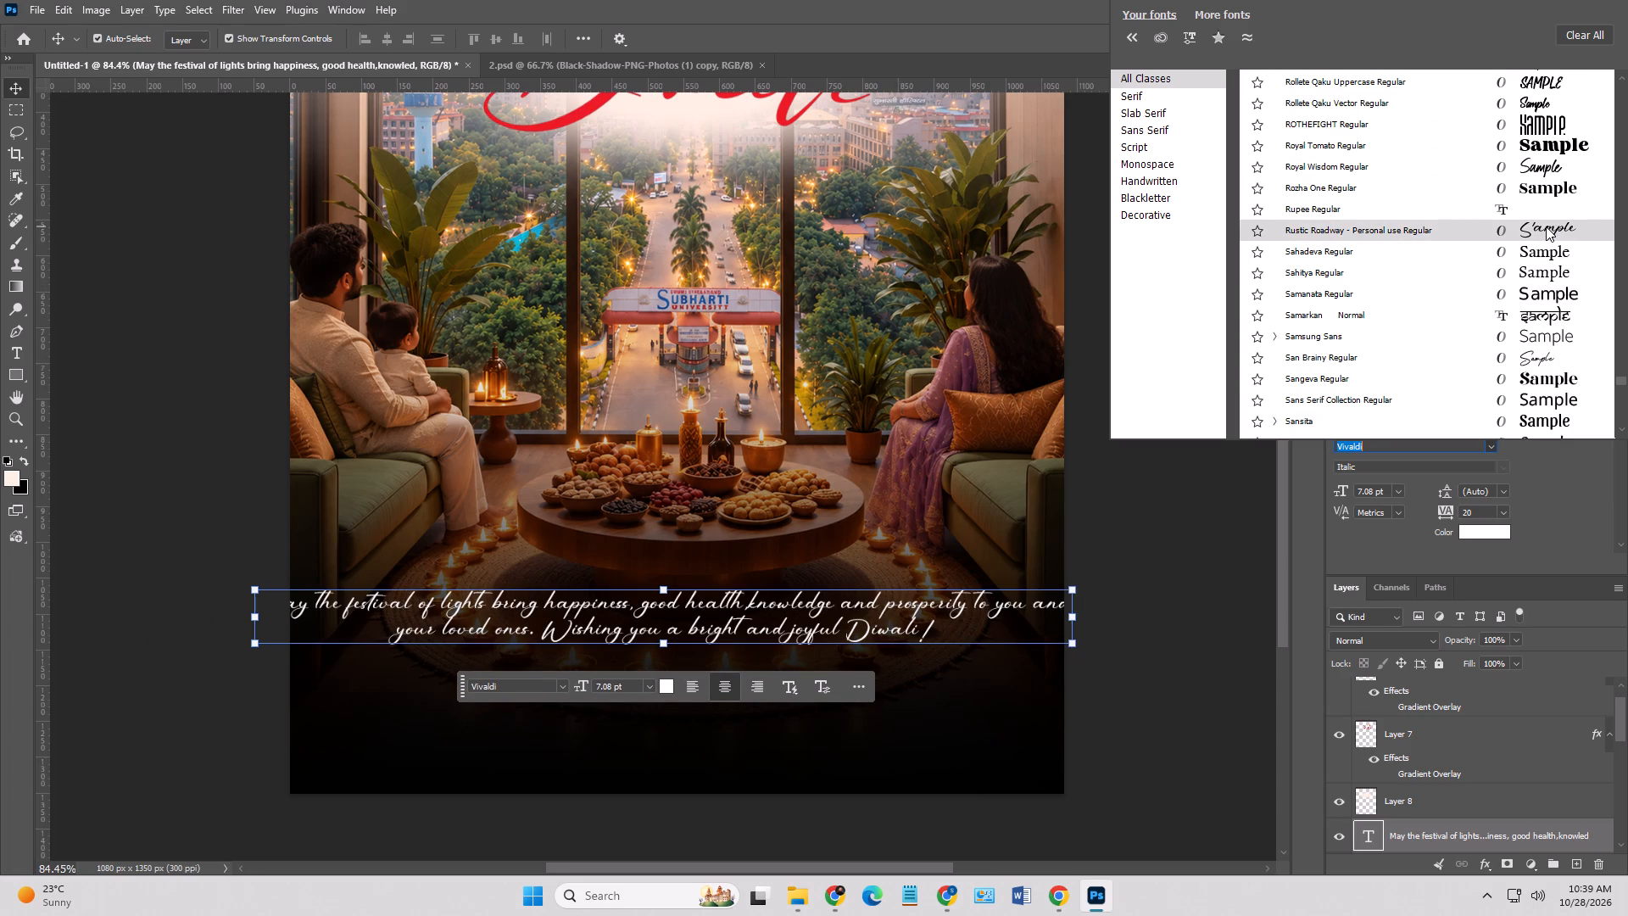
{"action": "scroll", "coordinate": [1546, 226], "scroll_direction": "up", "scroll_amount": 2}
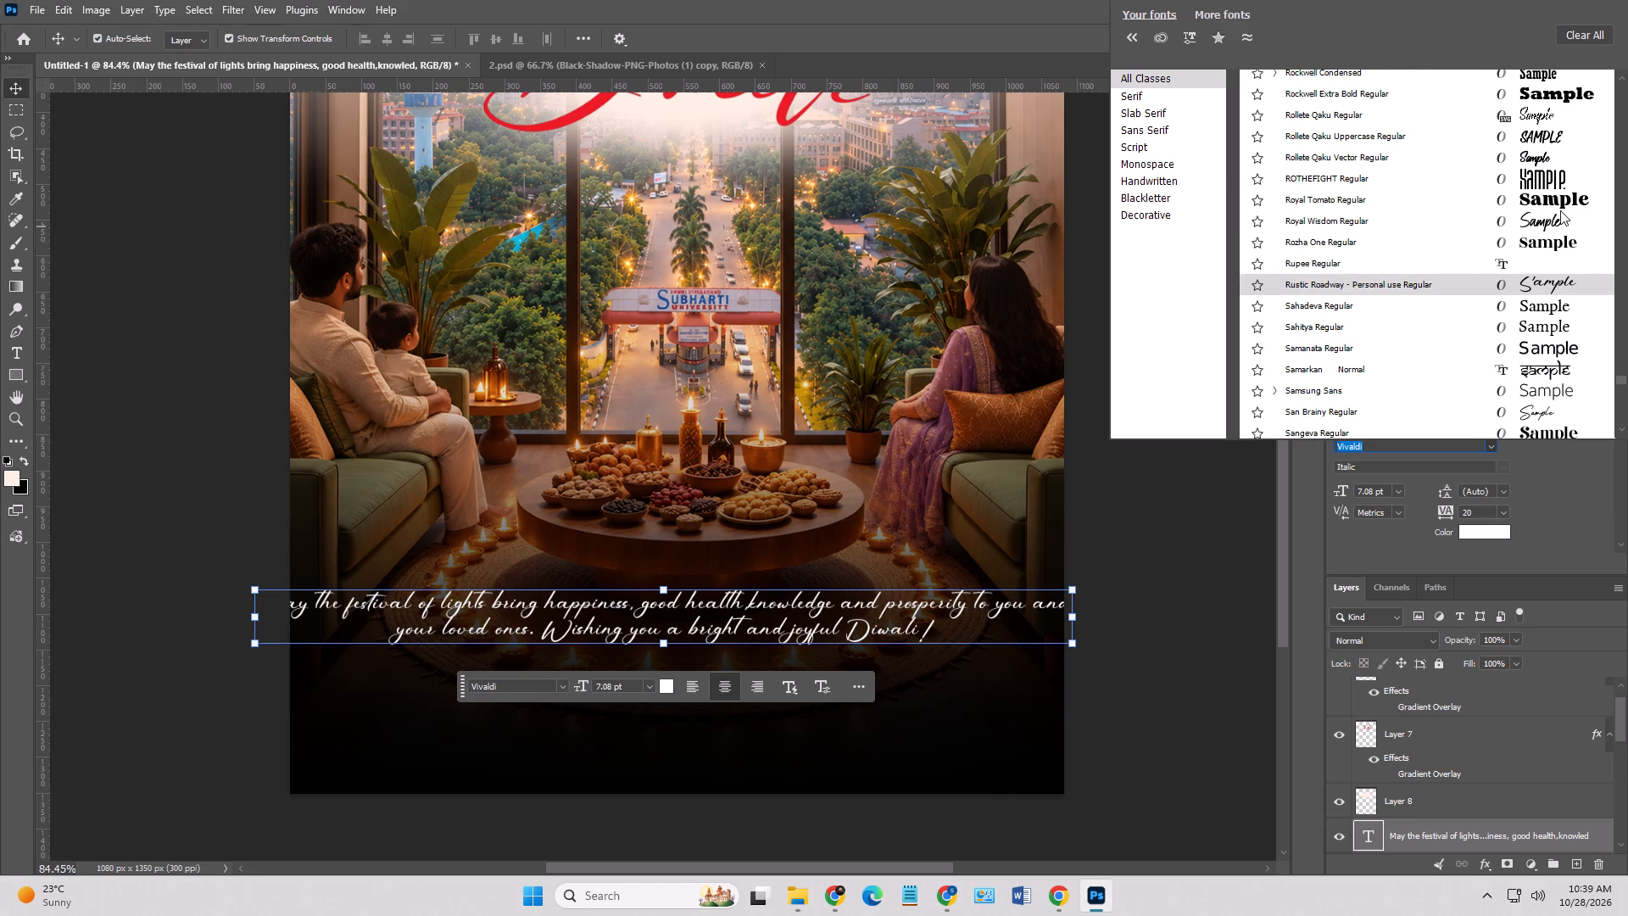
{"action": "scroll", "coordinate": [1556, 215], "scroll_direction": "up", "scroll_amount": 2}
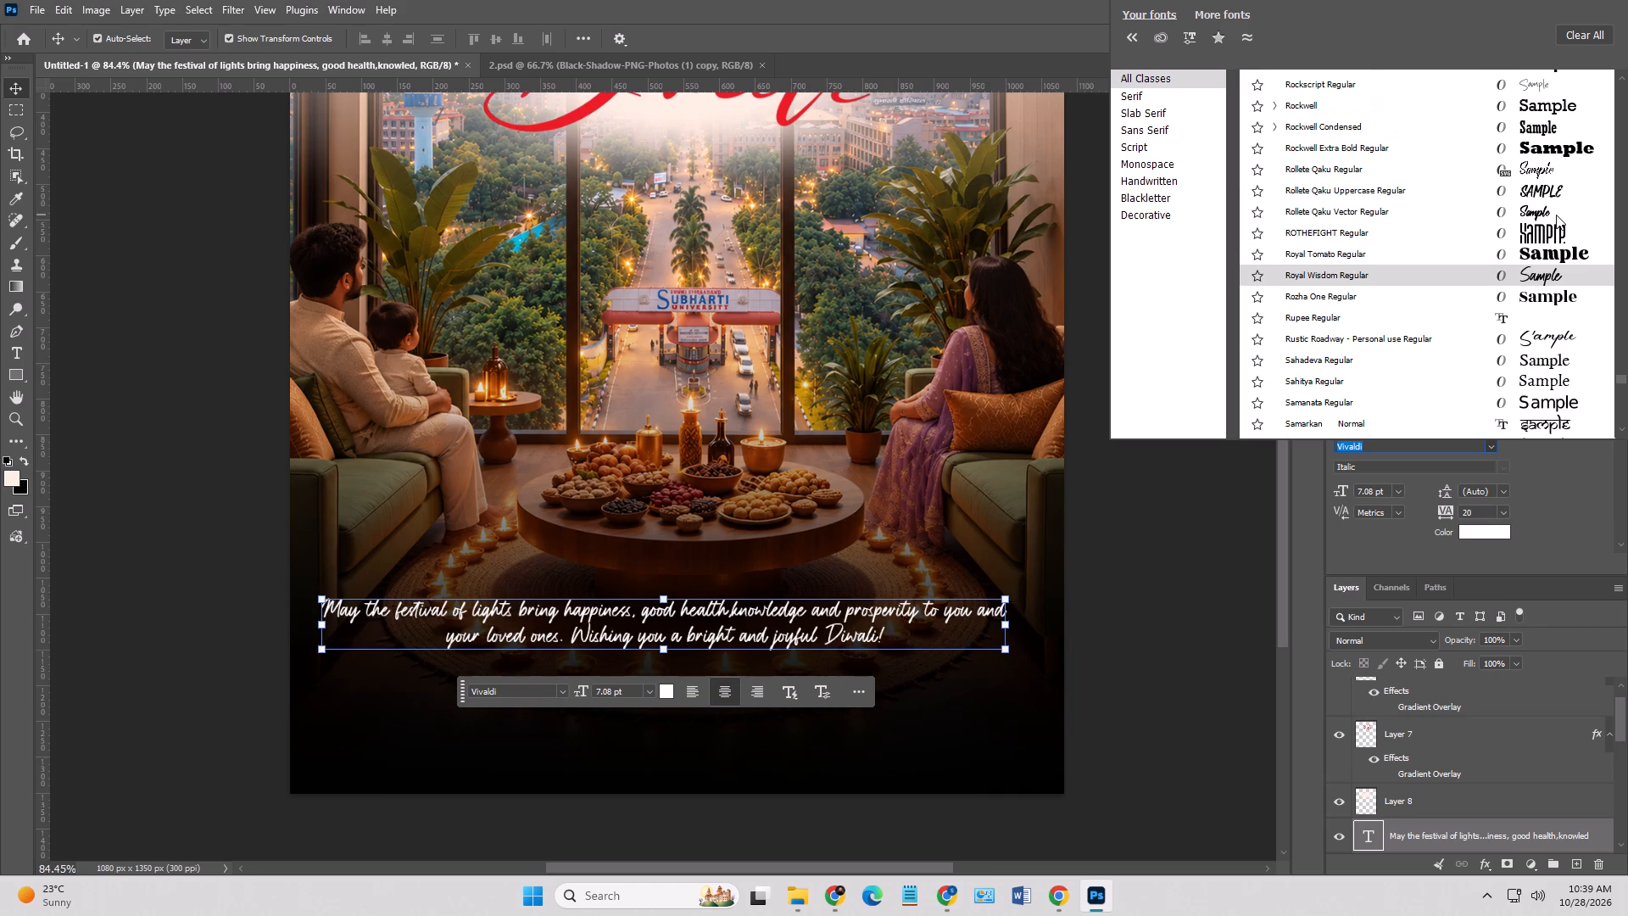
{"action": "scroll", "coordinate": [1542, 214], "scroll_direction": "up", "scroll_amount": 2}
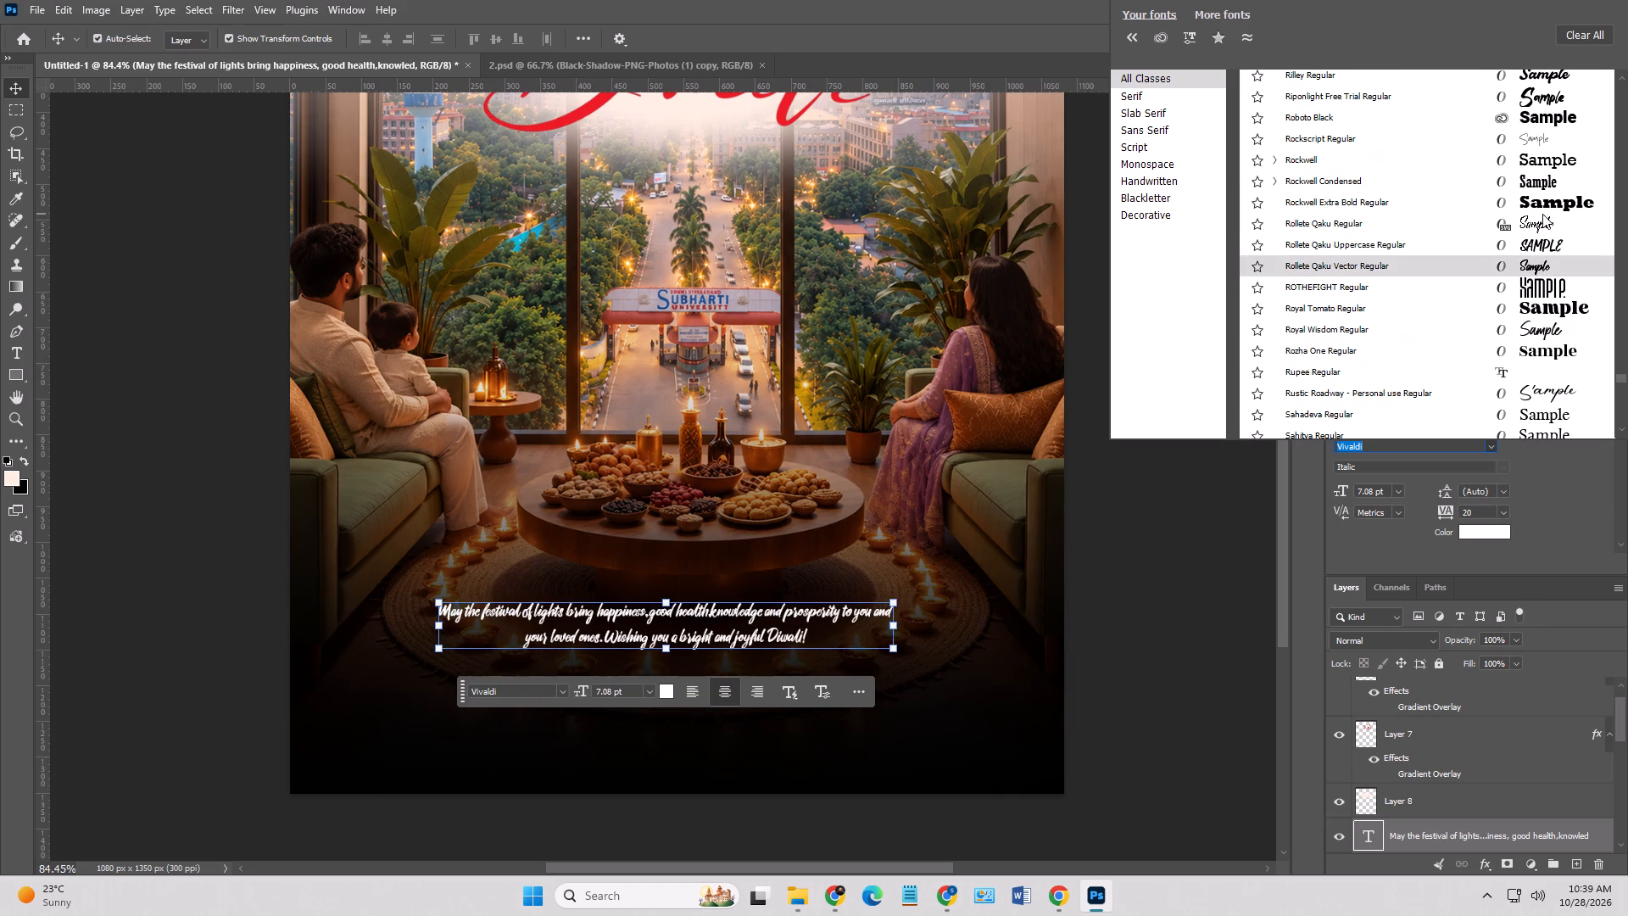
{"action": "scroll", "coordinate": [1542, 224], "scroll_direction": "up", "scroll_amount": 3}
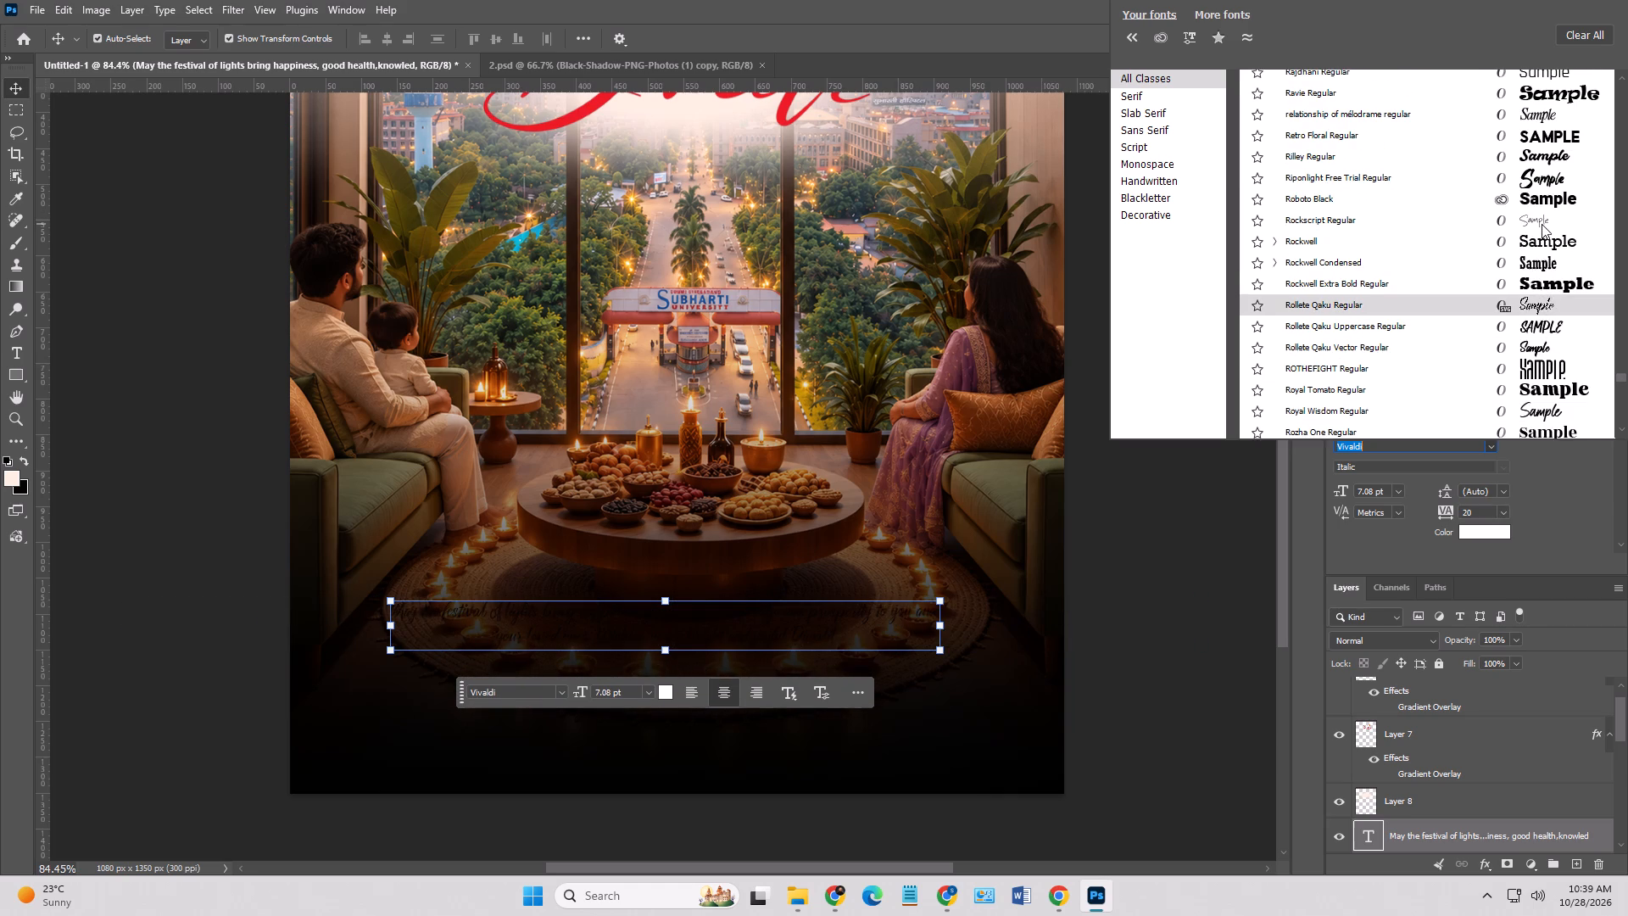
{"action": "scroll", "coordinate": [1542, 224], "scroll_direction": "up", "scroll_amount": 3}
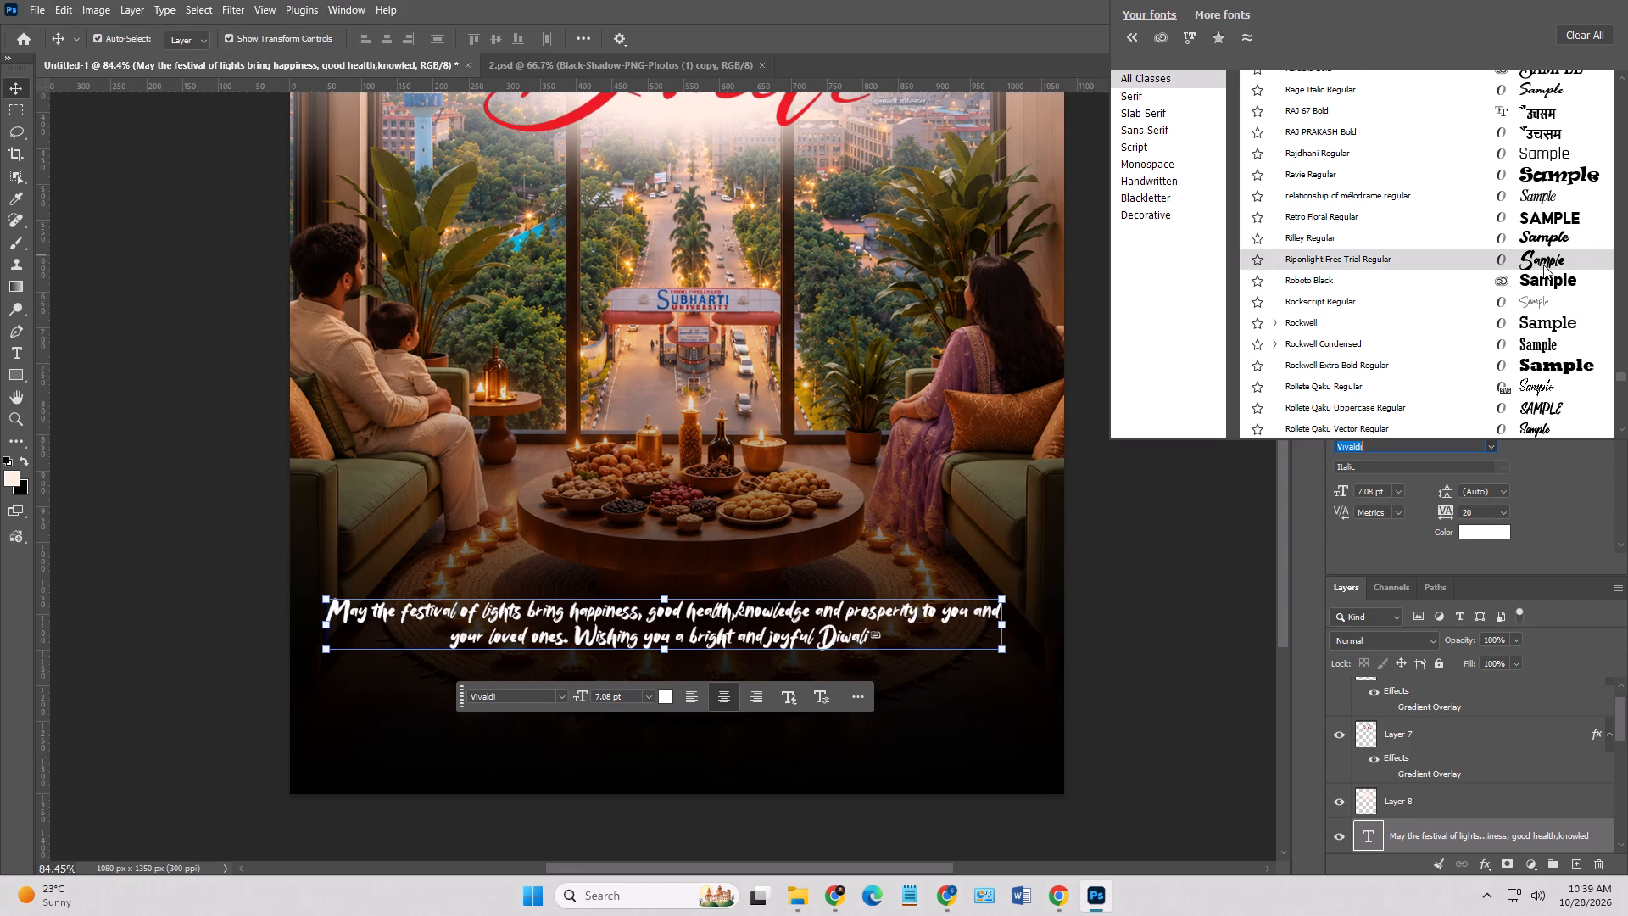
{"action": "scroll", "coordinate": [1543, 260], "scroll_direction": "up", "scroll_amount": 5}
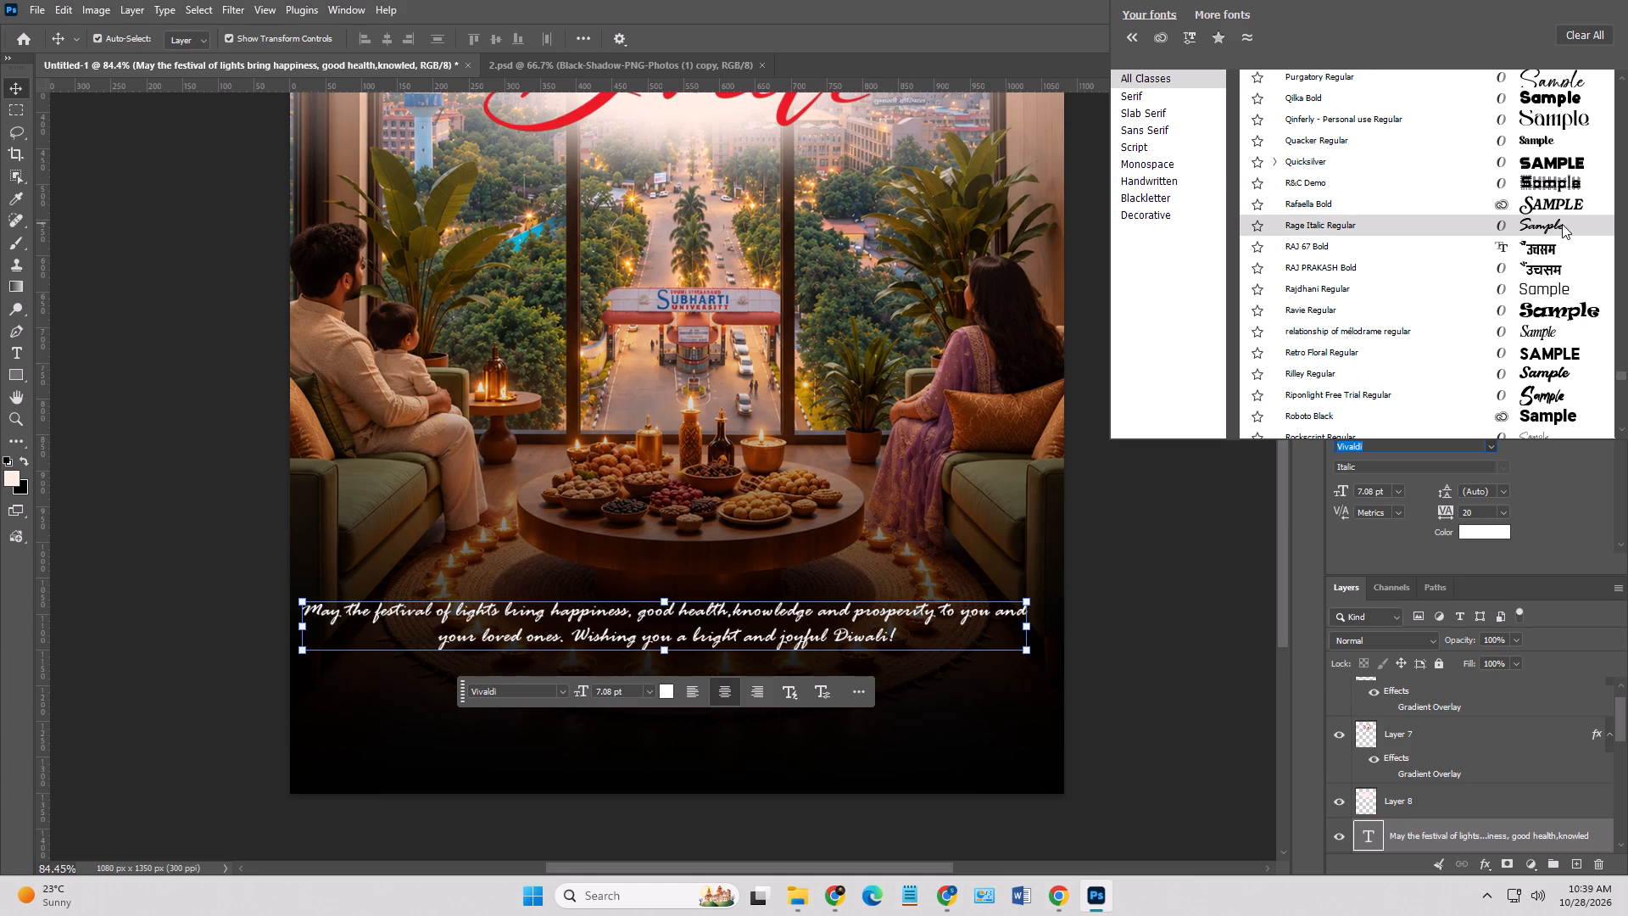
{"action": "scroll", "coordinate": [1559, 226], "scroll_direction": "up", "scroll_amount": 8}
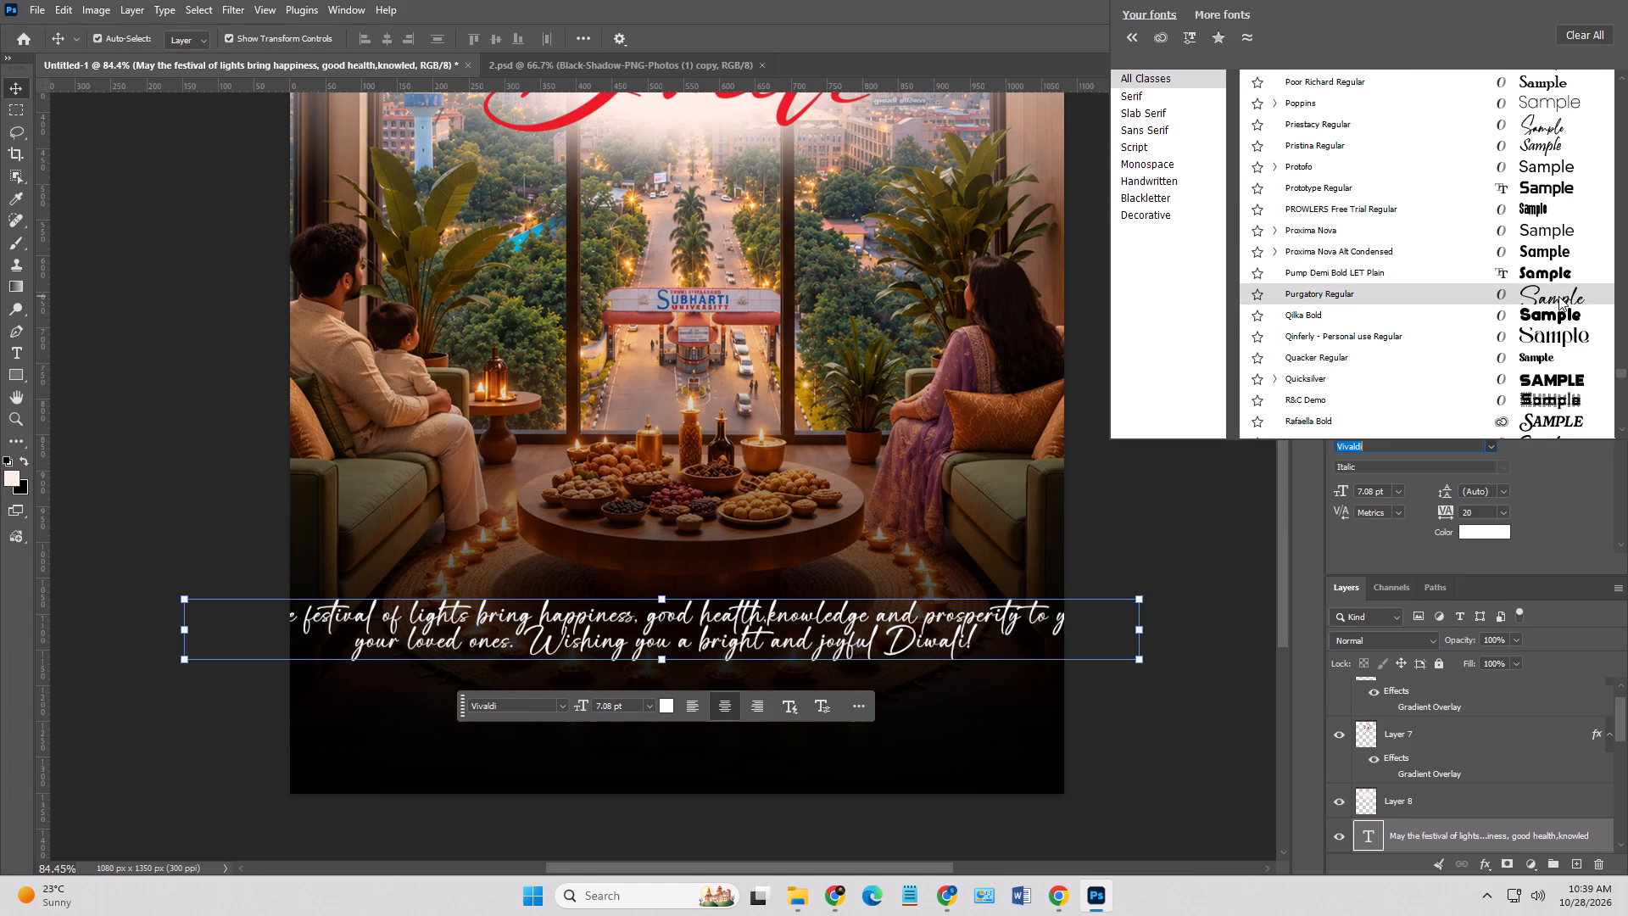
{"action": "scroll", "coordinate": [1558, 296], "scroll_direction": "up", "scroll_amount": 4}
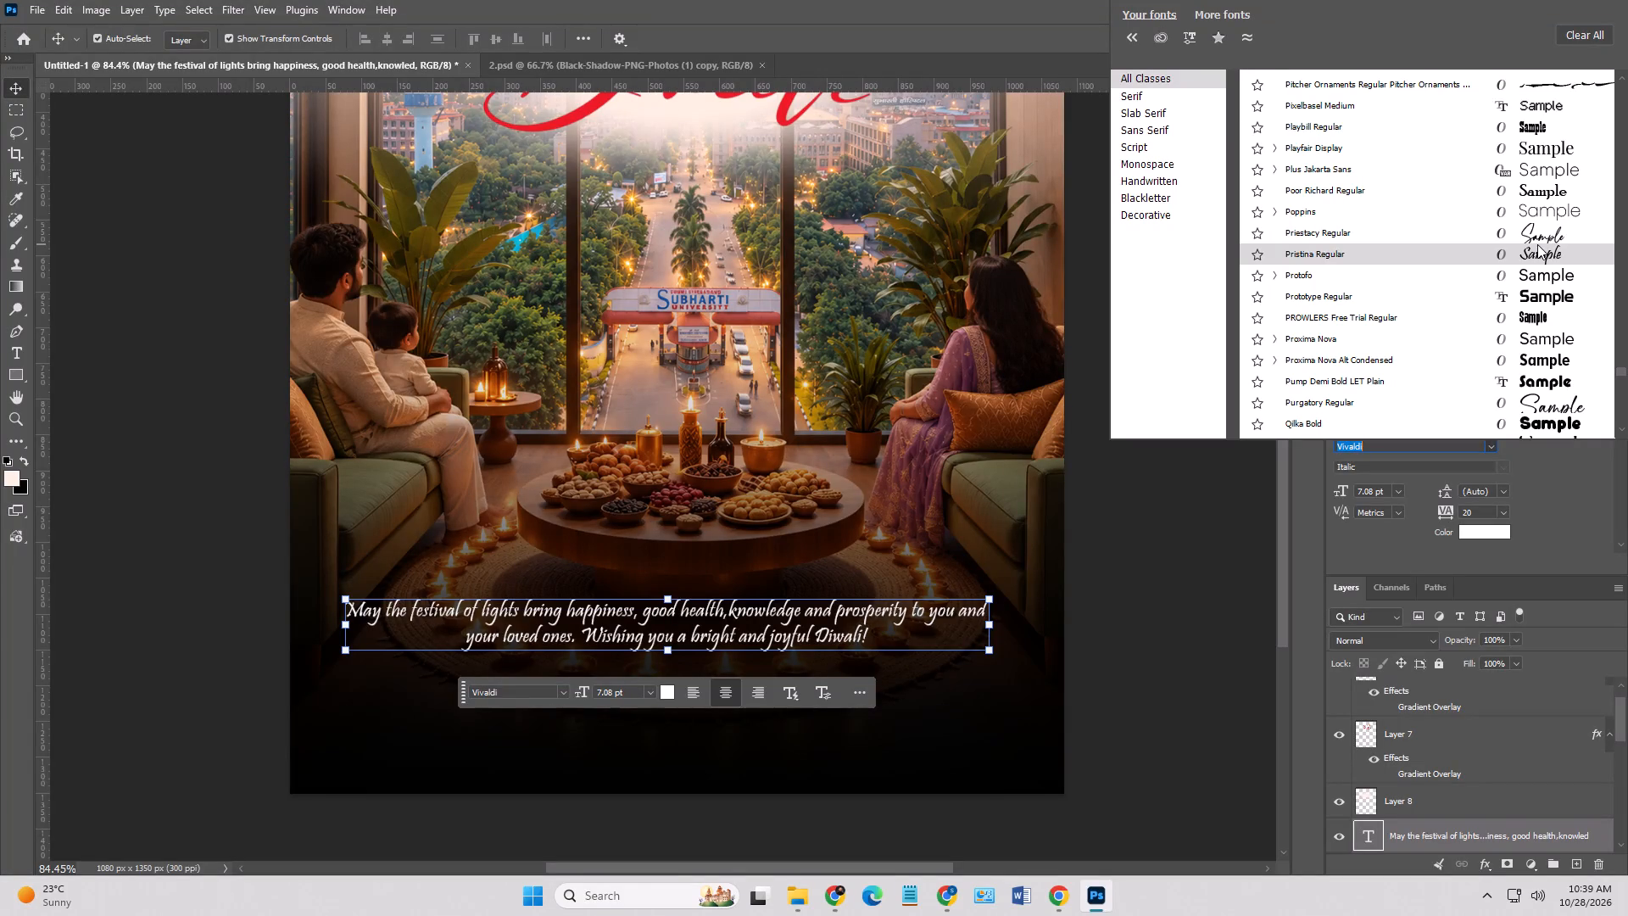
{"action": "scroll", "coordinate": [1537, 244], "scroll_direction": "up", "scroll_amount": 4}
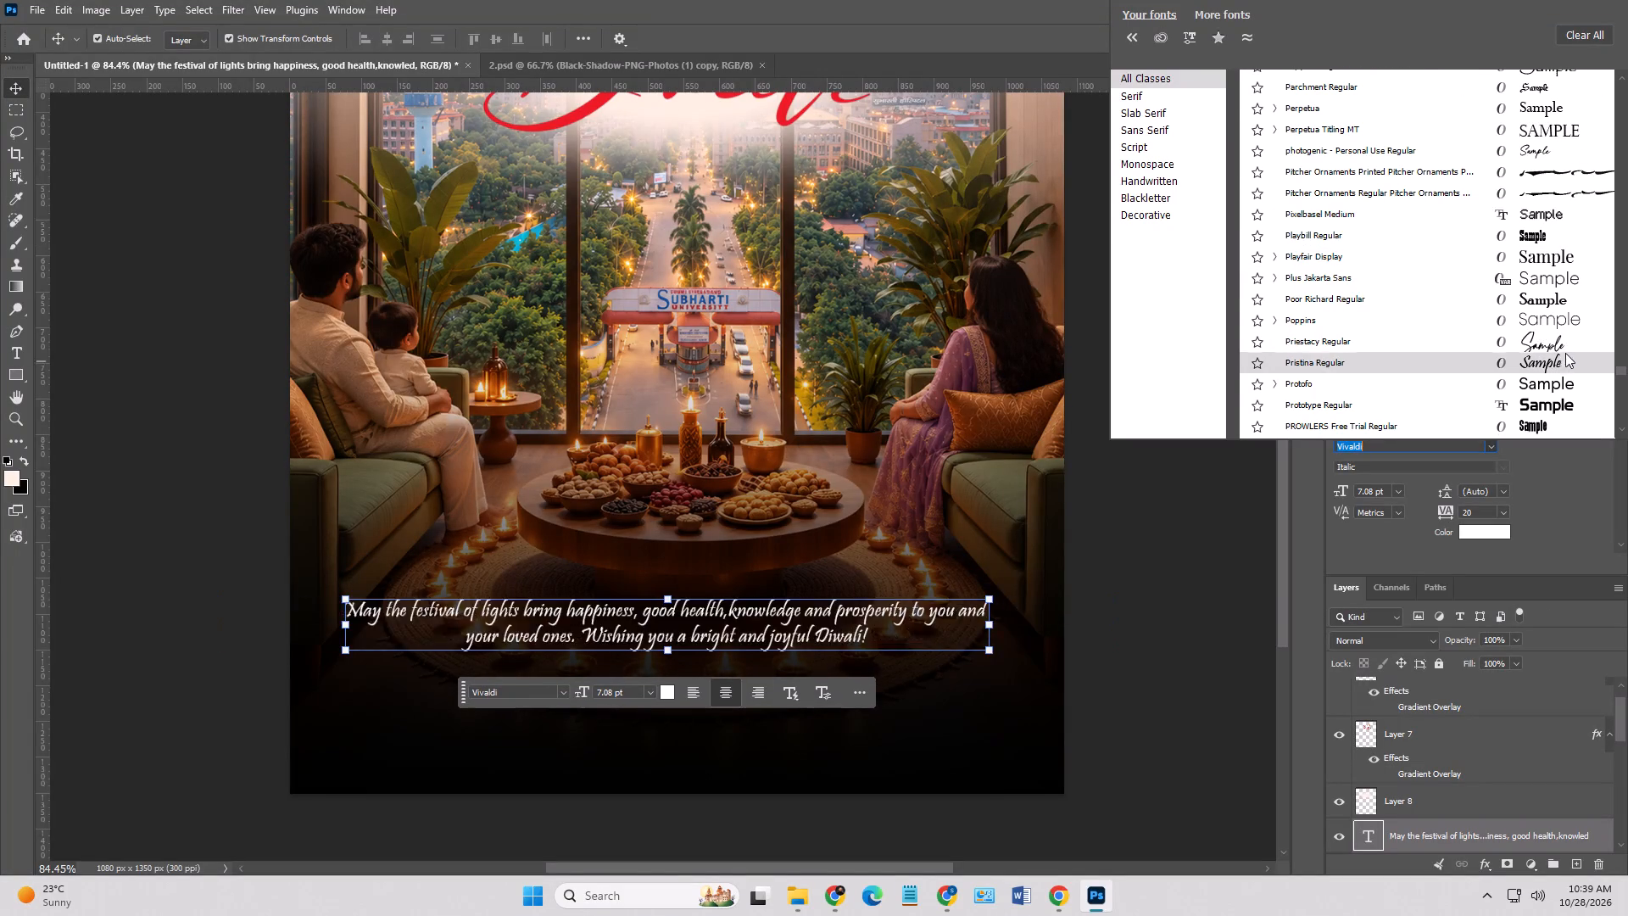
{"action": "scroll", "coordinate": [1563, 345], "scroll_direction": "up", "scroll_amount": 3}
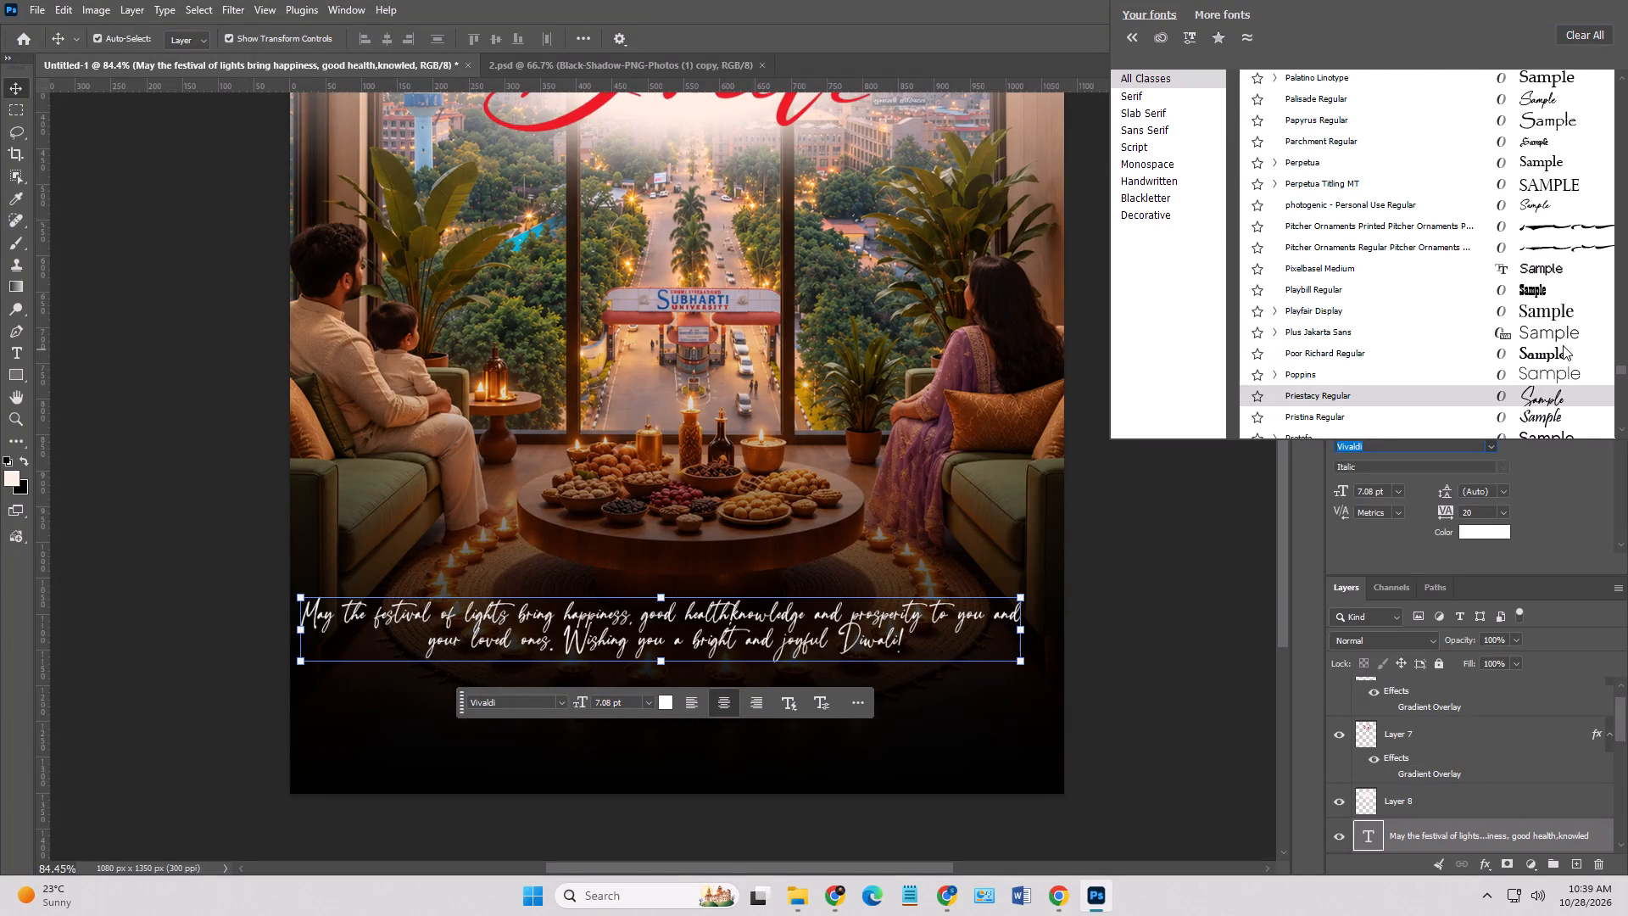
{"action": "scroll", "coordinate": [1563, 345], "scroll_direction": "up", "scroll_amount": 5}
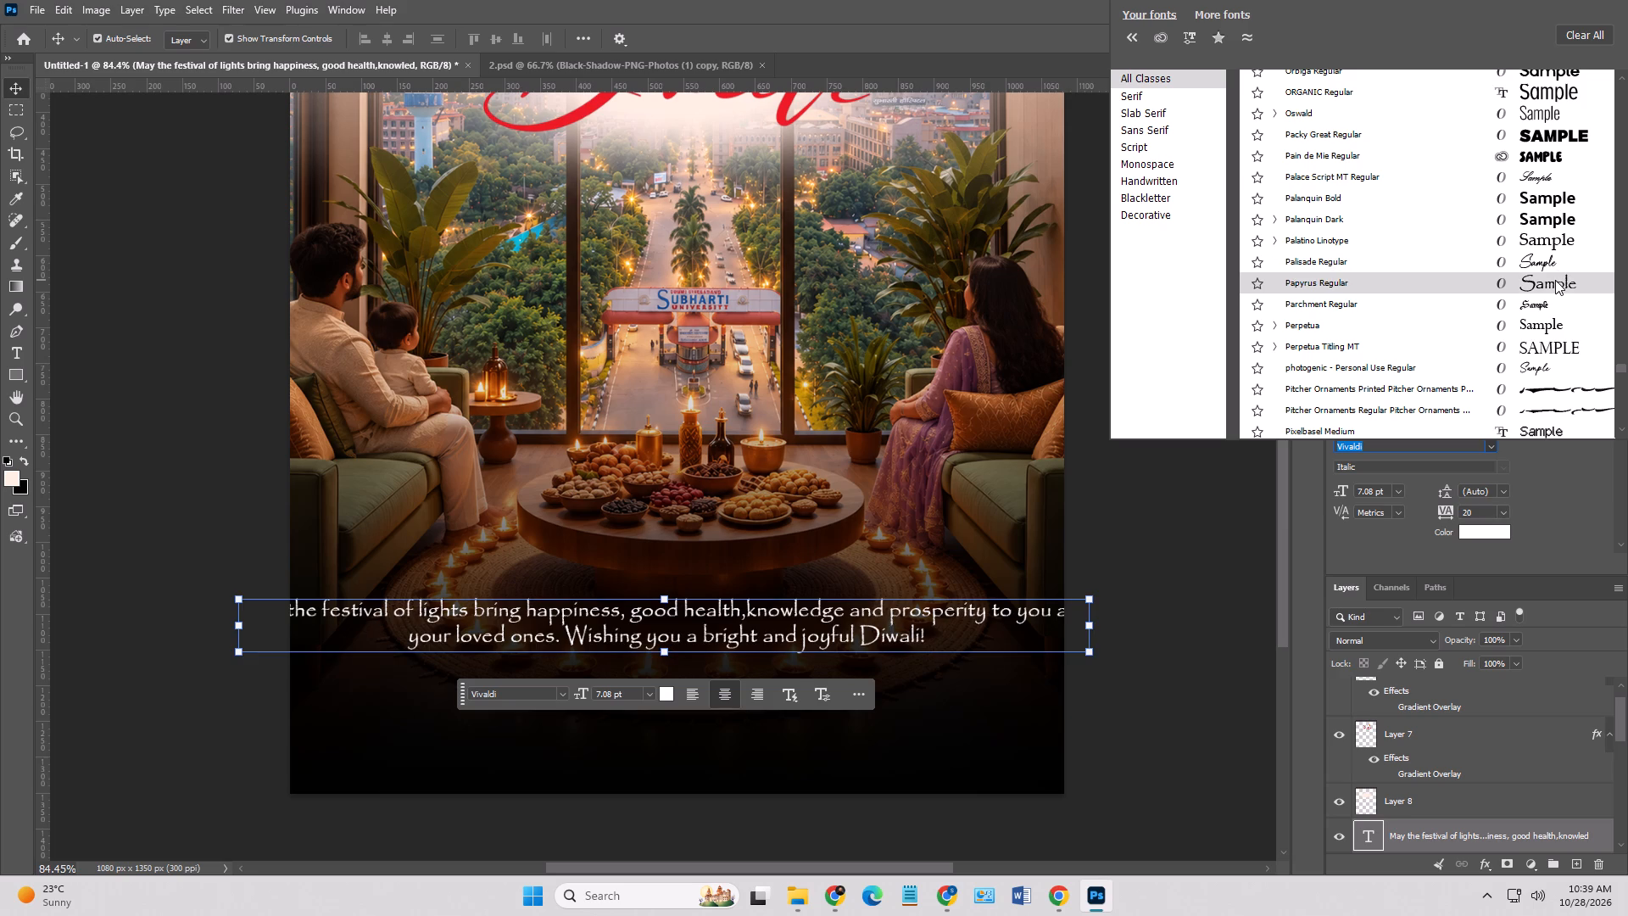
{"action": "left_click", "coordinate": [1555, 280]}
Scale the Papyrus greeting down to about 80% so both lines fit within the poster, undoing the extra move.
{"action": "left_click_drag", "start_coordinate": [1094, 653], "coordinate": [1009, 649]}
{"action": "left_click_drag", "start_coordinate": [918, 616], "coordinate": [934, 606]}
{"action": "key", "text": "ctrl+z"}
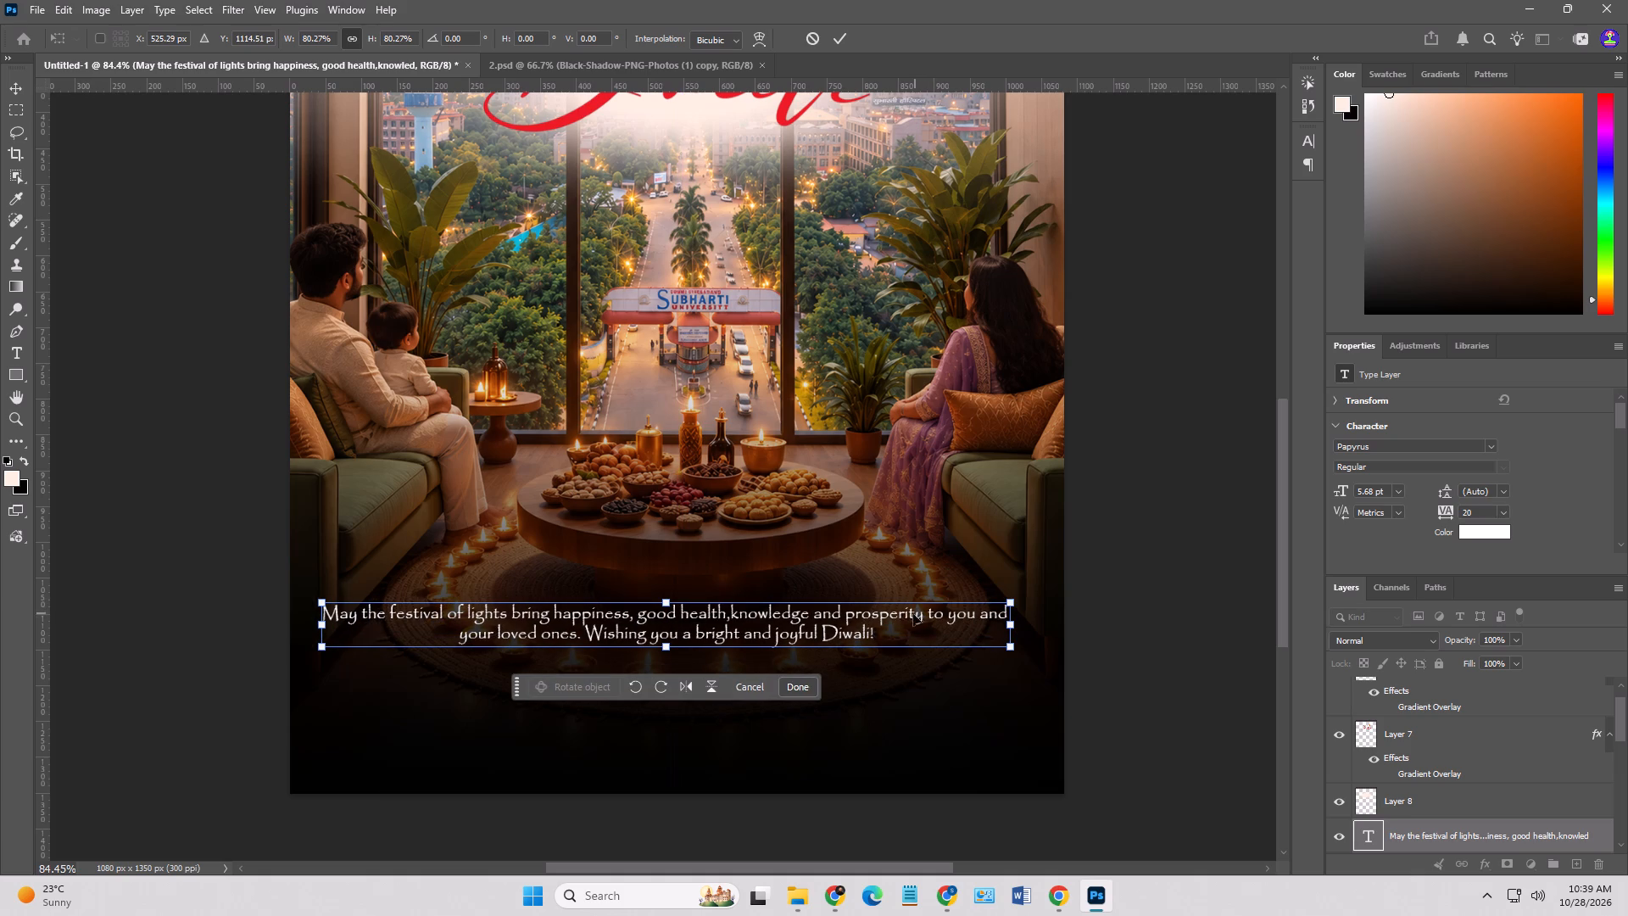
{"action": "double_click", "coordinate": [878, 616]}
{"action": "left_click", "coordinate": [1081, 634]}
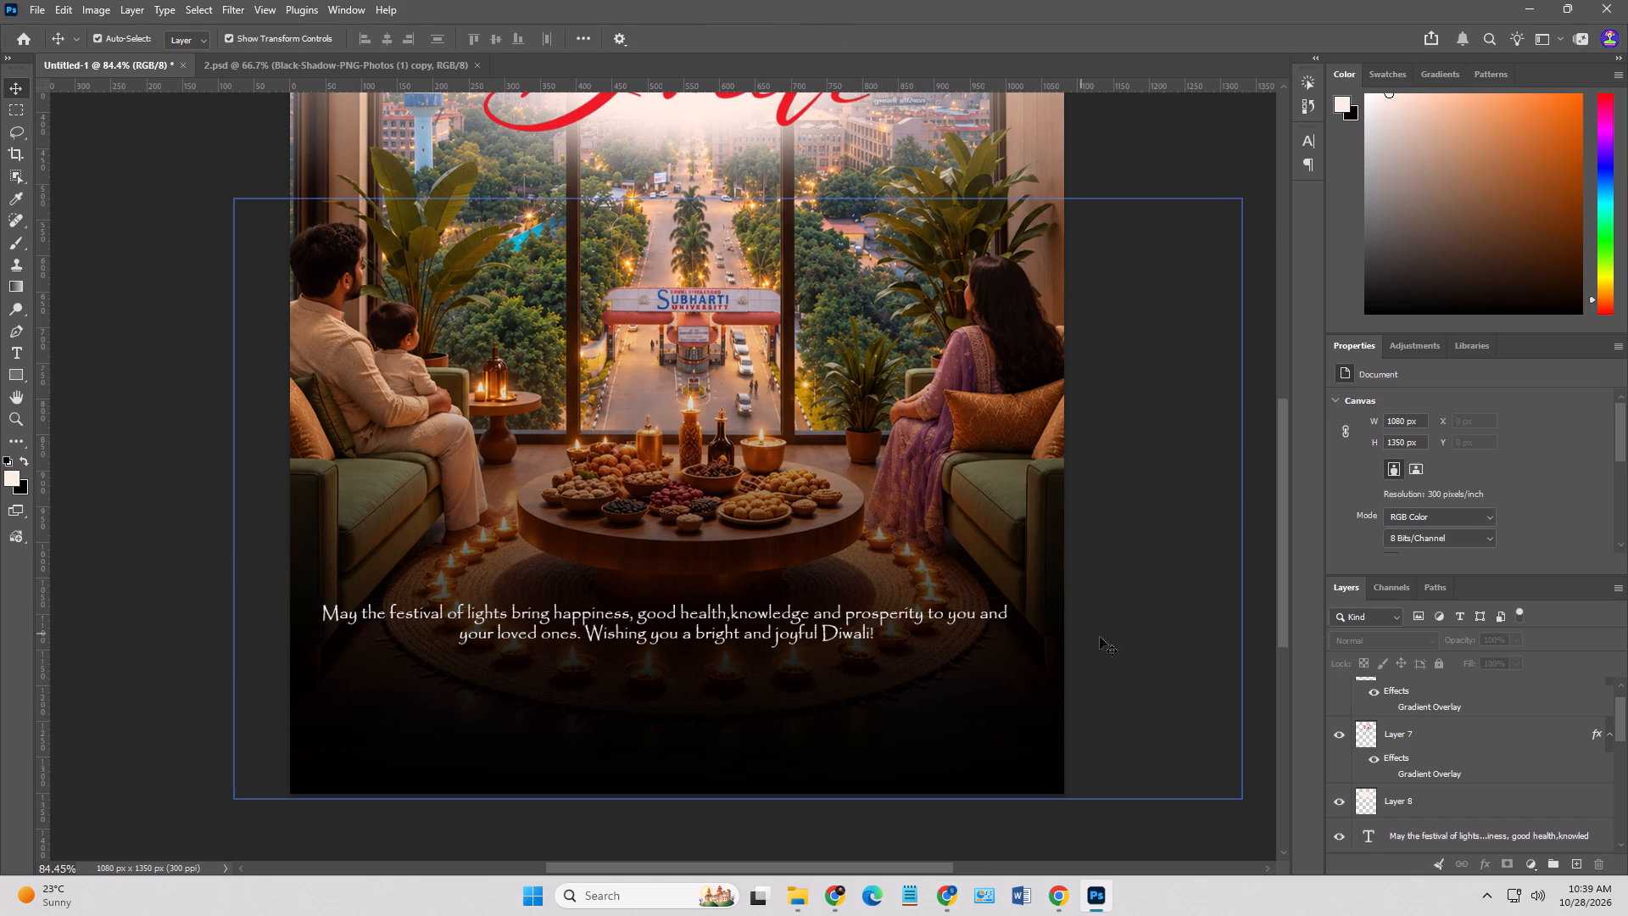
{"action": "double_click", "coordinate": [1181, 638]}
Rebreak the greeting so its first line ends at "prosperity" and the second line starts with "to you and your loved ones".
{"action": "double_click", "coordinate": [912, 612]}
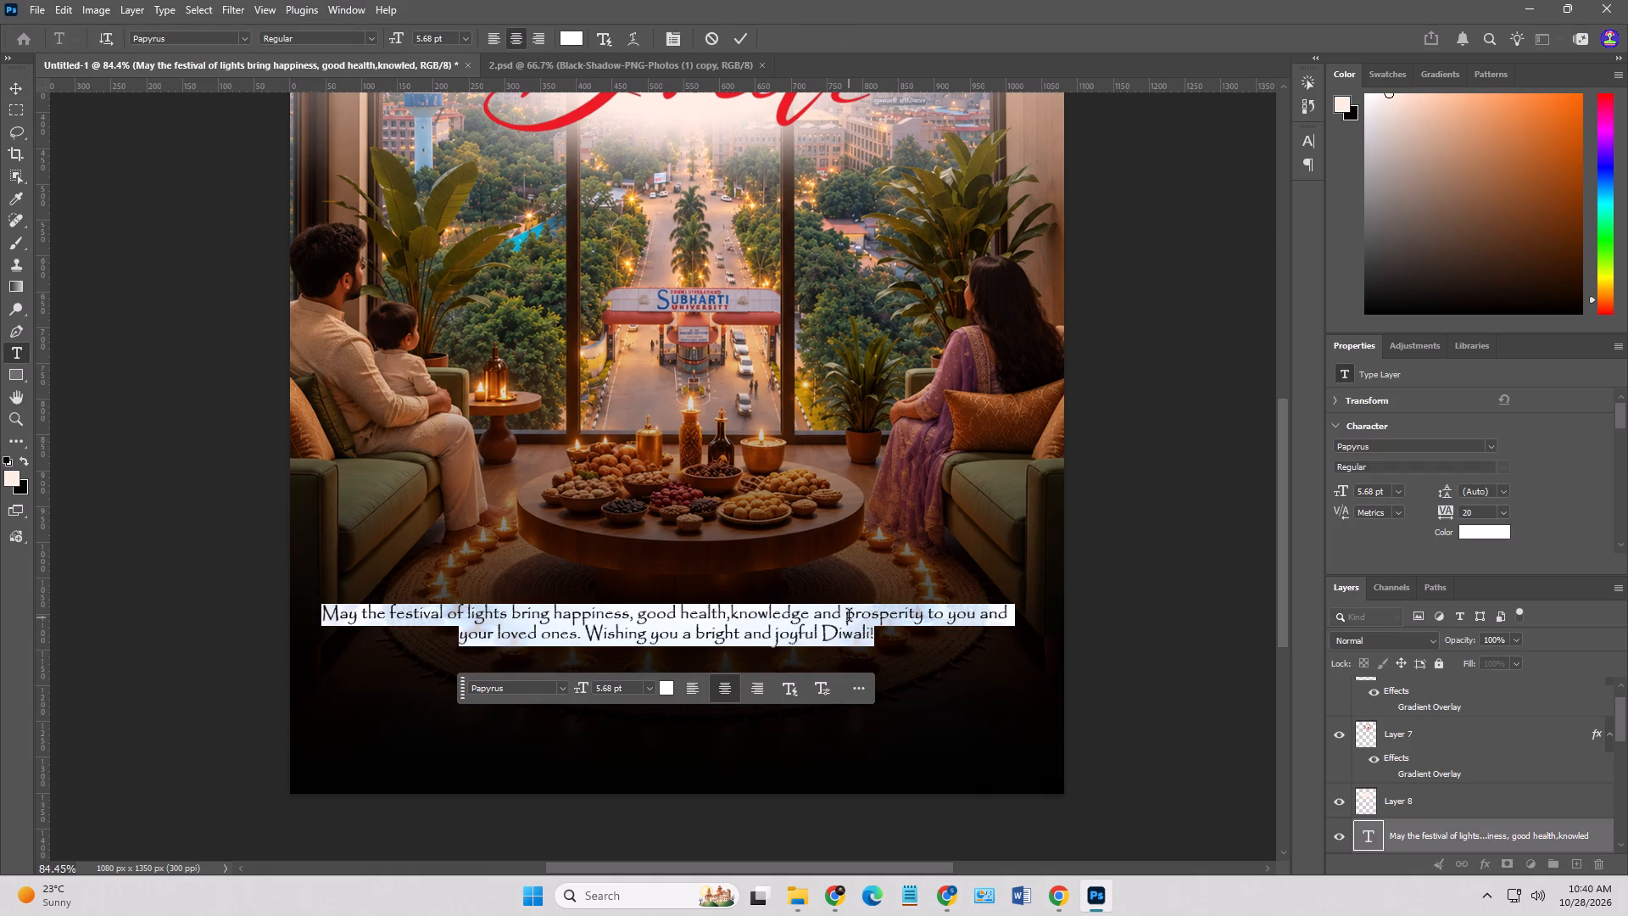
{"action": "left_click", "coordinate": [845, 617]}
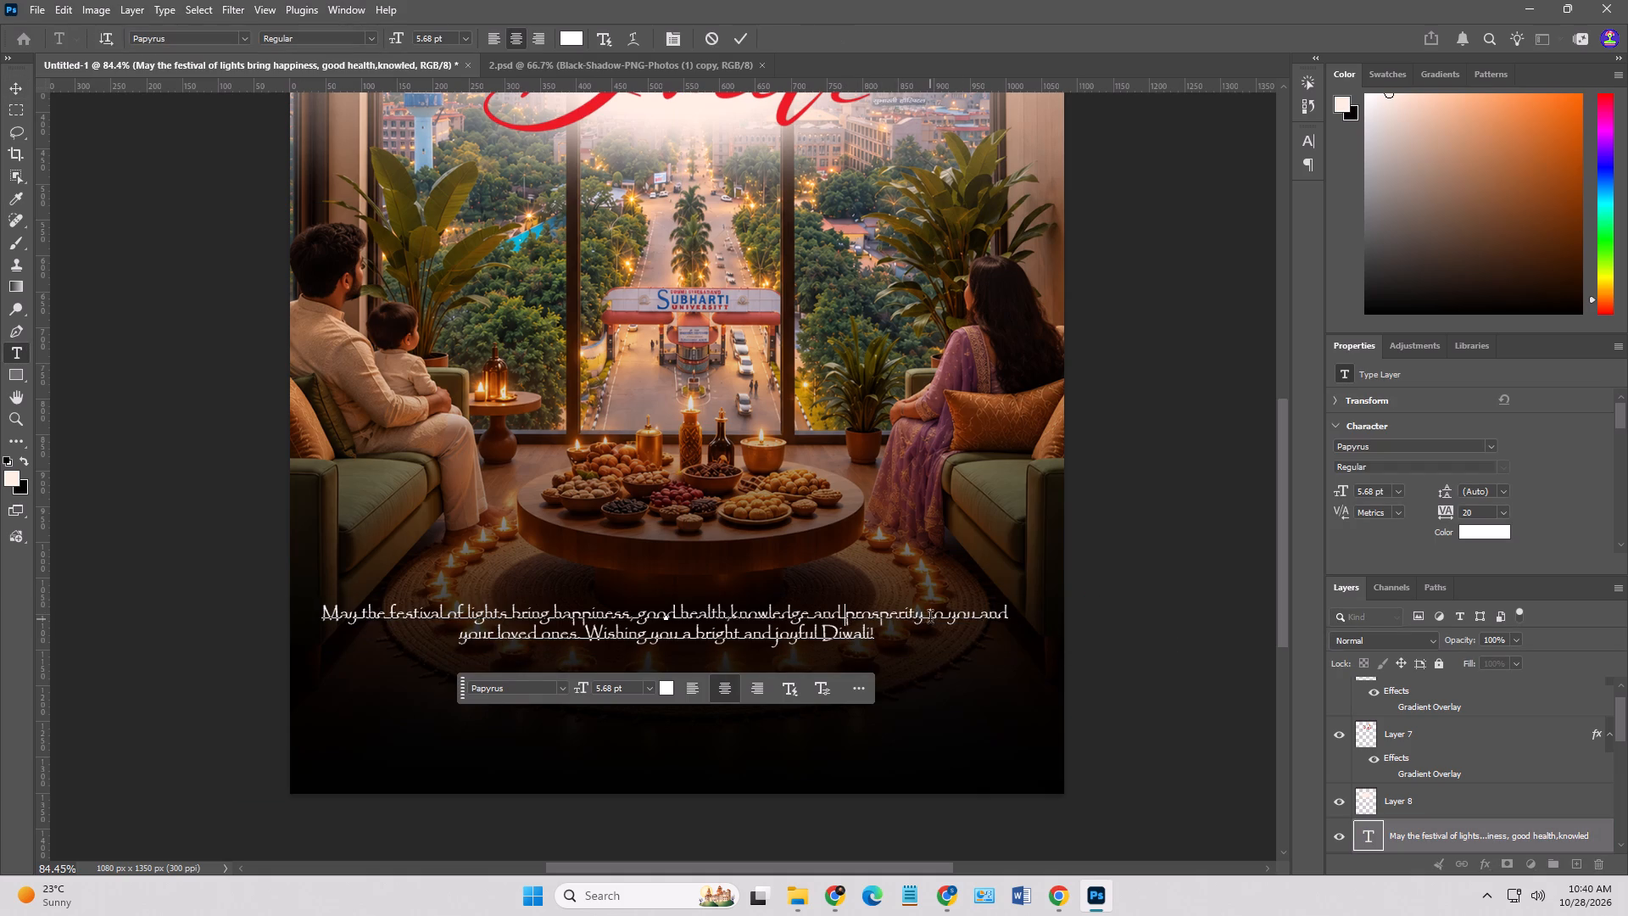
{"action": "left_click", "coordinate": [930, 619]}
{"action": "key", "text": "Return"}
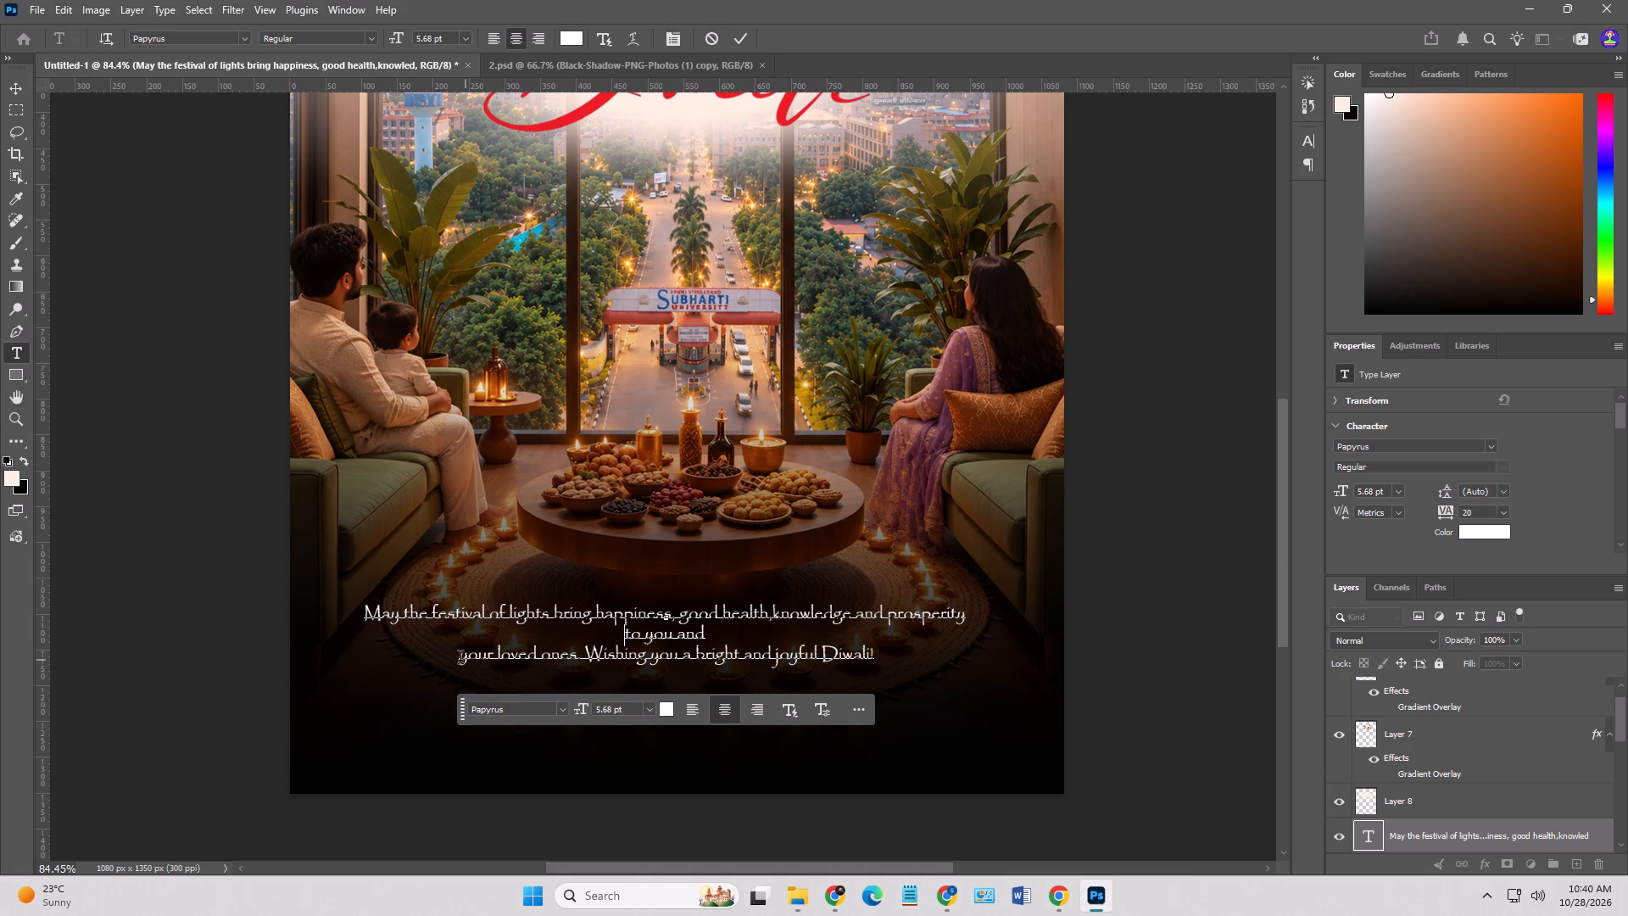
{"action": "left_click", "coordinate": [459, 658]}
{"action": "key", "text": "BackSpace"}
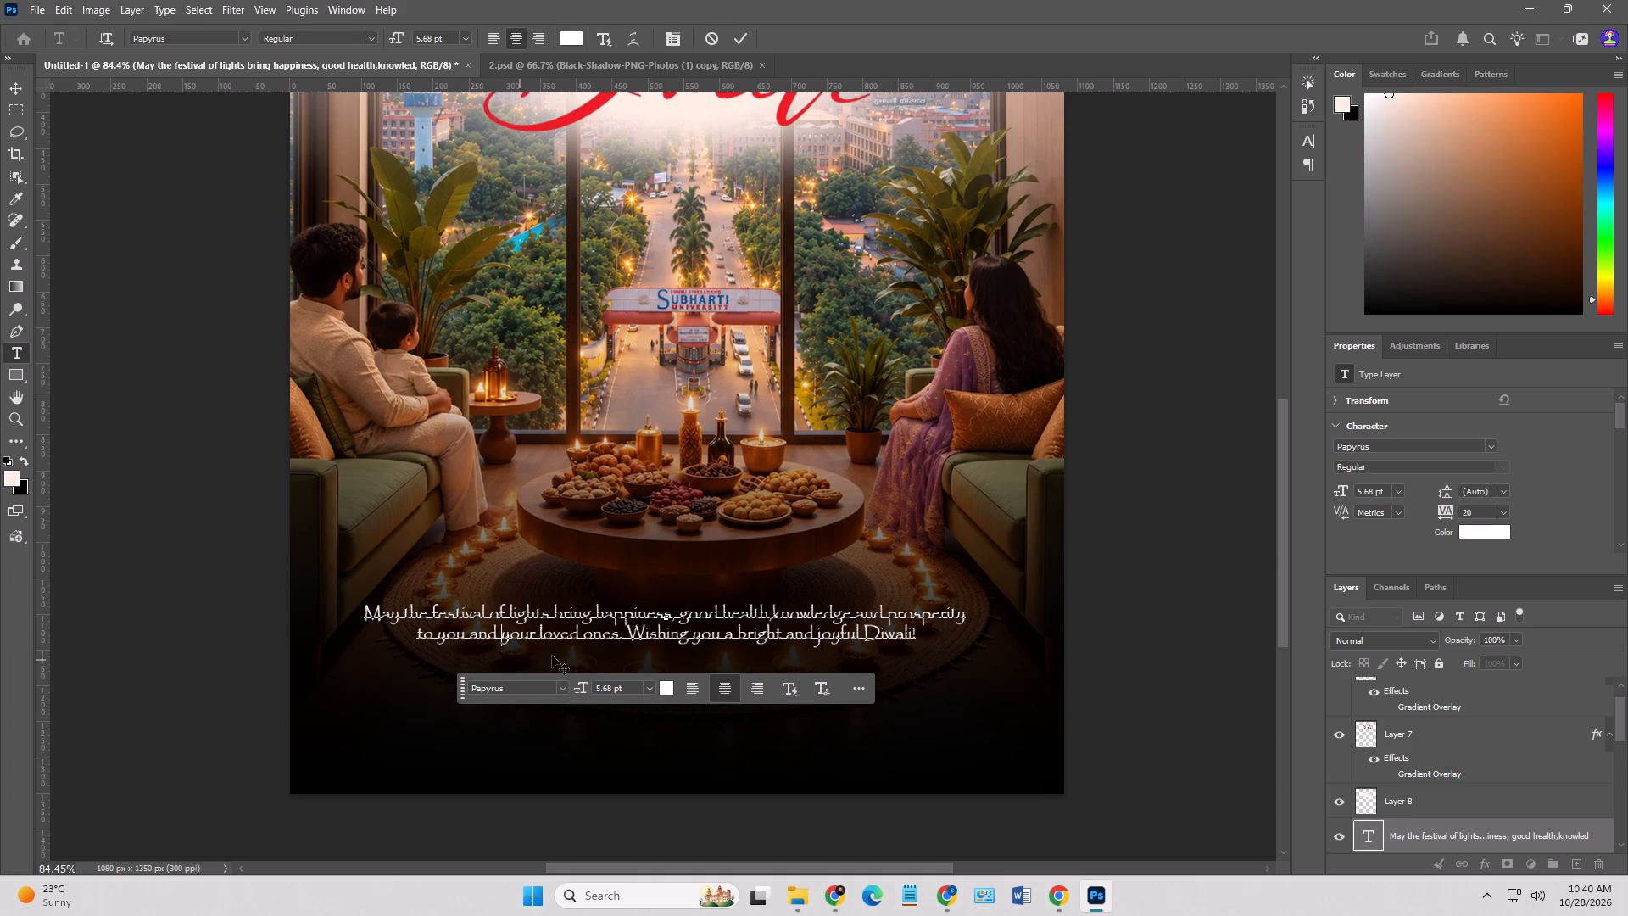
{"action": "left_click", "coordinate": [1170, 639]}
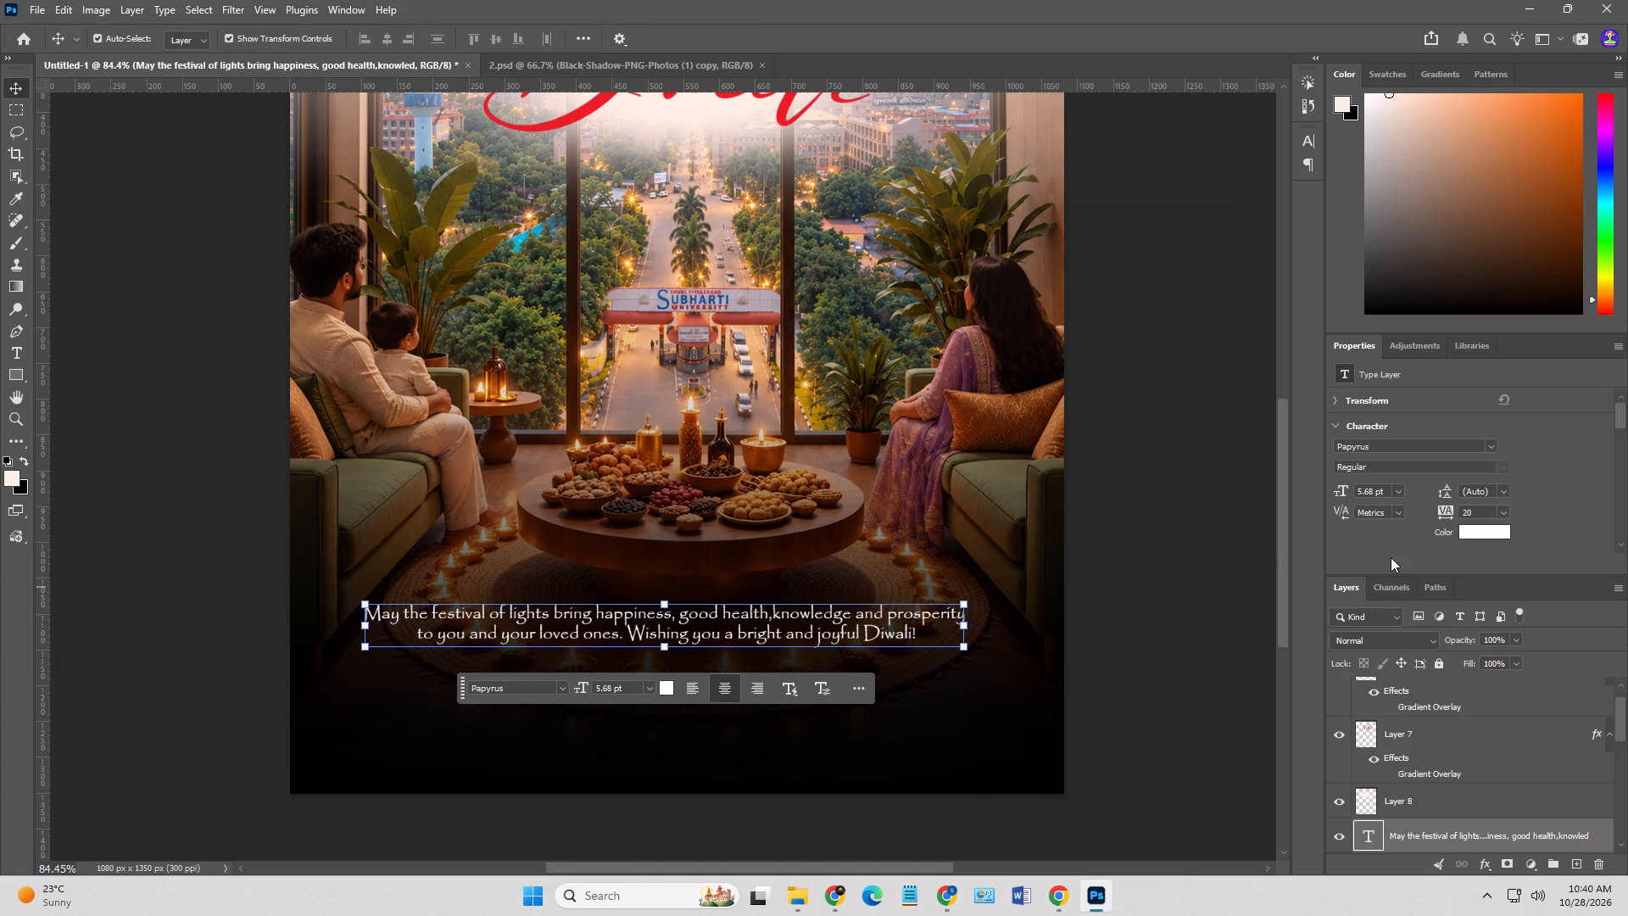
Set the greeting's leading to 9 pt and enlarge the text to about 109%, shifting it slightly up.
{"action": "left_click", "coordinate": [1445, 491]}
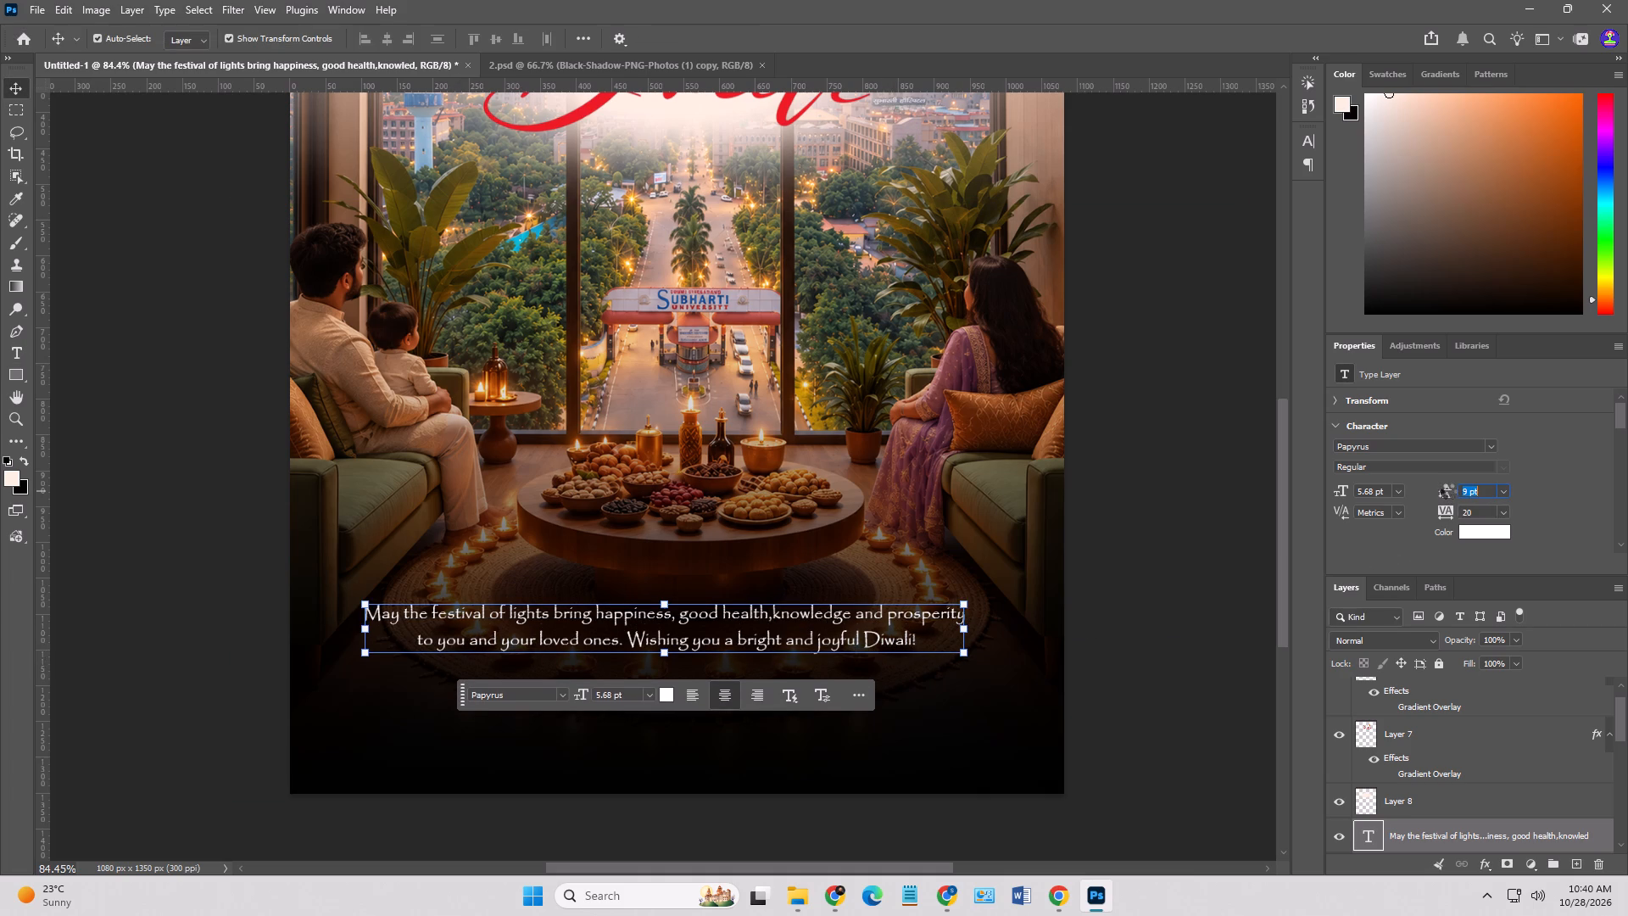
{"action": "left_click_drag", "start_coordinate": [967, 651], "coordinate": [995, 656], "text": "alt"}
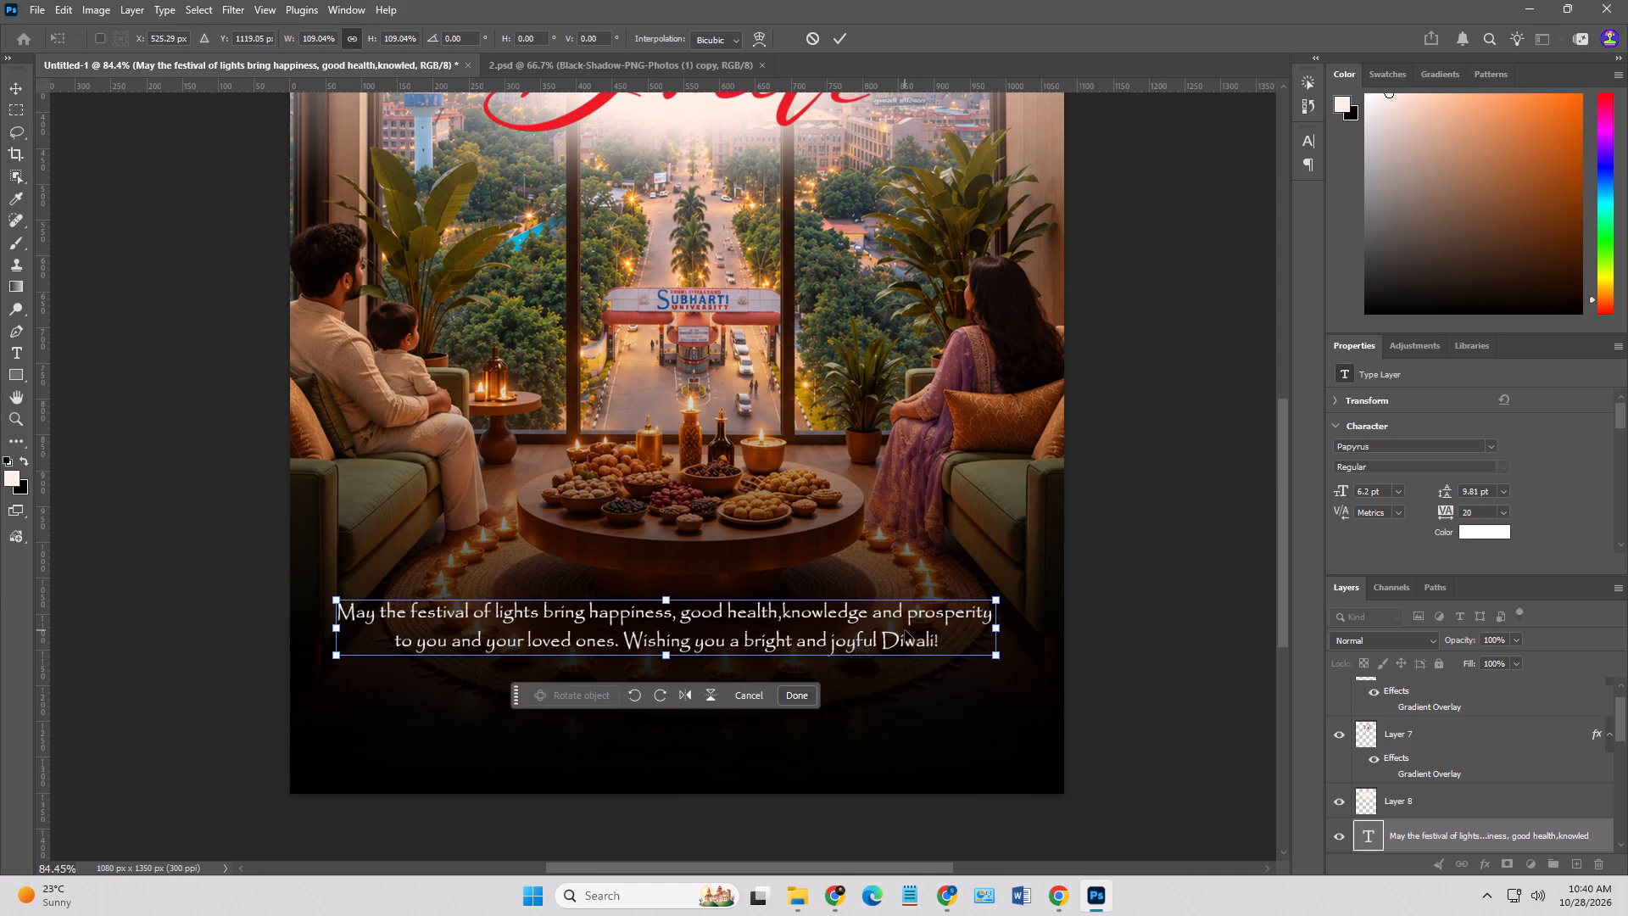
{"action": "left_click_drag", "start_coordinate": [905, 628], "coordinate": [906, 618]}
{"action": "key", "text": "Return"}
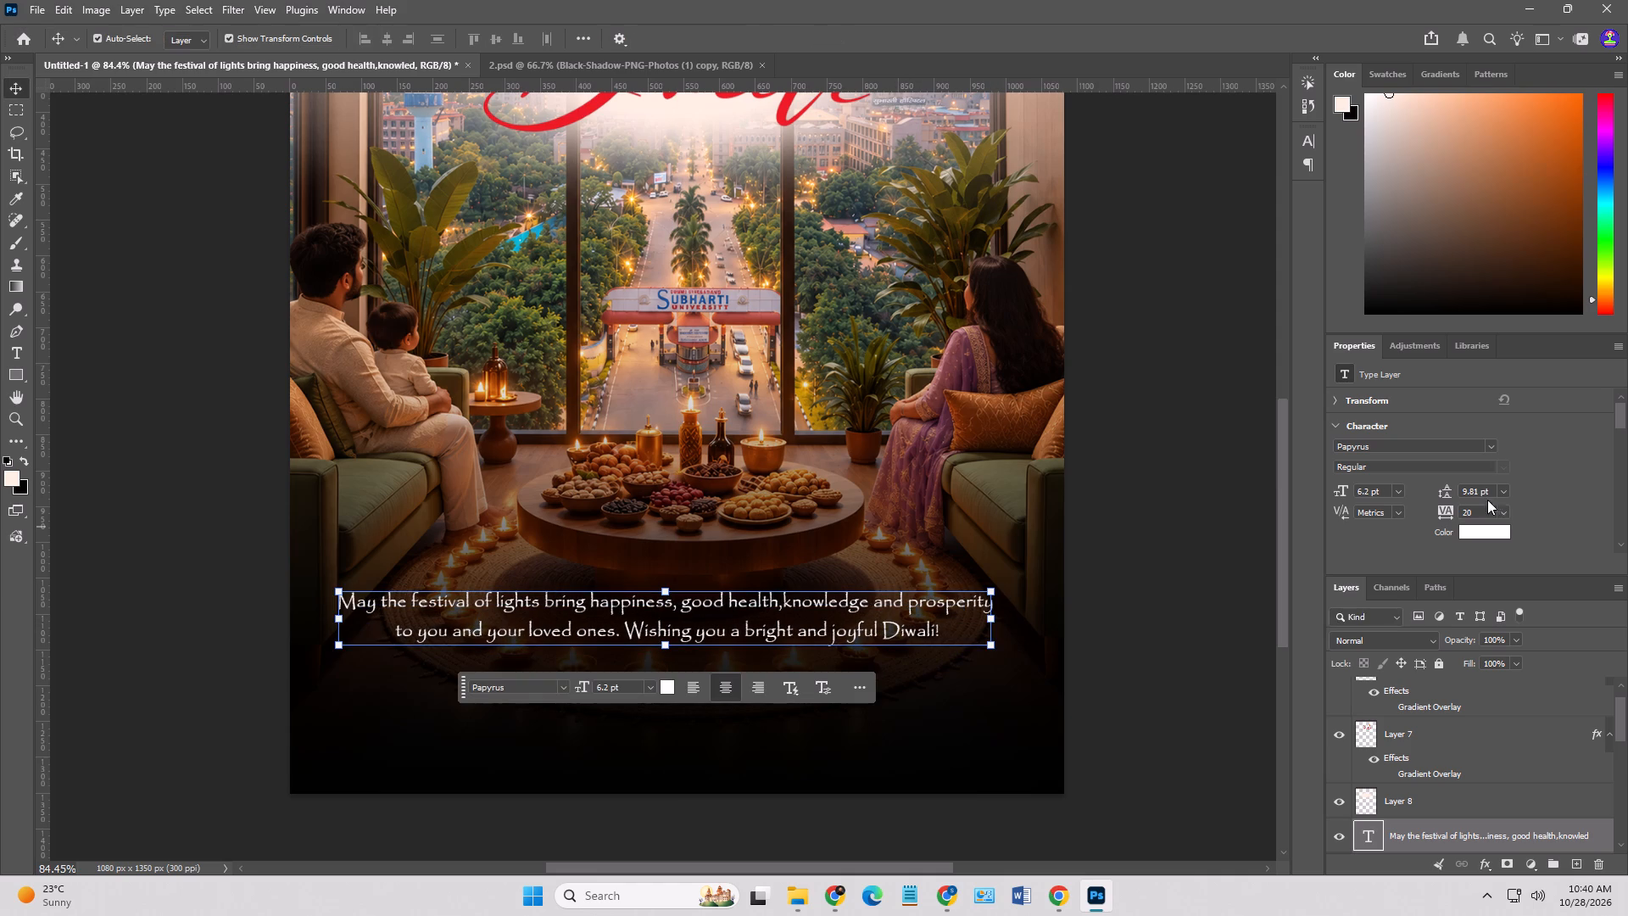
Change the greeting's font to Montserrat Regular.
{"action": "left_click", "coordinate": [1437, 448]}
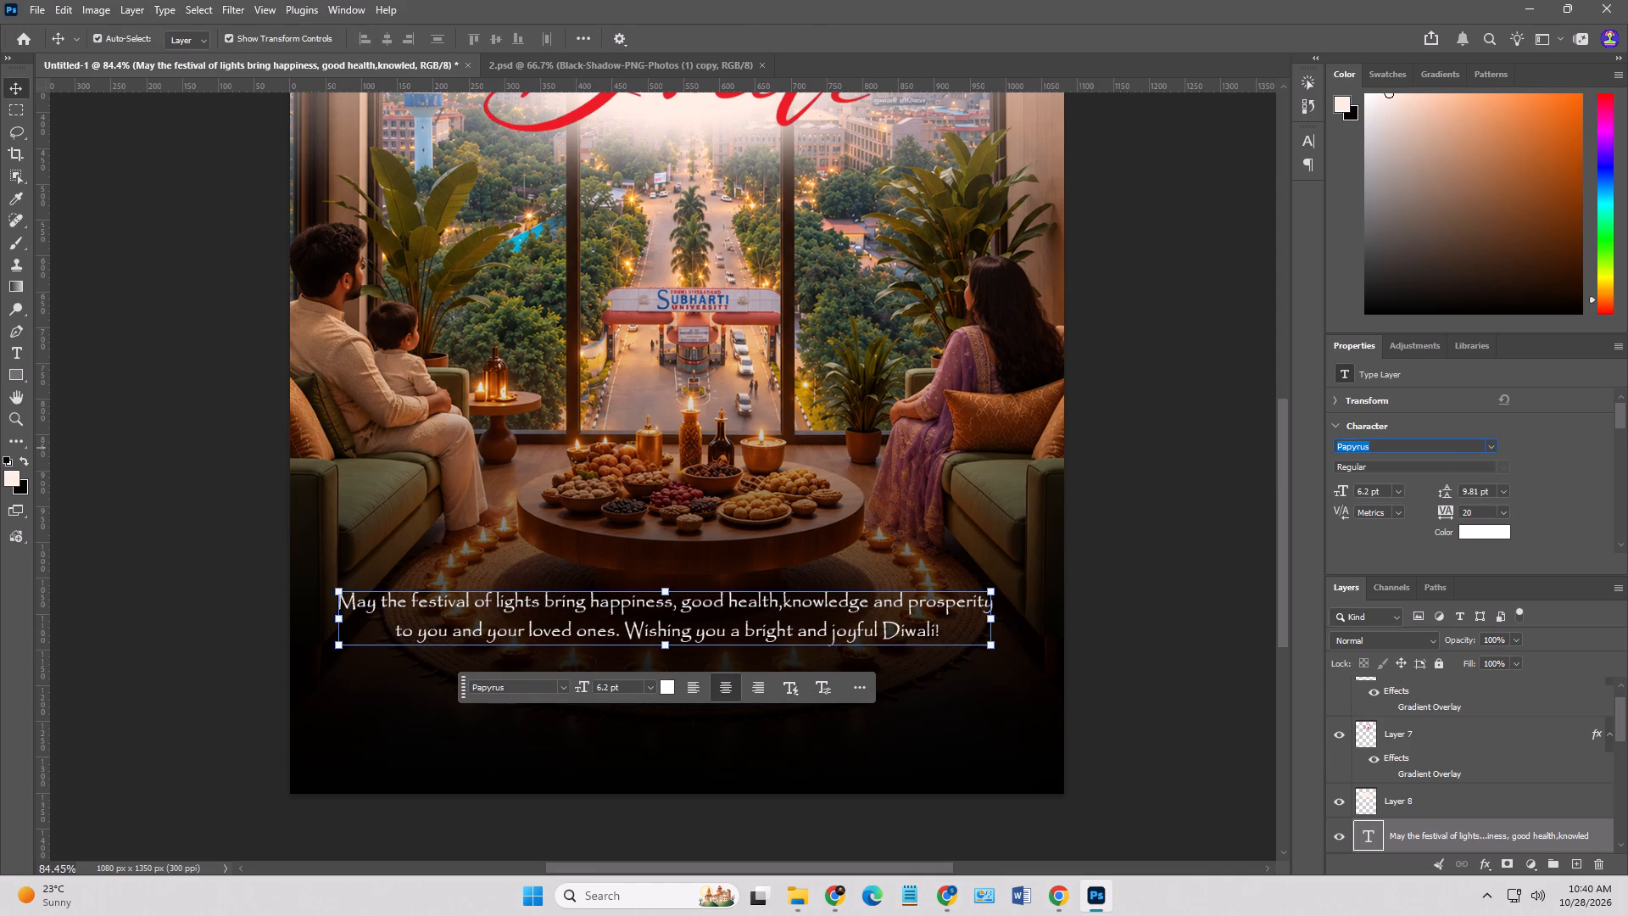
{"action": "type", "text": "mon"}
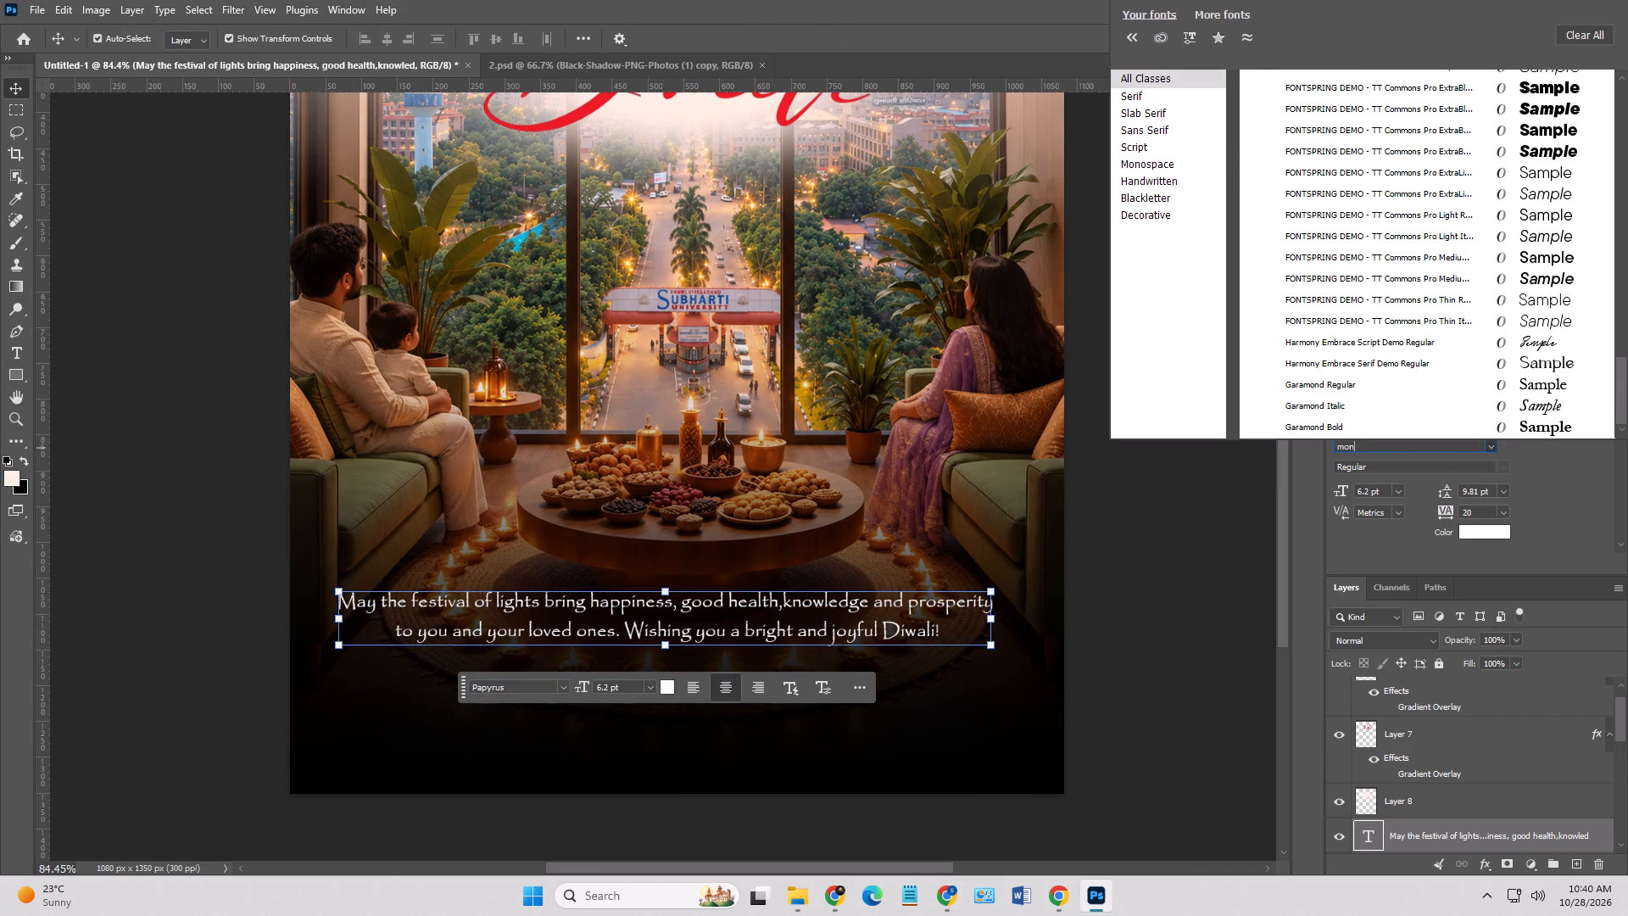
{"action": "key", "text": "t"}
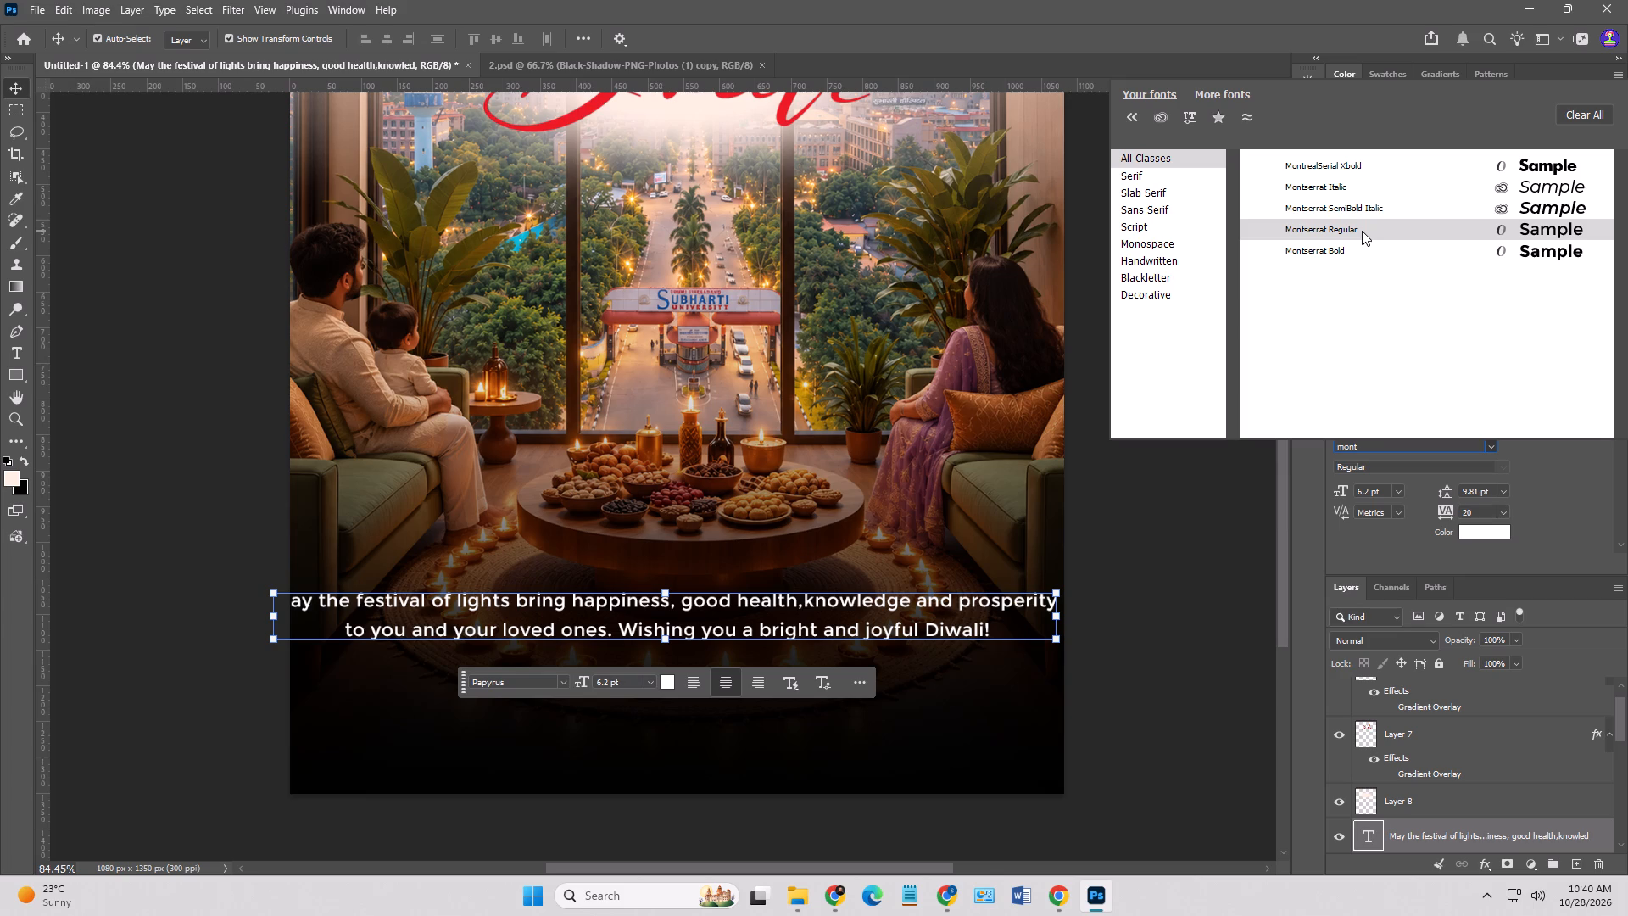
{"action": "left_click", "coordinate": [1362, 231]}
Scale the greeting down to a font size of about 5.37 pt so both lines fit within the poster's width.
{"action": "left_click", "coordinate": [1055, 641], "text": "alt"}
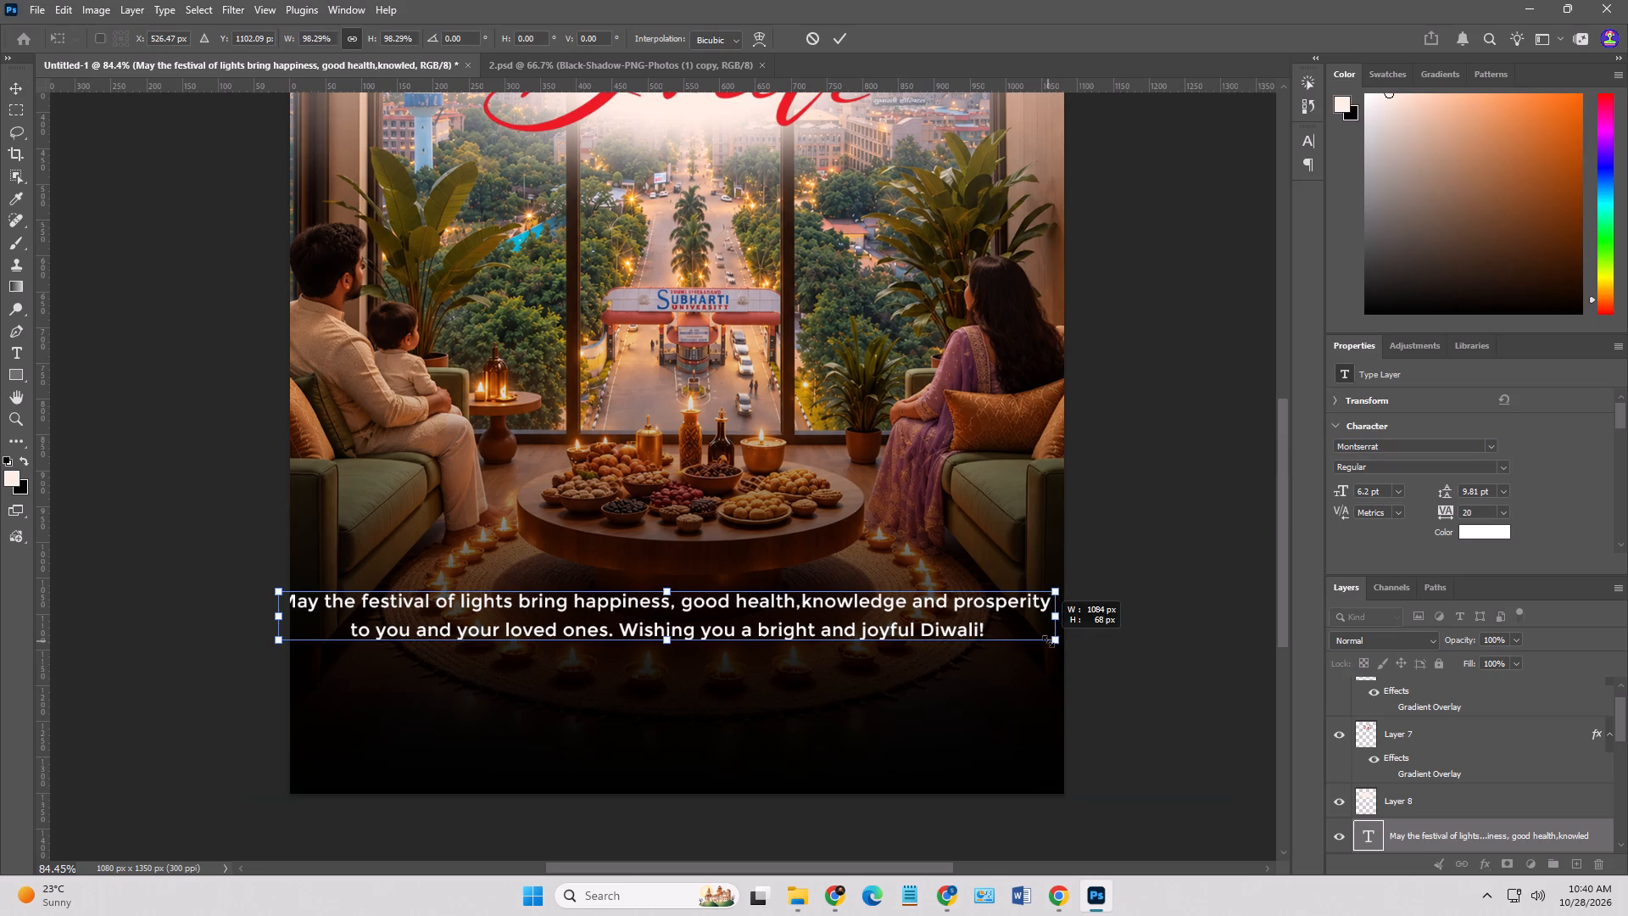
{"action": "left_click", "coordinate": [1045, 641], "text": "alt"}
{"action": "left_click_drag", "start_coordinate": [1061, 644], "coordinate": [1017, 640], "text": "alt"}
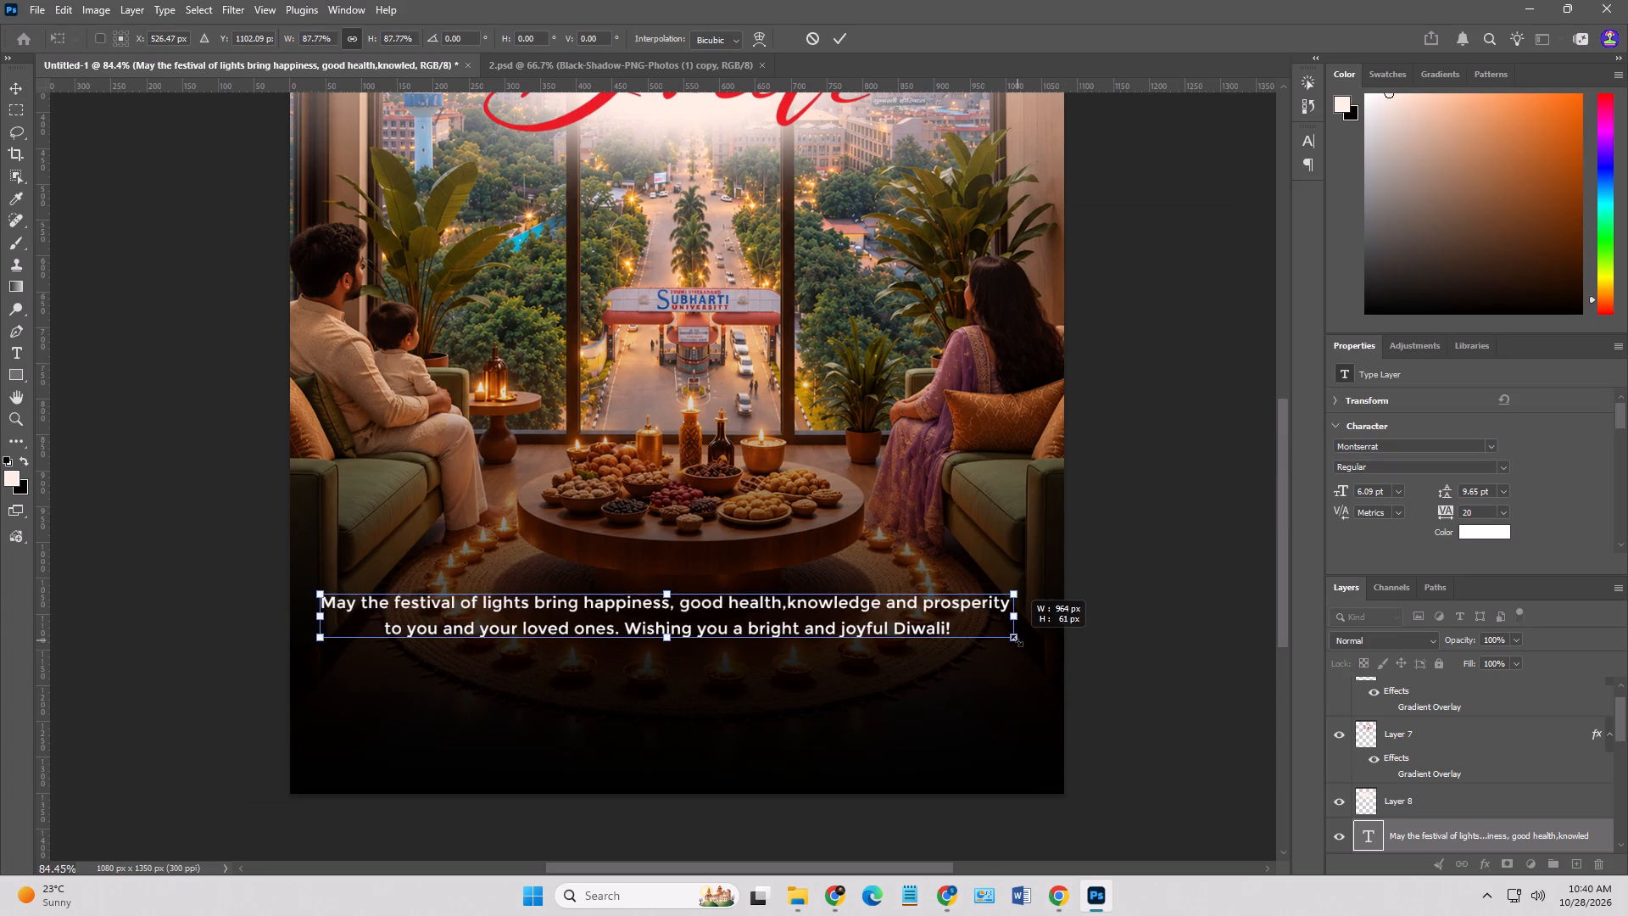
{"action": "left_click_drag", "start_coordinate": [1017, 640], "coordinate": [1015, 640], "text": "alt"}
{"action": "key", "text": "Return"}
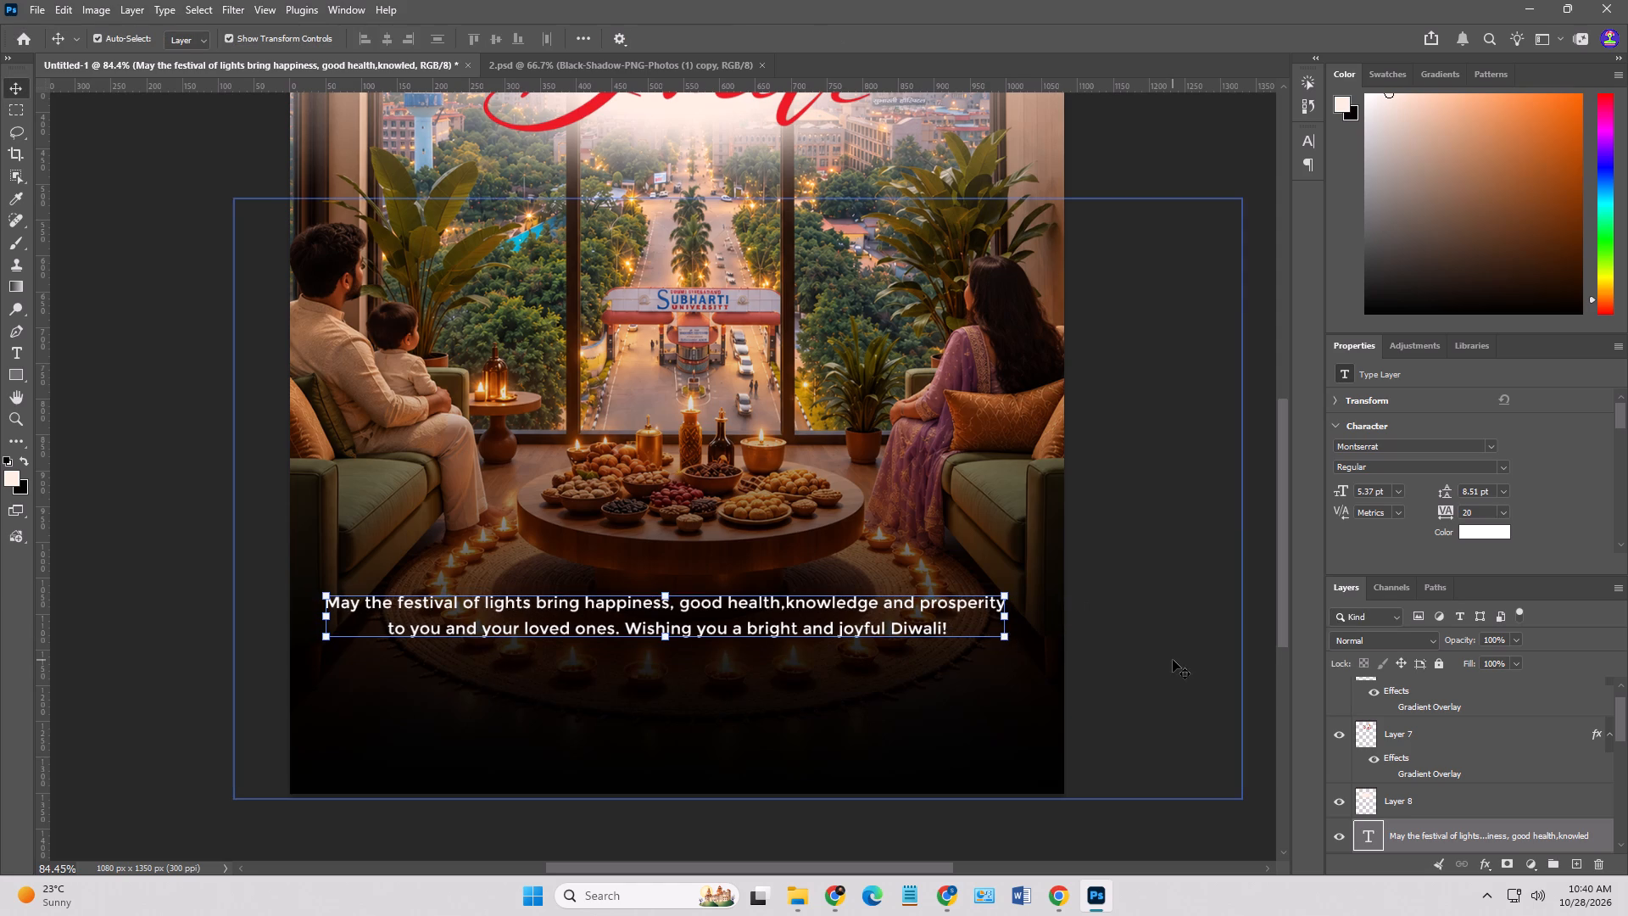
Move the greeting slightly right so it sits centred horizontally on the poster.
{"action": "left_click", "coordinate": [1173, 660]}
{"action": "scroll", "coordinate": [1162, 659], "scroll_direction": "down", "scroll_amount": 2, "text": "alt"}
{"action": "left_click_drag", "start_coordinate": [738, 585], "coordinate": [750, 589]}
{"action": "left_click", "coordinate": [1144, 589]}
Change the greeting's font to Poppins Light.
{"action": "left_click", "coordinate": [928, 584]}
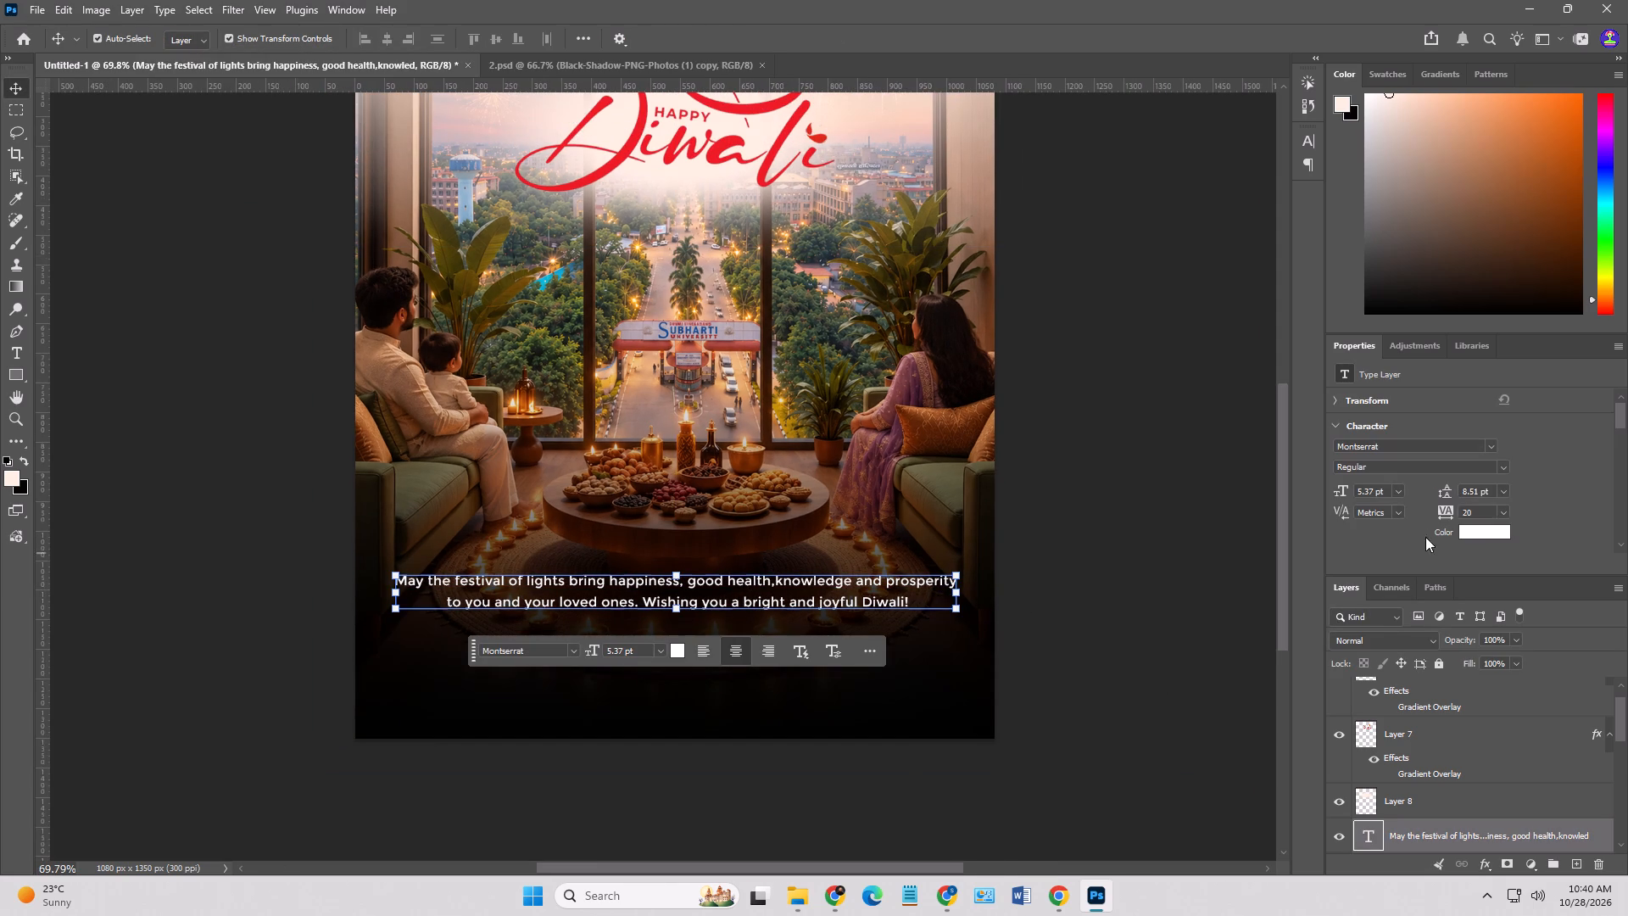
{"action": "left_click", "coordinate": [1391, 446]}
{"action": "type", "text": "popp"}
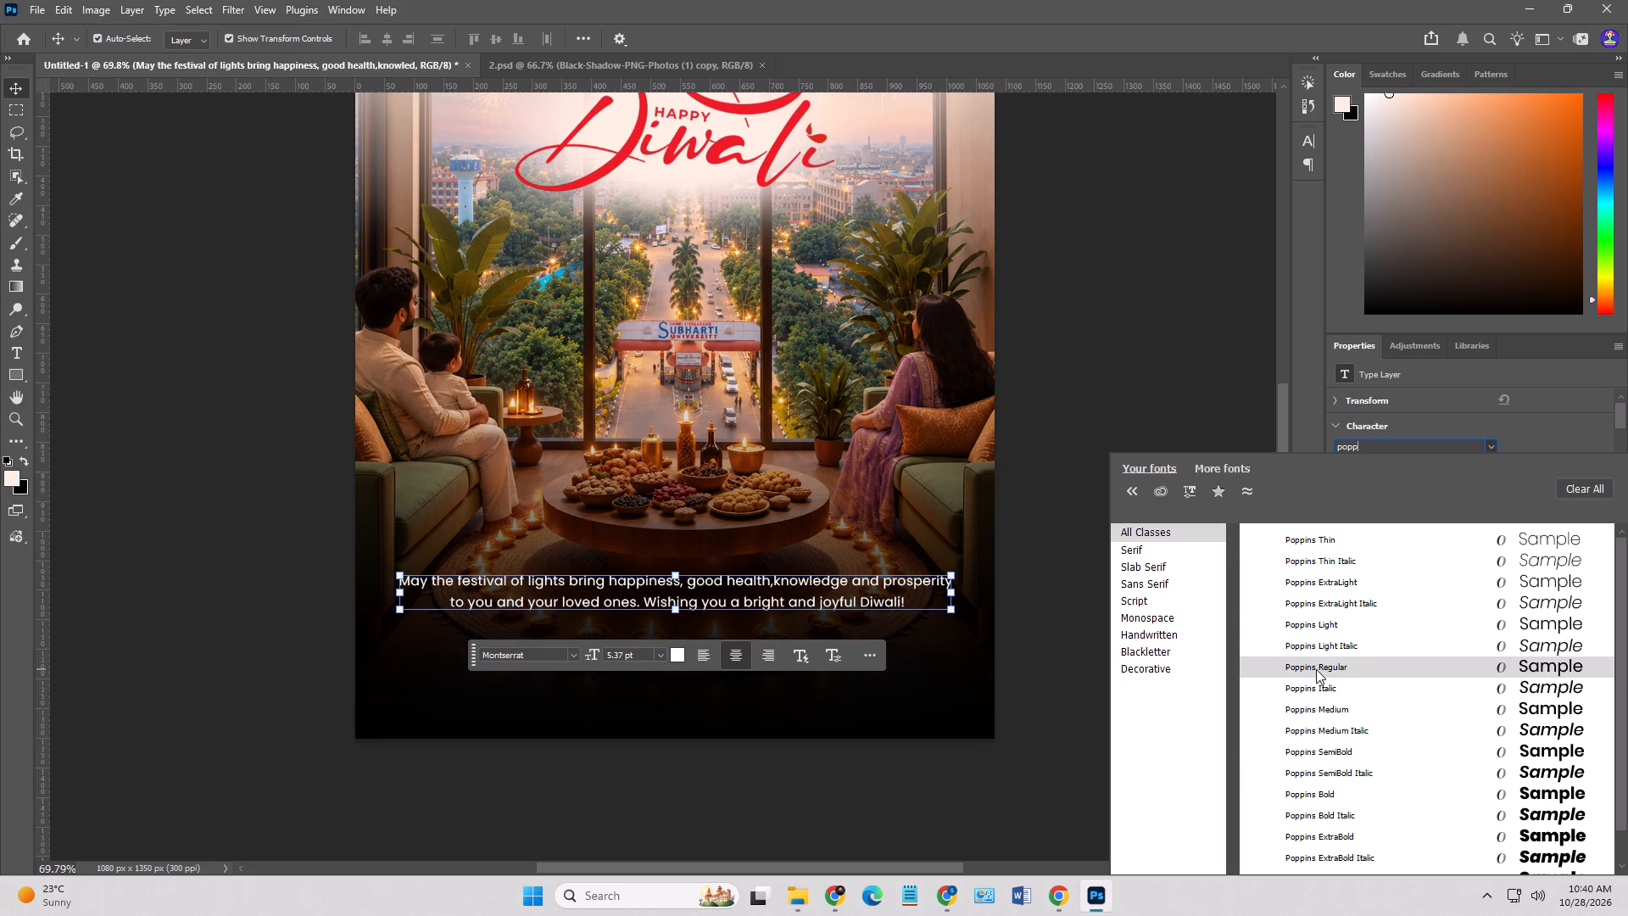
{"action": "left_click", "coordinate": [1324, 623]}
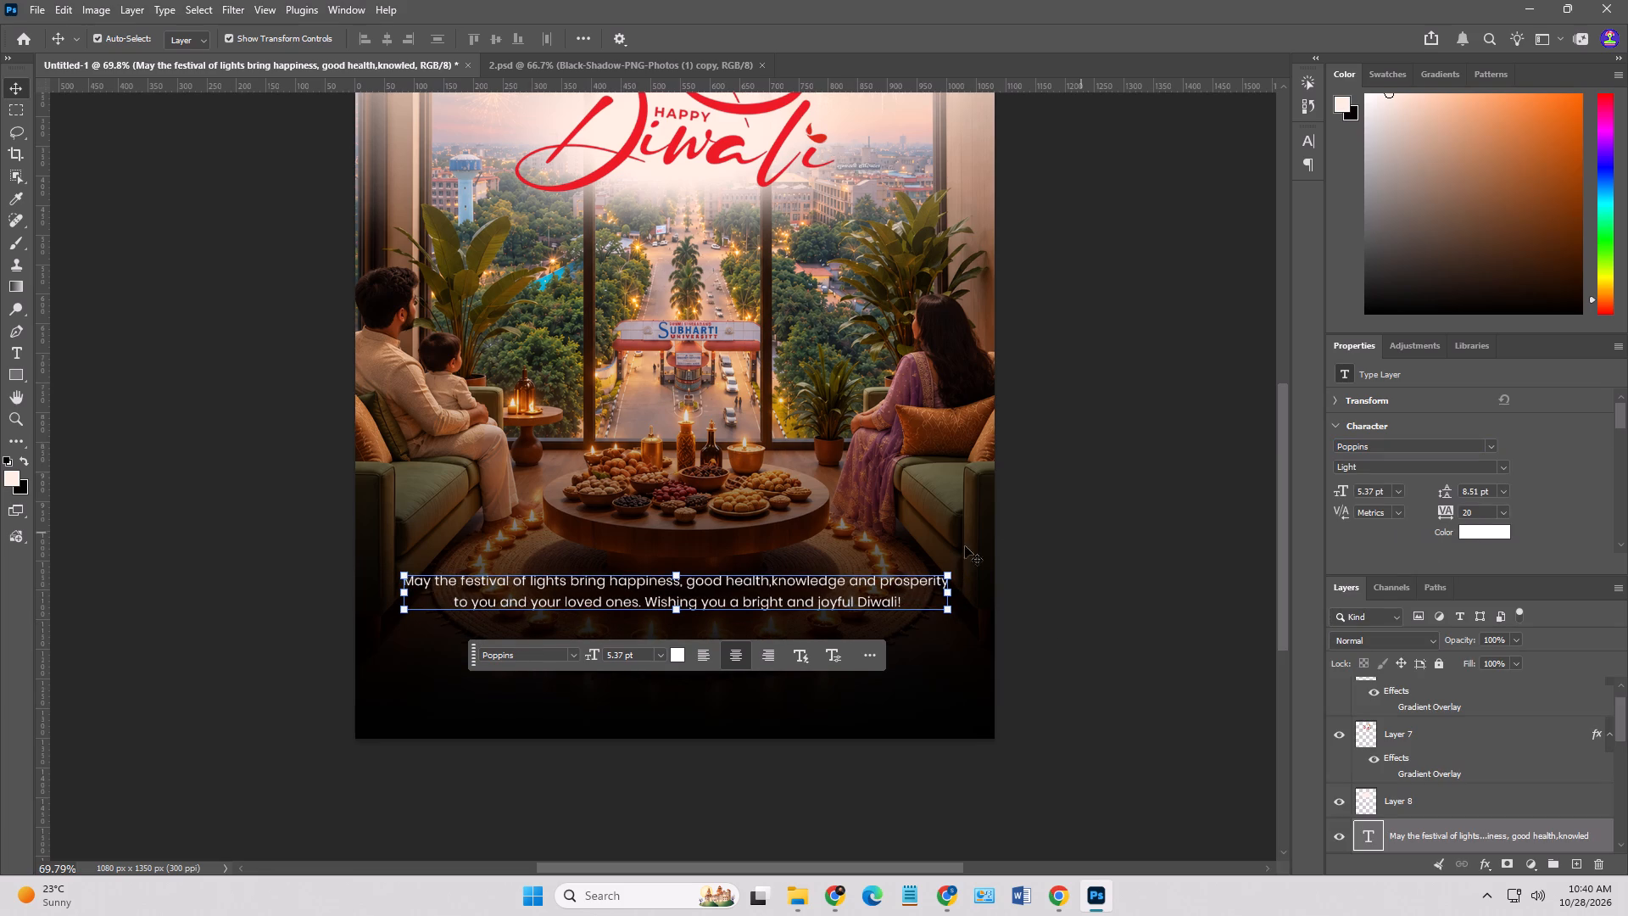
Reposition the greeting slightly lower and centred horizontally on the poster.
{"action": "left_click_drag", "start_coordinate": [861, 600], "coordinate": [855, 600]}
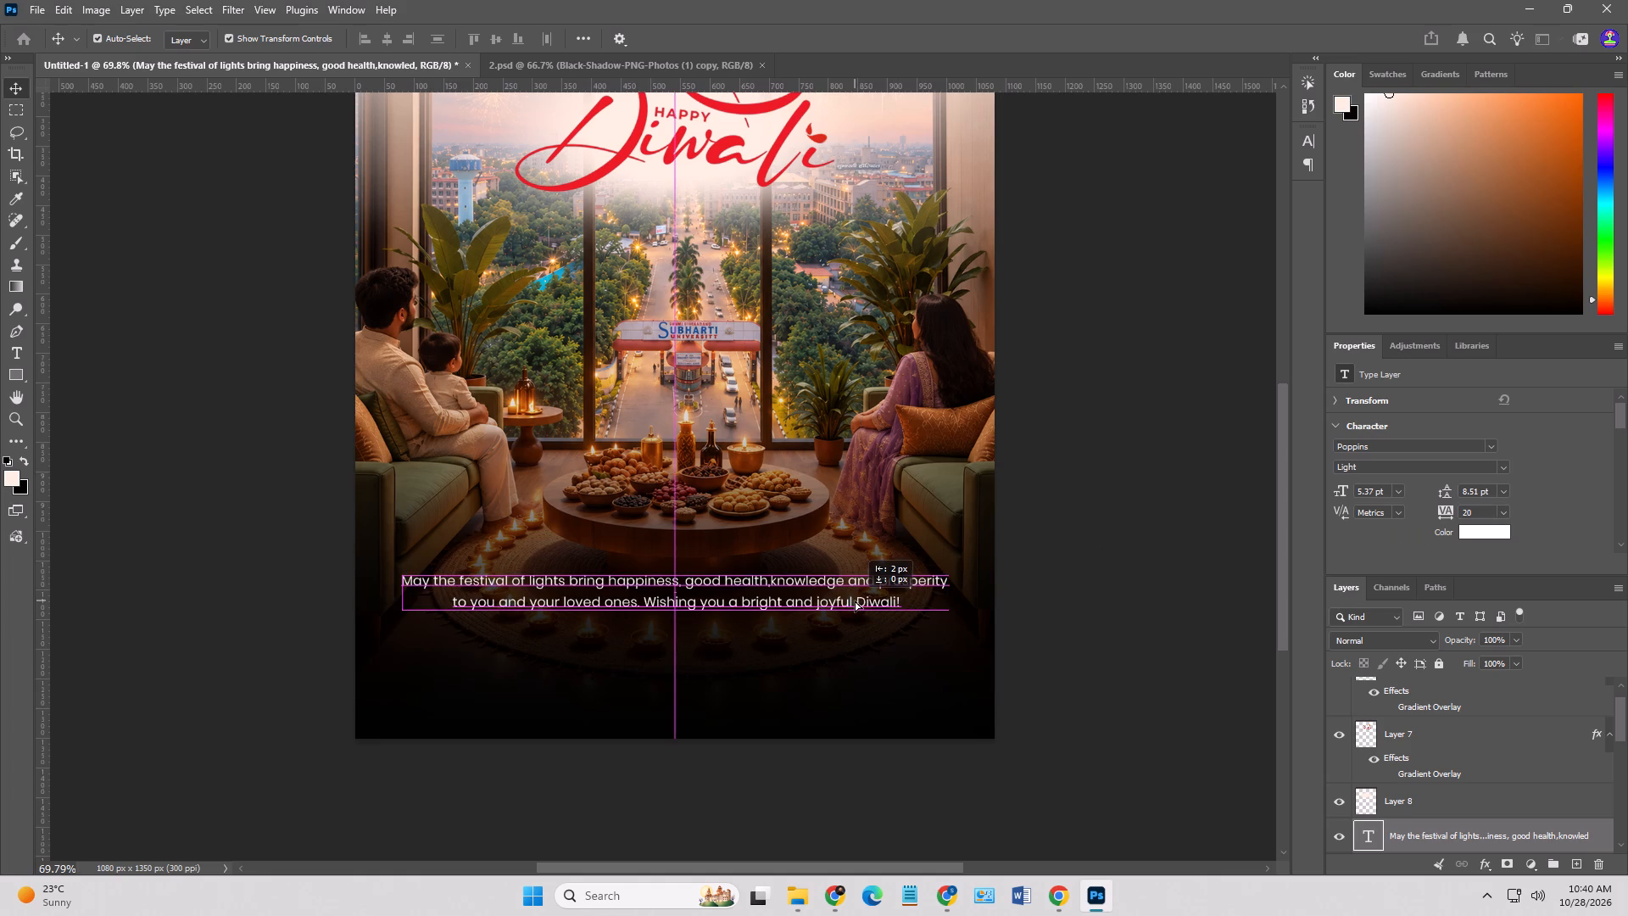
{"action": "left_click_drag", "start_coordinate": [855, 600], "coordinate": [851, 600]}
{"action": "double_click", "coordinate": [1113, 640]}
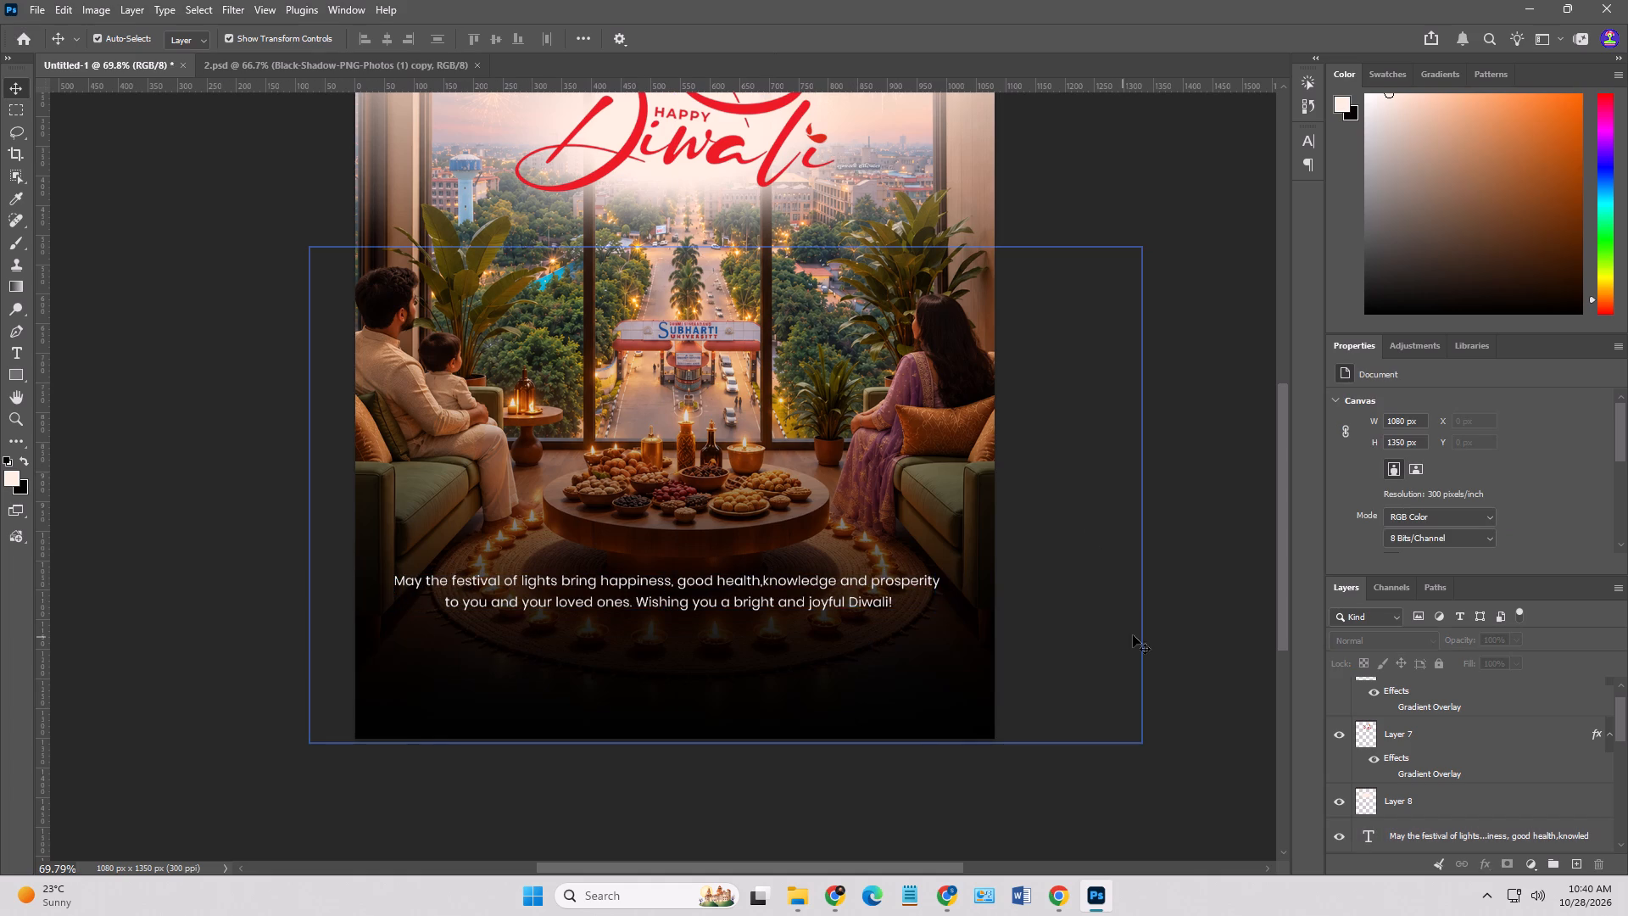
{"action": "left_click", "coordinate": [1212, 632]}
{"action": "left_click_drag", "start_coordinate": [731, 583], "coordinate": [735, 592]}
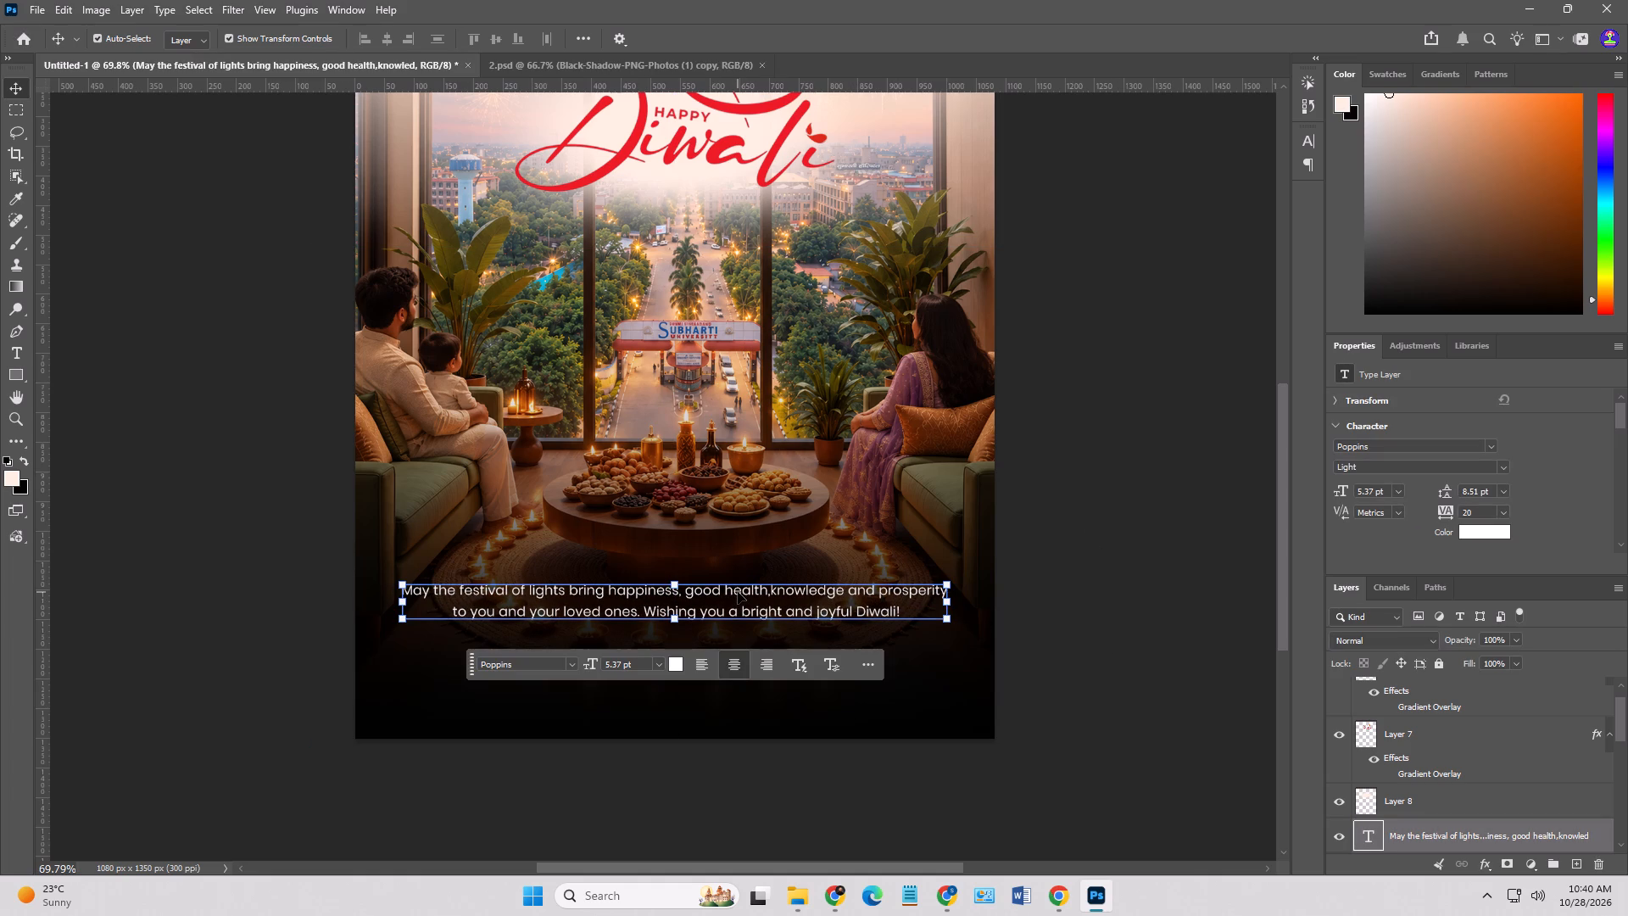
Draw a short horizontal line as a shape with the Pen tool, centred just below the greeting's second line.
{"action": "left_click", "coordinate": [18, 328]}
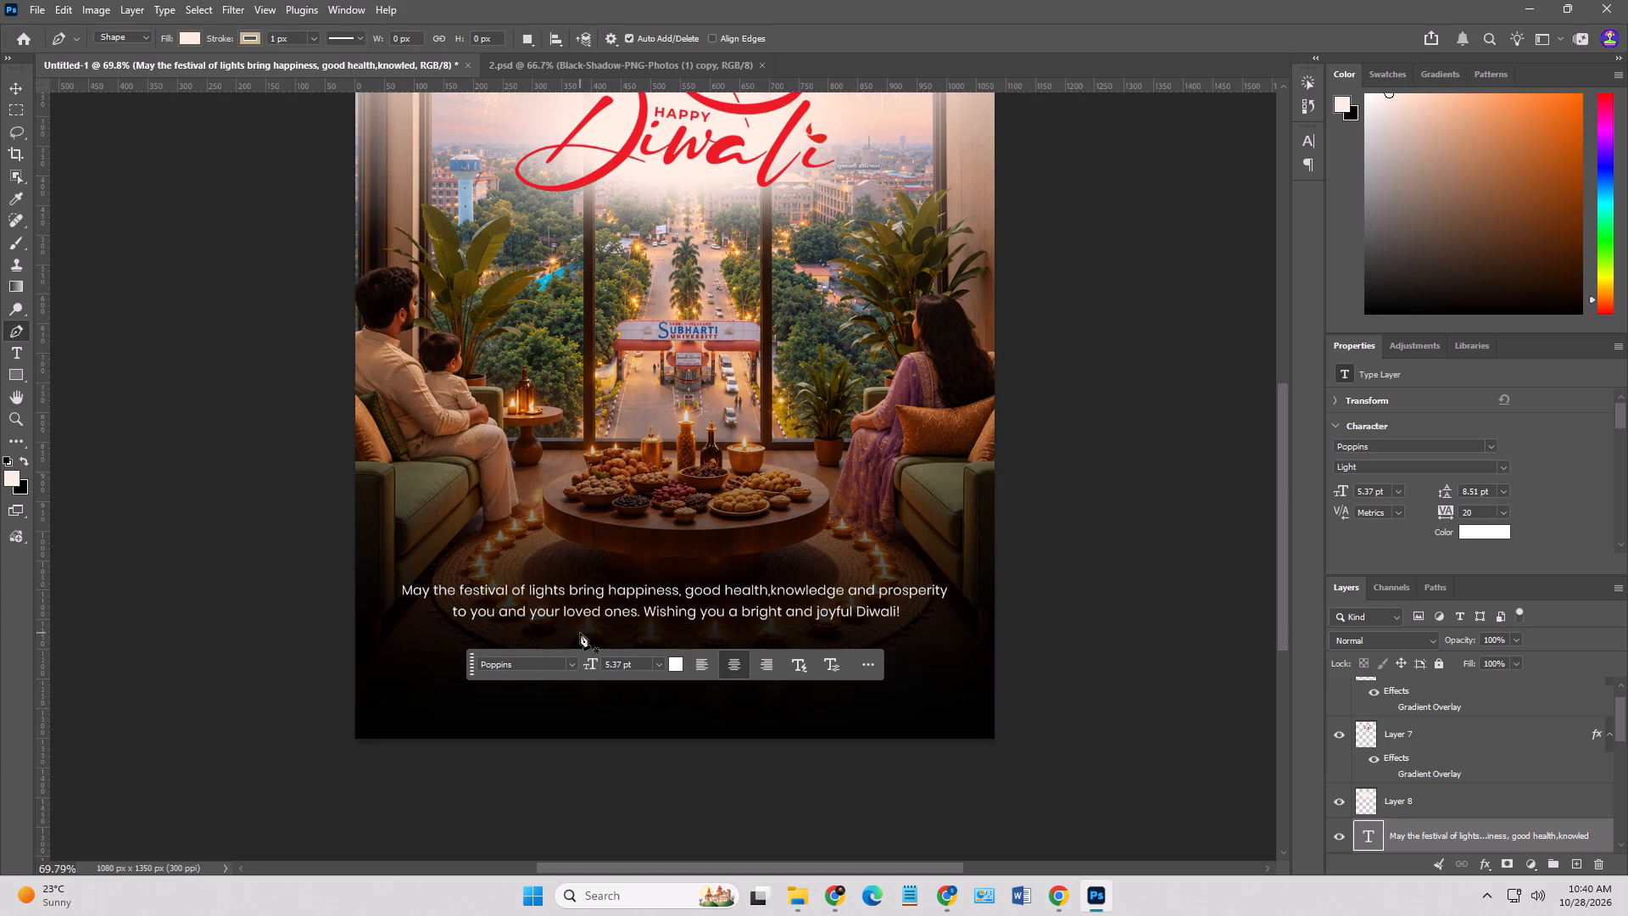
{"action": "left_click", "coordinate": [561, 629]}
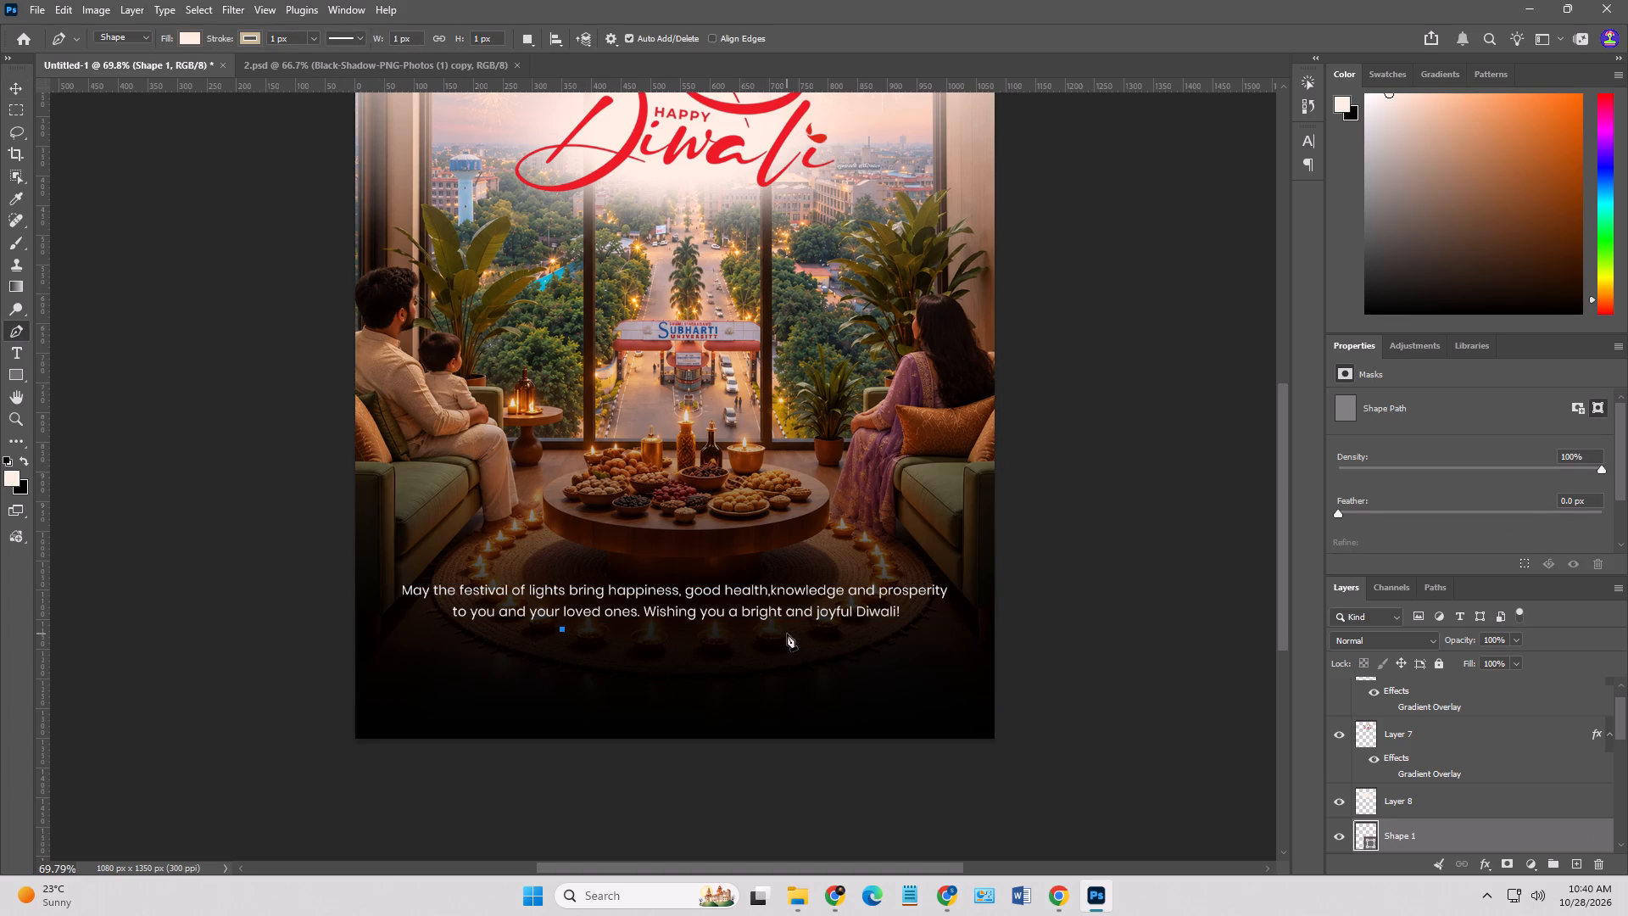
{"action": "left_click", "coordinate": [785, 629], "text": "shift"}
Set the line's stroke colour to orange, ec791c, starting from the red sampled off the Diwali lettering.
{"action": "left_click", "coordinate": [247, 42]}
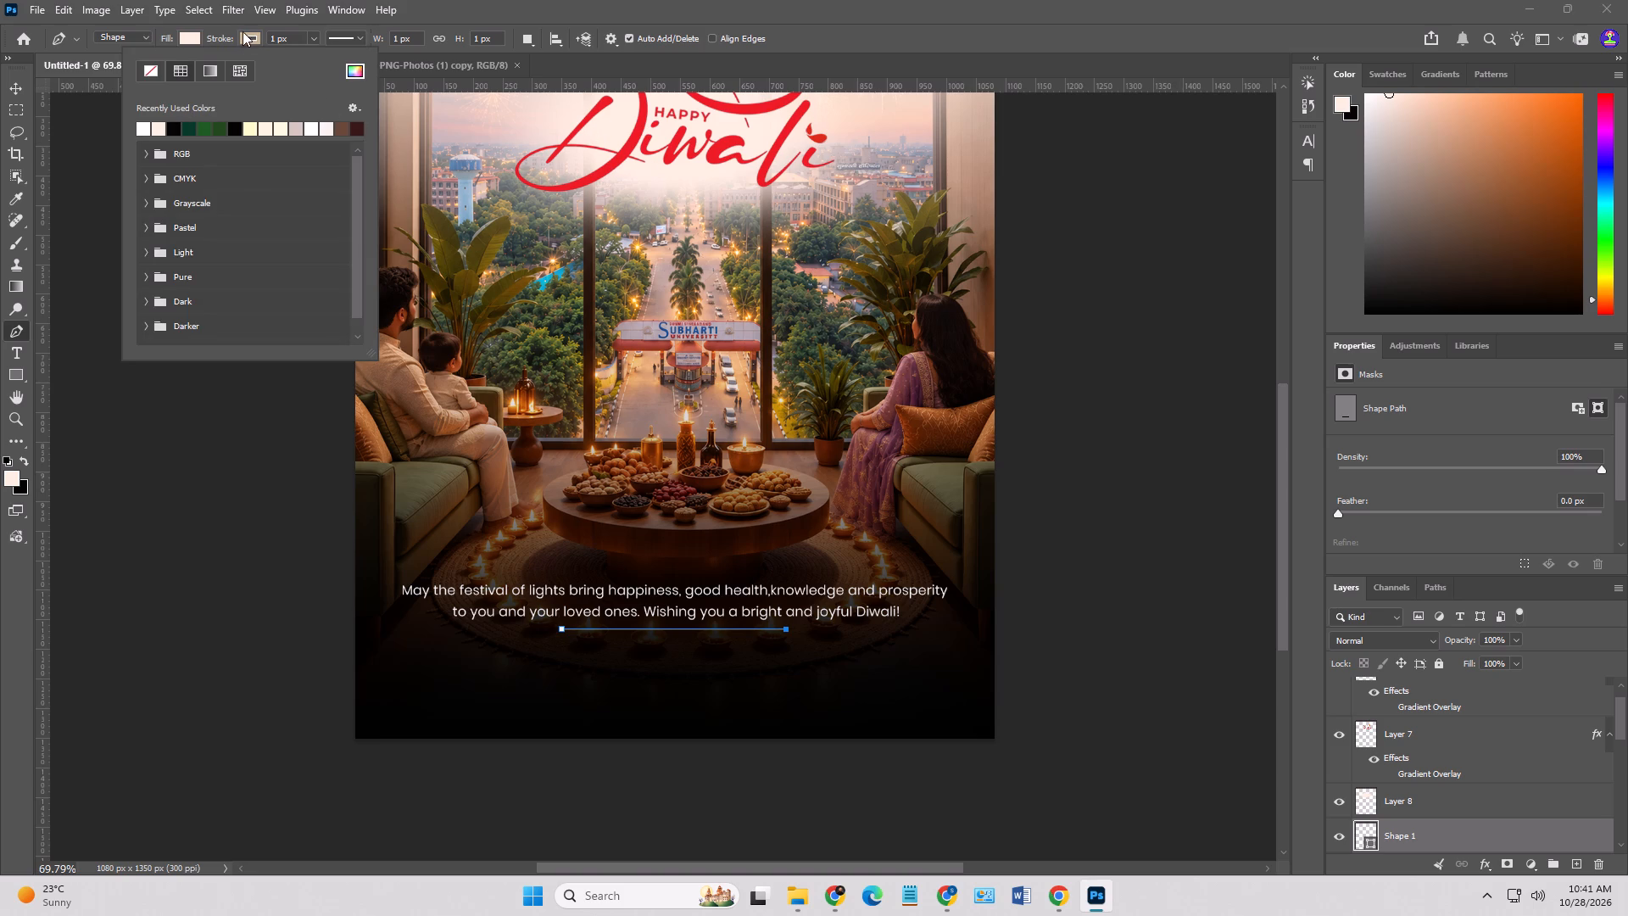
{"action": "left_click", "coordinate": [245, 34]}
{"action": "left_click", "coordinate": [258, 39]}
{"action": "left_click", "coordinate": [354, 71]}
{"action": "left_click", "coordinate": [633, 143]}
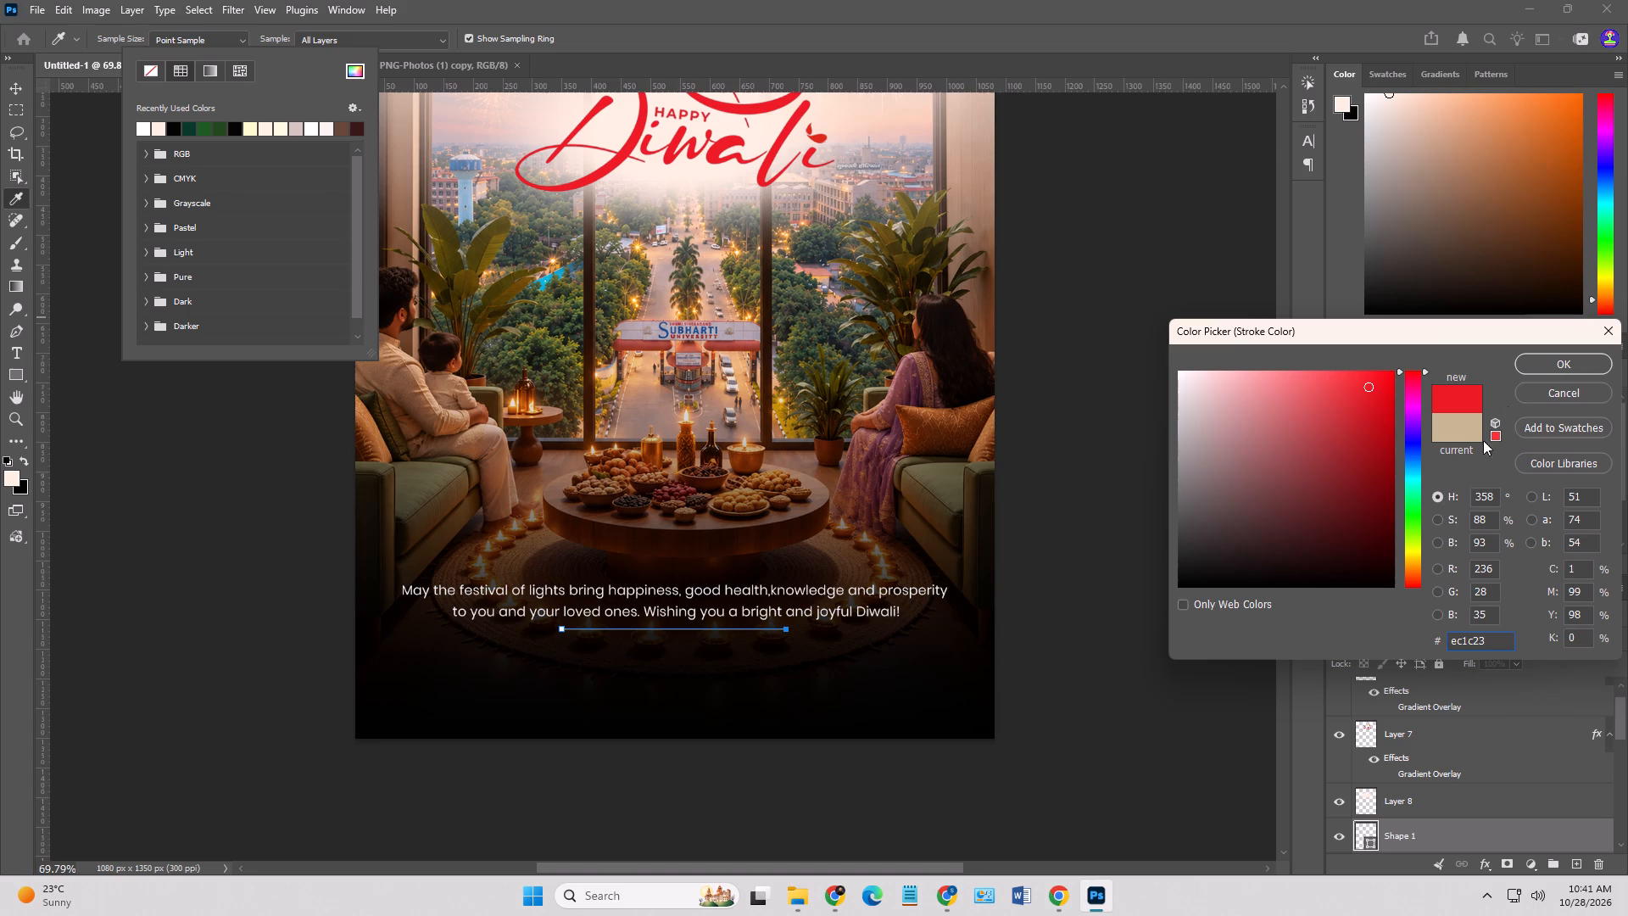
{"action": "left_click", "coordinate": [1407, 574]}
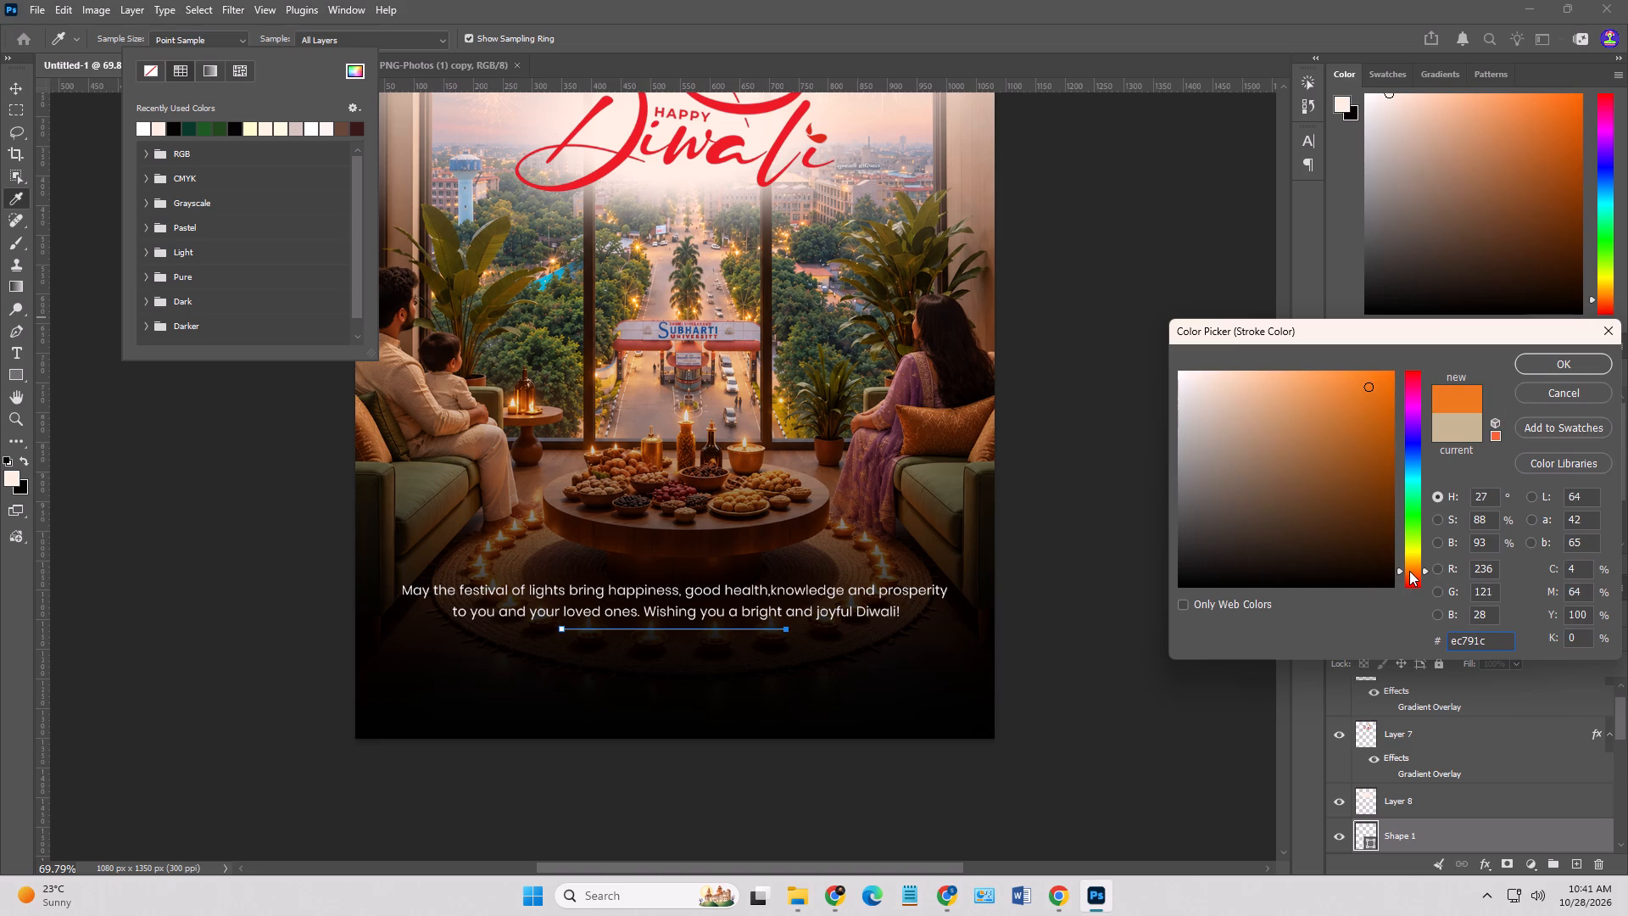
{"action": "left_click", "coordinate": [1559, 361]}
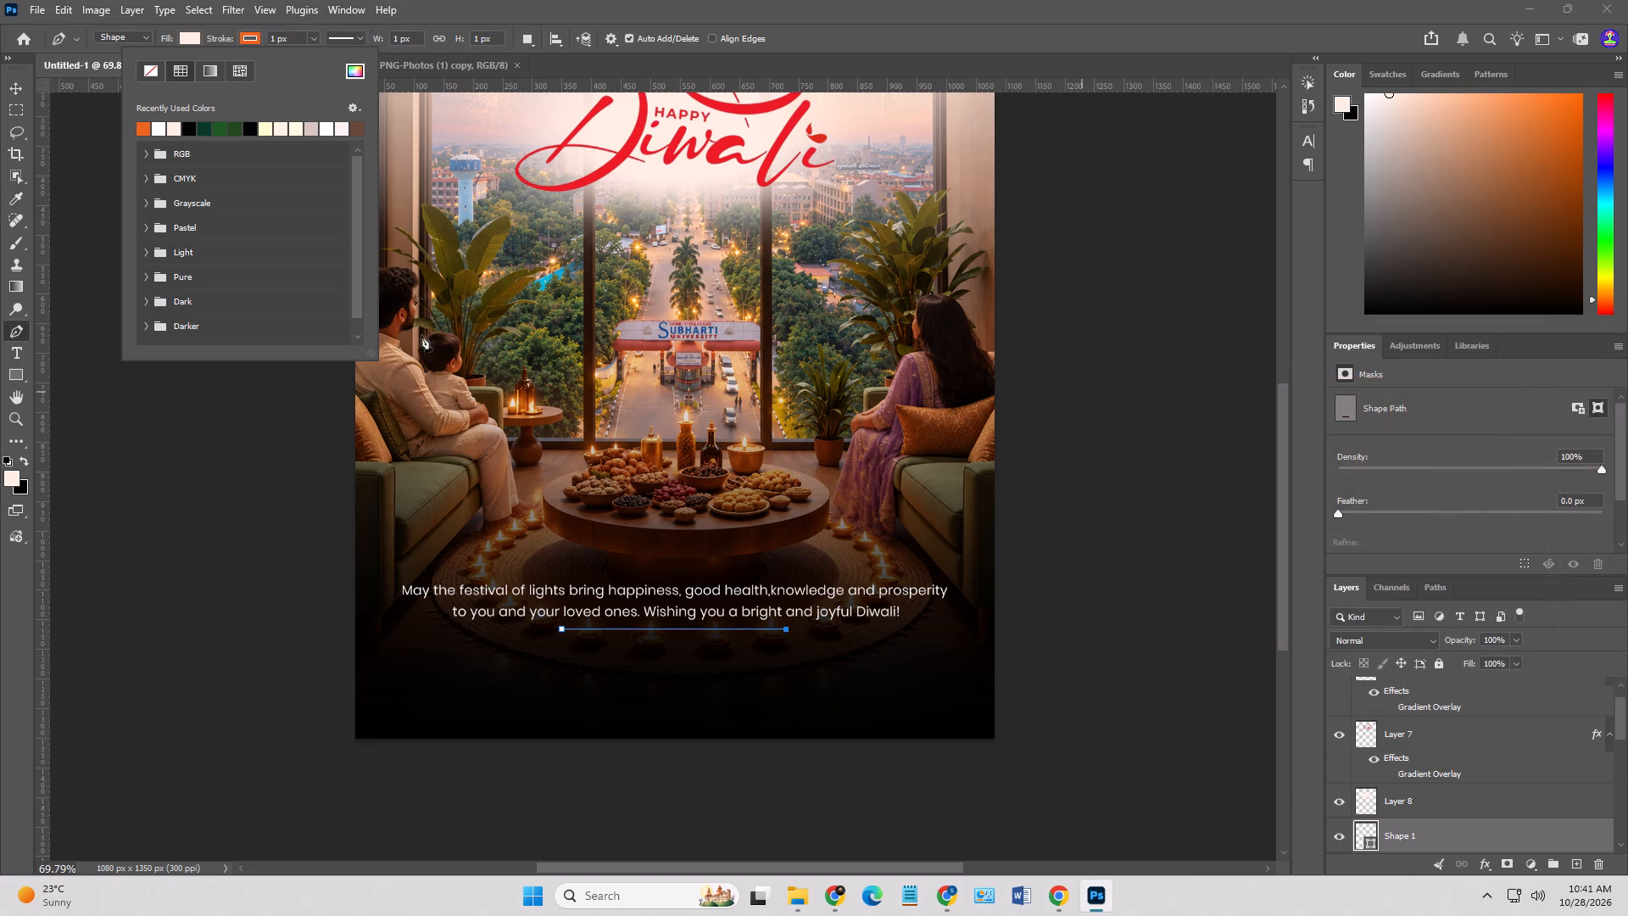
Set the line's stroke width to 3 px and deselect the line.
{"action": "left_click_drag", "start_coordinate": [289, 37], "coordinate": [195, 44]}
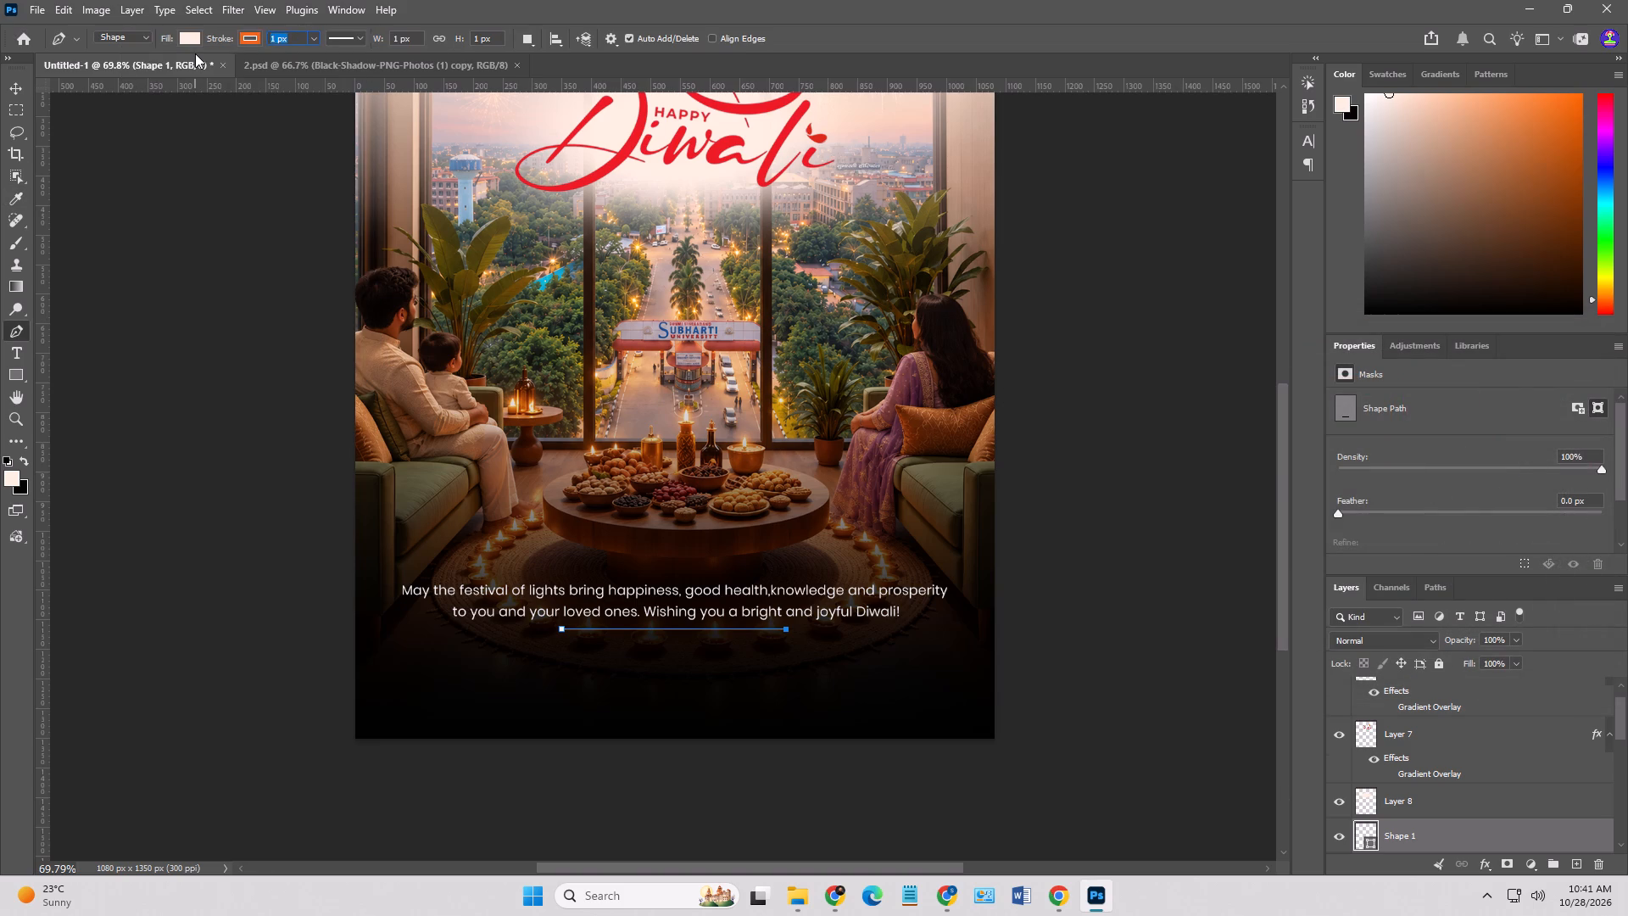
{"action": "key", "text": "3"}
{"action": "key", "text": "Return"}
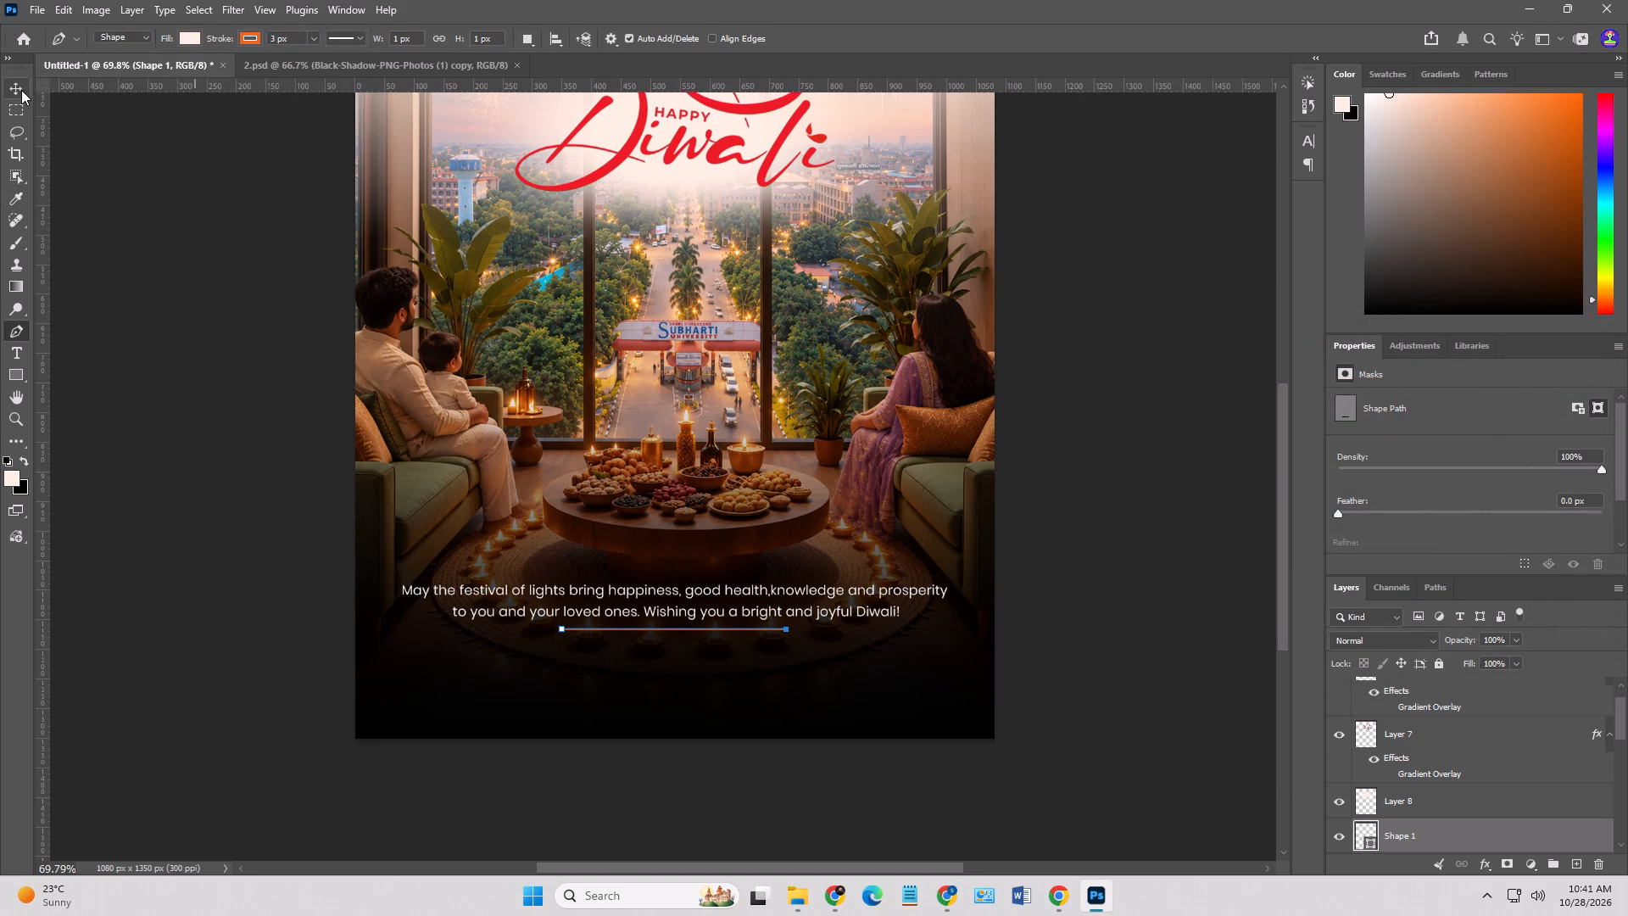
{"action": "left_click", "coordinate": [20, 90]}
{"action": "left_click", "coordinate": [223, 256]}
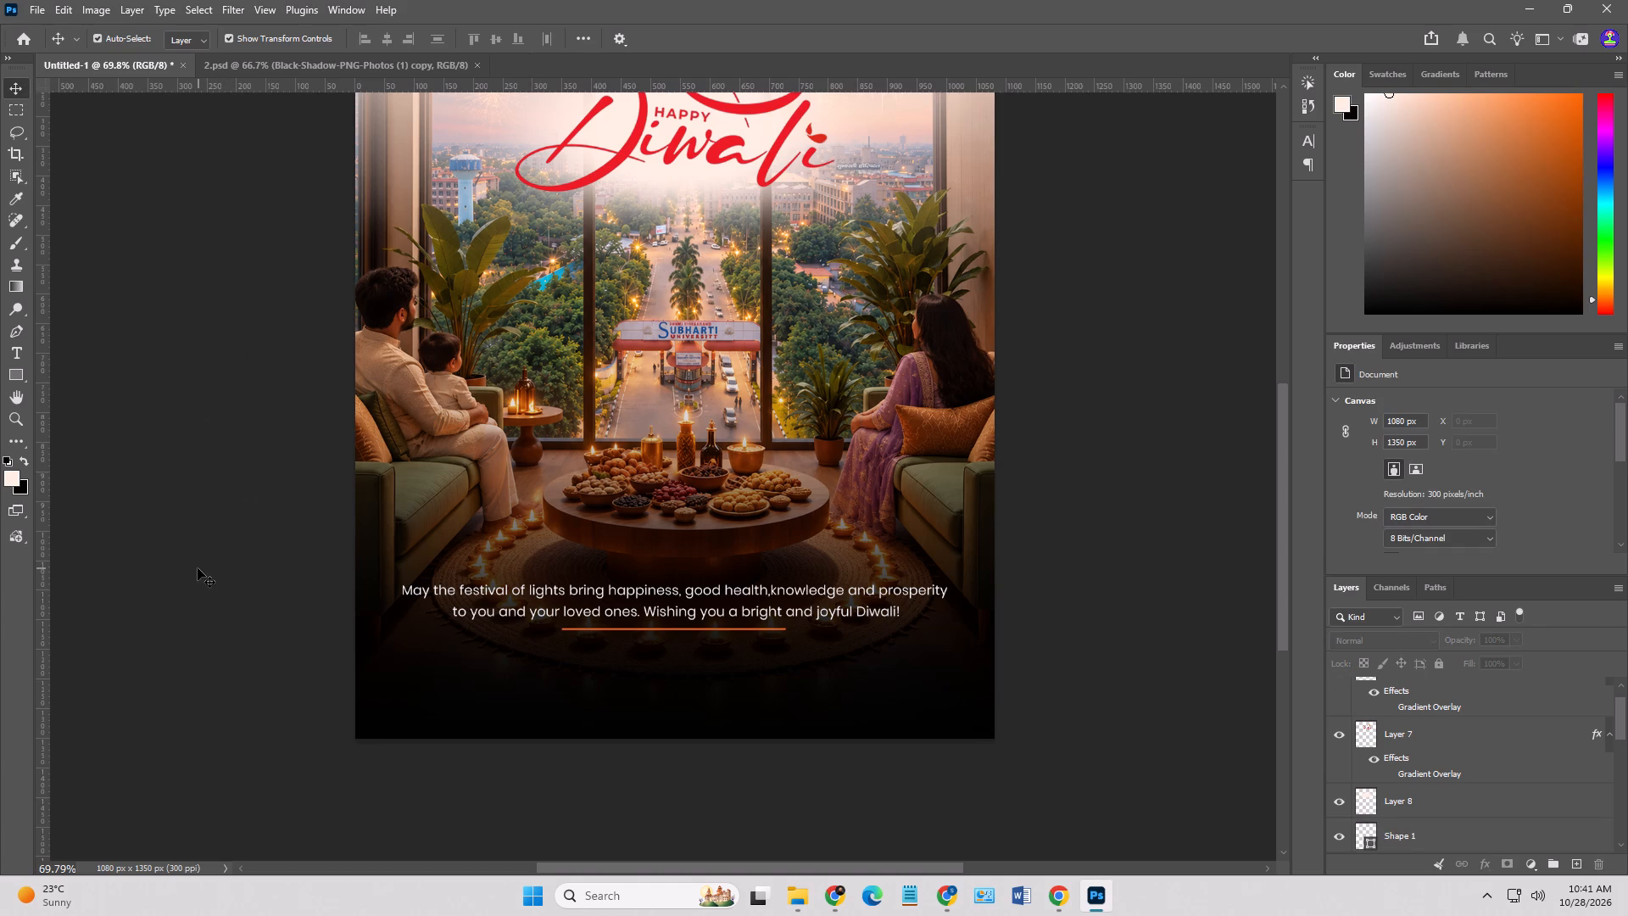
Nudge the orange line about 4 px down to widen its gap below the greeting.
{"action": "left_click", "coordinate": [657, 612]}
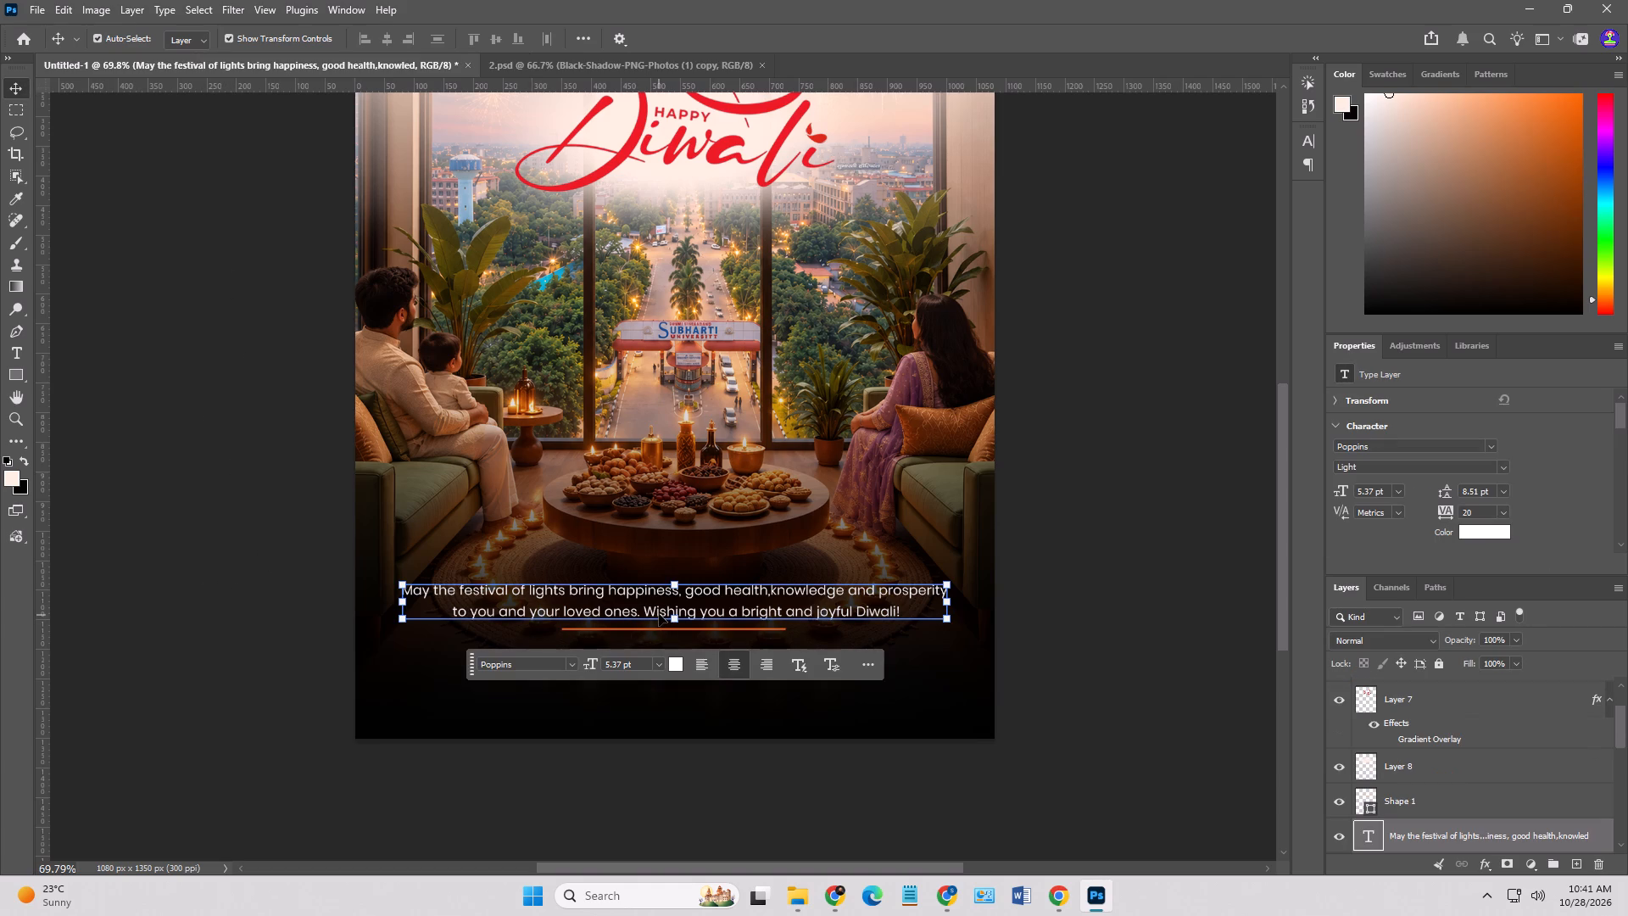
{"action": "left_click", "coordinate": [1161, 680]}
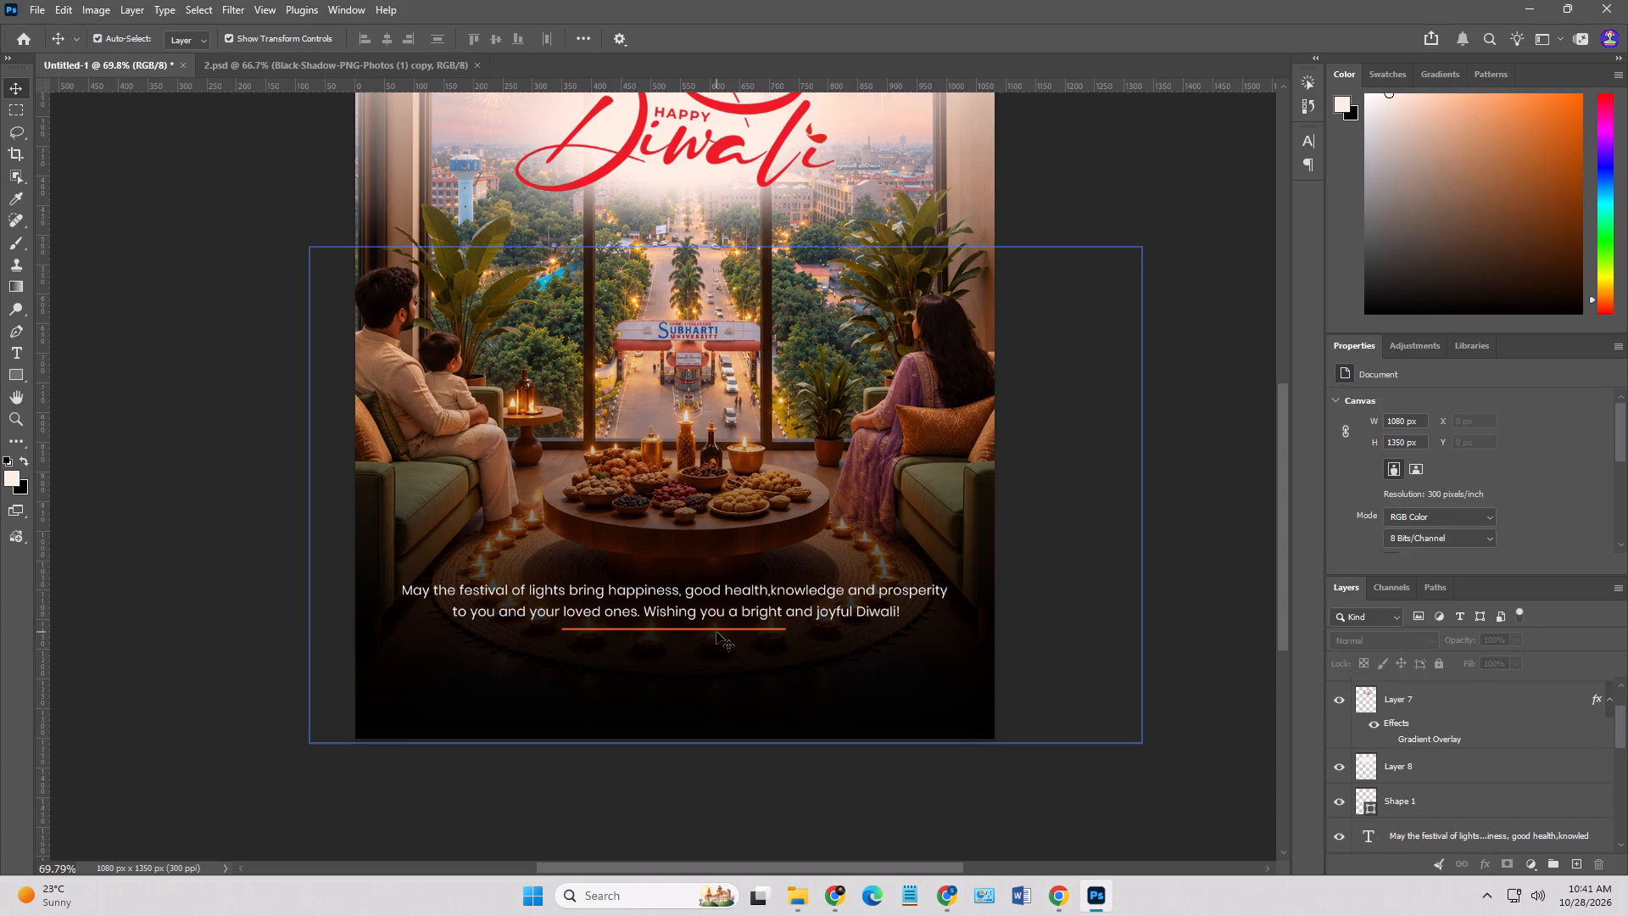
{"action": "left_click", "coordinate": [716, 630]}
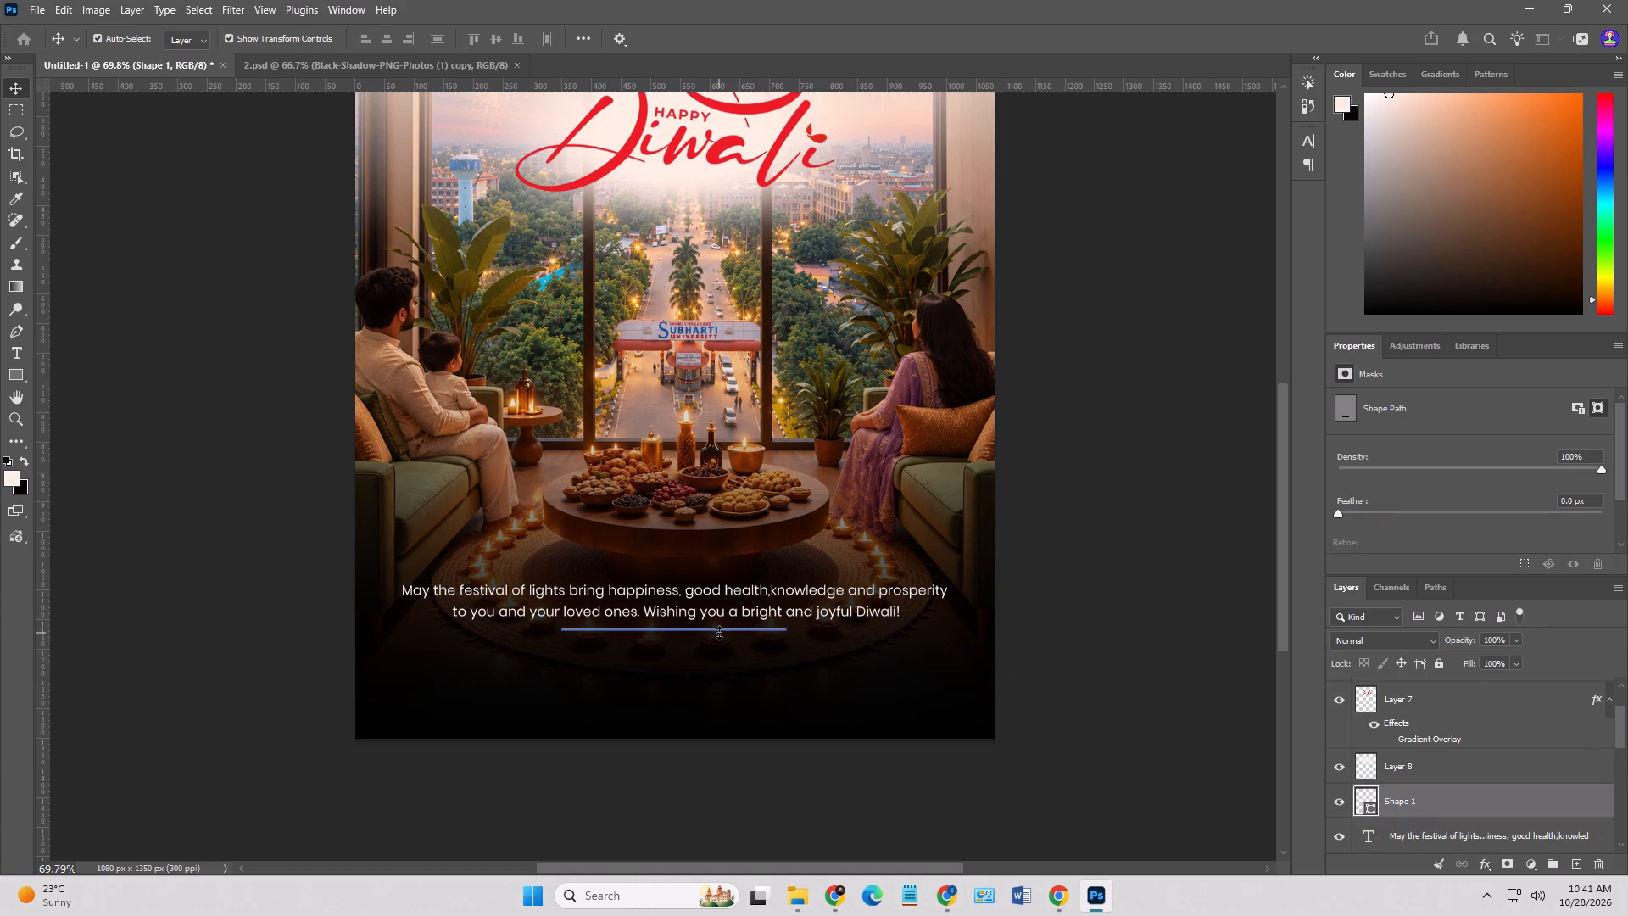
{"action": "key", "text": "Down"}
{"action": "key", "text": "Down"}
{"action": "key", "text": "Down"}
{"action": "key", "text": "Down"}
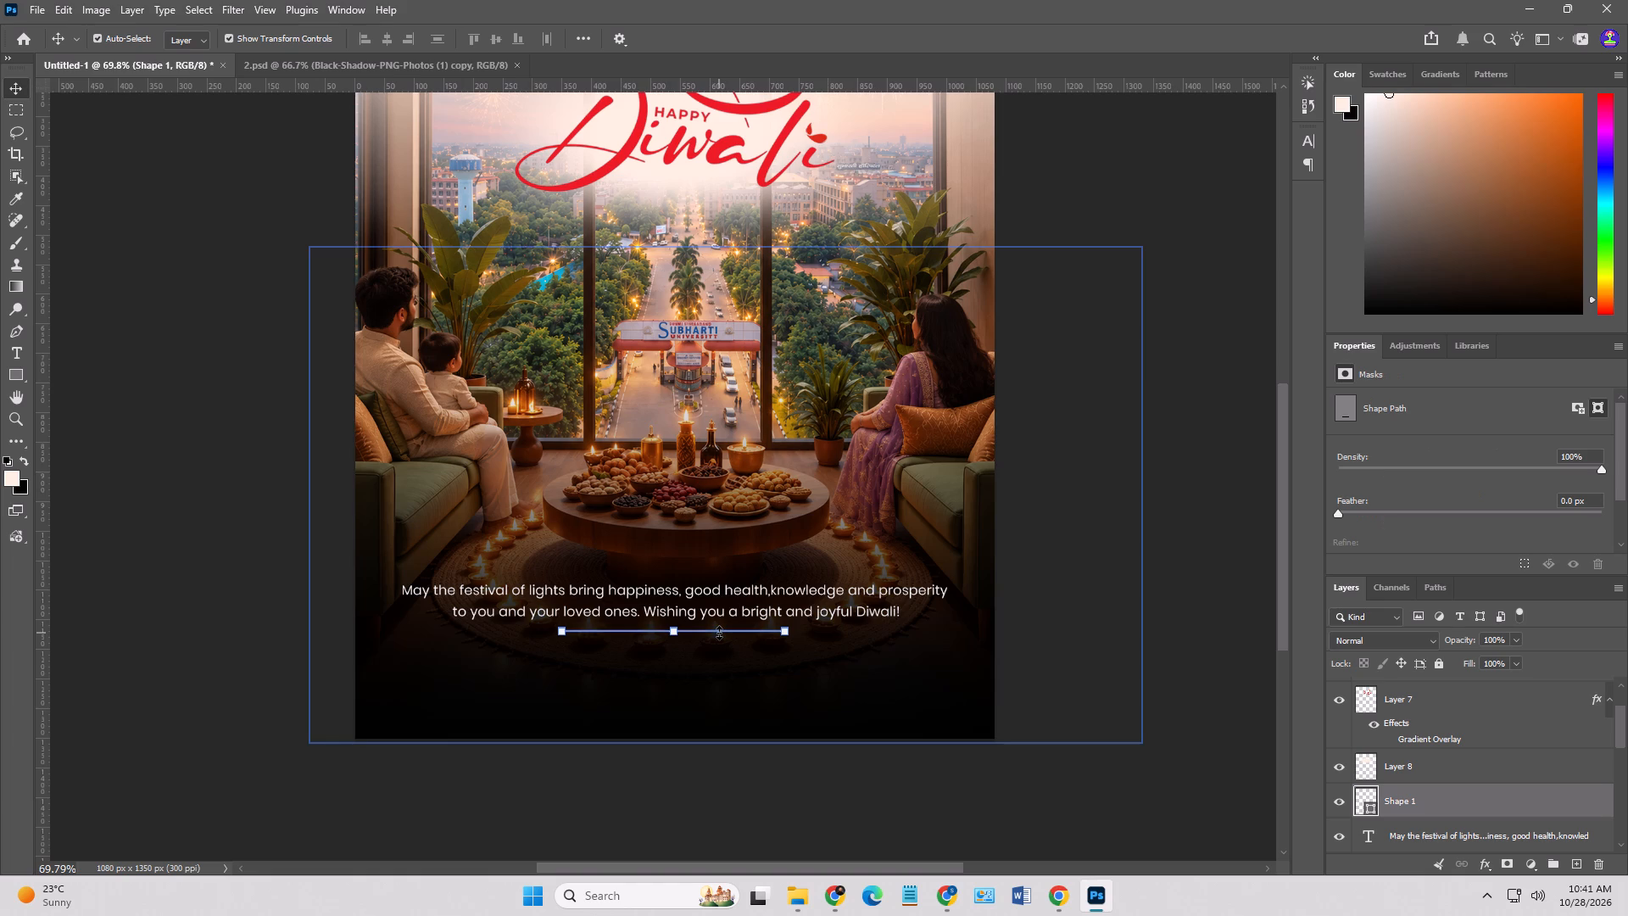
Move the greeting text down about 6 px, closer to the orange line.
{"action": "left_click", "coordinate": [1090, 657]}
{"action": "left_click", "coordinate": [825, 617]}
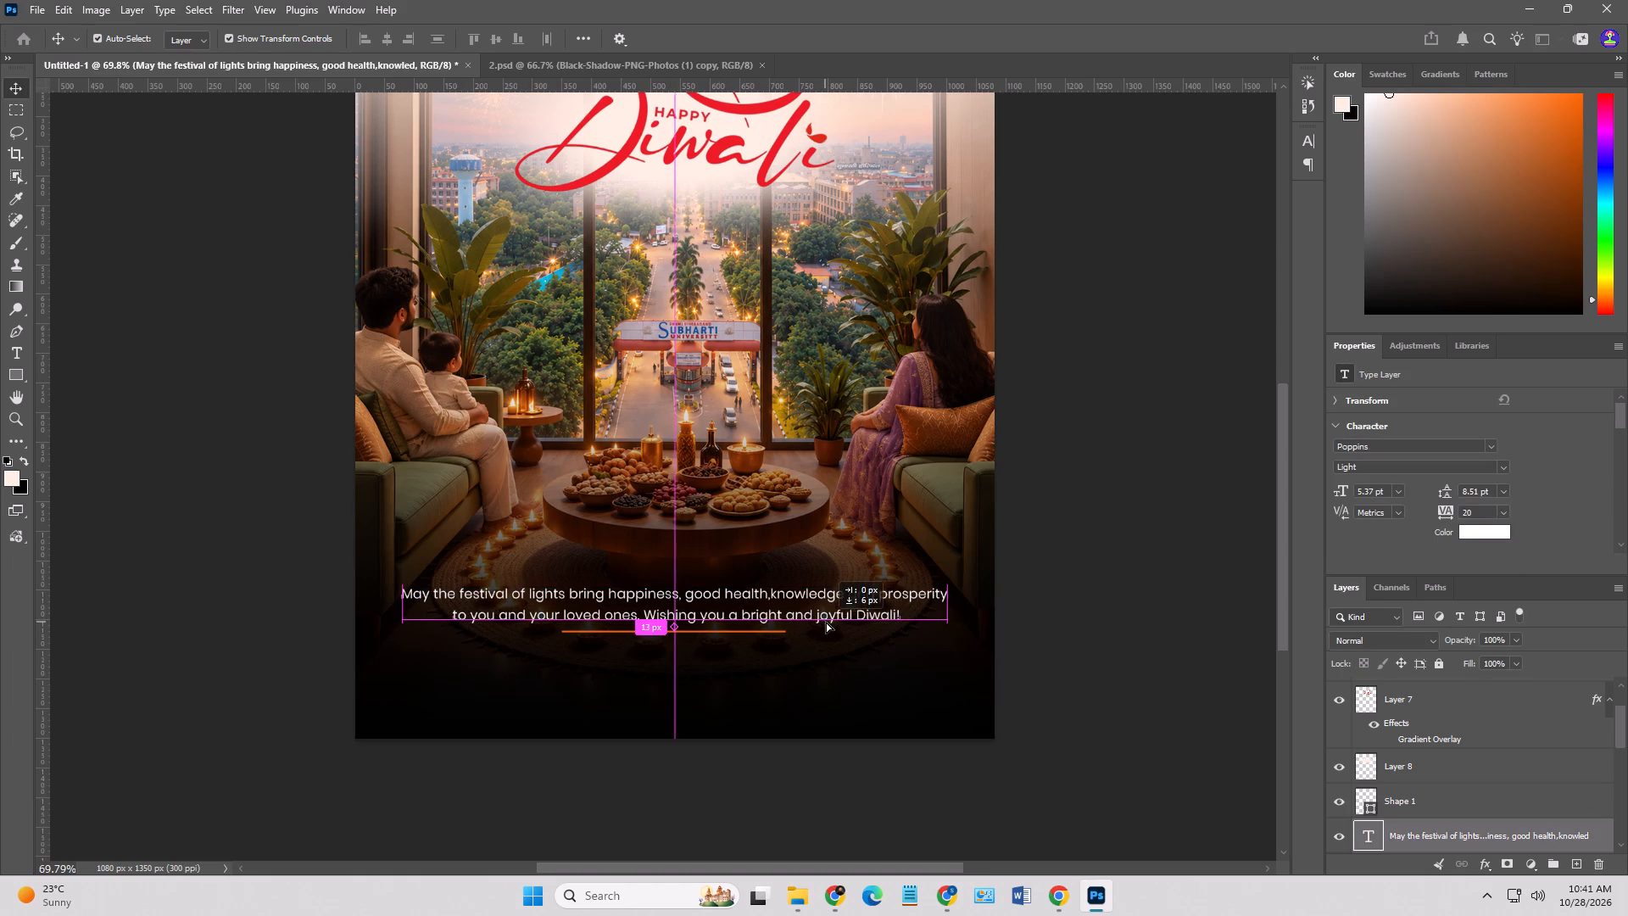
{"action": "left_click", "coordinate": [1104, 710]}
Squash the black shadow layer from its top and bottom edges to a height of 582 px.
{"action": "left_click", "coordinate": [916, 713]}
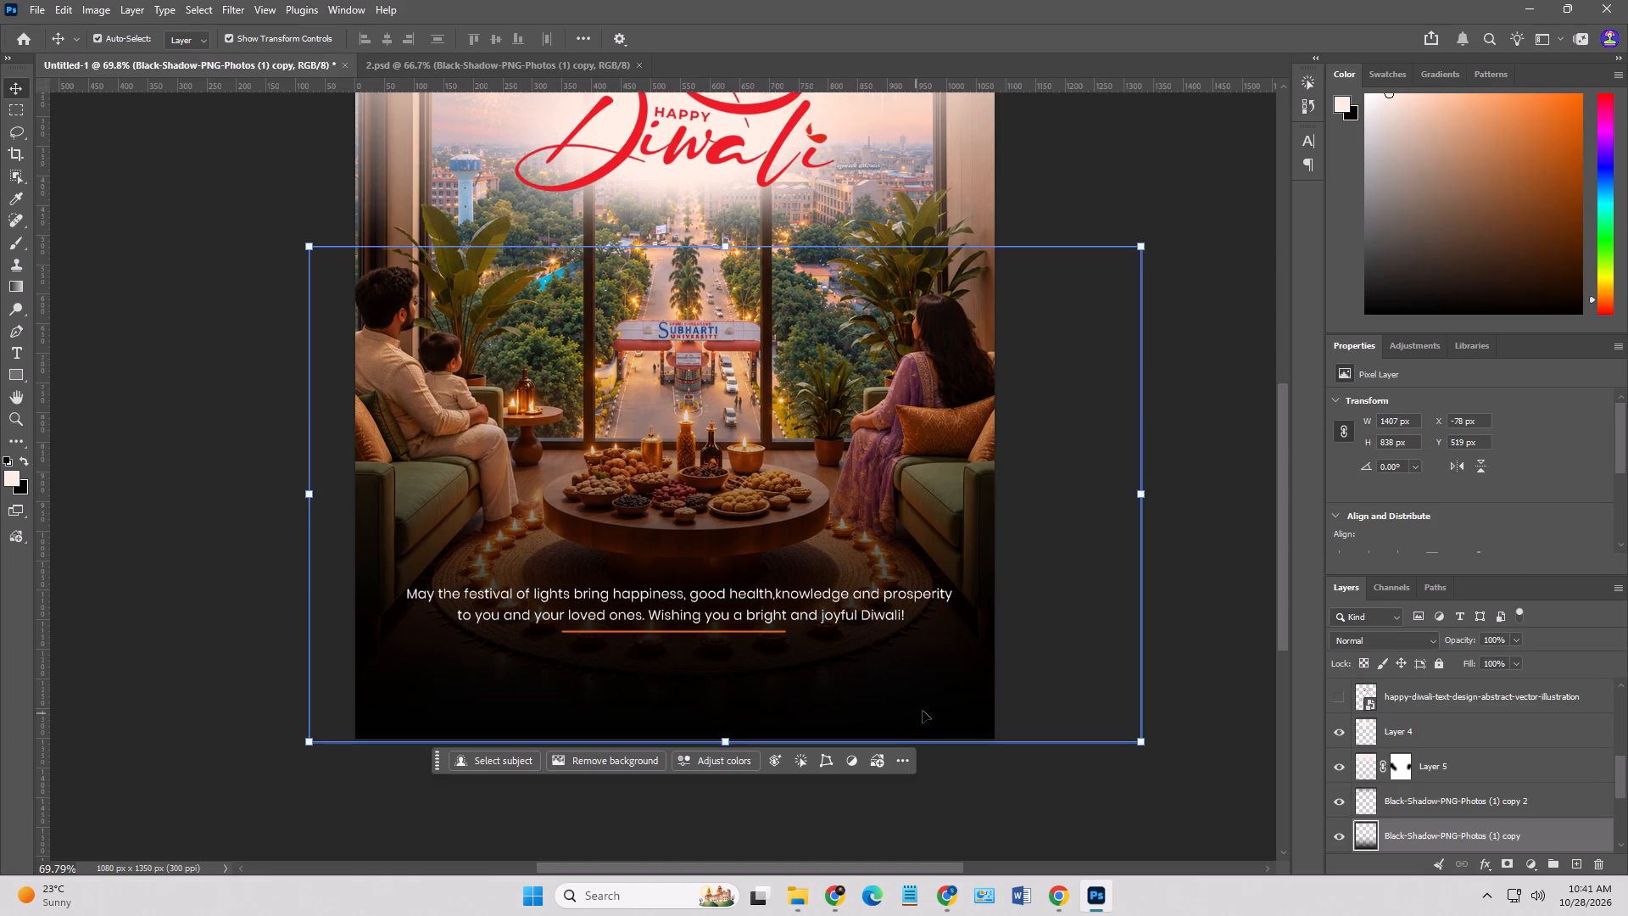
{"action": "left_click_drag", "start_coordinate": [722, 245], "coordinate": [727, 310], "text": "shift"}
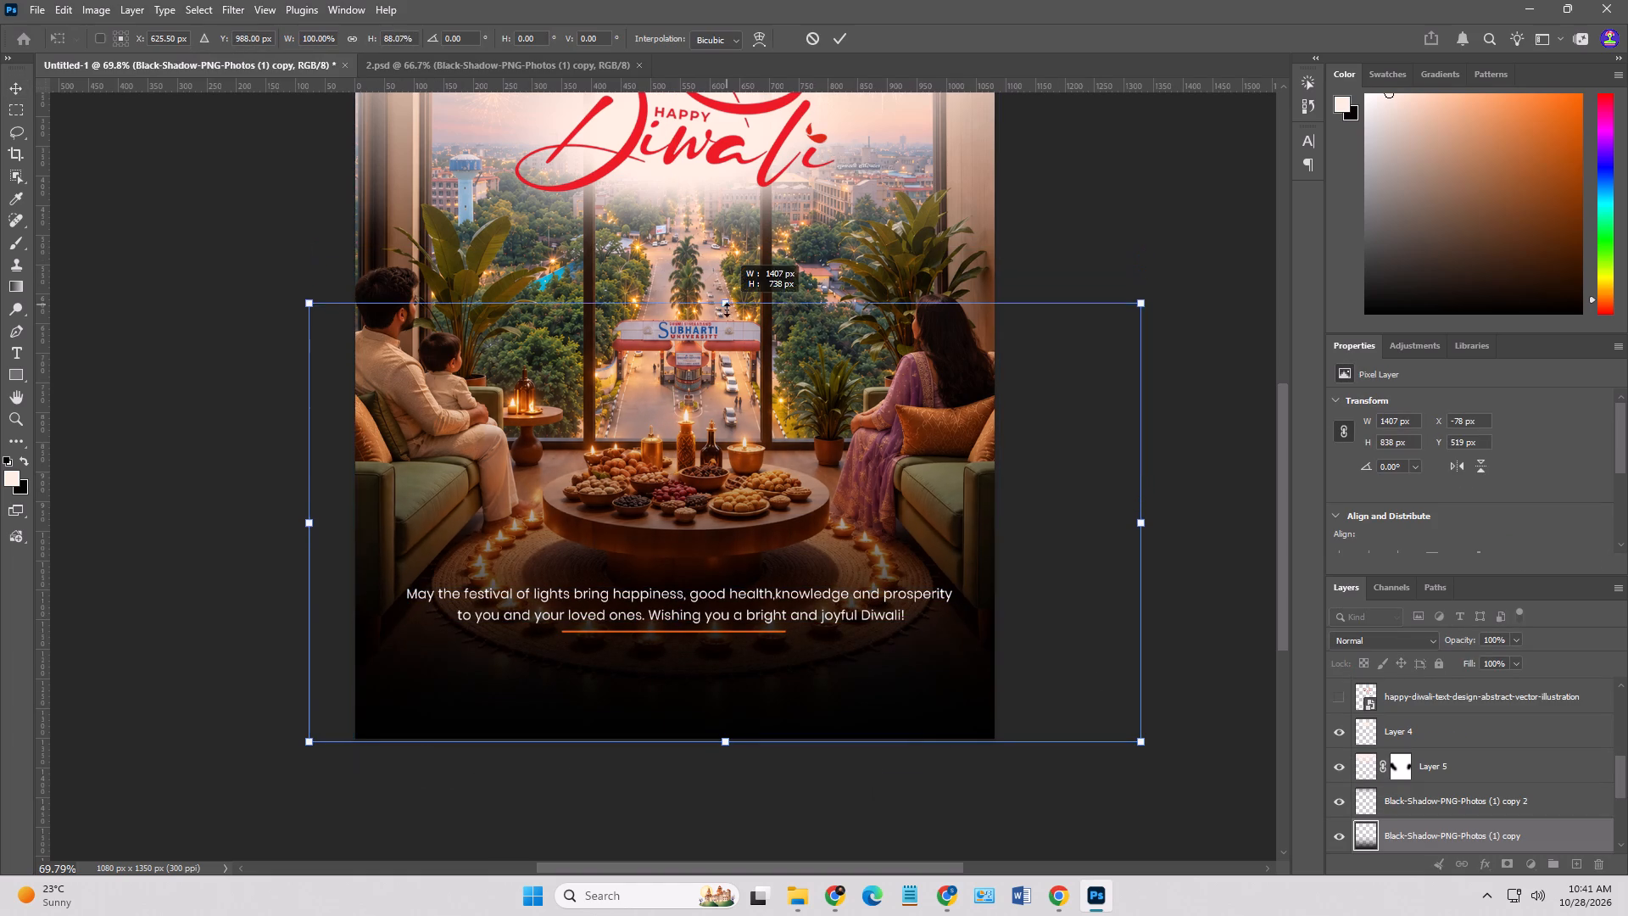
{"action": "left_click_drag", "start_coordinate": [727, 310], "coordinate": [728, 328], "text": "shift"}
{"action": "left_click_drag", "start_coordinate": [724, 746], "coordinate": [725, 694], "text": "shift"}
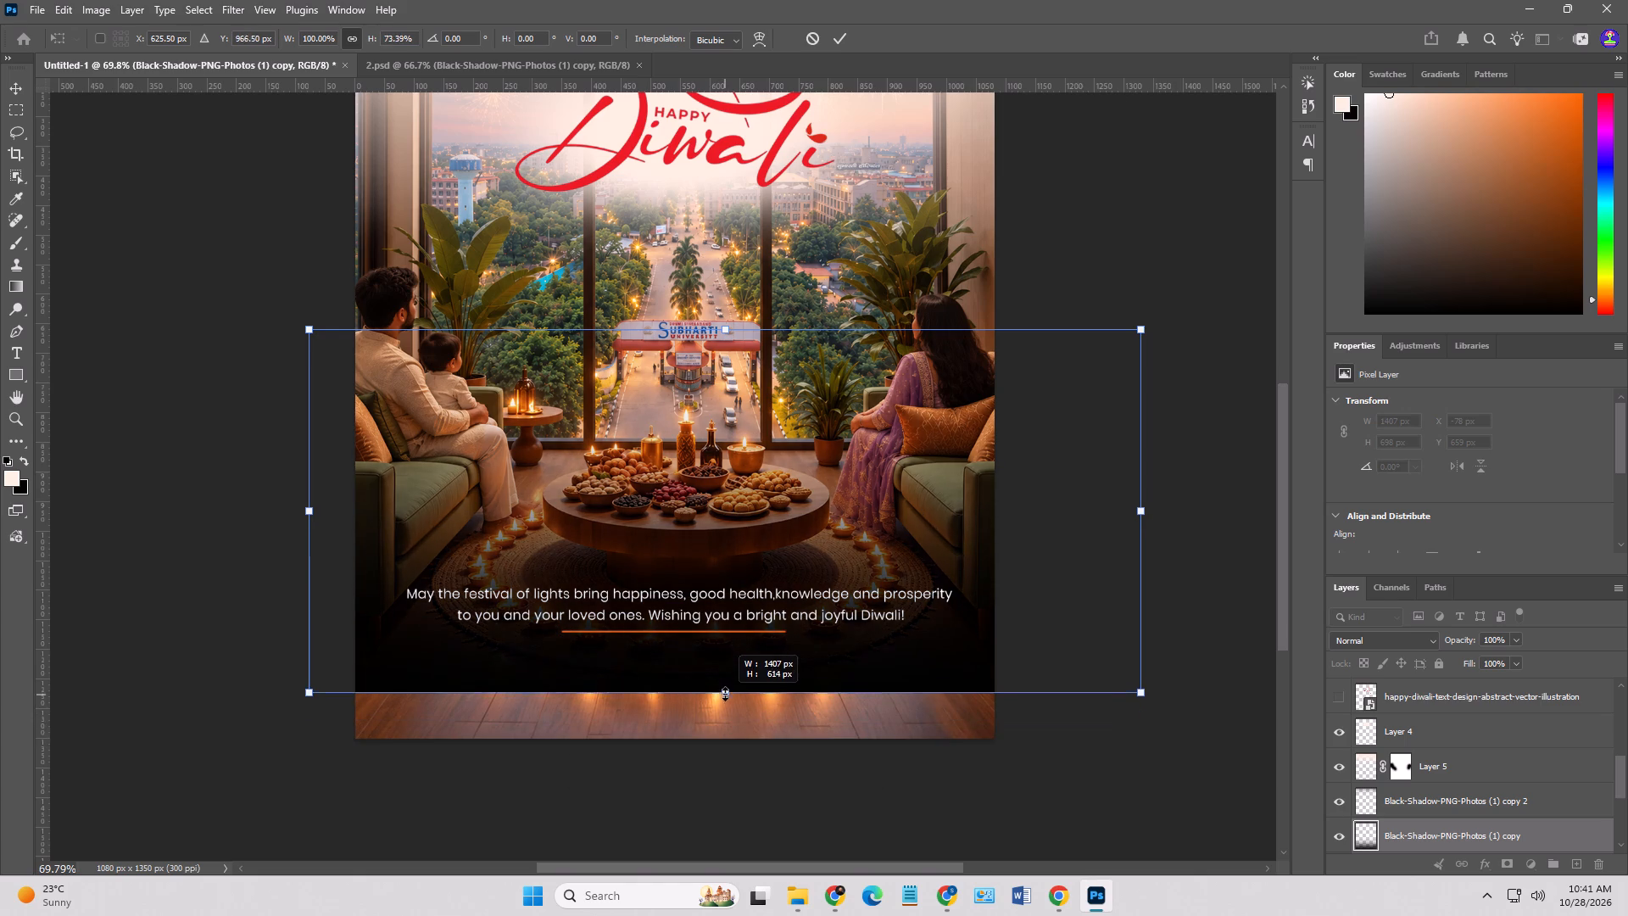
{"action": "left_click_drag", "start_coordinate": [725, 694], "coordinate": [723, 677], "text": "shift"}
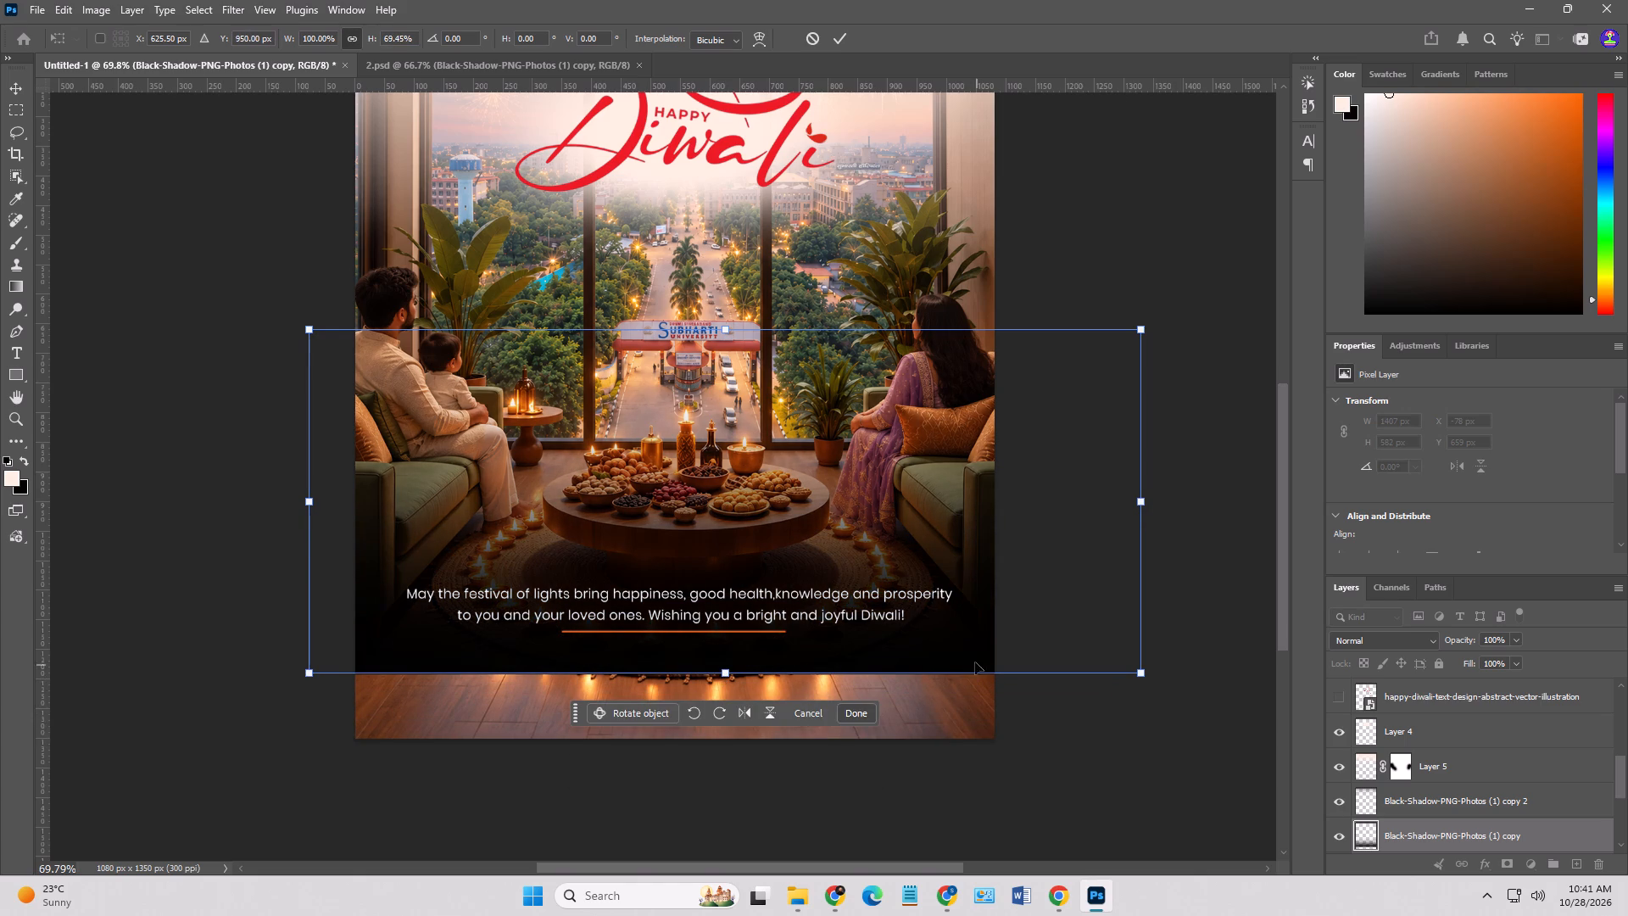
{"action": "key", "text": "Return"}
{"action": "left_click", "coordinate": [1093, 796]}
{"action": "left_click", "coordinate": [1094, 791]}
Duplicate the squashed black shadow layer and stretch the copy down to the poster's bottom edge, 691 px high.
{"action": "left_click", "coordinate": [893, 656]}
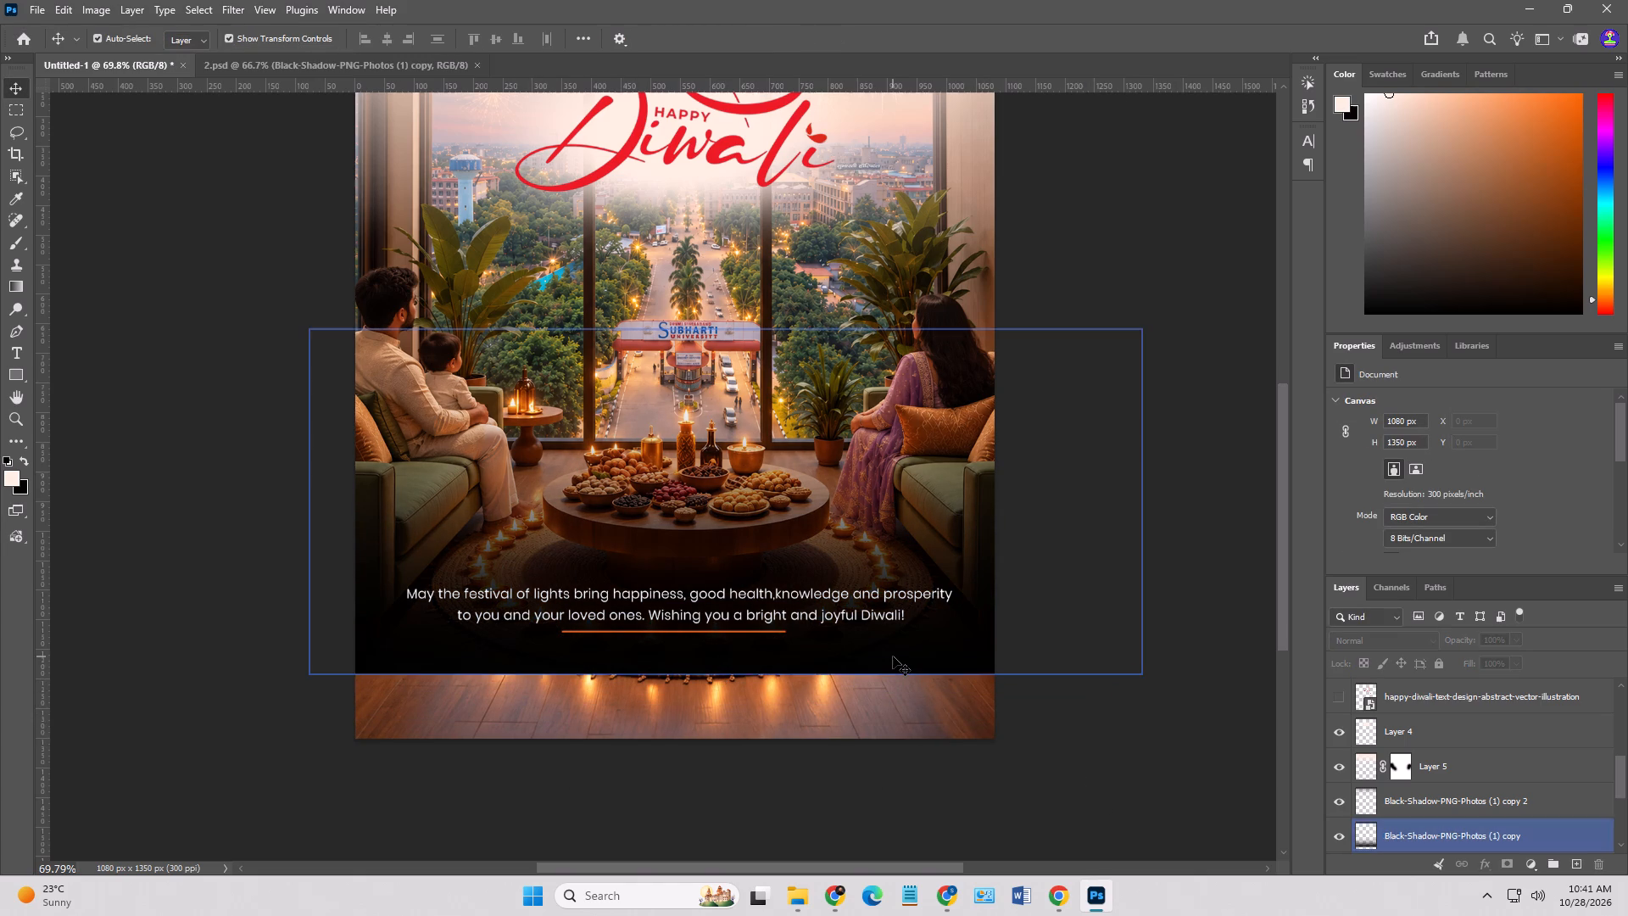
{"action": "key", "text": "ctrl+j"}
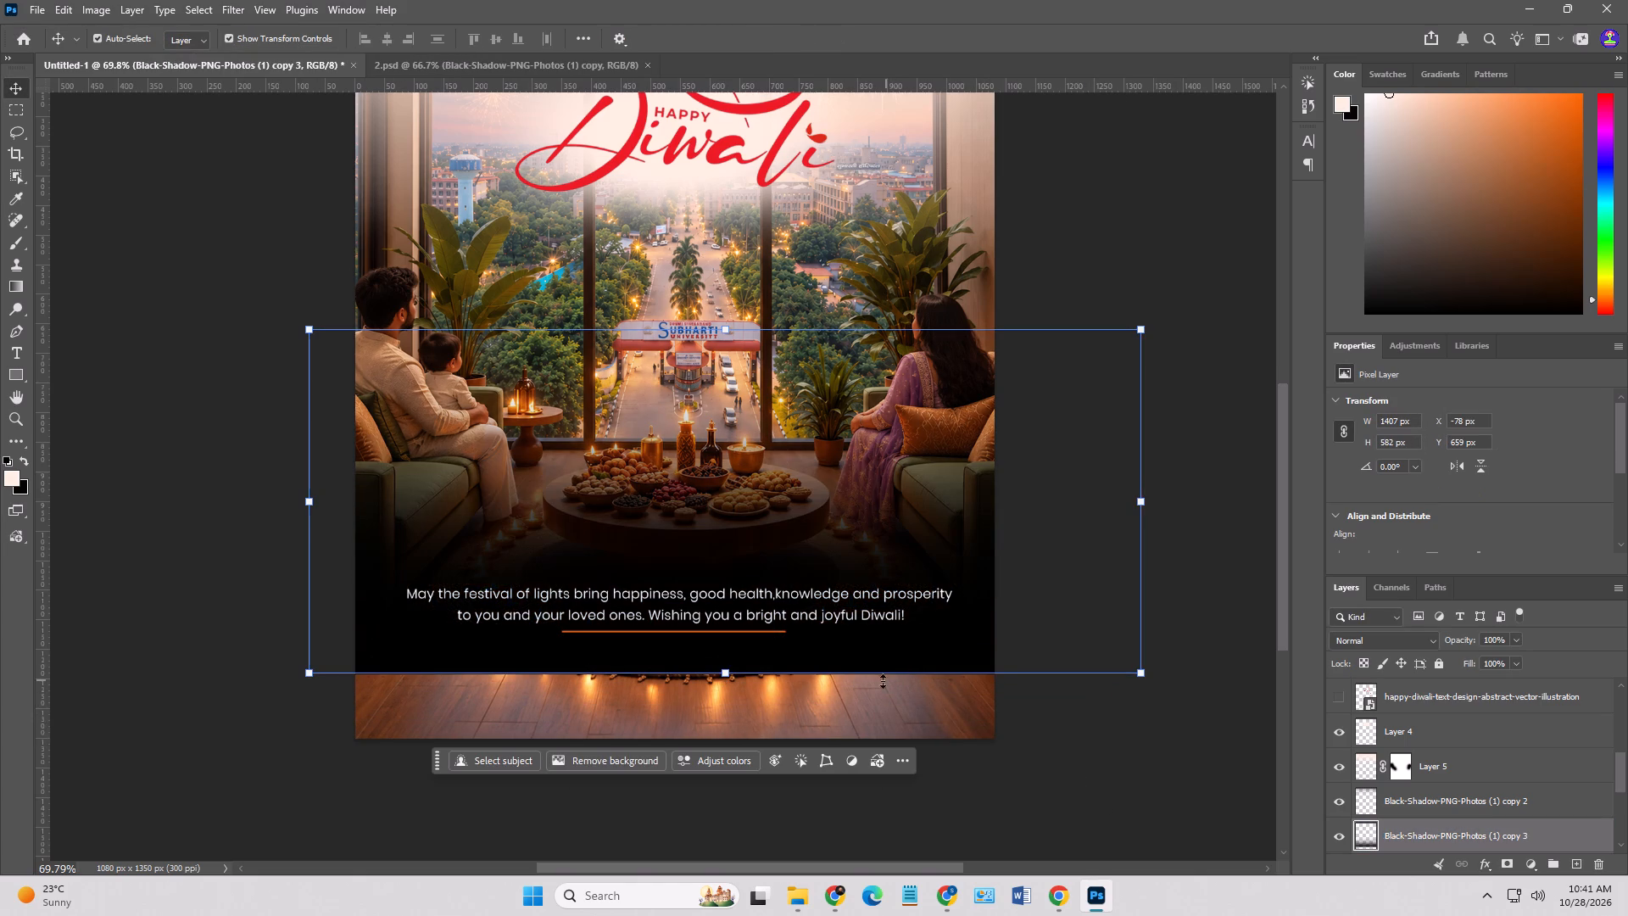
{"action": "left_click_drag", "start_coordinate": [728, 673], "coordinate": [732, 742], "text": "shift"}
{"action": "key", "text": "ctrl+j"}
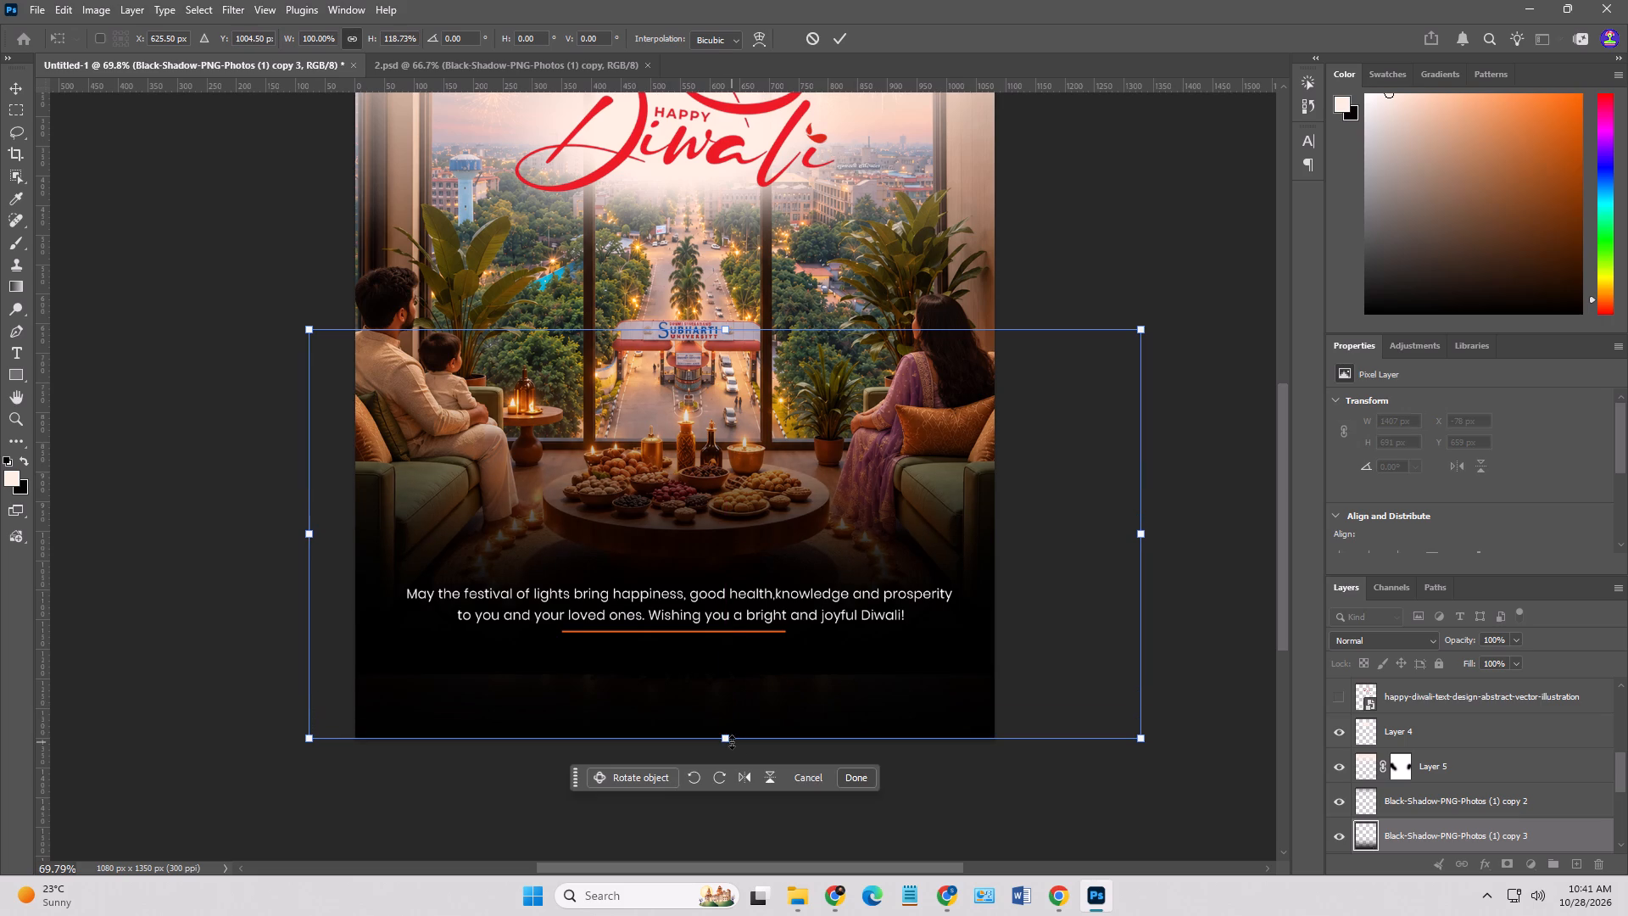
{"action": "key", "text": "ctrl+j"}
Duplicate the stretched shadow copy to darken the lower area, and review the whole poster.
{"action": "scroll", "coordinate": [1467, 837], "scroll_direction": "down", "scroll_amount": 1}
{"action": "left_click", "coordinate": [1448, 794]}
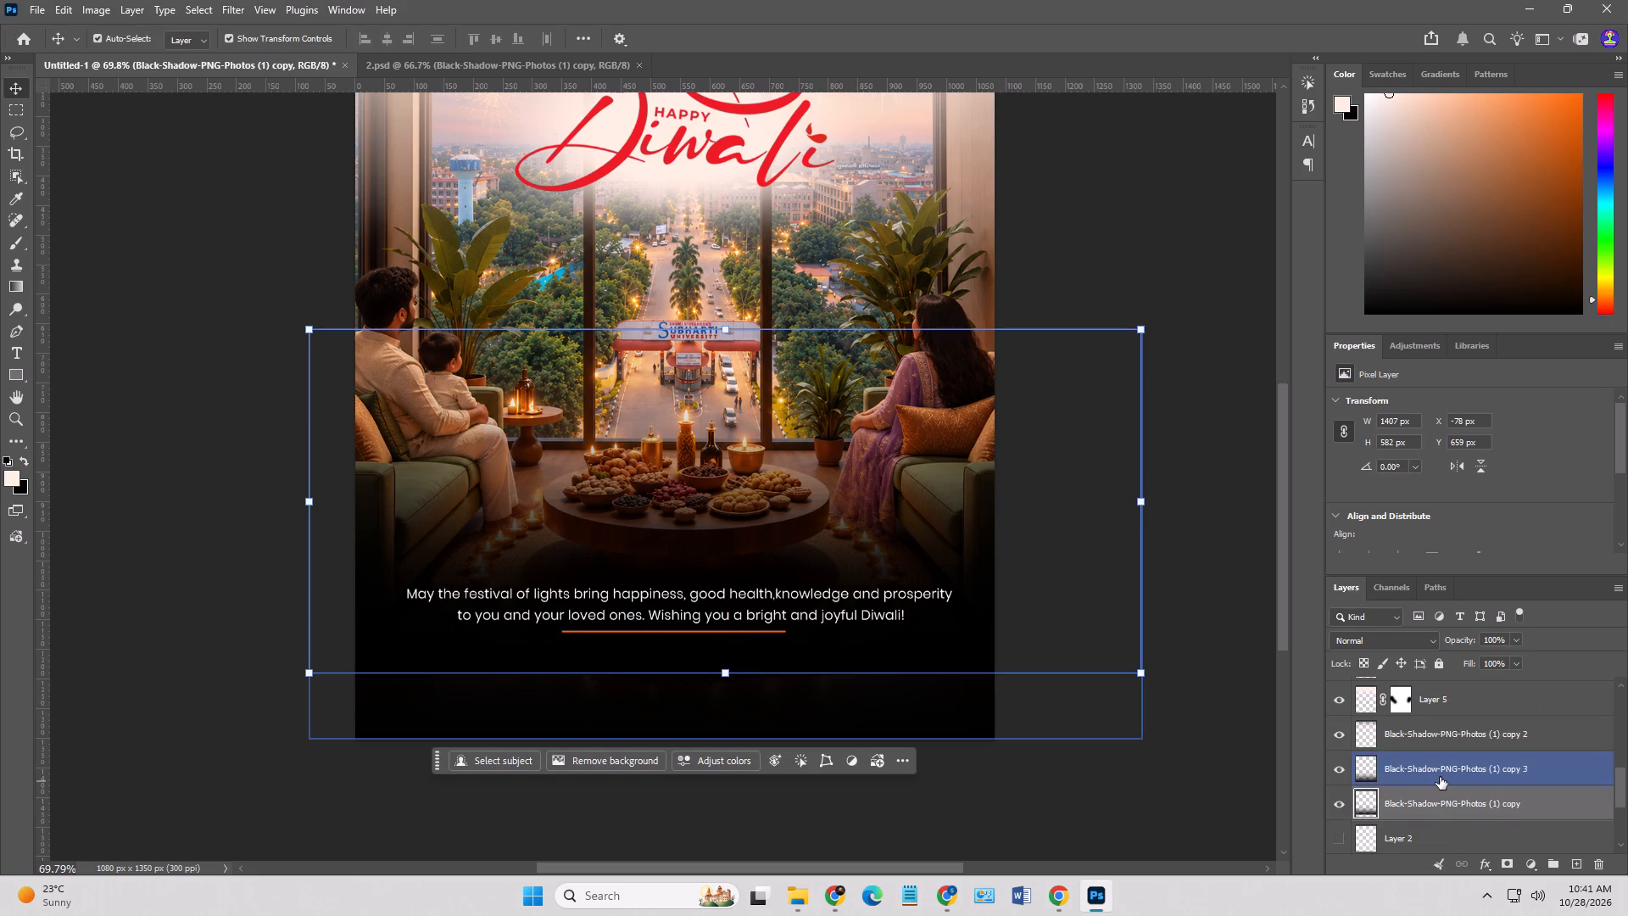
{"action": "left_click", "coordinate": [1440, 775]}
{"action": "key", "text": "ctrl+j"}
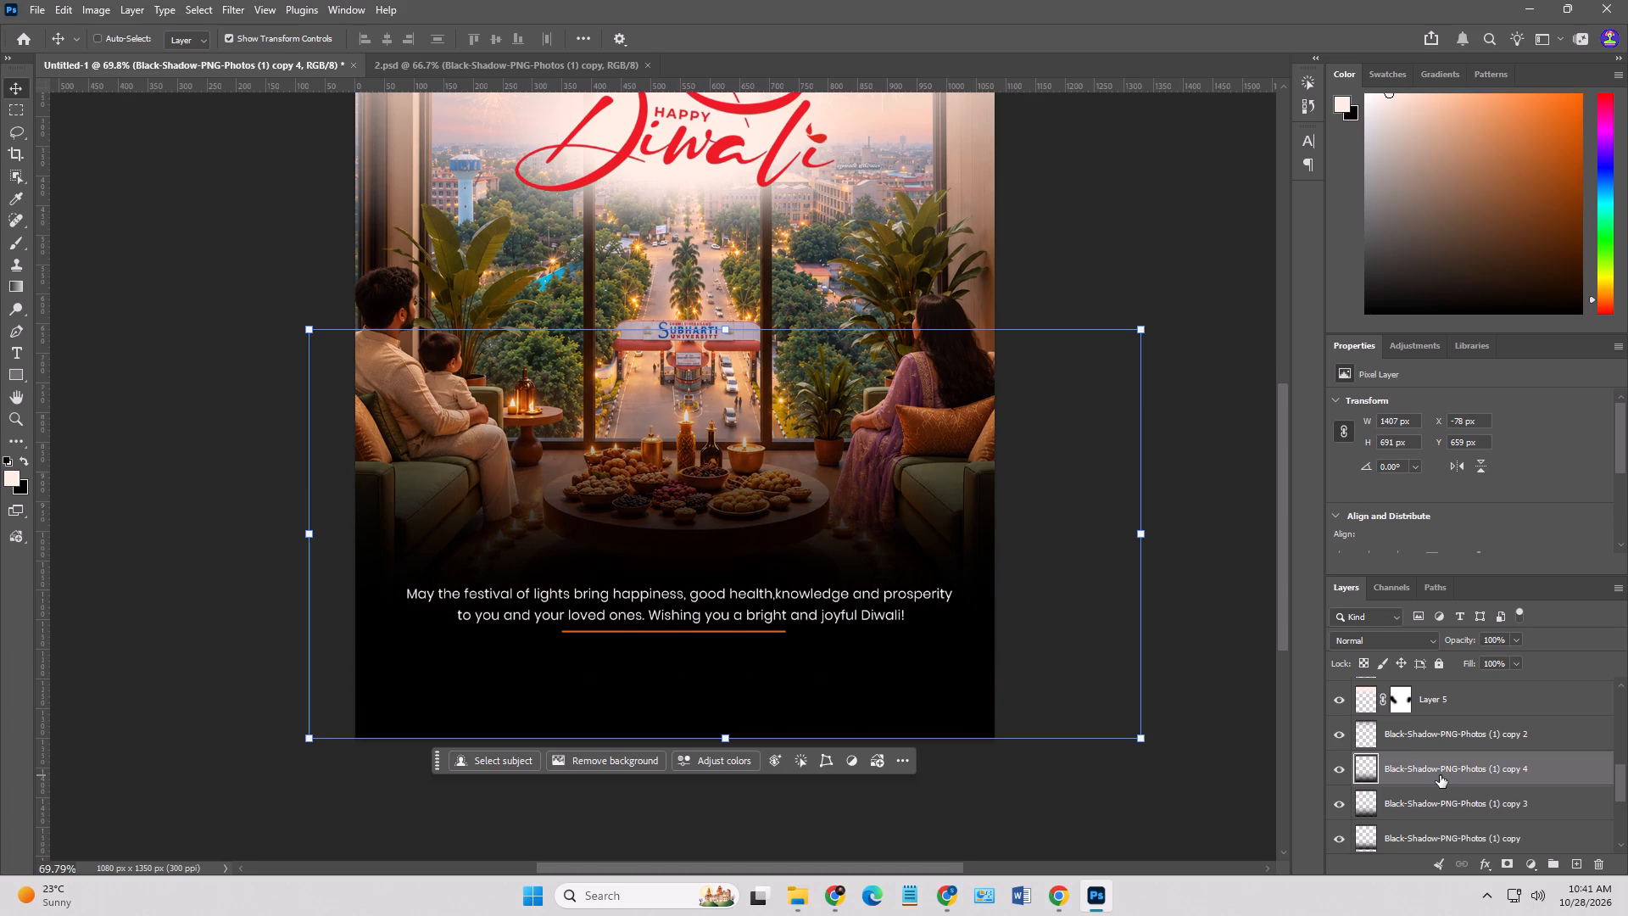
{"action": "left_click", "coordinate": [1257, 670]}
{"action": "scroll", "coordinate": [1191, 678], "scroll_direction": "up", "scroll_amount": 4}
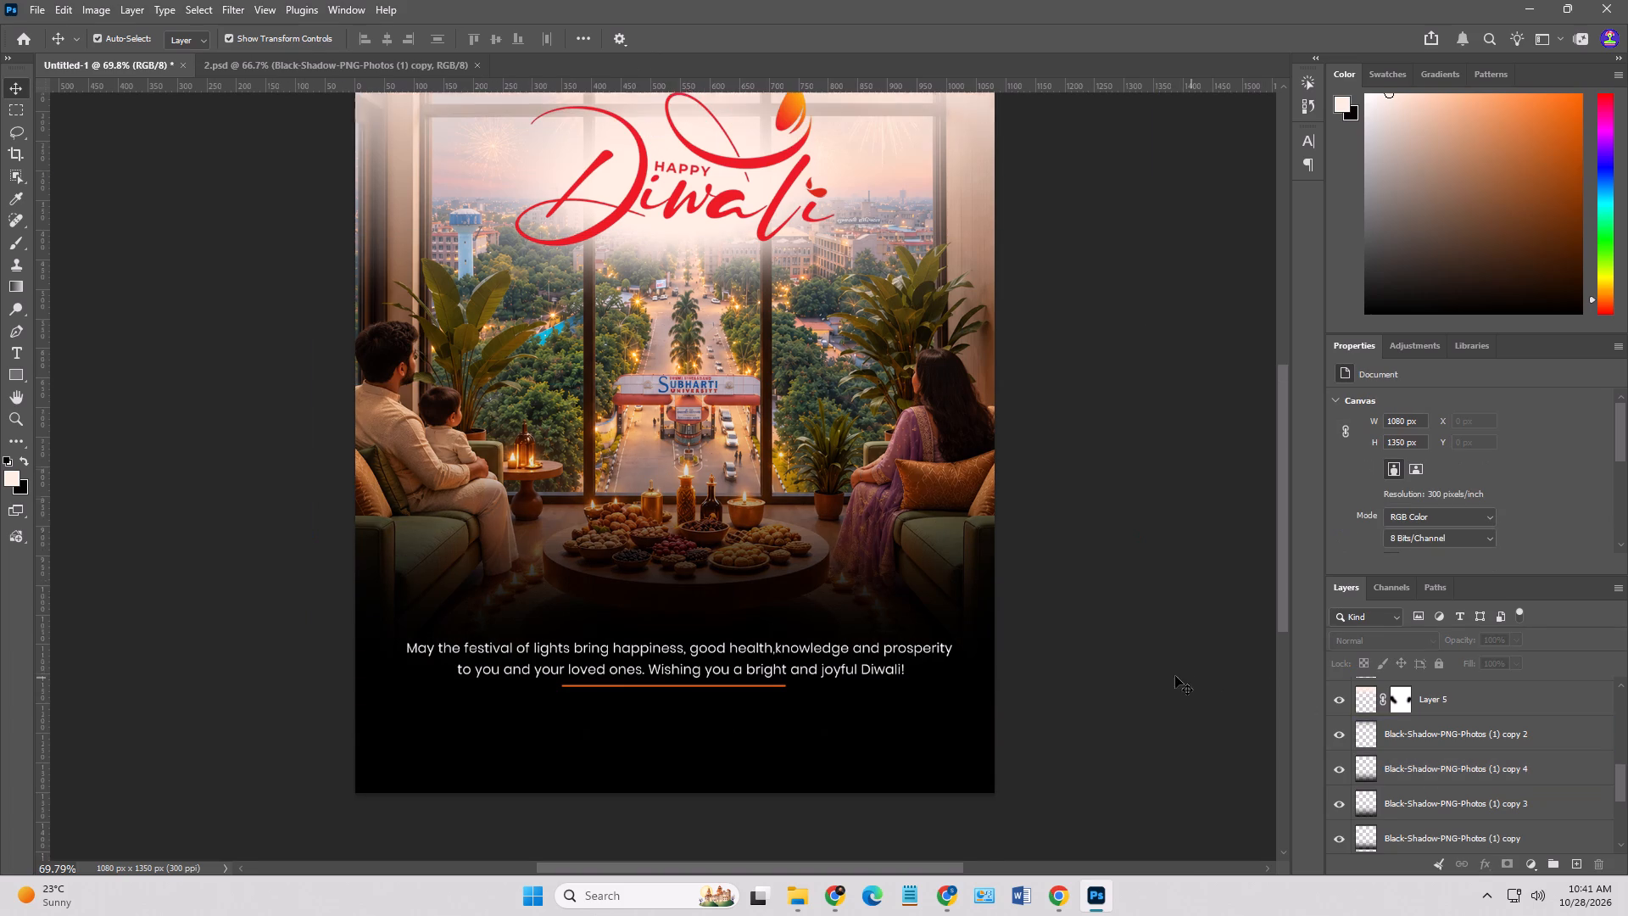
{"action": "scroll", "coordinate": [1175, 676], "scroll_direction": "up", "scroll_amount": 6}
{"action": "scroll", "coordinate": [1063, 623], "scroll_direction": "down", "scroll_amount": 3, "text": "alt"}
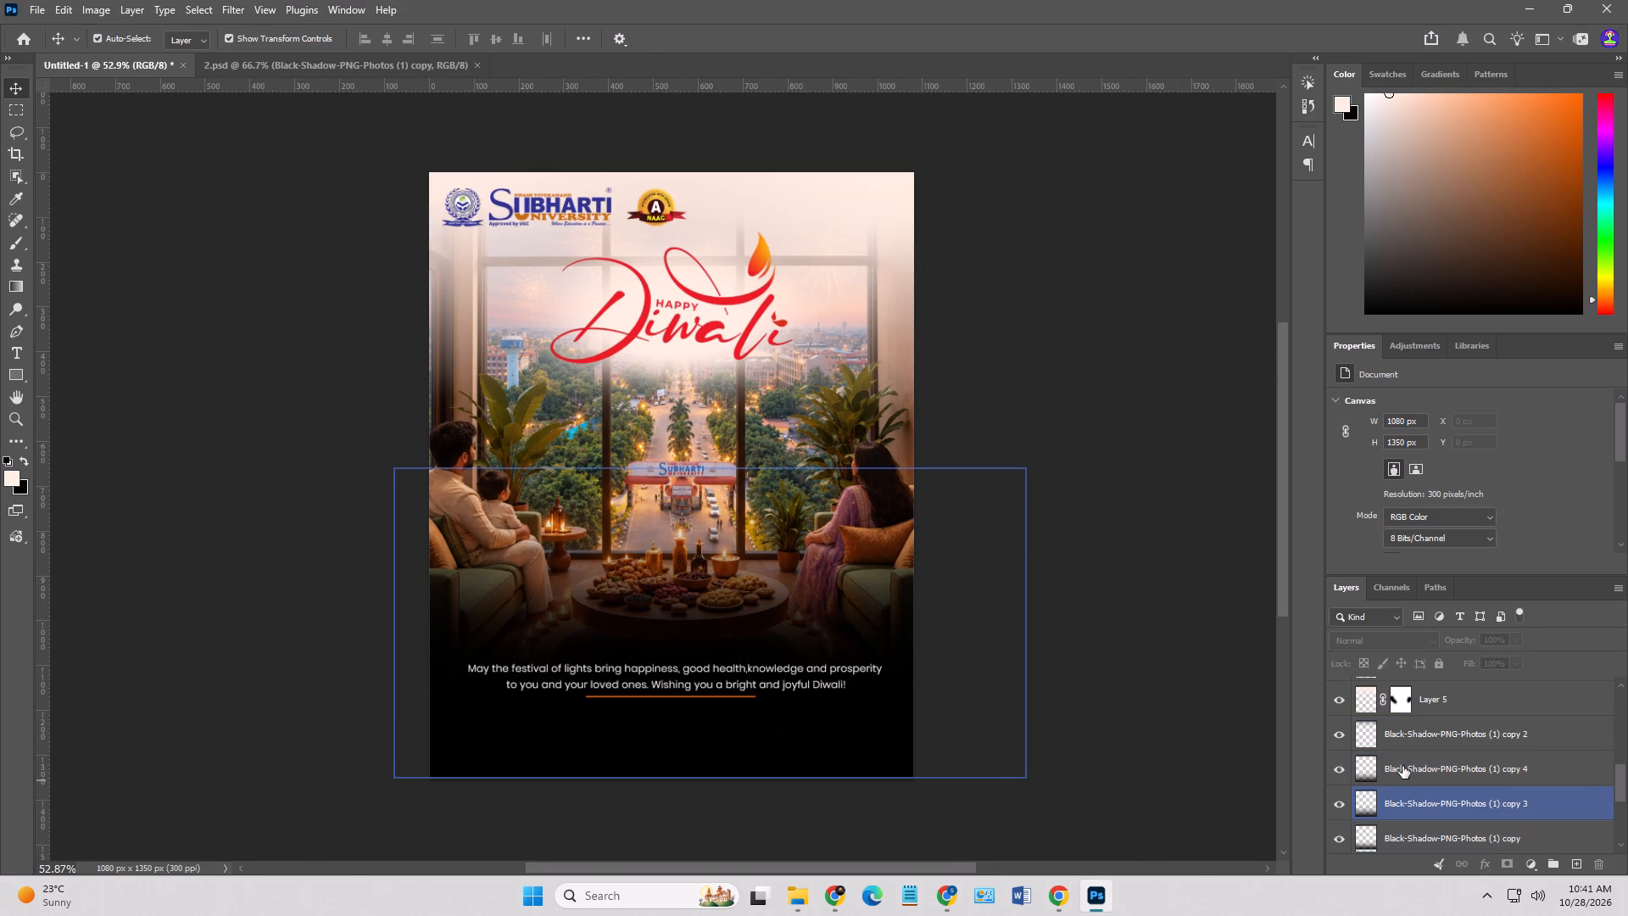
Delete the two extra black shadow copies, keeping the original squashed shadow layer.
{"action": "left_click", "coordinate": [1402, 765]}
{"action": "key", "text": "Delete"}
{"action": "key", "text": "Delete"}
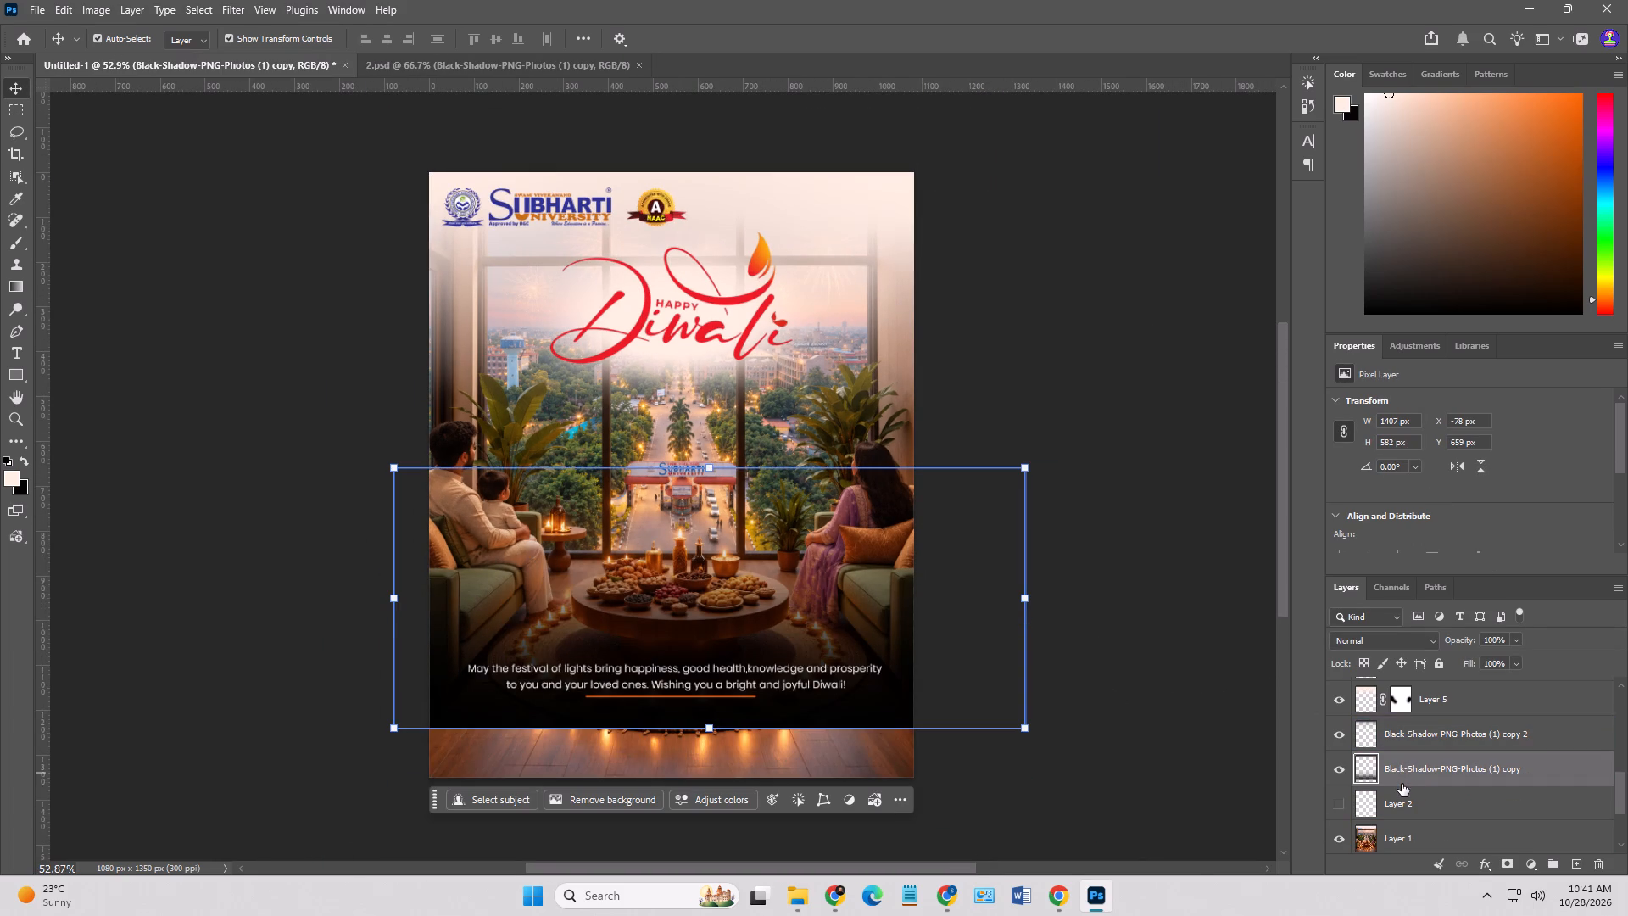
Stretch the remaining black shadow down to the poster's bottom edge, making it 691 px high.
{"action": "left_click", "coordinate": [1404, 777]}
{"action": "left_click_drag", "start_coordinate": [705, 726], "coordinate": [705, 768], "text": "shift"}
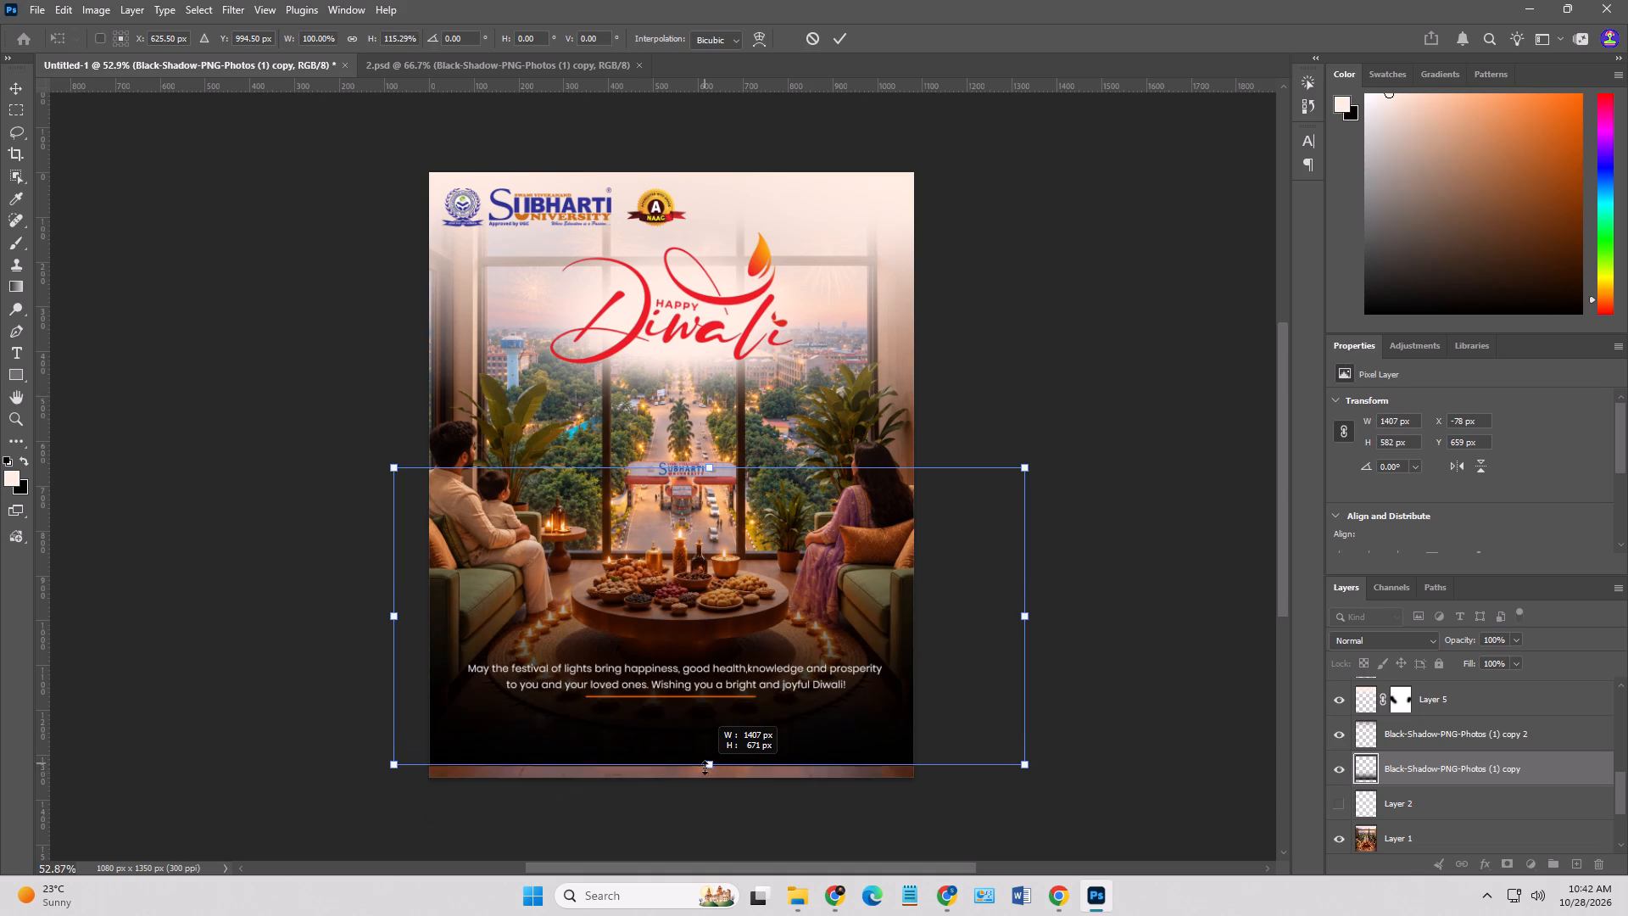
{"action": "left_click_drag", "start_coordinate": [705, 768], "coordinate": [705, 778], "text": "shift"}
{"action": "key", "text": "Return"}
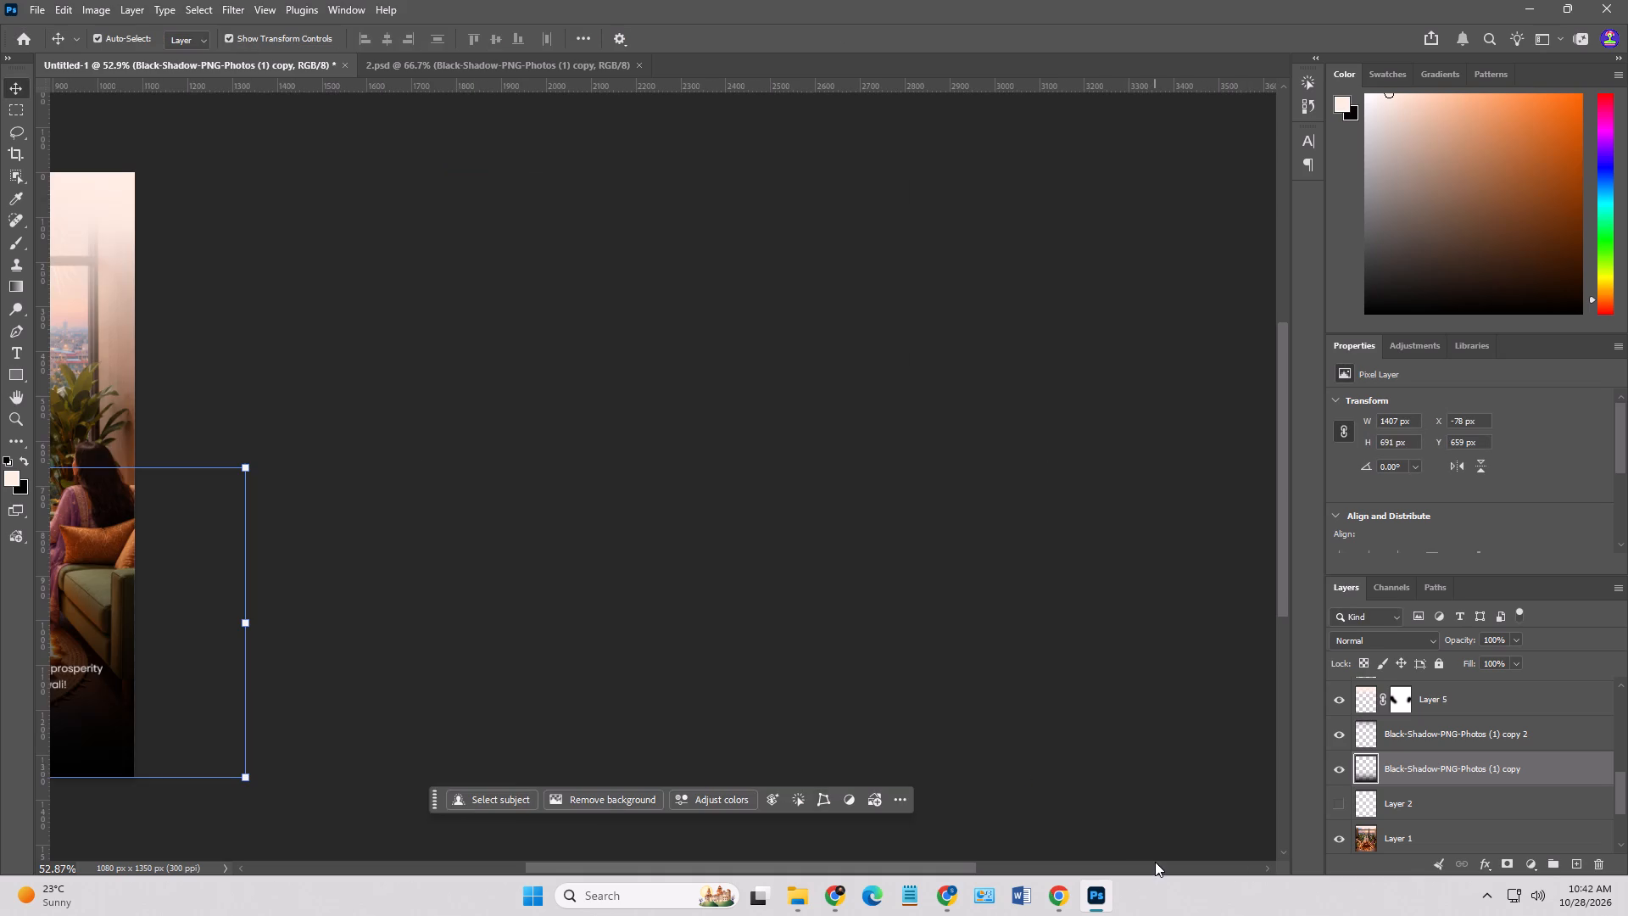
{"action": "left_click", "coordinate": [1155, 862]}
{"action": "left_click", "coordinate": [974, 860]}
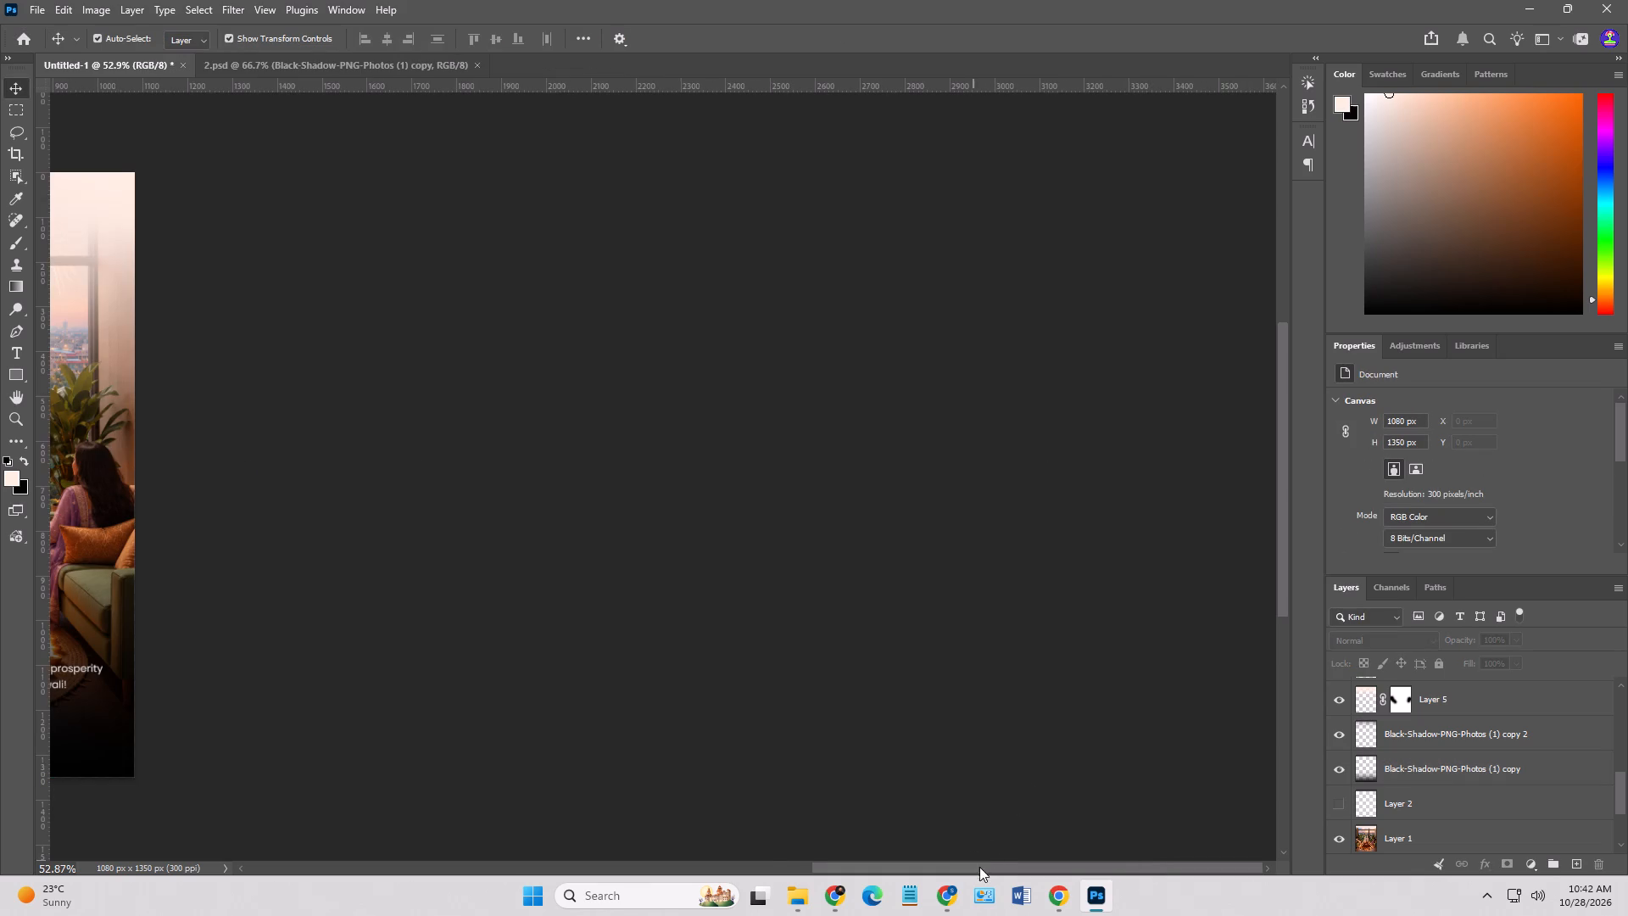
{"action": "left_click_drag", "start_coordinate": [979, 867], "coordinate": [708, 860]}
{"action": "left_click", "coordinate": [910, 774]}
Change the greeting text's font to Nexa Text-Trial Thin.
{"action": "scroll", "coordinate": [653, 701], "scroll_direction": "up", "scroll_amount": 3, "text": "alt"}
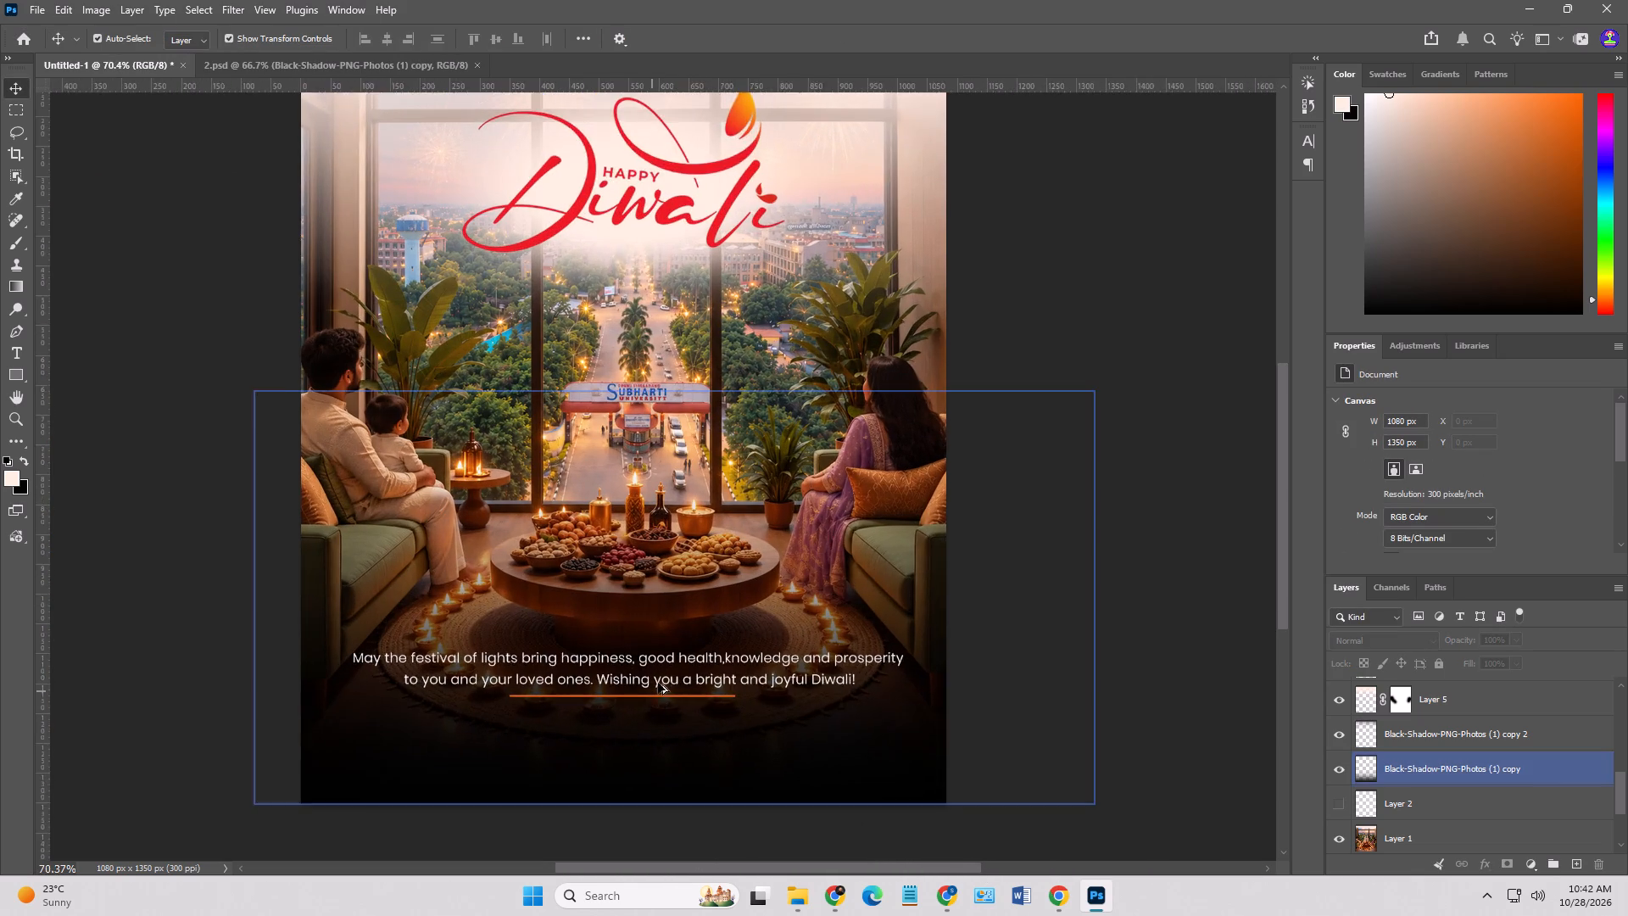
{"action": "scroll", "coordinate": [659, 681], "scroll_direction": "up", "scroll_amount": 2, "text": "alt"}
{"action": "left_click", "coordinate": [661, 678]}
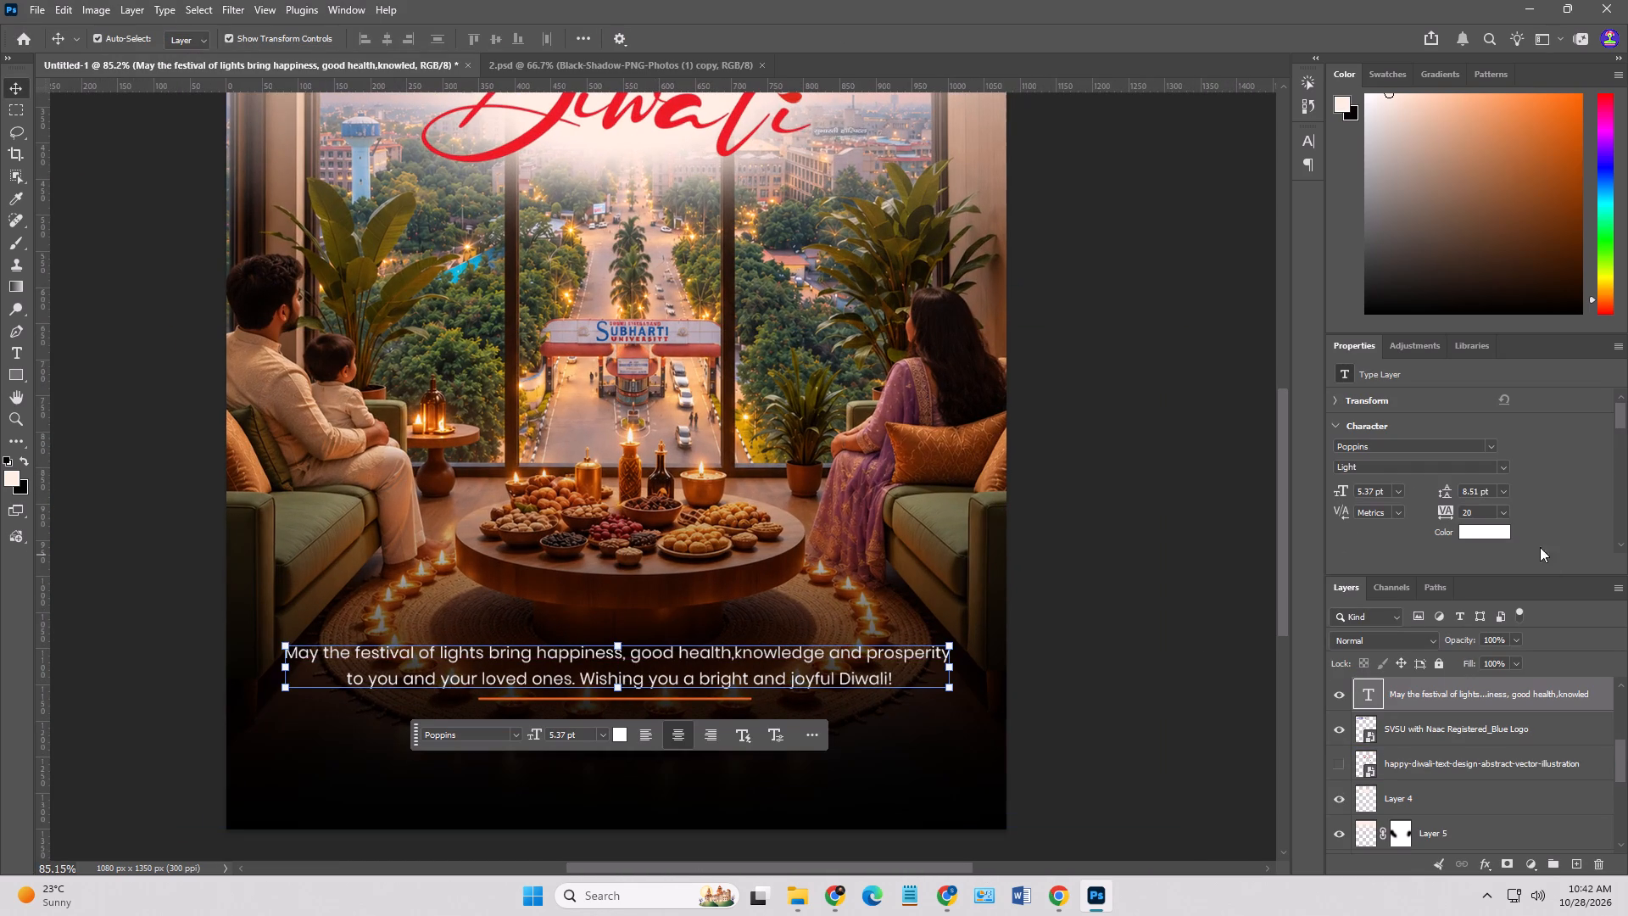
{"action": "left_click", "coordinate": [1491, 445]}
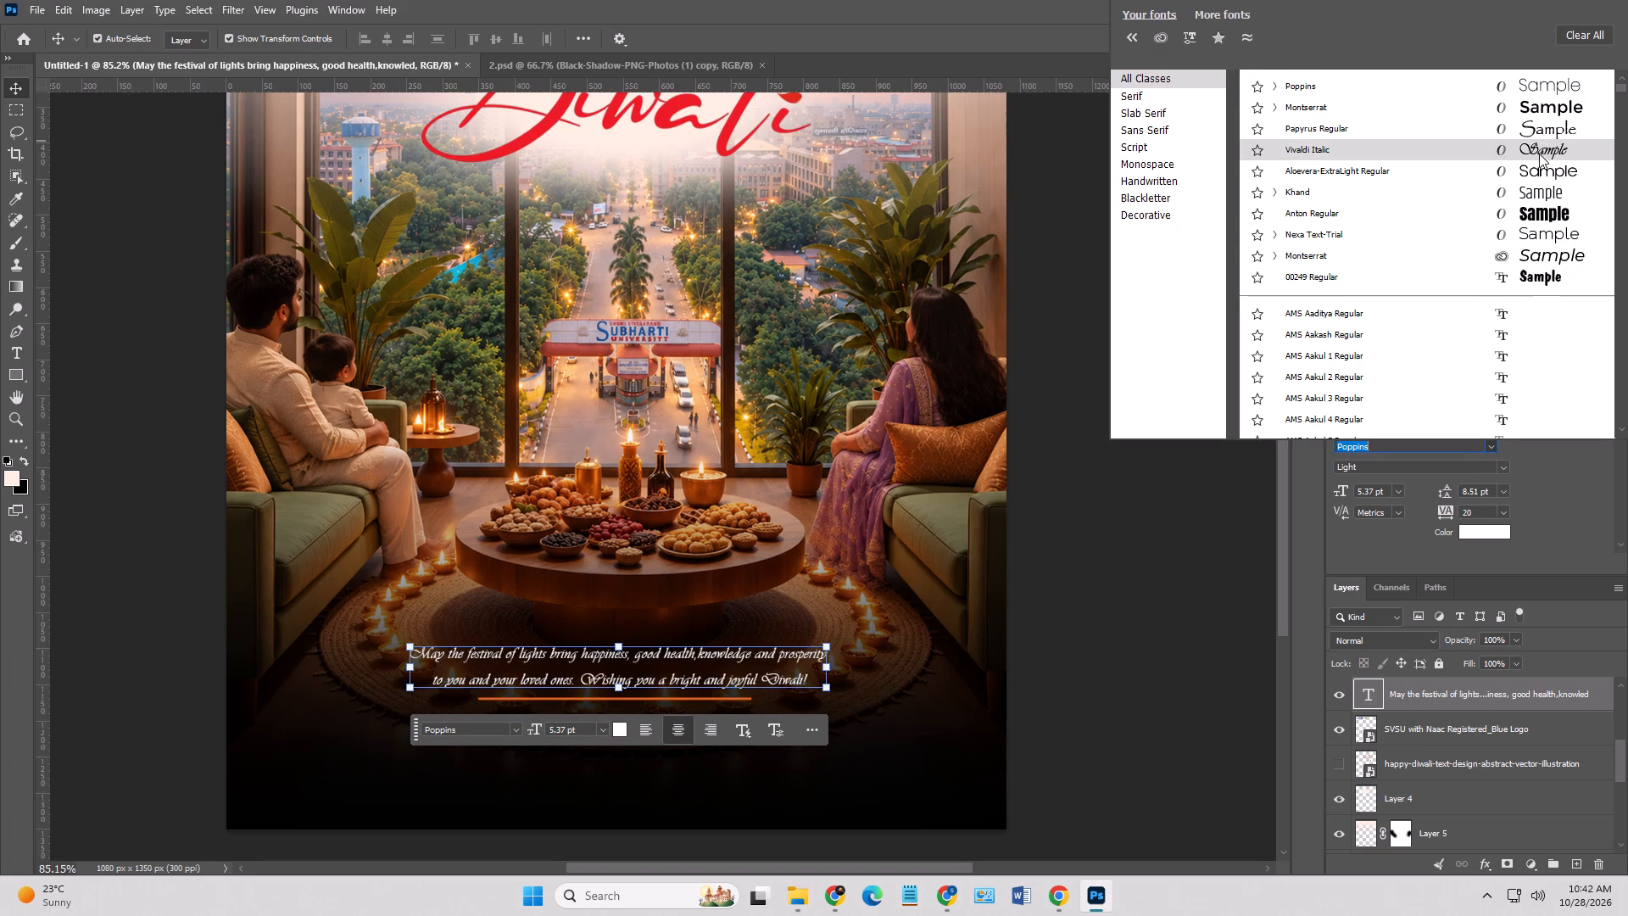
{"action": "left_click", "coordinate": [1318, 238]}
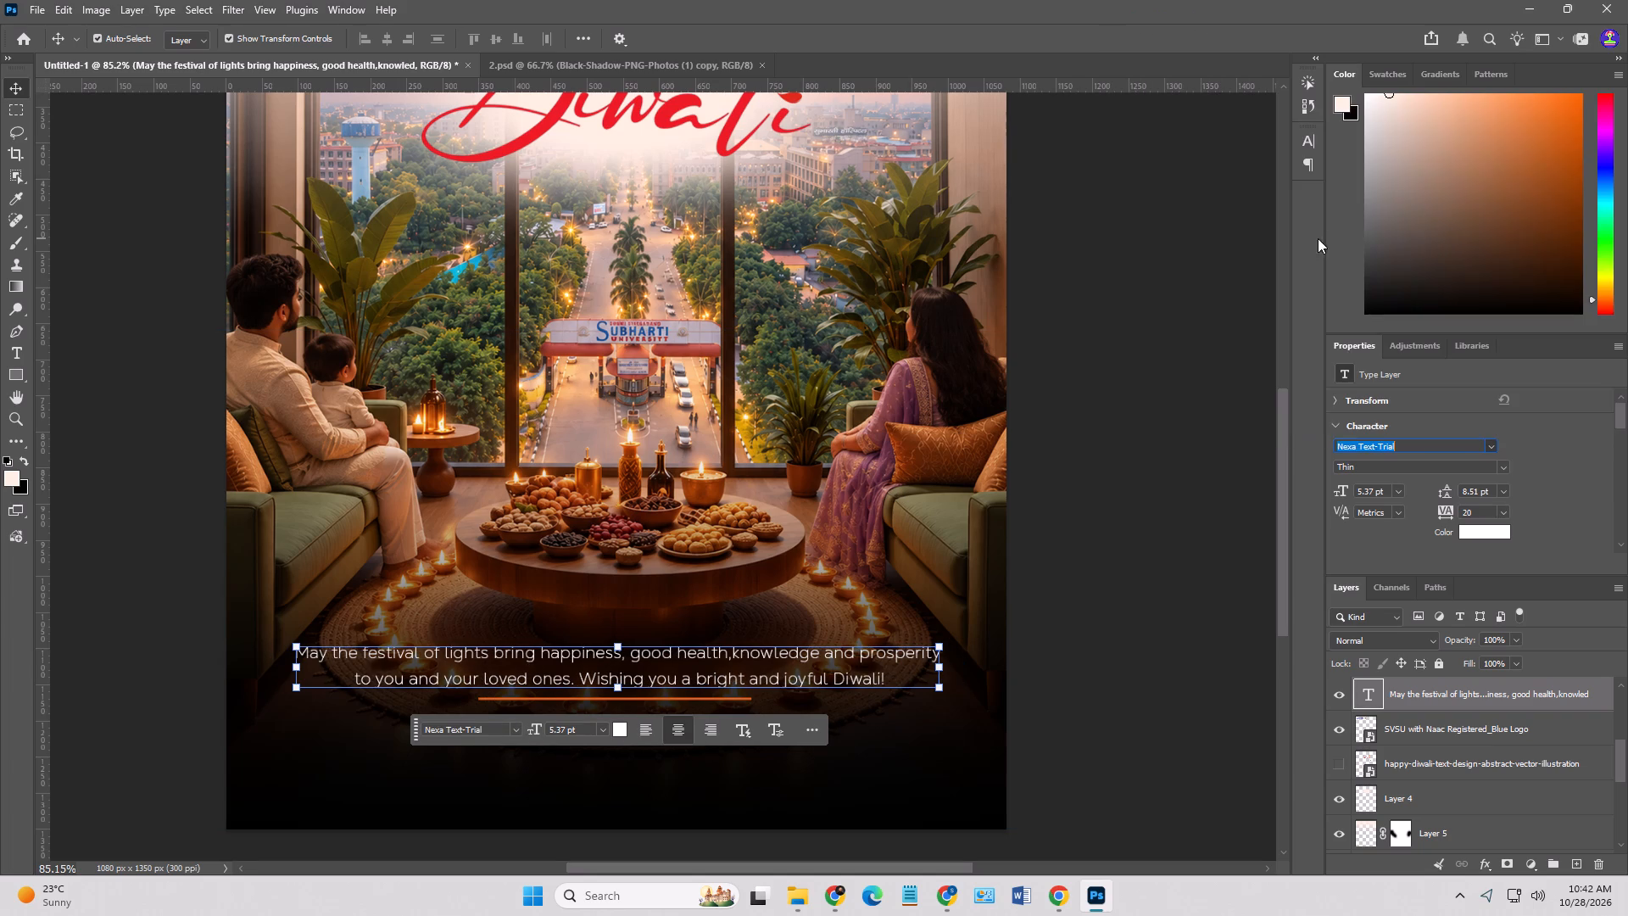
{"action": "left_click", "coordinate": [1029, 623]}
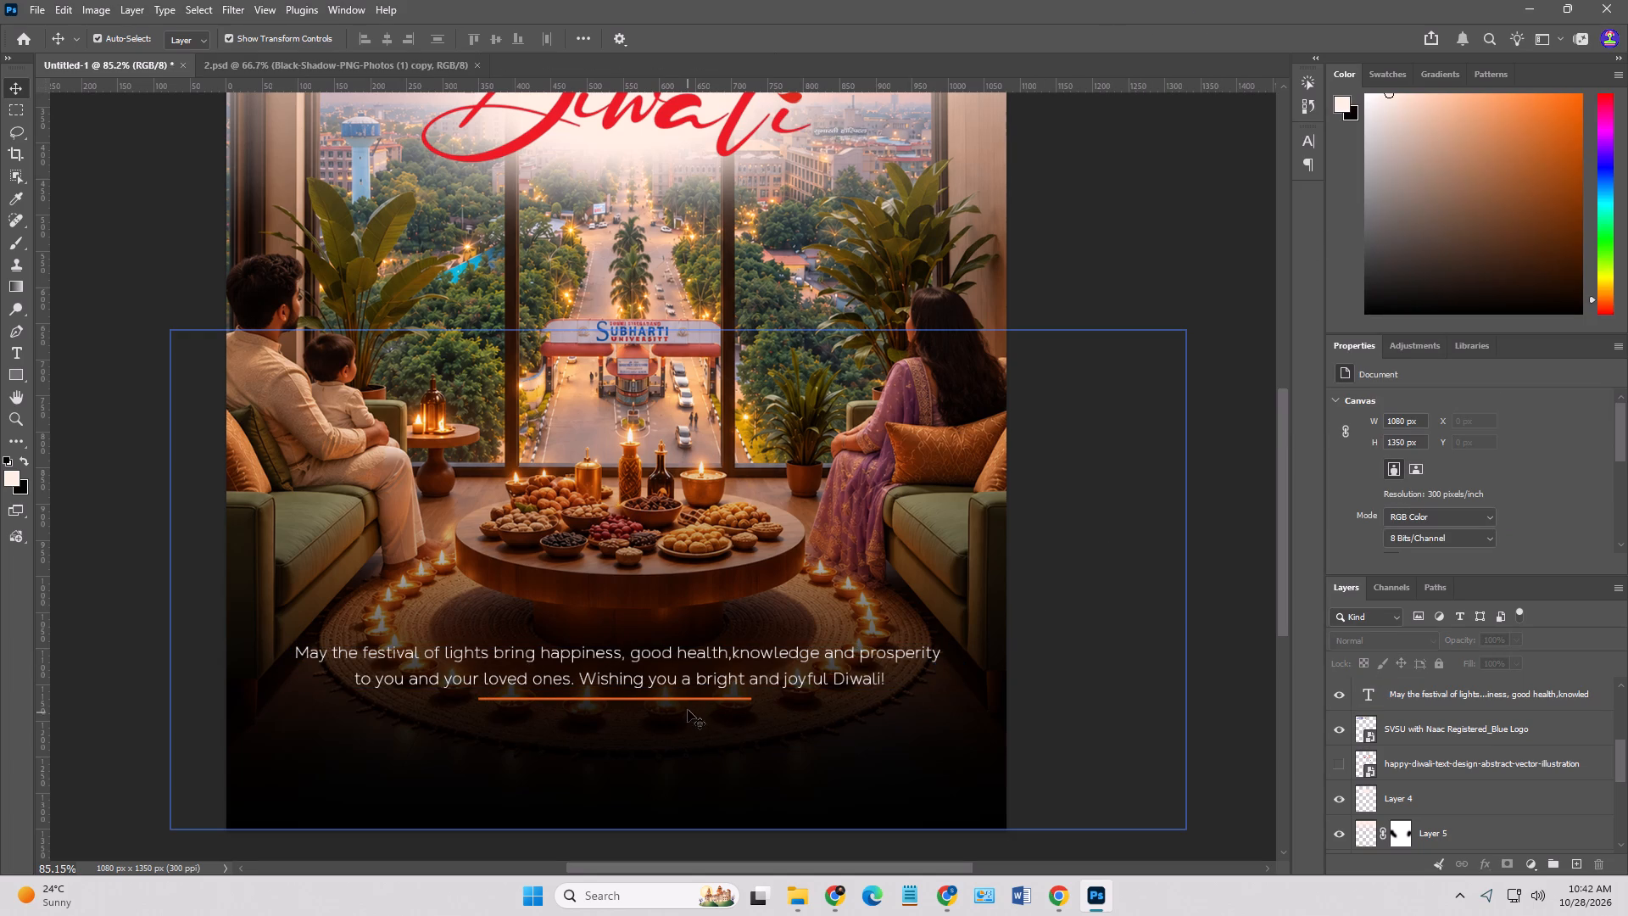
Set the orange line's stroke width to 5 px.
{"action": "left_click", "coordinate": [696, 701]}
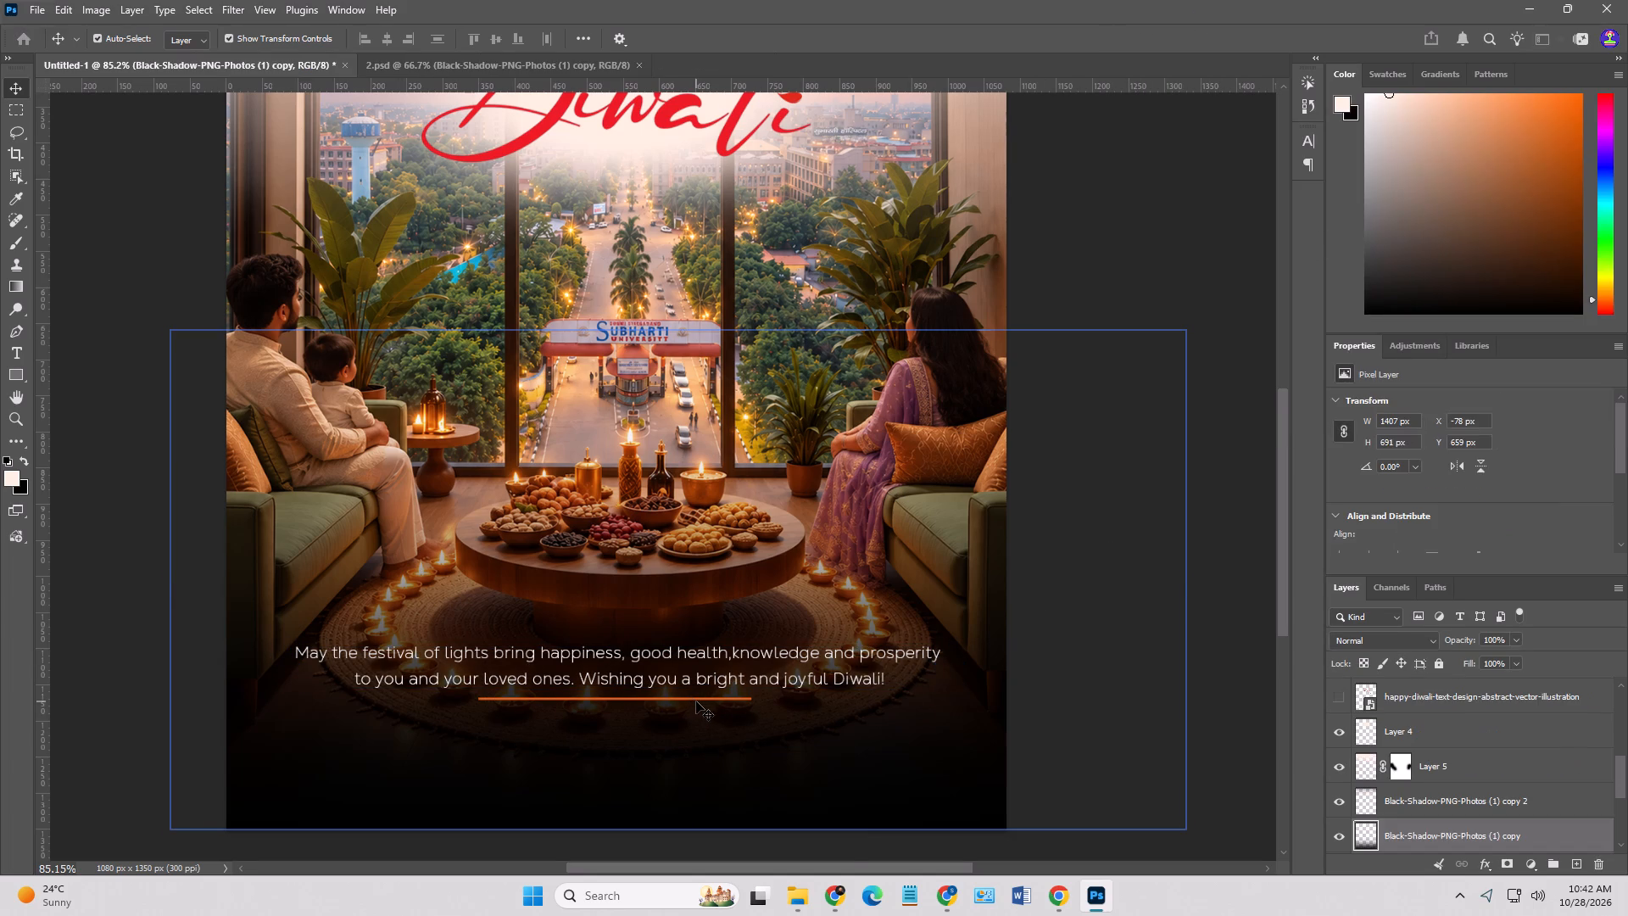
{"action": "left_click", "coordinate": [696, 699]}
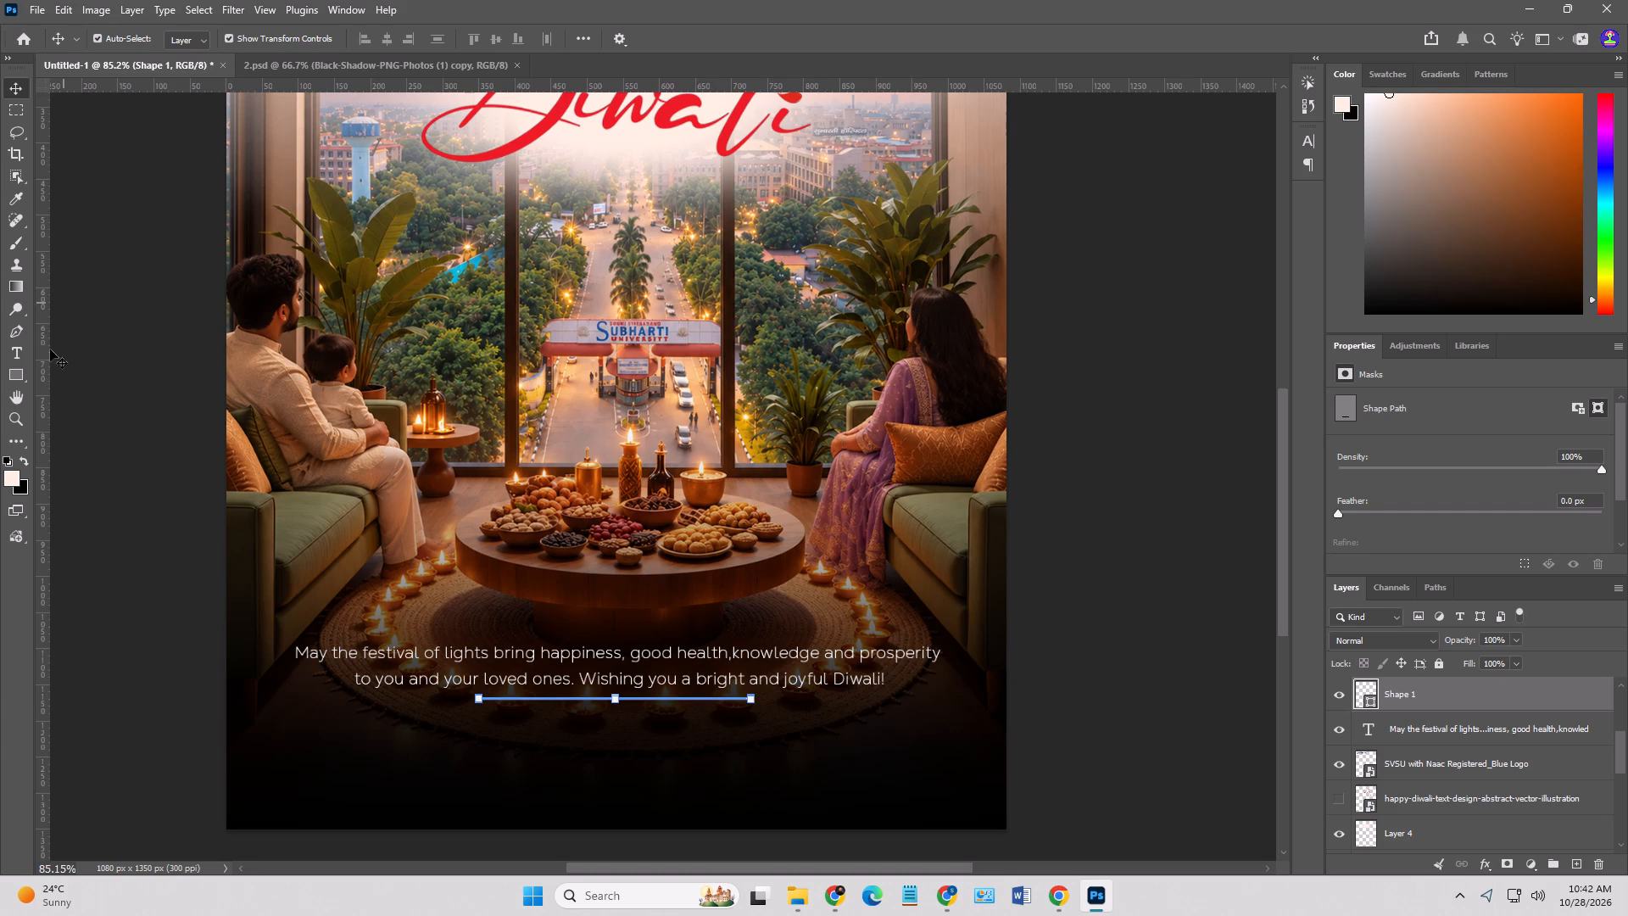
{"action": "left_click", "coordinate": [20, 332]}
{"action": "left_click_drag", "start_coordinate": [297, 33], "coordinate": [248, 39]}
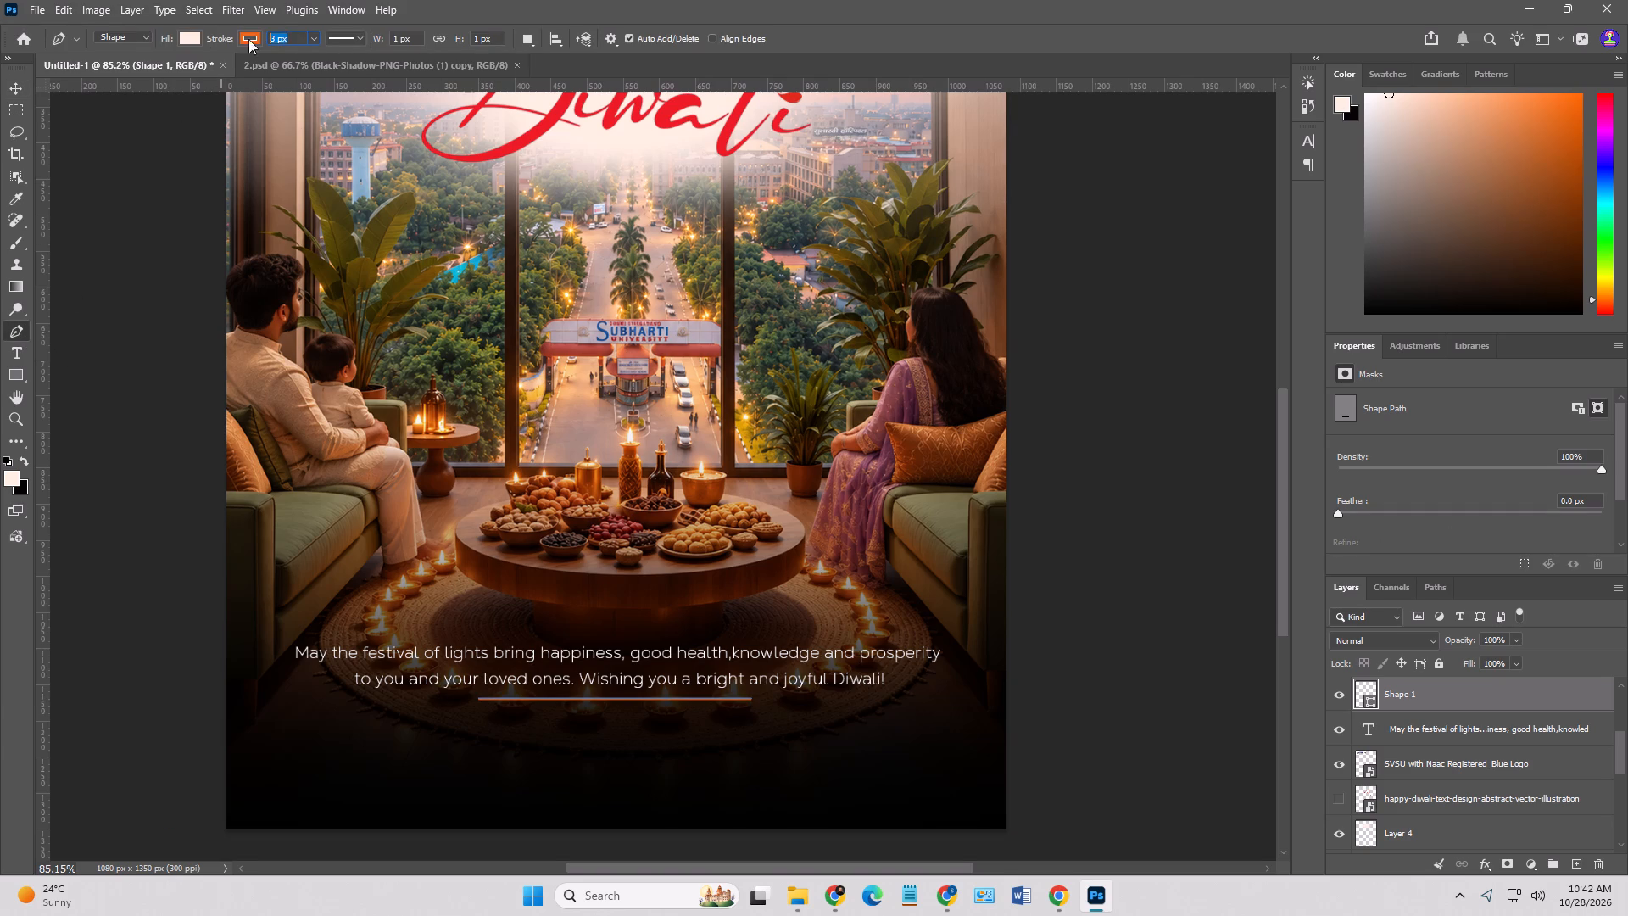
{"action": "key", "text": "5"}
{"action": "key", "text": "Return"}
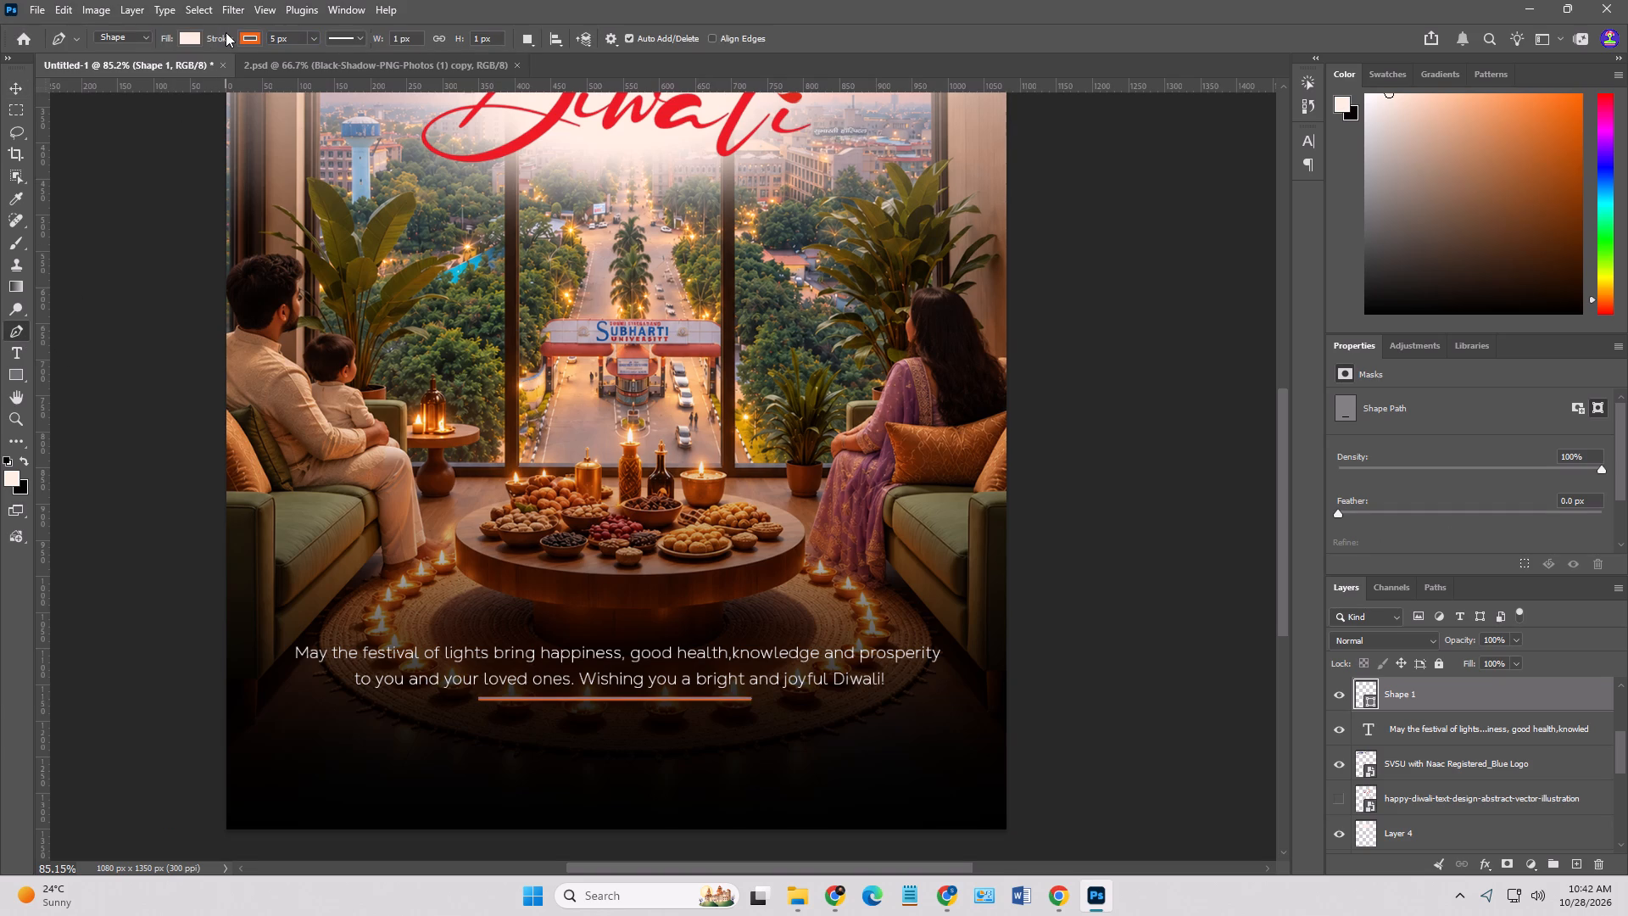
{"action": "left_click", "coordinate": [11, 88]}
{"action": "left_click", "coordinate": [136, 260]}
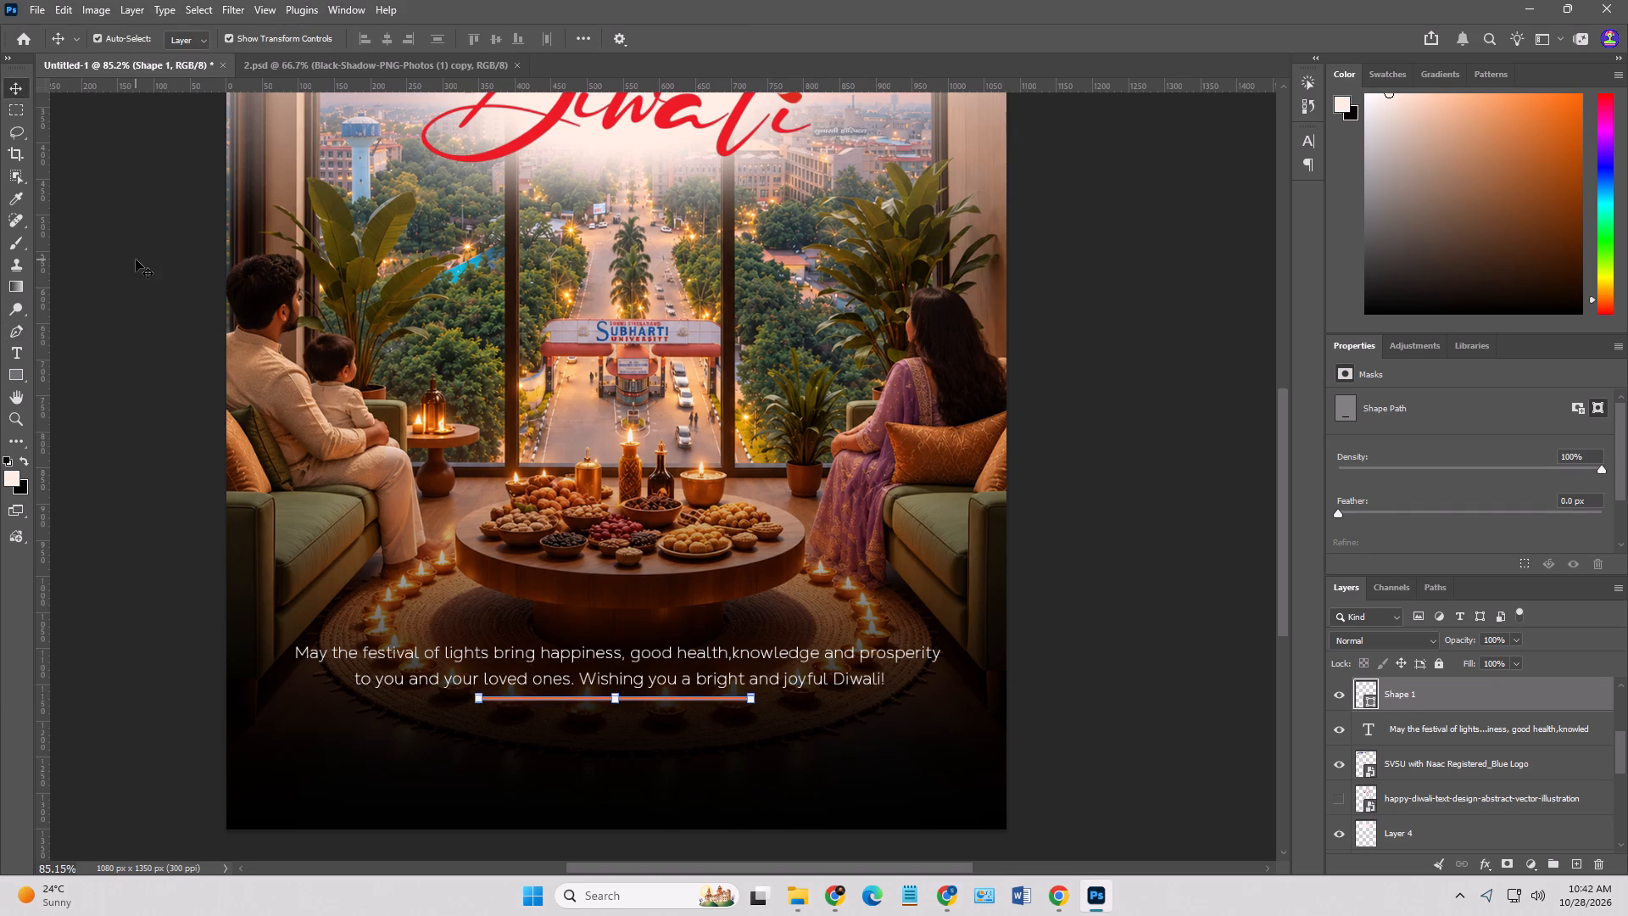
Shorten the orange line to about 73% of its width from its right end.
{"action": "left_click", "coordinate": [618, 700]}
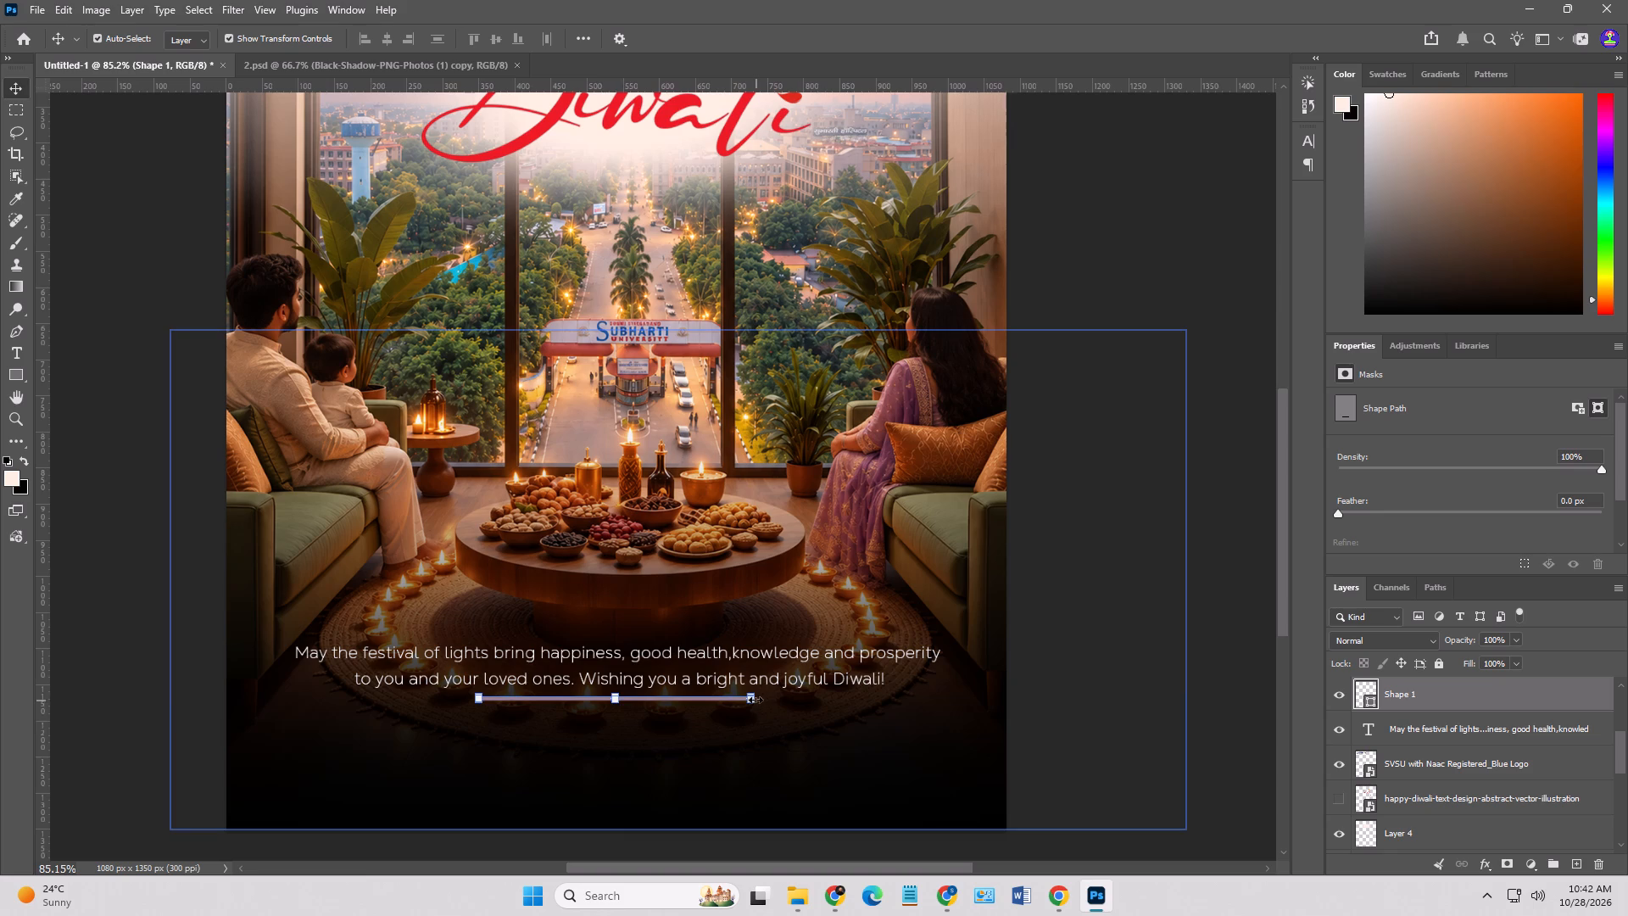
{"action": "left_click_drag", "start_coordinate": [753, 700], "coordinate": [713, 696]}
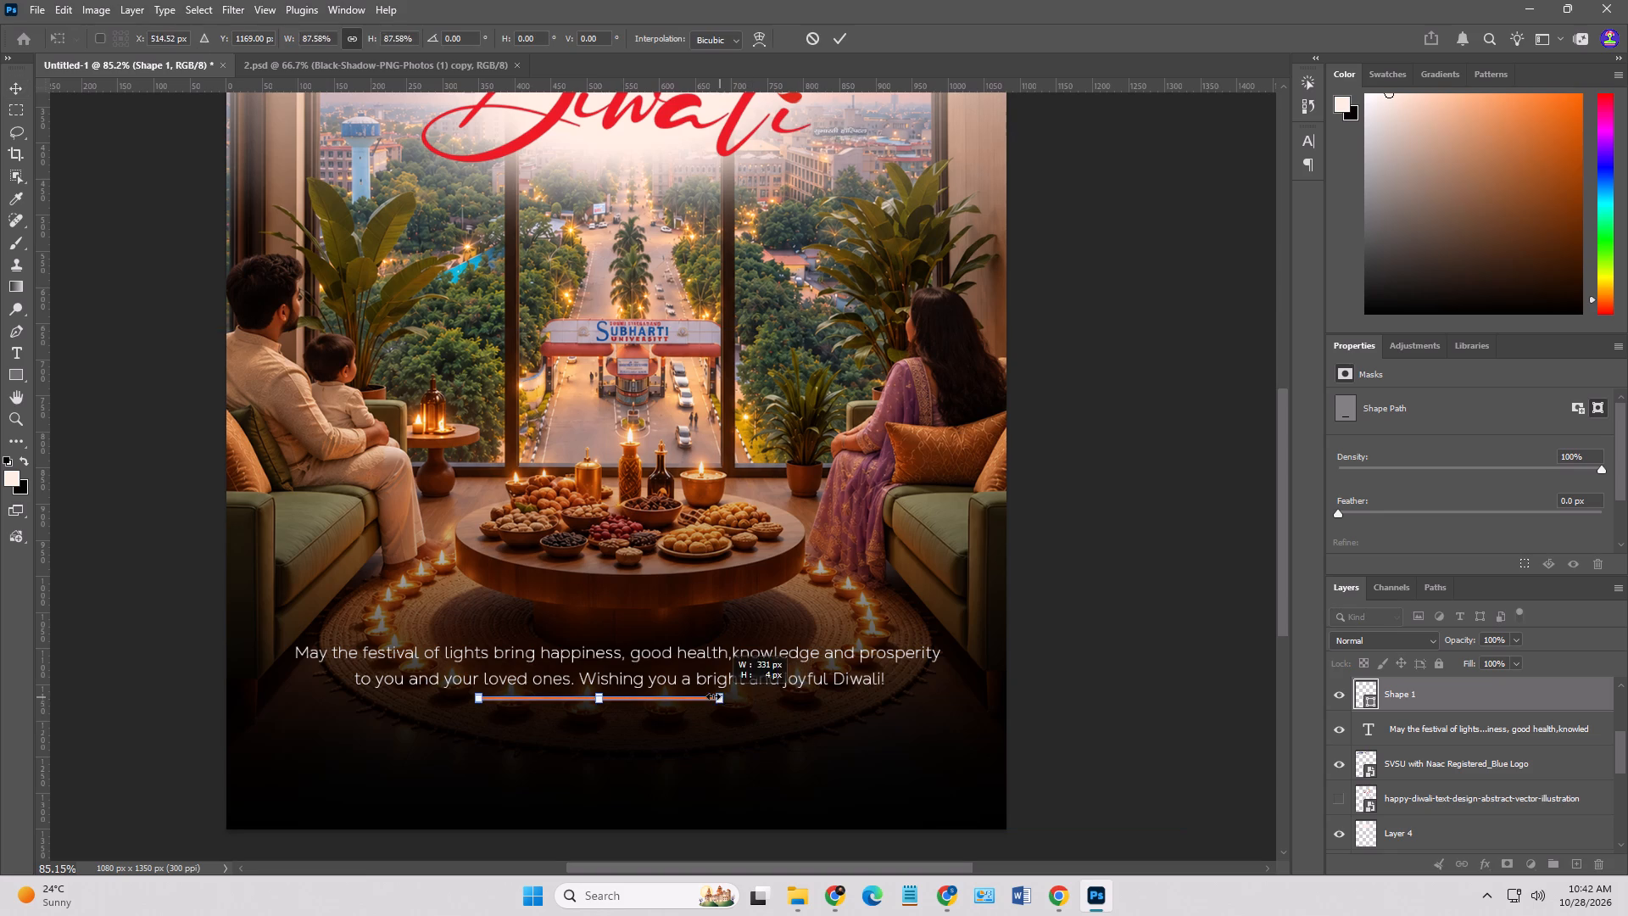
{"action": "left_click_drag", "start_coordinate": [713, 696], "coordinate": [677, 695]}
Recentre the shortened orange line beneath the greeting and lower it about 5 px.
{"action": "key", "text": "shift+Right"}
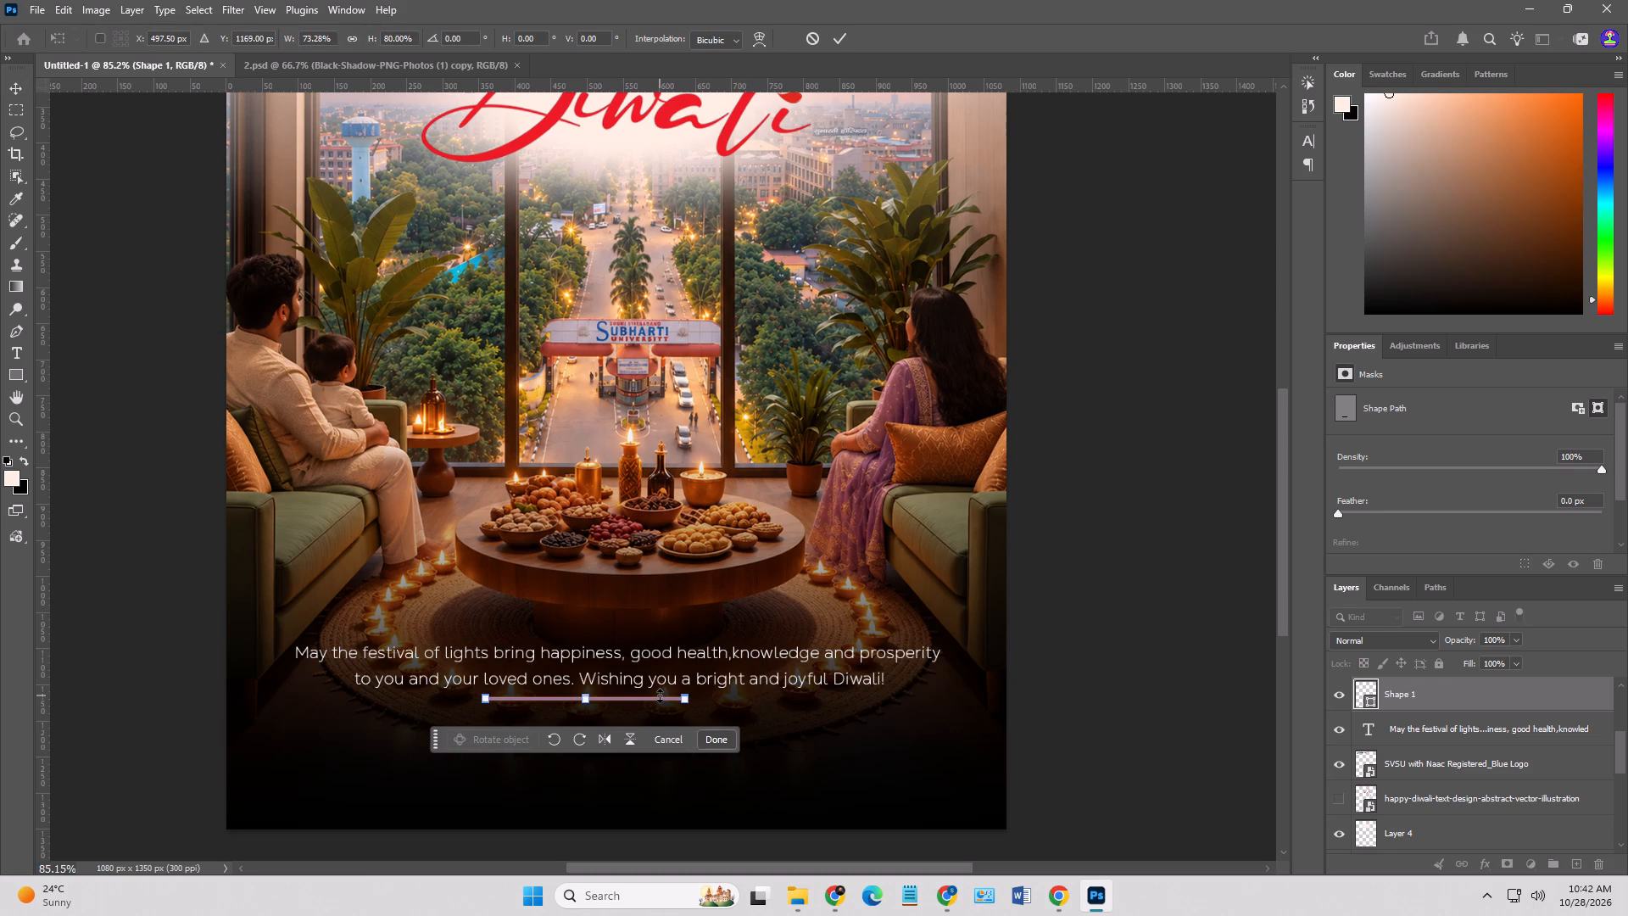
{"action": "key", "text": "shift+Right"}
{"action": "key", "text": "shift+Right"}
{"action": "key", "text": "shift+Right"}
{"action": "key", "text": "shift+Right"}
{"action": "key", "text": "shift+Right"}
{"action": "key", "text": "Left"}
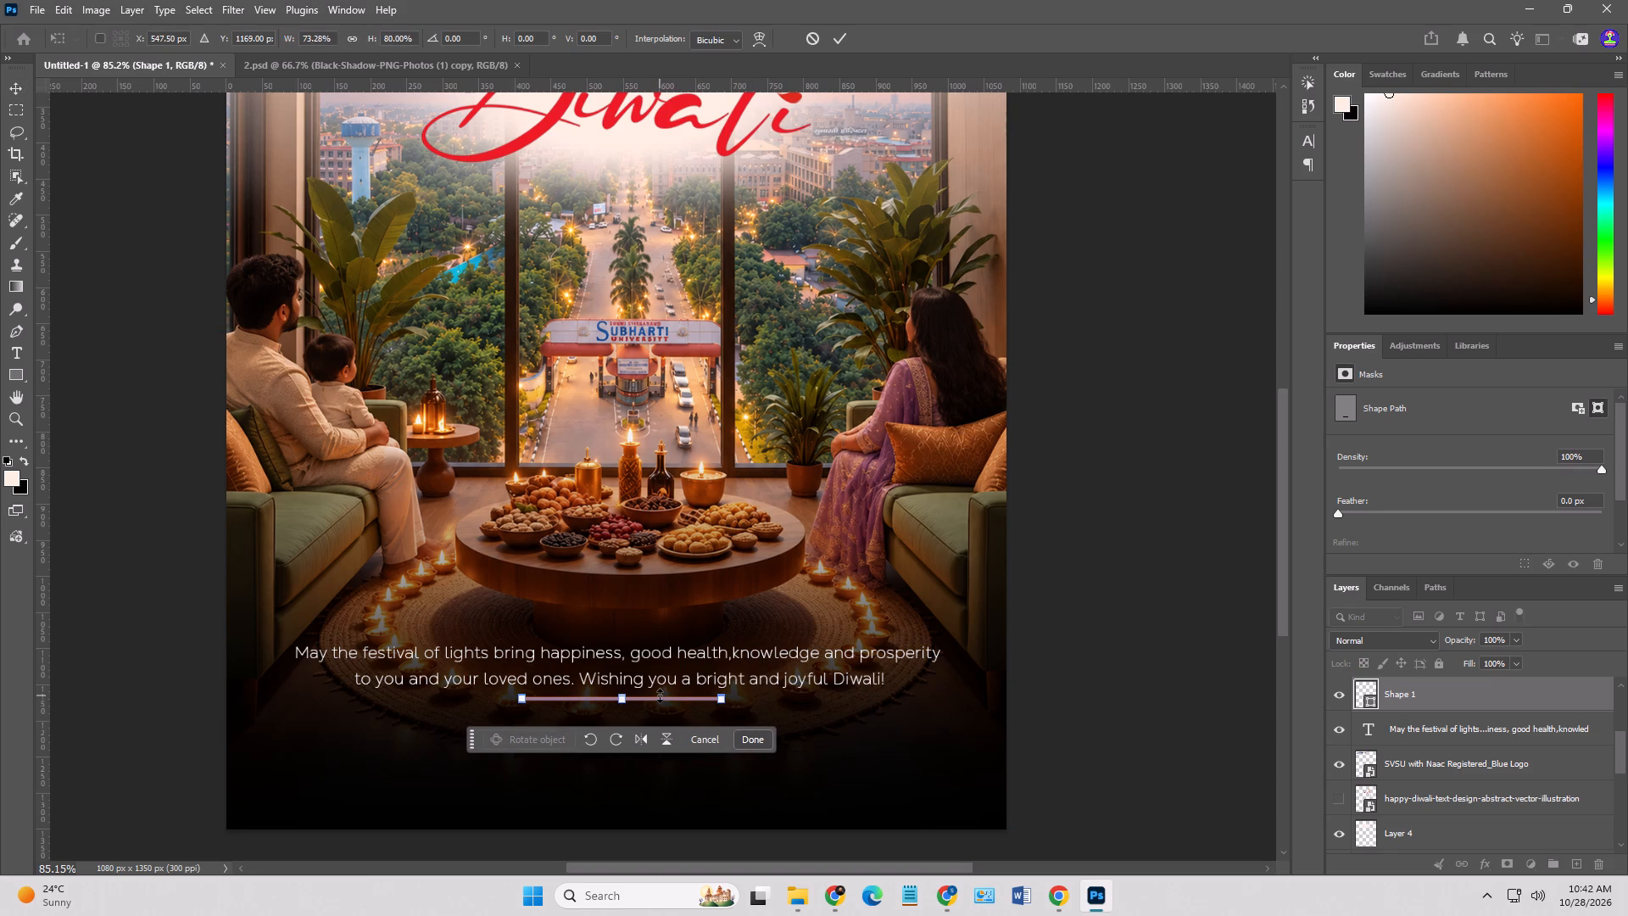
{"action": "key", "text": "Right"}
{"action": "key", "text": "Right"}
{"action": "key", "text": "Down"}
{"action": "key", "text": "Down"}
{"action": "key", "text": "Right"}
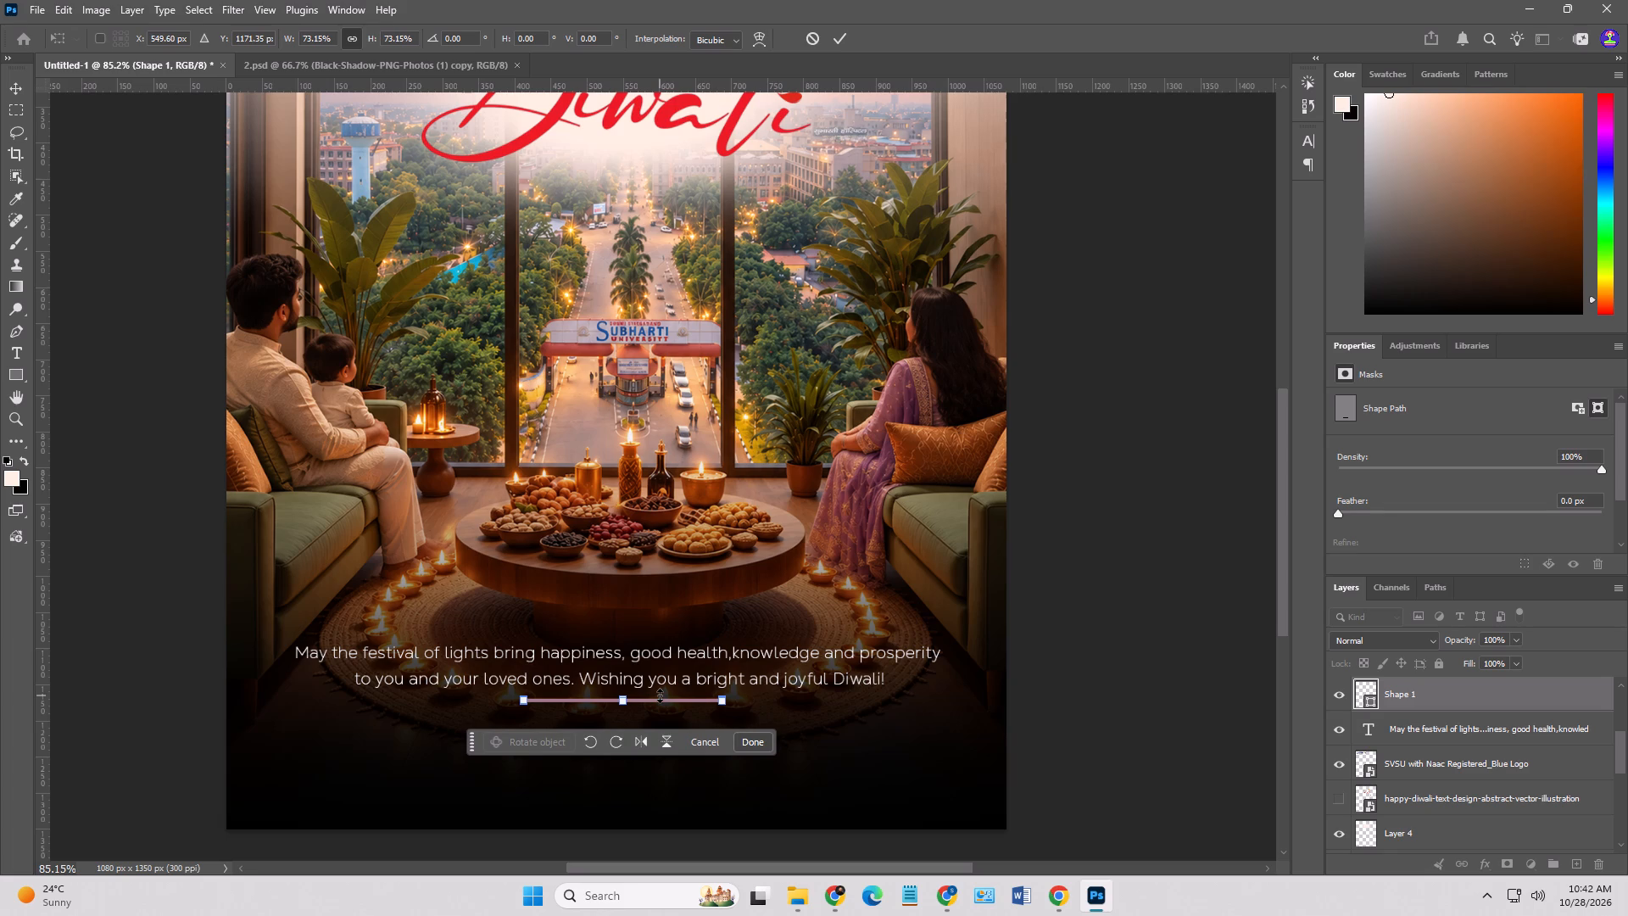
{"action": "key", "text": "Down"}
{"action": "key", "text": "Down"}
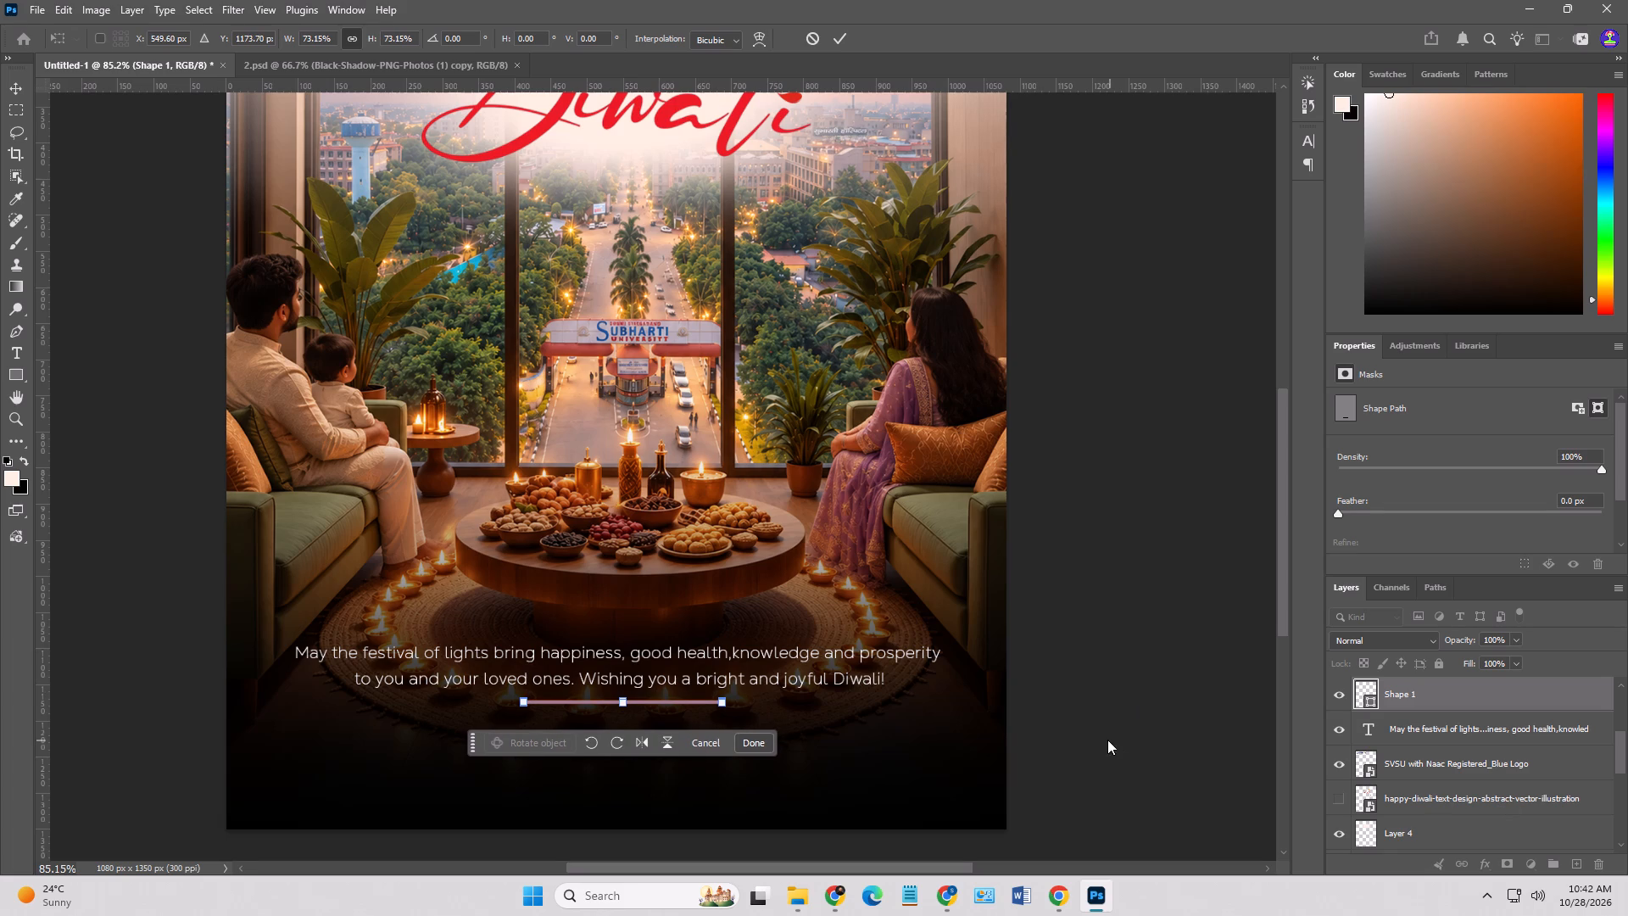
{"action": "left_click", "coordinate": [1107, 740]}
{"action": "left_click", "coordinate": [1117, 741]}
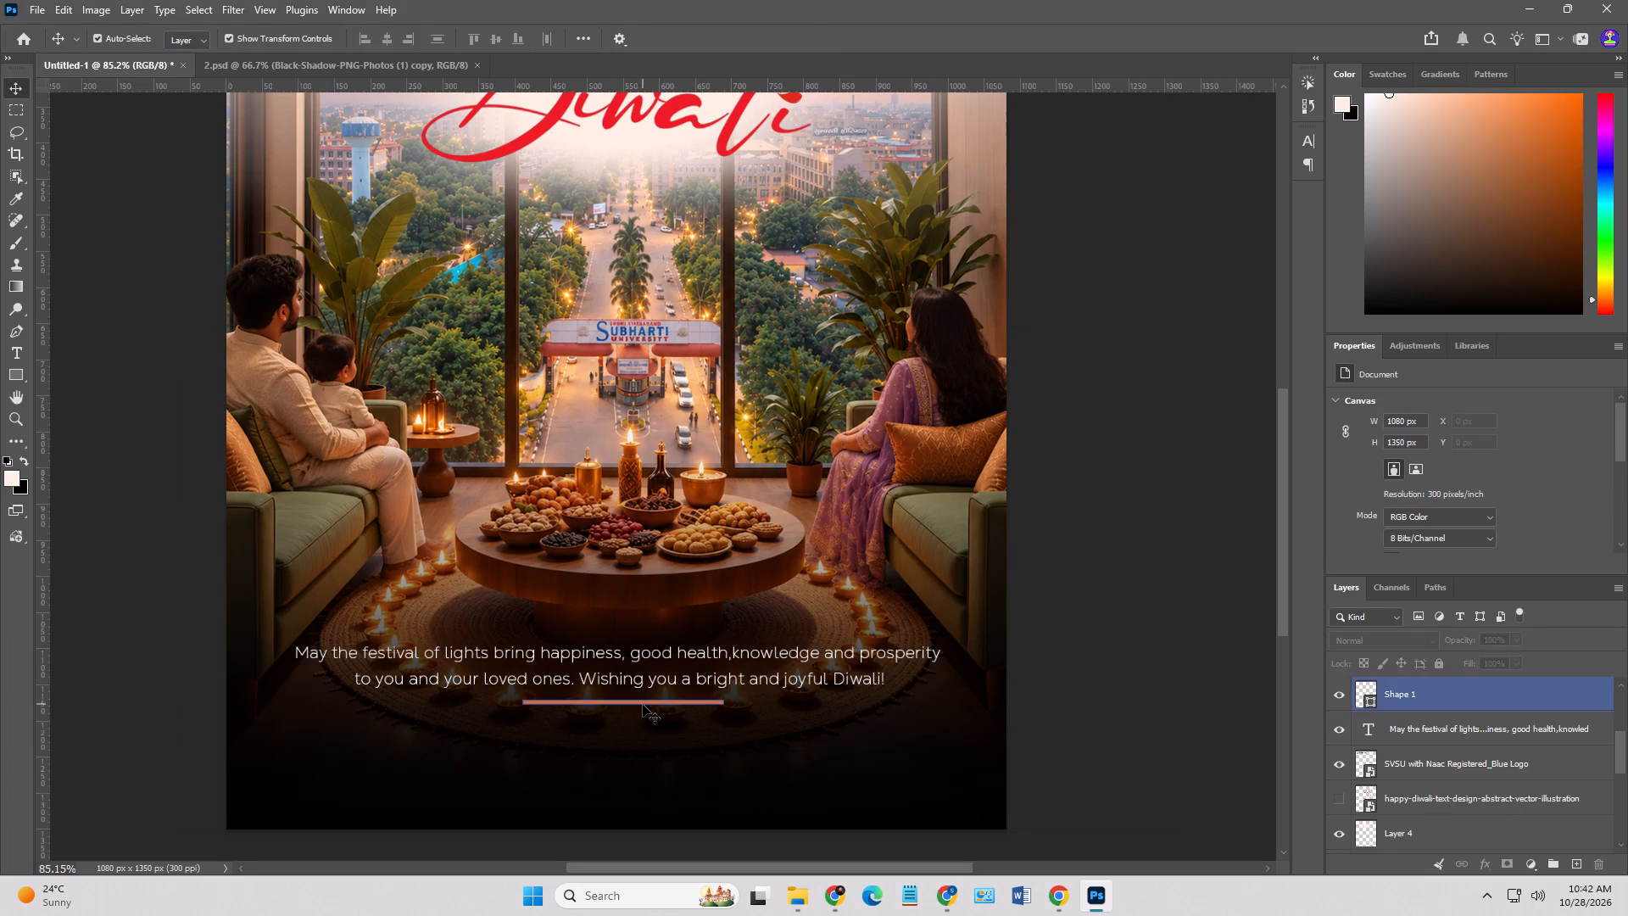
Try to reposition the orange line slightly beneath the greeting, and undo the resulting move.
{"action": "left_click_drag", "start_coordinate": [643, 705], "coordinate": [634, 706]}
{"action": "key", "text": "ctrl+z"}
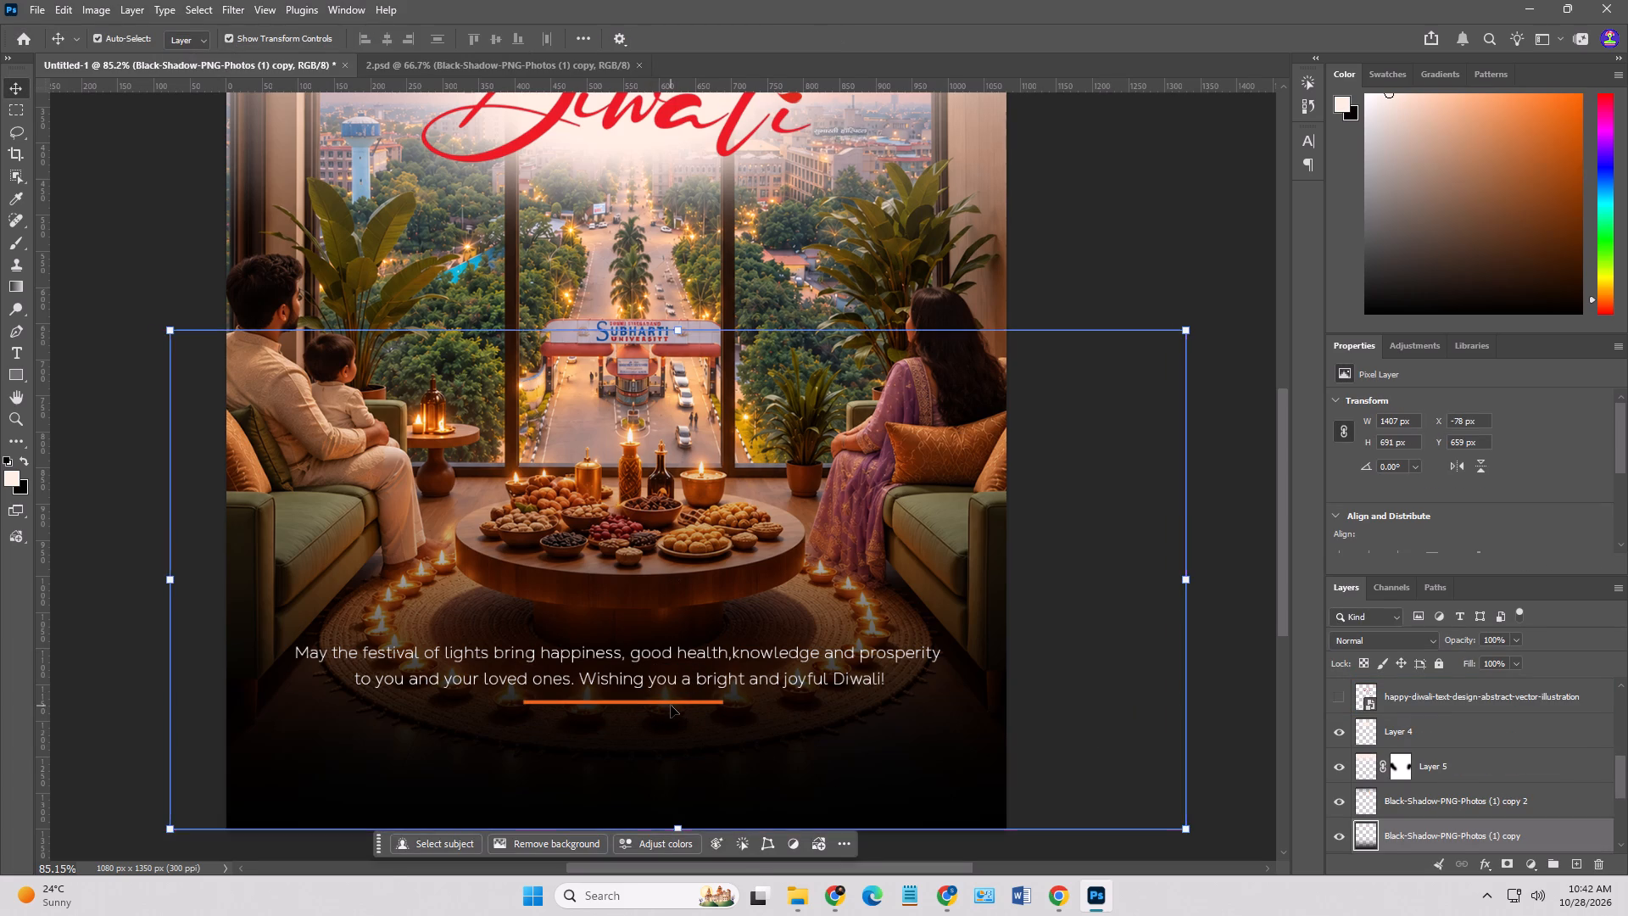
Shift the orange line beneath the greeting about 7 px to the left and deselect it.
{"action": "left_click", "coordinate": [671, 704]}
{"action": "left_click", "coordinate": [671, 704]}
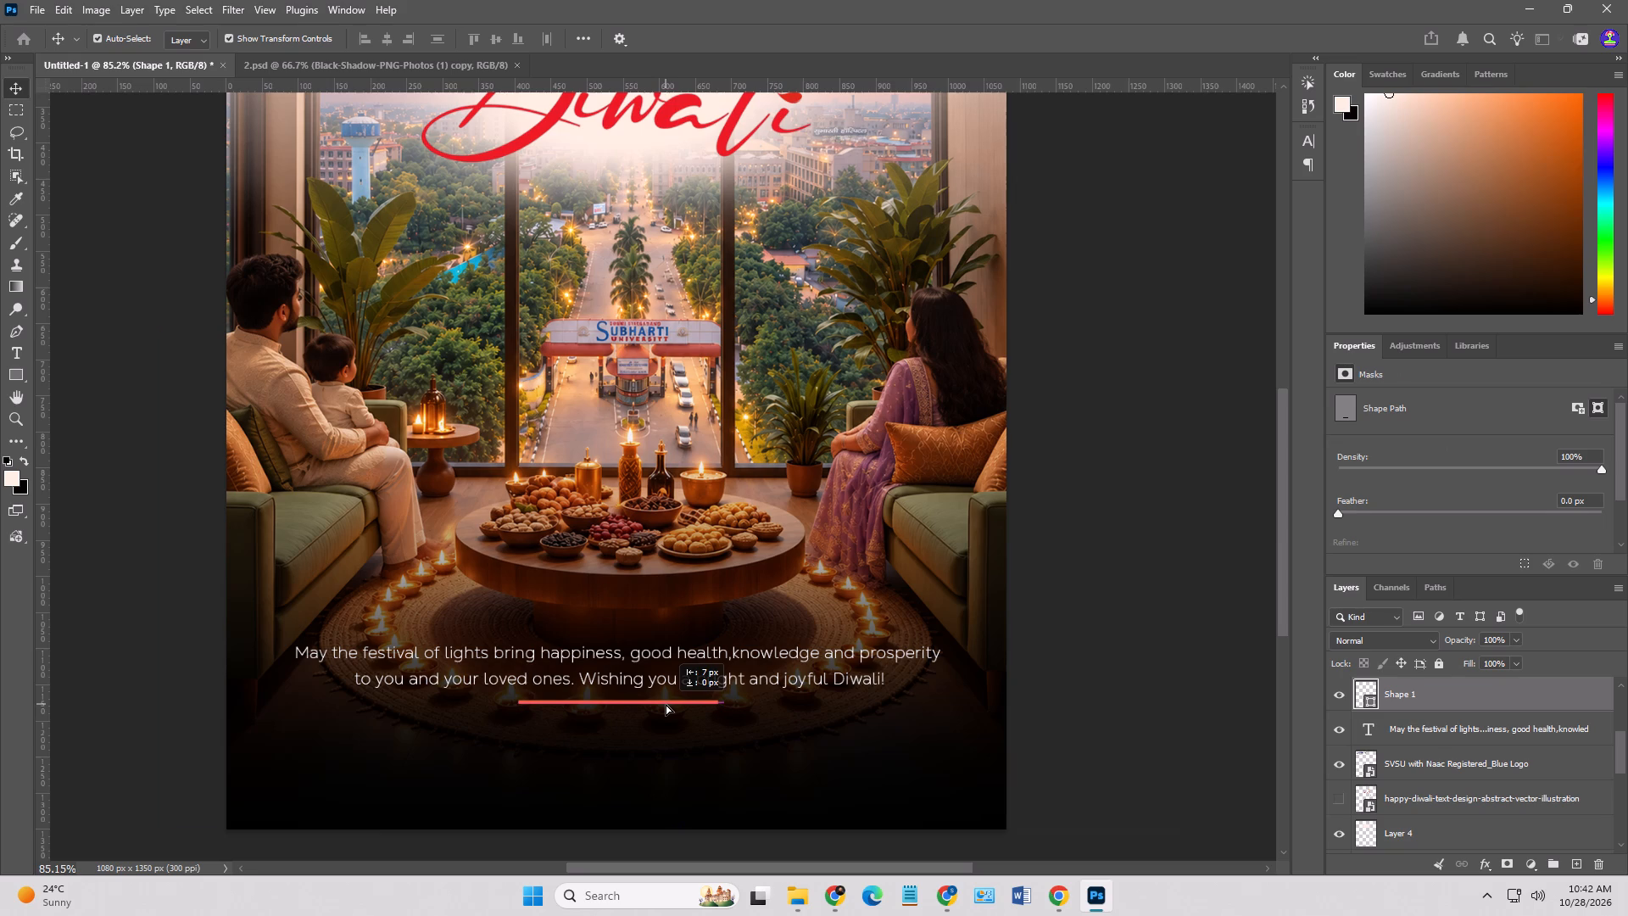
{"action": "left_click", "coordinate": [1168, 717]}
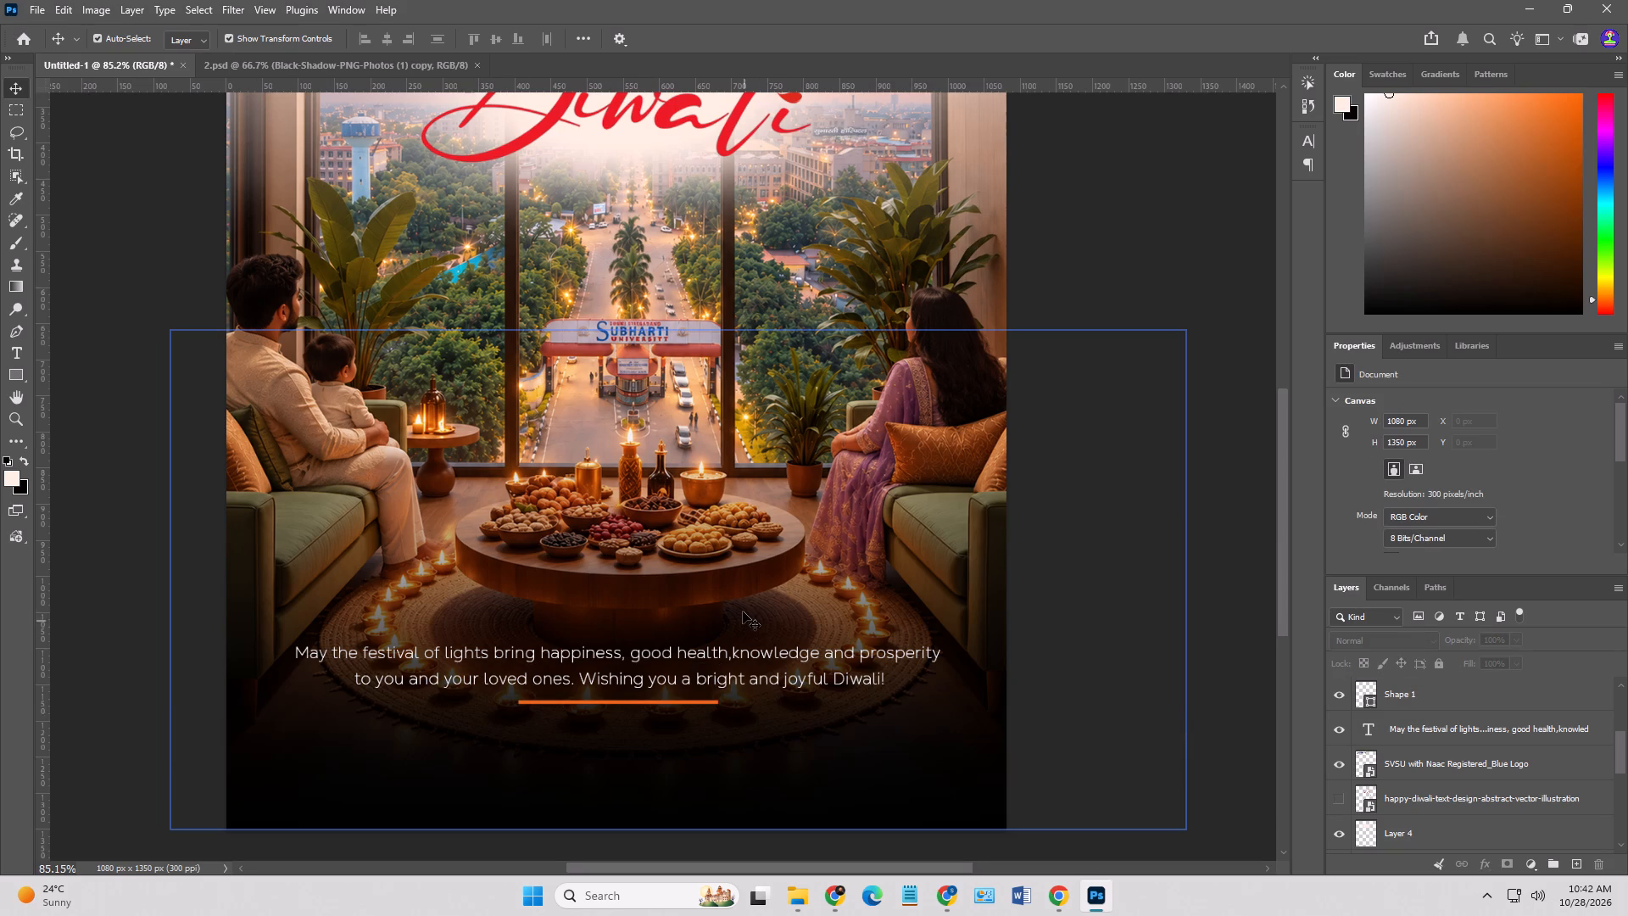
{"action": "scroll", "coordinate": [741, 608], "scroll_direction": "down", "scroll_amount": 3, "text": "alt"}
{"action": "left_click", "coordinate": [1101, 721]}
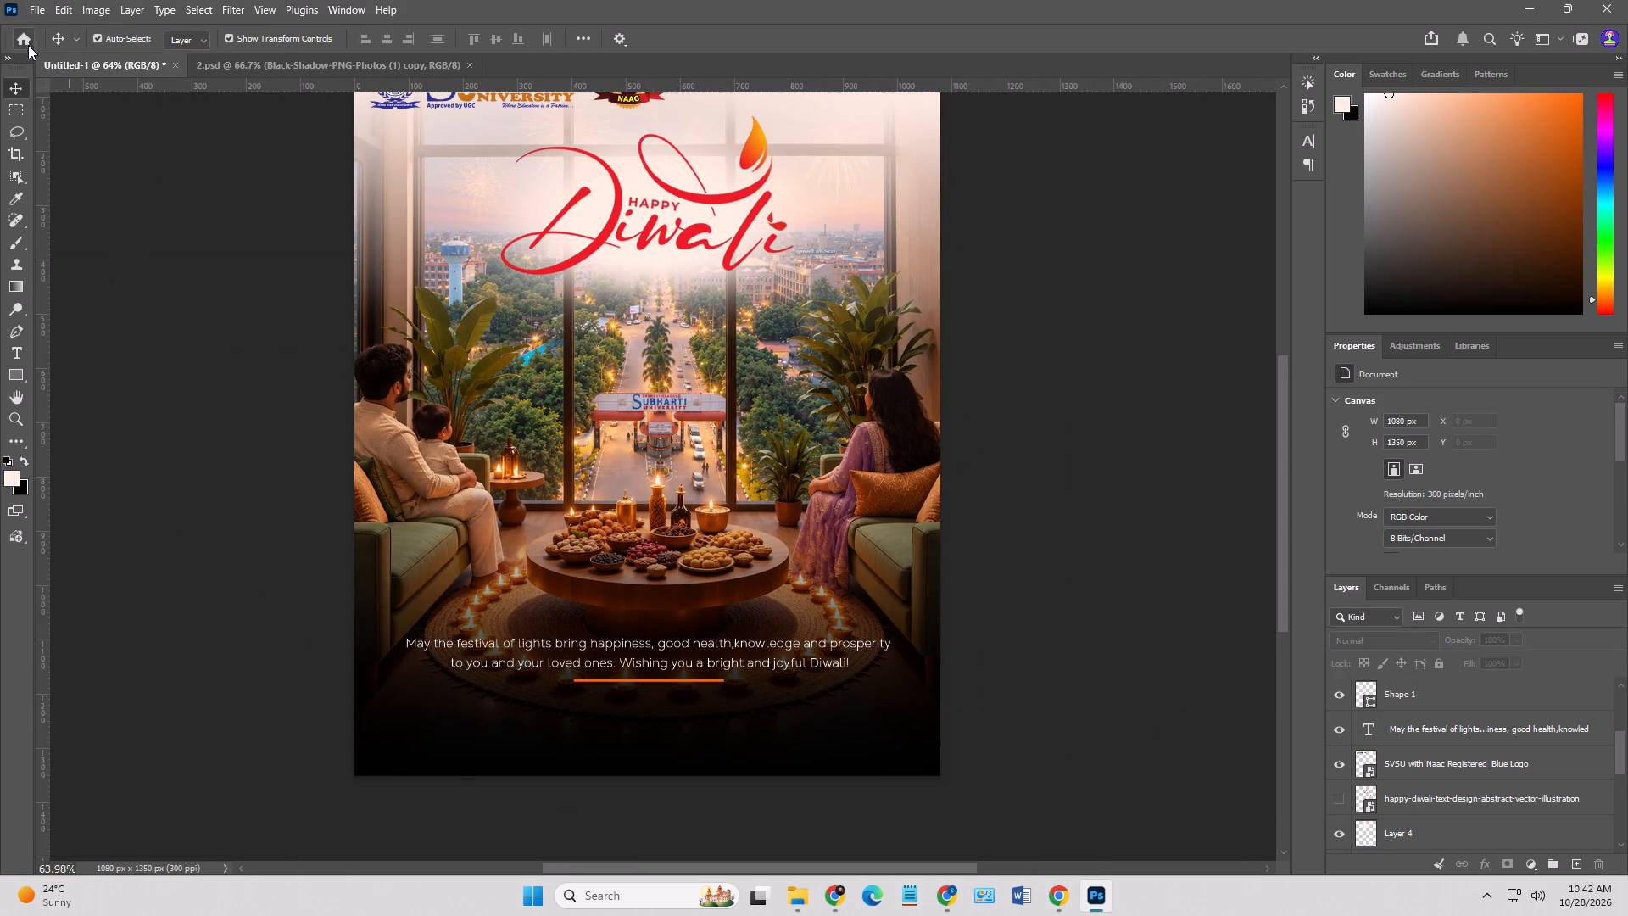
Start saving the poster and create a folder named "Festival poster" inside Ritik (November) on drive D.
{"action": "scroll", "coordinate": [177, 361], "scroll_direction": "up", "scroll_amount": 9}
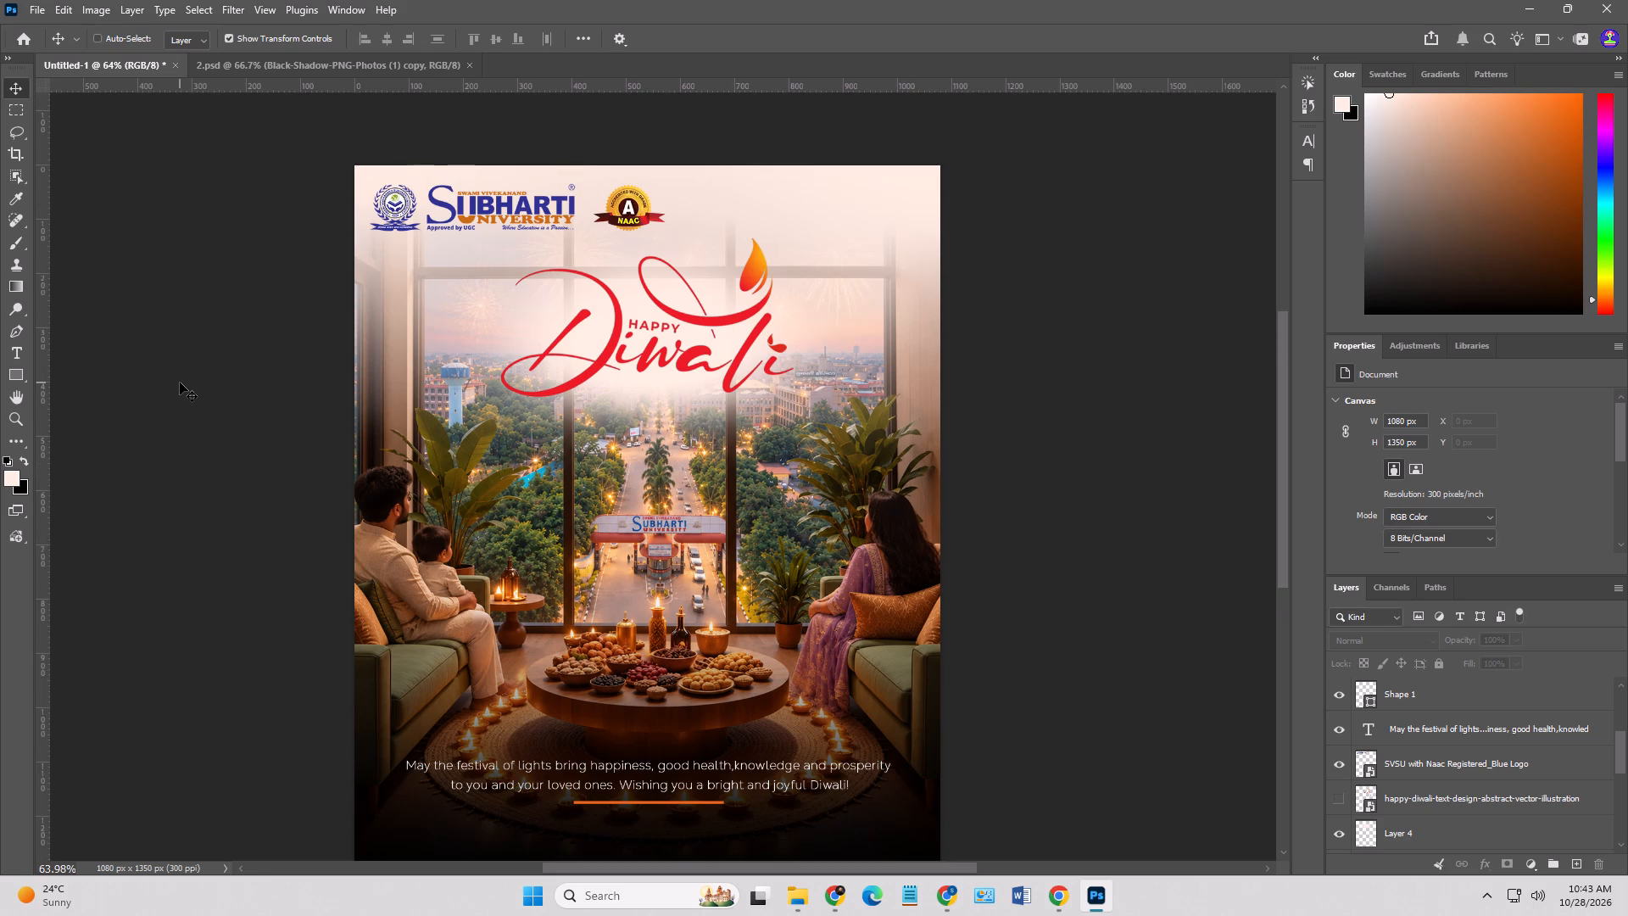
{"action": "key", "text": "ctrl+s"}
{"action": "key", "text": "ctrl+s"}
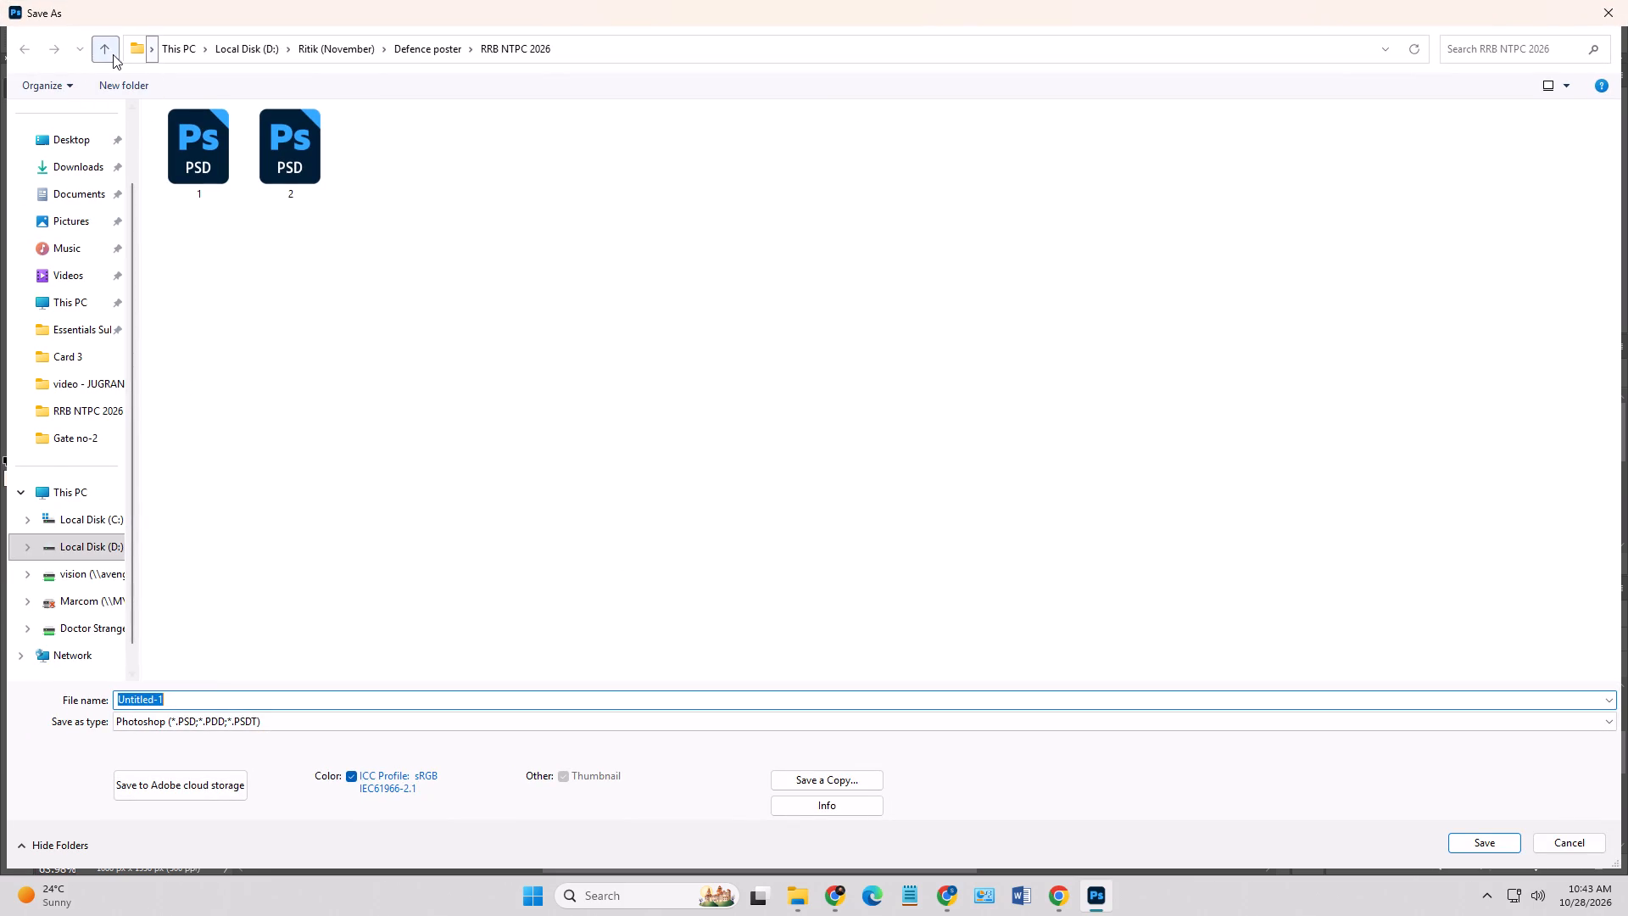
{"action": "left_click", "coordinate": [109, 54]}
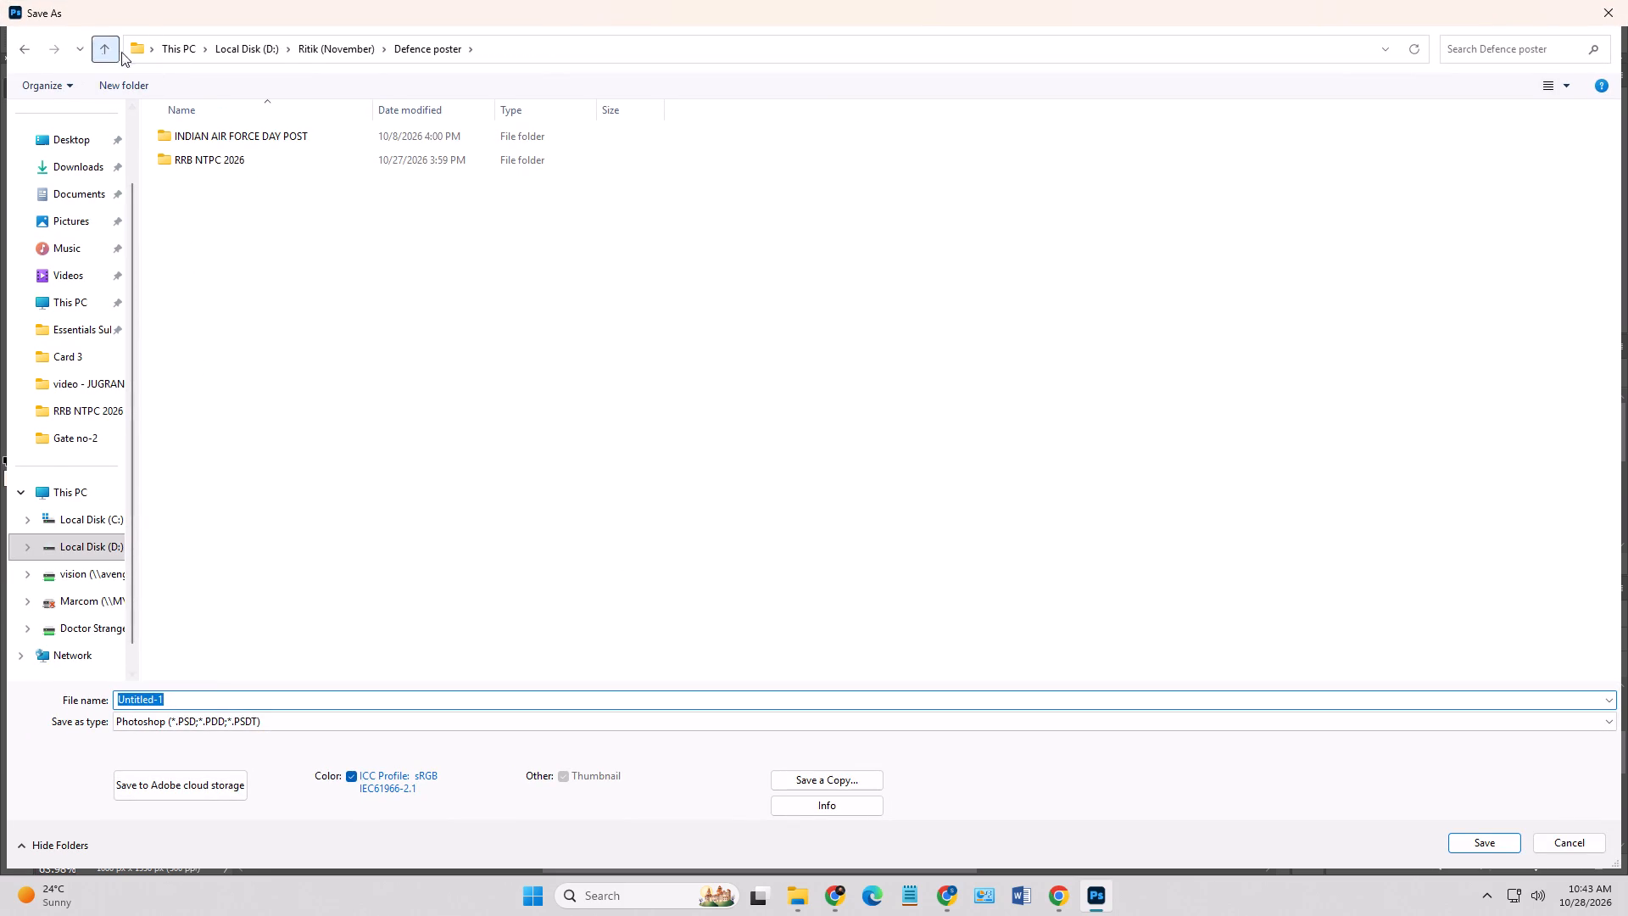
{"action": "left_click", "coordinate": [364, 48]}
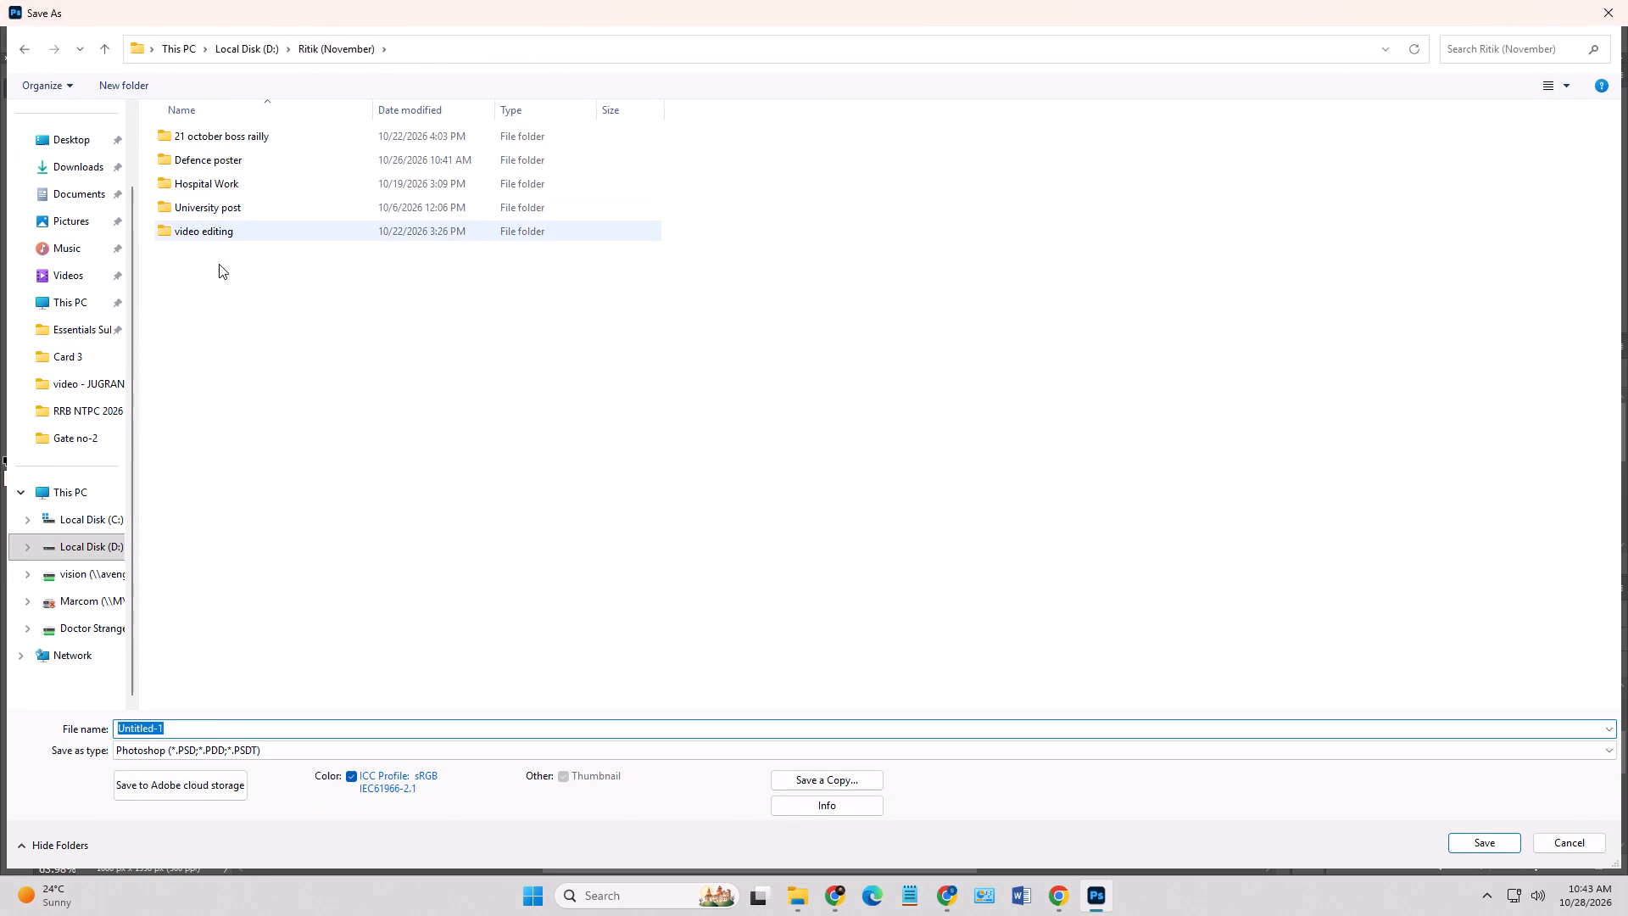
{"action": "right_click", "coordinate": [203, 279]}
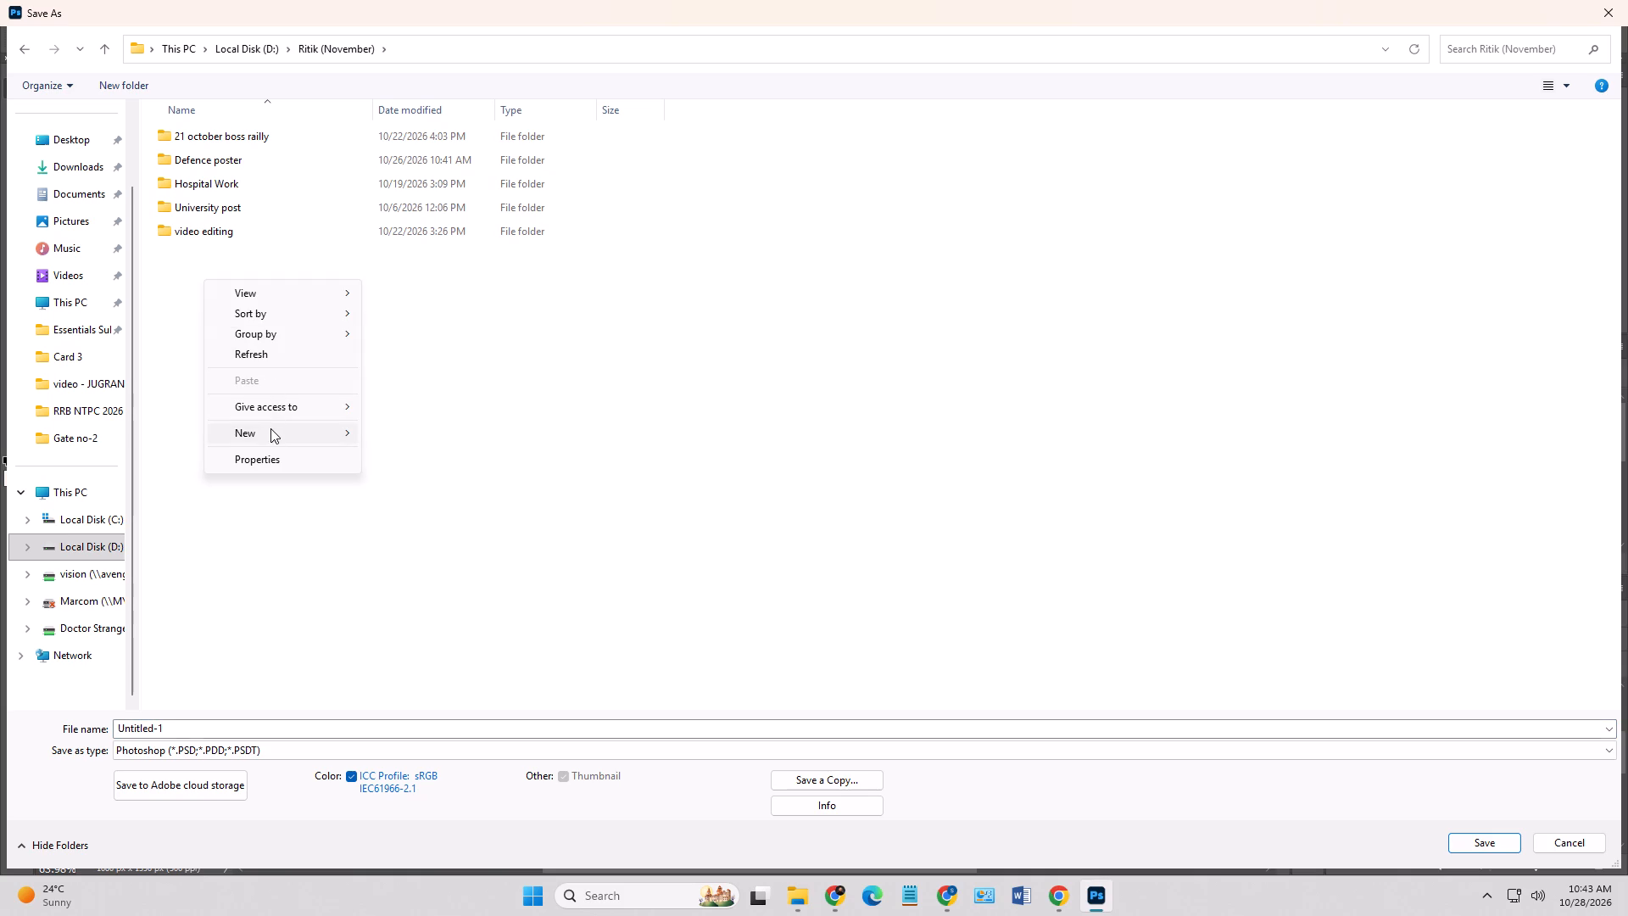
{"action": "left_click", "coordinate": [270, 432]}
{"action": "left_click", "coordinate": [414, 432]}
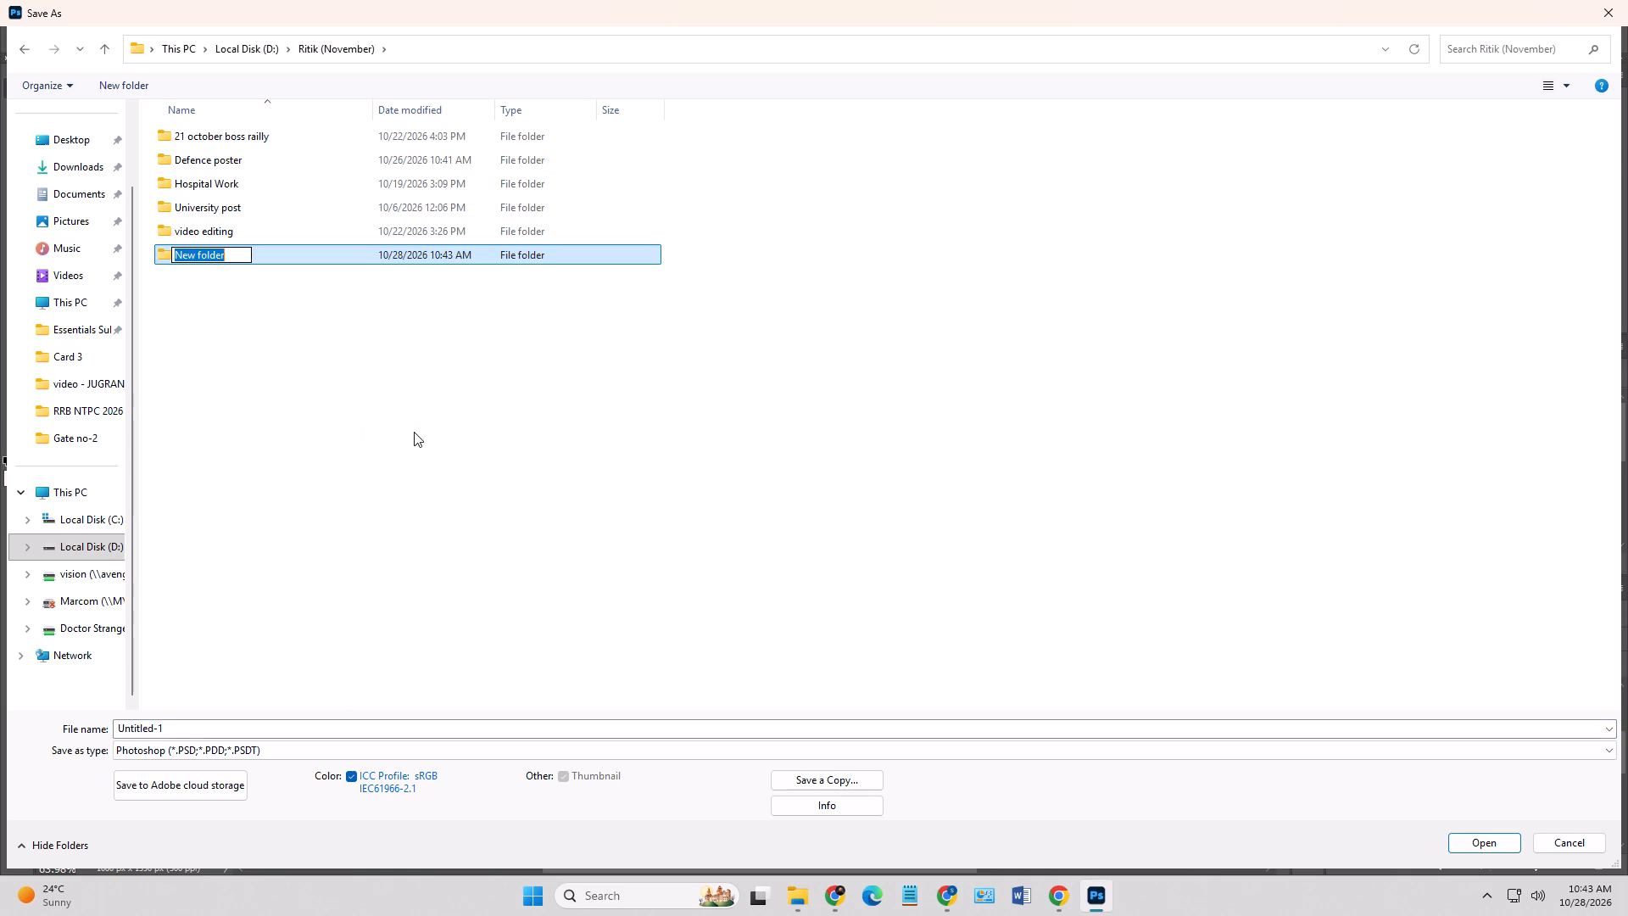
{"action": "type", "text": "Festival poster"}
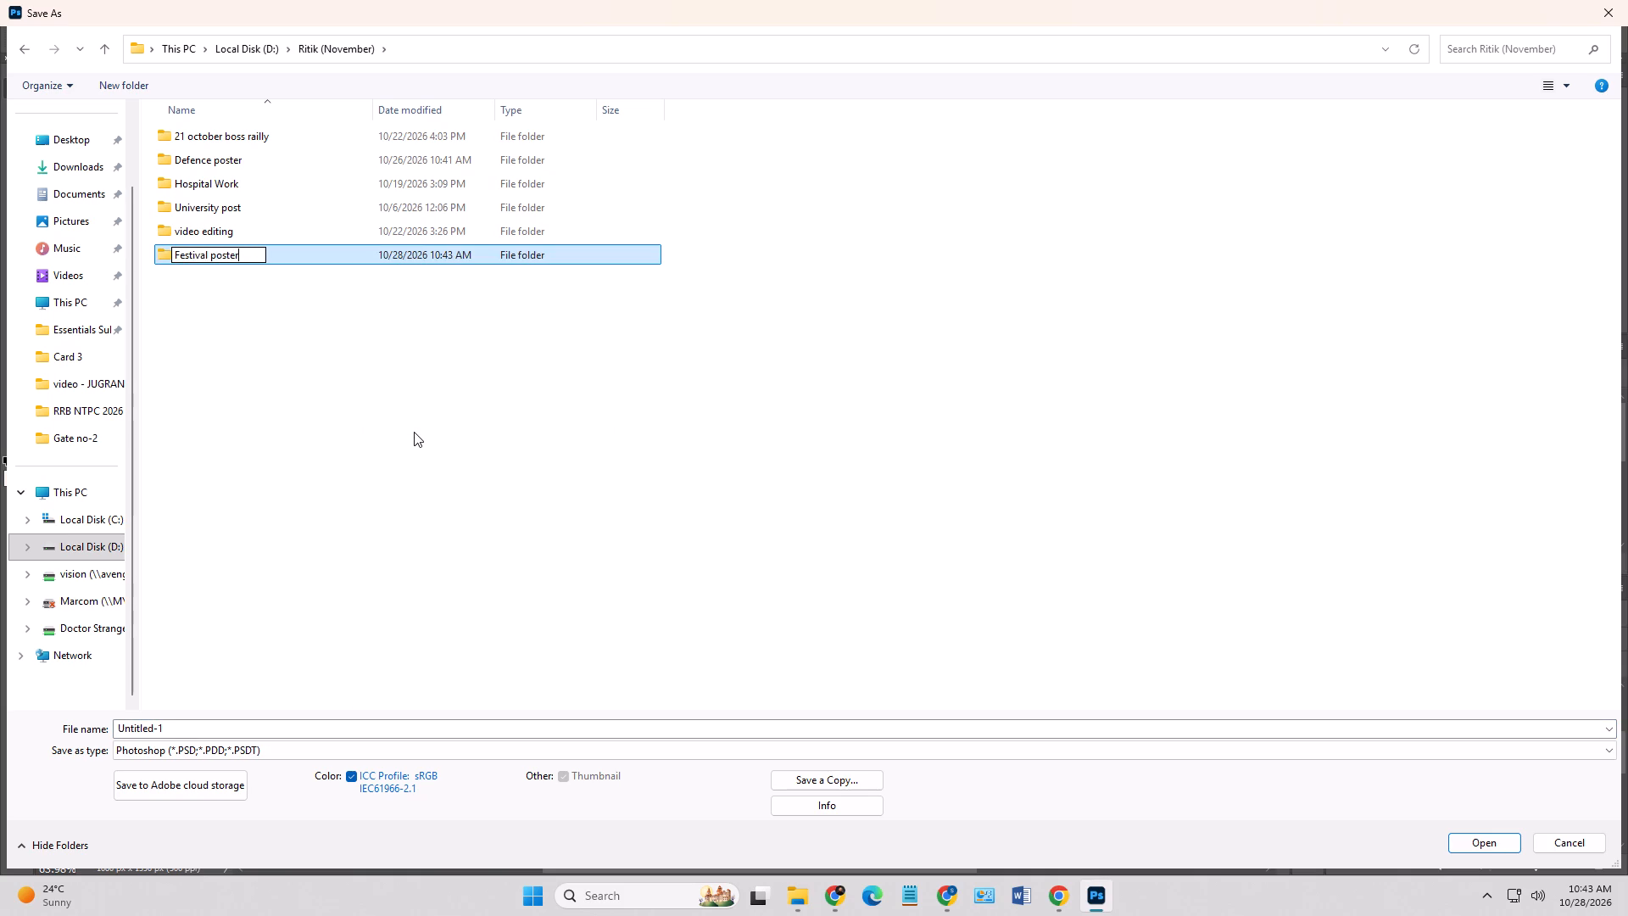
{"action": "key", "text": "Return"}
Create a subfolder named "Diwali poster" inside the Festival poster folder.
{"action": "double_click", "coordinate": [259, 186]}
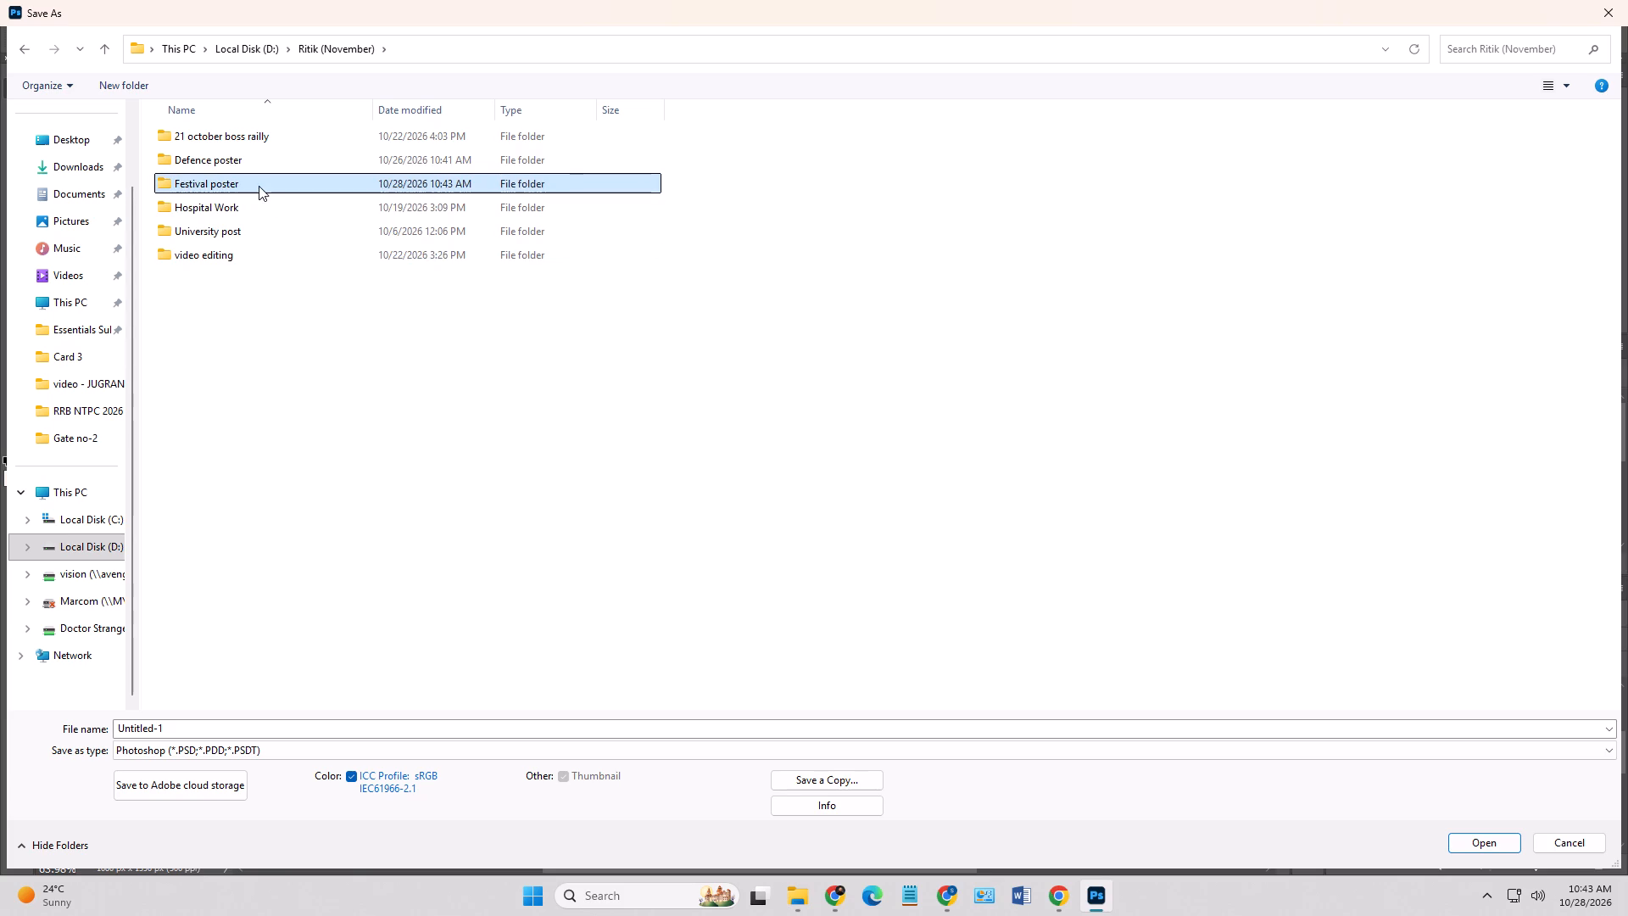
{"action": "right_click", "coordinate": [254, 177]}
{"action": "left_click", "coordinate": [346, 375]}
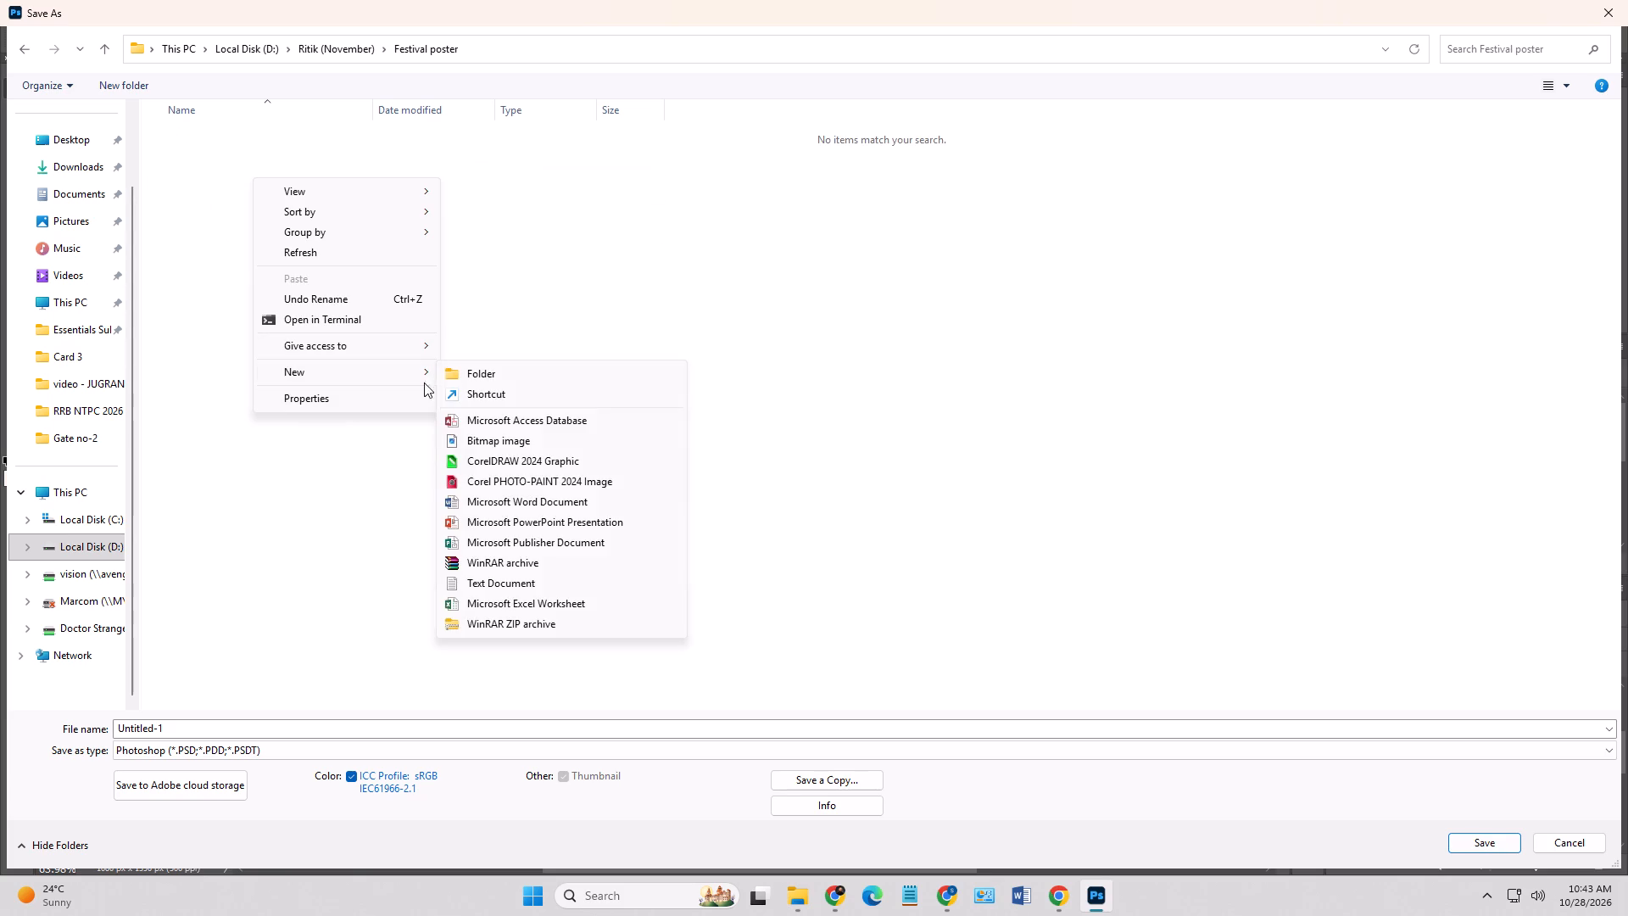
{"action": "left_click", "coordinate": [502, 374]}
{"action": "type", "text": "Diwali poster"}
{"action": "left_click", "coordinate": [506, 372]}
Save the poster in the Diwali poster folder as a Photoshop file named 1.
{"action": "double_click", "coordinate": [208, 137]}
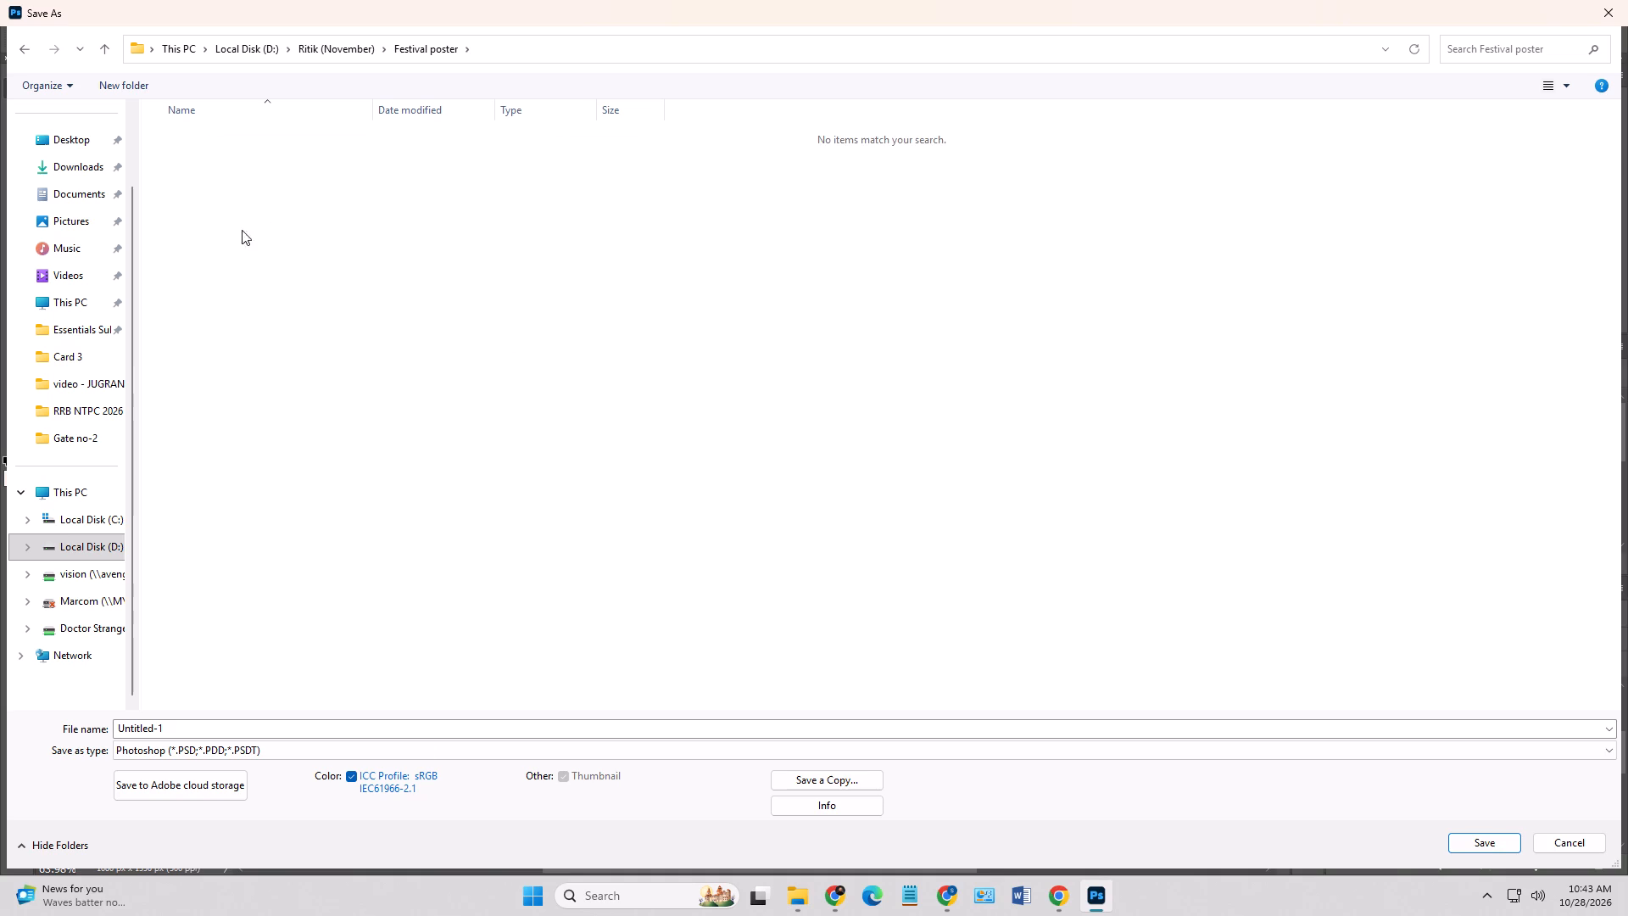
{"action": "left_click", "coordinate": [384, 728]}
{"action": "key", "text": "1"}
{"action": "key", "text": "Return"}
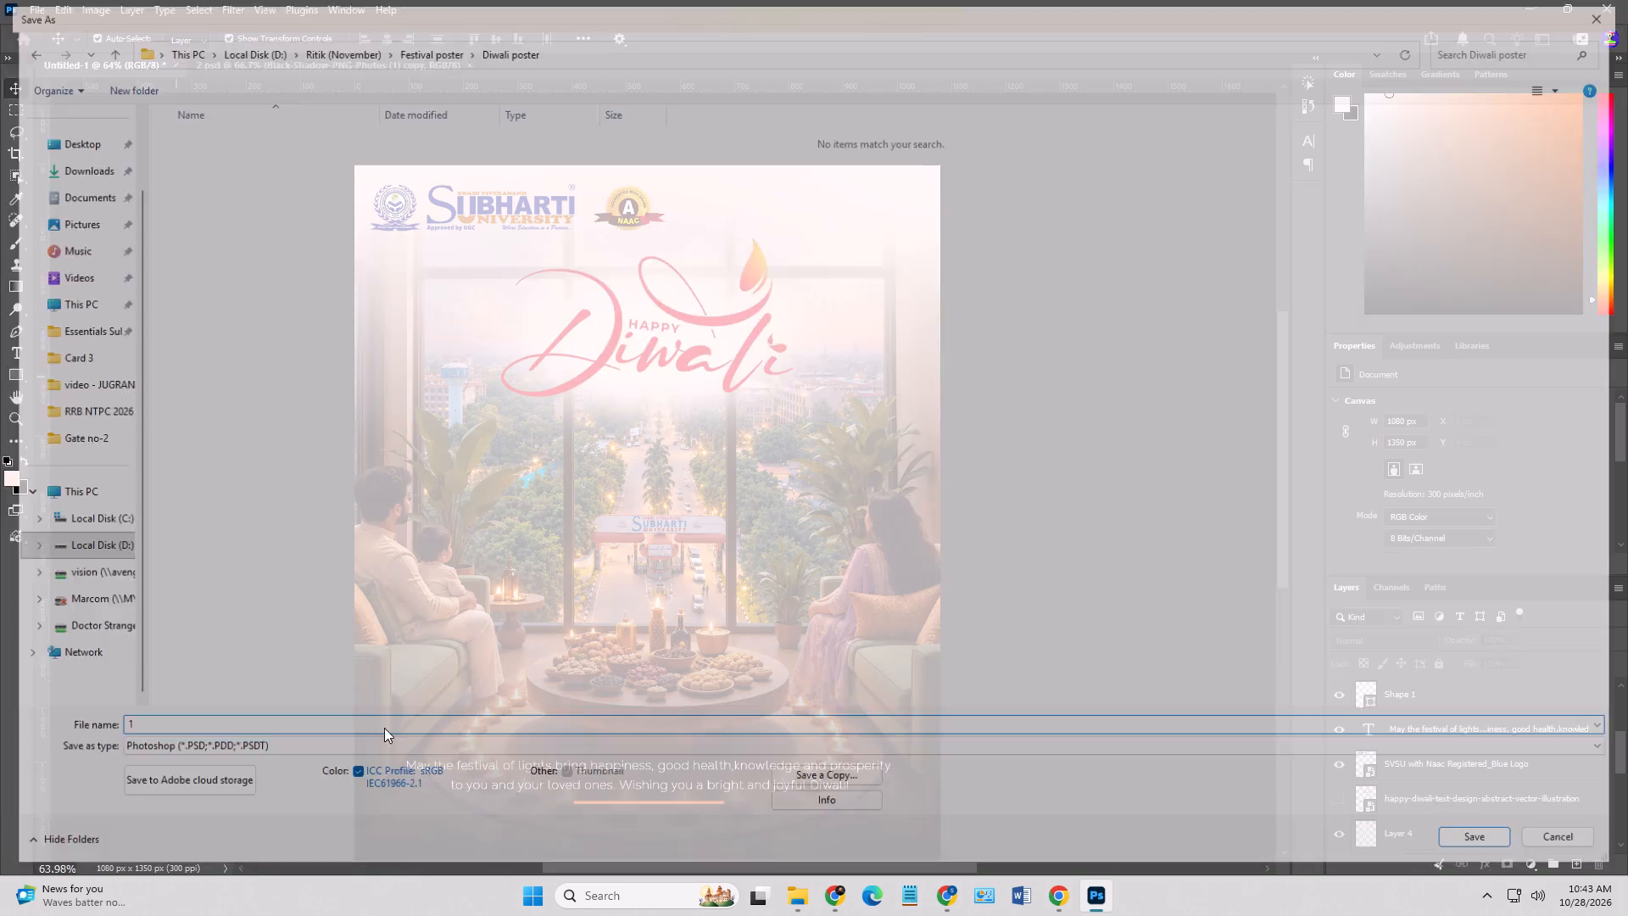
{"action": "key", "text": "Return"}
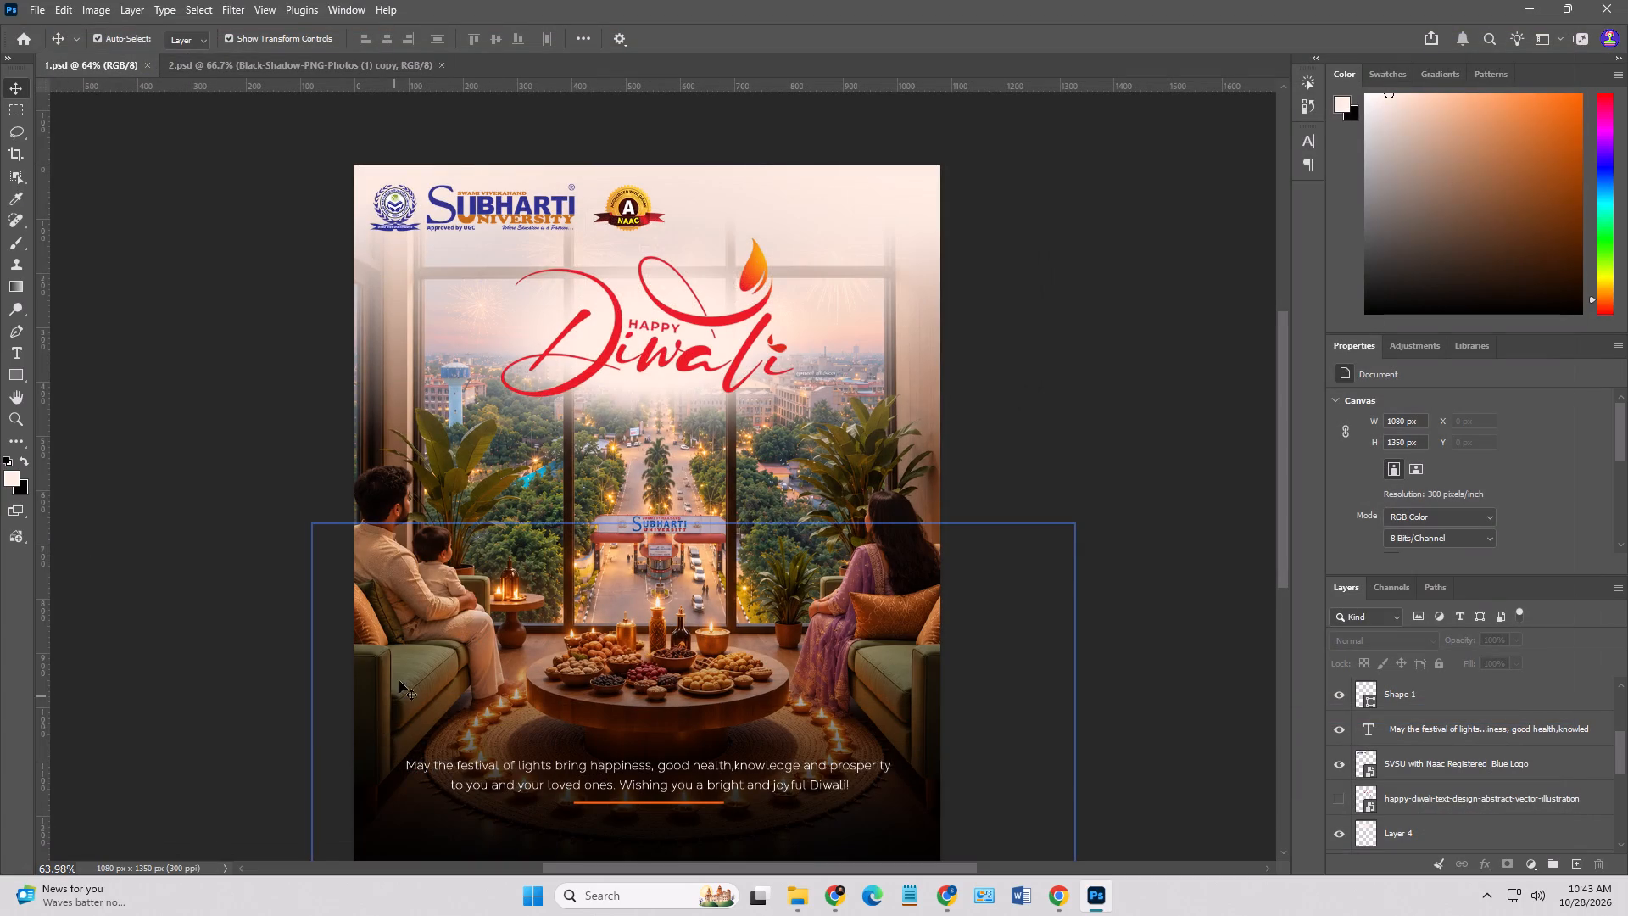
Open the digvijay diwas PSD from the university post folder under RITIK BACKUP, Ritik (October work), Ritik May work on drive Z.
{"action": "scroll", "coordinate": [609, 529], "scroll_direction": "down", "scroll_amount": 10}
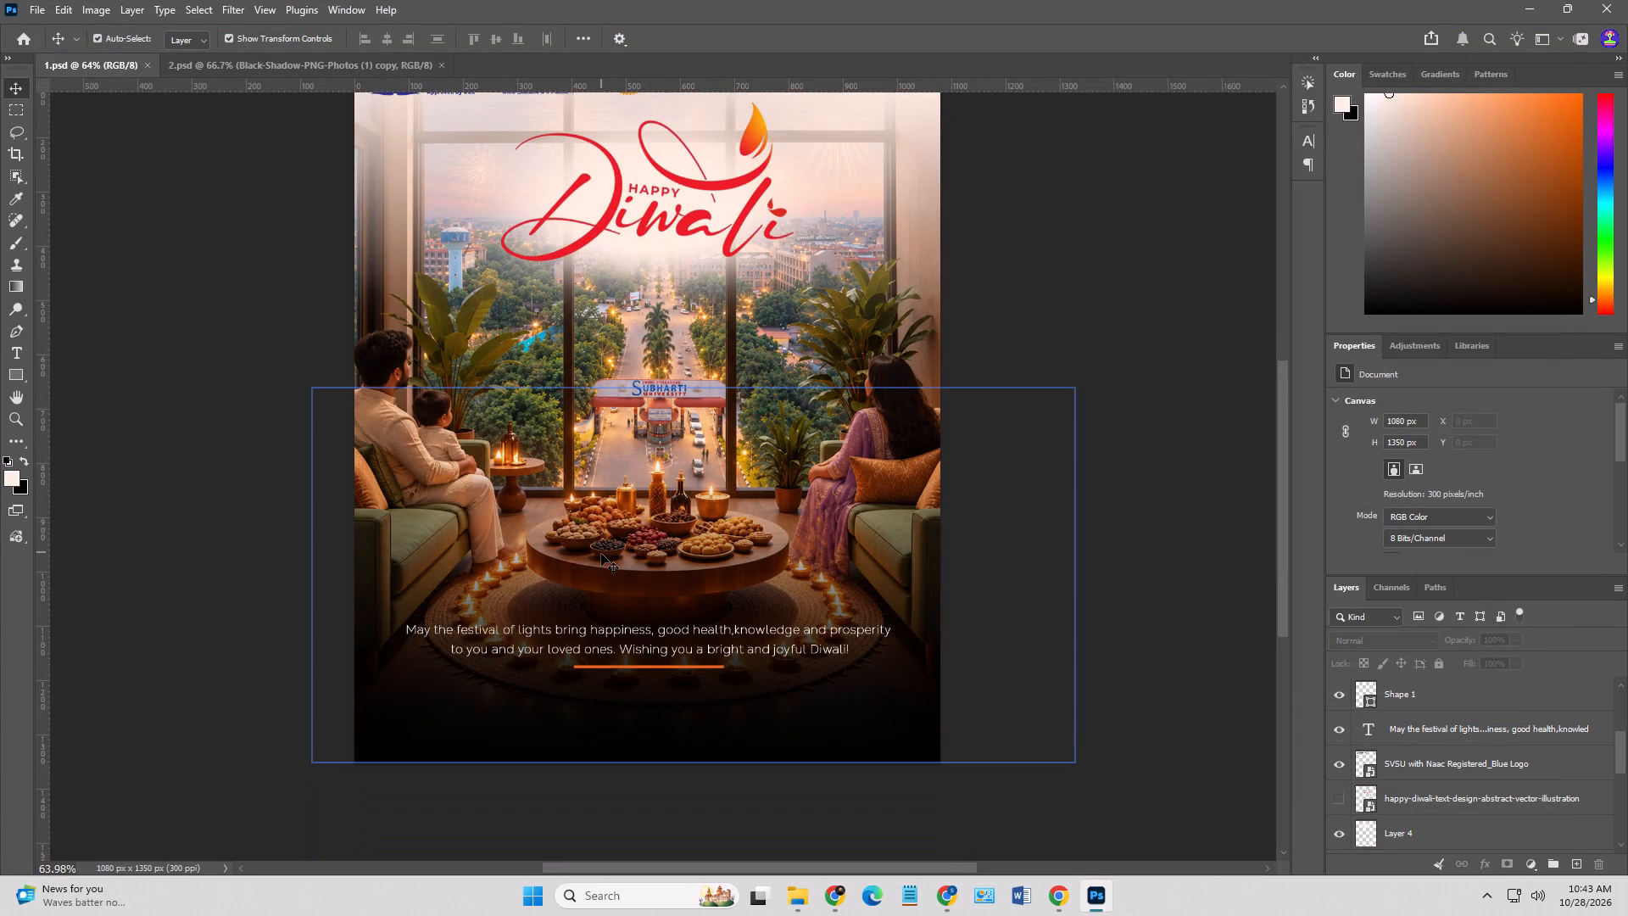
{"action": "left_click", "coordinate": [806, 896]}
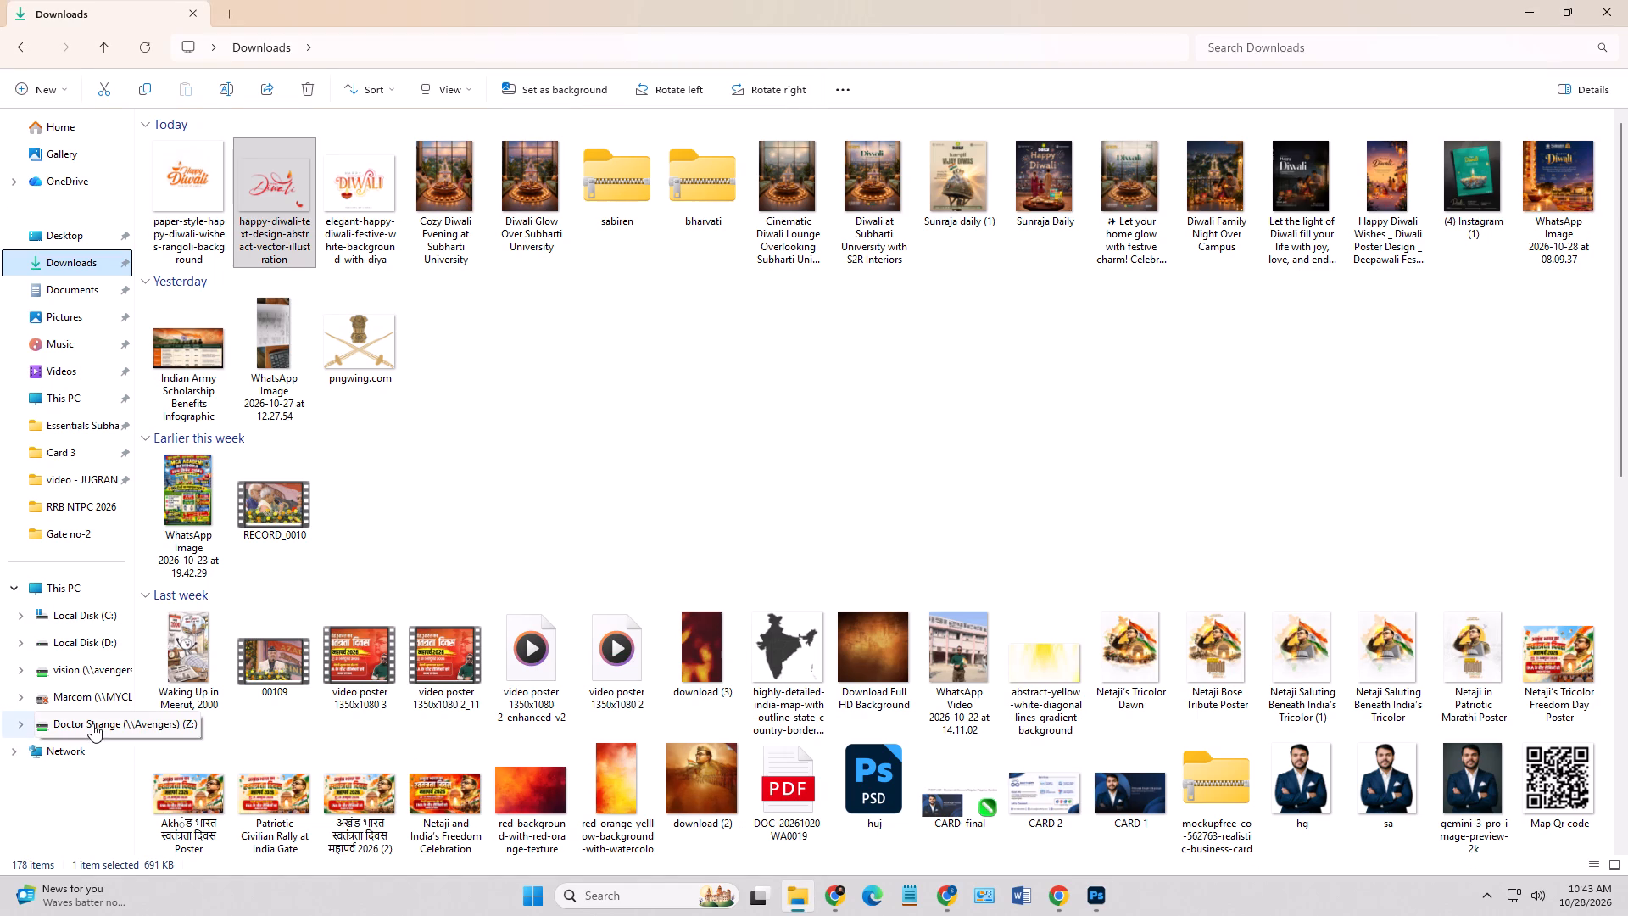
{"action": "left_click", "coordinate": [92, 723]}
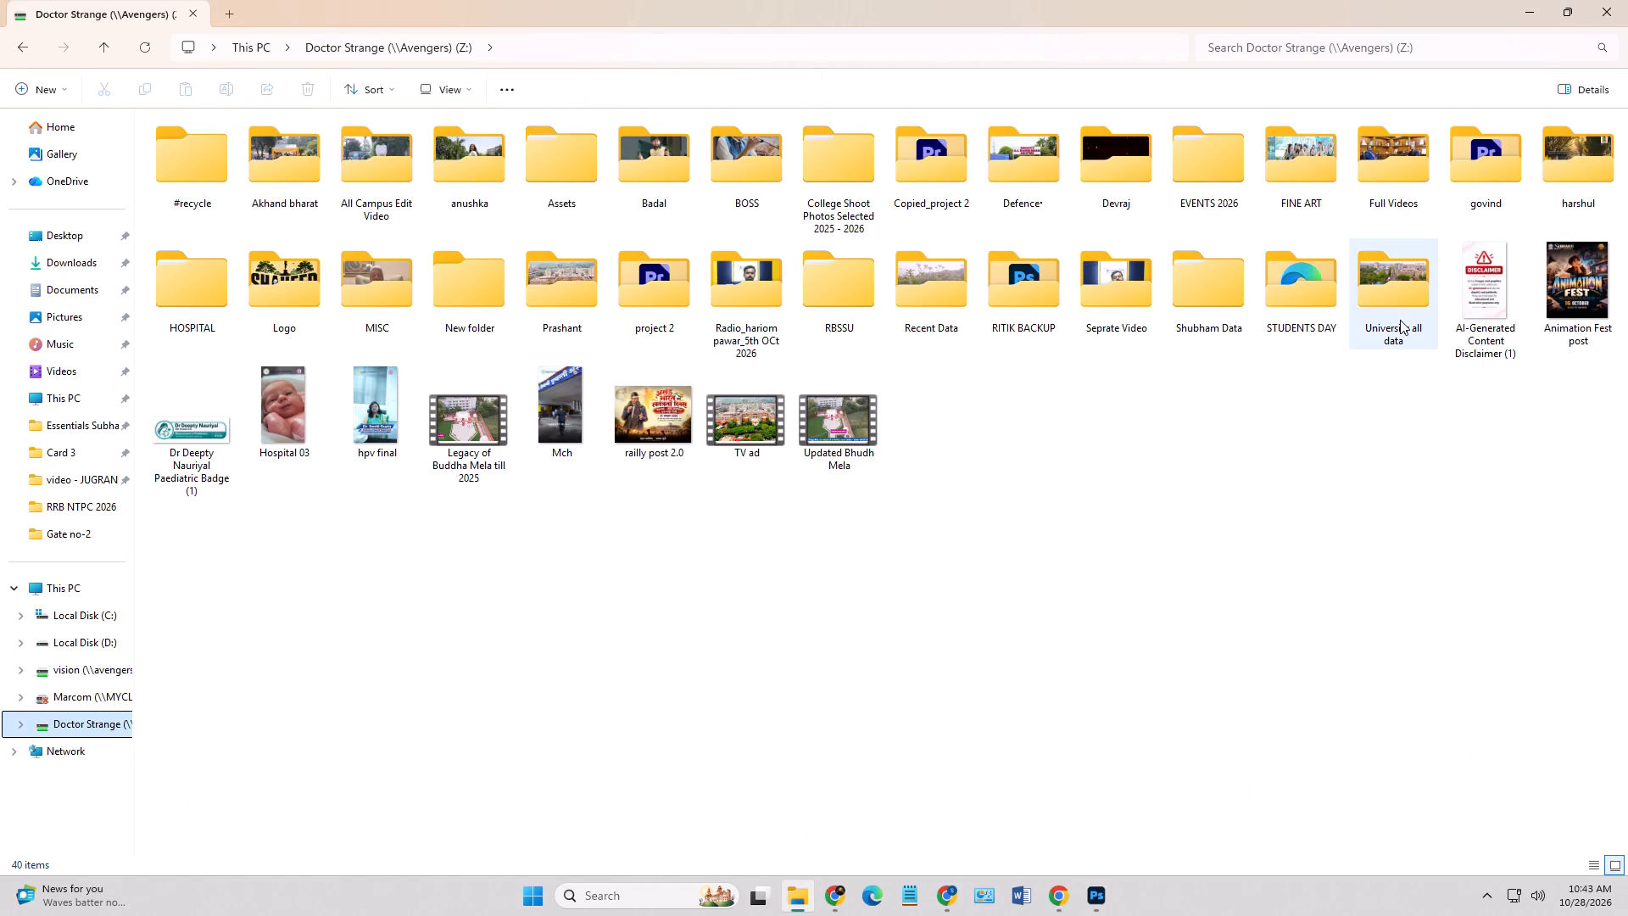
{"action": "left_click", "coordinate": [1019, 285]}
{"action": "left_click", "coordinate": [1020, 279]}
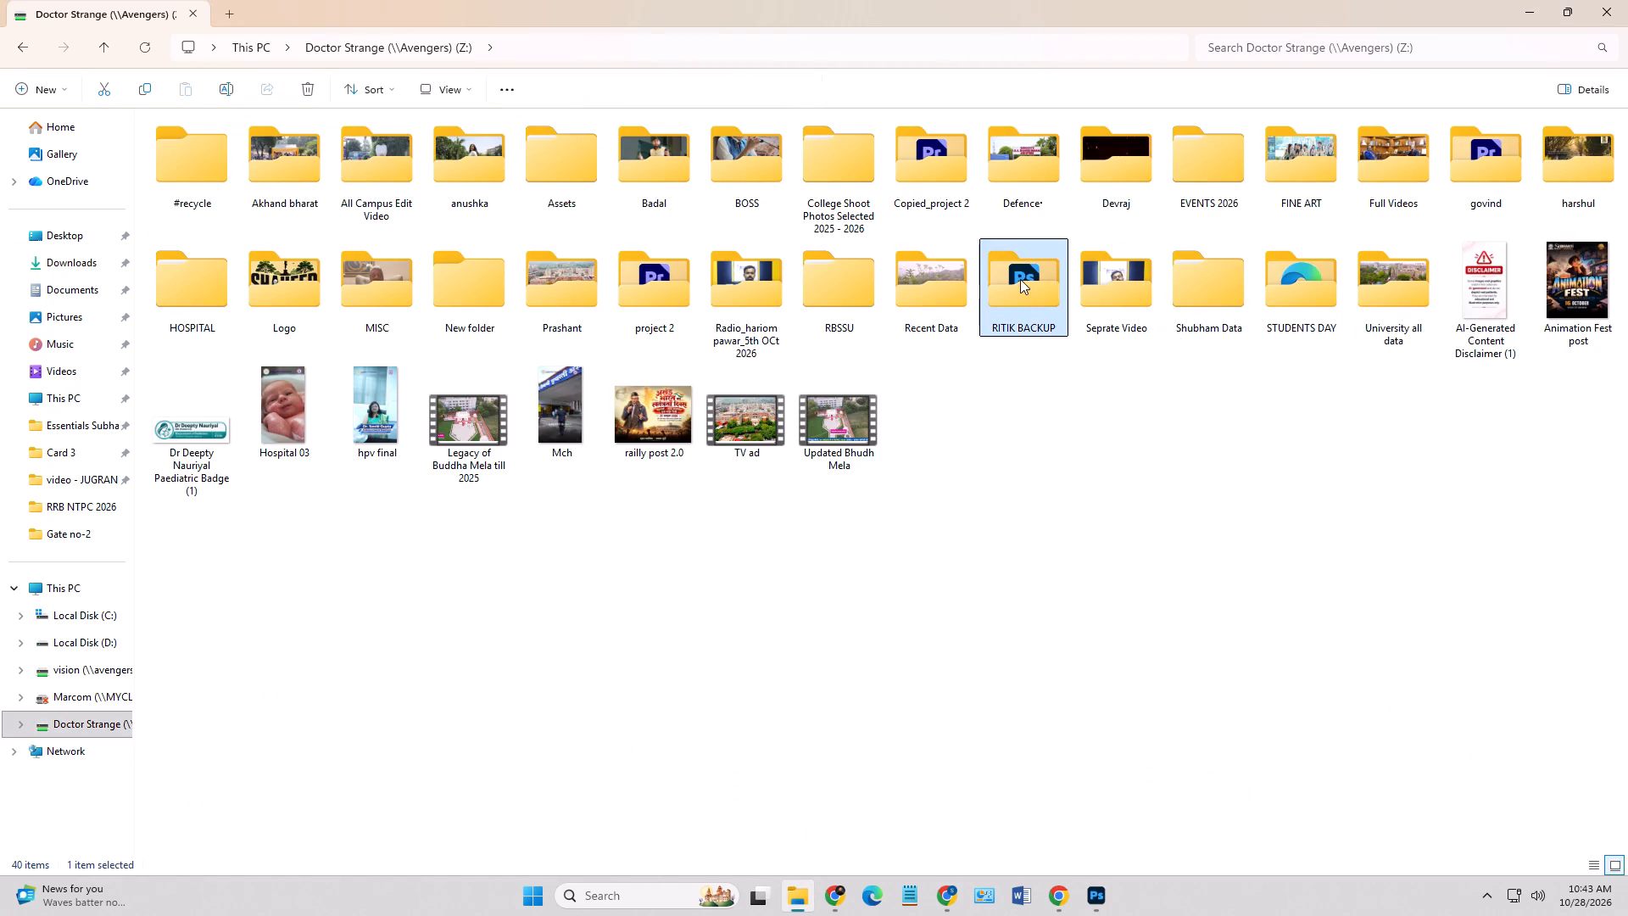
{"action": "double_click", "coordinate": [1041, 276]}
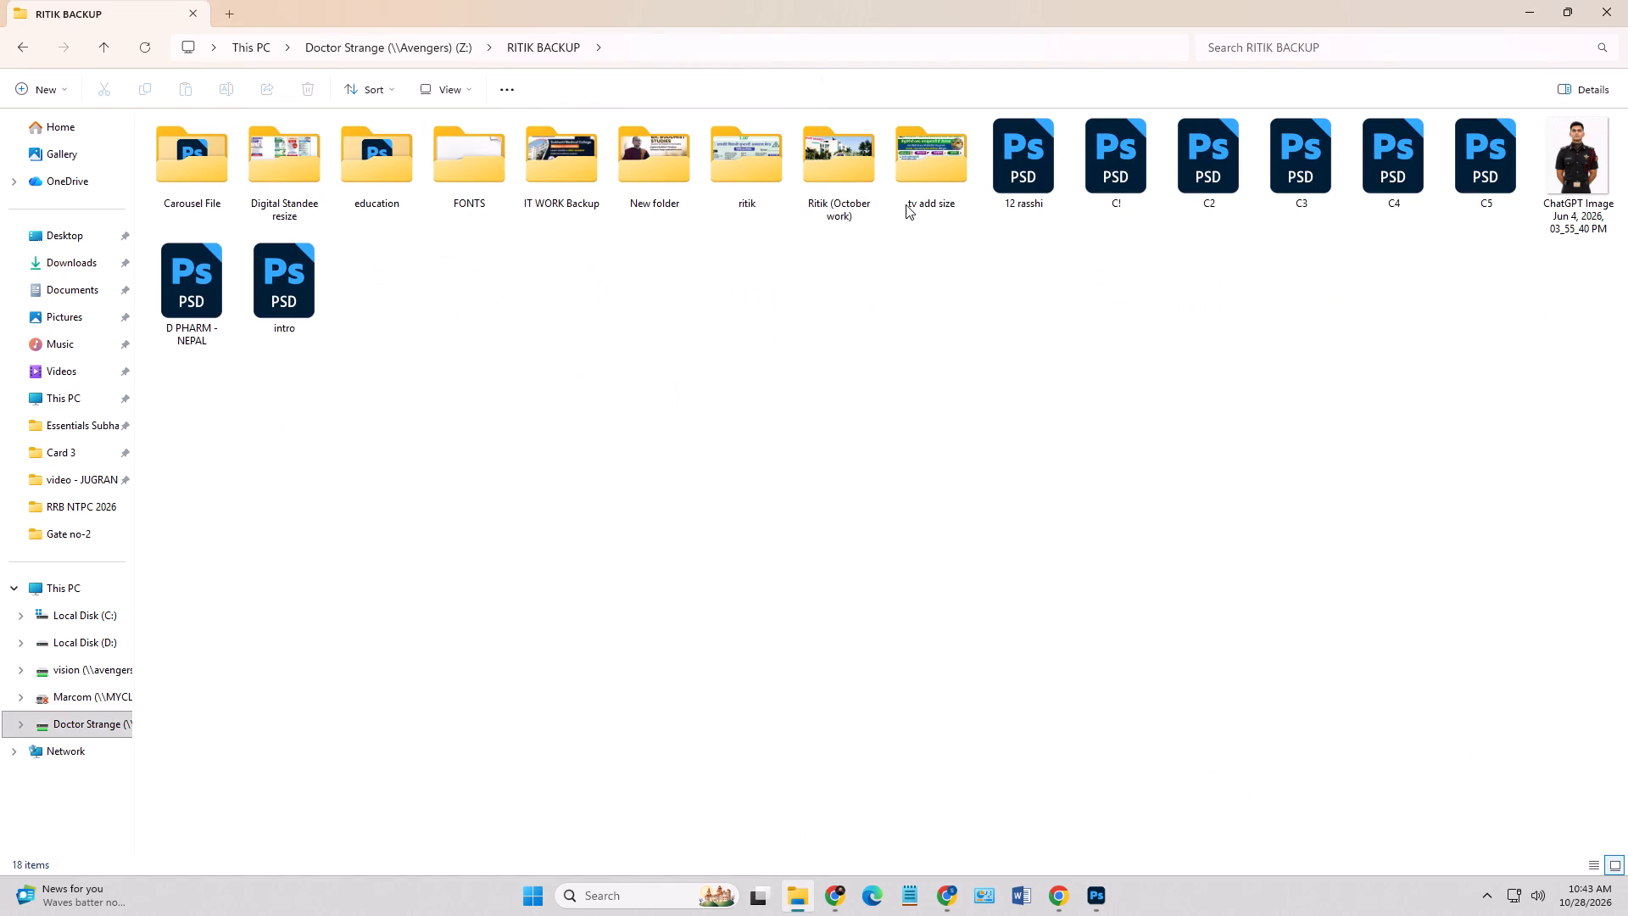
{"action": "double_click", "coordinate": [839, 170]}
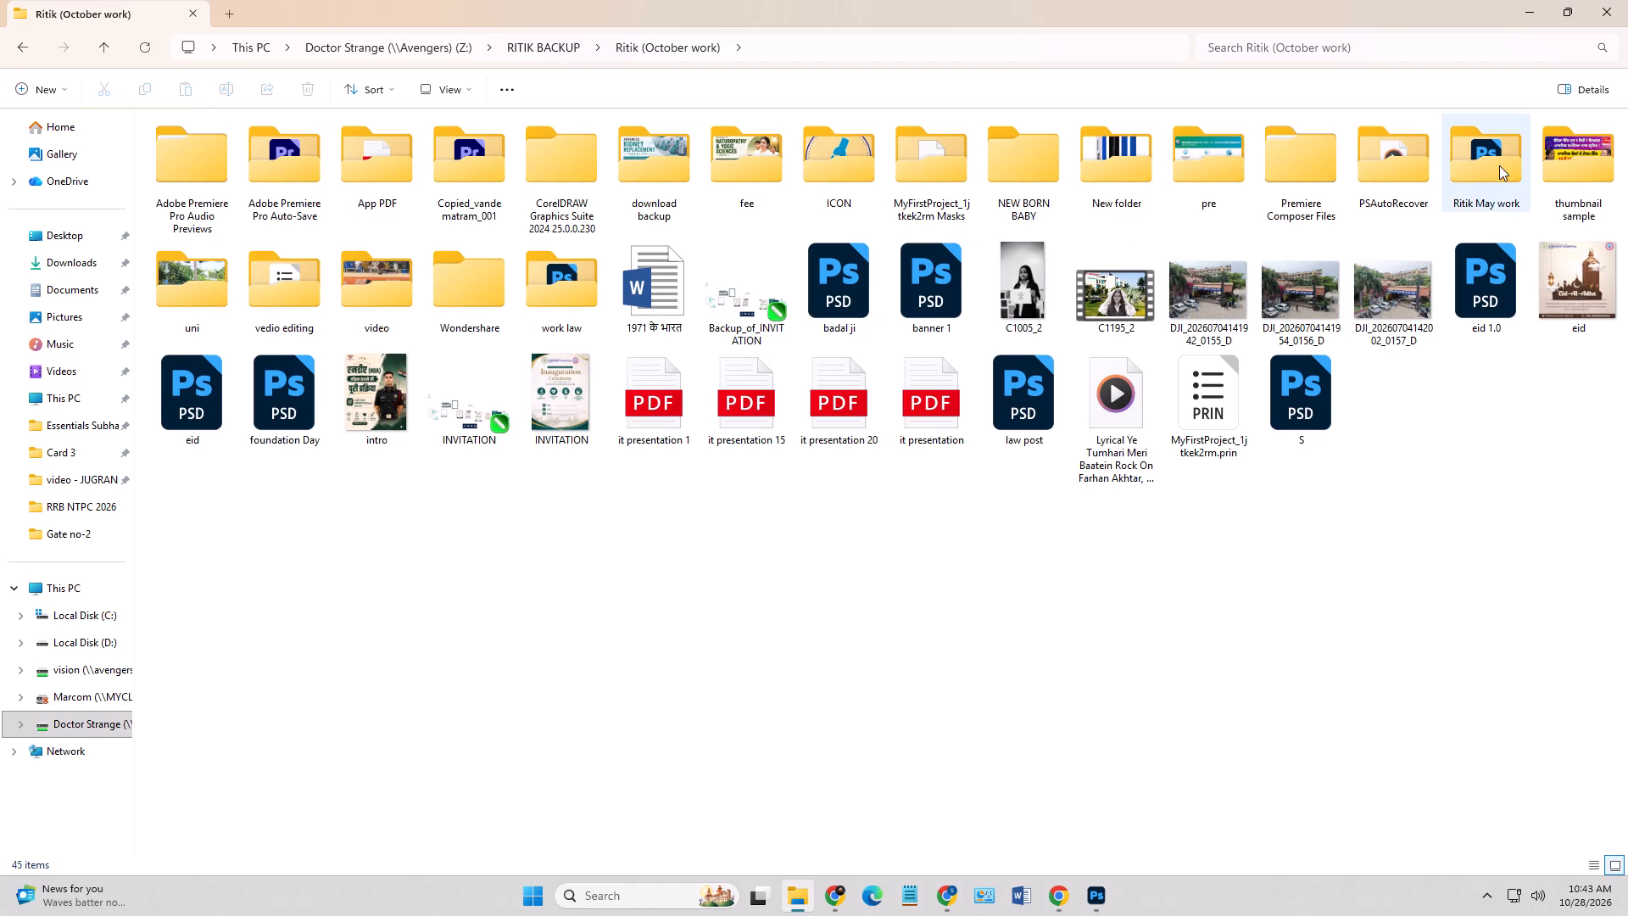
{"action": "double_click", "coordinate": [1496, 165]}
{"action": "double_click", "coordinate": [1106, 177]}
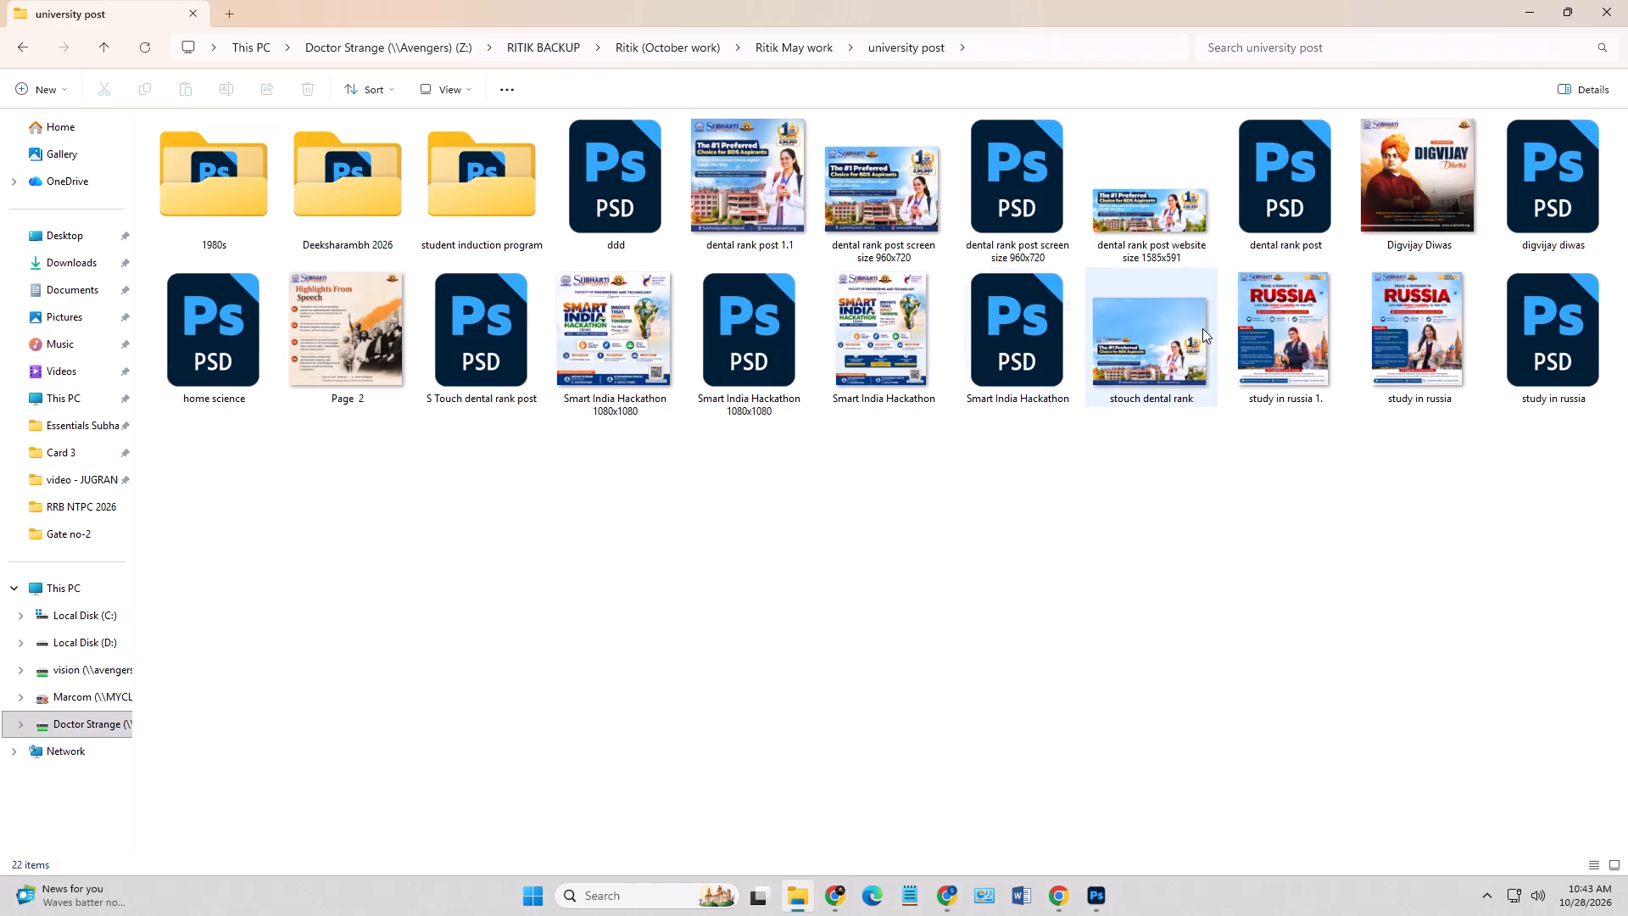
{"action": "double_click", "coordinate": [1541, 206]}
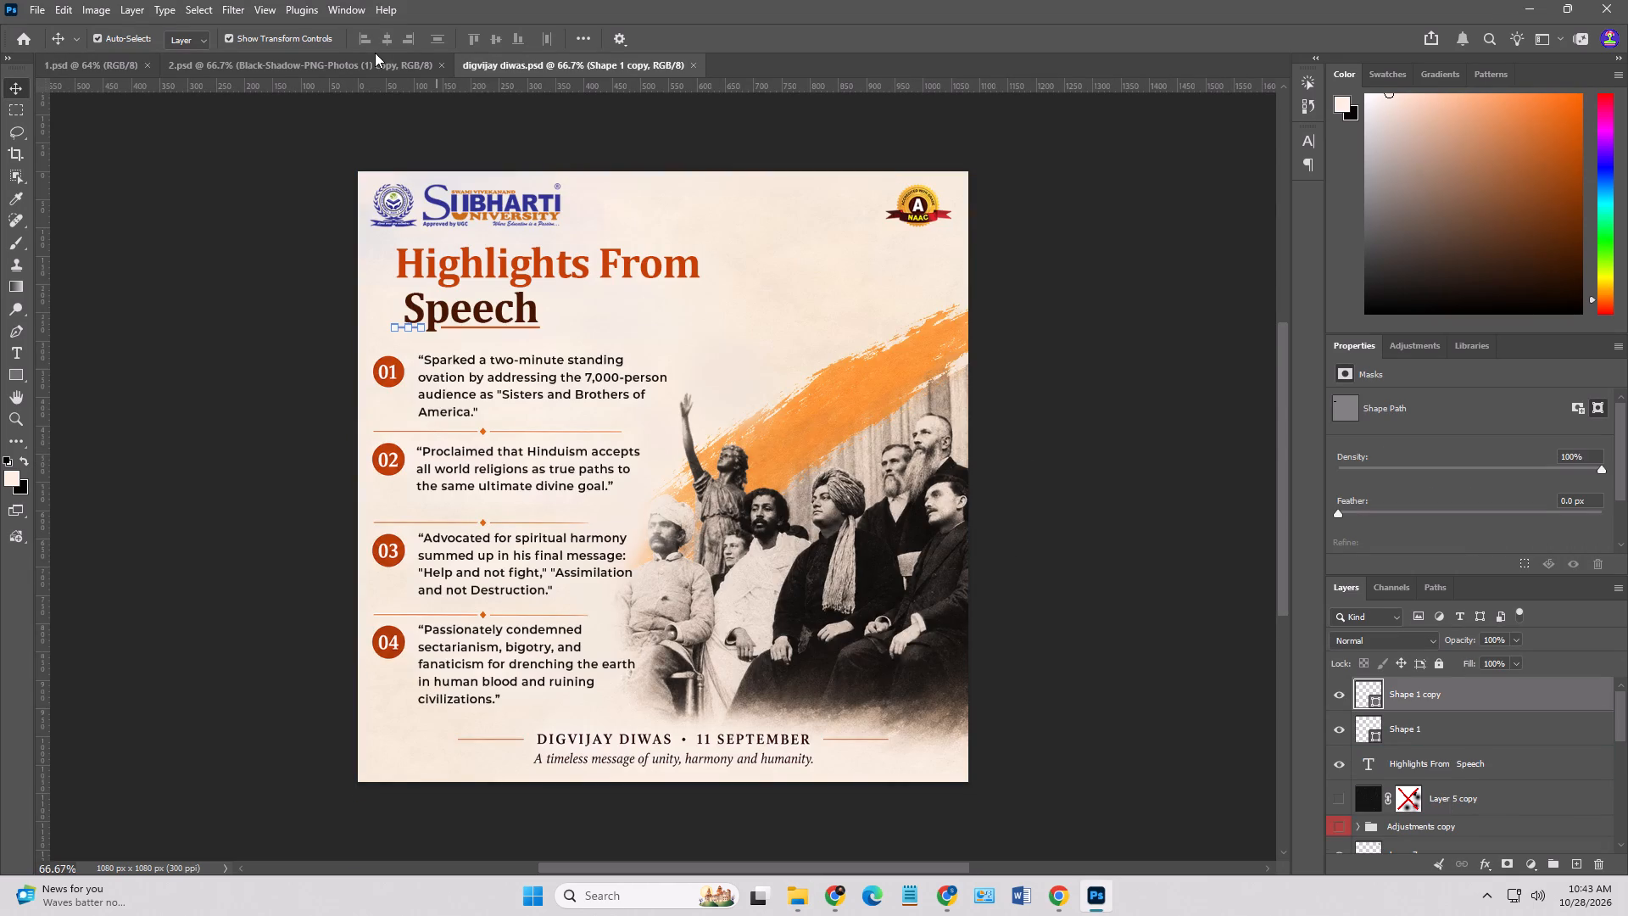
Hide the Highlights From Speech heading, its two underline shapes and the page 2 group, and show the page 1 group.
{"action": "scroll", "coordinate": [1396, 754], "scroll_direction": "up", "scroll_amount": 3}
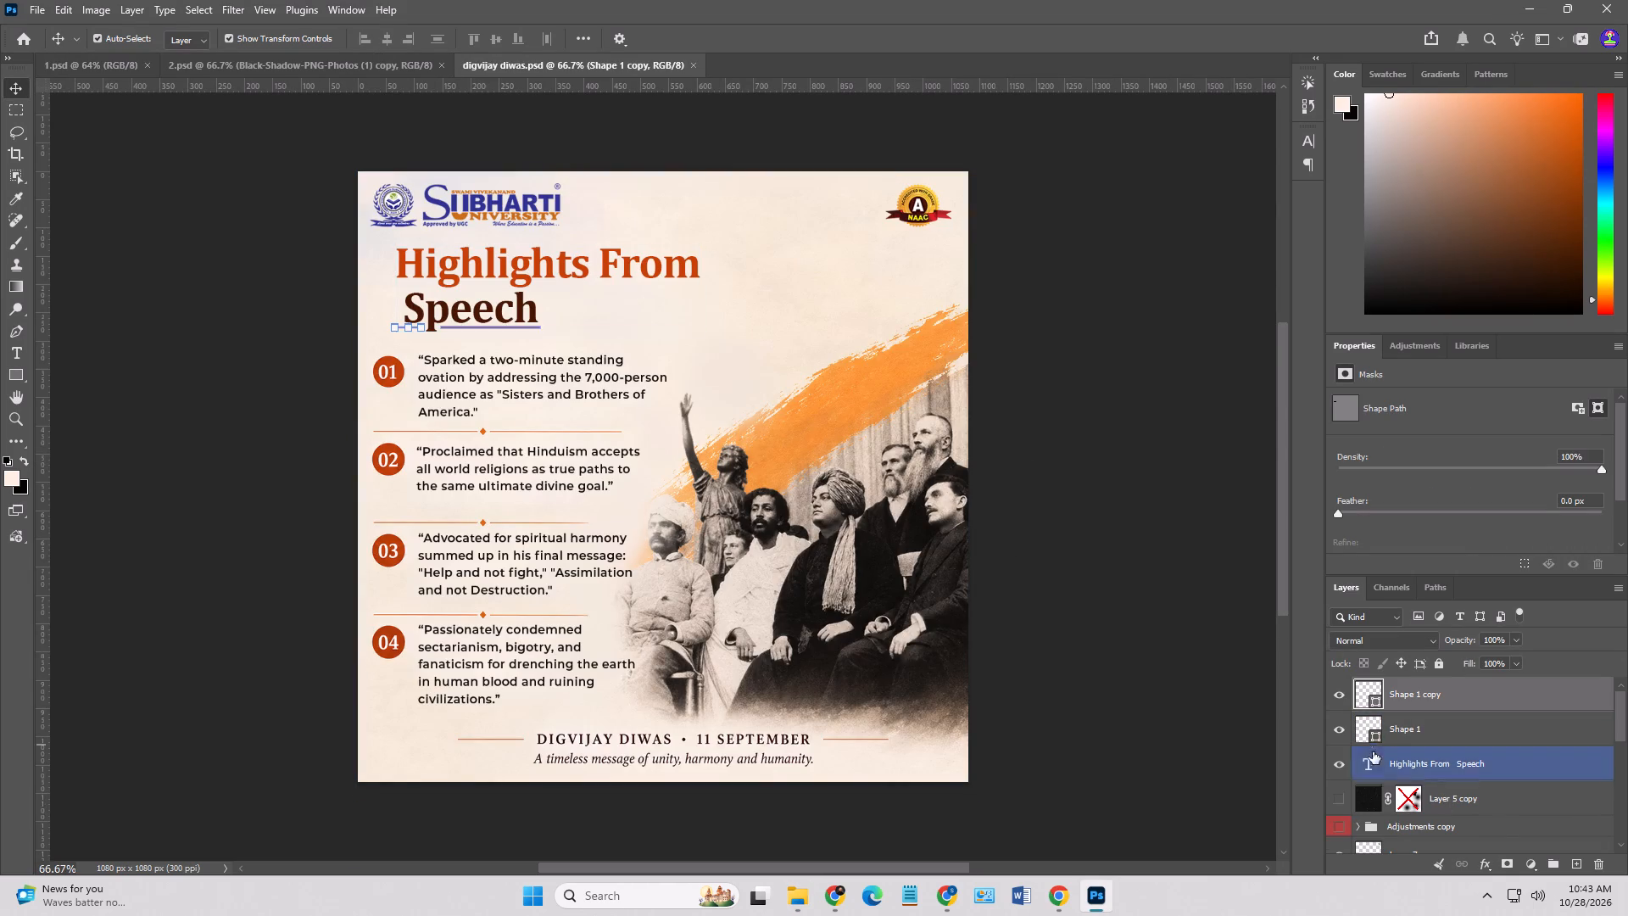
{"action": "left_click", "coordinate": [1341, 692]}
{"action": "left_click", "coordinate": [1333, 732]}
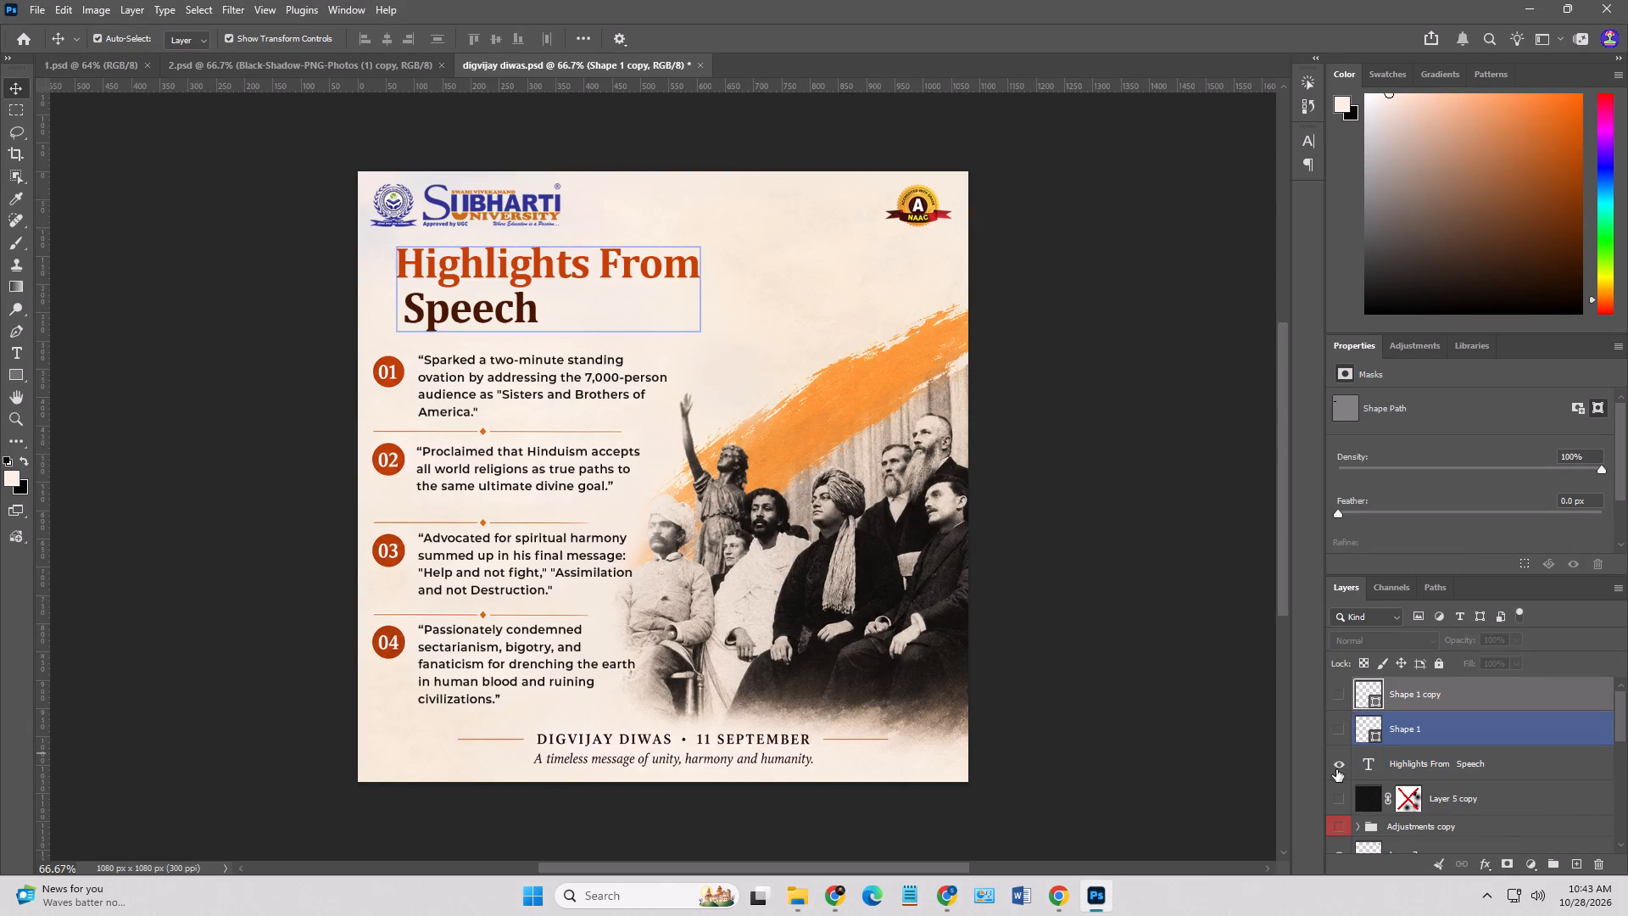
{"action": "left_click", "coordinate": [1336, 769]}
{"action": "left_click", "coordinate": [1343, 830]}
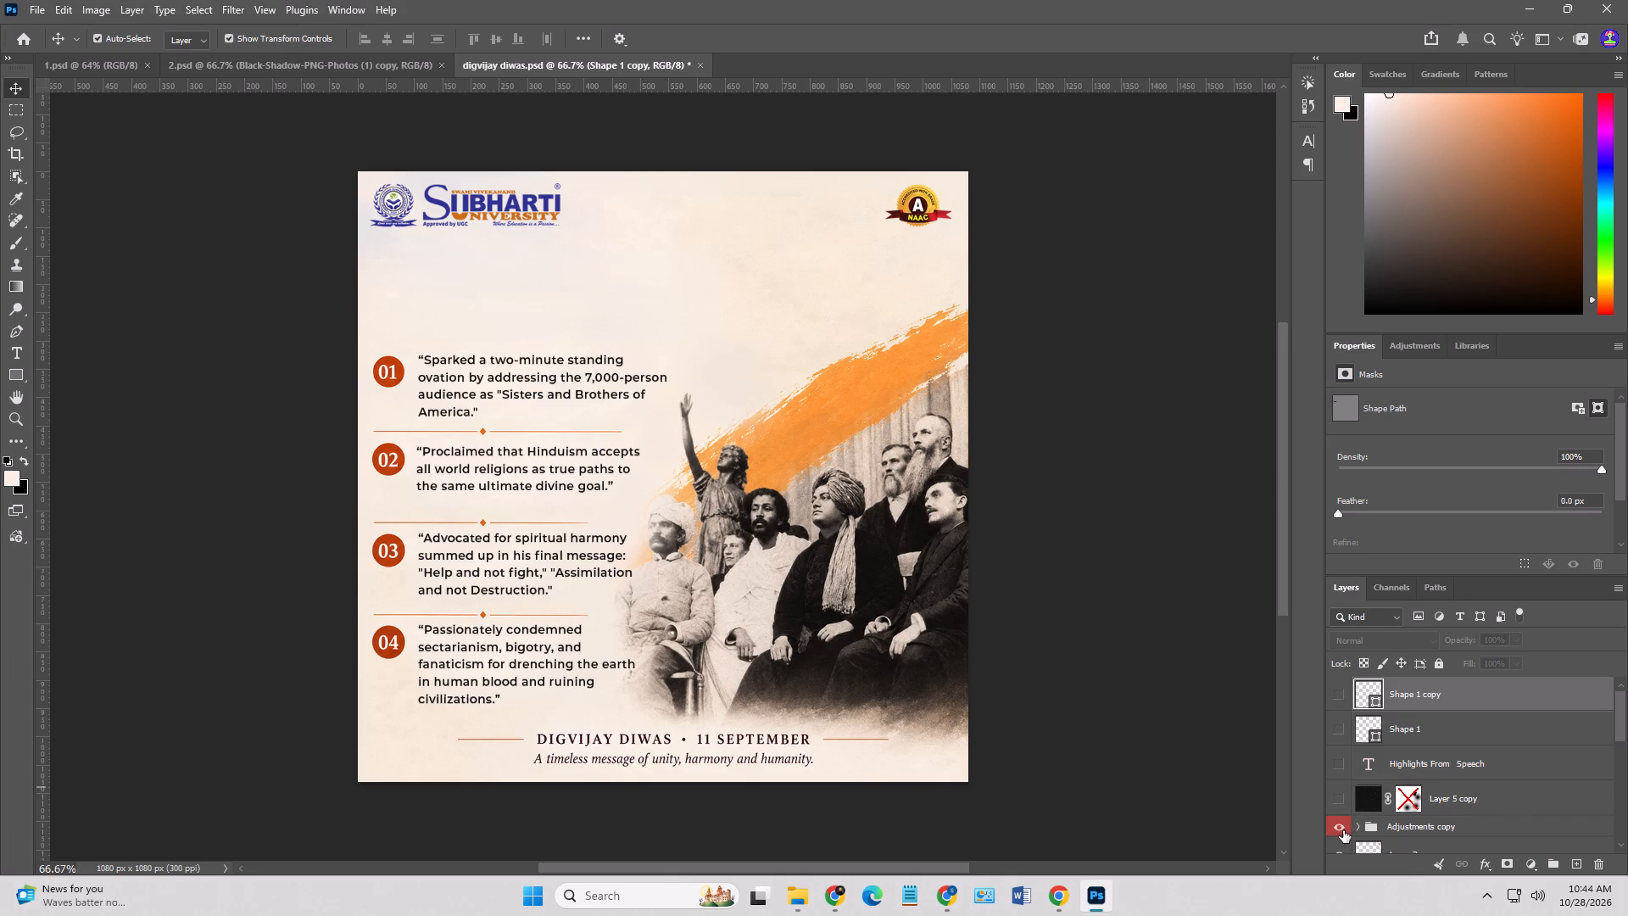
{"action": "scroll", "coordinate": [1419, 827], "scroll_direction": "down", "scroll_amount": 1}
{"action": "left_click", "coordinate": [1341, 796]}
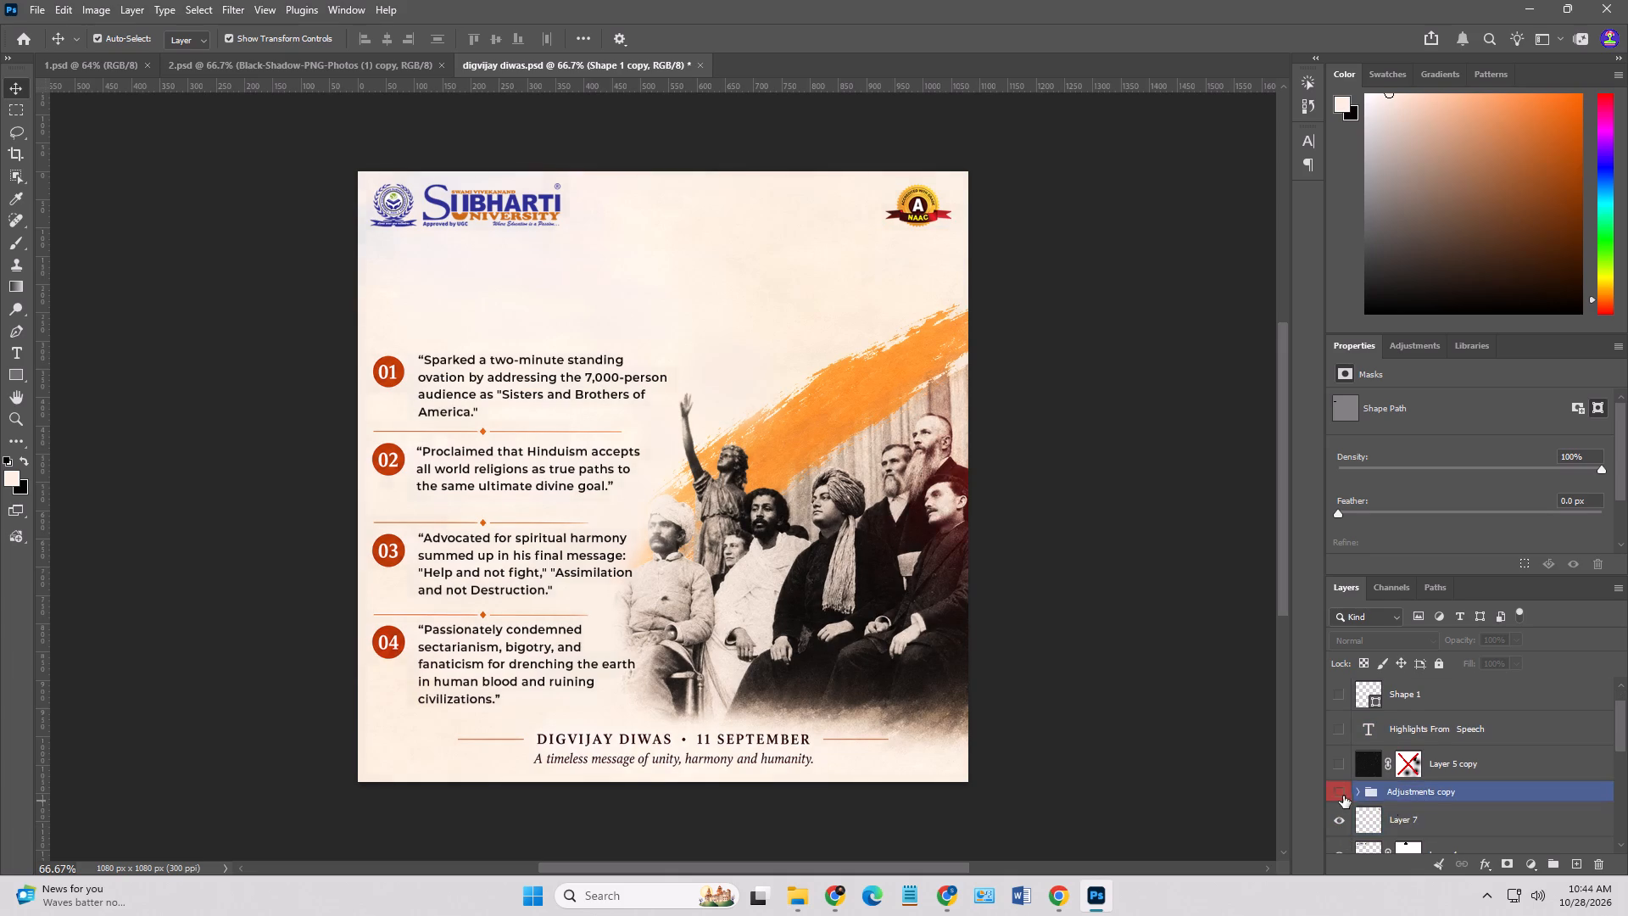
{"action": "scroll", "coordinate": [1428, 807], "scroll_direction": "down", "scroll_amount": 8}
{"action": "scroll", "coordinate": [1387, 791], "scroll_direction": "up", "scroll_amount": 3}
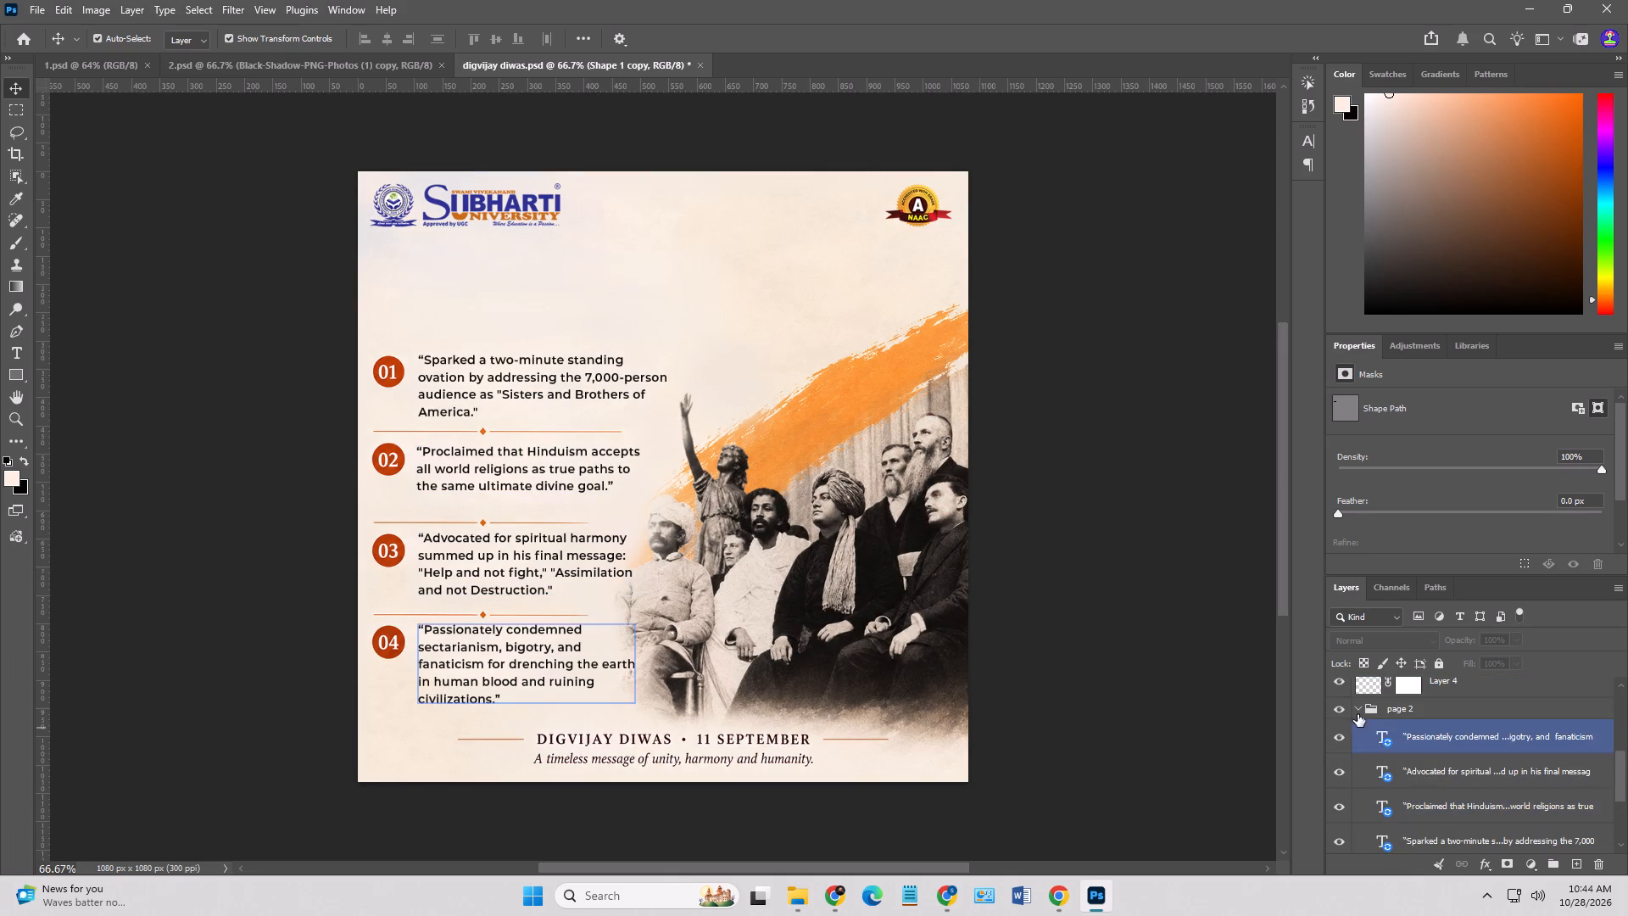
{"action": "left_click", "coordinate": [1358, 706]}
{"action": "left_click", "coordinate": [1336, 754]}
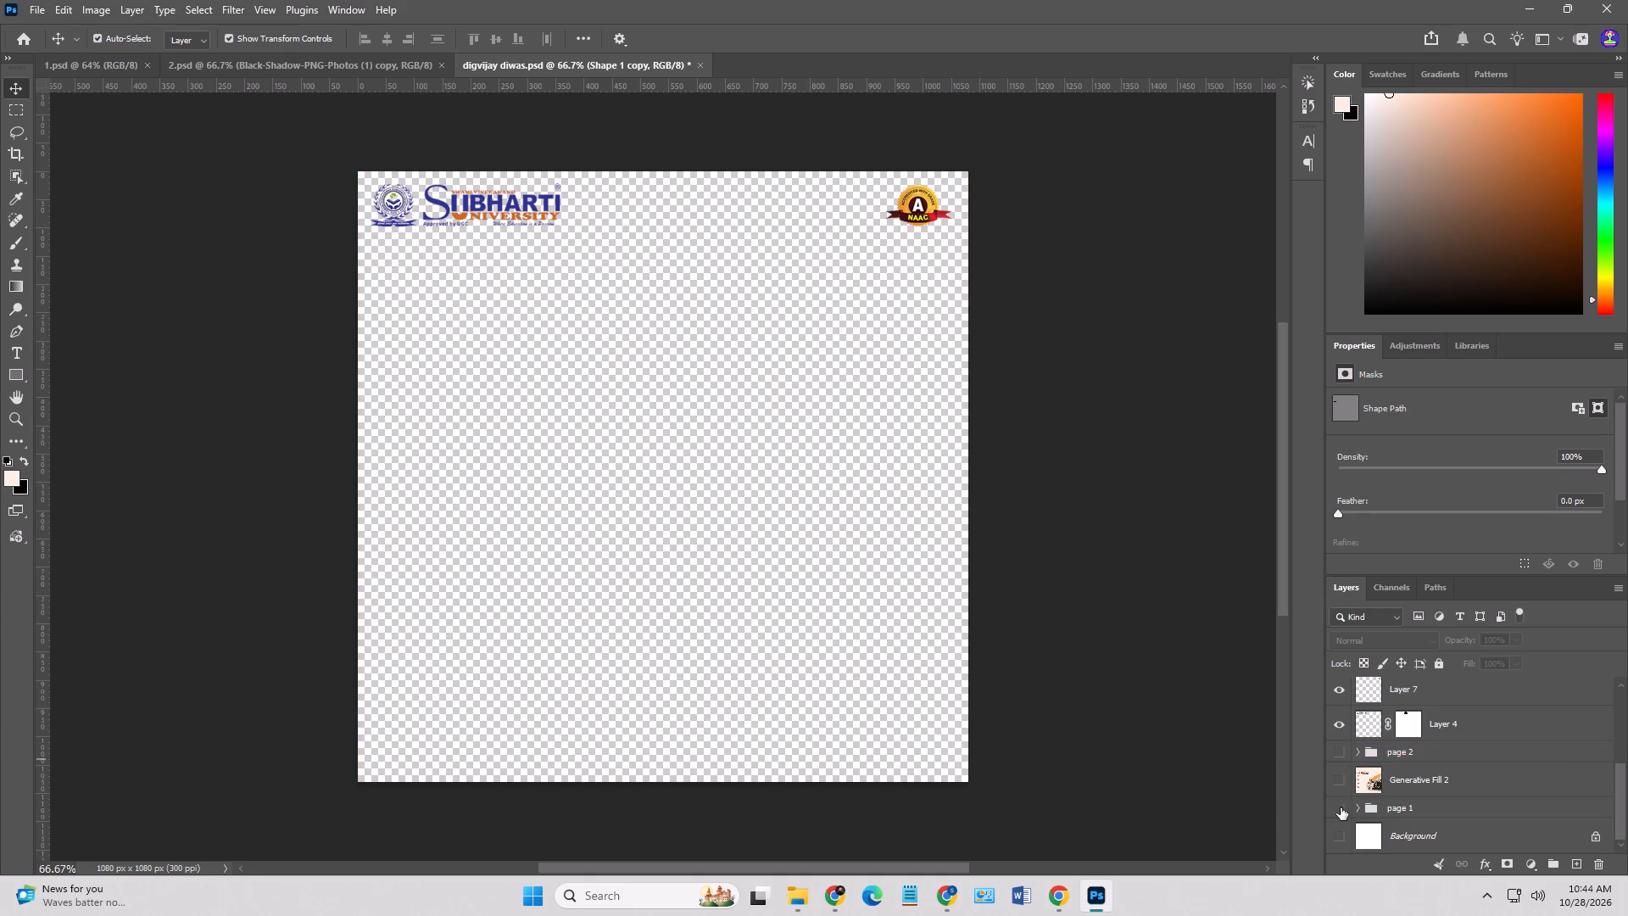
{"action": "left_click", "coordinate": [1341, 807]}
Hide the Layer 5 overlay in the page 1 group so the footer elements can be selected.
{"action": "left_click", "coordinate": [1127, 780]}
{"action": "left_click", "coordinate": [855, 753]}
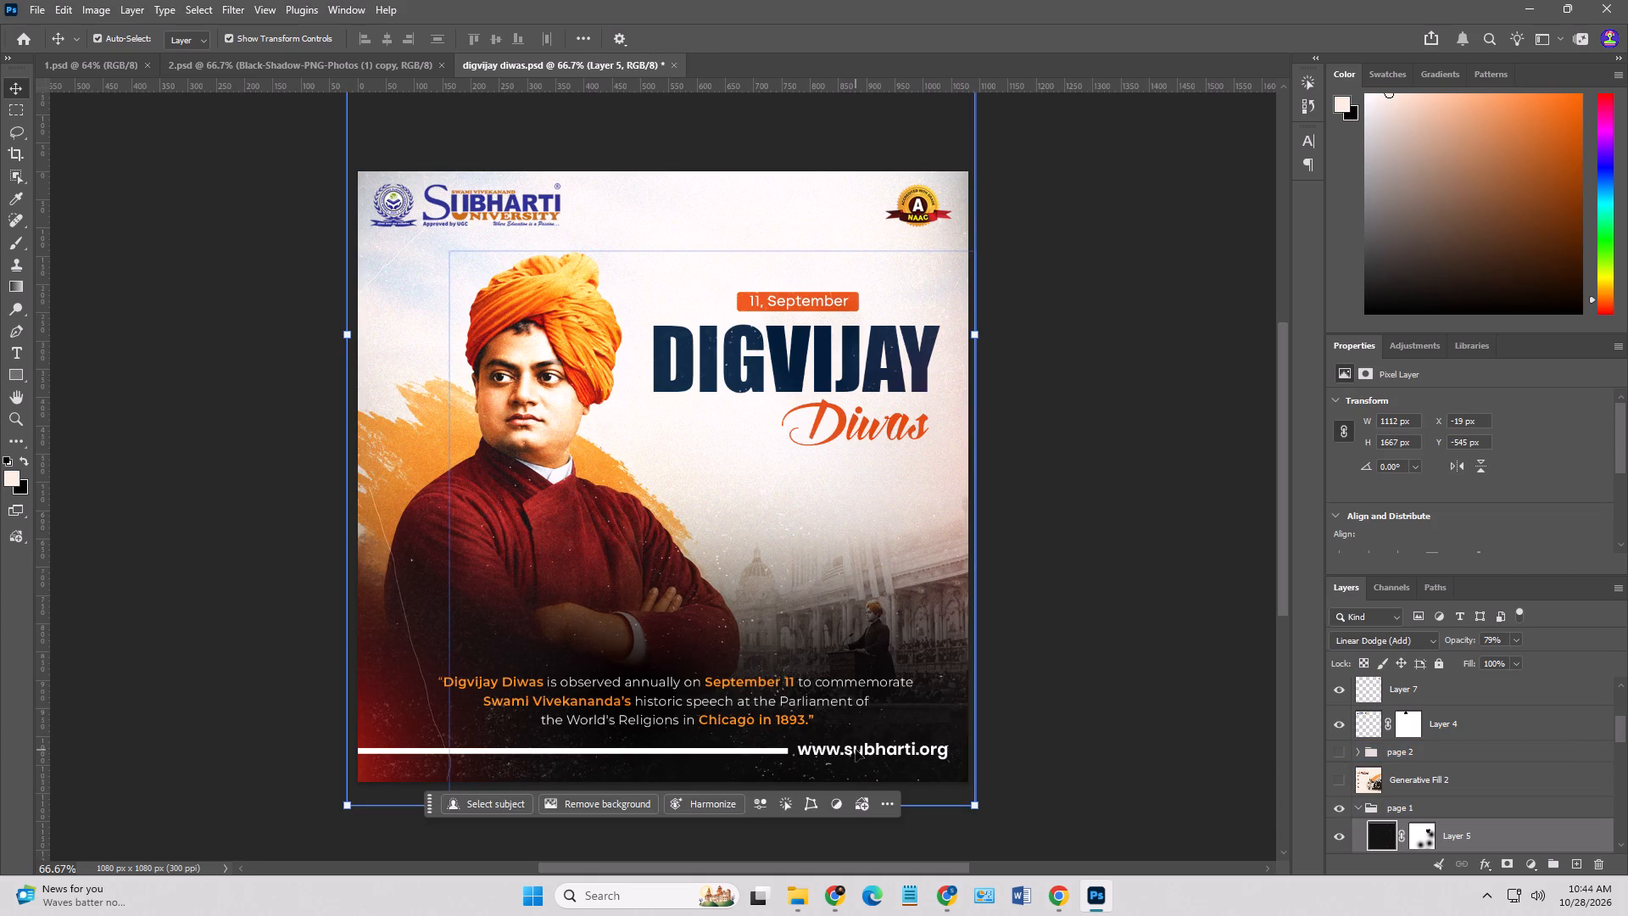
{"action": "left_click", "coordinate": [856, 750]}
{"action": "scroll", "coordinate": [1386, 834], "scroll_direction": "down", "scroll_amount": 2}
{"action": "left_click", "coordinate": [1341, 768]}
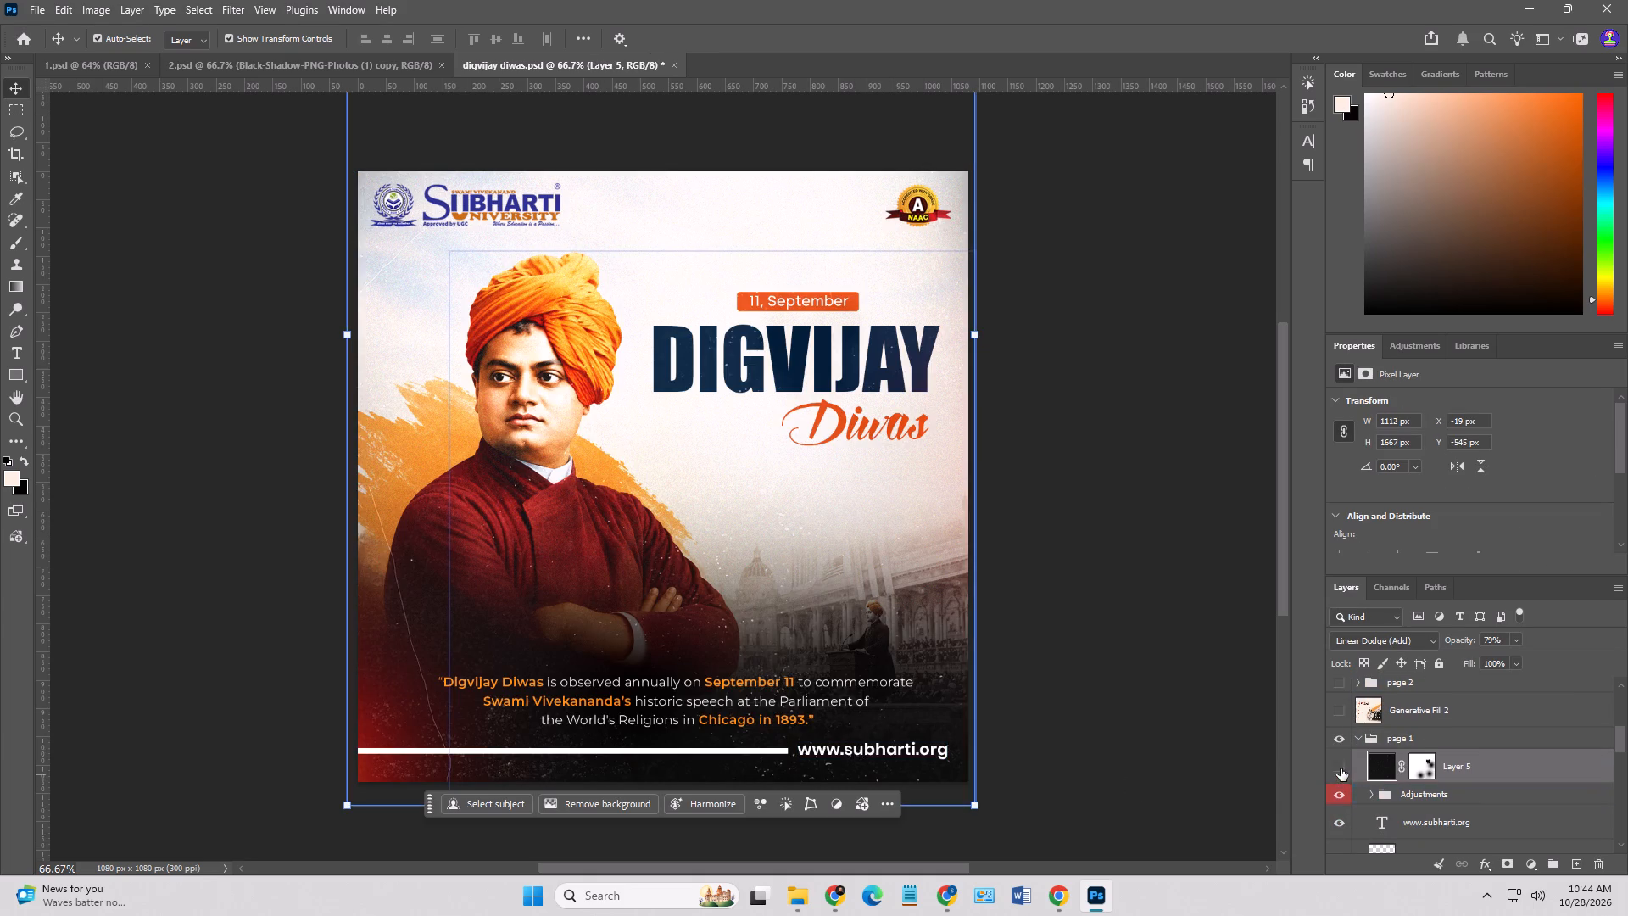
{"action": "left_click", "coordinate": [729, 752]}
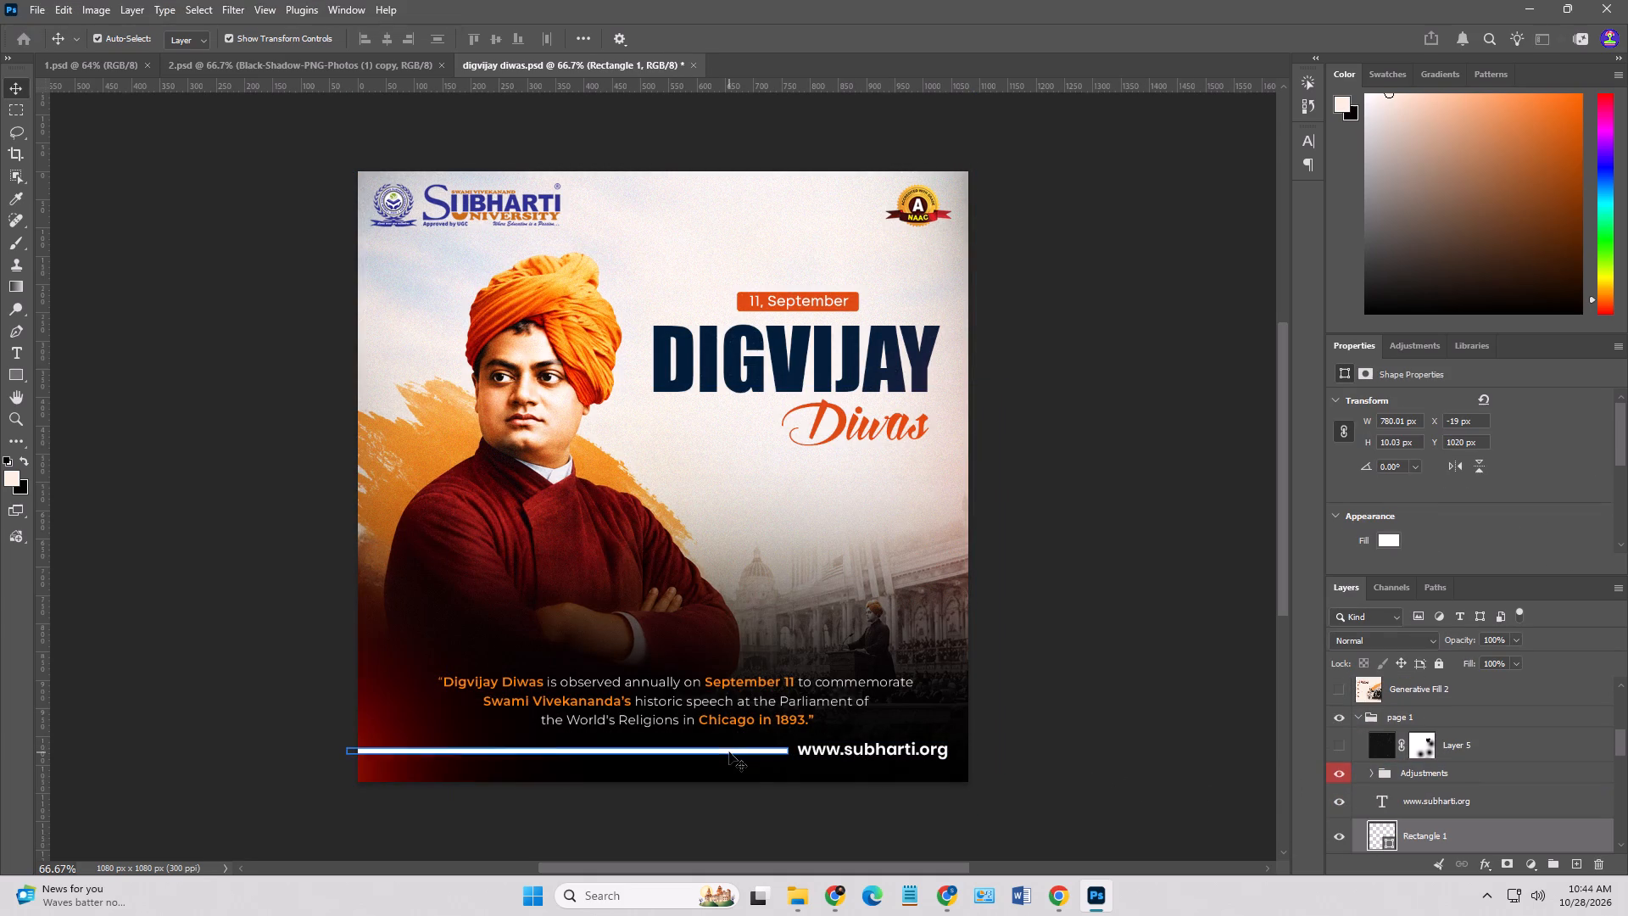
{"action": "left_click", "coordinate": [858, 753], "text": "shift"}
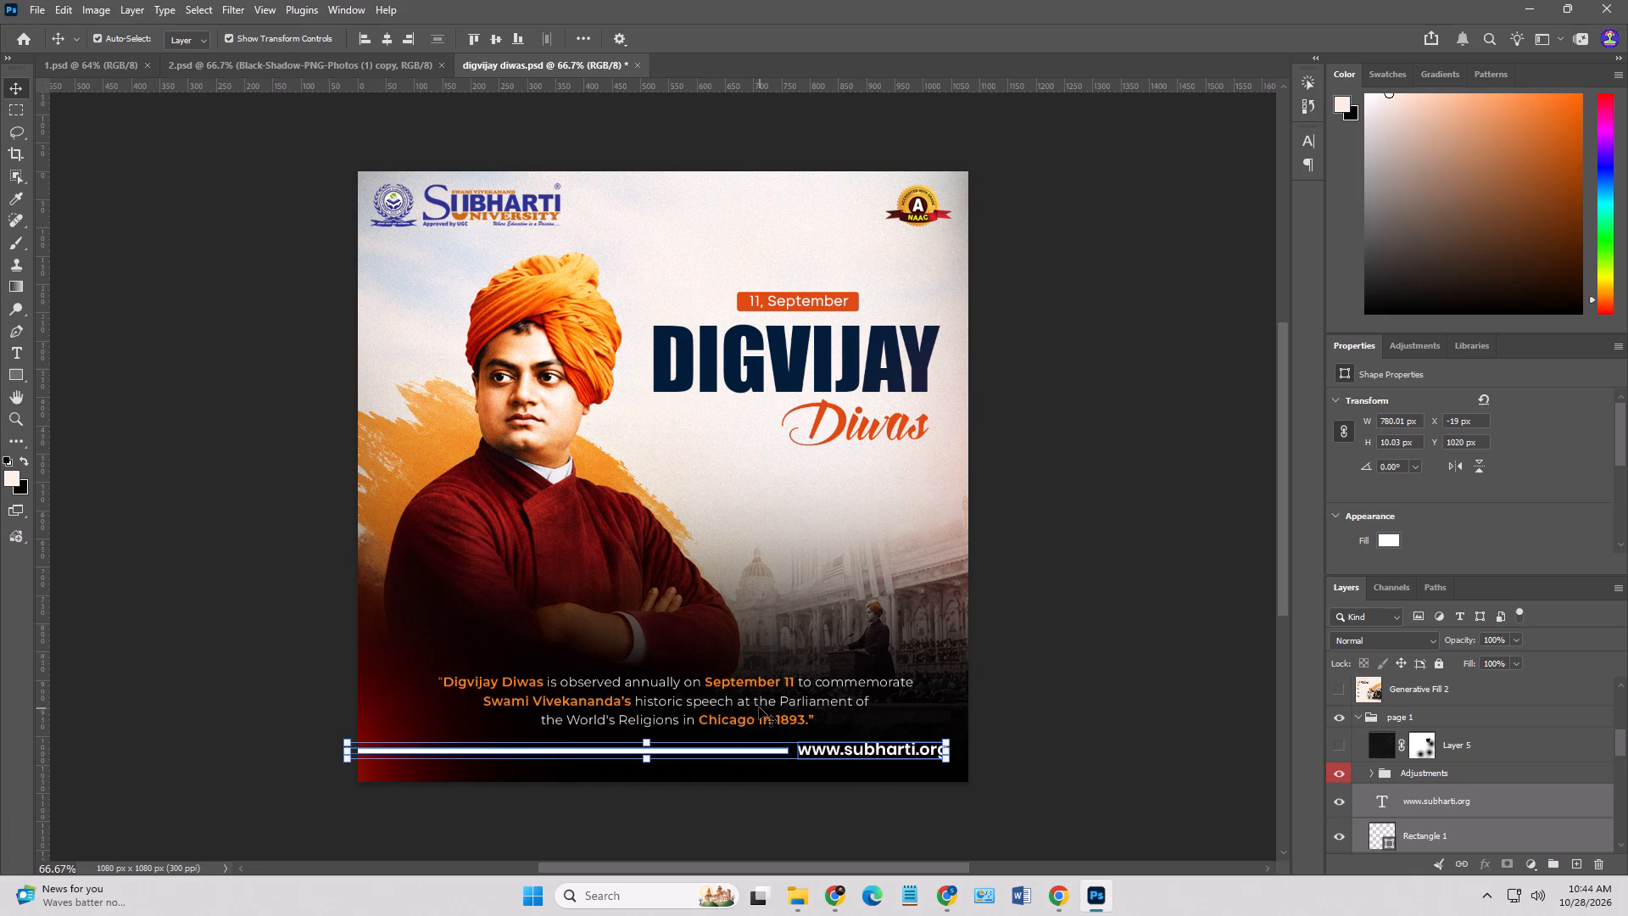
{"action": "left_click", "coordinate": [755, 718], "text": "shift"}
{"action": "key", "text": "ctrl+c"}
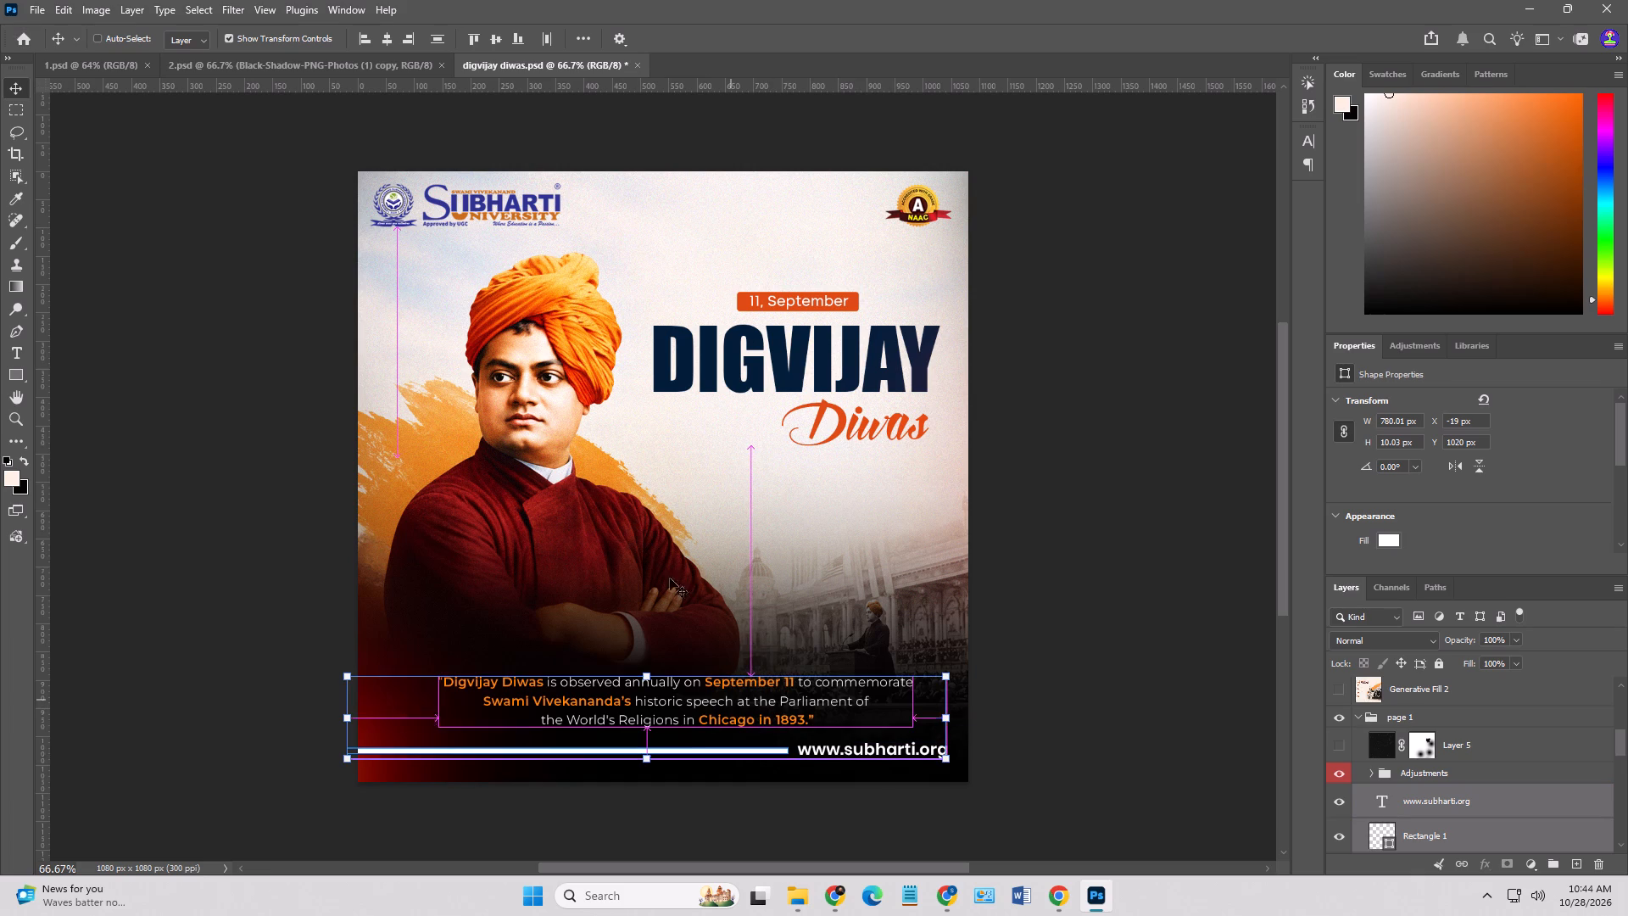
{"action": "left_click", "coordinate": [199, 68]}
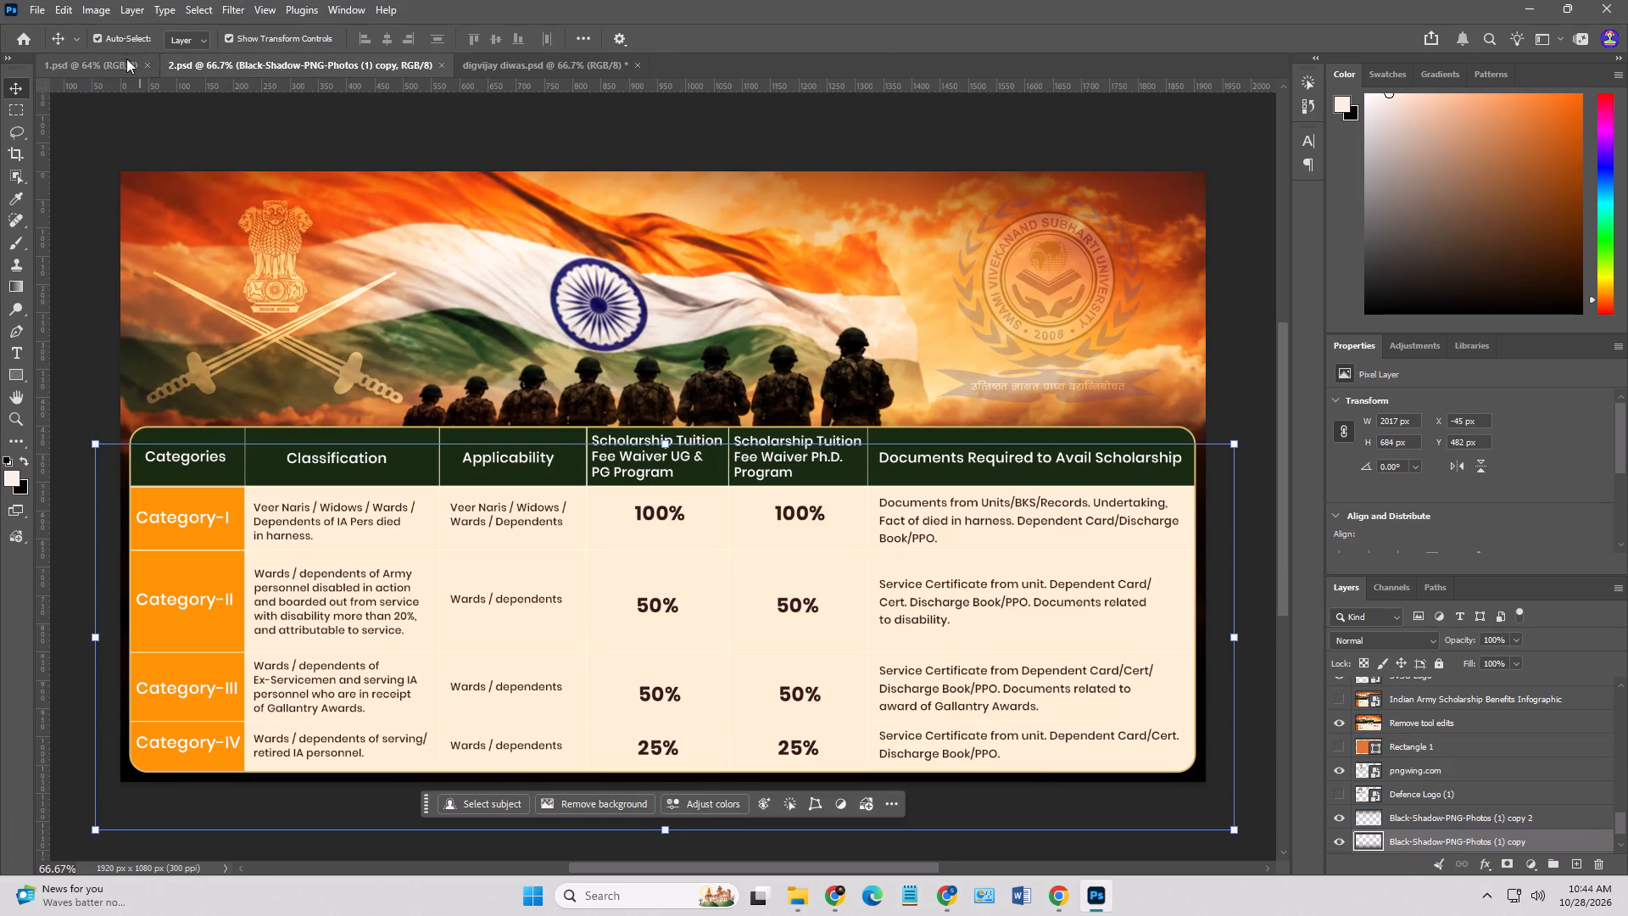
{"action": "left_click", "coordinate": [125, 60]}
{"action": "scroll", "coordinate": [1440, 788], "scroll_direction": "up", "scroll_amount": 16}
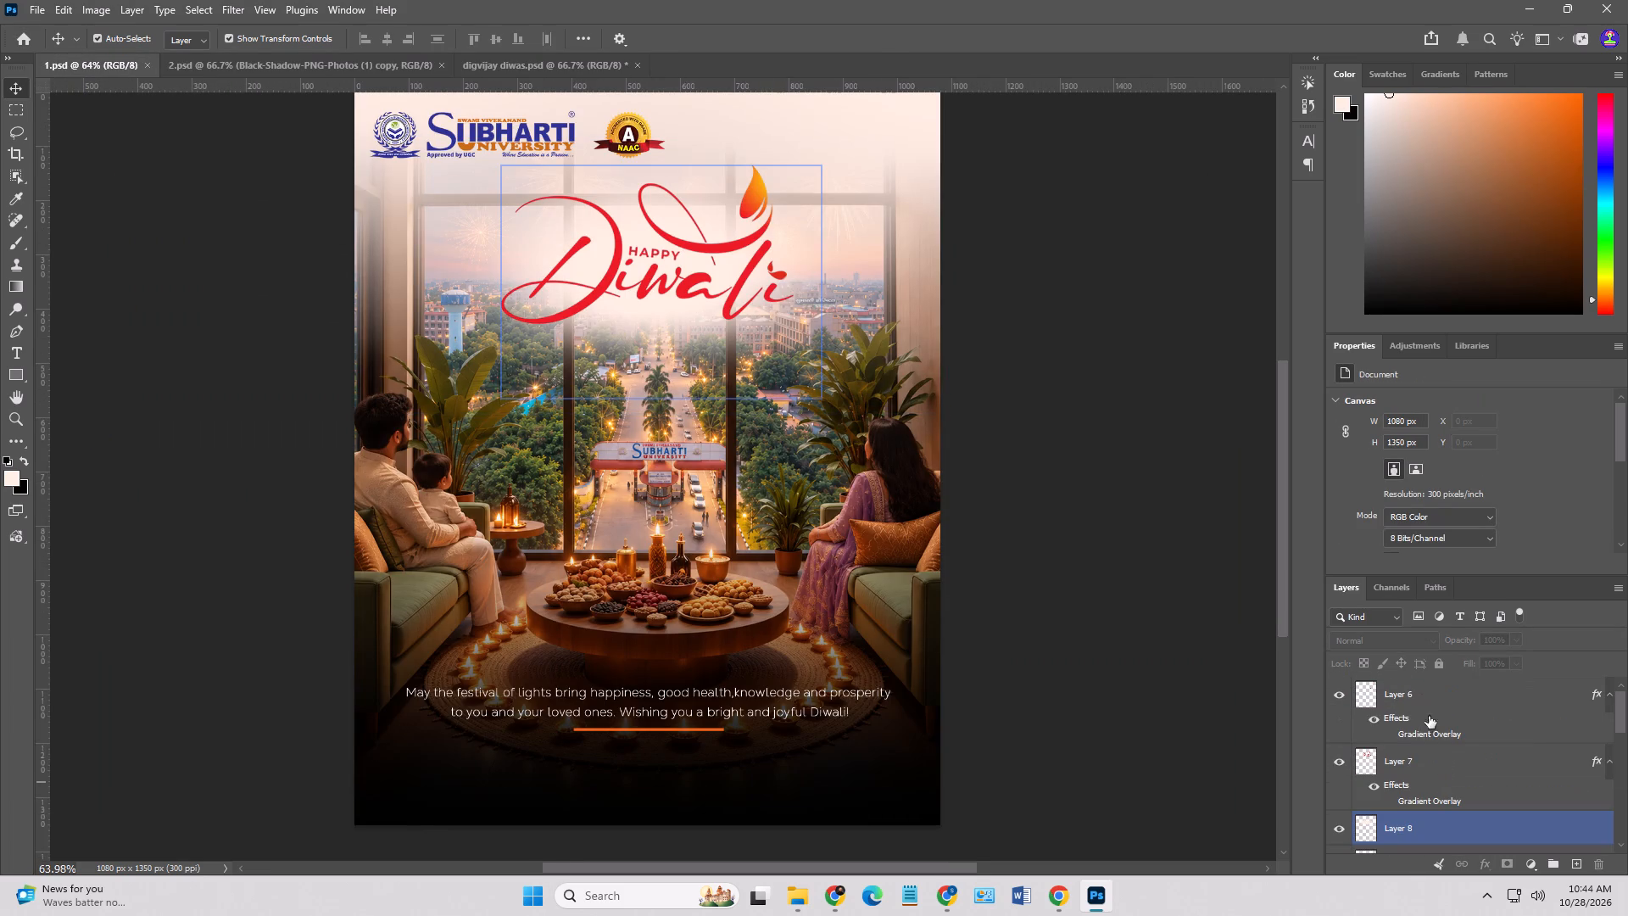
{"action": "left_click", "coordinate": [1420, 684]}
{"action": "key", "text": "ctrl+shift+v"}
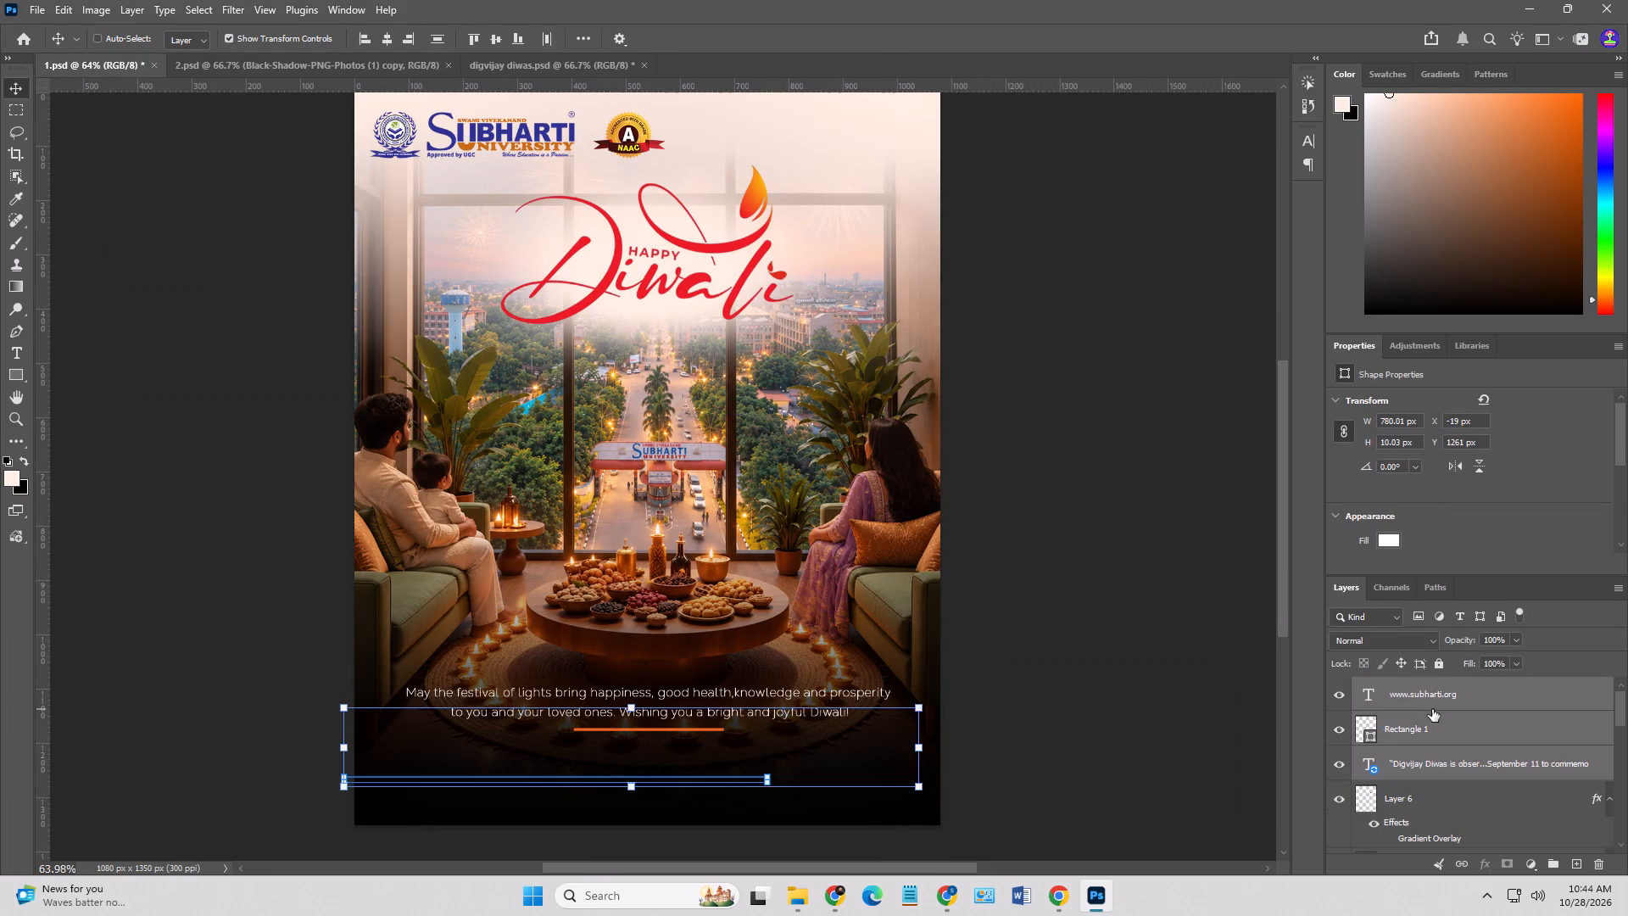
{"action": "left_click", "coordinate": [1165, 692]}
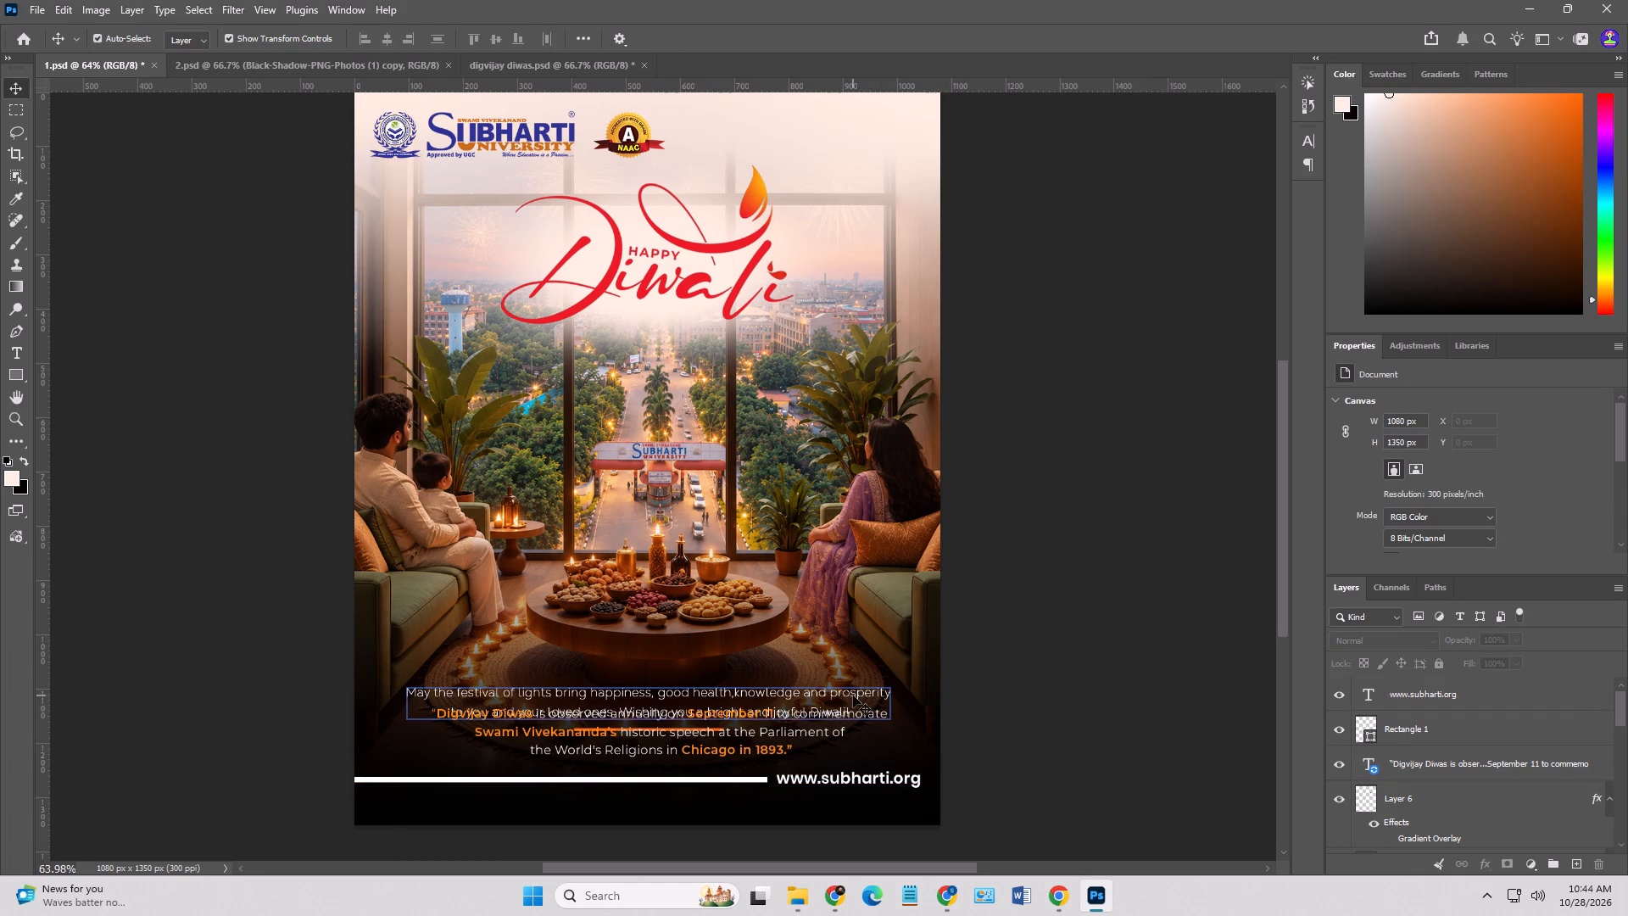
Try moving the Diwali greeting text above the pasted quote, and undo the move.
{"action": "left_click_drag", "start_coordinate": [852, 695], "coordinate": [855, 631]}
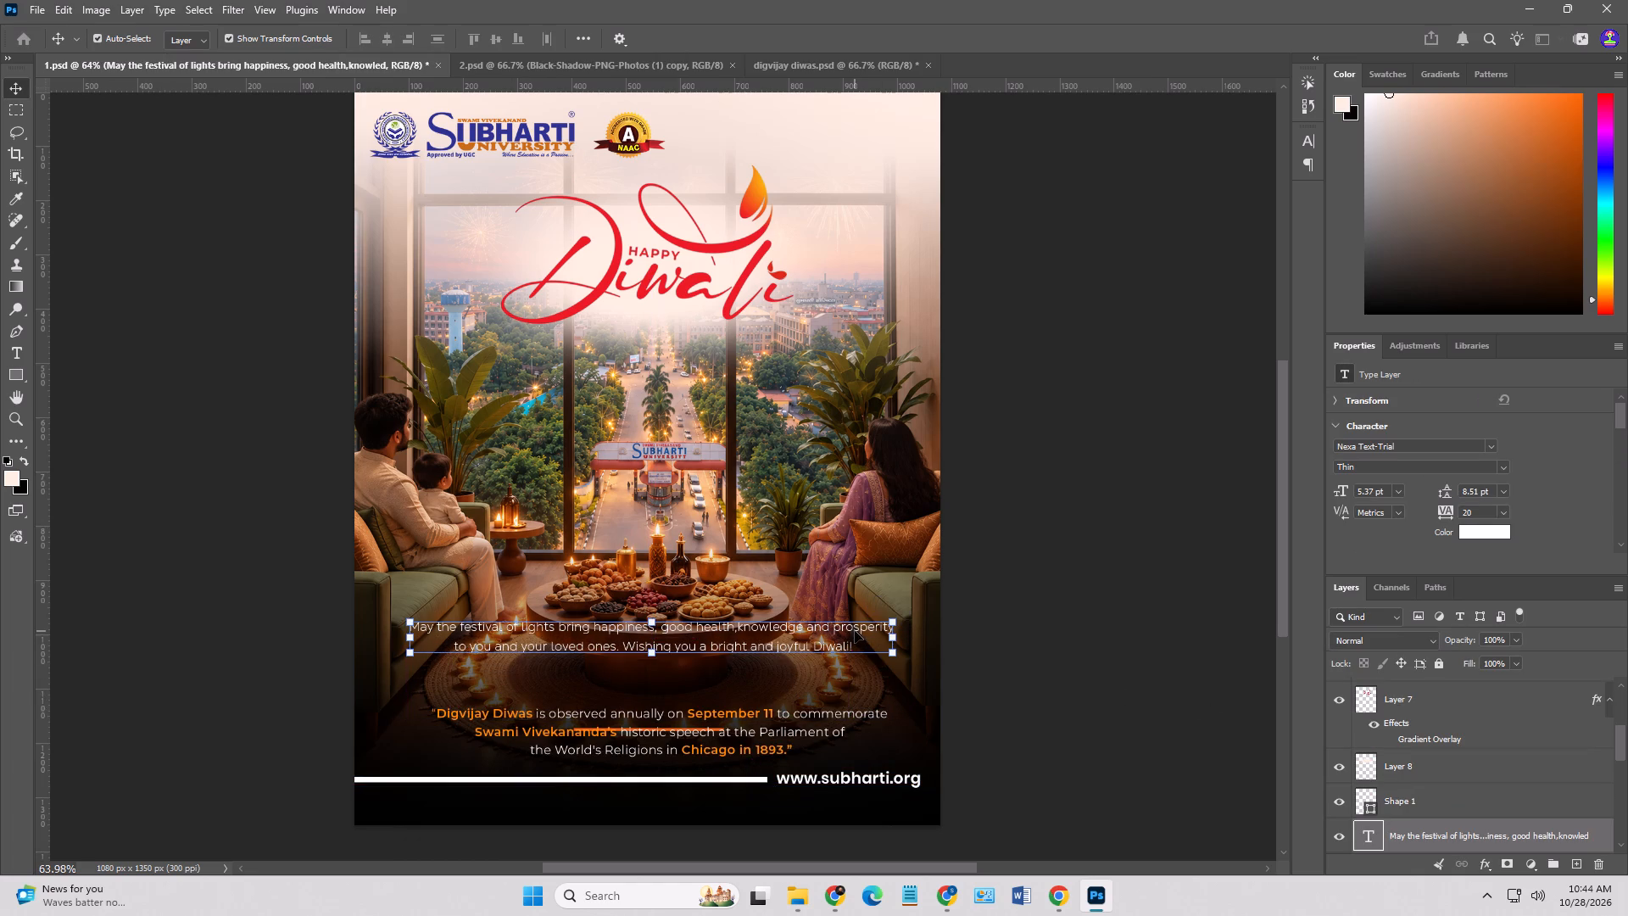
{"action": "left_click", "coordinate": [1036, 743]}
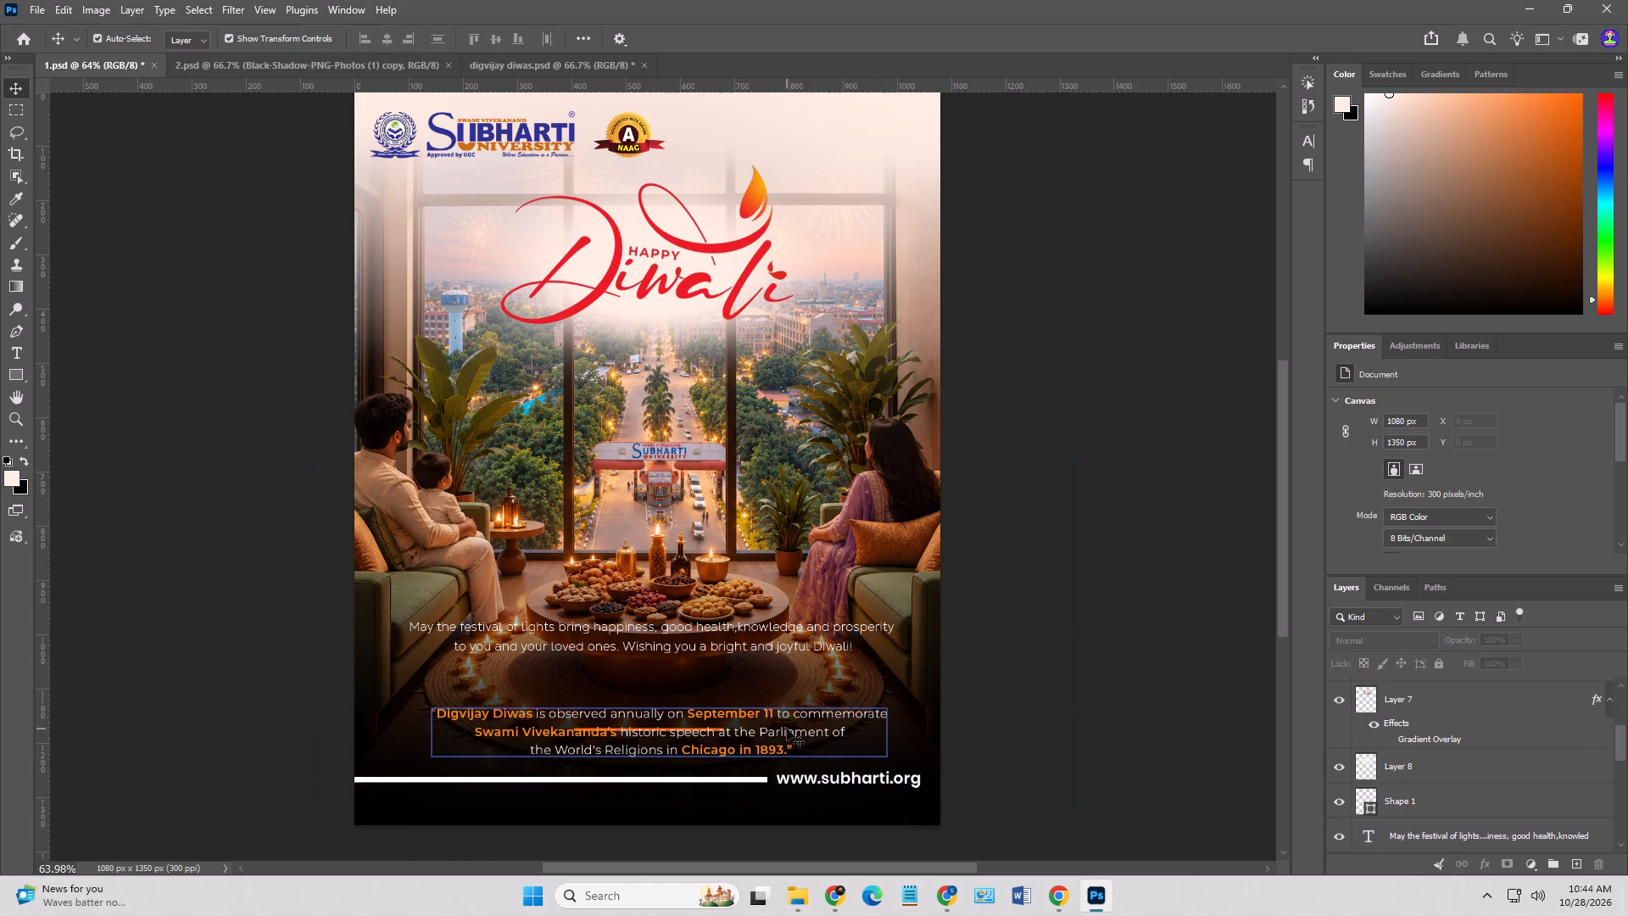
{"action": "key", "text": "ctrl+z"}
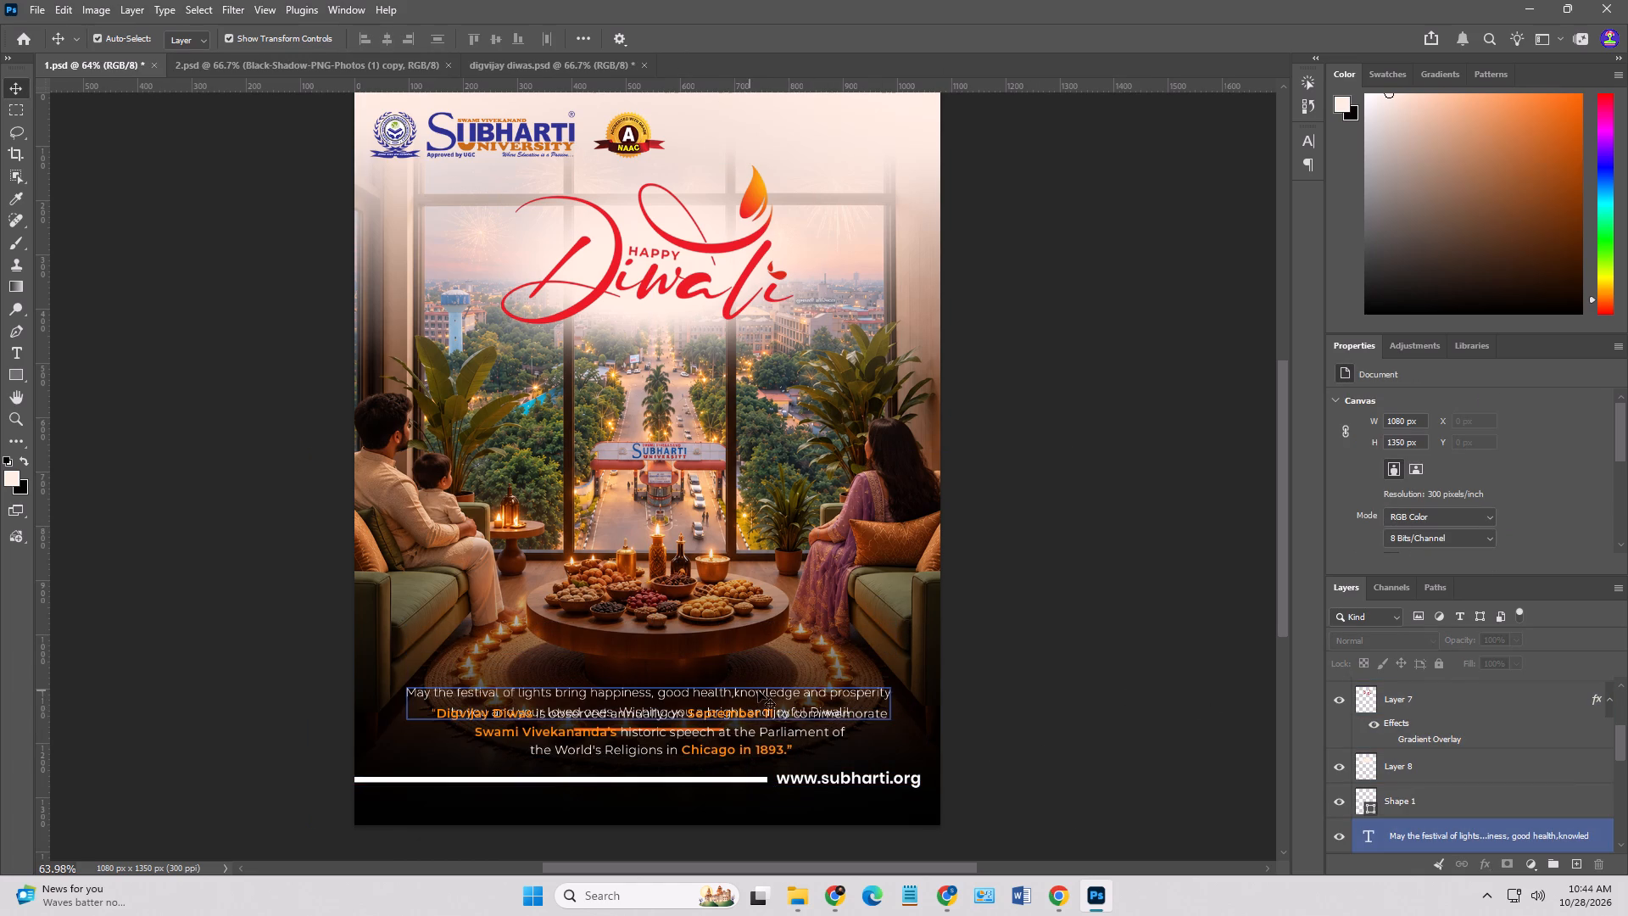
Hide the poster's original Diwali greeting text and the orange underline shape beneath it.
{"action": "left_click", "coordinate": [763, 690]}
{"action": "left_click", "coordinate": [1336, 837]}
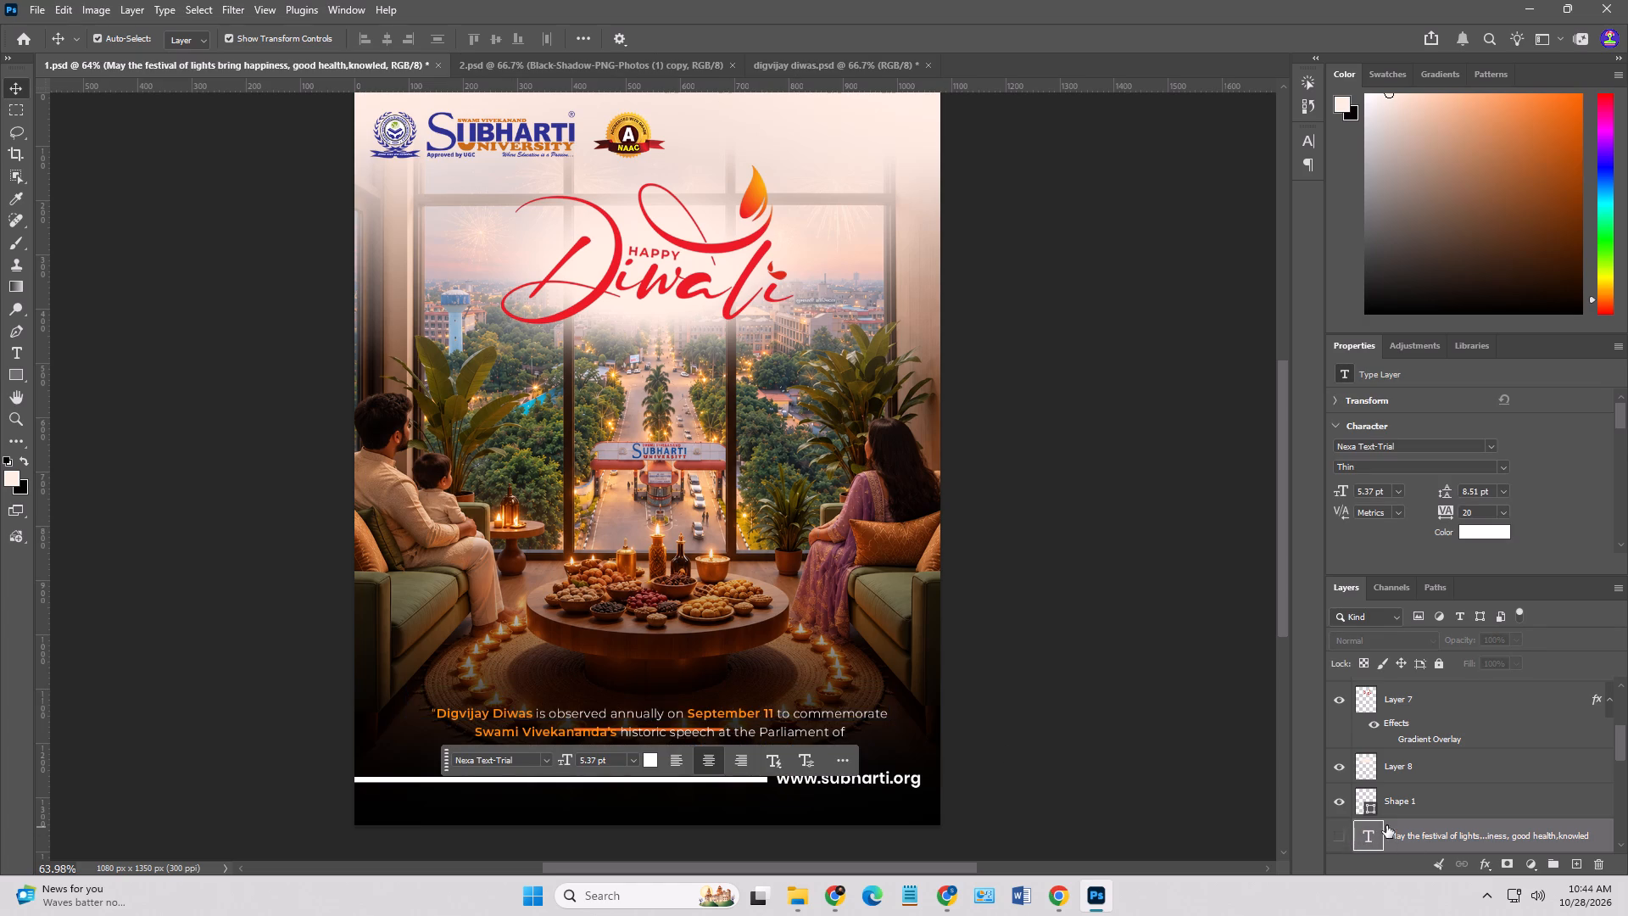
{"action": "scroll", "coordinate": [1386, 825], "scroll_direction": "down", "scroll_amount": 2}
{"action": "left_click", "coordinate": [1338, 730]}
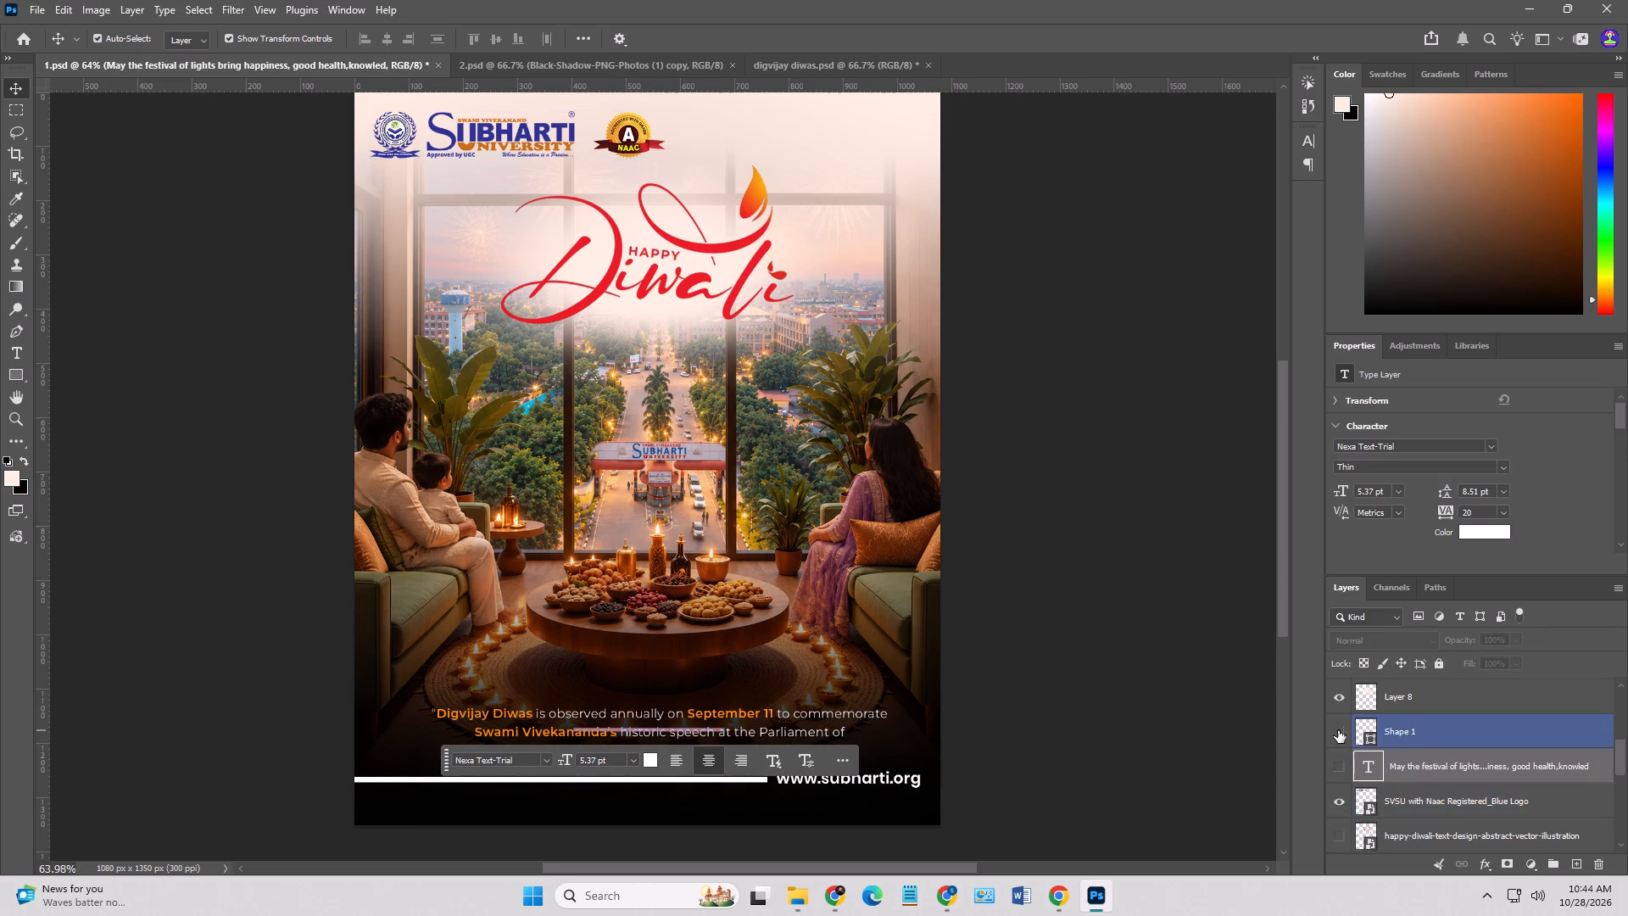
{"action": "left_click", "coordinate": [1159, 751]}
Move the pasted Digvijay Diwas quote up slightly to leave more space above the white footer bar.
{"action": "left_click_drag", "start_coordinate": [794, 734], "coordinate": [793, 714]}
{"action": "left_click", "coordinate": [1028, 748]}
Switch from Photoshop to the previously used application window.
{"action": "key", "text": "alt+Tab"}
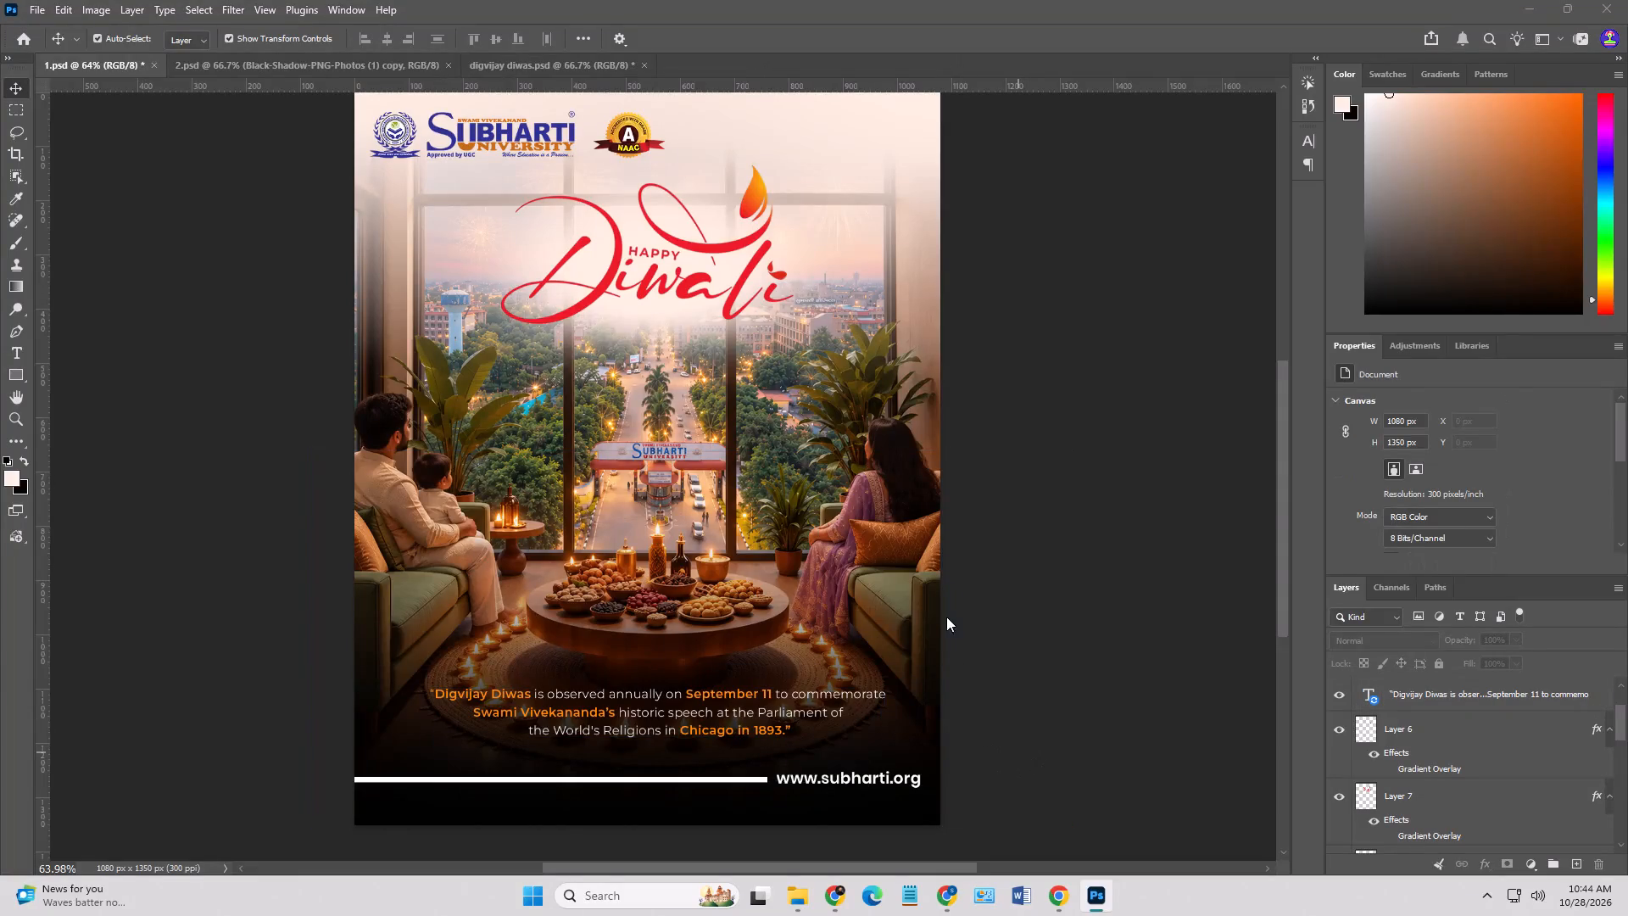
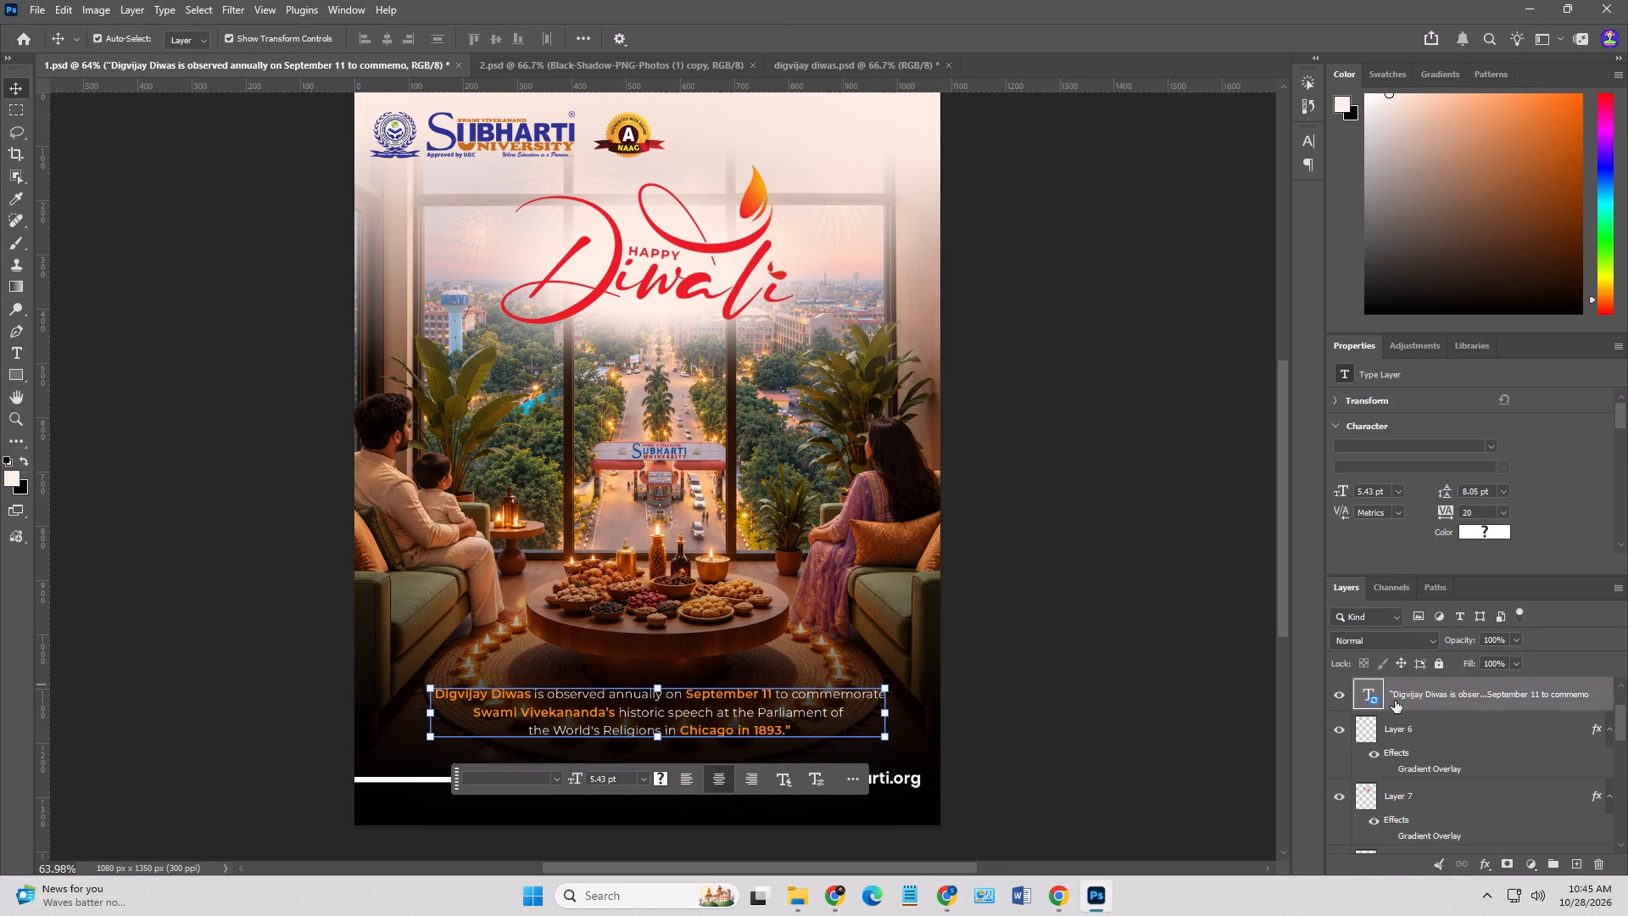
Check the orange-highlighted Digvijay Diwas paragraph in digvijay diwas.psd as a styling reference and return to 1.psd.
{"action": "left_click", "coordinate": [1169, 702]}
{"action": "left_click", "coordinate": [1419, 699]}
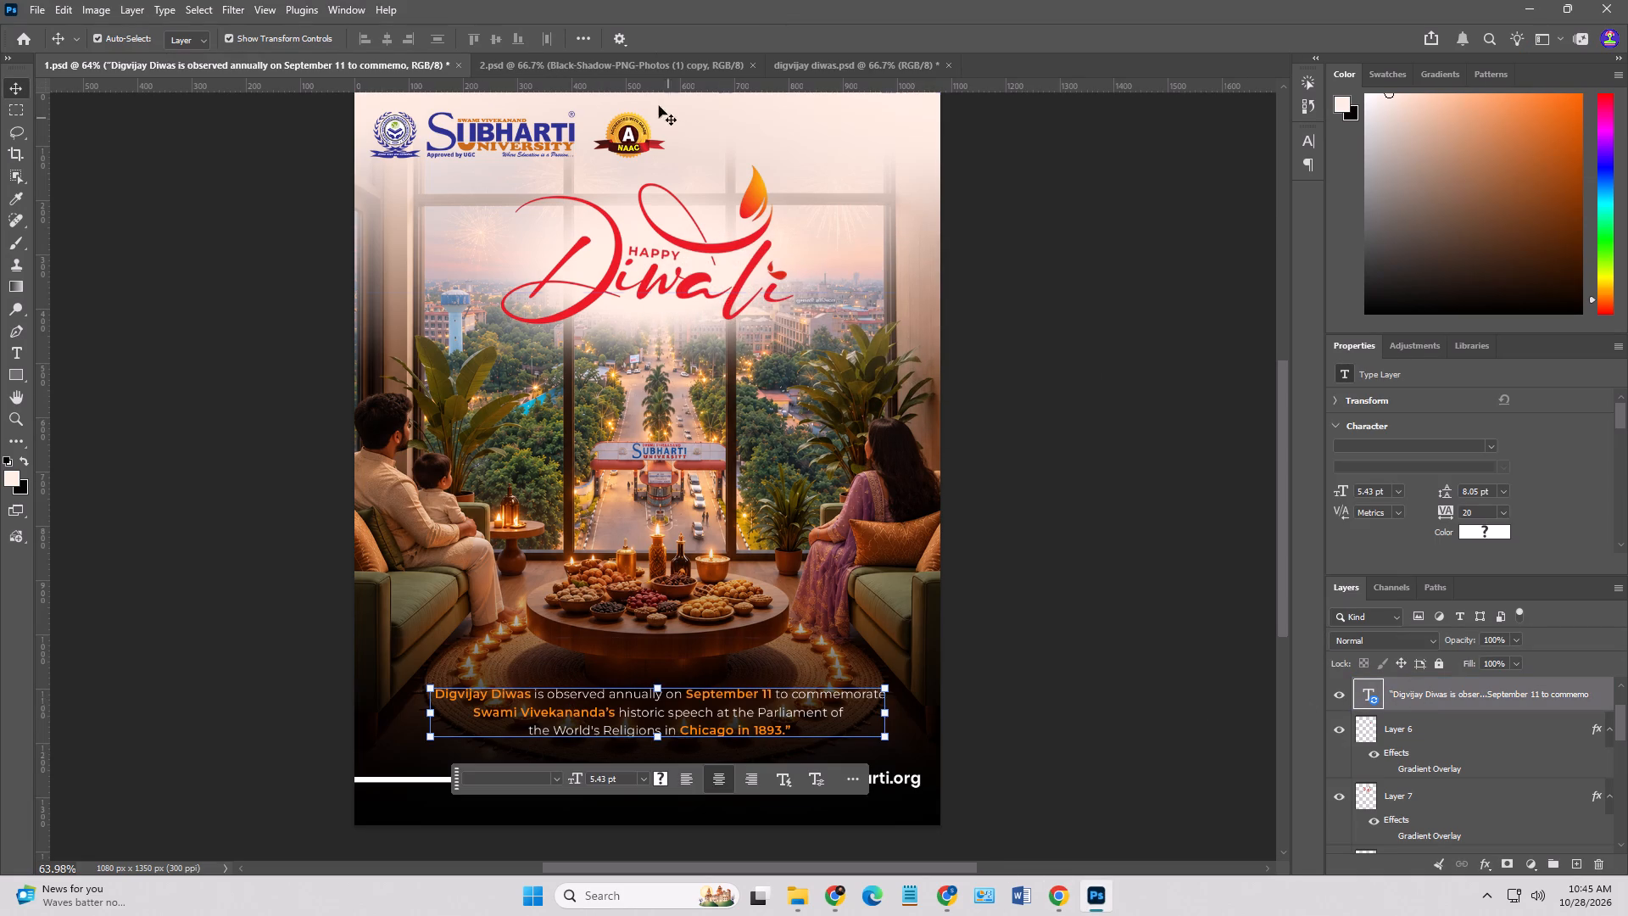
{"action": "left_click", "coordinate": [775, 65]}
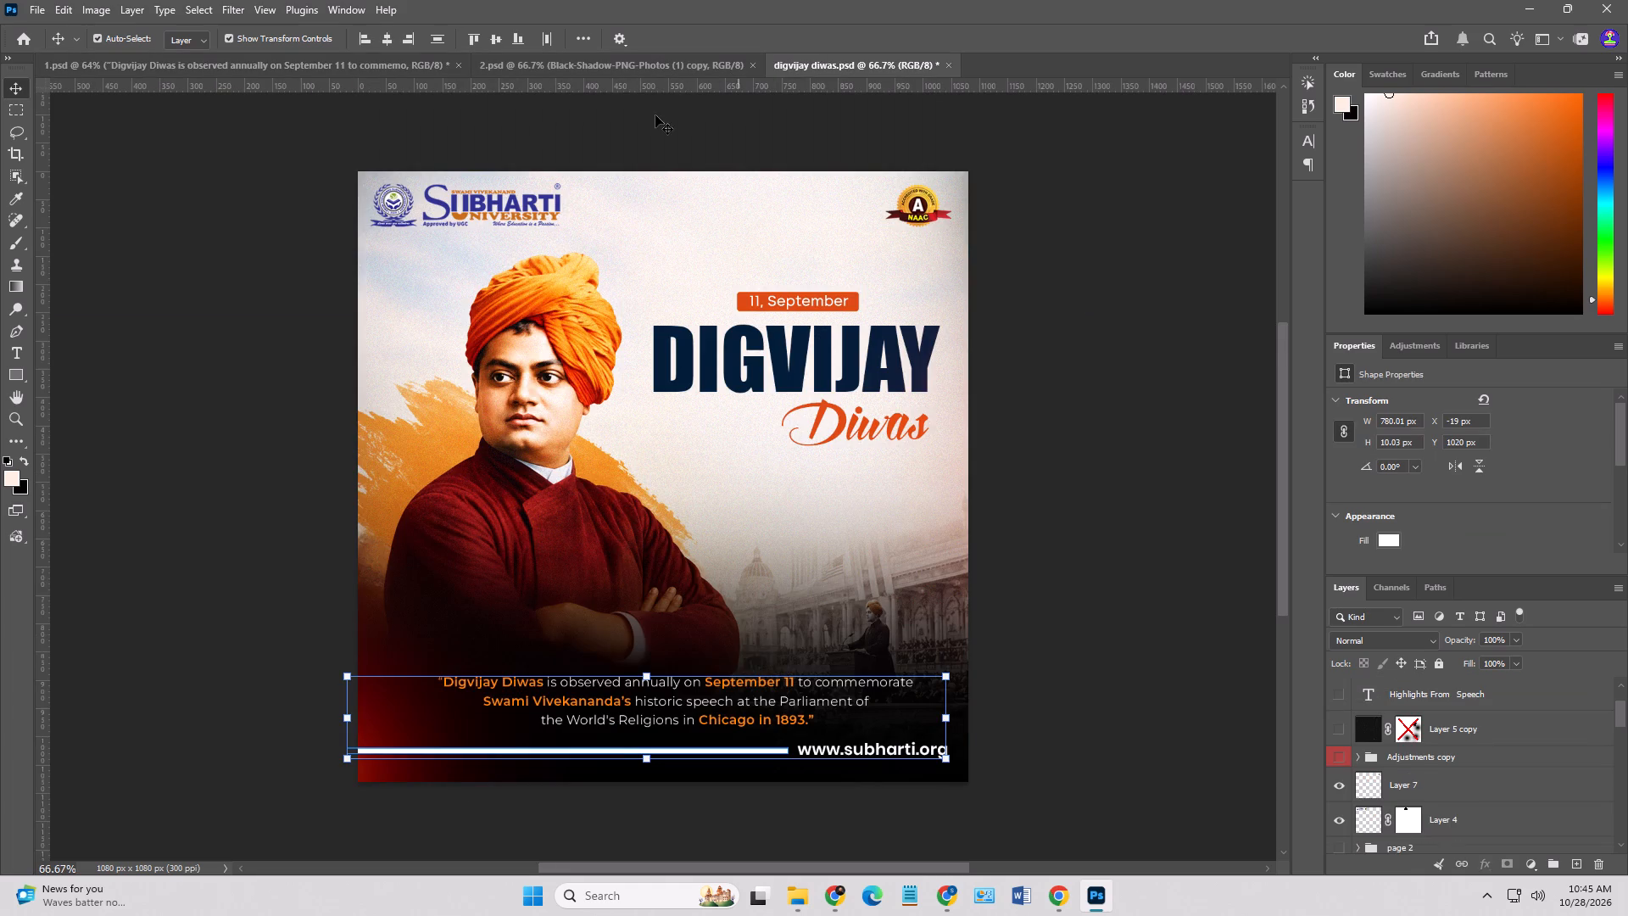
{"action": "left_click", "coordinate": [1079, 663]}
{"action": "left_click", "coordinate": [814, 699]}
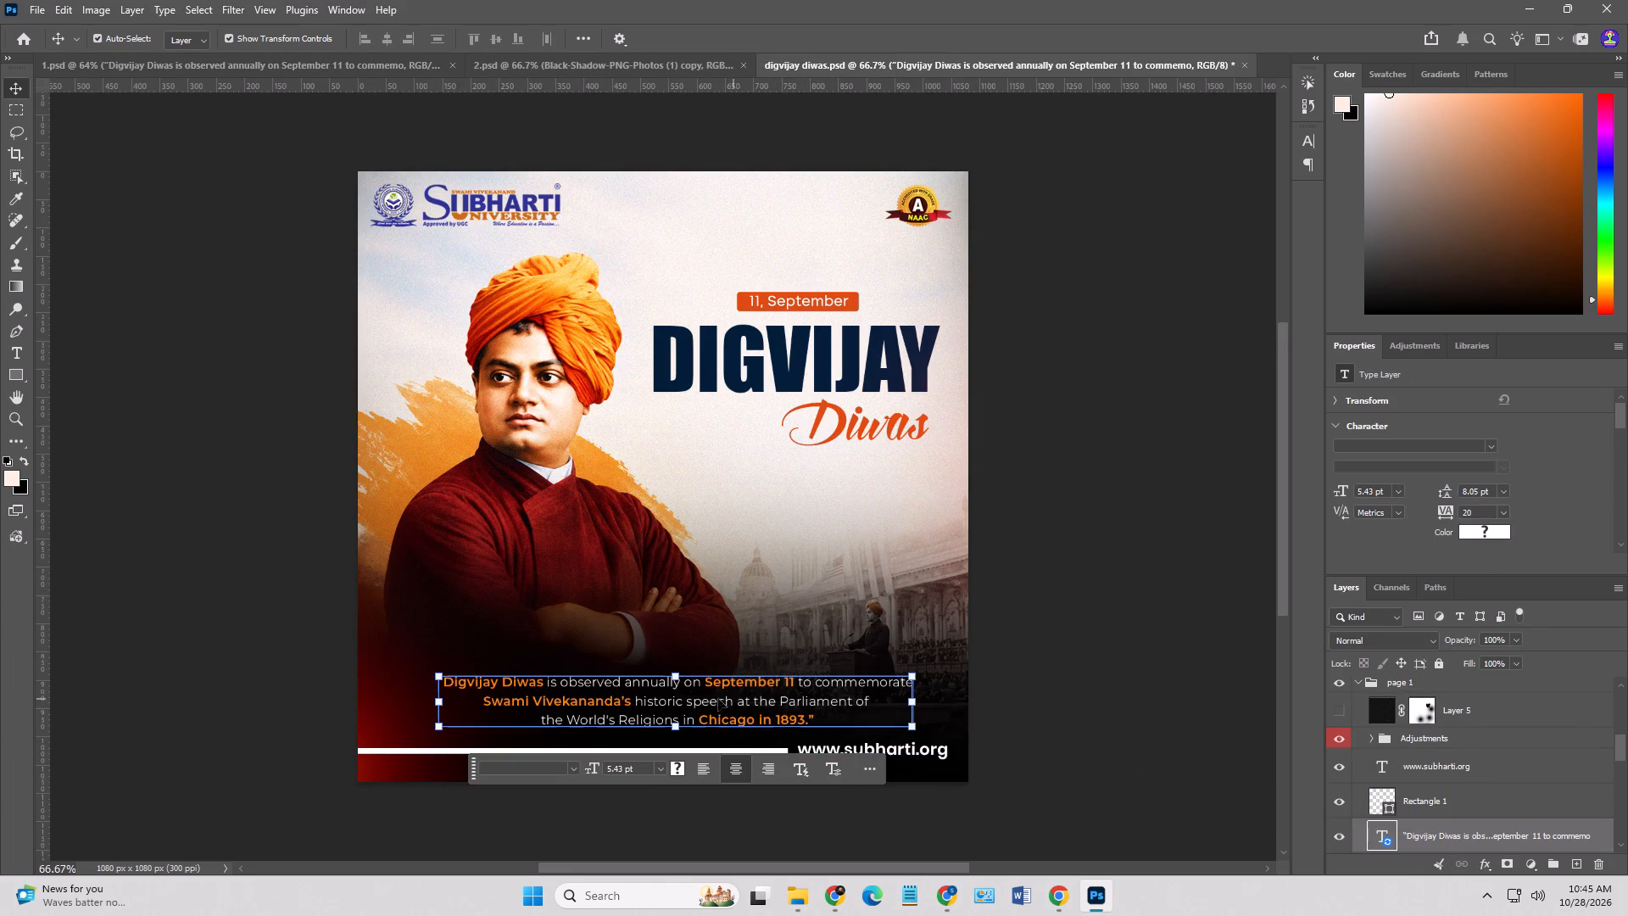
{"action": "left_click", "coordinate": [291, 76]}
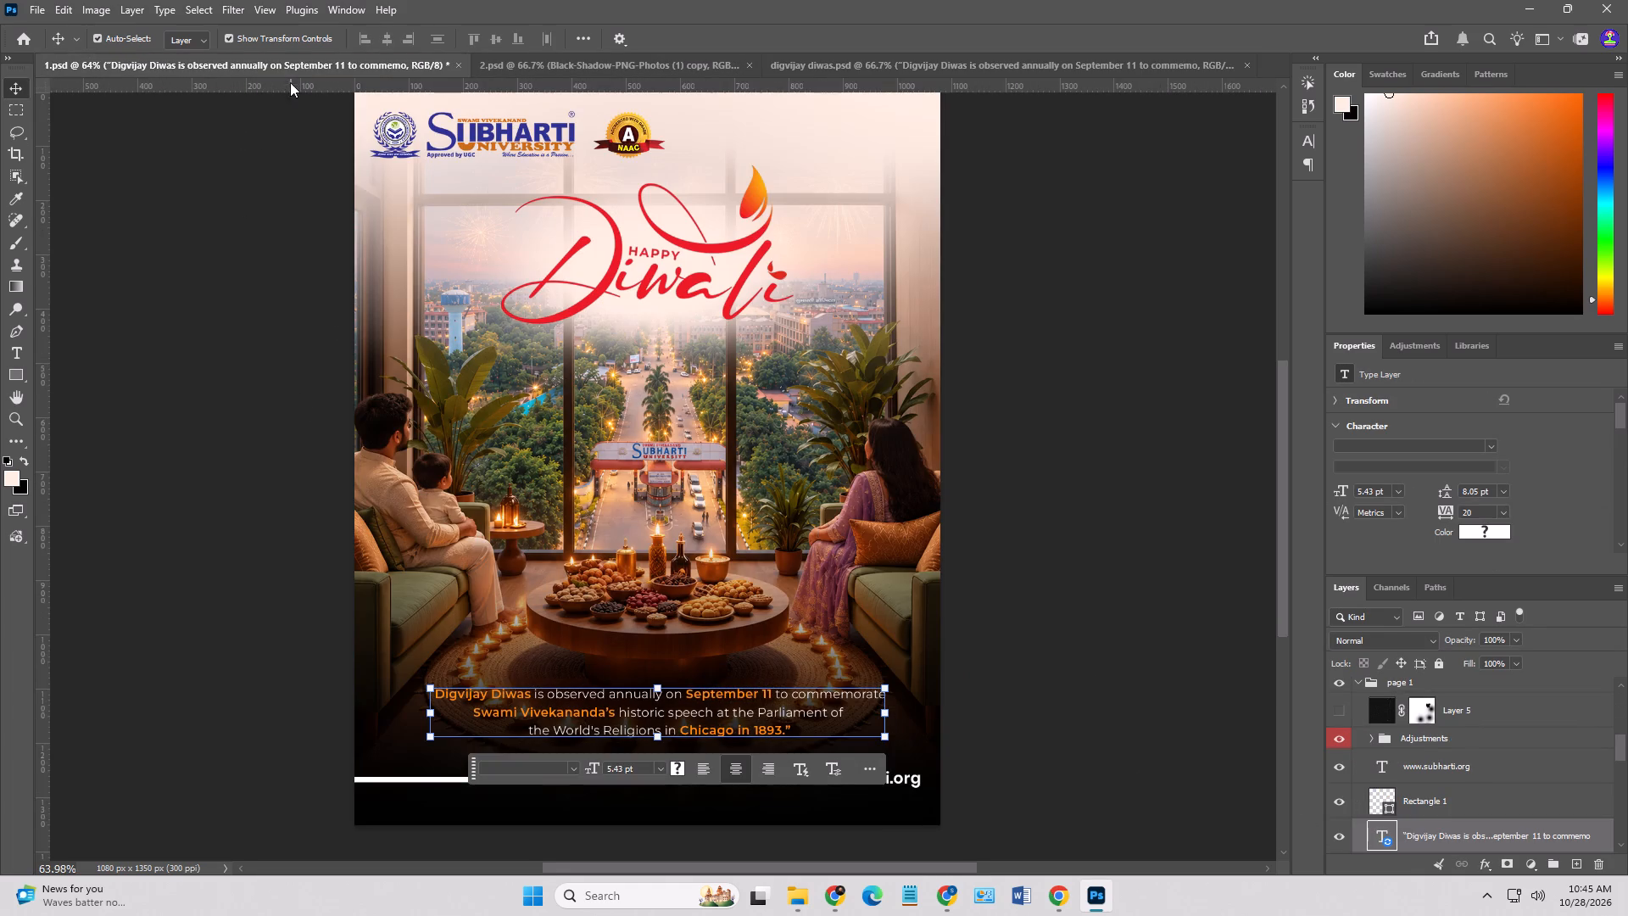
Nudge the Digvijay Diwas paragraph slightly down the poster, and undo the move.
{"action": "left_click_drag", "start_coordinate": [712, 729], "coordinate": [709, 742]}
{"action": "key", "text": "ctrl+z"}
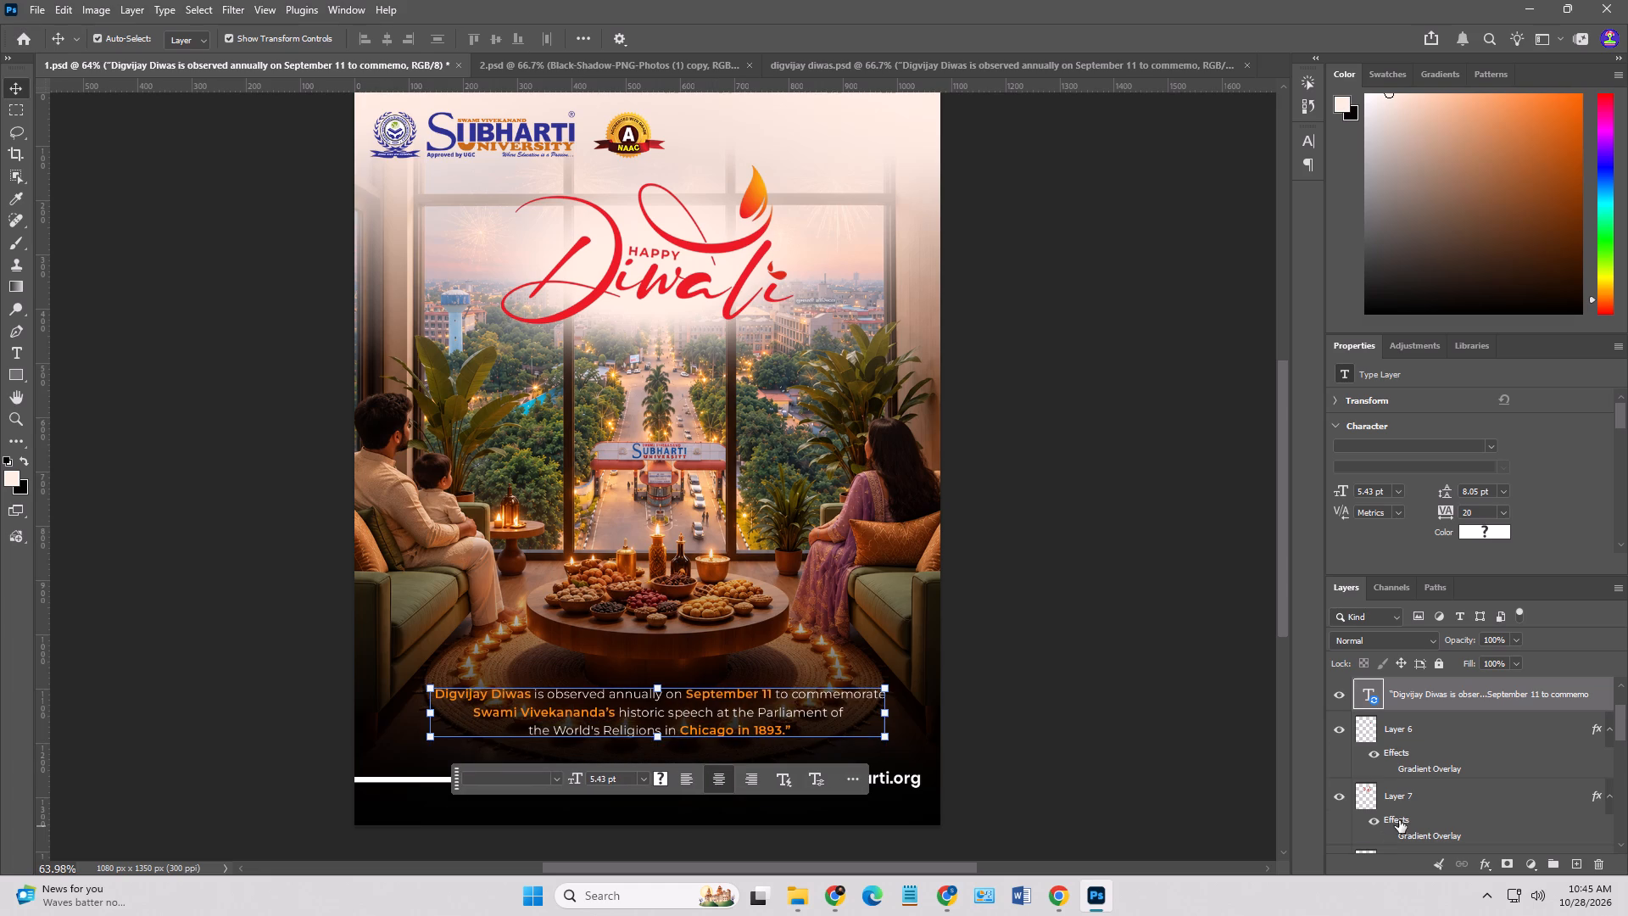
Show the hidden "May the festival of lights" text layer and move it up to sit just above the Digvijay Diwas paragraph.
{"action": "scroll", "coordinate": [1399, 820], "scroll_direction": "down", "scroll_amount": 3}
{"action": "left_click", "coordinate": [1346, 826]}
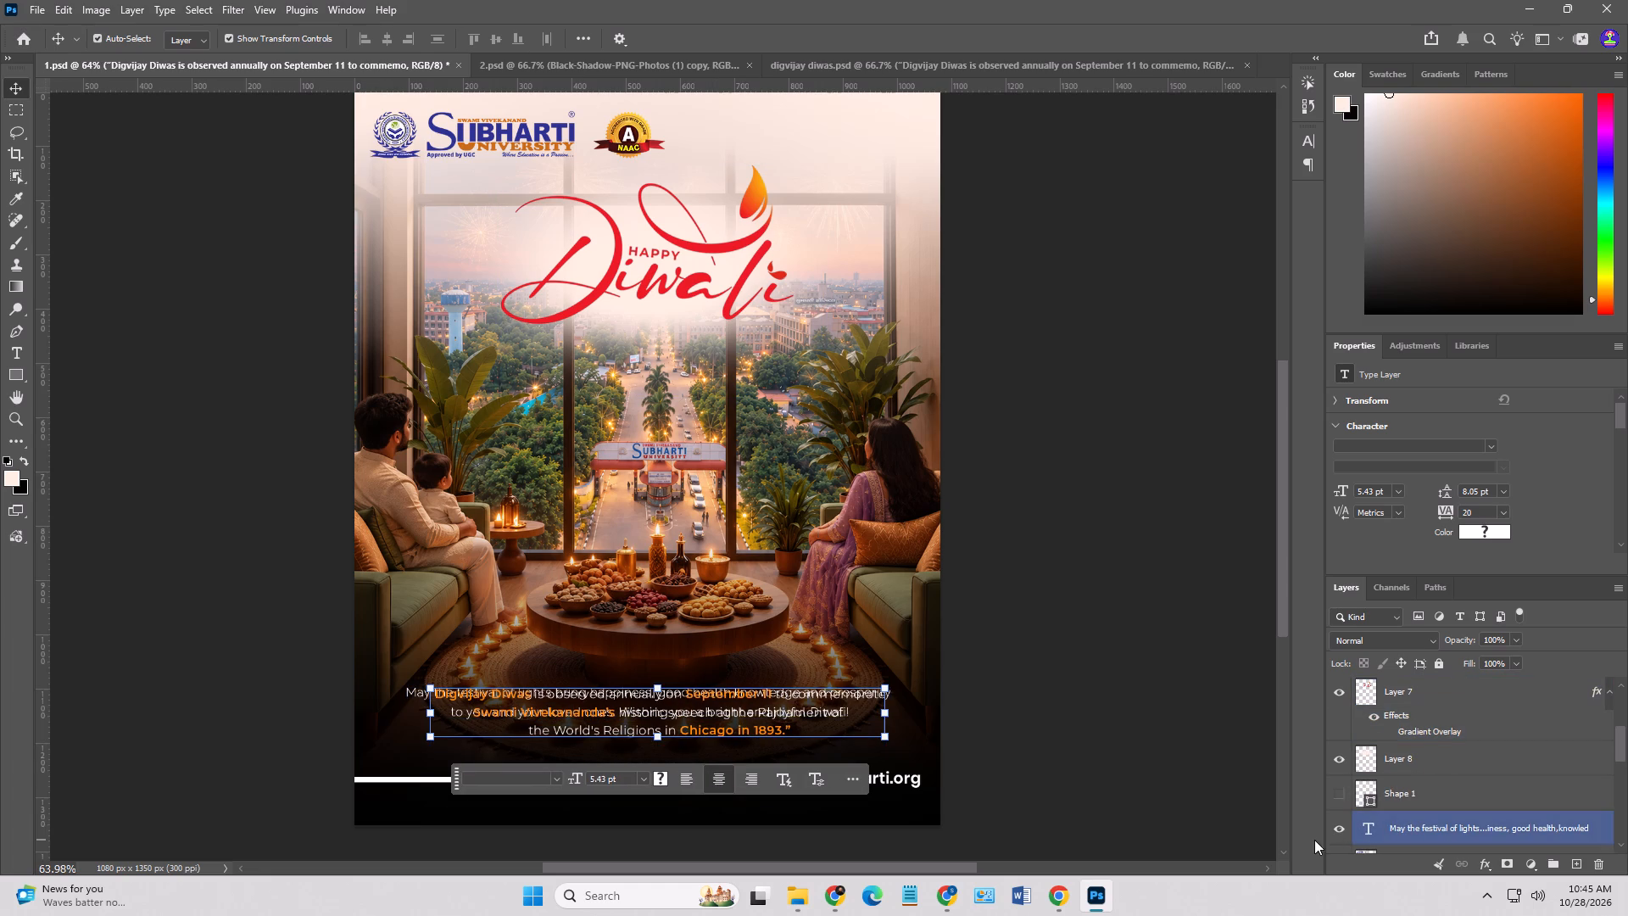
{"action": "left_click", "coordinate": [1434, 833]}
{"action": "key", "text": "ctrl+t"}
{"action": "left_click_drag", "start_coordinate": [799, 689], "coordinate": [803, 634]}
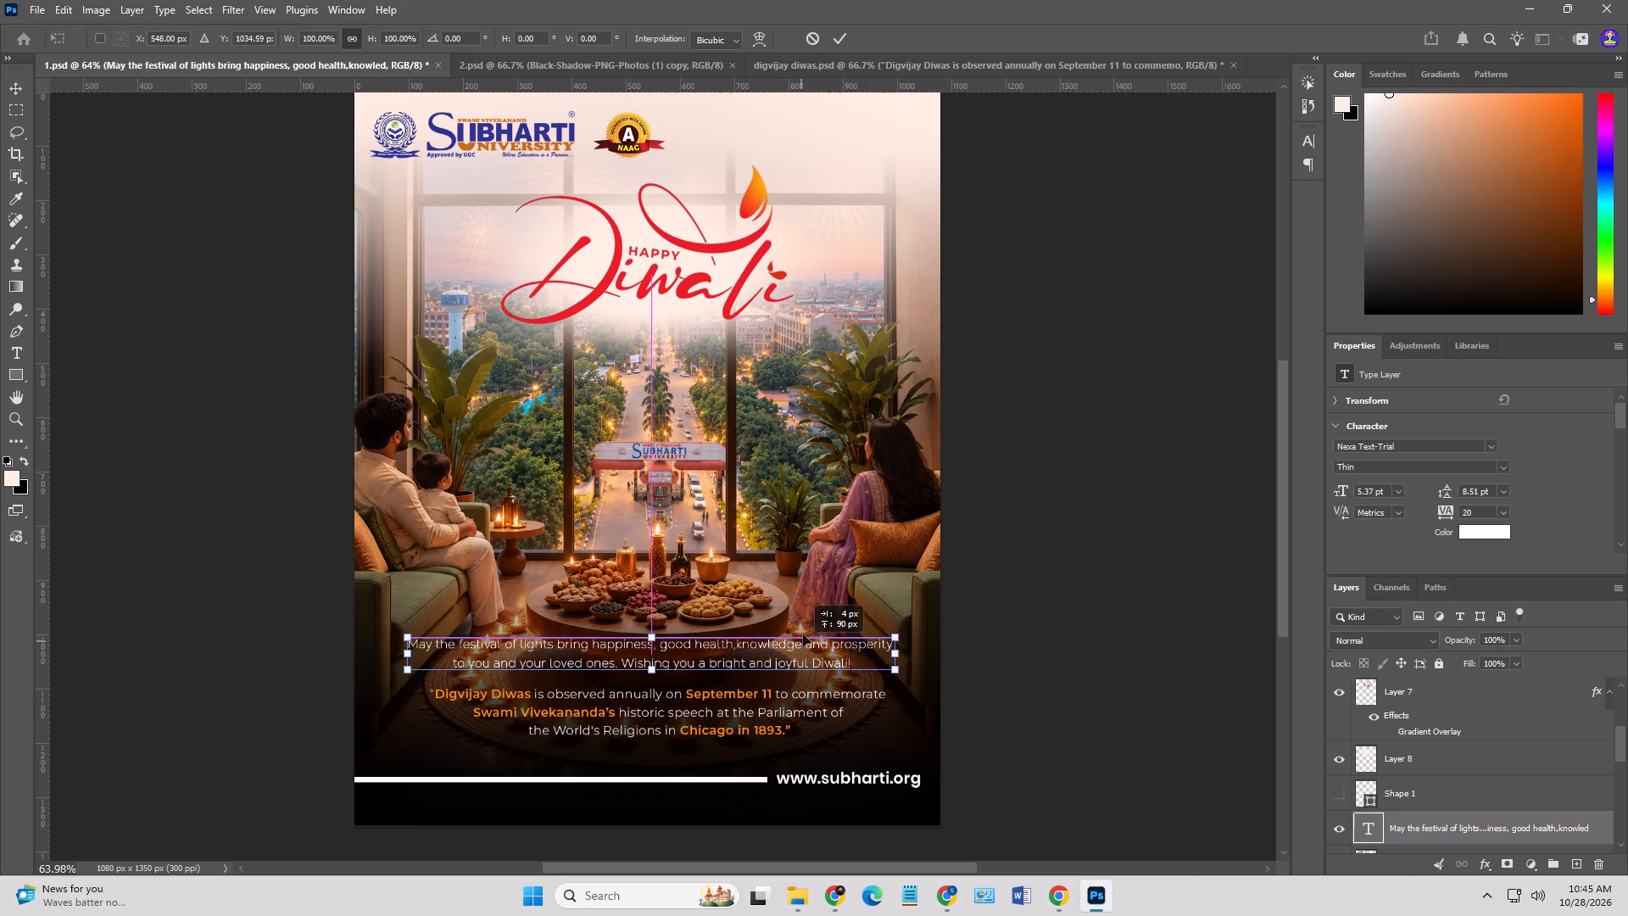
{"action": "left_click_drag", "start_coordinate": [803, 634], "coordinate": [804, 632]}
{"action": "left_click", "coordinate": [1224, 724]}
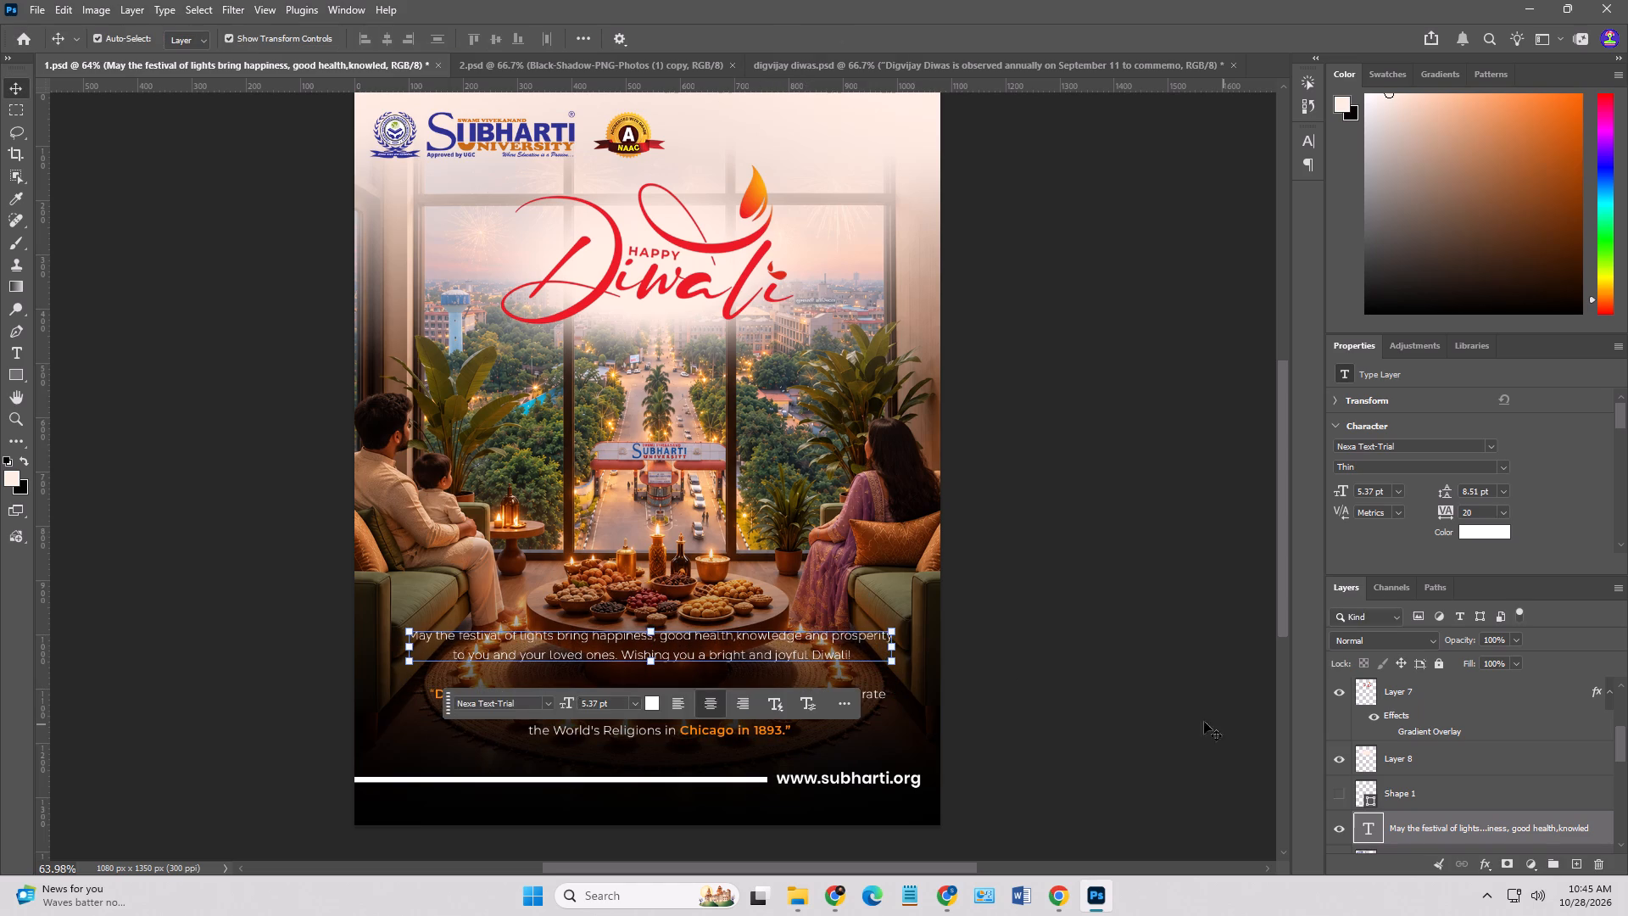
{"action": "left_click", "coordinate": [1088, 698]}
Set the word "happiness" in the Diwali greeting to the Bold style of Nexa Text-Trial.
{"action": "double_click", "coordinate": [476, 638]}
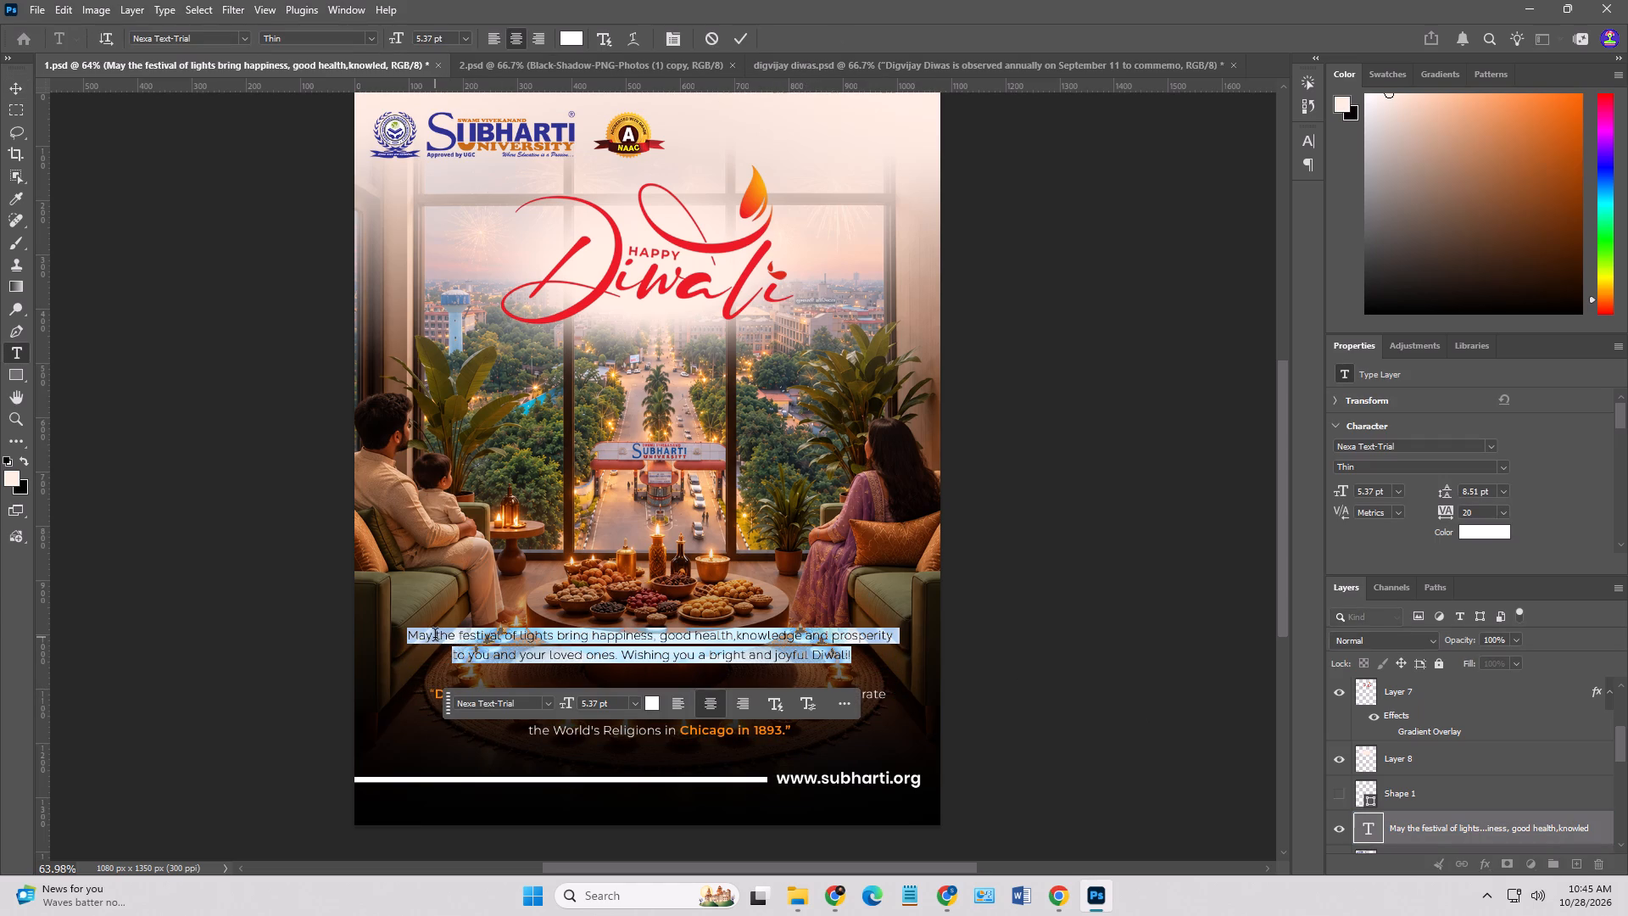
{"action": "left_click_drag", "start_coordinate": [460, 641], "coordinate": [523, 645]}
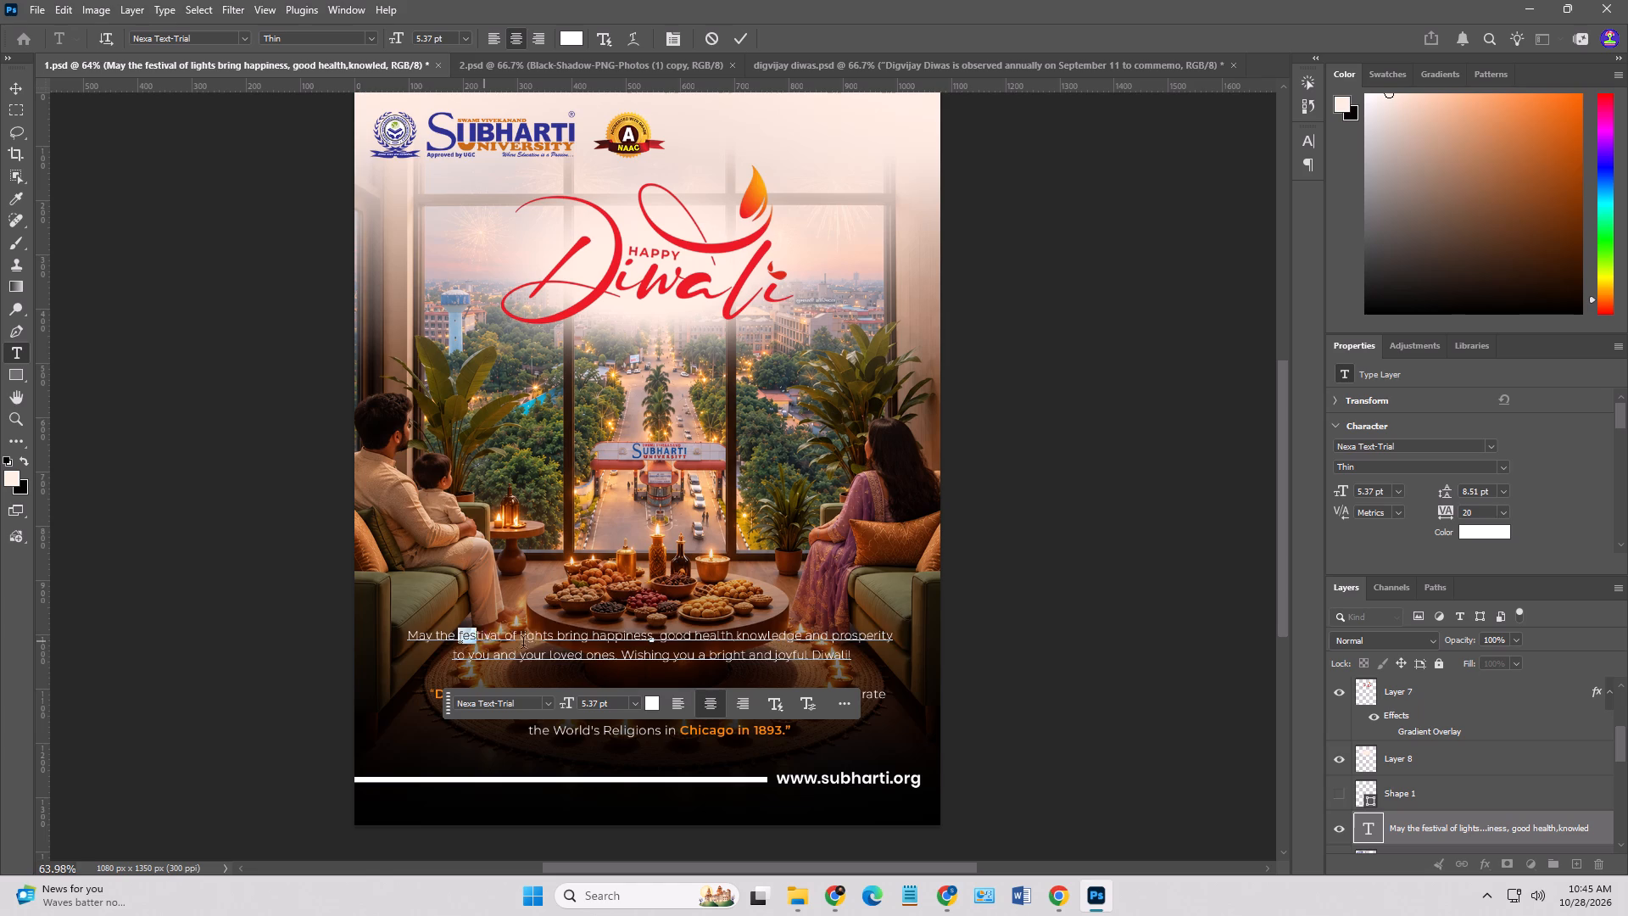
{"action": "left_click_drag", "start_coordinate": [523, 645], "coordinate": [520, 640]}
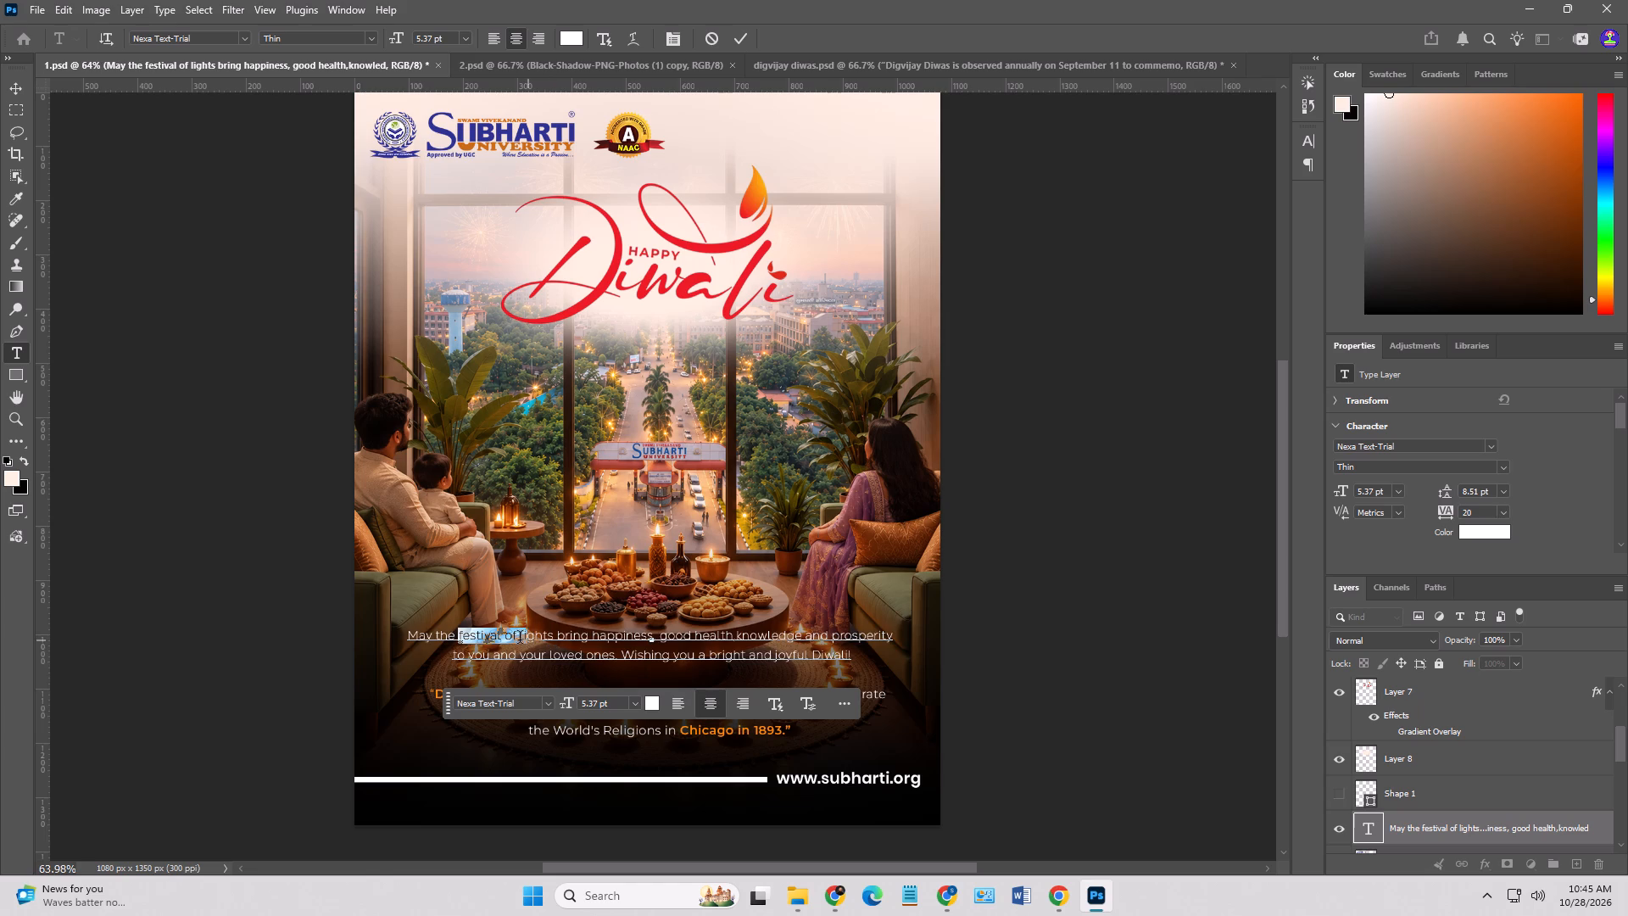
{"action": "left_click_drag", "start_coordinate": [520, 640], "coordinate": [501, 641]}
{"action": "left_click_drag", "start_coordinate": [519, 637], "coordinate": [650, 637]}
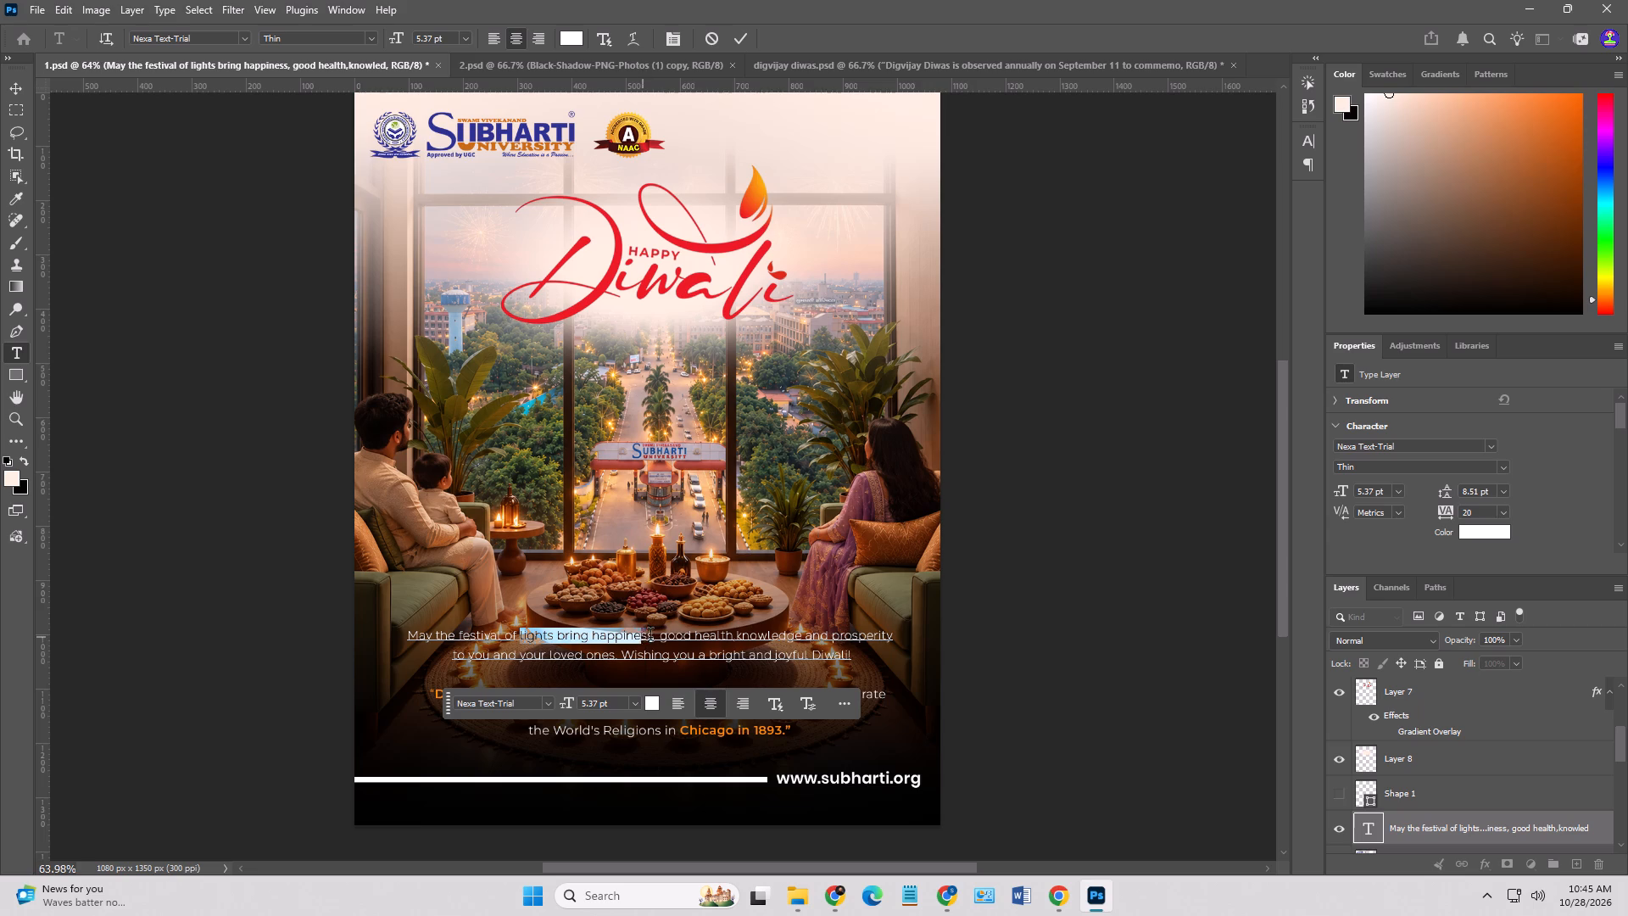
{"action": "left_click_drag", "start_coordinate": [650, 637], "coordinate": [653, 637]}
{"action": "left_click", "coordinate": [624, 645]}
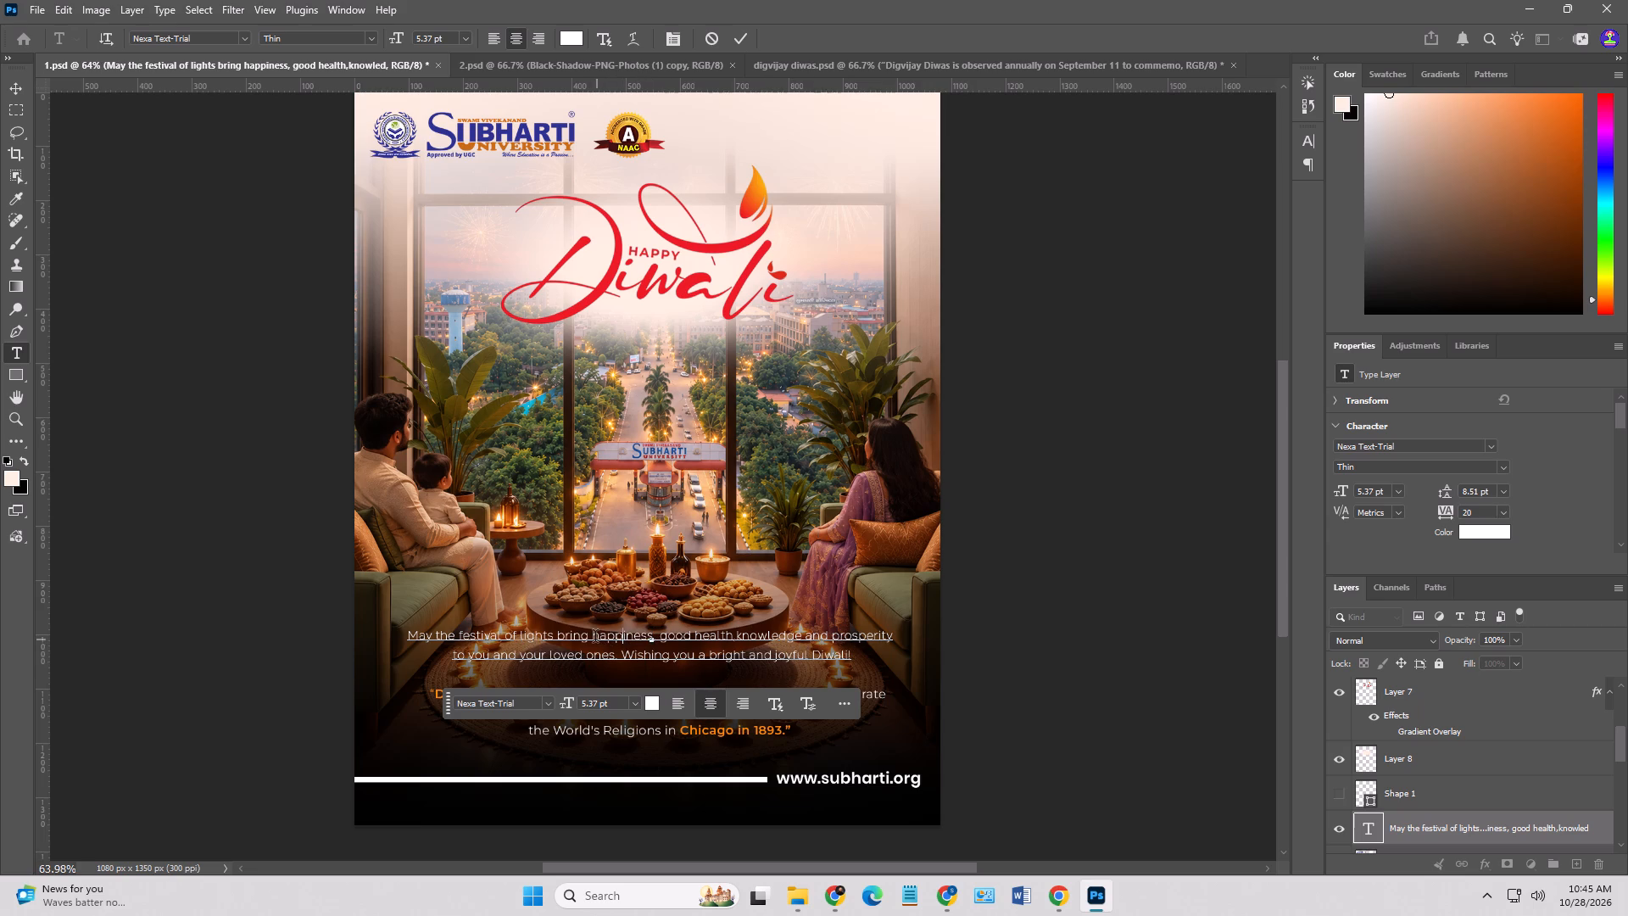
{"action": "left_click_drag", "start_coordinate": [592, 638], "coordinate": [650, 638]}
{"action": "left_click_drag", "start_coordinate": [650, 638], "coordinate": [655, 638]}
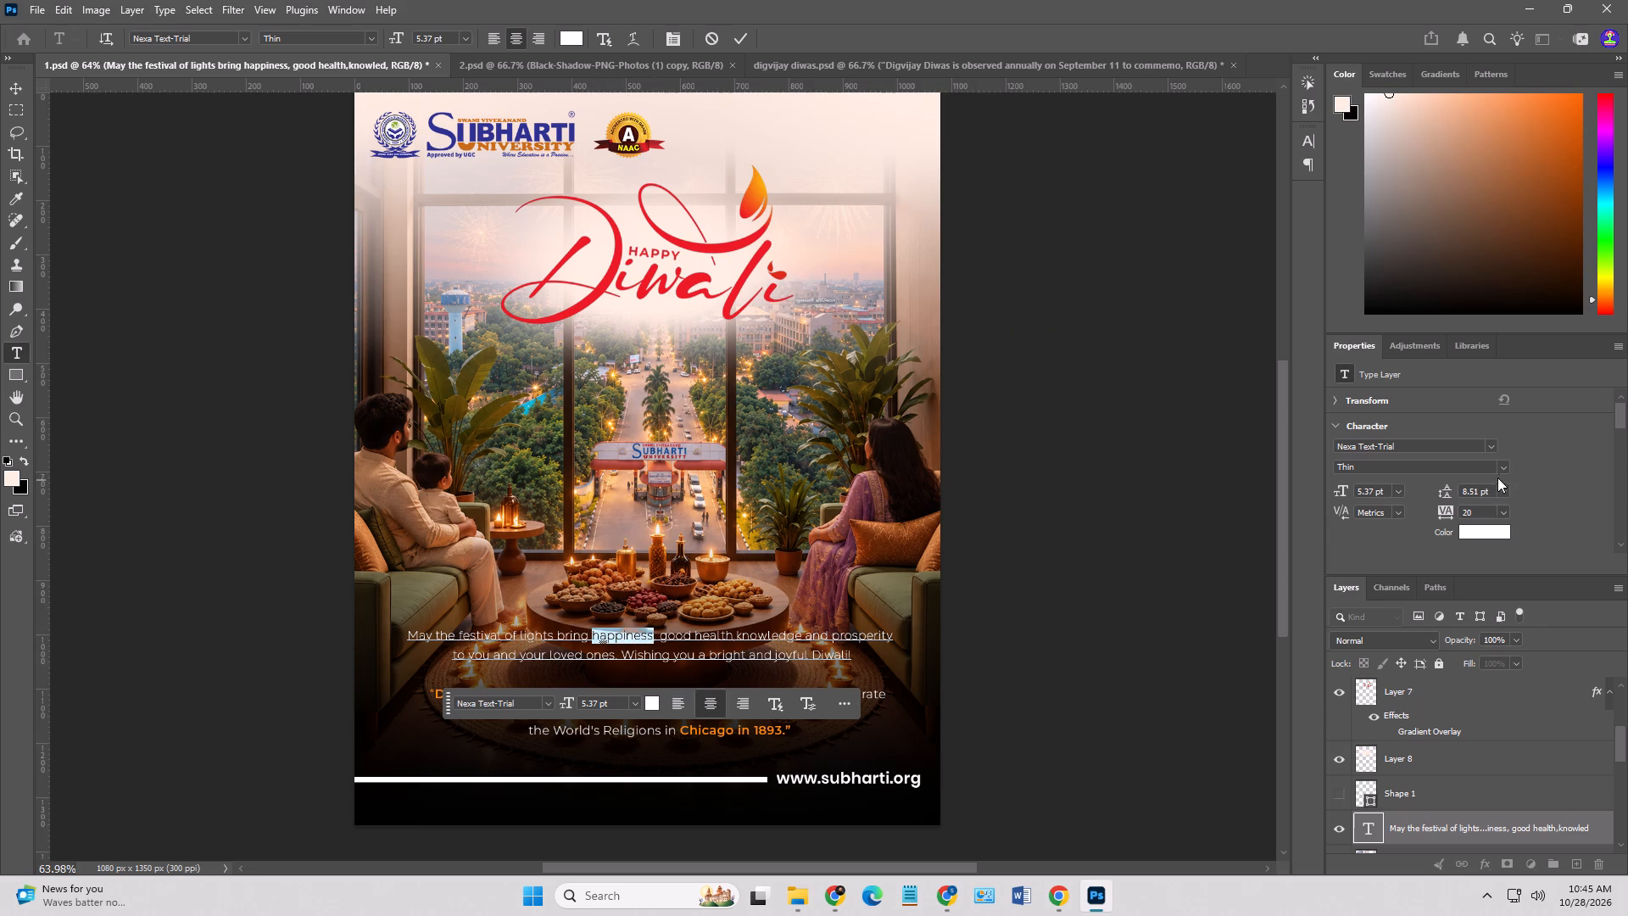
{"action": "left_click", "coordinate": [1499, 472]}
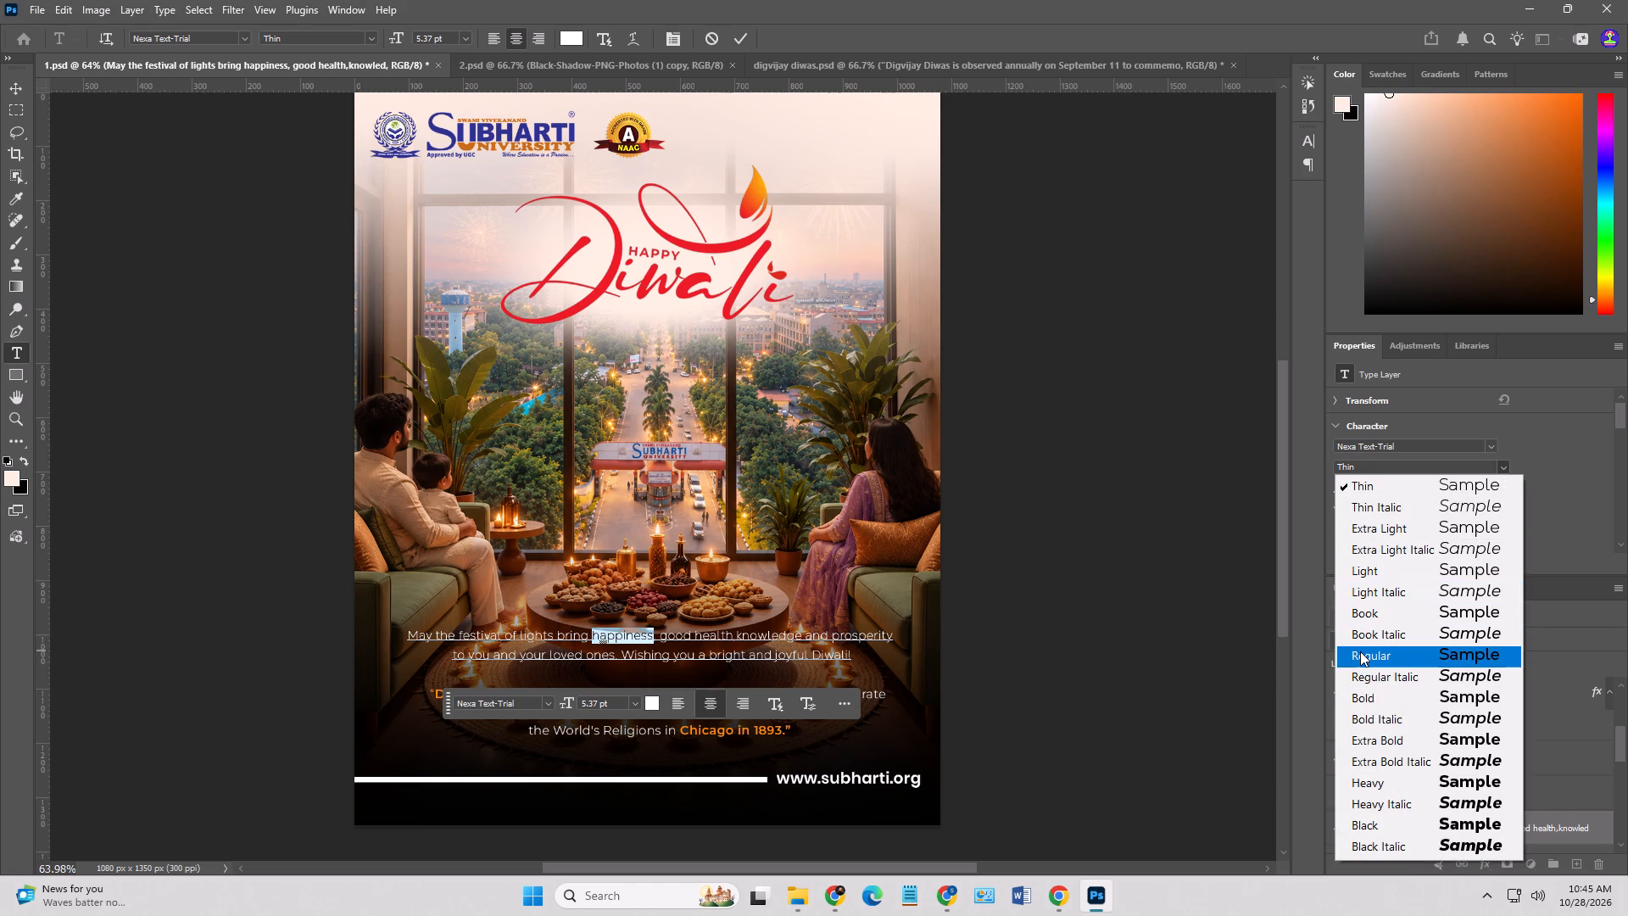
{"action": "left_click", "coordinate": [1363, 690]}
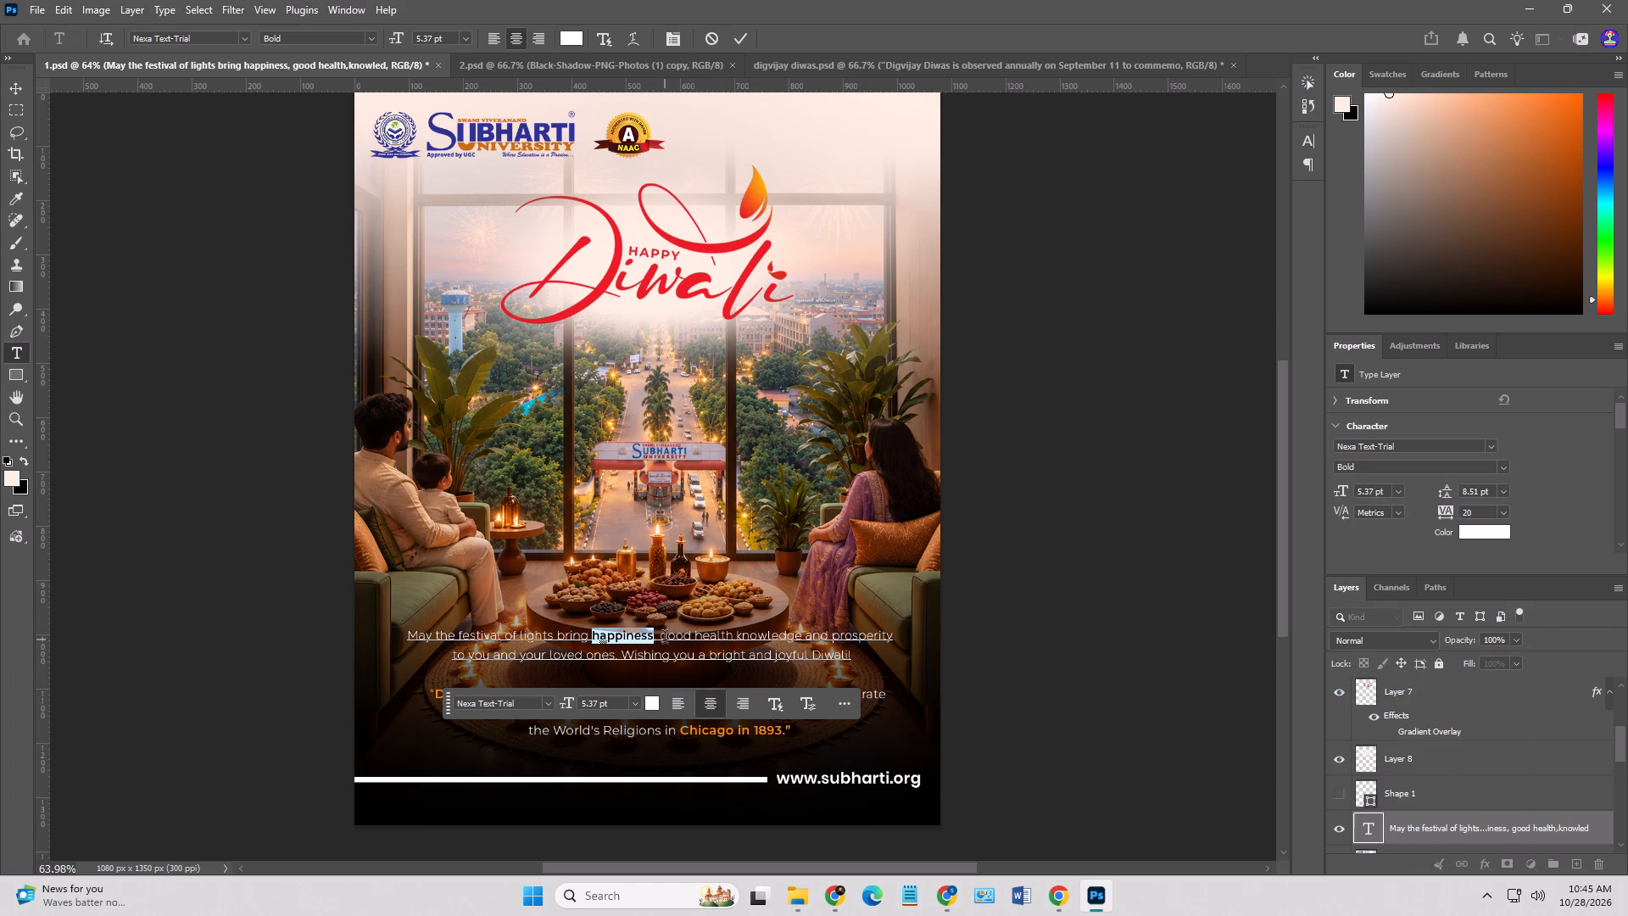
Set the words "good health", "knowledge" and "prosperity" in the Diwali greeting to Bold.
{"action": "left_click_drag", "start_coordinate": [662, 639], "coordinate": [735, 640]}
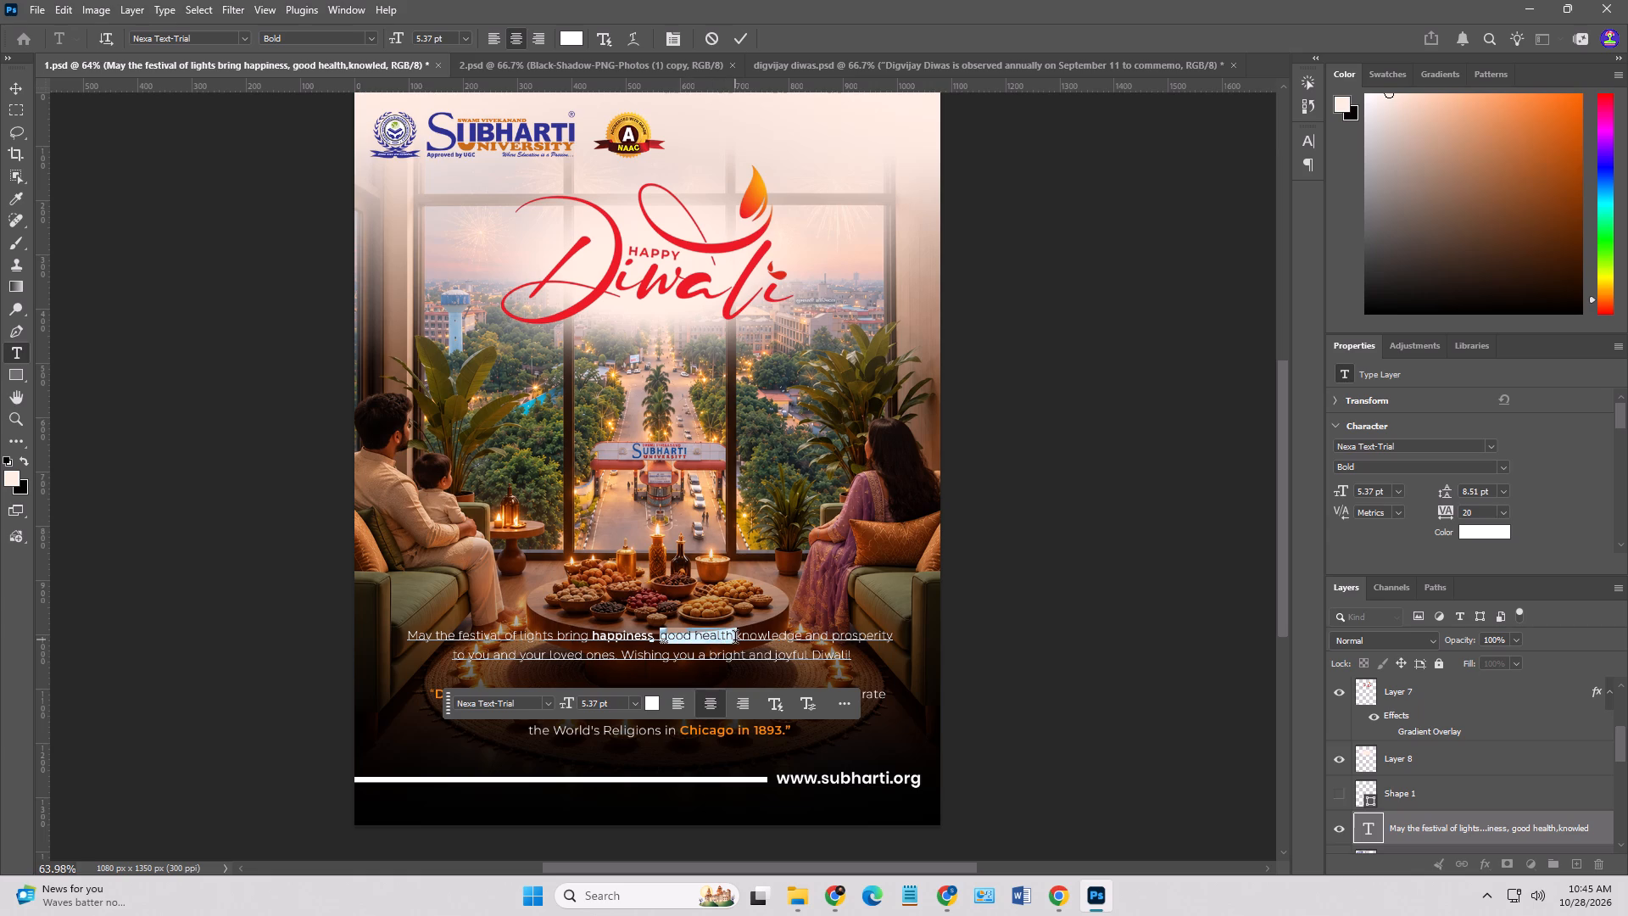
{"action": "left_click_drag", "start_coordinate": [735, 640], "coordinate": [732, 640]}
{"action": "left_click", "coordinate": [1503, 466]}
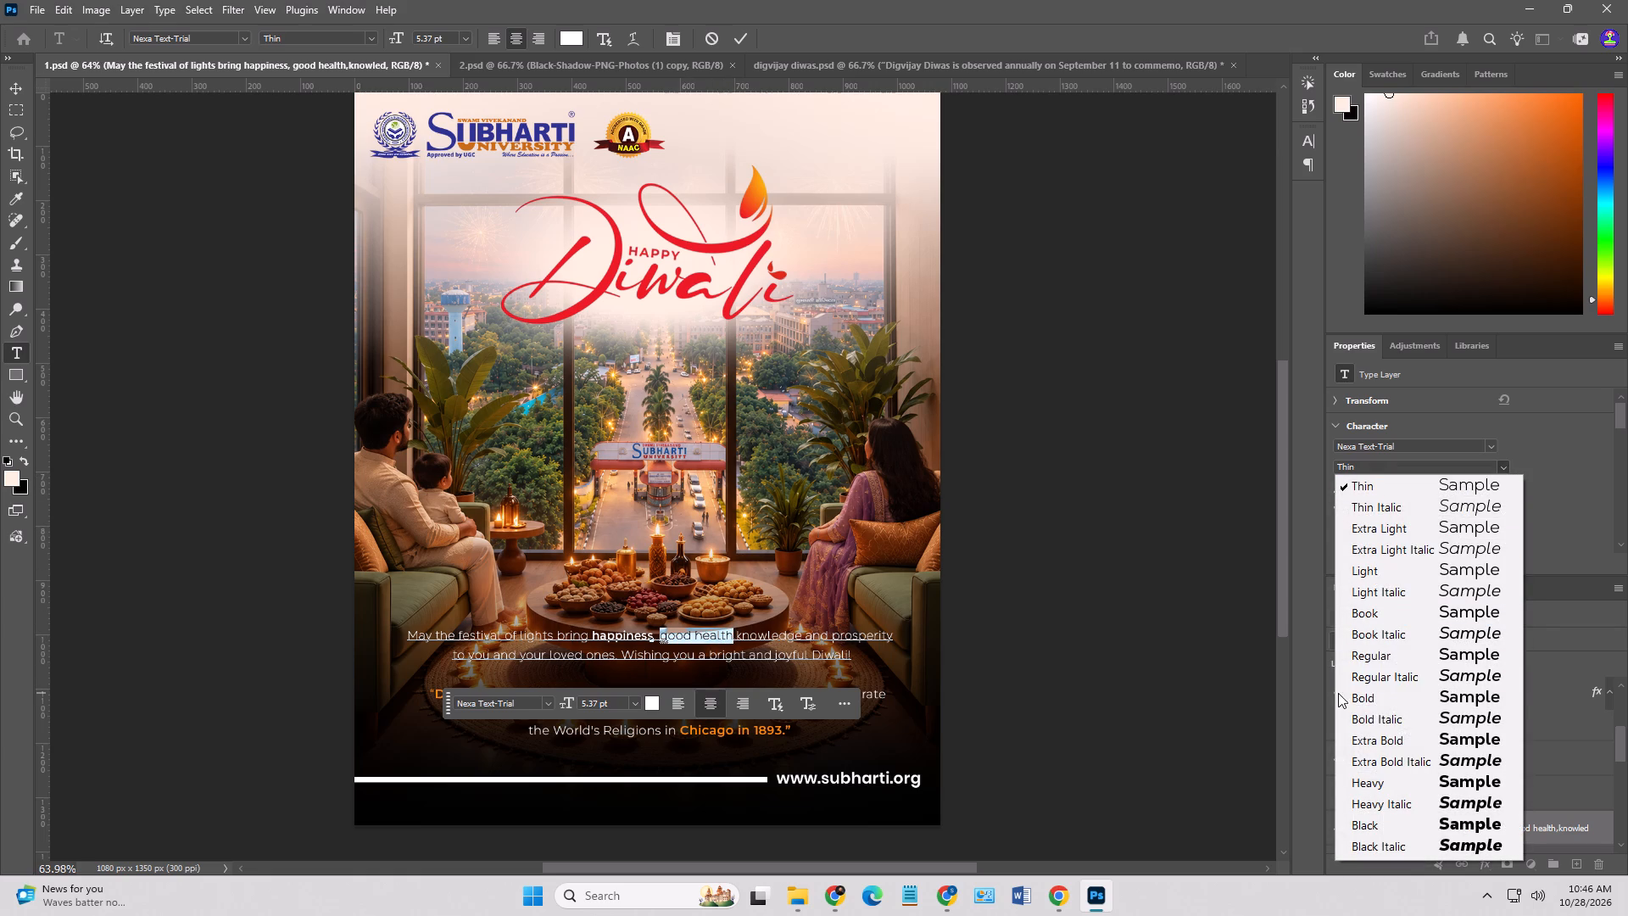
{"action": "left_click", "coordinate": [1352, 692]}
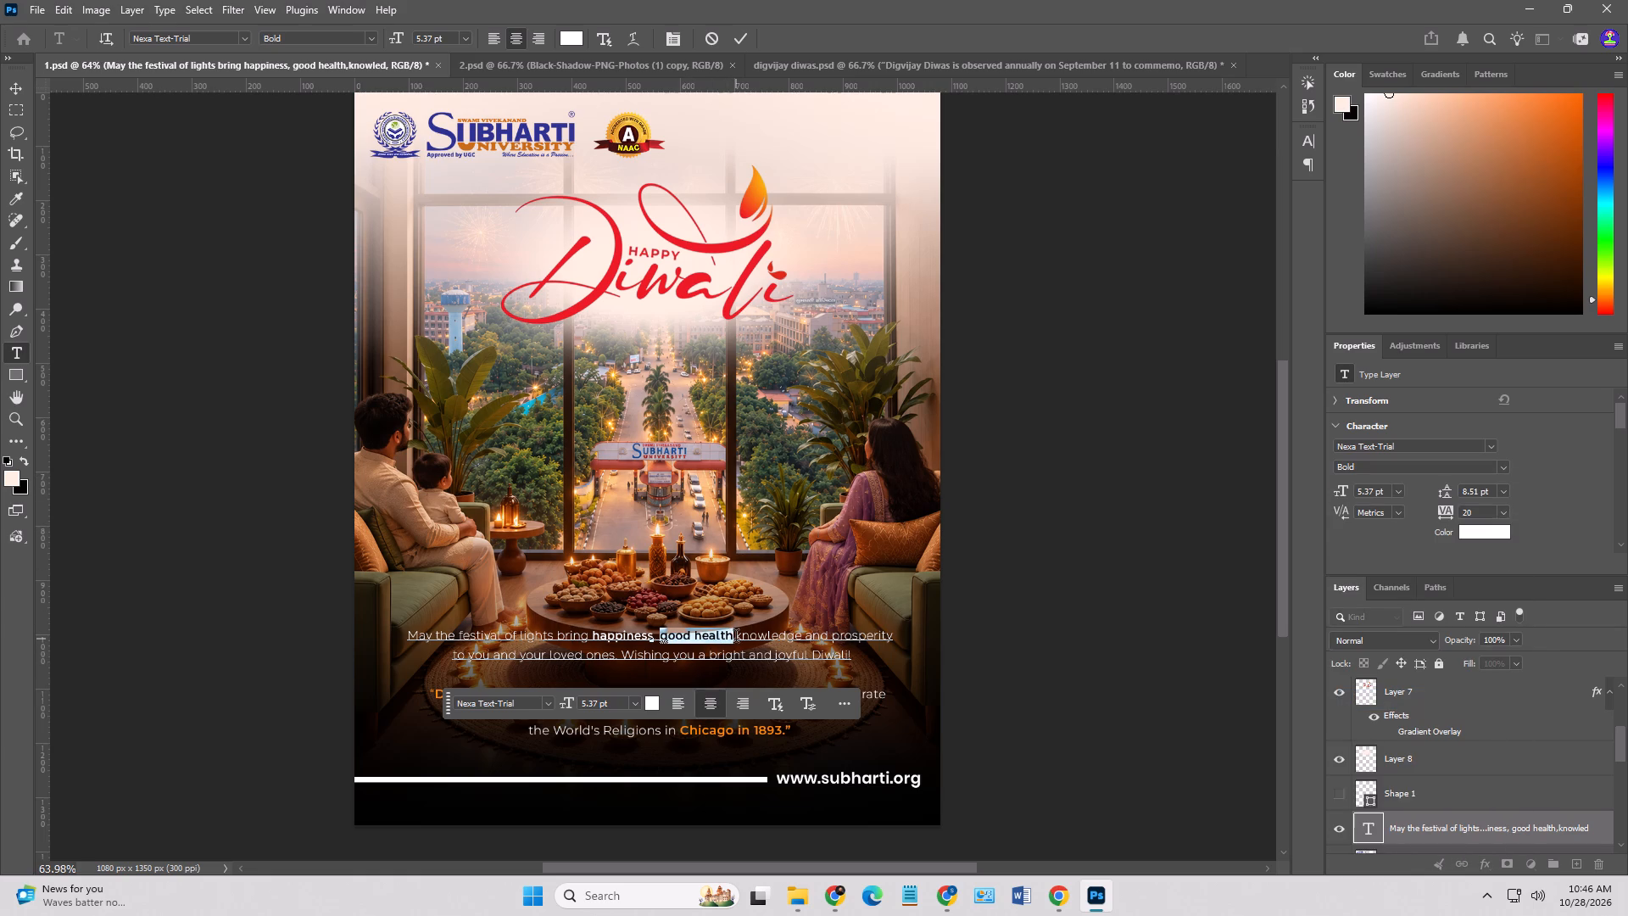
{"action": "left_click_drag", "start_coordinate": [736, 639], "coordinate": [800, 641]}
{"action": "left_click", "coordinate": [1509, 461]}
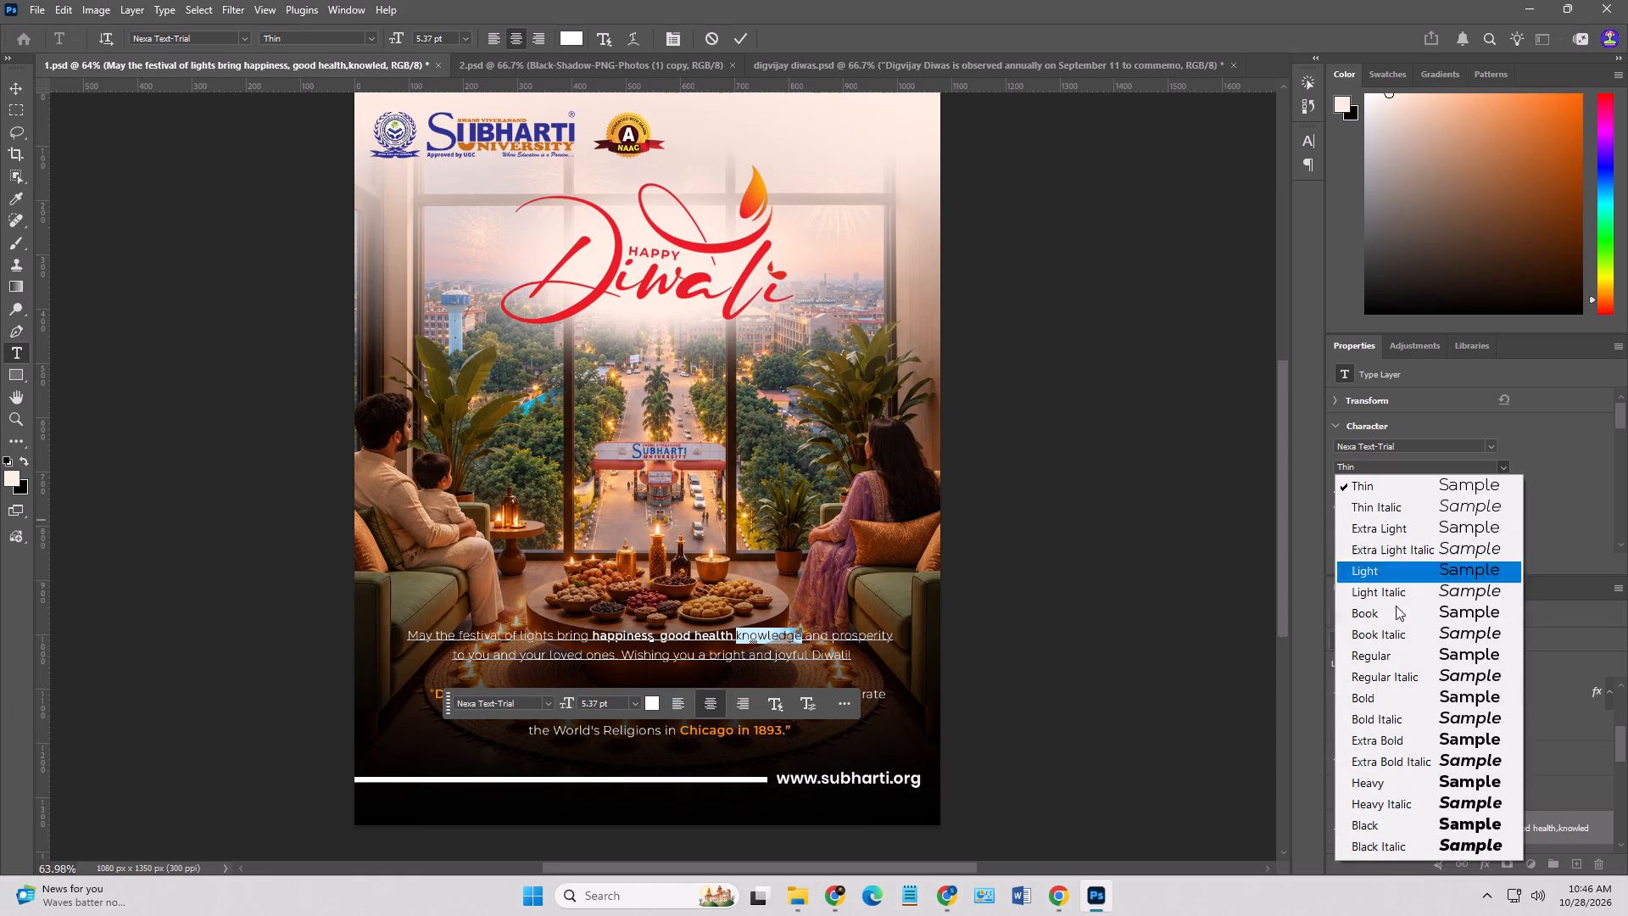
{"action": "left_click", "coordinate": [1367, 697]}
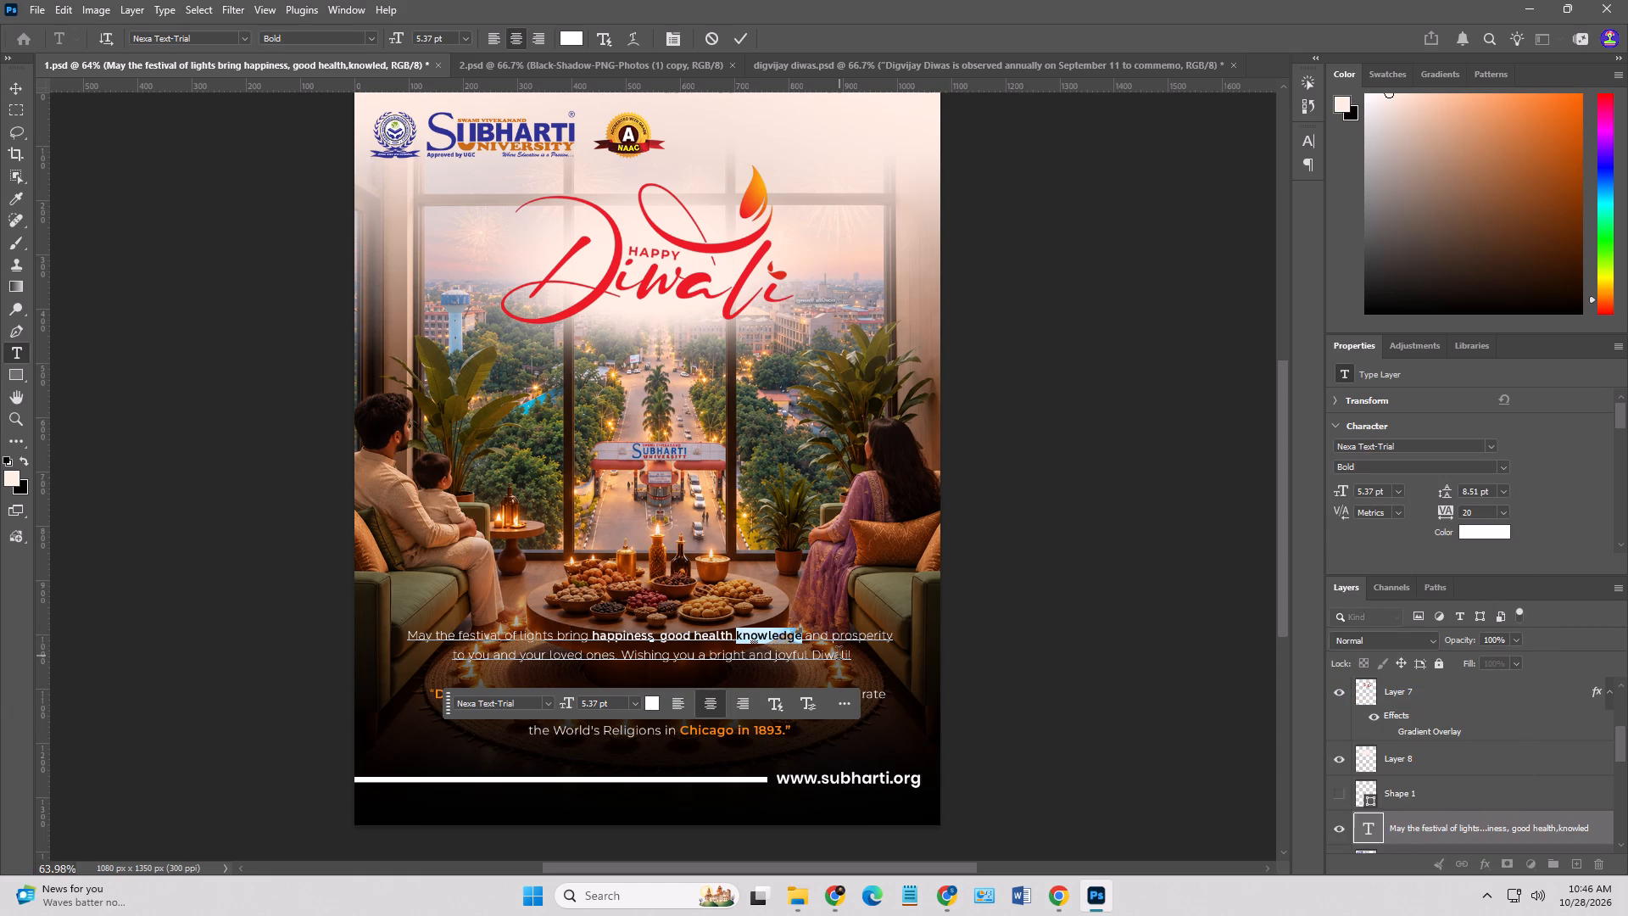
{"action": "left_click_drag", "start_coordinate": [833, 639], "coordinate": [889, 638]}
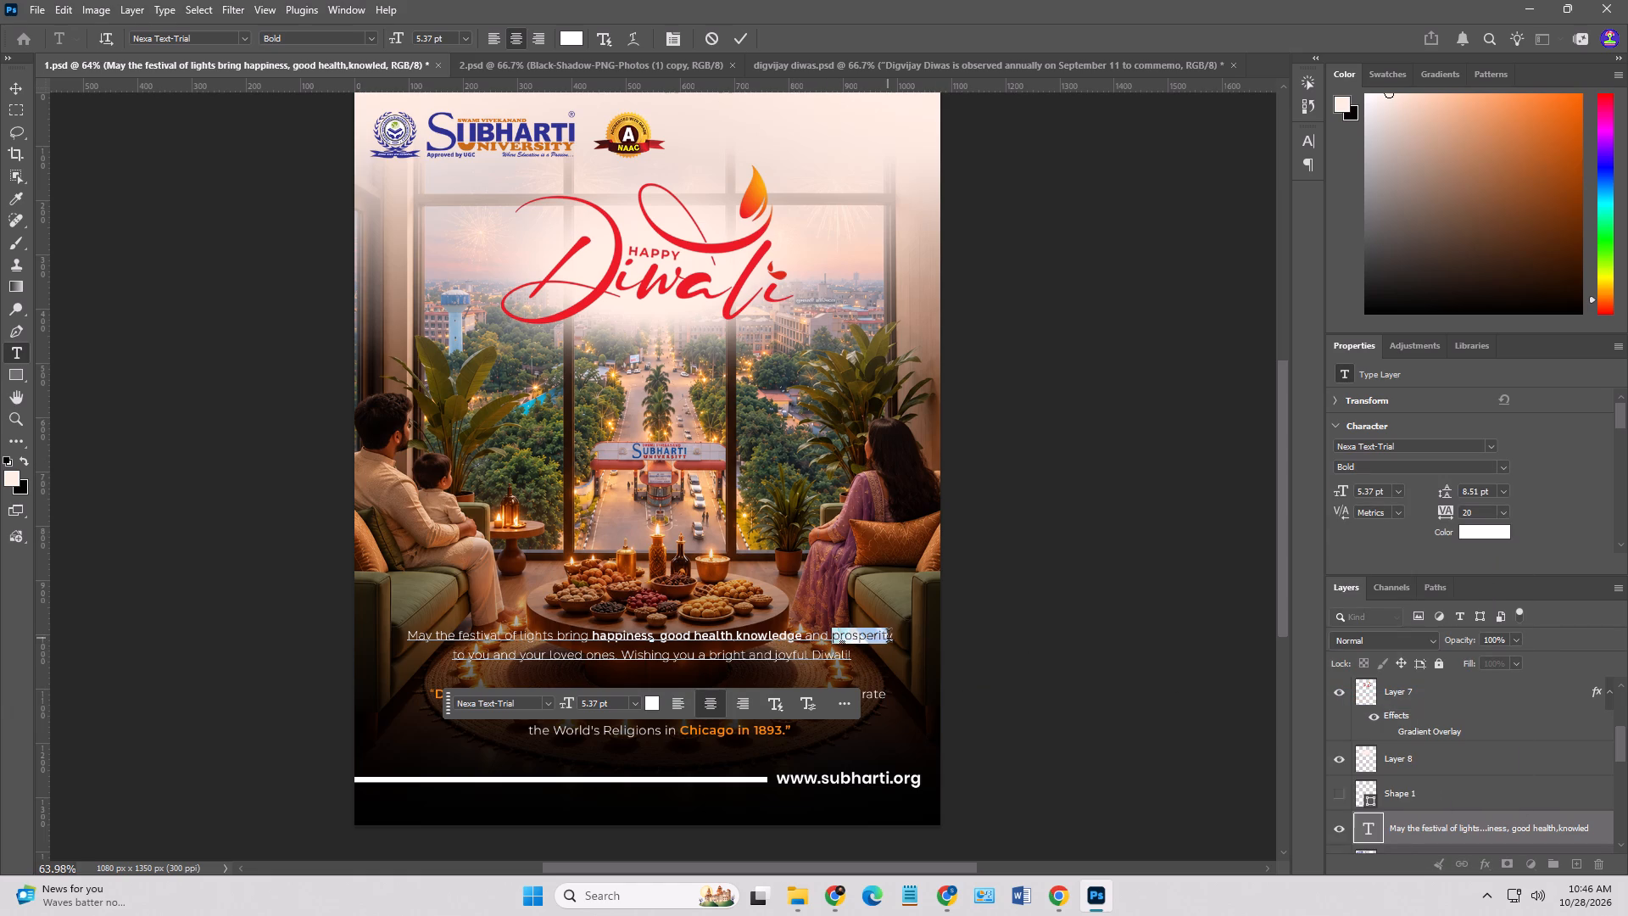
{"action": "left_click_drag", "start_coordinate": [889, 638], "coordinate": [894, 638]}
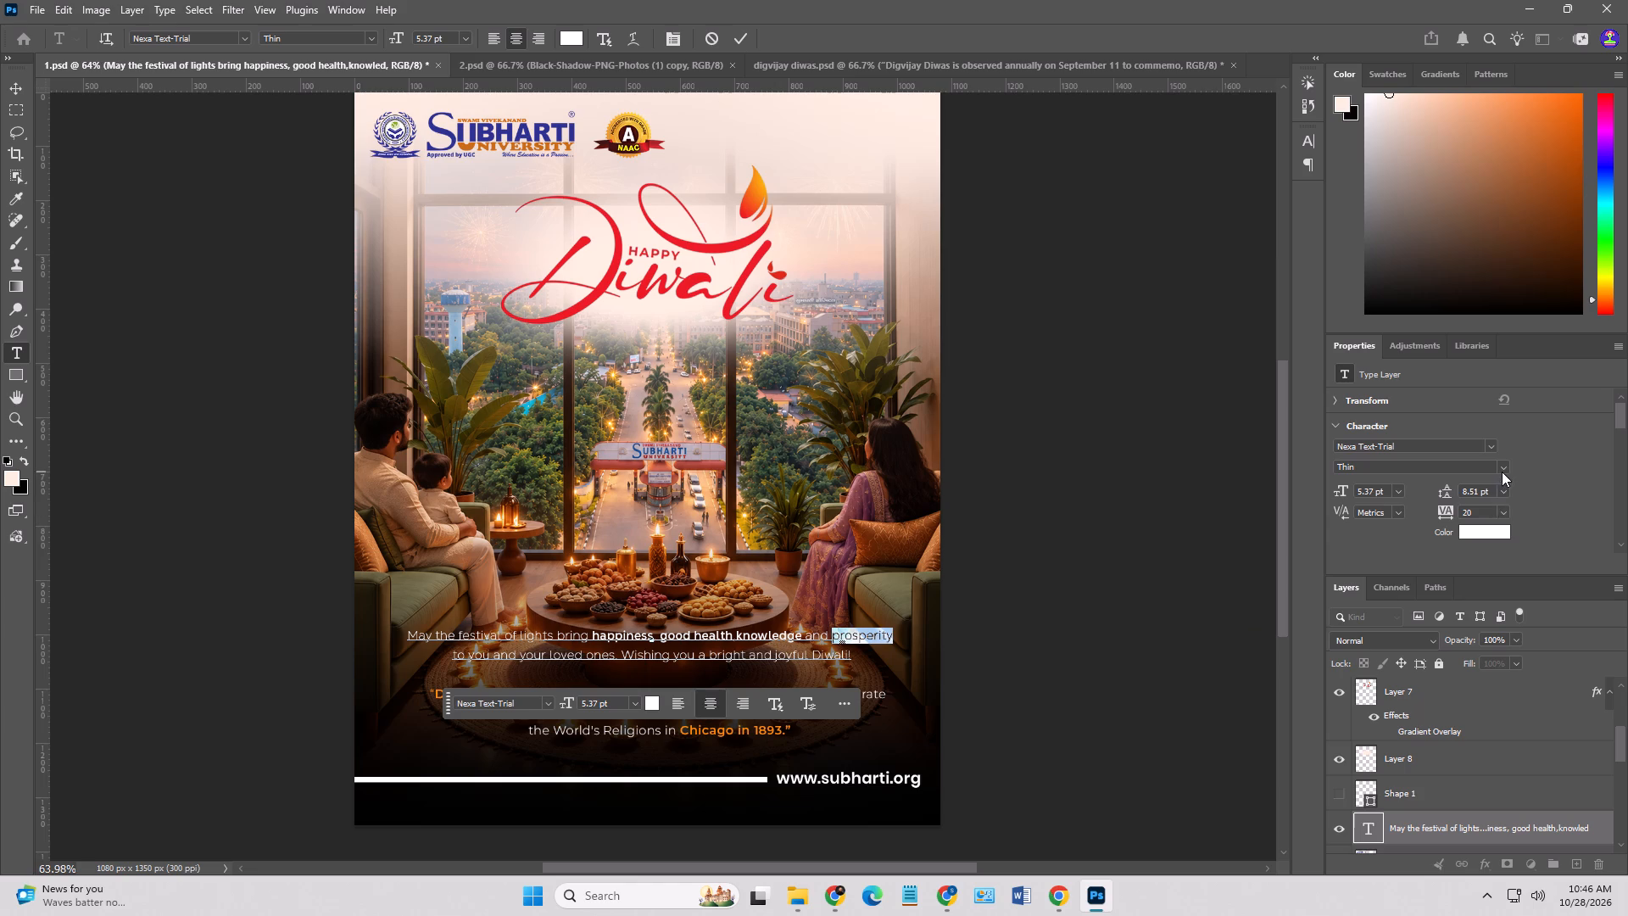
{"action": "left_click", "coordinate": [1502, 472]}
{"action": "left_click", "coordinate": [1383, 704]}
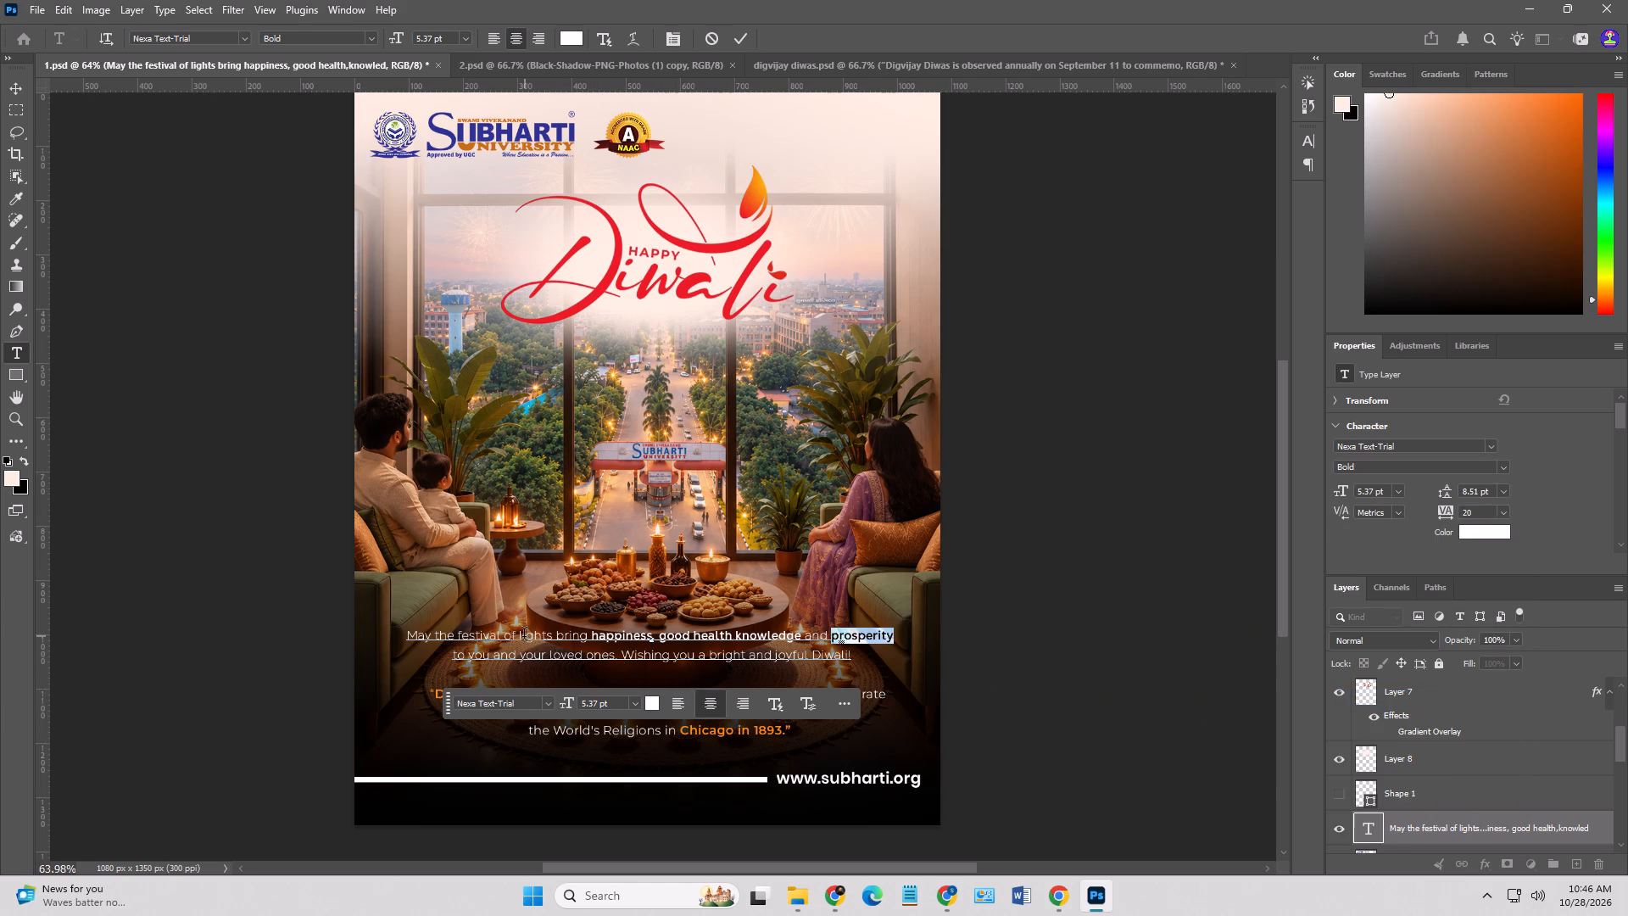
Set the phrase "festival of lights" in the Diwali greeting to Bold and finish editing the text.
{"action": "left_click_drag", "start_coordinate": [524, 636], "coordinate": [549, 638]}
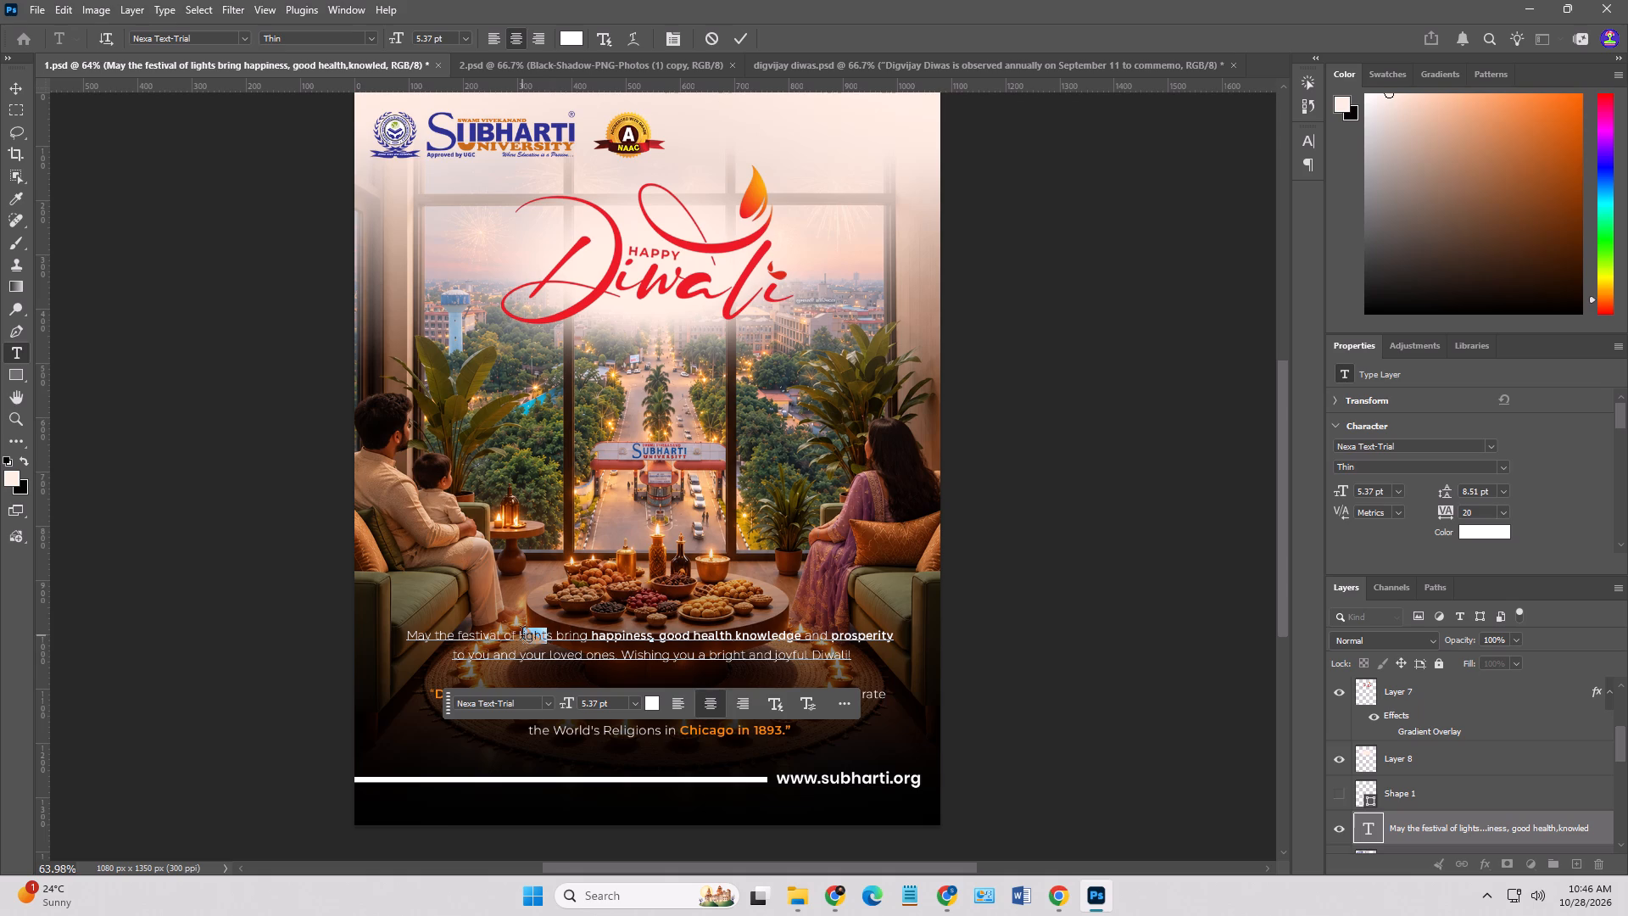
{"action": "left_click", "coordinate": [521, 635]}
{"action": "left_click_drag", "start_coordinate": [519, 637], "coordinate": [549, 640]}
{"action": "left_click_drag", "start_coordinate": [549, 640], "coordinate": [555, 641]}
{"action": "left_click_drag", "start_coordinate": [459, 636], "coordinate": [552, 644]}
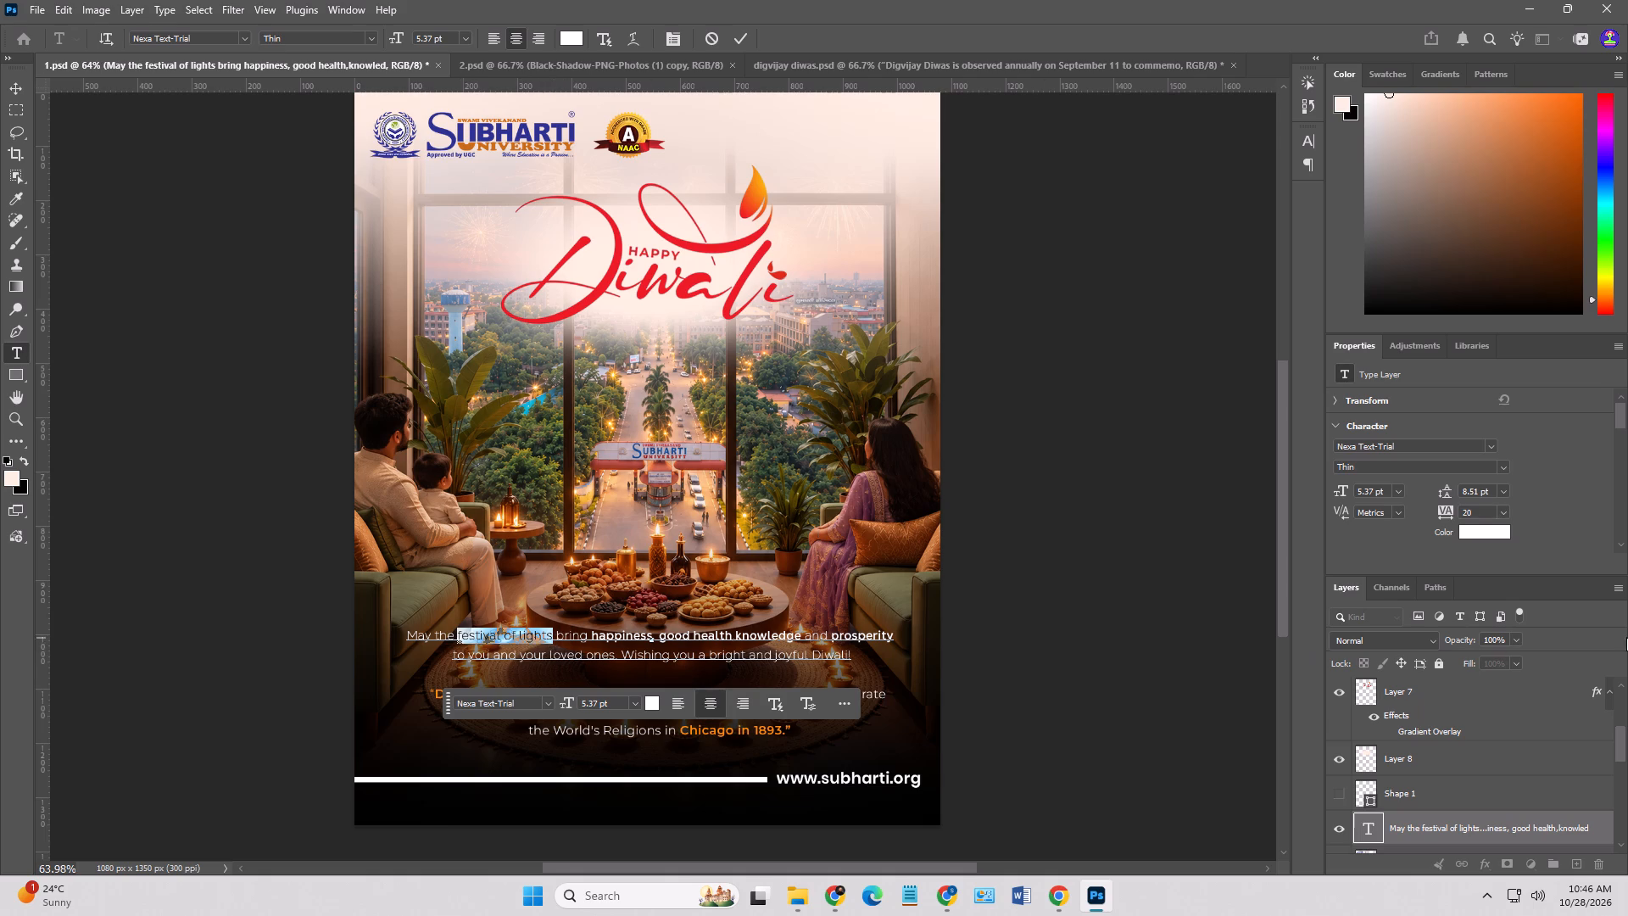
{"action": "left_click", "coordinate": [1504, 461]}
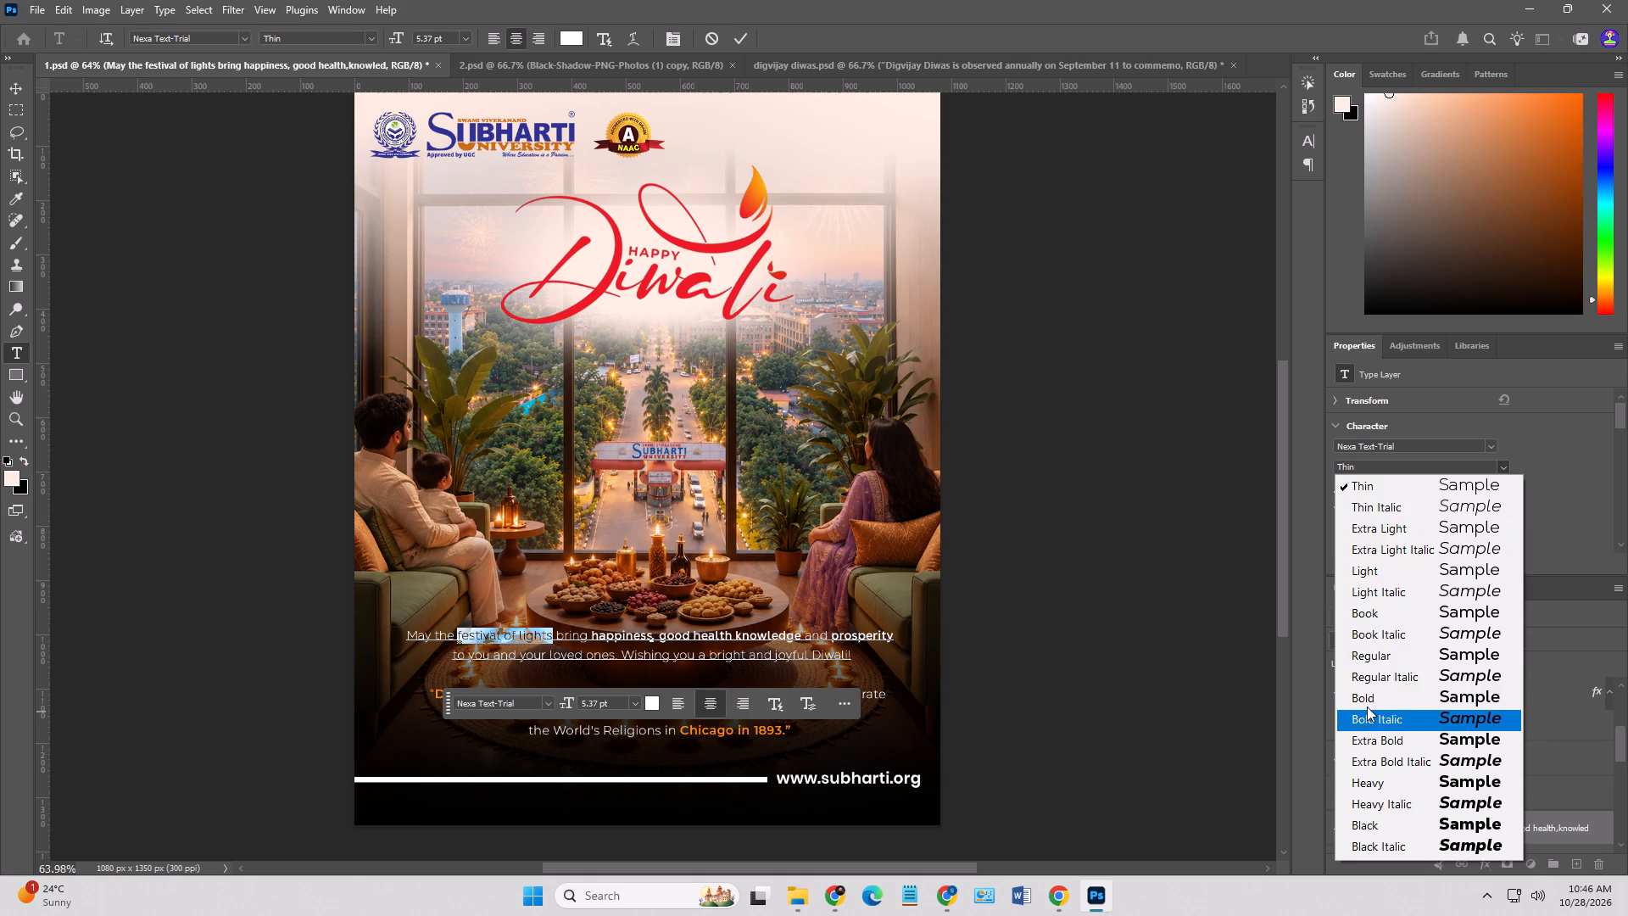
{"action": "left_click", "coordinate": [1369, 699]}
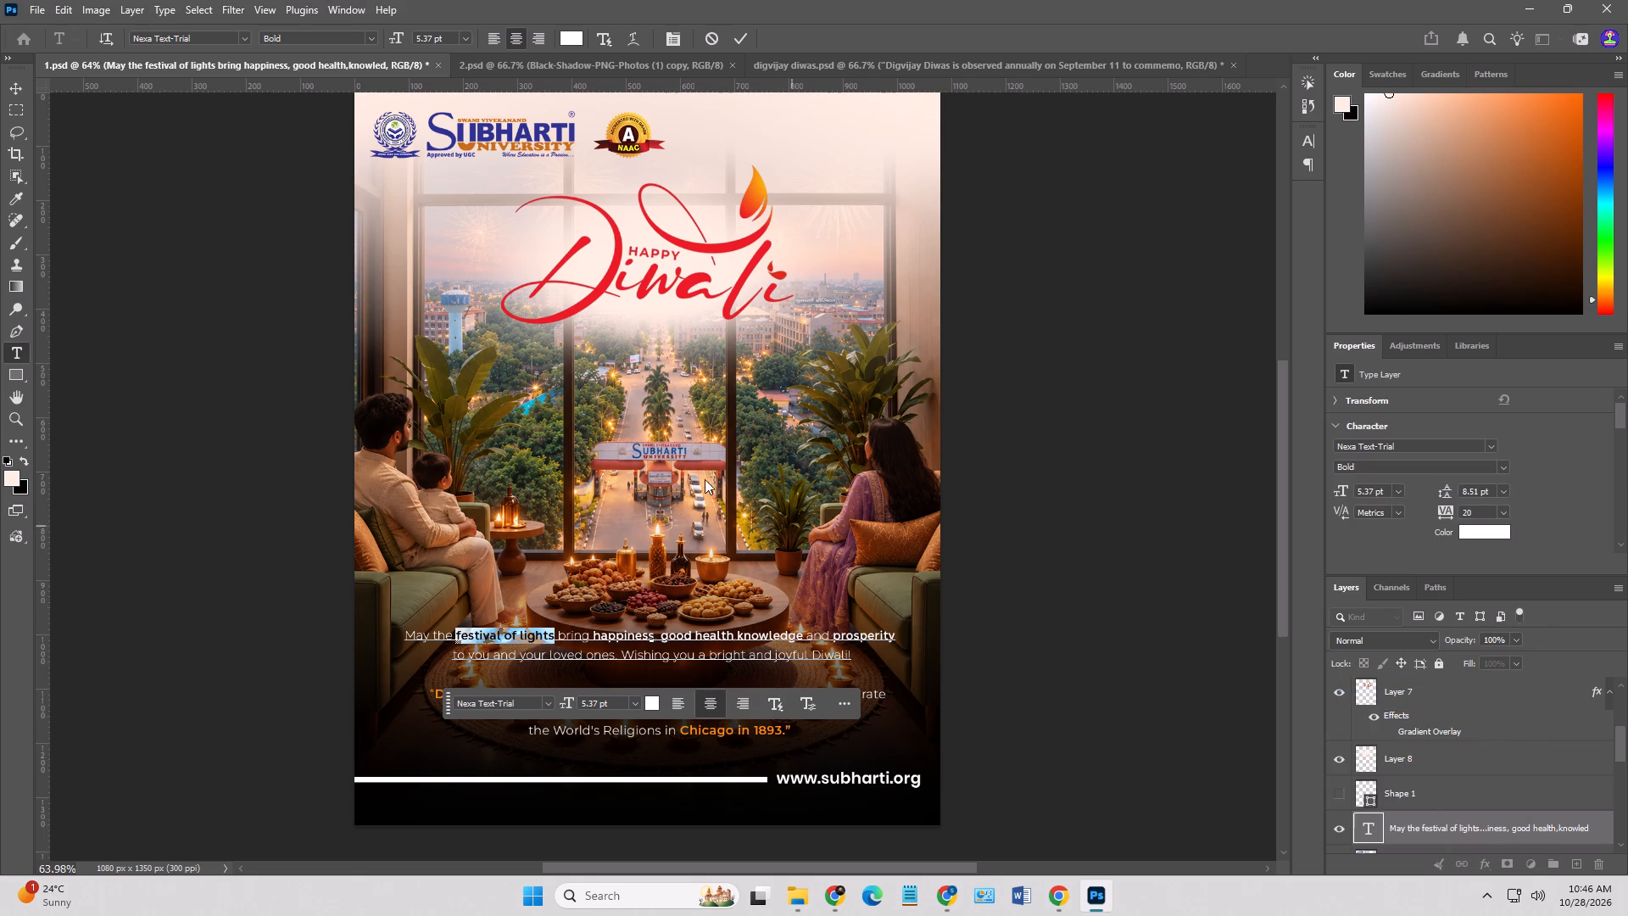
{"action": "left_click", "coordinate": [18, 87]}
{"action": "scroll", "coordinate": [540, 664], "scroll_direction": "up", "scroll_amount": 2, "text": "alt"}
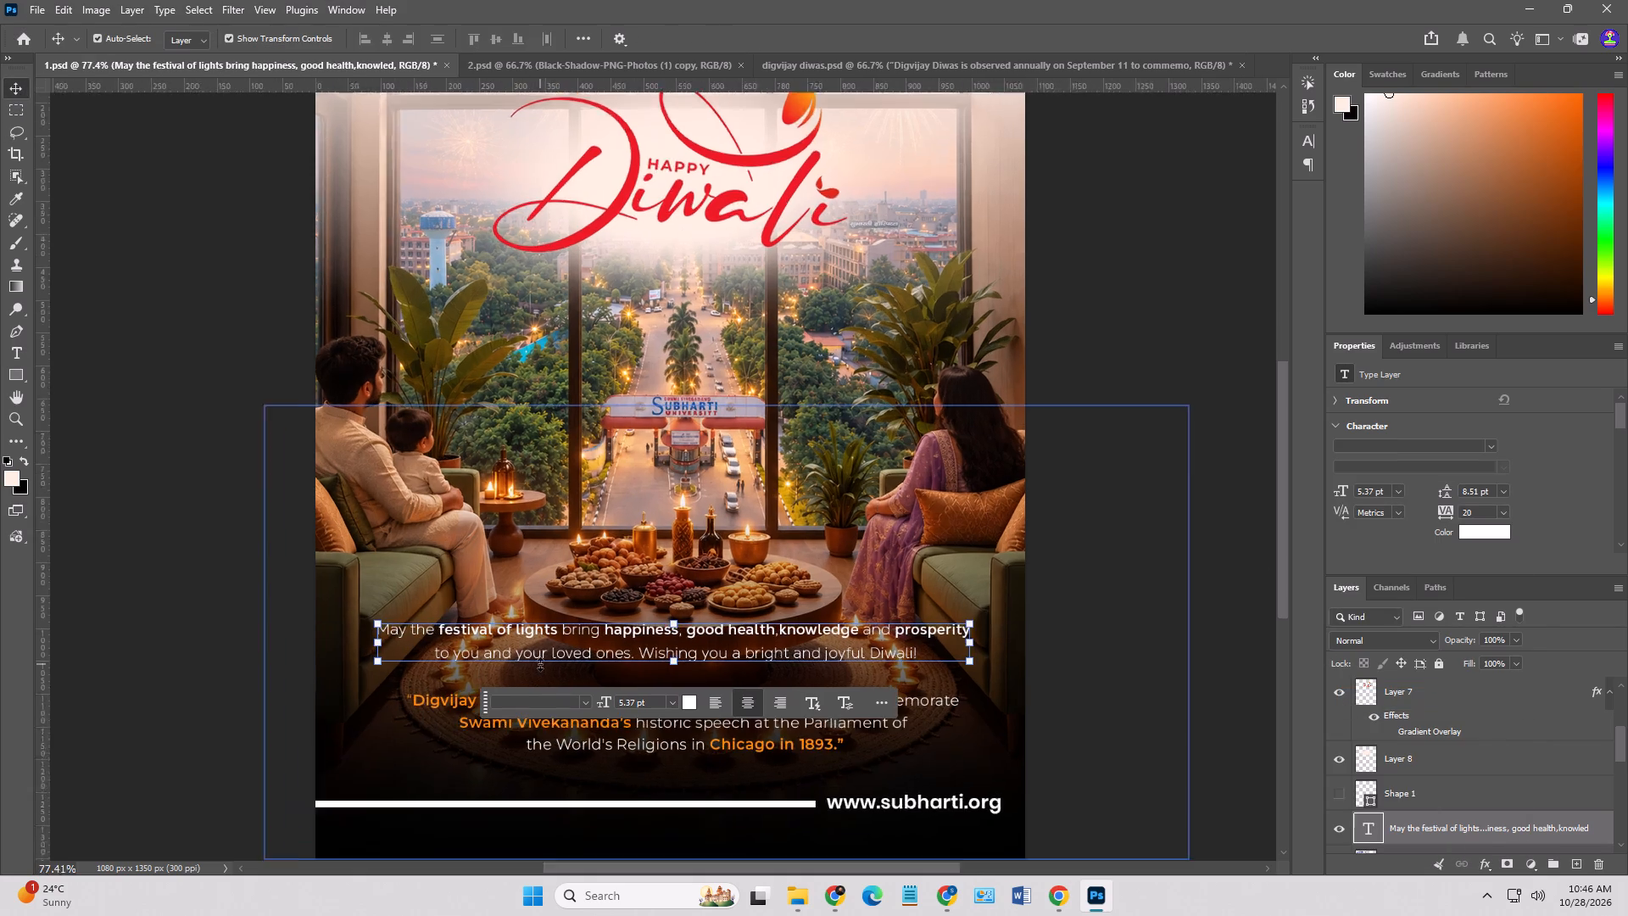
{"action": "scroll", "coordinate": [540, 664], "scroll_direction": "up", "scroll_amount": 6, "text": "alt"}
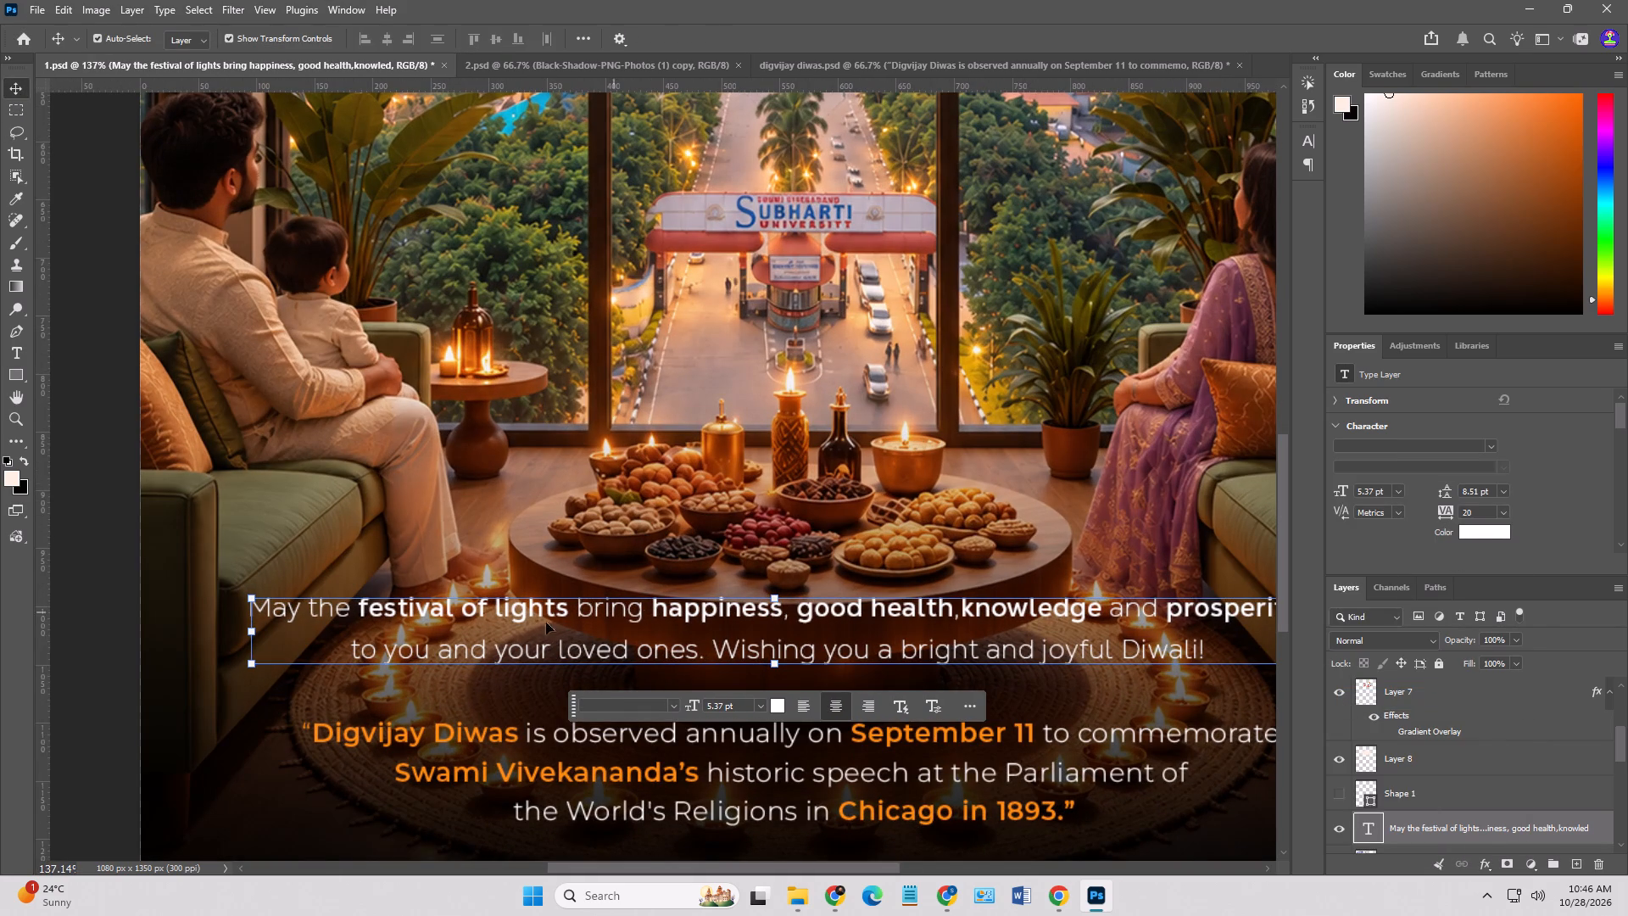
Recolour the phrase "festival of lights" in the Diwali greeting to orange ff9c00 and copy the hex code.
{"action": "double_click", "coordinate": [434, 612]}
{"action": "left_click_drag", "start_coordinate": [360, 608], "coordinate": [564, 603]}
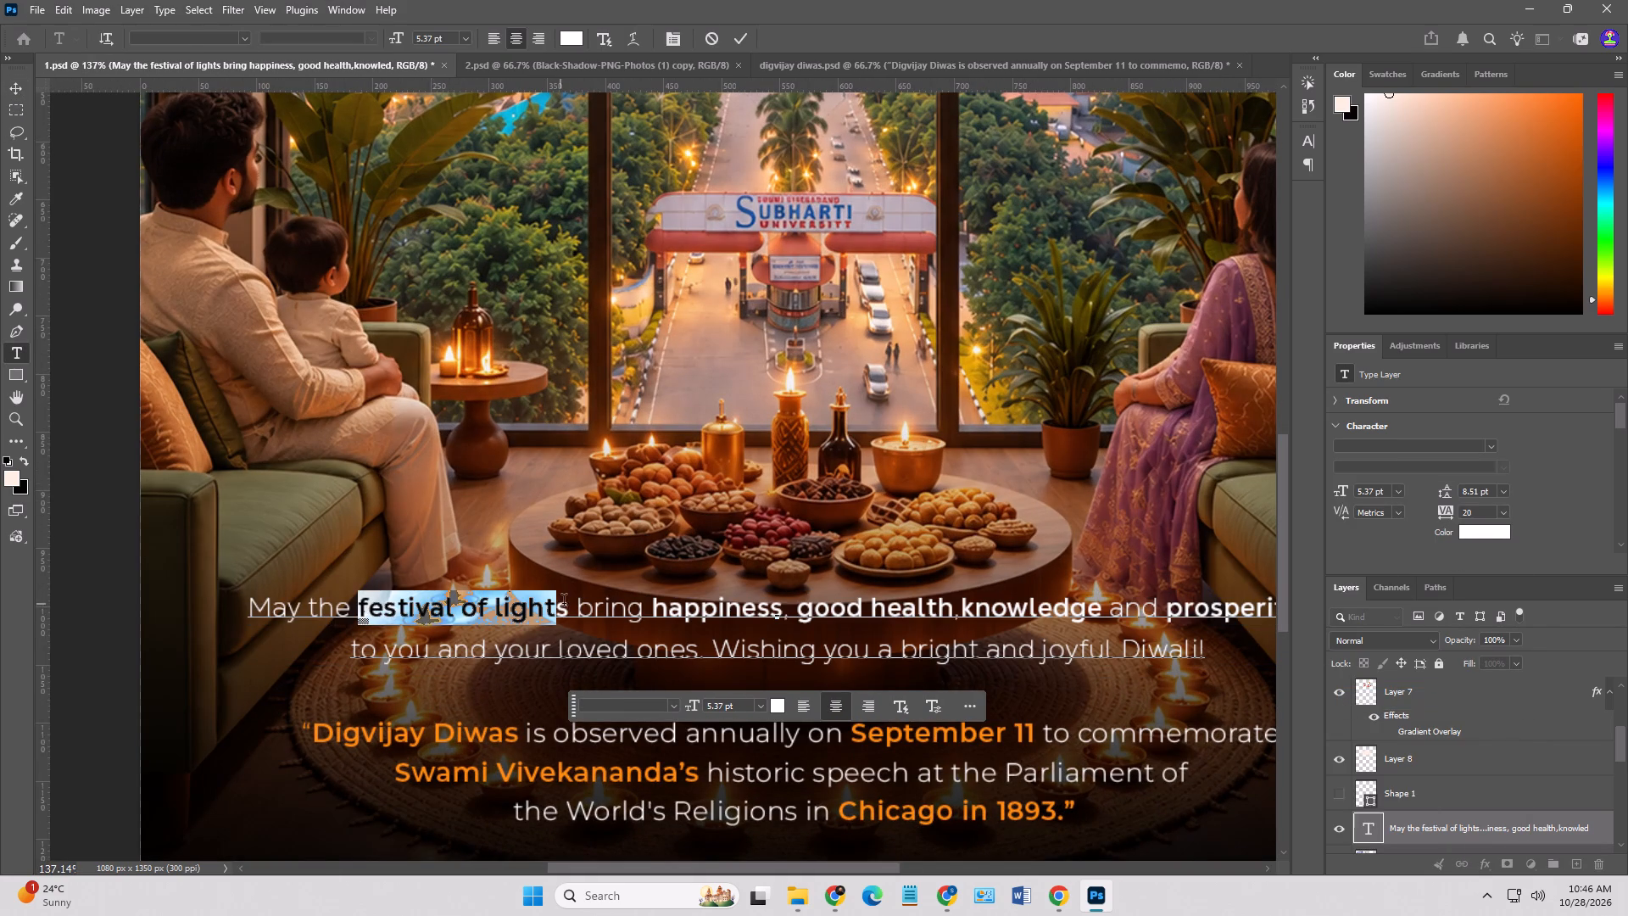
{"action": "left_click_drag", "start_coordinate": [564, 603], "coordinate": [567, 605]}
{"action": "left_click", "coordinate": [1479, 532]}
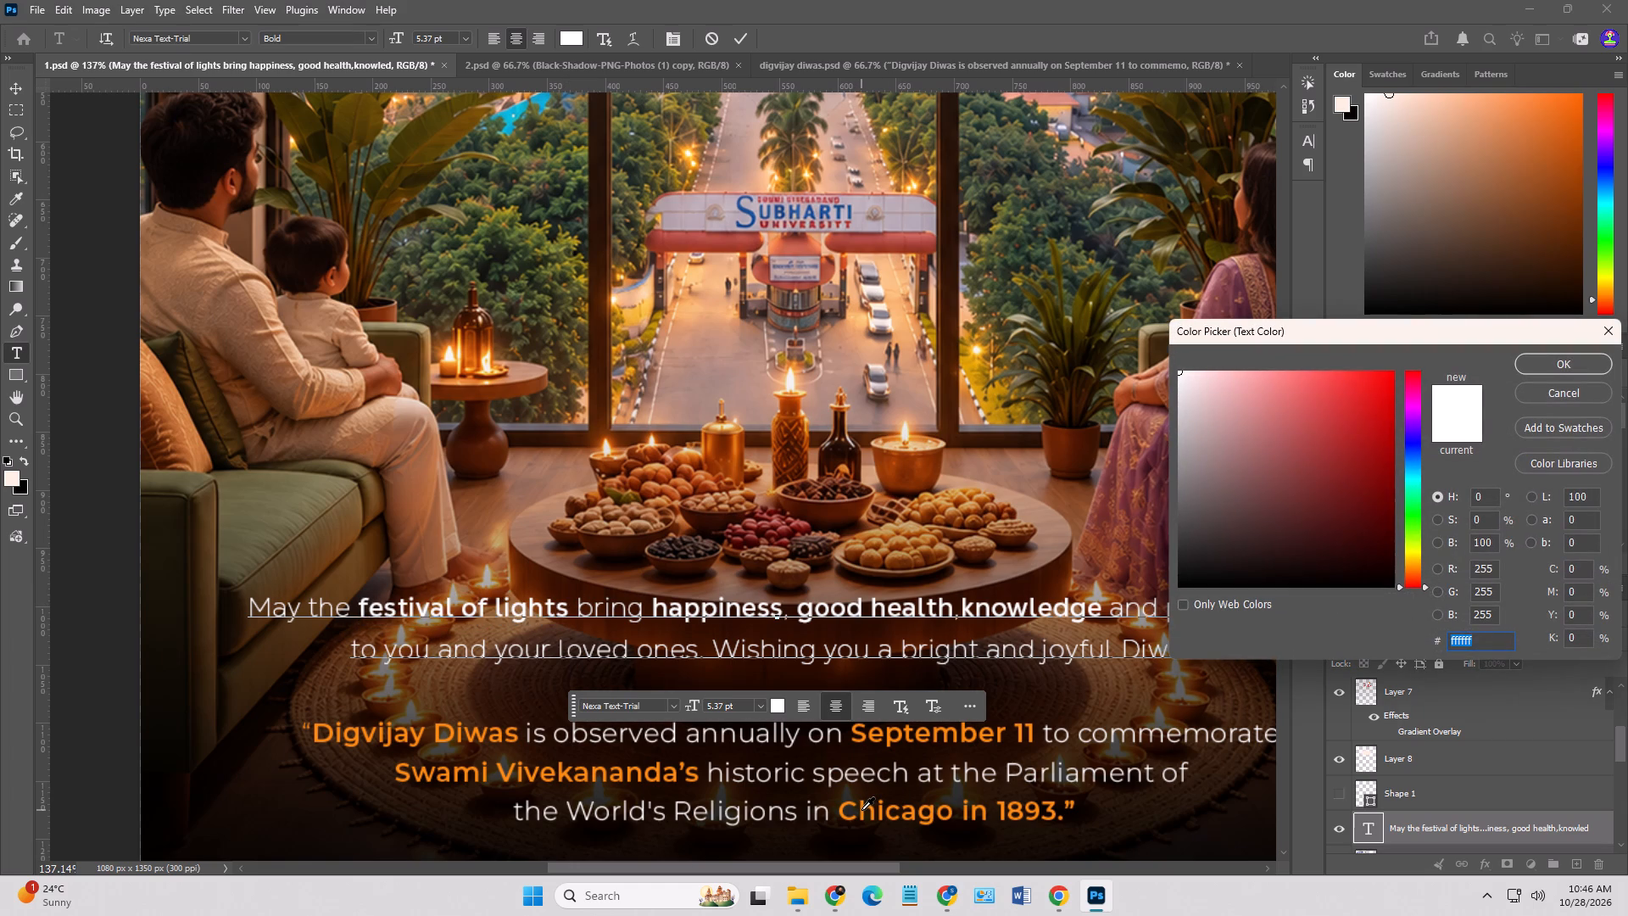
{"action": "left_click", "coordinate": [861, 810]}
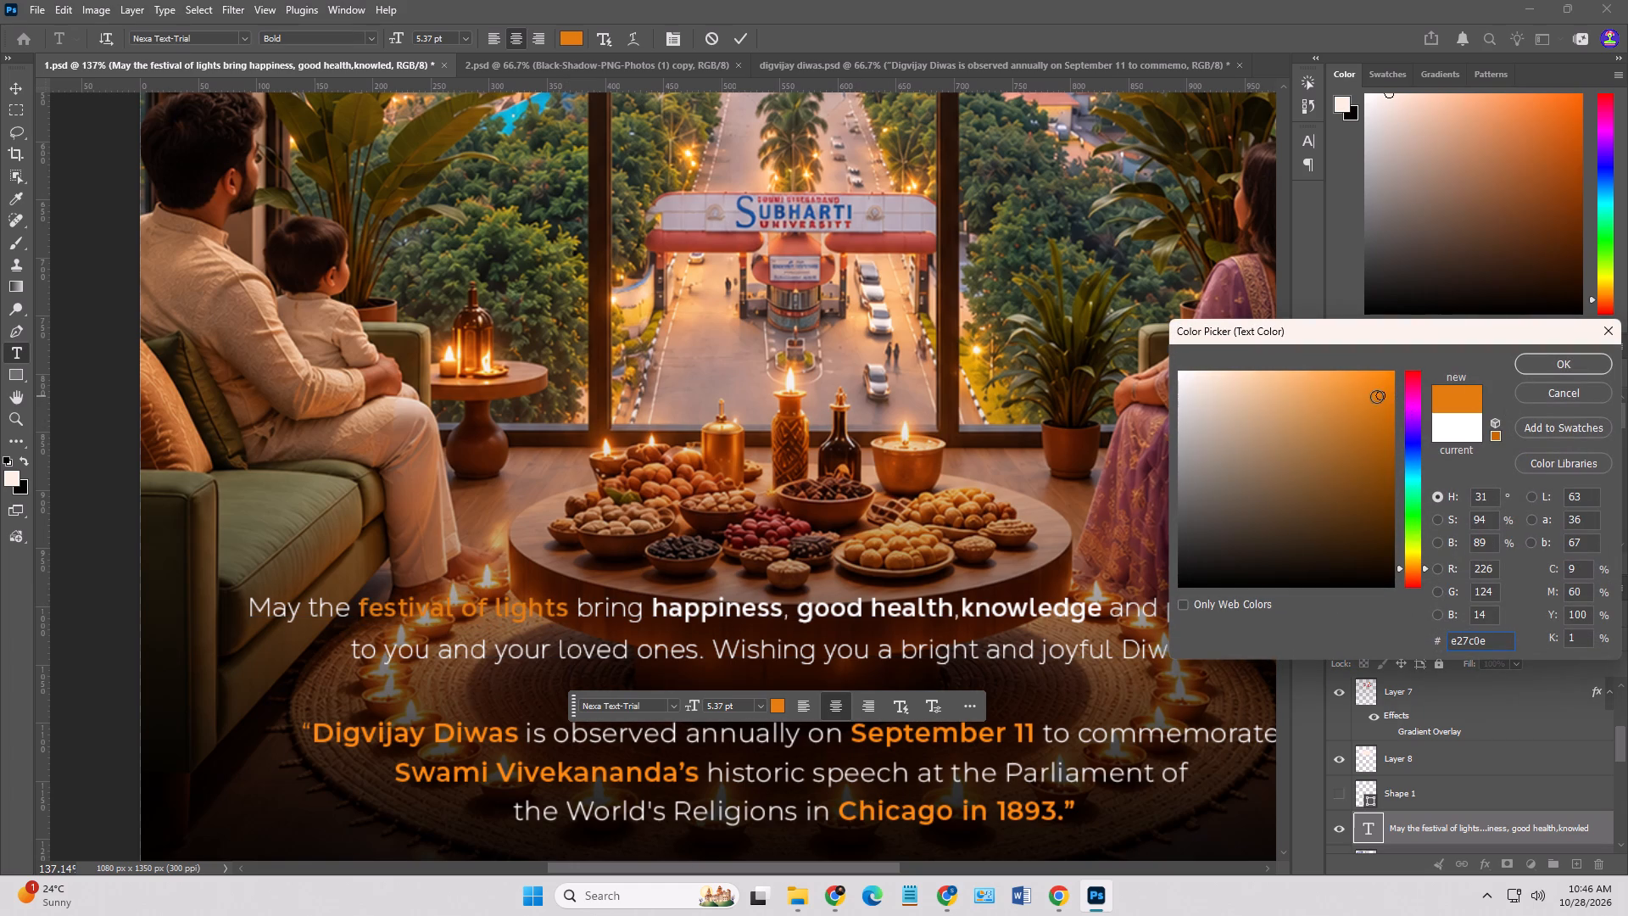
{"action": "left_click_drag", "start_coordinate": [1380, 394], "coordinate": [1402, 368]}
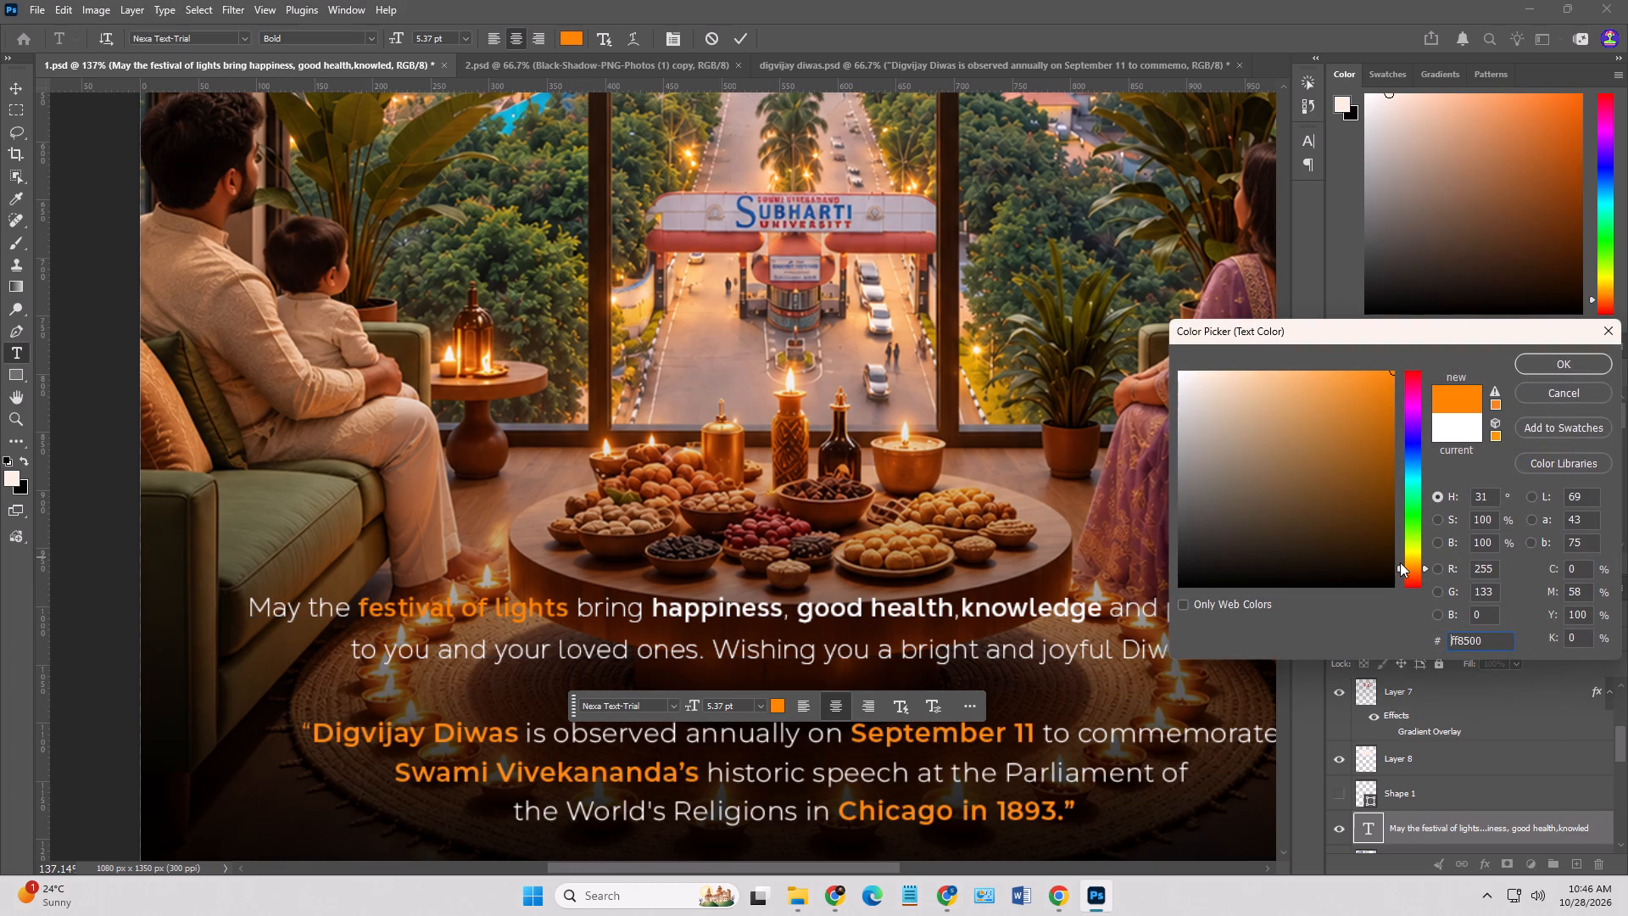
{"action": "left_click", "coordinate": [1412, 567]}
{"action": "left_click_drag", "start_coordinate": [1492, 640], "coordinate": [1426, 650]}
{"action": "key", "text": "ctrl+c"}
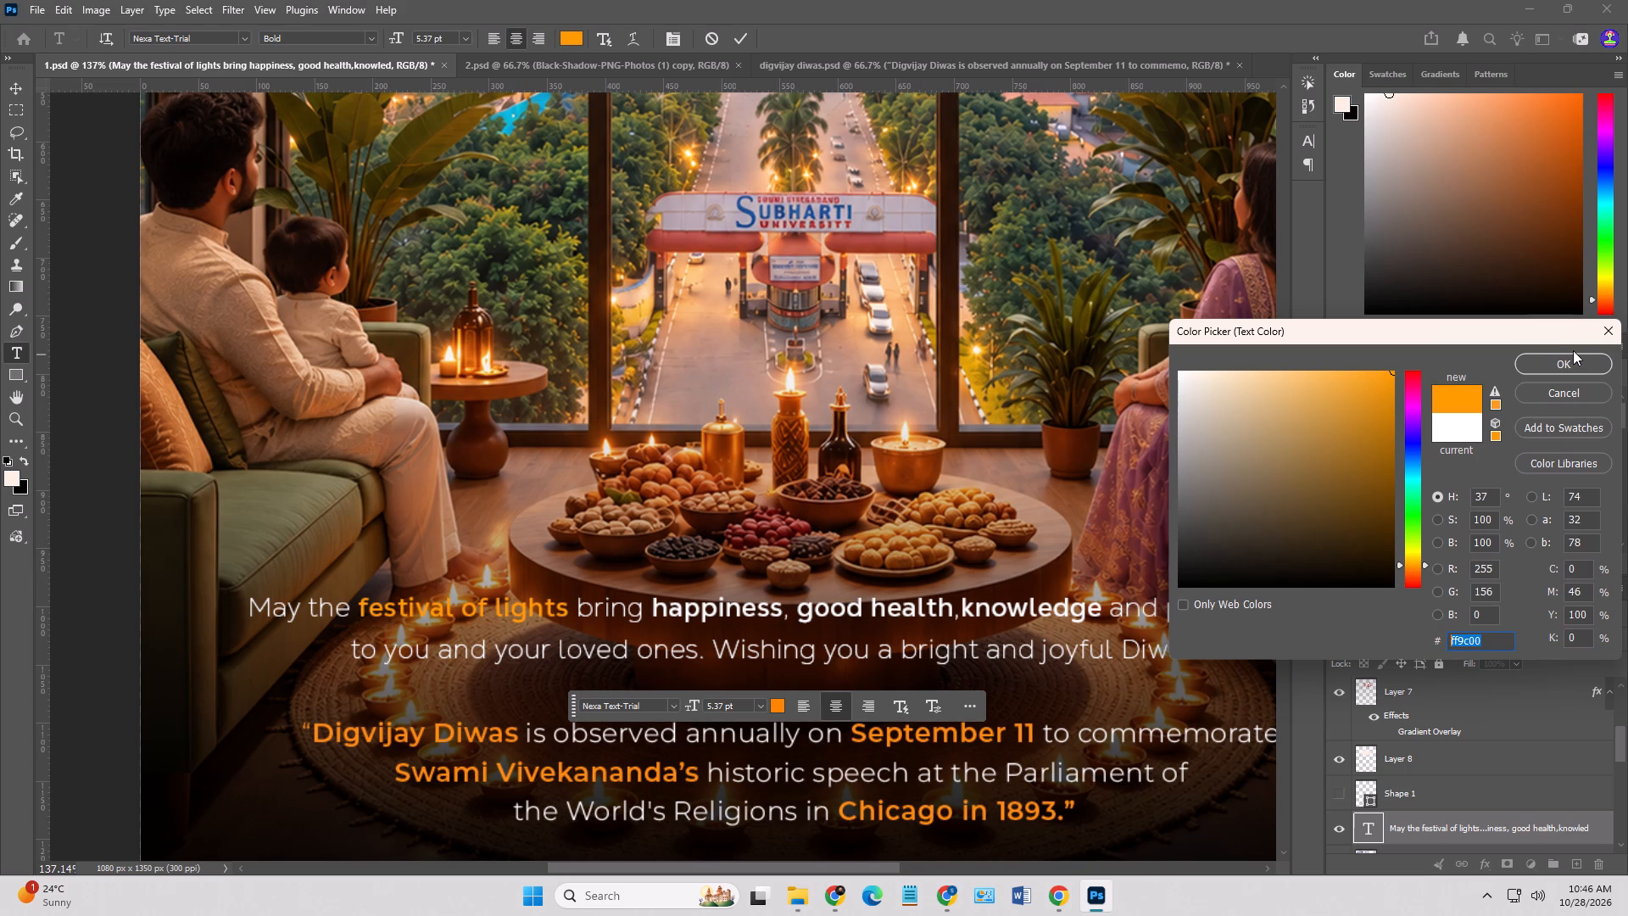
{"action": "left_click", "coordinate": [1568, 361]}
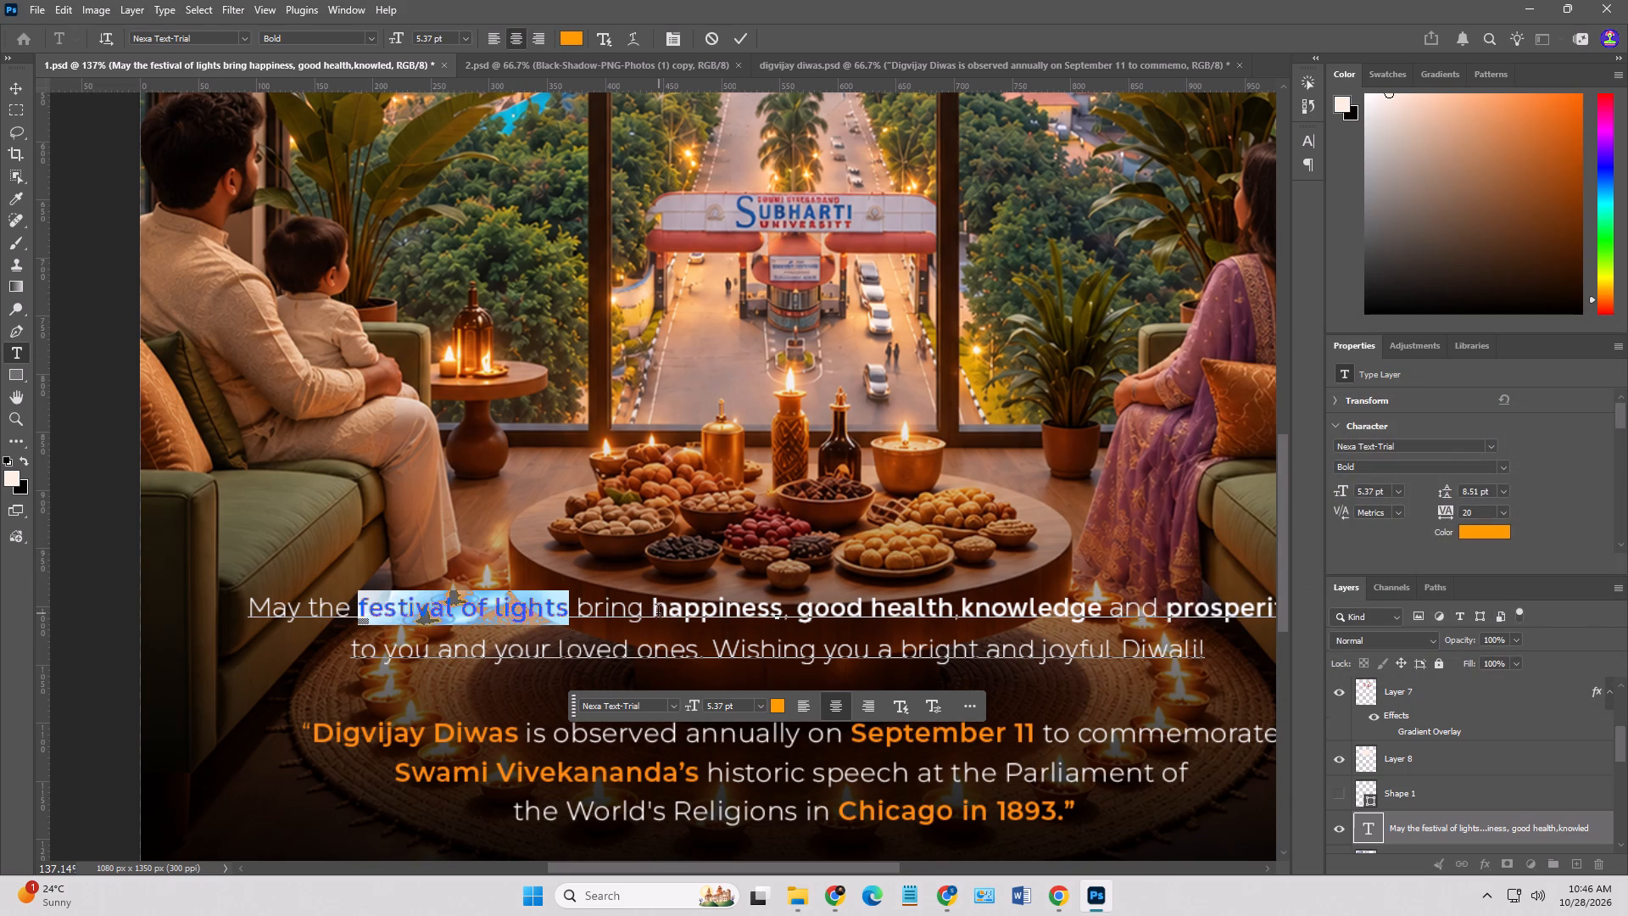
Apply the copied orange ff9c00 to the words "happiness" and "good health" in the Diwali greeting.
{"action": "left_click_drag", "start_coordinate": [655, 612], "coordinate": [781, 614]}
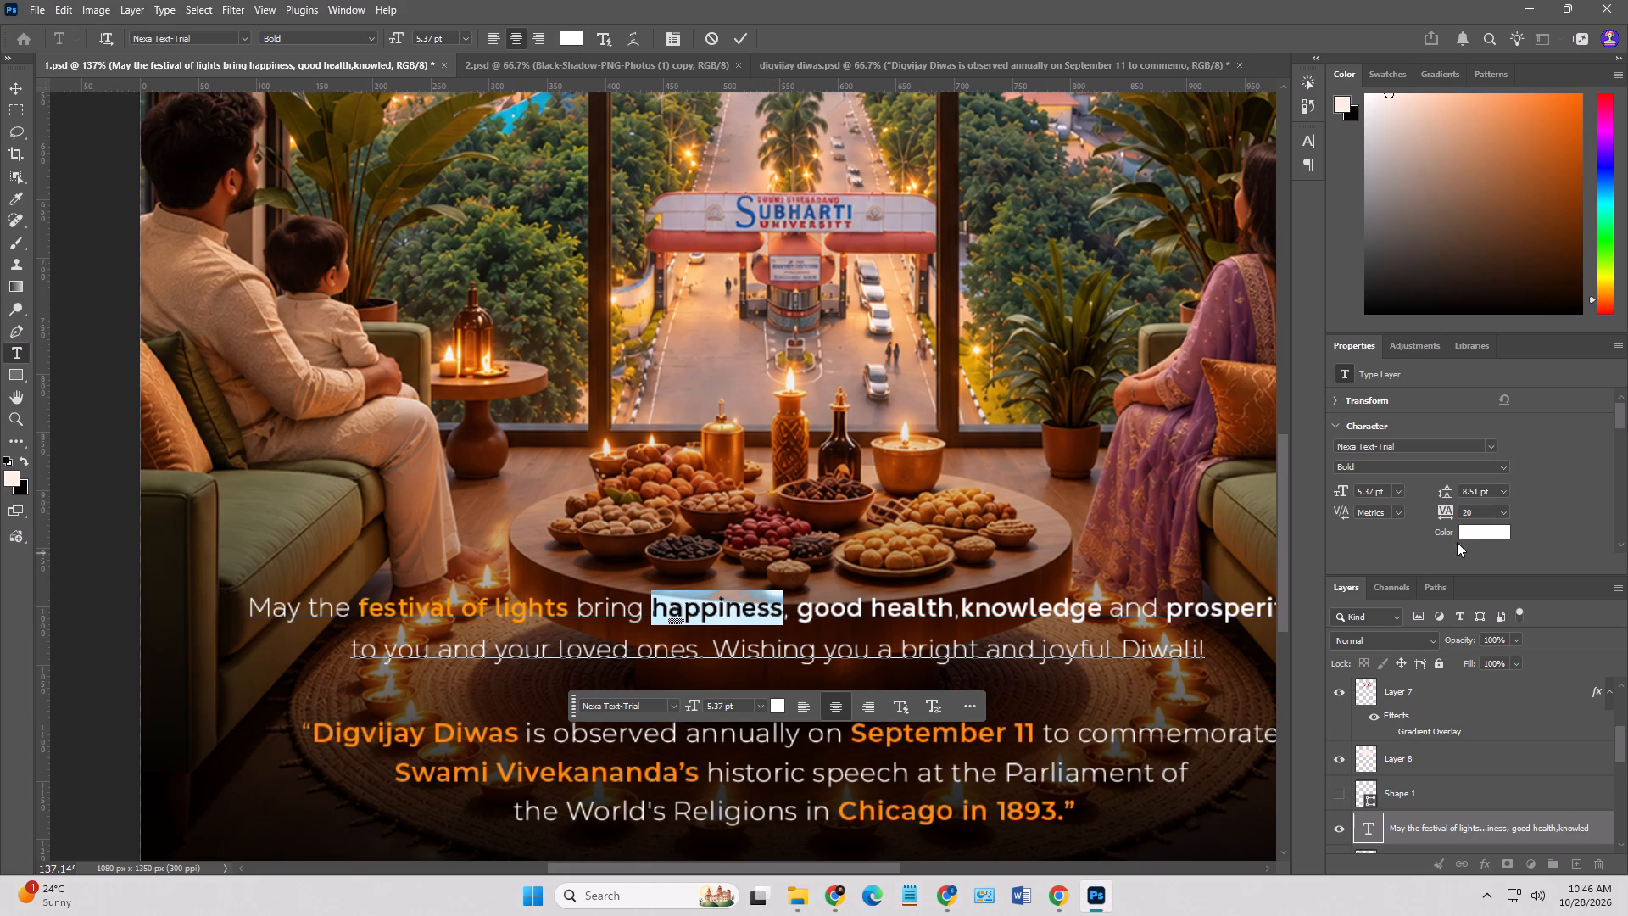
{"action": "left_click", "coordinate": [1491, 531]}
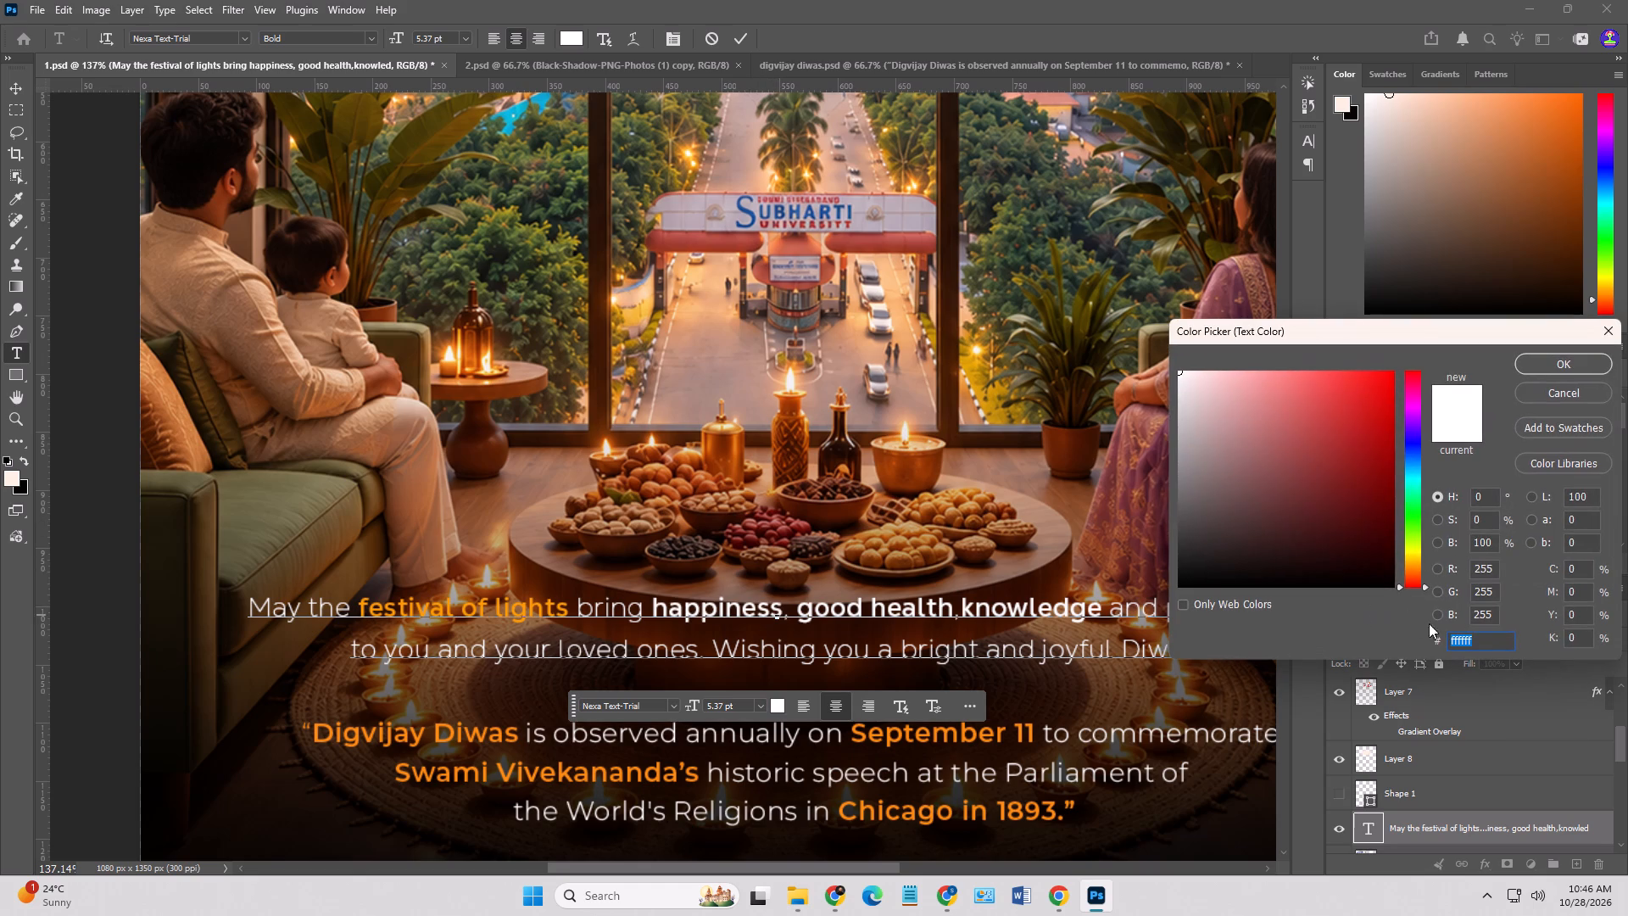
{"action": "key", "text": "ctrl+v"}
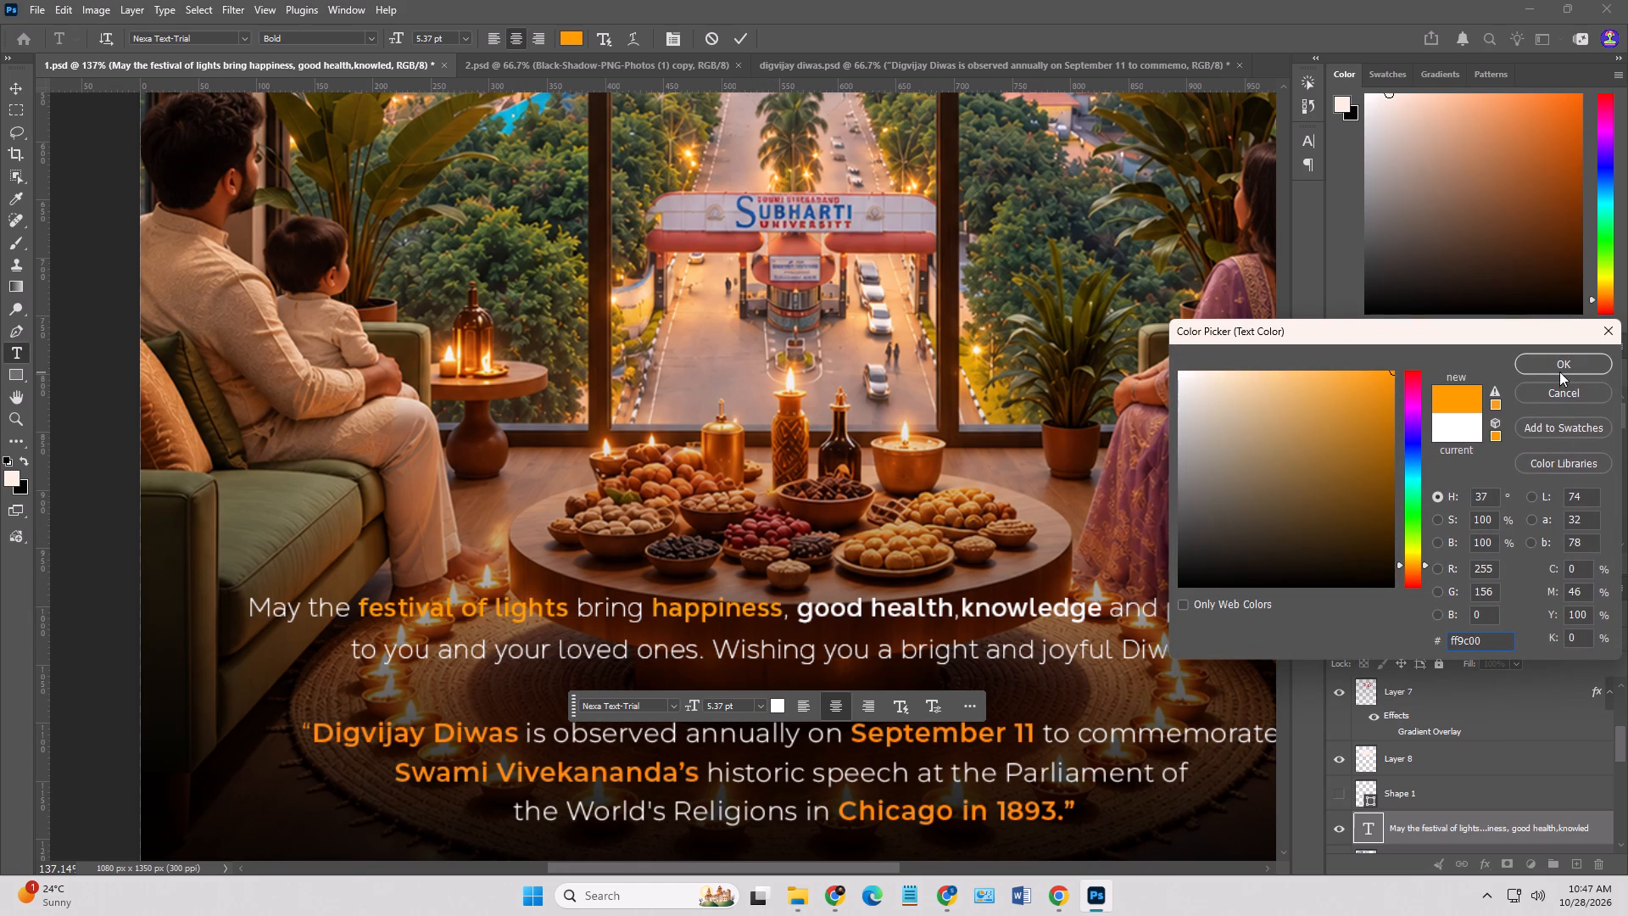
{"action": "left_click", "coordinate": [1559, 366]}
{"action": "left_click_drag", "start_coordinate": [797, 617], "coordinate": [806, 617]}
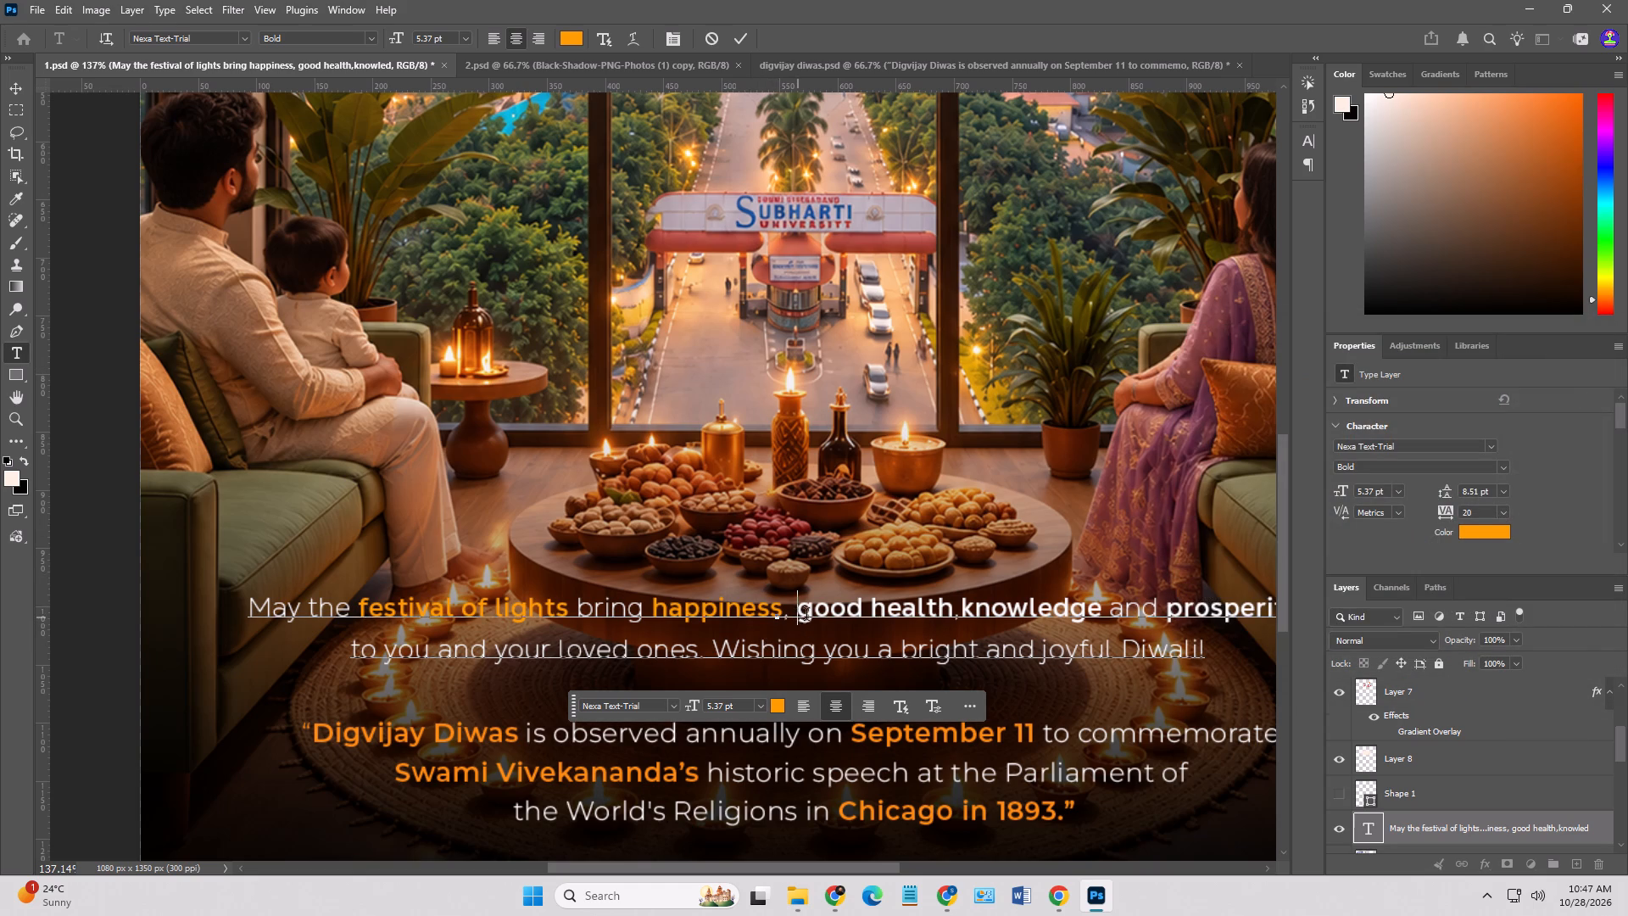
{"action": "left_click_drag", "start_coordinate": [806, 617], "coordinate": [955, 612]}
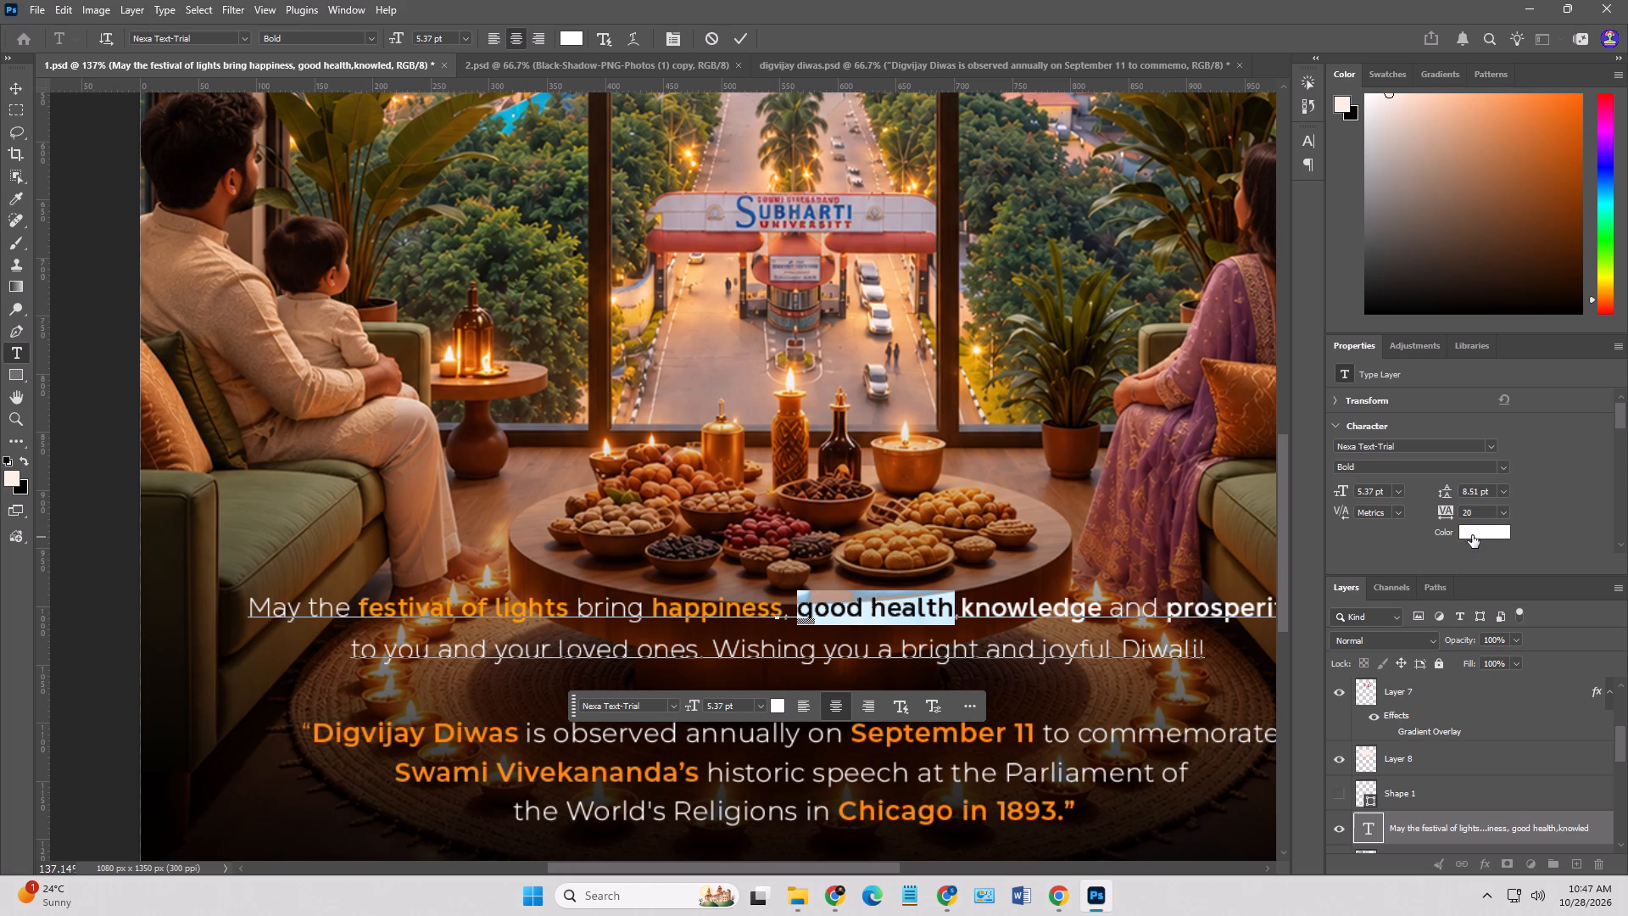
{"action": "left_click", "coordinate": [1473, 533]}
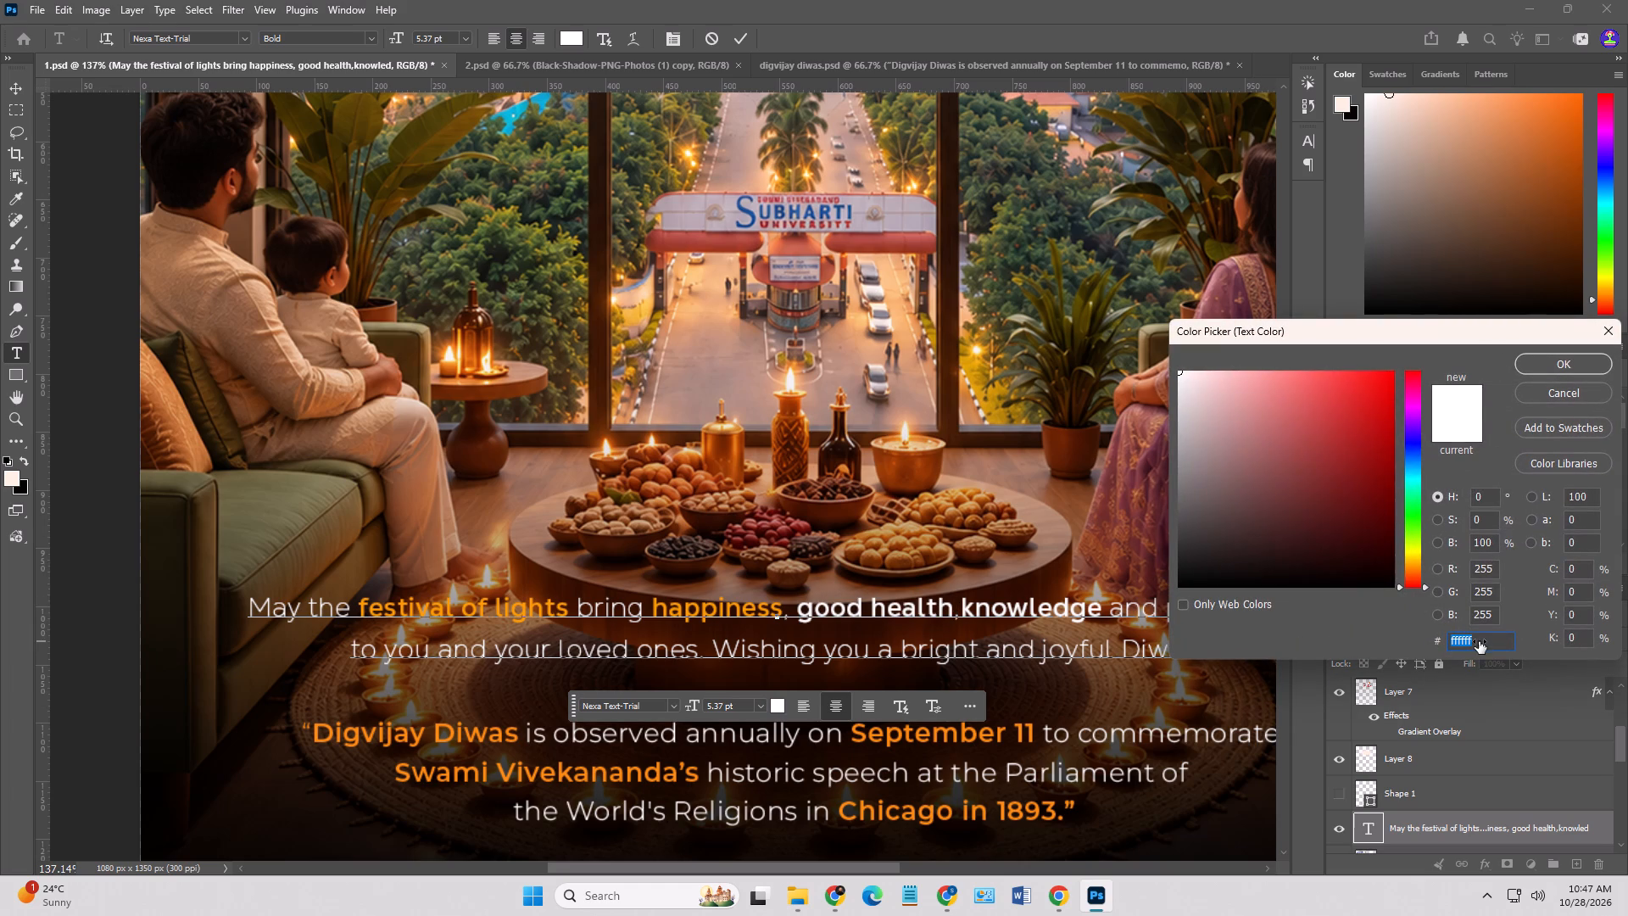
{"action": "key", "text": "ctrl+v"}
{"action": "left_click", "coordinate": [1569, 367]}
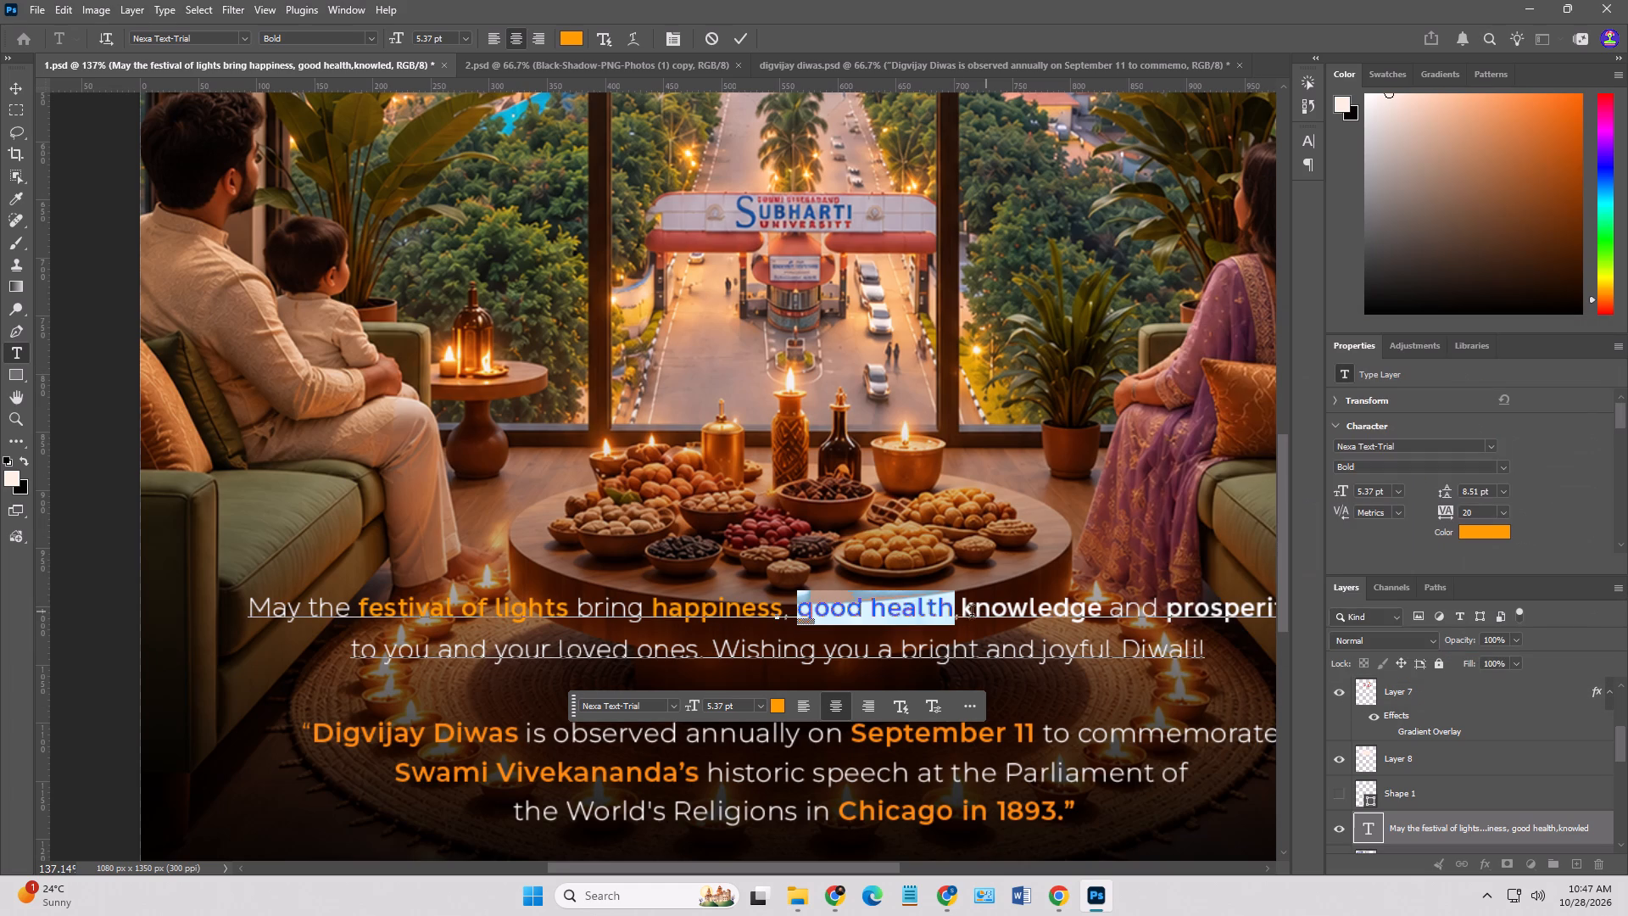
Apply the same orange ff9c00 to the words "knowledge" and "prosperity" in the Diwali greeting.
{"action": "left_click_drag", "start_coordinate": [964, 612], "coordinate": [1101, 602]}
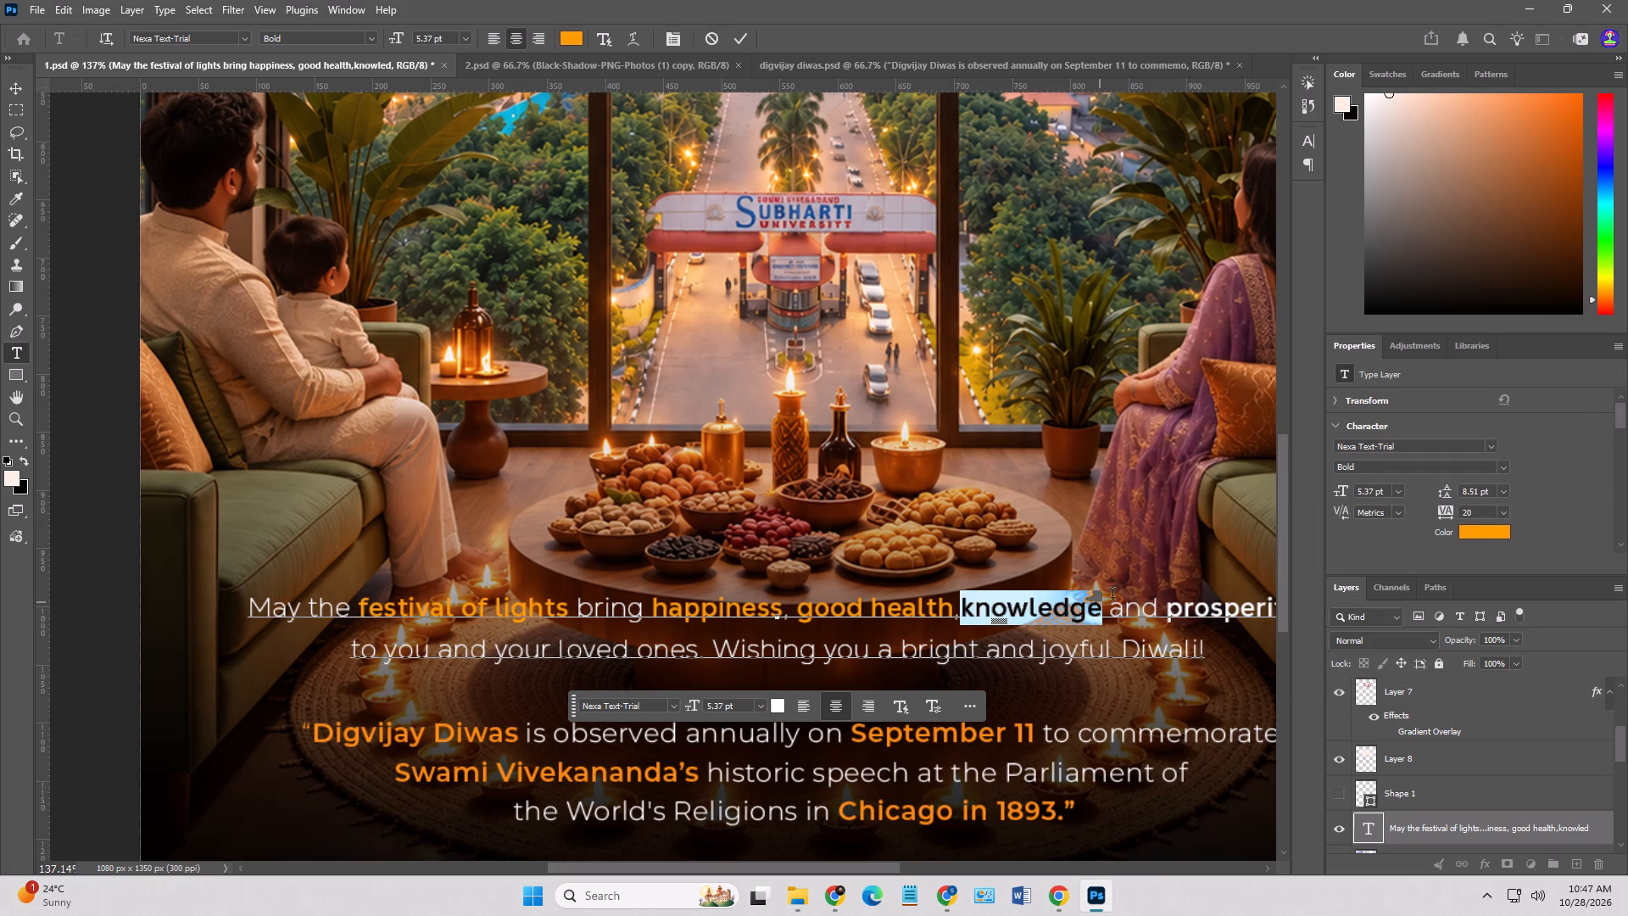
{"action": "left_click", "coordinate": [1488, 533]}
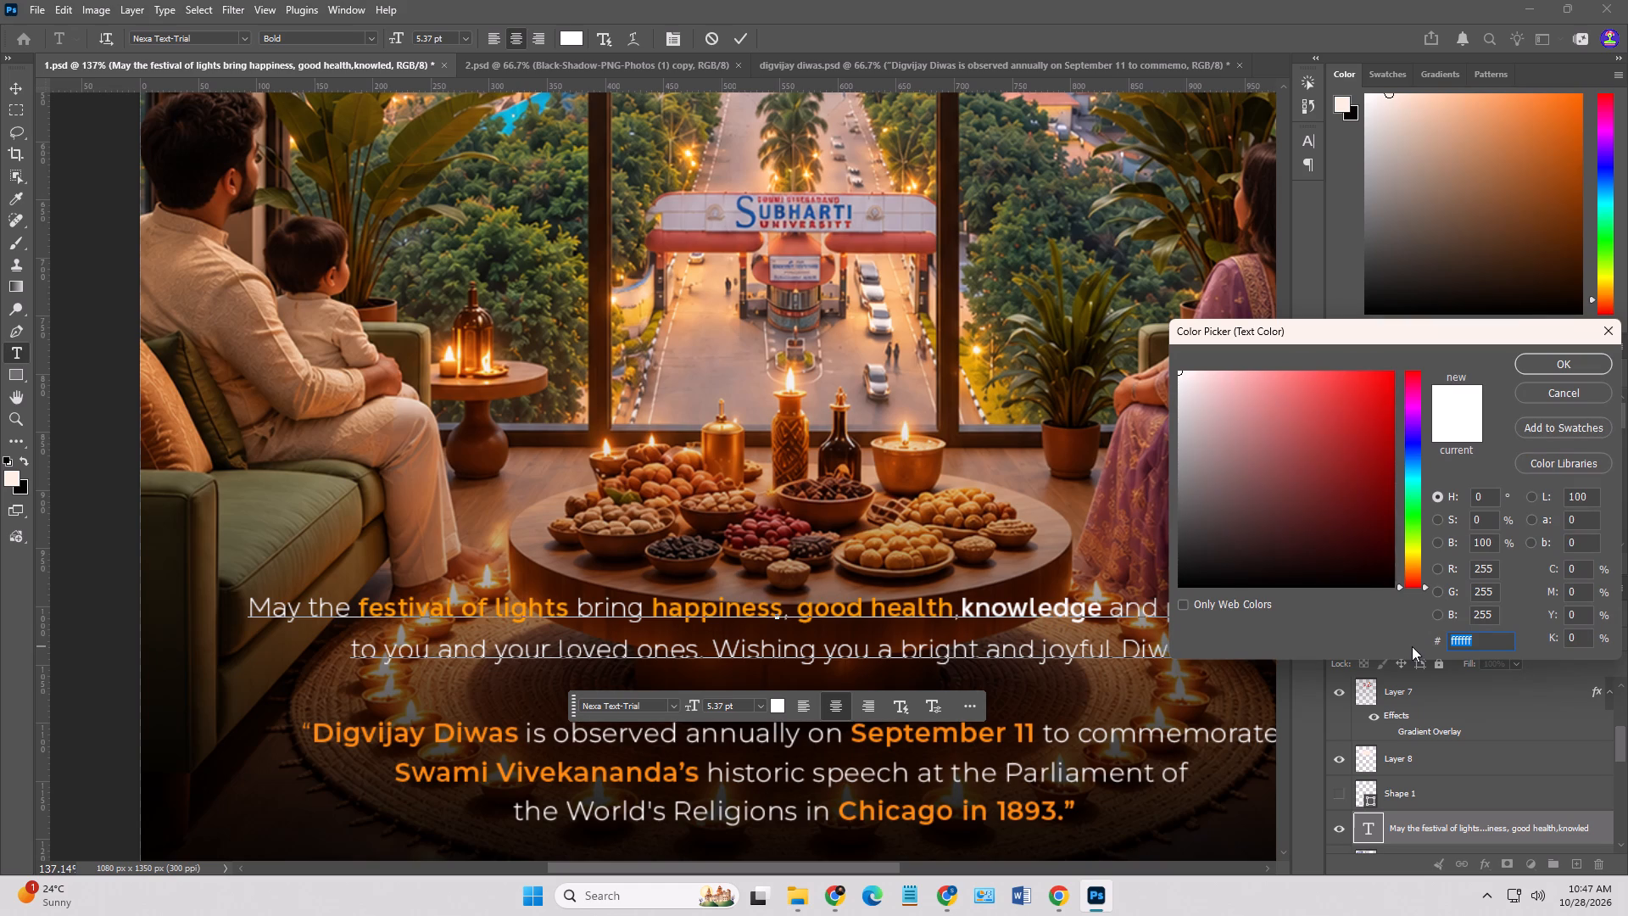
{"action": "key", "text": "ctrl+v"}
{"action": "left_click", "coordinate": [1563, 366]}
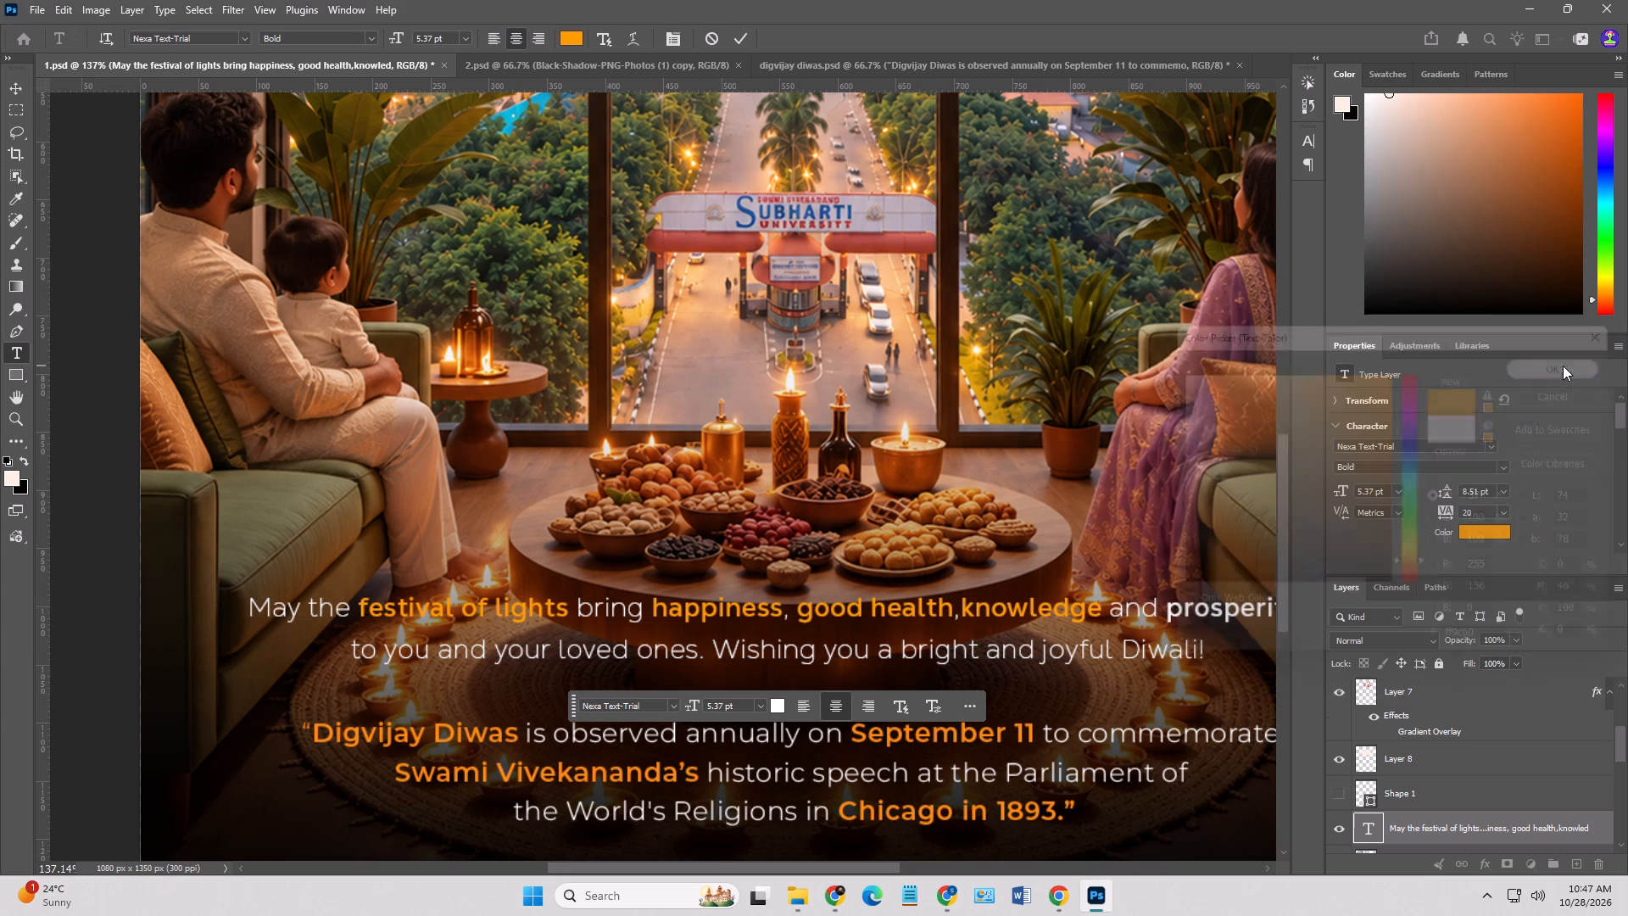
{"action": "left_click_drag", "start_coordinate": [1167, 611], "coordinate": [1225, 621]}
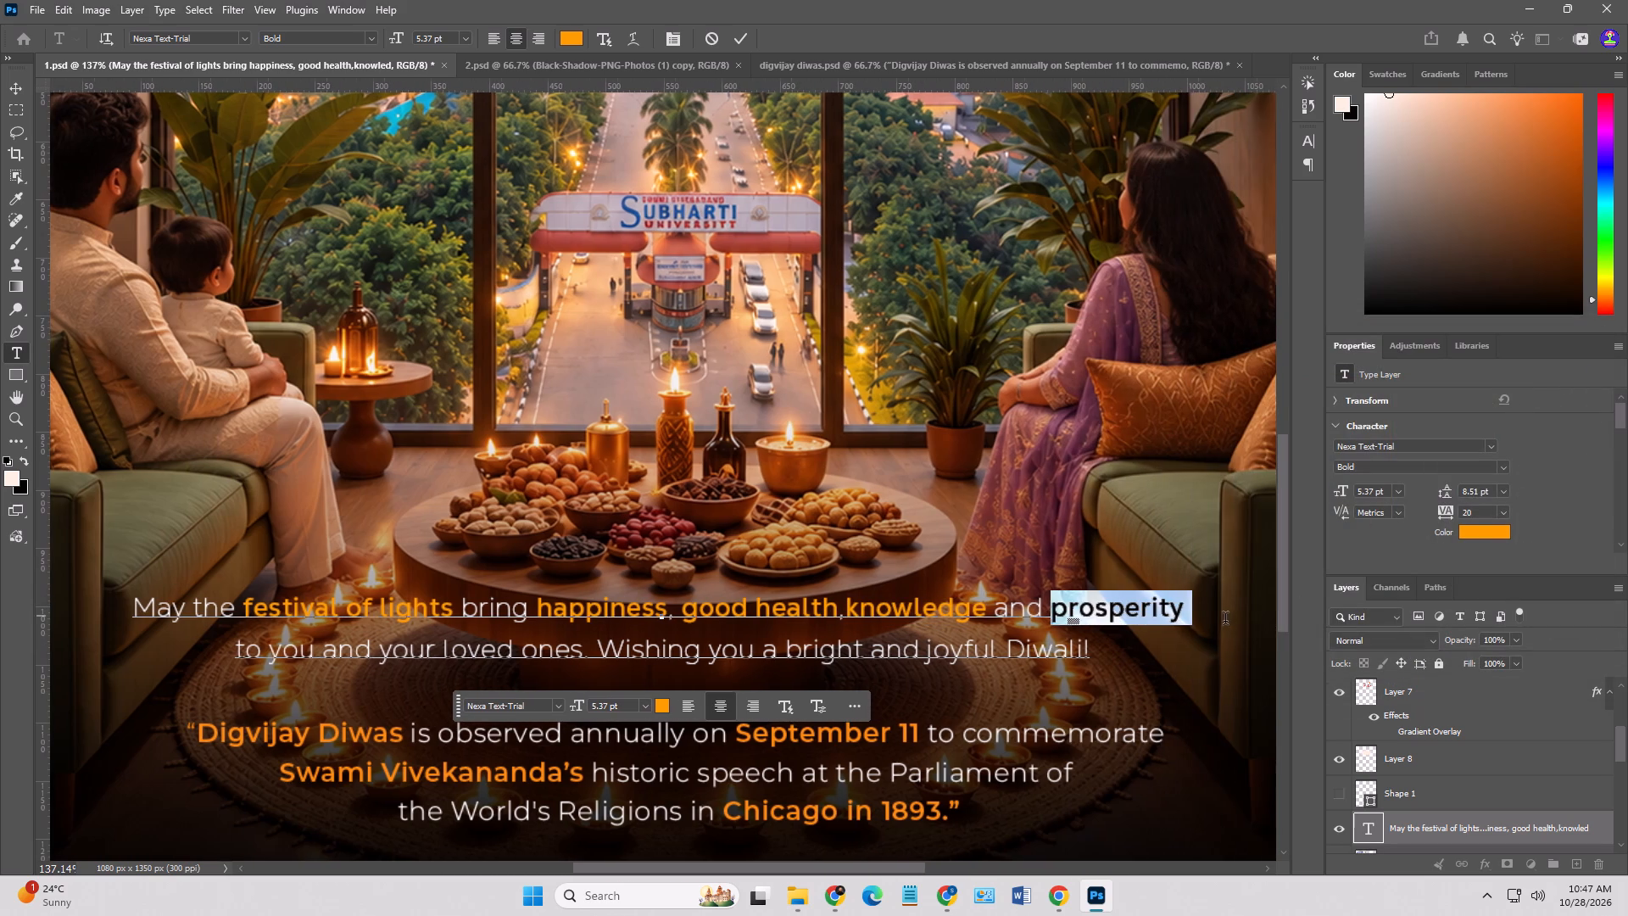
{"action": "left_click_drag", "start_coordinate": [1225, 621], "coordinate": [1183, 620]}
{"action": "left_click", "coordinate": [1472, 528]}
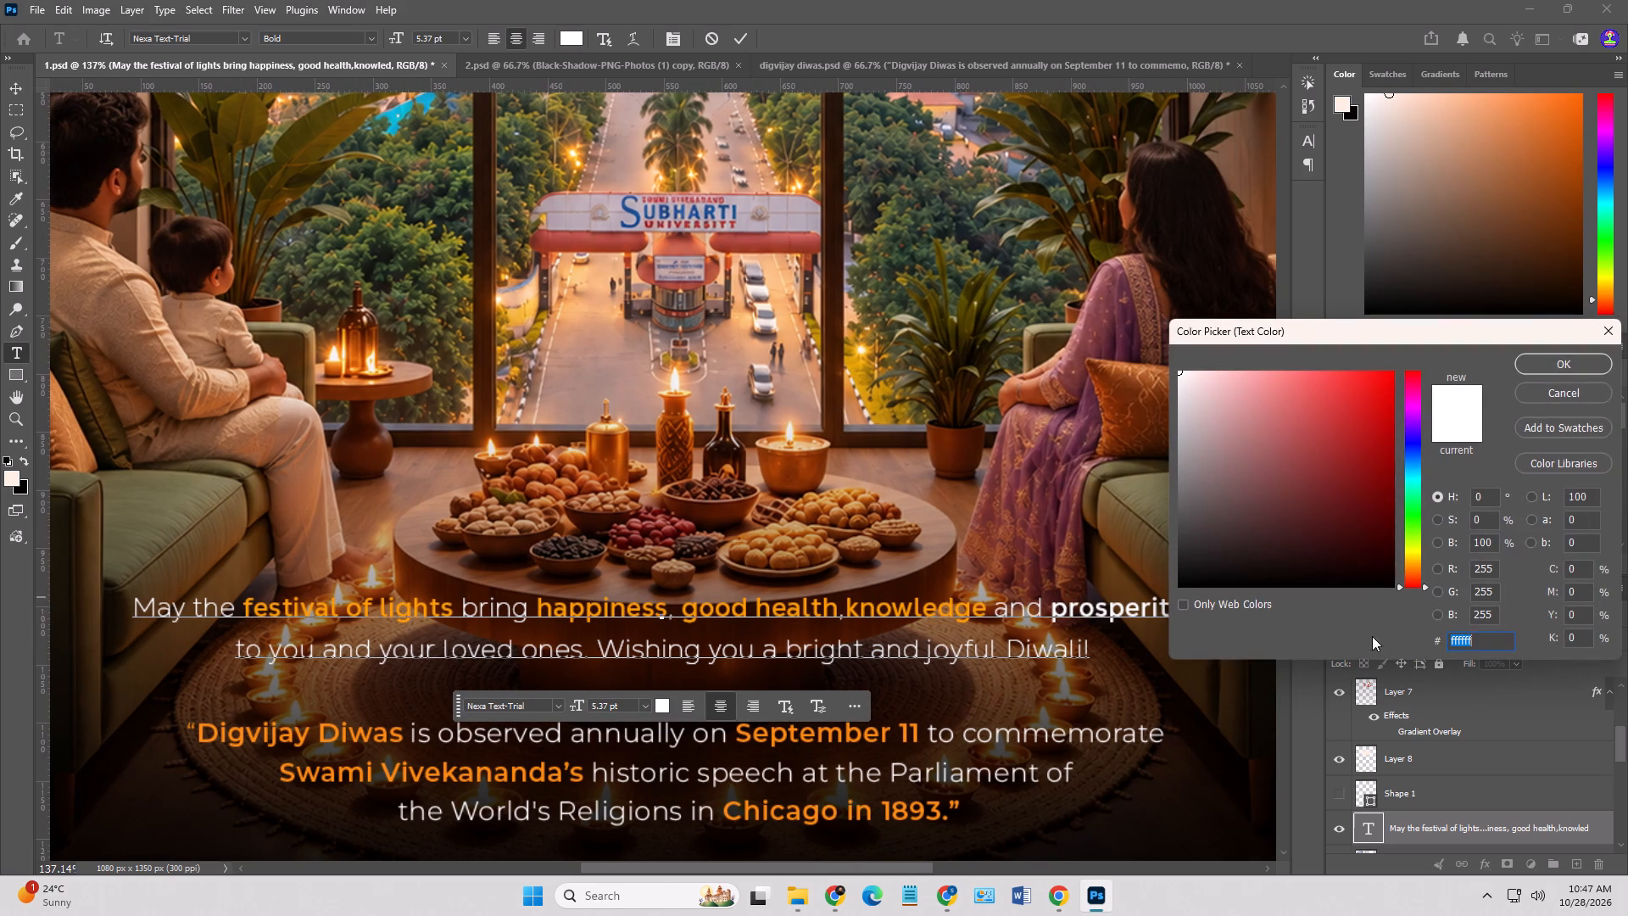
{"action": "key", "text": "ctrl+v"}
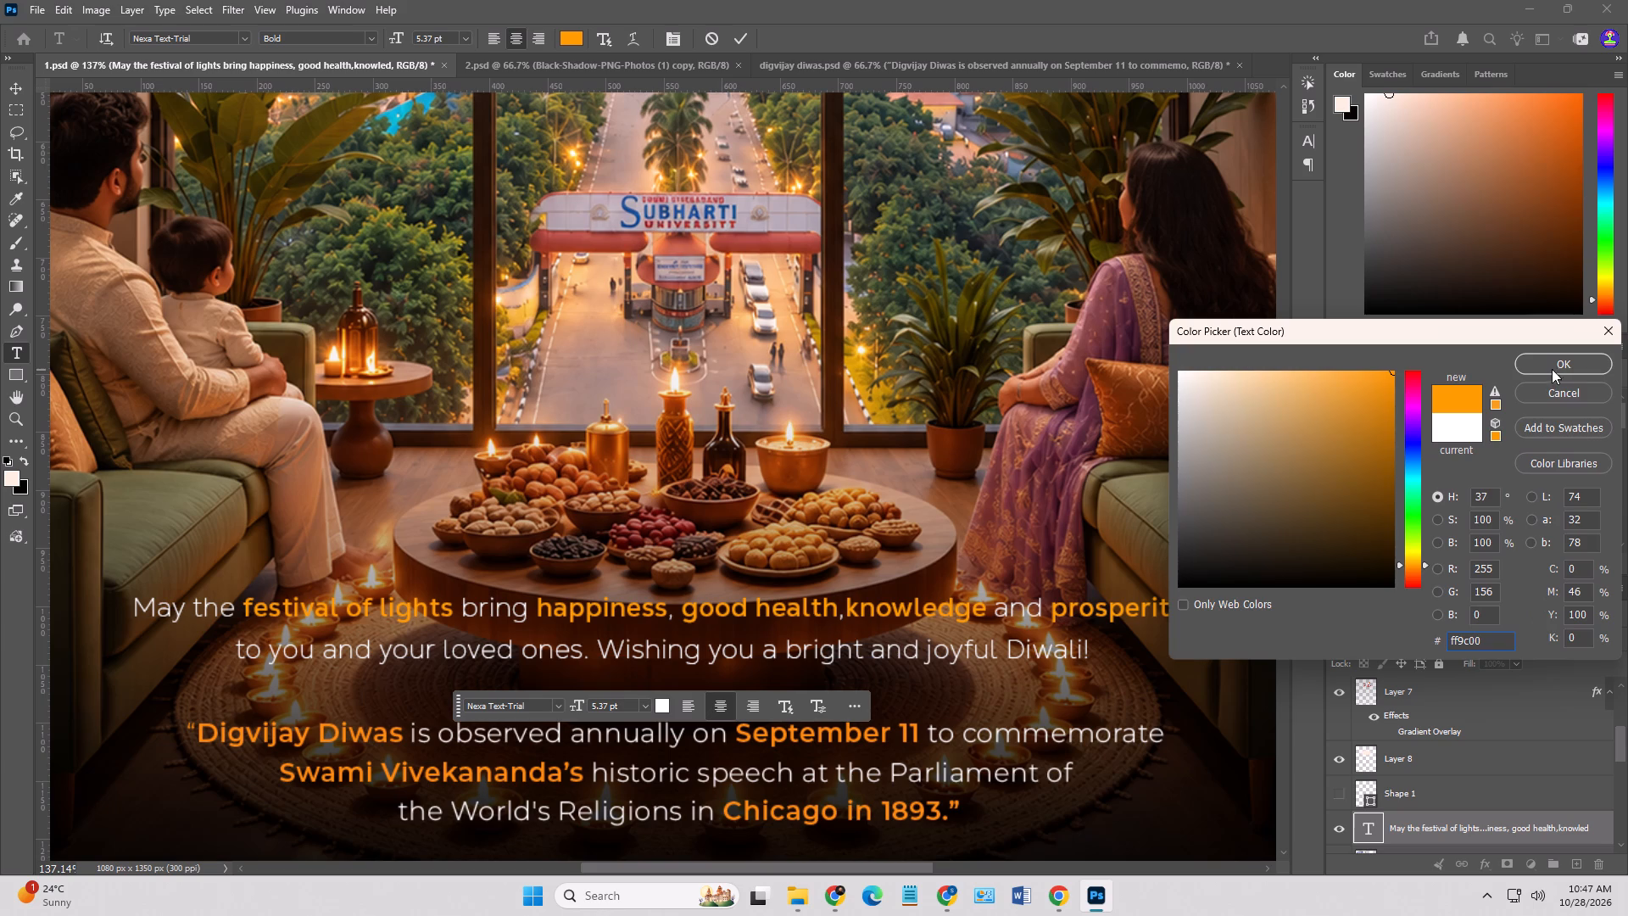
{"action": "left_click", "coordinate": [1552, 366]}
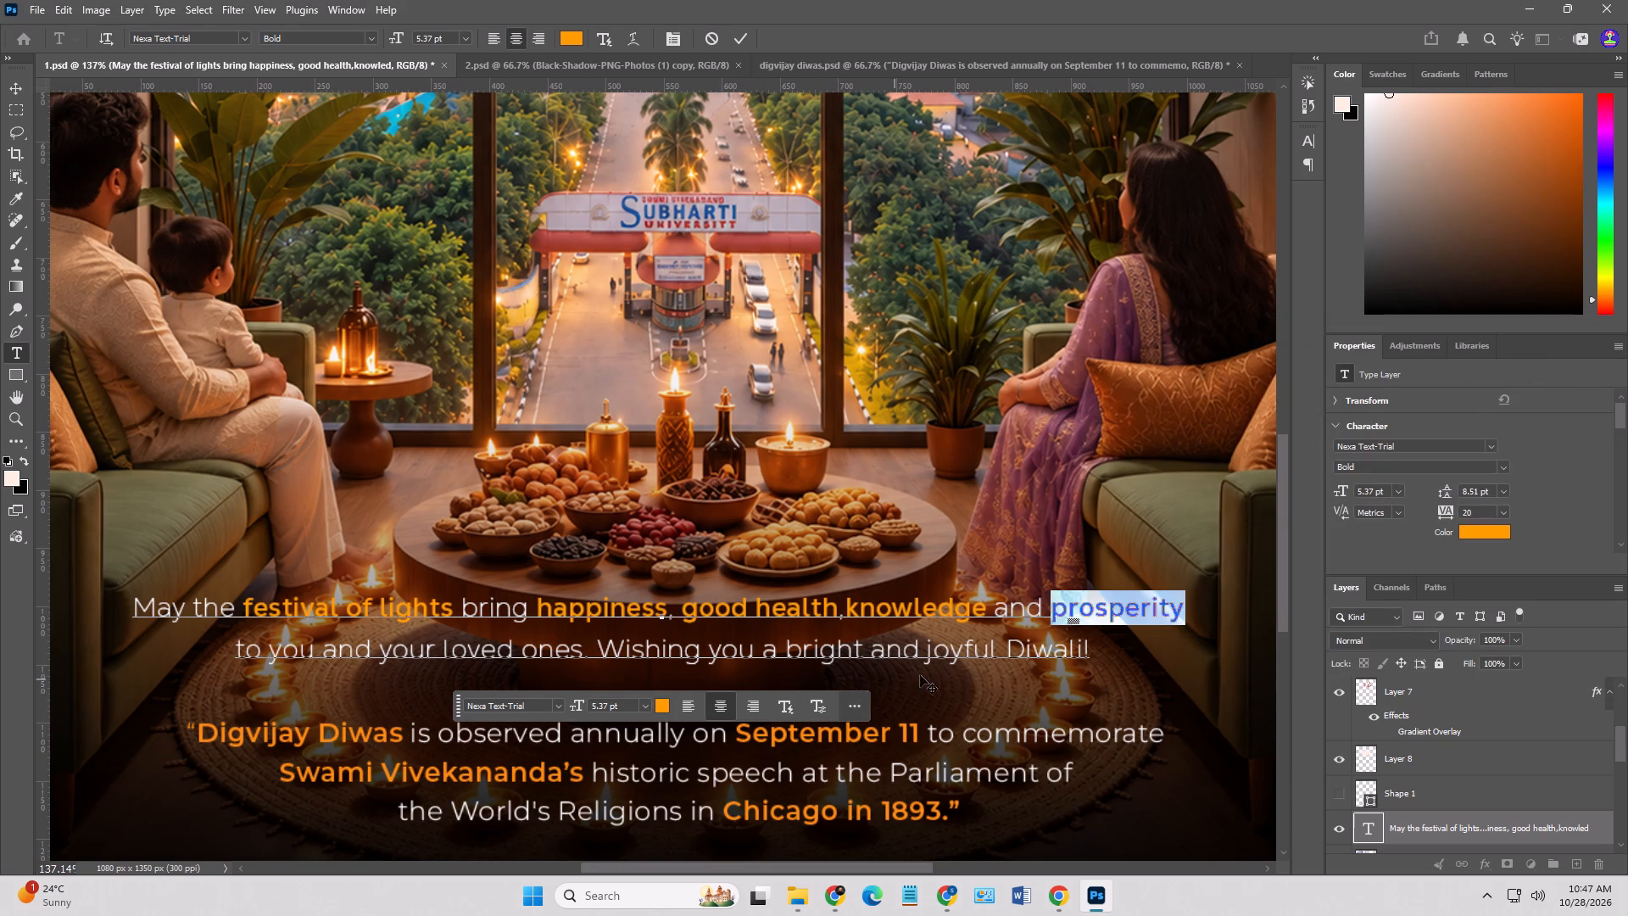
Colour "Diwali!" at the end of the greeting ff9c00 and set it to Bold.
{"action": "left_click", "coordinate": [928, 656]}
{"action": "left_click_drag", "start_coordinate": [925, 657], "coordinate": [979, 657]}
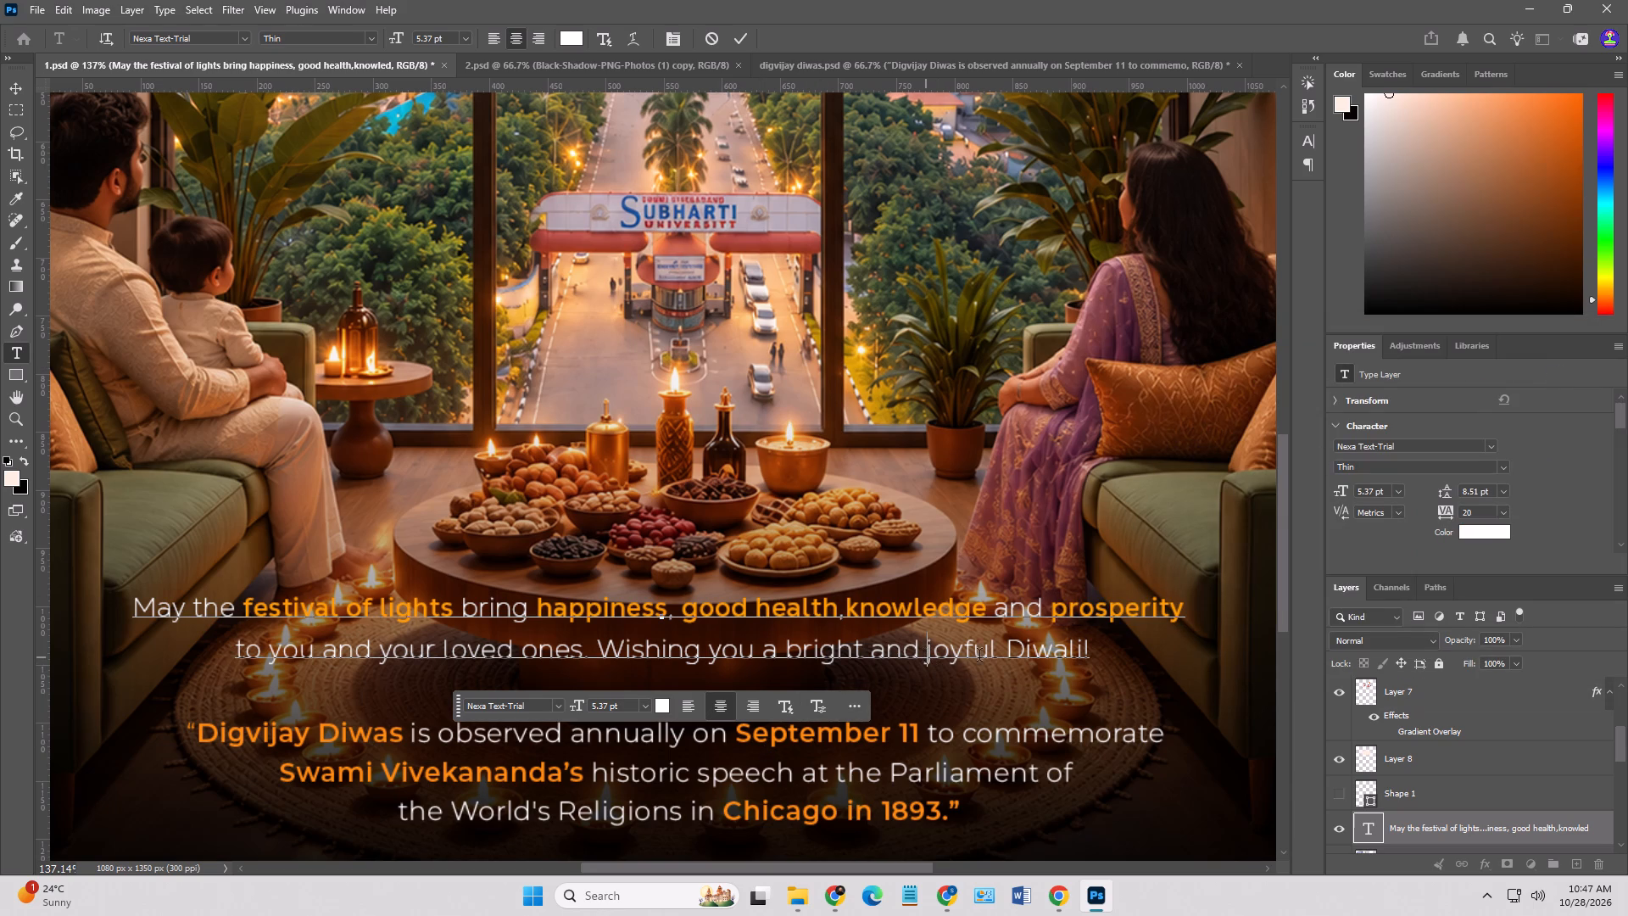
{"action": "left_click_drag", "start_coordinate": [979, 657], "coordinate": [1051, 657]}
{"action": "left_click", "coordinate": [1040, 655]}
{"action": "left_click_drag", "start_coordinate": [1008, 656], "coordinate": [1074, 655]}
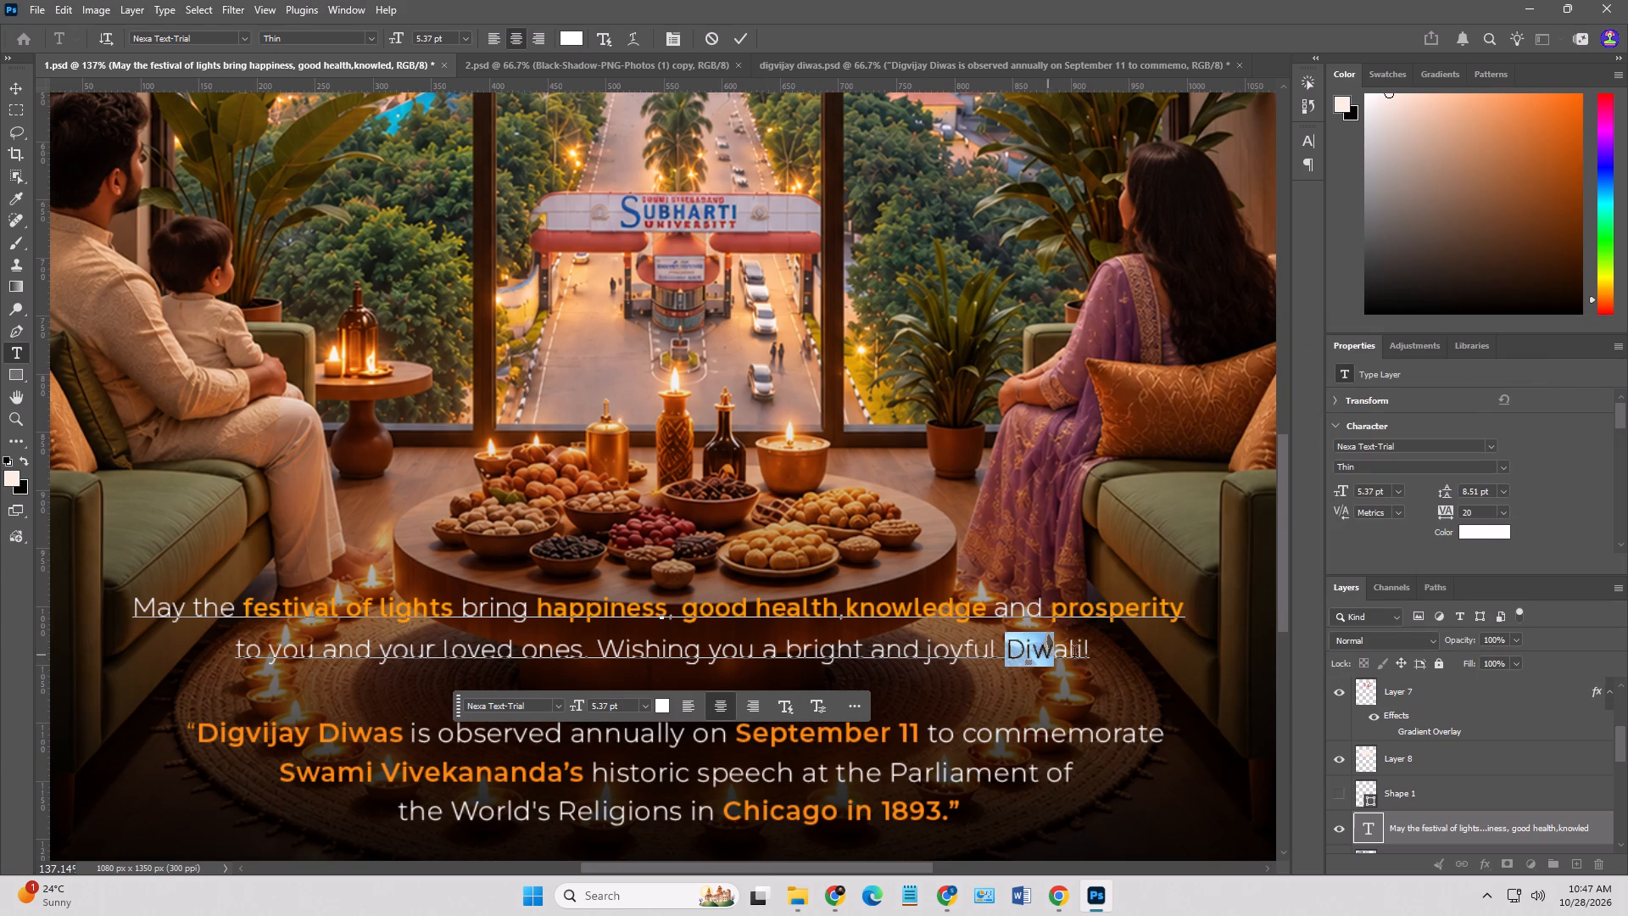
{"action": "left_click_drag", "start_coordinate": [1074, 655], "coordinate": [1097, 655]}
{"action": "left_click", "coordinate": [1477, 535]}
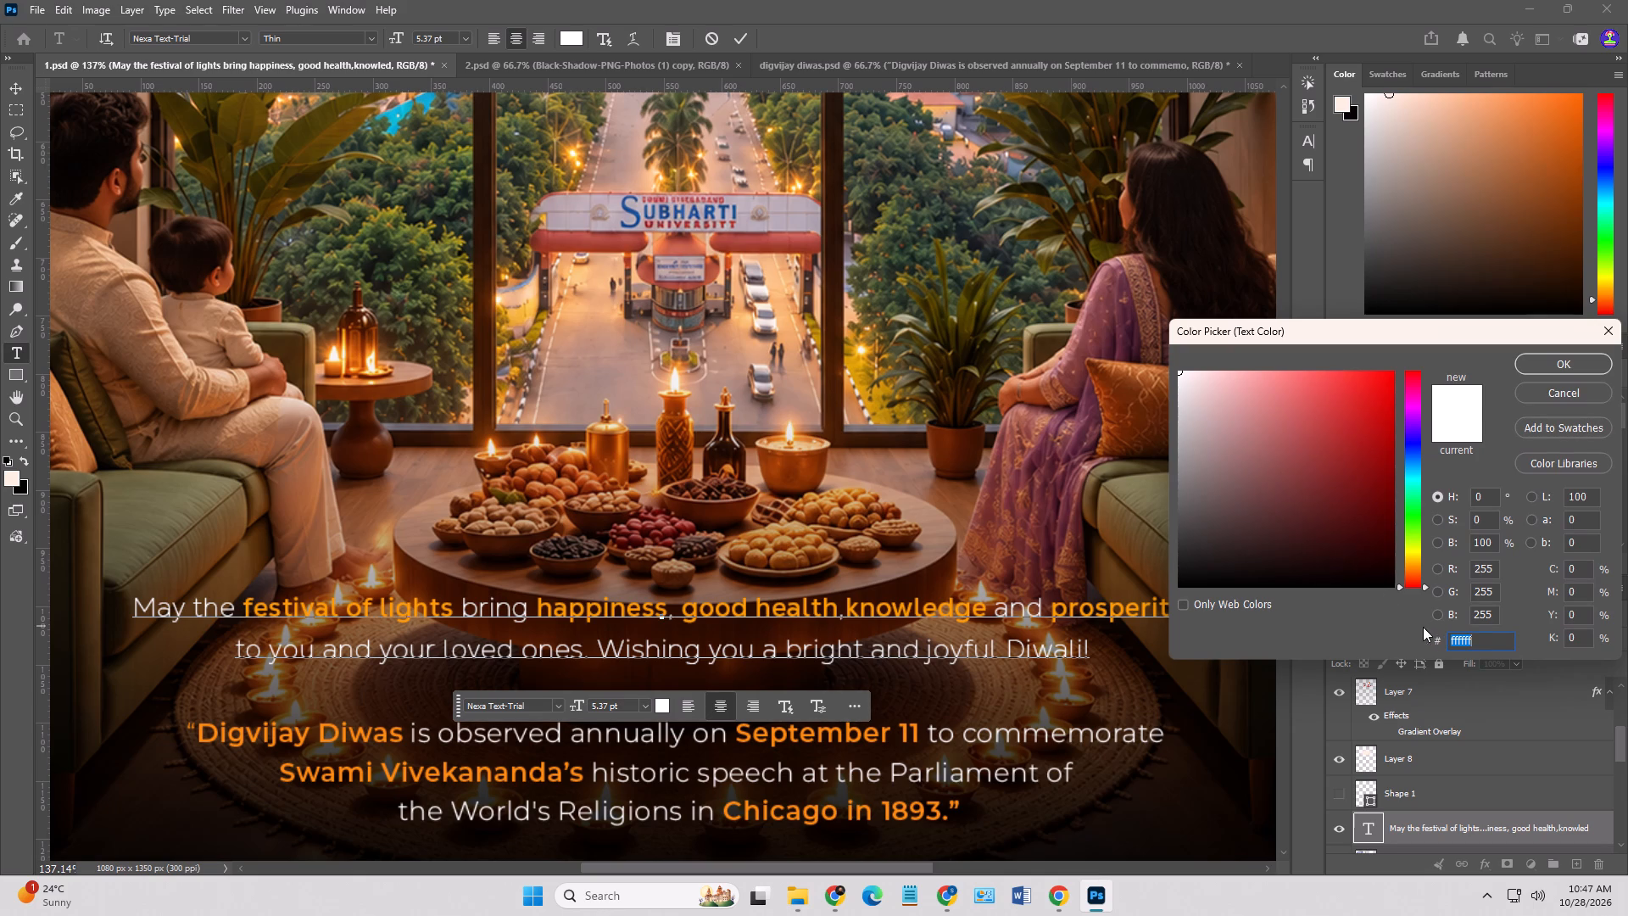
{"action": "key", "text": "ctrl+v"}
{"action": "left_click", "coordinate": [1530, 358]}
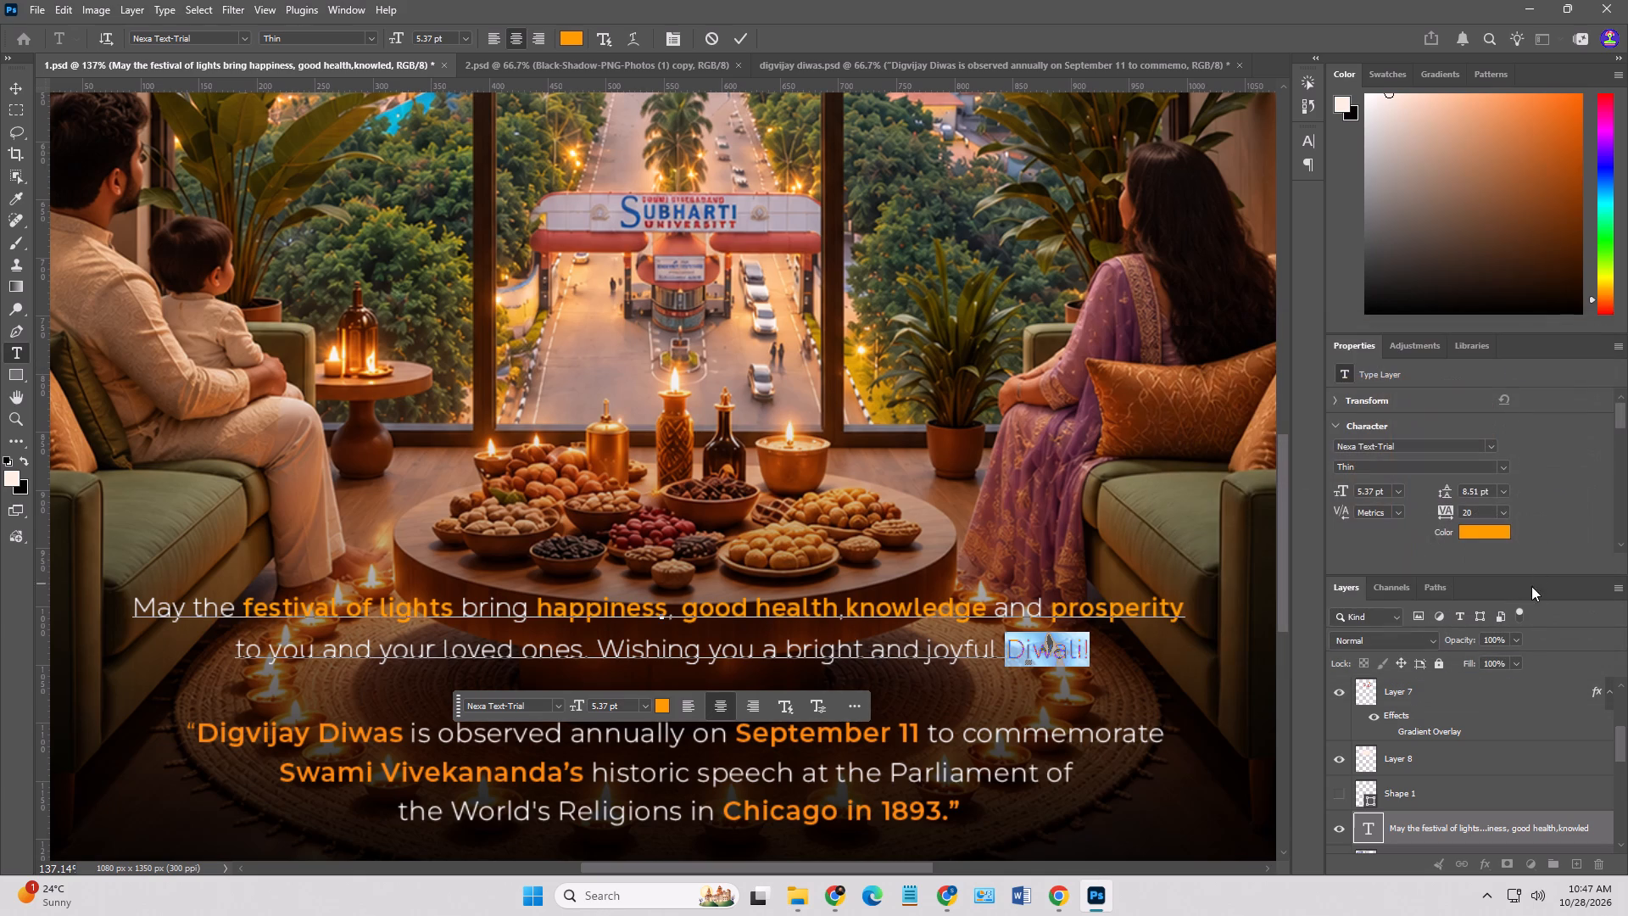
{"action": "left_click", "coordinate": [1496, 464]}
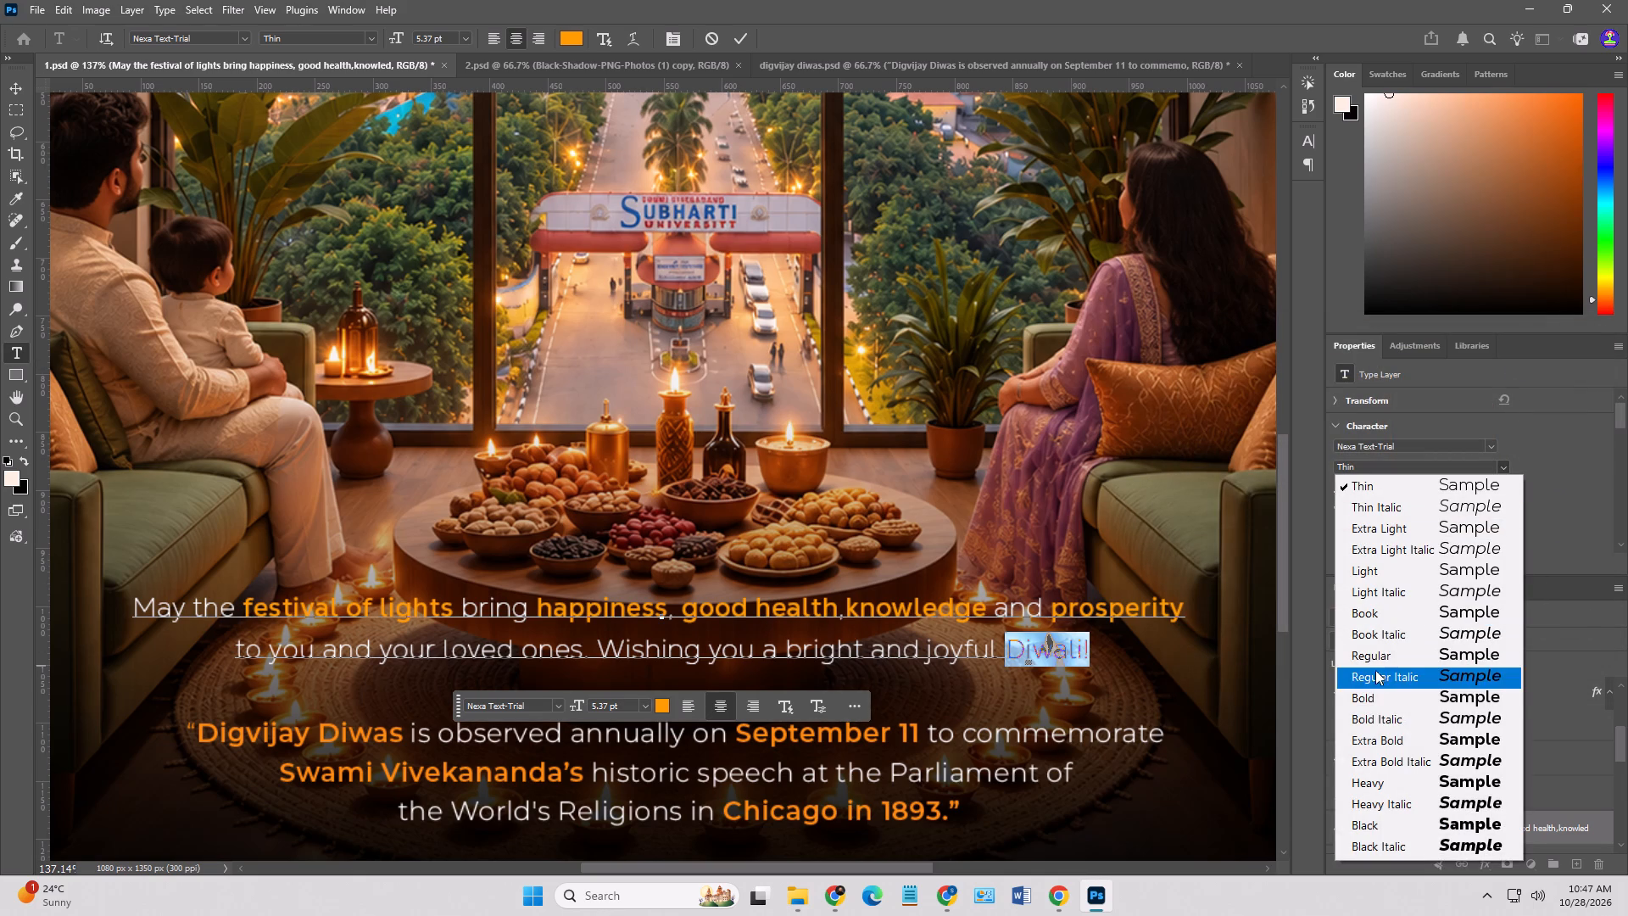
{"action": "left_click", "coordinate": [1371, 702]}
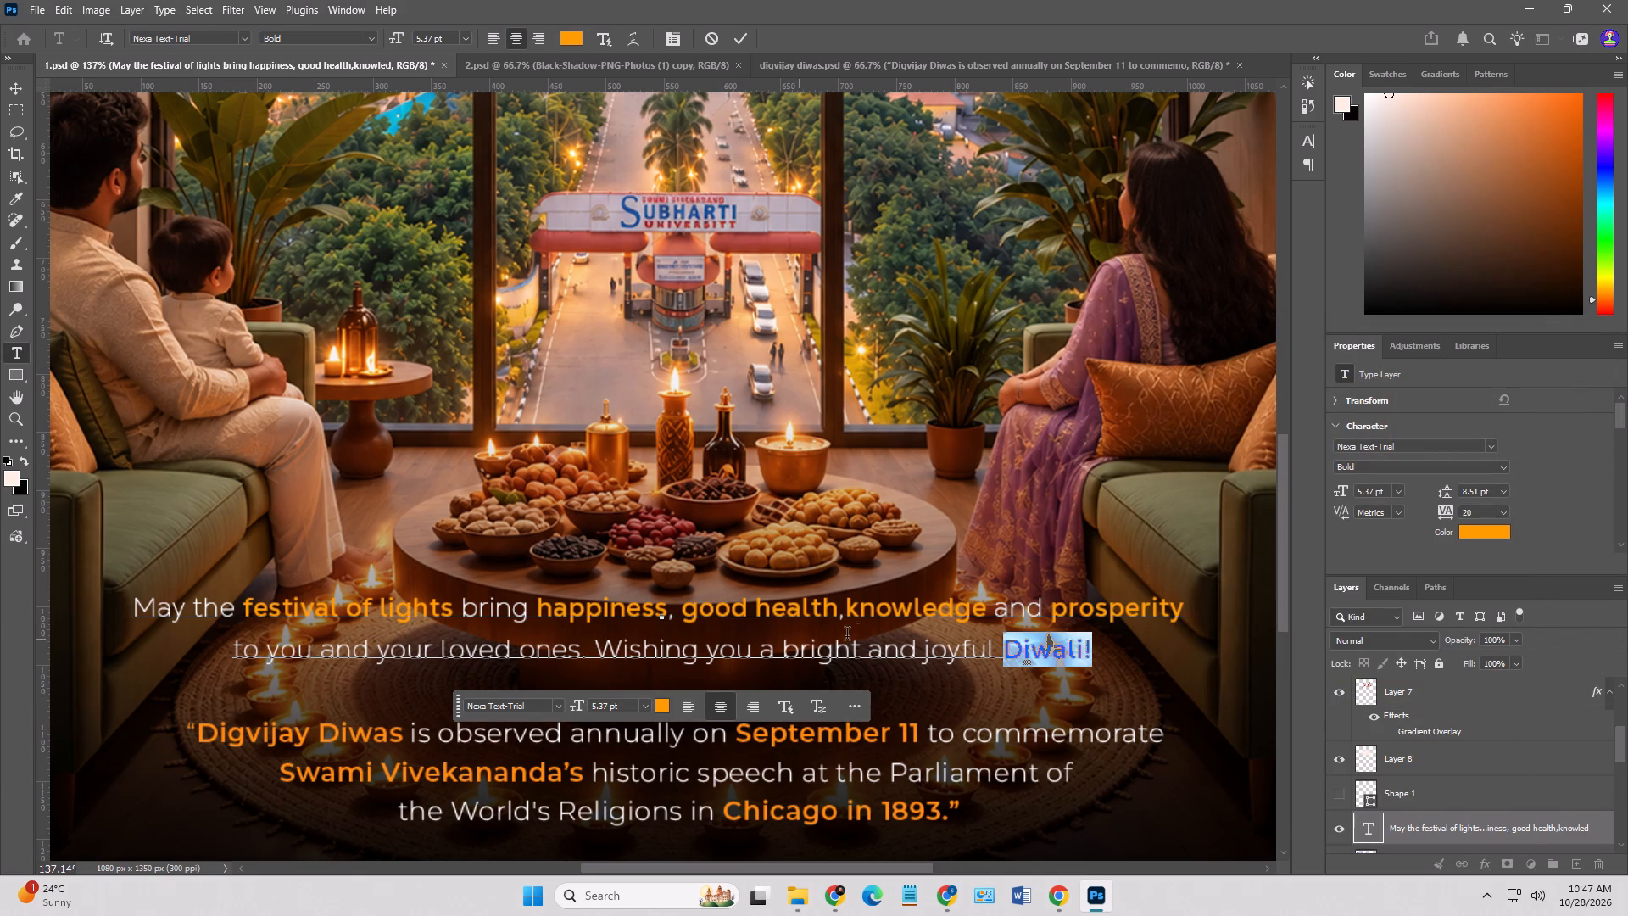
Break the greeting before "knowledge" and join "to you and your loved ones" onto the line ending in "prosperity".
{"action": "left_click", "coordinate": [850, 615]}
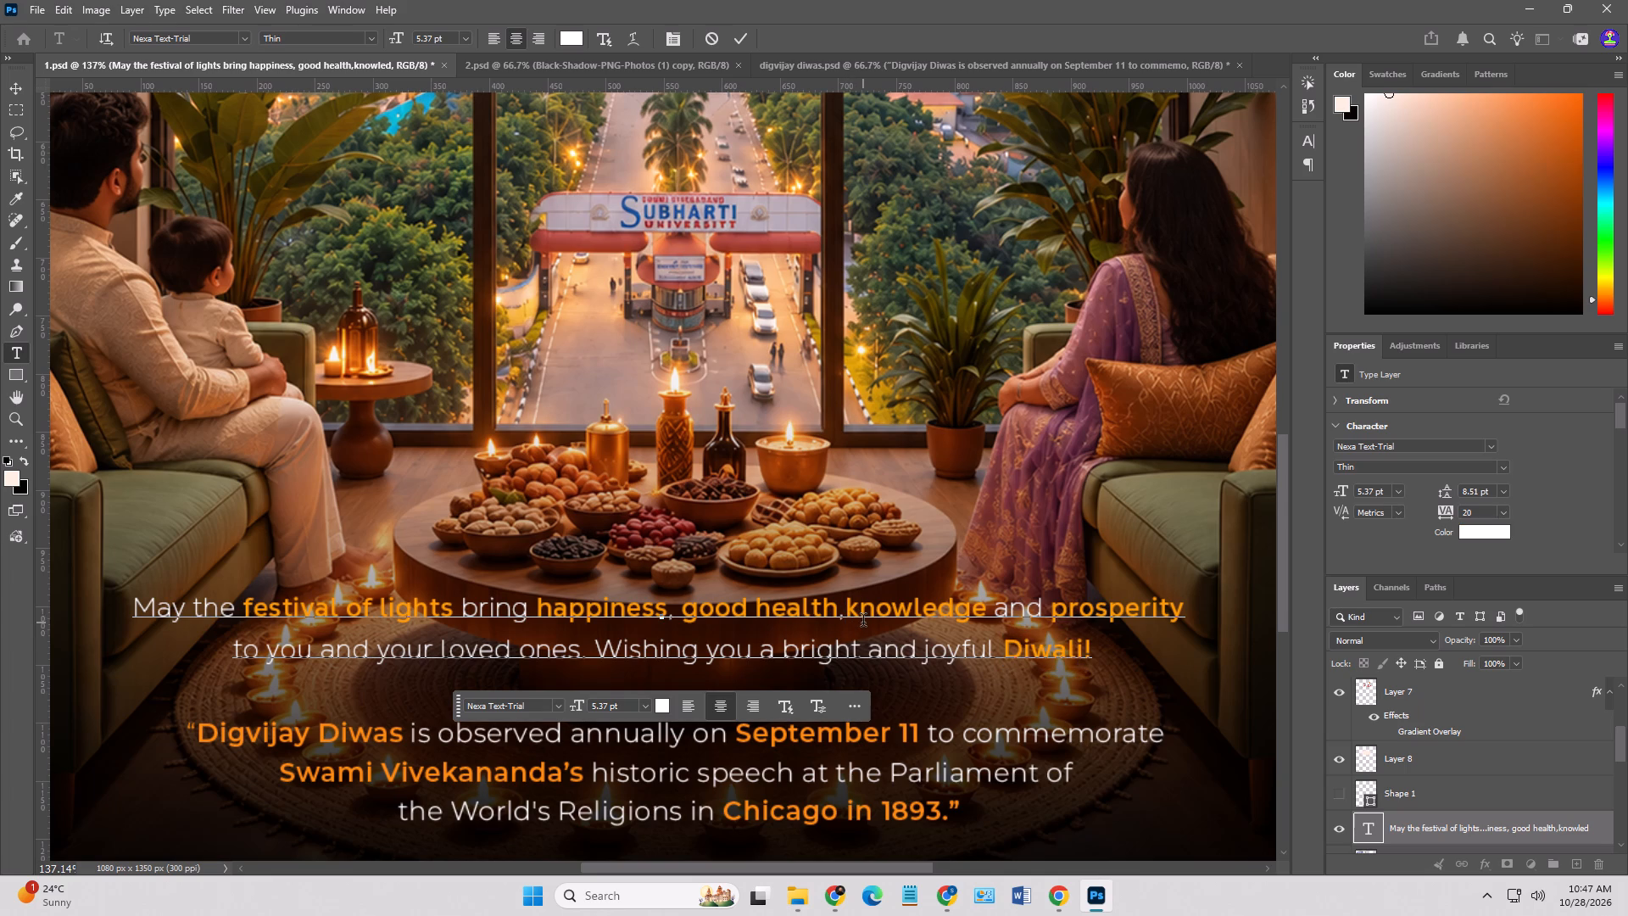
{"action": "key", "text": "Return"}
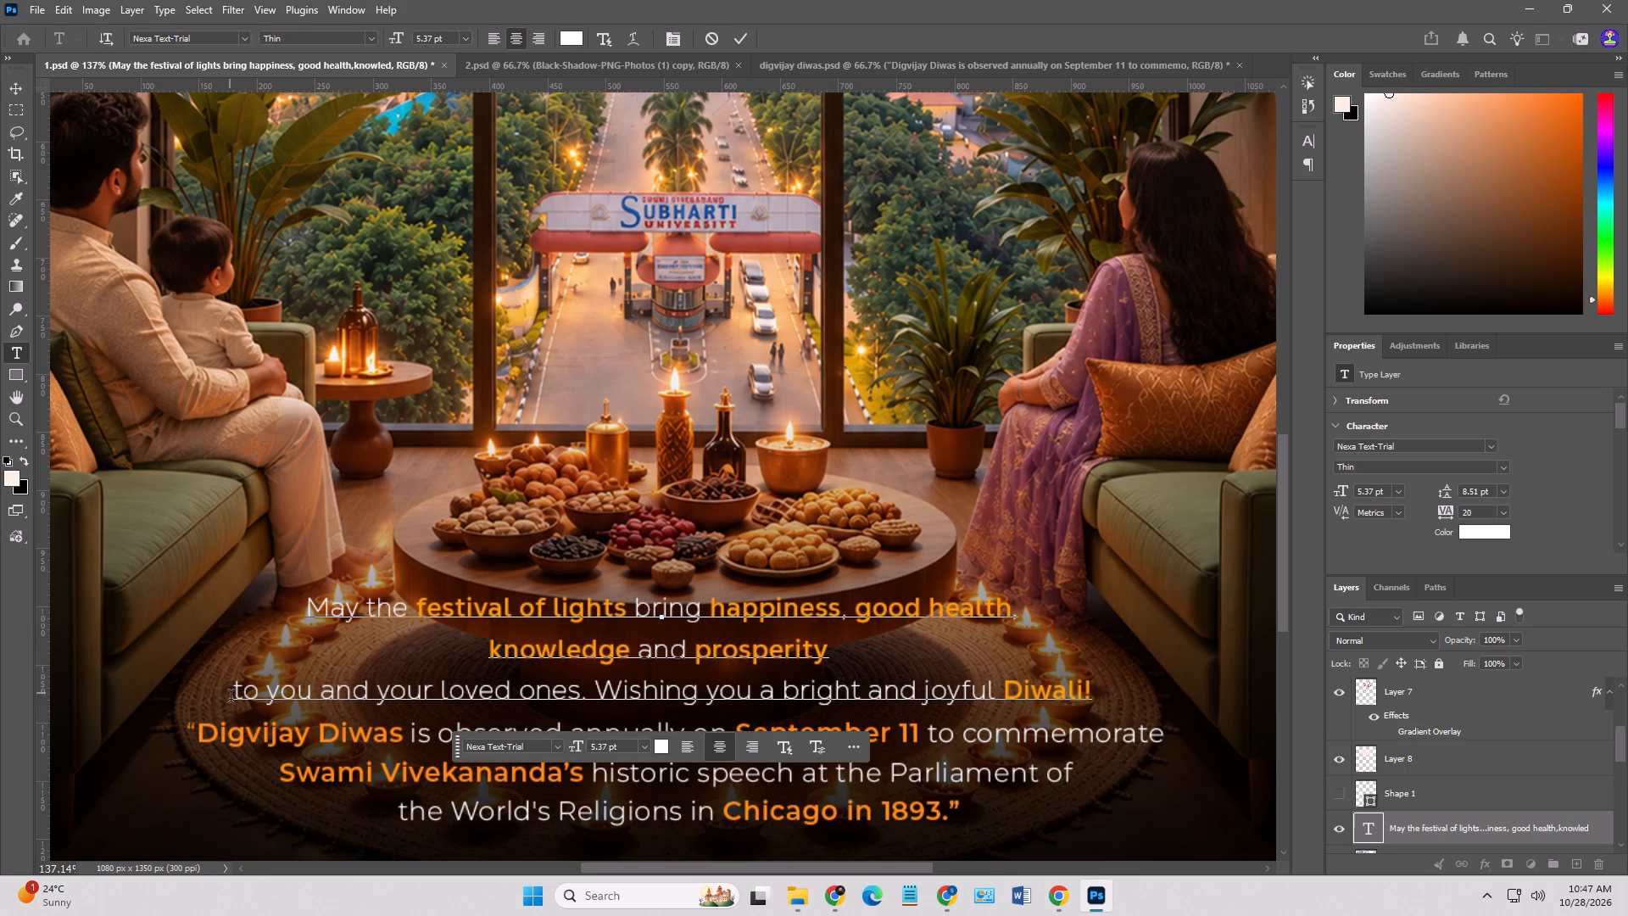
{"action": "left_click", "coordinate": [235, 700]}
{"action": "key", "text": "BackSpace"}
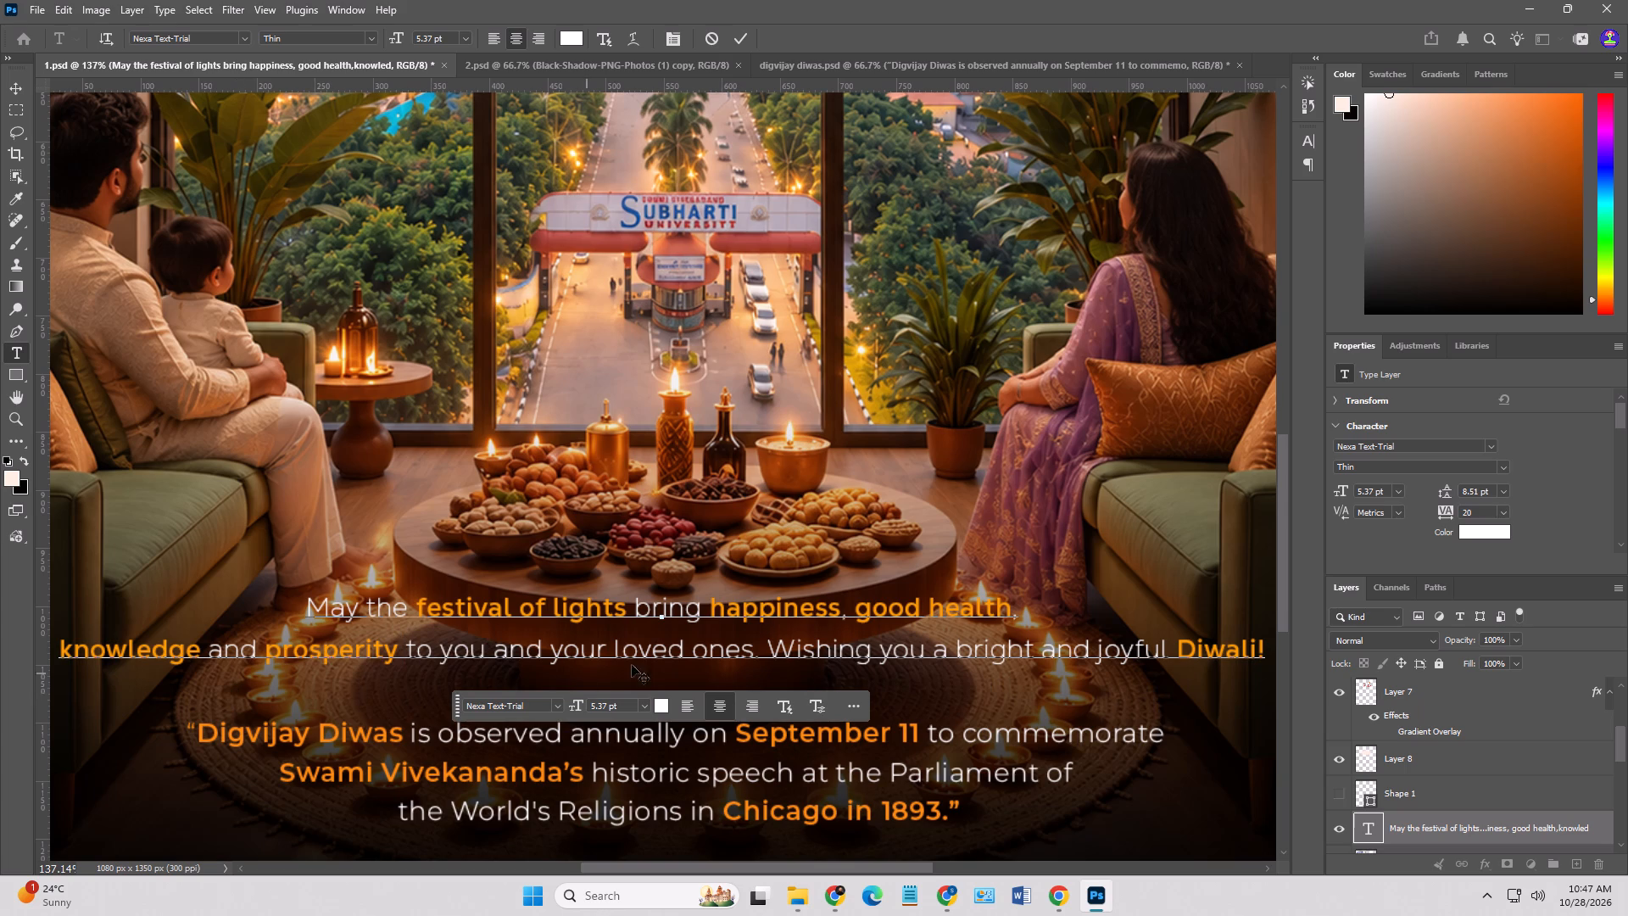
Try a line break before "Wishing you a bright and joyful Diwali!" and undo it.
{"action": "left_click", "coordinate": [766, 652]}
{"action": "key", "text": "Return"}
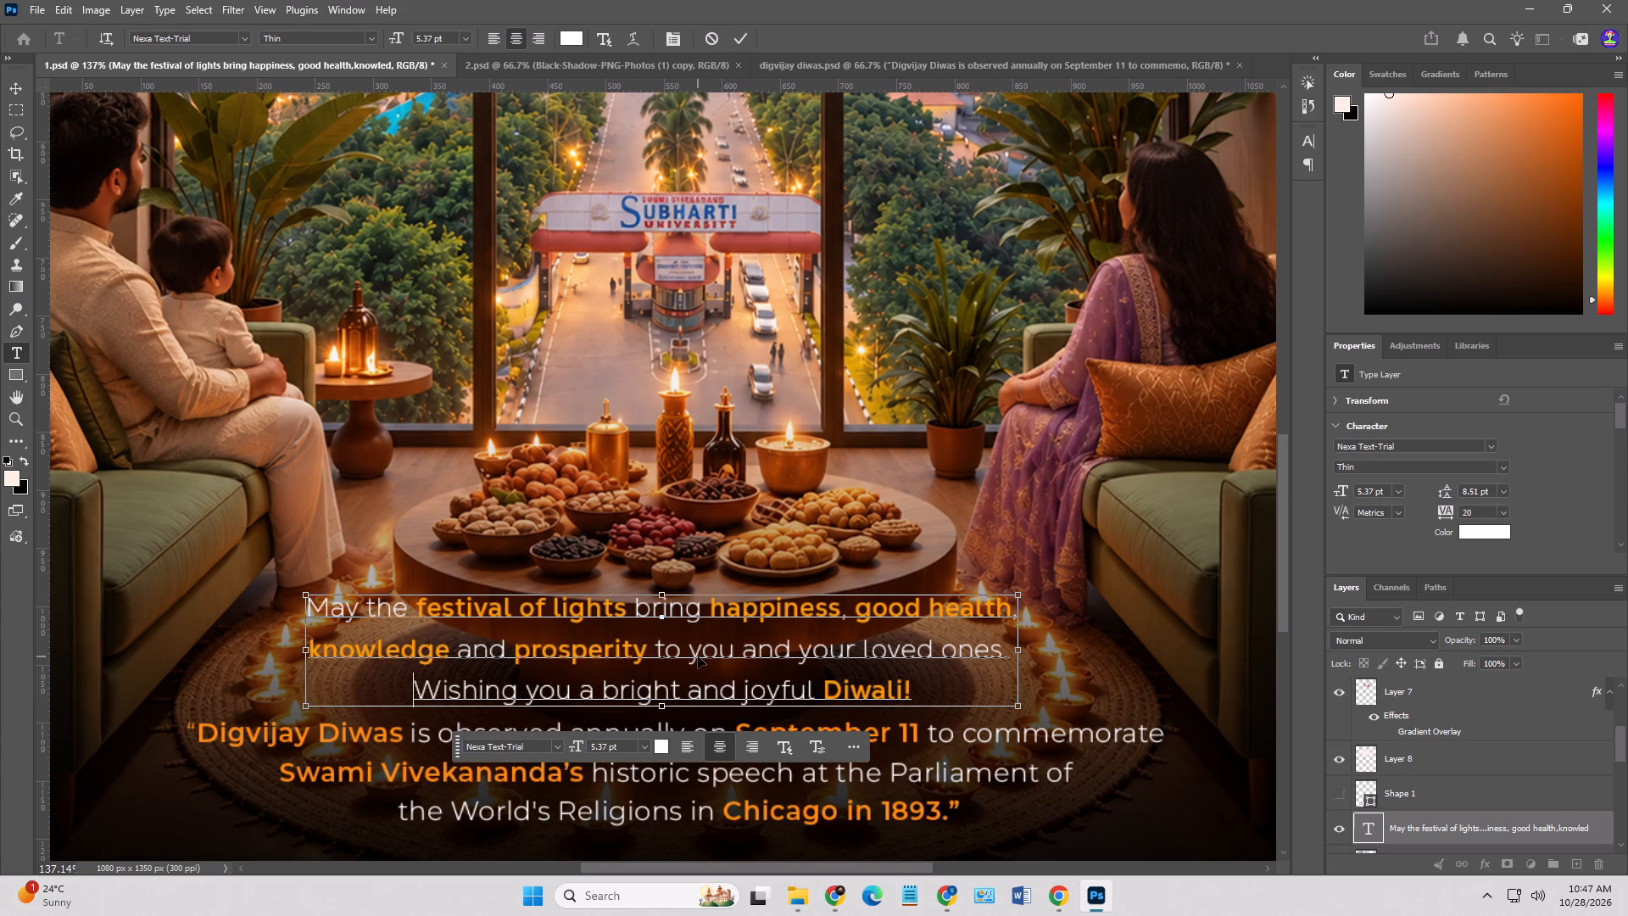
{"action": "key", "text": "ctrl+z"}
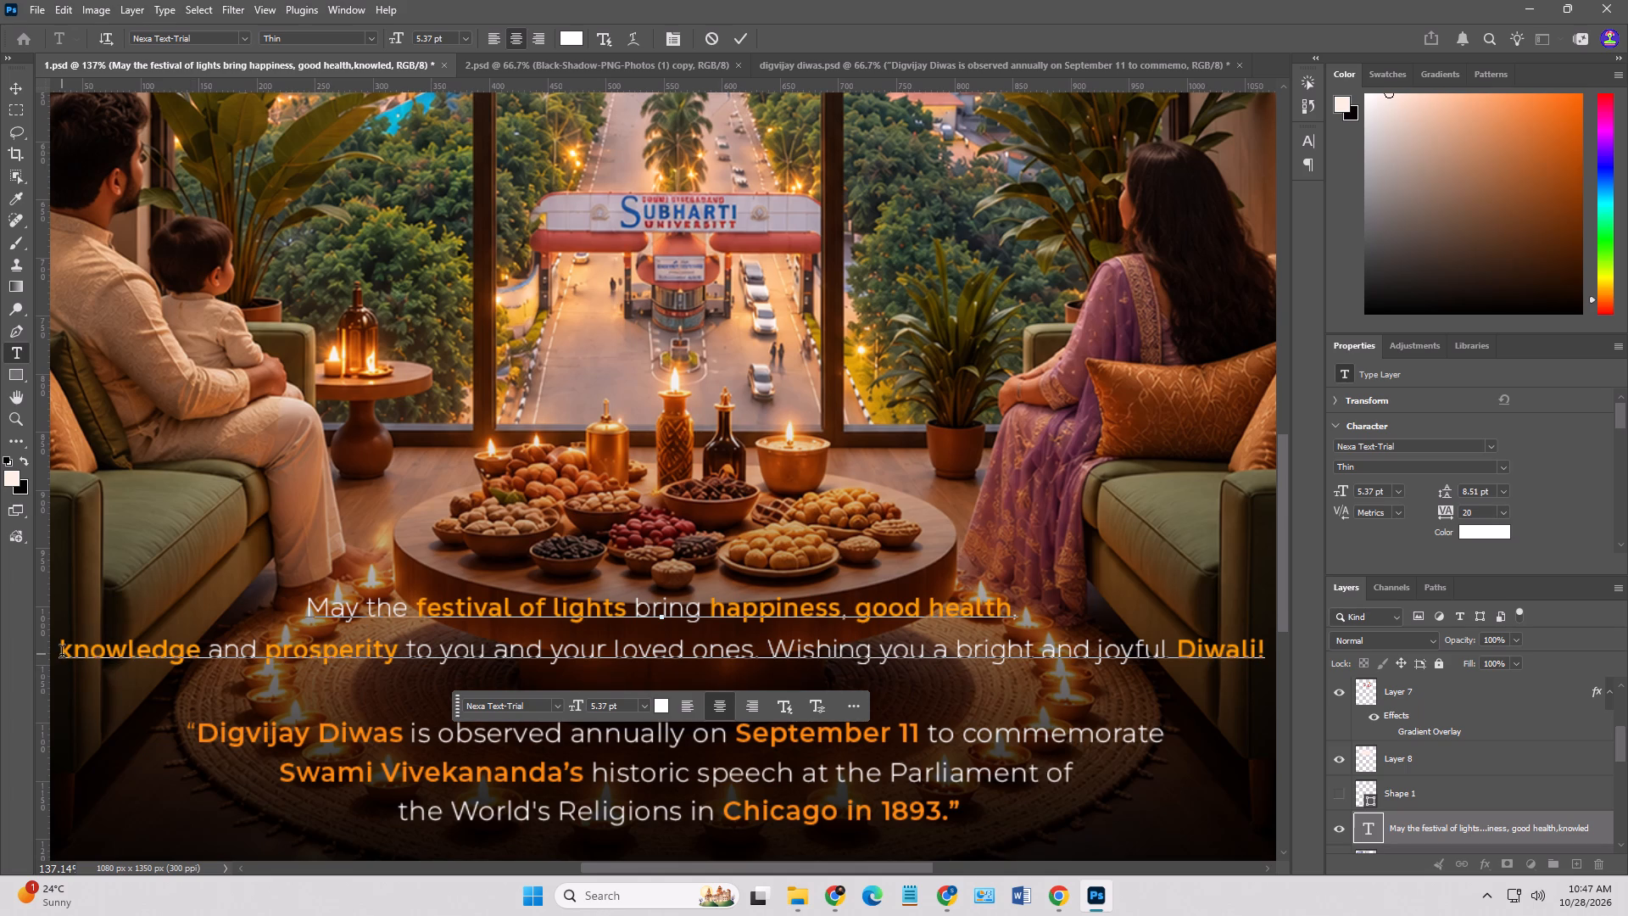
Rebreak the greeting into three lines: "knowledge" ends the first, "and prosperity" starts the second, and "Wishing you" starts the third.
{"action": "left_click", "coordinate": [62, 654]}
{"action": "key", "text": "BackSpace"}
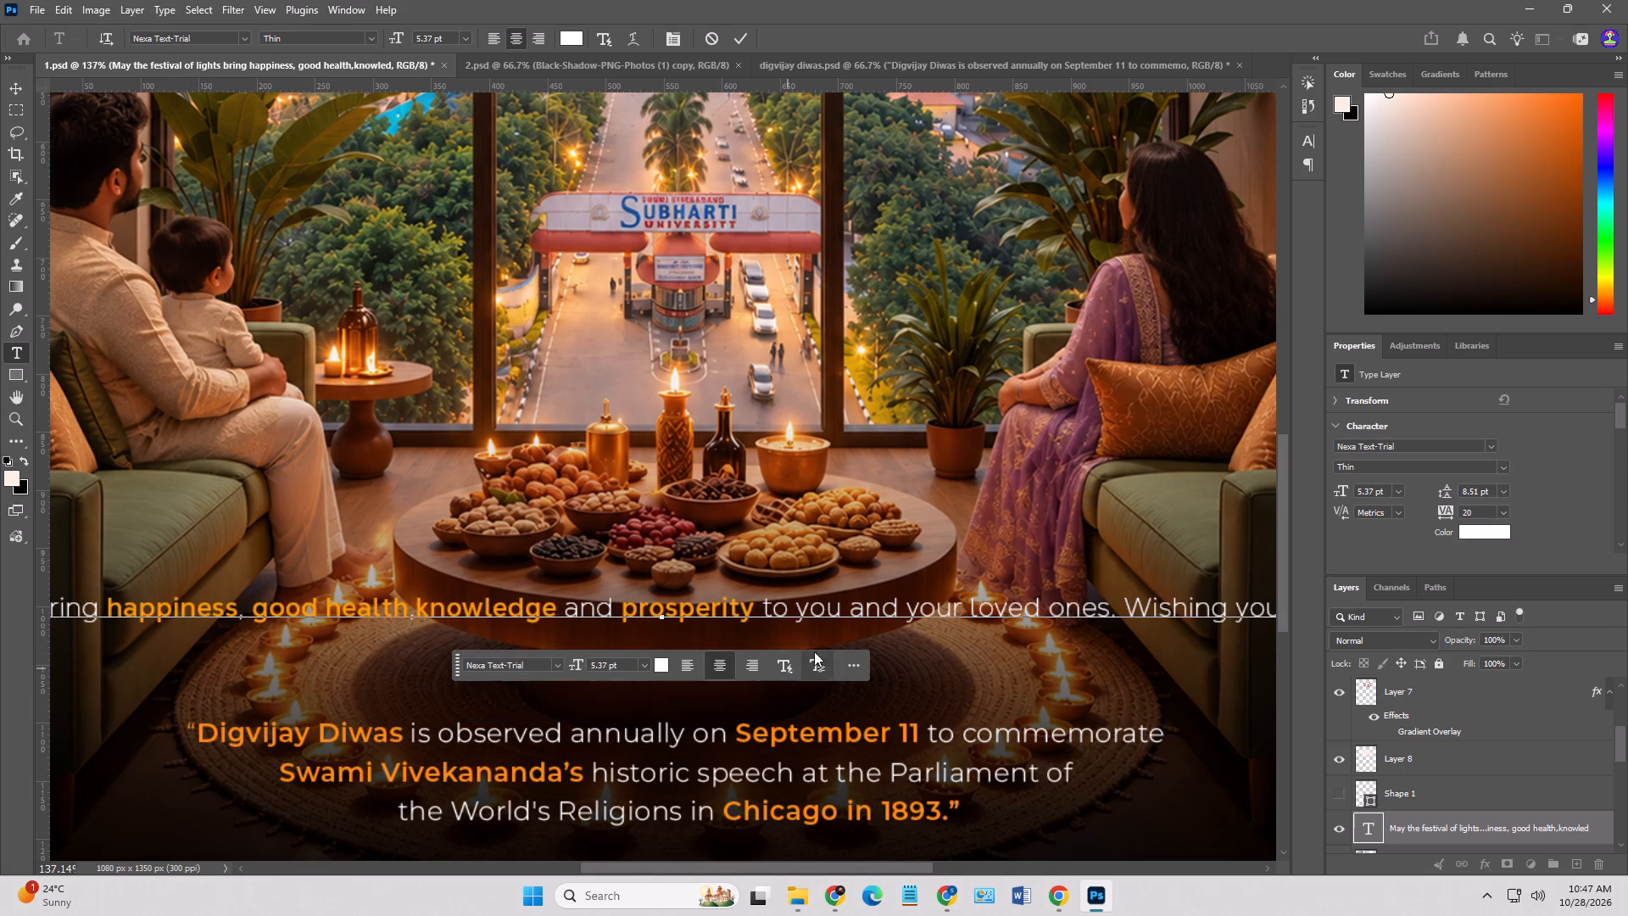
{"action": "left_click", "coordinate": [568, 614]}
{"action": "key", "text": "Return"}
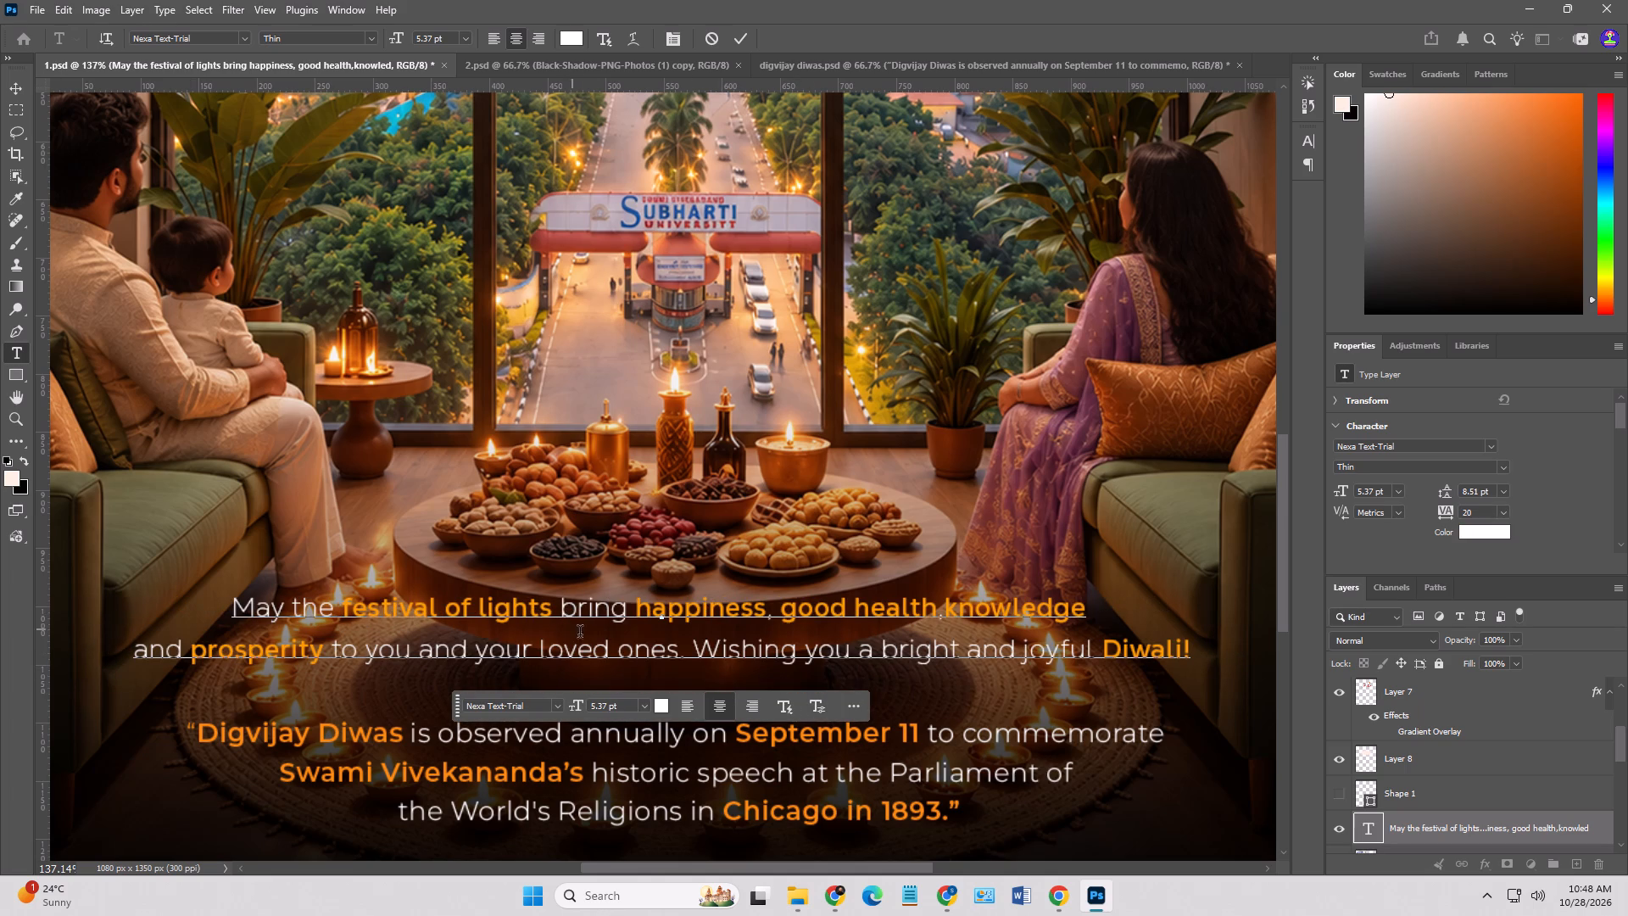
{"action": "left_click", "coordinate": [700, 651]}
{"action": "key", "text": "Return"}
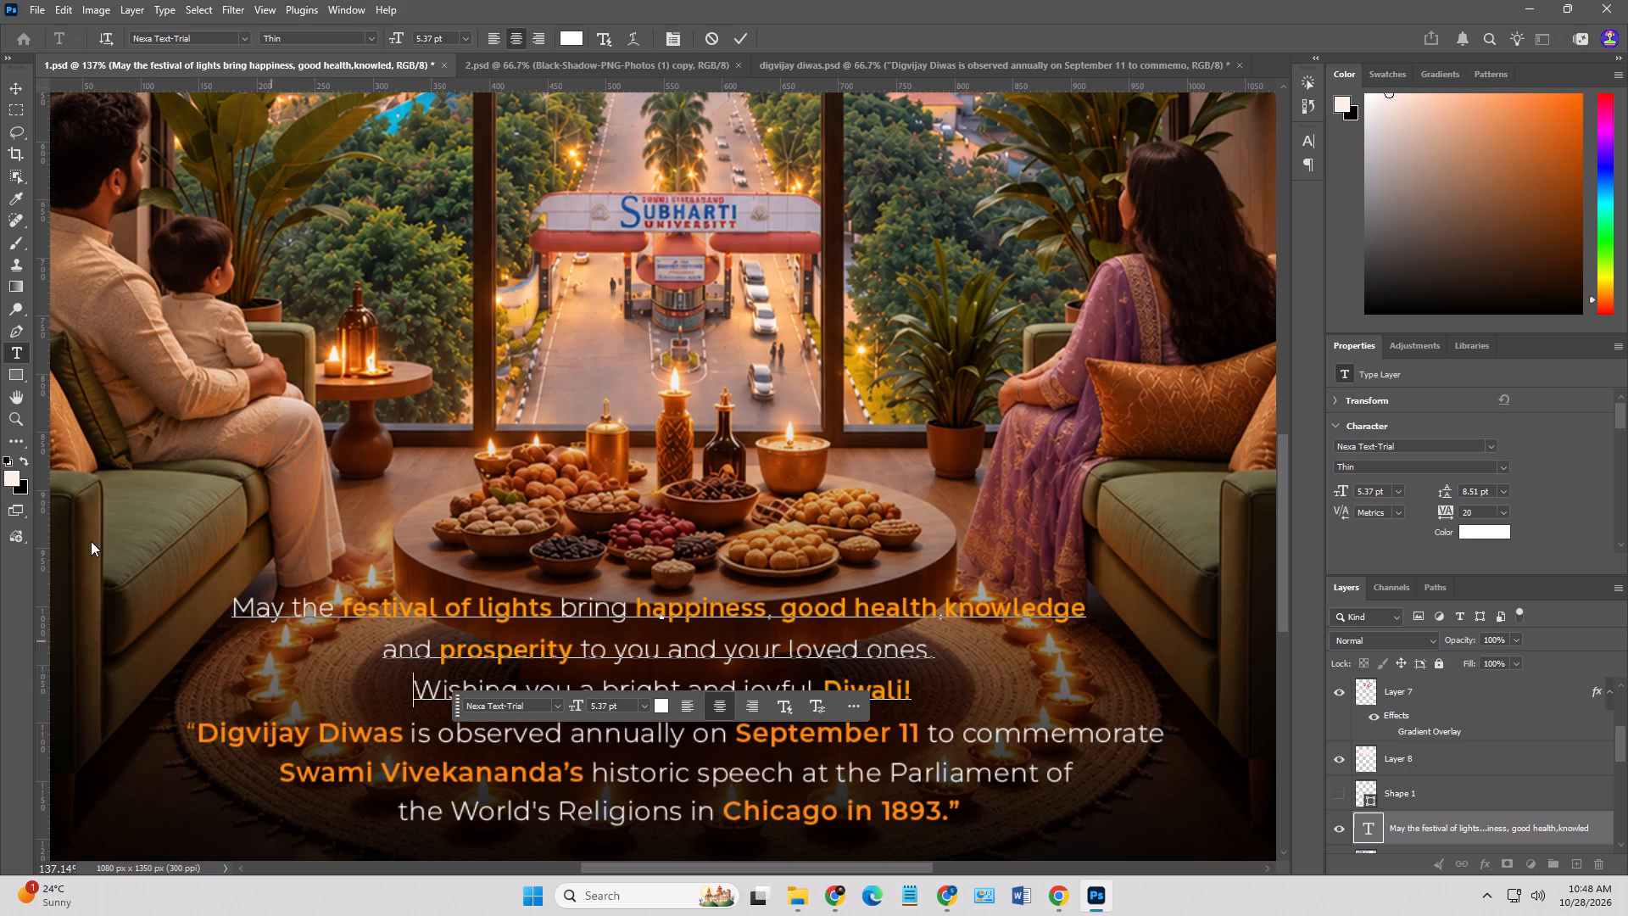
Scale the three-line Diwali greeting up proportionally to about 114%.
{"action": "left_click", "coordinate": [14, 87]}
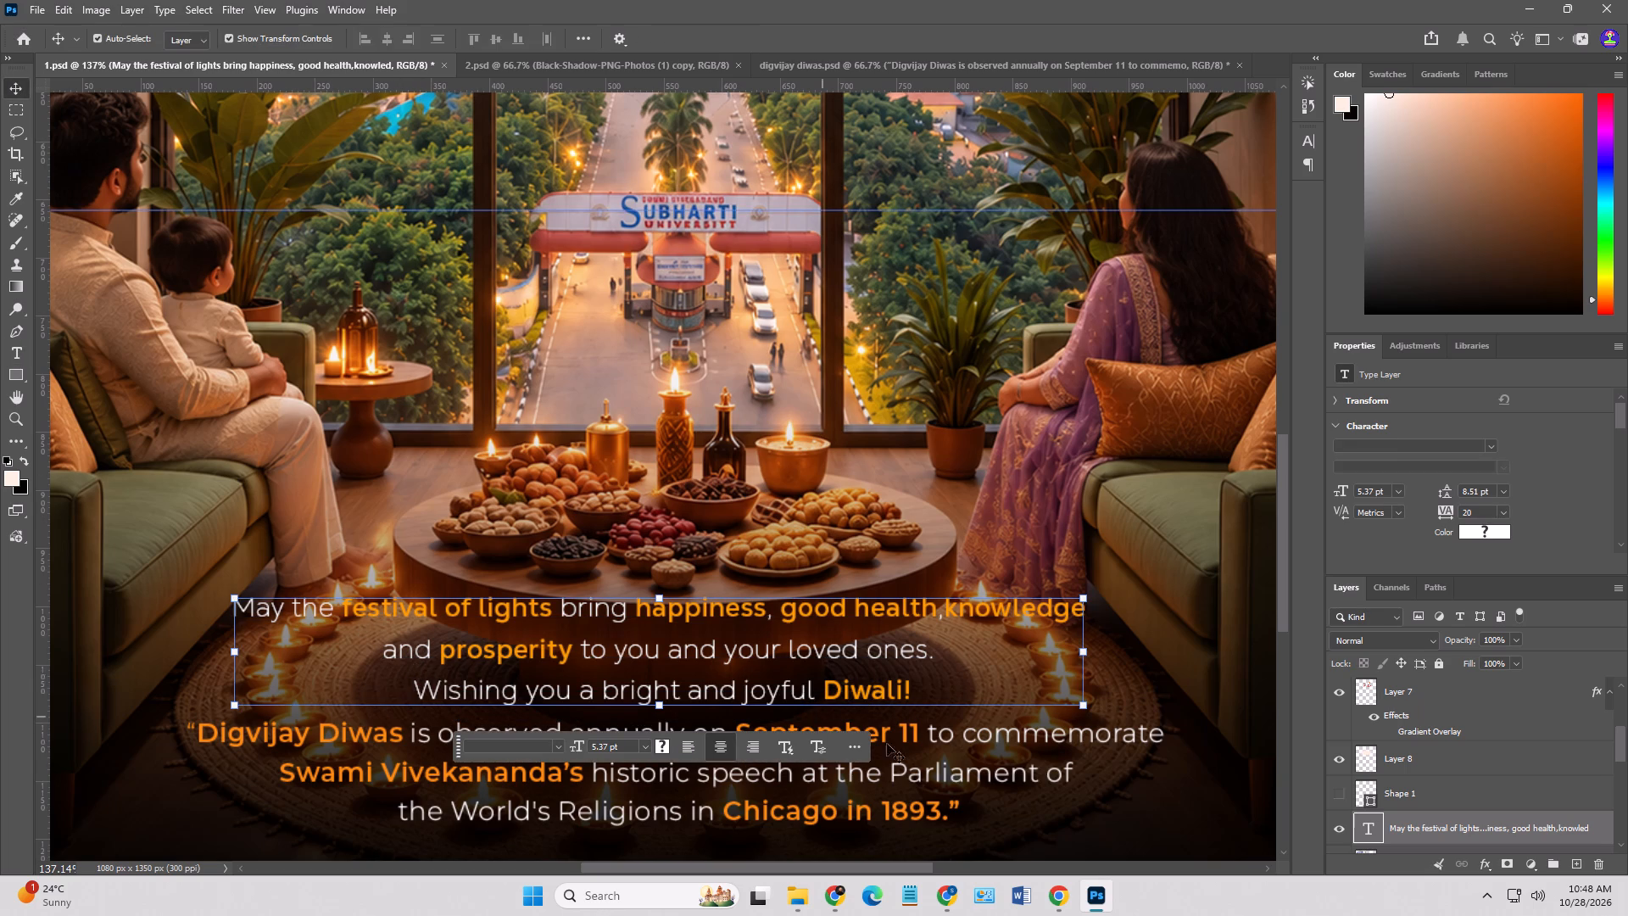
{"action": "left_click_drag", "start_coordinate": [1086, 711], "coordinate": [1151, 717]}
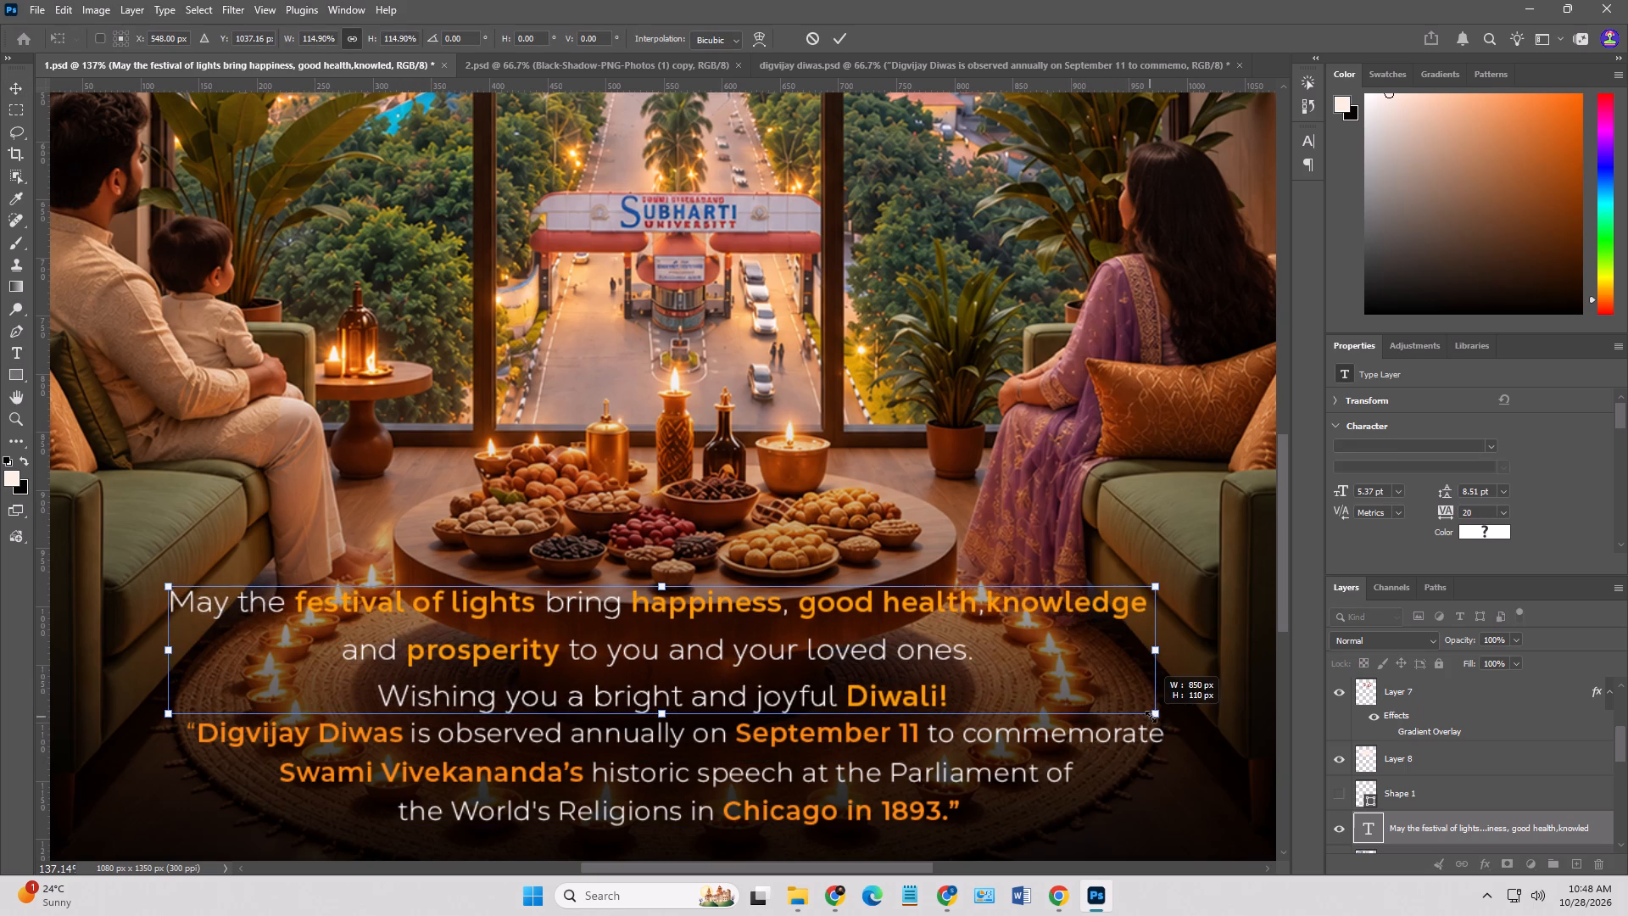
{"action": "left_click_drag", "start_coordinate": [1151, 717], "coordinate": [1149, 717]}
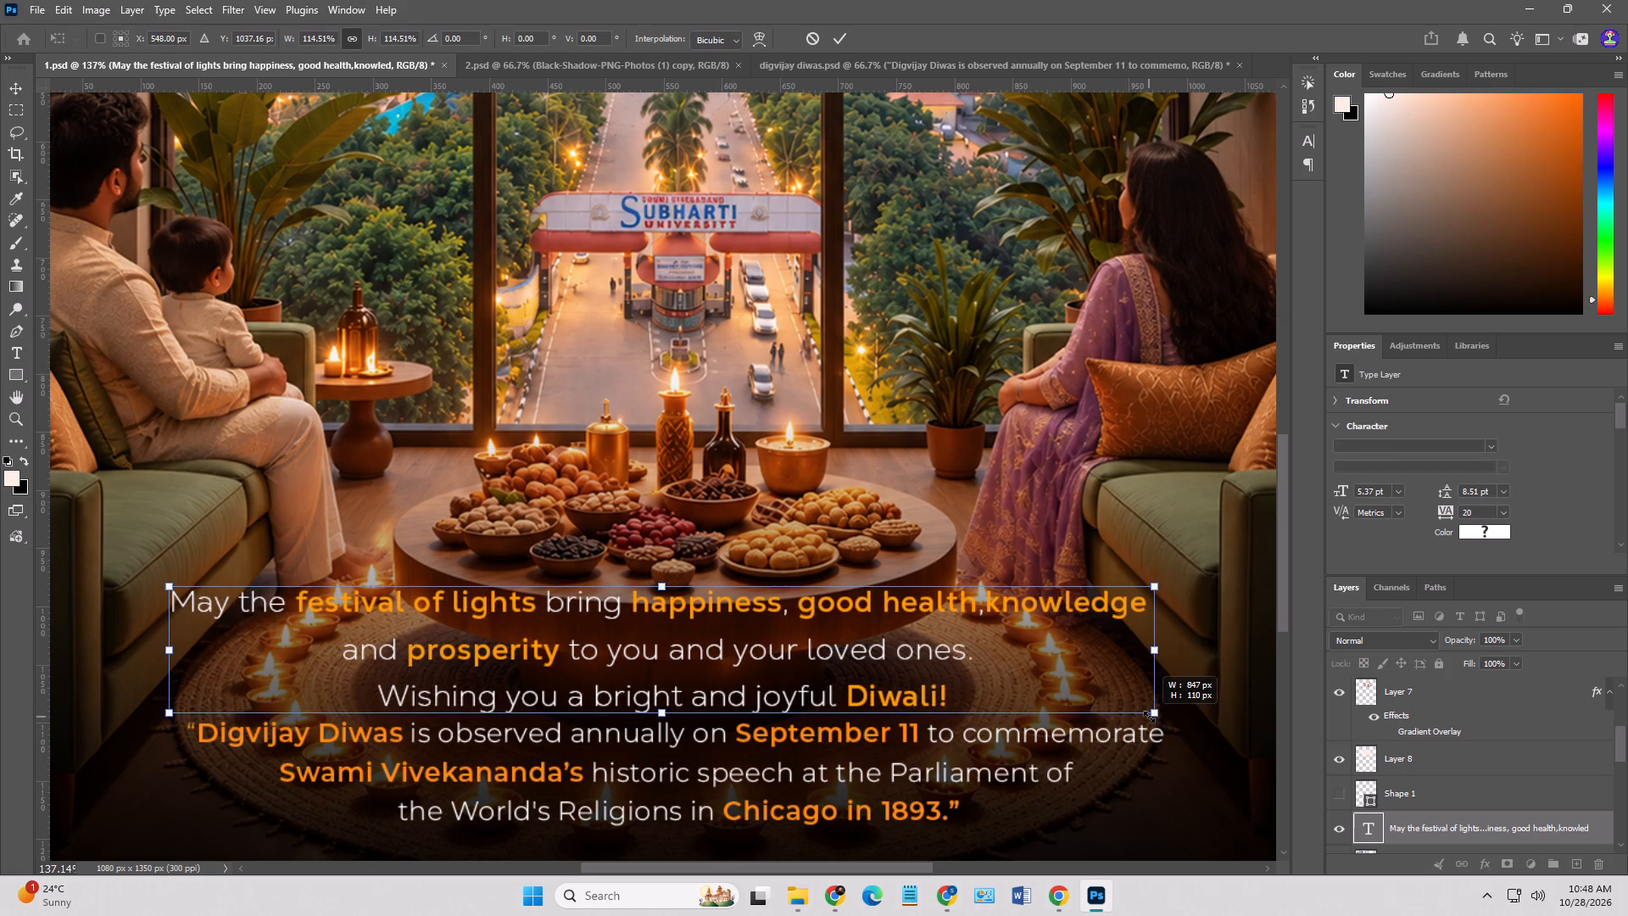
{"action": "left_click_drag", "start_coordinate": [1149, 717], "coordinate": [1146, 717]}
{"action": "key", "text": "Return"}
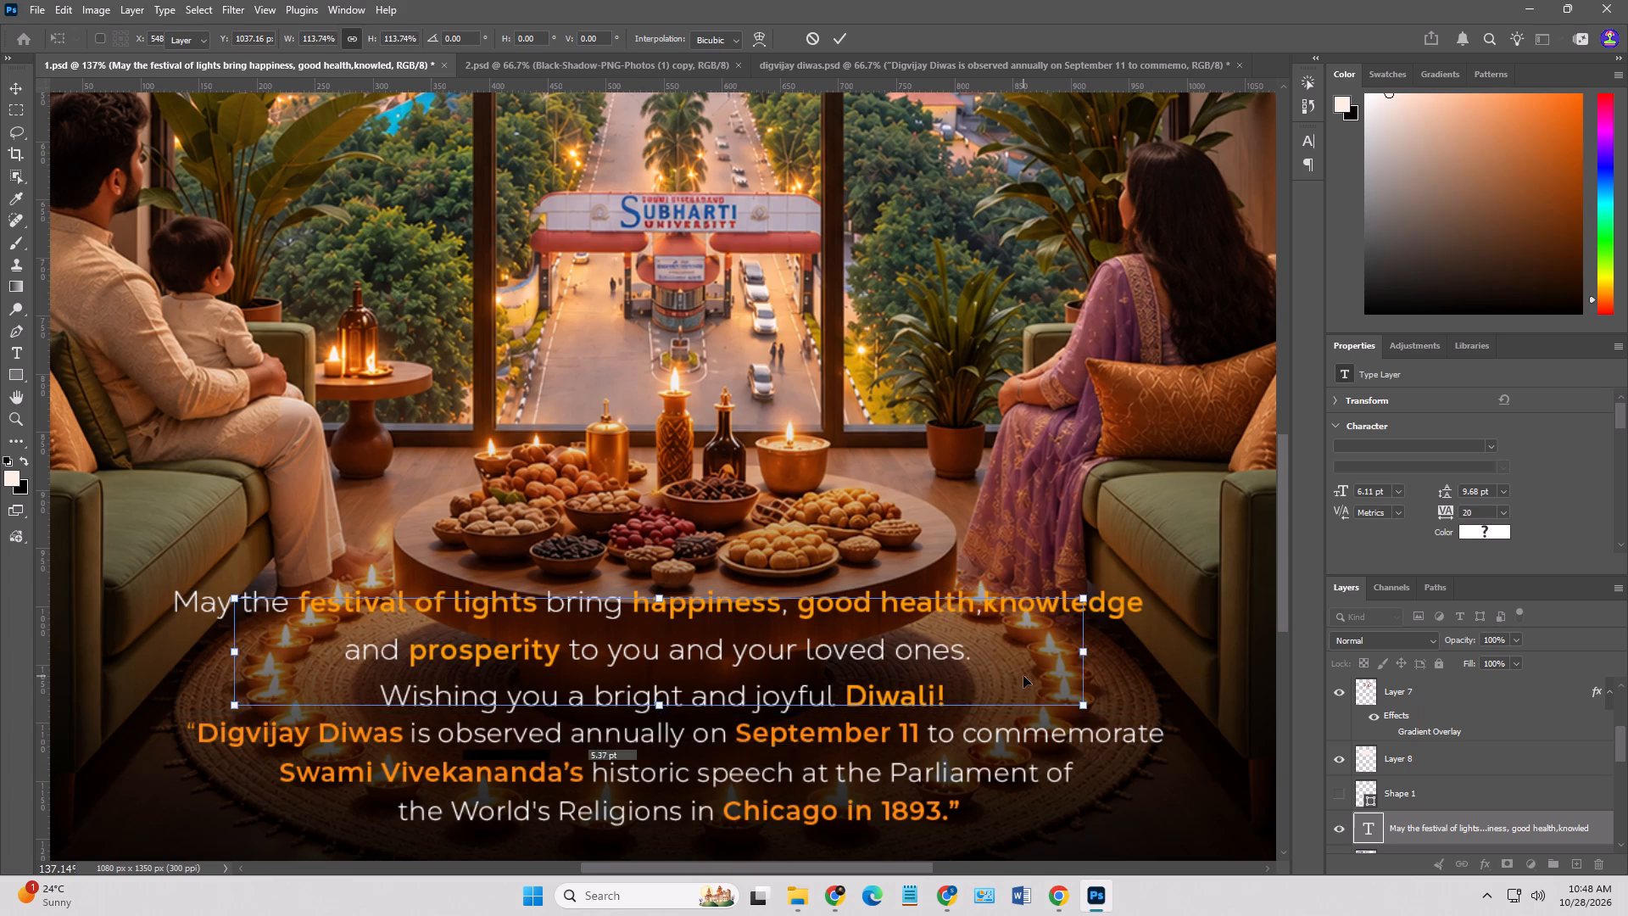
Hide the Digvijay Diwas paragraph and move the Diwali greeting down into the space it frees.
{"action": "left_click", "coordinate": [918, 740]}
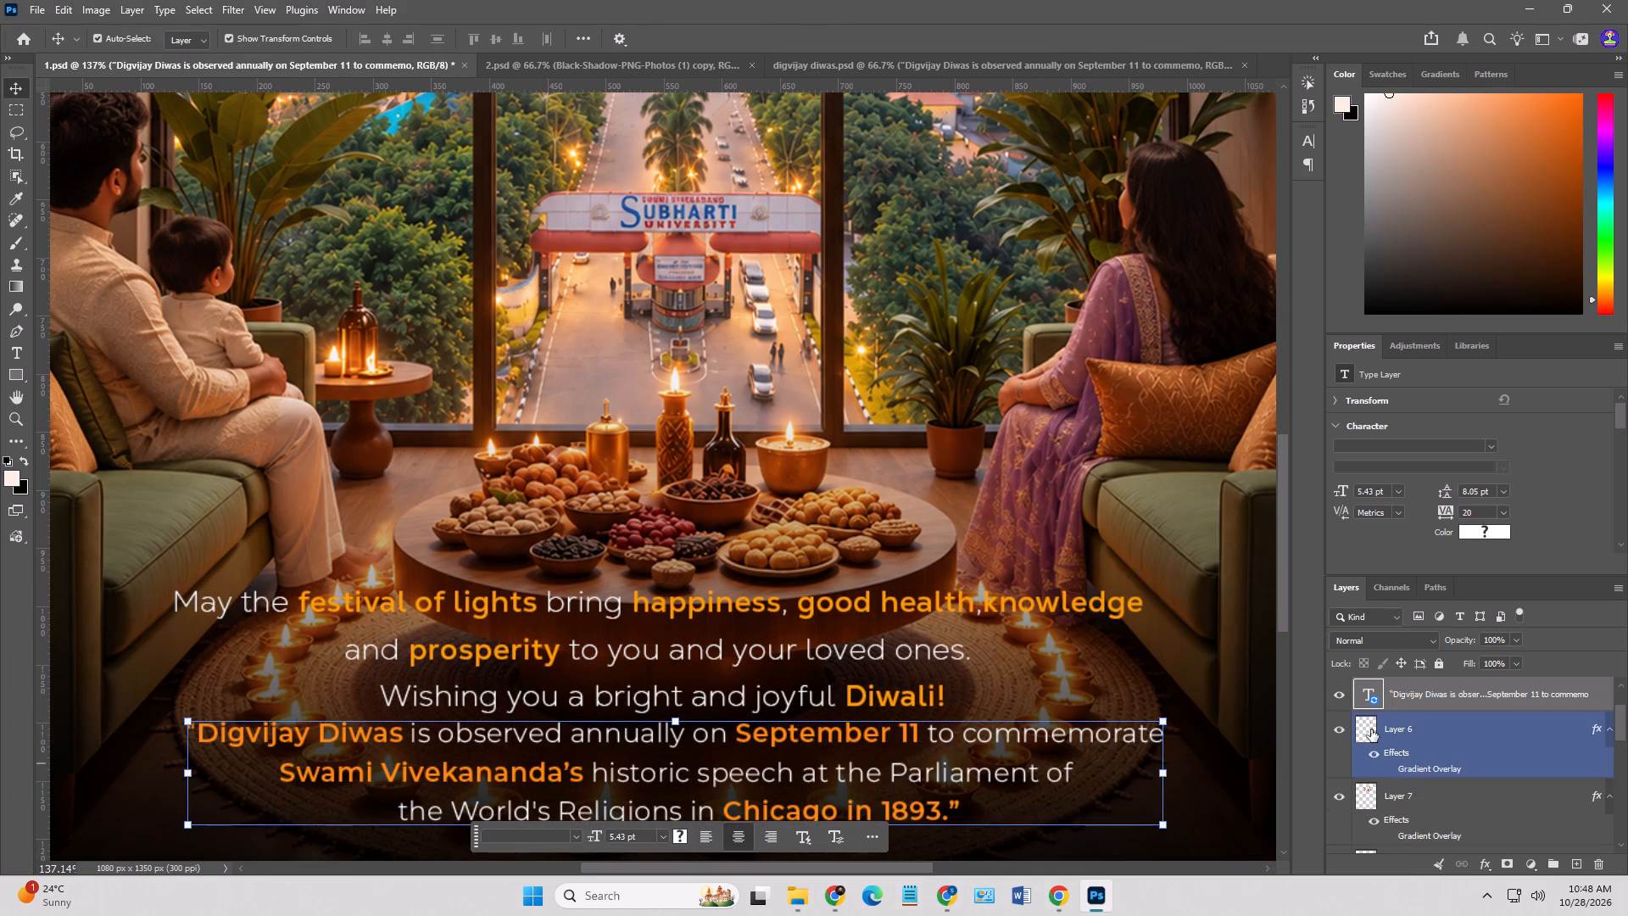
{"action": "left_click", "coordinate": [1334, 693]}
{"action": "scroll", "coordinate": [835, 645], "scroll_direction": "down", "scroll_amount": 3, "text": "alt"}
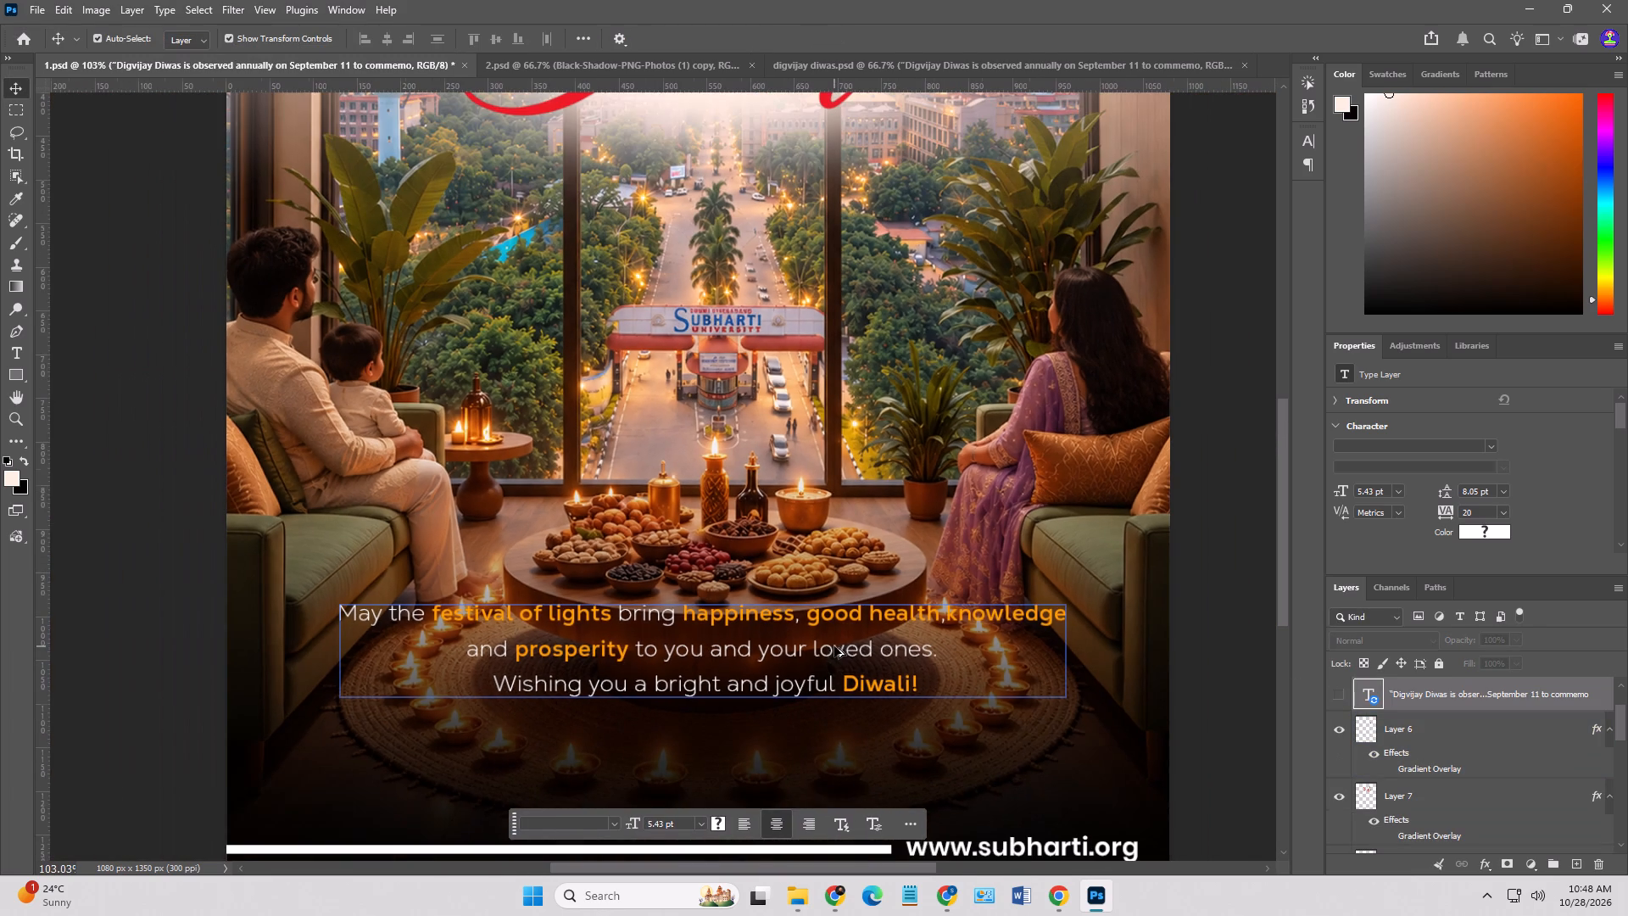
{"action": "left_click_drag", "start_coordinate": [828, 641], "coordinate": [834, 699]}
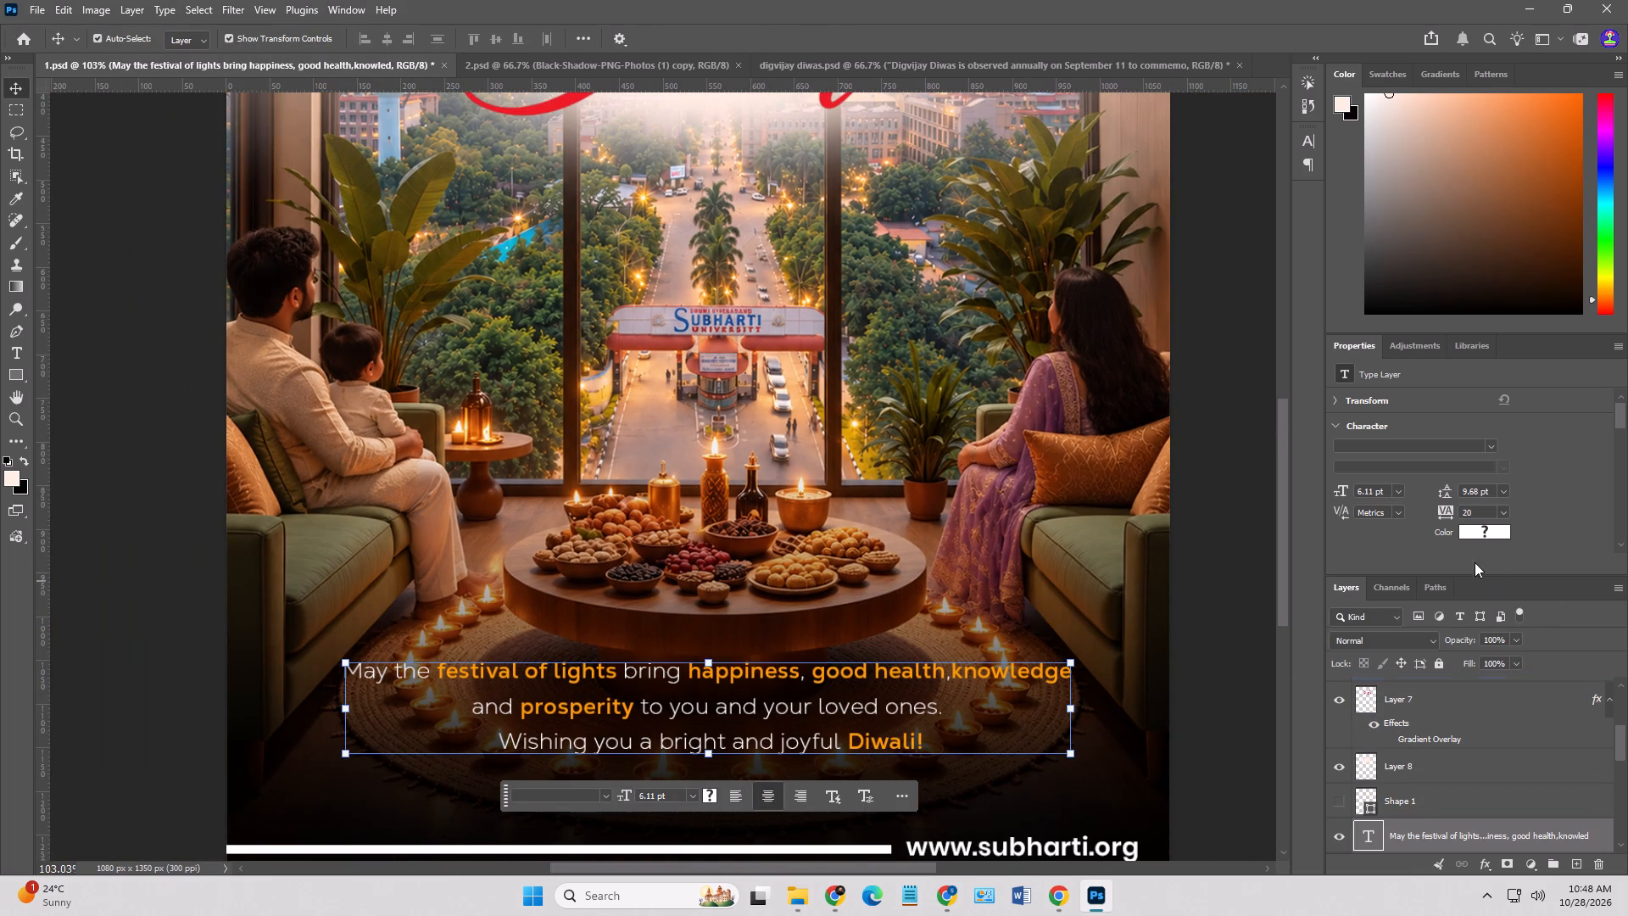
Set the Diwali greeting's leading to 8 pt and its tracking to 0.
{"action": "left_click", "coordinate": [1451, 490]}
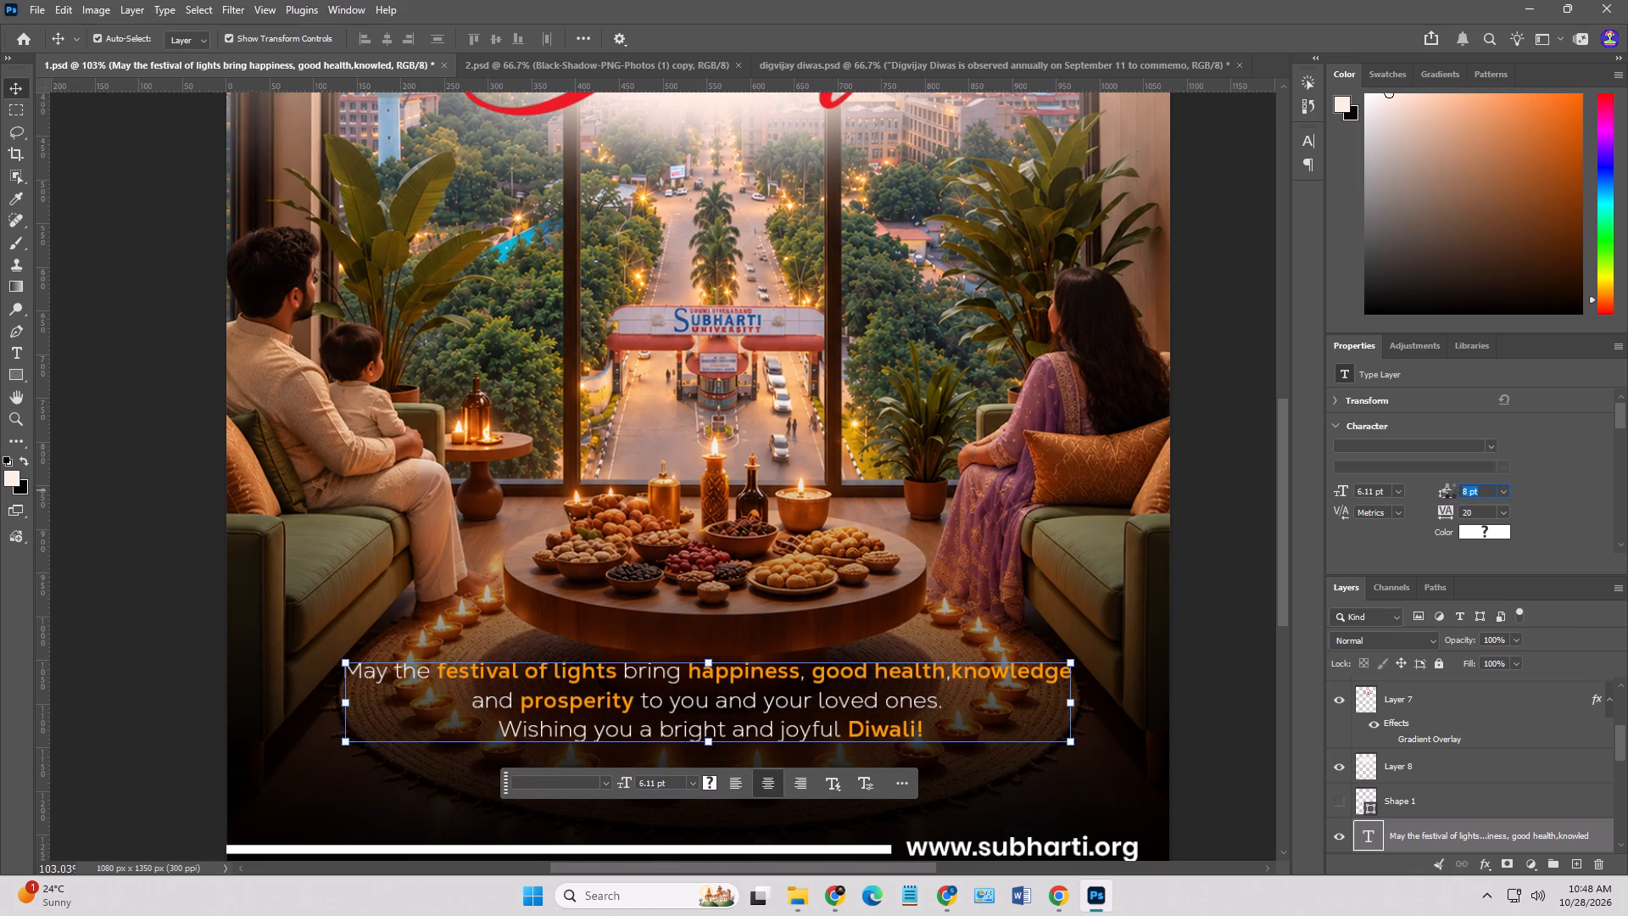
{"action": "left_click_drag", "start_coordinate": [1482, 515], "coordinate": [1405, 512]}
{"action": "key", "text": "0"}
{"action": "key", "text": "Return"}
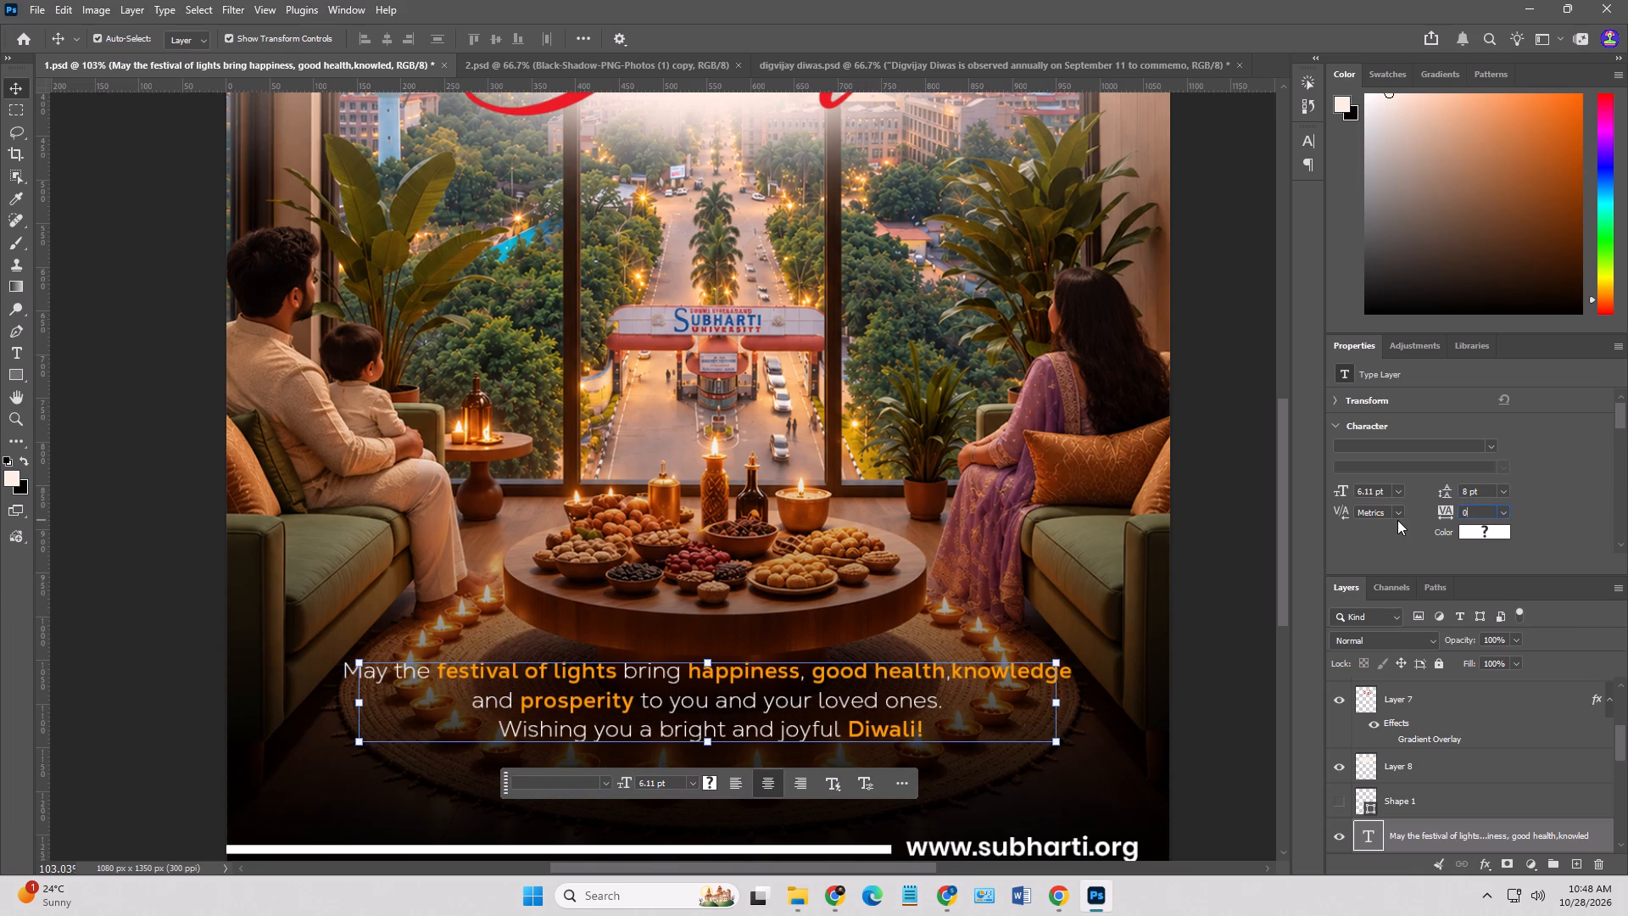
Enlarge the Diwali greeting proportionally by about 105%.
{"action": "left_click_drag", "start_coordinate": [1059, 740], "coordinate": [1077, 737], "text": "alt"}
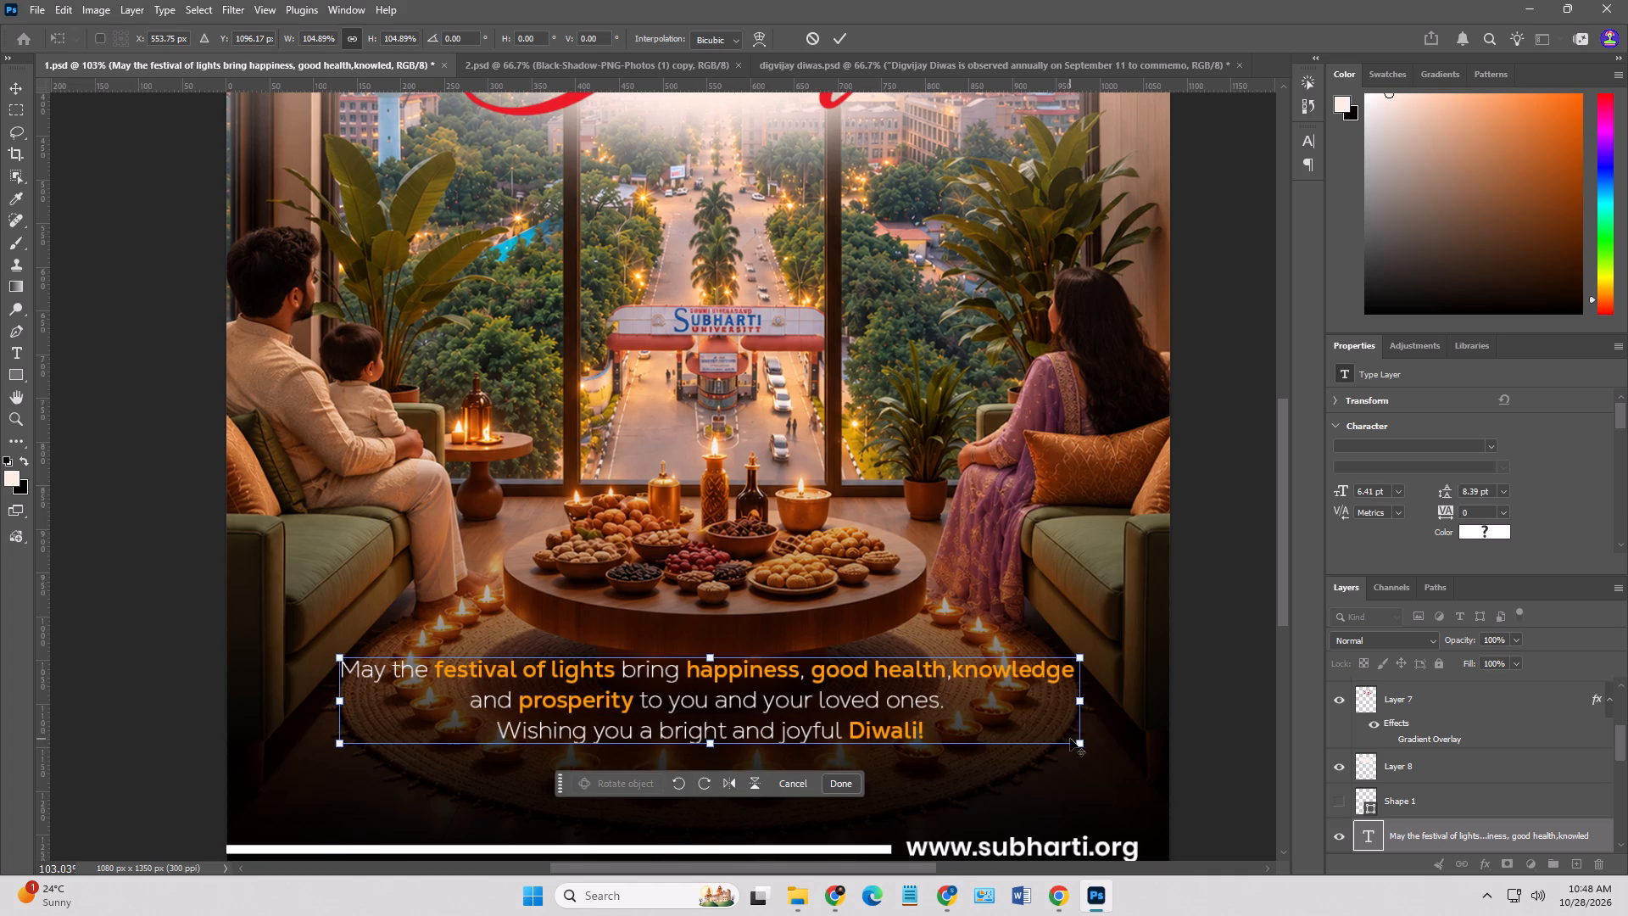
{"action": "scroll", "coordinate": [962, 683], "scroll_direction": "down", "scroll_amount": 6, "text": "alt"}
{"action": "double_click", "coordinate": [337, 621]}
{"action": "left_click", "coordinate": [332, 617]}
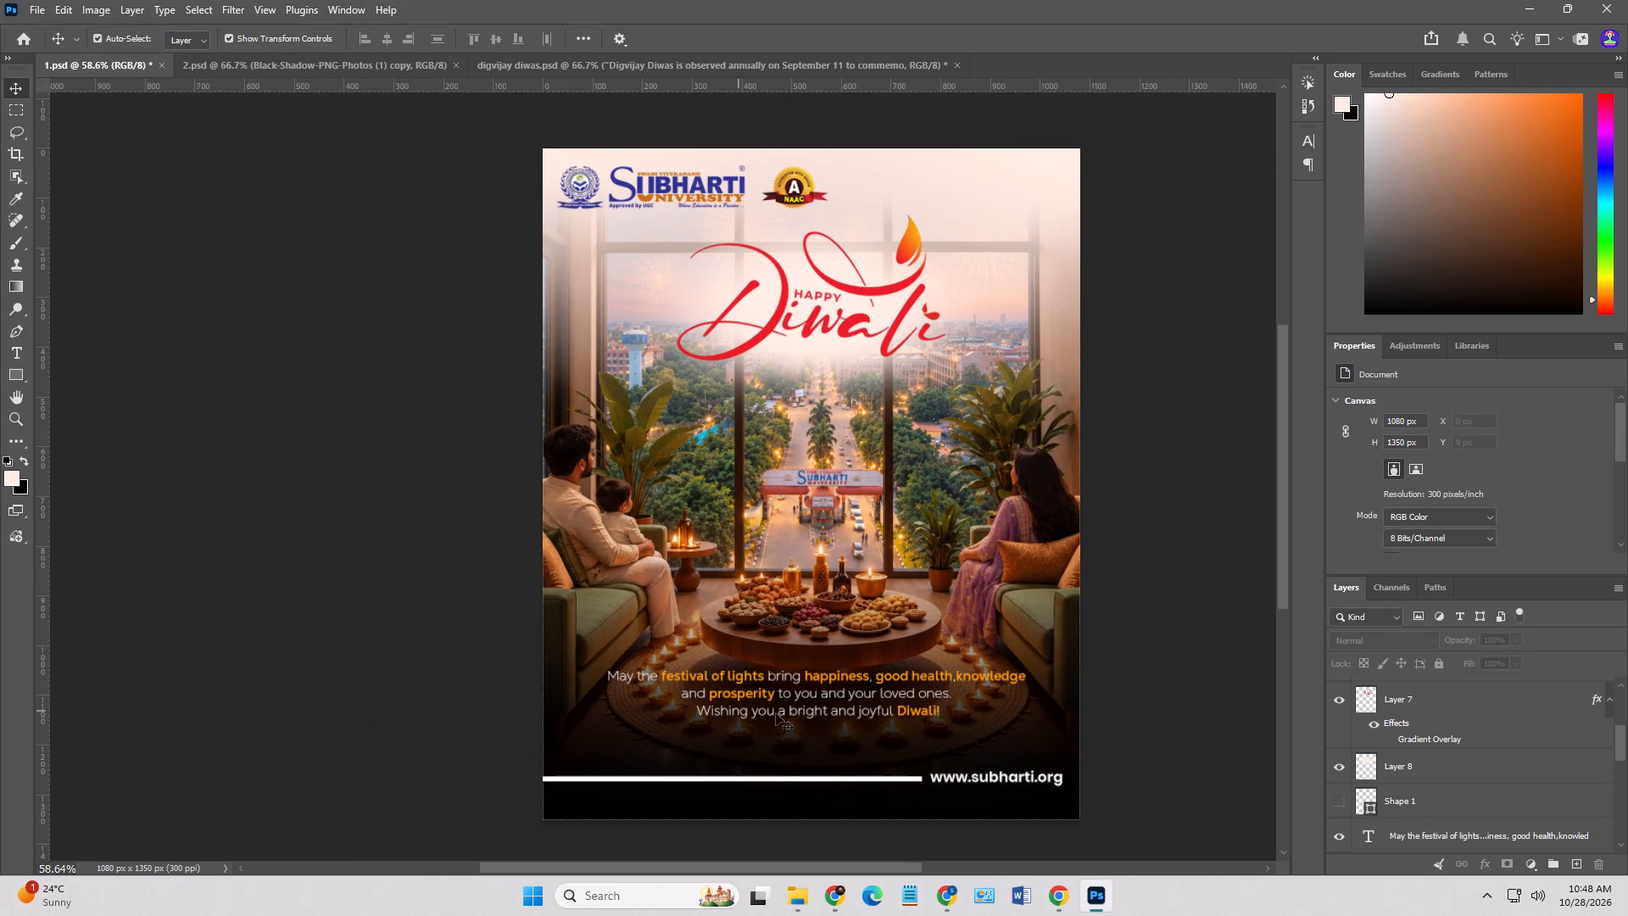
Shift the Diwali greeting slightly left and down to rebalance it on the poster.
{"action": "left_click_drag", "start_coordinate": [852, 692], "coordinate": [848, 692]}
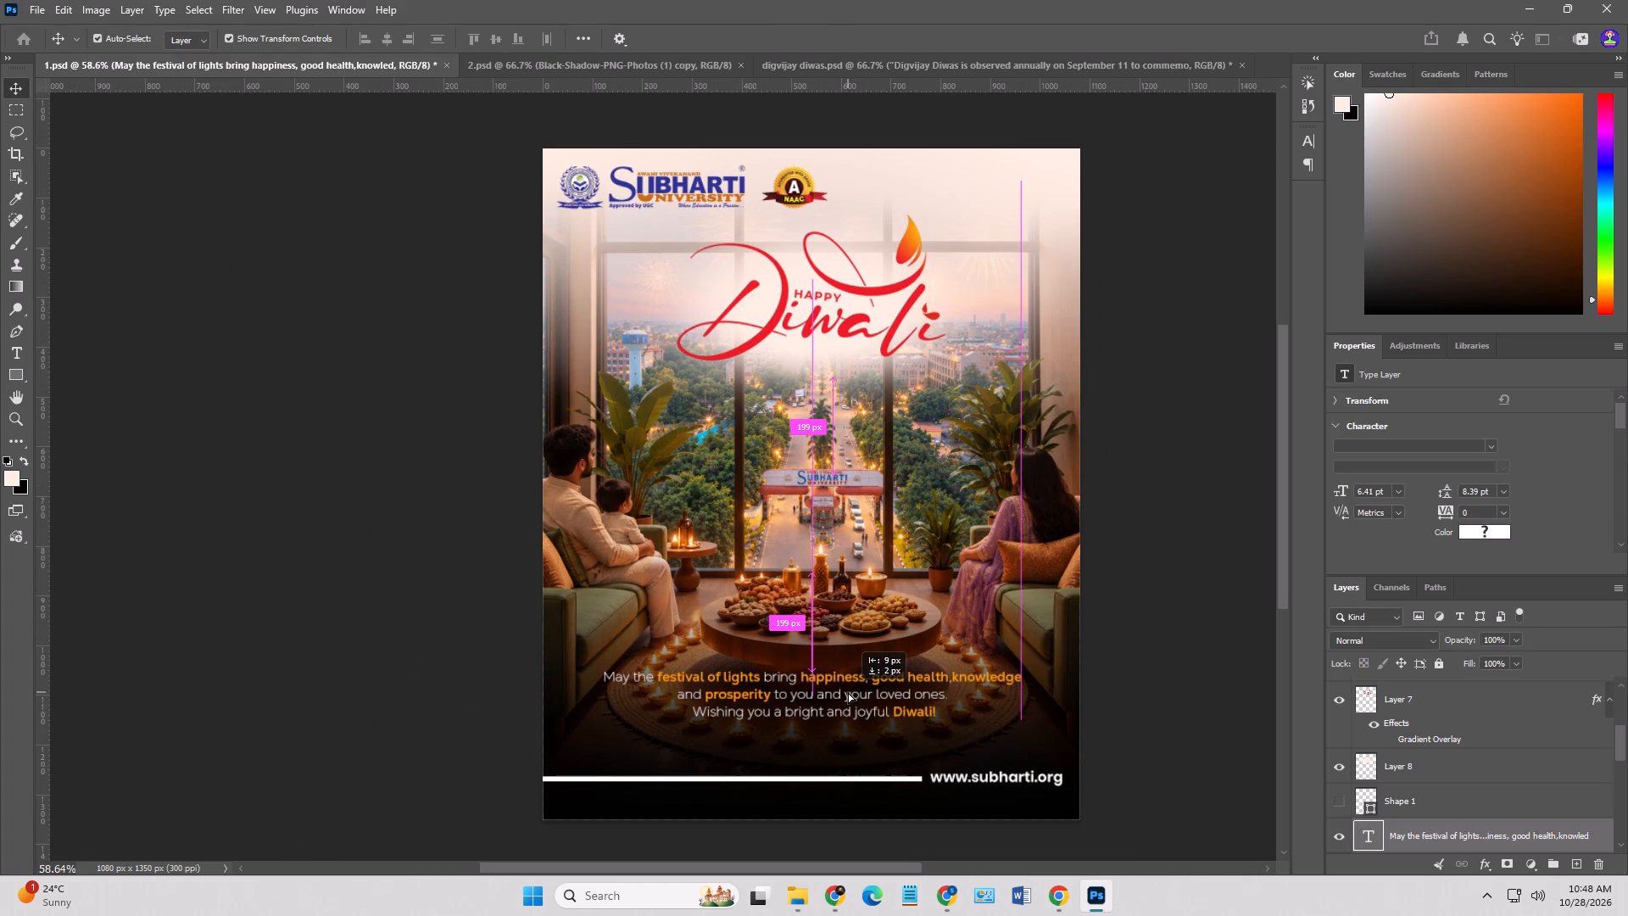
{"action": "left_click_drag", "start_coordinate": [848, 692], "coordinate": [844, 695]}
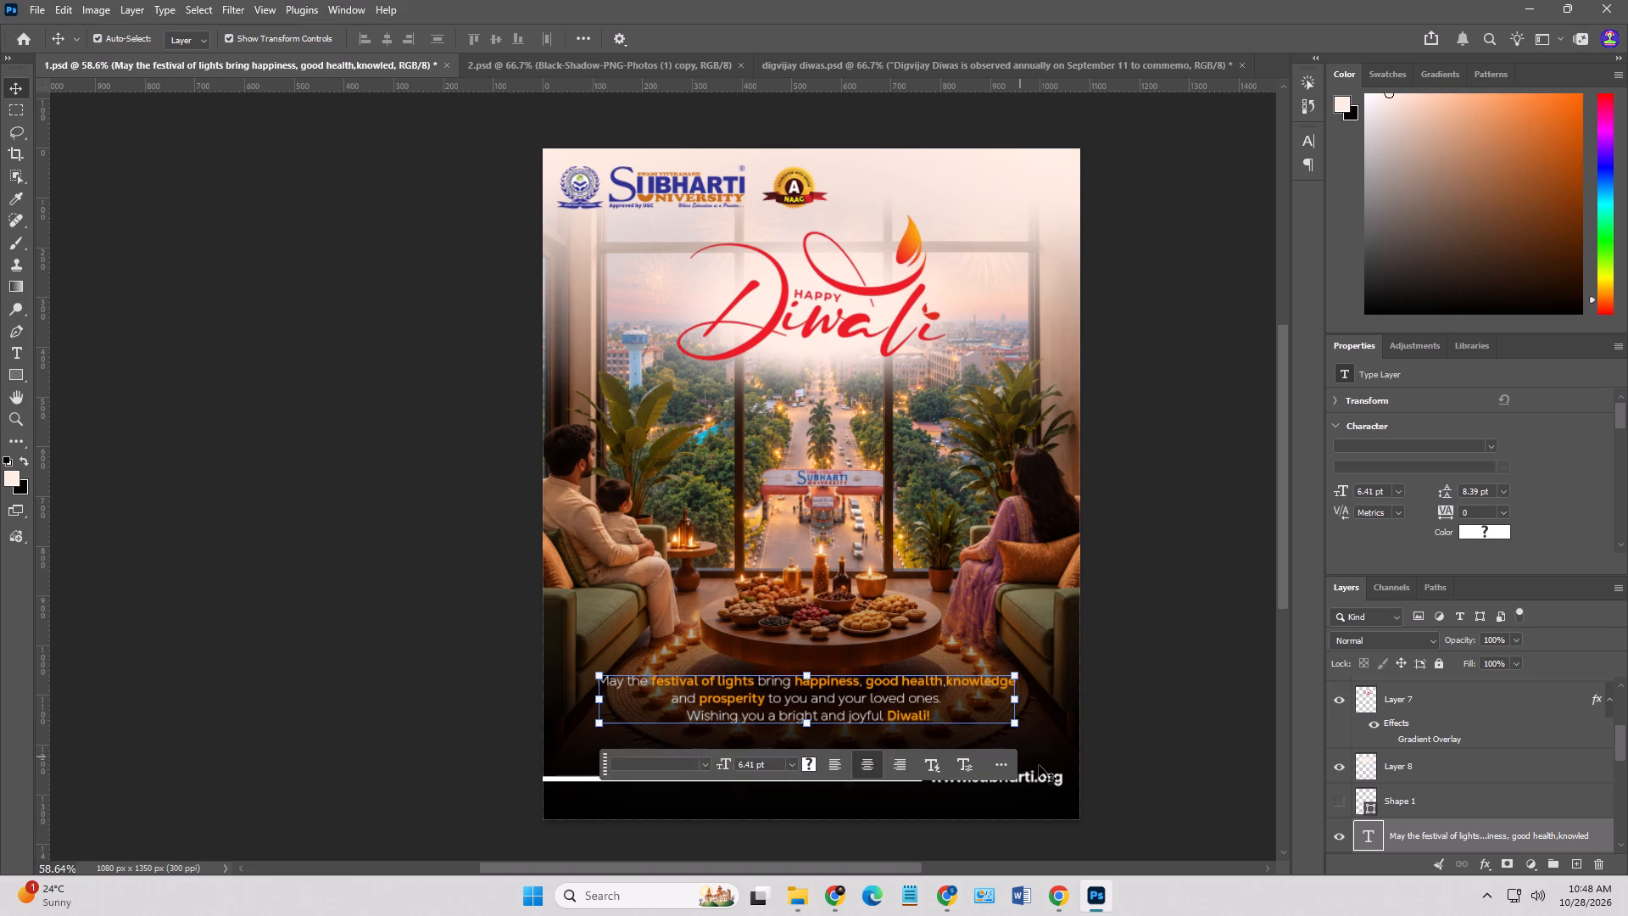
{"action": "left_click", "coordinate": [1158, 798]}
{"action": "left_click", "coordinate": [900, 776]}
{"action": "left_click", "coordinate": [1001, 785], "text": "shift"}
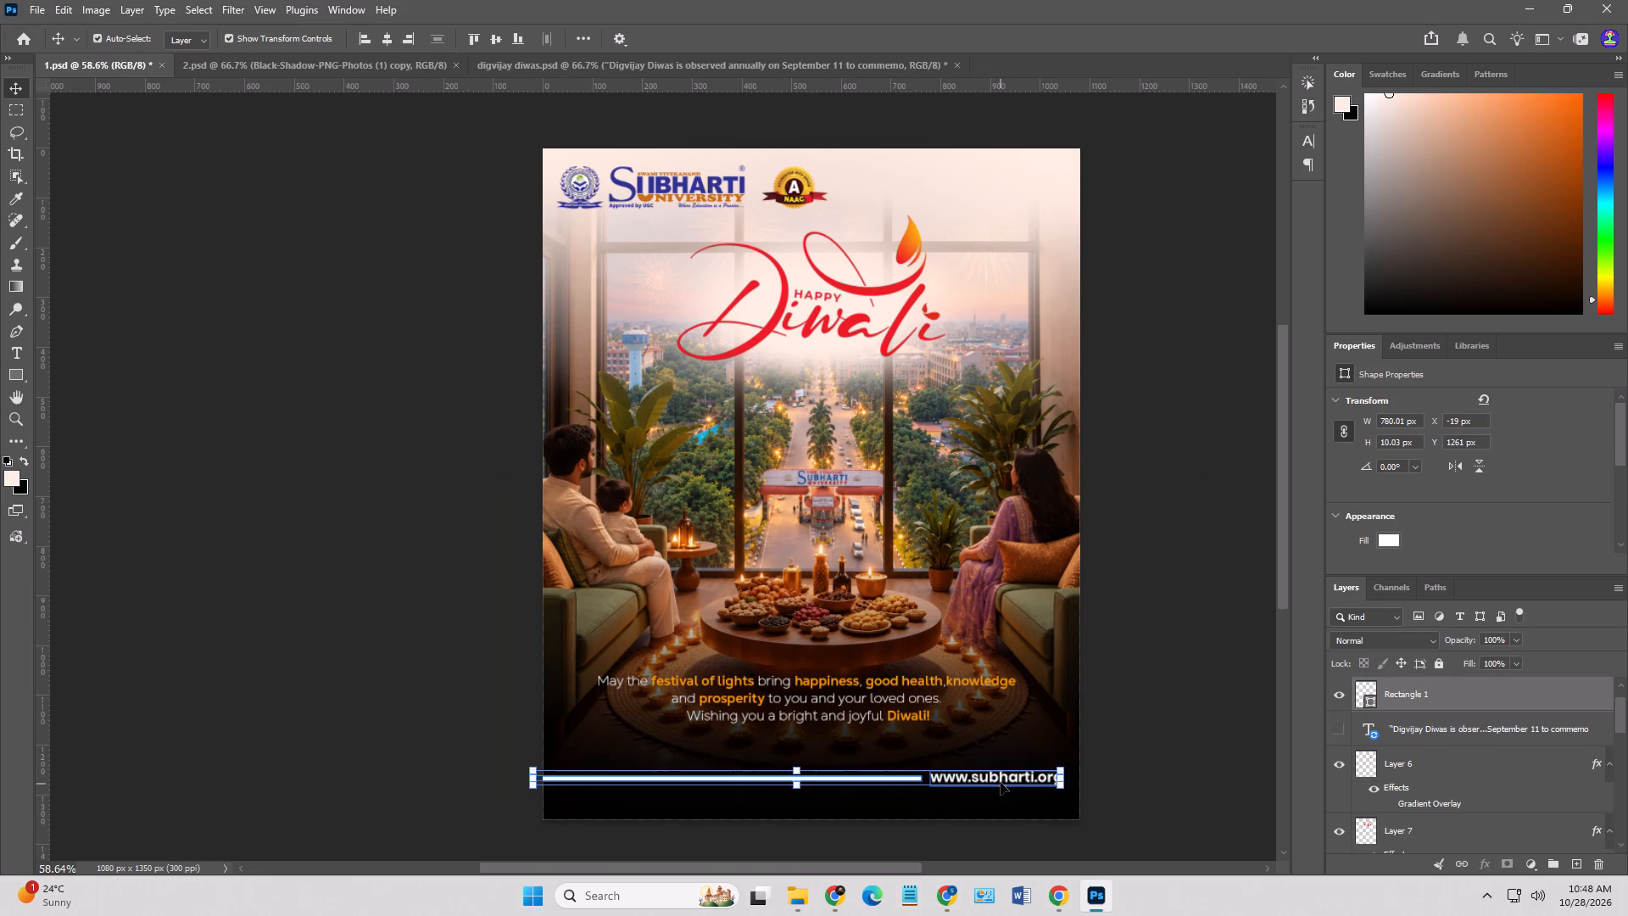
{"action": "left_click_drag", "start_coordinate": [1001, 782], "coordinate": [1001, 796]}
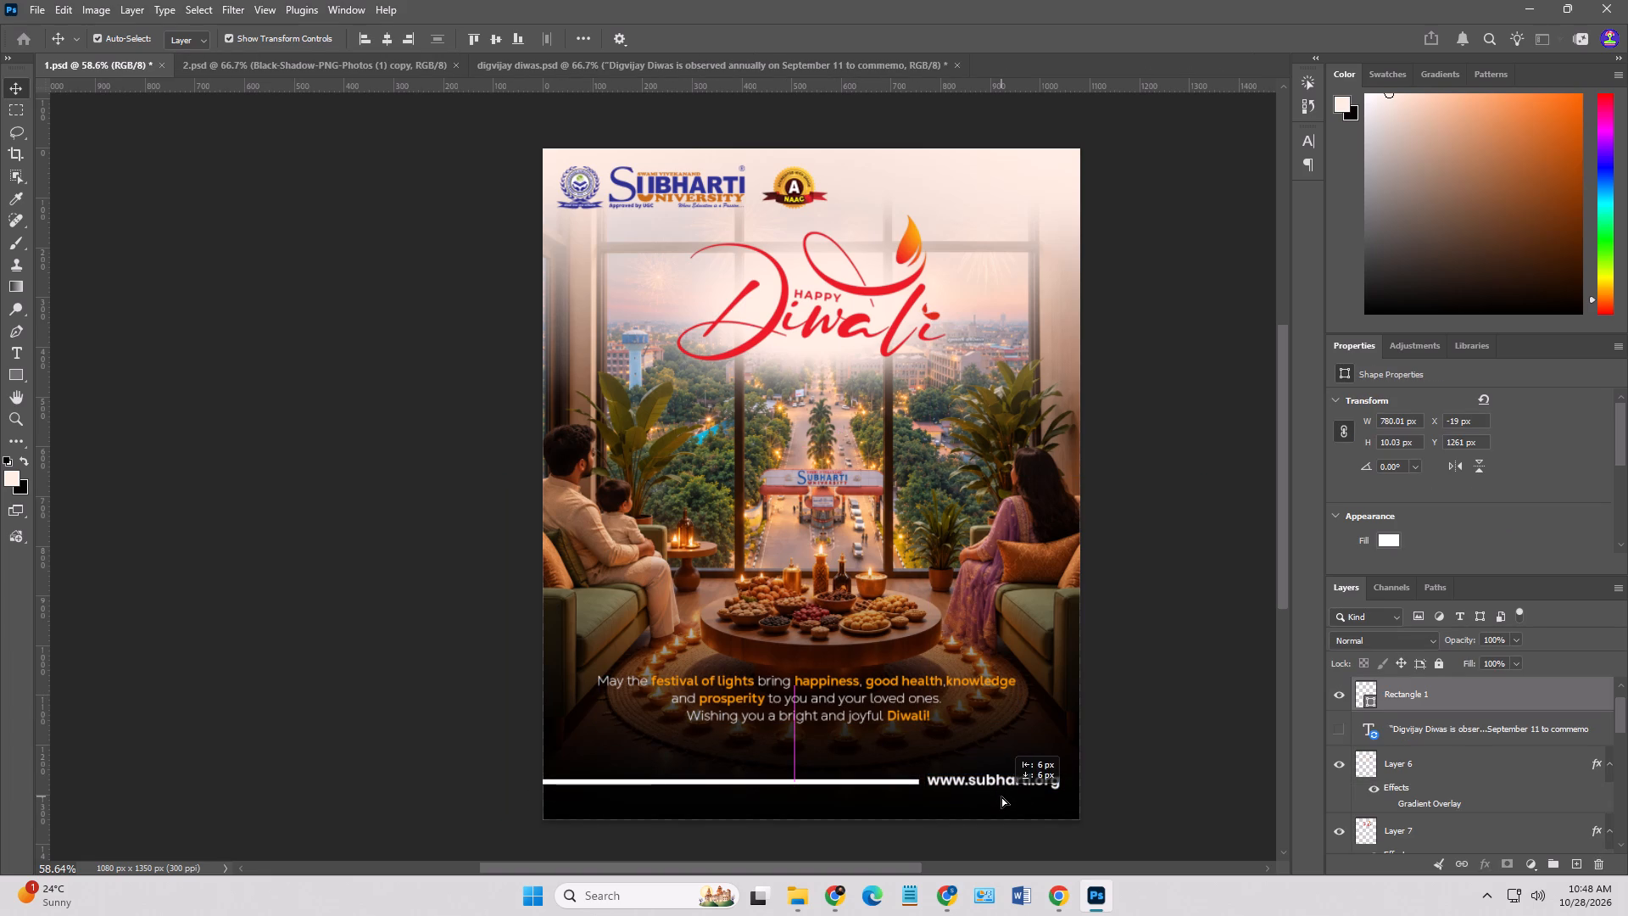
{"action": "left_click_drag", "start_coordinate": [1001, 796], "coordinate": [1001, 797]}
{"action": "left_click", "coordinate": [1185, 815]}
Nudge the Diwali greeting down by about 6 px.
{"action": "left_click", "coordinate": [882, 714]}
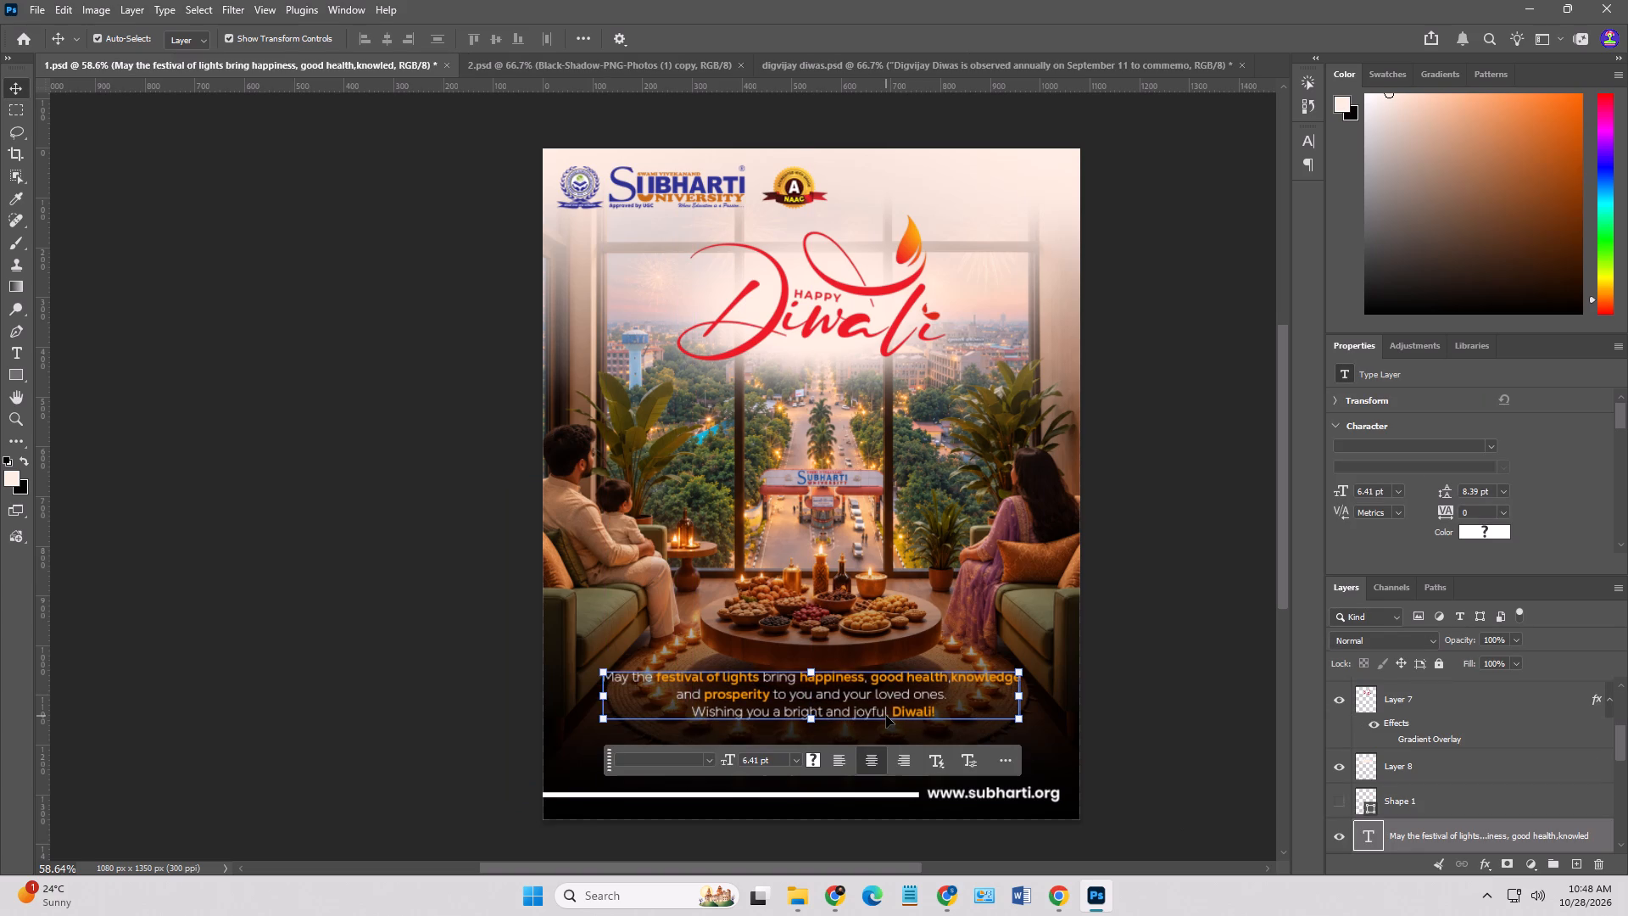
{"action": "key", "text": "Down"}
{"action": "key", "text": "Down"}
{"action": "key", "text": "Down"}
{"action": "key", "text": "Down"}
{"action": "key", "text": "Down"}
{"action": "key", "text": "Down"}
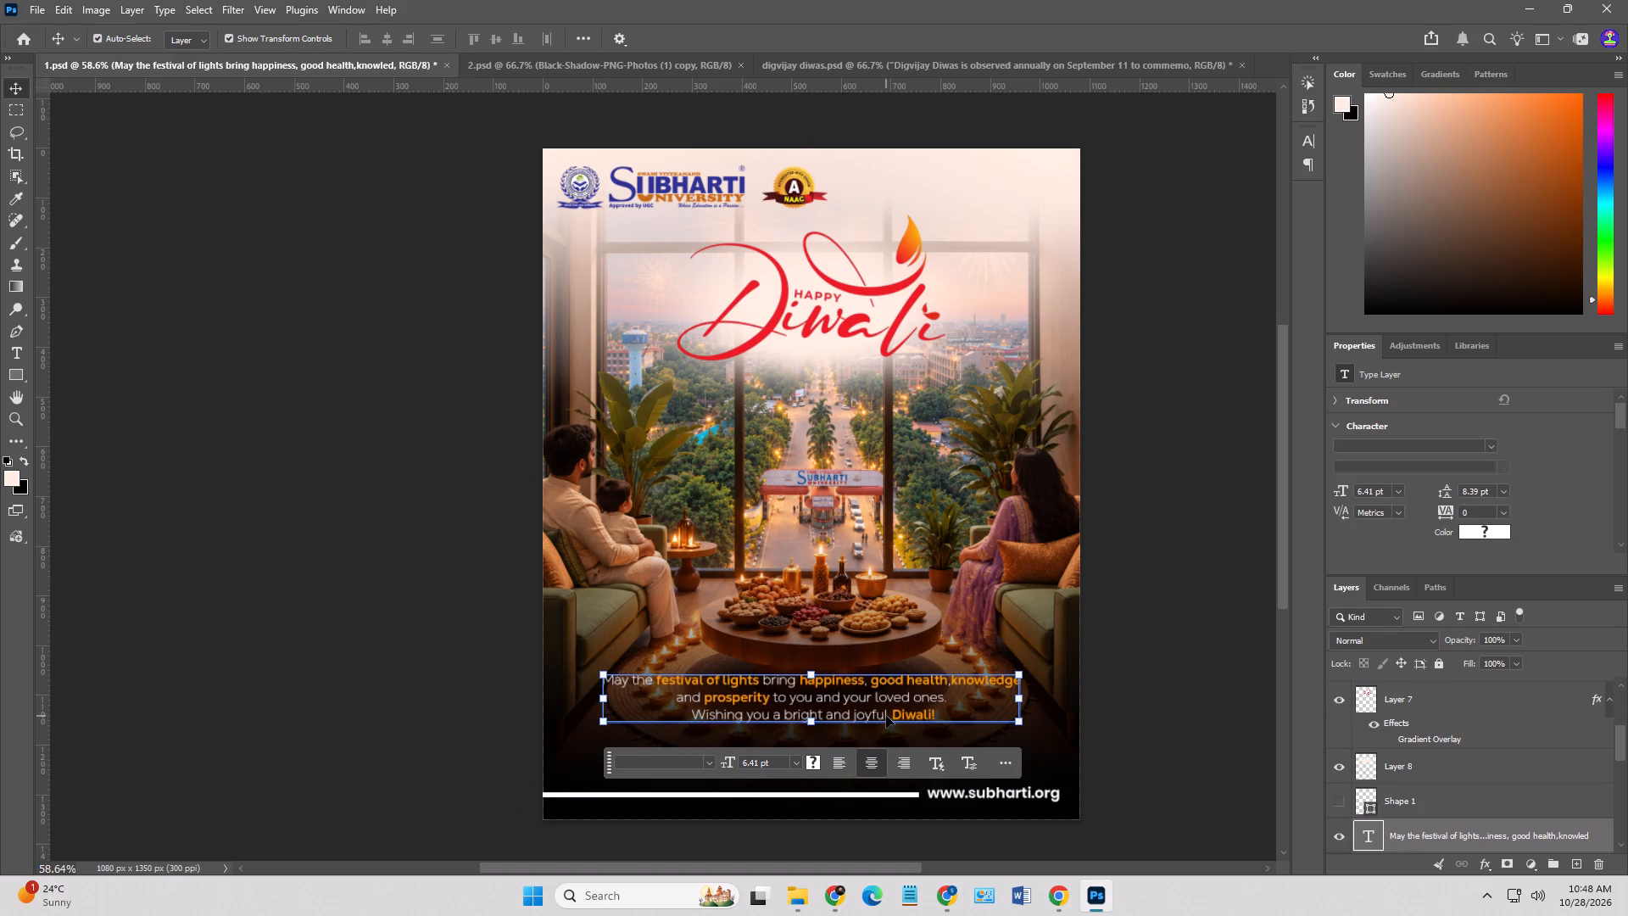
{"action": "left_click", "coordinate": [1174, 755]}
{"action": "left_click", "coordinate": [1104, 701]}
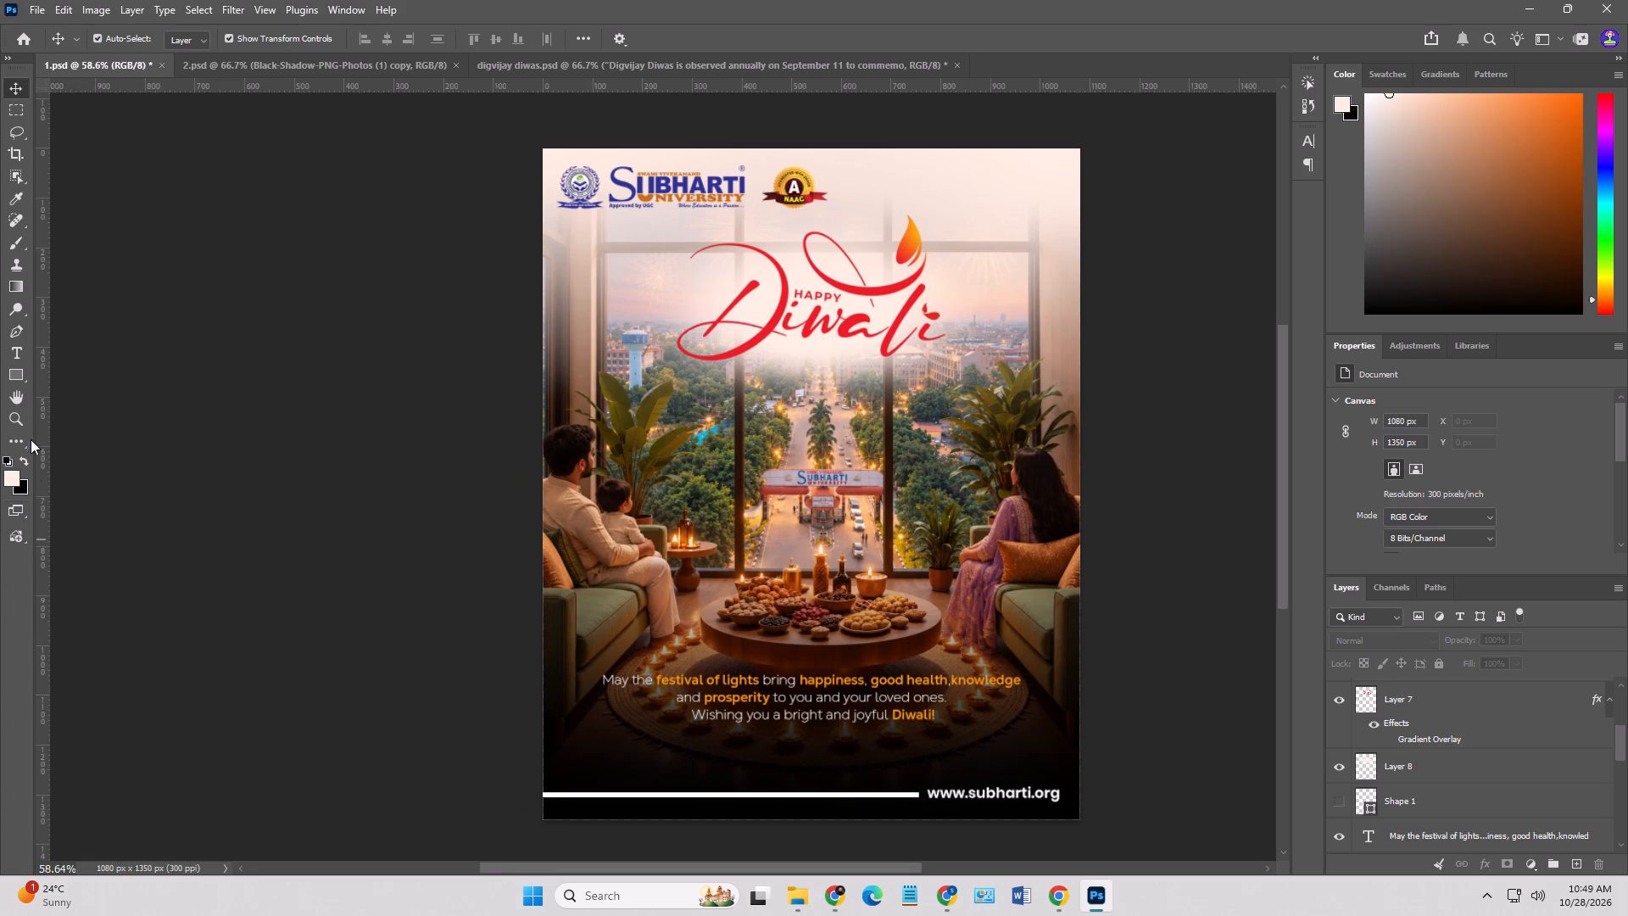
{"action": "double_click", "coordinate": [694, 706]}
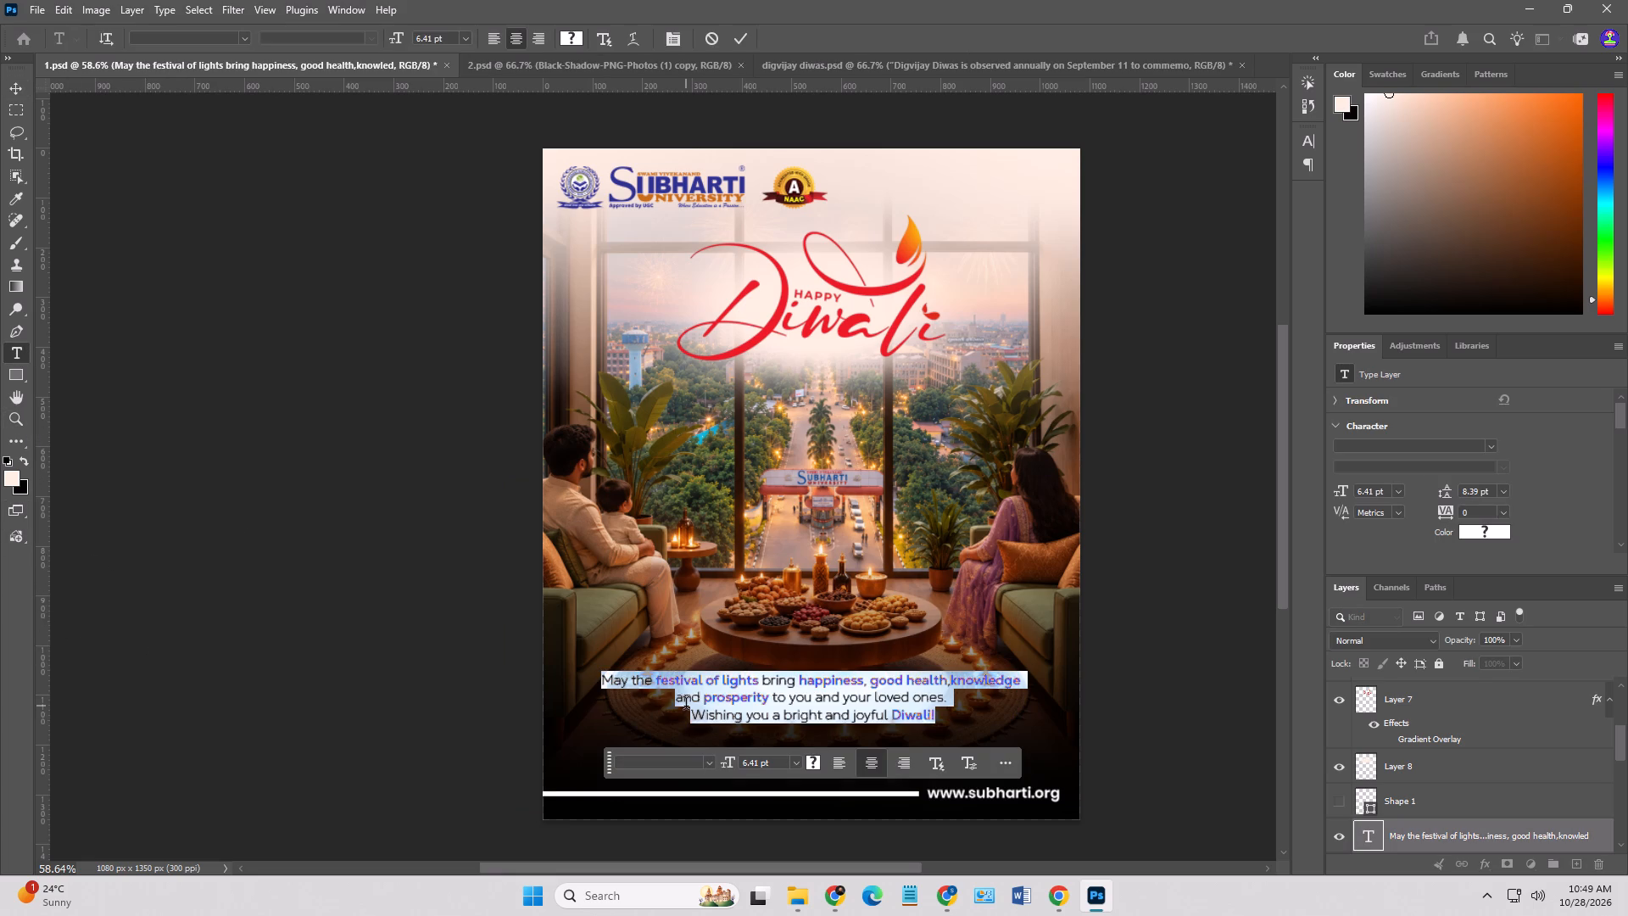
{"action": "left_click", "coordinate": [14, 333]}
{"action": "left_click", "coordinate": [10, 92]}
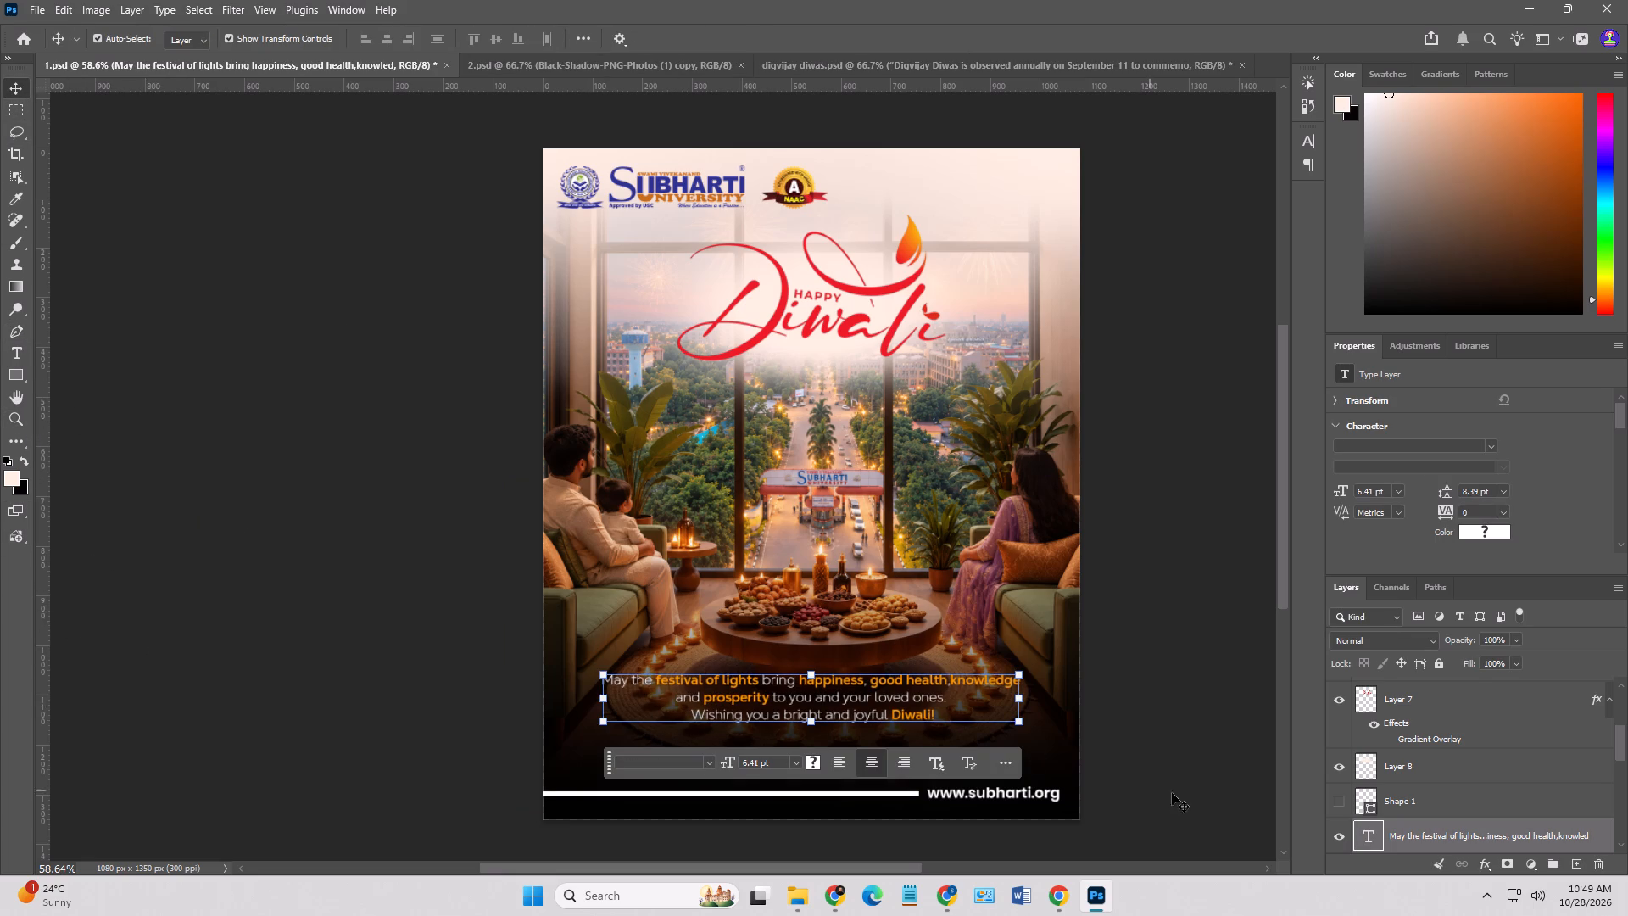
Show the hidden orange underline (Shape 1) beneath the greeting and shift it slightly to the right.
{"action": "left_click", "coordinate": [1345, 812]}
{"action": "left_click", "coordinate": [1202, 801]}
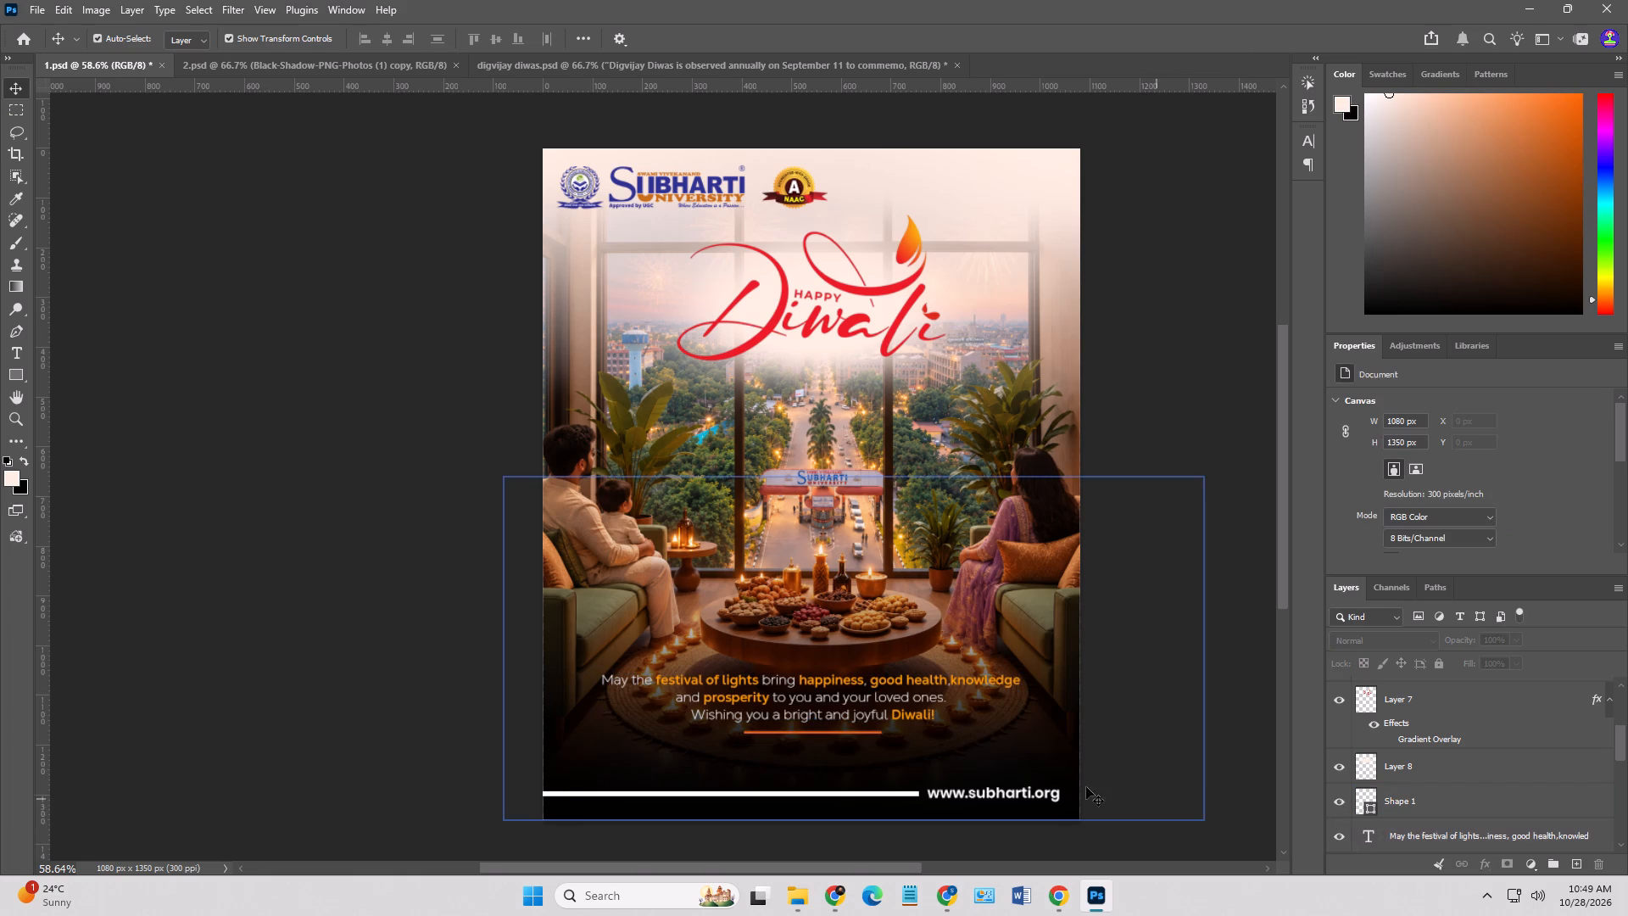
{"action": "scroll", "coordinate": [821, 733], "scroll_direction": "up", "scroll_amount": 4, "text": "alt"}
{"action": "left_click_drag", "start_coordinate": [821, 733], "coordinate": [833, 733]}
{"action": "left_click", "coordinate": [1229, 716]}
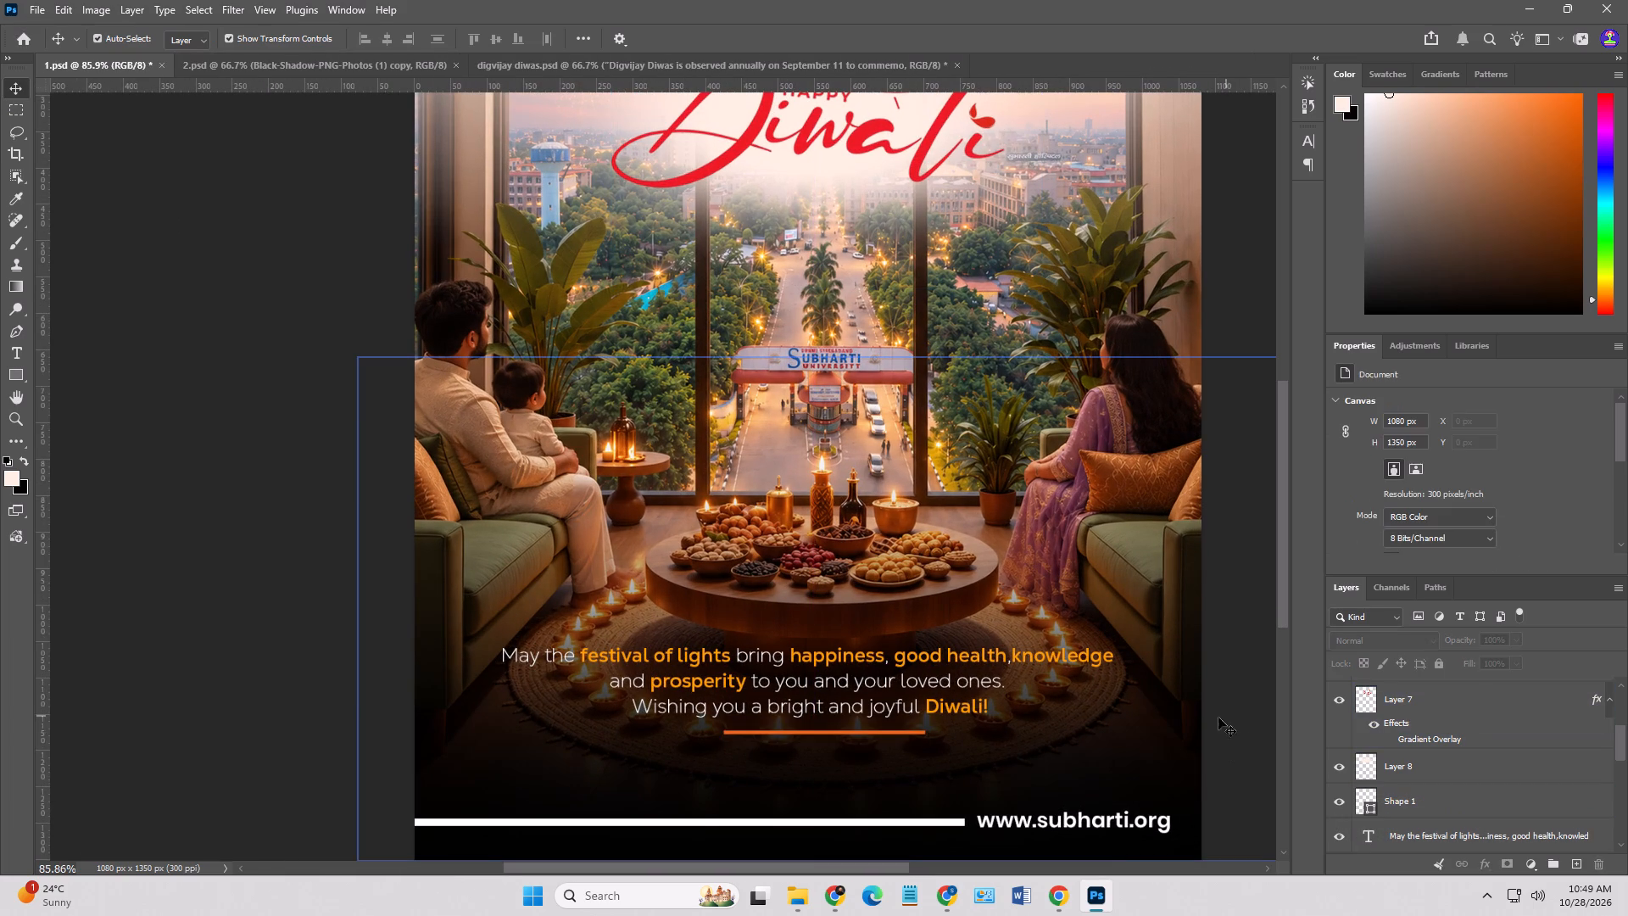
Recolour the underline's stroke with the recently used yellow-orange that matches the greeting's highlighted words.
{"action": "scroll", "coordinate": [721, 782], "scroll_direction": "down", "scroll_amount": 5, "text": "alt"}
{"action": "left_click", "coordinate": [818, 754]}
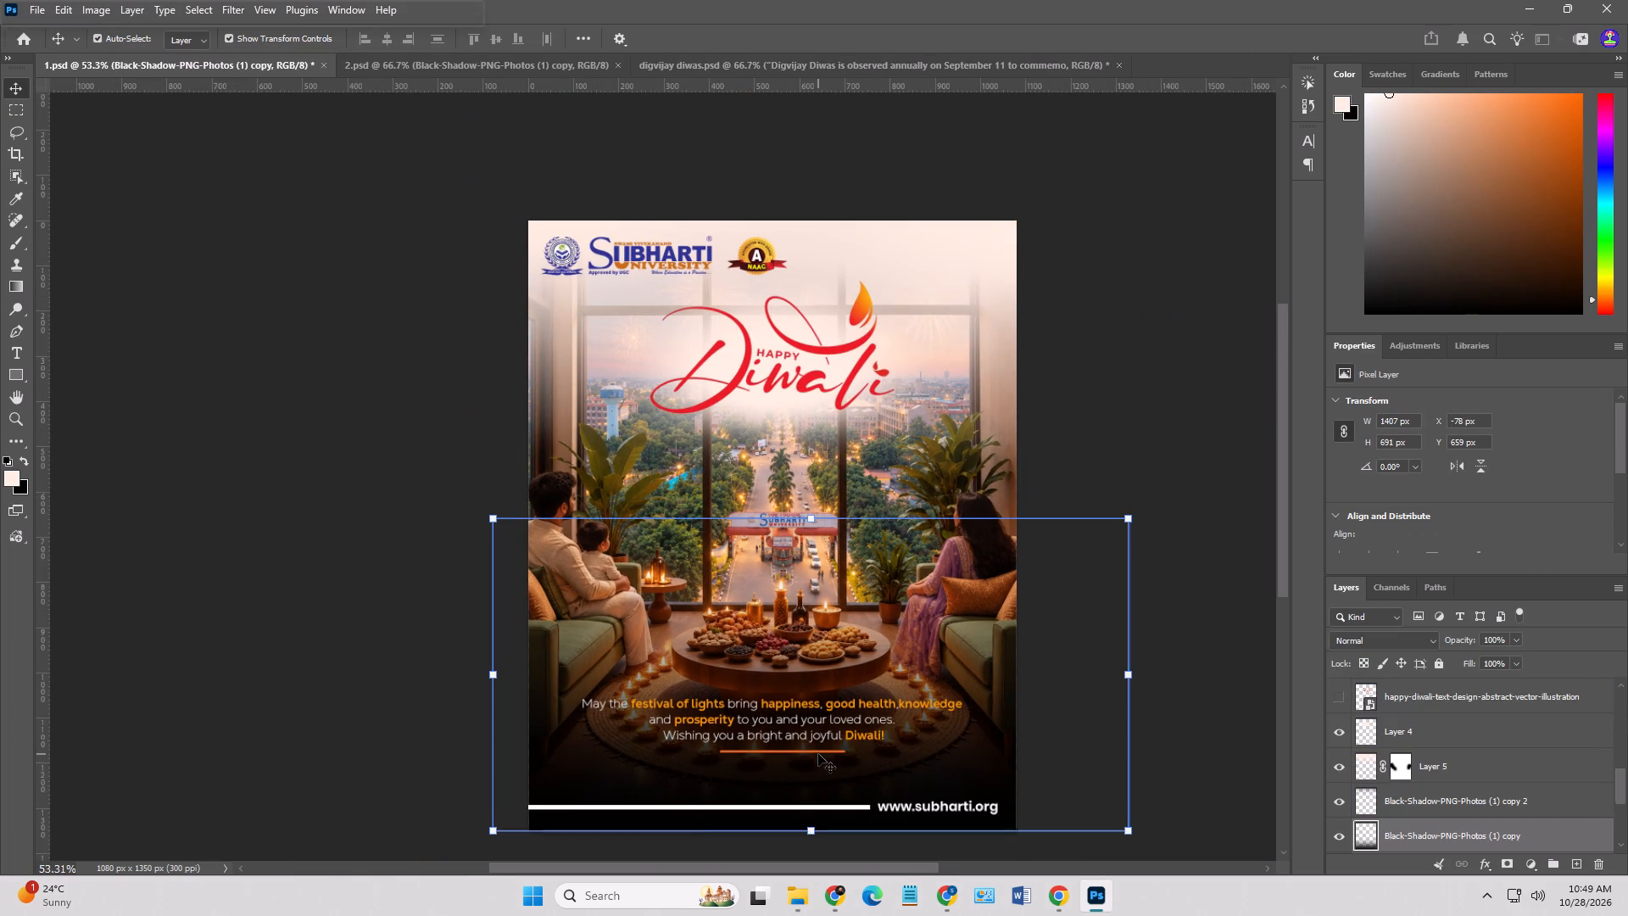
{"action": "left_click", "coordinate": [821, 752]}
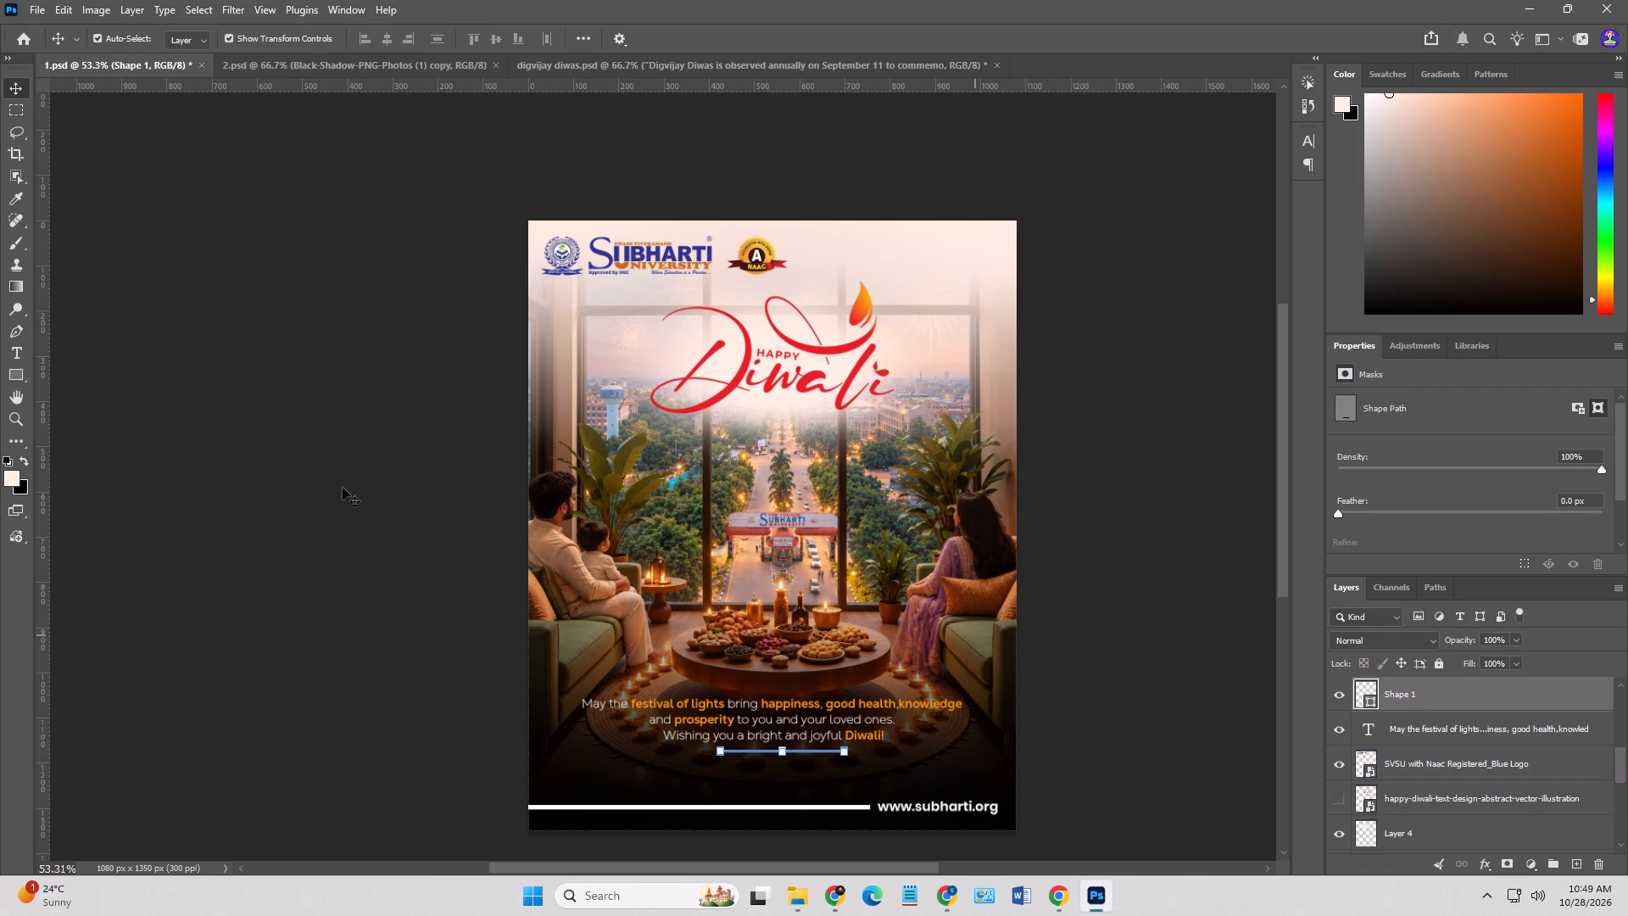
{"action": "scroll", "coordinate": [715, 705], "scroll_direction": "up", "scroll_amount": 9, "text": "alt"}
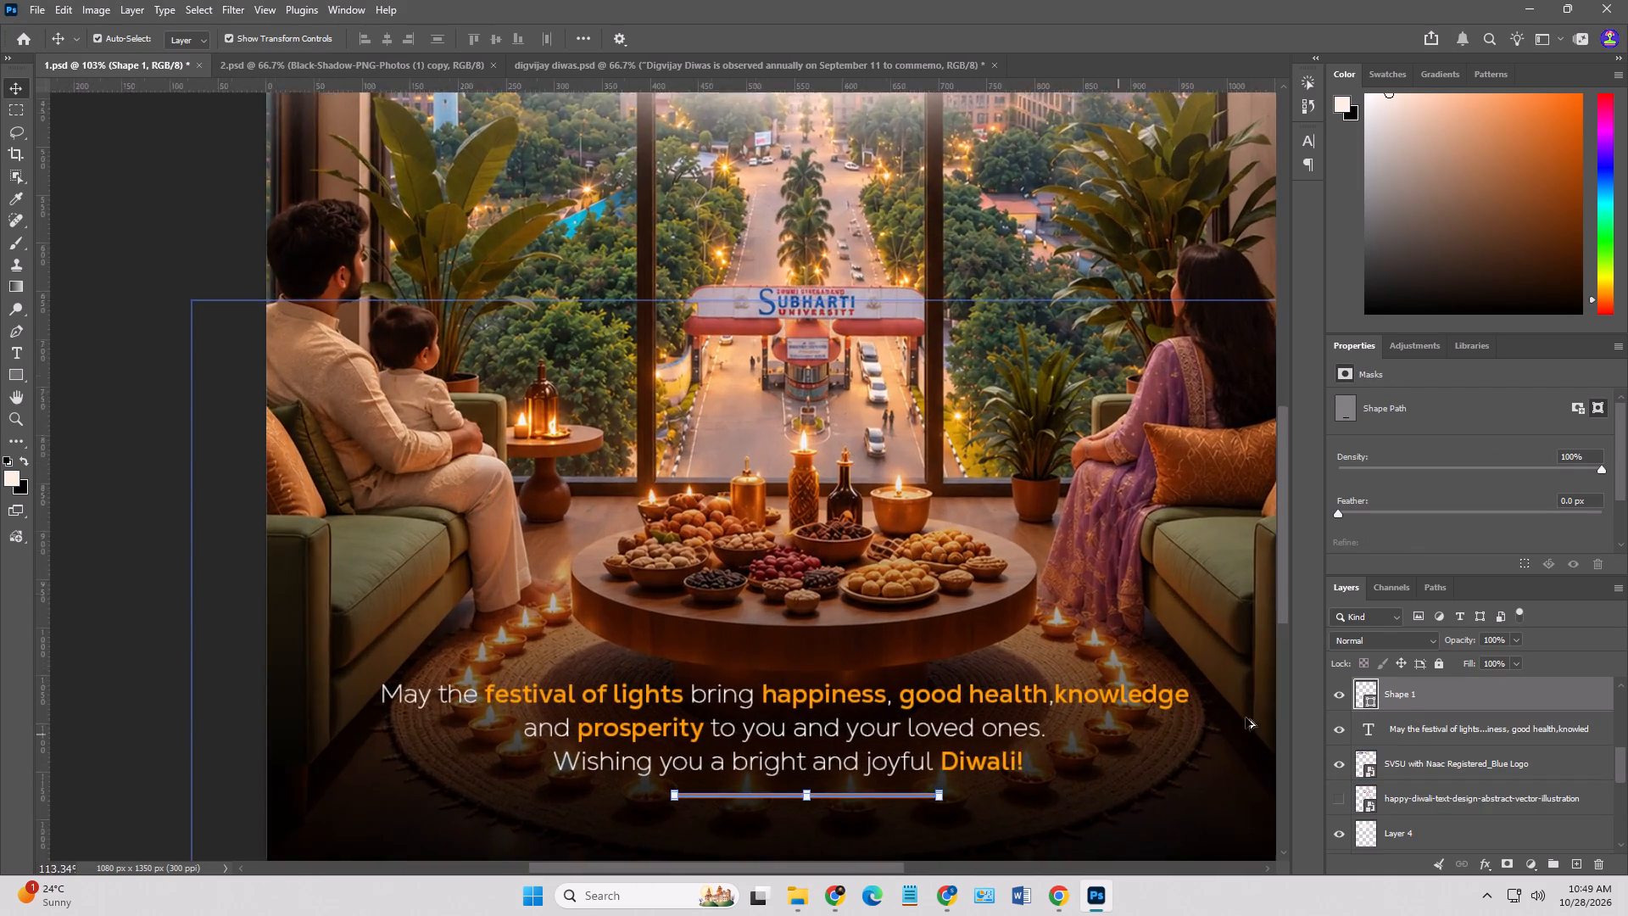
{"action": "scroll", "coordinate": [1246, 718], "scroll_direction": "up", "scroll_amount": 3, "text": "alt"}
{"action": "left_click", "coordinate": [16, 327]}
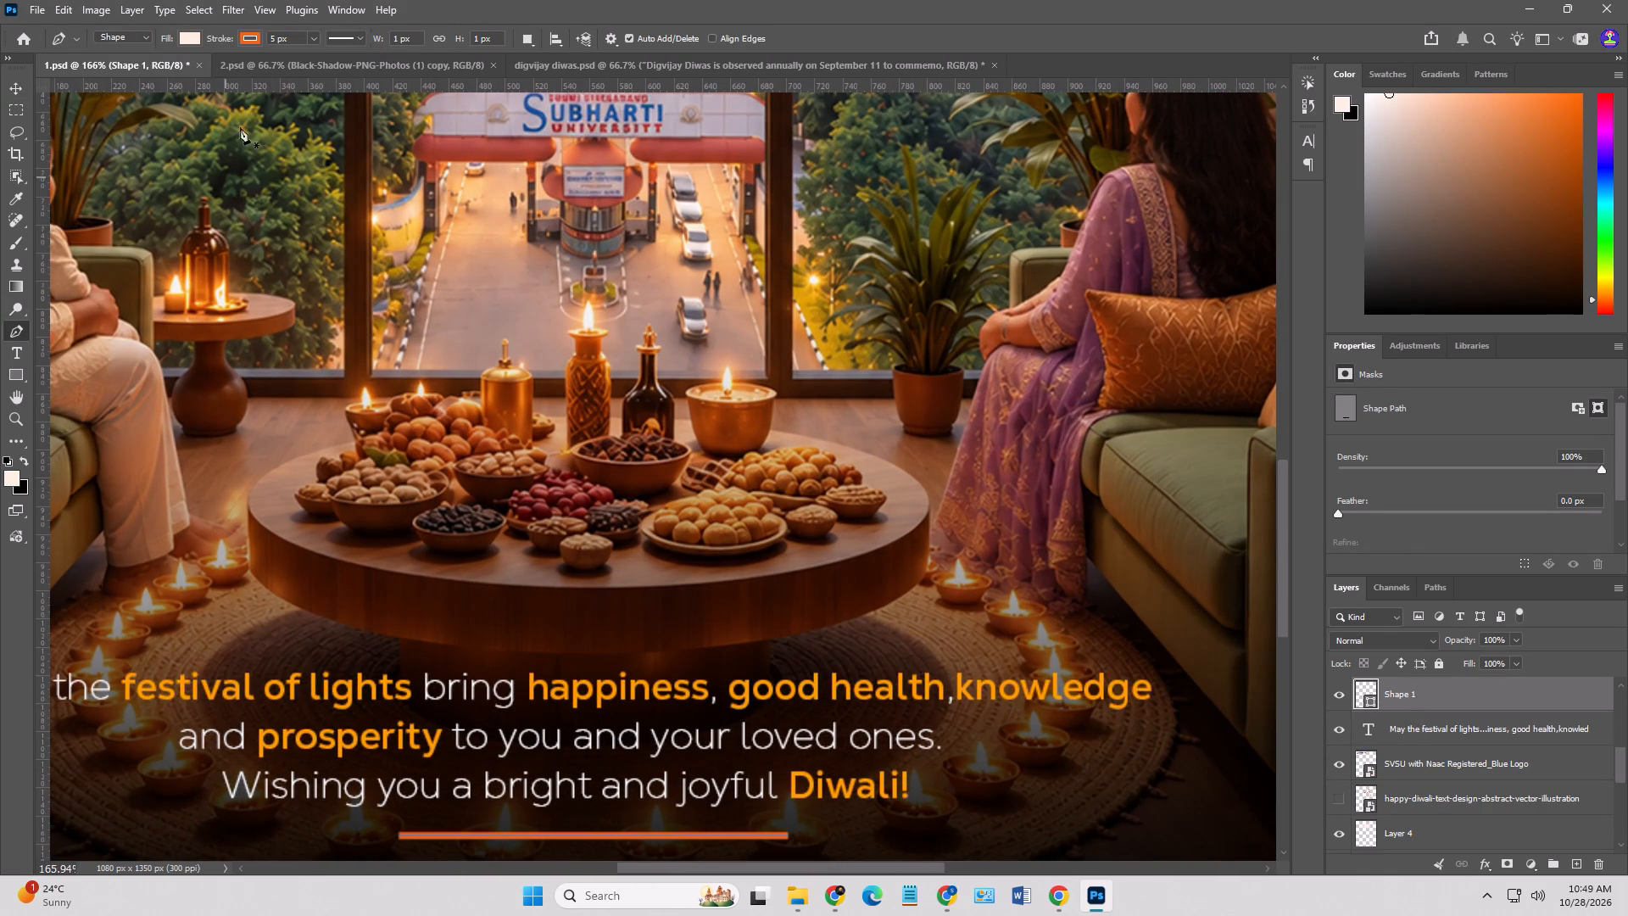
{"action": "left_click", "coordinate": [244, 32]}
{"action": "left_click", "coordinate": [135, 129]}
{"action": "left_click", "coordinate": [145, 130]}
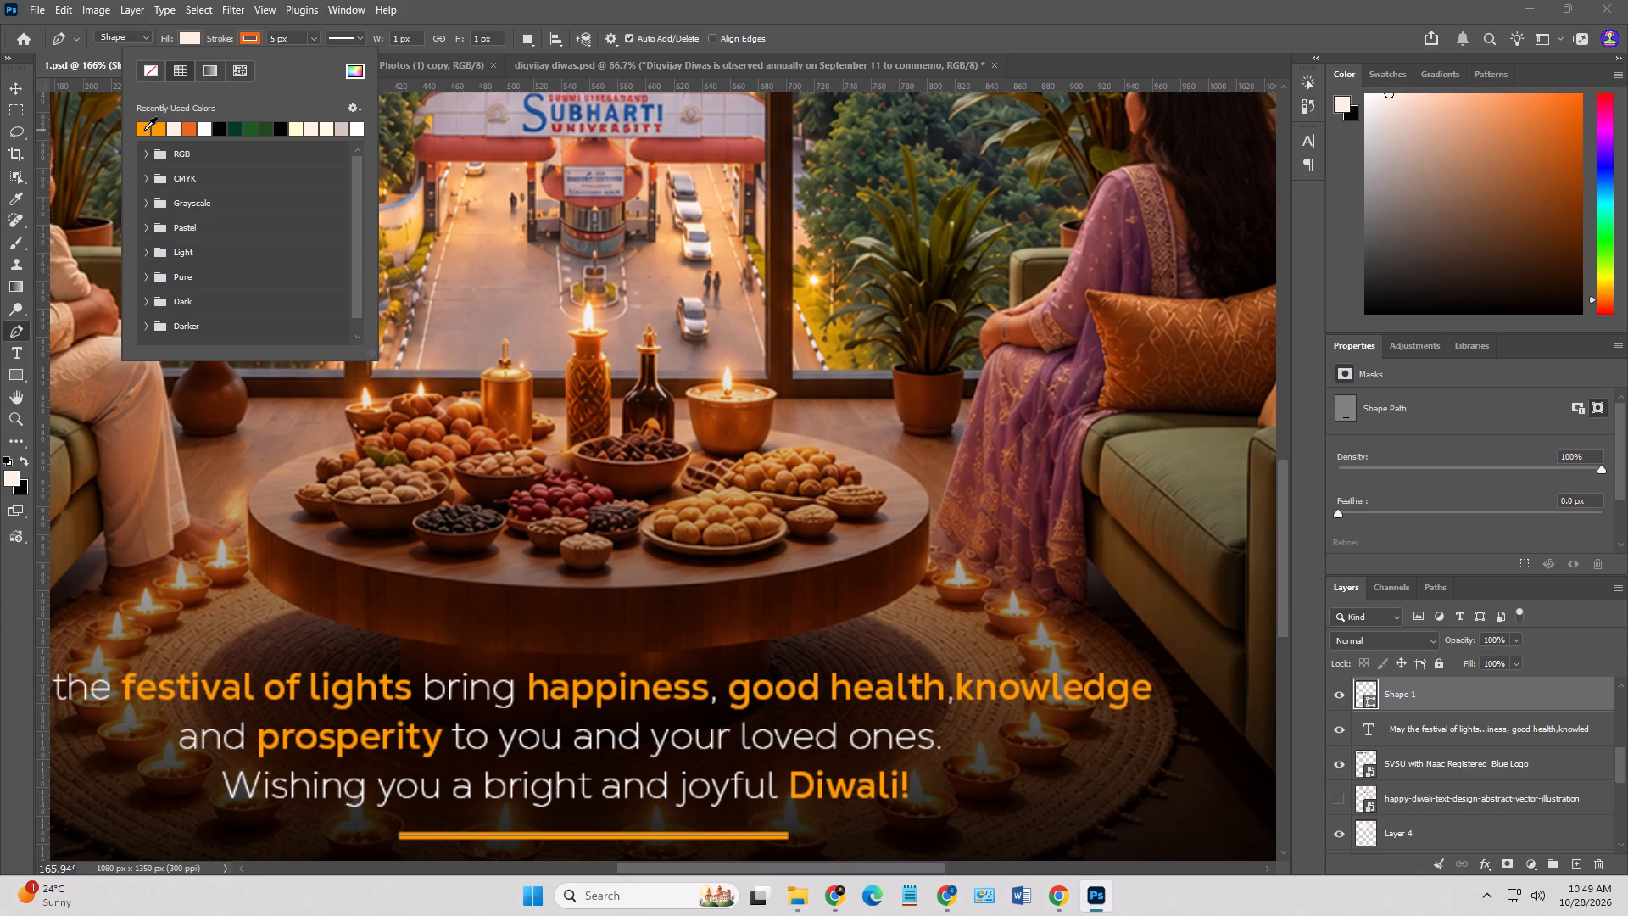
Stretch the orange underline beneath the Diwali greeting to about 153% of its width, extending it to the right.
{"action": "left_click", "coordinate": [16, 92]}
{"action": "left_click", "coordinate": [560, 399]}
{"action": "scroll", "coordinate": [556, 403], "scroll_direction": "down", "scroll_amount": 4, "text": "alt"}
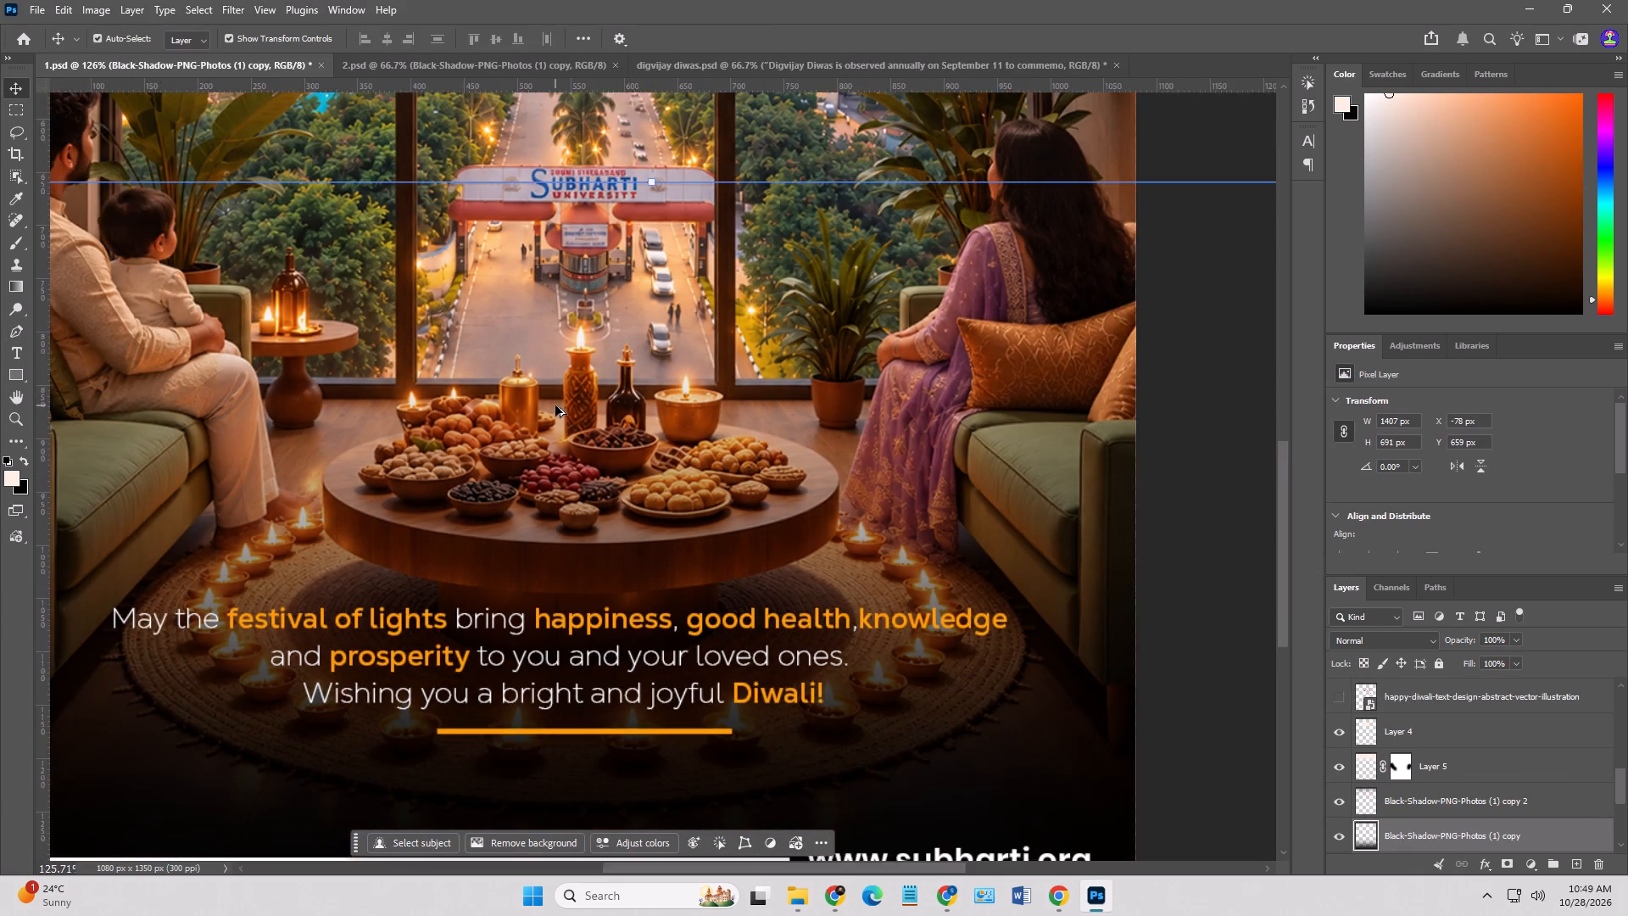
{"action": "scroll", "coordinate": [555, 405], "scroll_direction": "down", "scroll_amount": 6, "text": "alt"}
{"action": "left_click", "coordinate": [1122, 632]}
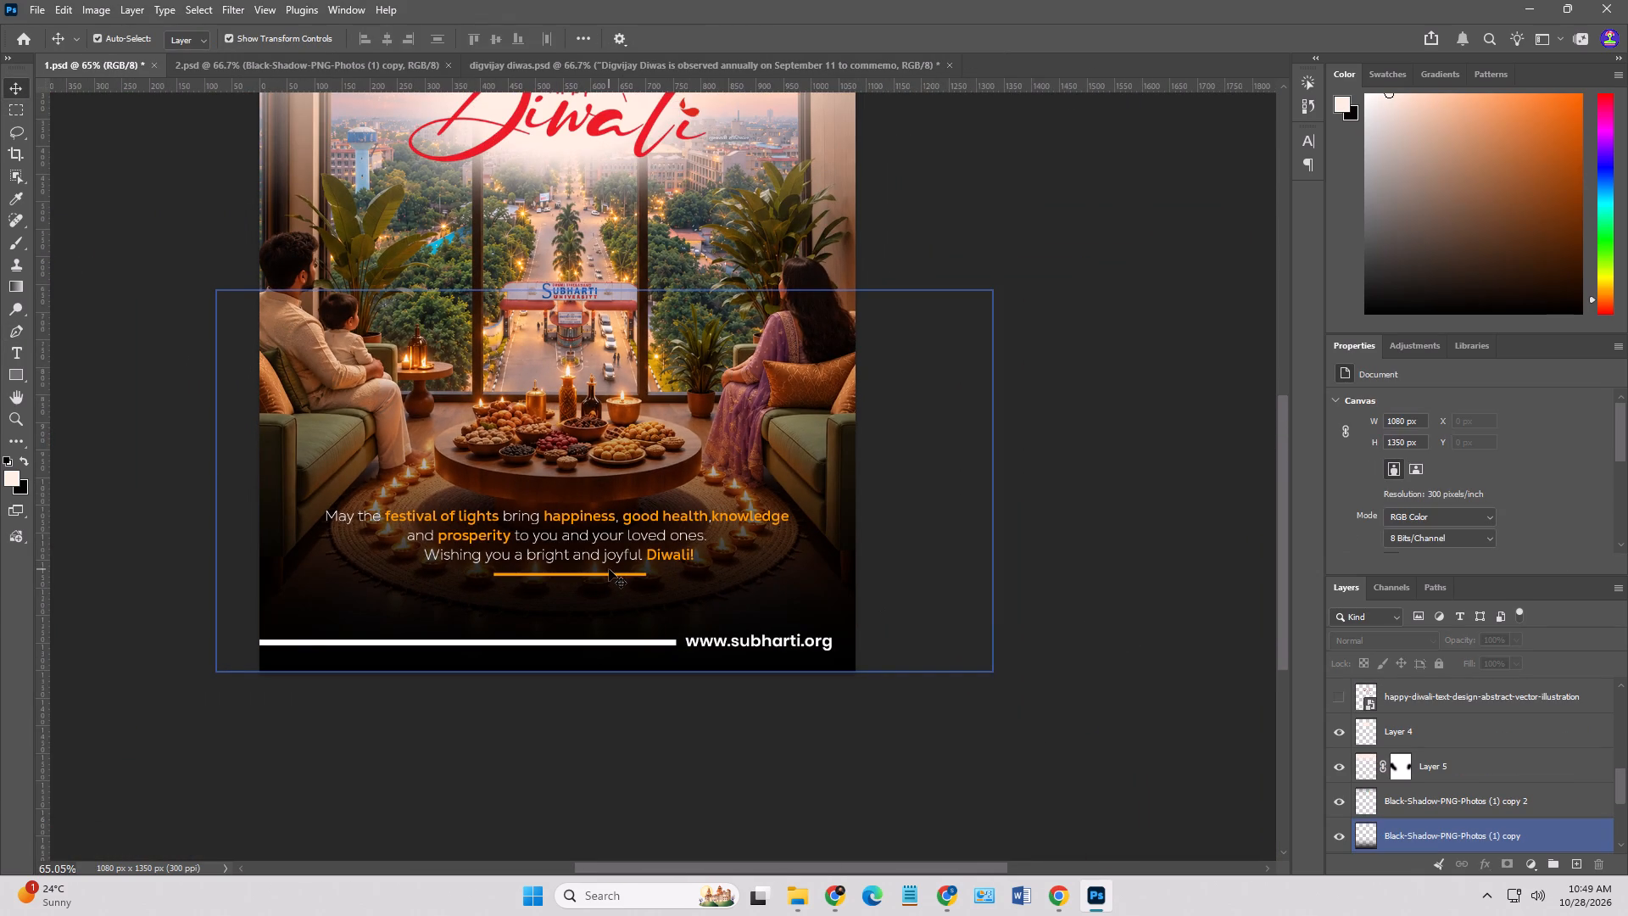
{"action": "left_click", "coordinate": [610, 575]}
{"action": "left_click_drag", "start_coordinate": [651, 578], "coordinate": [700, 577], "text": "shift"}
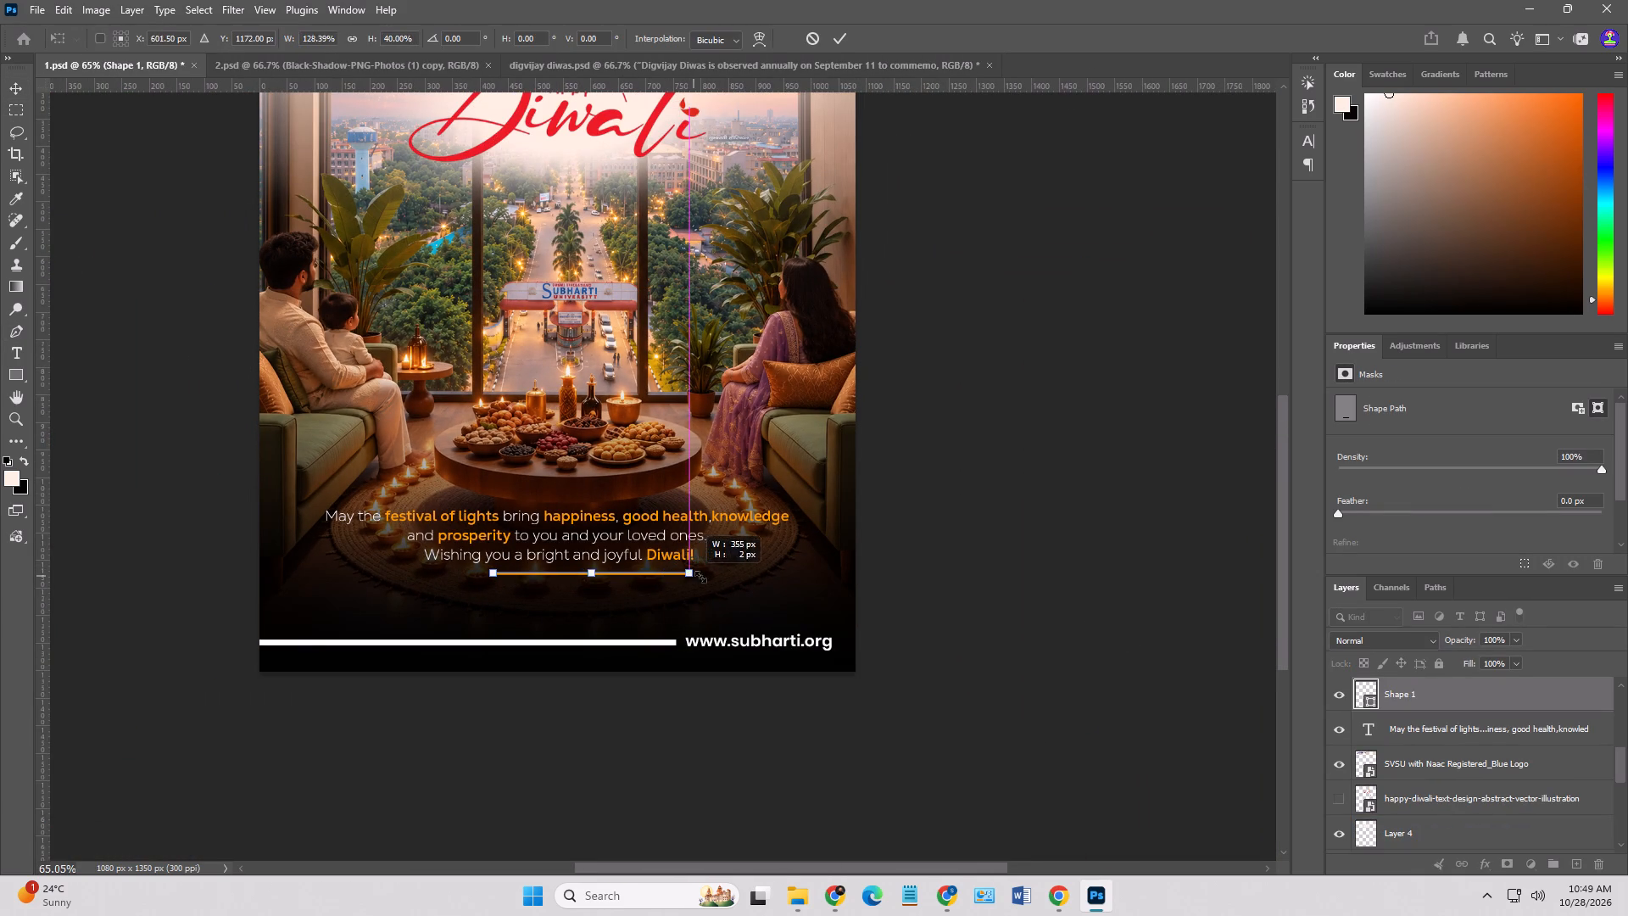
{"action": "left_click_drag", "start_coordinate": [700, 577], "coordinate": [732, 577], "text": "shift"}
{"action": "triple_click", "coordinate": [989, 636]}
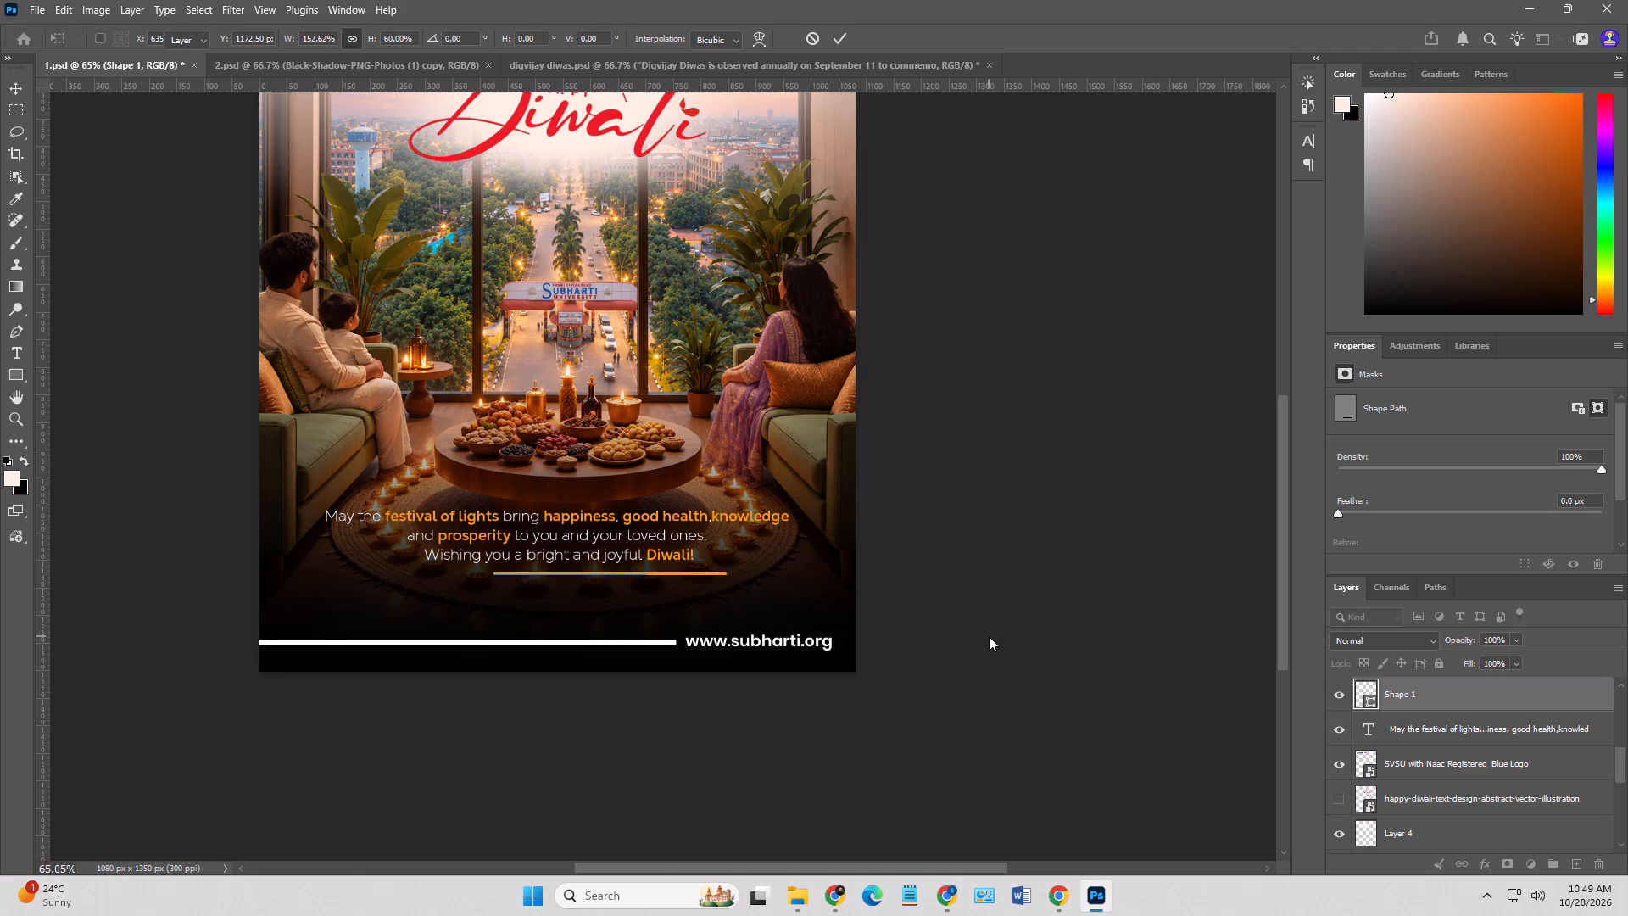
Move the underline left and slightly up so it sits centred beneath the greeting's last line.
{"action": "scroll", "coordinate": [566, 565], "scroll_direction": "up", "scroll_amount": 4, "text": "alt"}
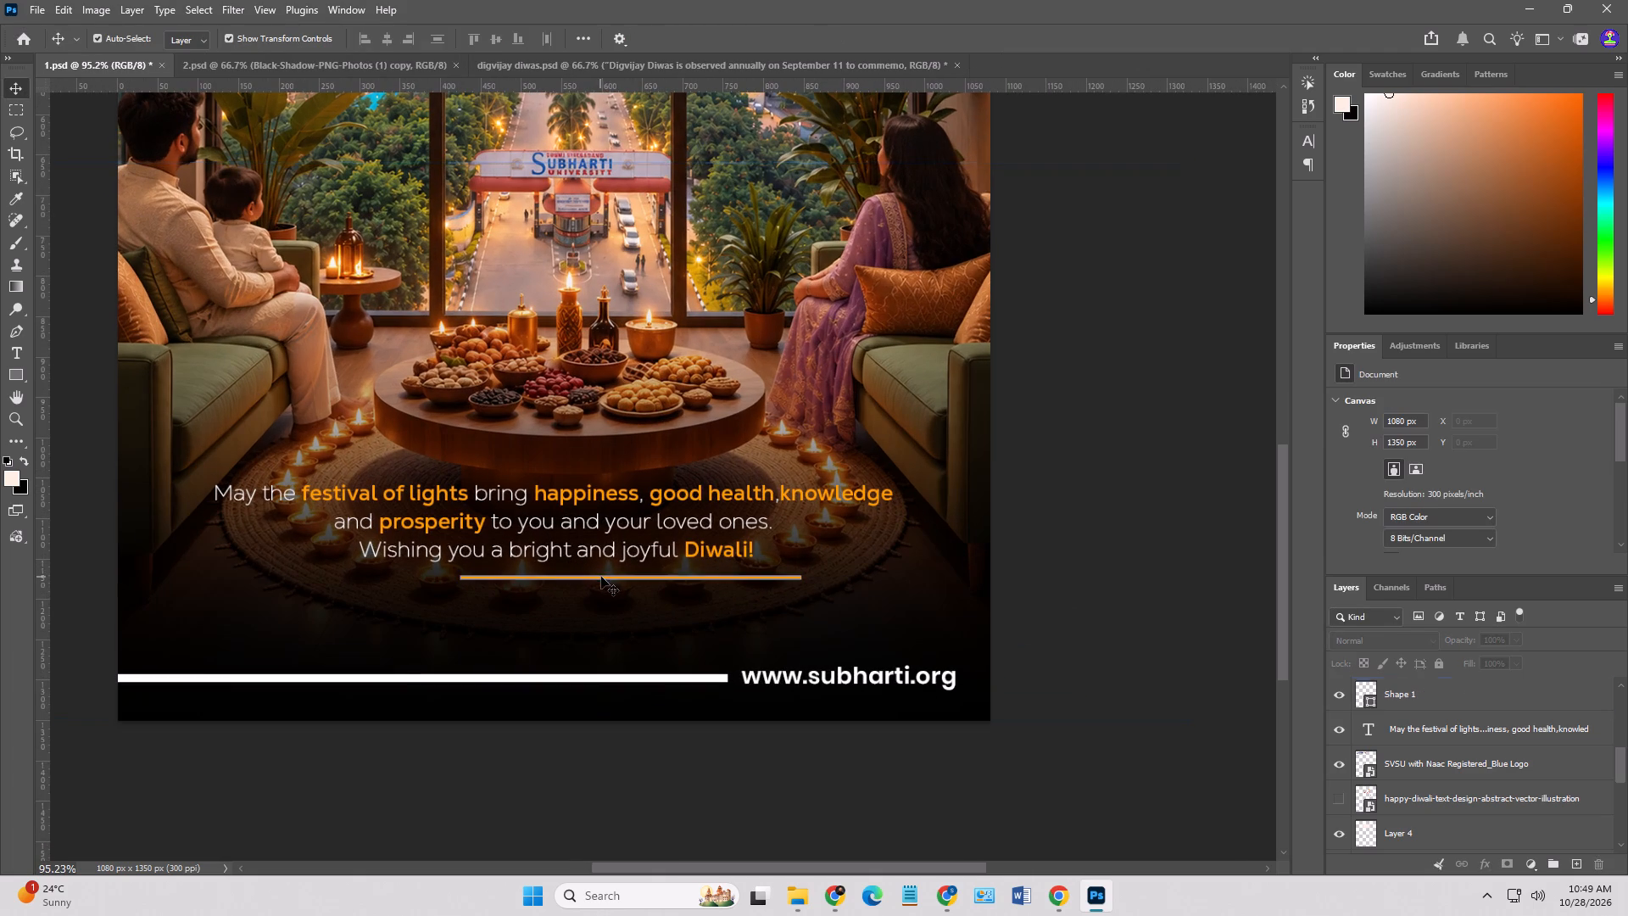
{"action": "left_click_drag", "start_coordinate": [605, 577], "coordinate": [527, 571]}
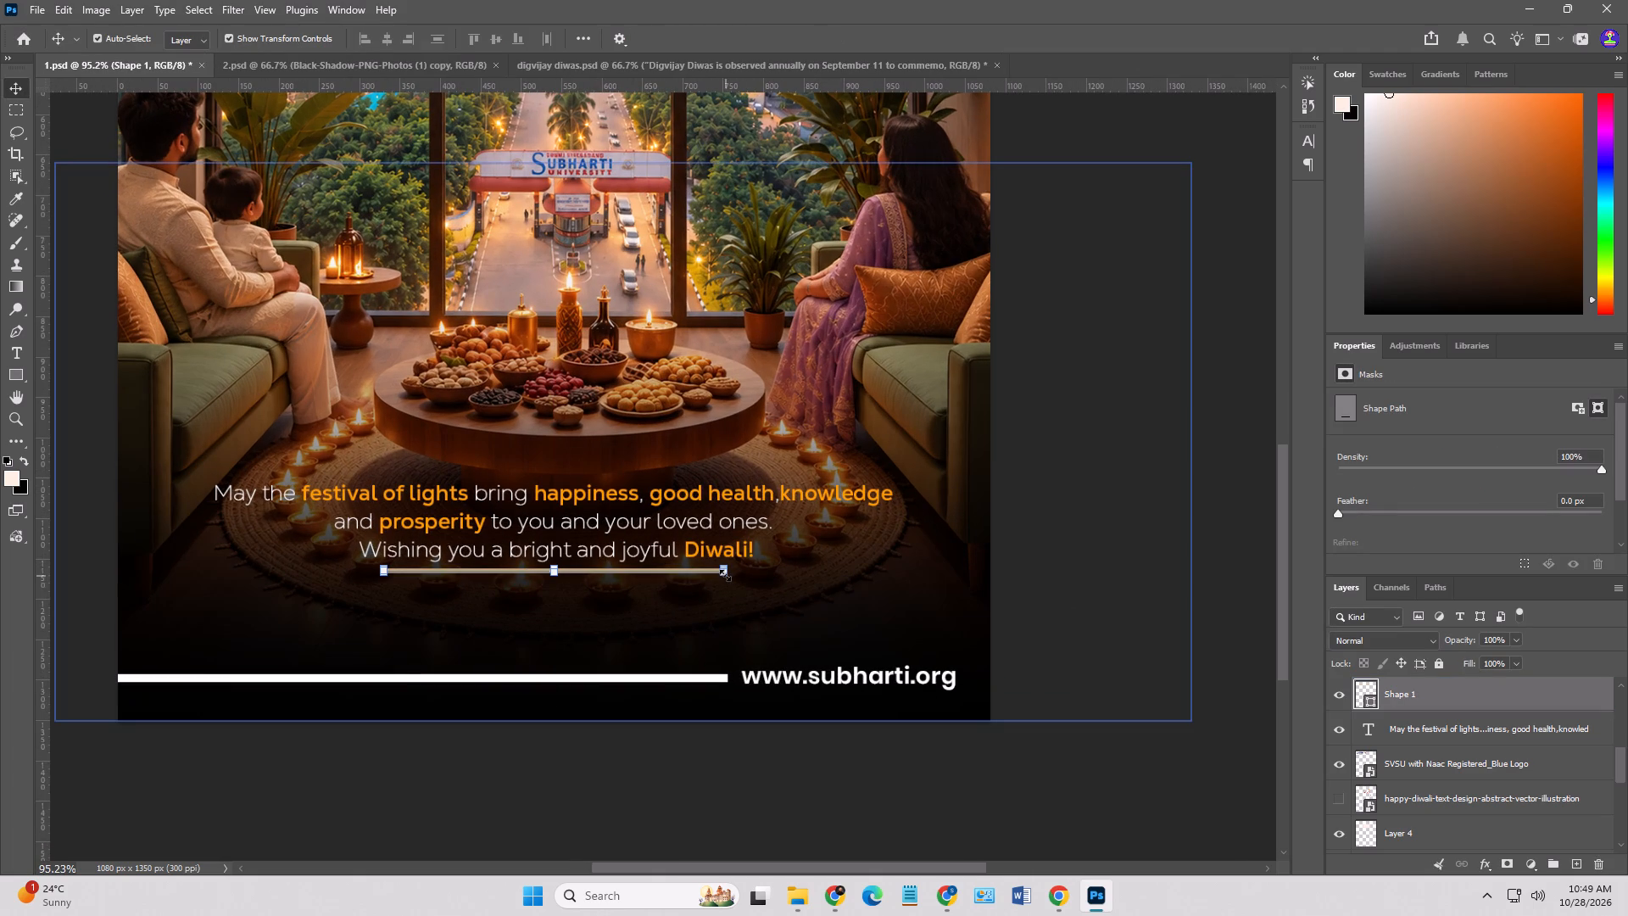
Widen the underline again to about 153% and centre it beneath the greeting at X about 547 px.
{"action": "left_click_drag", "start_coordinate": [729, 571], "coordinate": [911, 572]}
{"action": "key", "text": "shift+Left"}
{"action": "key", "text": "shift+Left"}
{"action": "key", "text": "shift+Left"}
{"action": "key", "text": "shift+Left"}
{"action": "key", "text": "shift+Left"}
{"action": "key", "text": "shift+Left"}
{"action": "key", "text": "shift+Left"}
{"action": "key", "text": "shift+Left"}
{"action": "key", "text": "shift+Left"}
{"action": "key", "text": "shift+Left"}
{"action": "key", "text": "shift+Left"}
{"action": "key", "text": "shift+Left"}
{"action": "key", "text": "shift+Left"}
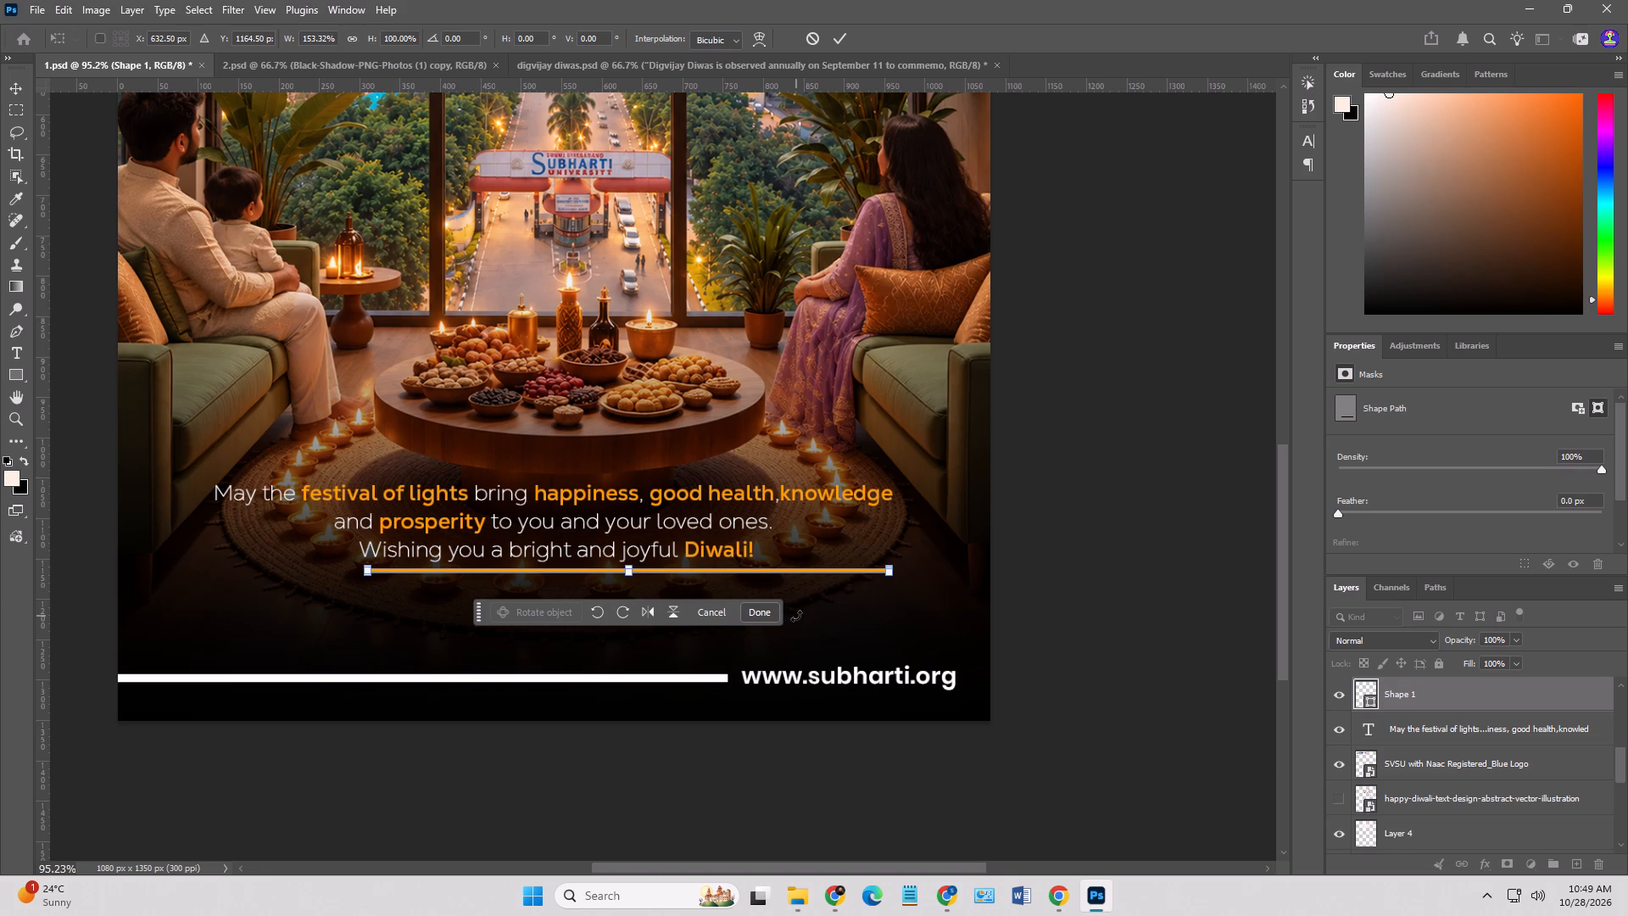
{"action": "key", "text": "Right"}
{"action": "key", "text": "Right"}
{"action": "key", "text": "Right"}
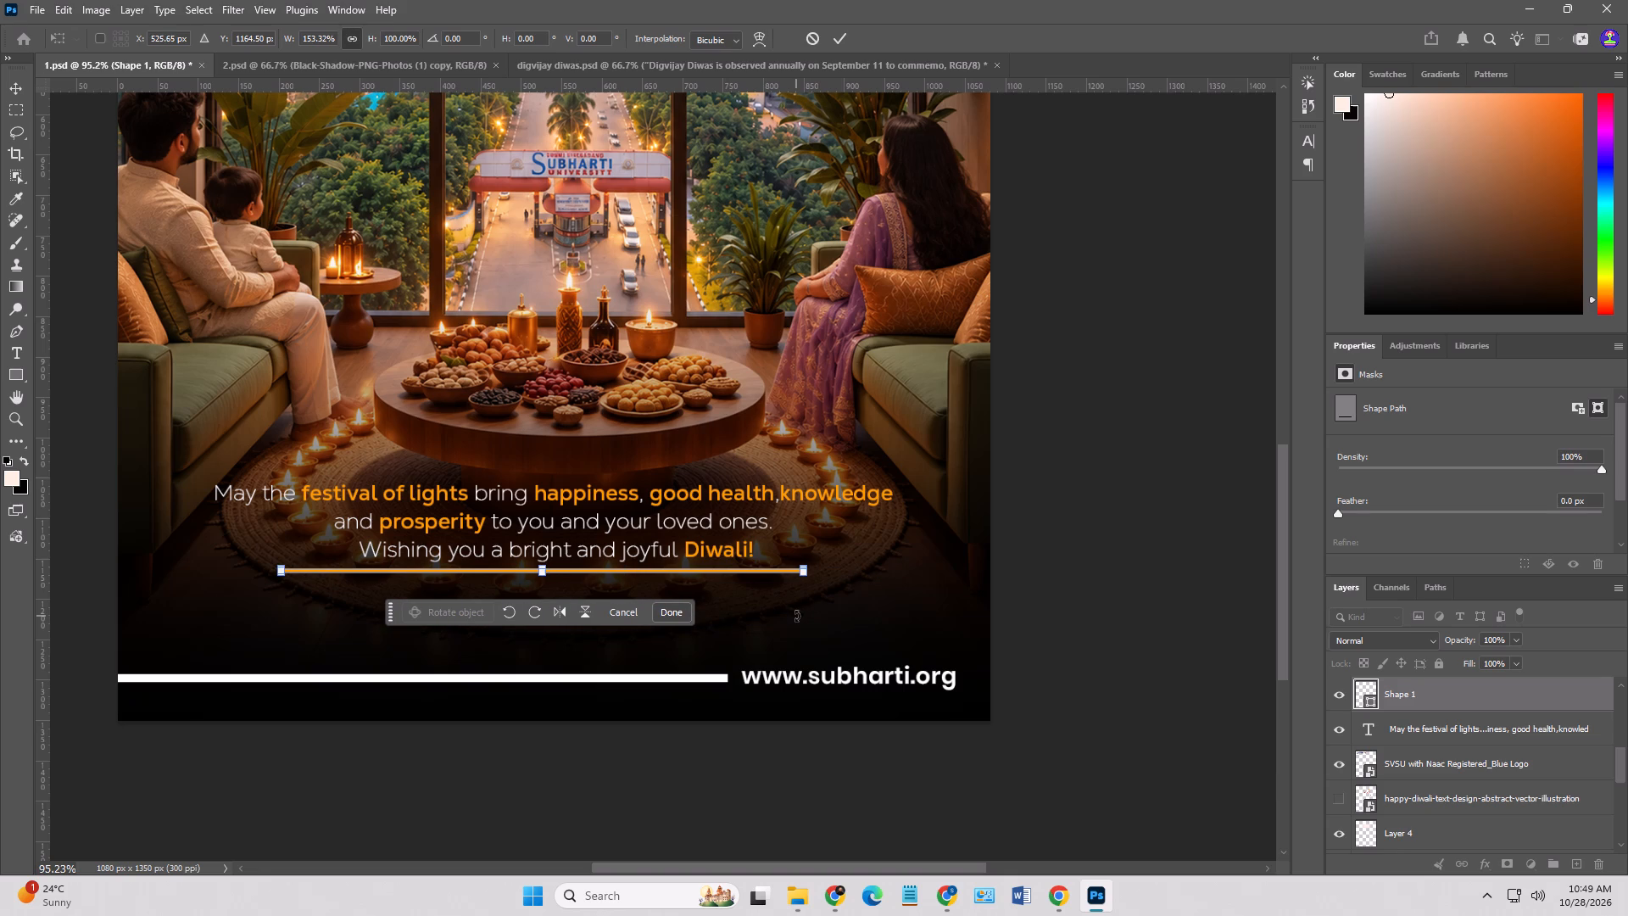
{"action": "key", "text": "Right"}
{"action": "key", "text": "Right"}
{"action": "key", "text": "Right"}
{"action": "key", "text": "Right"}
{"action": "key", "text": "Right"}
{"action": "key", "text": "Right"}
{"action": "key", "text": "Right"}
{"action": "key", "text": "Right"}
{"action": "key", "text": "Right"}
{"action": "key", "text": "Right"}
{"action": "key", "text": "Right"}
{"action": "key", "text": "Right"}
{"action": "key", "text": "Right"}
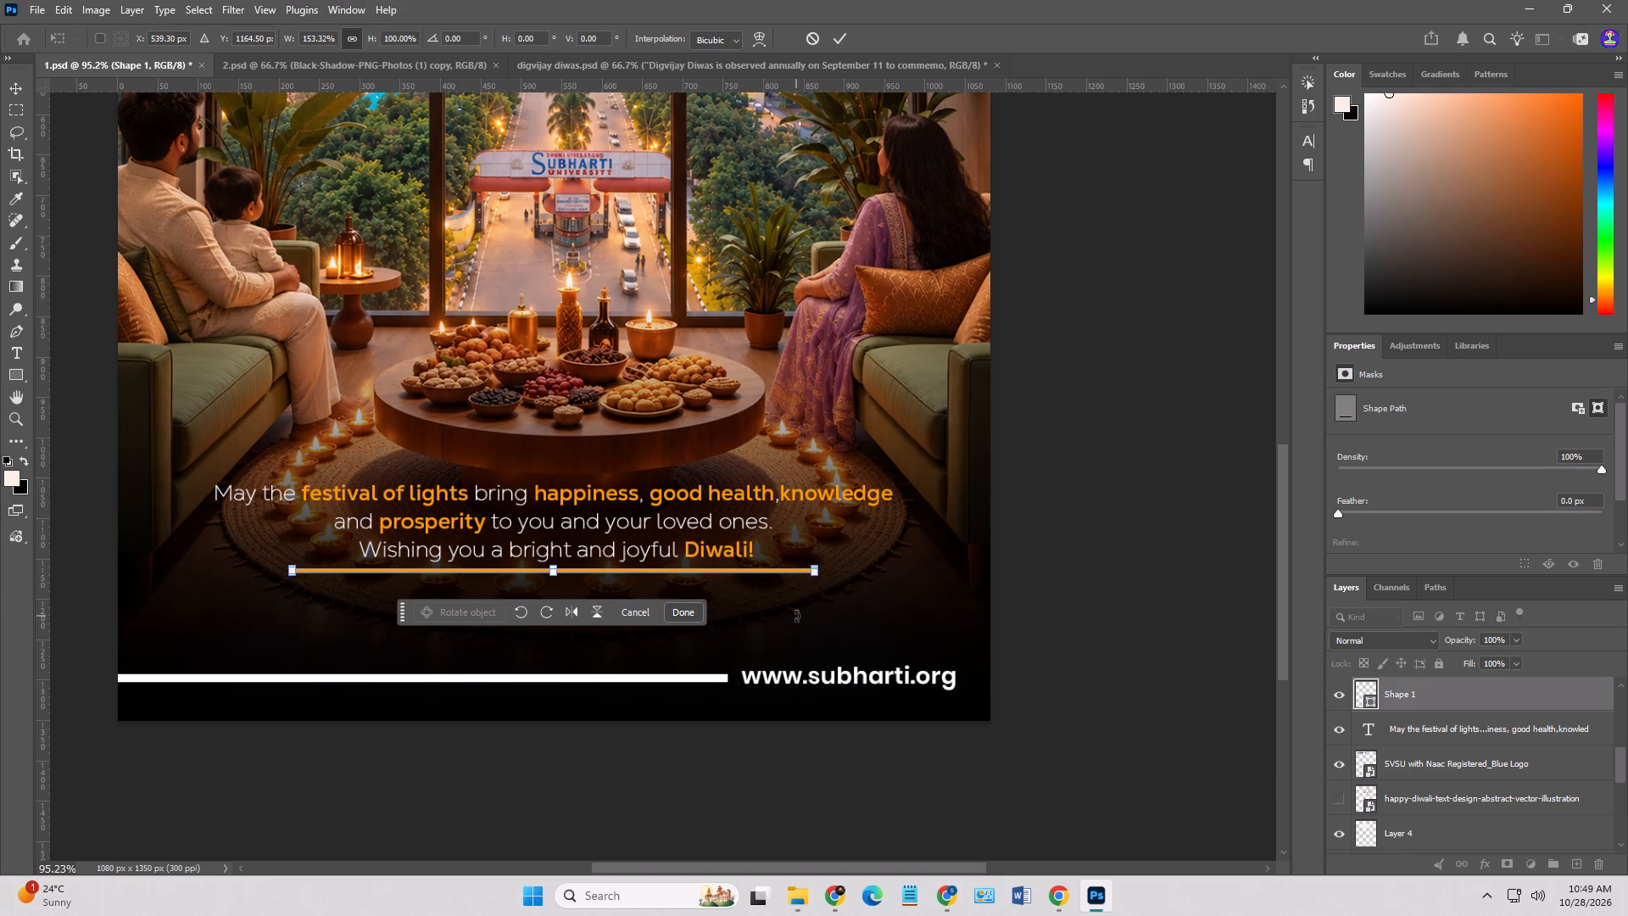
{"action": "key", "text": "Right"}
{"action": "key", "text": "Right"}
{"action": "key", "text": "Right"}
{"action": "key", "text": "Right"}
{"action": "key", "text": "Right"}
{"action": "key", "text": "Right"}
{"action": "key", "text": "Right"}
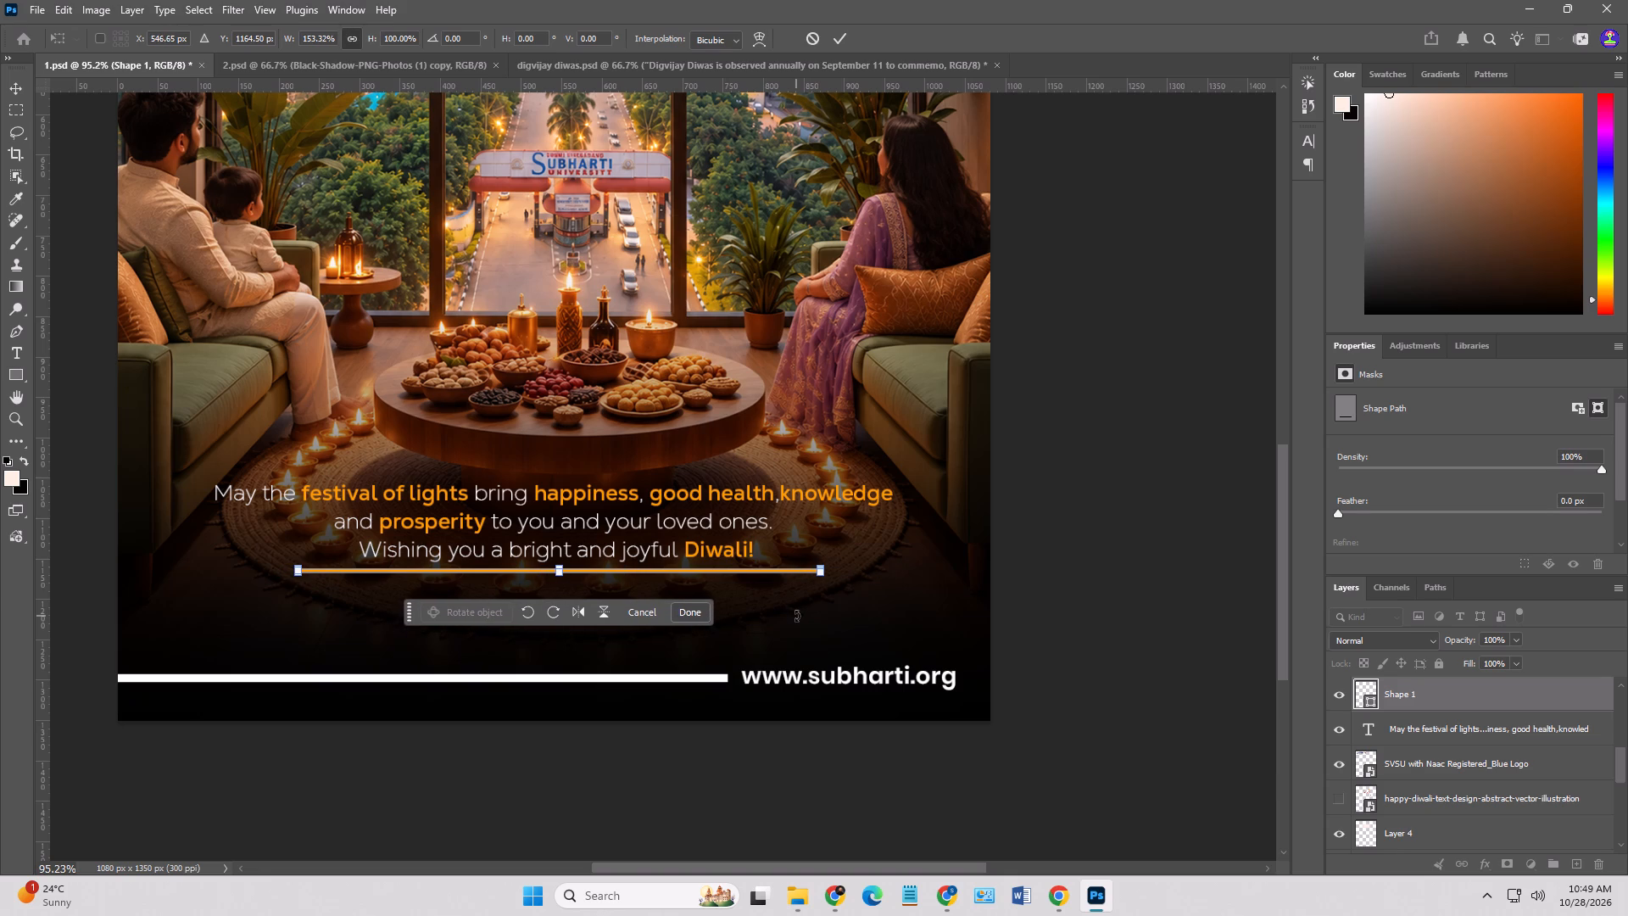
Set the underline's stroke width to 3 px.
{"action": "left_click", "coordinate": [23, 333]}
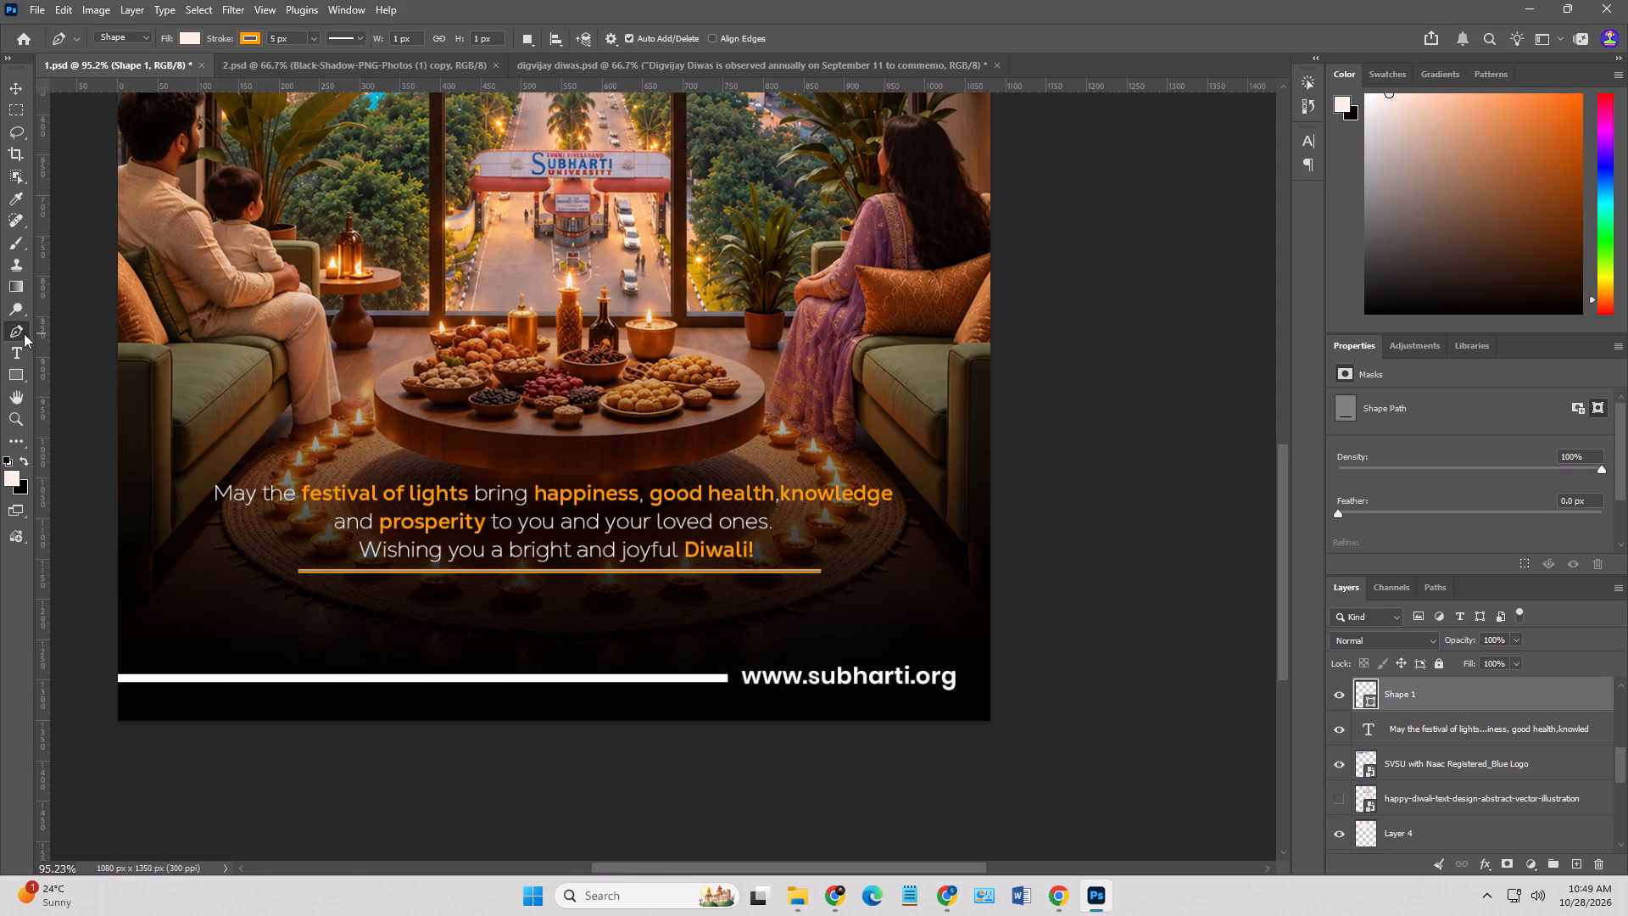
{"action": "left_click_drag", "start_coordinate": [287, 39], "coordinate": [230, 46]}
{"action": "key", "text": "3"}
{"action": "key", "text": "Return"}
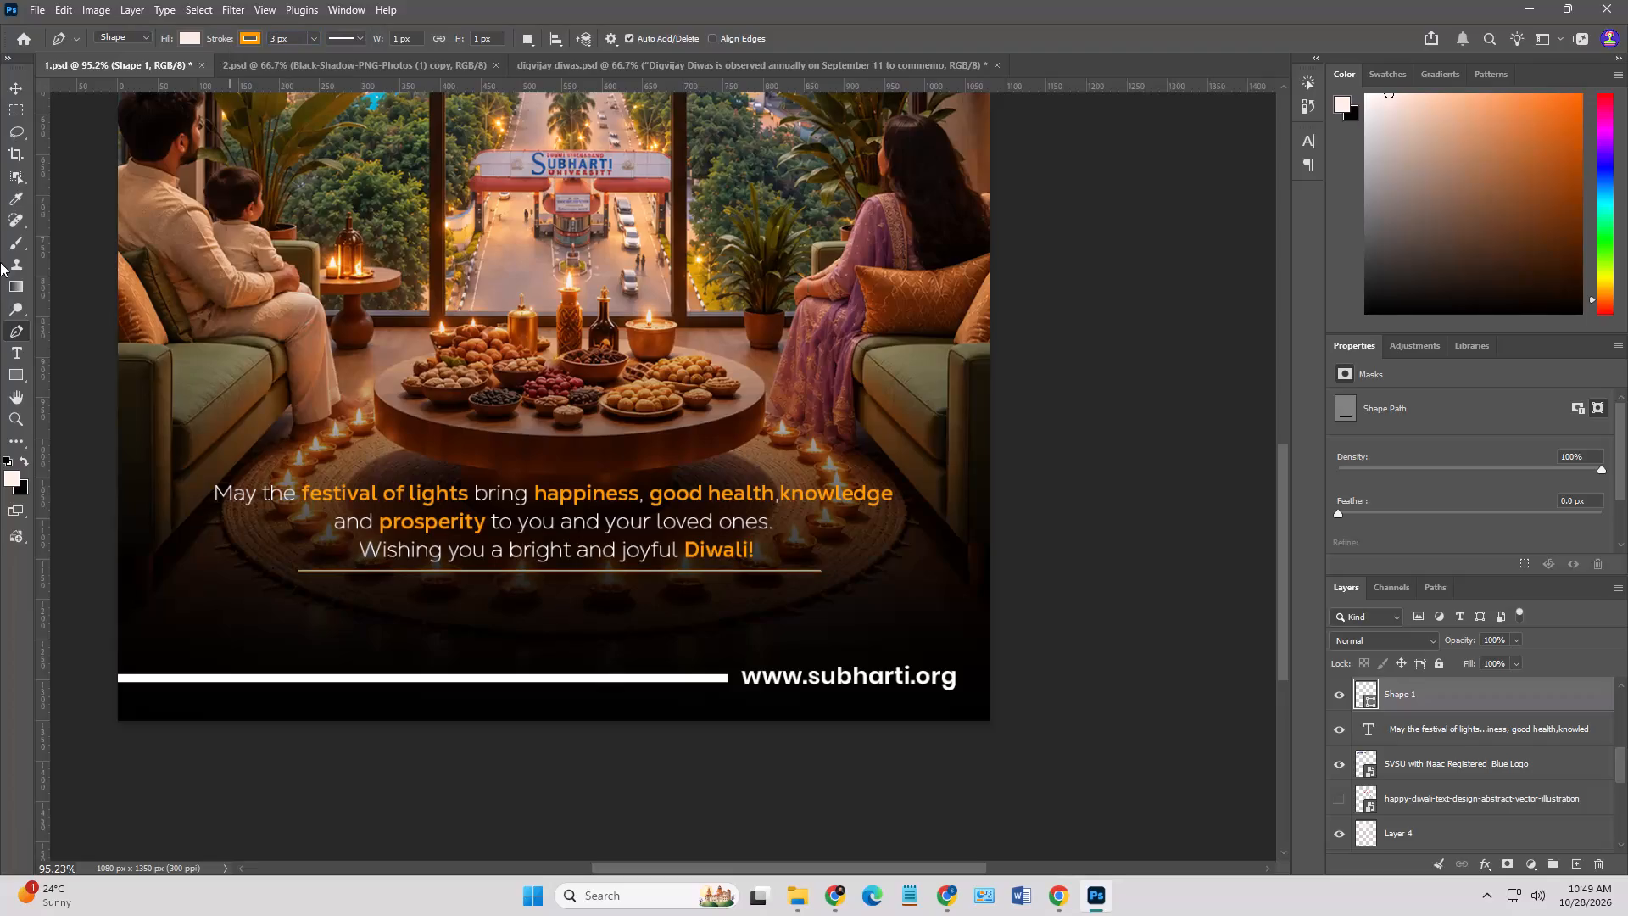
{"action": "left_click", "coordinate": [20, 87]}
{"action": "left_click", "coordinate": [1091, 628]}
Delete the orange underline (Shape 1) beneath the greeting.
{"action": "scroll", "coordinate": [1091, 628], "scroll_direction": "down", "scroll_amount": 3, "text": "alt"}
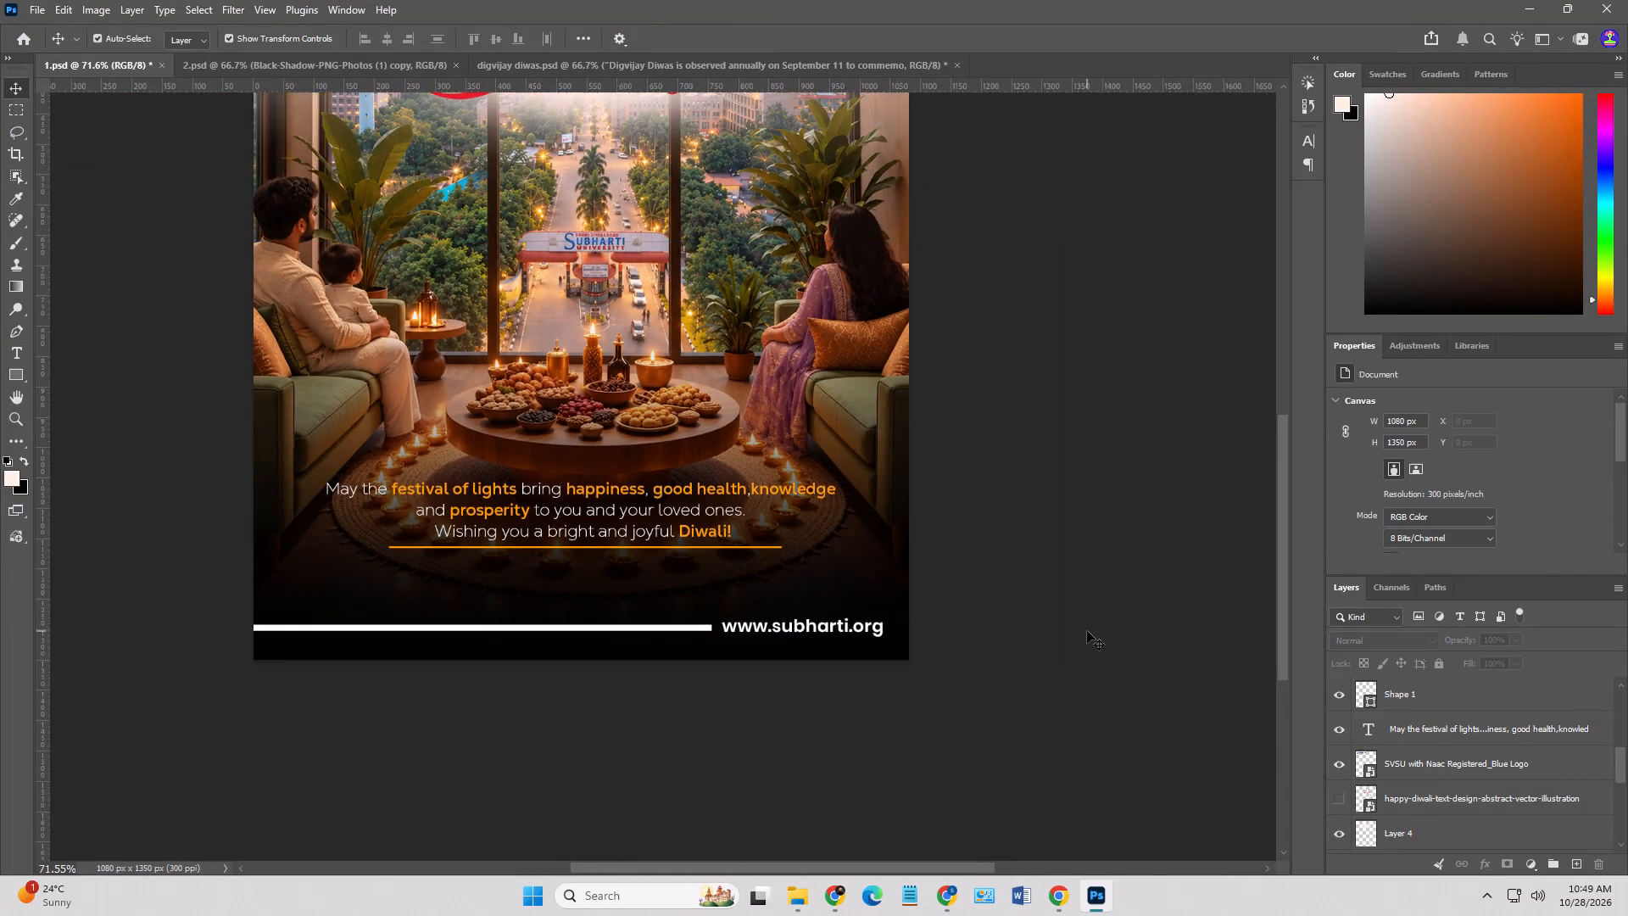
{"action": "scroll", "coordinate": [1087, 631], "scroll_direction": "down", "scroll_amount": 3, "text": "alt"}
{"action": "left_click", "coordinate": [1002, 676]}
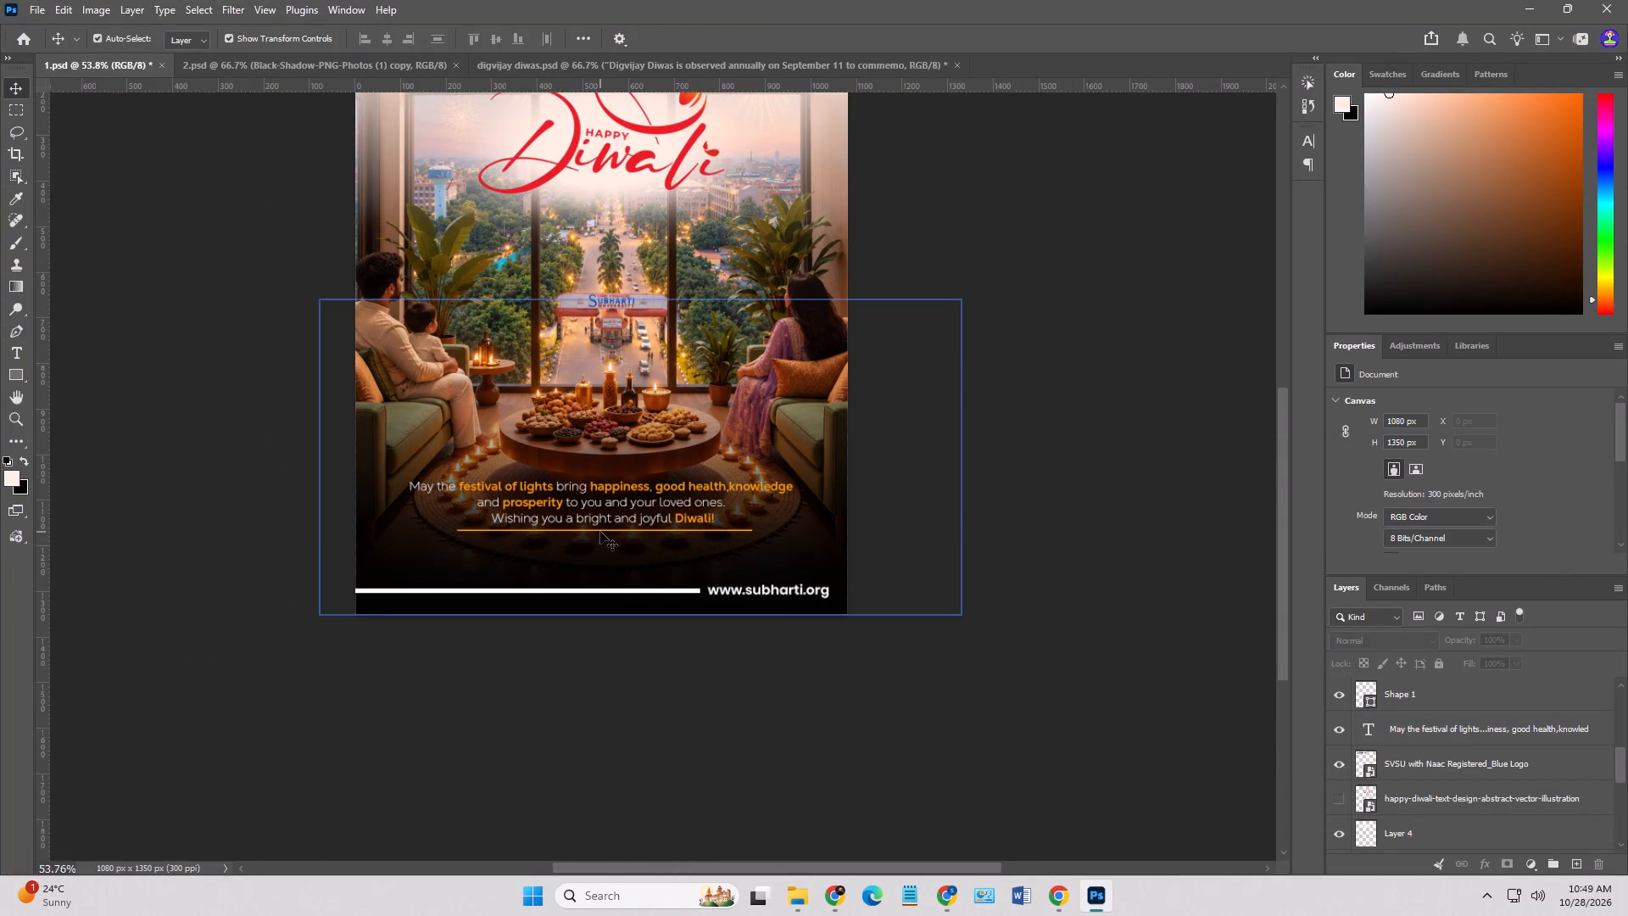
{"action": "left_click", "coordinate": [610, 529]}
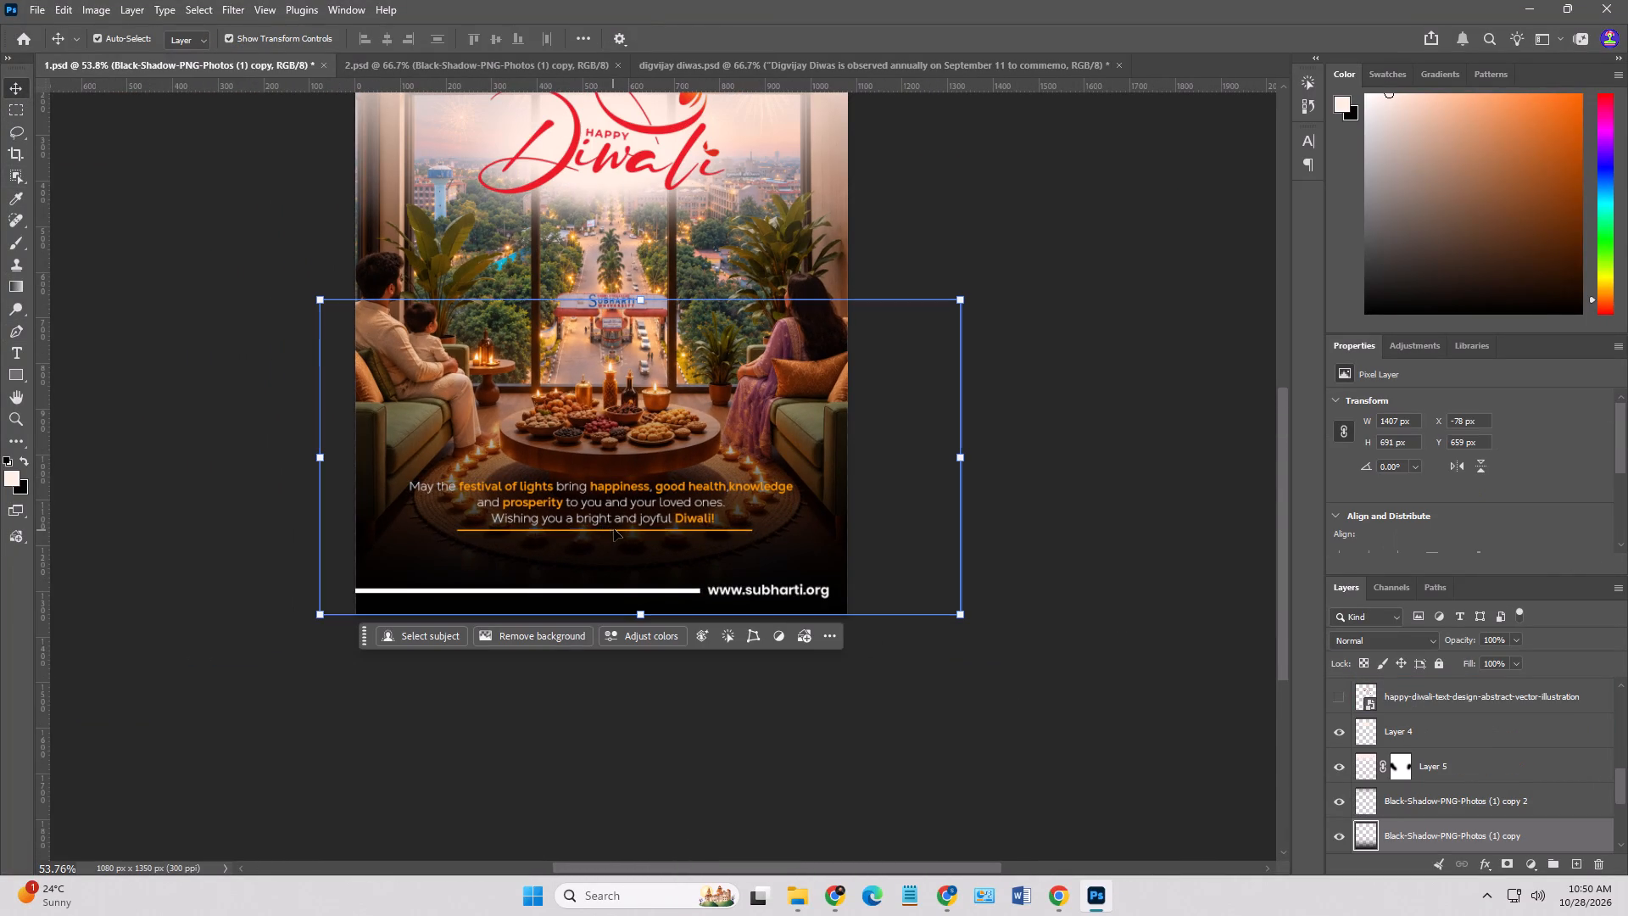
{"action": "left_click", "coordinate": [615, 531]}
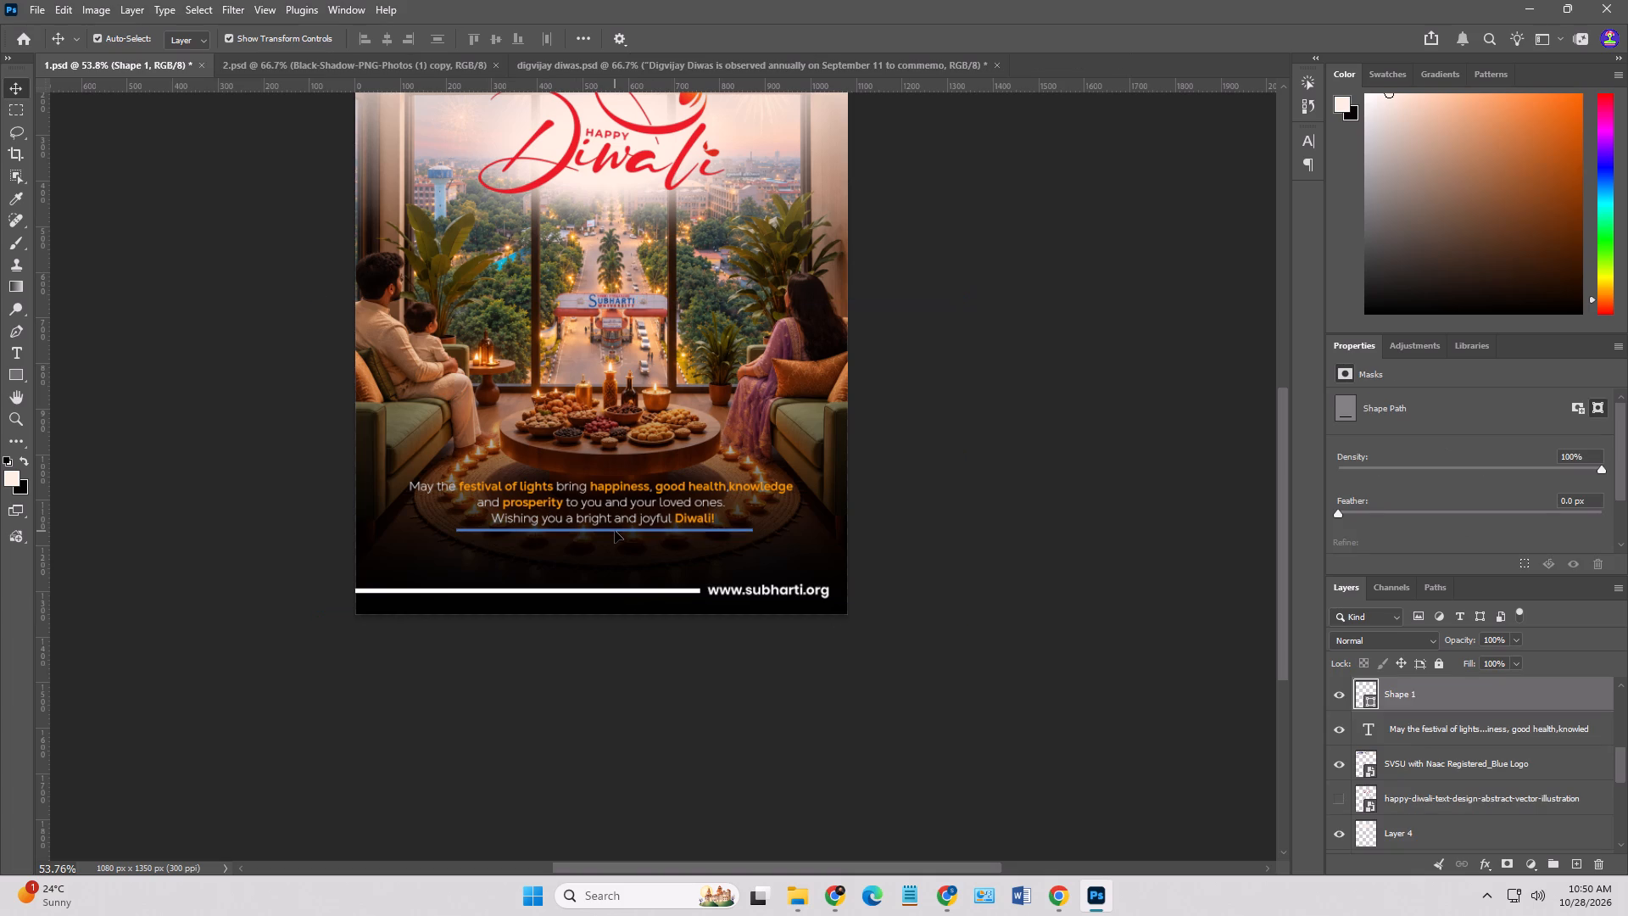
{"action": "key", "text": "Delete"}
Move the three-line Diwali greeting down slightly towards the footer.
{"action": "left_click_drag", "start_coordinate": [640, 505], "coordinate": [640, 507]}
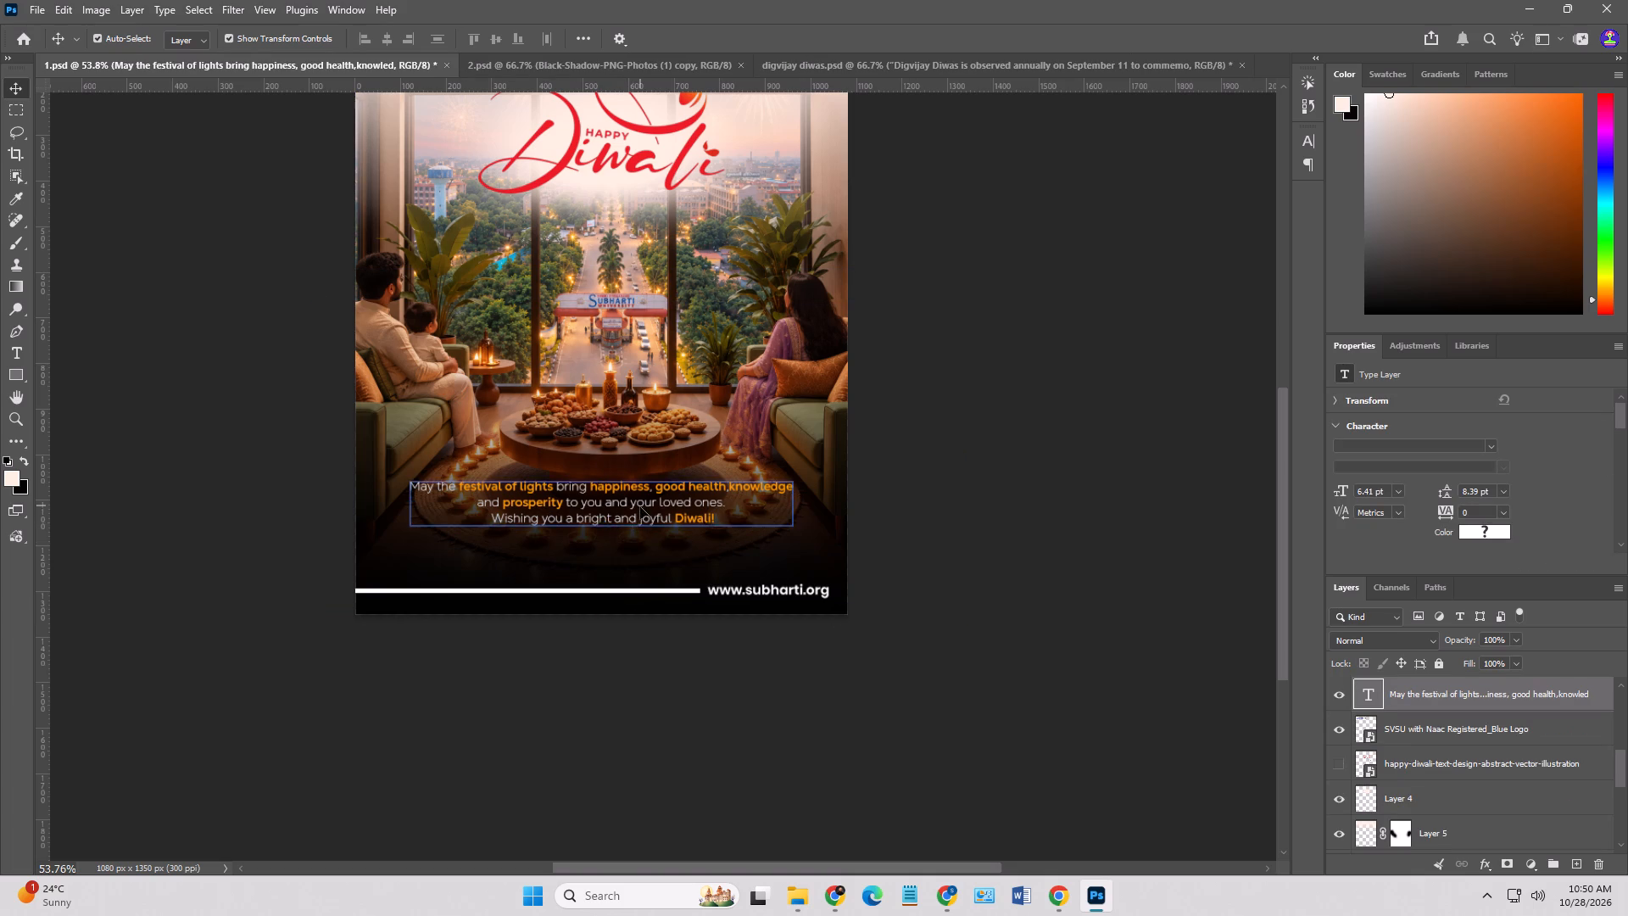
{"action": "left_click_drag", "start_coordinate": [640, 507], "coordinate": [639, 516]}
{"action": "left_click", "coordinate": [1020, 628]}
{"action": "left_click", "coordinate": [1050, 892]}
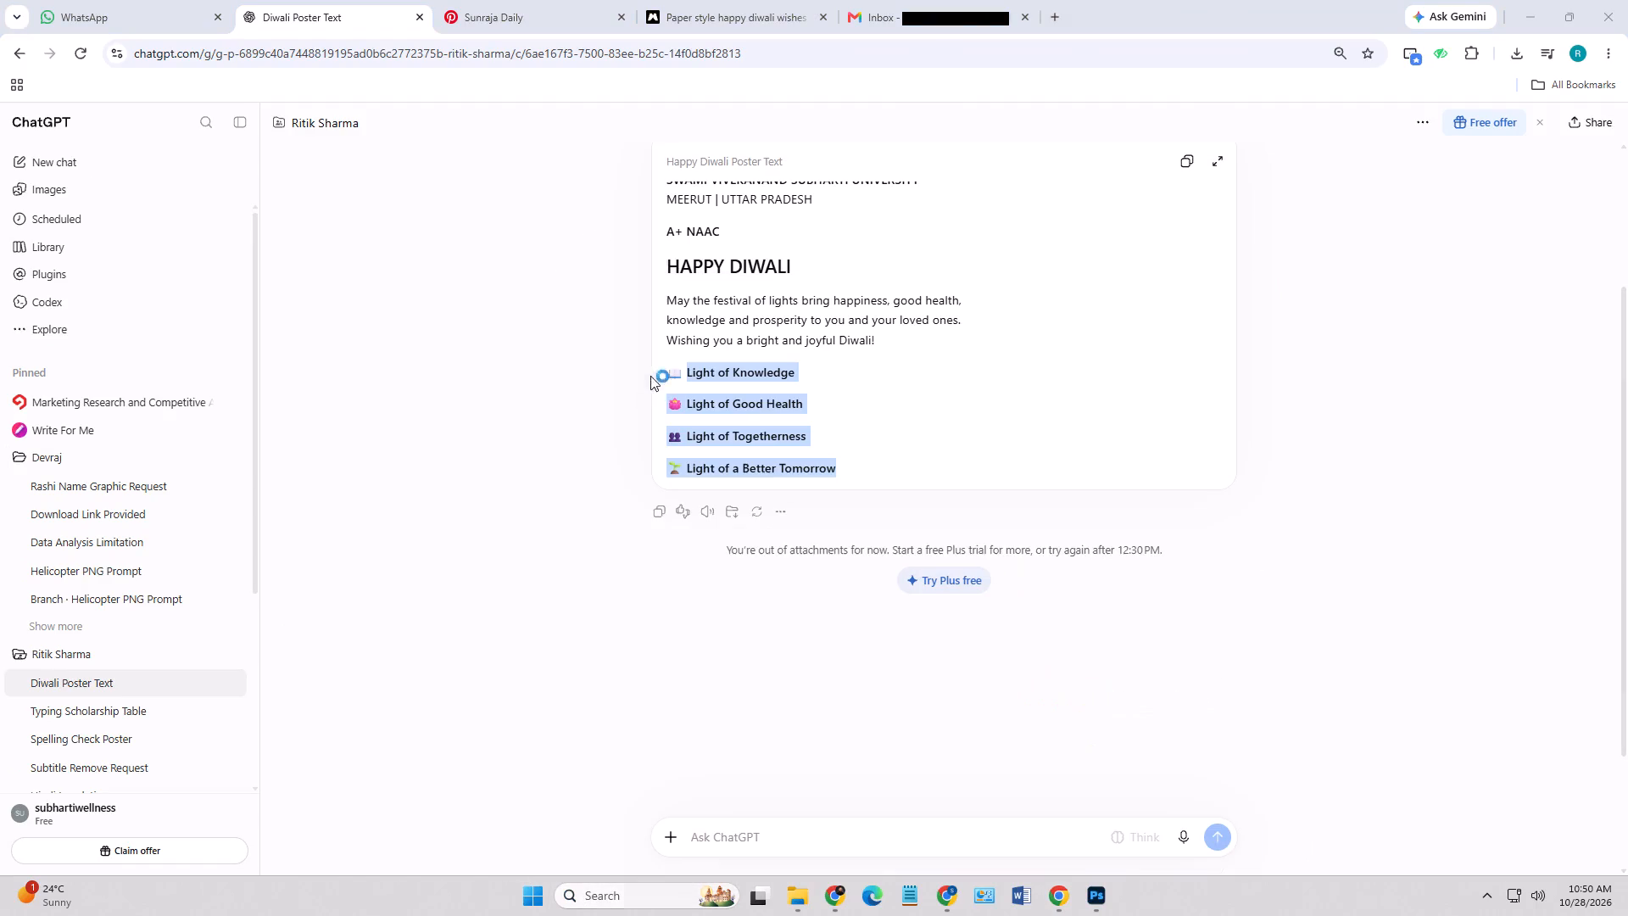
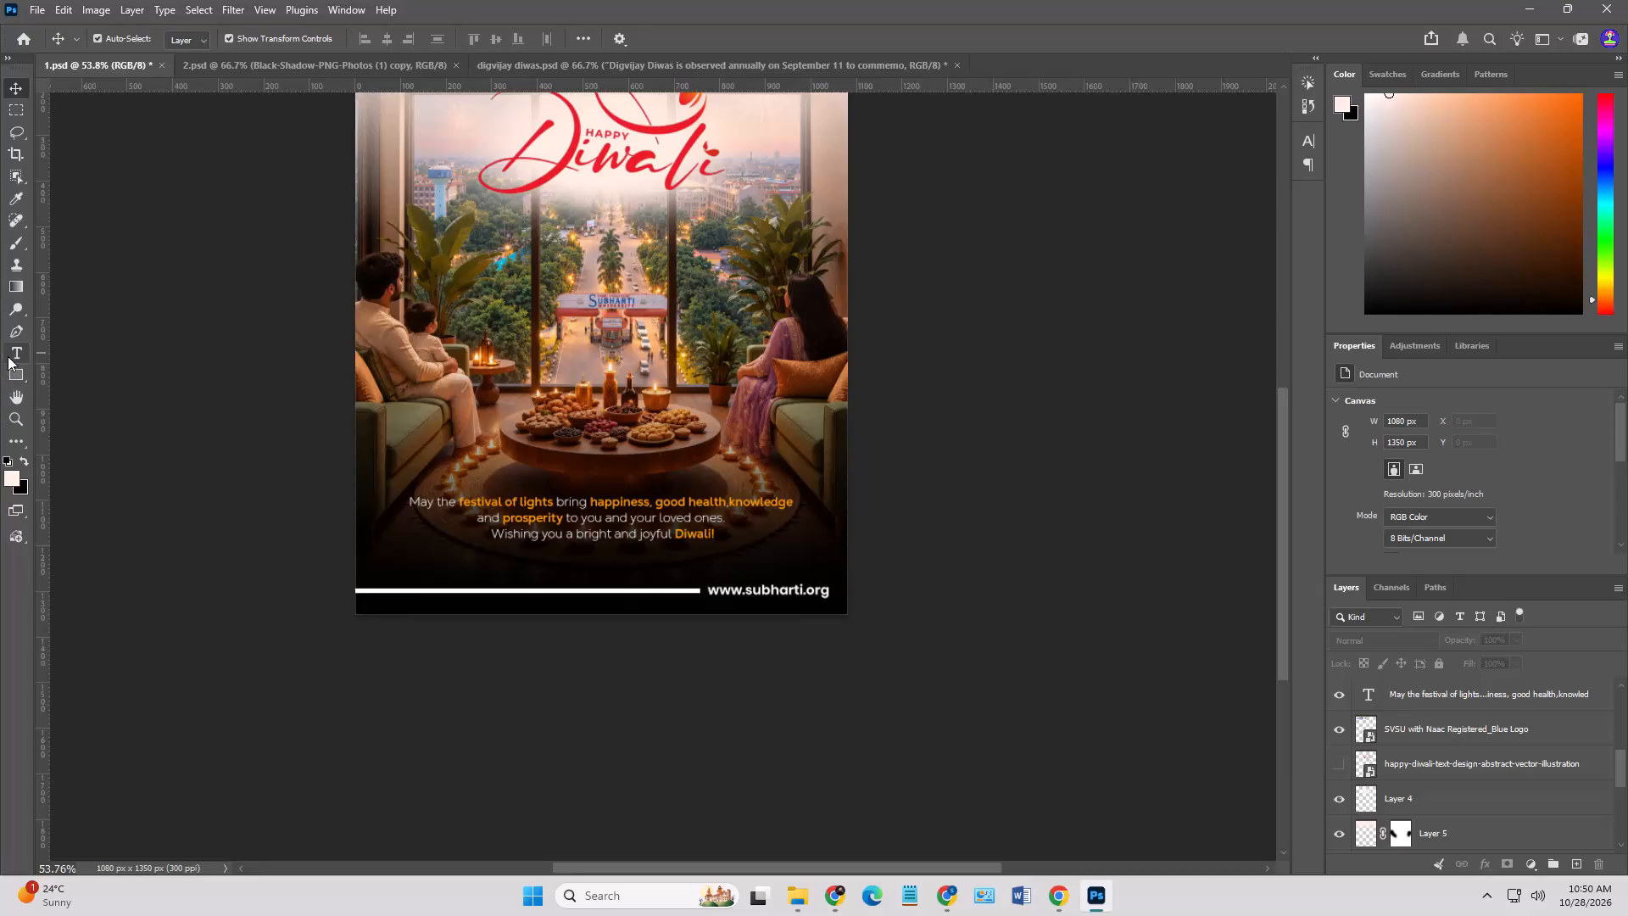
Paste the copied four “Light of…” lines into a new text layer and scale it to about 39% over the poster.
{"action": "left_click", "coordinate": [14, 351]}
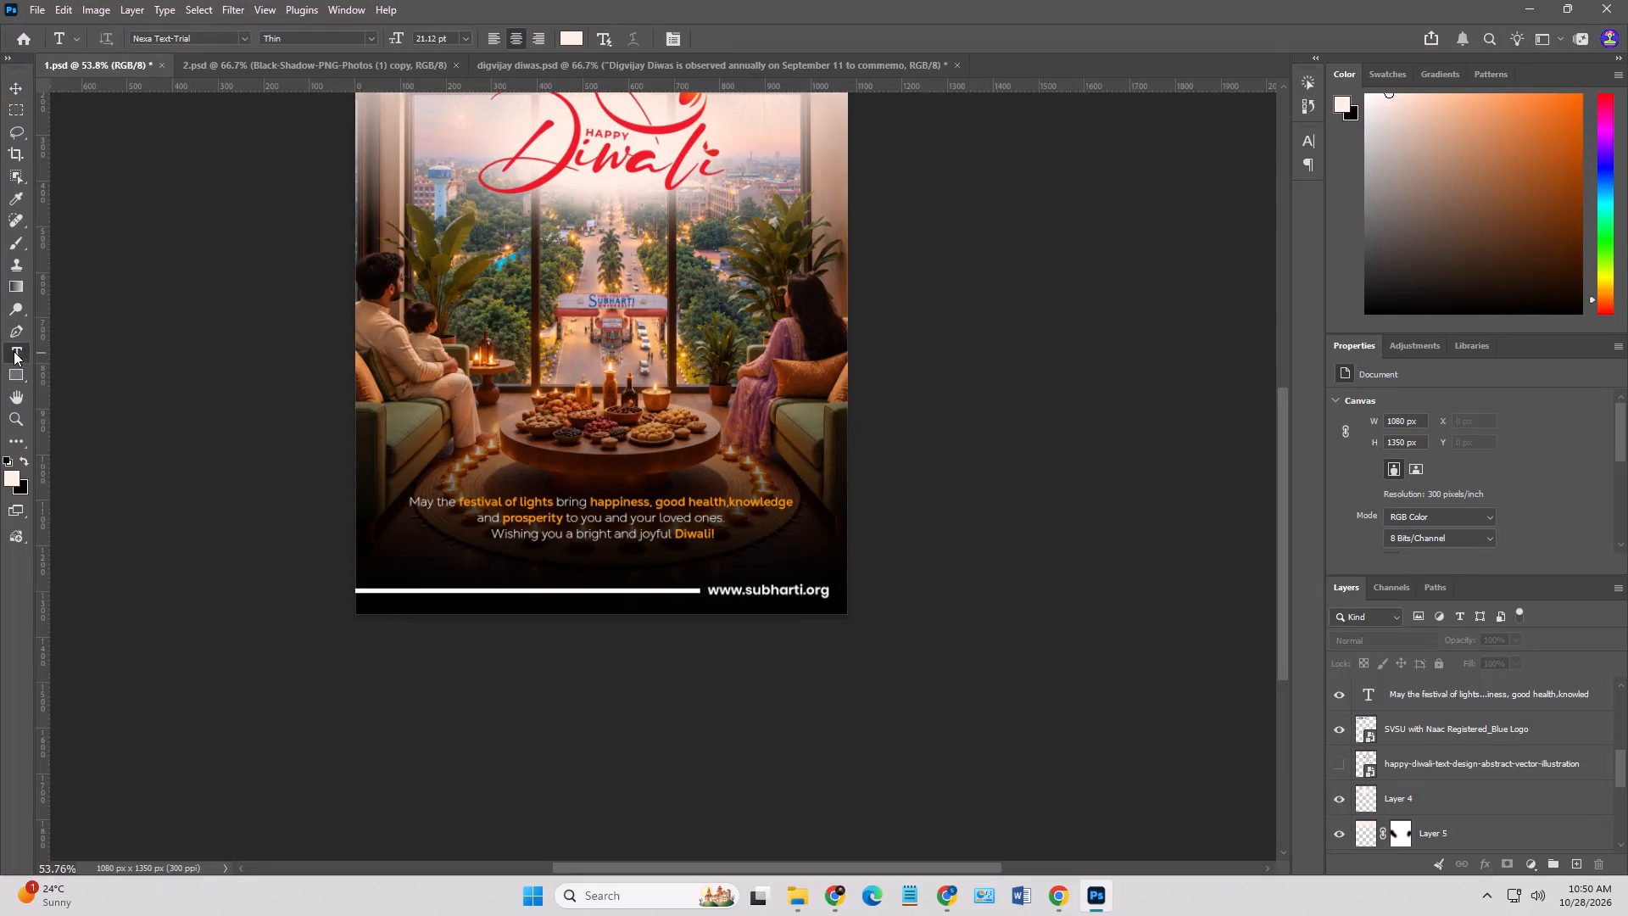
{"action": "left_click", "coordinate": [459, 383]}
{"action": "key", "text": "ctrl+v"}
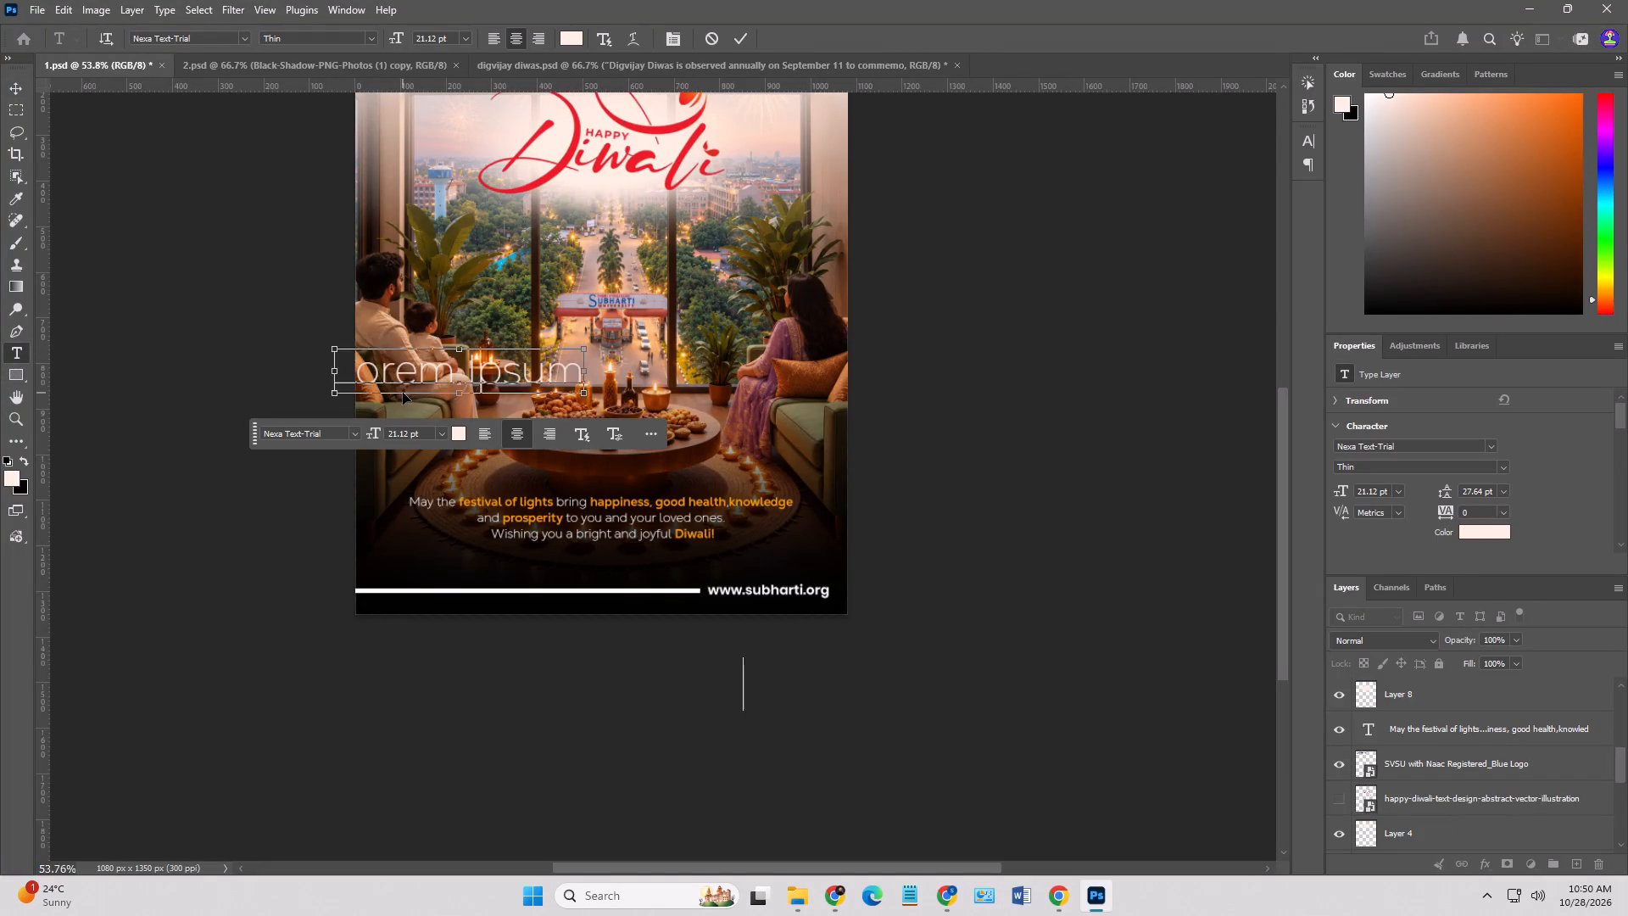
{"action": "left_click", "coordinate": [19, 87]}
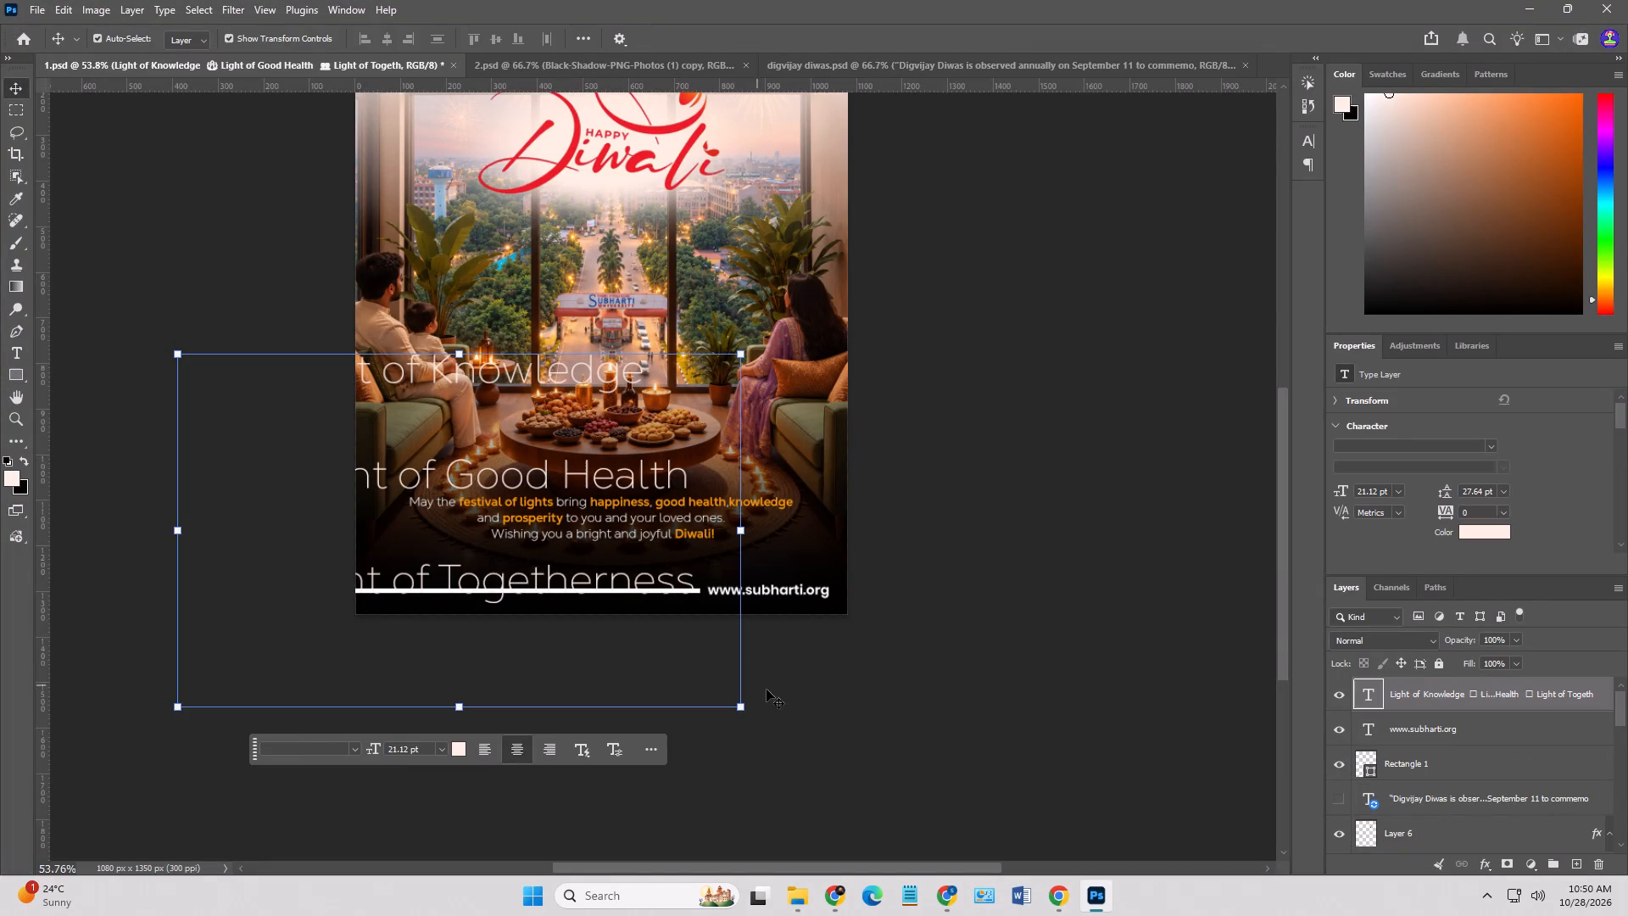
{"action": "left_click_drag", "start_coordinate": [737, 707], "coordinate": [427, 433]}
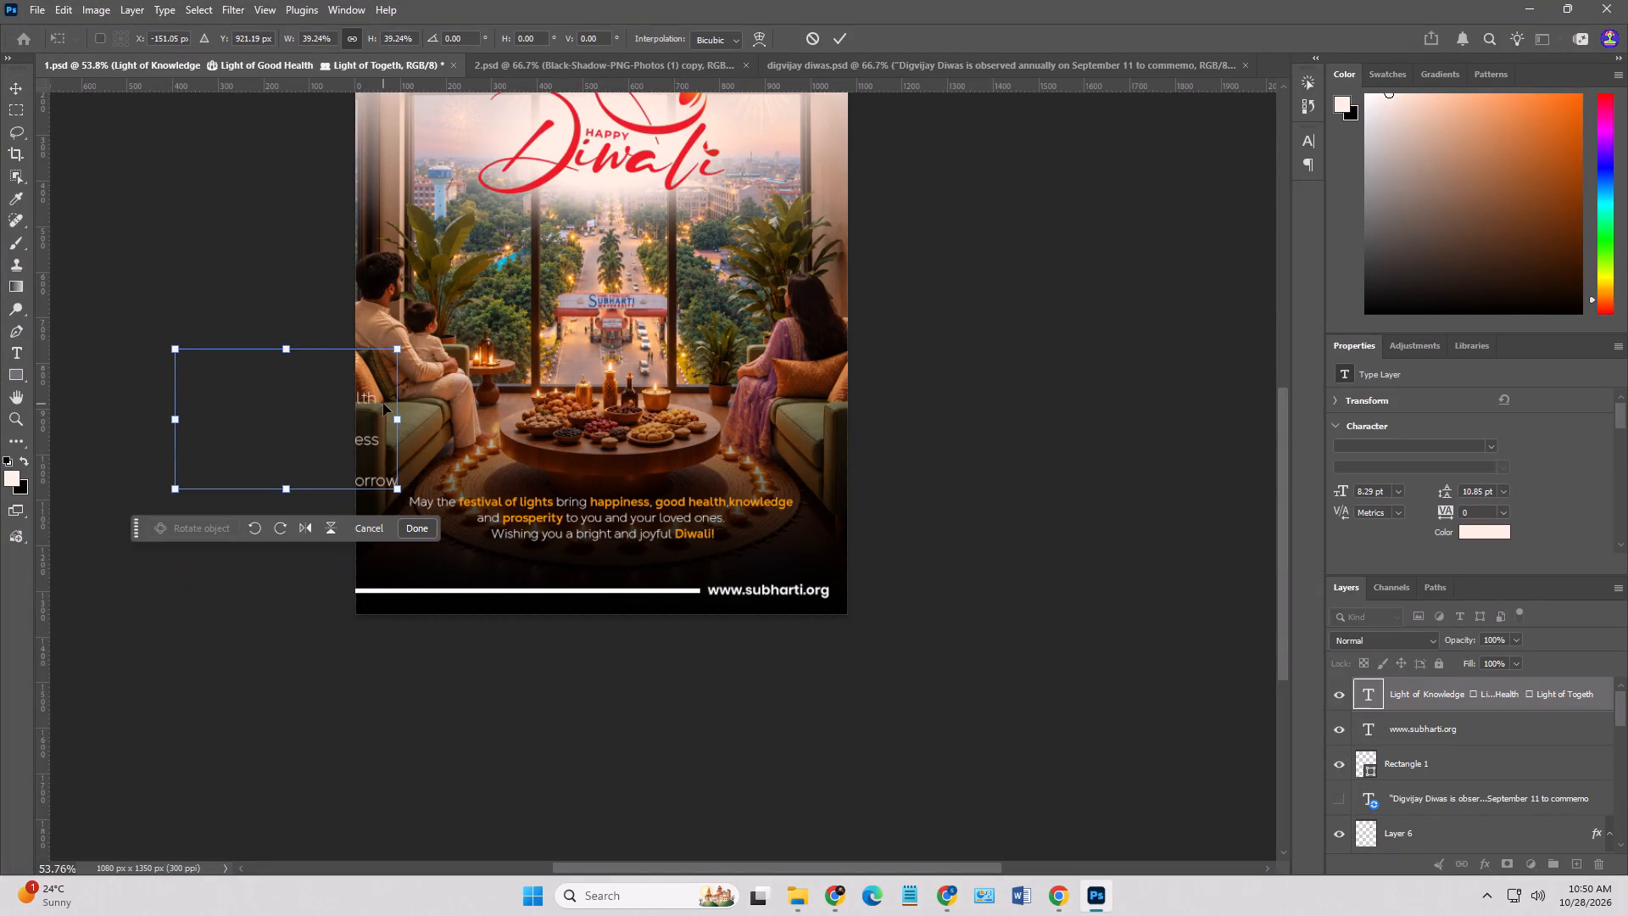
{"action": "left_click_drag", "start_coordinate": [383, 404], "coordinate": [744, 407]}
Remove the emojis before “Light of Good Health”, “Light of Togetherness” and “Light of a Better Tomorrow”.
{"action": "left_click", "coordinate": [595, 410]}
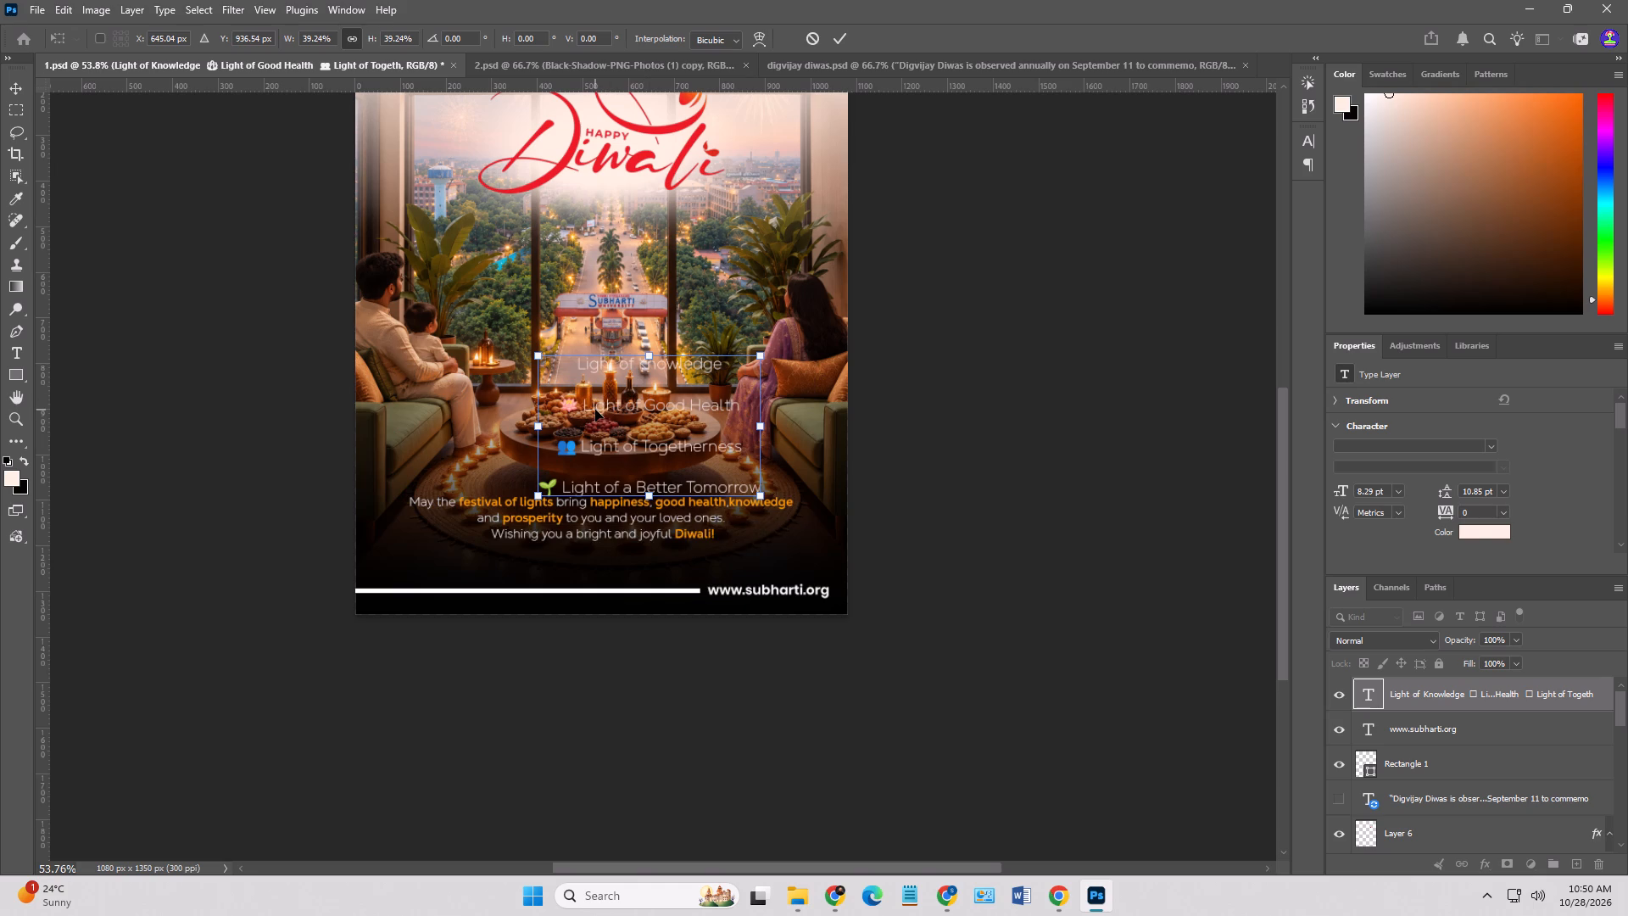
{"action": "left_click", "coordinate": [595, 410]}
{"action": "left_click", "coordinate": [583, 407]}
{"action": "left_click", "coordinate": [583, 407]}
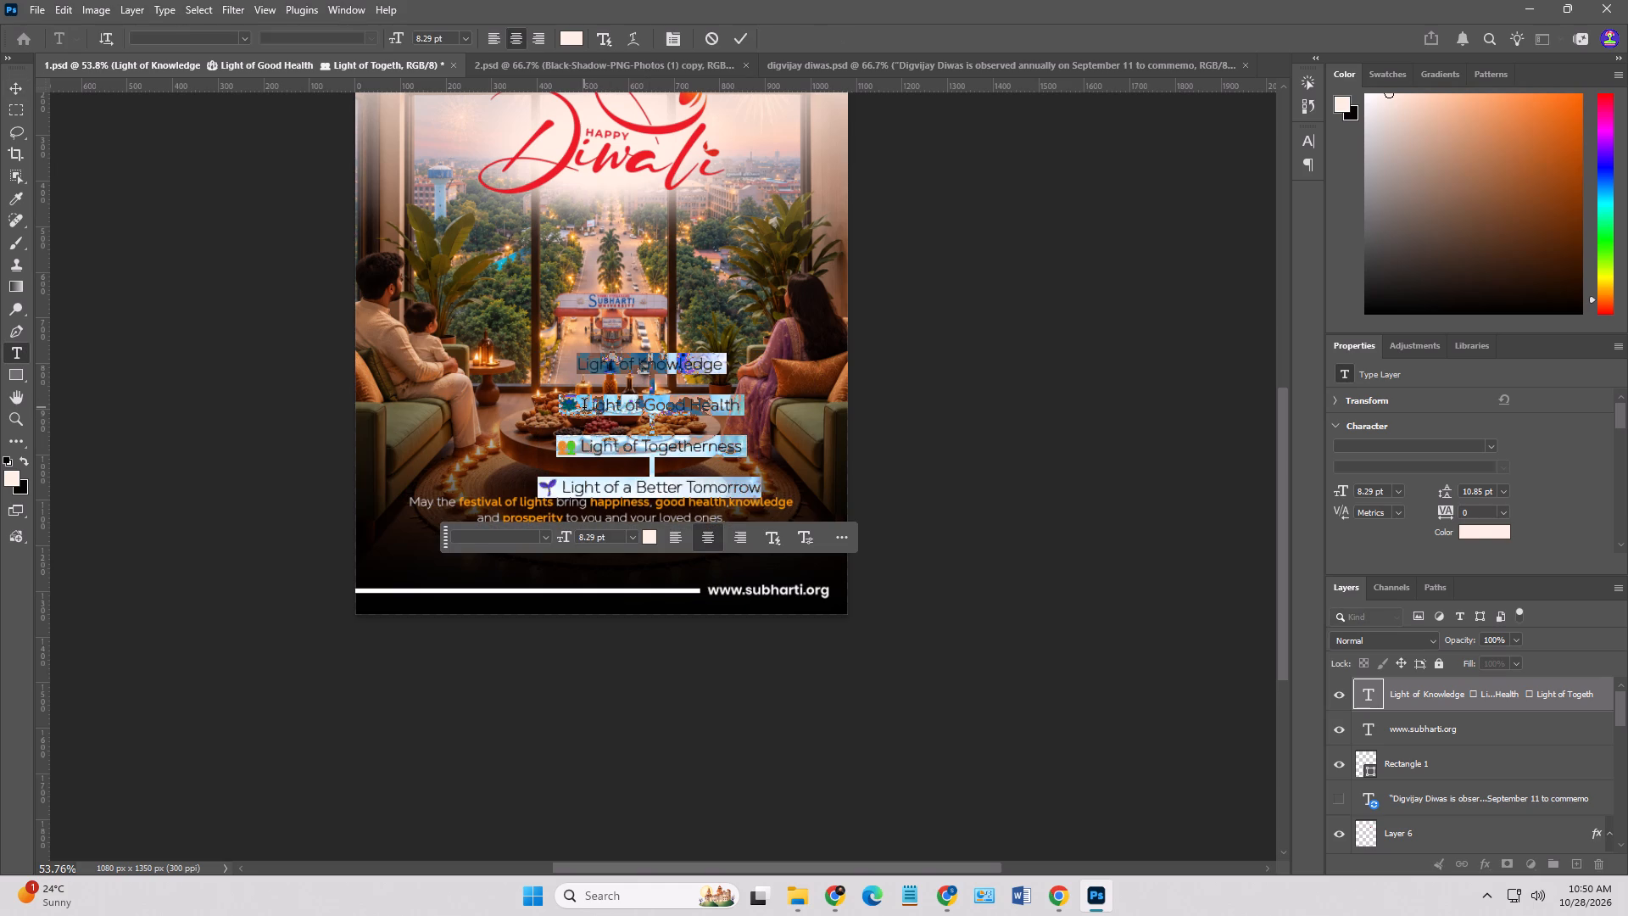
{"action": "left_click", "coordinate": [584, 407]}
{"action": "key", "text": "BackSpace"}
{"action": "key", "text": "BackSpace"}
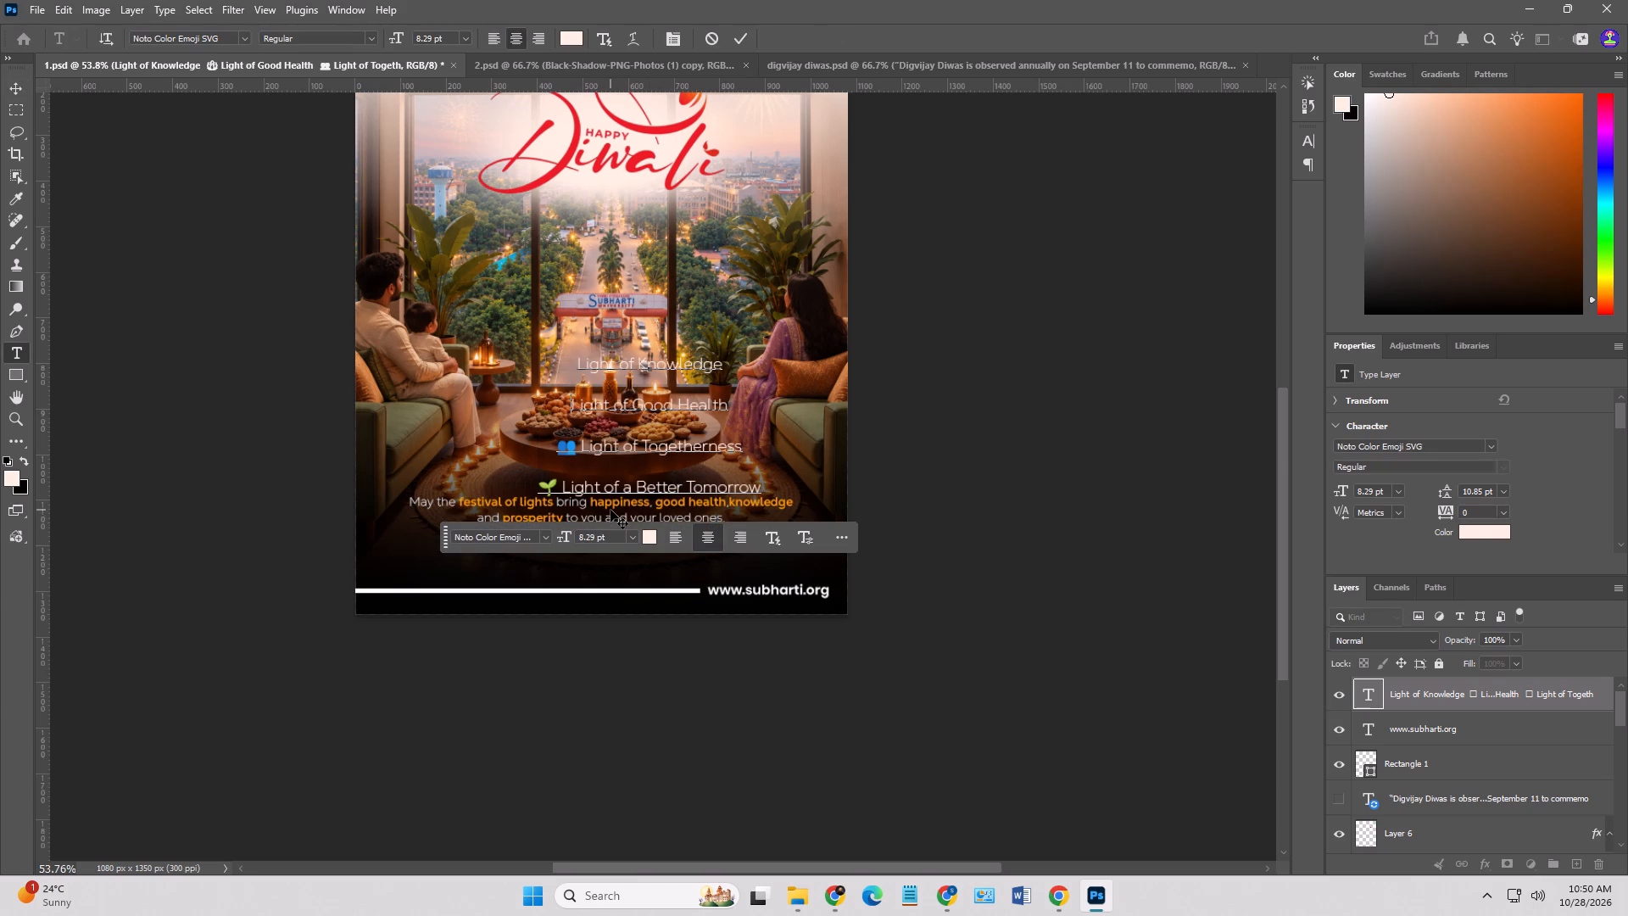
{"action": "left_click", "coordinate": [580, 452]}
{"action": "key", "text": "BackSpace"}
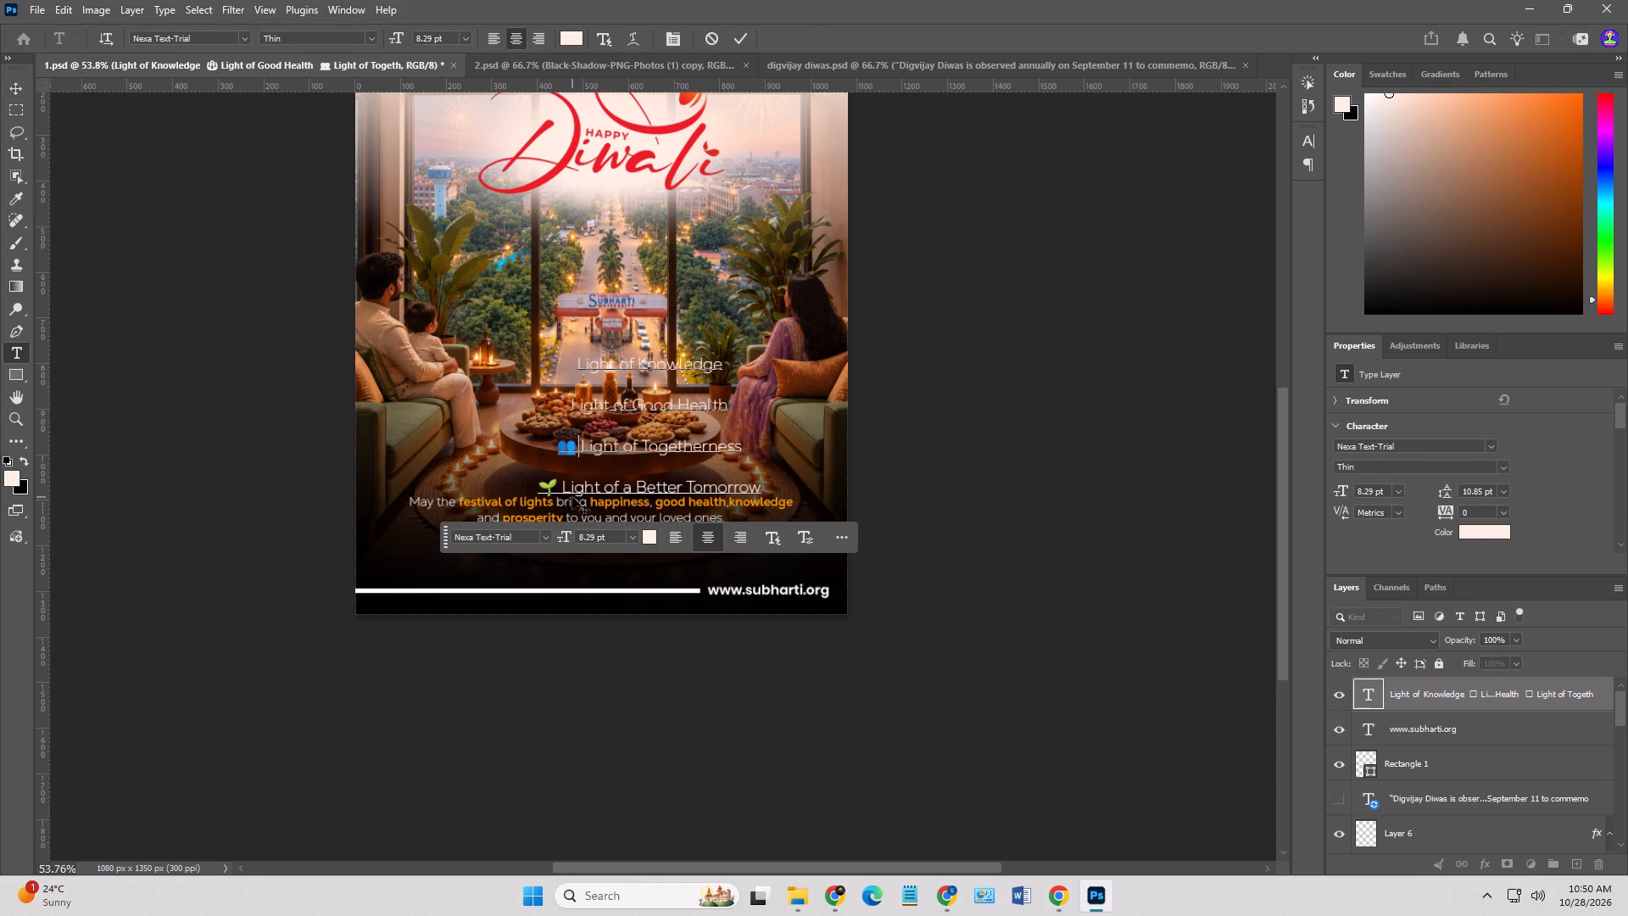
{"action": "key", "text": "BackSpace"}
{"action": "left_click", "coordinate": [565, 491]}
{"action": "key", "text": "BackSpace"}
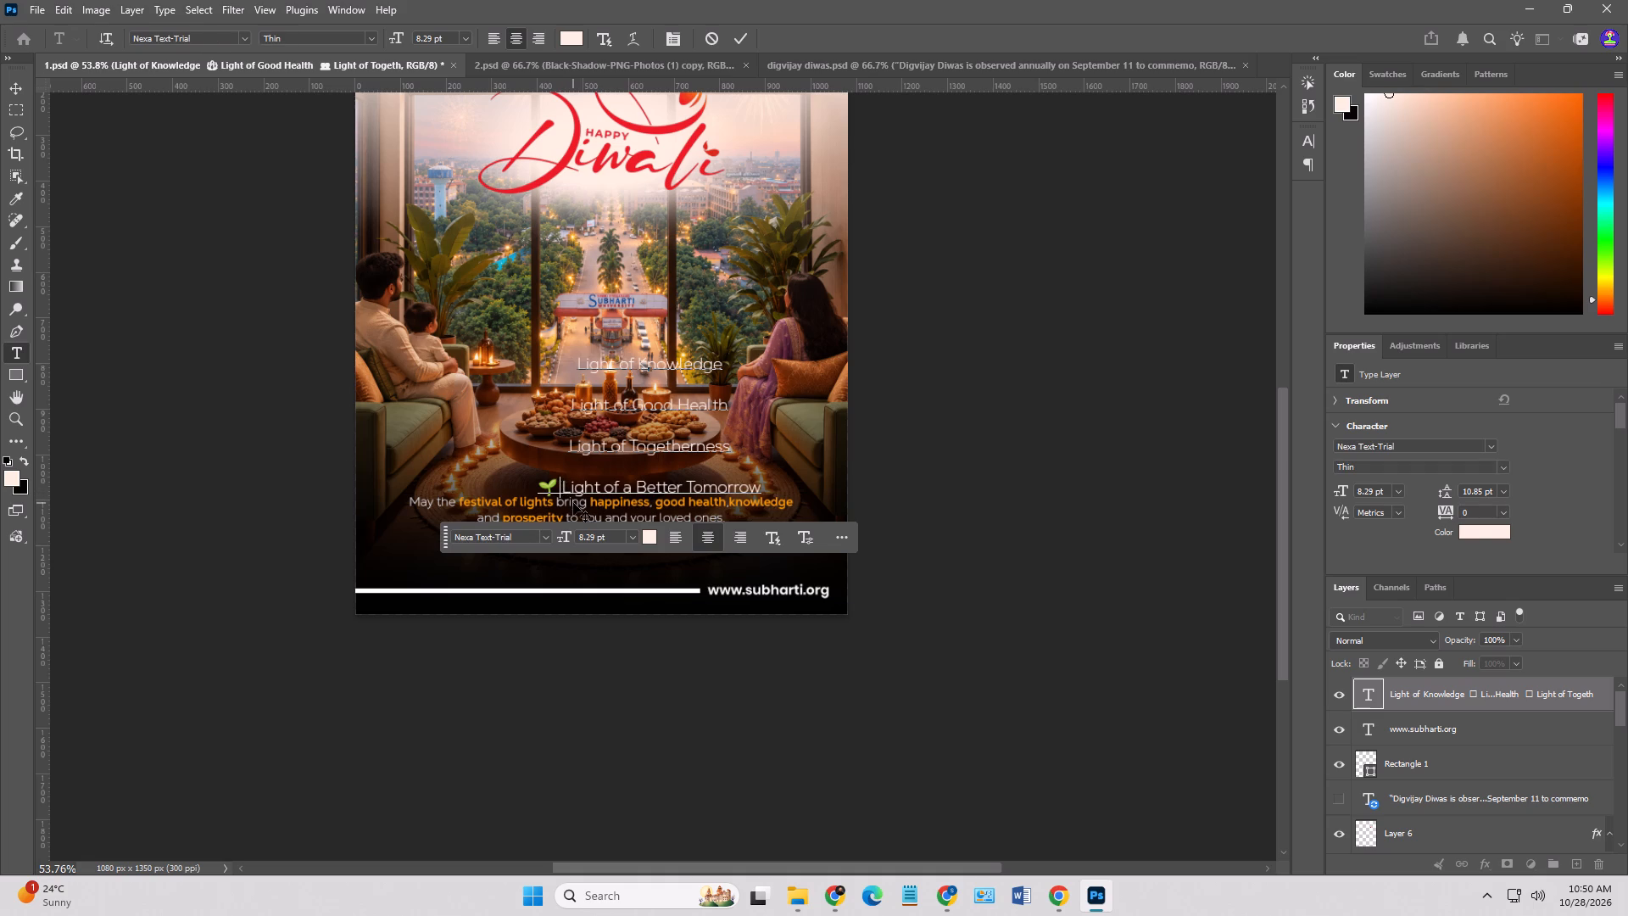
{"action": "key", "text": "BackSpace"}
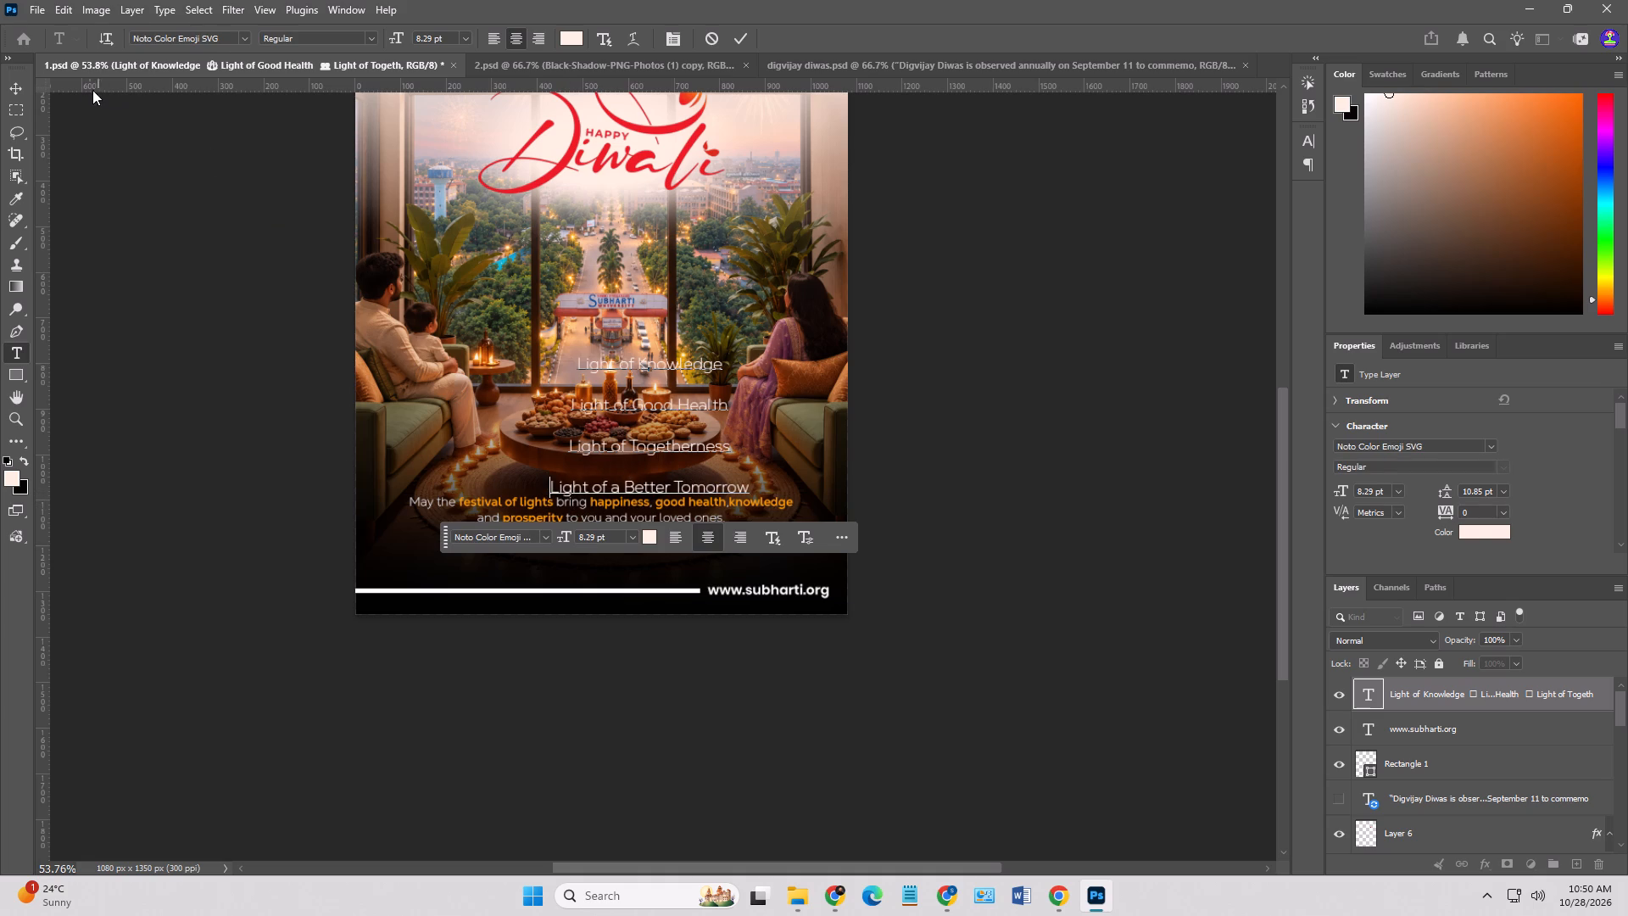
{"action": "left_click", "coordinate": [15, 85]}
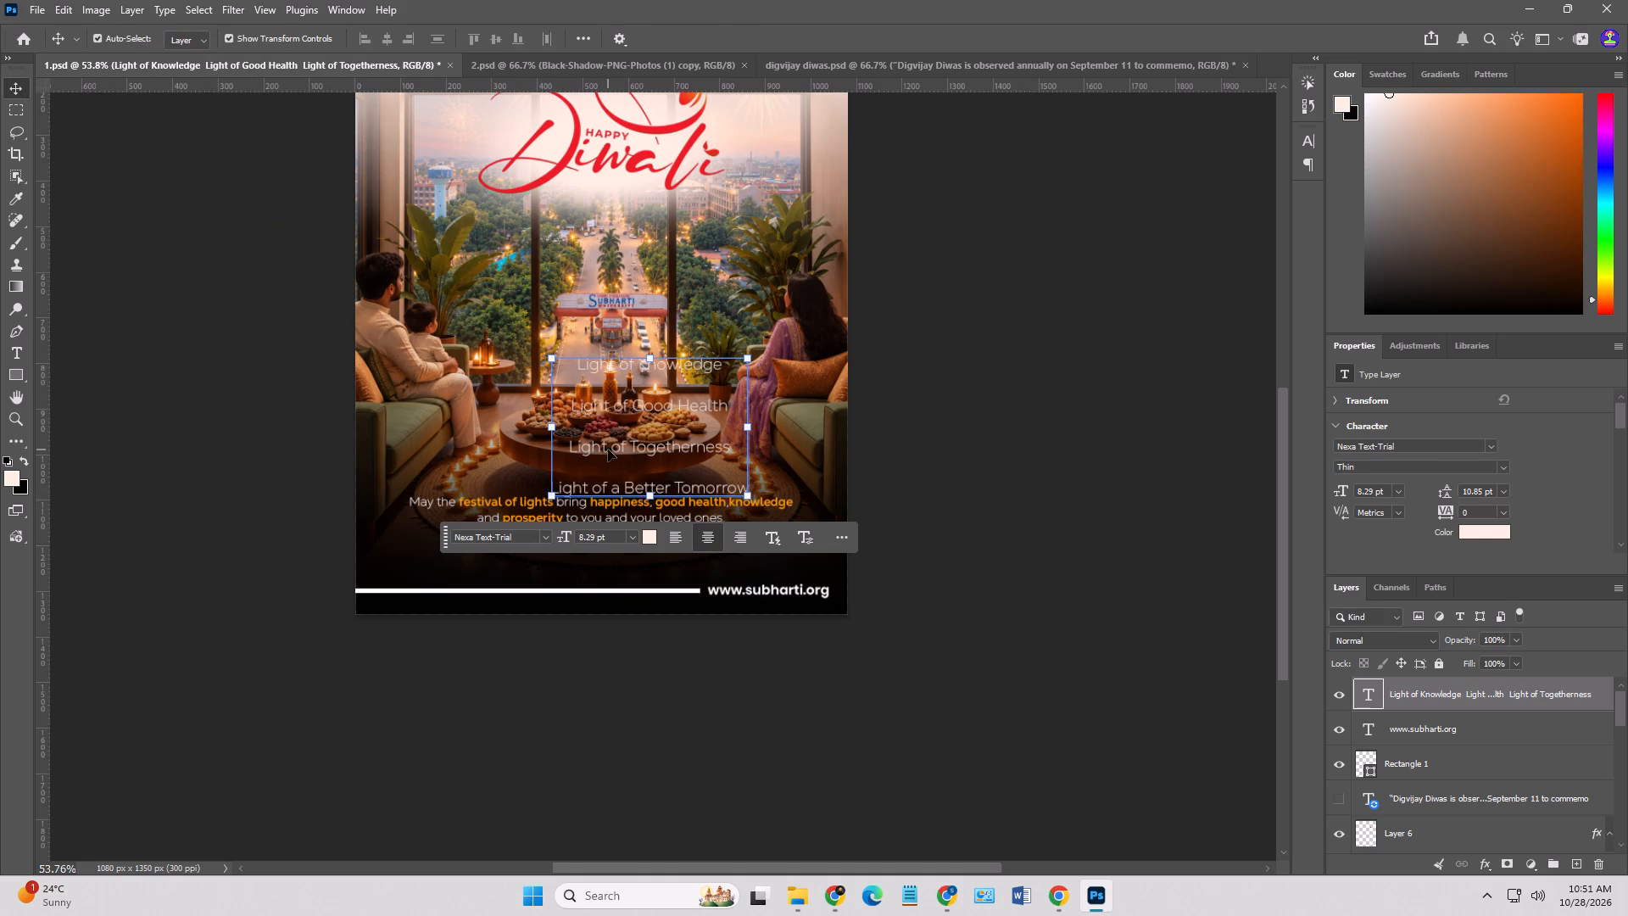
Left-align the four-line “Light of…” text and place it over the university gate and table in the poster.
{"action": "left_click_drag", "start_coordinate": [604, 448], "coordinate": [457, 485]}
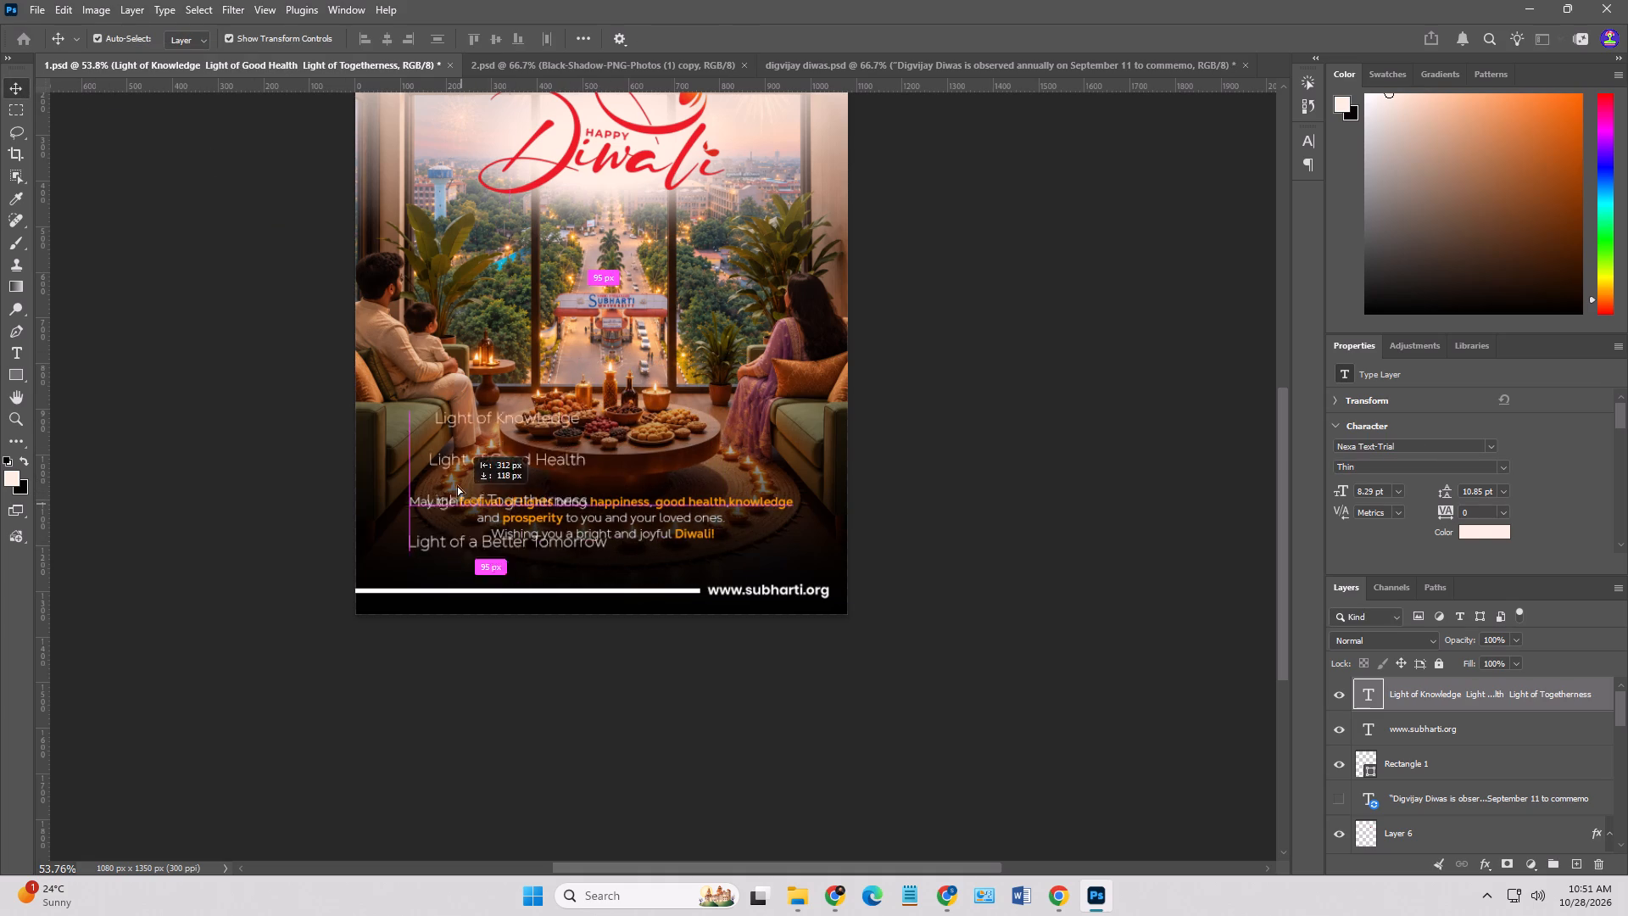
{"action": "left_click_drag", "start_coordinate": [457, 485], "coordinate": [461, 395]}
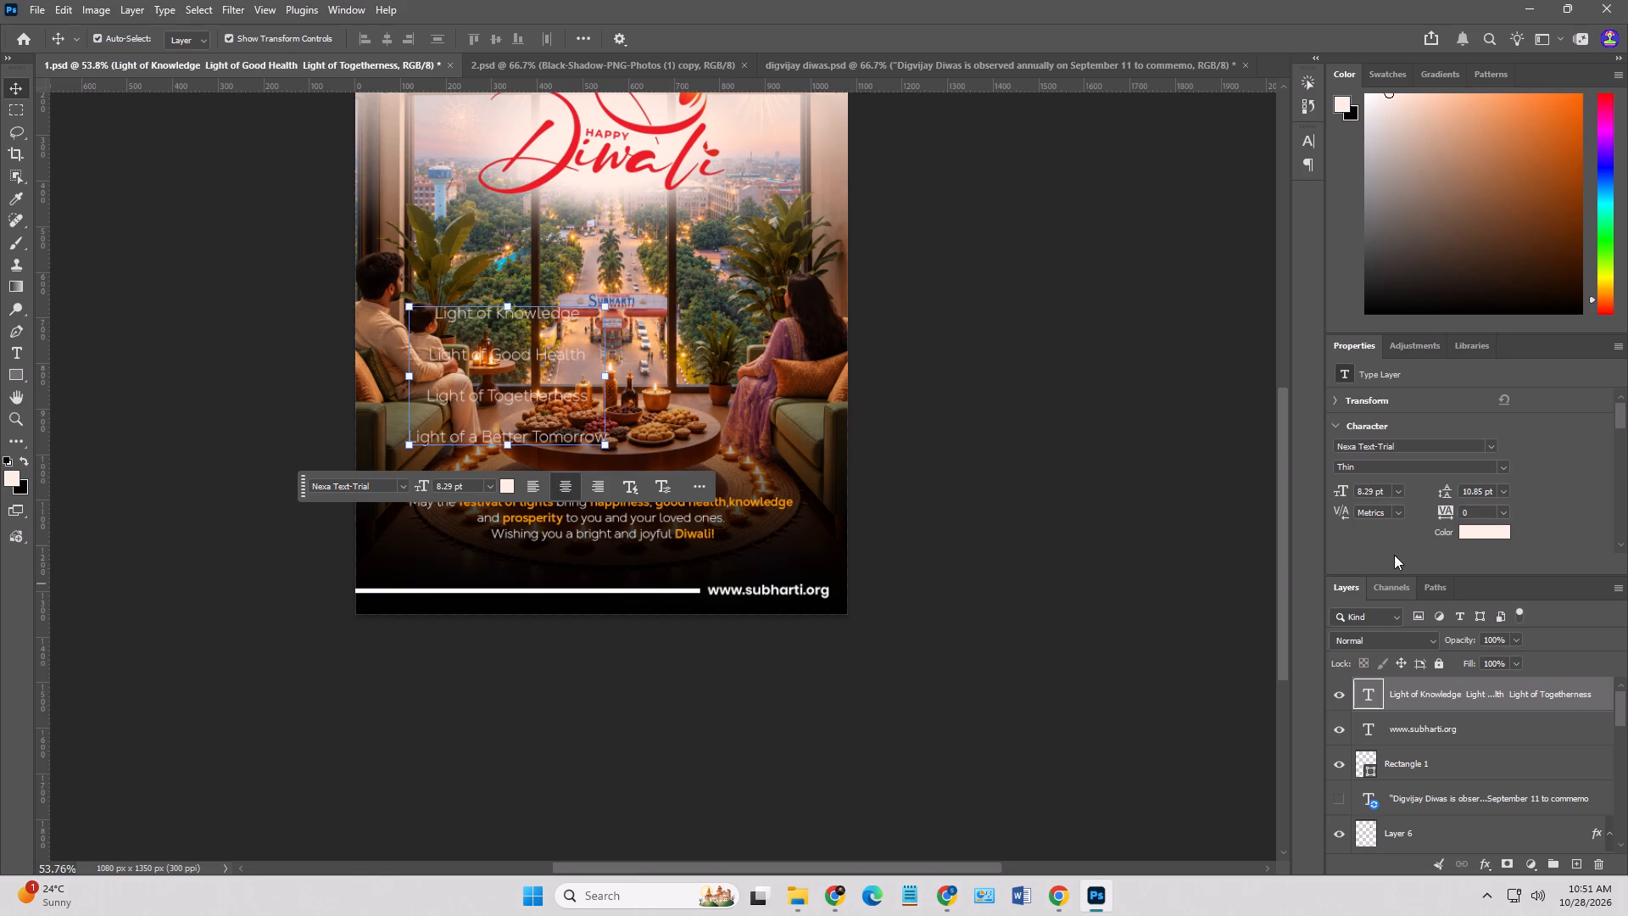
{"action": "scroll", "coordinate": [1365, 446], "scroll_direction": "down", "scroll_amount": 9}
{"action": "left_click", "coordinate": [1346, 511]}
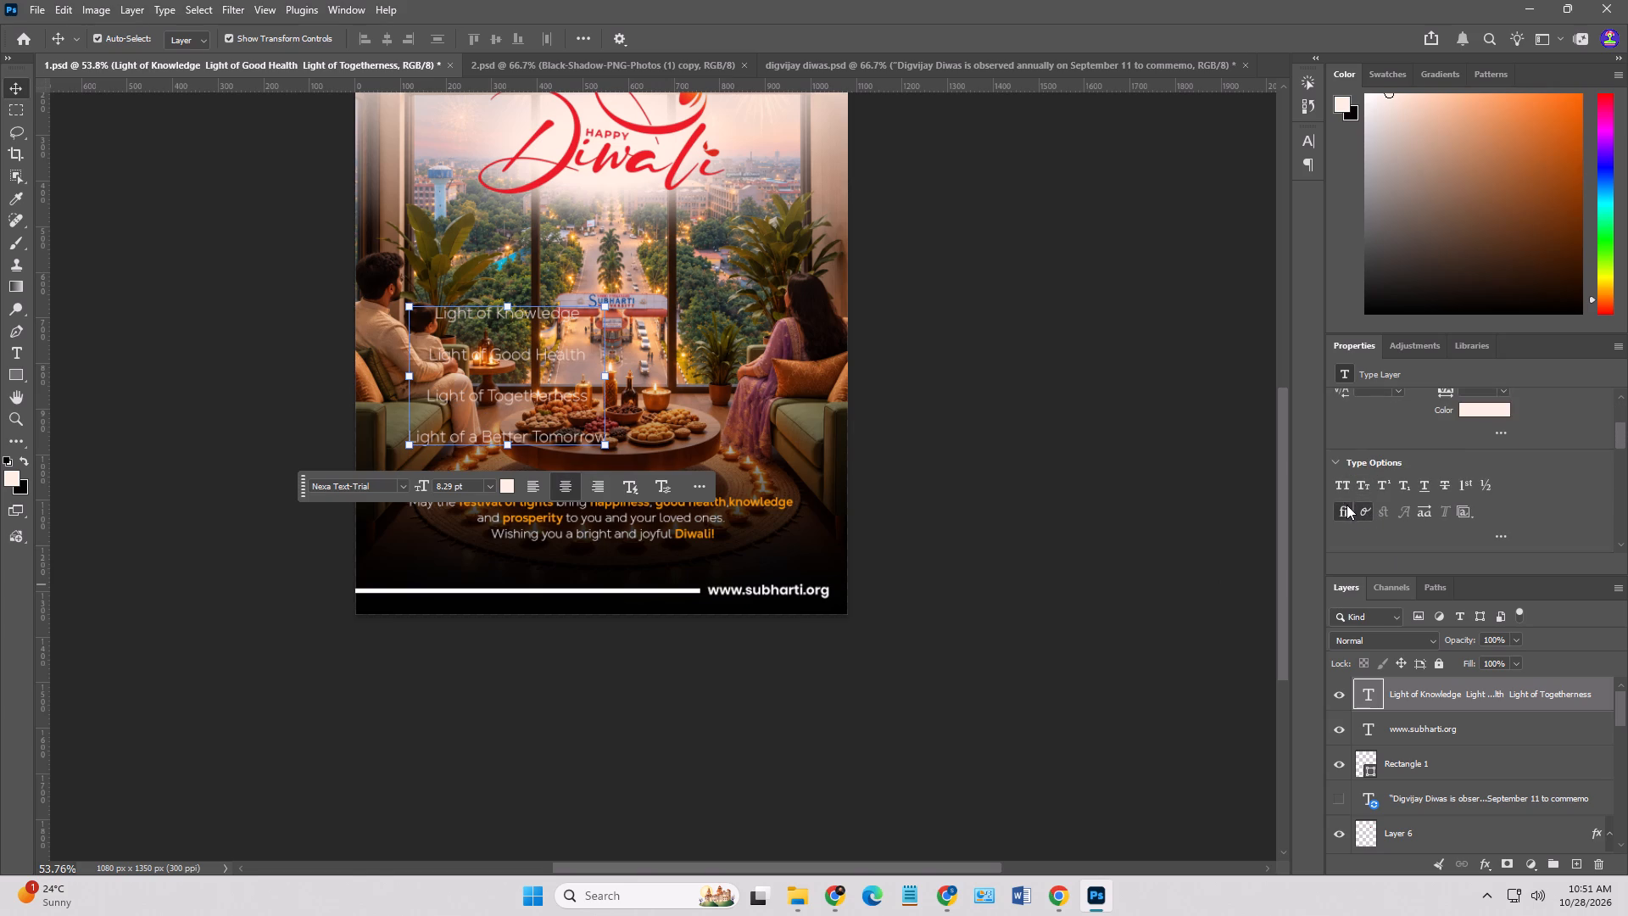
{"action": "scroll", "coordinate": [1395, 504], "scroll_direction": "down", "scroll_amount": 6}
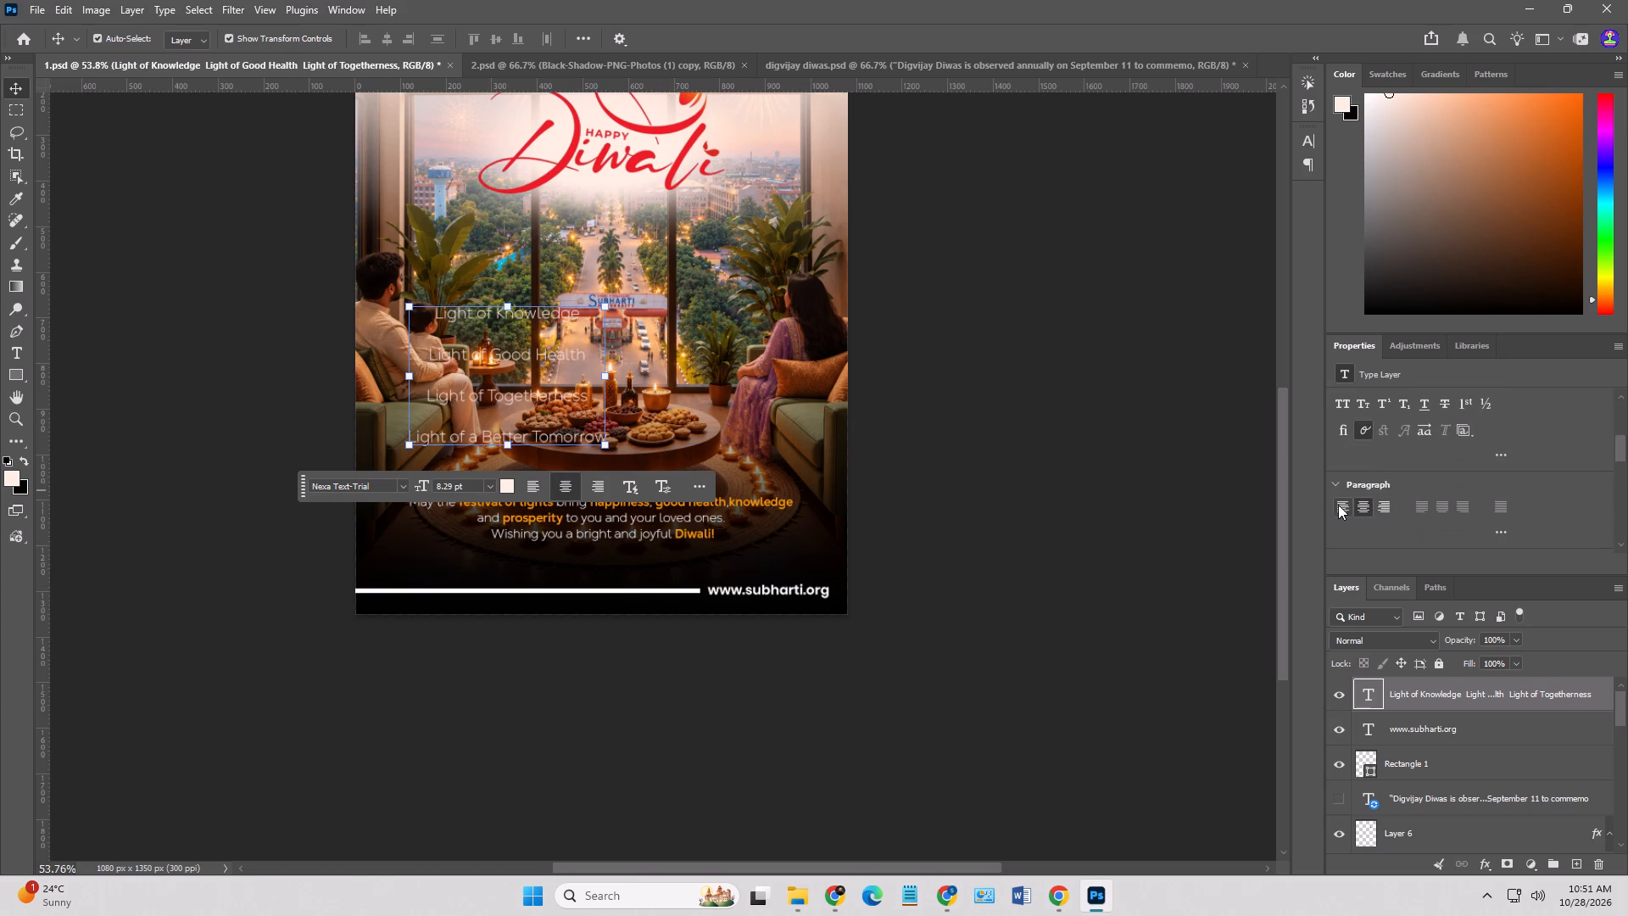
{"action": "left_click", "coordinate": [1340, 505]}
{"action": "left_click_drag", "start_coordinate": [598, 394], "coordinate": [602, 425]}
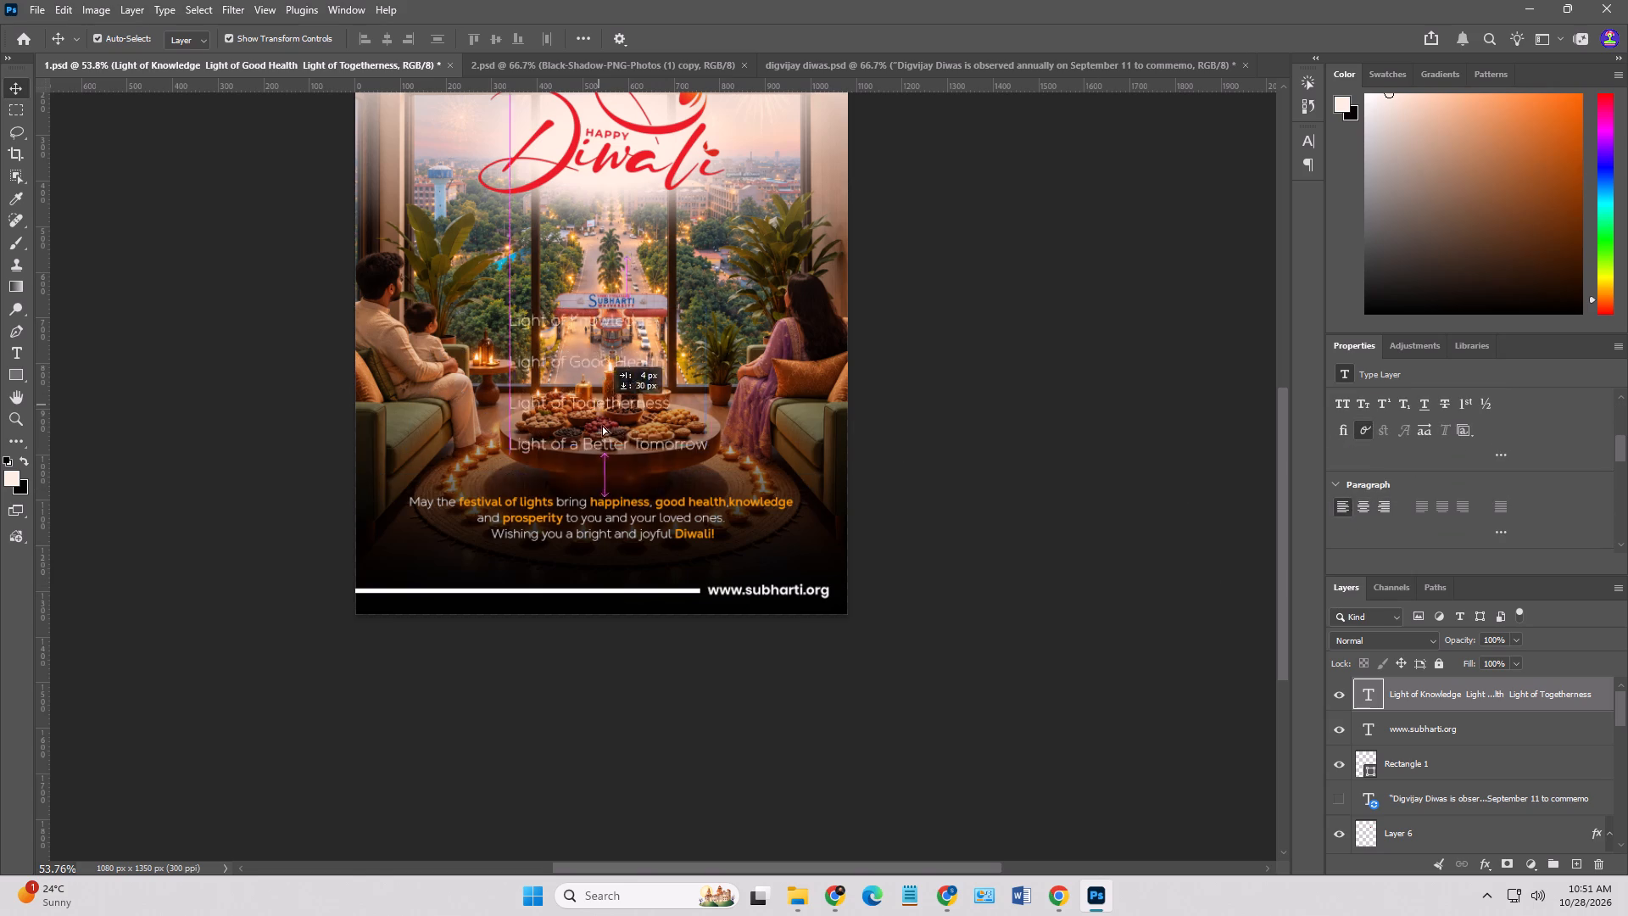
{"action": "left_click_drag", "start_coordinate": [602, 425], "coordinate": [487, 638]}
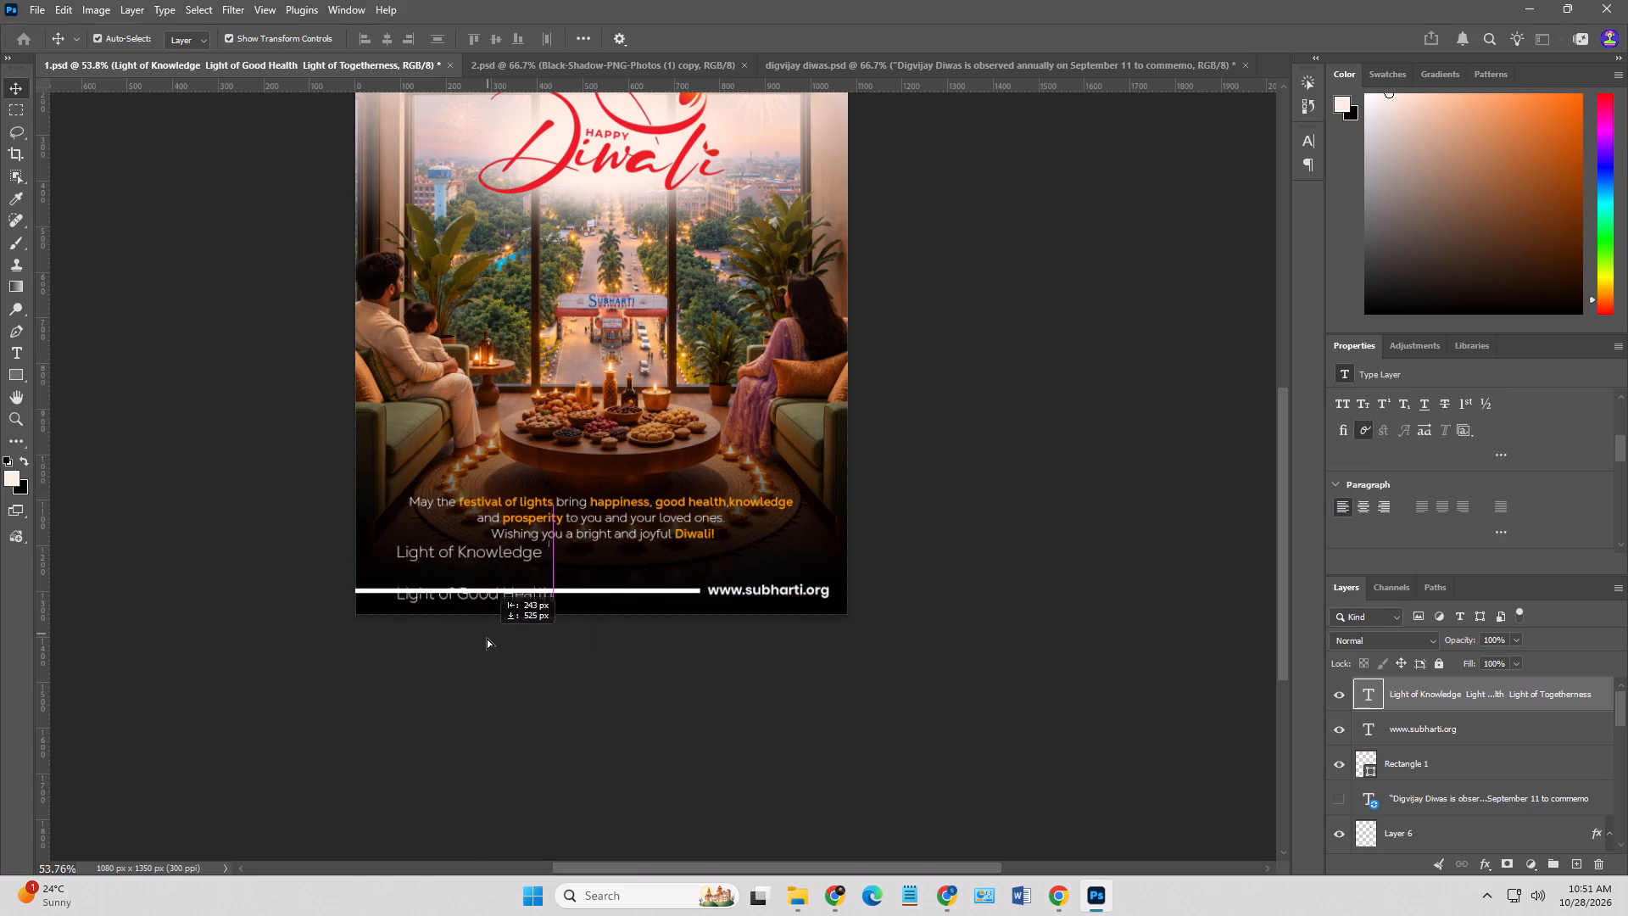
{"action": "left_click_drag", "start_coordinate": [487, 638], "coordinate": [622, 373]}
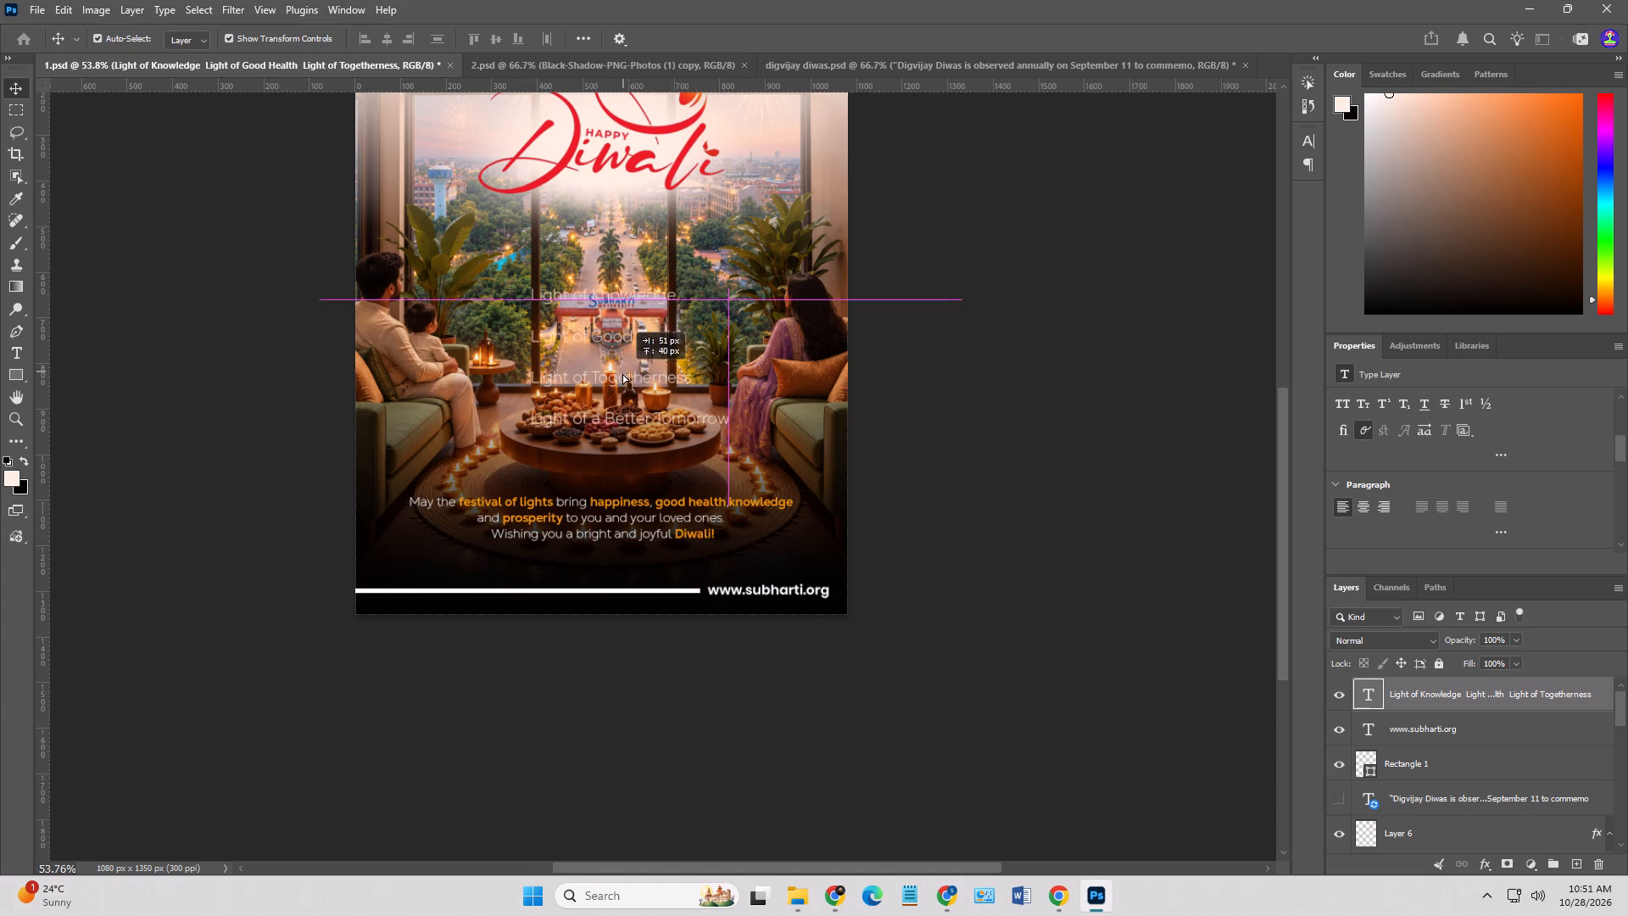
{"action": "left_click_drag", "start_coordinate": [622, 373], "coordinate": [622, 373]}
Cut the last three lines from the text layer so that it holds only “Light of Knowledge”.
{"action": "double_click", "coordinate": [547, 342]}
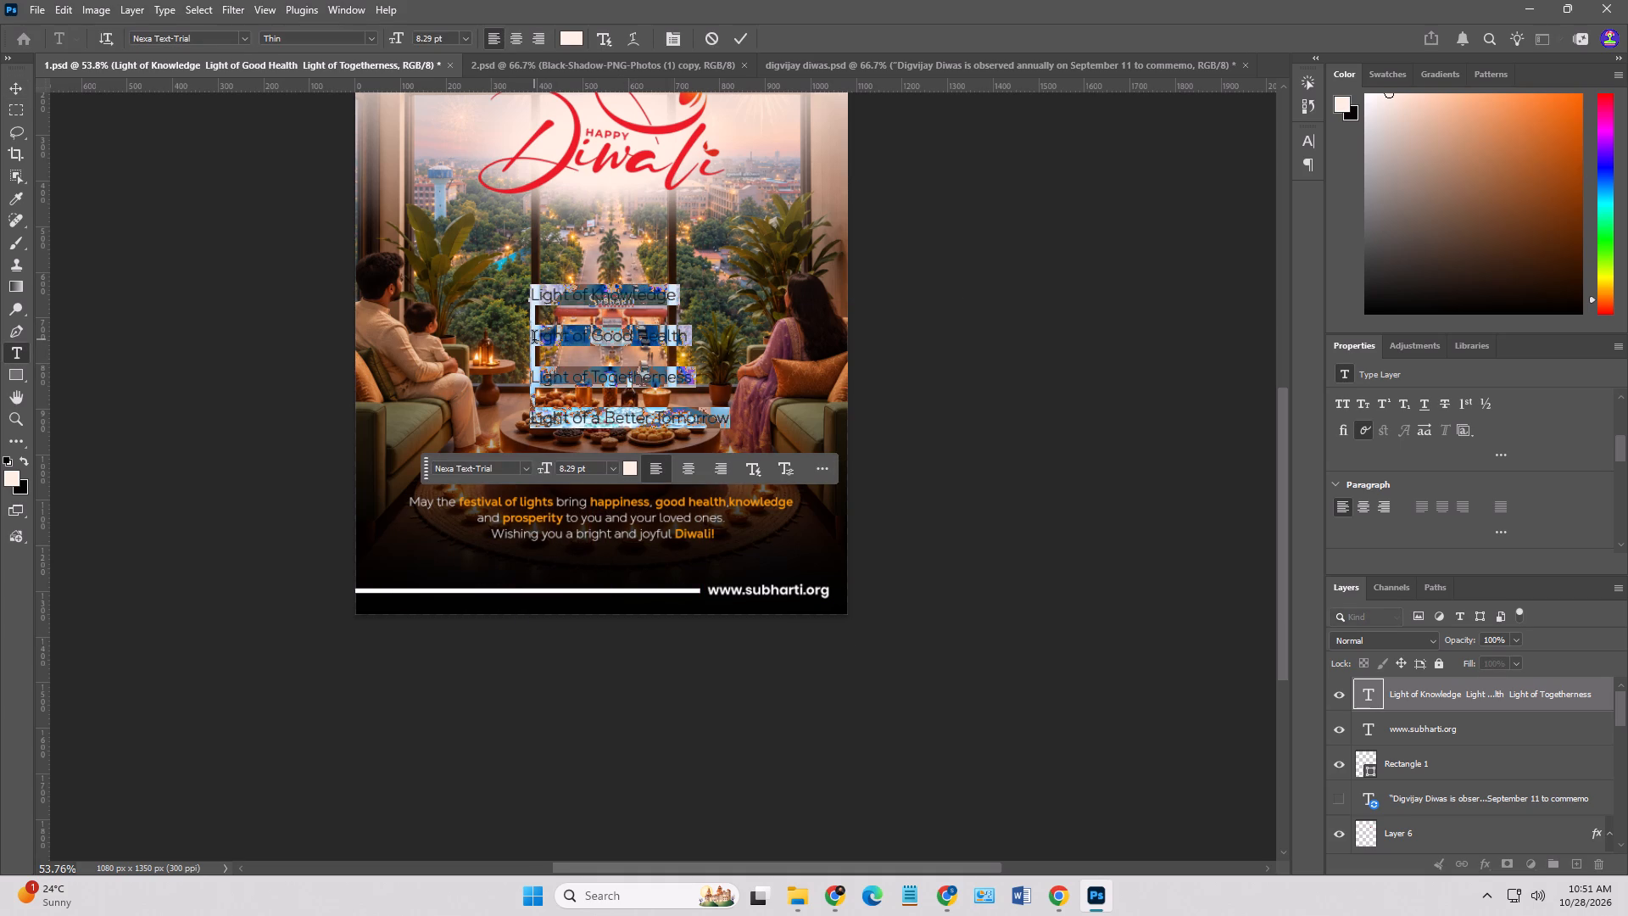
{"action": "left_click_drag", "start_coordinate": [534, 339], "coordinate": [750, 428]}
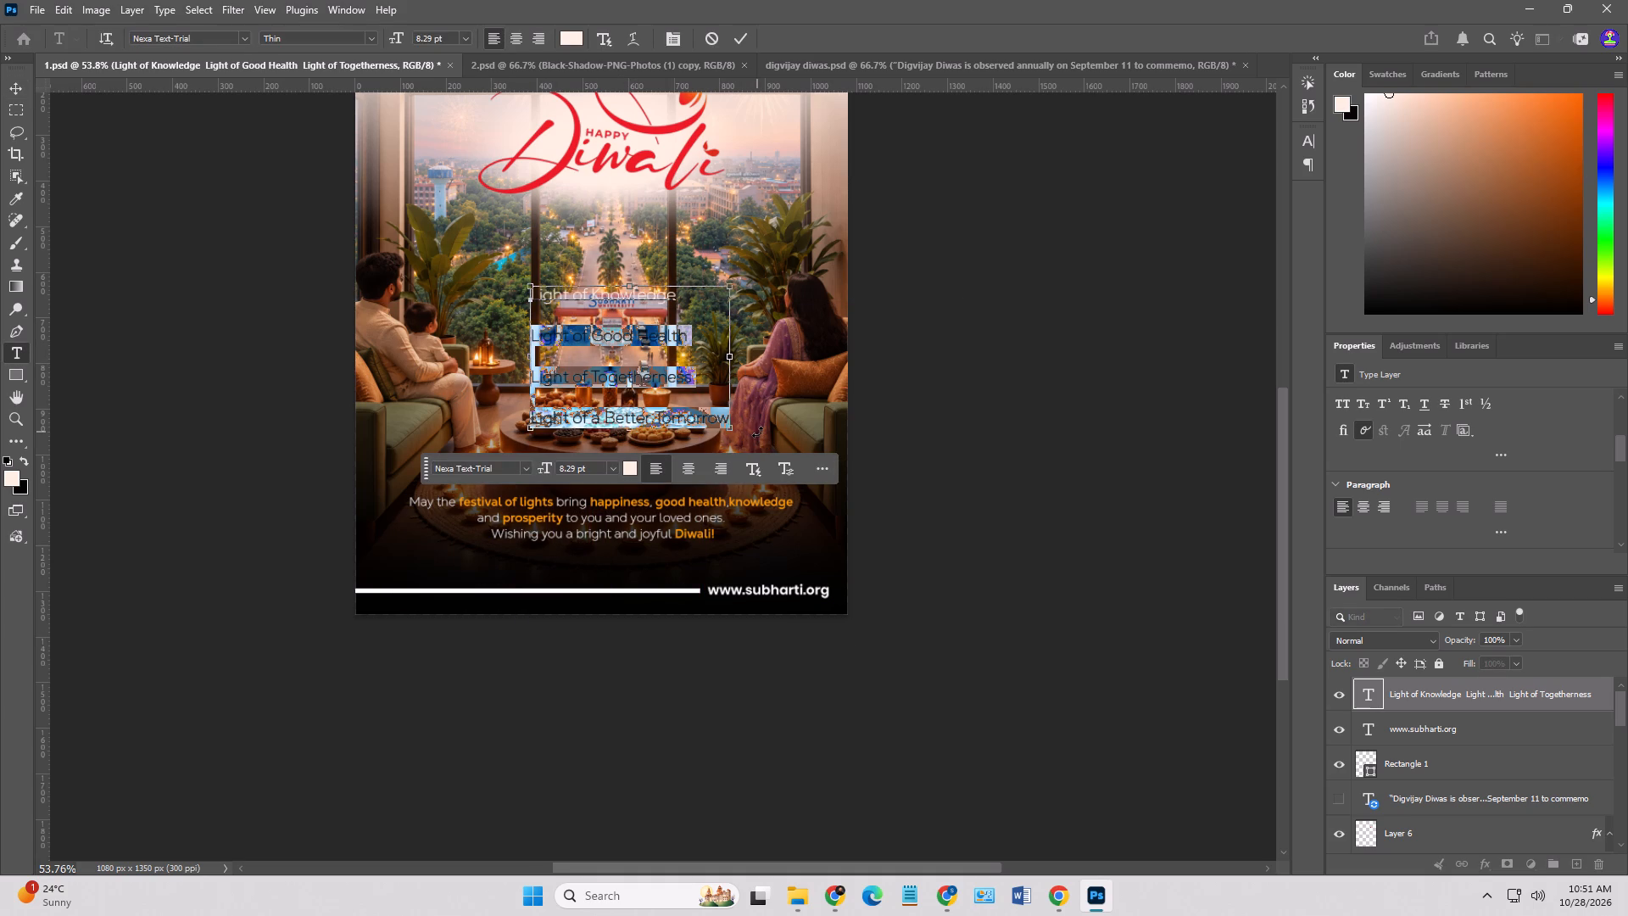
{"action": "key", "text": "ctrl+x"}
{"action": "key", "text": "BackSpace"}
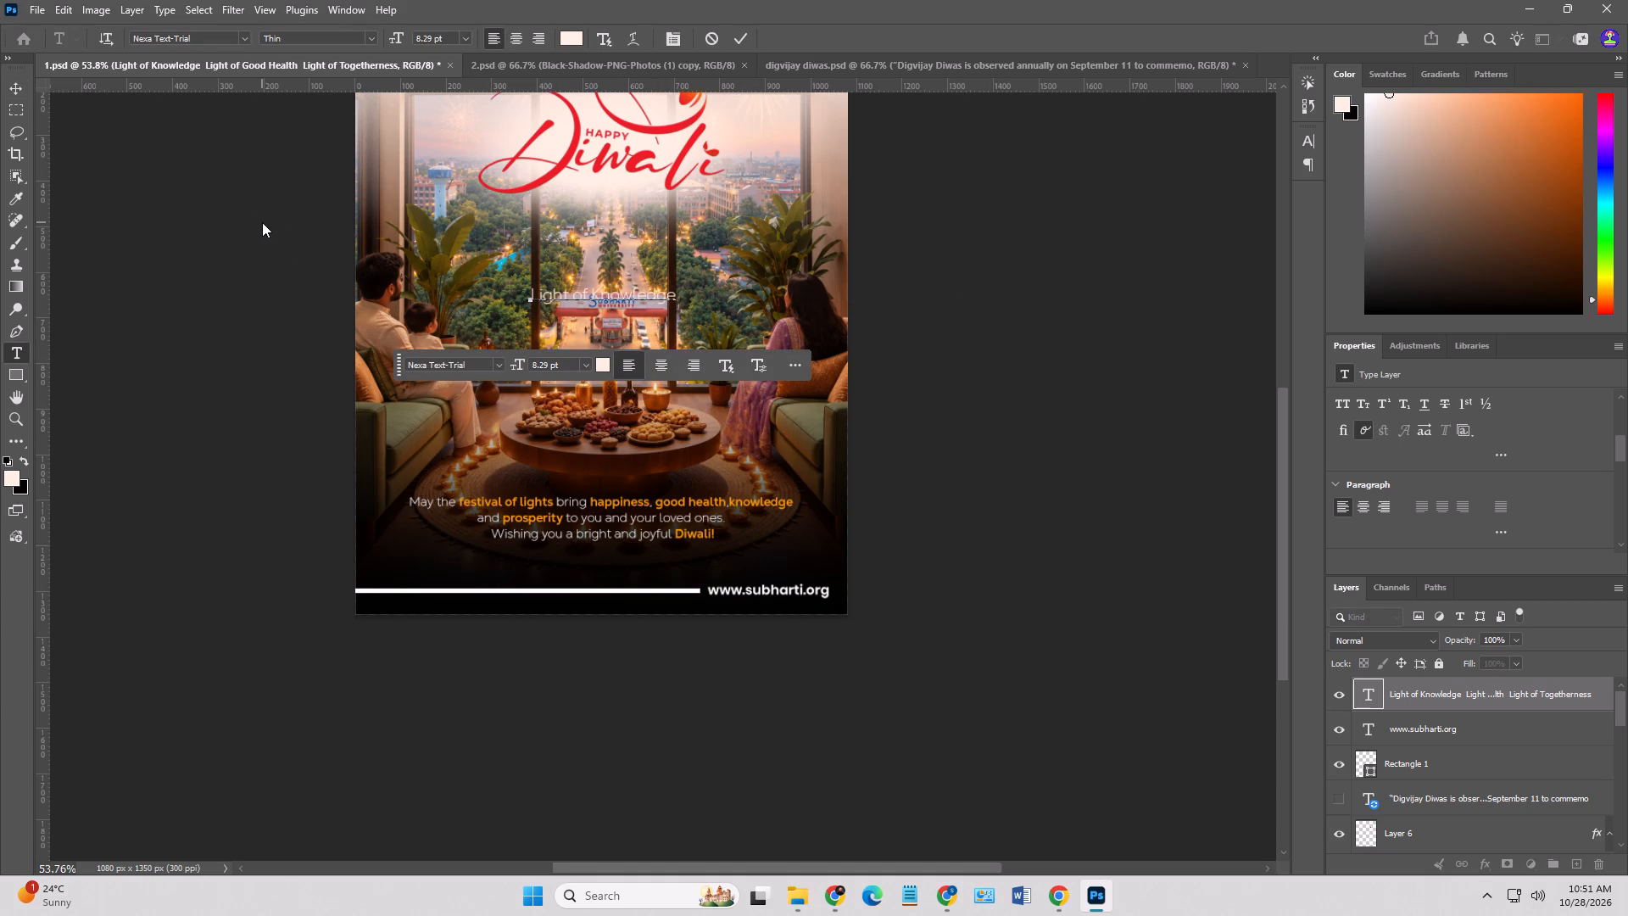
{"action": "key", "text": "BackSpace"}
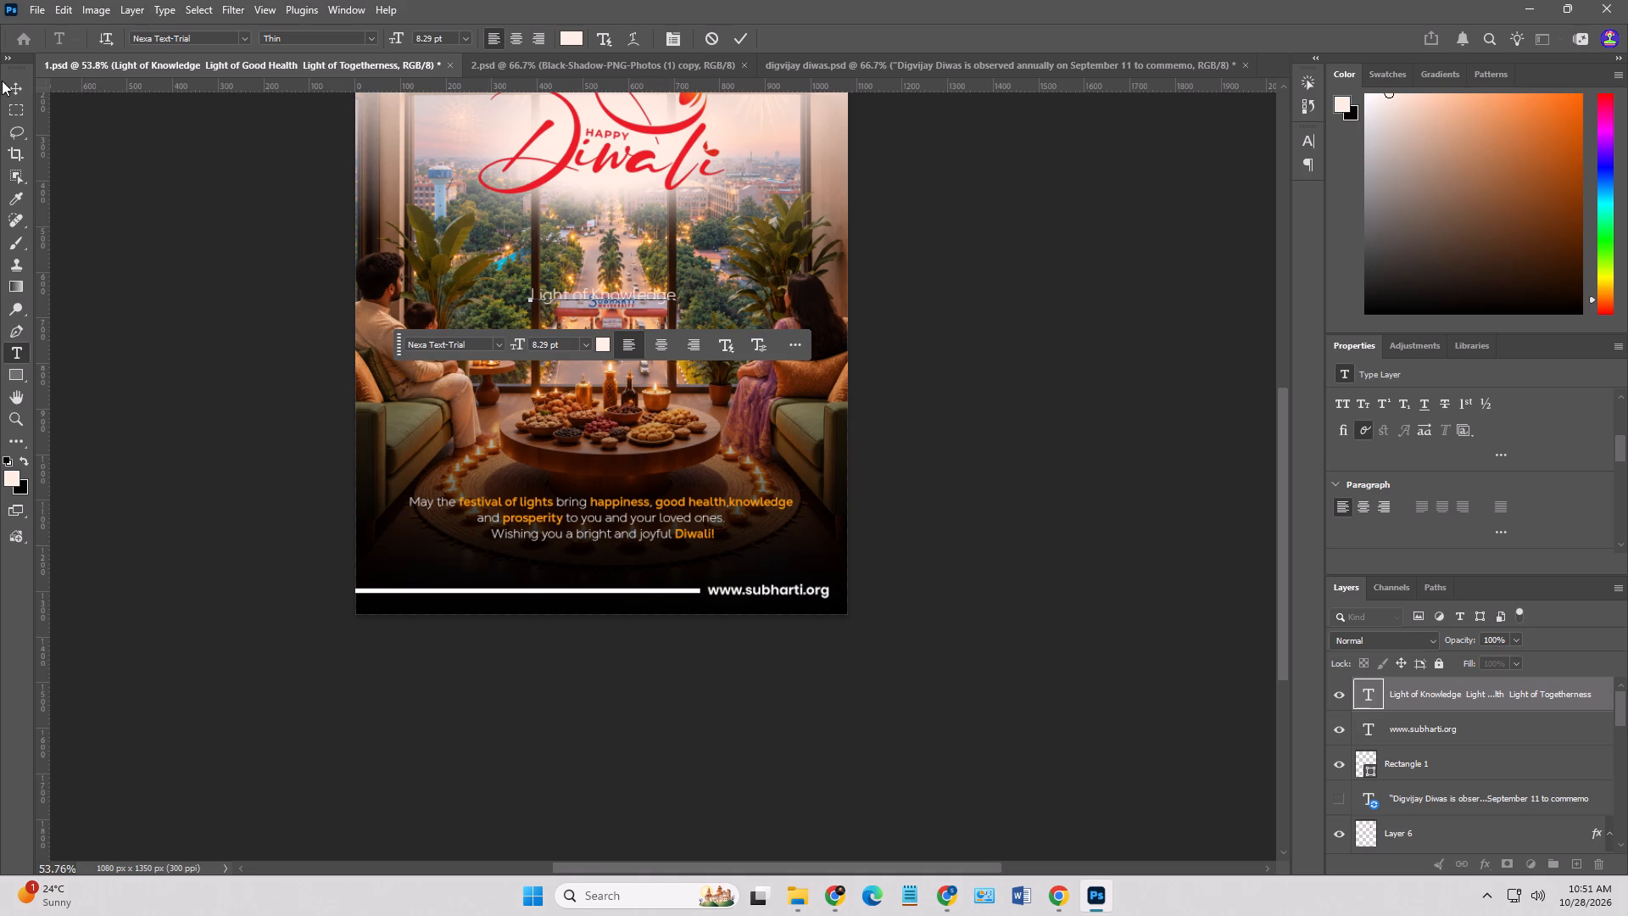
{"action": "left_click", "coordinate": [5, 85]}
Place “Light of Knowledge” just above the footer line near the poster's left edge and scale it to 5.96 pt.
{"action": "left_click_drag", "start_coordinate": [647, 298], "coordinate": [479, 564]}
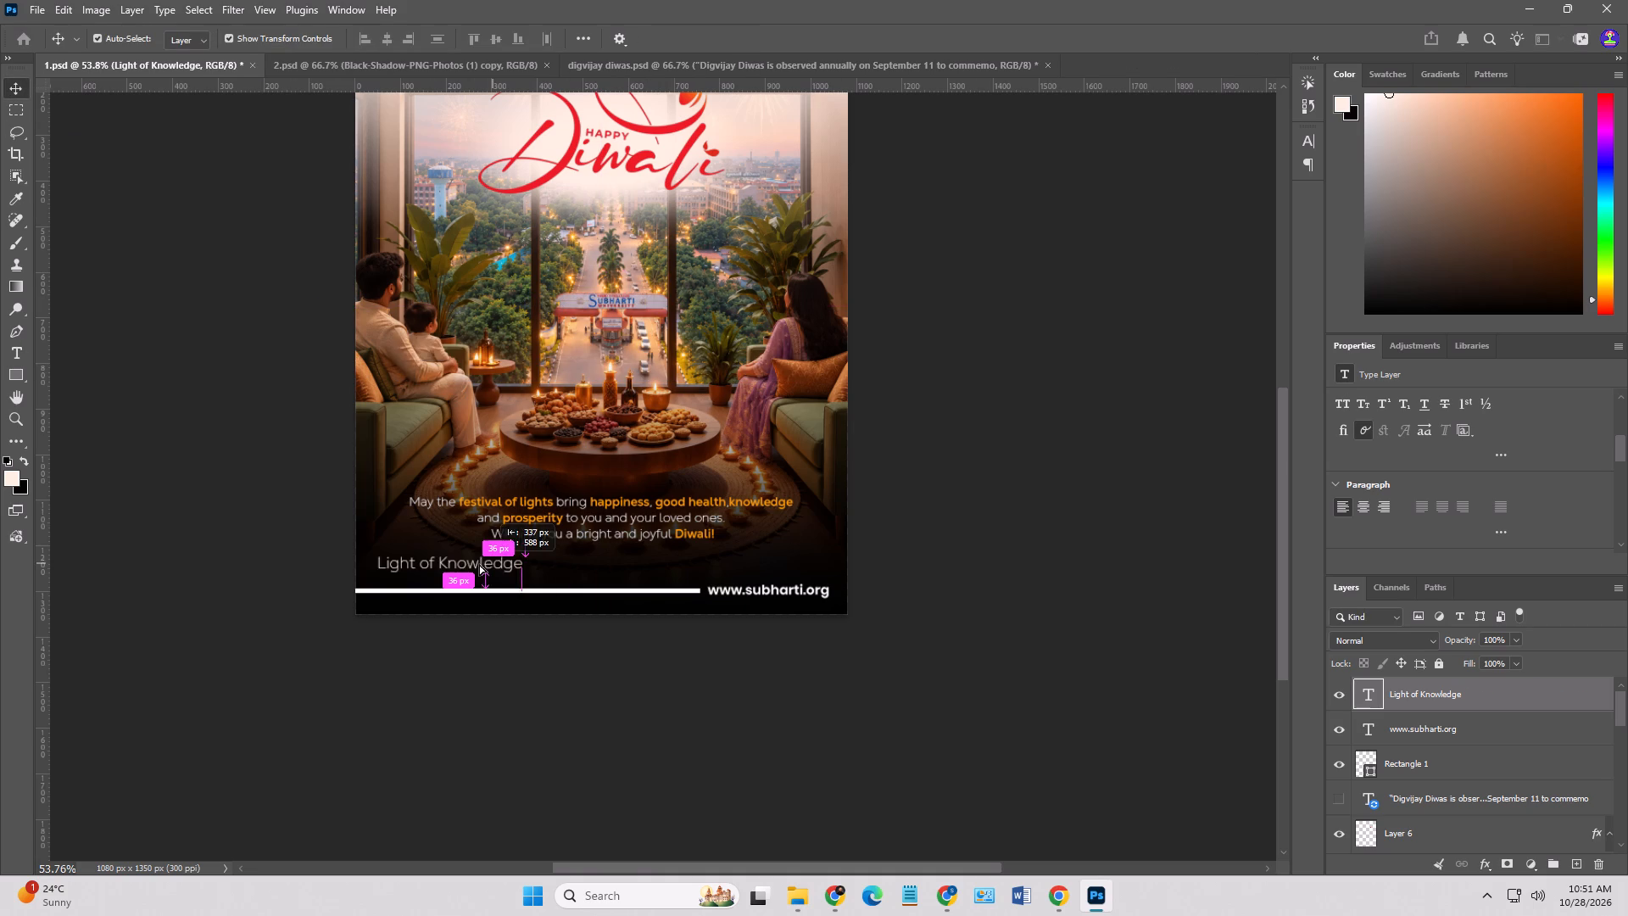
{"action": "left_click_drag", "start_coordinate": [479, 564], "coordinate": [484, 566]}
{"action": "left_click_drag", "start_coordinate": [513, 571], "coordinate": [511, 572]}
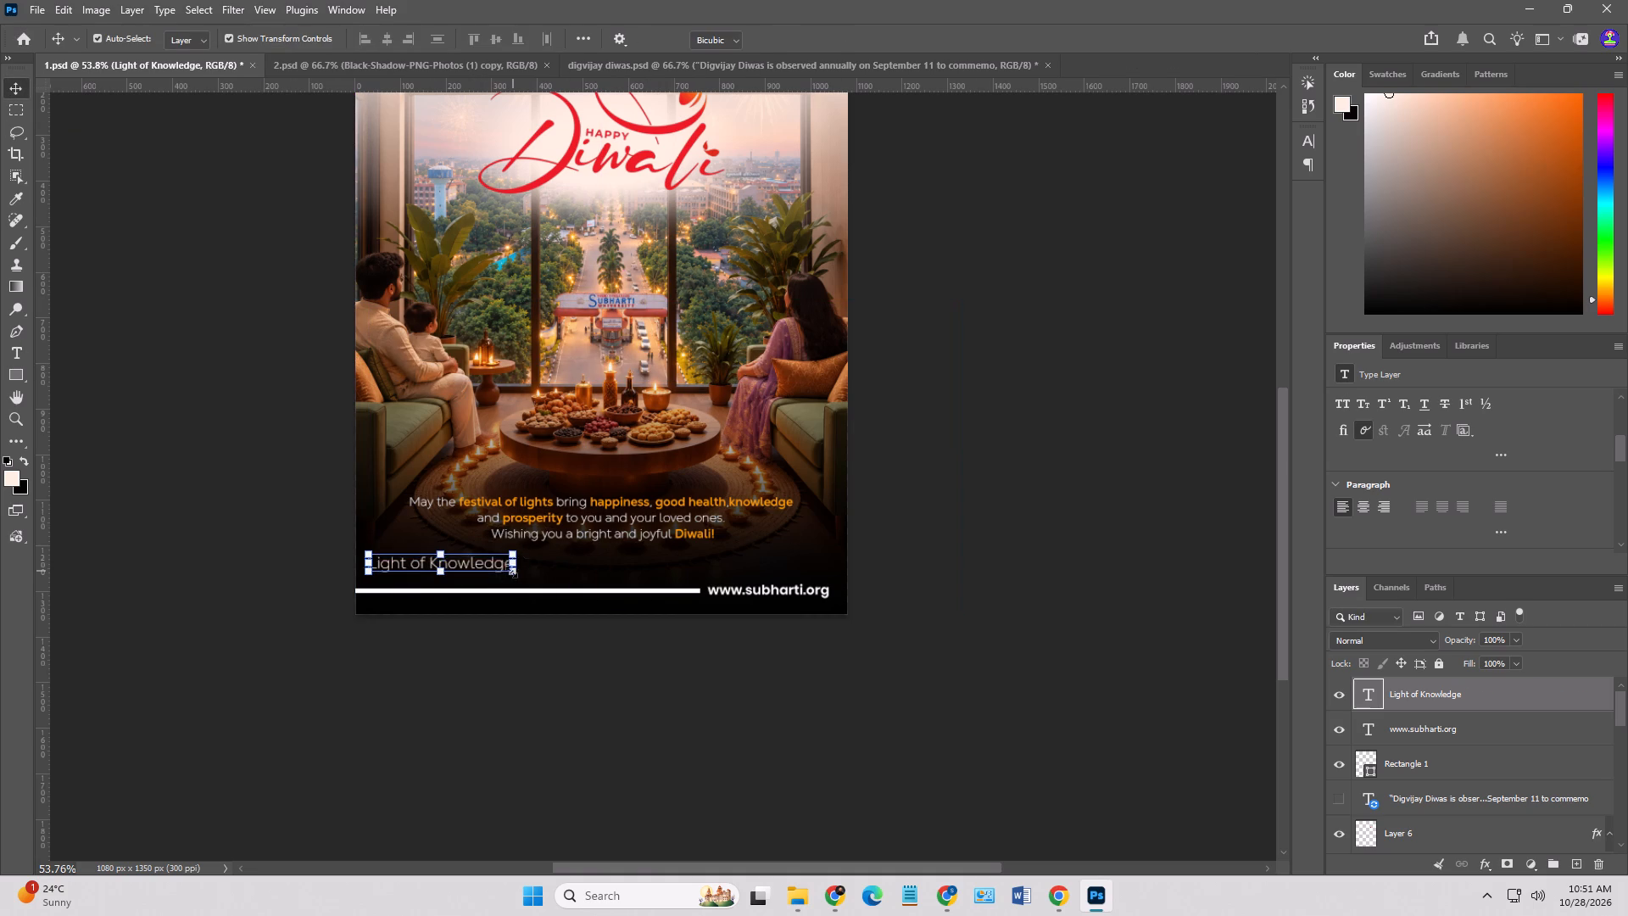
{"action": "left_click_drag", "start_coordinate": [511, 572], "coordinate": [471, 572]}
{"action": "key", "text": "Return"}
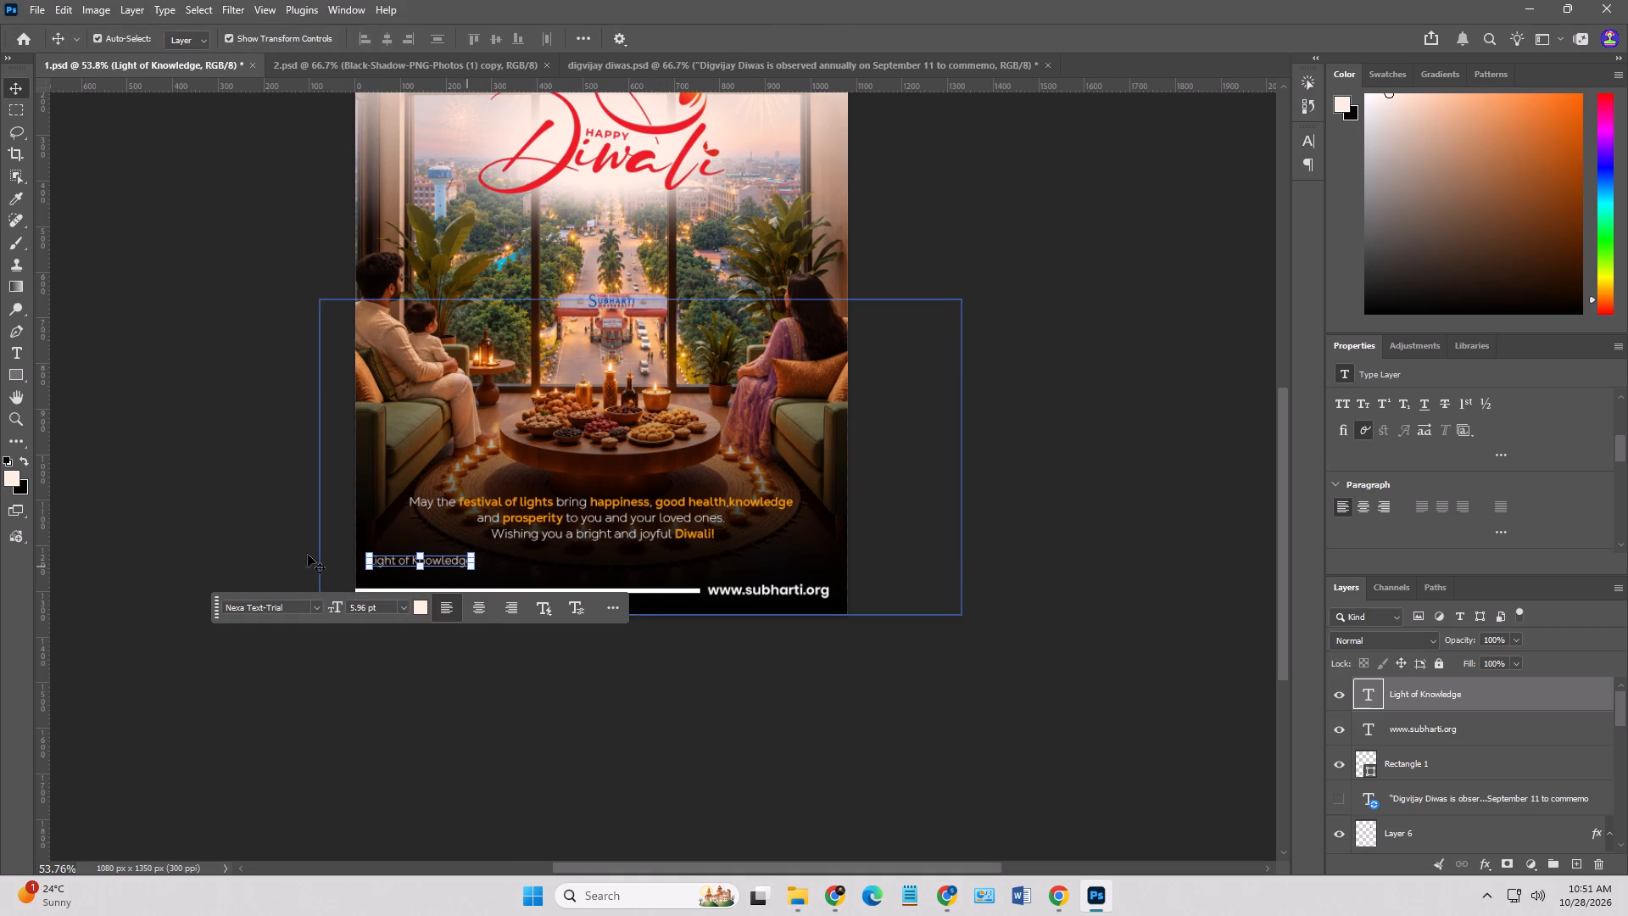
Shift “Light of Knowledge” about 26 px to the right, keeping its height above the footer line.
{"action": "left_click", "coordinate": [151, 535]}
{"action": "scroll", "coordinate": [411, 584], "scroll_direction": "up", "scroll_amount": 7, "text": "alt"}
{"action": "left_click_drag", "start_coordinate": [432, 549], "coordinate": [455, 547]}
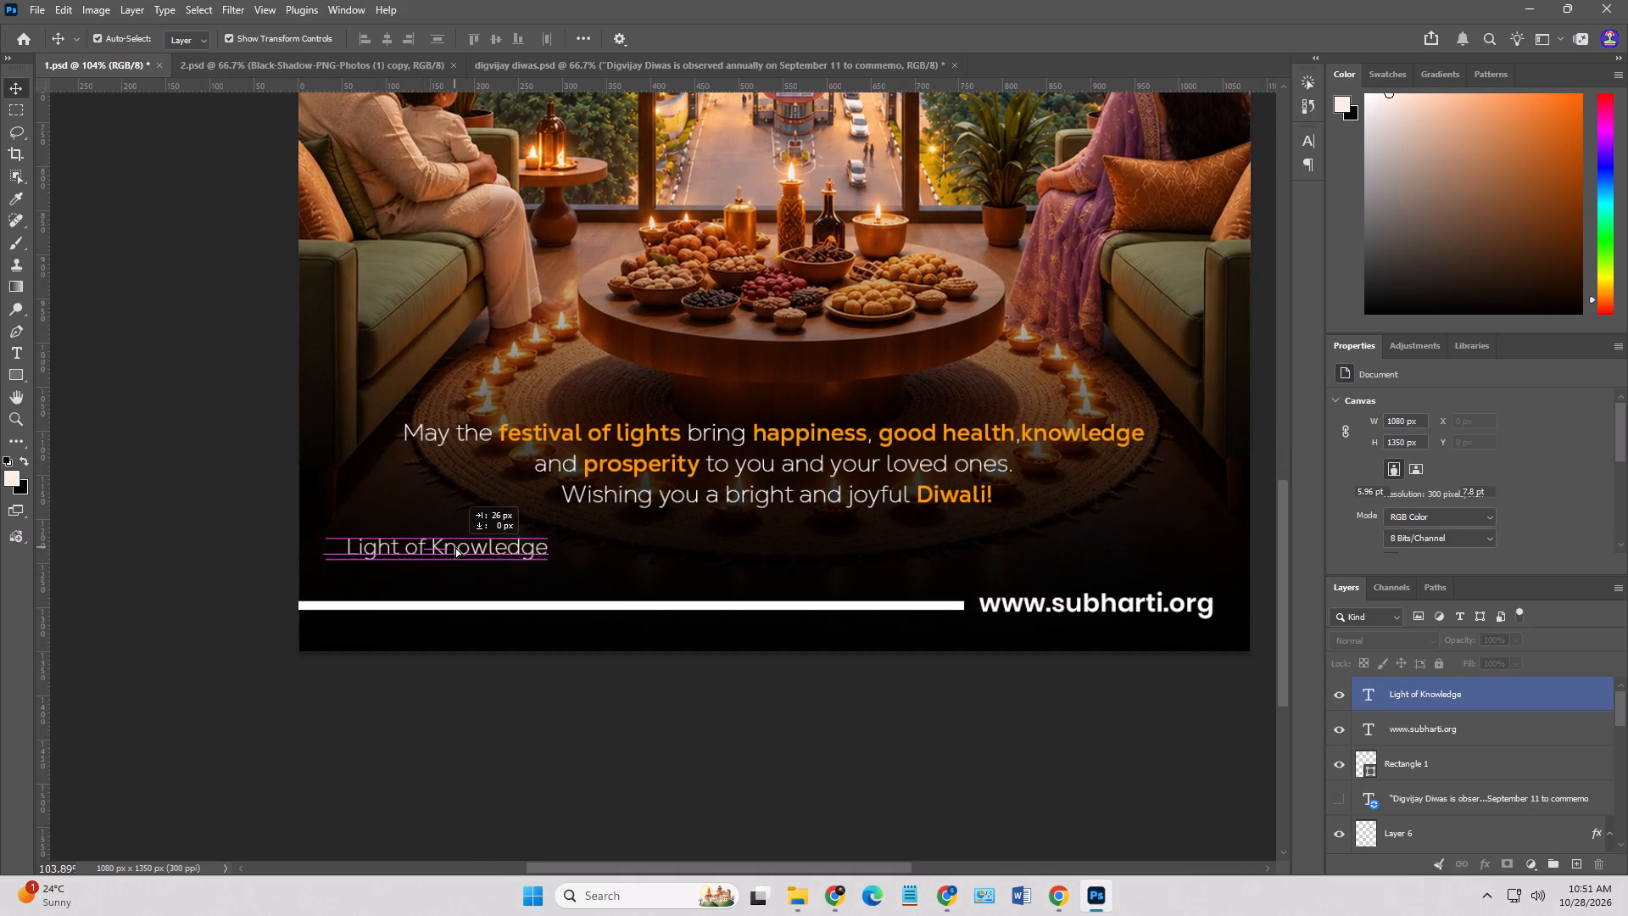
{"action": "left_click_drag", "start_coordinate": [455, 547], "coordinate": [456, 547]}
{"action": "scroll", "coordinate": [455, 542], "scroll_direction": "down", "scroll_amount": 9, "text": "alt"}
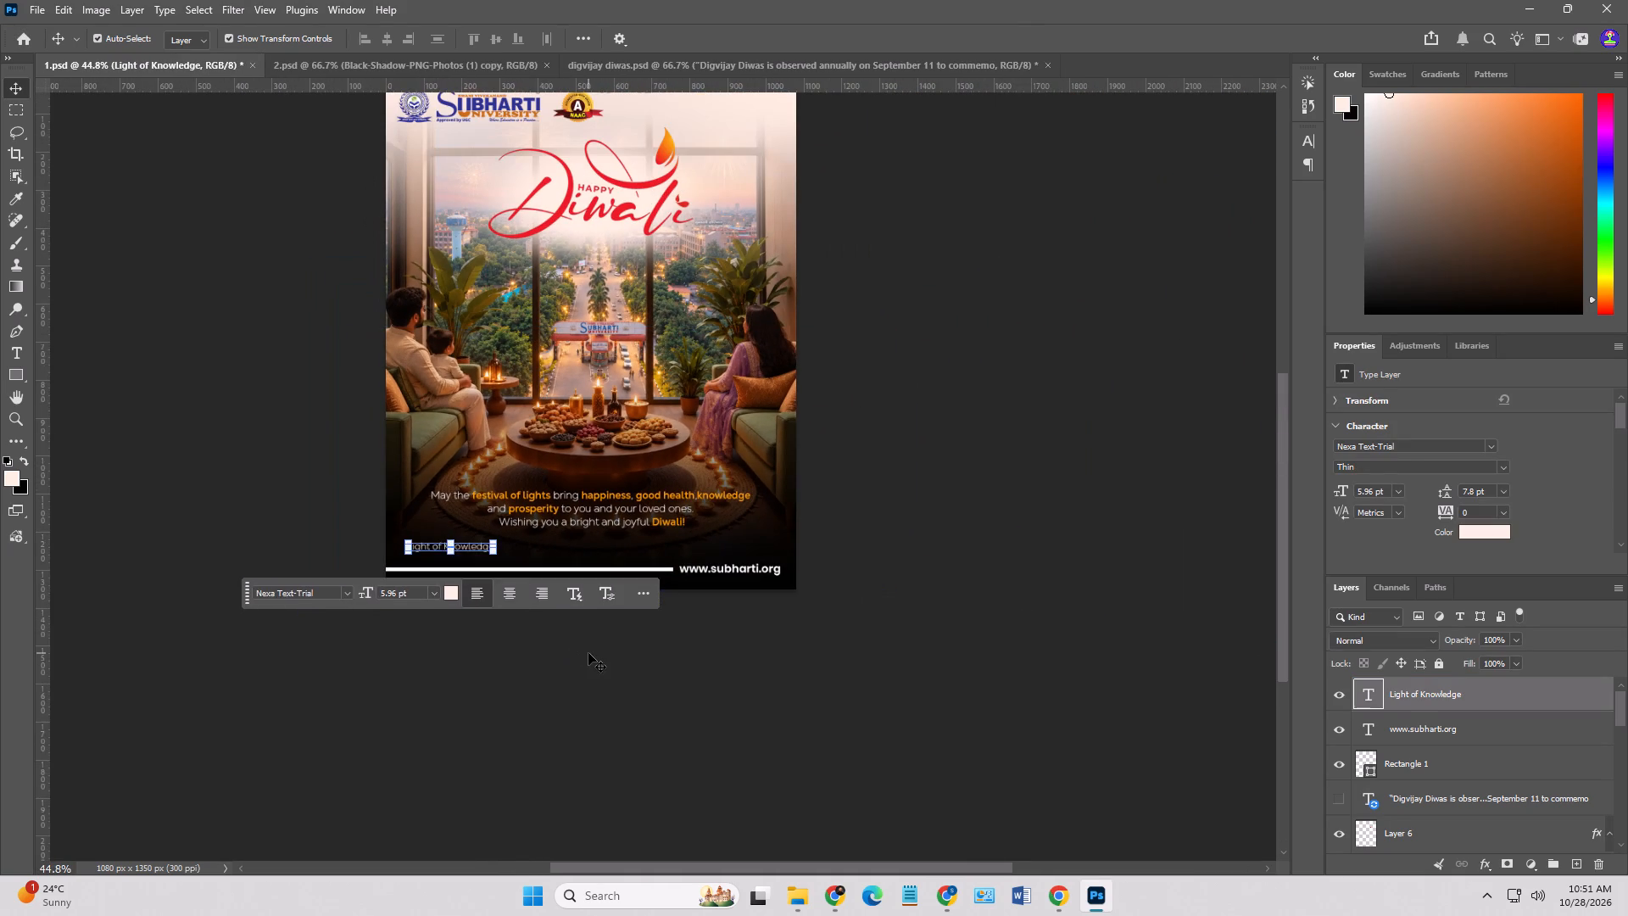
{"action": "left_click", "coordinate": [588, 653]}
Move the three-line greeting down about 15 px and set all its text to white (ffffff).
{"action": "left_click", "coordinate": [588, 525]}
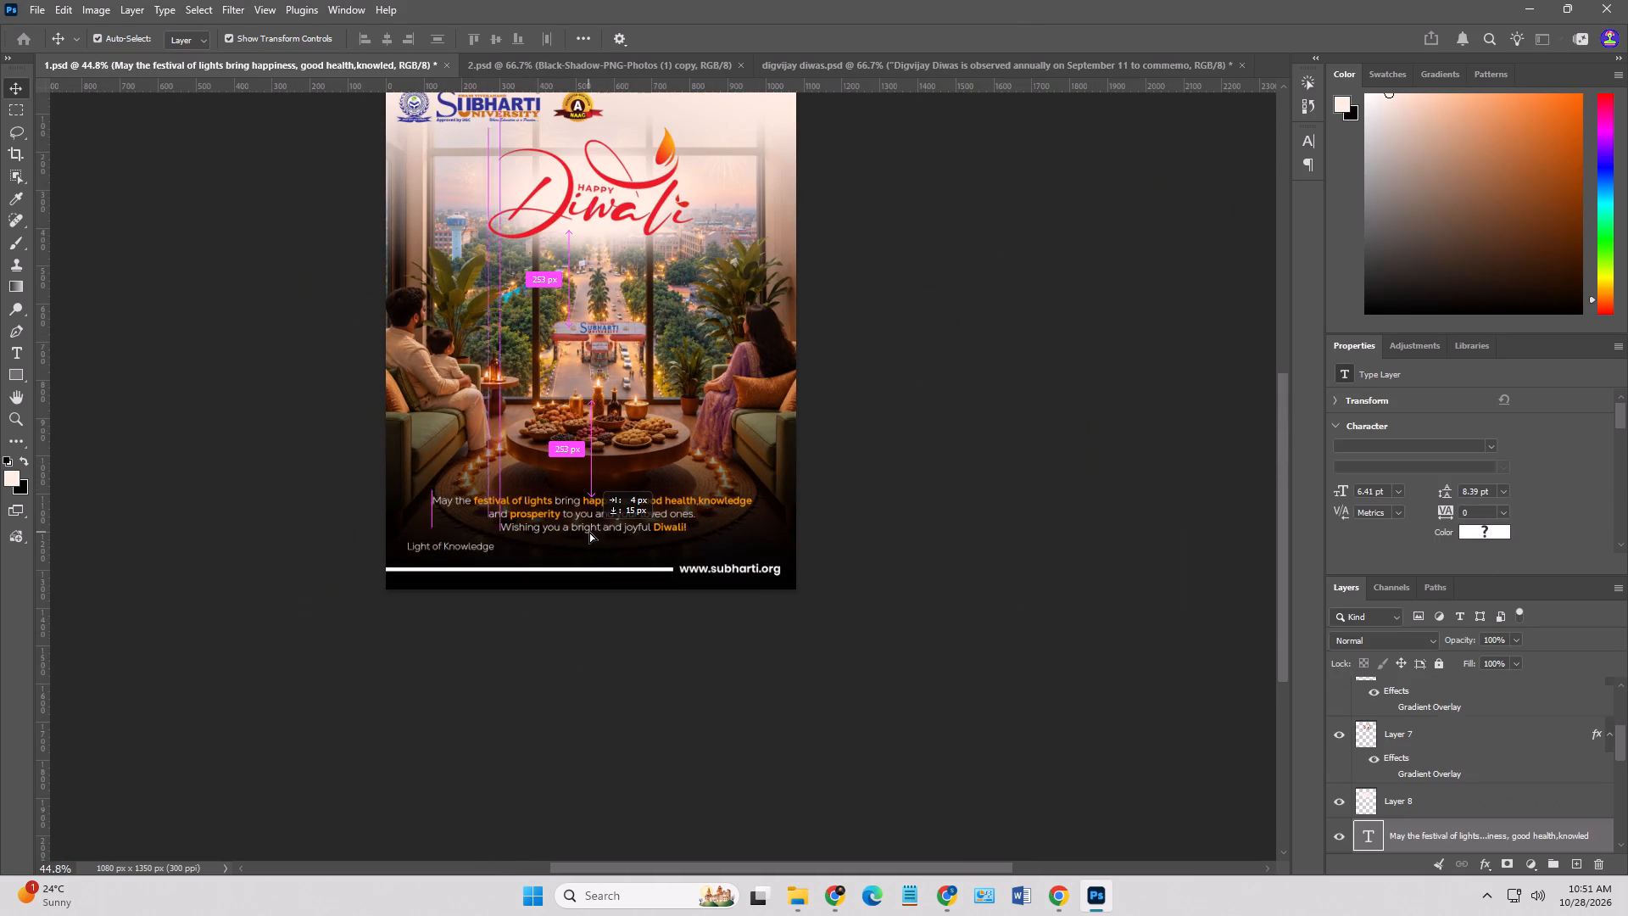
{"action": "left_click", "coordinate": [1500, 533]}
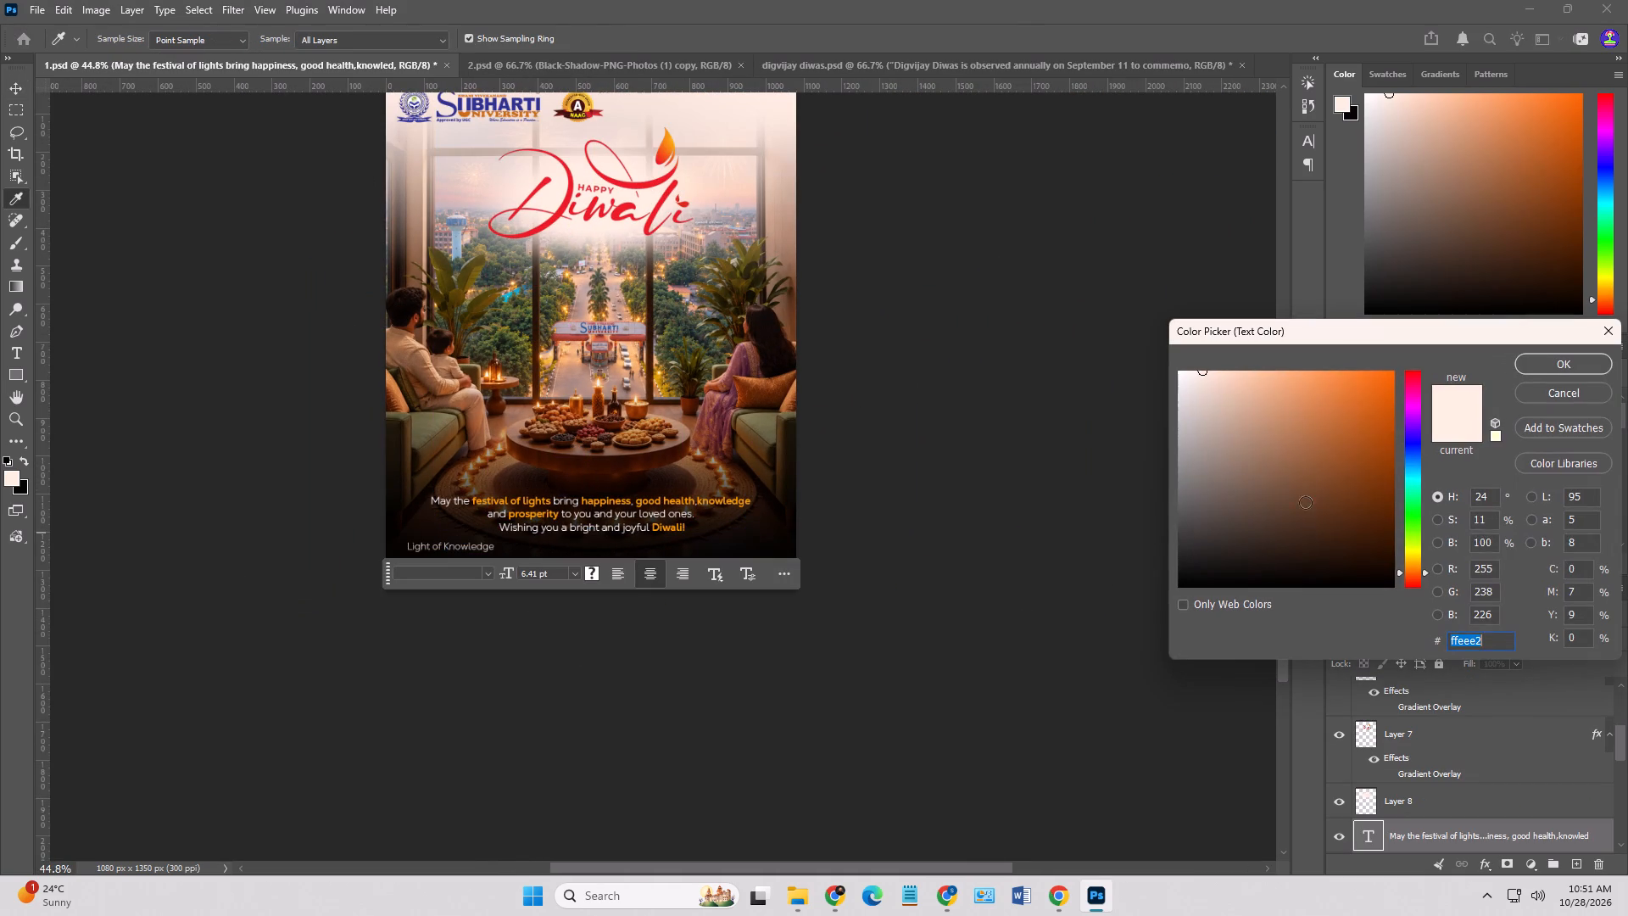
{"action": "left_click_drag", "start_coordinate": [1227, 412], "coordinate": [1136, 344]}
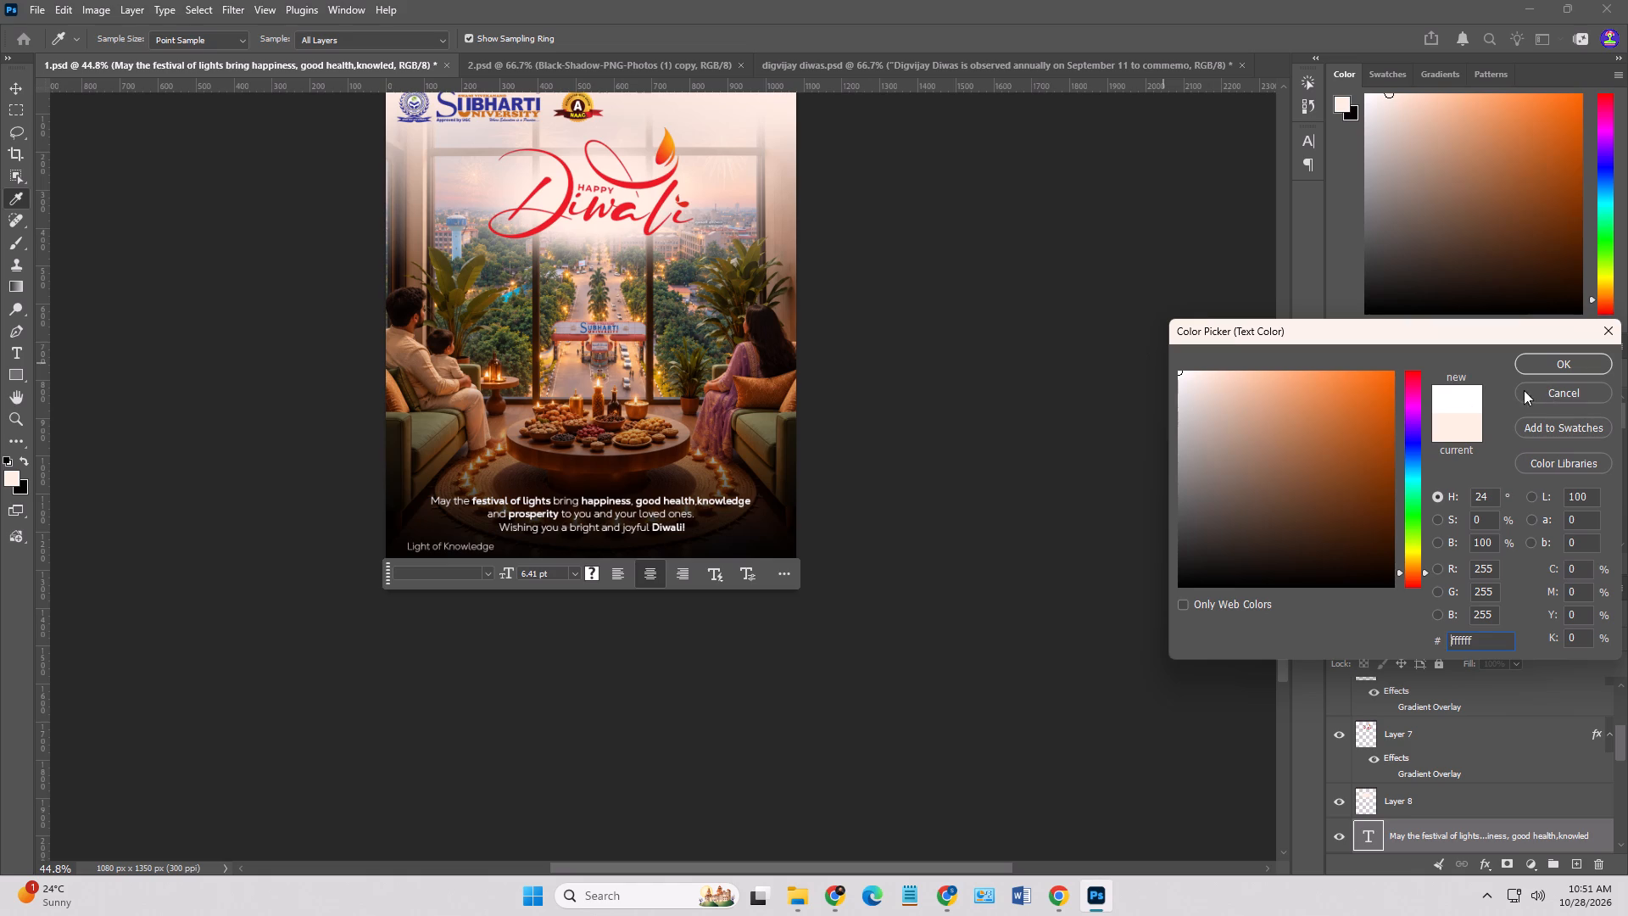
{"action": "left_click", "coordinate": [1547, 358]}
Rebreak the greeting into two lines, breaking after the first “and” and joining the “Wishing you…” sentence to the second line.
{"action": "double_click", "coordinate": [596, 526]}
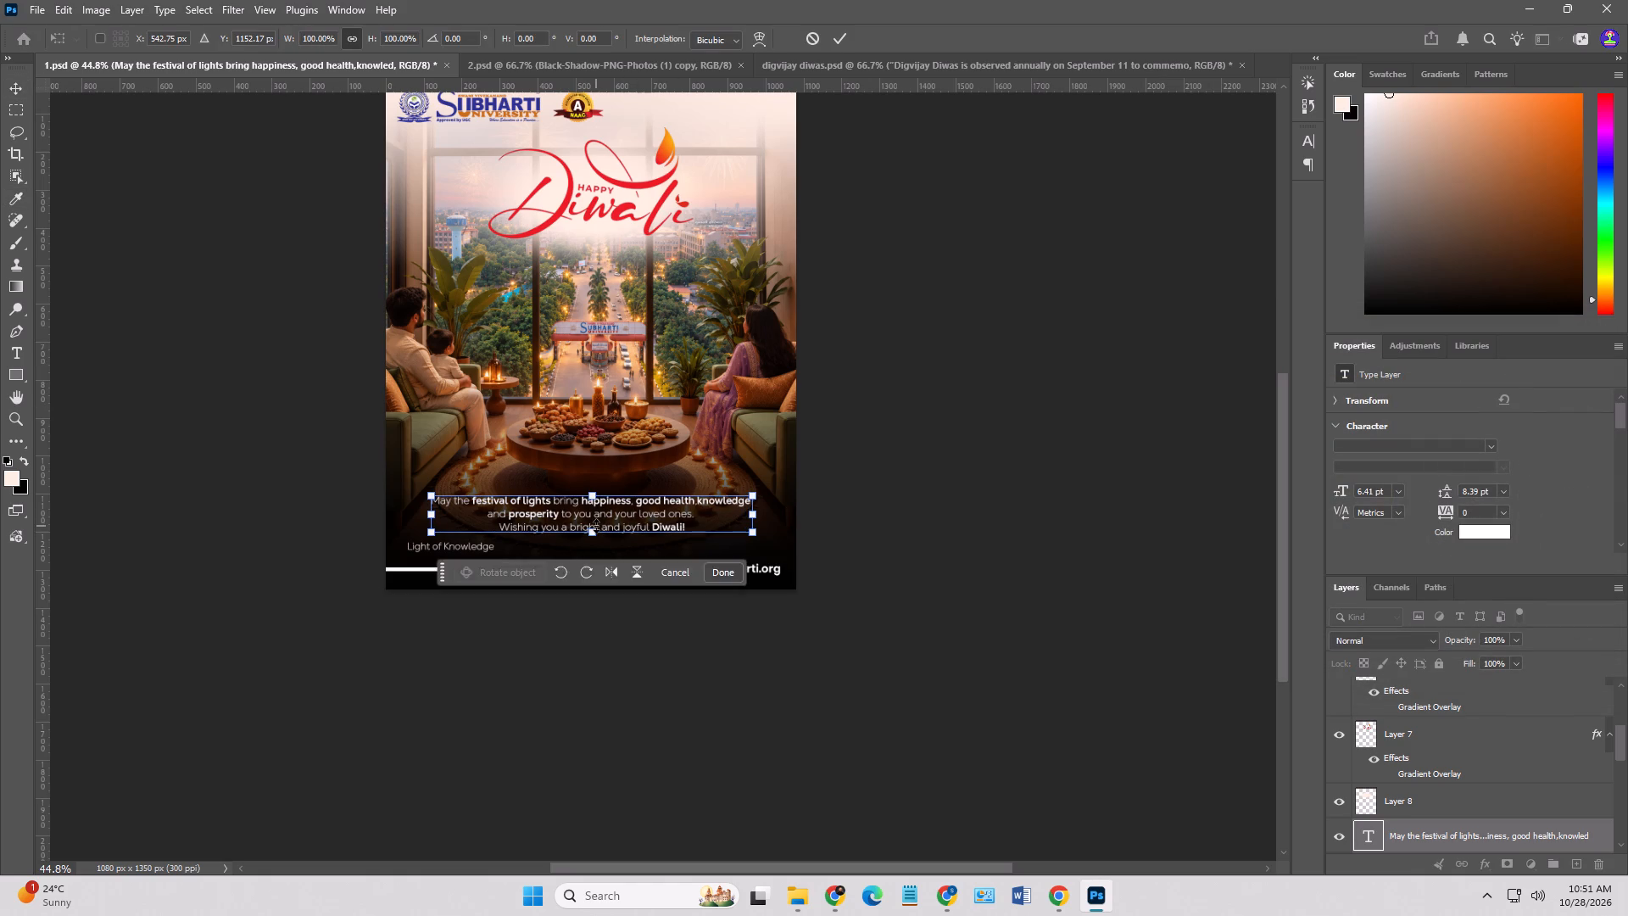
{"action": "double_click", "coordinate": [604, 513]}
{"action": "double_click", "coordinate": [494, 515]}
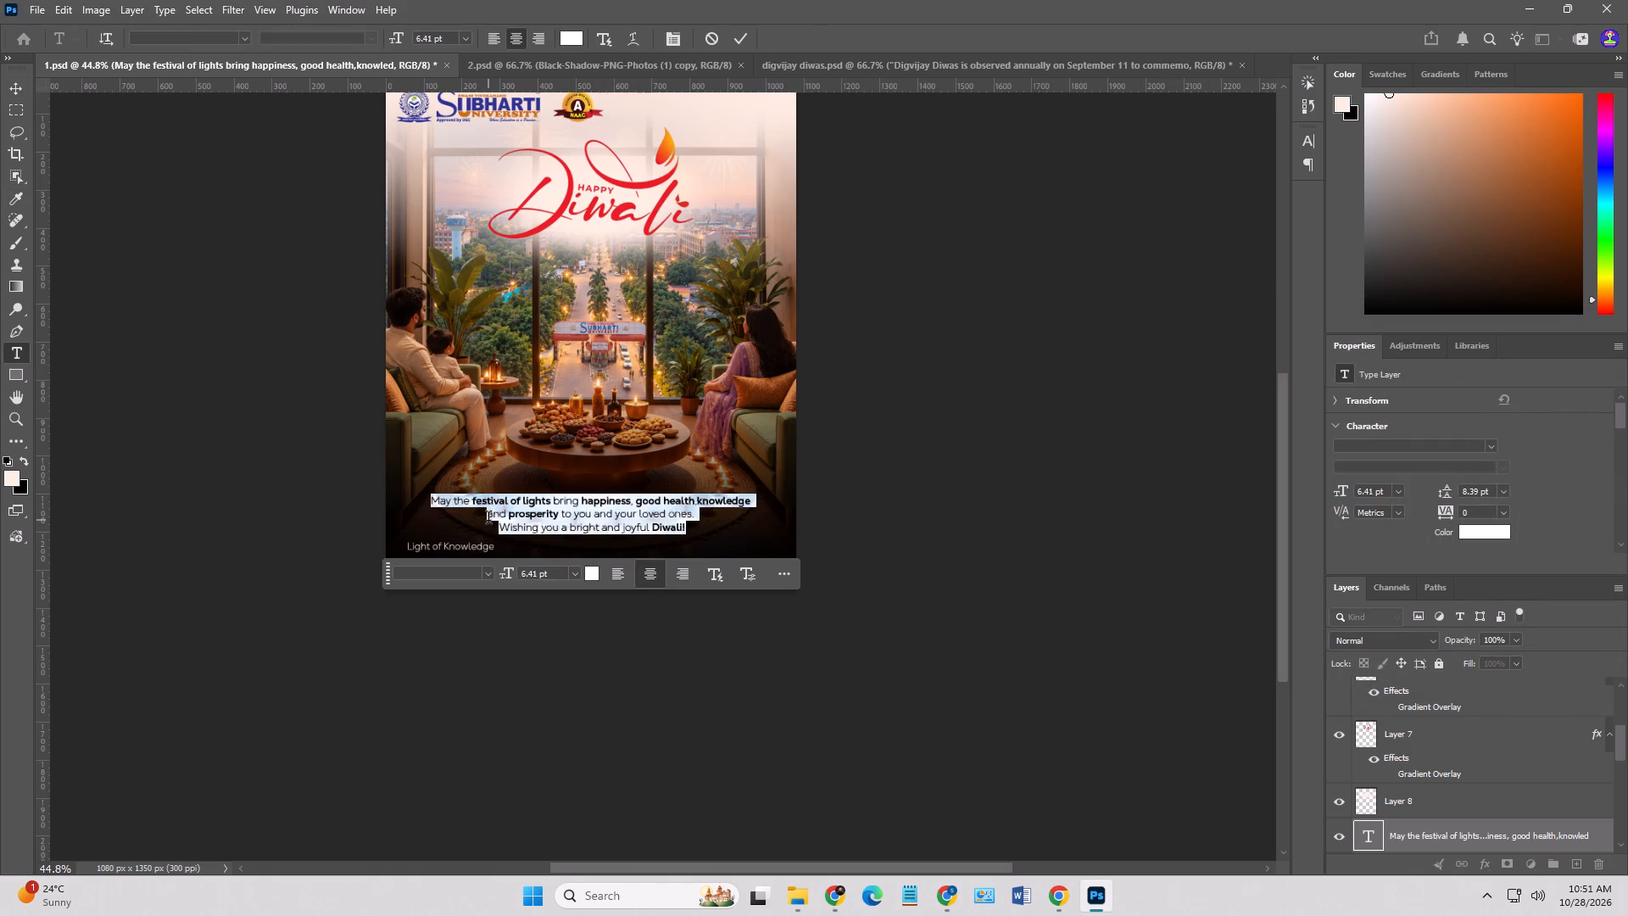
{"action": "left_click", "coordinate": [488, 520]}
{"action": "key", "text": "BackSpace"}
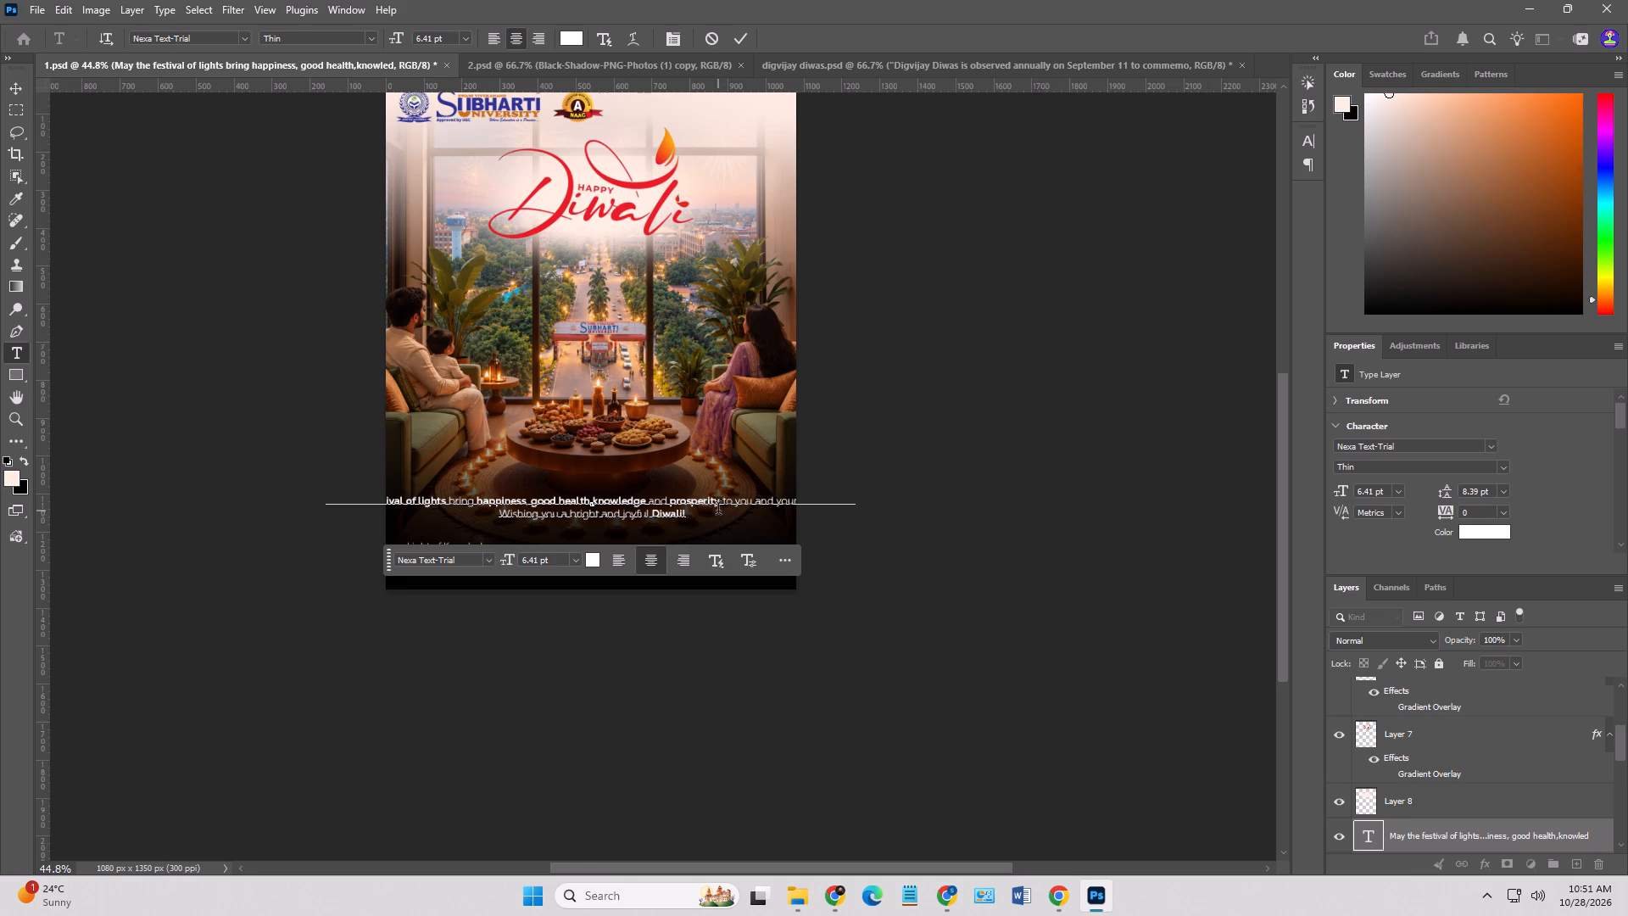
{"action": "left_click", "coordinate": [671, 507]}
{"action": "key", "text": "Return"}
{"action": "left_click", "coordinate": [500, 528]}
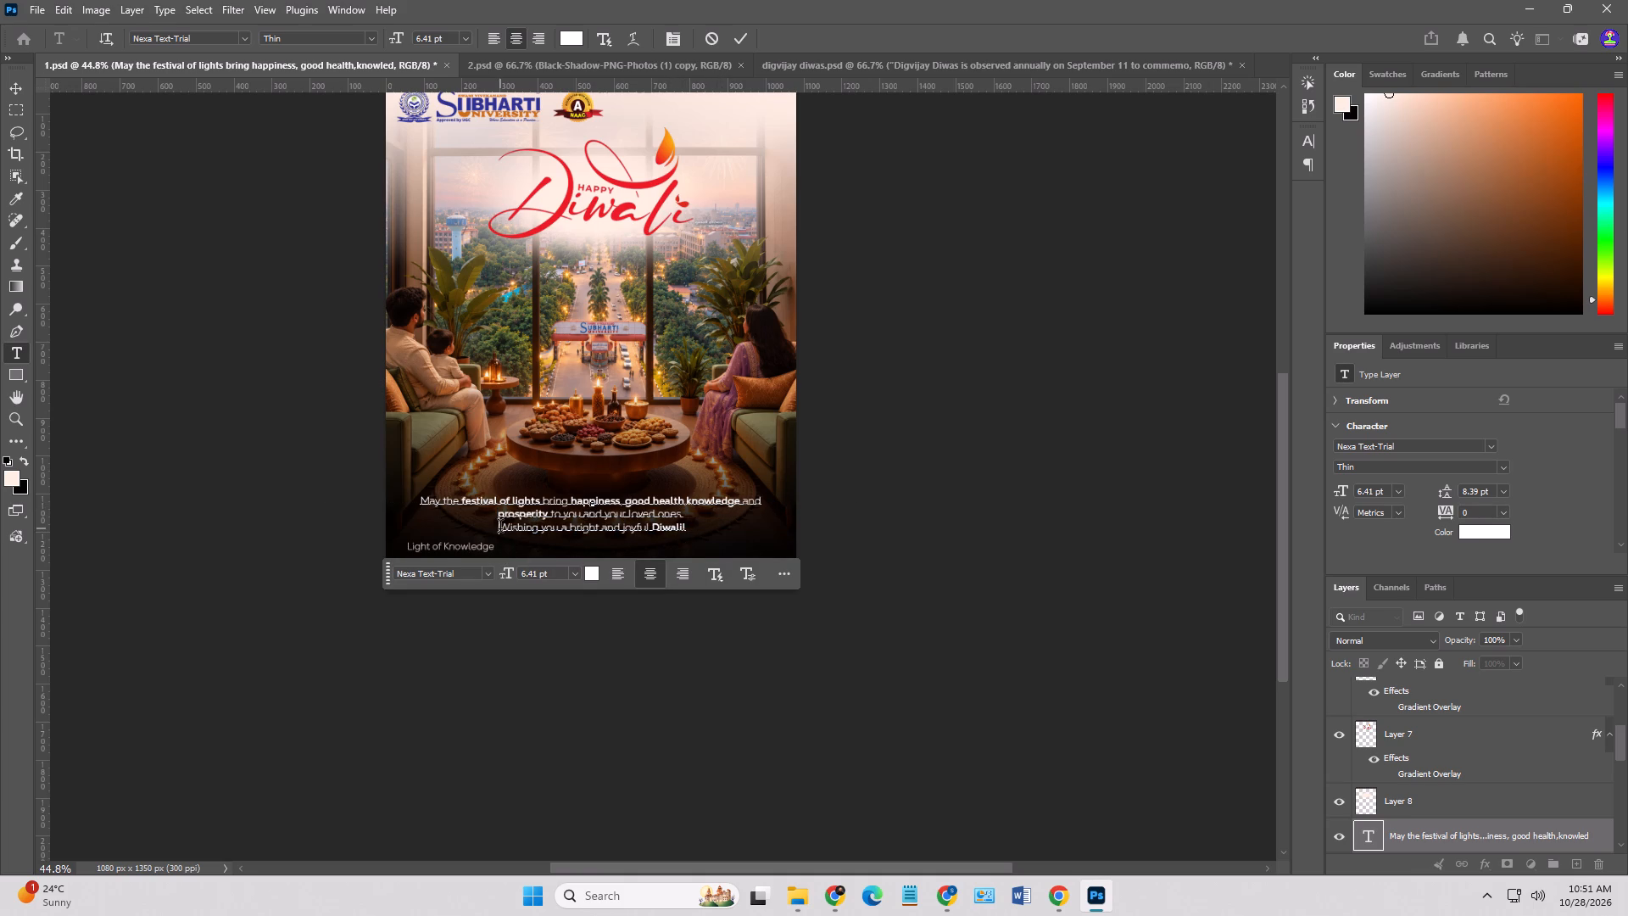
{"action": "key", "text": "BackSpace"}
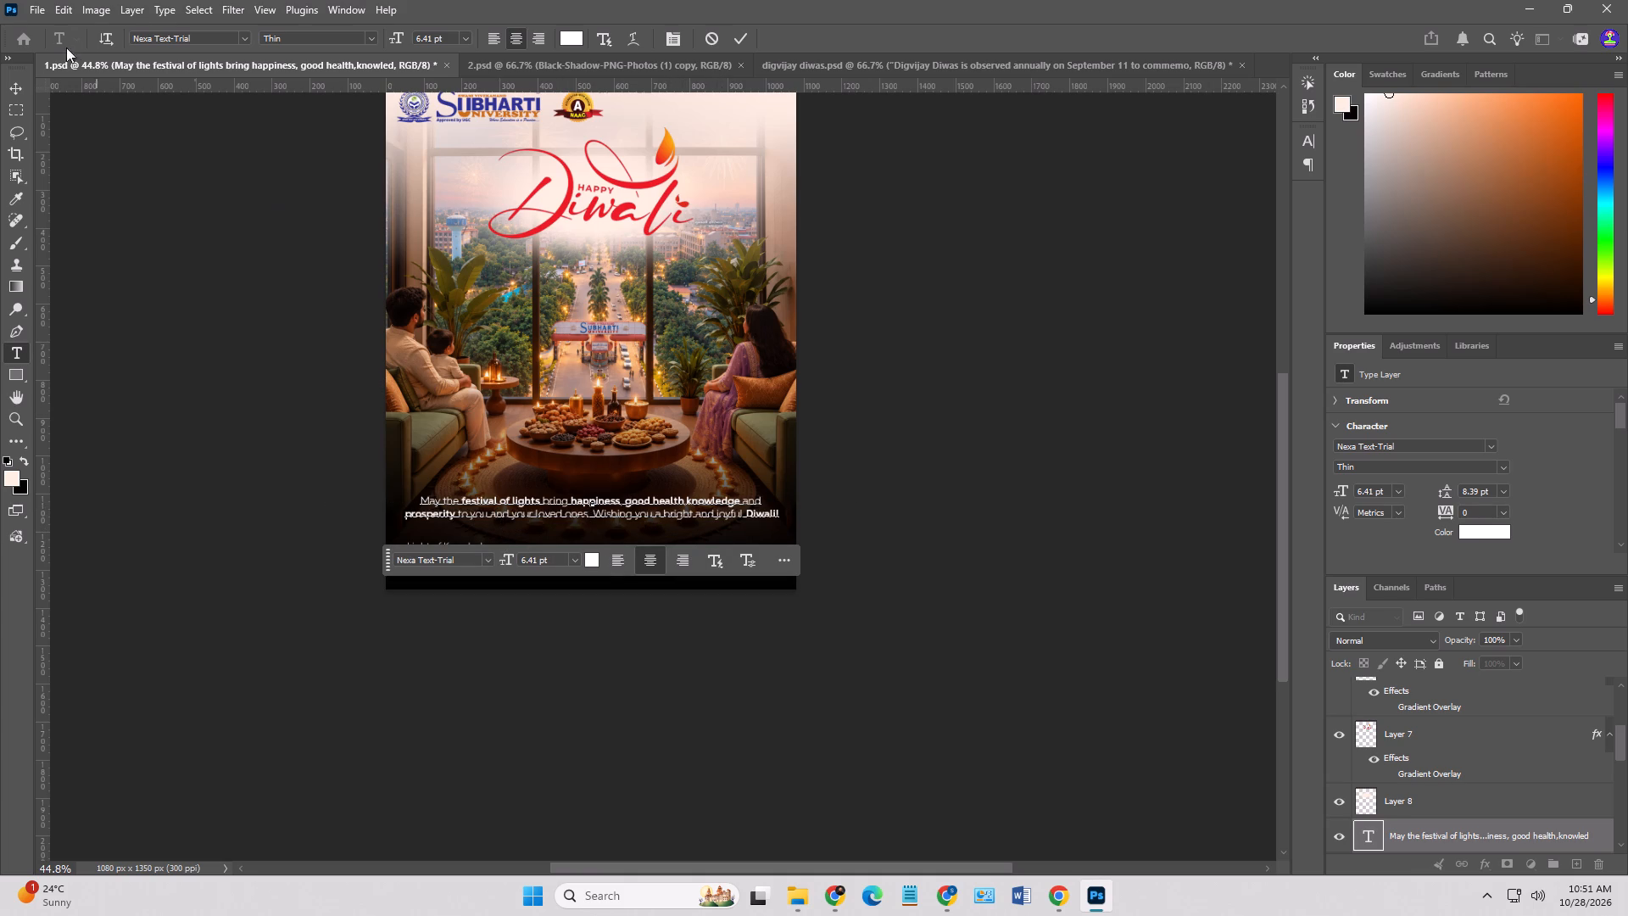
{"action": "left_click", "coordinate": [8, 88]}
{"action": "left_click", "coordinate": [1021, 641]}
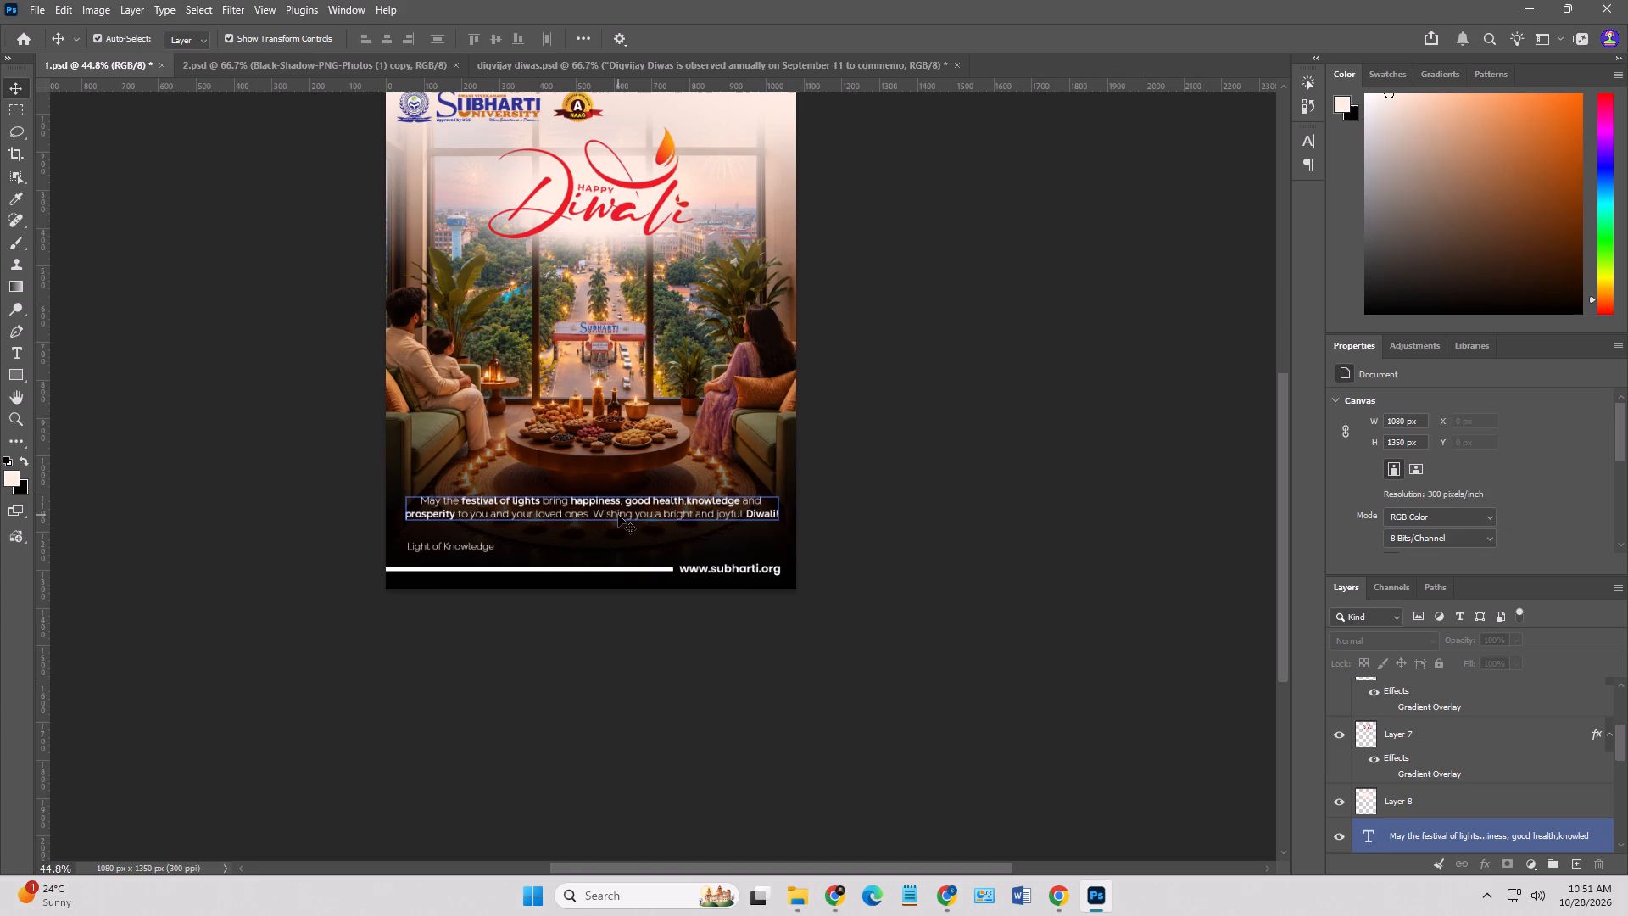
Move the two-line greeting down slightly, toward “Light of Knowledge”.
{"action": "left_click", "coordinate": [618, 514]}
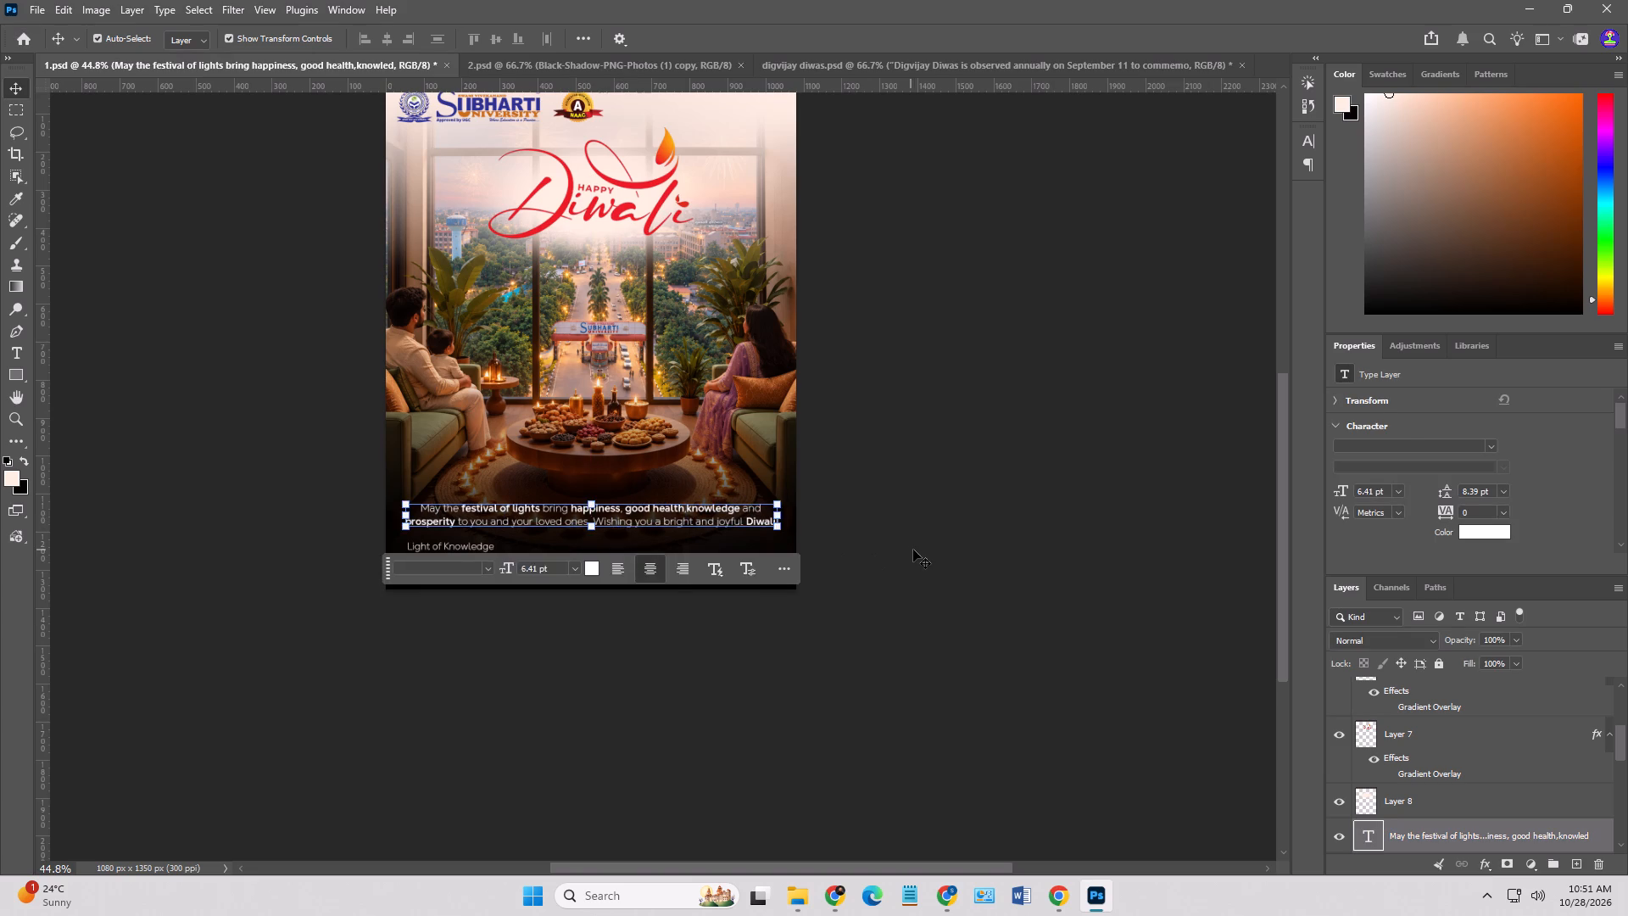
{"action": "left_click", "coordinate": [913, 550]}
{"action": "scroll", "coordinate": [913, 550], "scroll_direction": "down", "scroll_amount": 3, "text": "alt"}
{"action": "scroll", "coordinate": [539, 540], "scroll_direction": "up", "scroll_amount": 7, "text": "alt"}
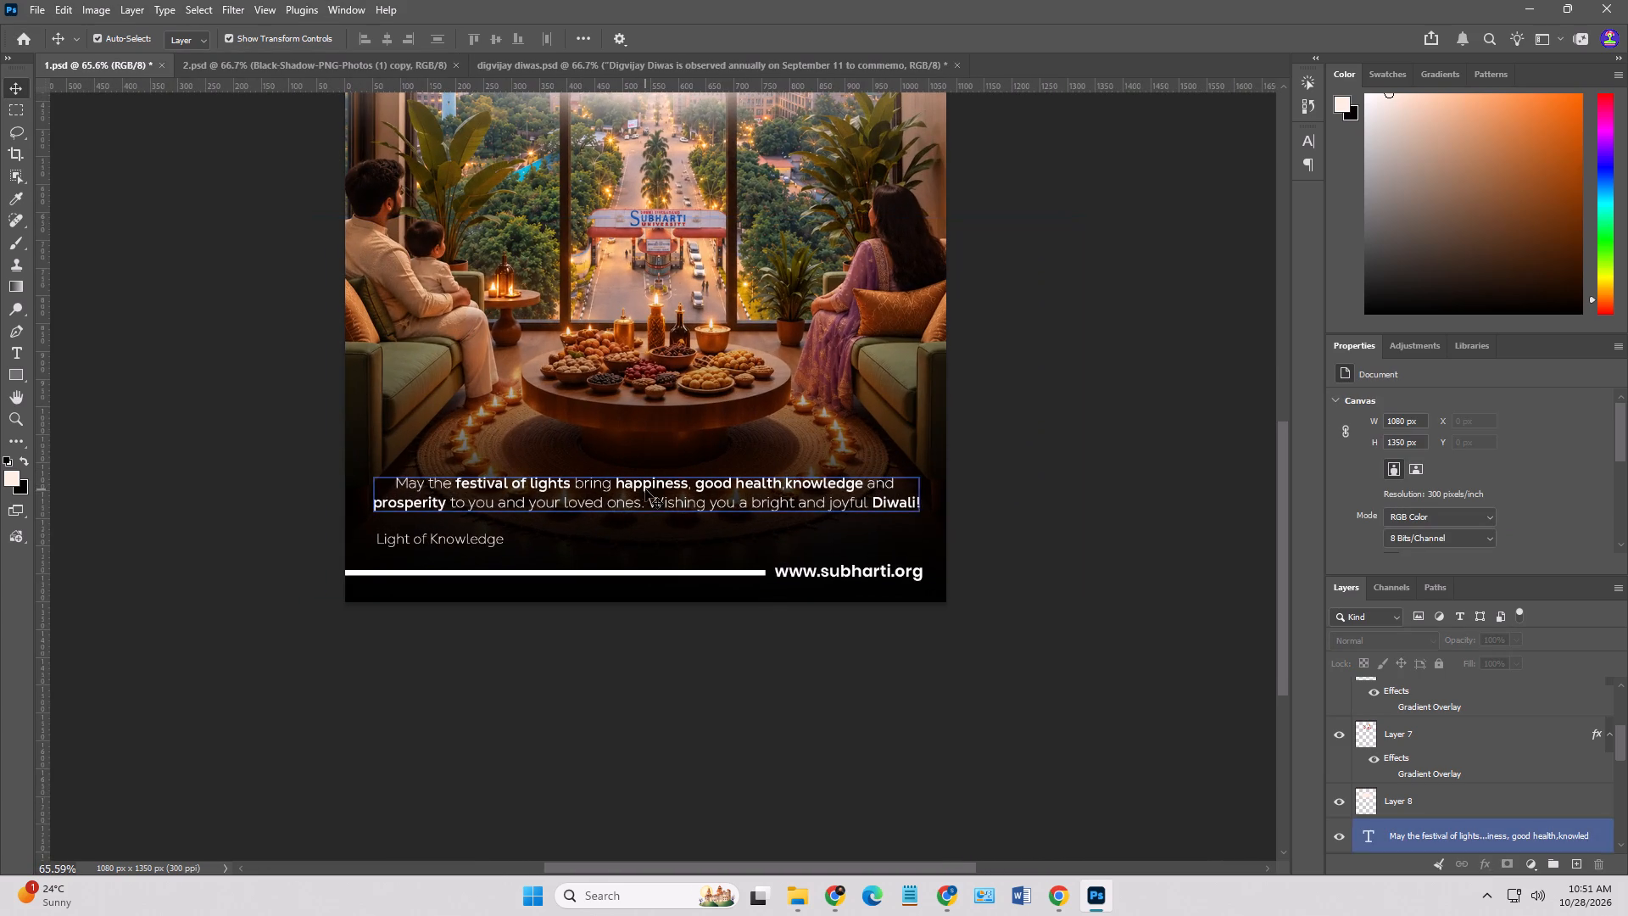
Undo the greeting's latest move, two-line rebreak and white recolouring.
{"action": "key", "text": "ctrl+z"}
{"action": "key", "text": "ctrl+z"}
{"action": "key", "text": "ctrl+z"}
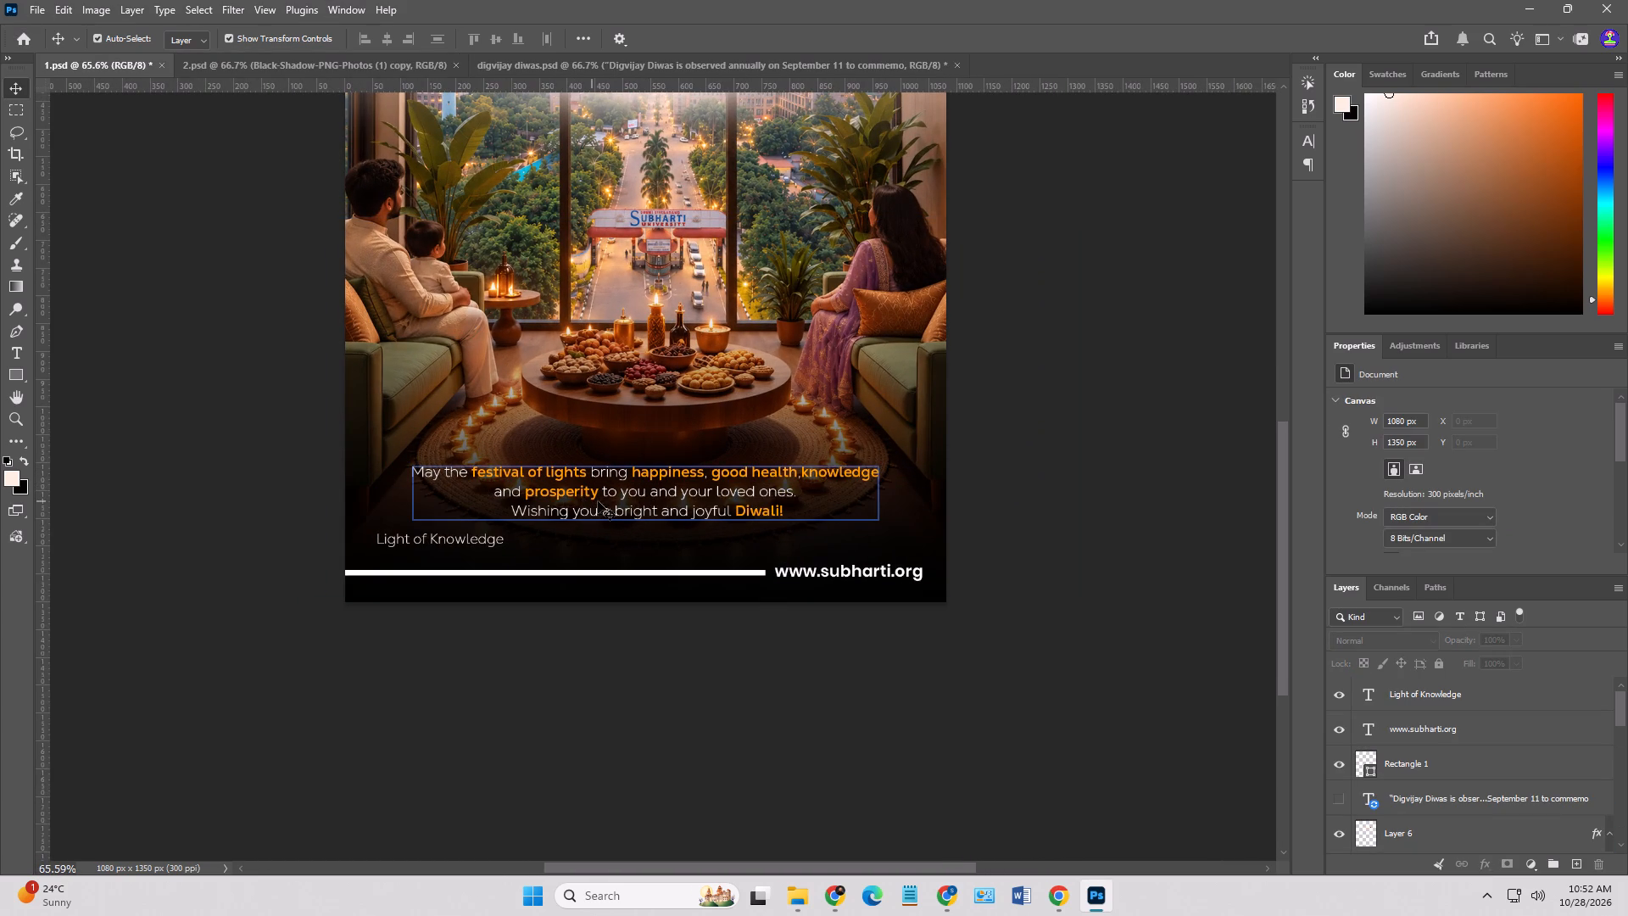
Move the three-line greeting about 15 px to the right and 25 px down.
{"action": "left_click_drag", "start_coordinate": [611, 489], "coordinate": [612, 496]}
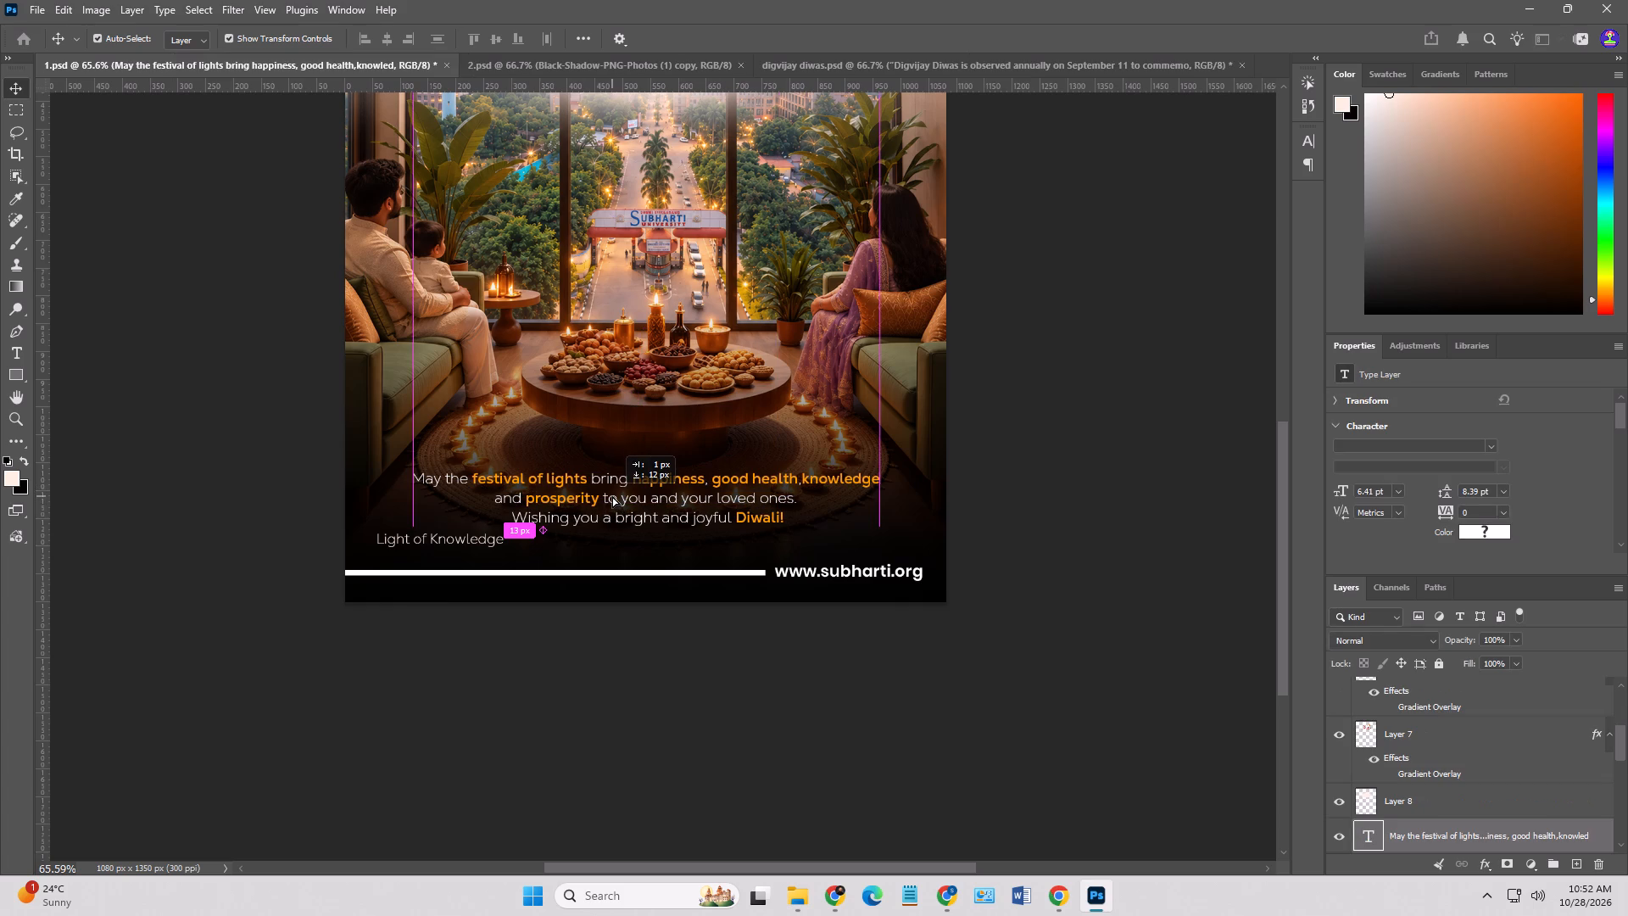
{"action": "left_click_drag", "start_coordinate": [612, 496], "coordinate": [620, 502]}
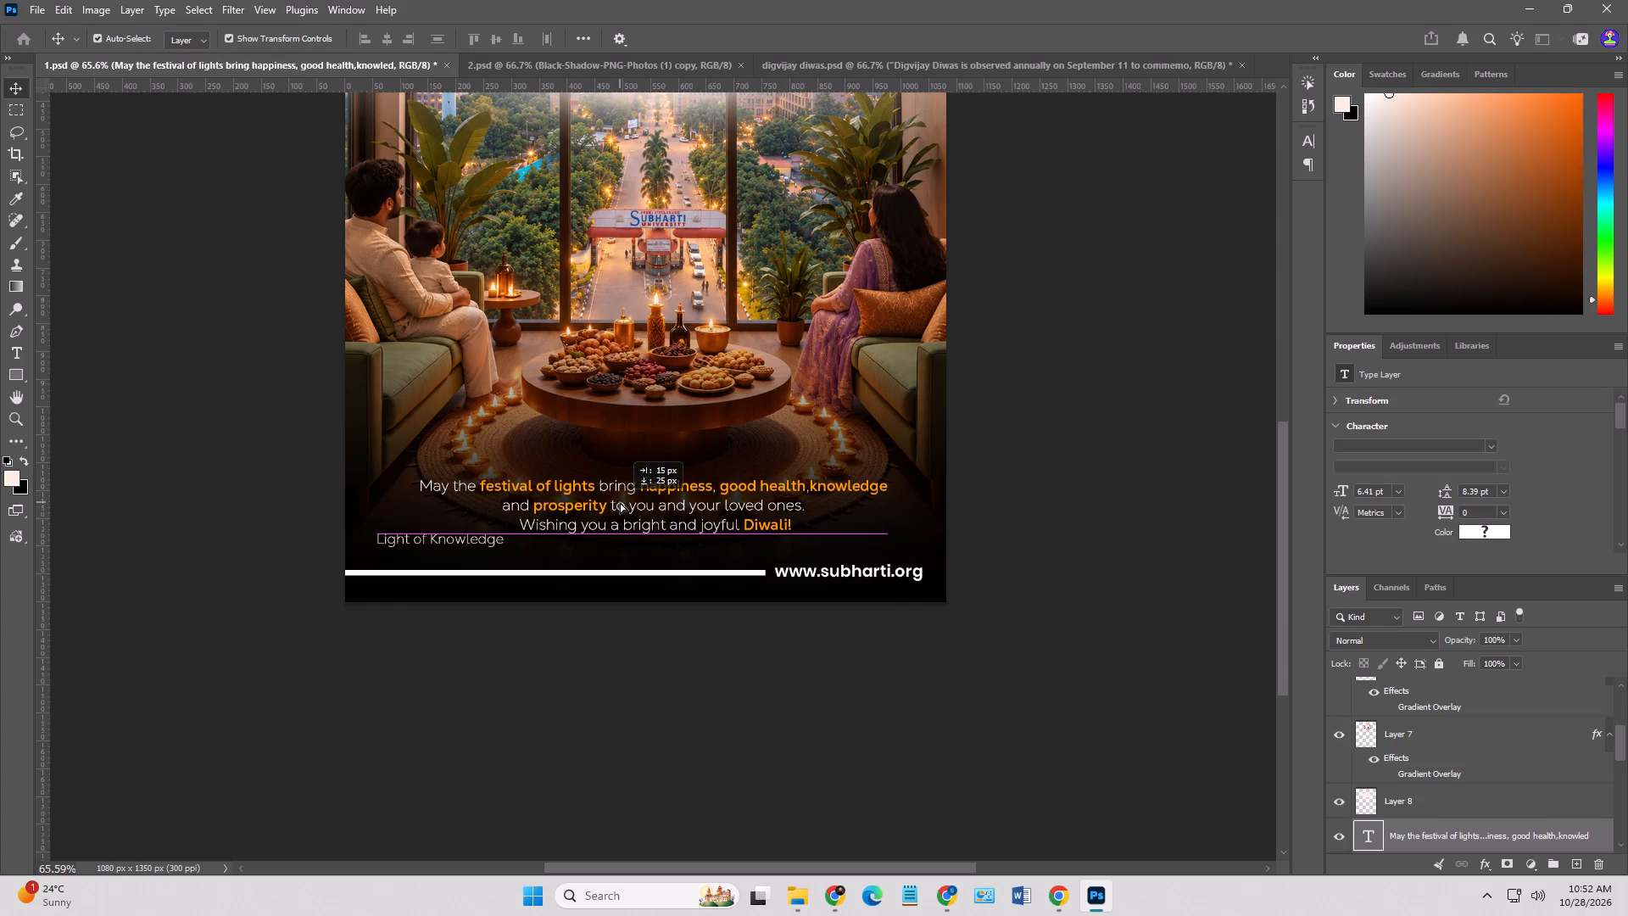
{"action": "left_click_drag", "start_coordinate": [620, 502], "coordinate": [619, 502]}
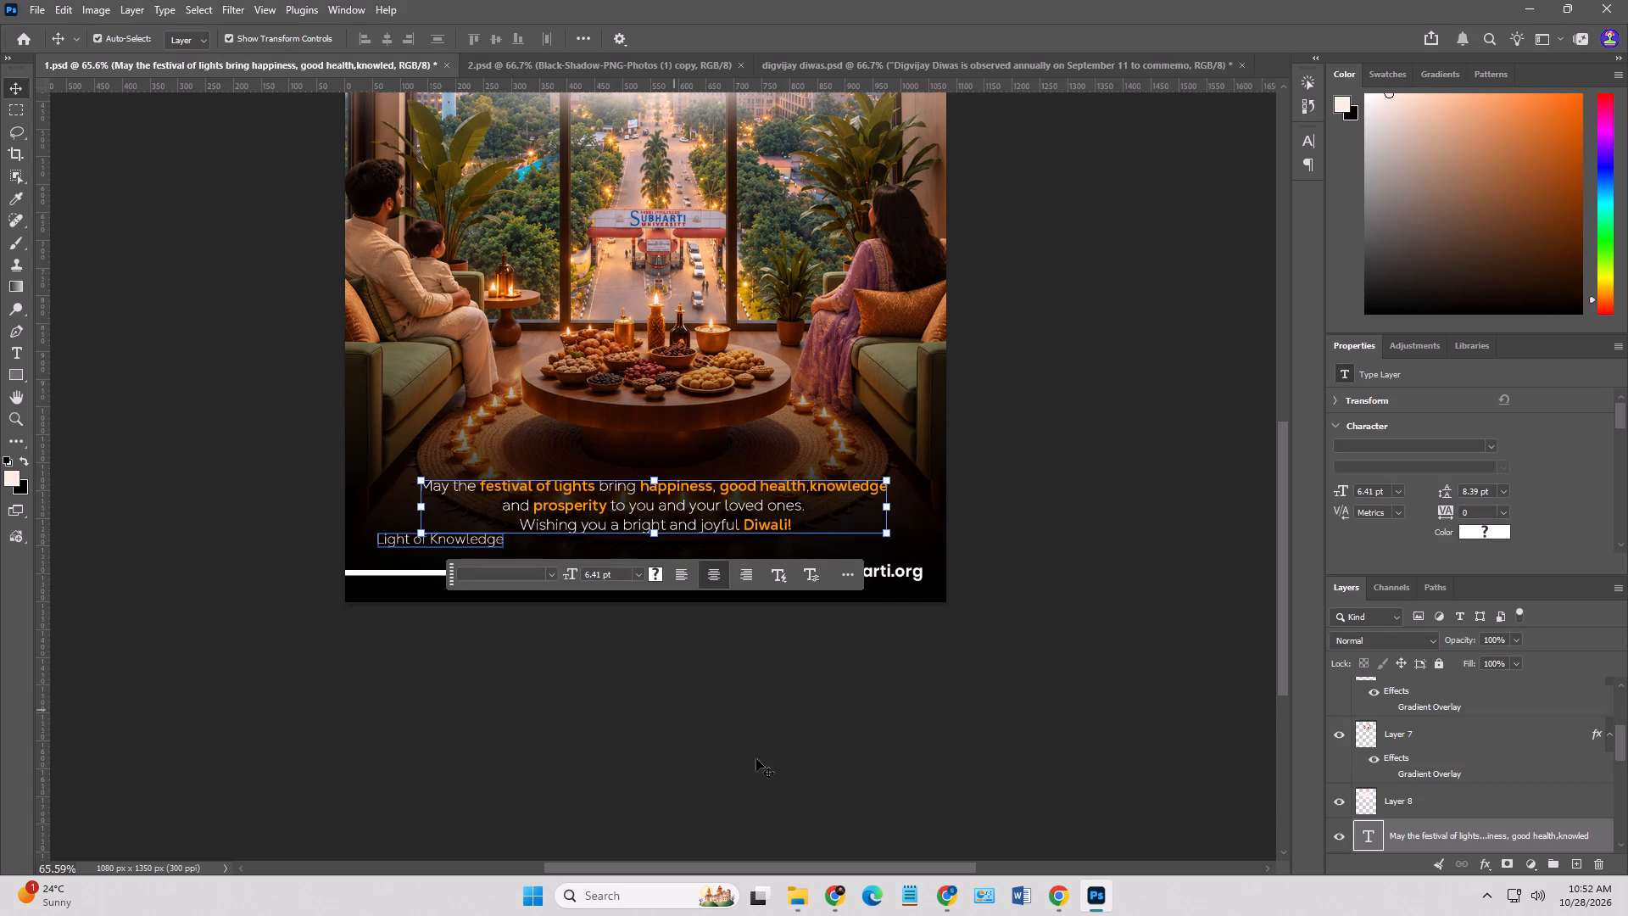
{"action": "left_click", "coordinate": [844, 751]}
Delete the “Light of Knowledge” text above the footer line.
{"action": "left_click", "coordinate": [454, 541]}
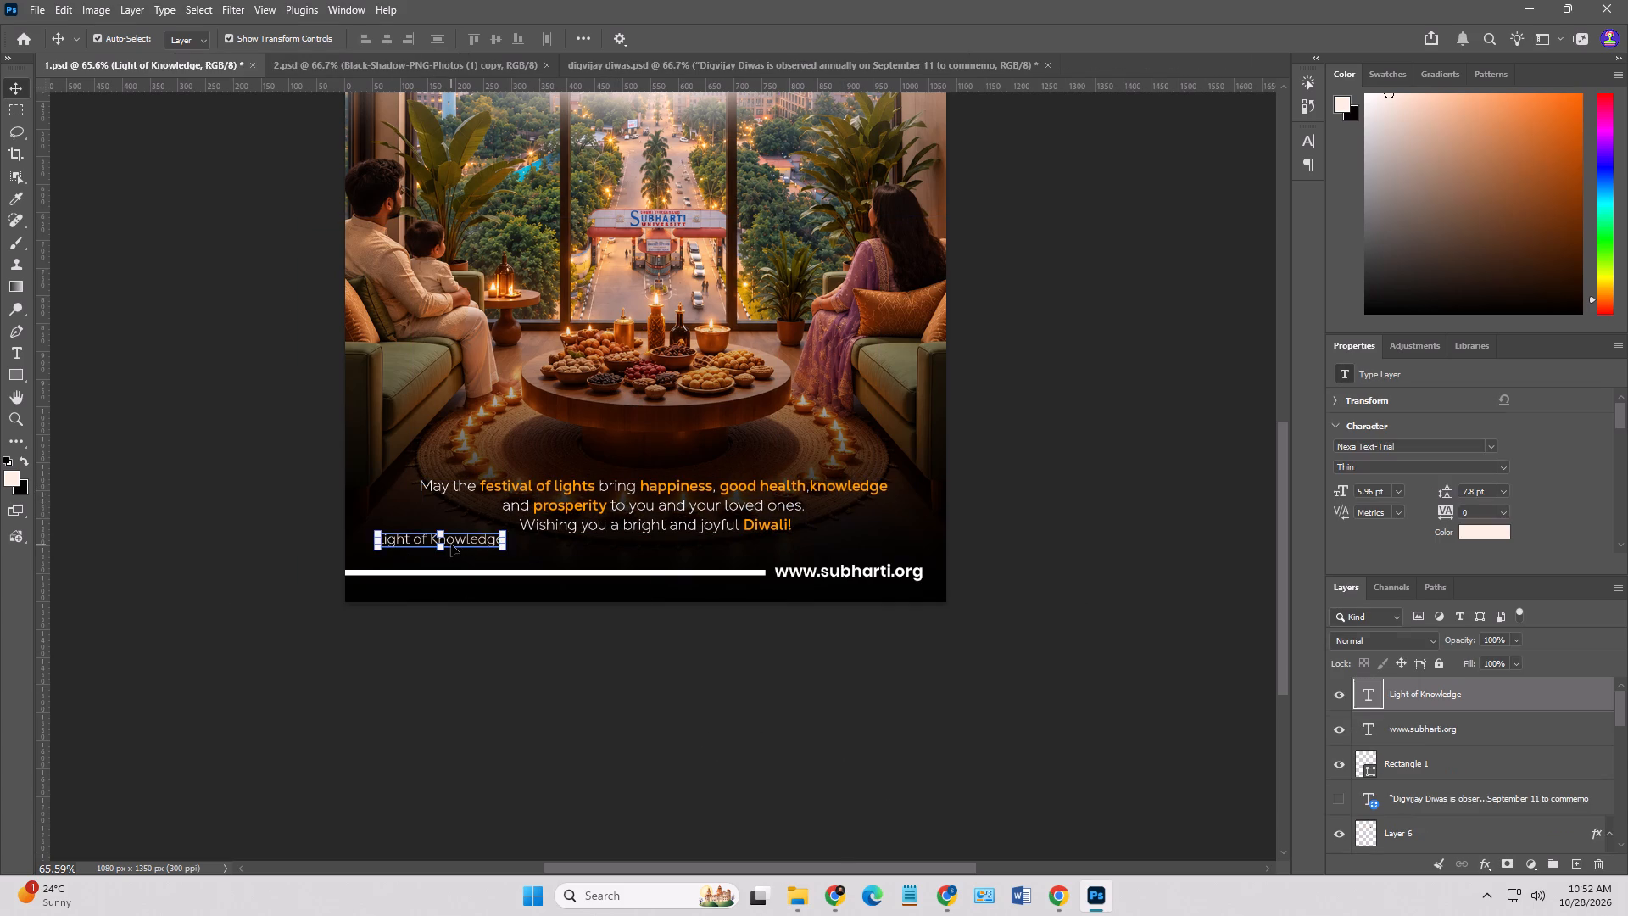
{"action": "key", "text": "Delete"}
{"action": "left_click", "coordinate": [548, 671]}
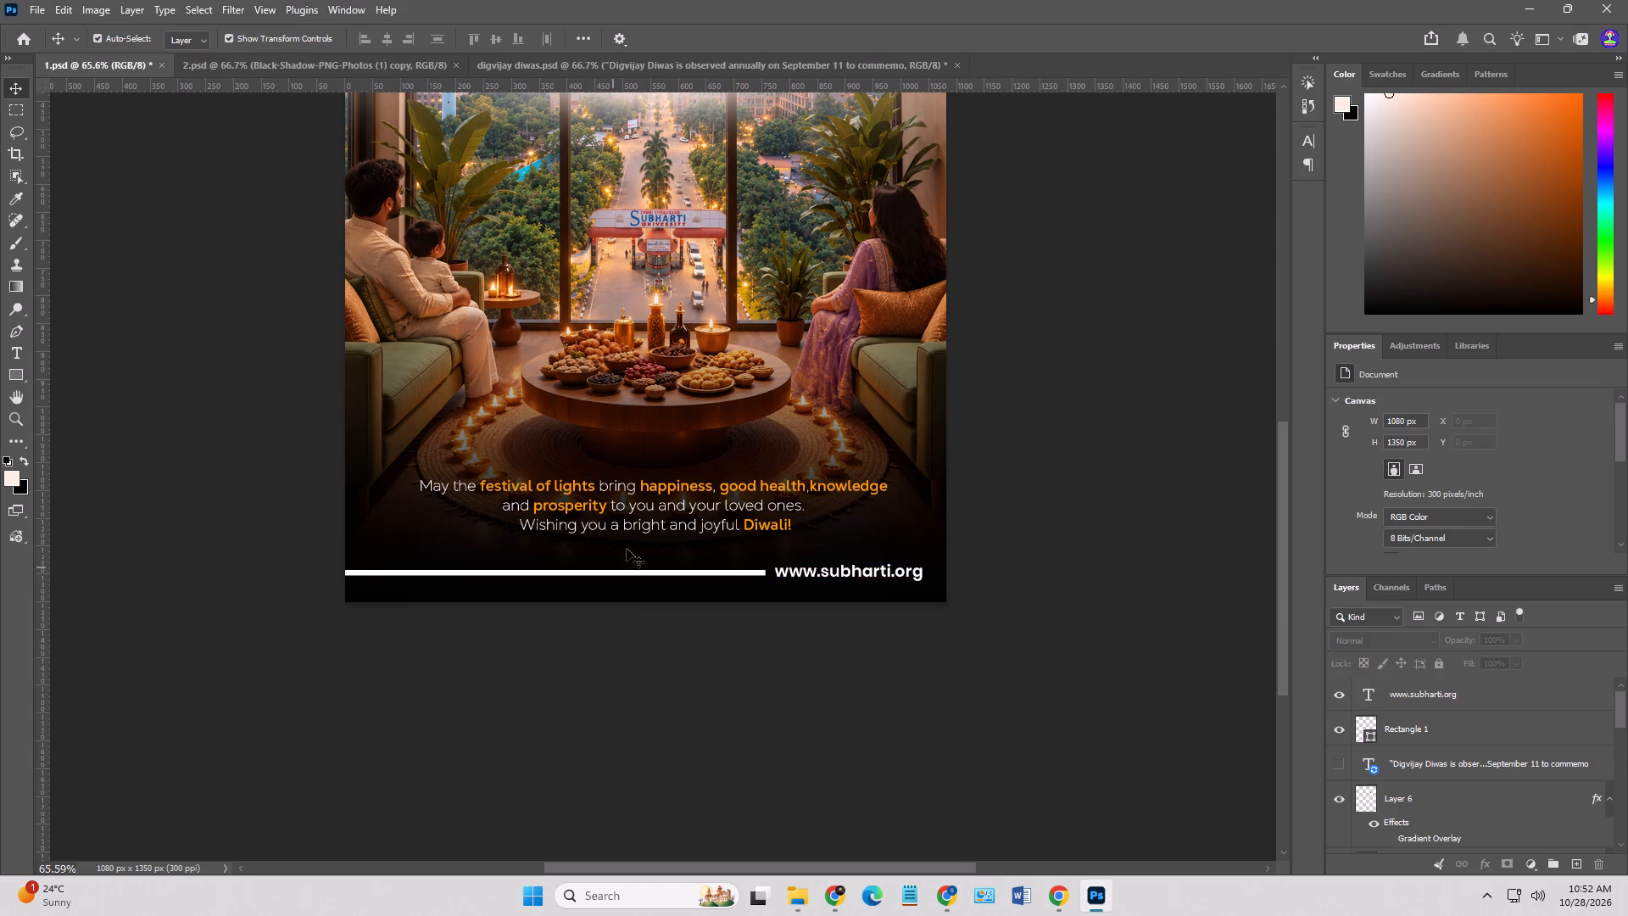
{"action": "left_click", "coordinate": [642, 527]}
{"action": "left_click", "coordinate": [856, 649]}
{"action": "left_click", "coordinate": [861, 571]}
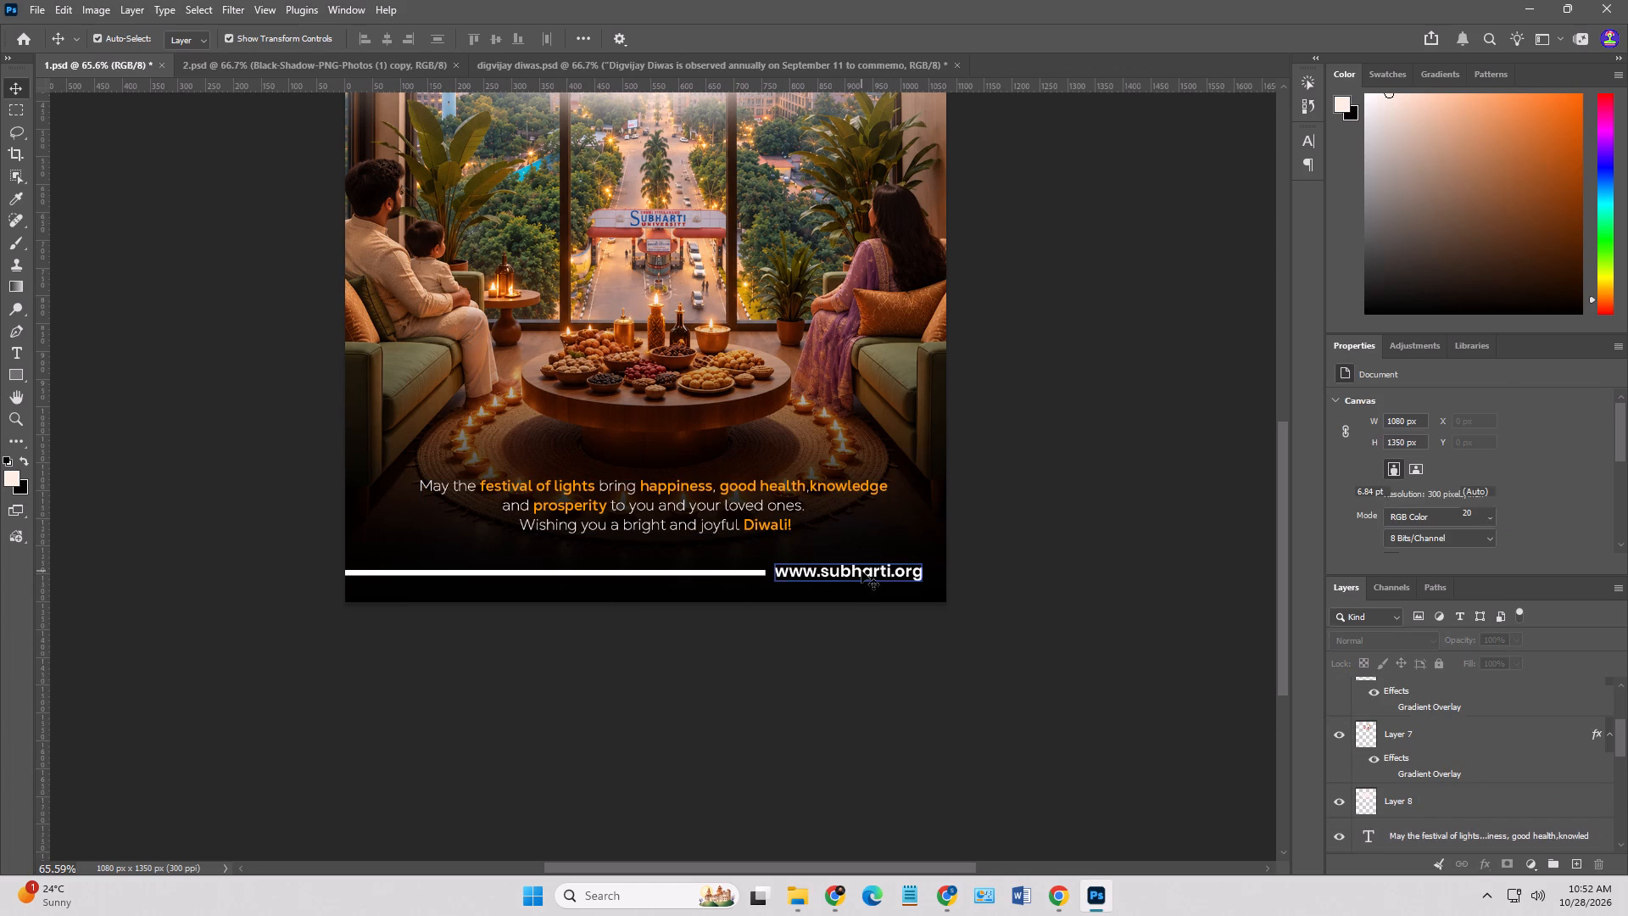
{"action": "key", "text": "Right"}
{"action": "key", "text": "Right"}
{"action": "left_click", "coordinate": [618, 734]}
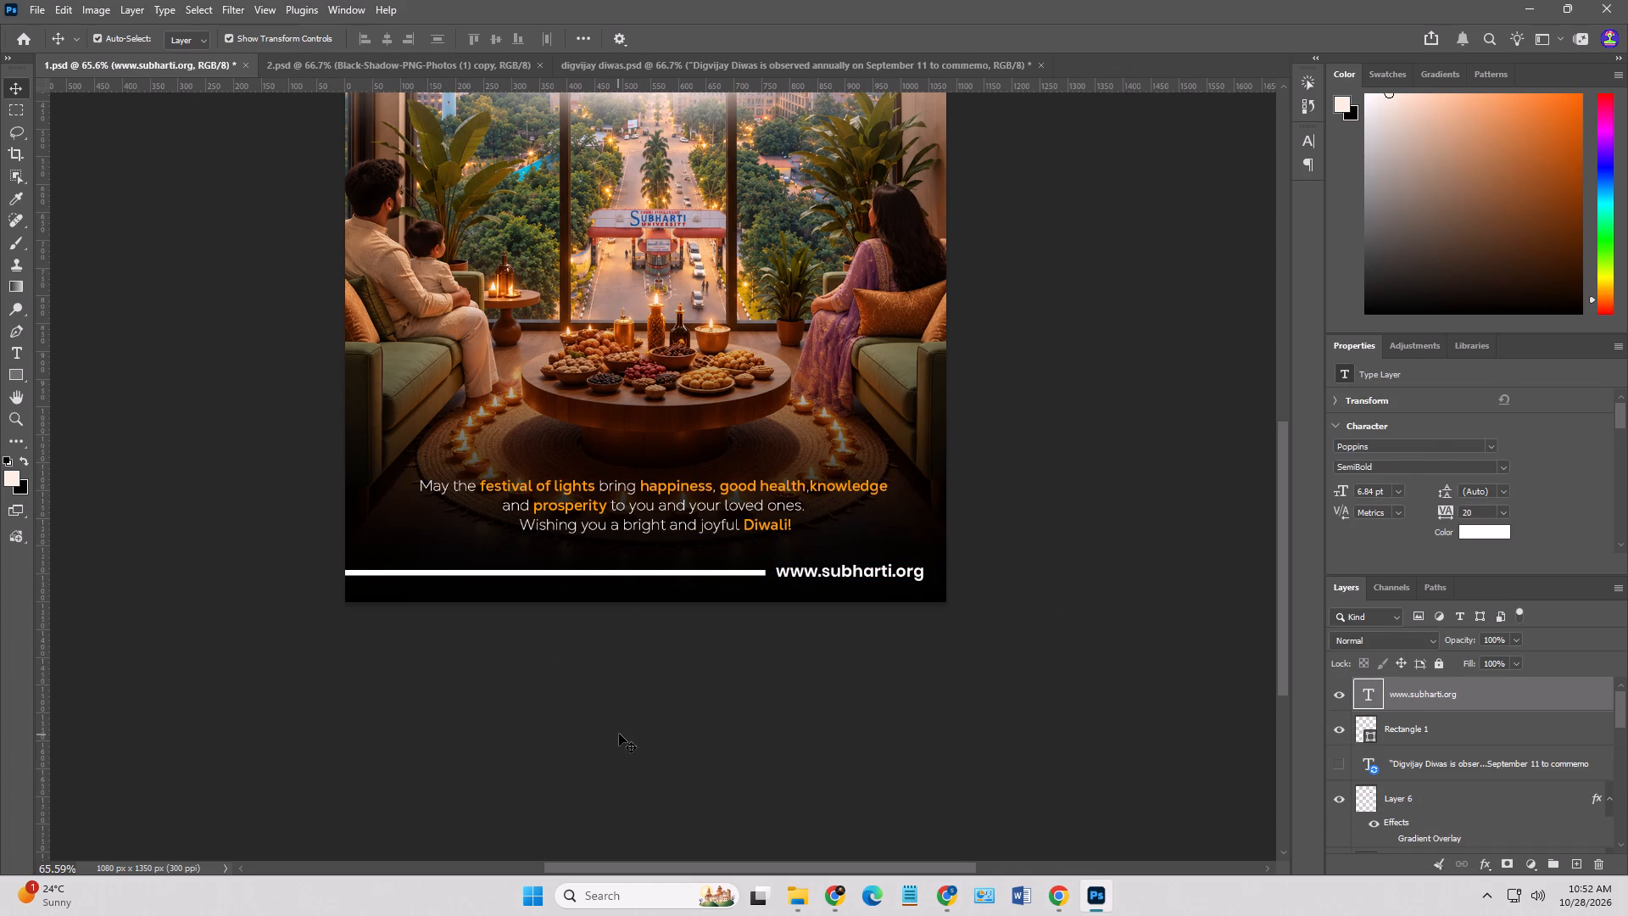
Change the footer line's fill to the recently used orange (ec651c).
{"action": "left_click", "coordinate": [615, 569]}
{"action": "left_click", "coordinate": [616, 572]}
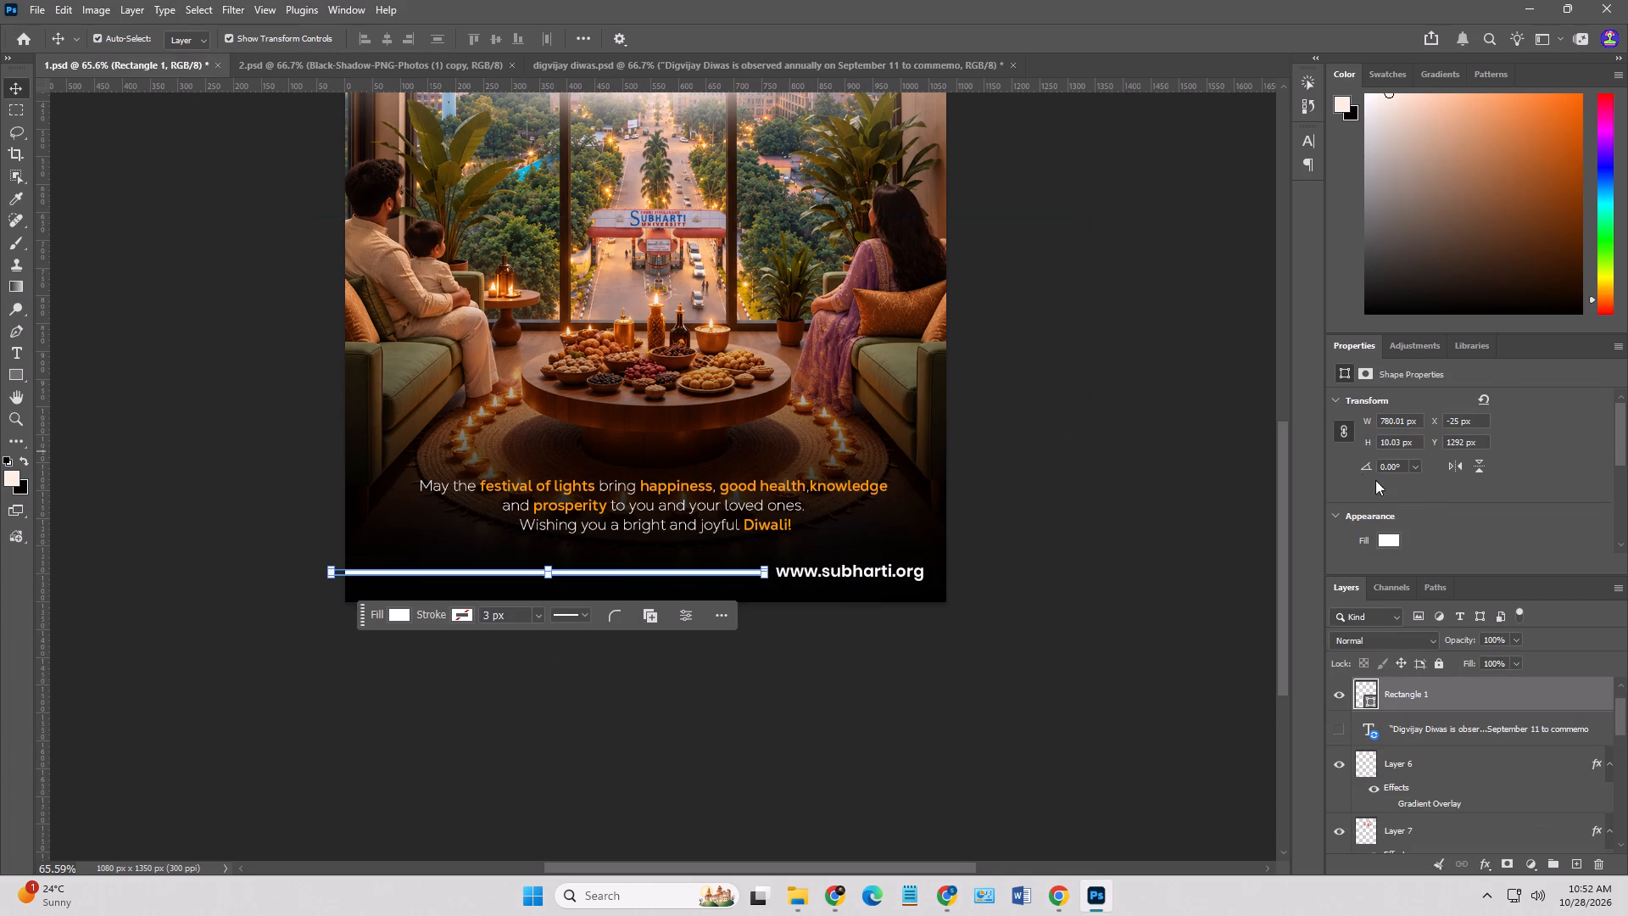
{"action": "left_click", "coordinate": [1385, 535]}
{"action": "left_click", "coordinate": [1408, 634]}
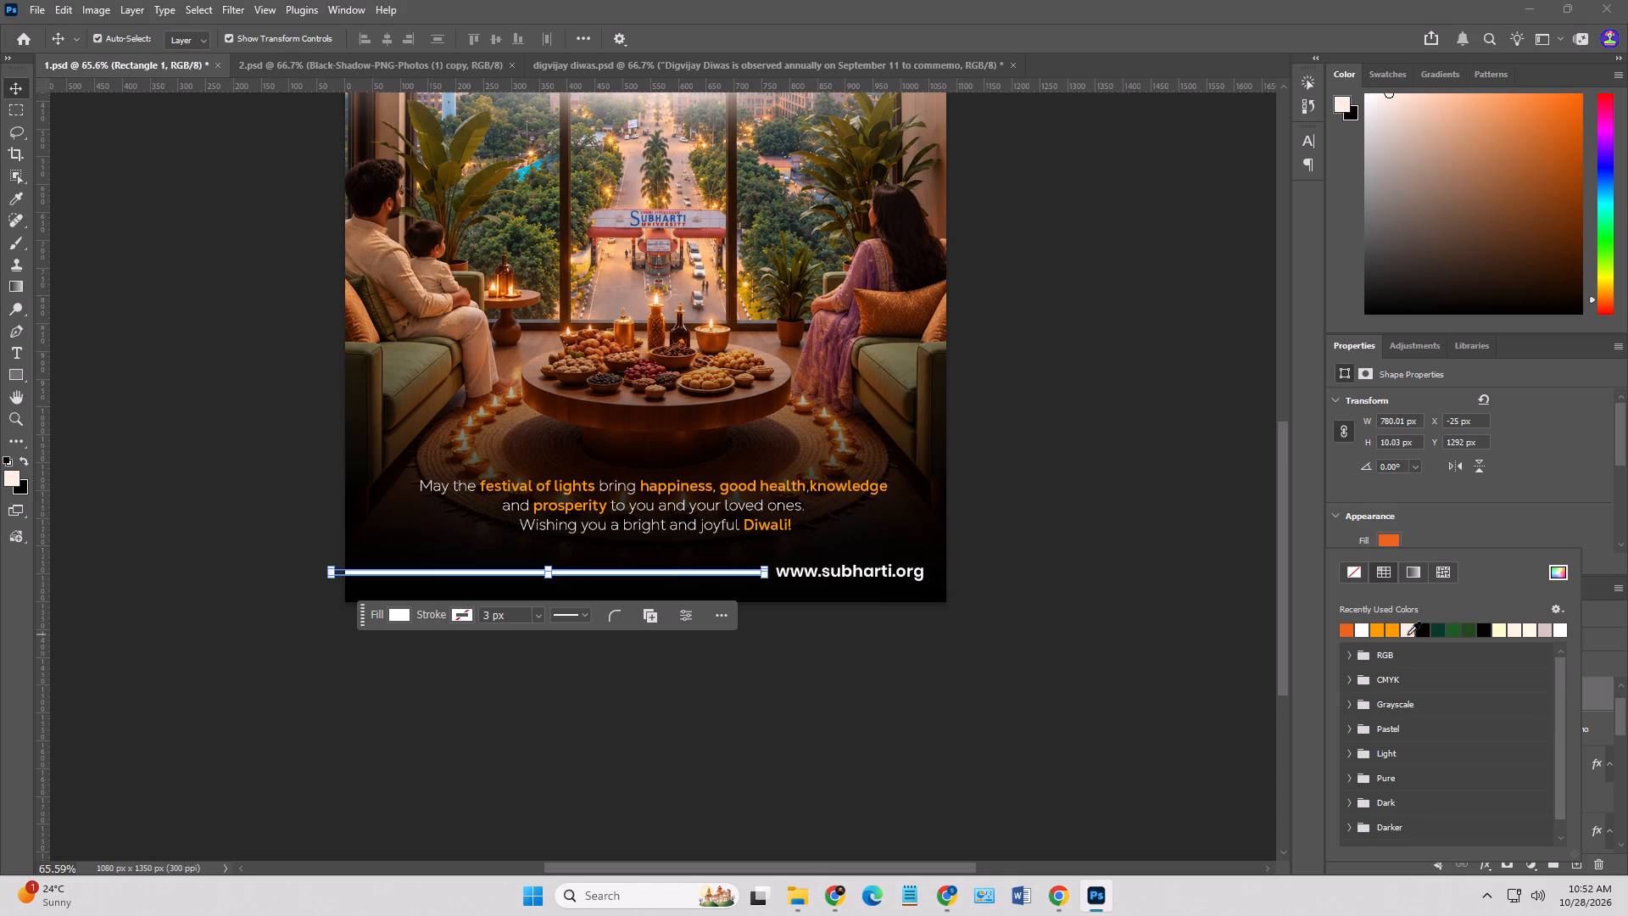
{"action": "left_click", "coordinate": [1182, 617]}
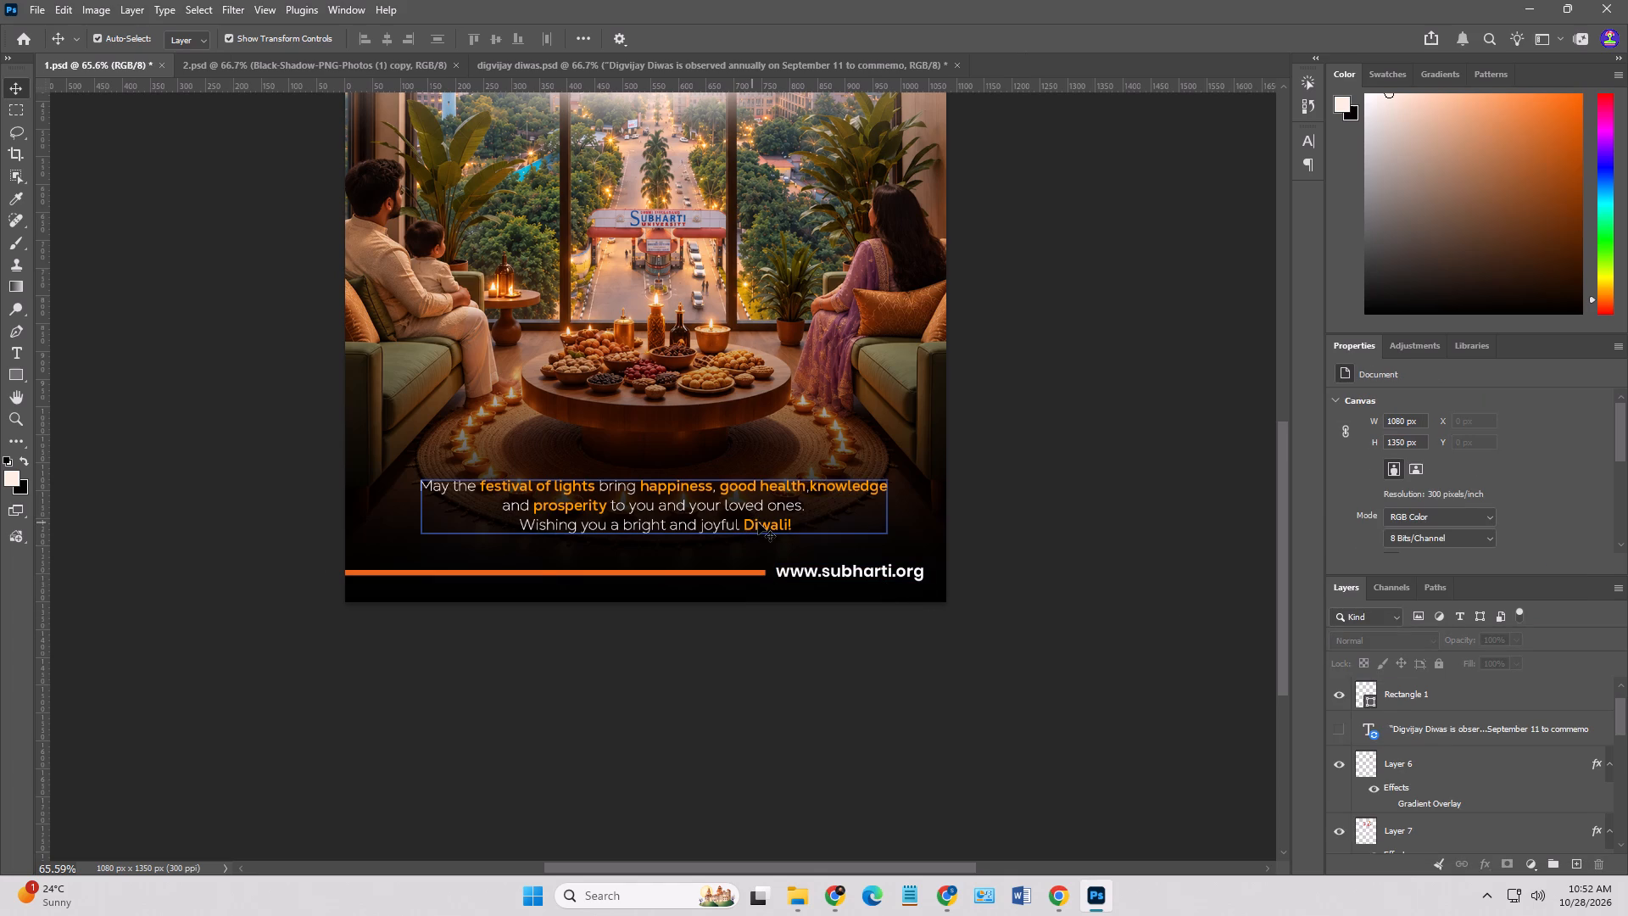
Recolour “Diwali!” in the greeting by sampling the footer line's orange and brightening it to ff6e1f, and copy that hex code.
{"action": "double_click", "coordinate": [758, 522]}
{"action": "left_click_drag", "start_coordinate": [747, 526], "coordinate": [793, 531]}
{"action": "left_click", "coordinate": [1489, 529]}
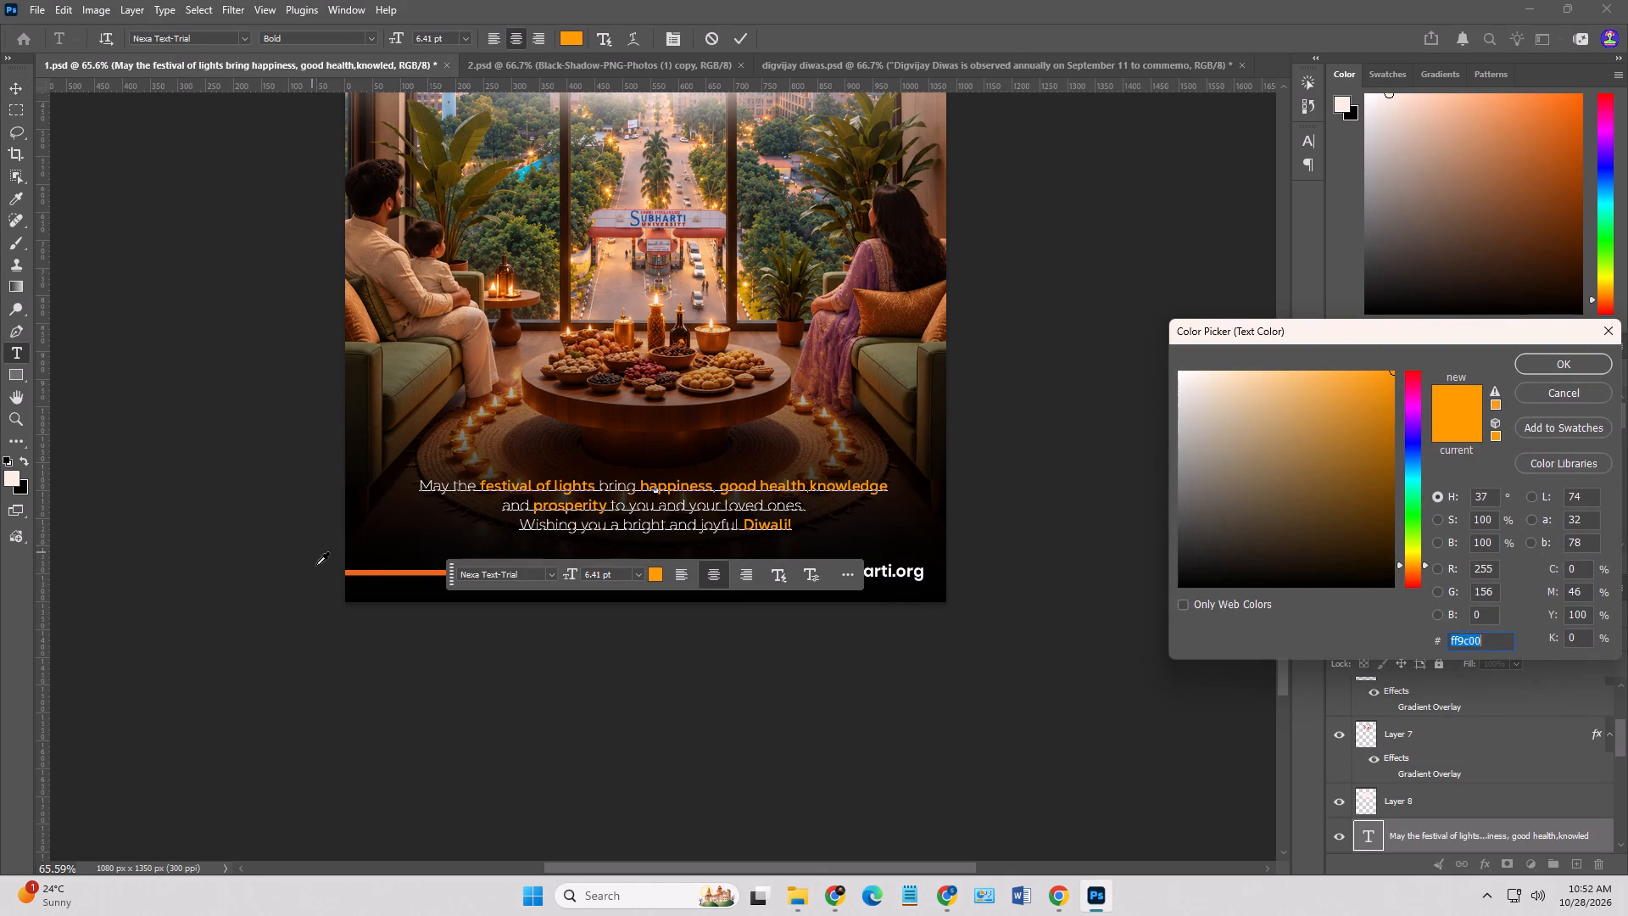
{"action": "left_click", "coordinate": [364, 574]}
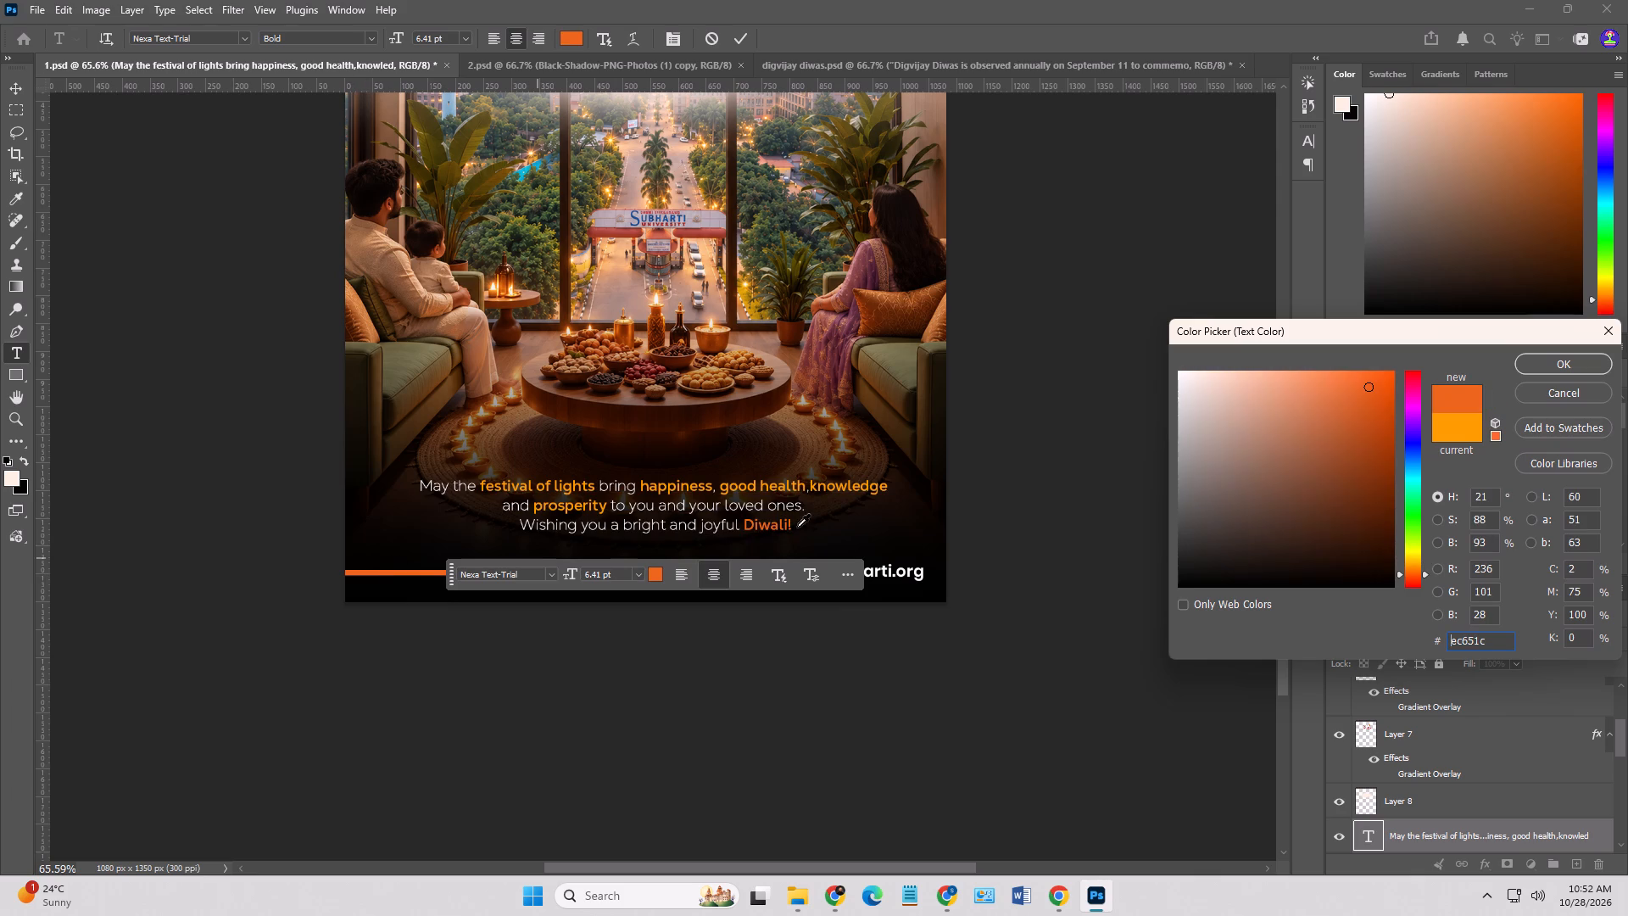
{"action": "left_click_drag", "start_coordinate": [1490, 640], "coordinate": [1481, 640]}
{"action": "left_click_drag", "start_coordinate": [1481, 640], "coordinate": [1388, 645]}
{"action": "left_click_drag", "start_coordinate": [1368, 383], "coordinate": [1368, 369]}
{"action": "left_click_drag", "start_coordinate": [1485, 645], "coordinate": [1430, 646]}
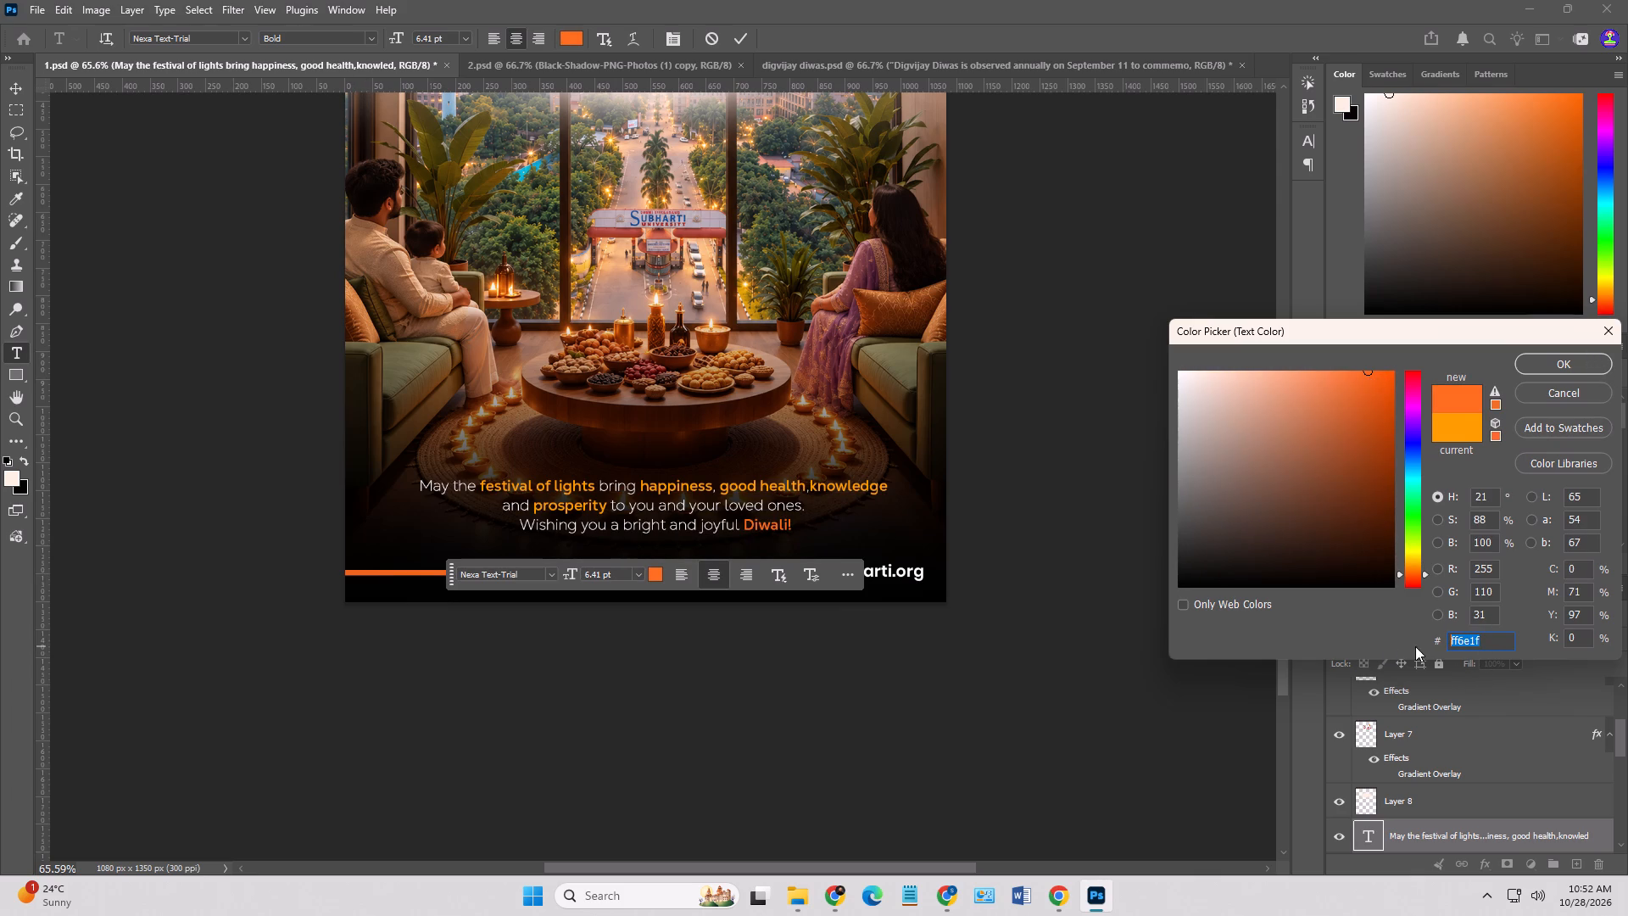
{"action": "key", "text": "ctrl+c"}
{"action": "left_click", "coordinate": [1576, 364]}
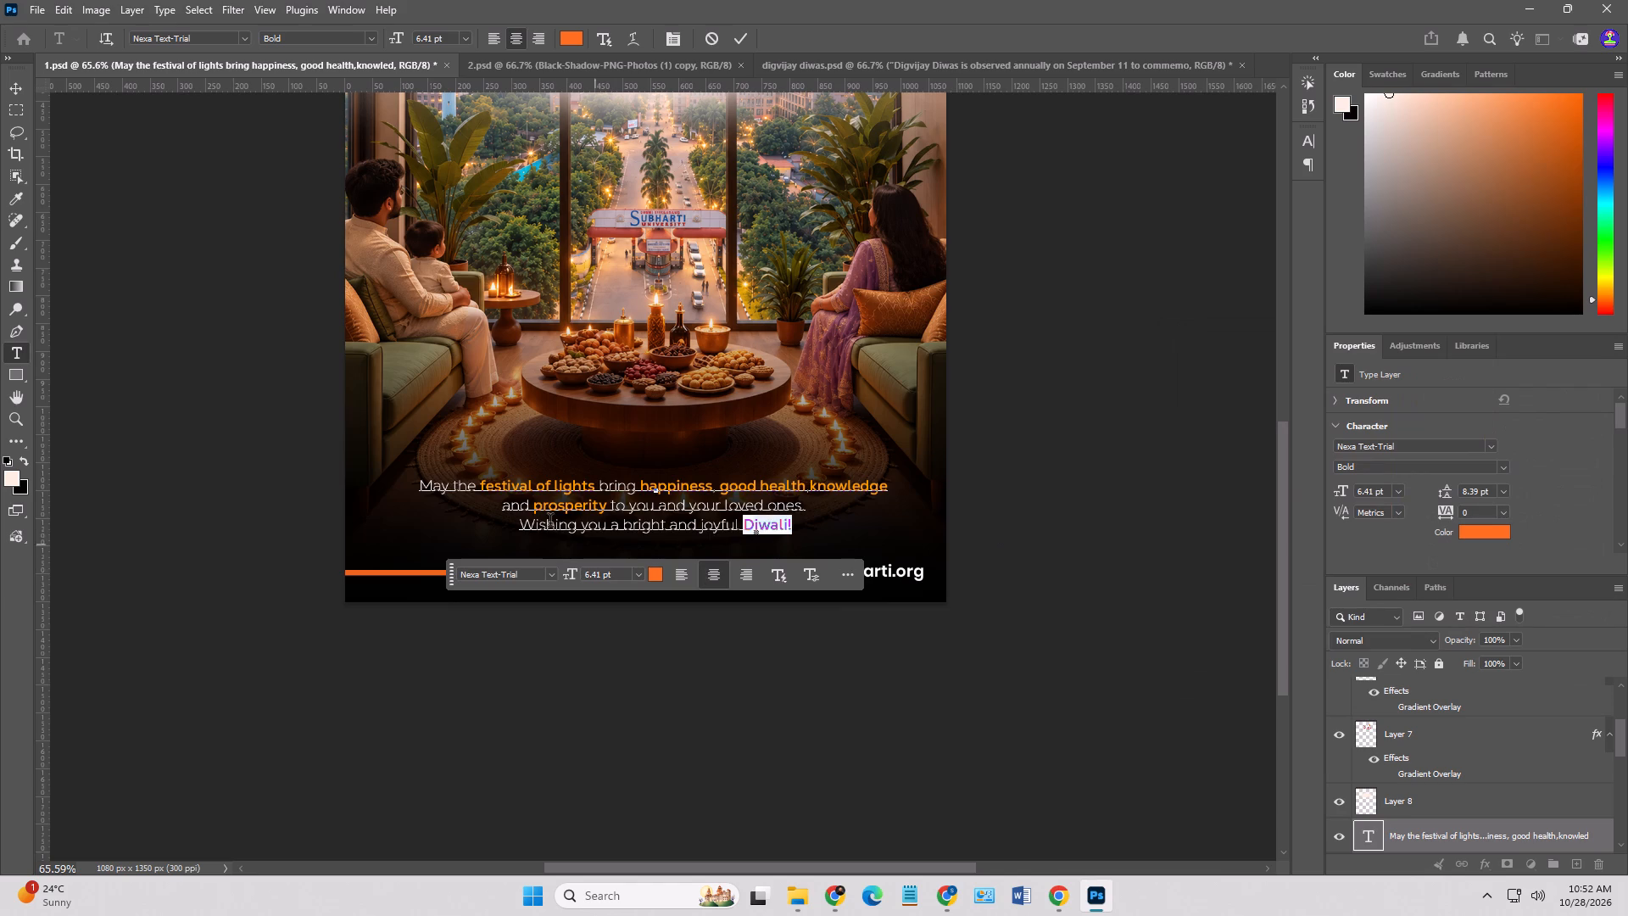
Set “festival of lights” in the greeting to the copied orange ff6e1f.
{"action": "left_click_drag", "start_coordinate": [482, 489], "coordinate": [552, 489]}
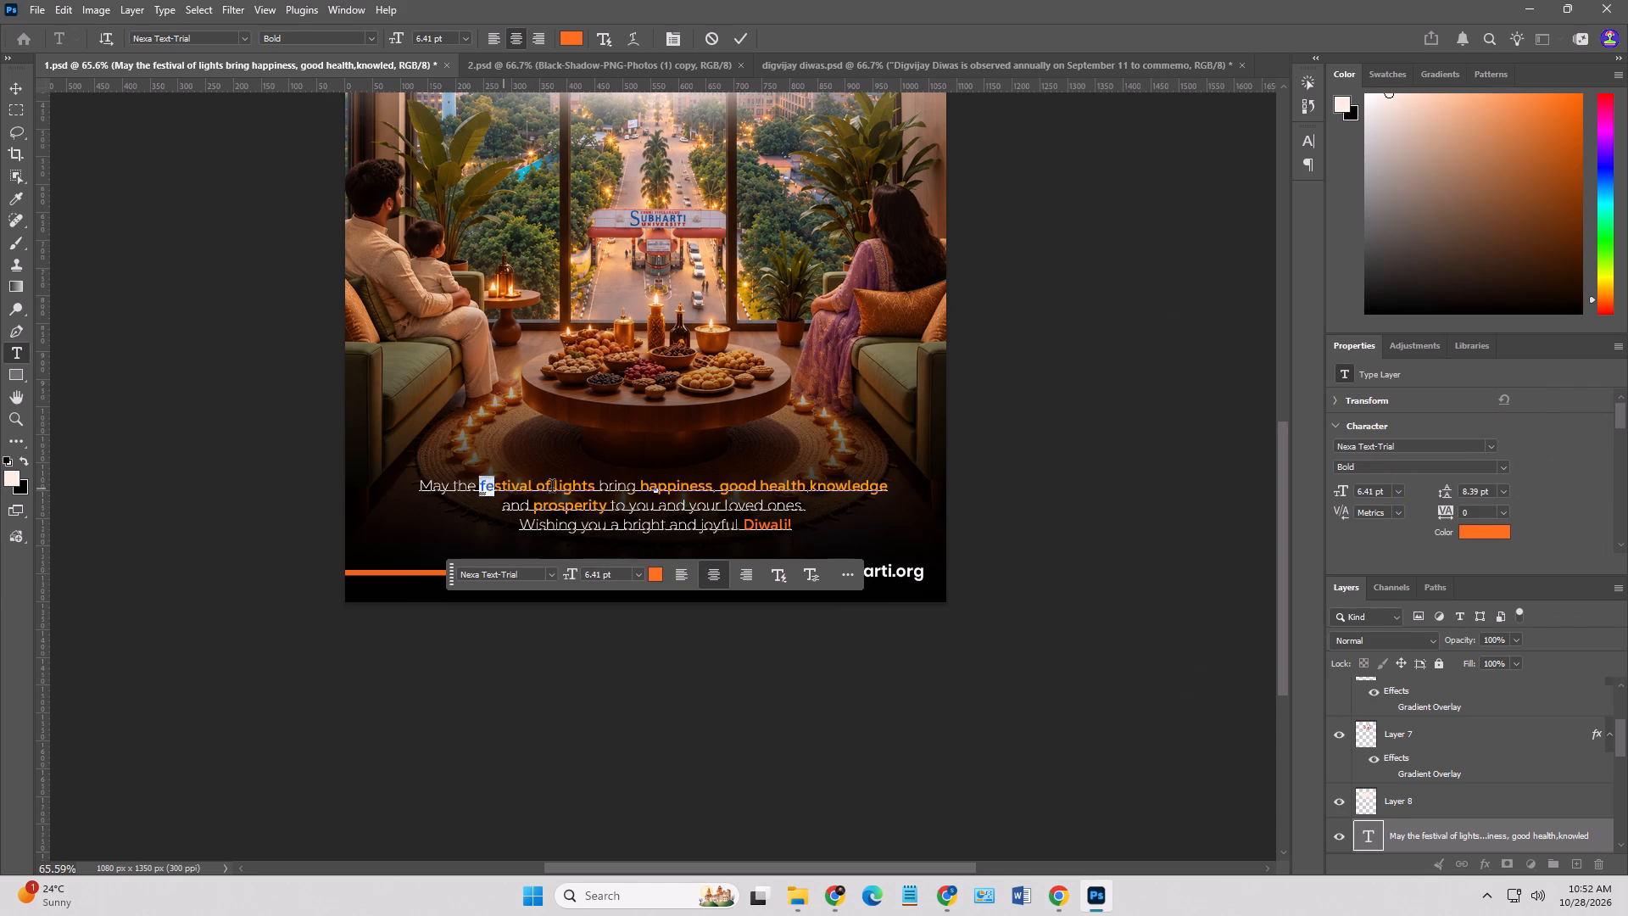
{"action": "left_click_drag", "start_coordinate": [552, 489], "coordinate": [594, 493]}
{"action": "key", "text": "ctrl+v"}
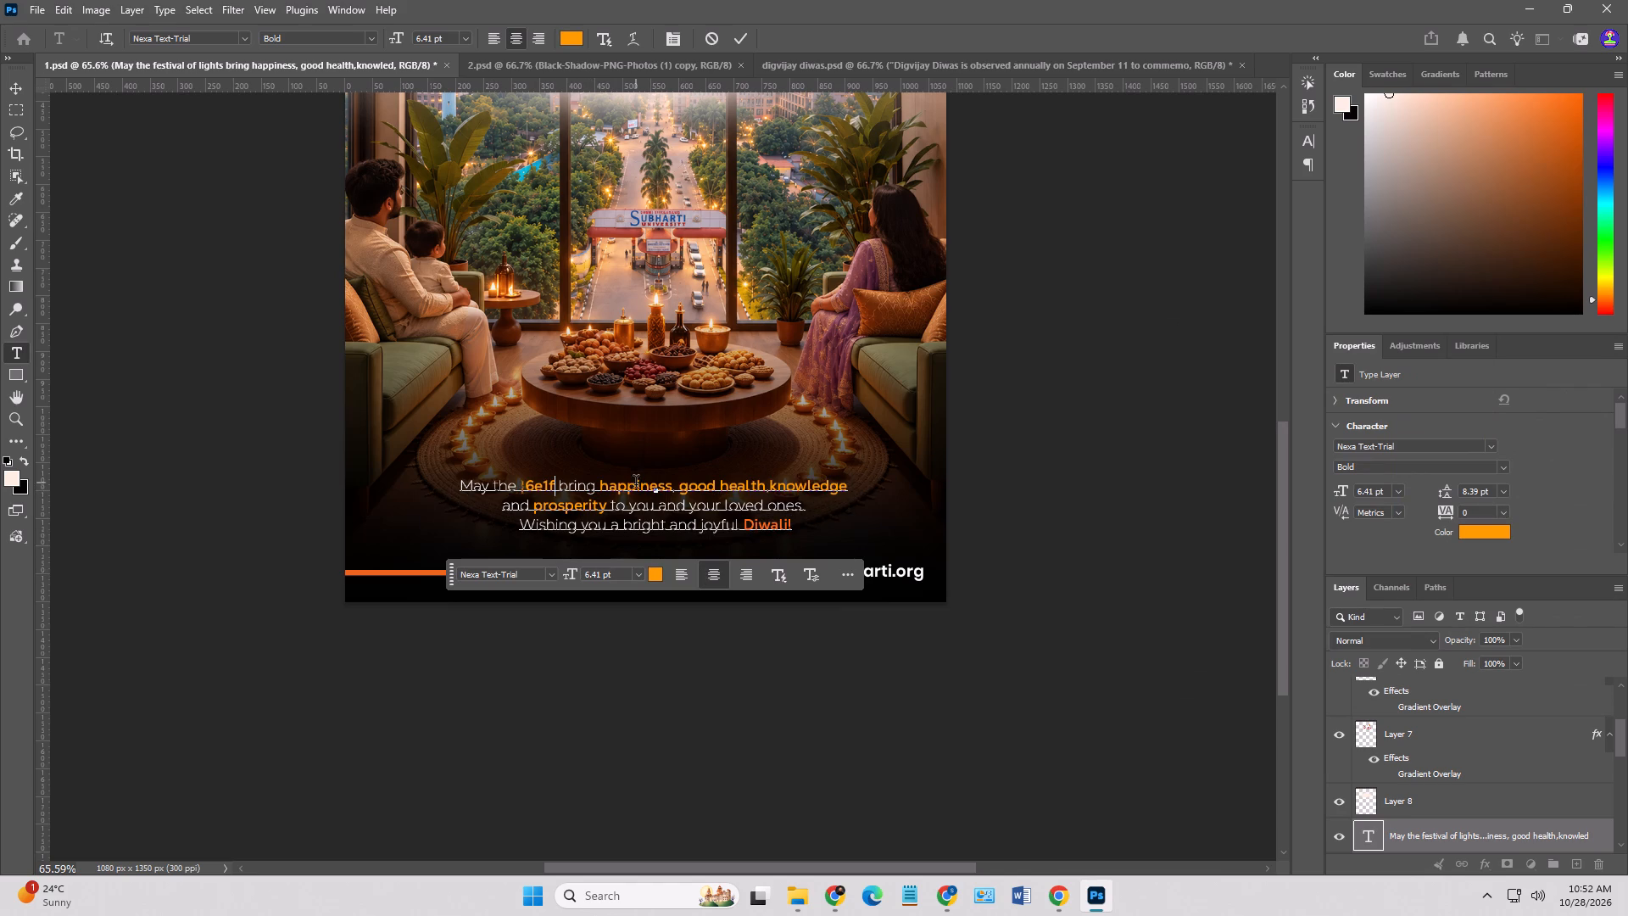
{"action": "key", "text": "ctrl+z"}
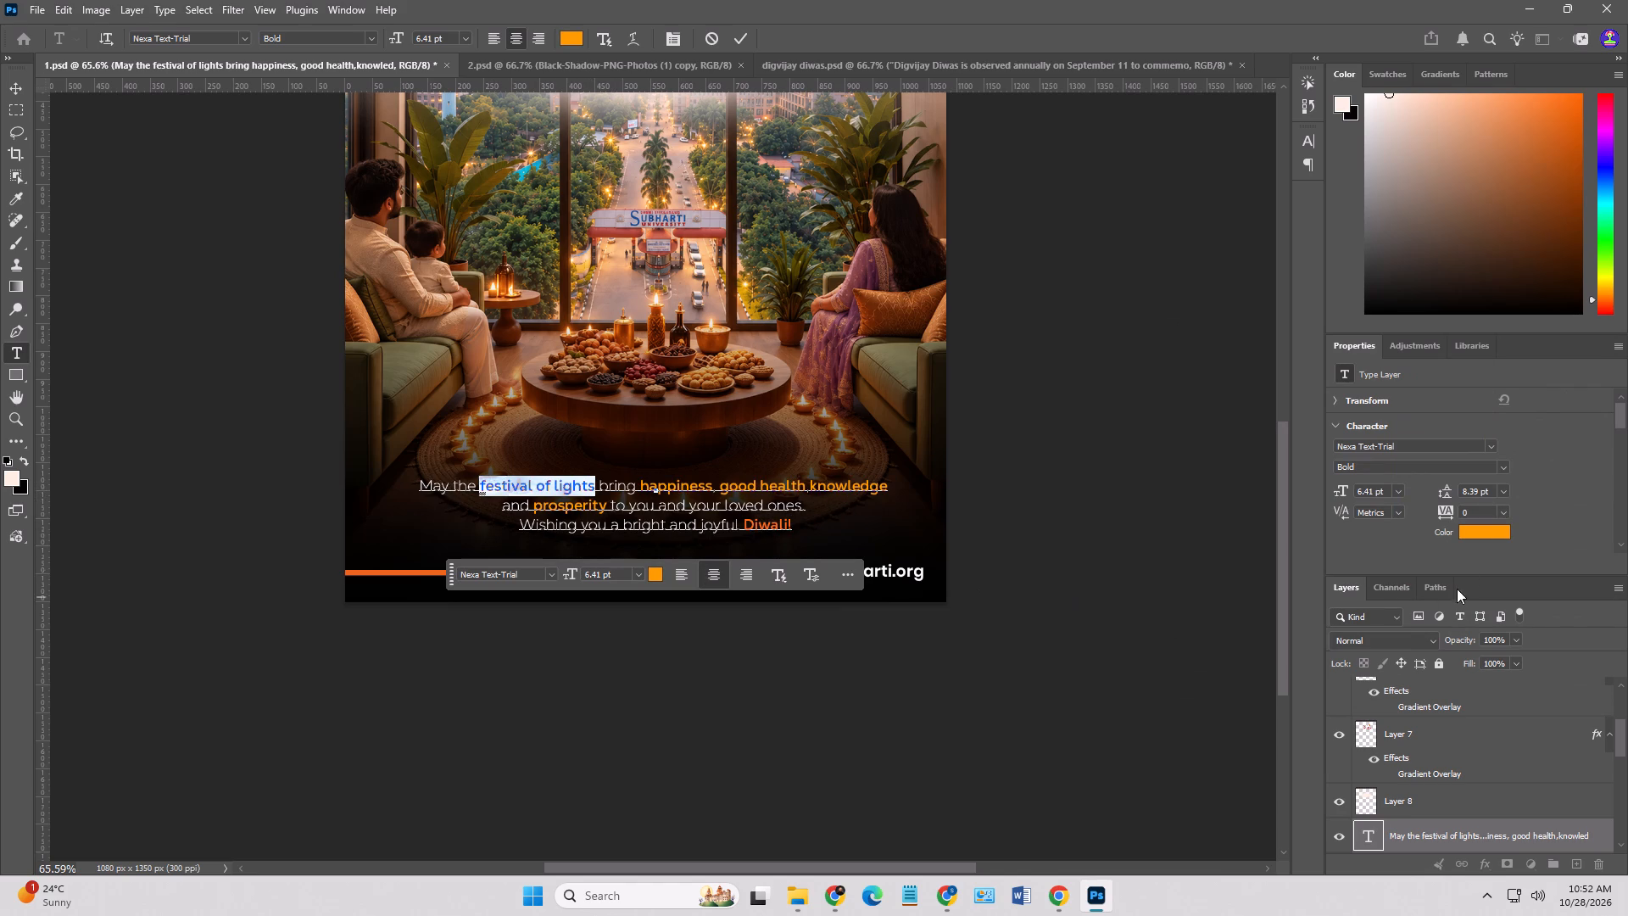
{"action": "left_click", "coordinate": [1484, 535]}
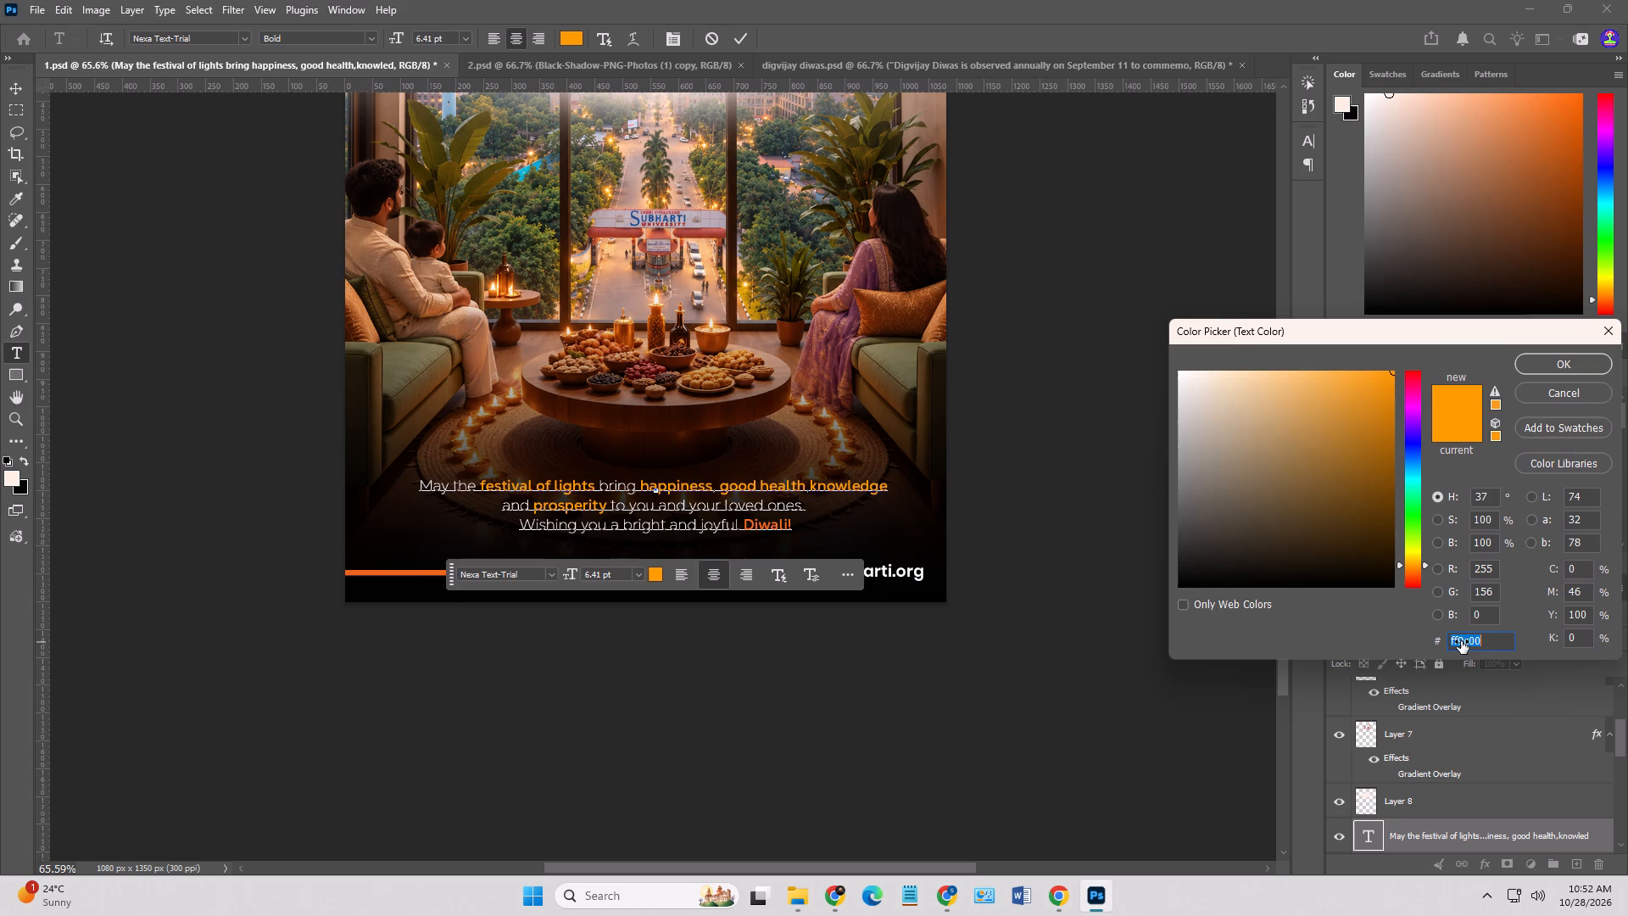
{"action": "key", "text": "ctrl+v"}
{"action": "left_click", "coordinate": [1563, 359]}
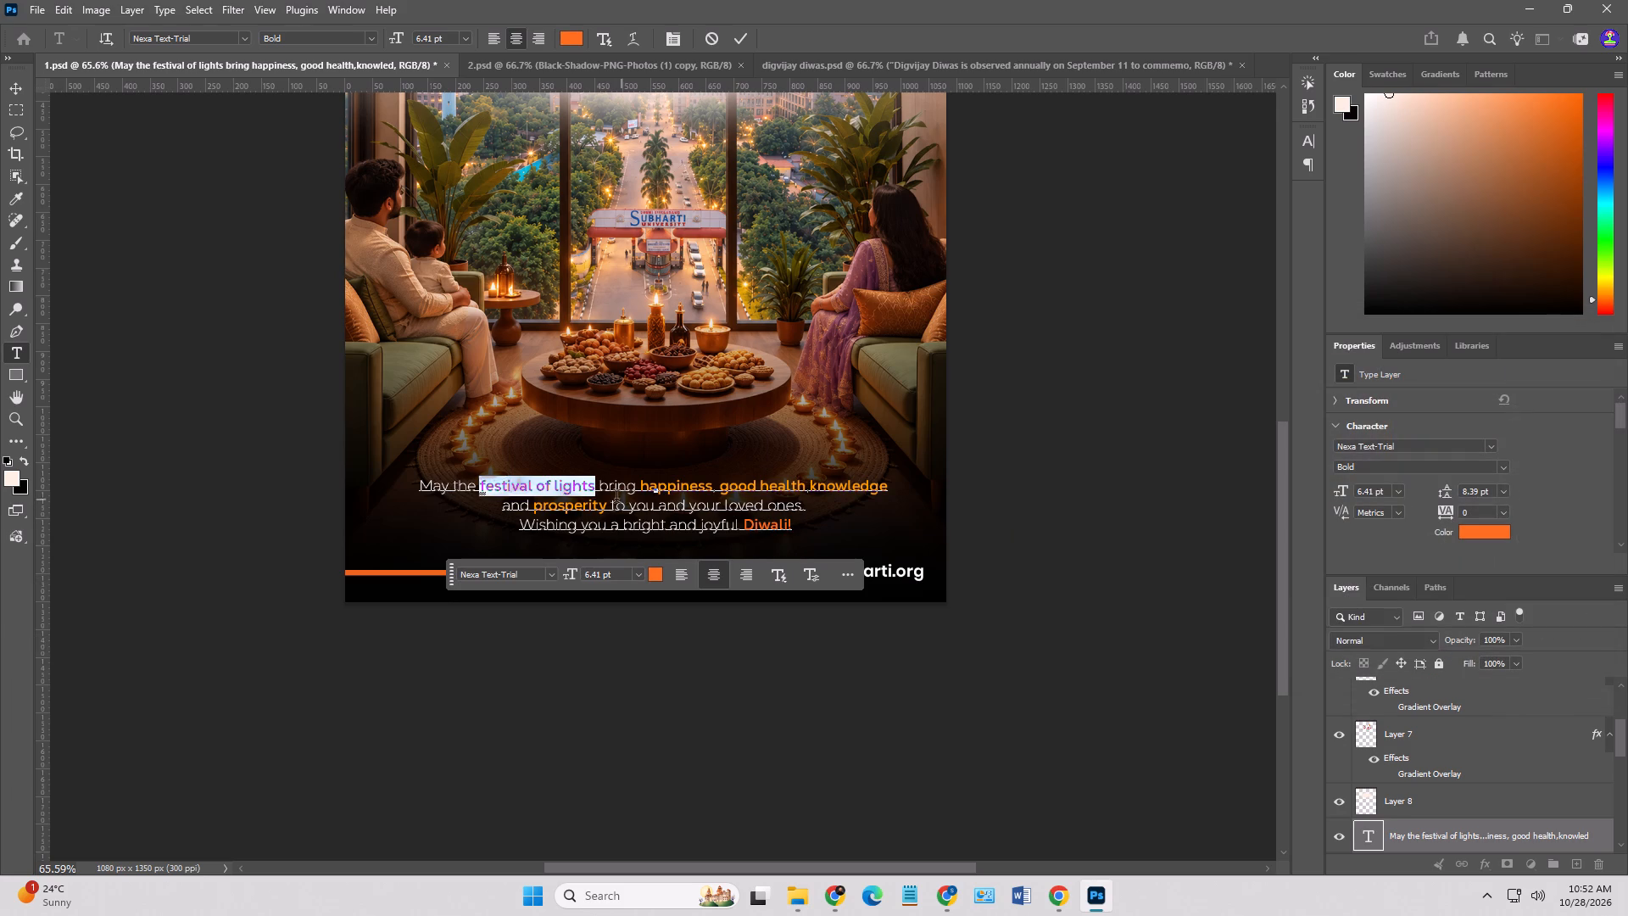
Recolour “happiness, good health,knowledge” in the greeting to the copied orange ff6e1f.
{"action": "left_click_drag", "start_coordinate": [639, 490], "coordinate": [707, 490]}
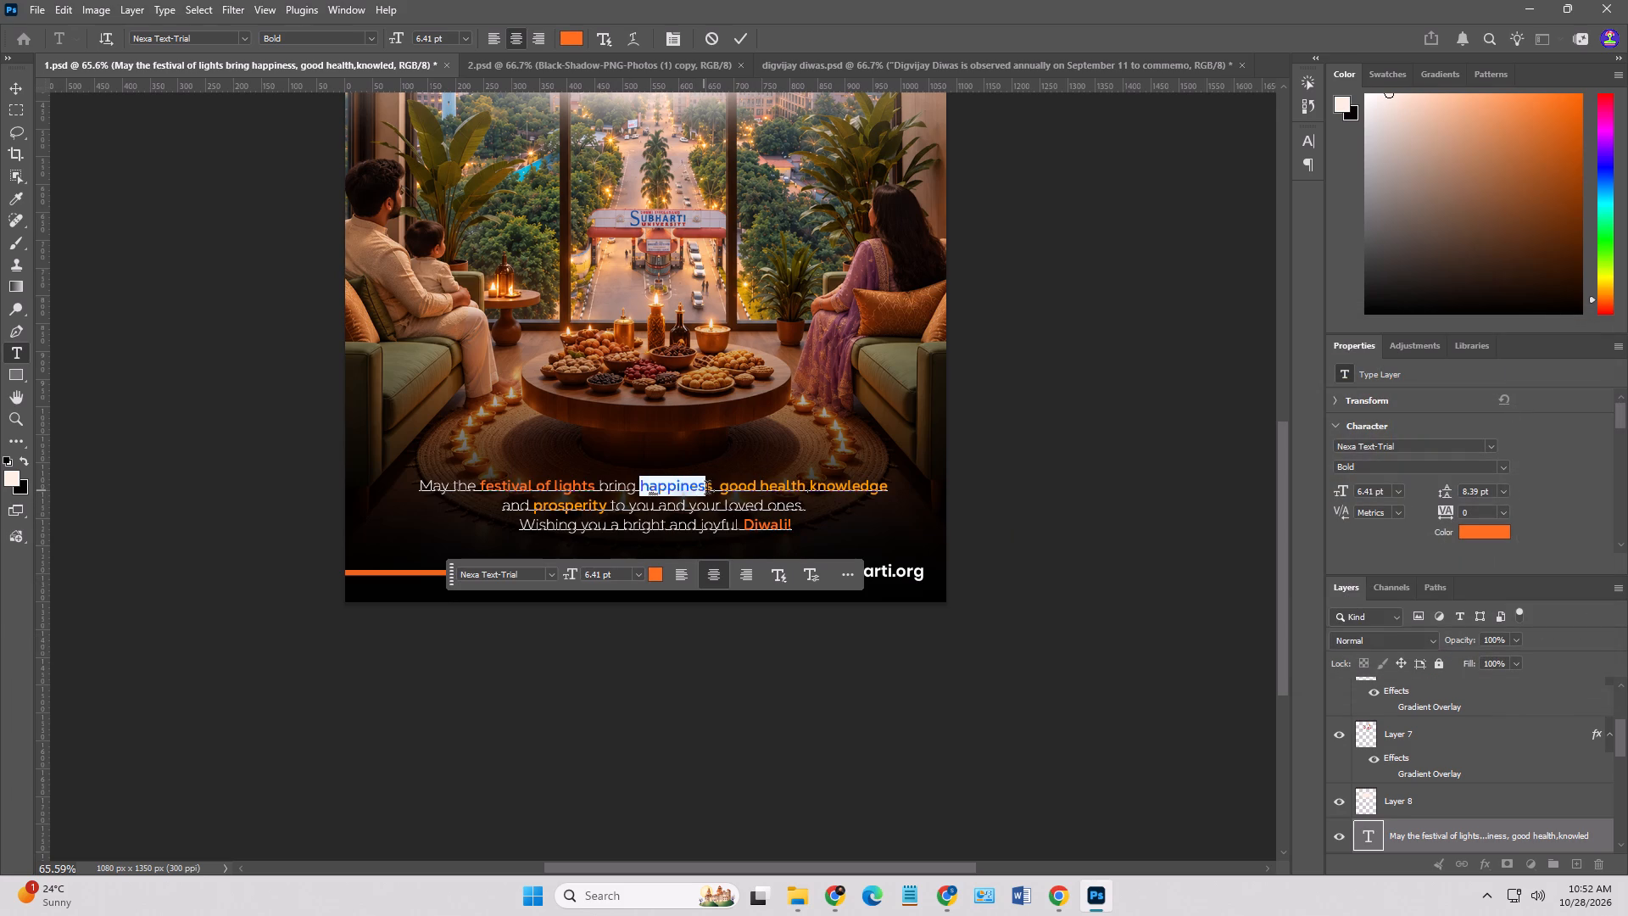
{"action": "left_click_drag", "start_coordinate": [707, 490], "coordinate": [923, 497]}
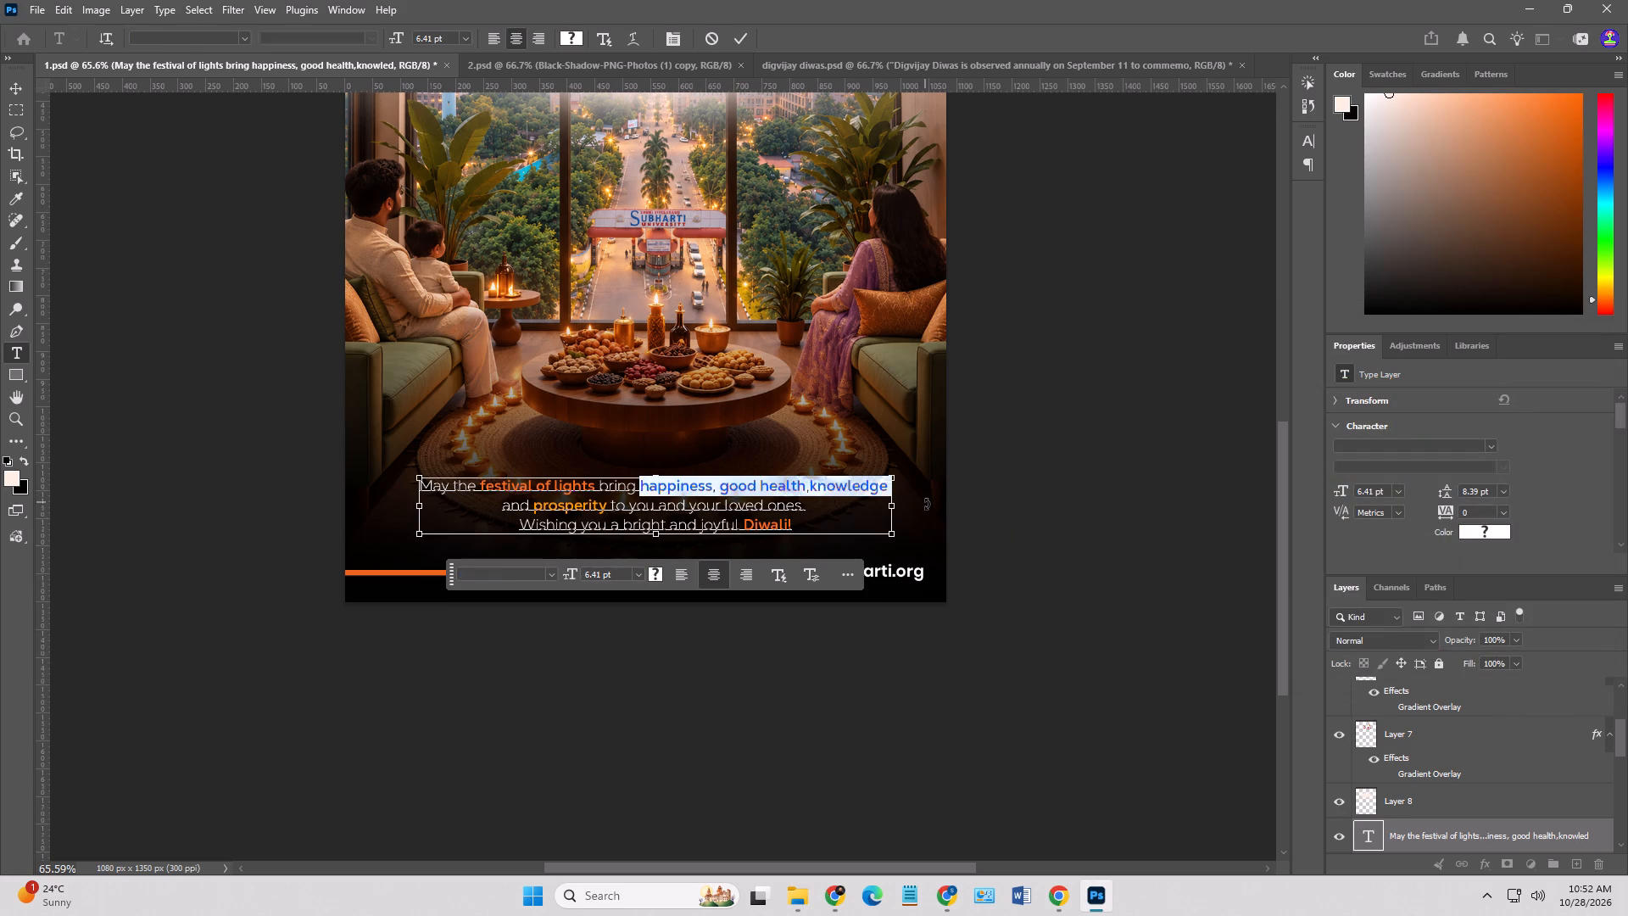
{"action": "key", "text": "ctrl+v"}
{"action": "key", "text": "ctrl+z"}
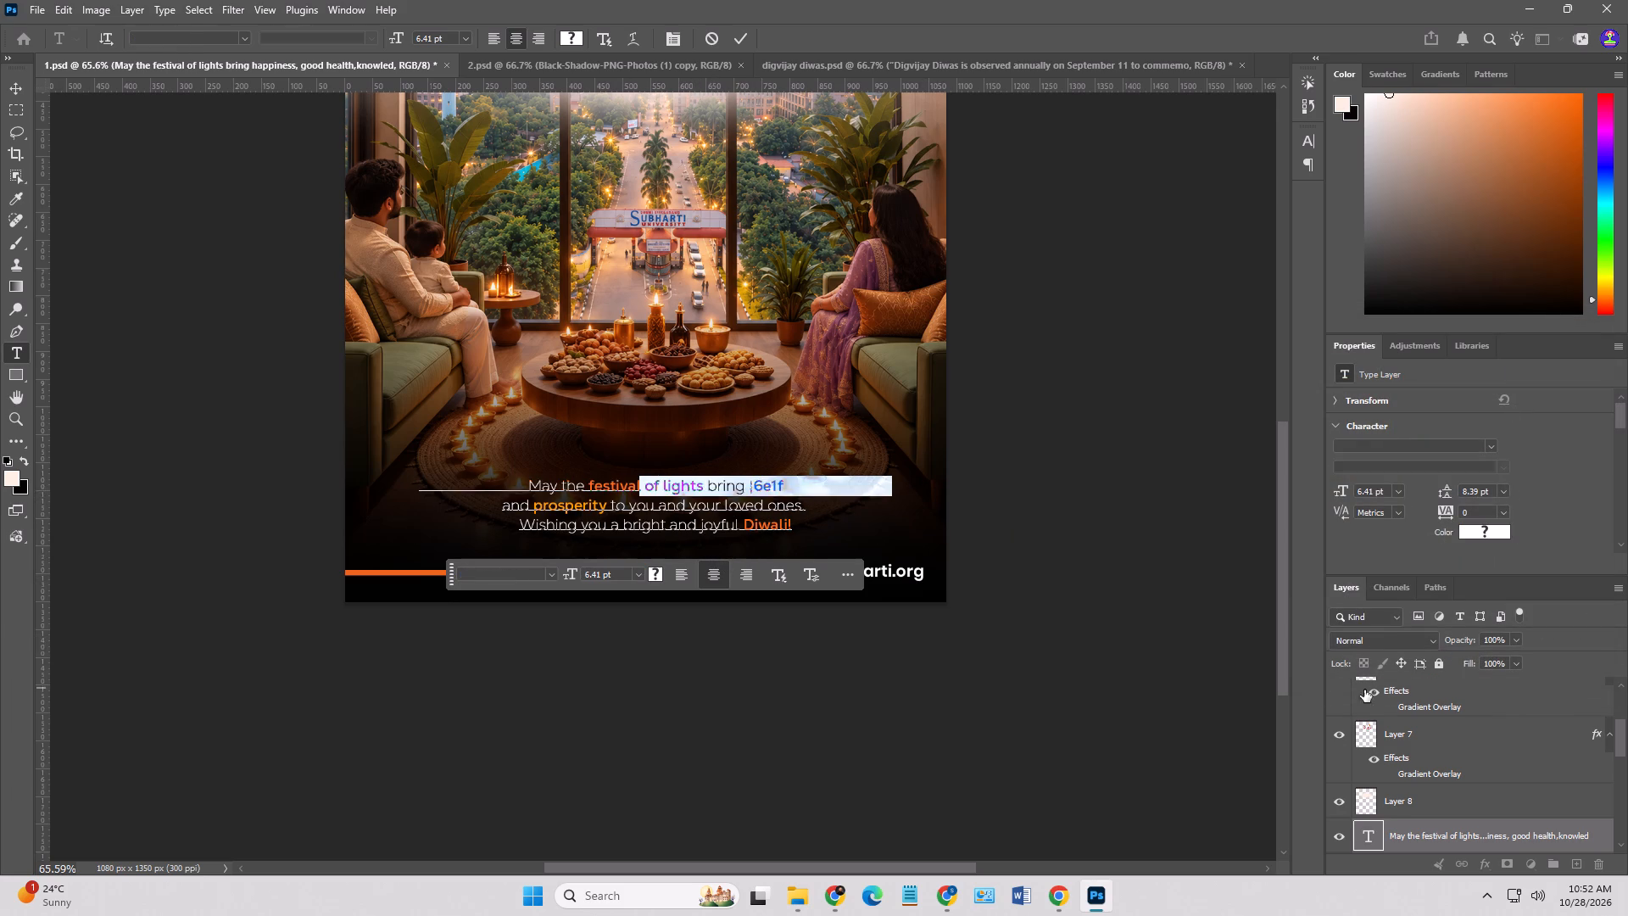
{"action": "left_click", "coordinate": [1486, 527]}
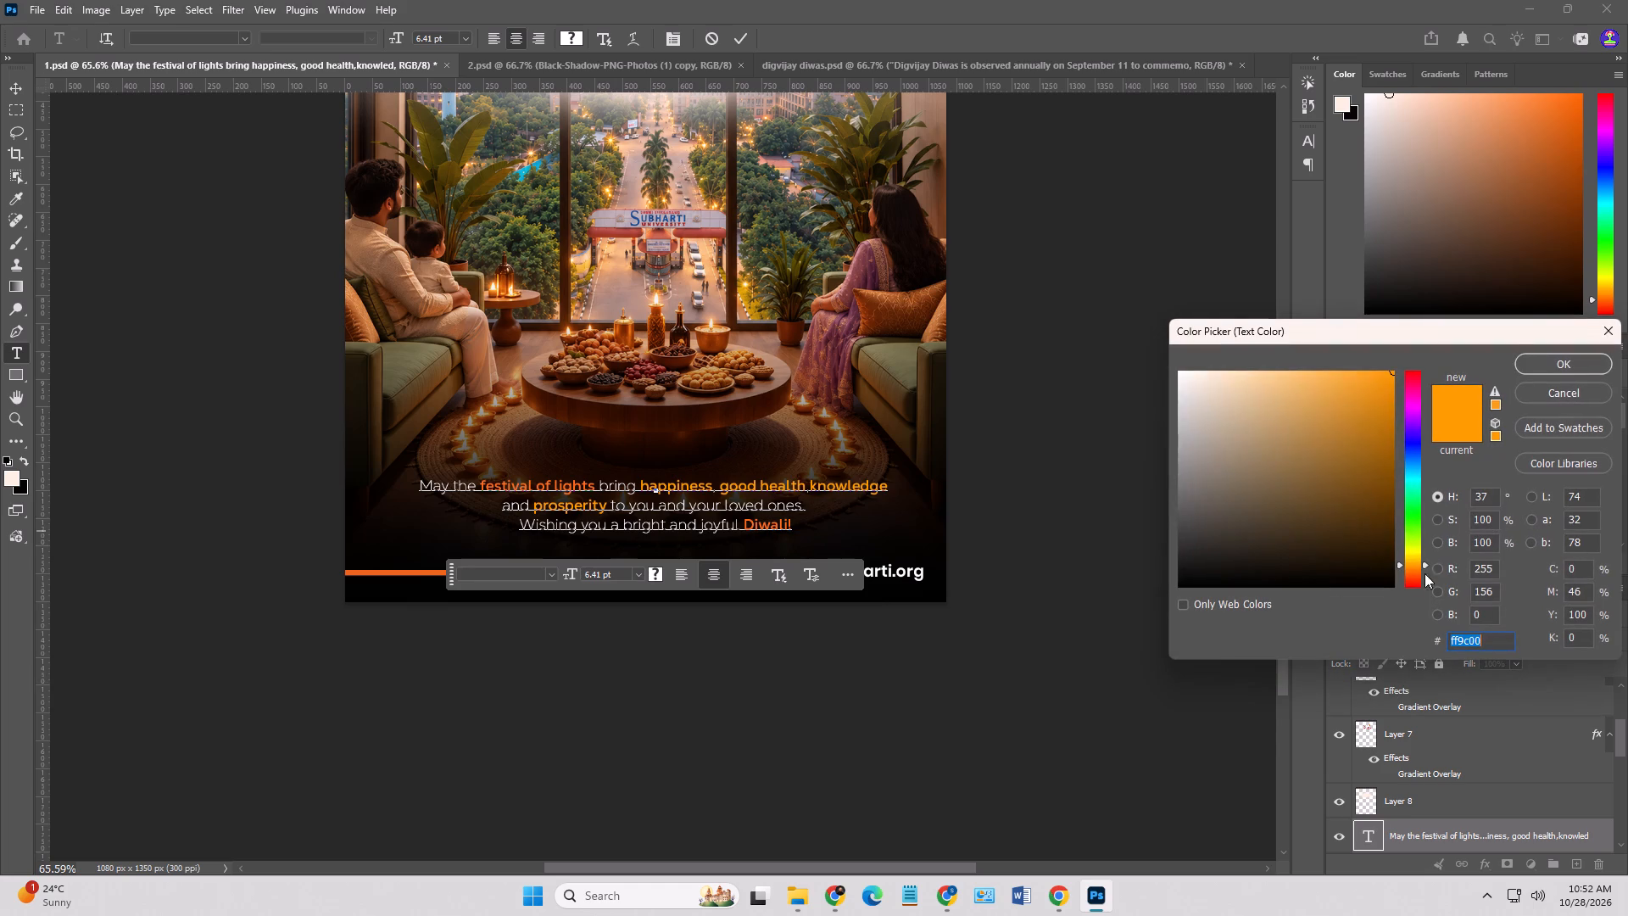
{"action": "key", "text": "ctrl+v"}
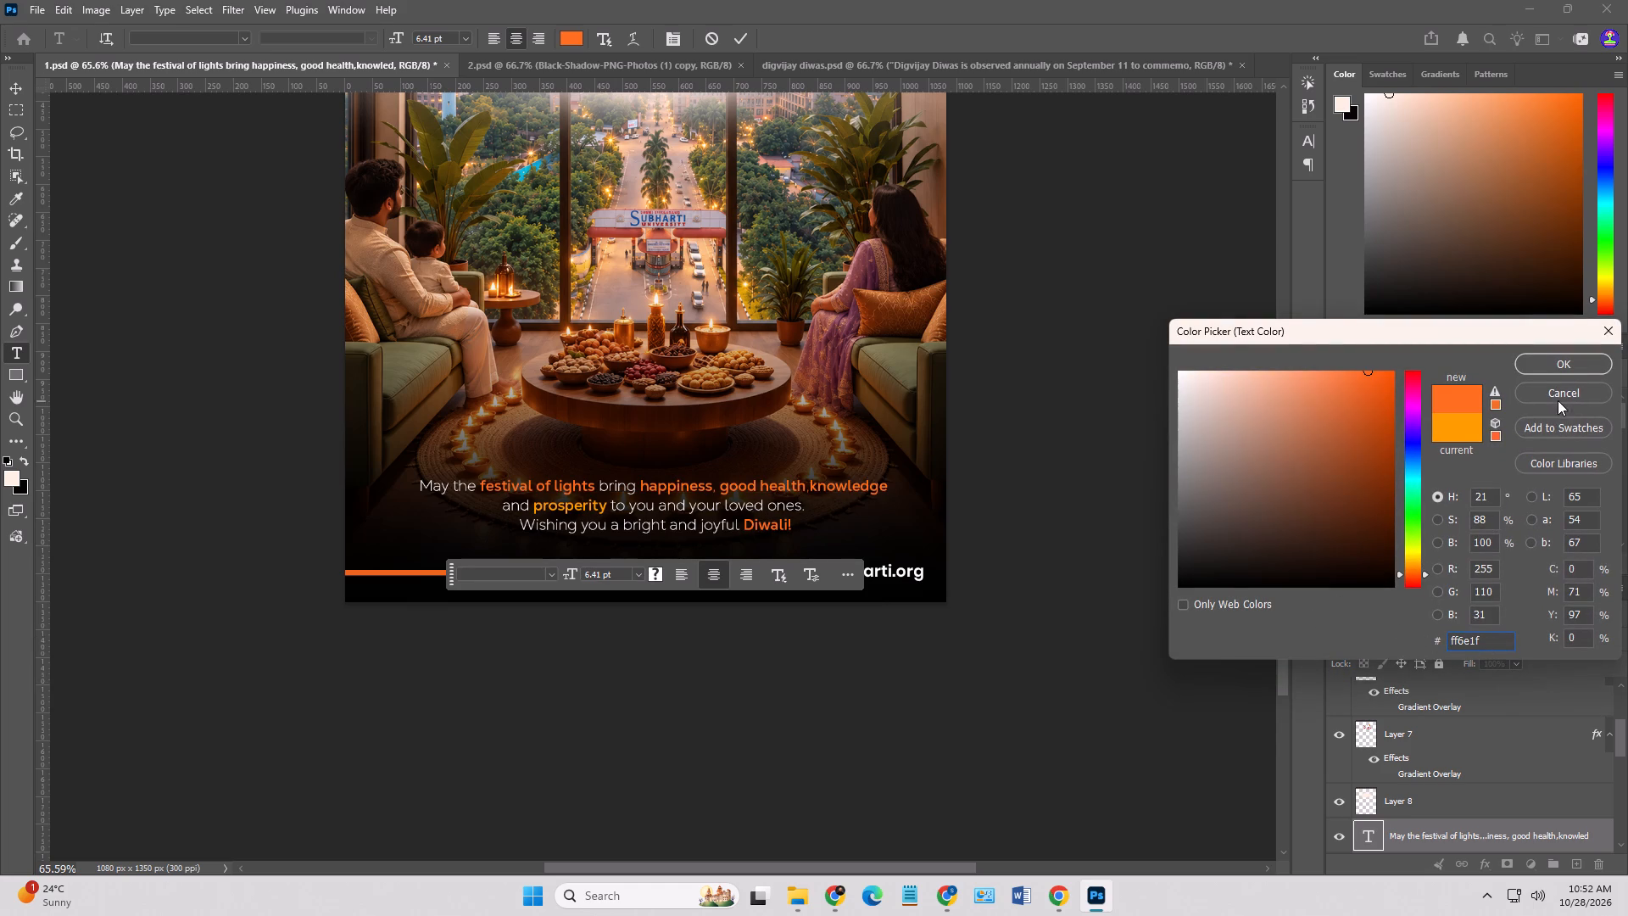
{"action": "left_click", "coordinate": [1587, 363]}
Set “prosperity” in the greeting's second line to the copied orange ff6e1f and finish the text edit.
{"action": "left_click_drag", "start_coordinate": [607, 509], "coordinate": [547, 514]}
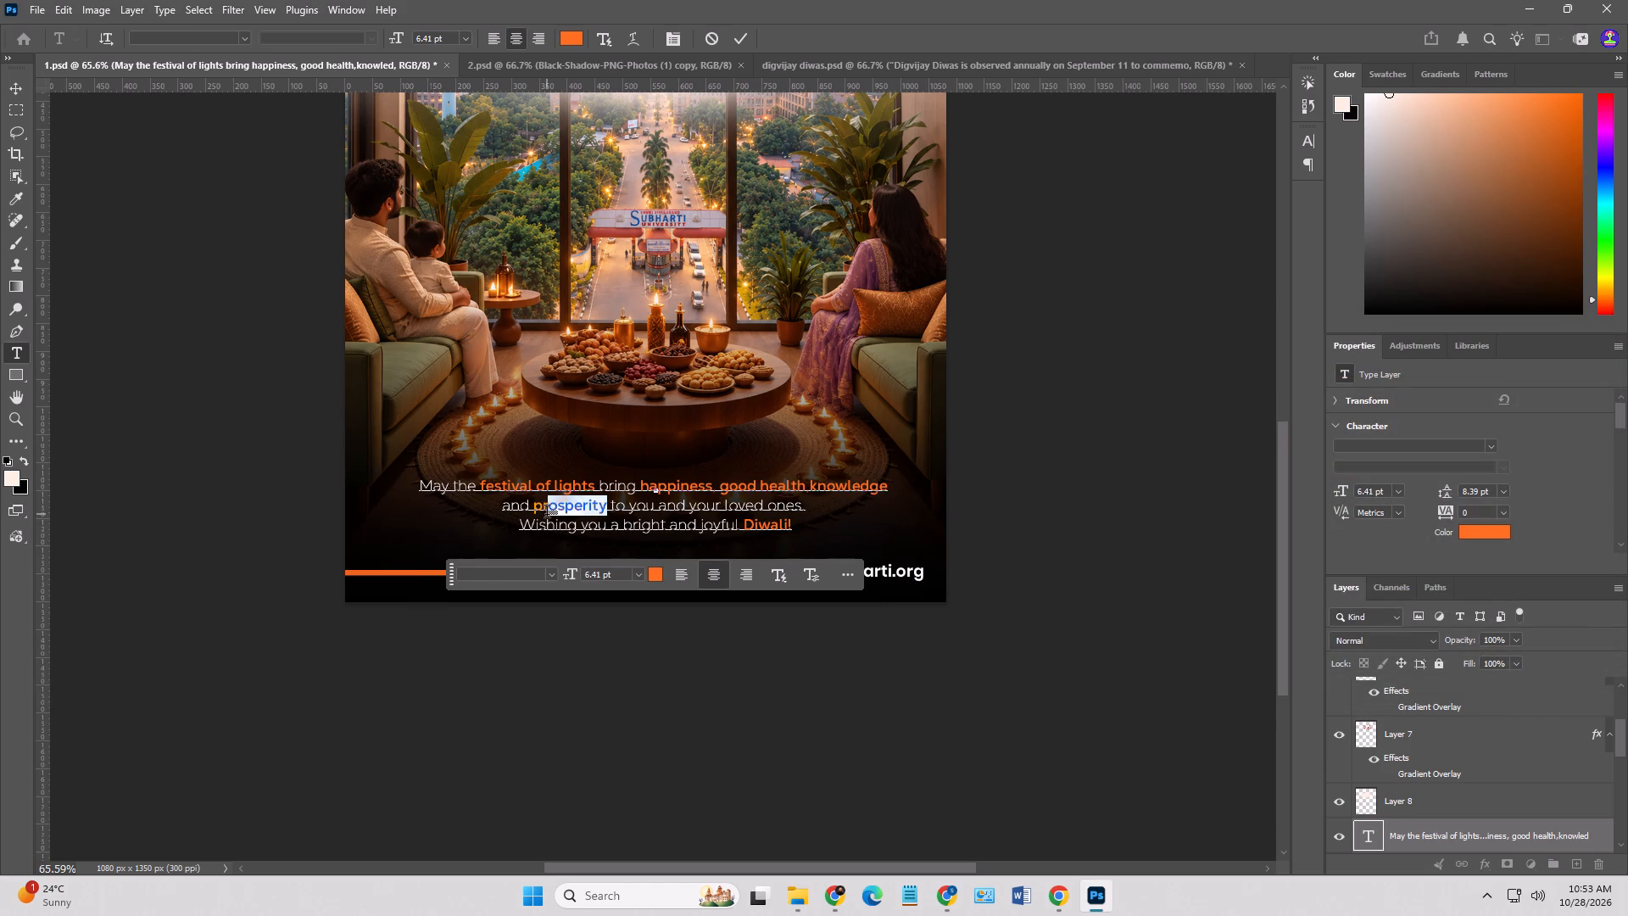
{"action": "left_click_drag", "start_coordinate": [547, 514], "coordinate": [532, 513]}
{"action": "left_click", "coordinate": [1480, 530]}
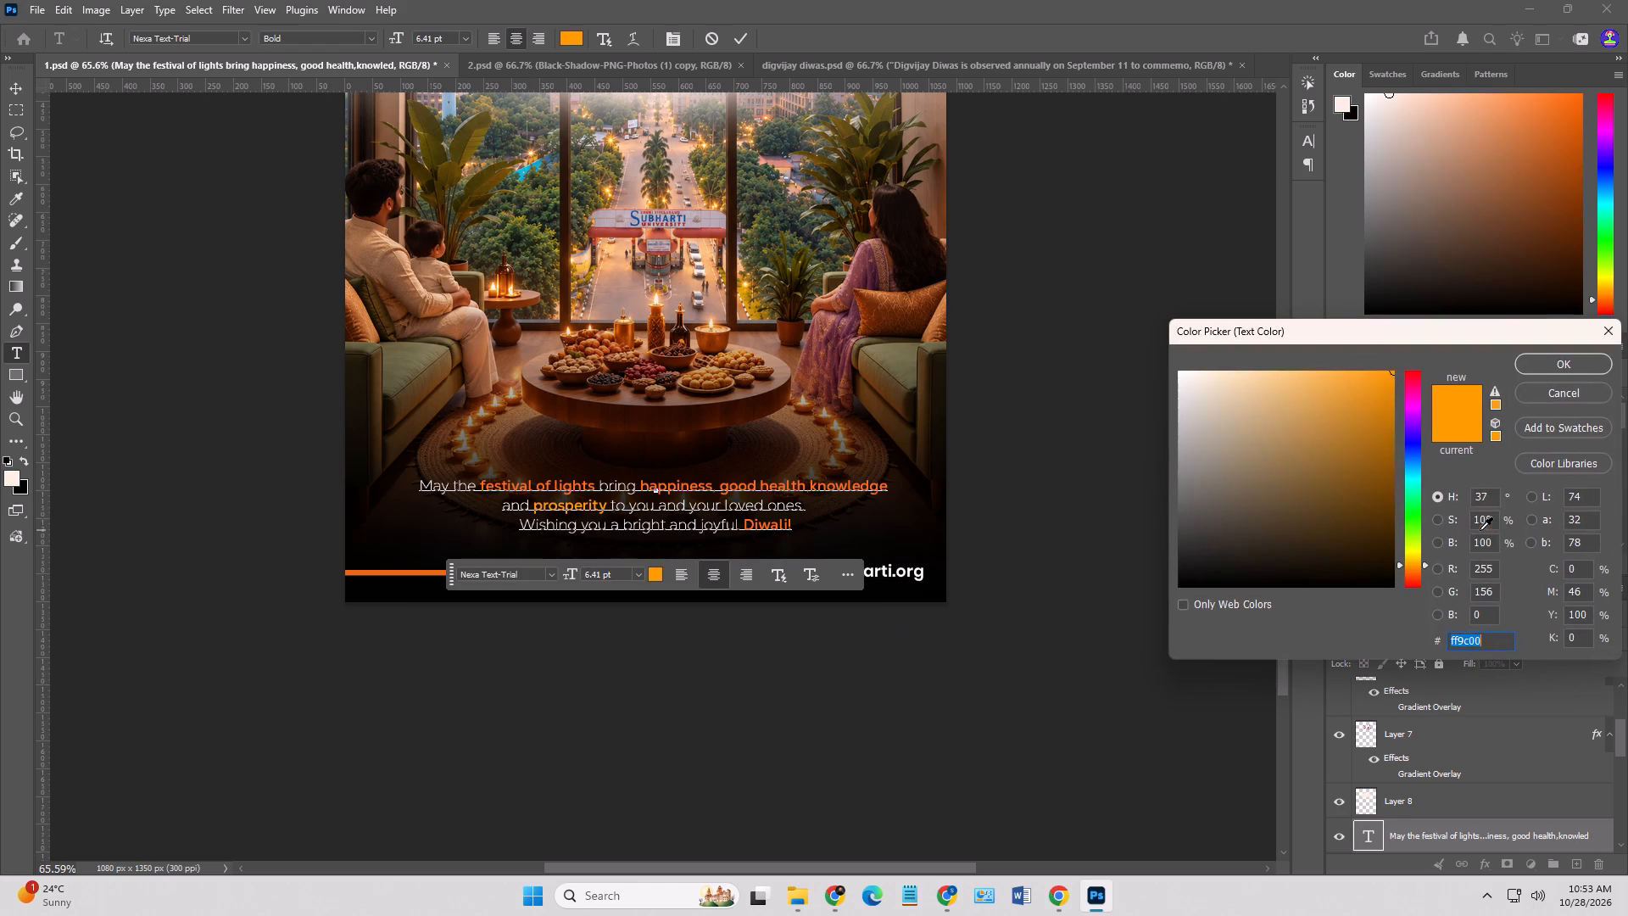
{"action": "key", "text": "ctrl+v"}
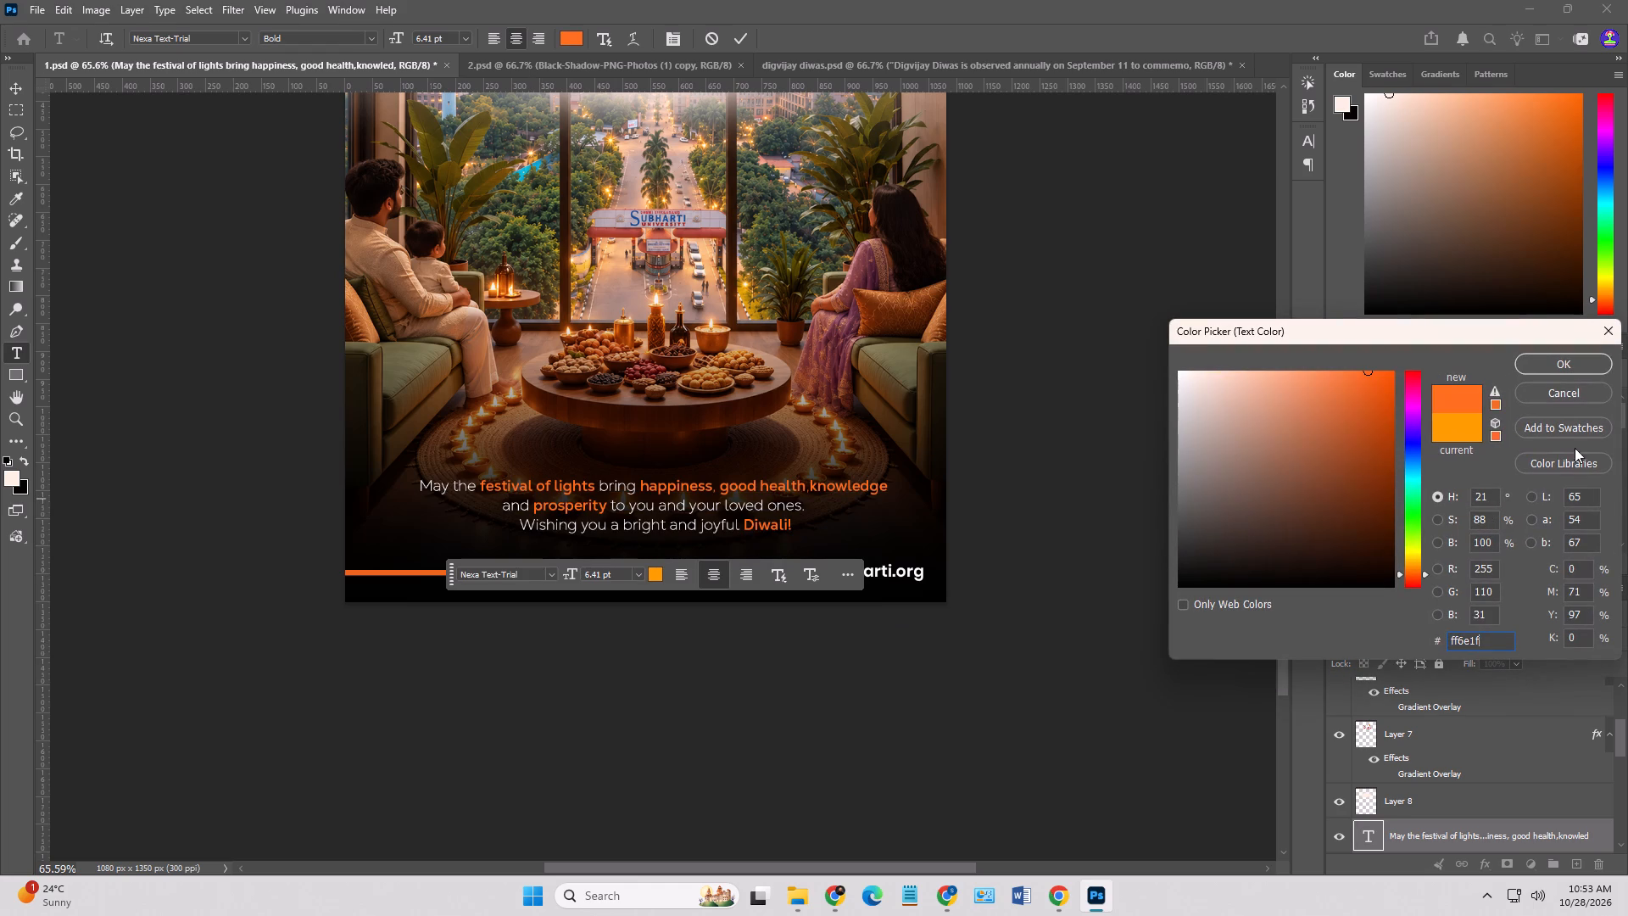
{"action": "left_click", "coordinate": [1583, 365]}
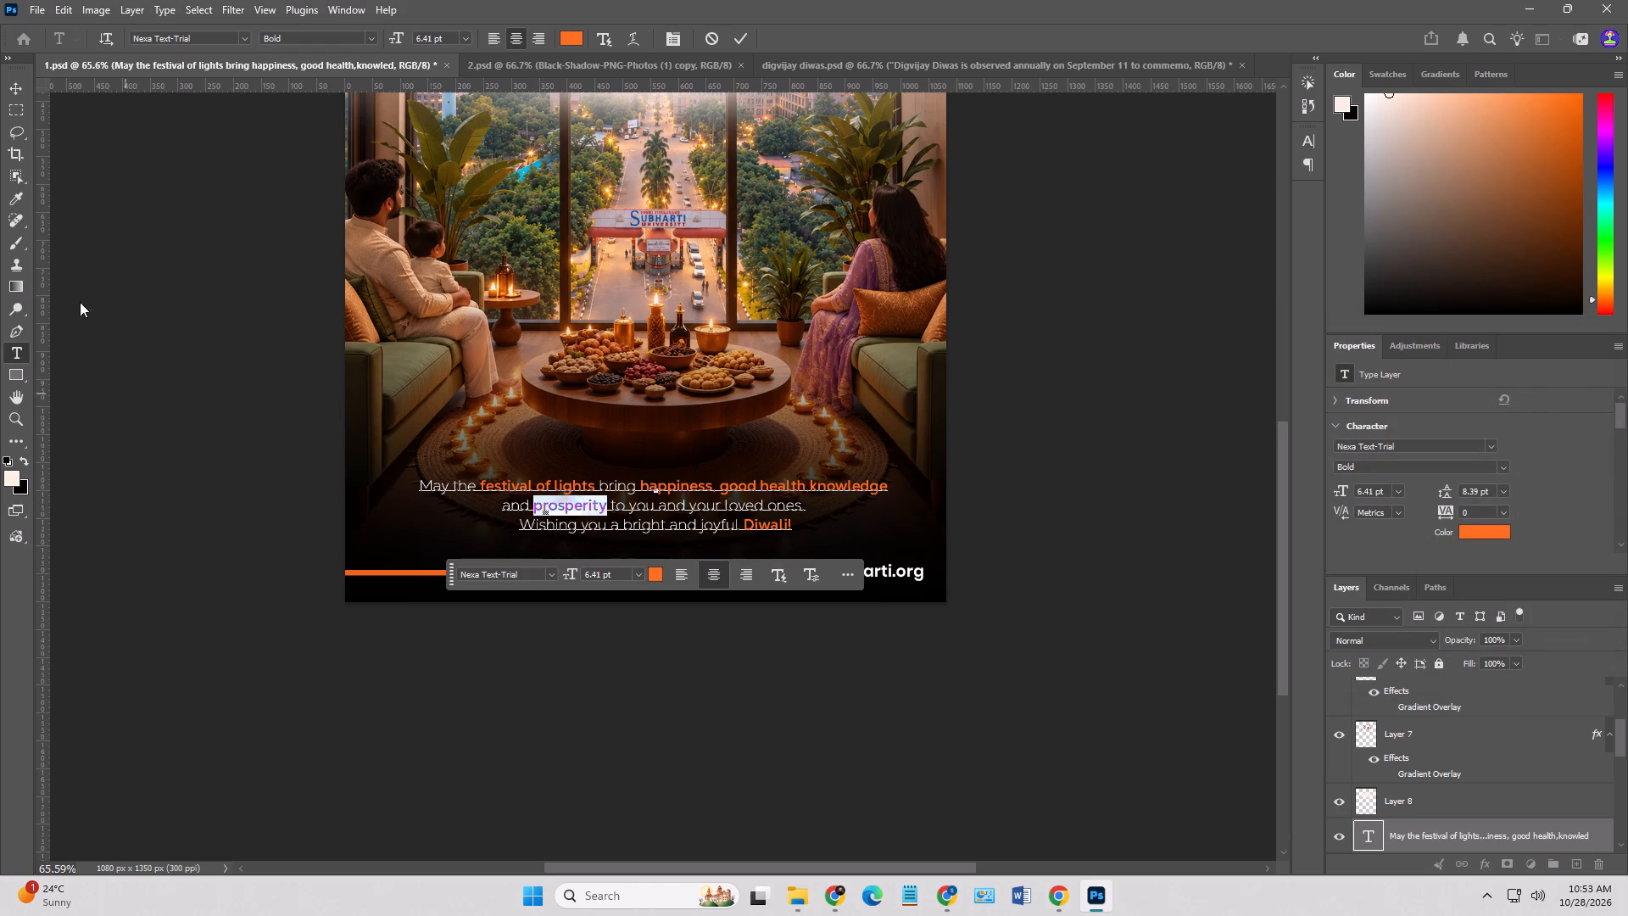
{"action": "left_click", "coordinate": [5, 89]}
{"action": "left_click", "coordinate": [112, 248]}
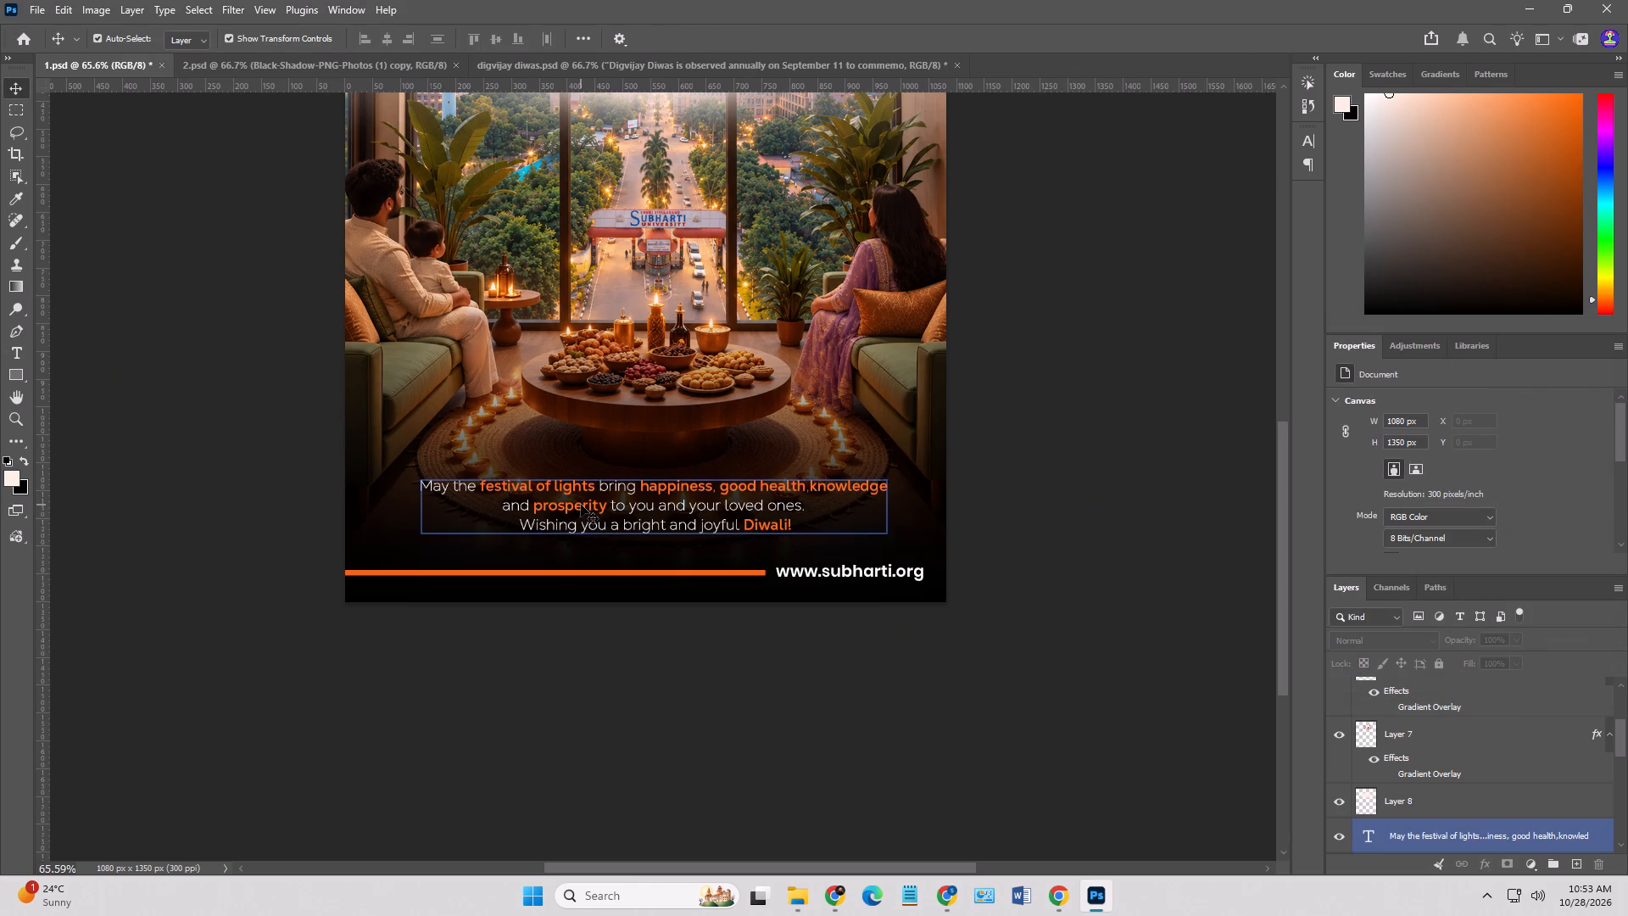
Enlarge the three-line greeting to about 106% and reposition it just above the footer line.
{"action": "left_click_drag", "start_coordinate": [581, 505], "coordinate": [574, 515]}
{"action": "left_click_drag", "start_coordinate": [884, 549], "coordinate": [899, 549], "text": "alt"}
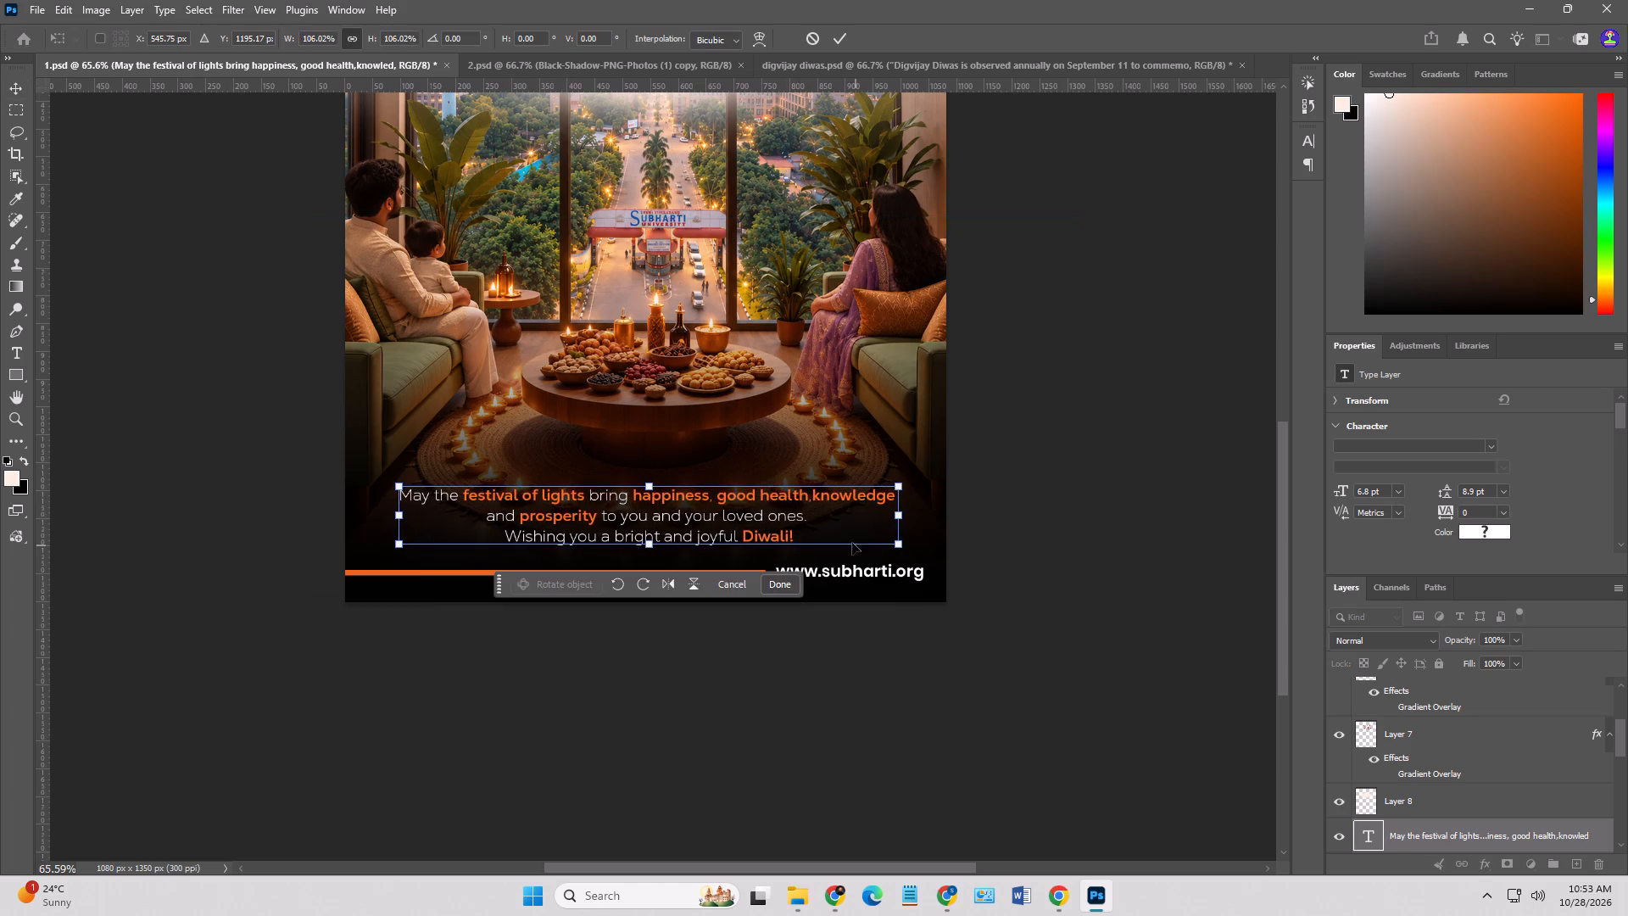
{"action": "left_click_drag", "start_coordinate": [851, 542], "coordinate": [852, 533]}
{"action": "key", "text": "Return"}
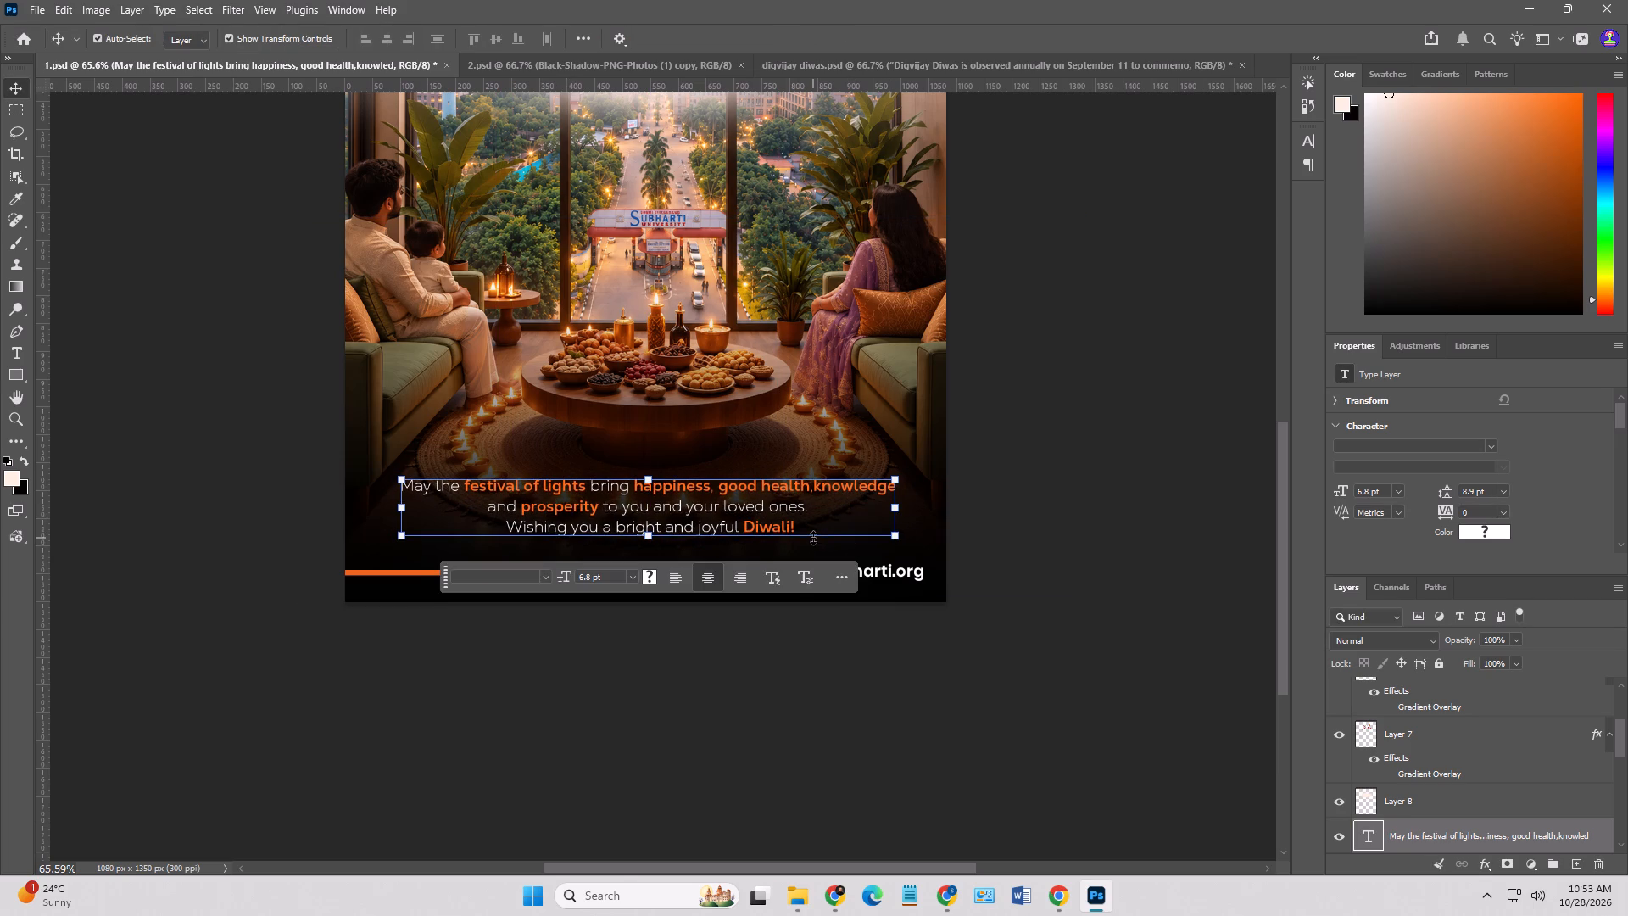
{"action": "left_click", "coordinate": [1086, 505]}
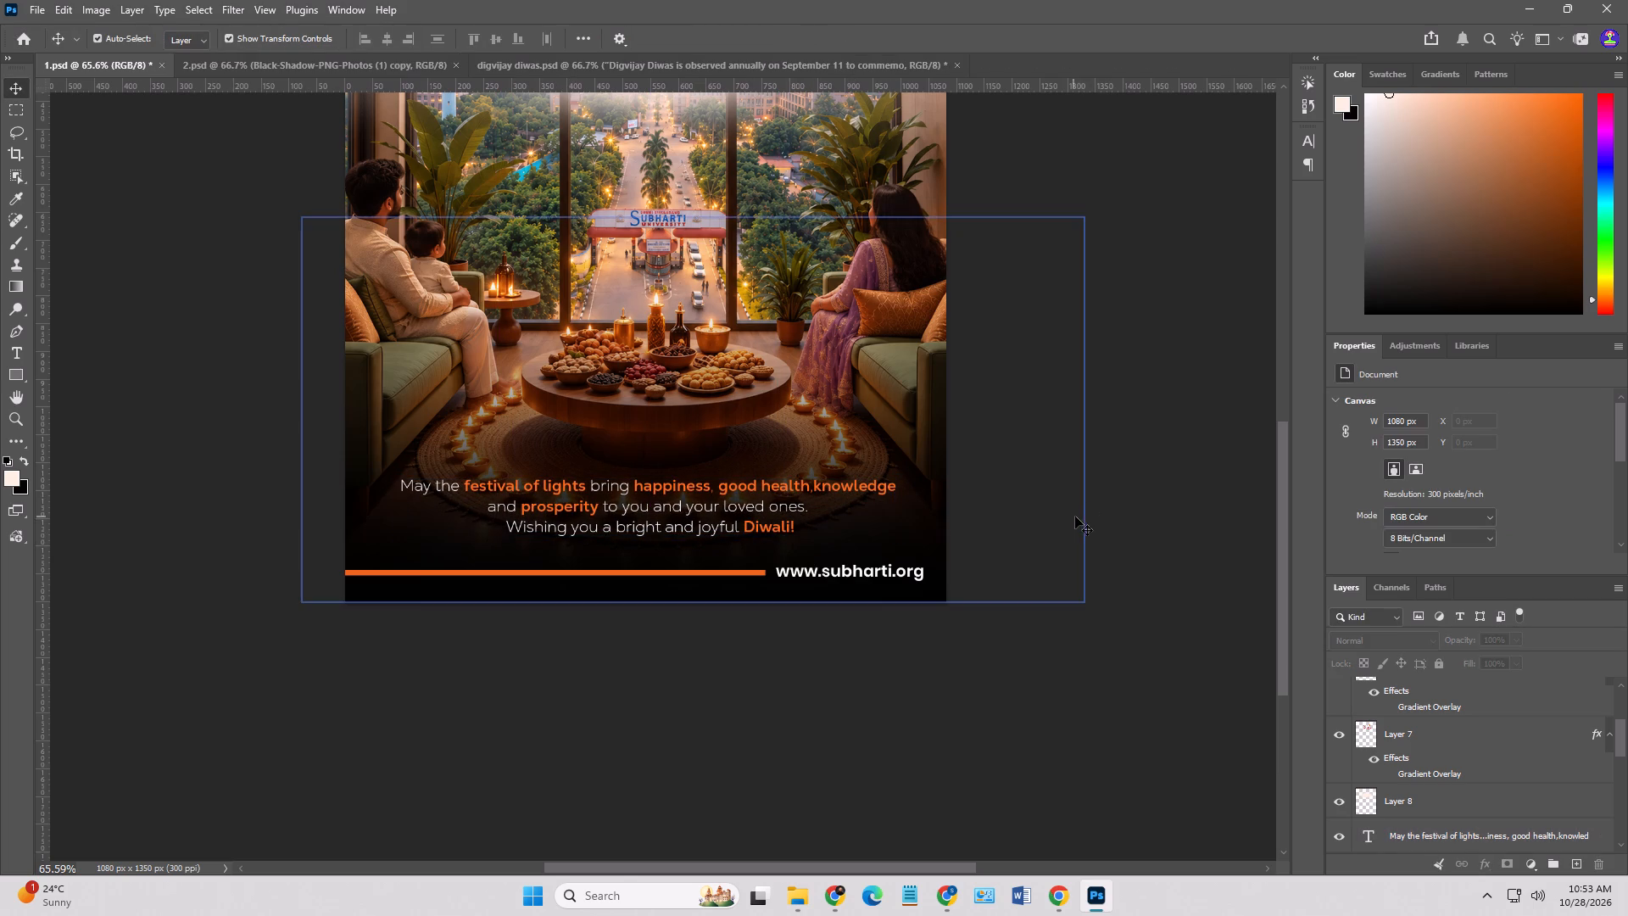
{"action": "left_click", "coordinate": [1162, 528]}
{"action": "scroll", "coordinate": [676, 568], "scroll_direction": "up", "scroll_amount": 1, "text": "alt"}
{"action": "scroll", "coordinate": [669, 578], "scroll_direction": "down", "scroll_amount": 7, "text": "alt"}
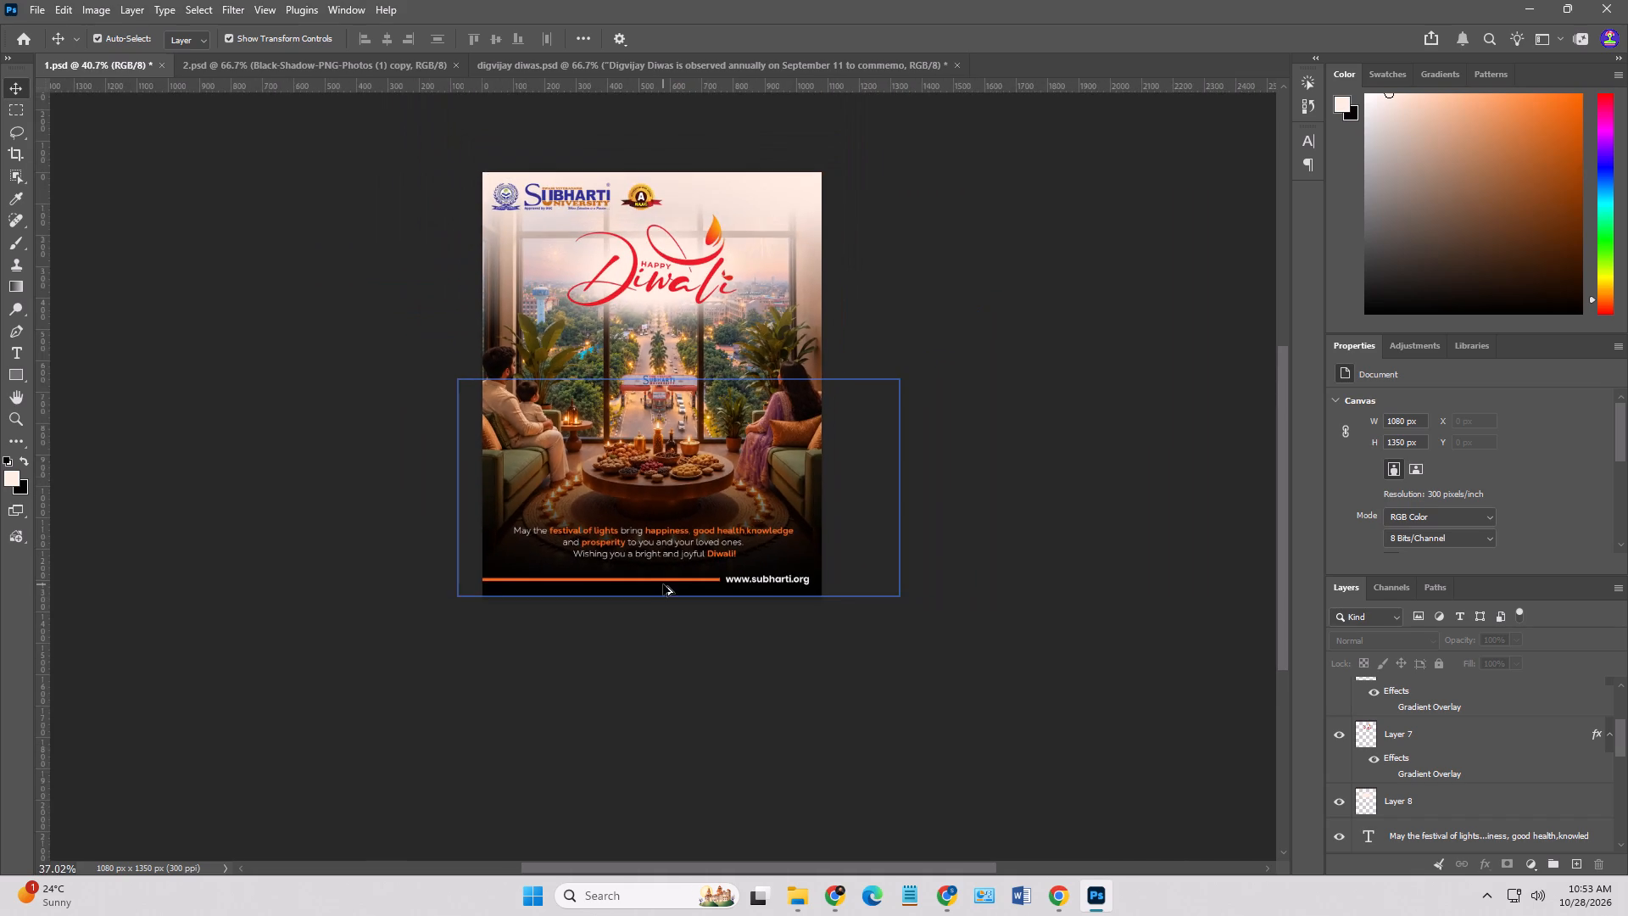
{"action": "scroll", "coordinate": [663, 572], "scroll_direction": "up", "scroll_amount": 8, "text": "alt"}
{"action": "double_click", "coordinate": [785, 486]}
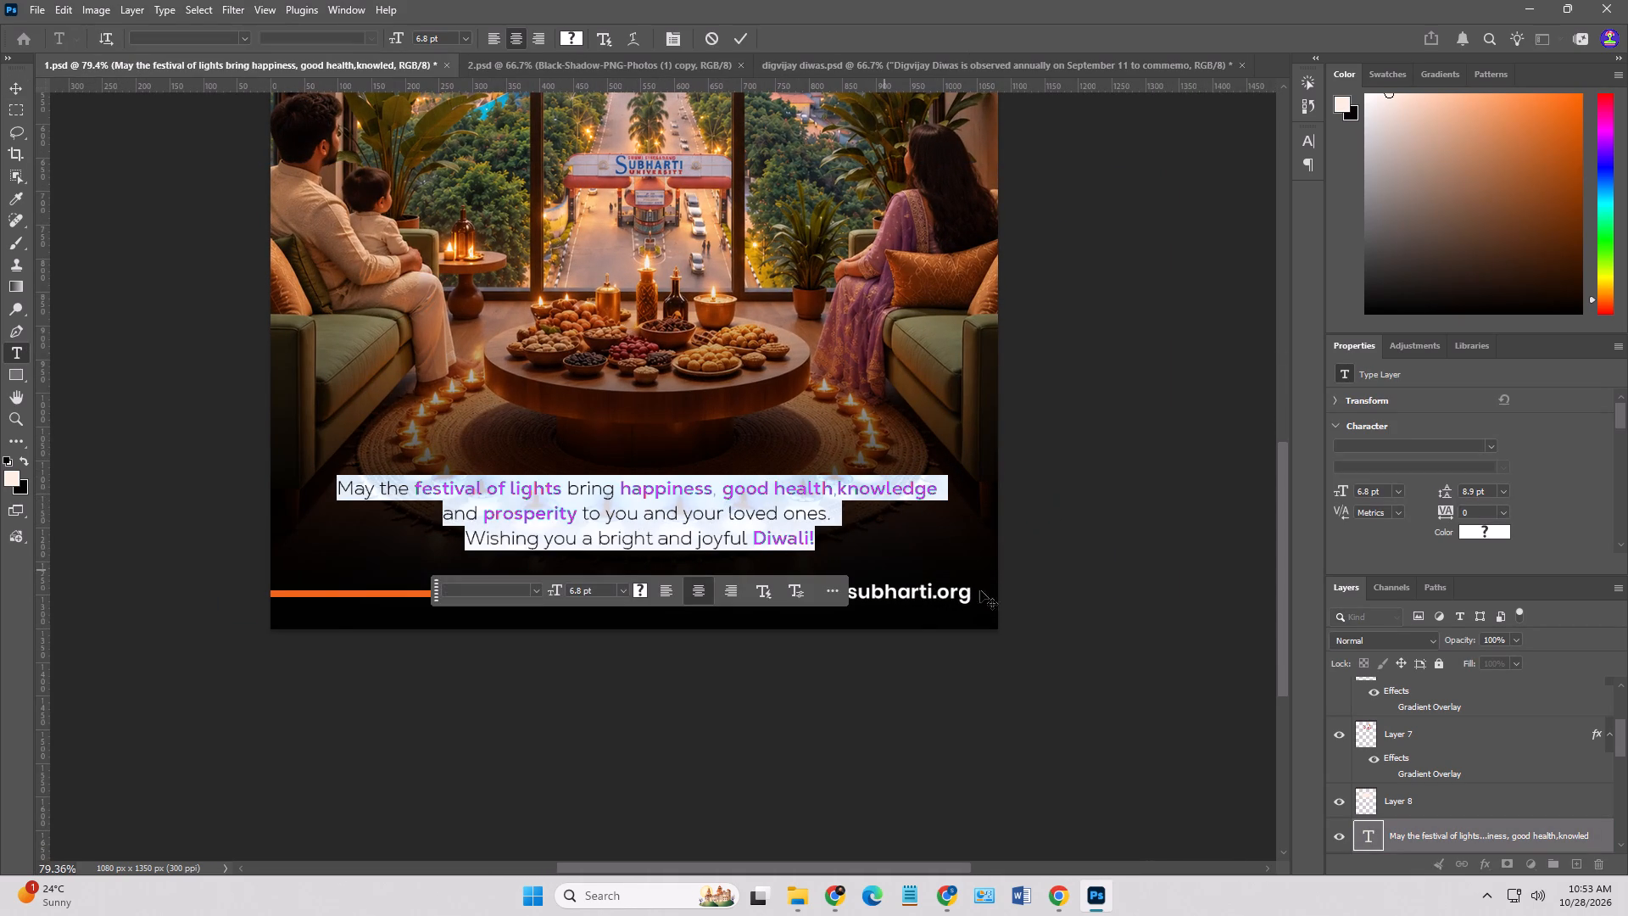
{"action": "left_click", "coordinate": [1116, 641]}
Shift the “Happy Diwali” title slightly down and enlarge it to about 116%.
{"action": "scroll", "coordinate": [1042, 628], "scroll_direction": "up", "scroll_amount": 2}
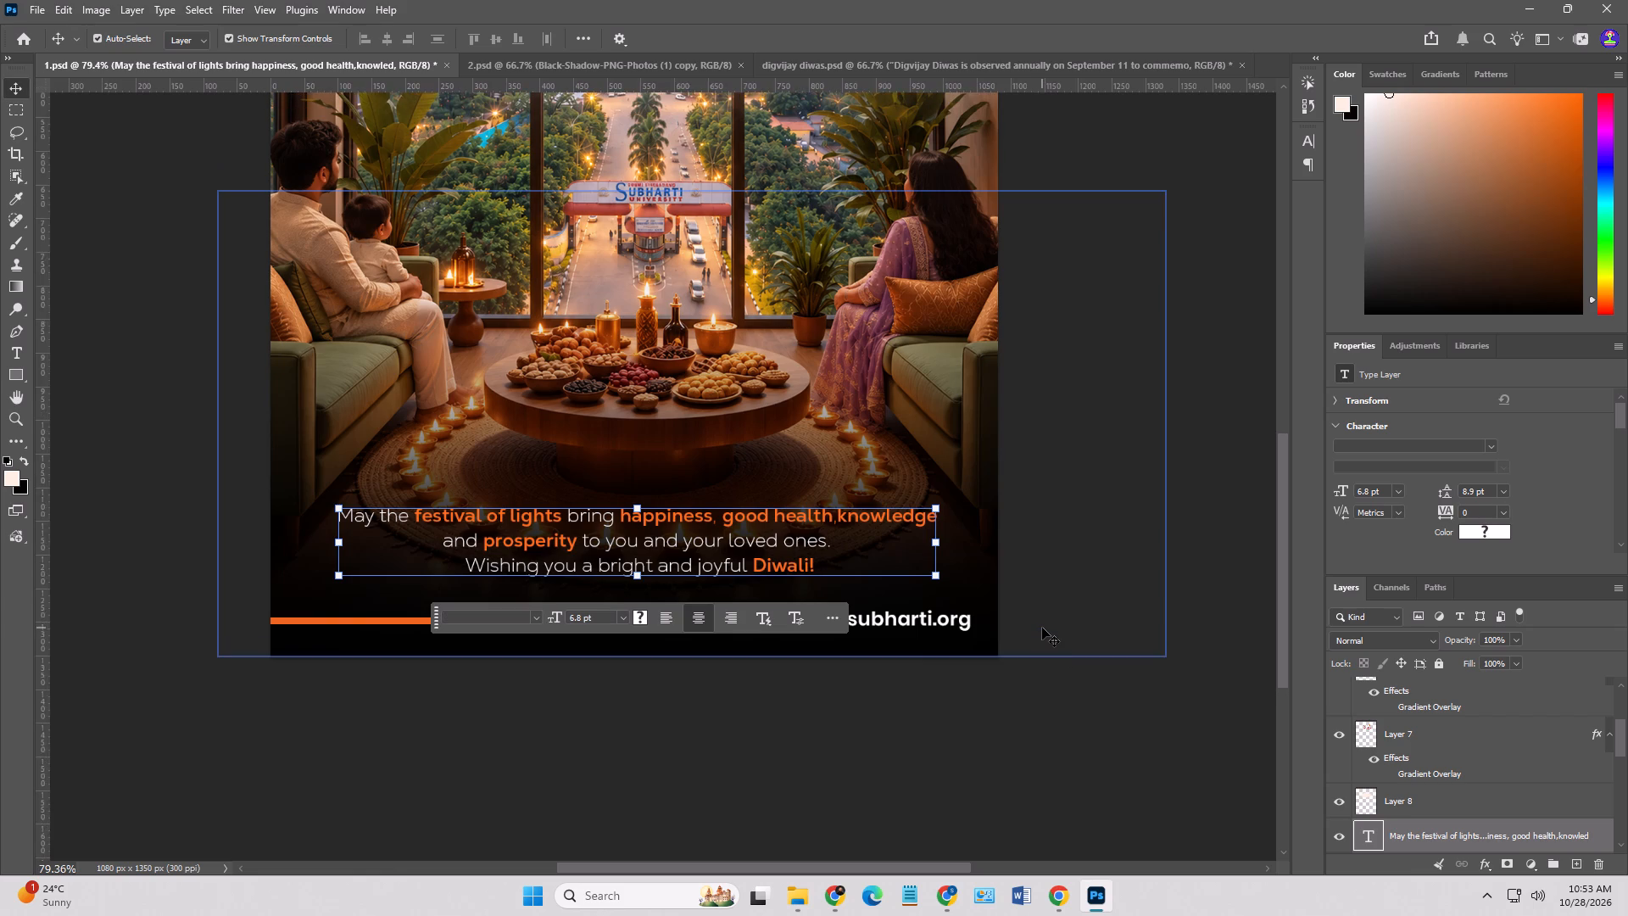
{"action": "scroll", "coordinate": [1042, 628], "scroll_direction": "up", "scroll_amount": 2}
{"action": "scroll", "coordinate": [667, 576], "scroll_direction": "up", "scroll_amount": 4}
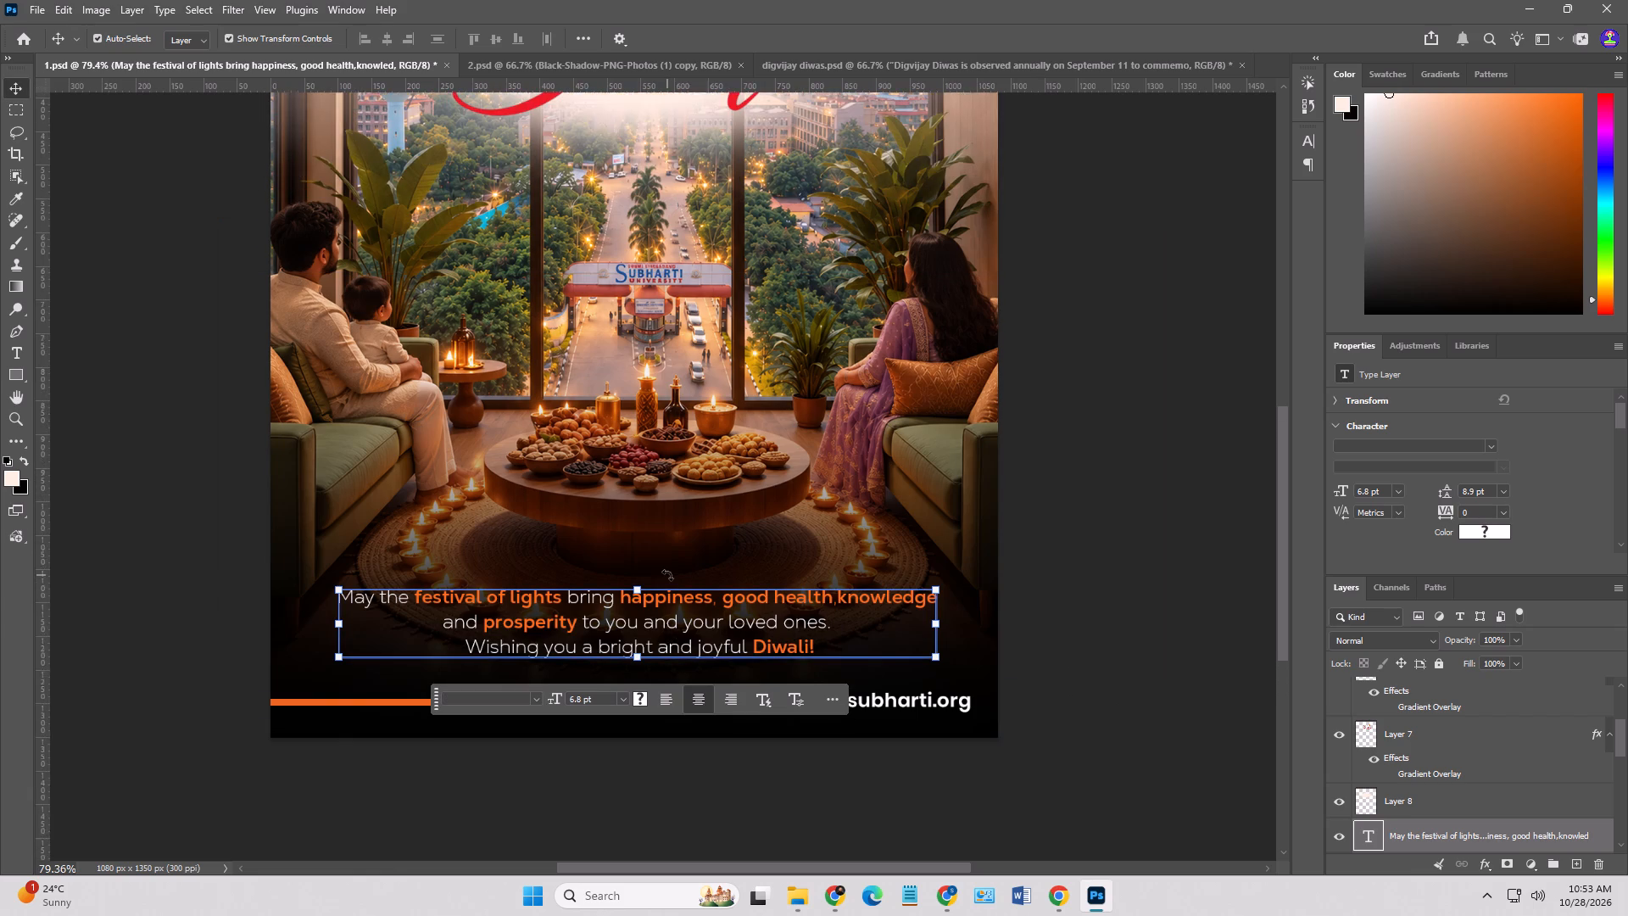
{"action": "scroll", "coordinate": [667, 575], "scroll_direction": "up", "scroll_amount": 9}
{"action": "scroll", "coordinate": [671, 567], "scroll_direction": "down", "scroll_amount": 6, "text": "alt"}
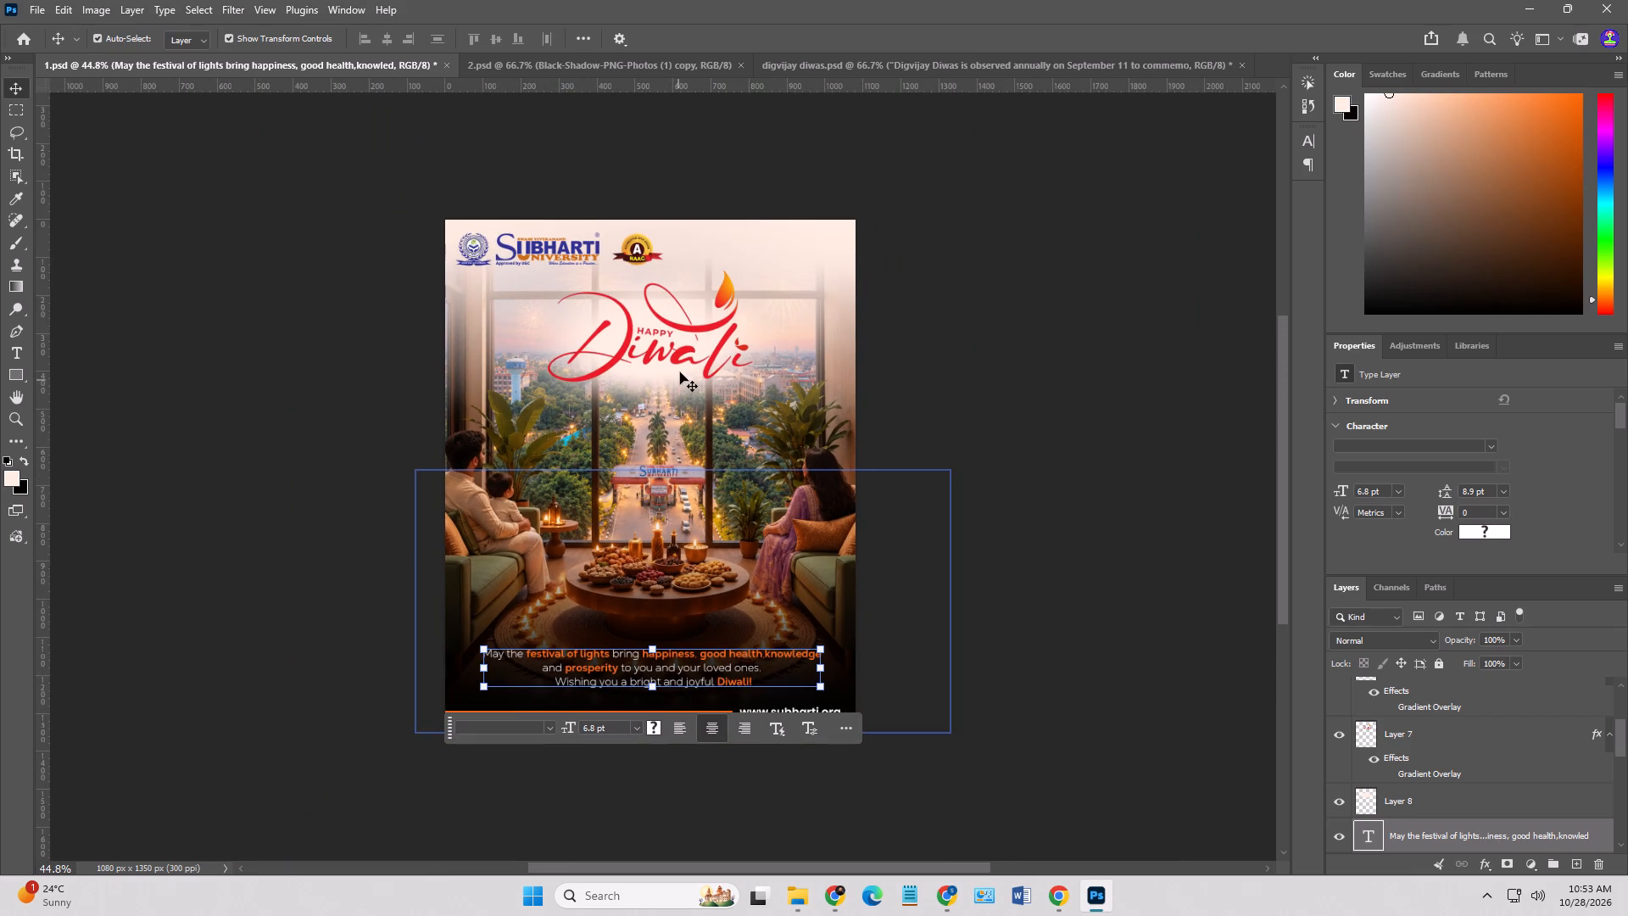
{"action": "left_click_drag", "start_coordinate": [682, 360], "coordinate": [678, 368]}
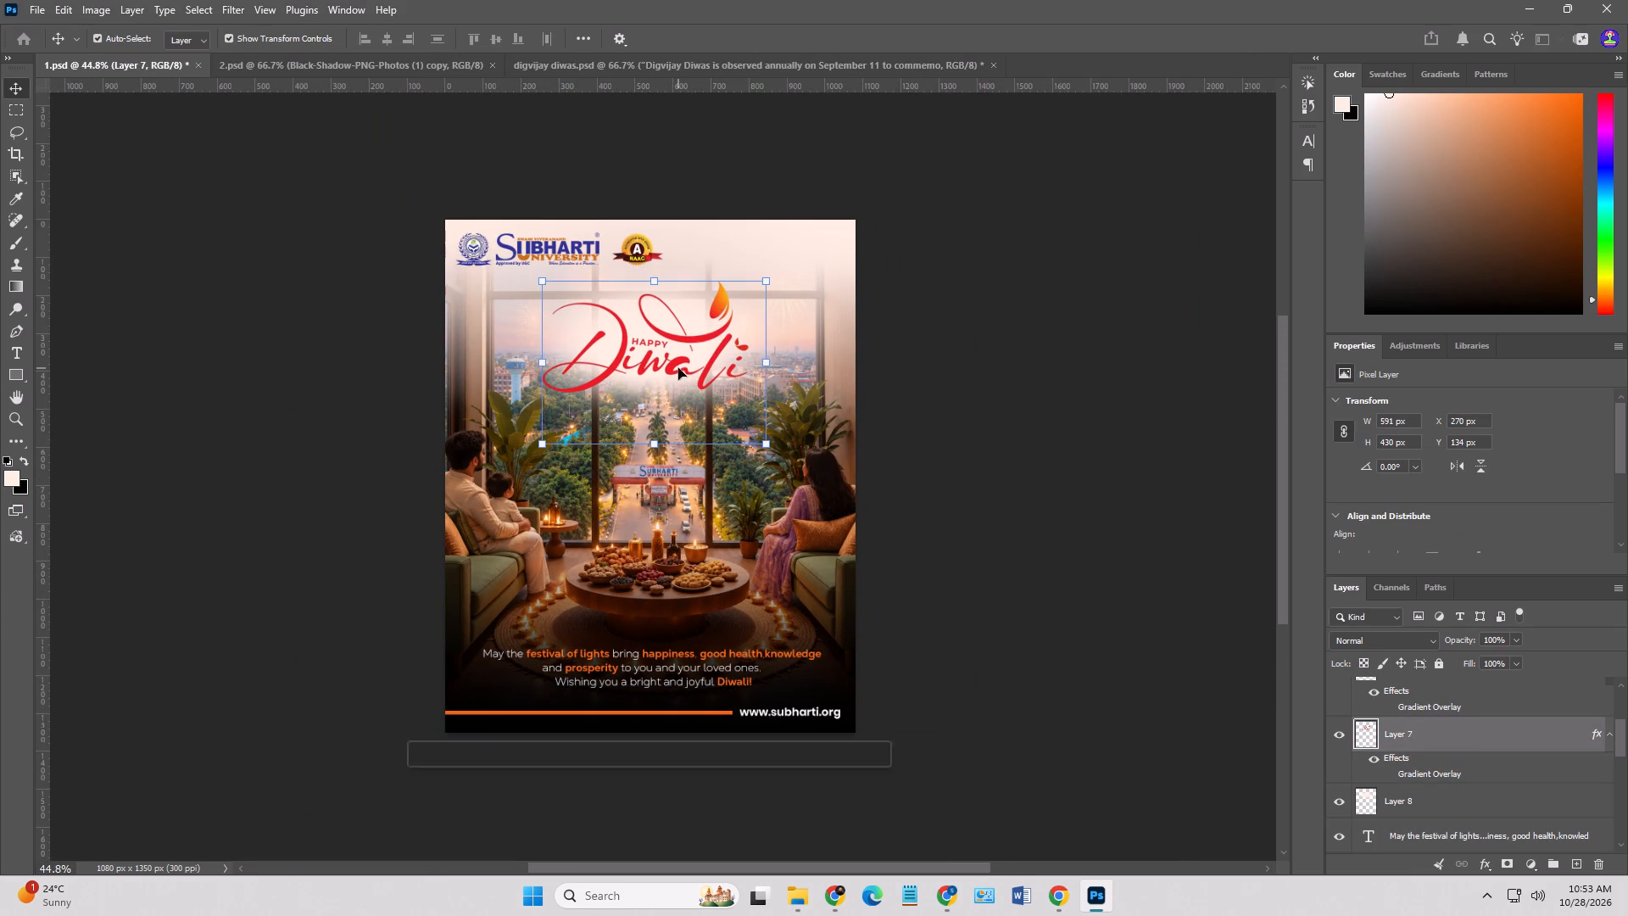
{"action": "left_click_drag", "start_coordinate": [768, 446], "coordinate": [790, 454], "text": "alt"}
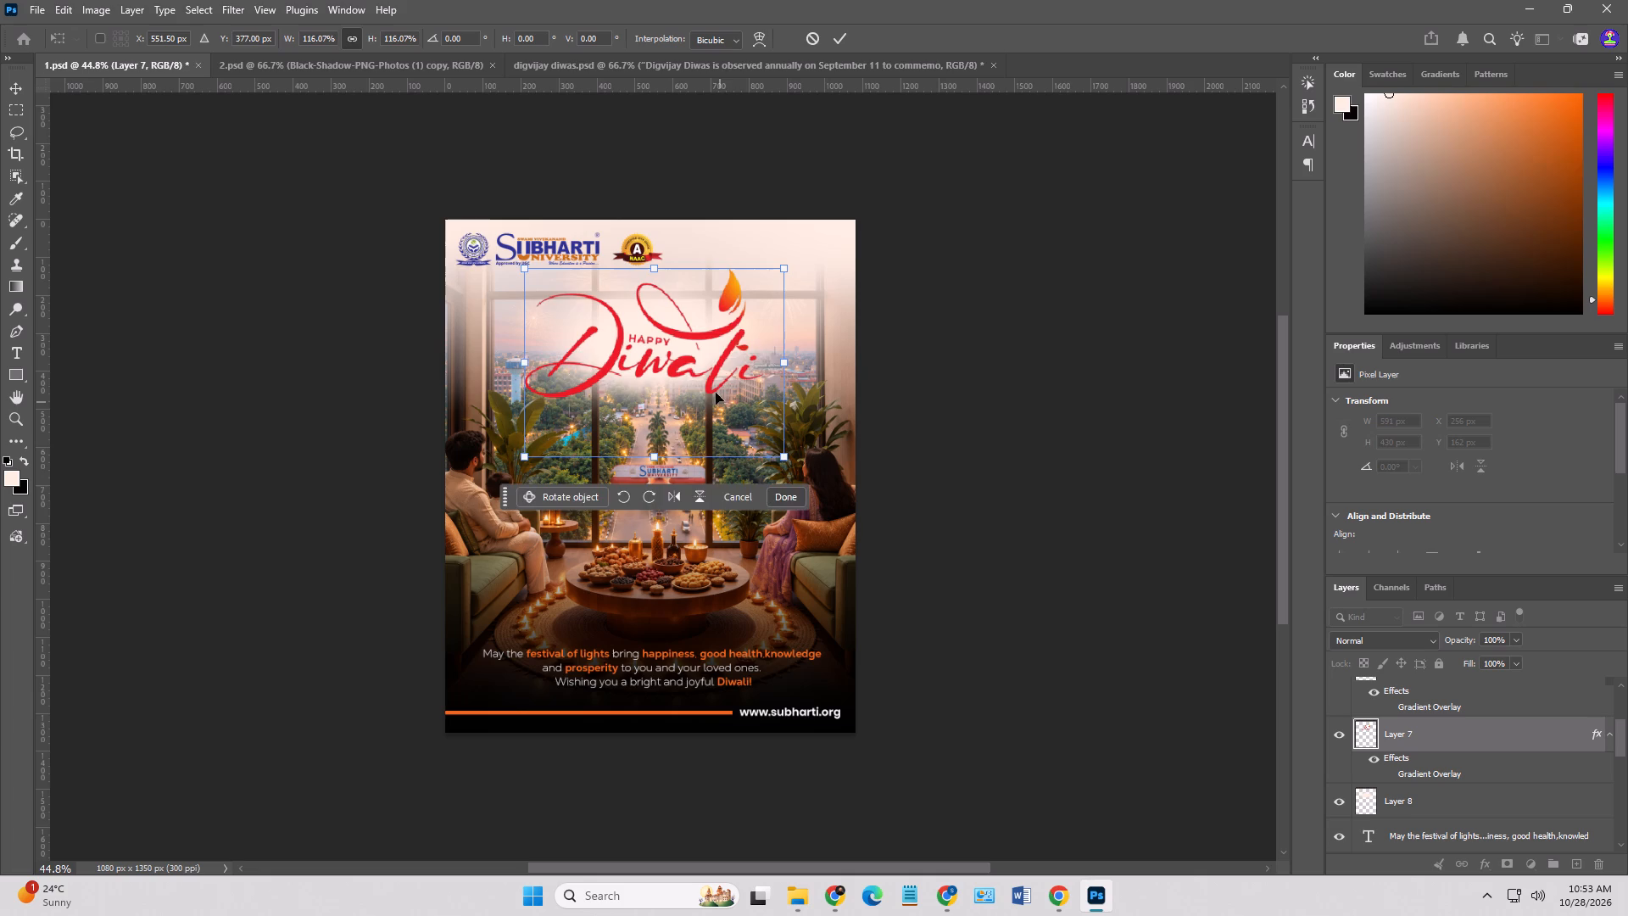
{"action": "left_click_drag", "start_coordinate": [712, 385], "coordinate": [712, 397]}
{"action": "double_click", "coordinate": [1029, 468]}
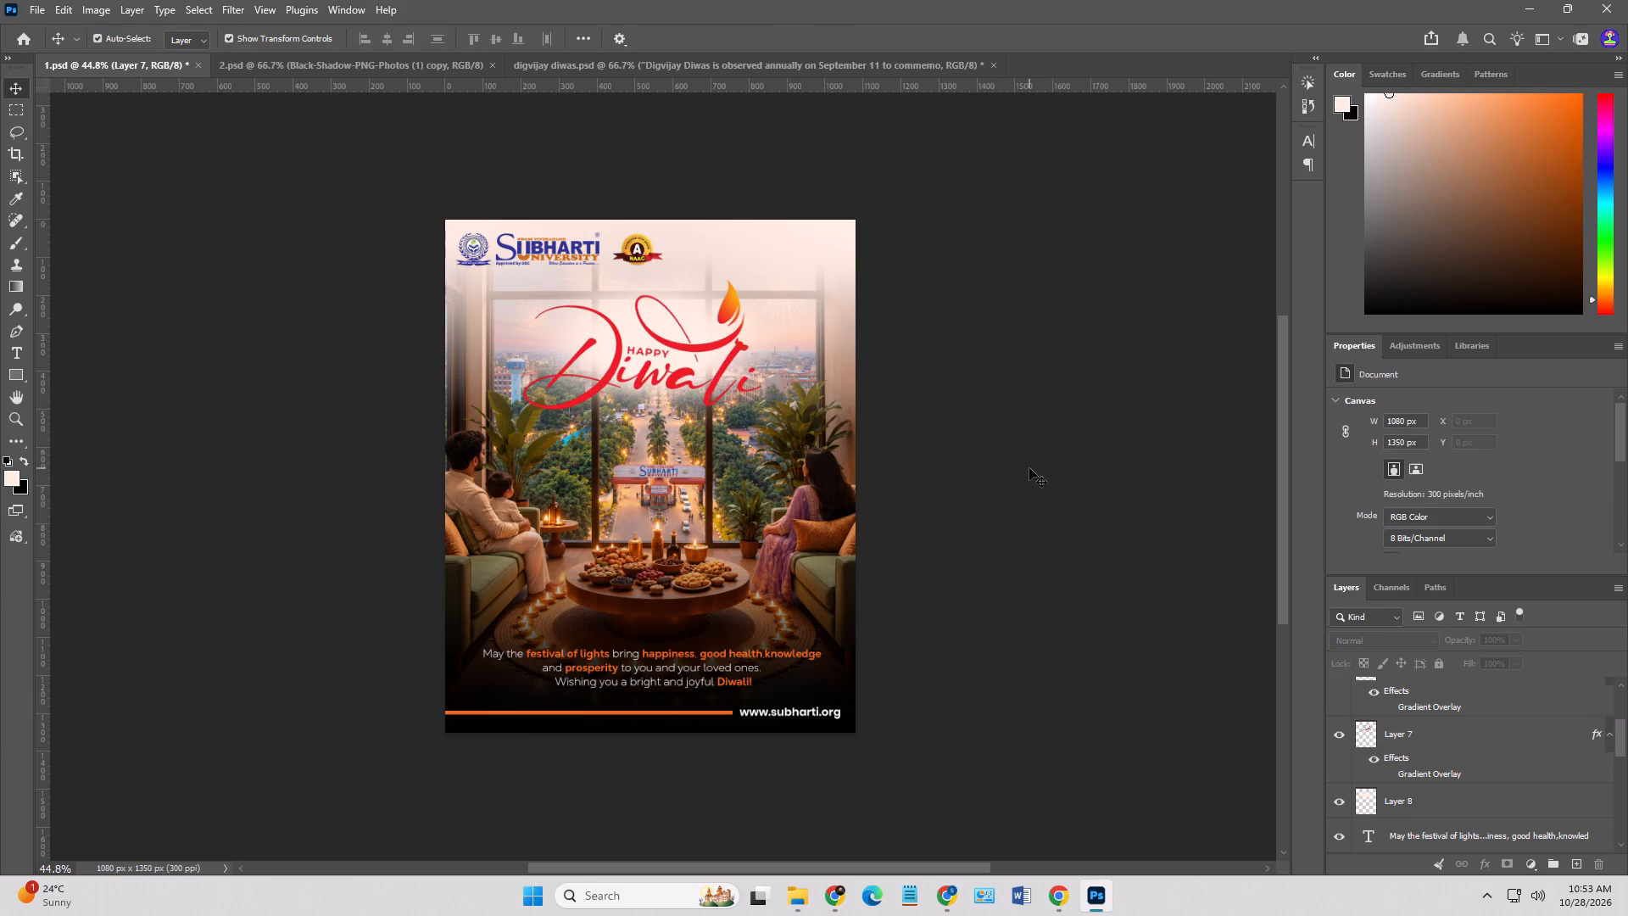
Adjust the soft glow behind the title (Layer 8) to about 1040 × 485 px, at about X 25, Y 134 px.
{"action": "left_click", "coordinate": [695, 312]}
{"action": "left_click_drag", "start_coordinate": [695, 312], "coordinate": [694, 328]}
{"action": "left_click_drag", "start_coordinate": [864, 461], "coordinate": [850, 462], "text": "alt"}
{"action": "left_click", "coordinate": [986, 475]}
{"action": "key", "text": "Return"}
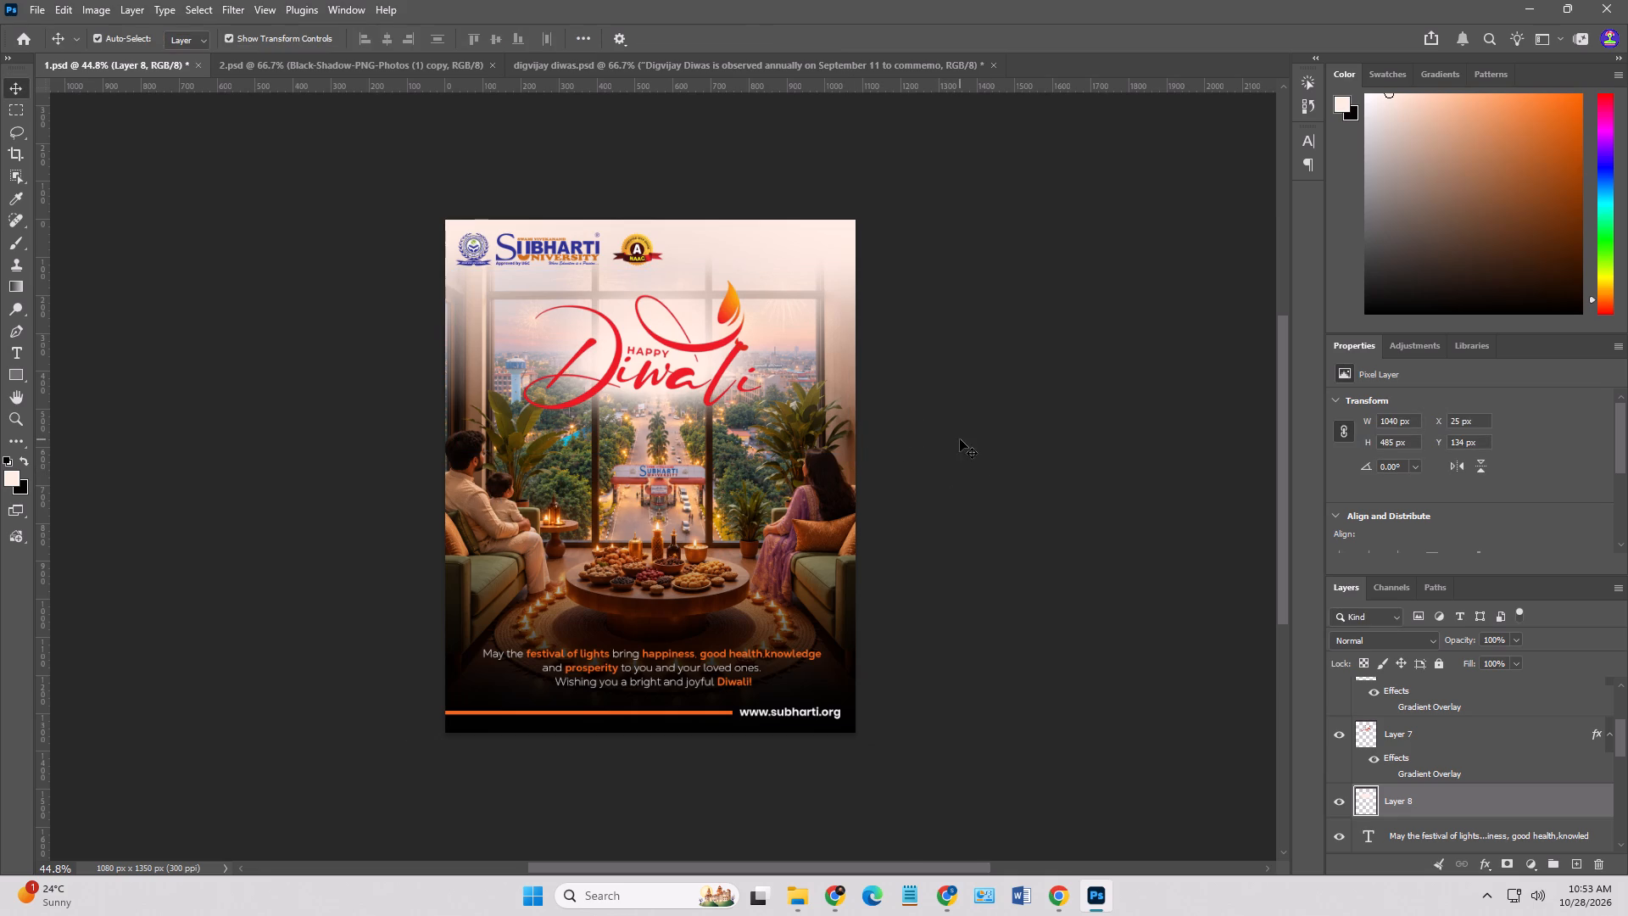
{"action": "left_click", "coordinate": [960, 439]}
Enlarge the Subharti University logo with the NAAC badge to about 630 × 101 px, keeping its upper-left corner fixed.
{"action": "left_click", "coordinate": [554, 256]}
{"action": "left_click", "coordinate": [552, 249]}
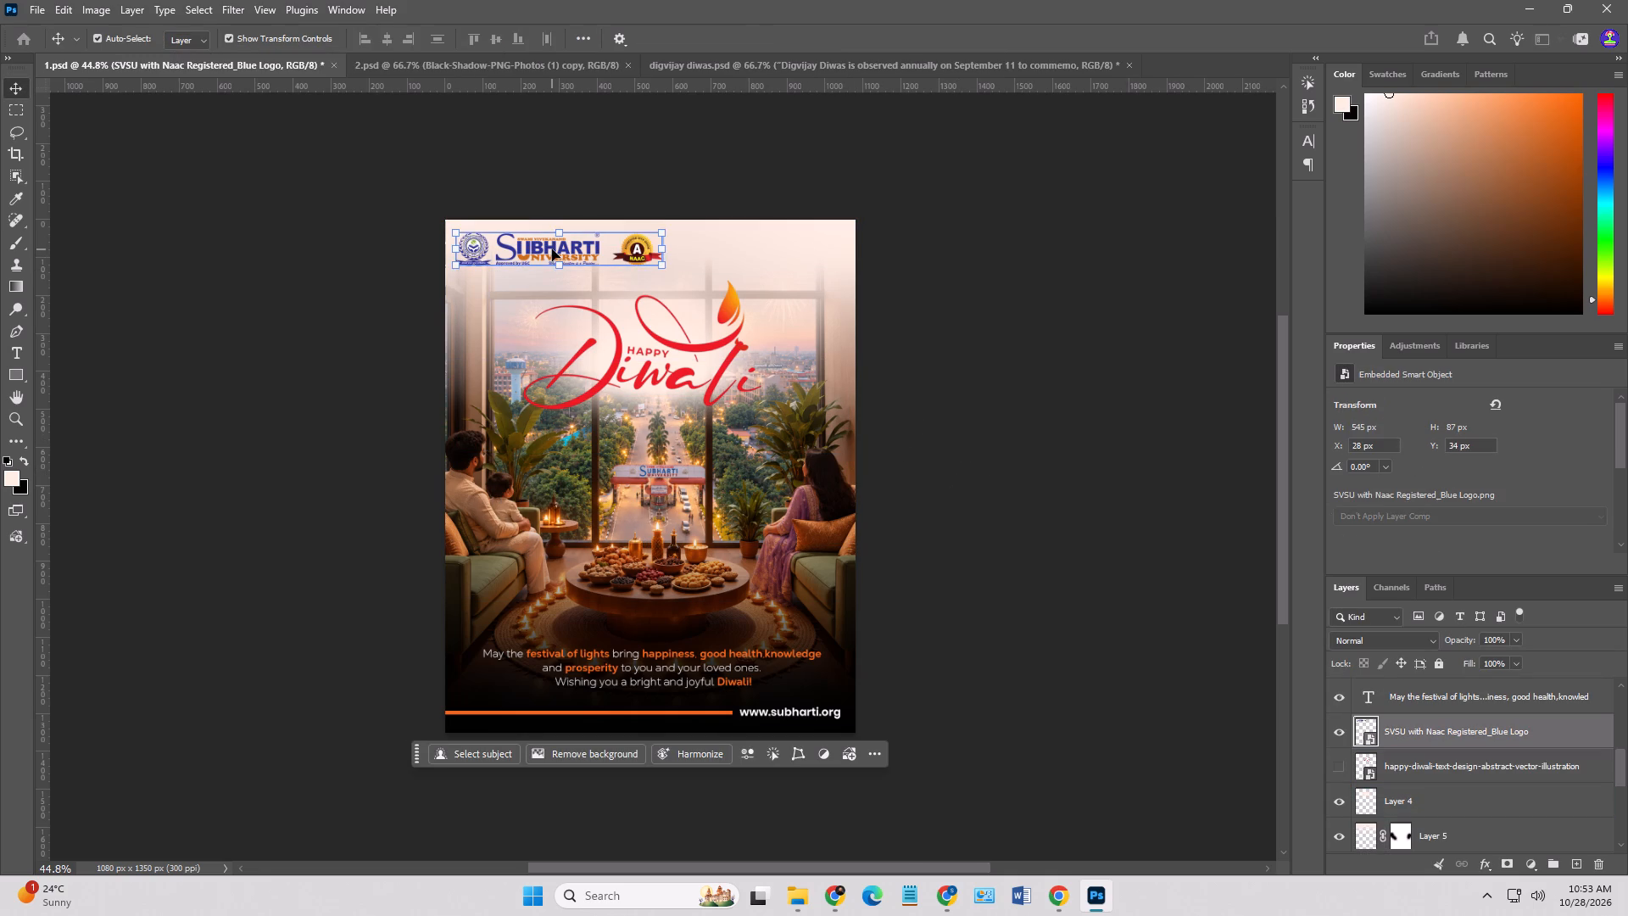
{"action": "left_click_drag", "start_coordinate": [667, 268], "coordinate": [699, 280]}
{"action": "key", "text": "Return"}
{"action": "left_click", "coordinate": [923, 382]}
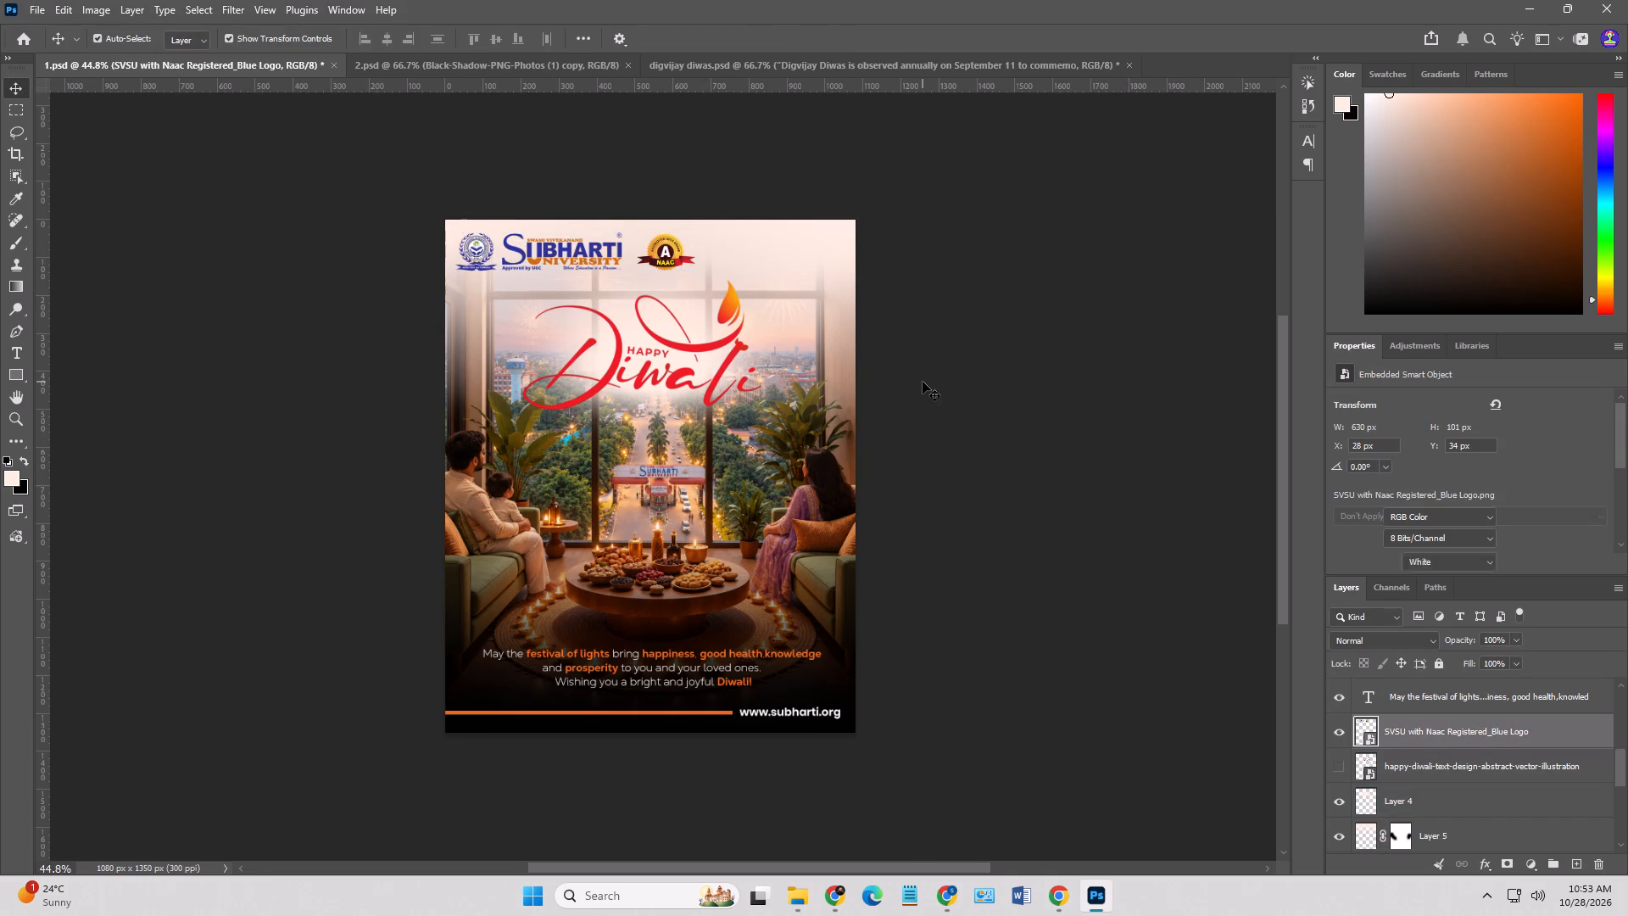
Nudge the glow behind the title (Layer 8) left to X 22 px and deselect it.
{"action": "scroll", "coordinate": [916, 386], "scroll_direction": "down", "scroll_amount": 4}
{"action": "left_click", "coordinate": [1001, 451]}
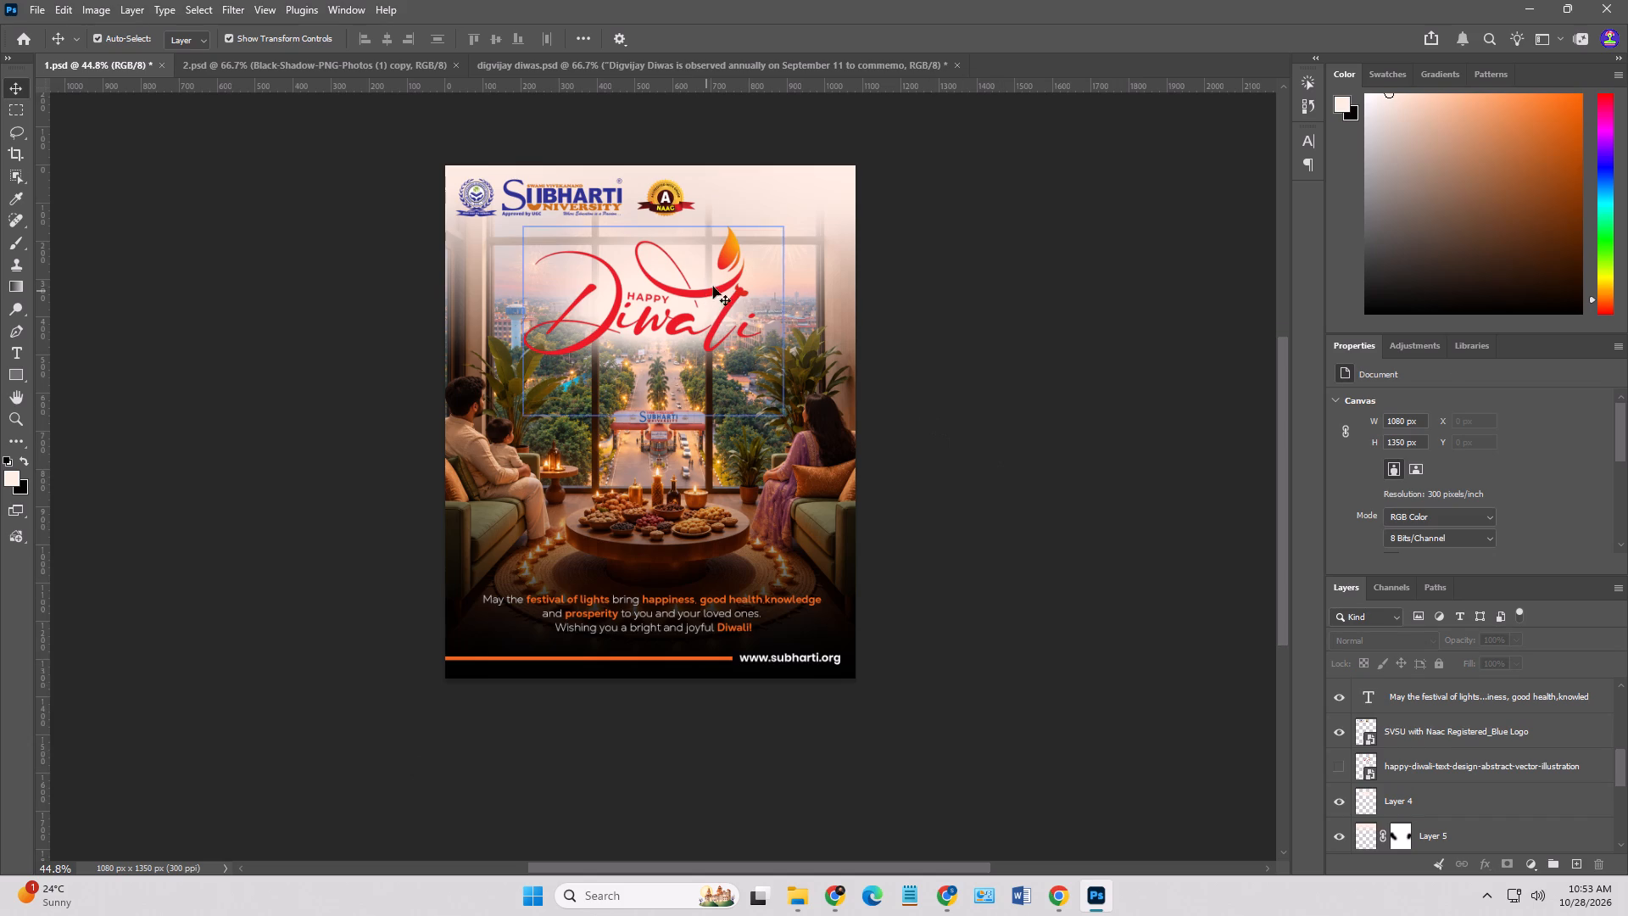
{"action": "left_click", "coordinate": [716, 286]}
{"action": "key", "text": "Left"}
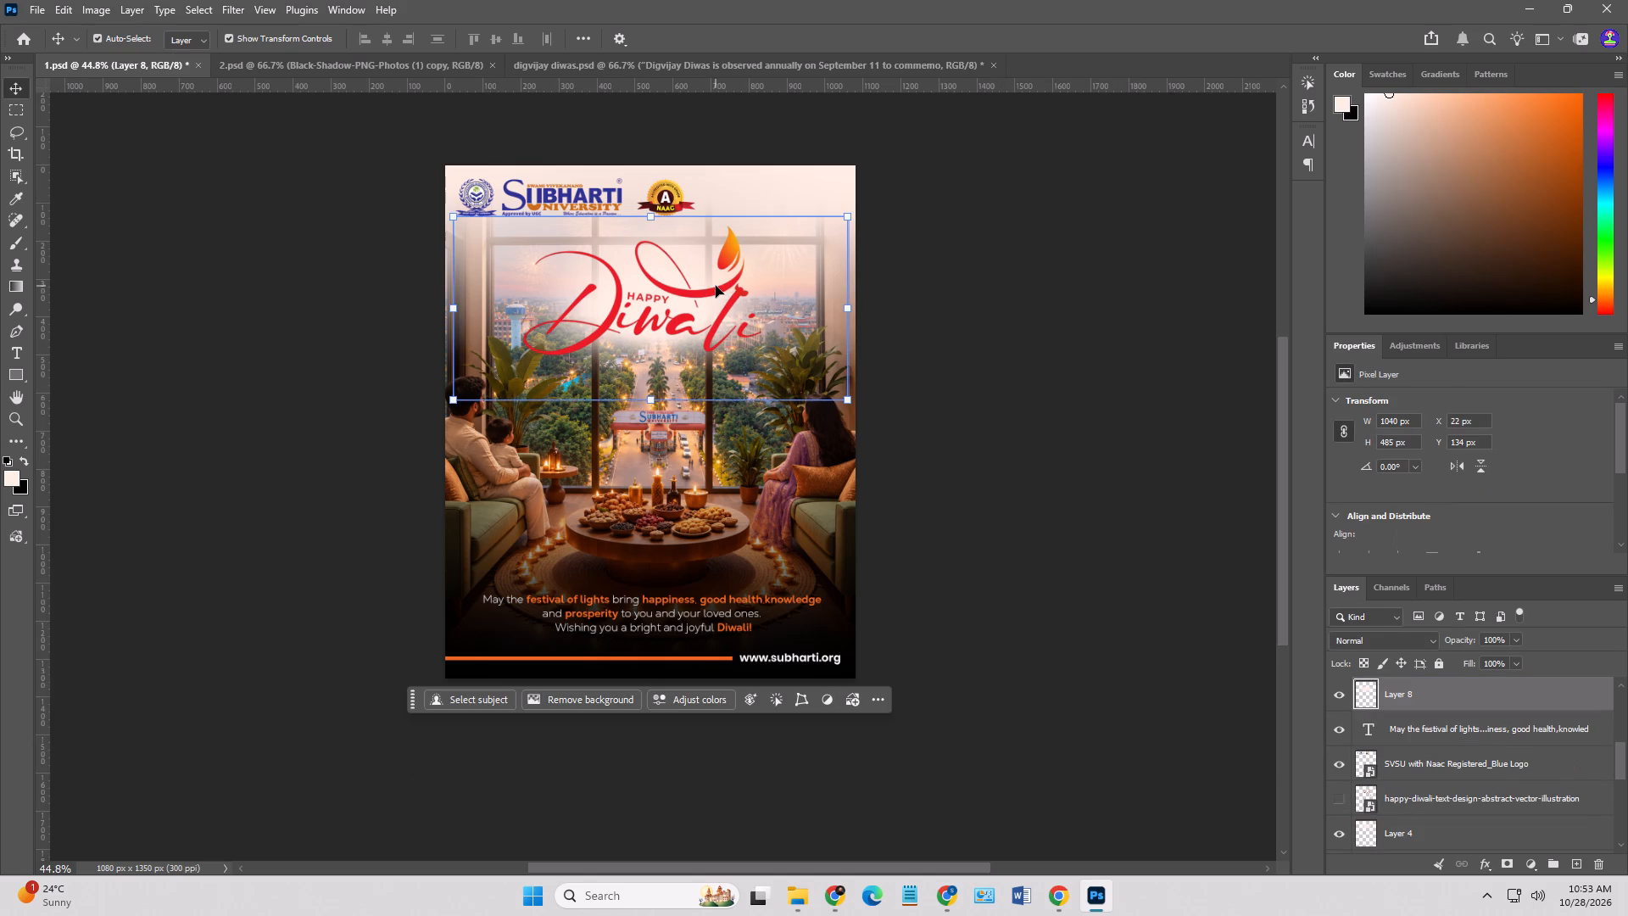
{"action": "left_click", "coordinate": [988, 480]}
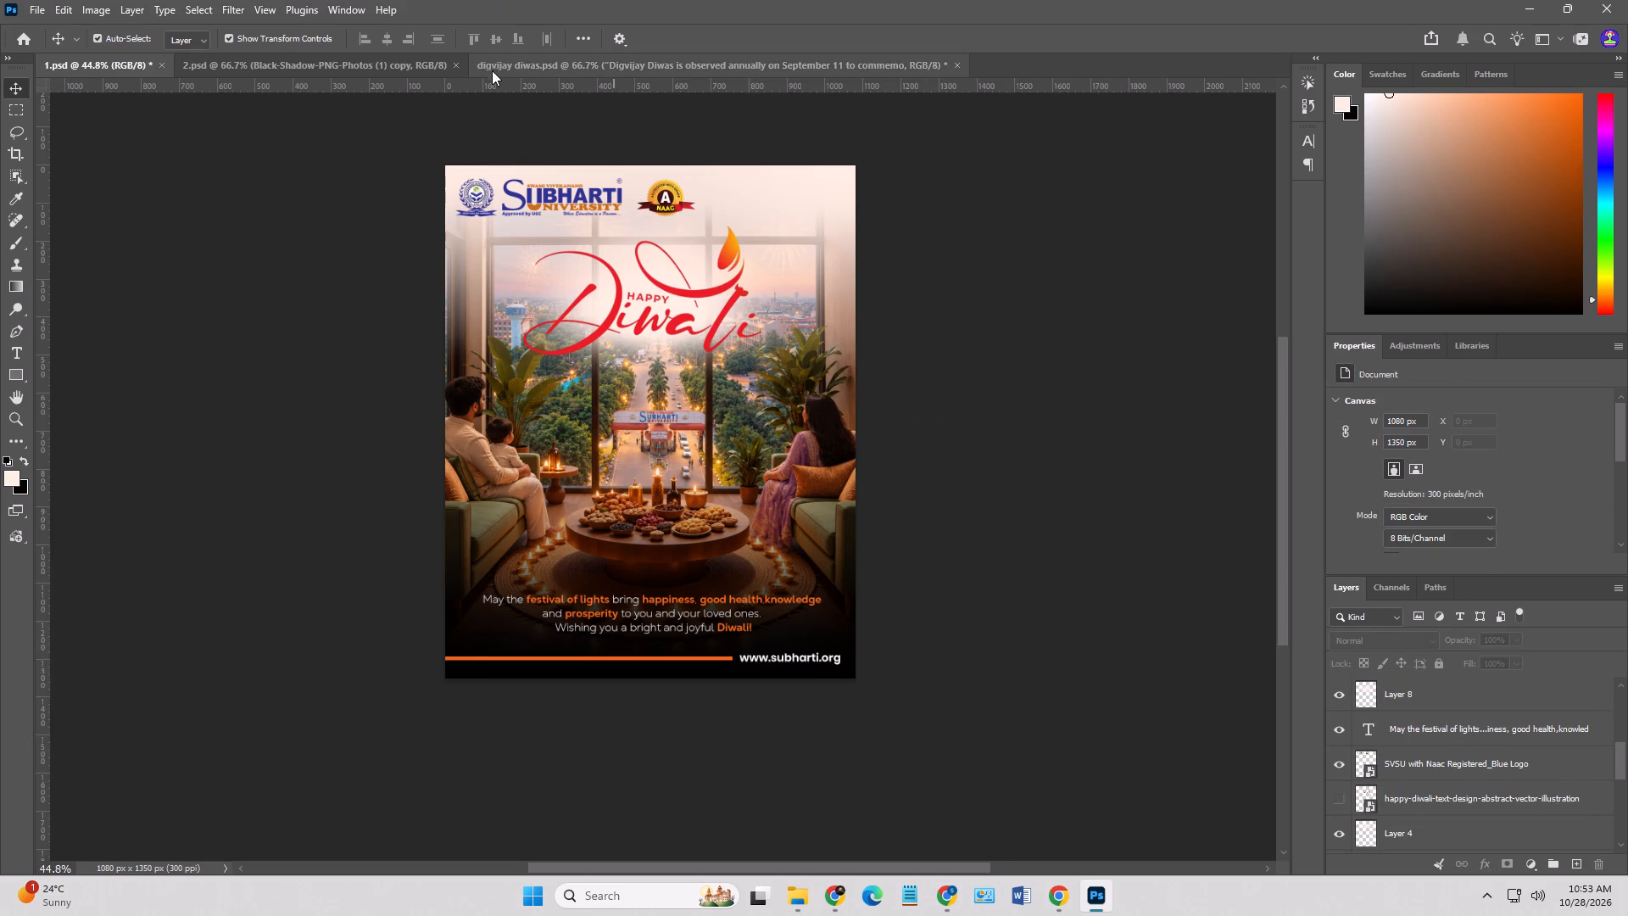
In digvijay diwas.psd, make the Layer 5 overlay visible and check the Adjustments group's effect by hiding and reshowing it.
{"action": "left_click", "coordinate": [501, 64]}
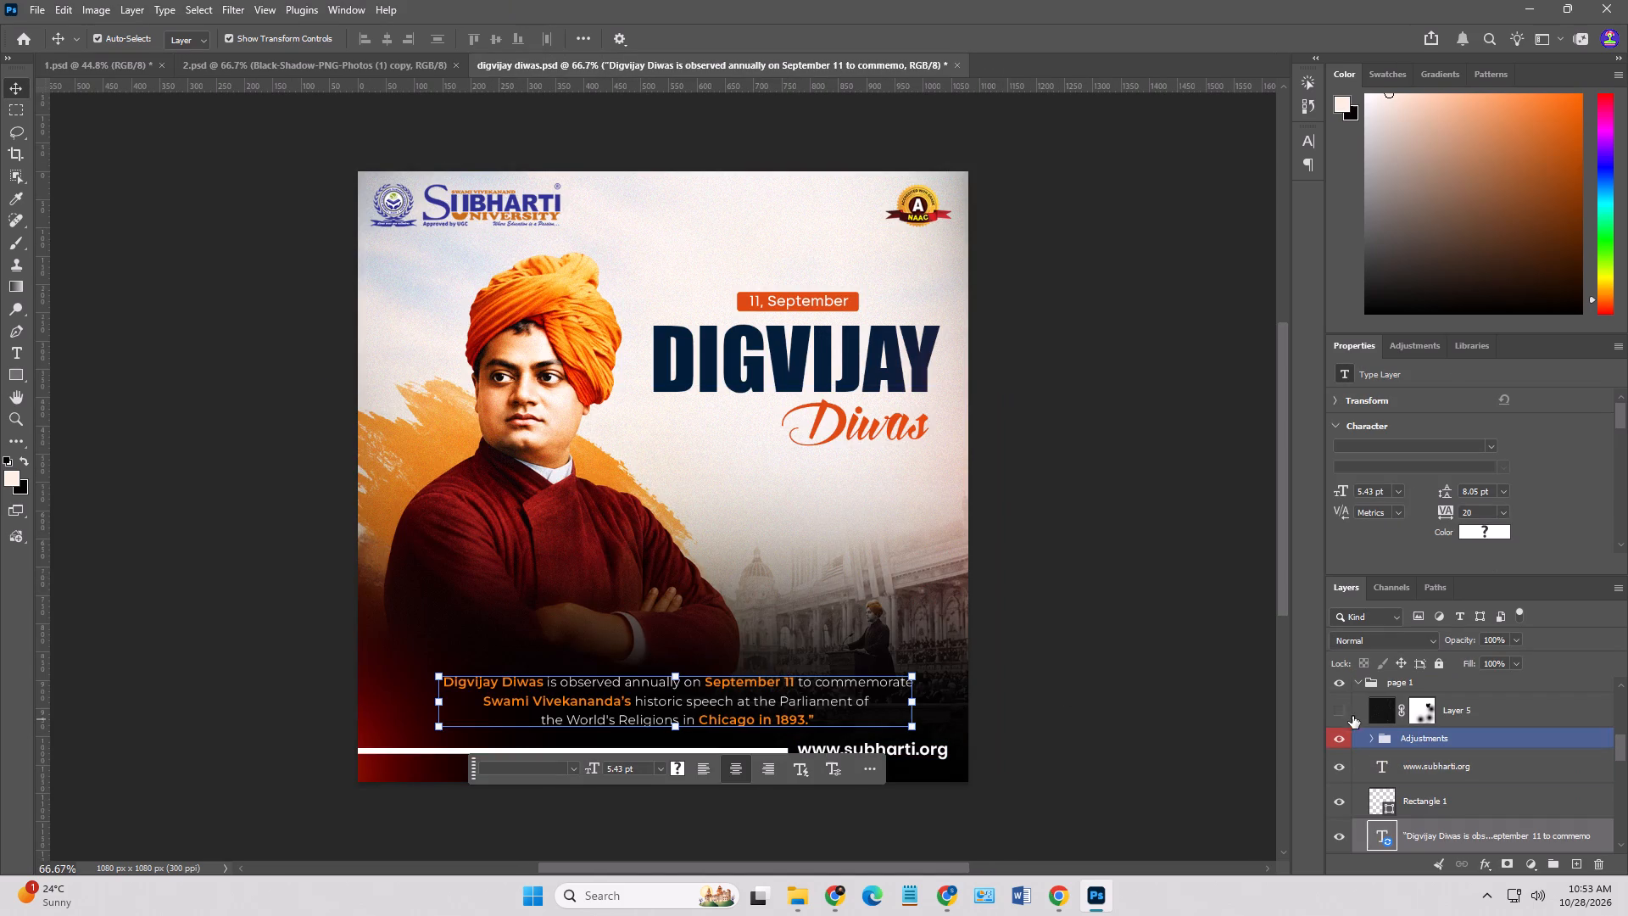
{"action": "left_click", "coordinate": [1344, 711]}
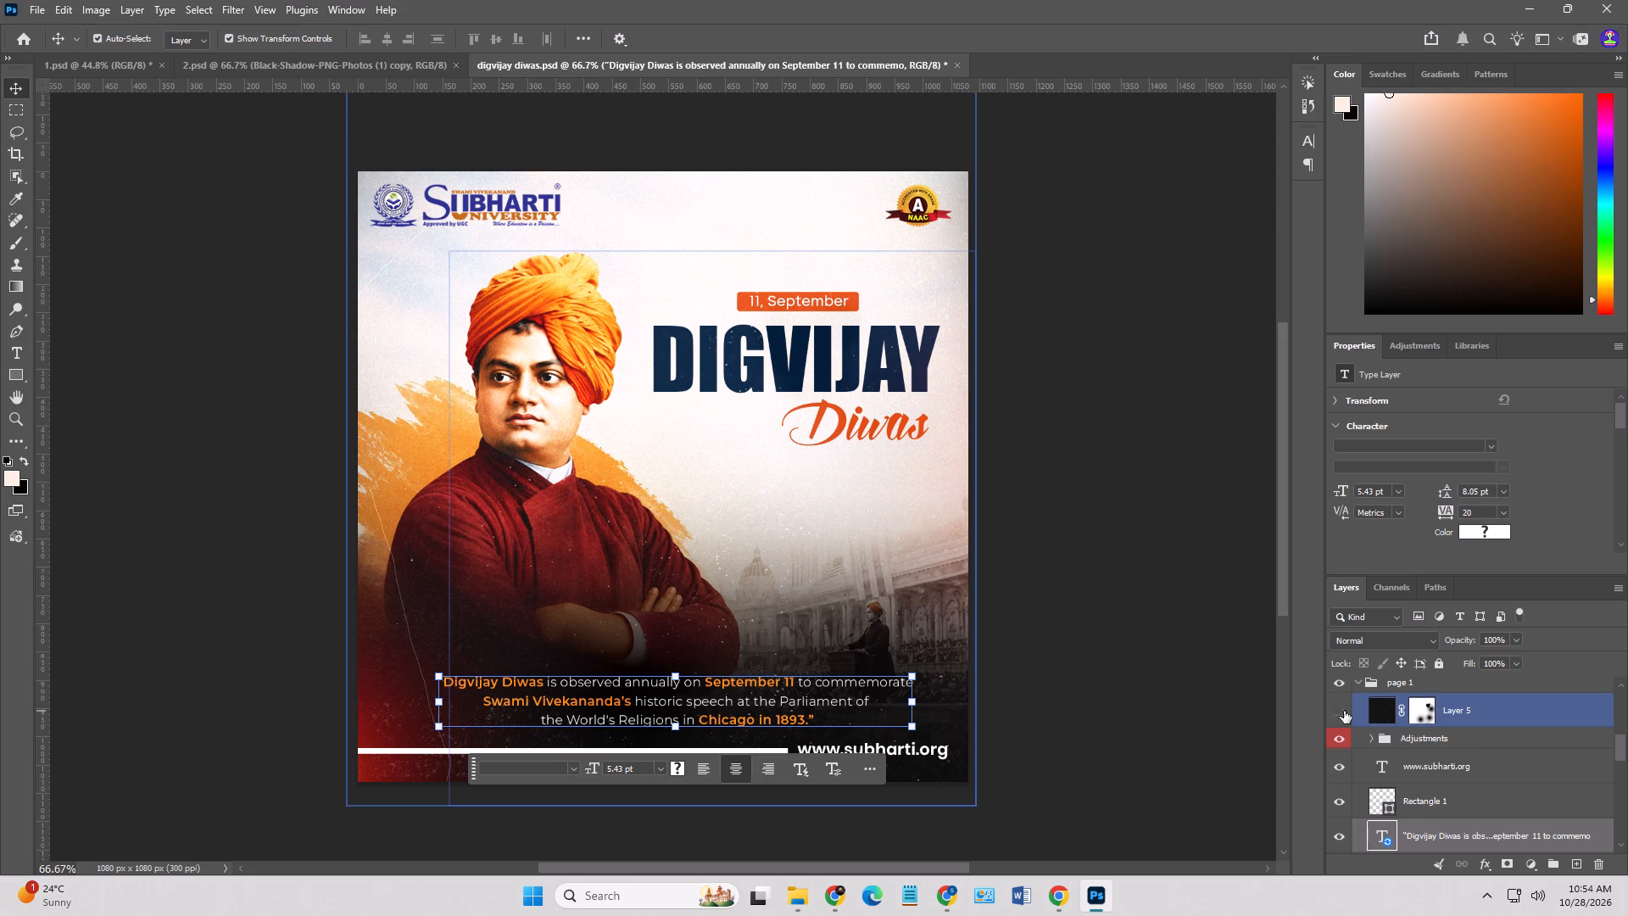
{"action": "left_click", "coordinate": [1344, 711]}
{"action": "scroll", "coordinate": [1382, 734], "scroll_direction": "up", "scroll_amount": 1}
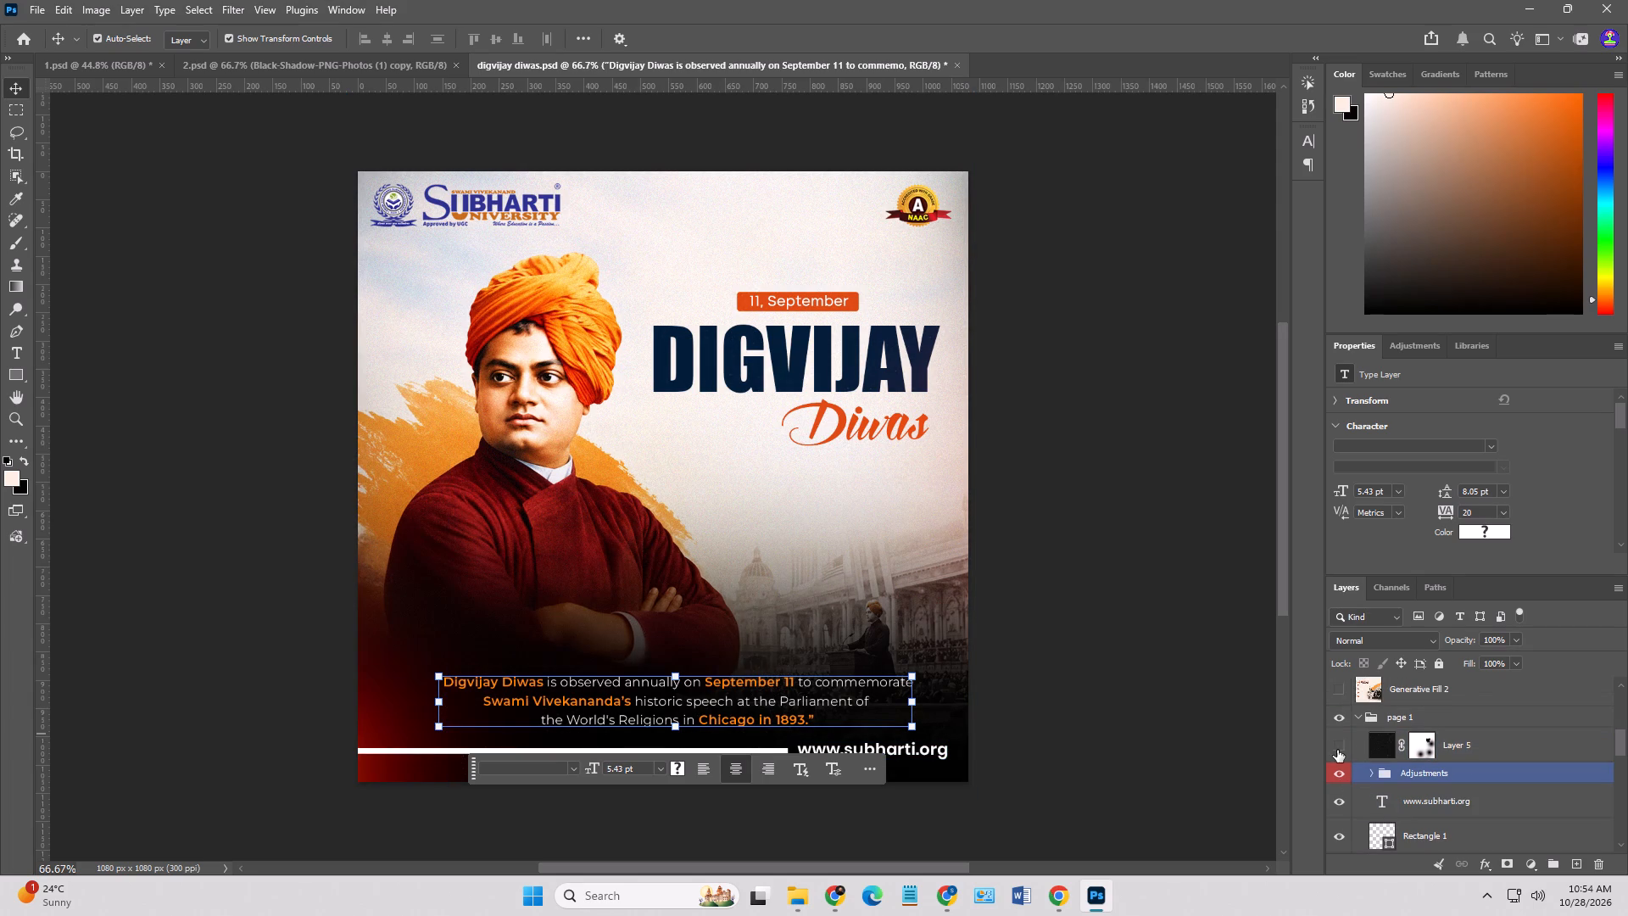
{"action": "left_click", "coordinate": [1332, 748]}
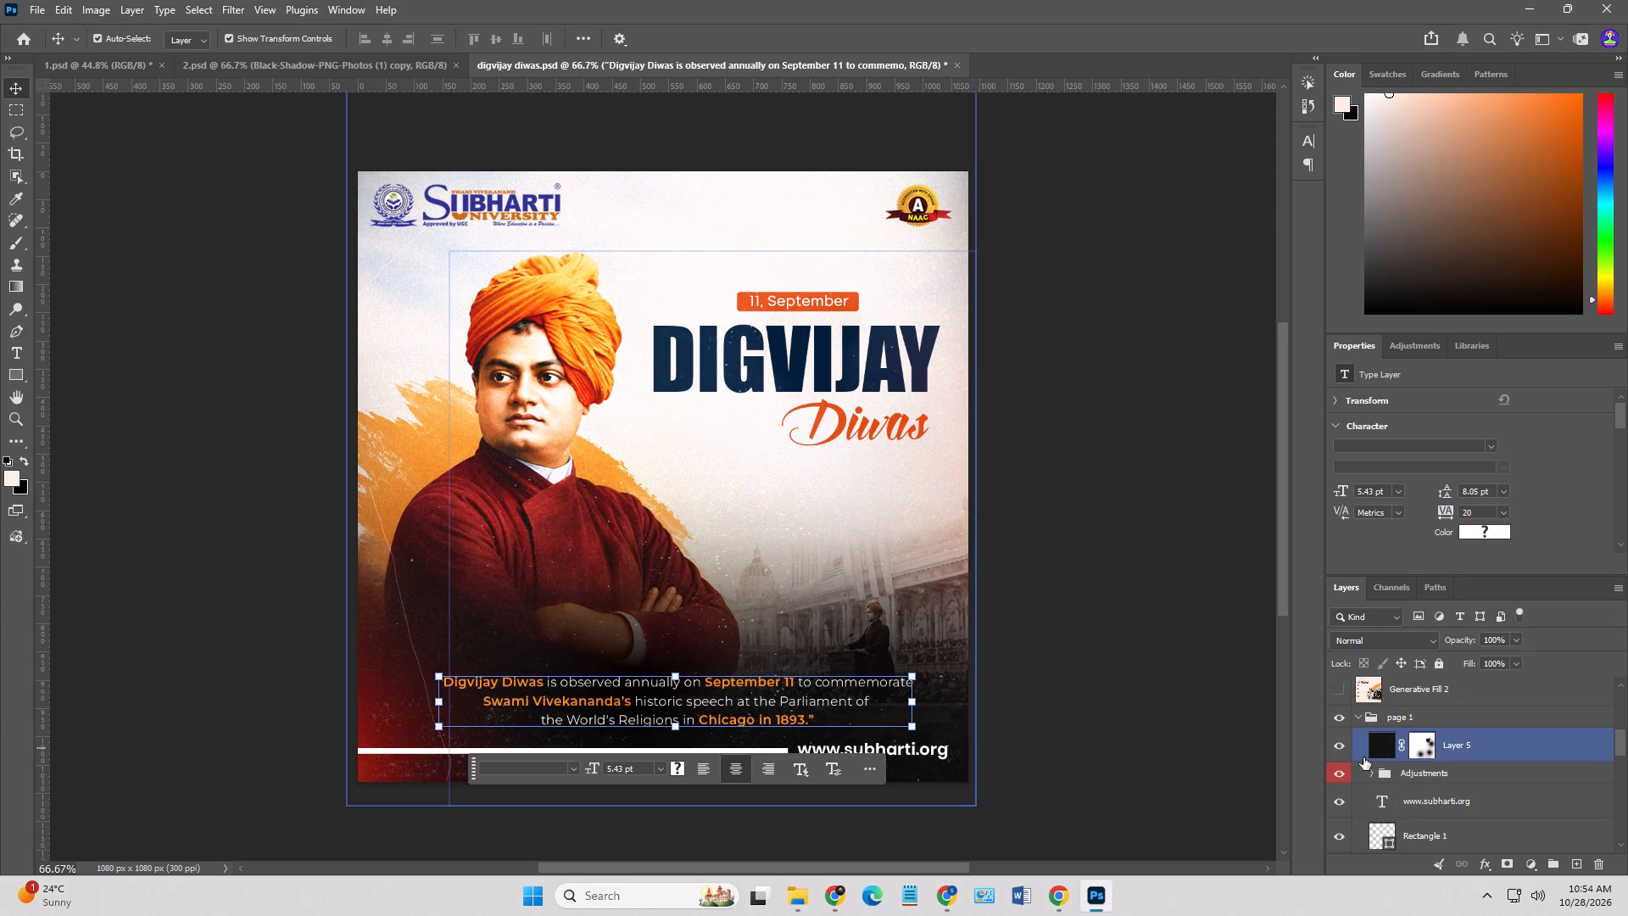
{"action": "left_click", "coordinate": [1342, 775]}
{"action": "left_click", "coordinate": [1342, 775]}
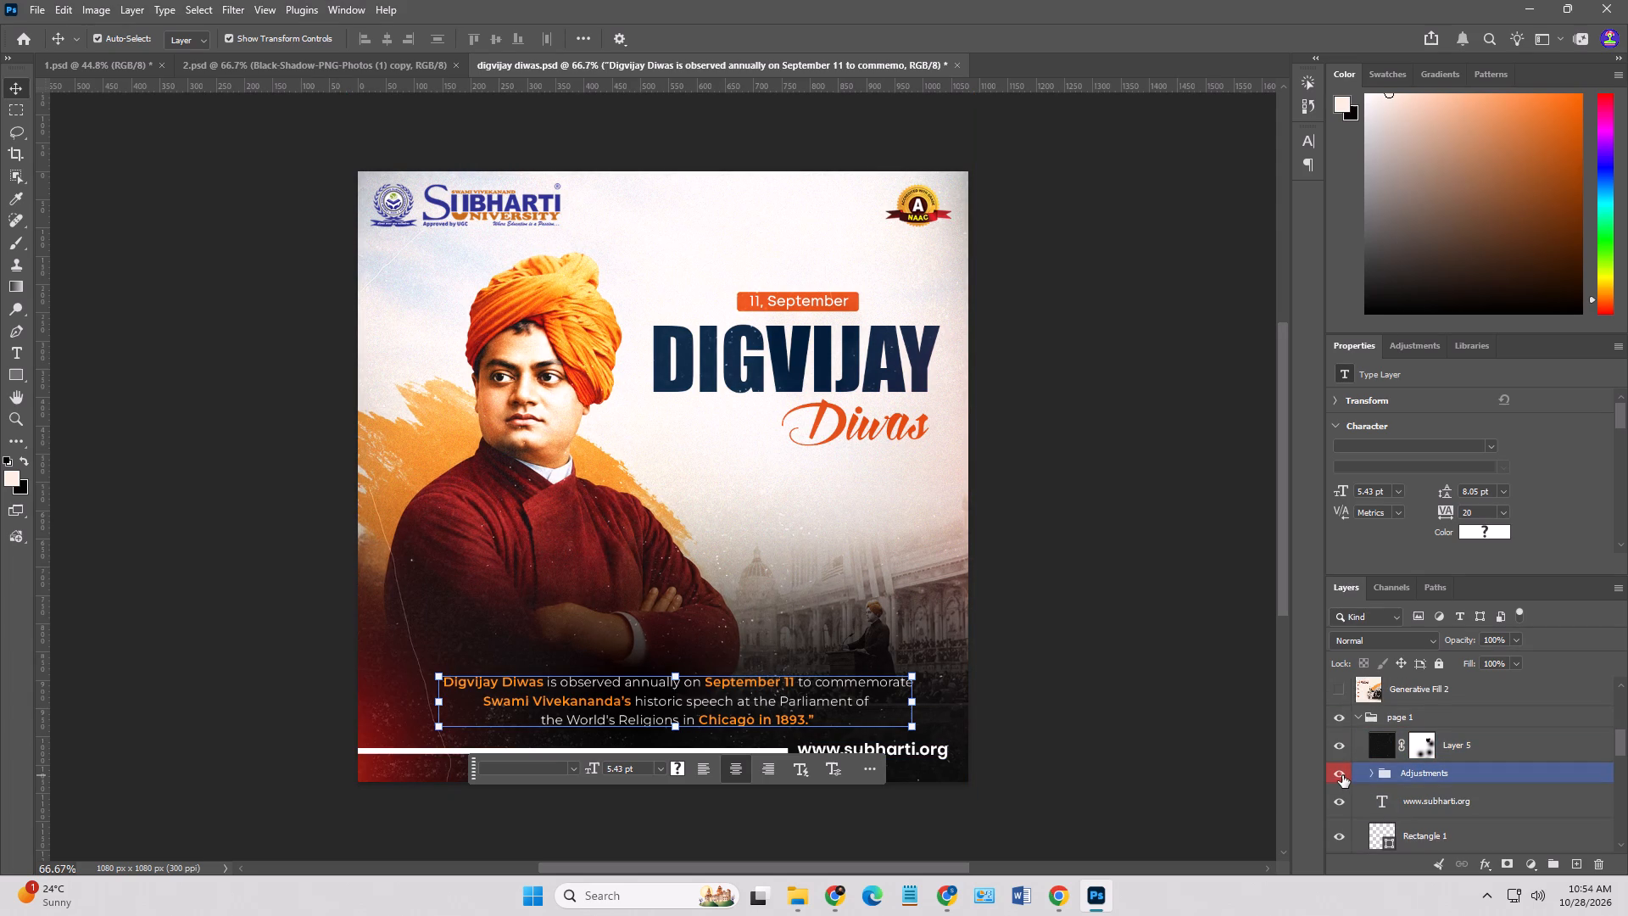
In digvijay diwas.psd, look through the layer stack and check the Layer 5 copy overlay's effect by toggling its visibility.
{"action": "scroll", "coordinate": [1422, 773], "scroll_direction": "down", "scroll_amount": 14}
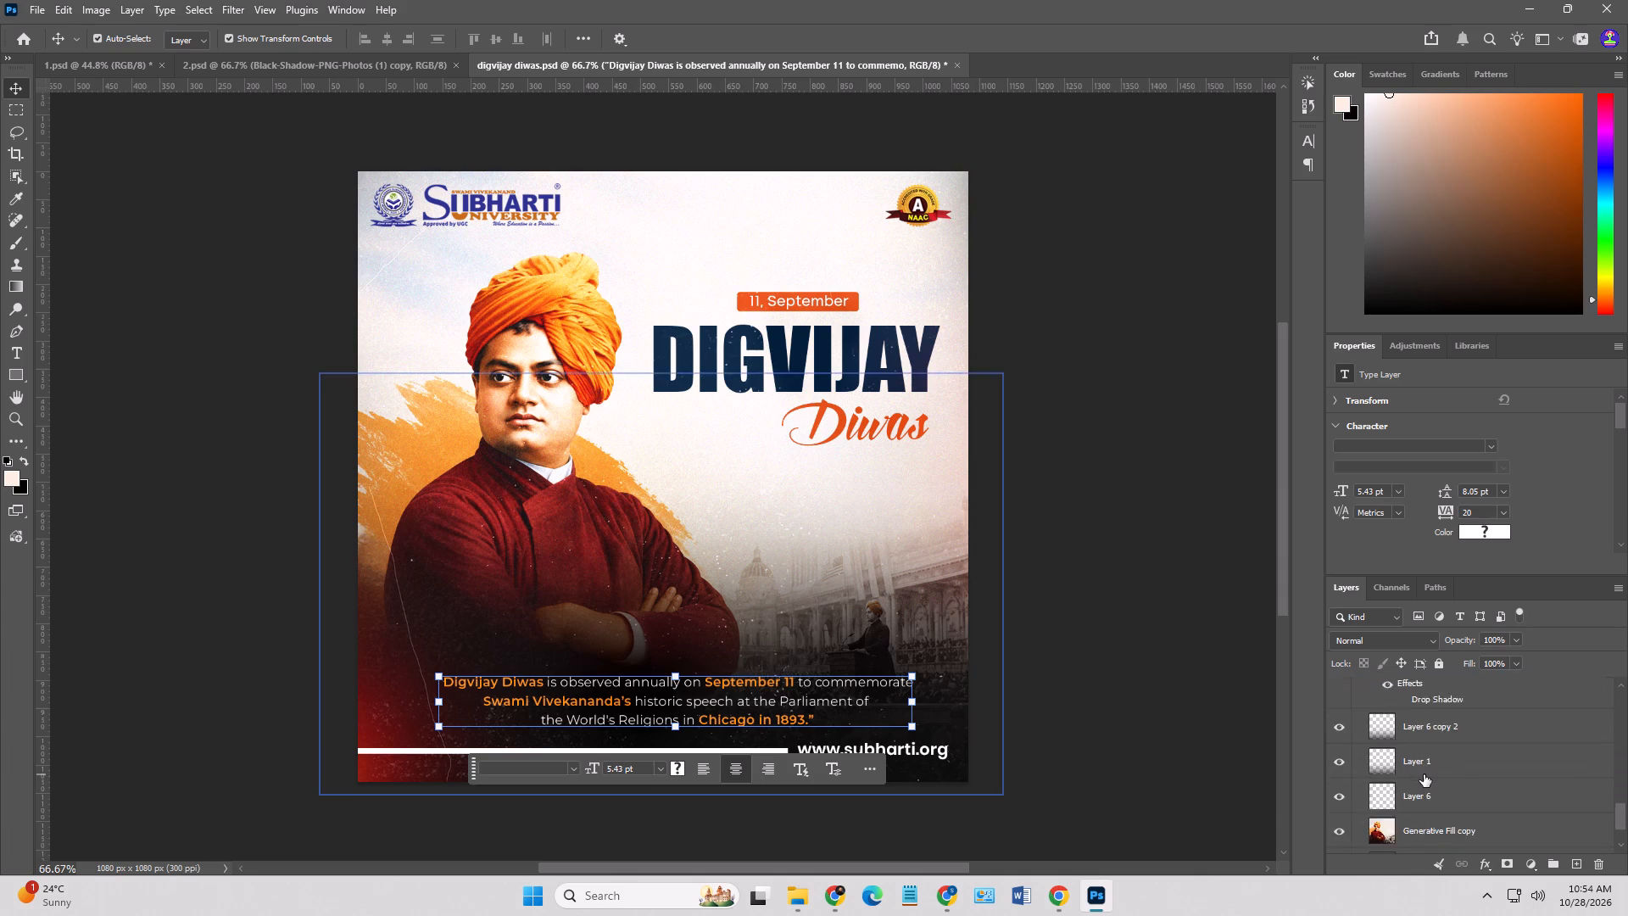
{"action": "scroll", "coordinate": [1424, 774], "scroll_direction": "down", "scroll_amount": 2}
{"action": "scroll", "coordinate": [1424, 774], "scroll_direction": "up", "scroll_amount": 17}
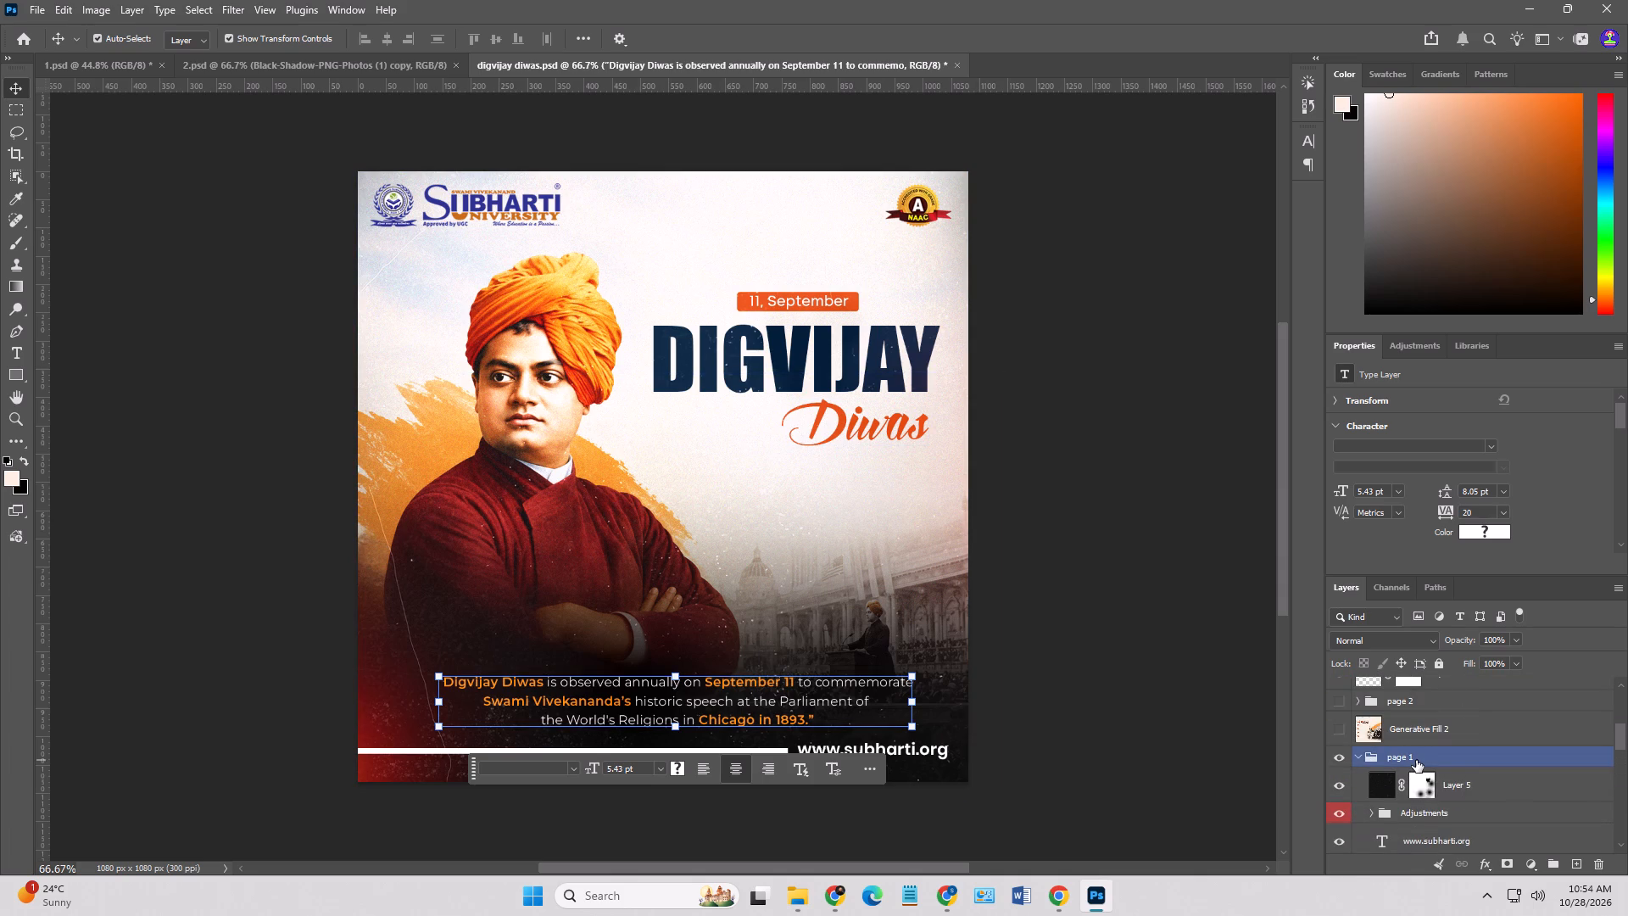
{"action": "scroll", "coordinate": [1399, 785], "scroll_direction": "up", "scroll_amount": 3}
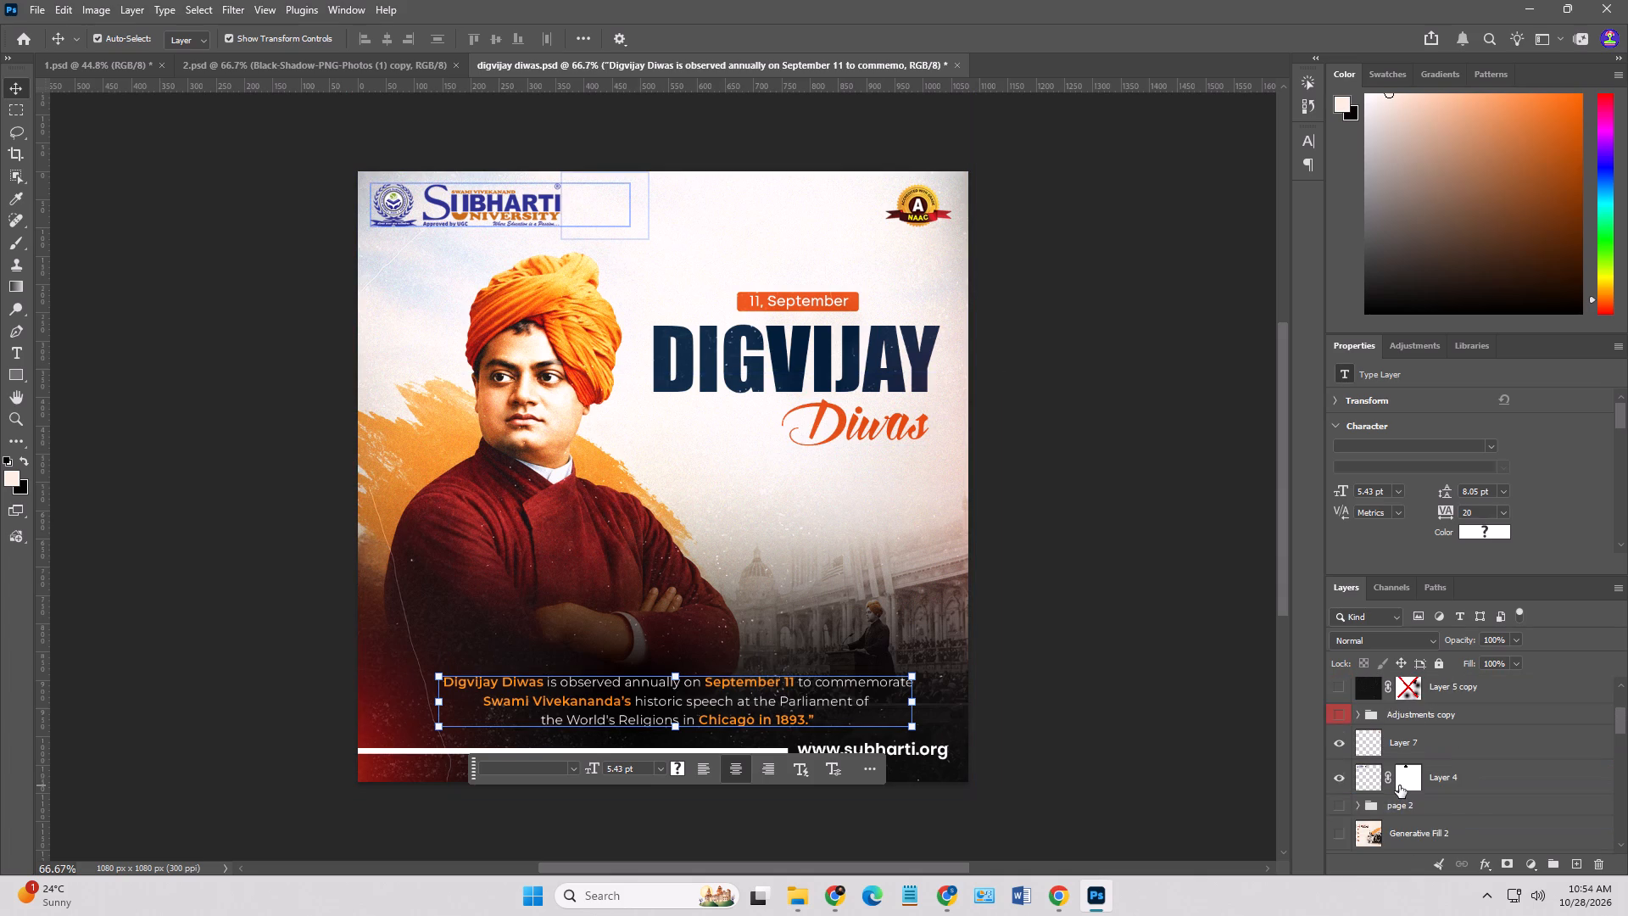
{"action": "scroll", "coordinate": [1400, 781], "scroll_direction": "up", "scroll_amount": 2}
{"action": "left_click", "coordinate": [1341, 759]}
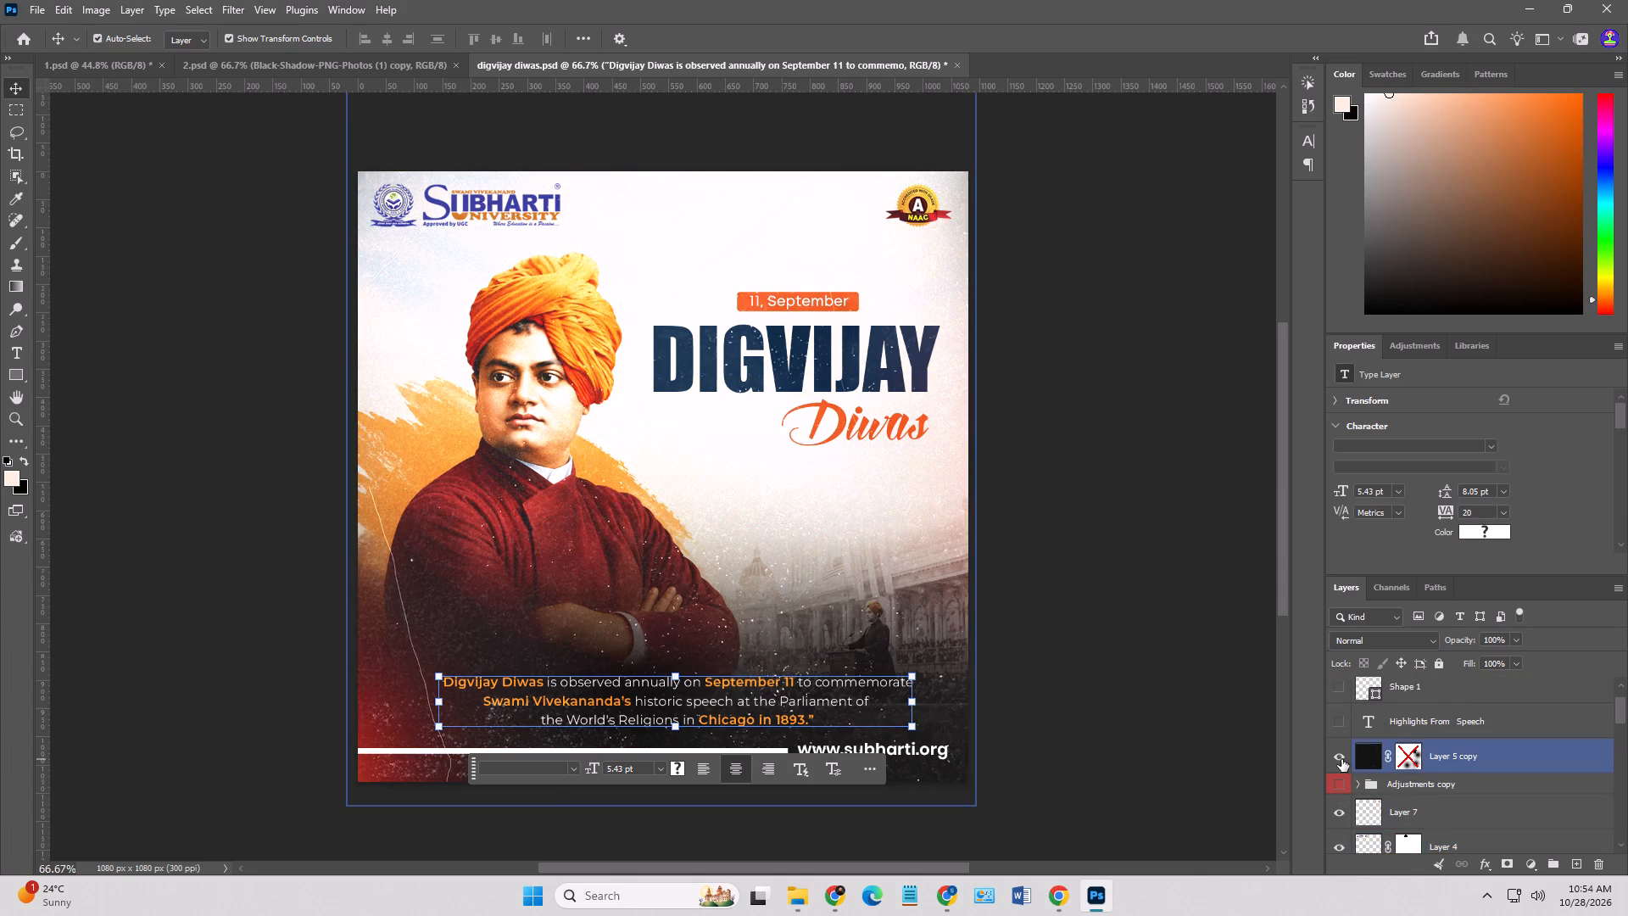
{"action": "left_click", "coordinate": [1341, 759]}
{"action": "left_click", "coordinate": [1341, 759]}
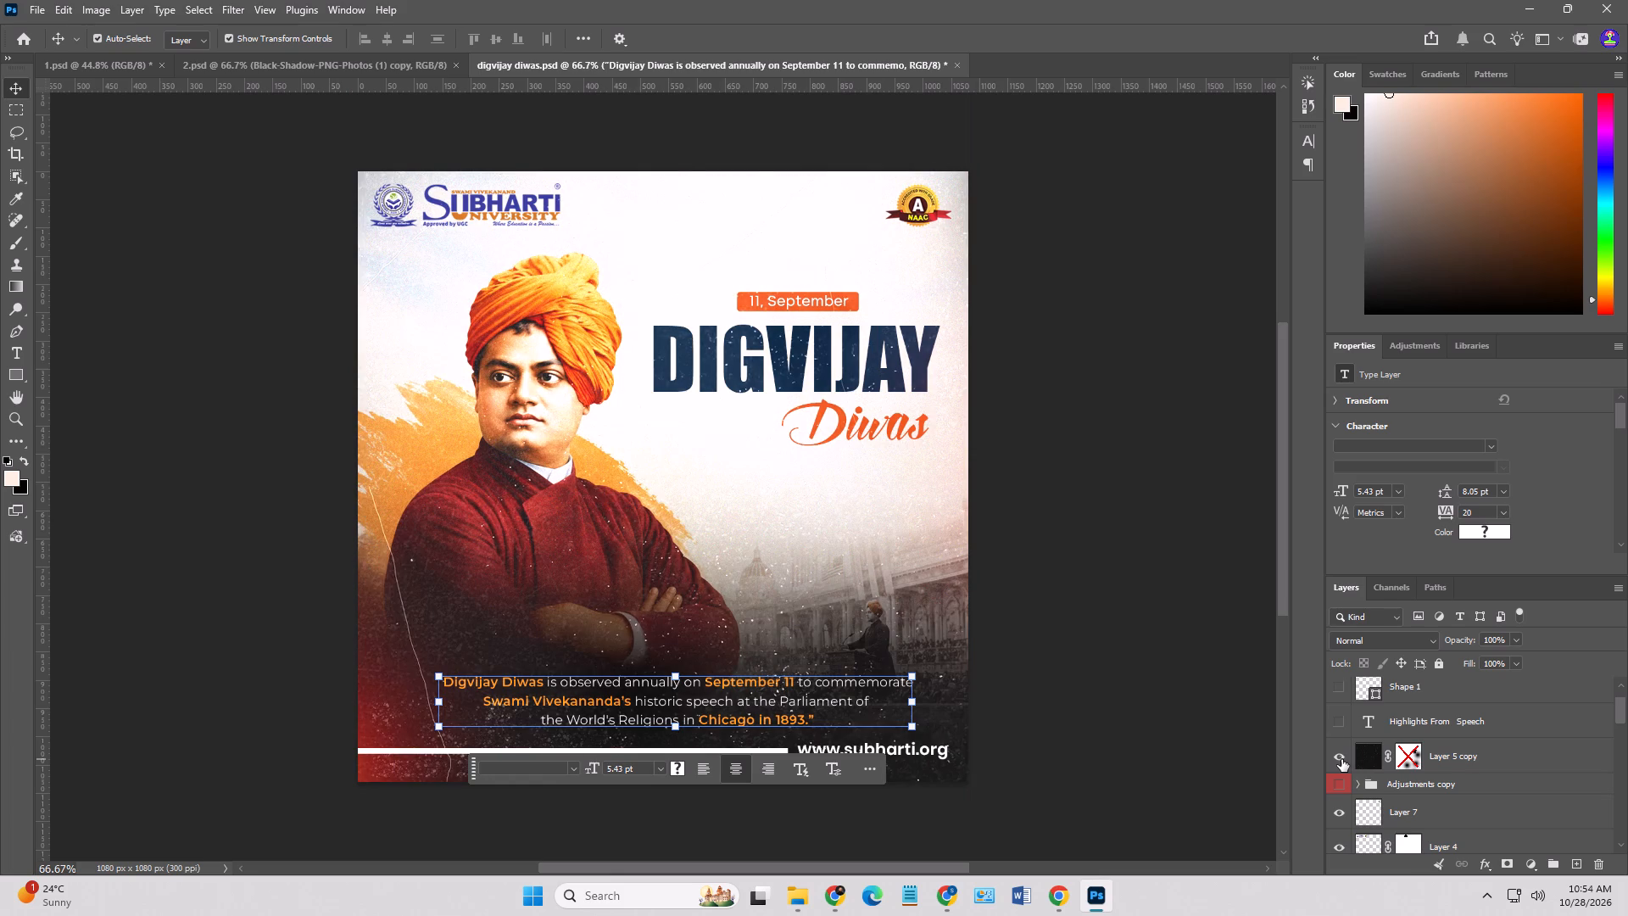
{"action": "left_click", "coordinate": [1341, 759]}
{"action": "left_click", "coordinate": [1341, 759]}
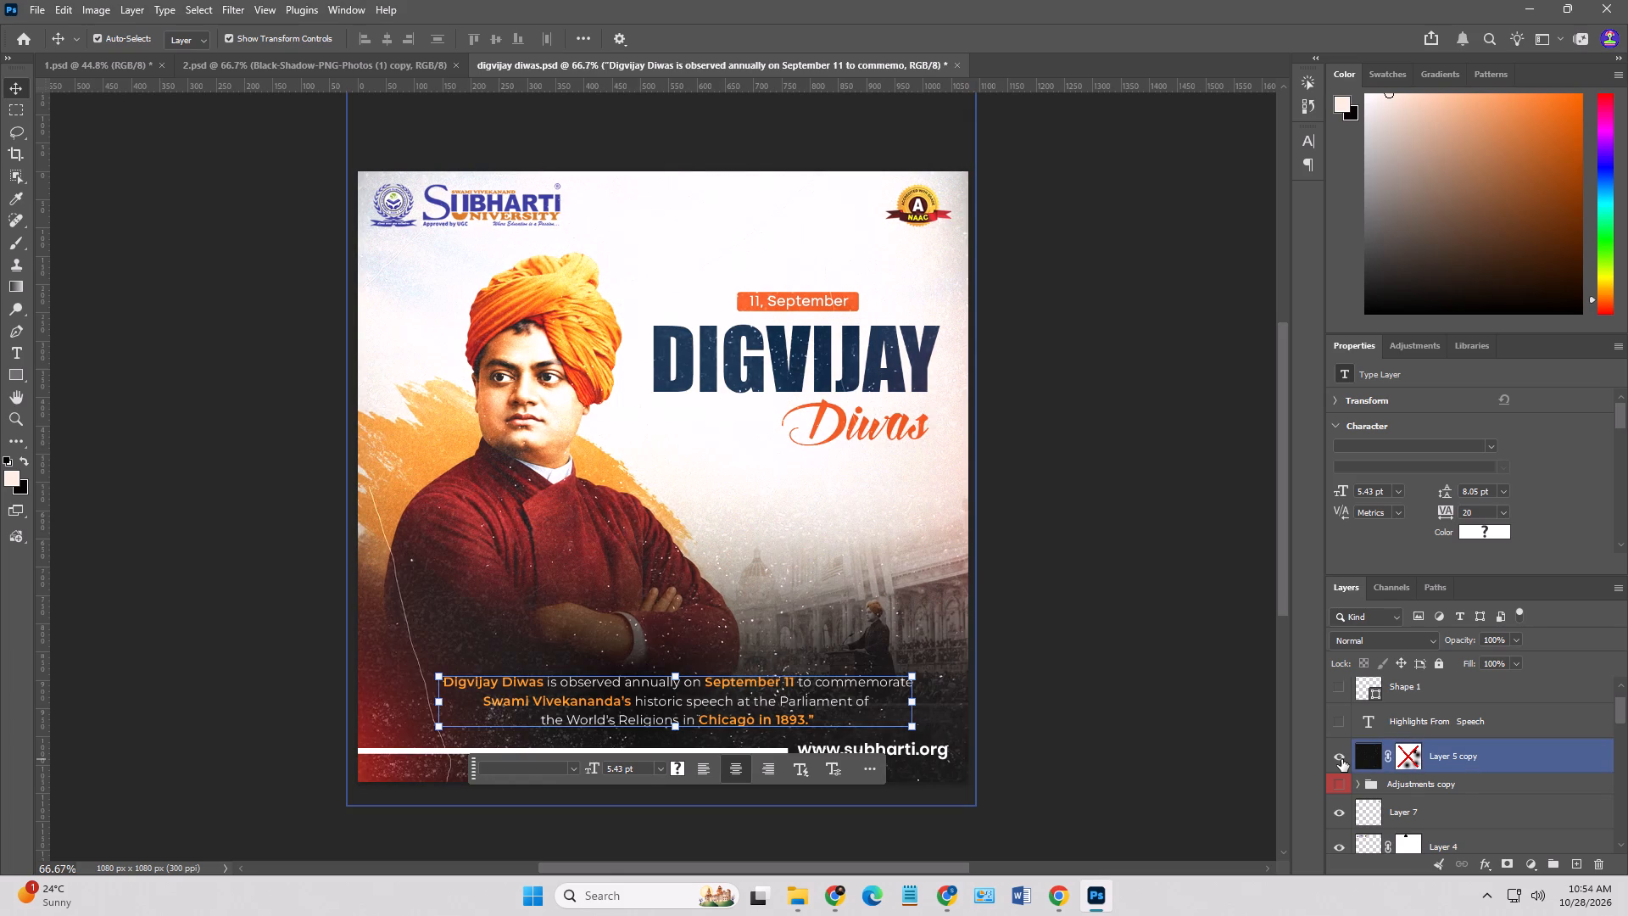
{"action": "left_click", "coordinate": [1341, 759]}
Copy the masked Layer 5 texture overlay from digvijay diwas.psd into the Diwali poster, 1.psd.
{"action": "scroll", "coordinate": [1410, 758], "scroll_direction": "down", "scroll_amount": 4}
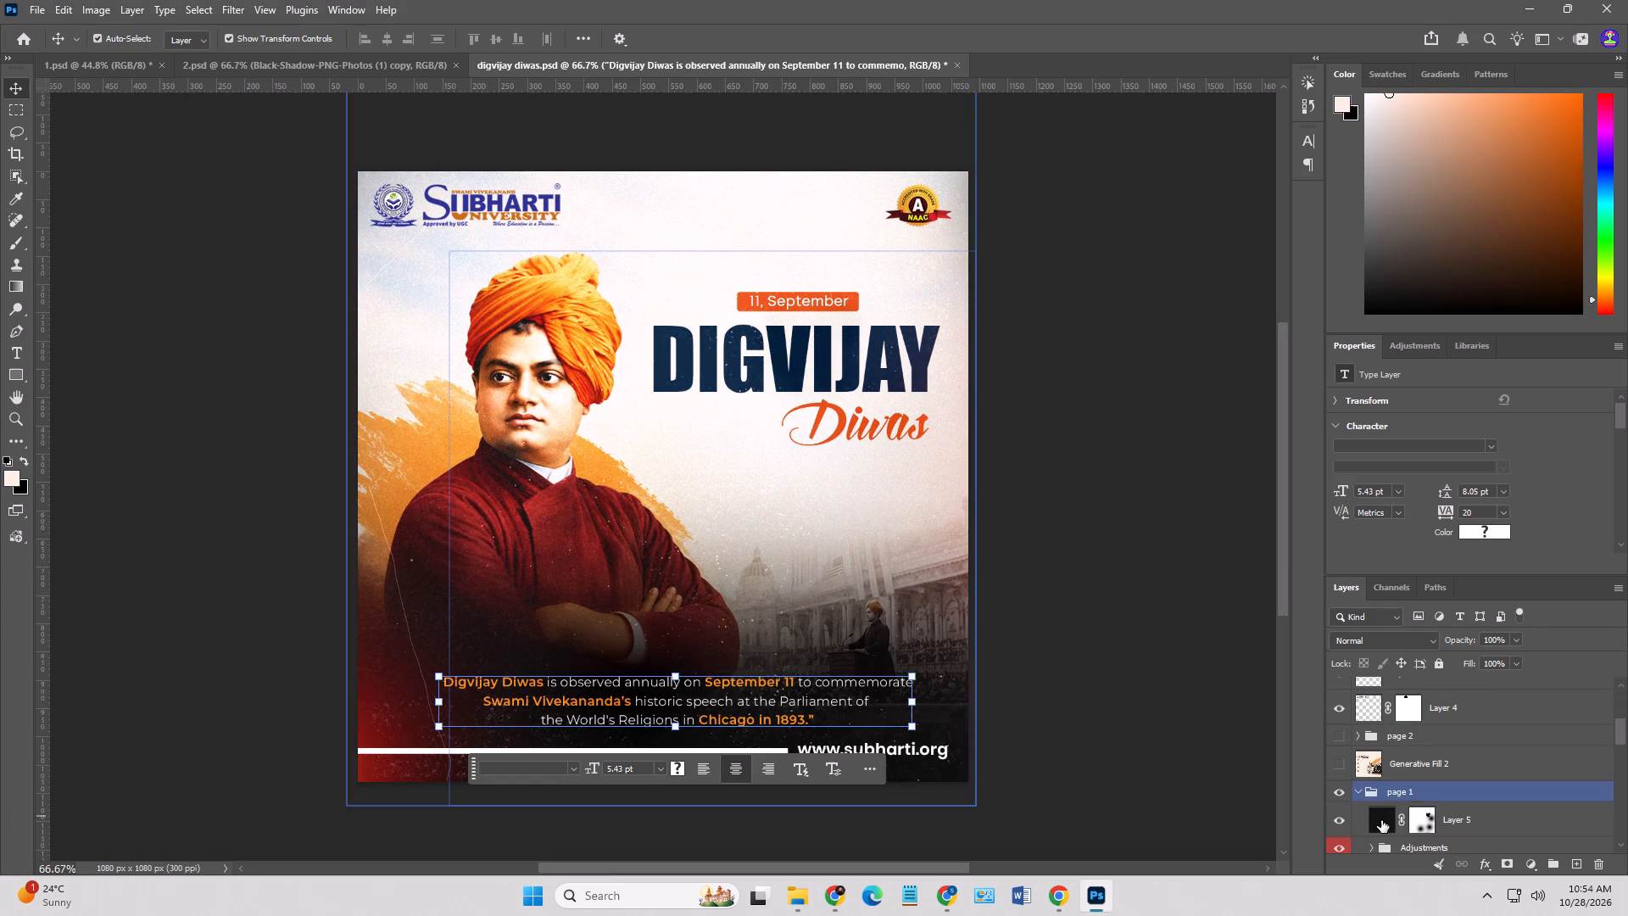
{"action": "left_click_drag", "start_coordinate": [1381, 820], "coordinate": [113, 63]}
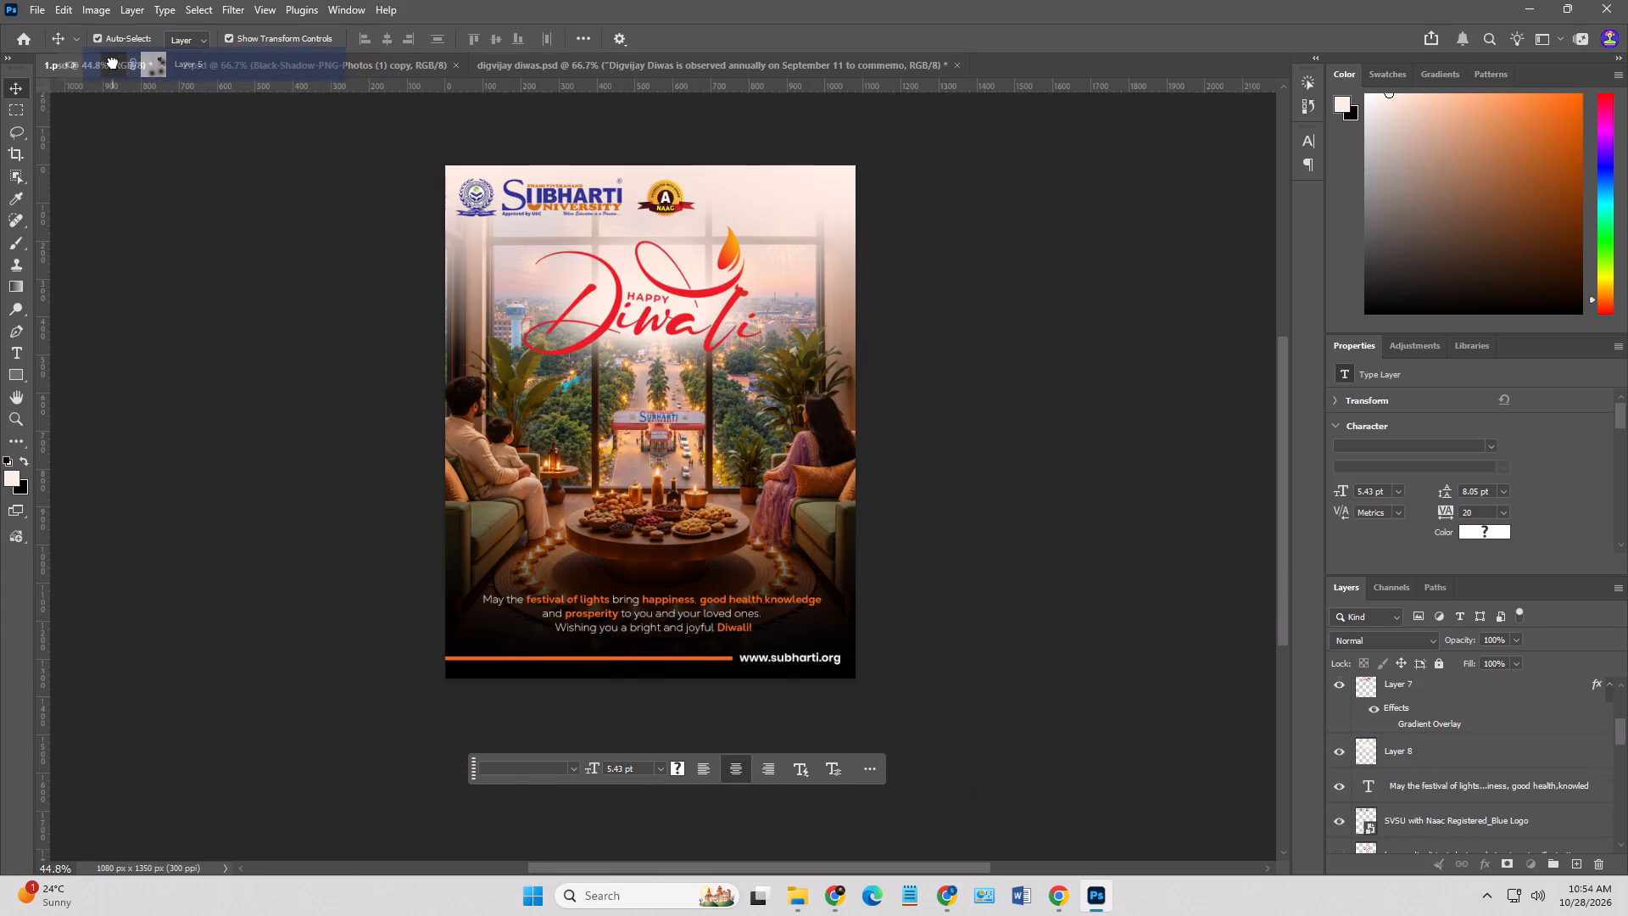
{"action": "left_click_drag", "start_coordinate": [113, 63], "coordinate": [596, 405]}
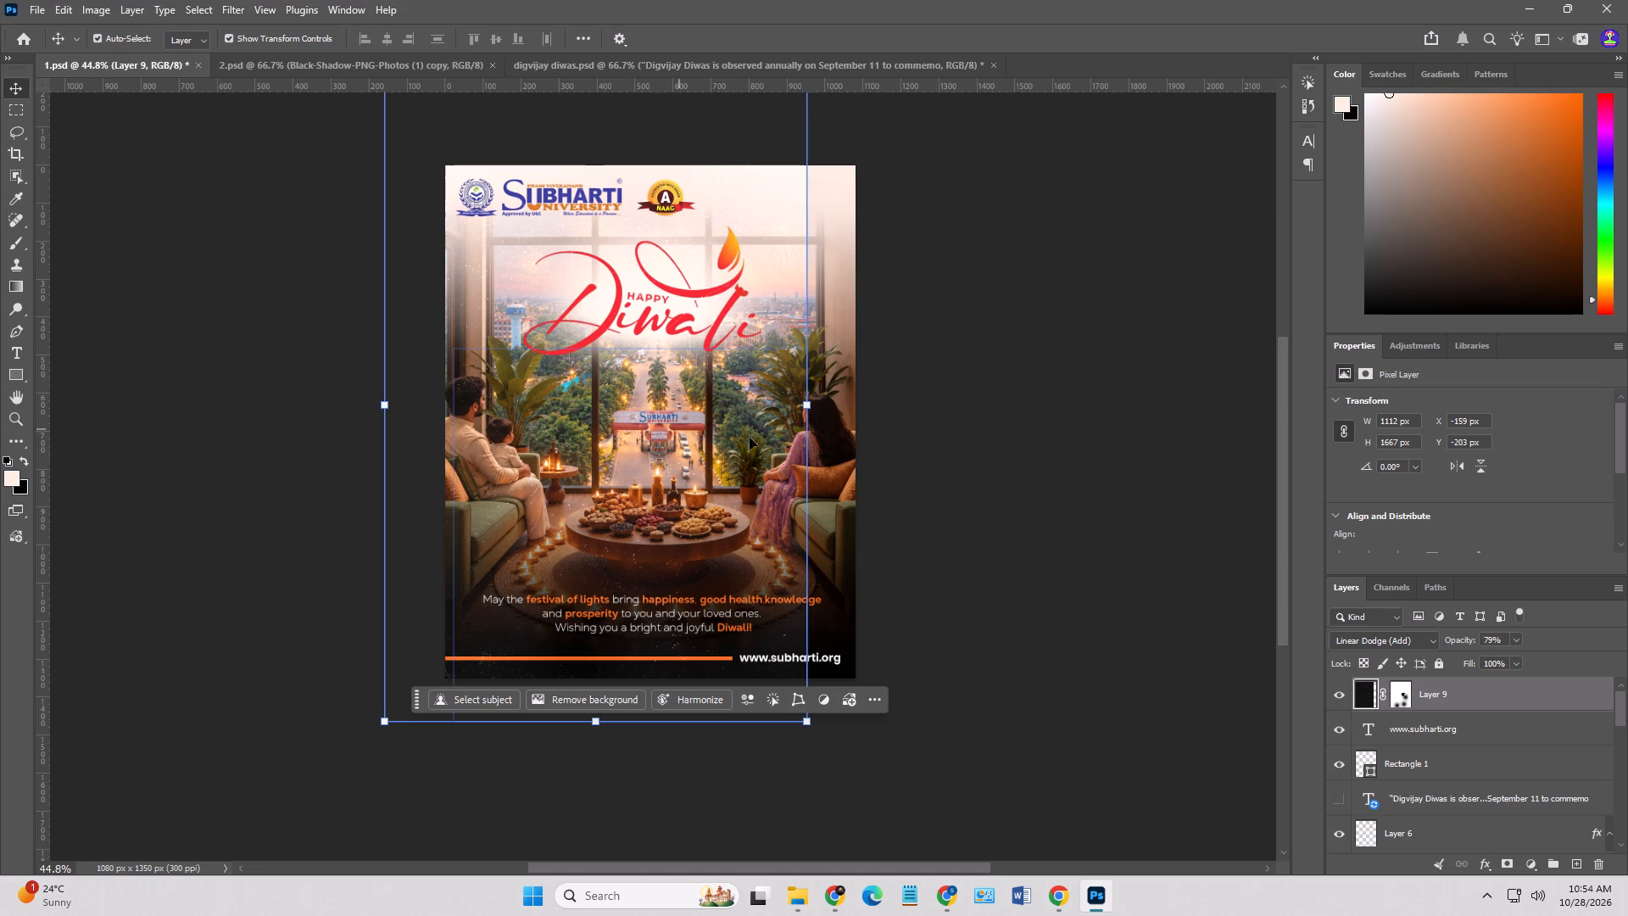
Enlarge the texture overlay (Layer 9) to about 1221 × 1830 px and place it at about X -25, Y -285 px, covering the poster.
{"action": "left_click_drag", "start_coordinate": [810, 410], "coordinate": [850, 407]}
{"action": "left_click_drag", "start_coordinate": [778, 419], "coordinate": [814, 418]}
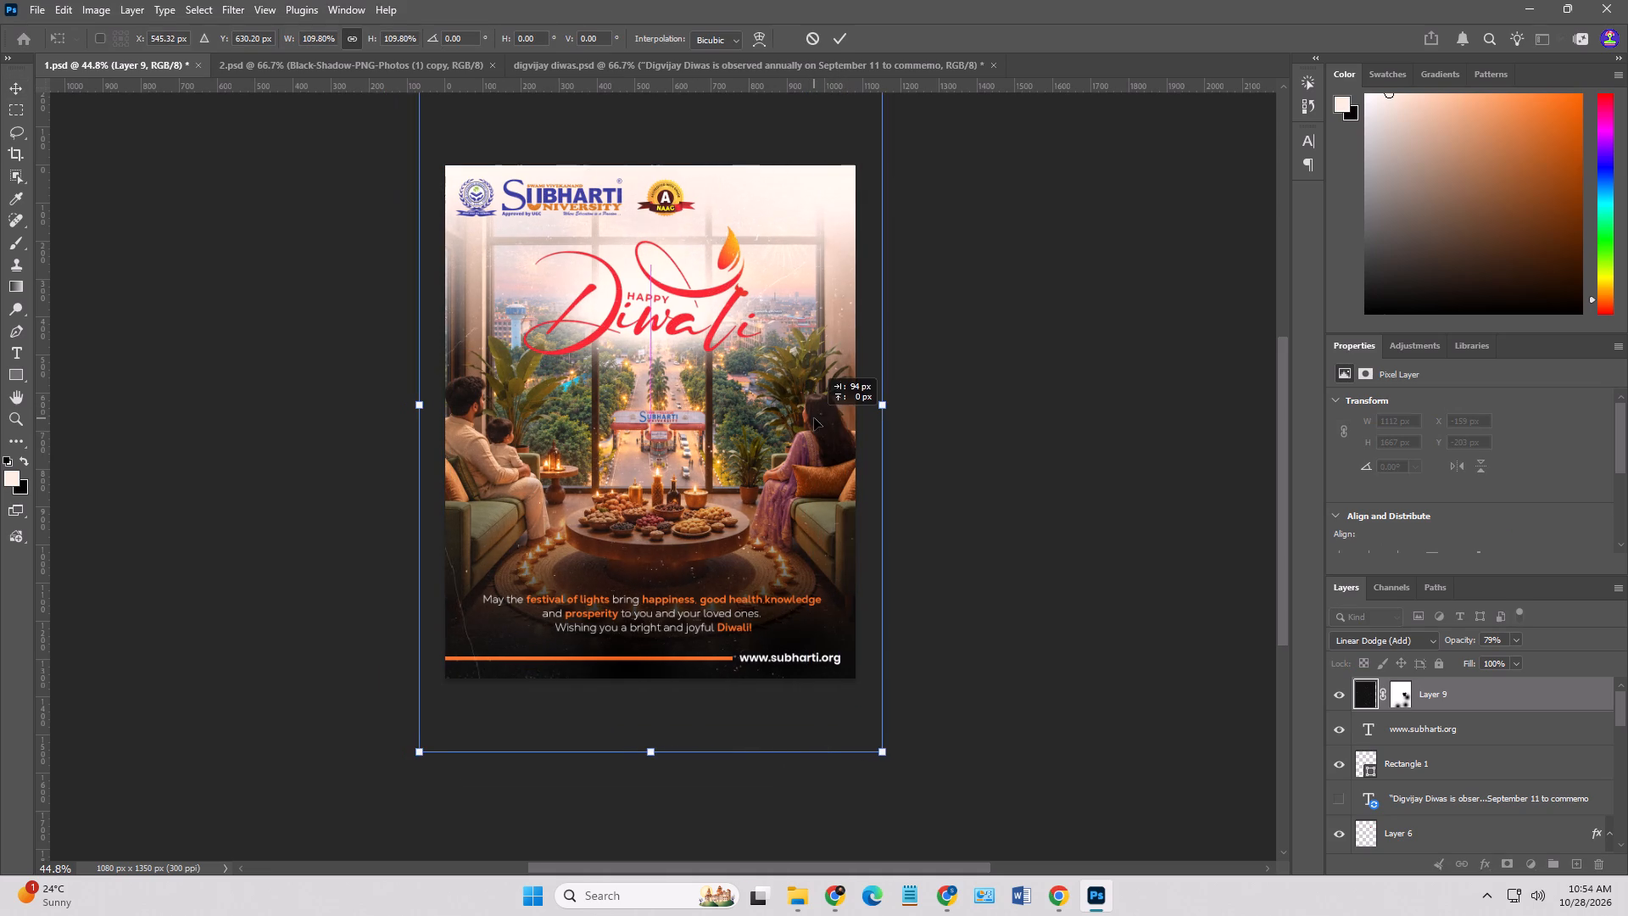
{"action": "left_click_drag", "start_coordinate": [814, 418], "coordinate": [822, 418]}
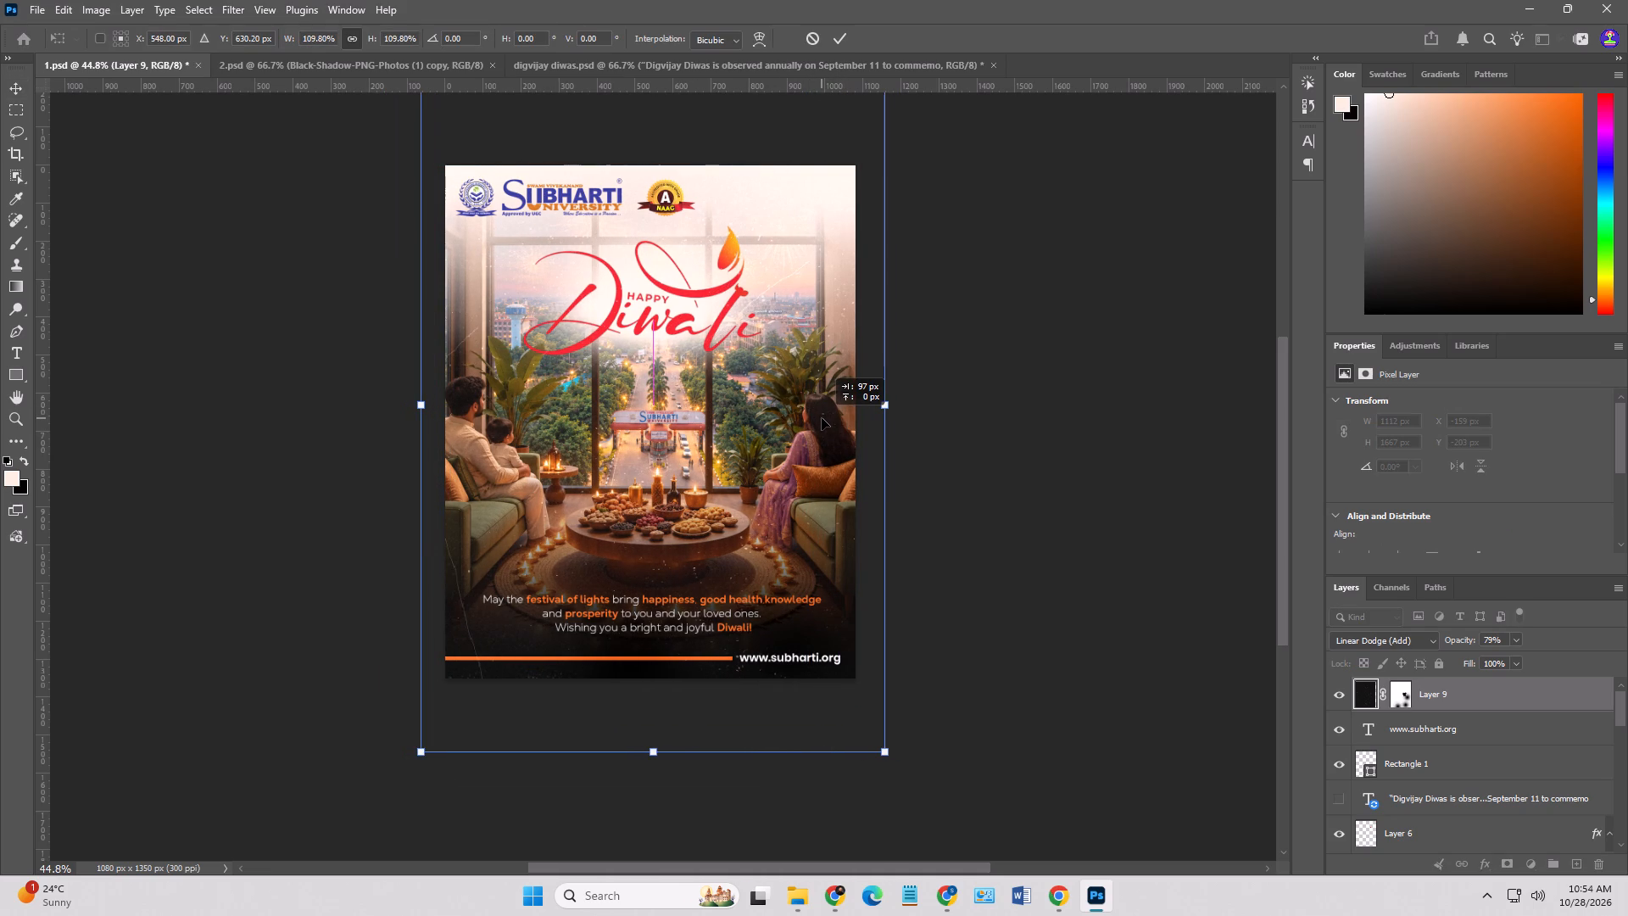
{"action": "left_click_drag", "start_coordinate": [822, 418], "coordinate": [823, 418]}
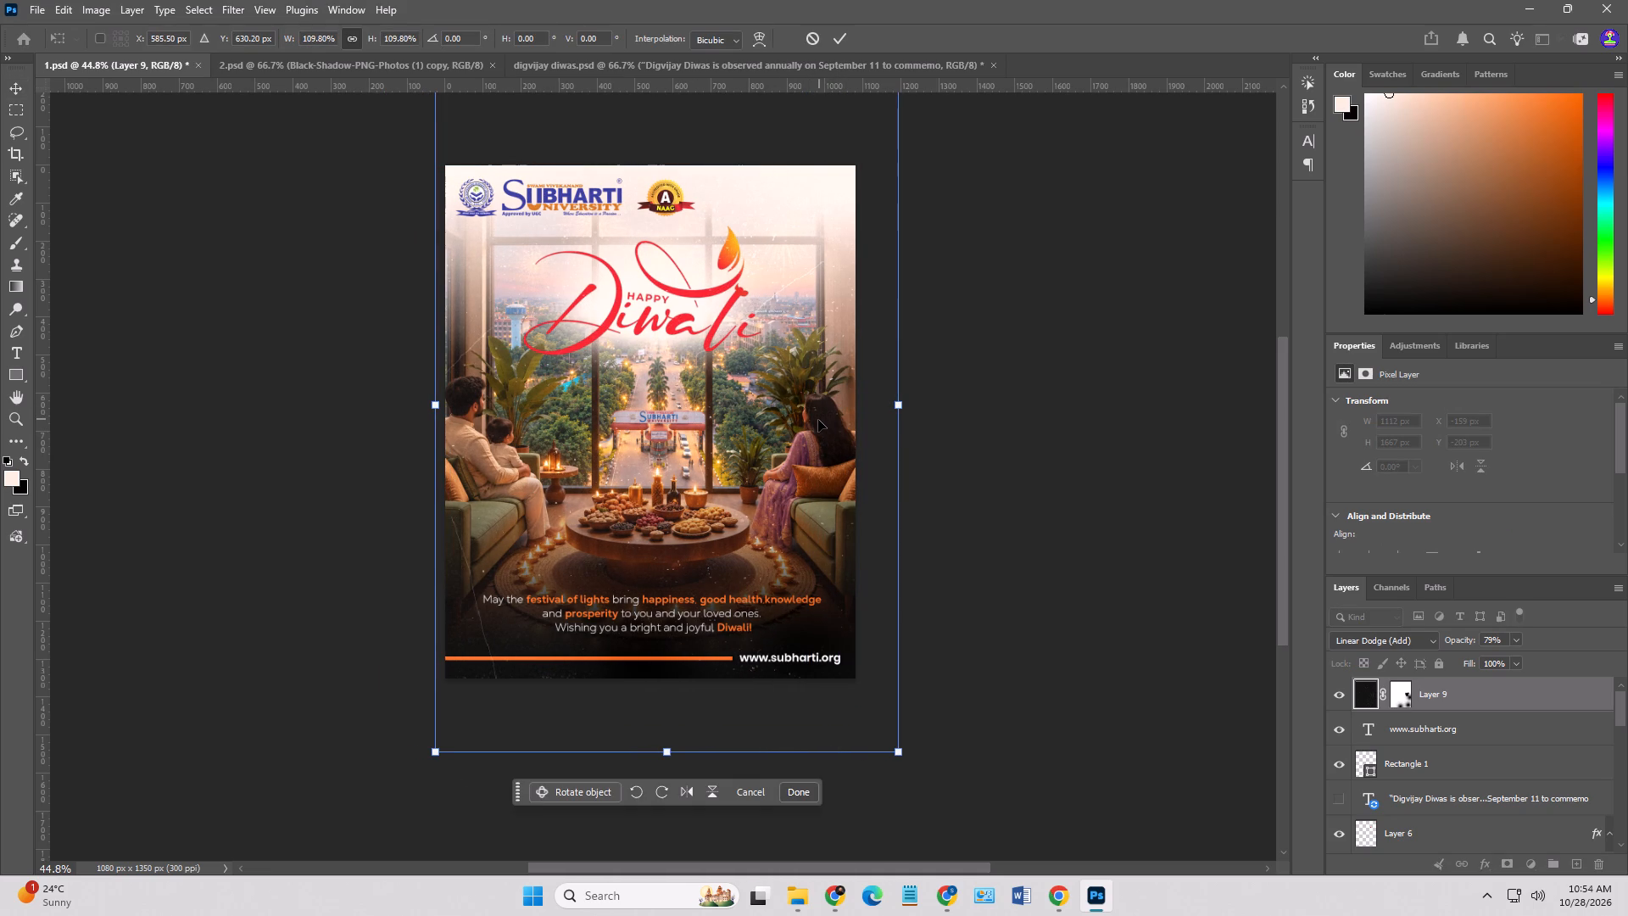
{"action": "key", "text": "Return"}
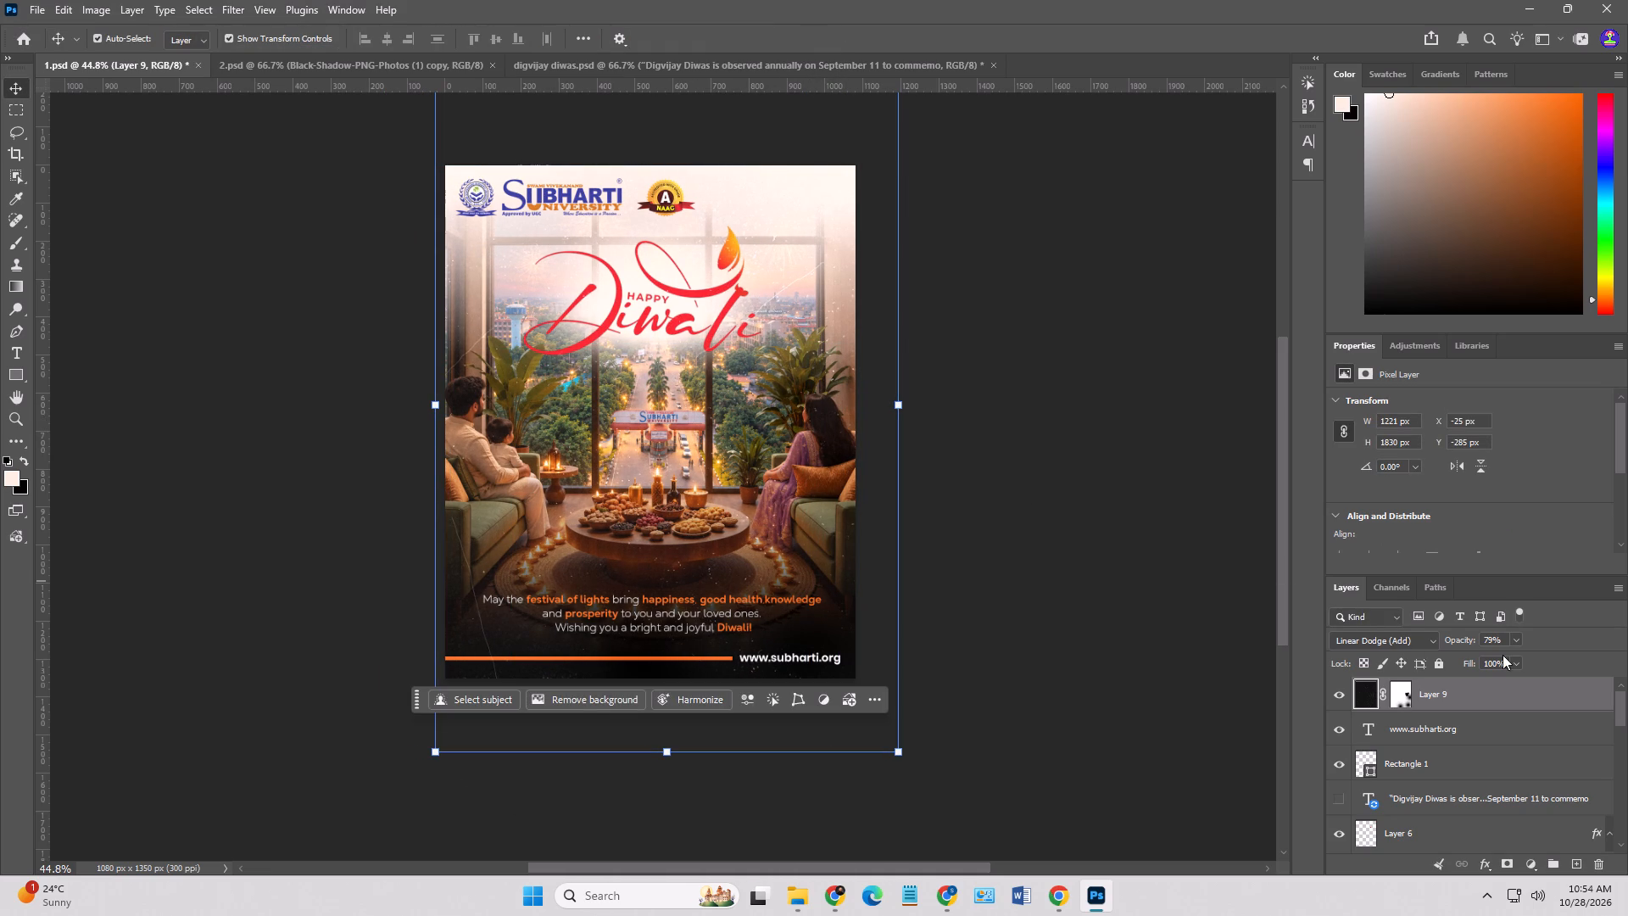
Reduce the texture overlay's (Layer 9) opacity to 47% and deselect it.
{"action": "left_click", "coordinate": [1514, 642]}
{"action": "left_click", "coordinate": [1508, 661]}
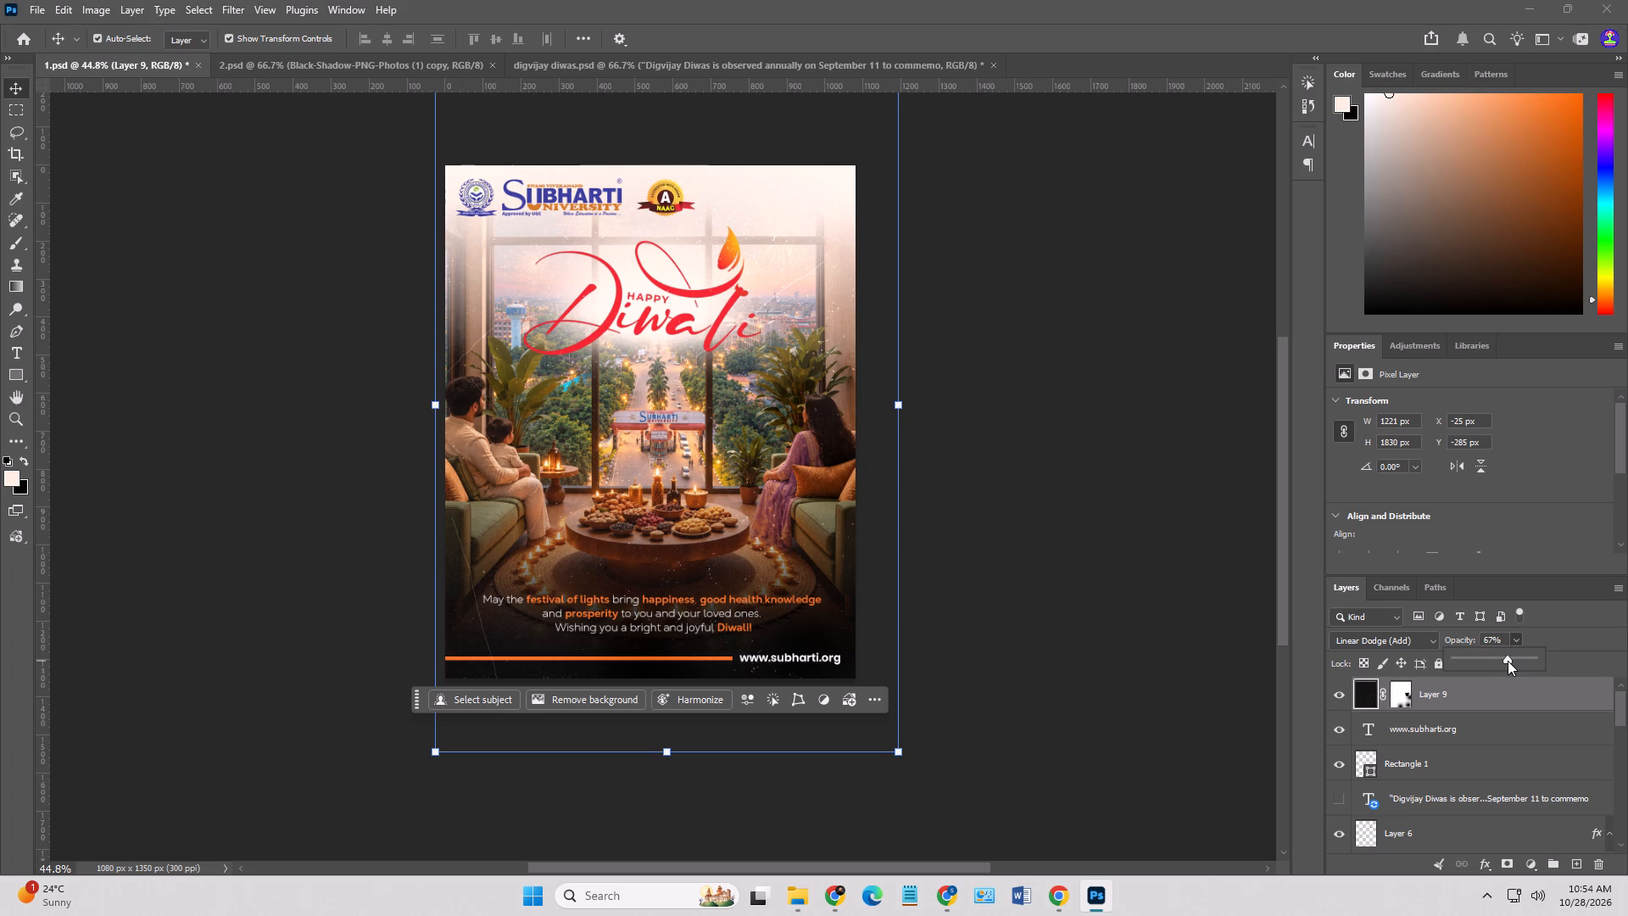
{"action": "left_click", "coordinate": [1491, 657]}
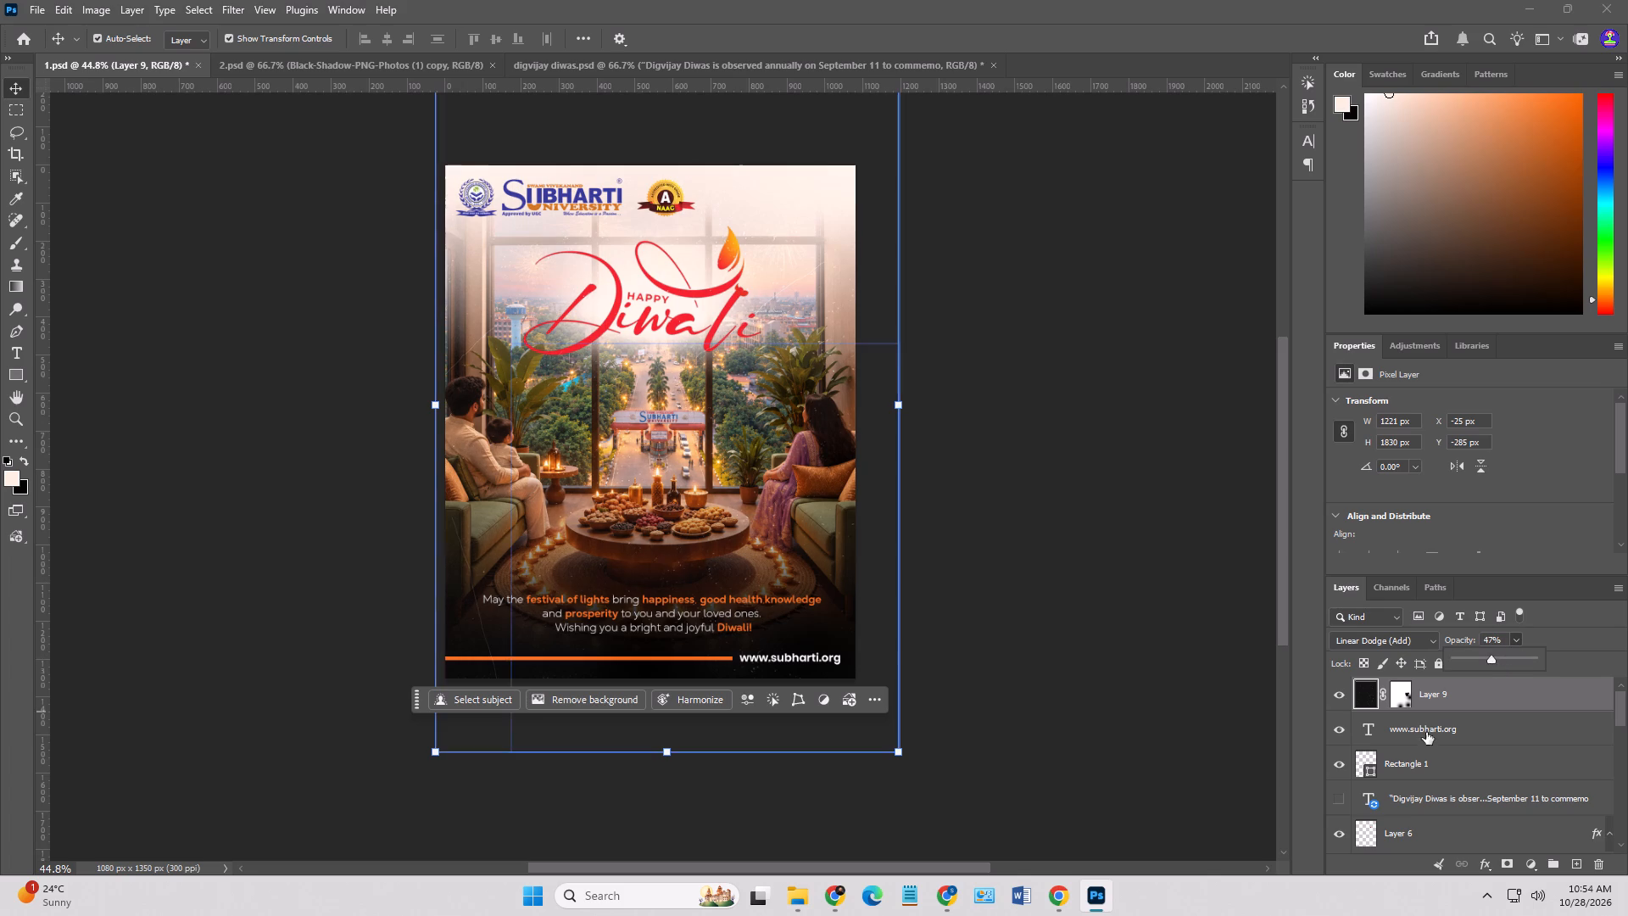
{"action": "left_click", "coordinate": [1175, 627]}
{"action": "left_click", "coordinate": [1069, 590]}
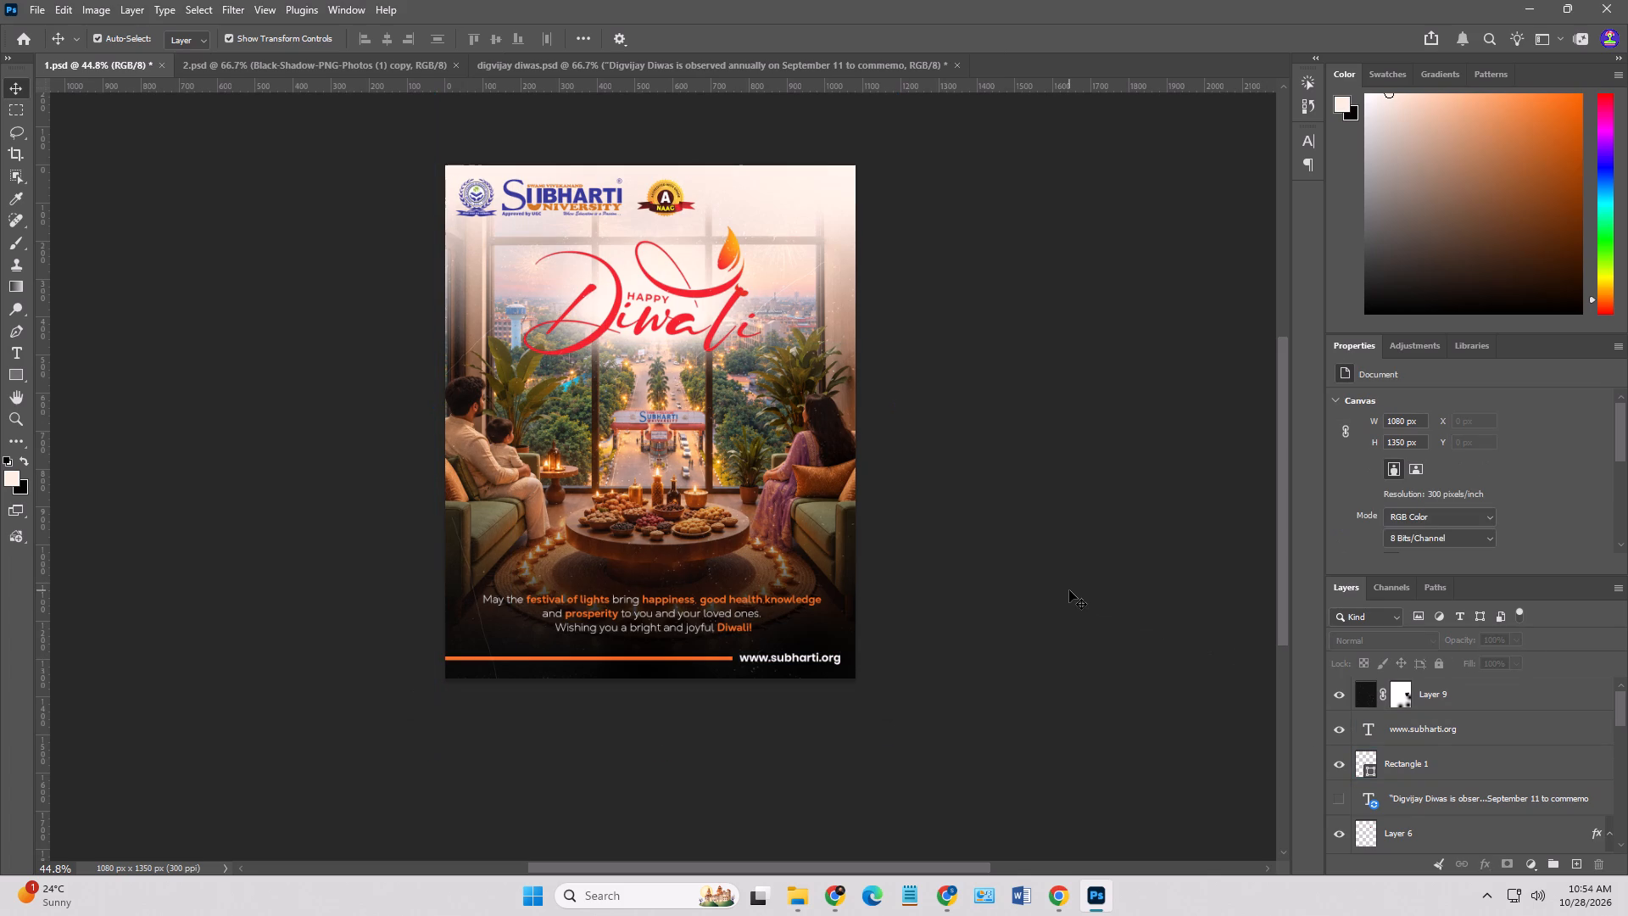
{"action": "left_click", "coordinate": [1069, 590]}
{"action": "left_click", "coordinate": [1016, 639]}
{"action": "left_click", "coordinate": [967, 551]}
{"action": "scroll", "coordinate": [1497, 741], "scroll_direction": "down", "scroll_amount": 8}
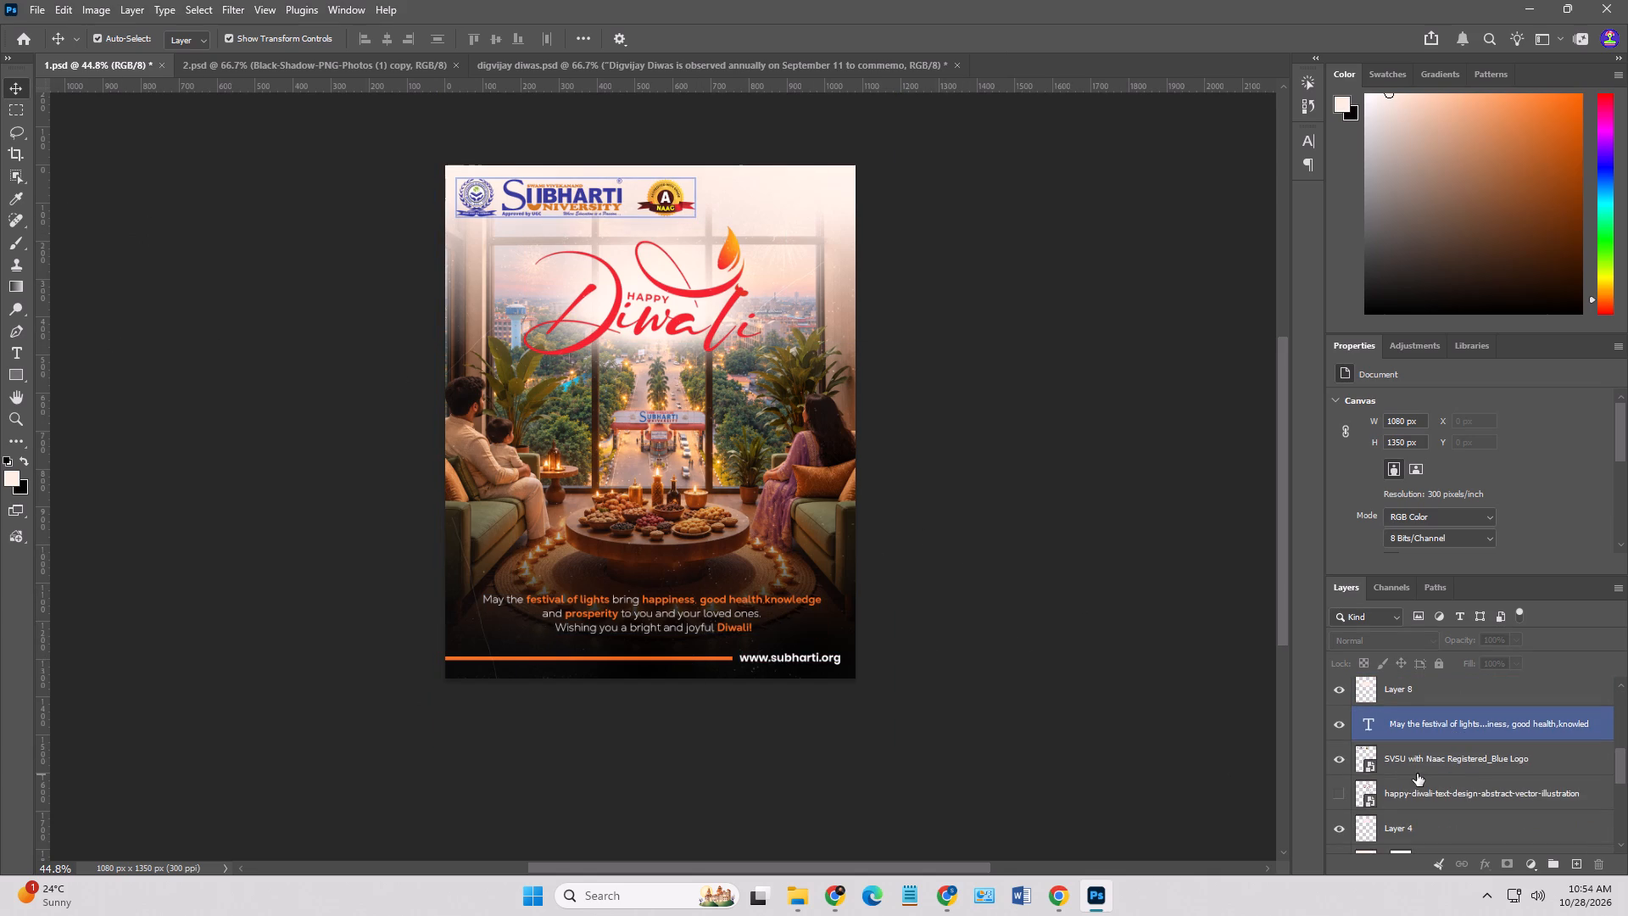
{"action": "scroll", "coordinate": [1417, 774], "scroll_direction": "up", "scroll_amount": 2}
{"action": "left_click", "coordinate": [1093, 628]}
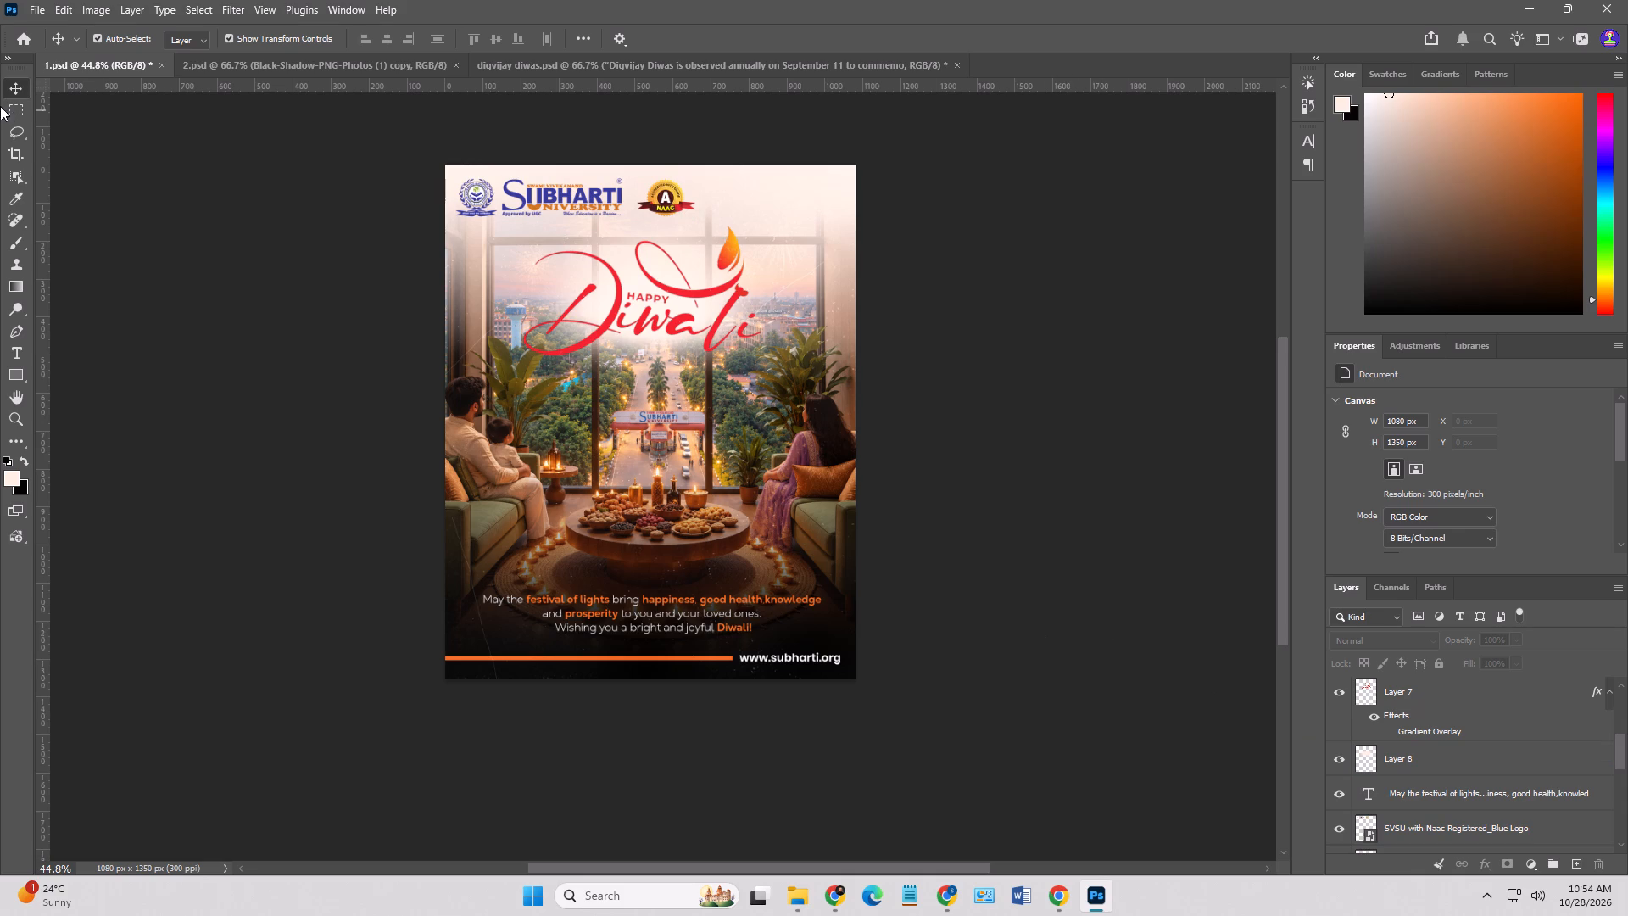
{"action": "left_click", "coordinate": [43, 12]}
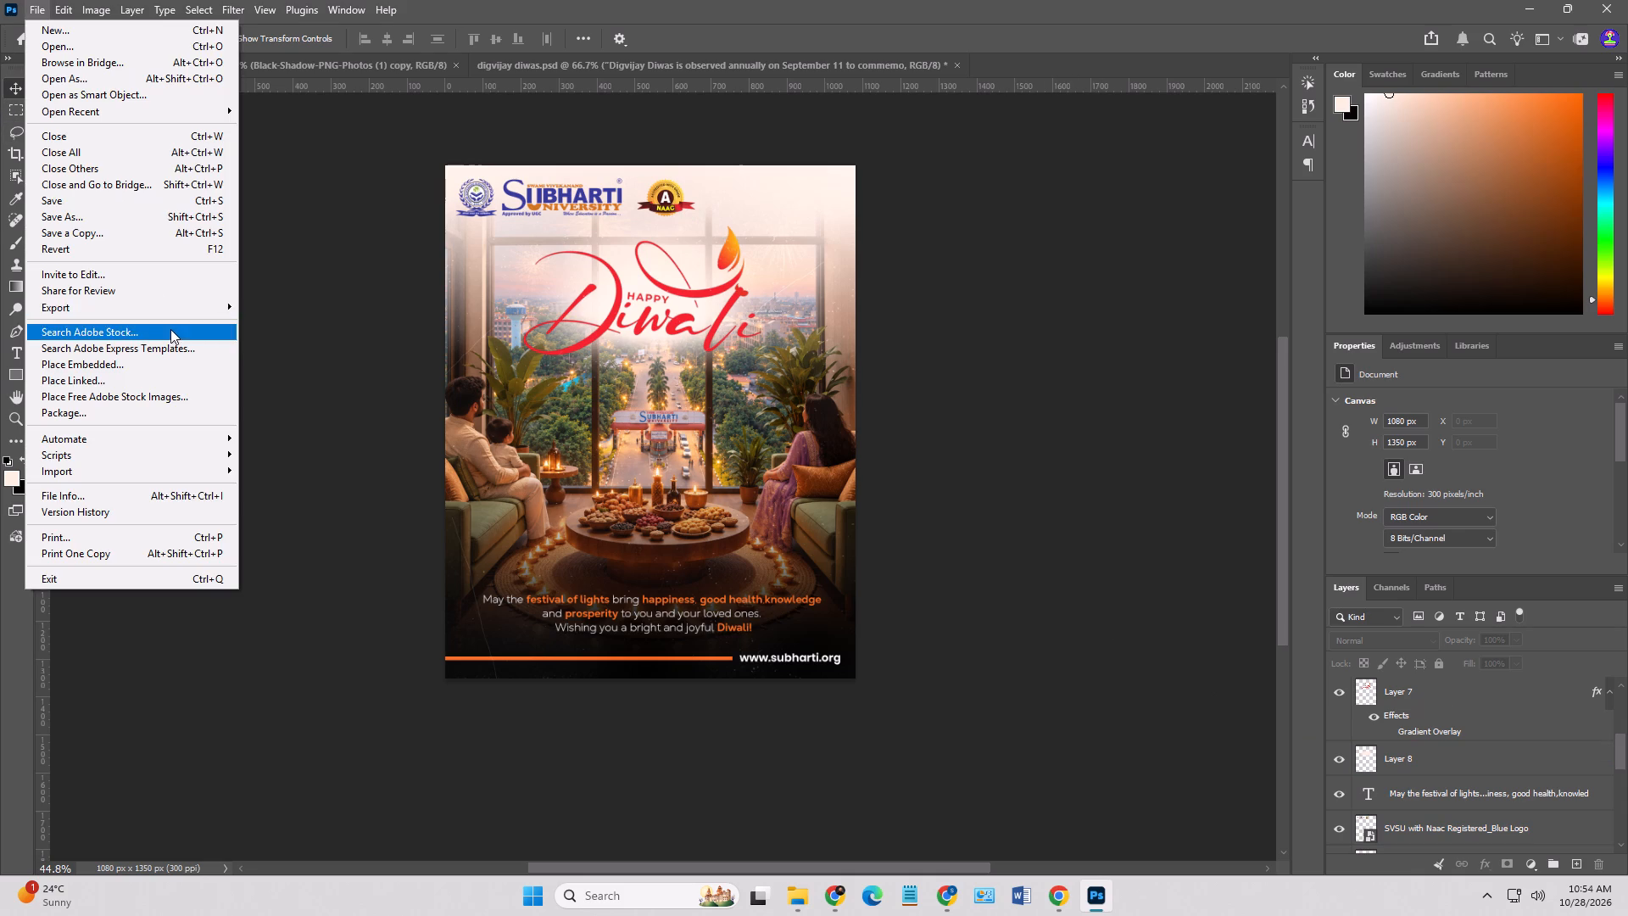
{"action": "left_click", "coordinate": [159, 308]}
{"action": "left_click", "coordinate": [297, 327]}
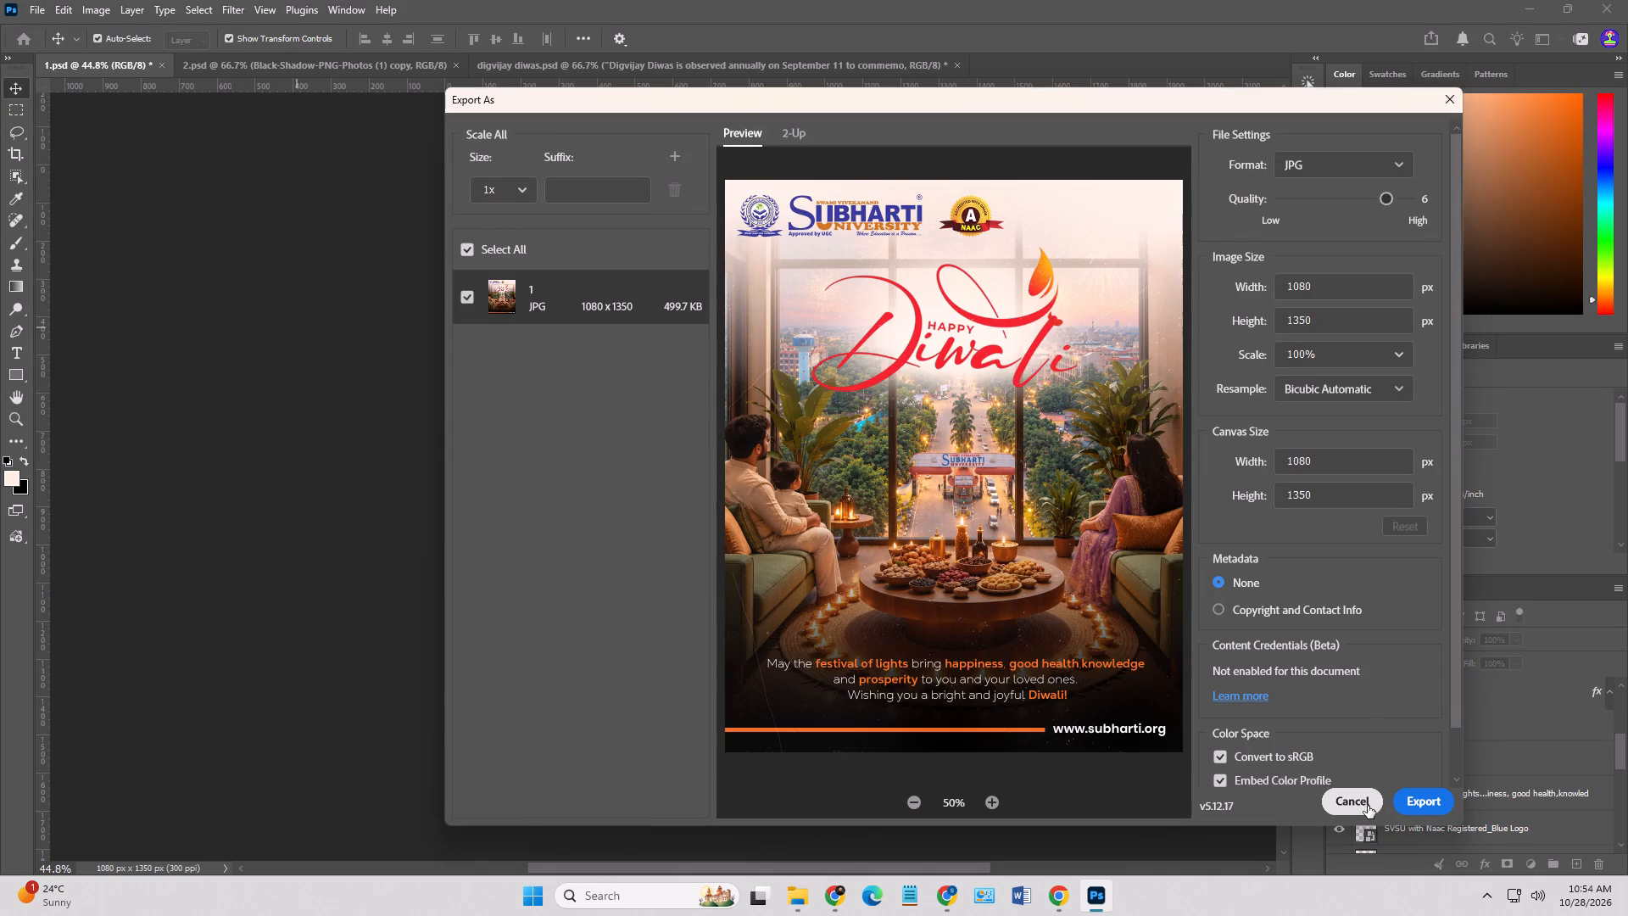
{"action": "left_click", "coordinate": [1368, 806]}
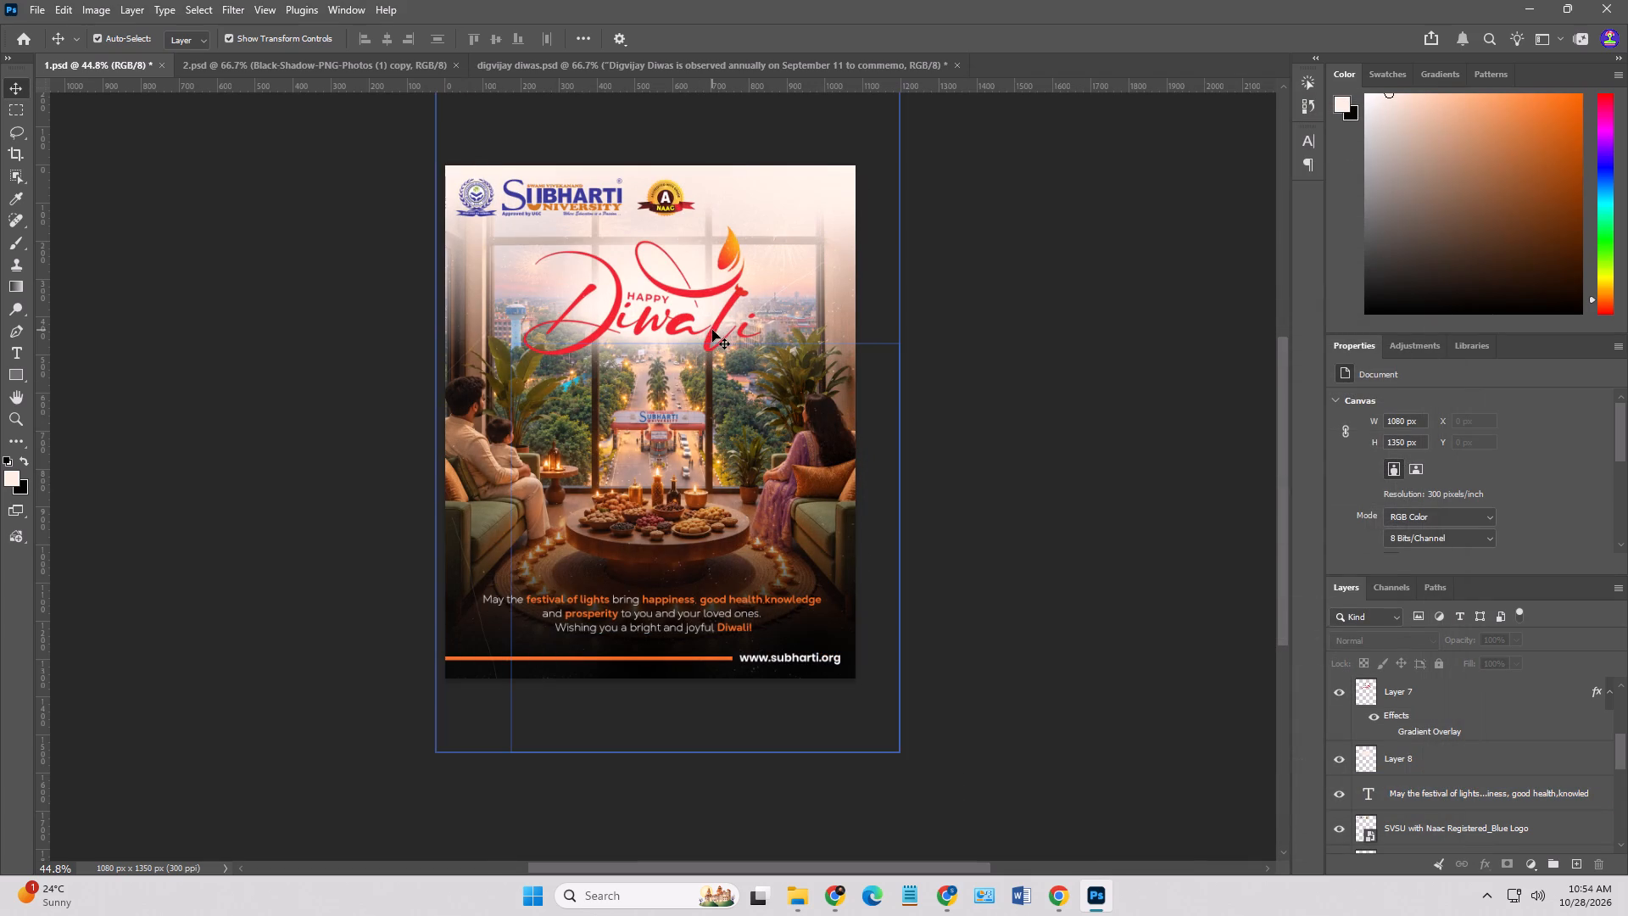
Nudge the Diwali title artwork (Layer 6 and Layer 7 together) up to Y 157 px.
{"action": "left_click", "coordinate": [1025, 401]}
{"action": "left_click", "coordinate": [676, 290]}
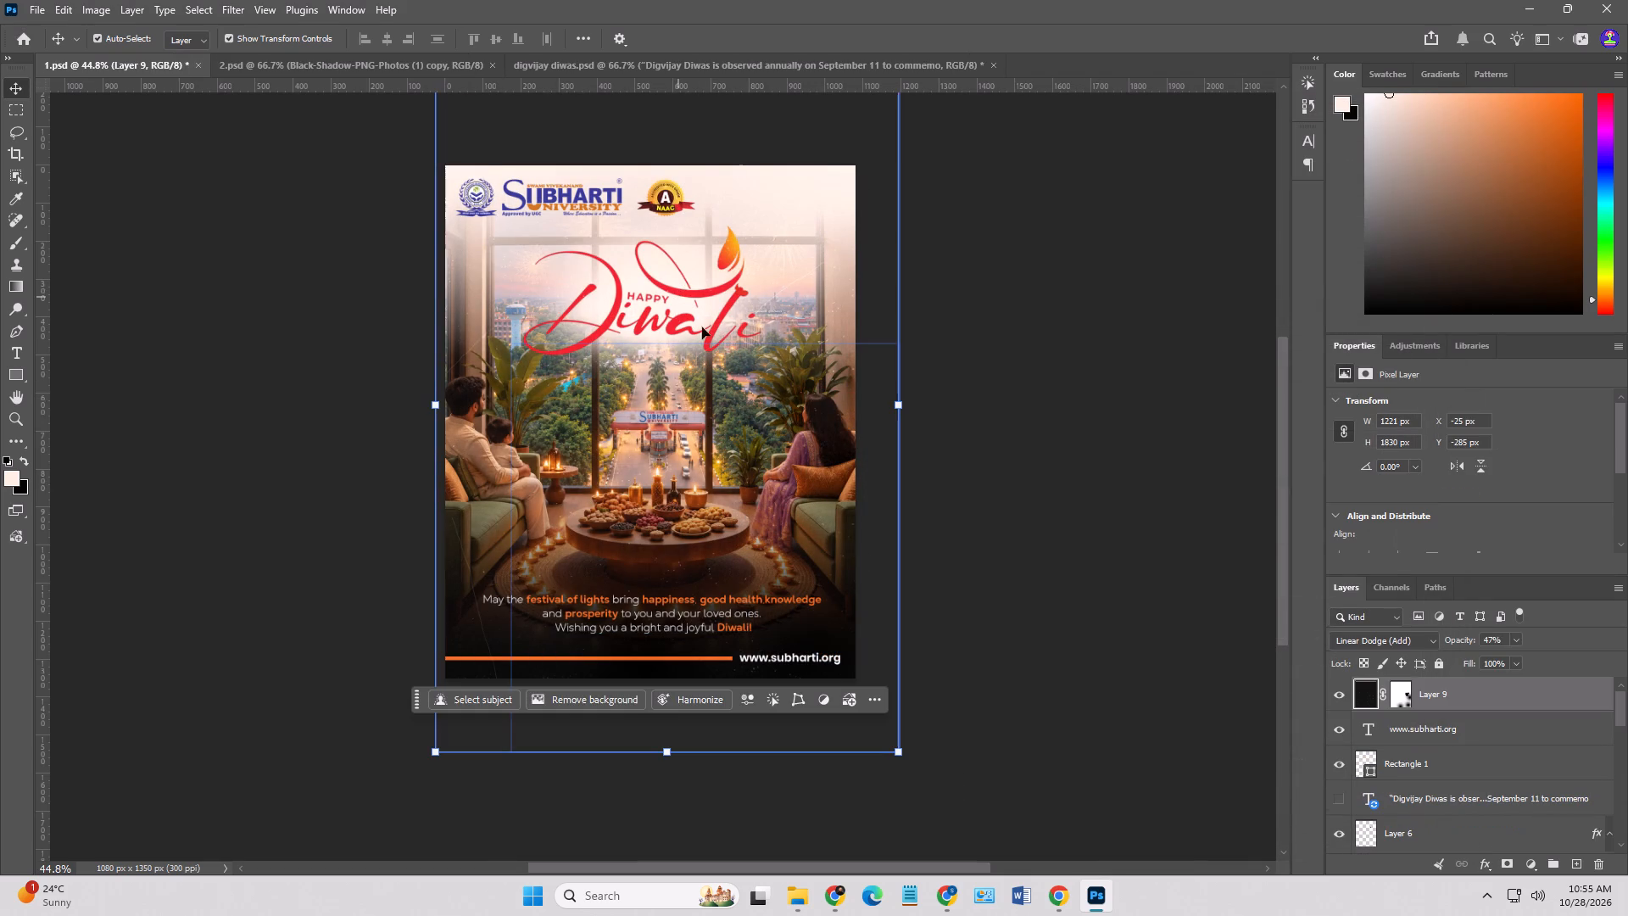
{"action": "scroll", "coordinate": [1437, 767], "scroll_direction": "down", "scroll_amount": 3}
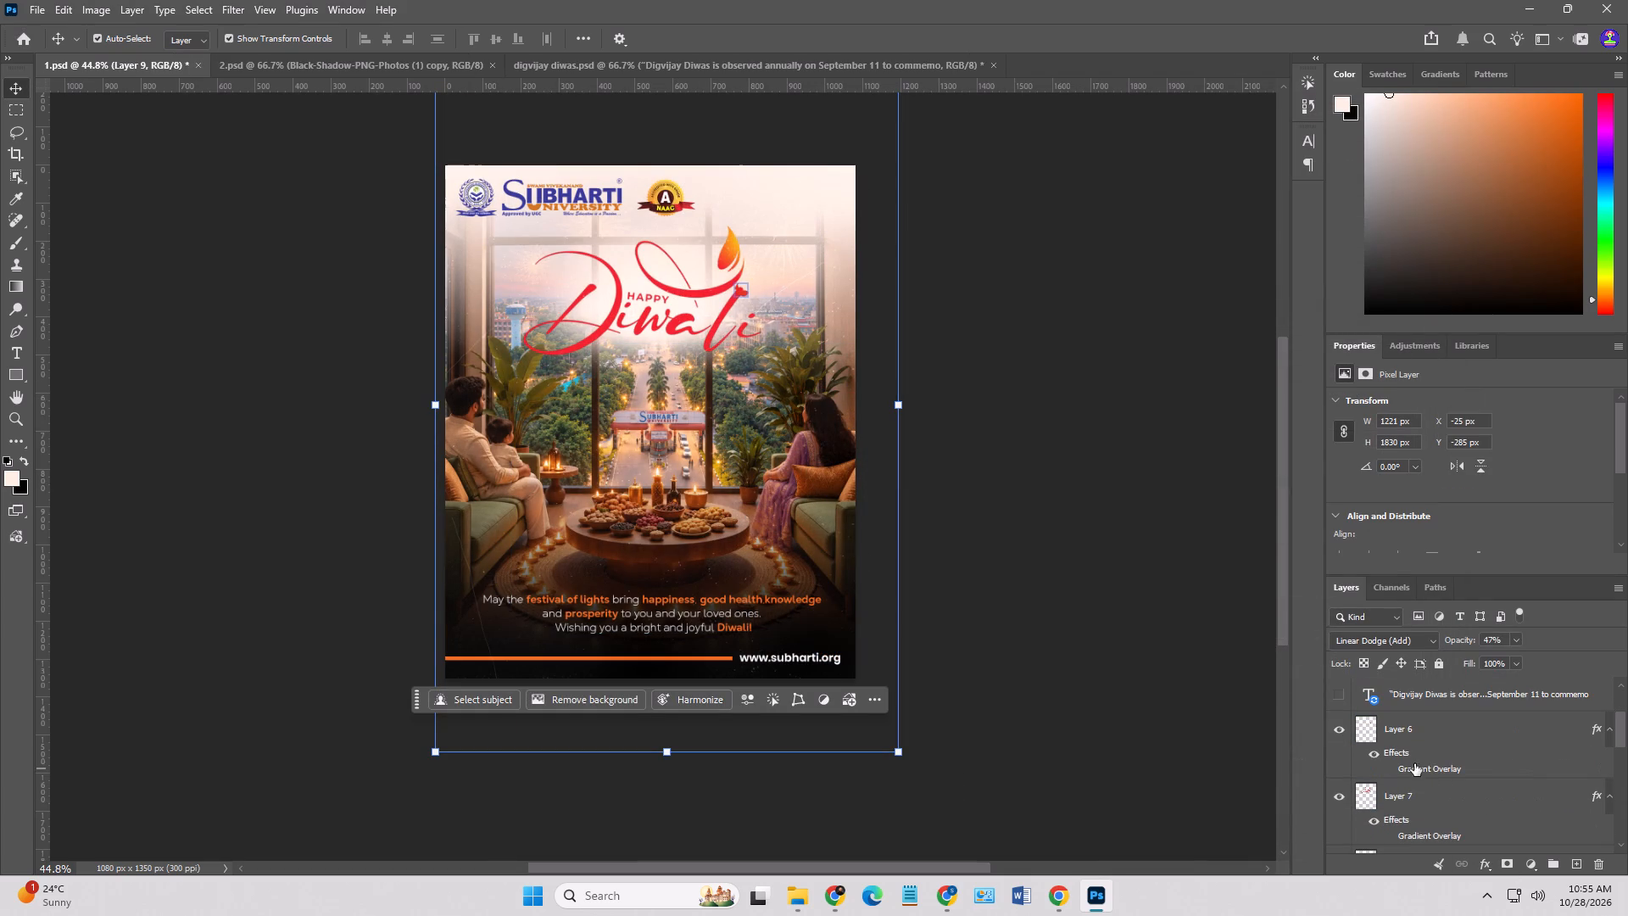
{"action": "left_click", "coordinate": [1413, 734]}
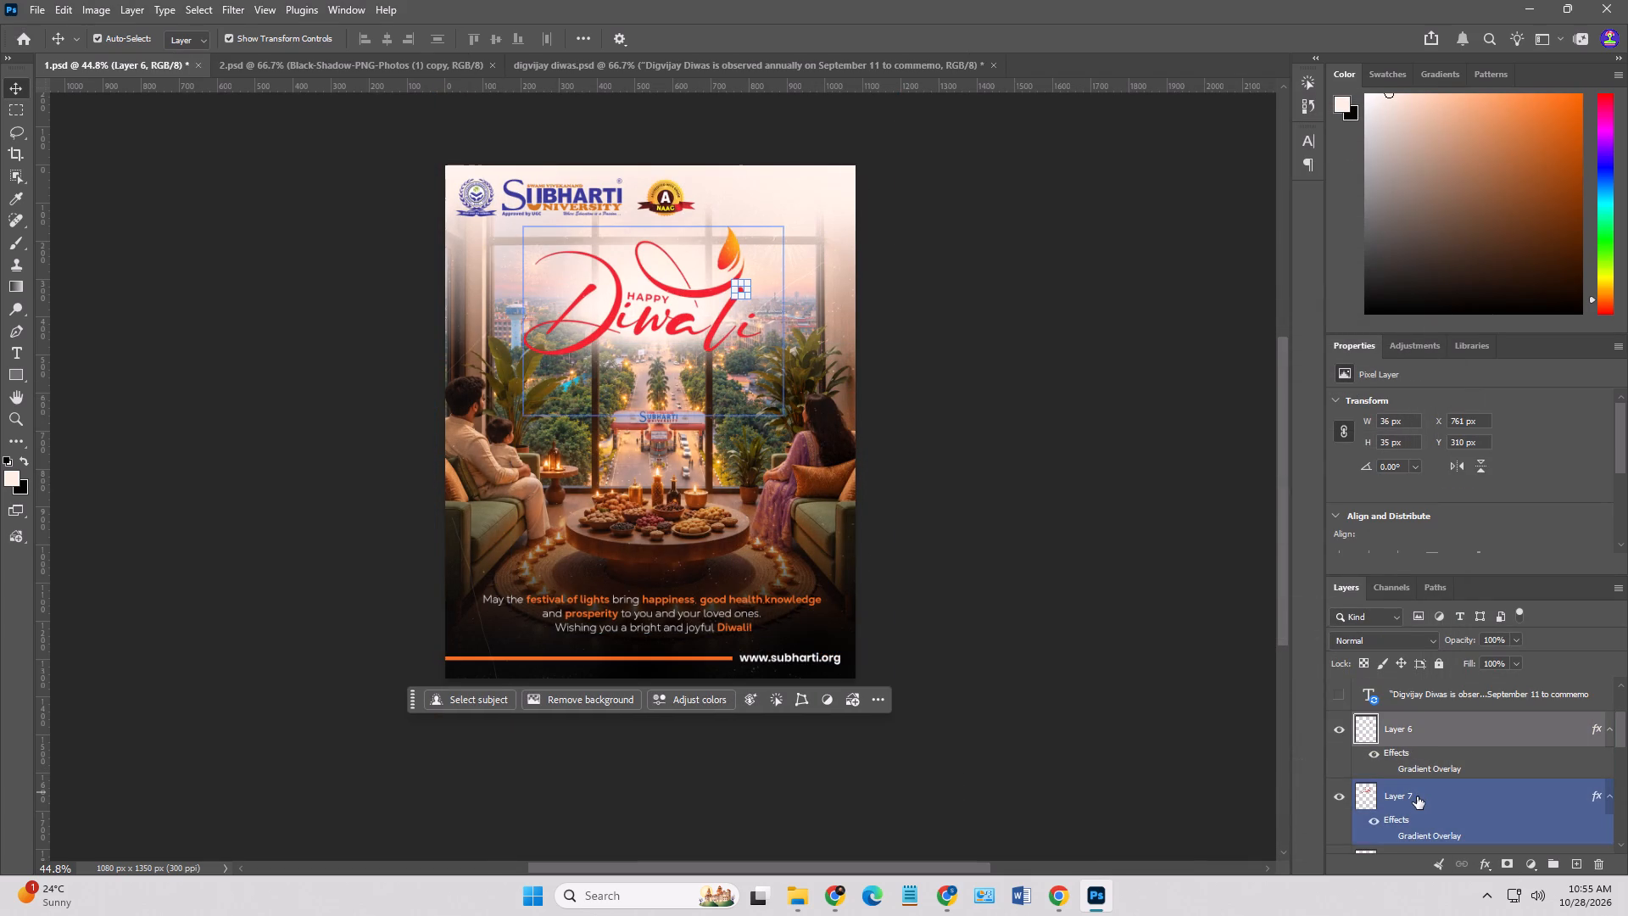
{"action": "left_click", "coordinate": [1416, 796], "text": "shift"}
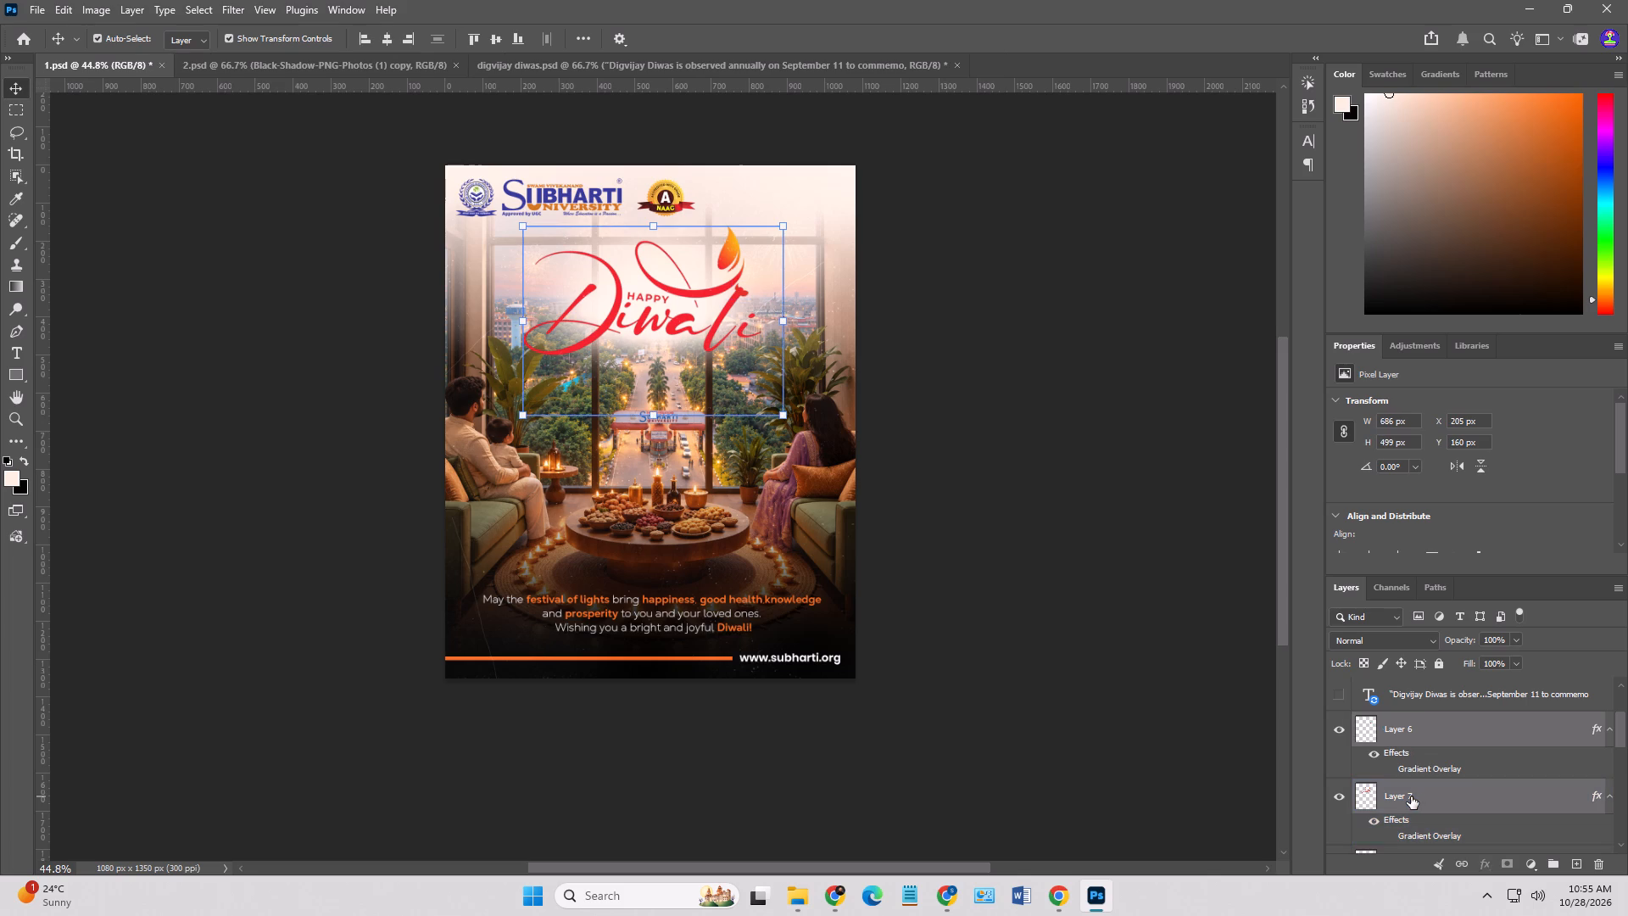
{"action": "key", "text": "Up"}
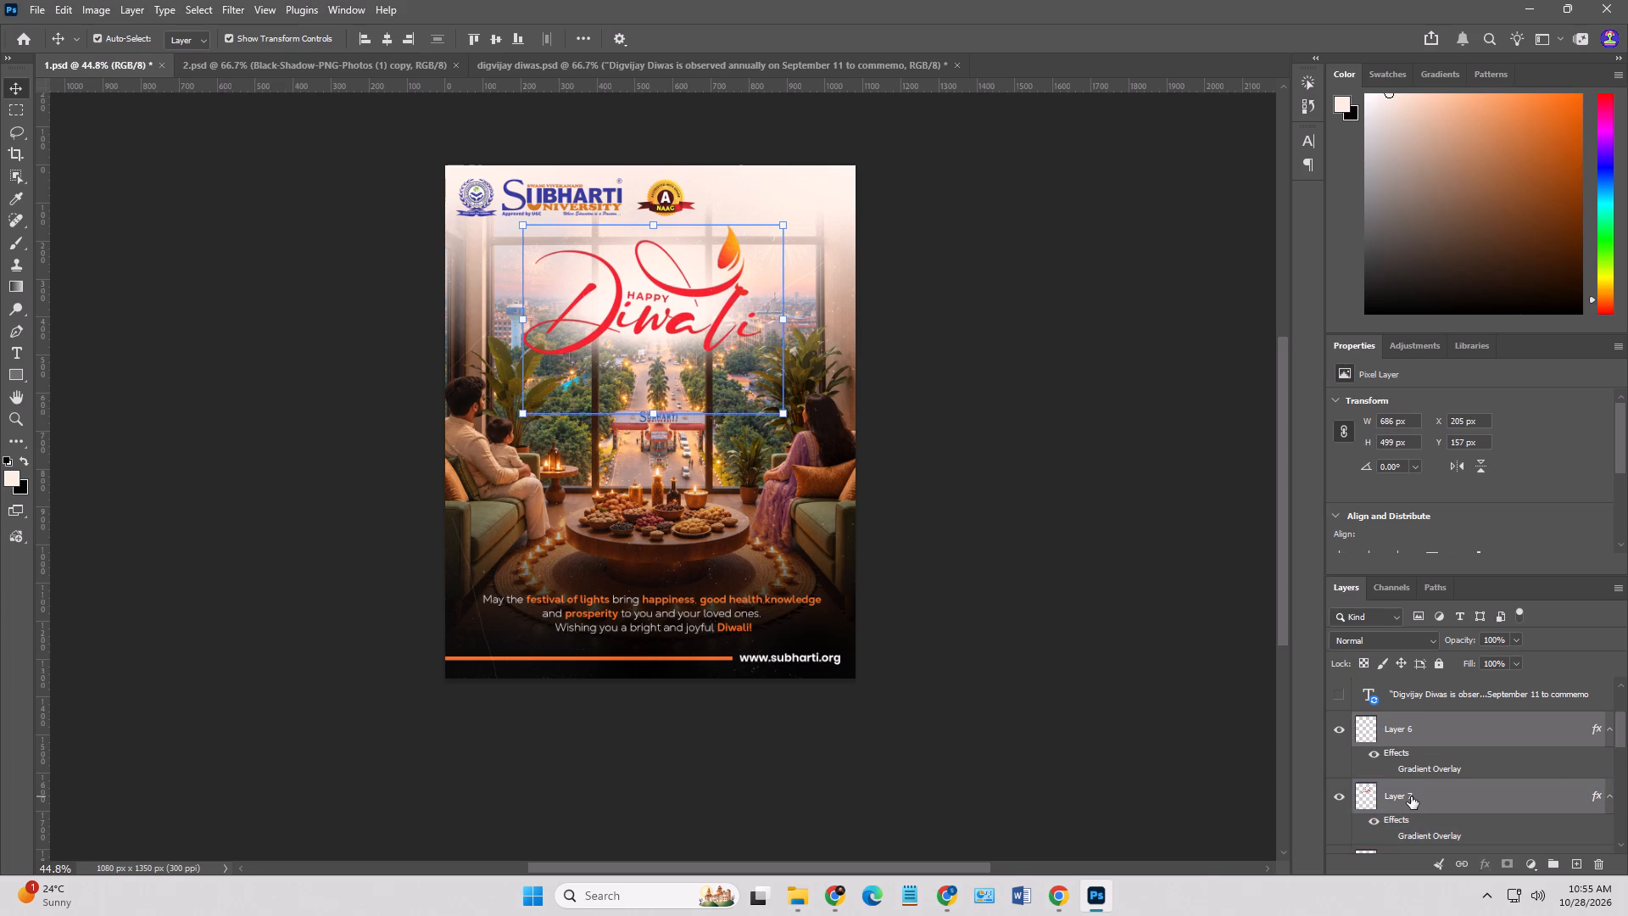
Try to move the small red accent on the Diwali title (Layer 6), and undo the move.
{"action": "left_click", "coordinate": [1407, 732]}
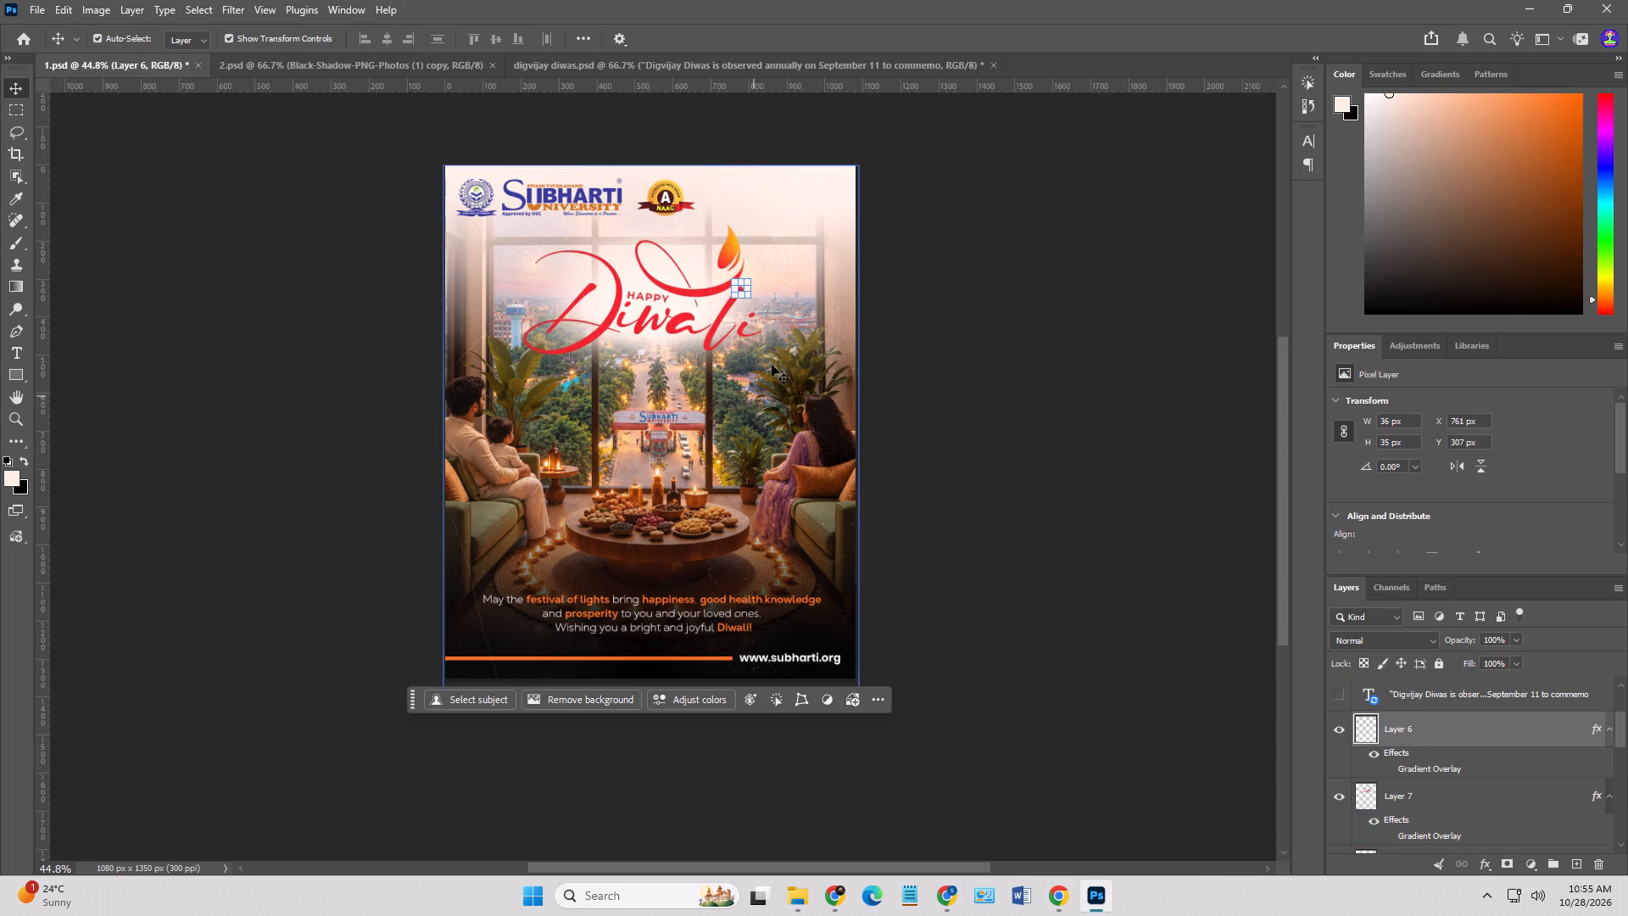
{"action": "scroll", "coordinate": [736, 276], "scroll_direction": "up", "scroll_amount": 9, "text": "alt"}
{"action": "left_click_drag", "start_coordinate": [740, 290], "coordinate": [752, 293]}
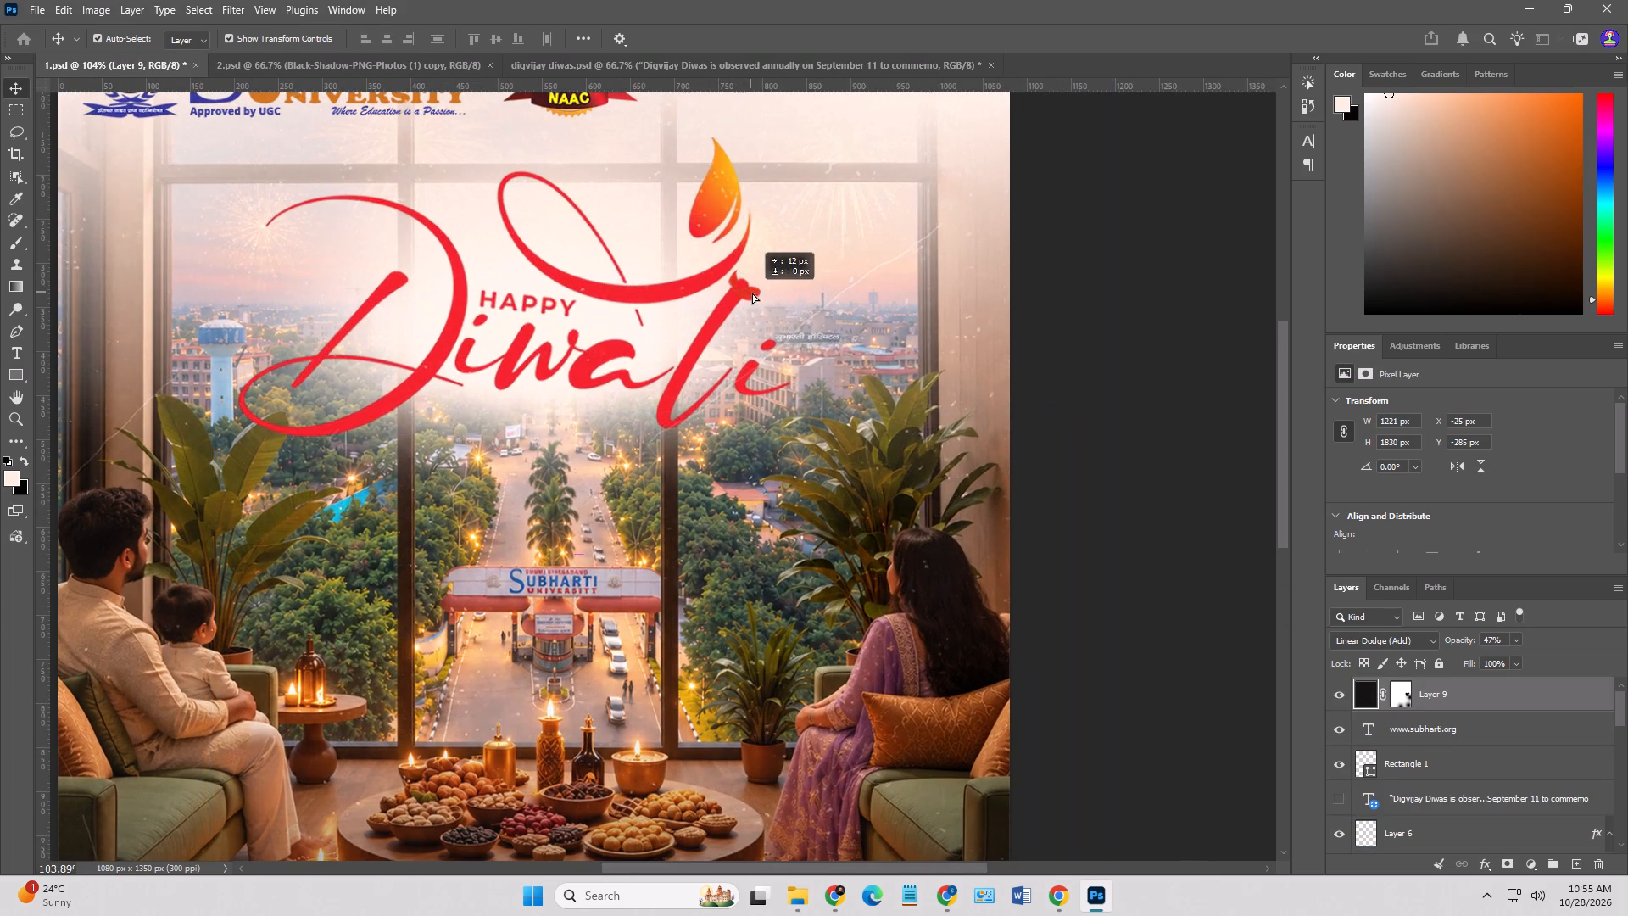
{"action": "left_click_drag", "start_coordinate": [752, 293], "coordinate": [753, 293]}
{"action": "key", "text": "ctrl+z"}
Scale the red diya accent (Layer 6) to about 97% and place it above the final "i" of Diwali, centred about X 798, Y 384 px.
{"action": "left_click", "coordinate": [1432, 835]}
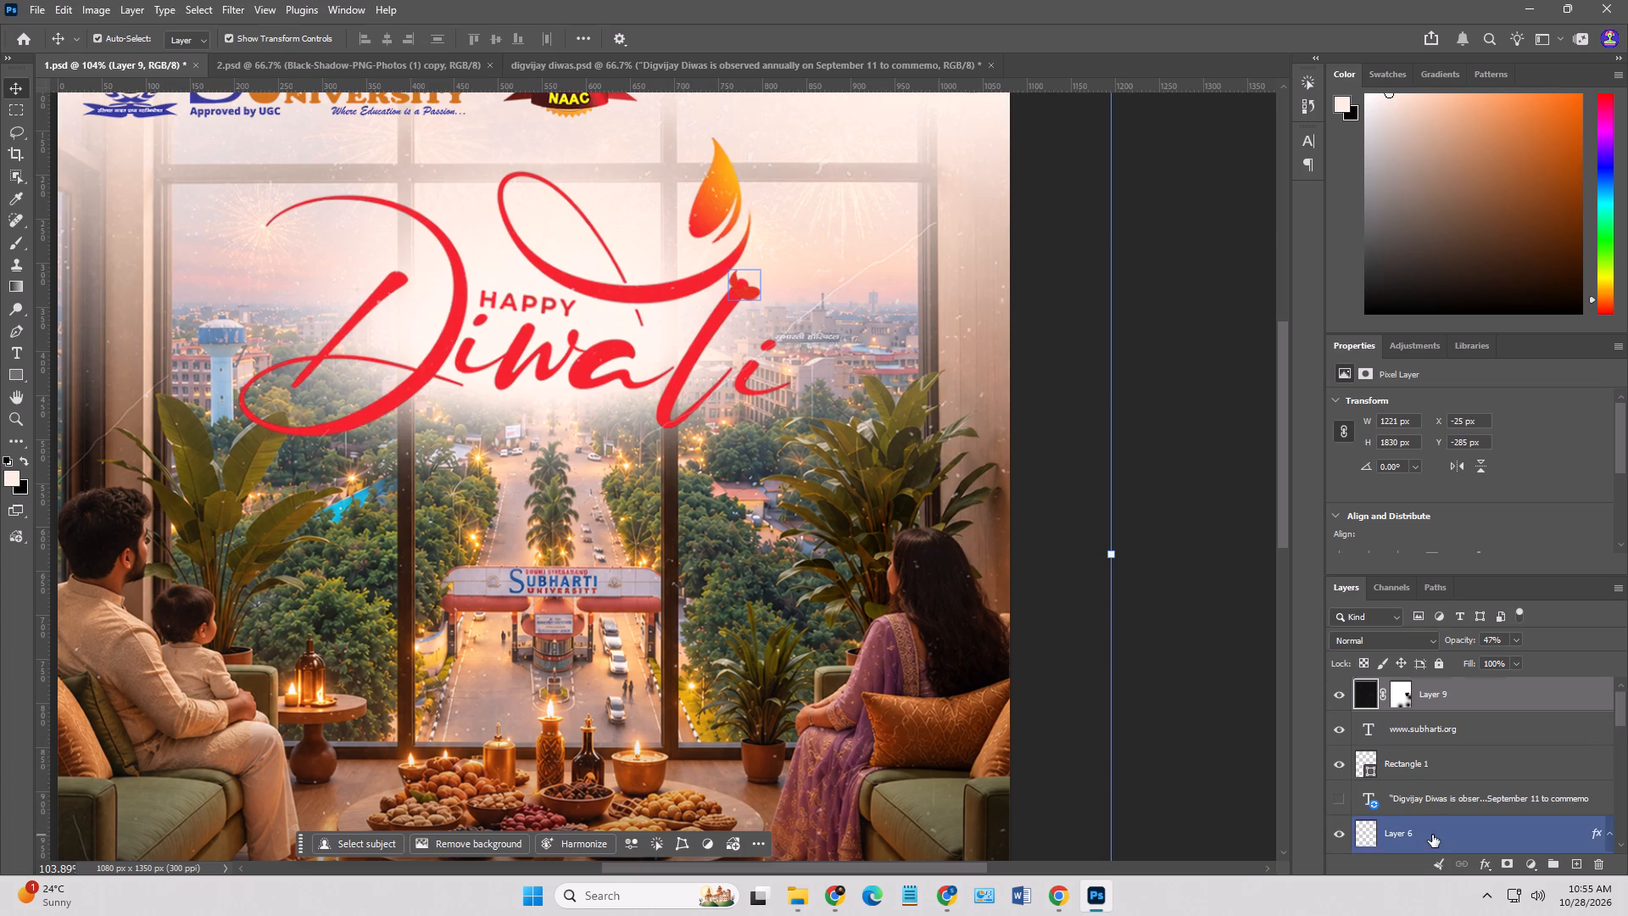
{"action": "key", "text": "ctrl+t"}
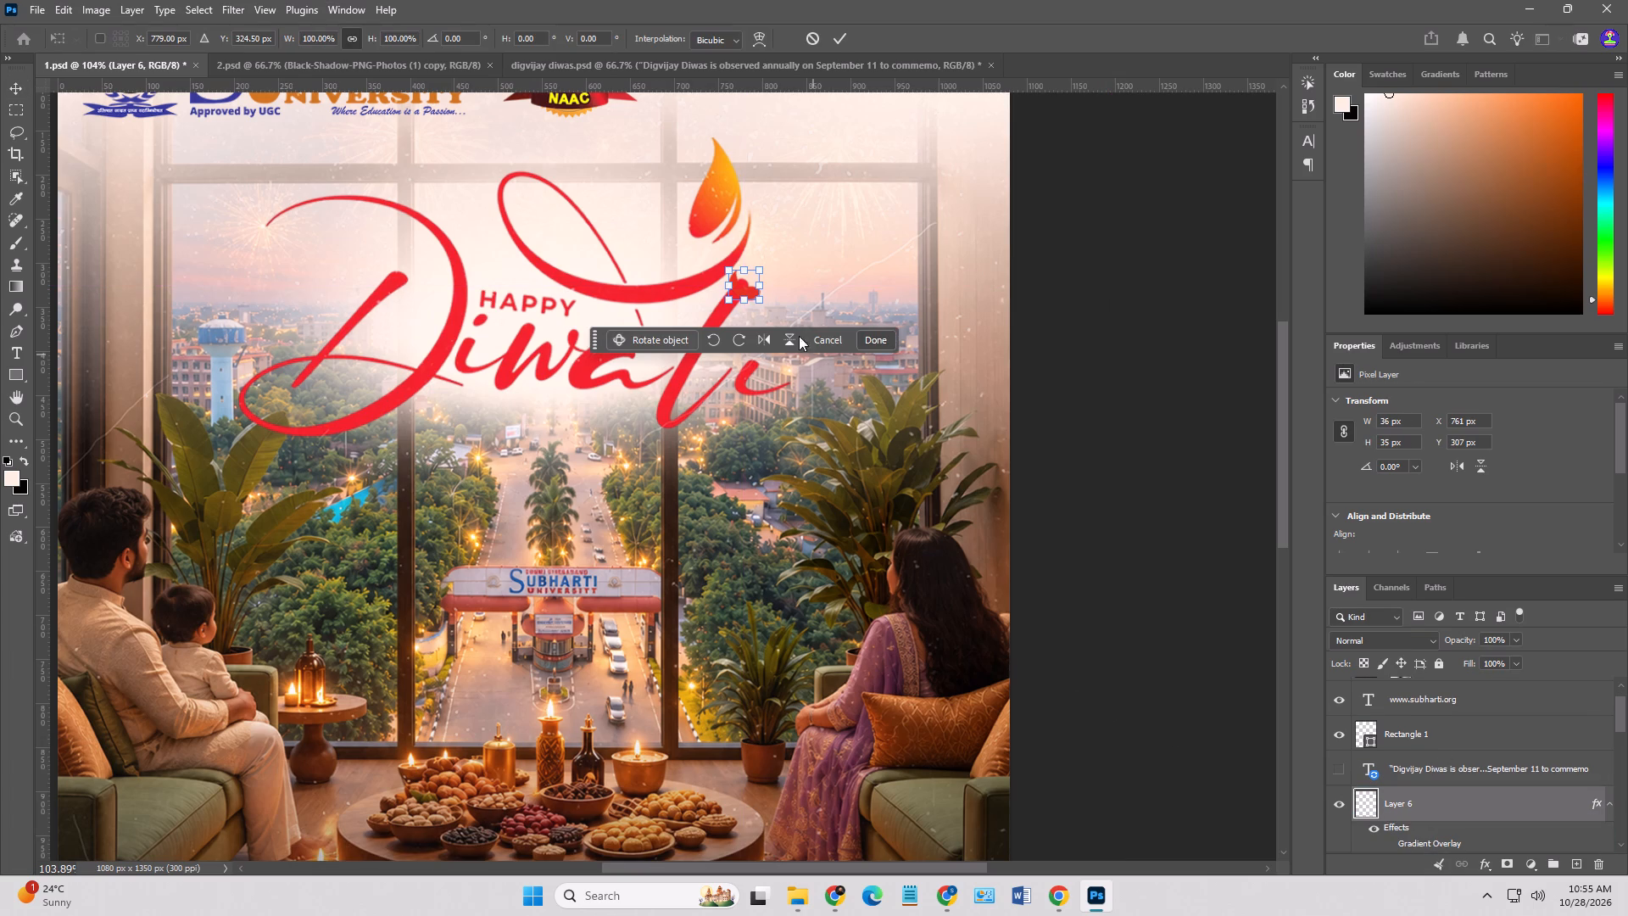
{"action": "left_click_drag", "start_coordinate": [746, 292], "coordinate": [777, 354]}
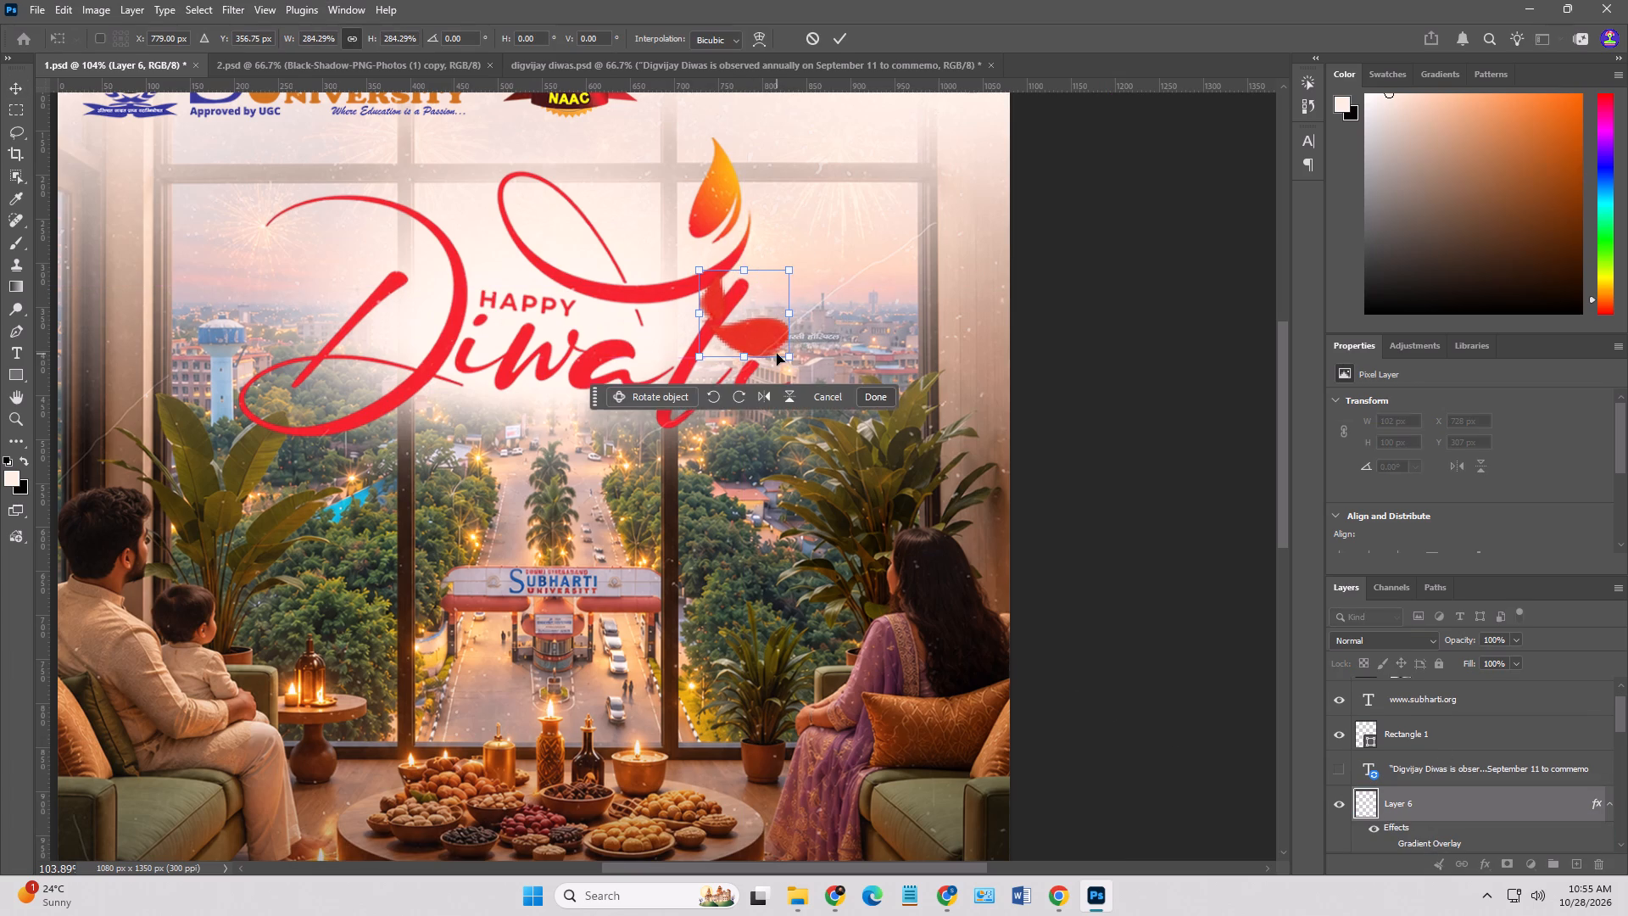
{"action": "left_click_drag", "start_coordinate": [794, 356], "coordinate": [722, 310]}
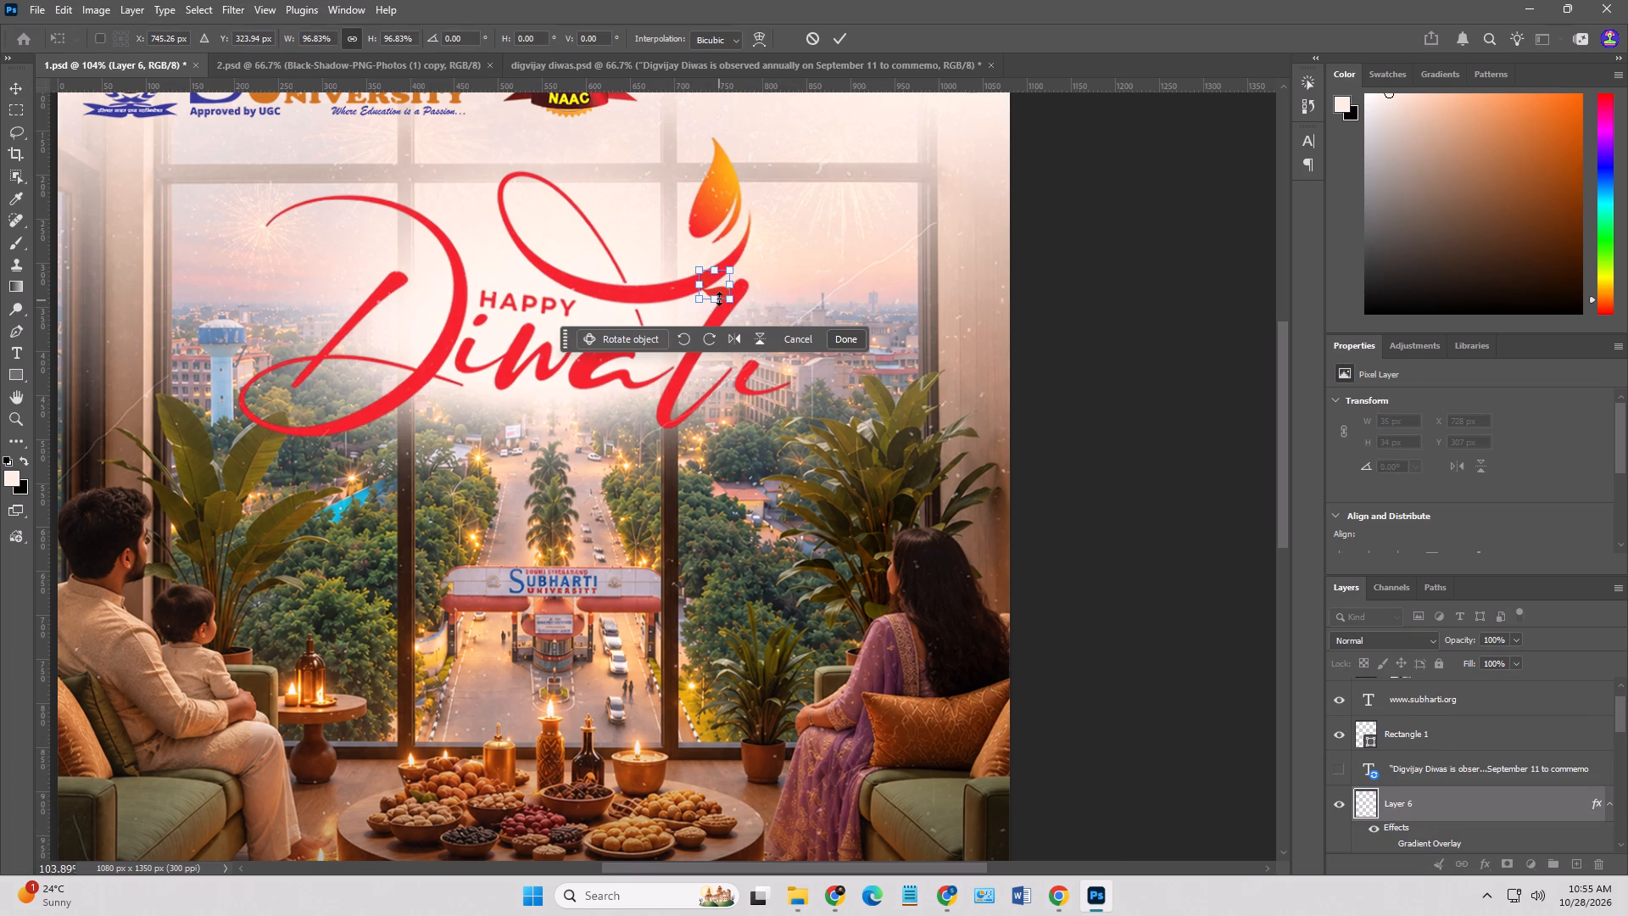
{"action": "left_click_drag", "start_coordinate": [718, 289], "coordinate": [764, 342]}
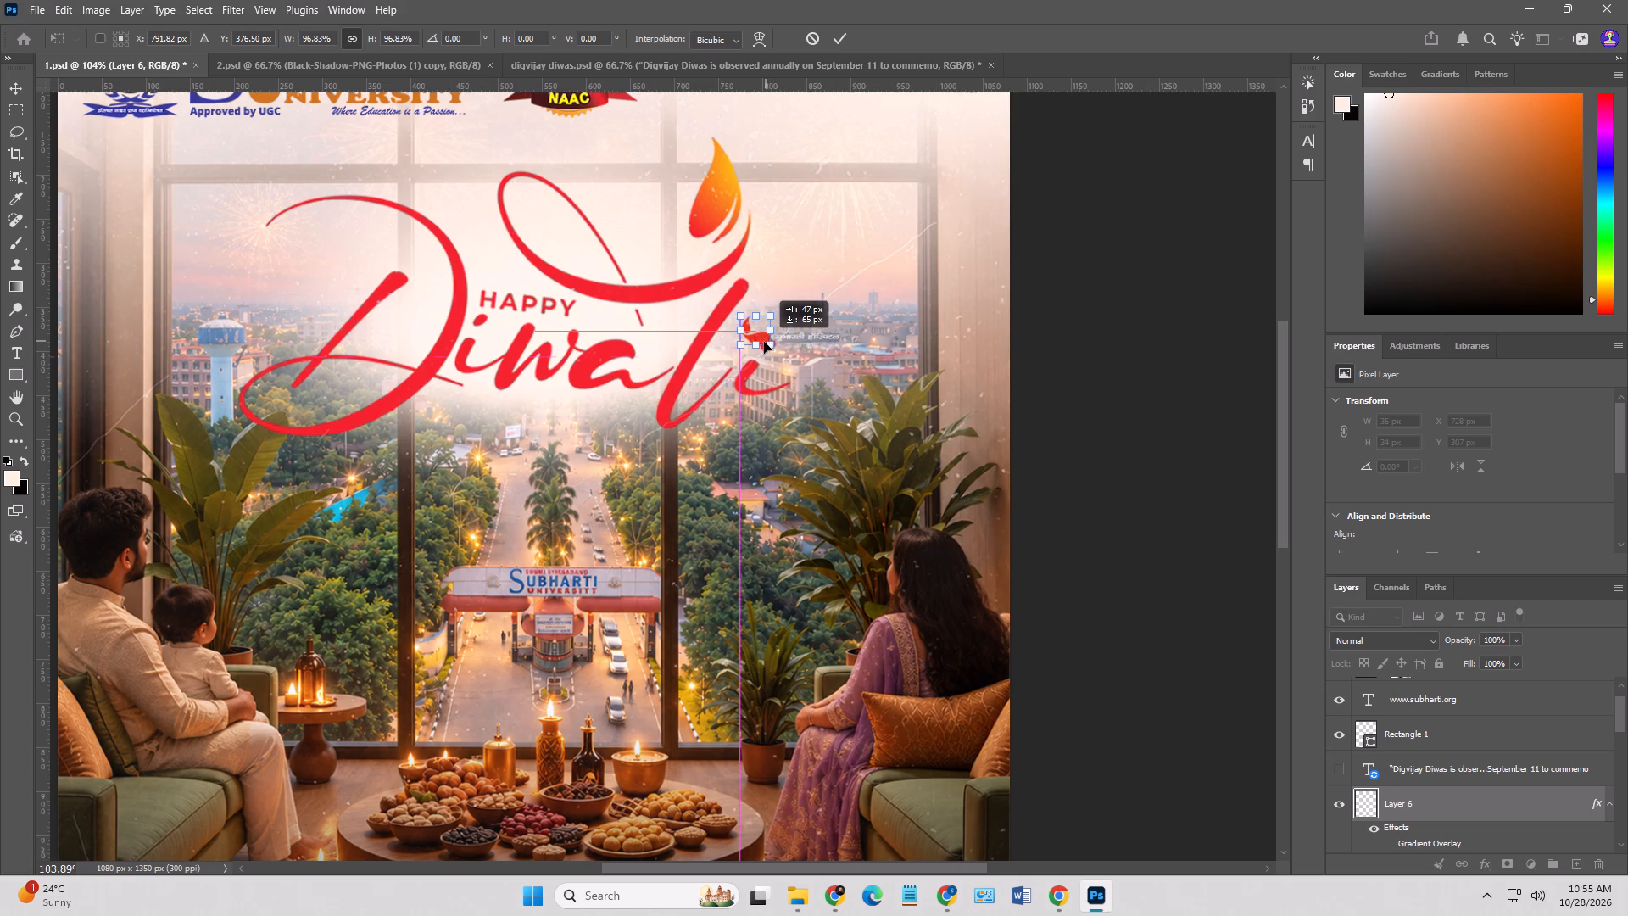
{"action": "left_click_drag", "start_coordinate": [764, 342], "coordinate": [766, 340]}
{"action": "scroll", "coordinate": [766, 340], "scroll_direction": "up", "scroll_amount": 9, "text": "alt"}
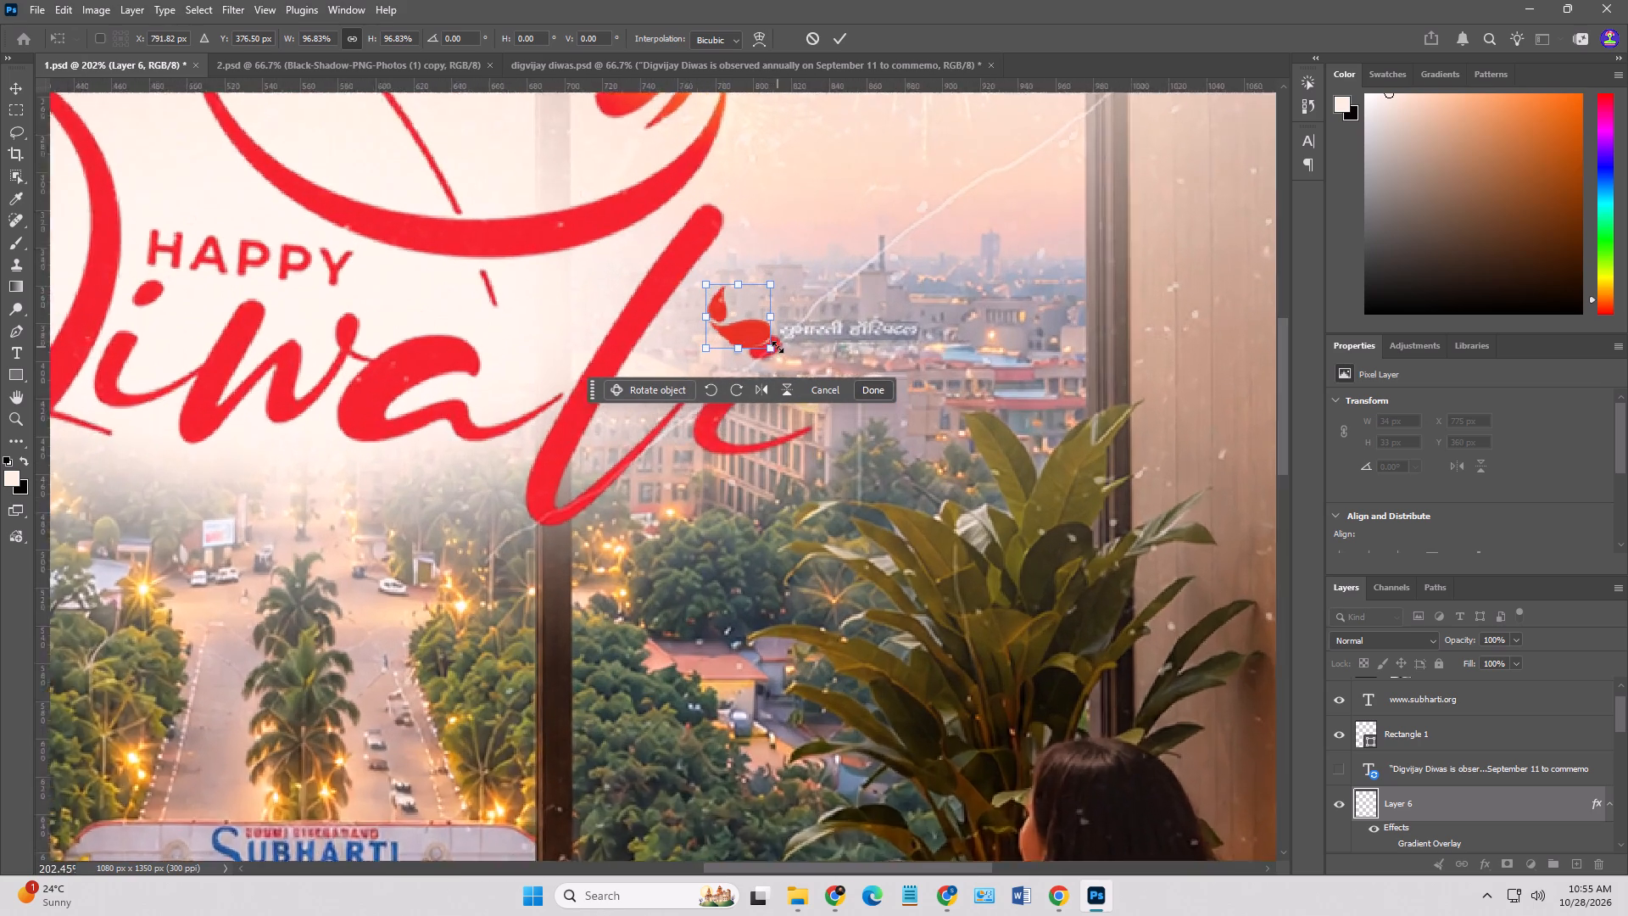
{"action": "scroll", "coordinate": [778, 347], "scroll_direction": "up", "scroll_amount": 1, "text": "alt"}
{"action": "left_click_drag", "start_coordinate": [738, 327], "coordinate": [752, 335]}
{"action": "left_click_drag", "start_coordinate": [733, 312], "coordinate": [743, 328]}
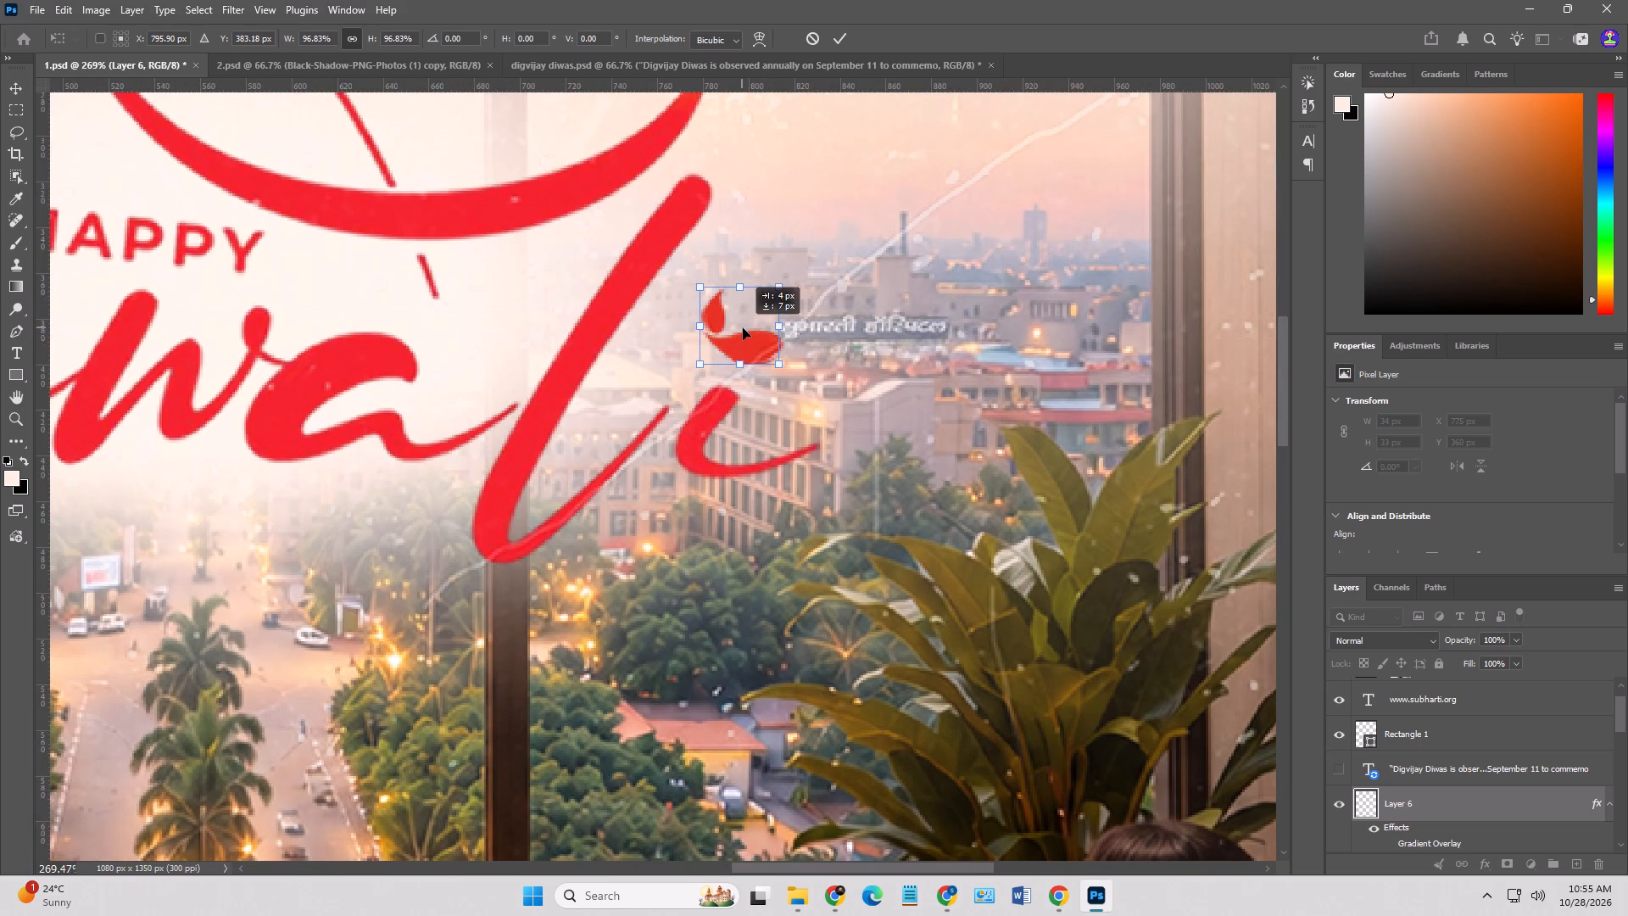
{"action": "left_click_drag", "start_coordinate": [743, 328], "coordinate": [746, 328]}
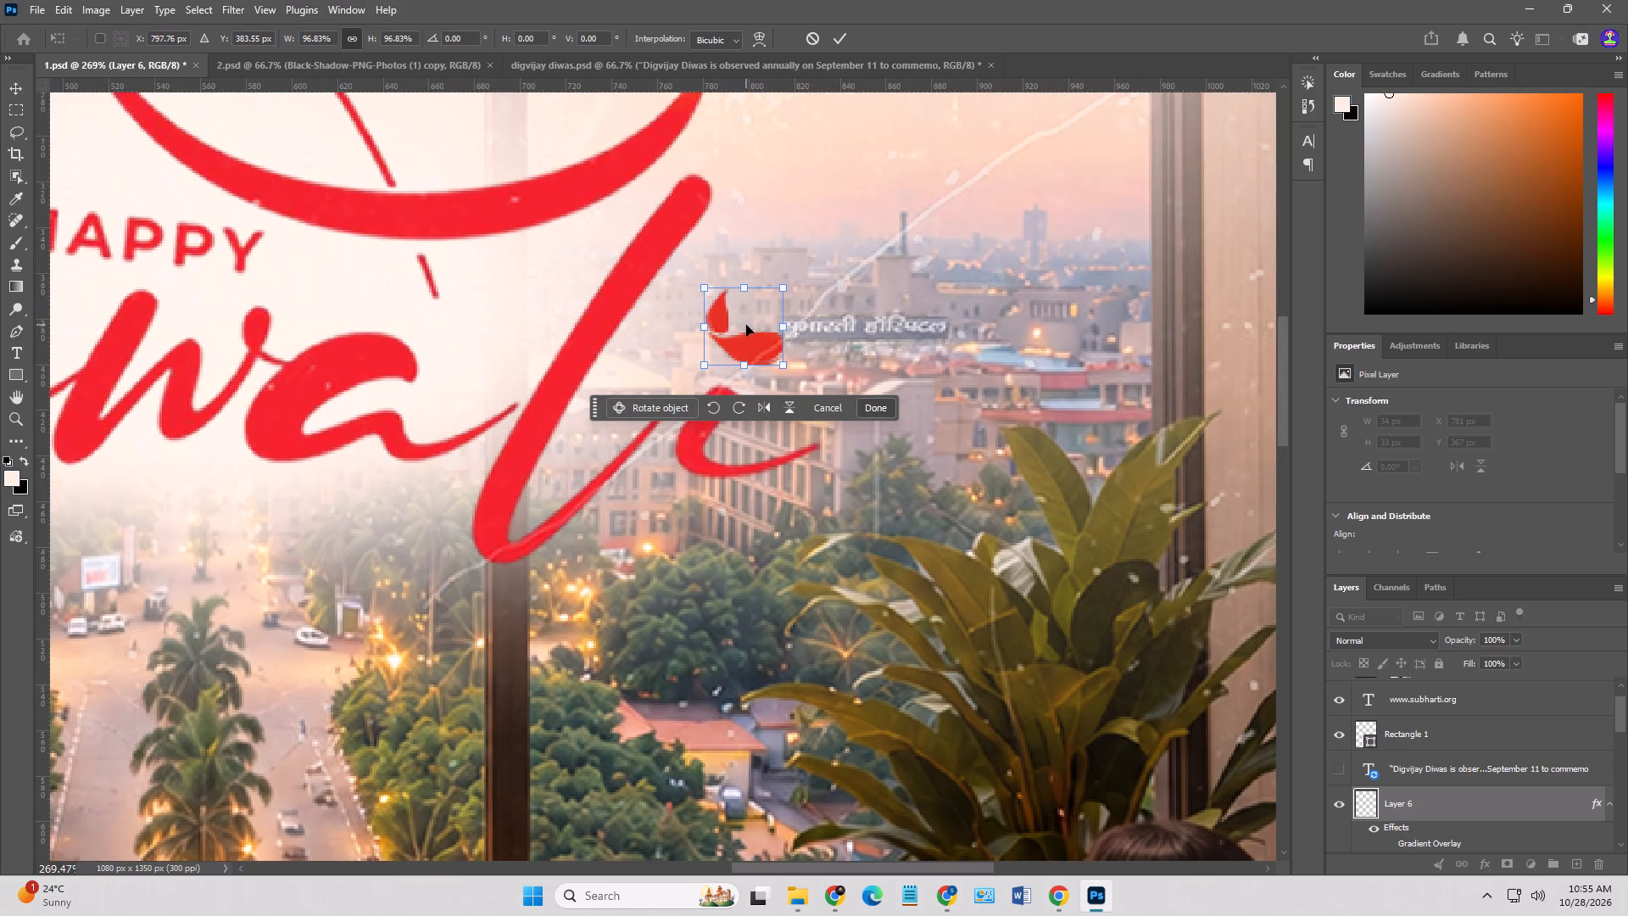
{"action": "key", "text": "Return"}
{"action": "left_click", "coordinate": [876, 429]}
{"action": "scroll", "coordinate": [874, 426], "scroll_direction": "down", "scroll_amount": 3, "text": "alt"}
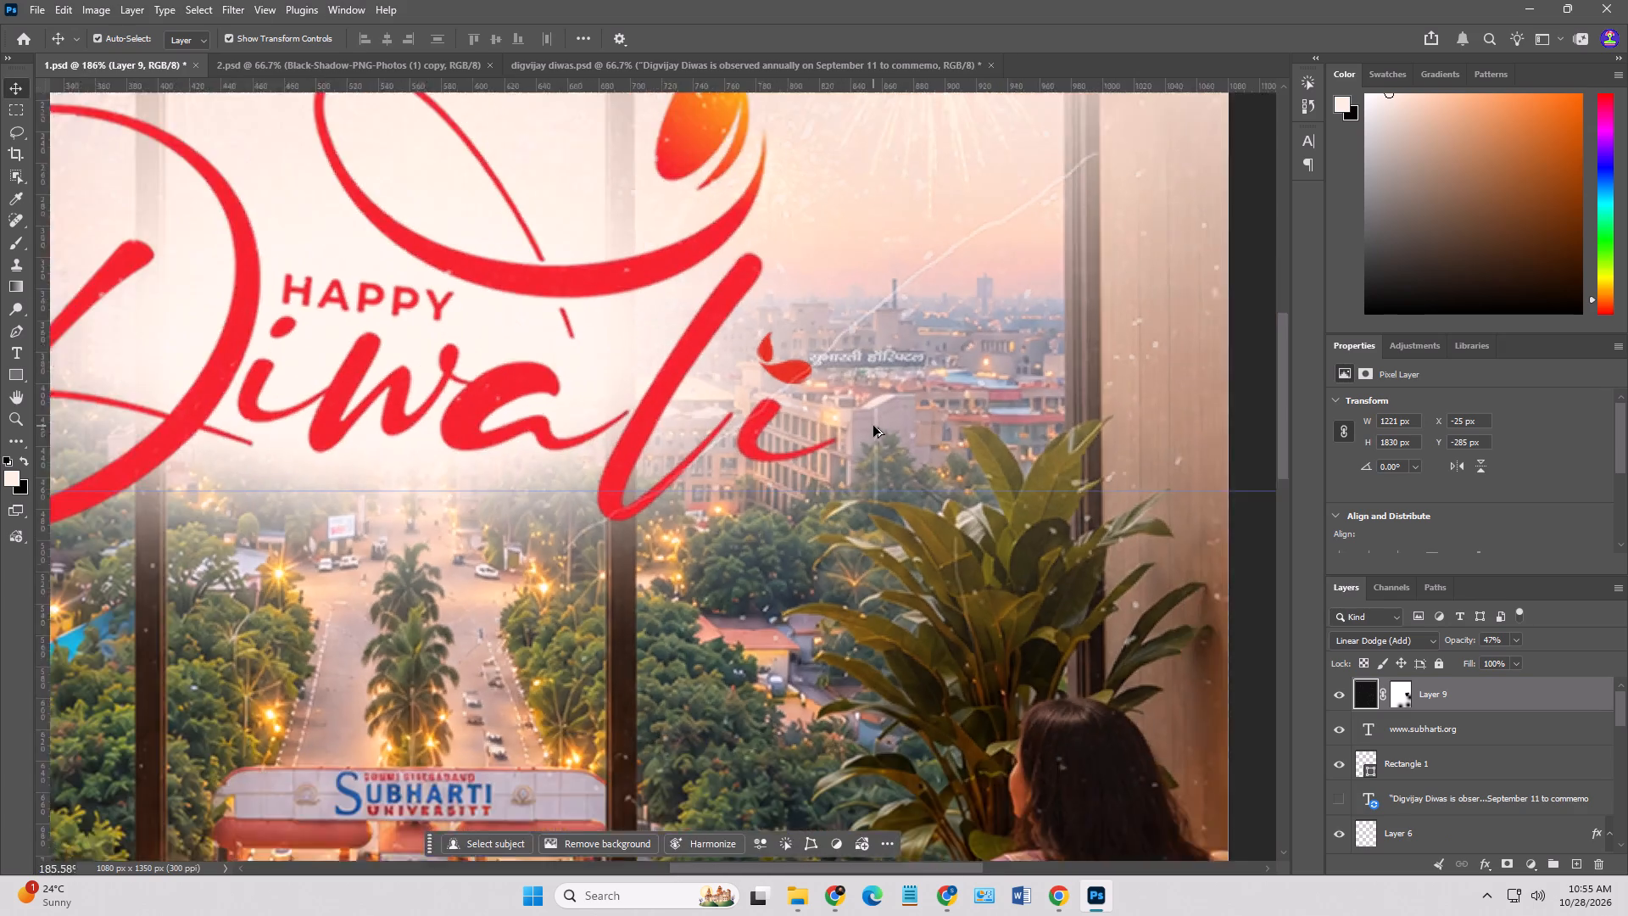
{"action": "scroll", "coordinate": [873, 426], "scroll_direction": "down", "scroll_amount": 14, "text": "alt"}
{"action": "left_click", "coordinate": [1092, 490]}
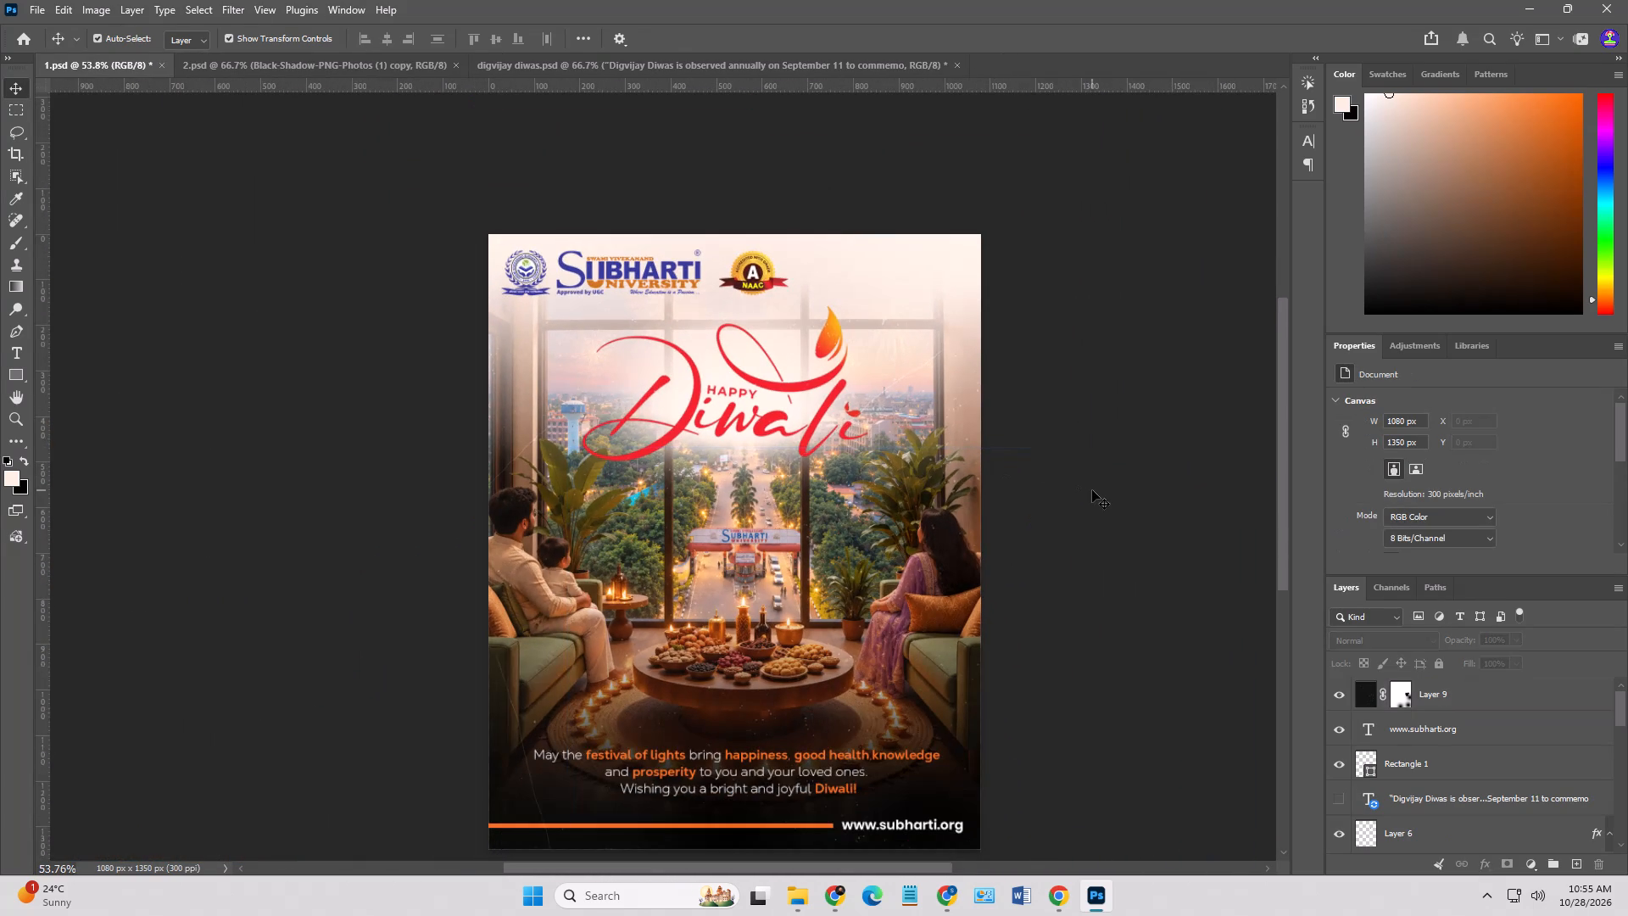
Save the Diwali poster document 1.psd.
{"action": "key", "text": "ctrl+s"}
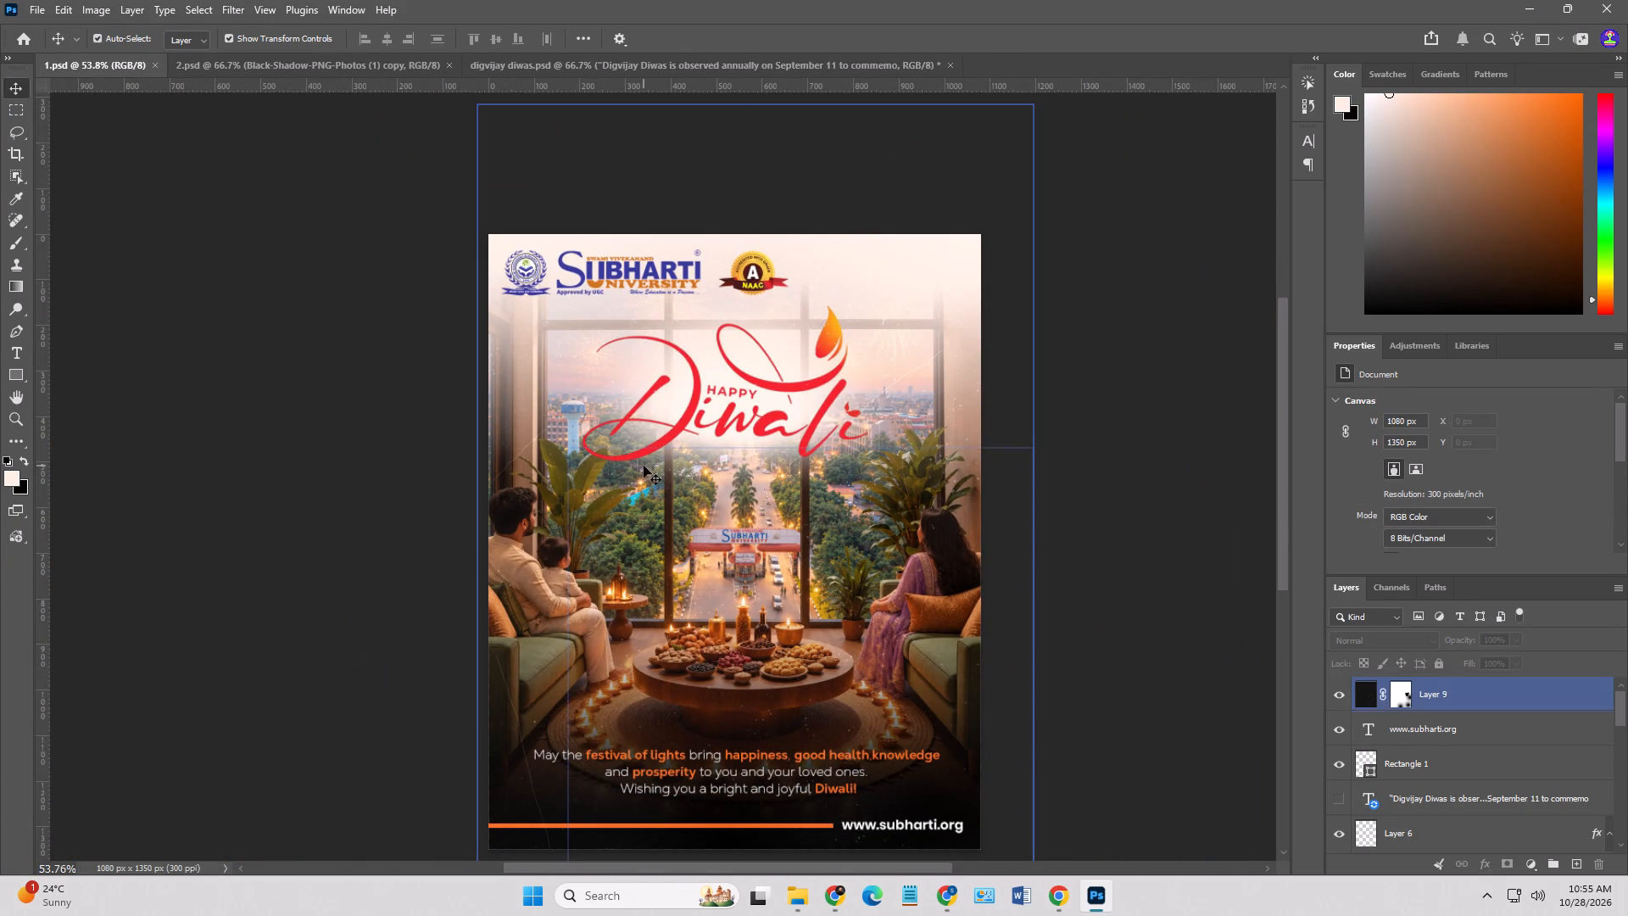
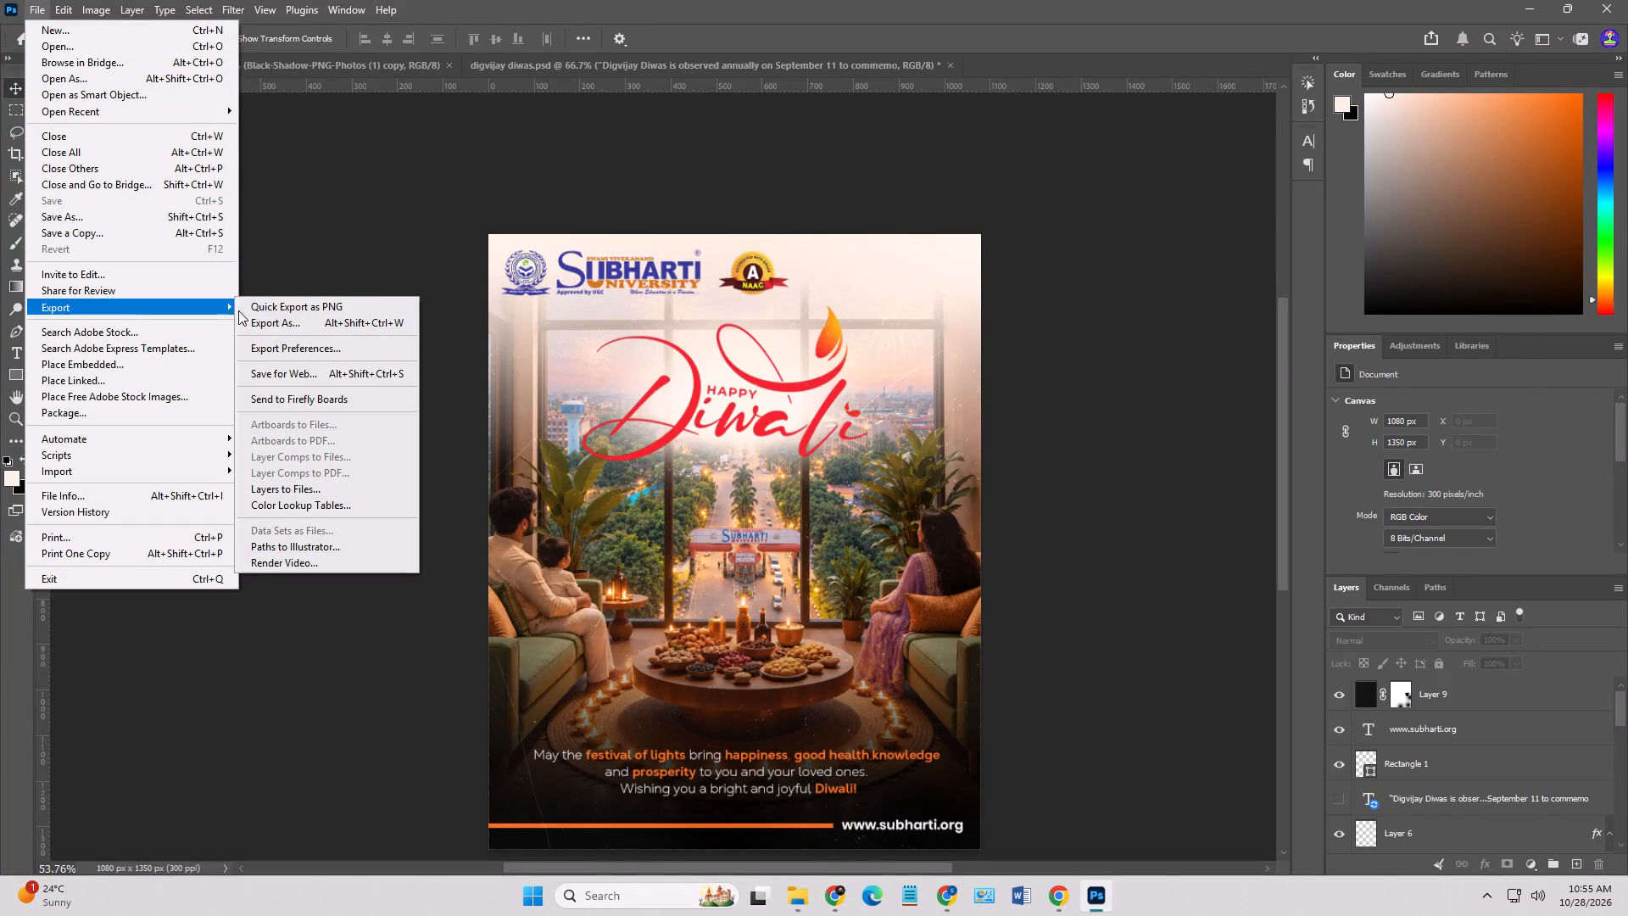
Export the Diwali poster as a JPG at the highest quality setting into the Diwali poster folder inside Festival poster.
{"action": "left_click", "coordinate": [294, 321]}
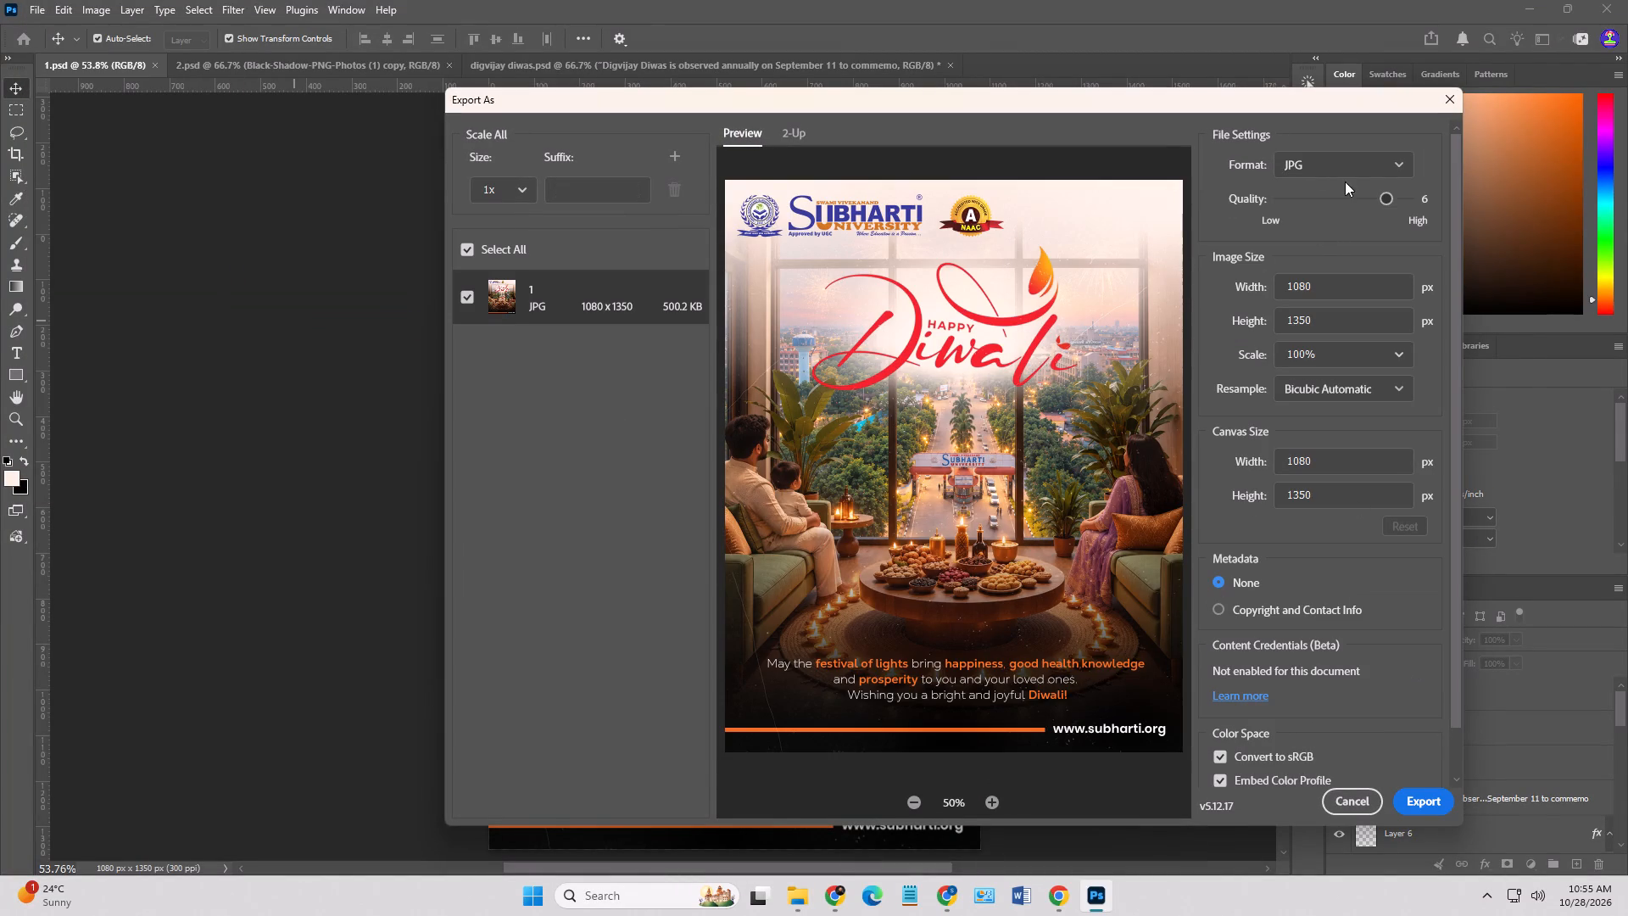
{"action": "left_click_drag", "start_coordinate": [1389, 204], "coordinate": [1486, 241]}
{"action": "left_click", "coordinate": [1420, 810]}
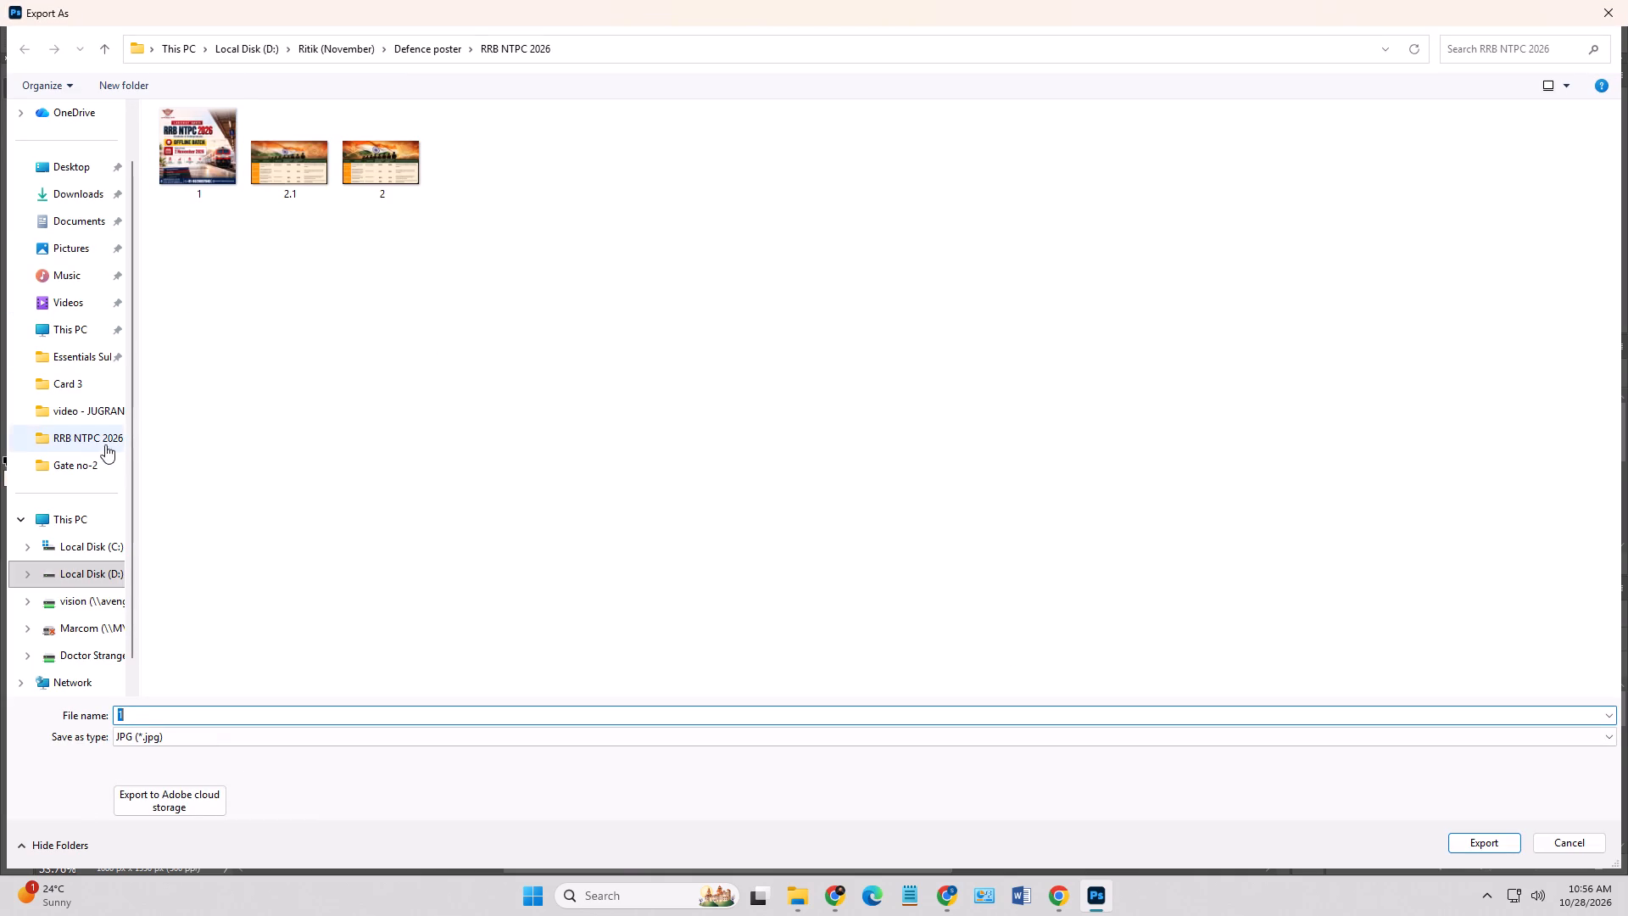
{"action": "left_click", "coordinate": [354, 45]}
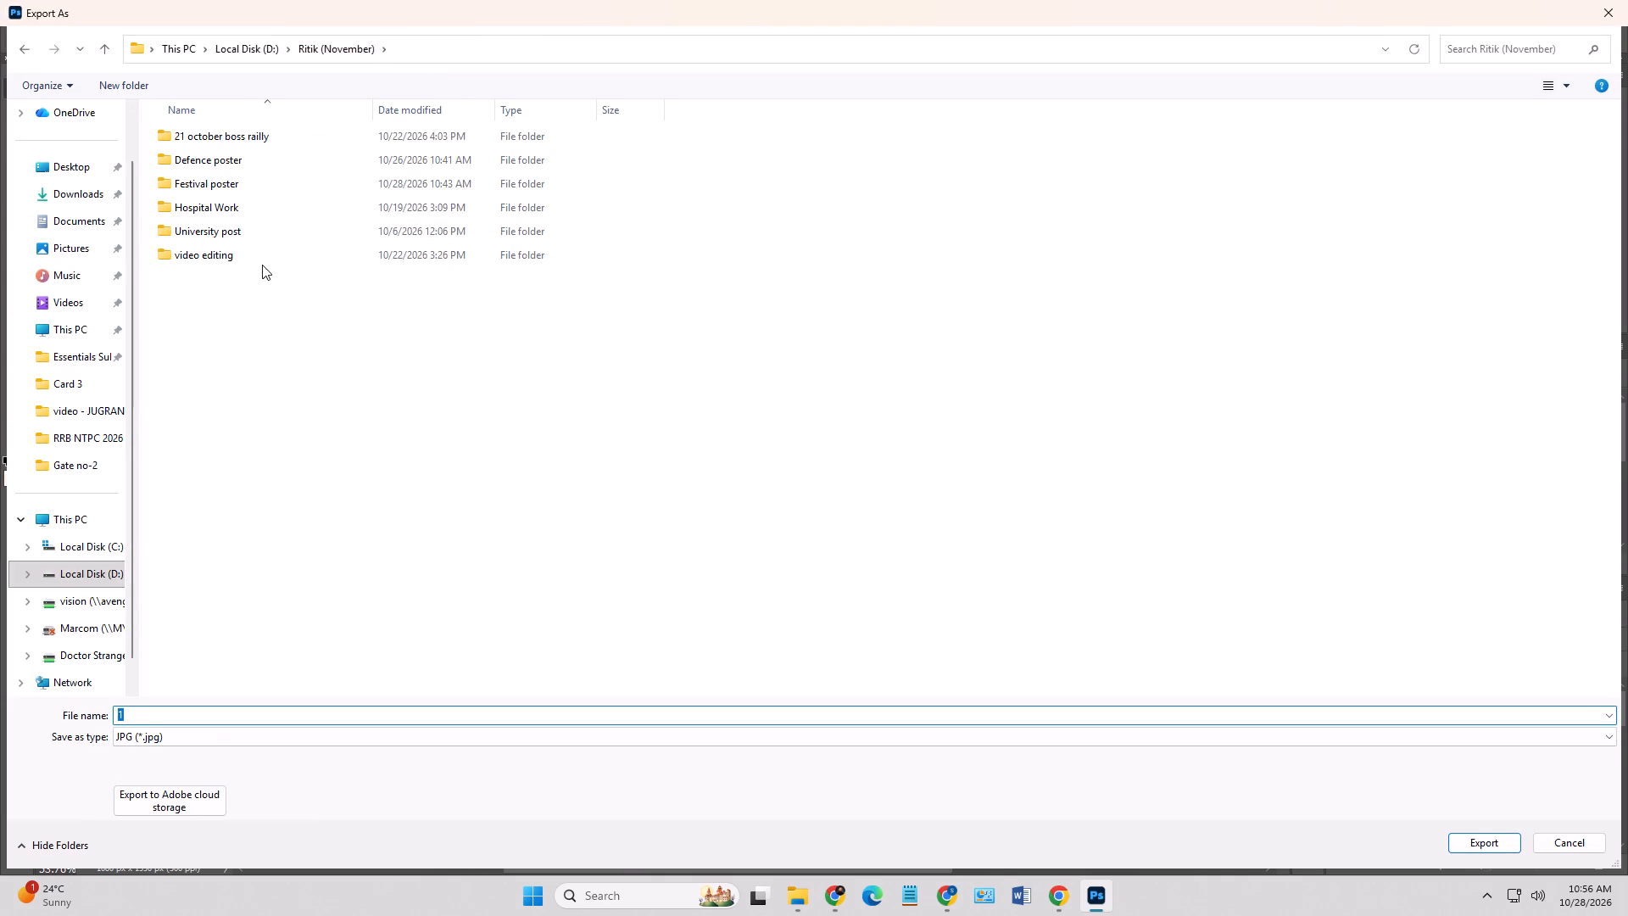
{"action": "left_click", "coordinate": [256, 161]}
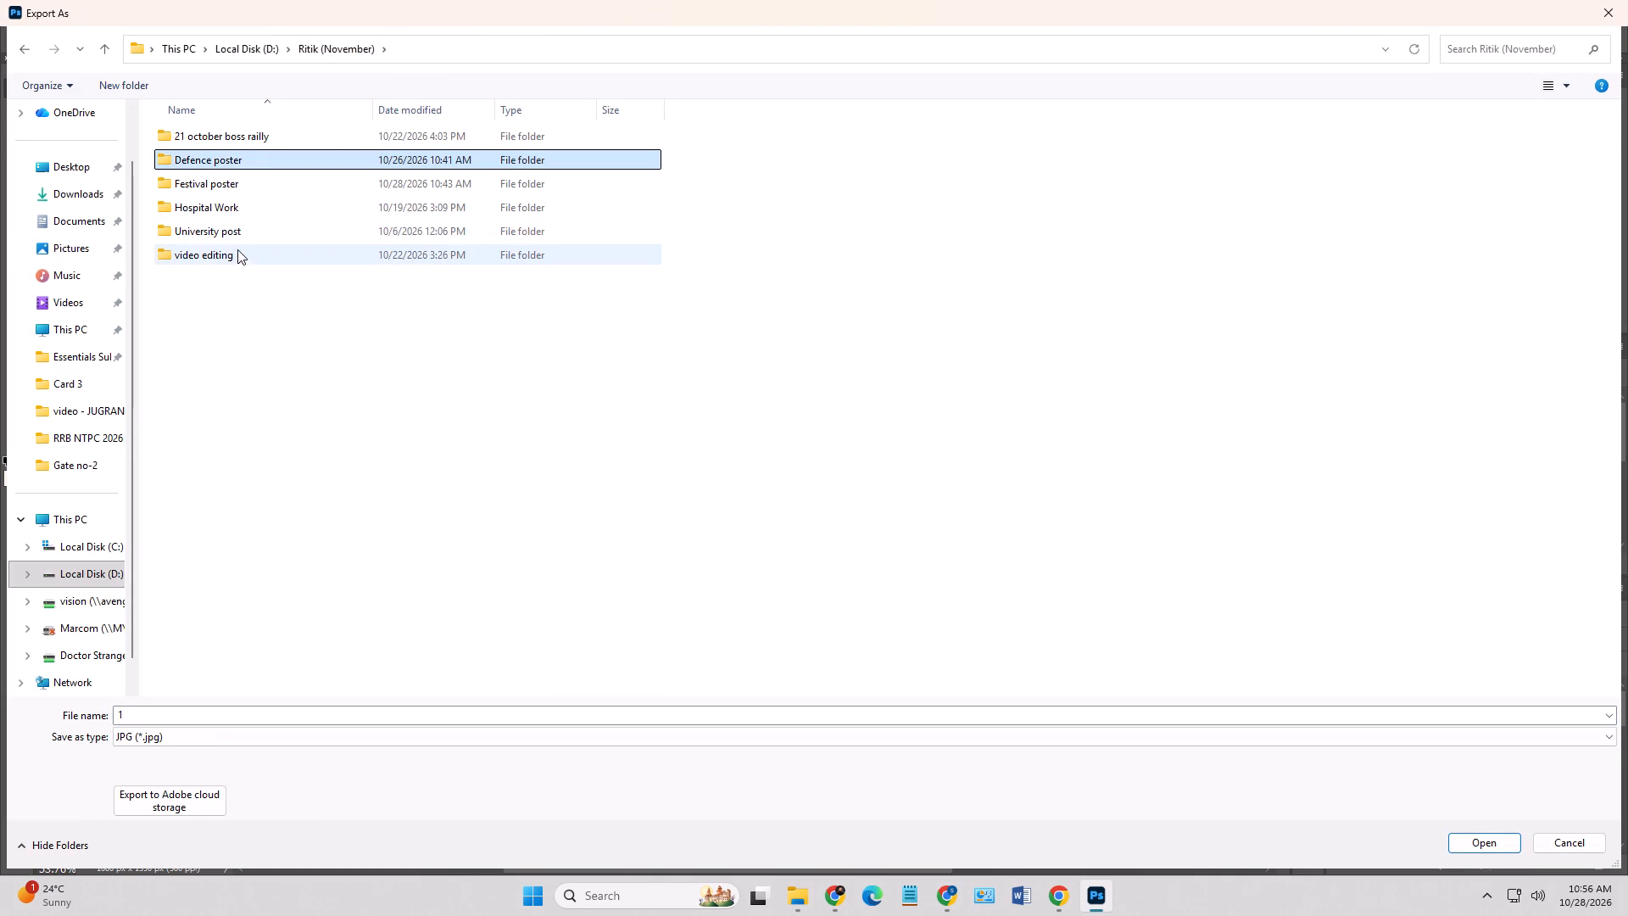
{"action": "double_click", "coordinate": [251, 187]}
{"action": "double_click", "coordinate": [236, 145]}
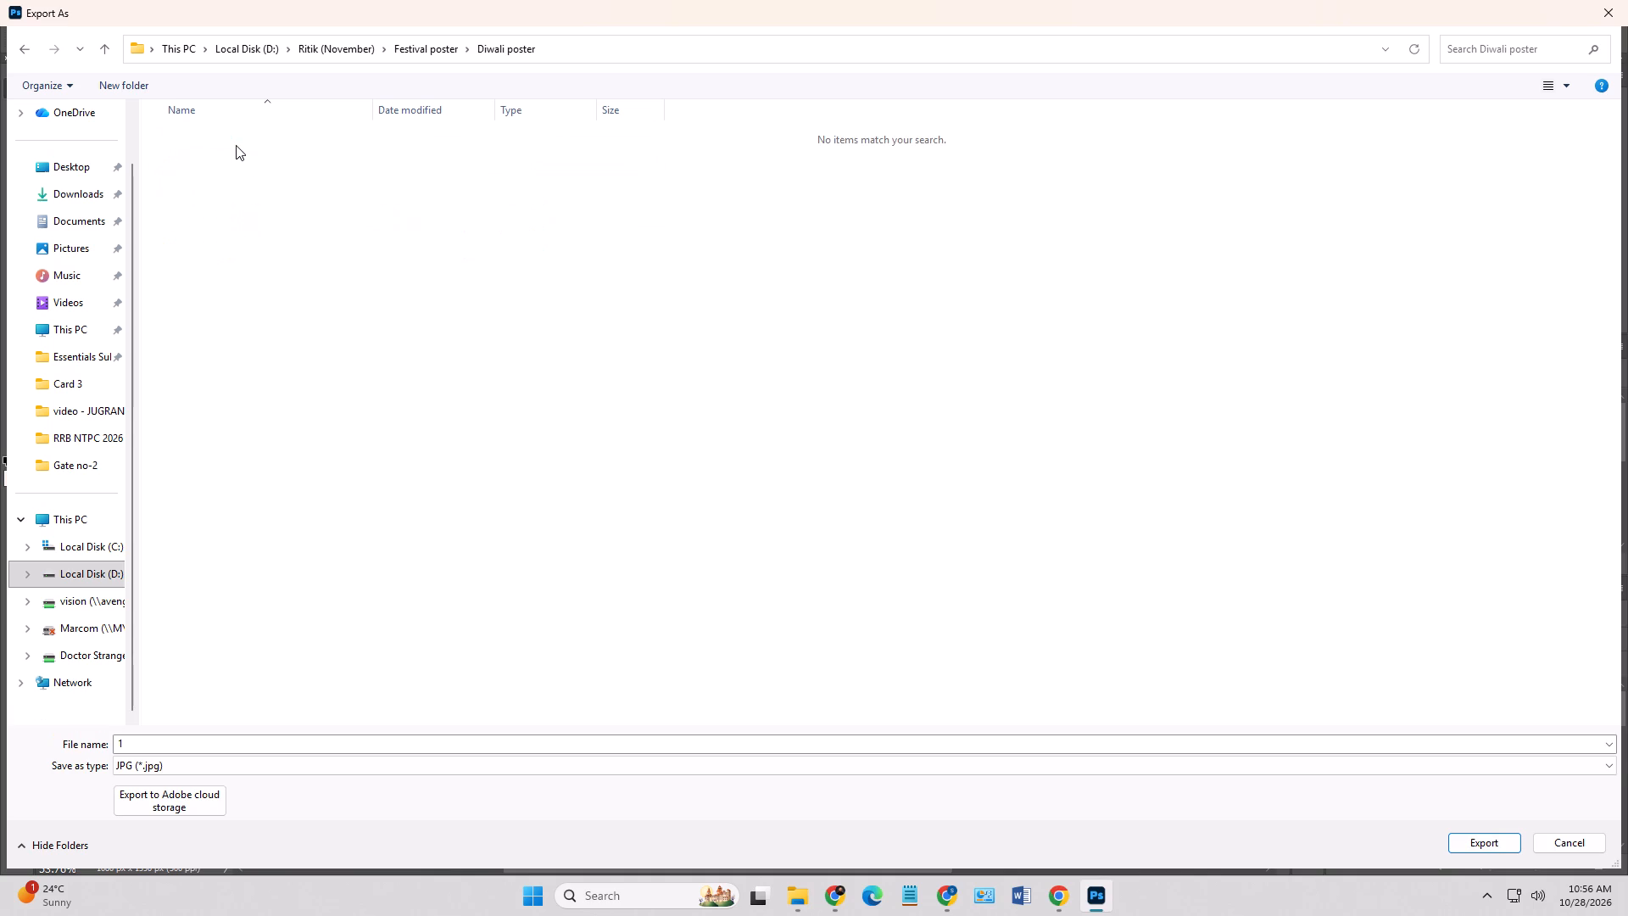